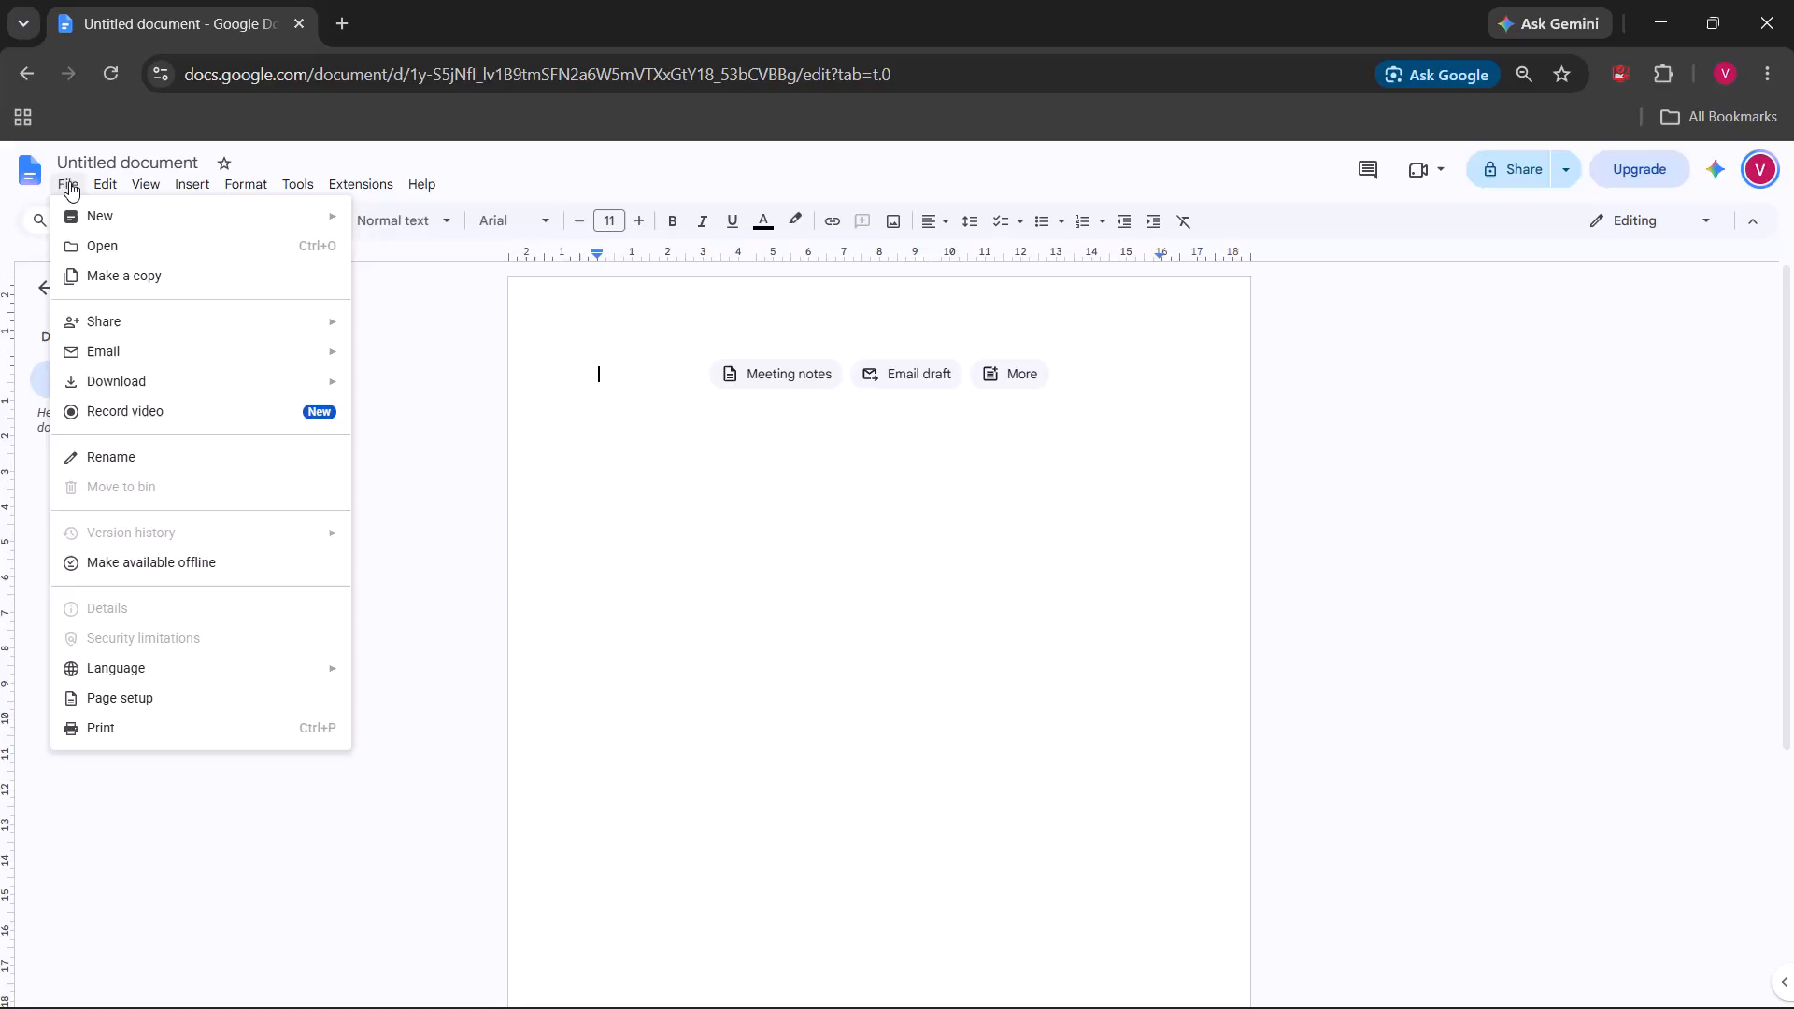
# Open the recent Drive document whose name starts with "Sample Copy of".
pyautogui.click(96, 248)
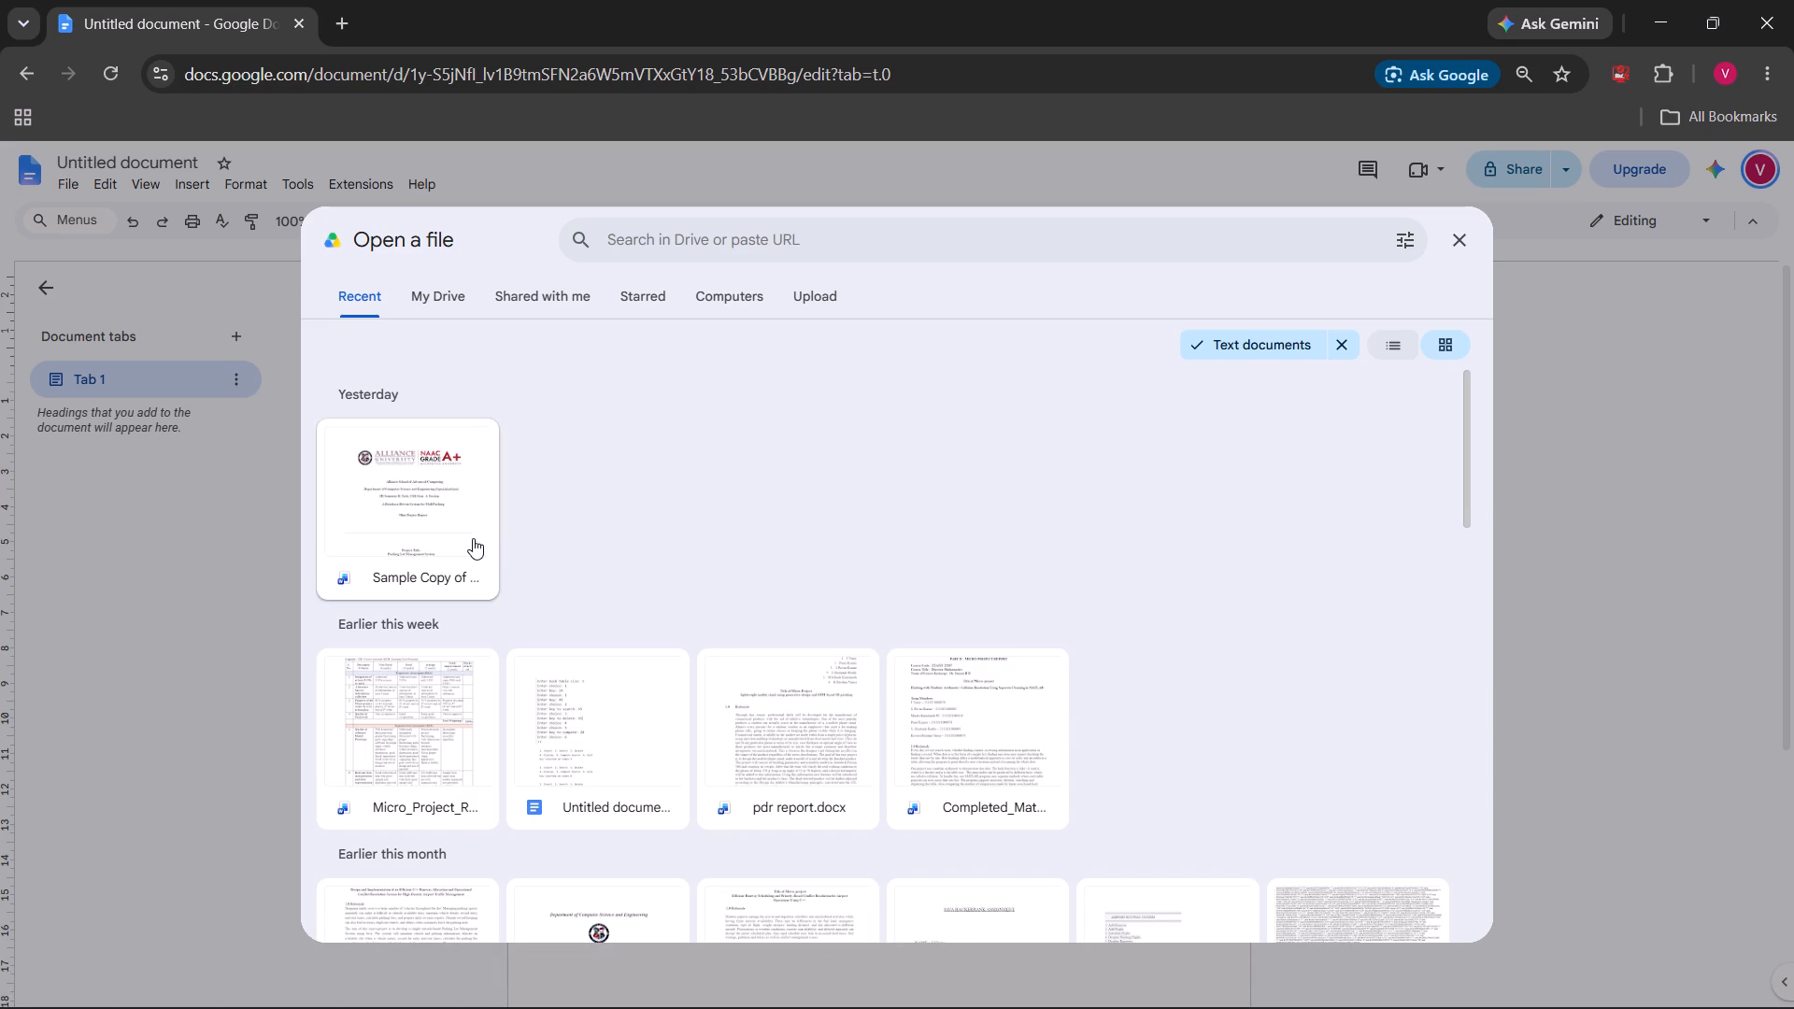
pyautogui.click(473, 538)
pyautogui.click(473, 538)
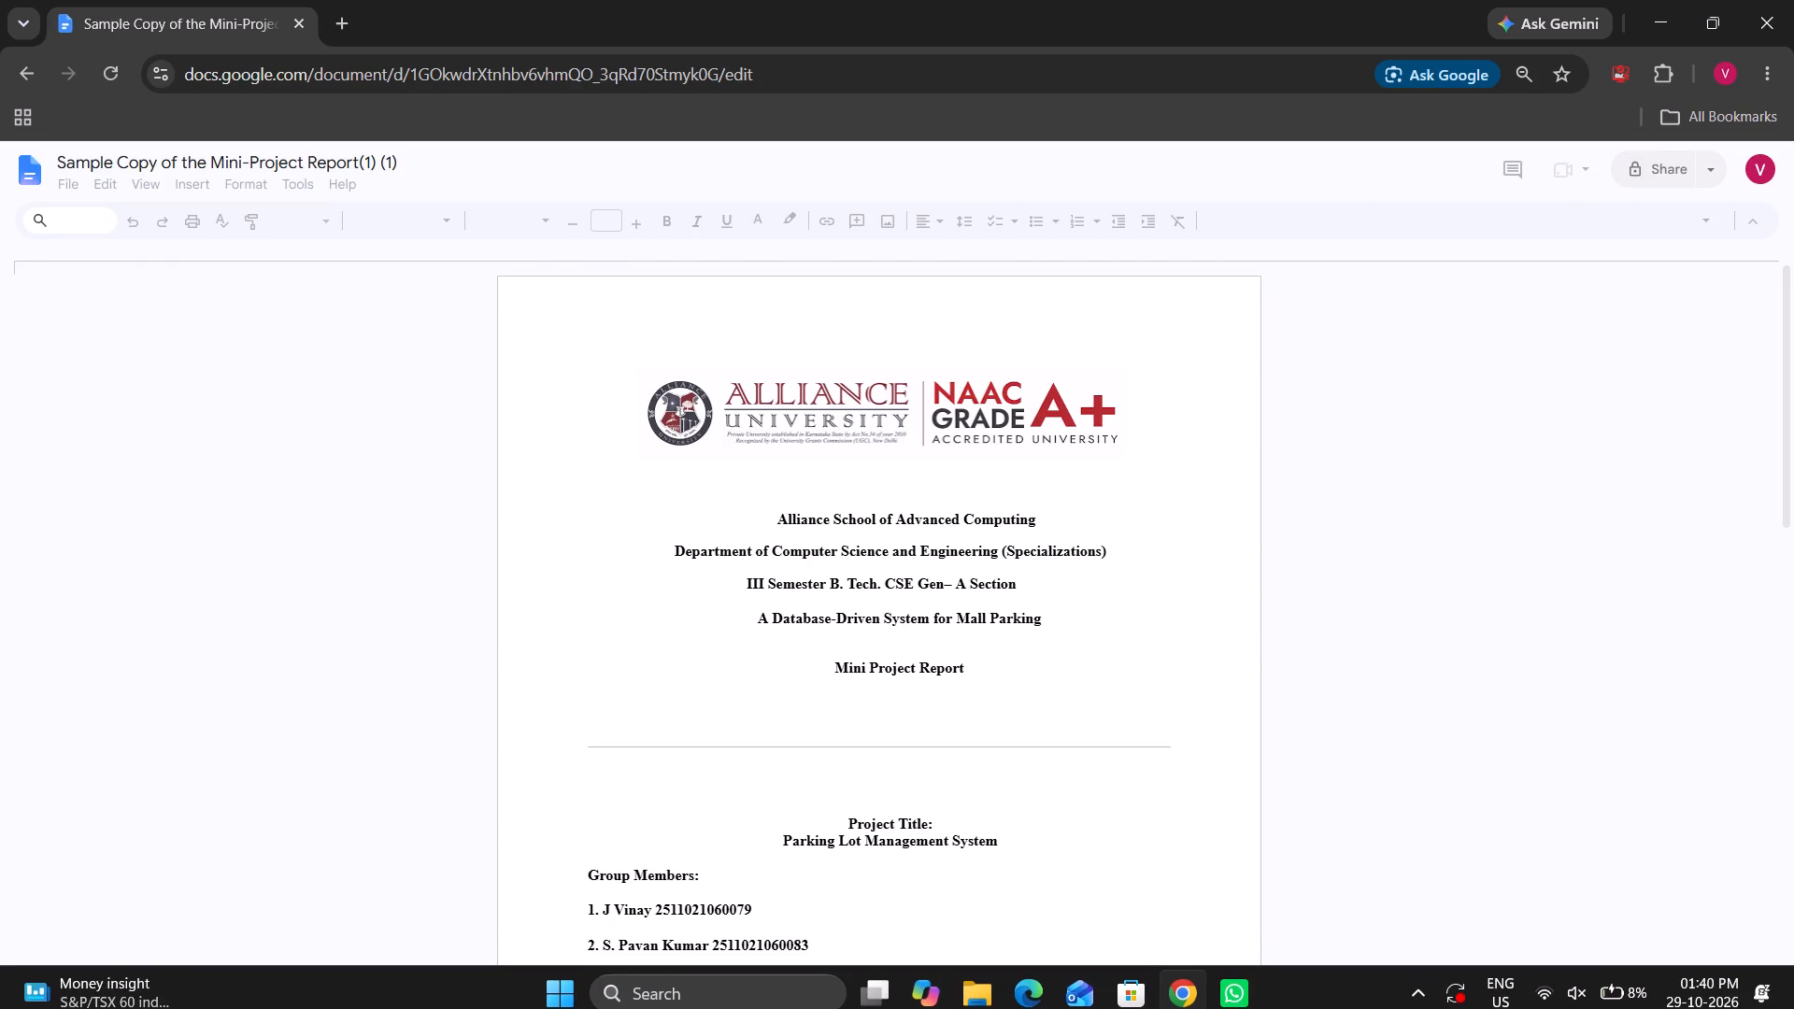
# Change "Mini" to "Micro" in the "Mini Project Report" line of the cover page.
pyautogui.click(870, 673)
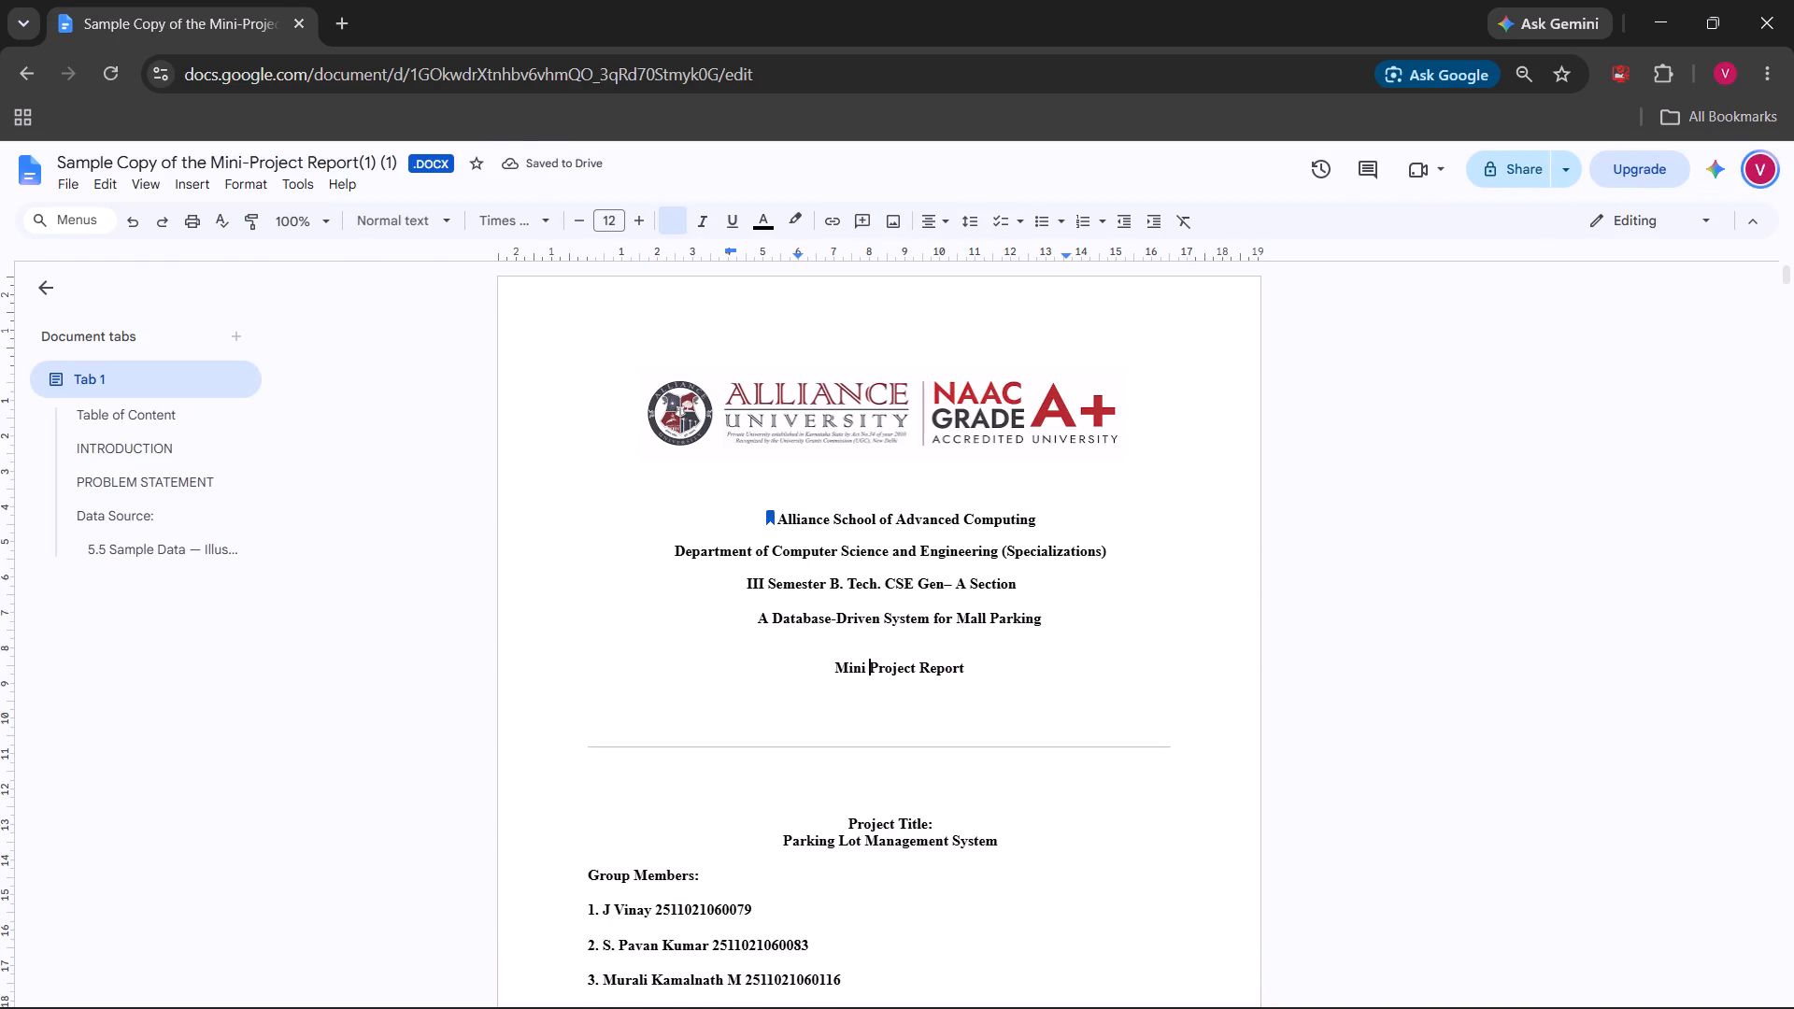
pyautogui.press('Left')
pyautogui.press('BackSpace')
pyautogui.press('BackSpace')
pyautogui.press('BackSpace')
pyautogui.press('BackSpace')
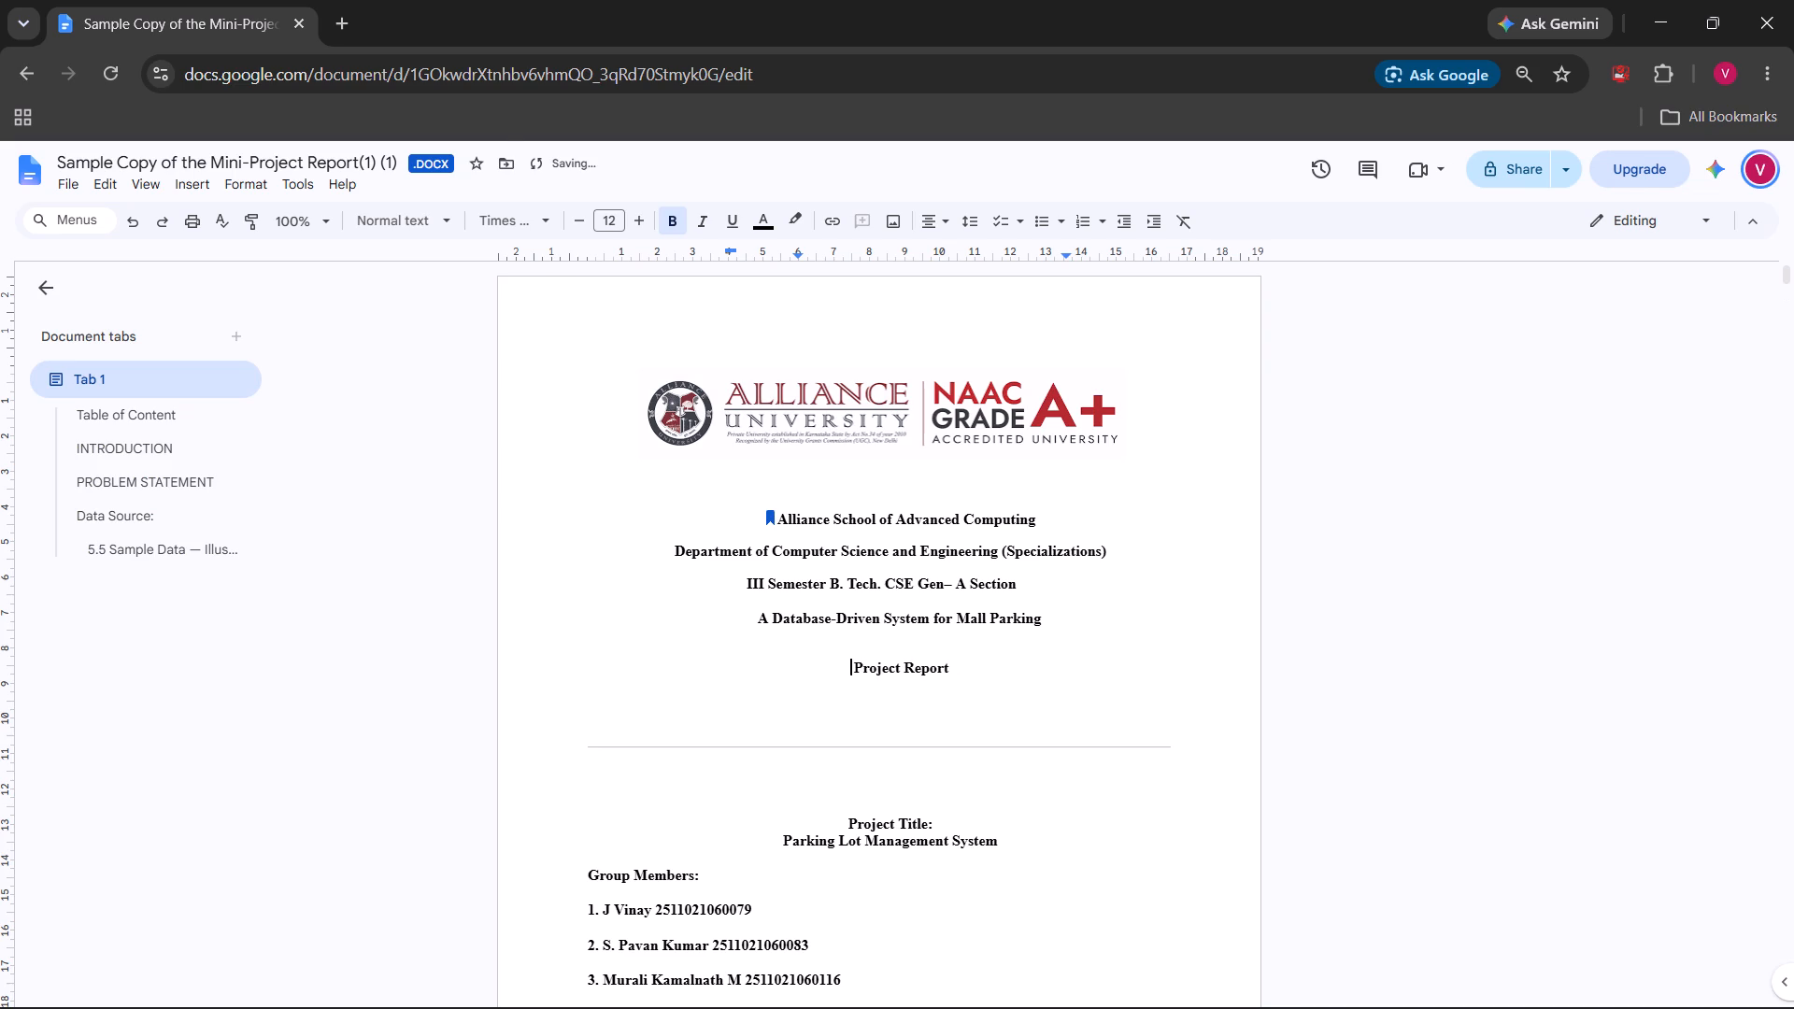
pyautogui.write('icro')
# Align the ID numbers of the first three group members in one column, keeping the initial M after the third name.
pyautogui.scroll(-1, 1017, 675)
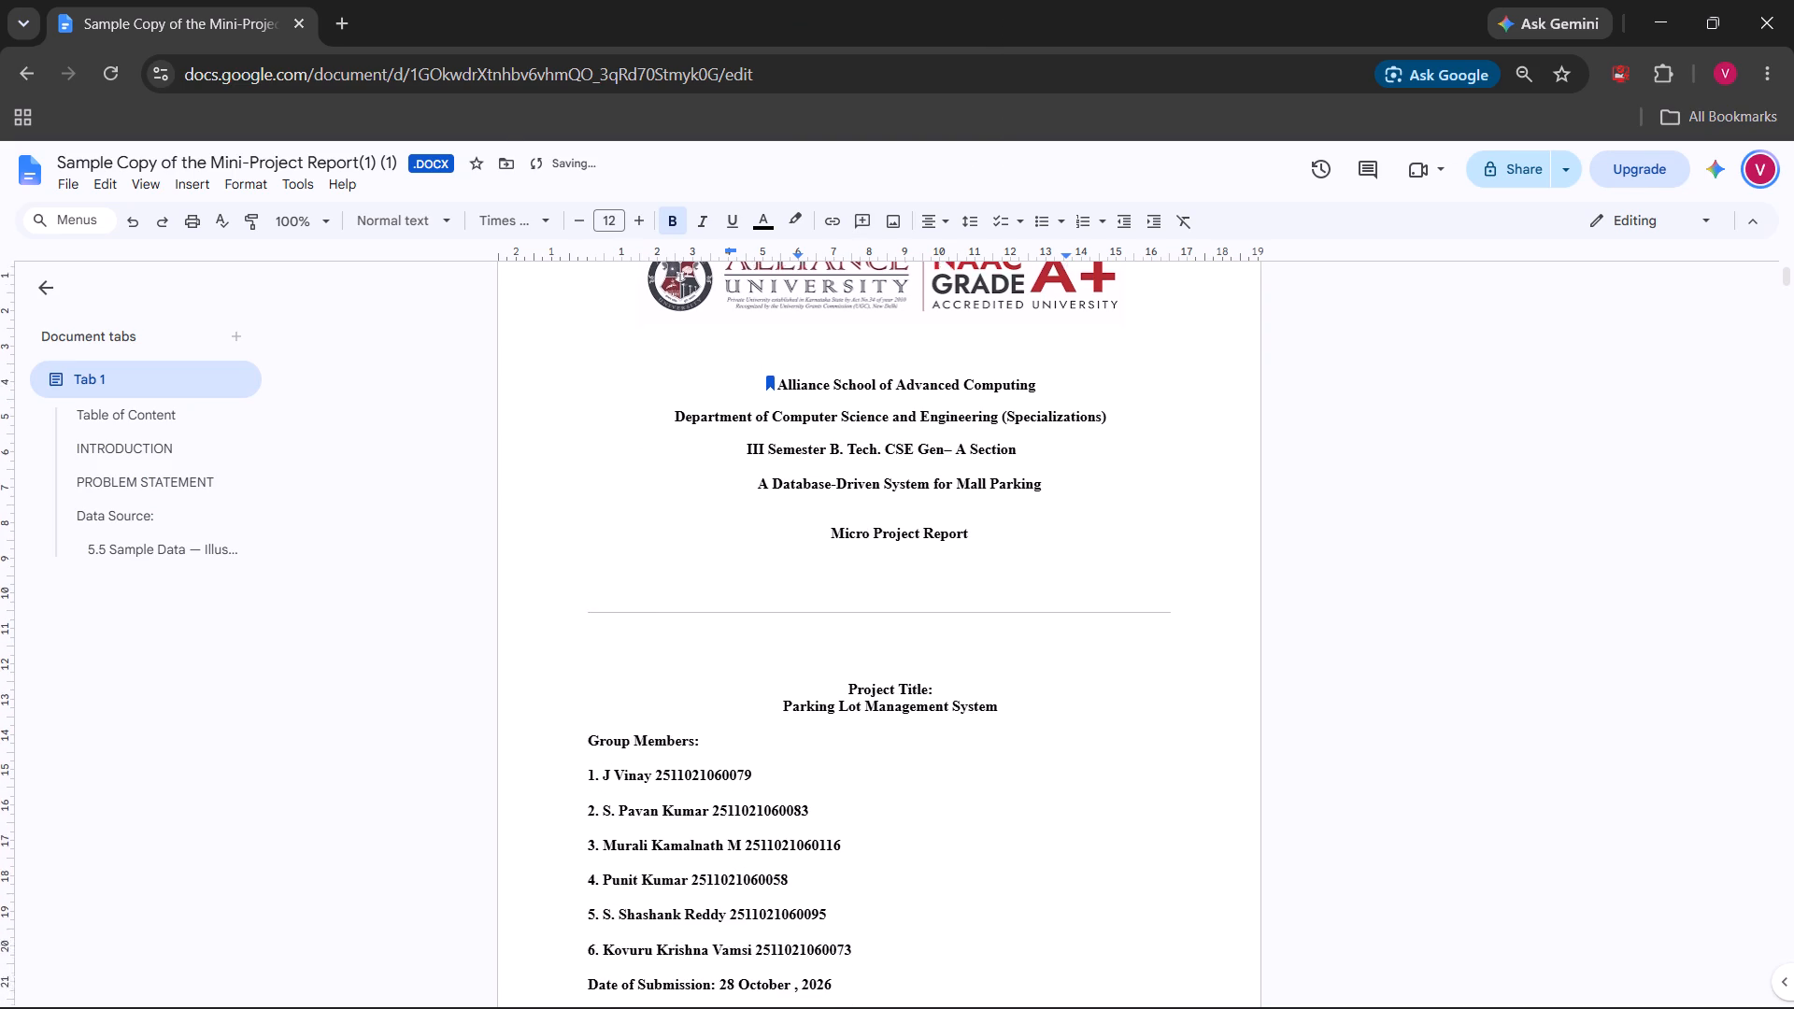
pyautogui.scroll(-1, 1017, 675)
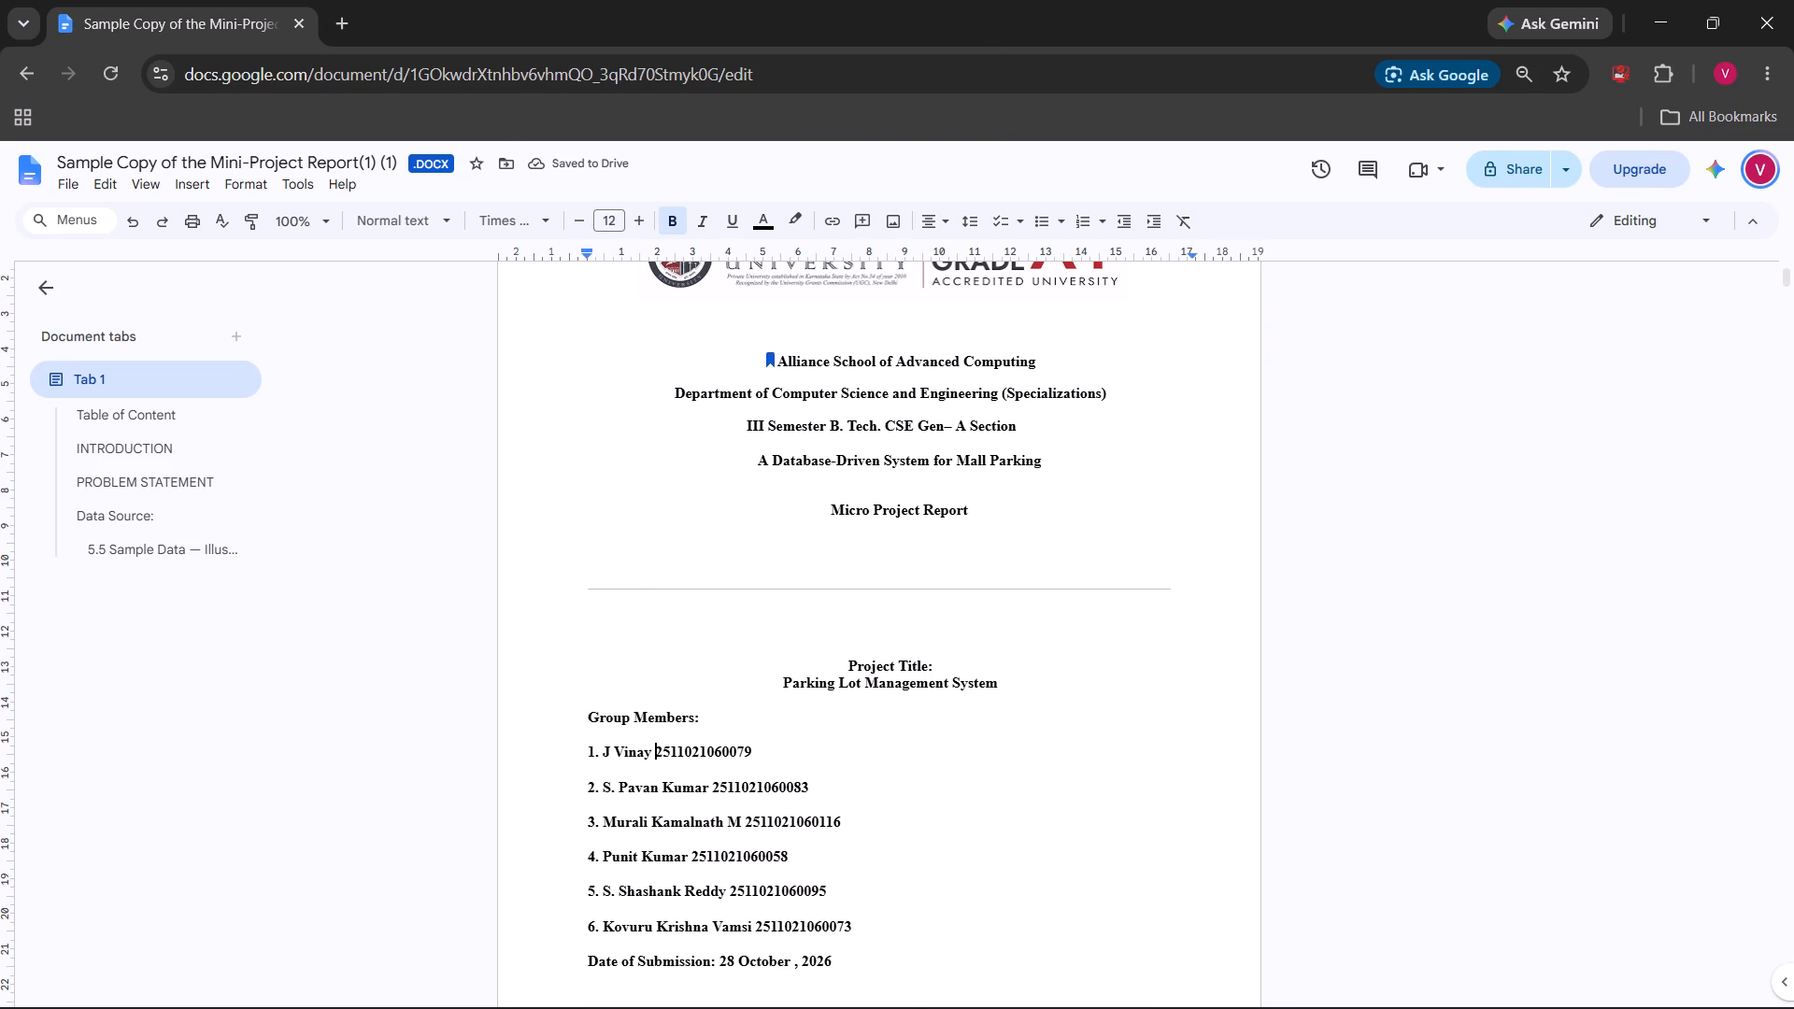
pyautogui.click(655, 754)
pyautogui.press('Tab')
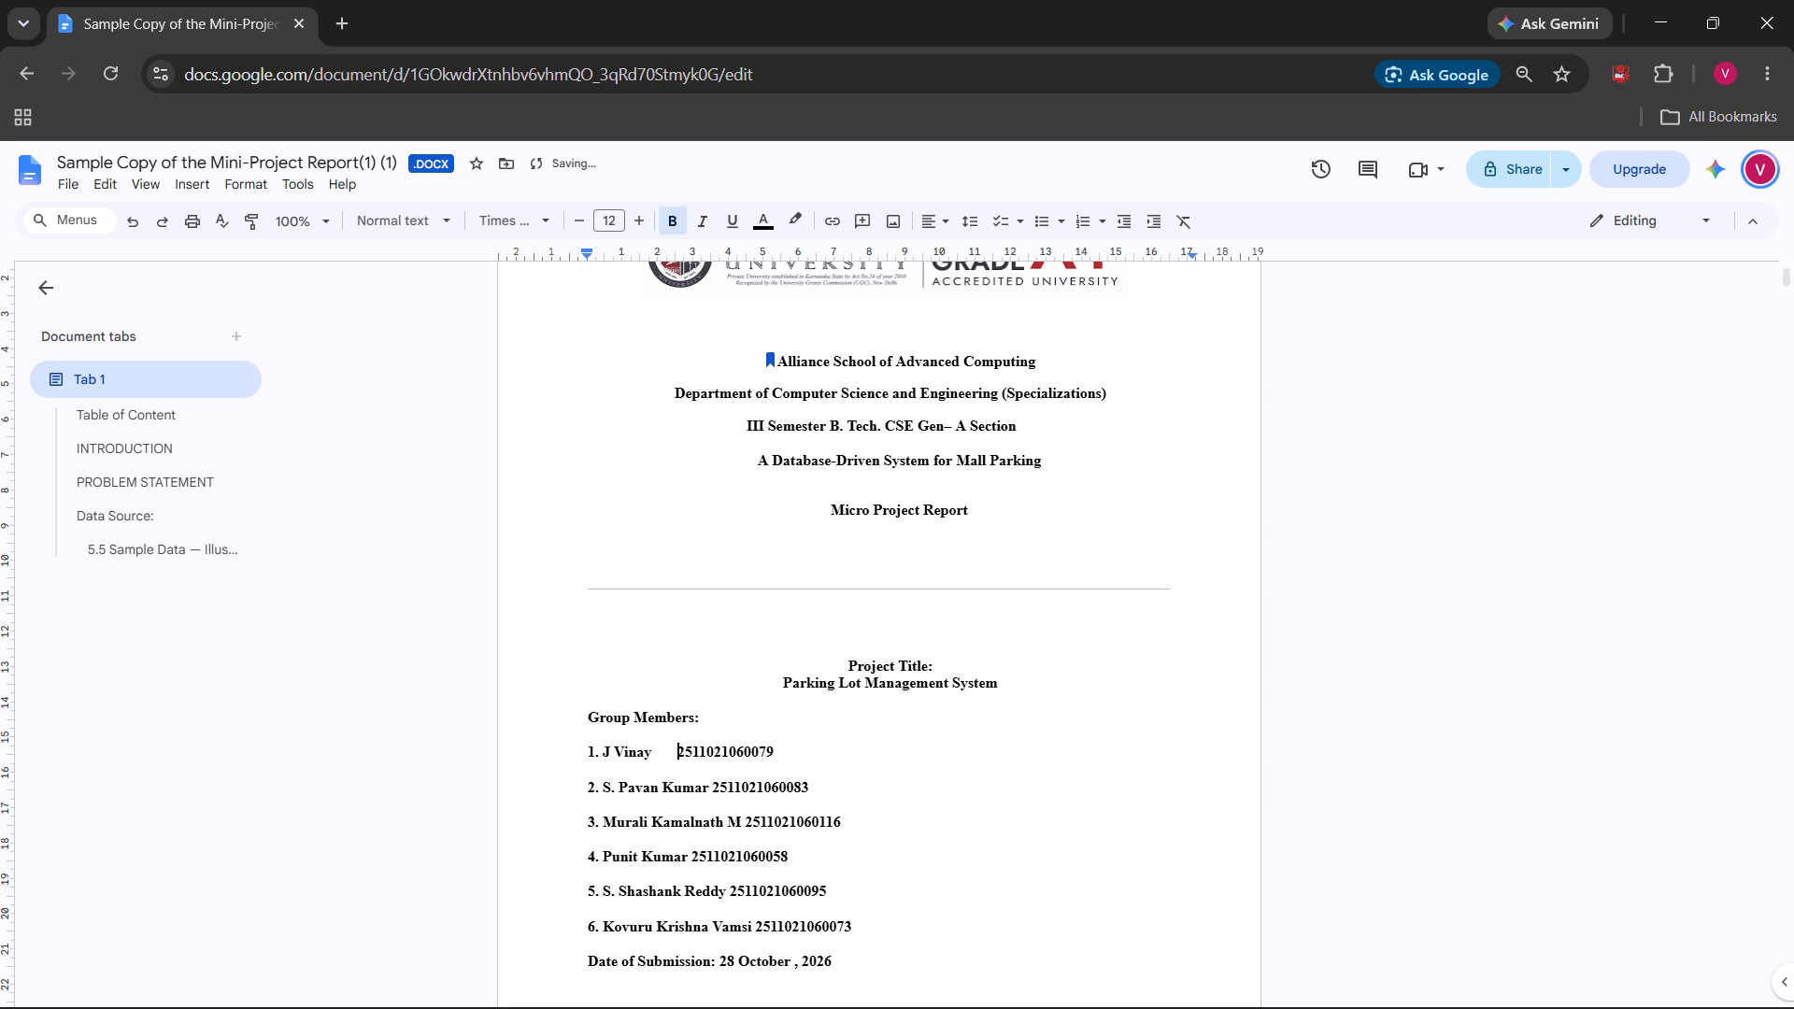
pyautogui.press('Tab')
pyautogui.click(712, 787)
pyautogui.press('Tab')
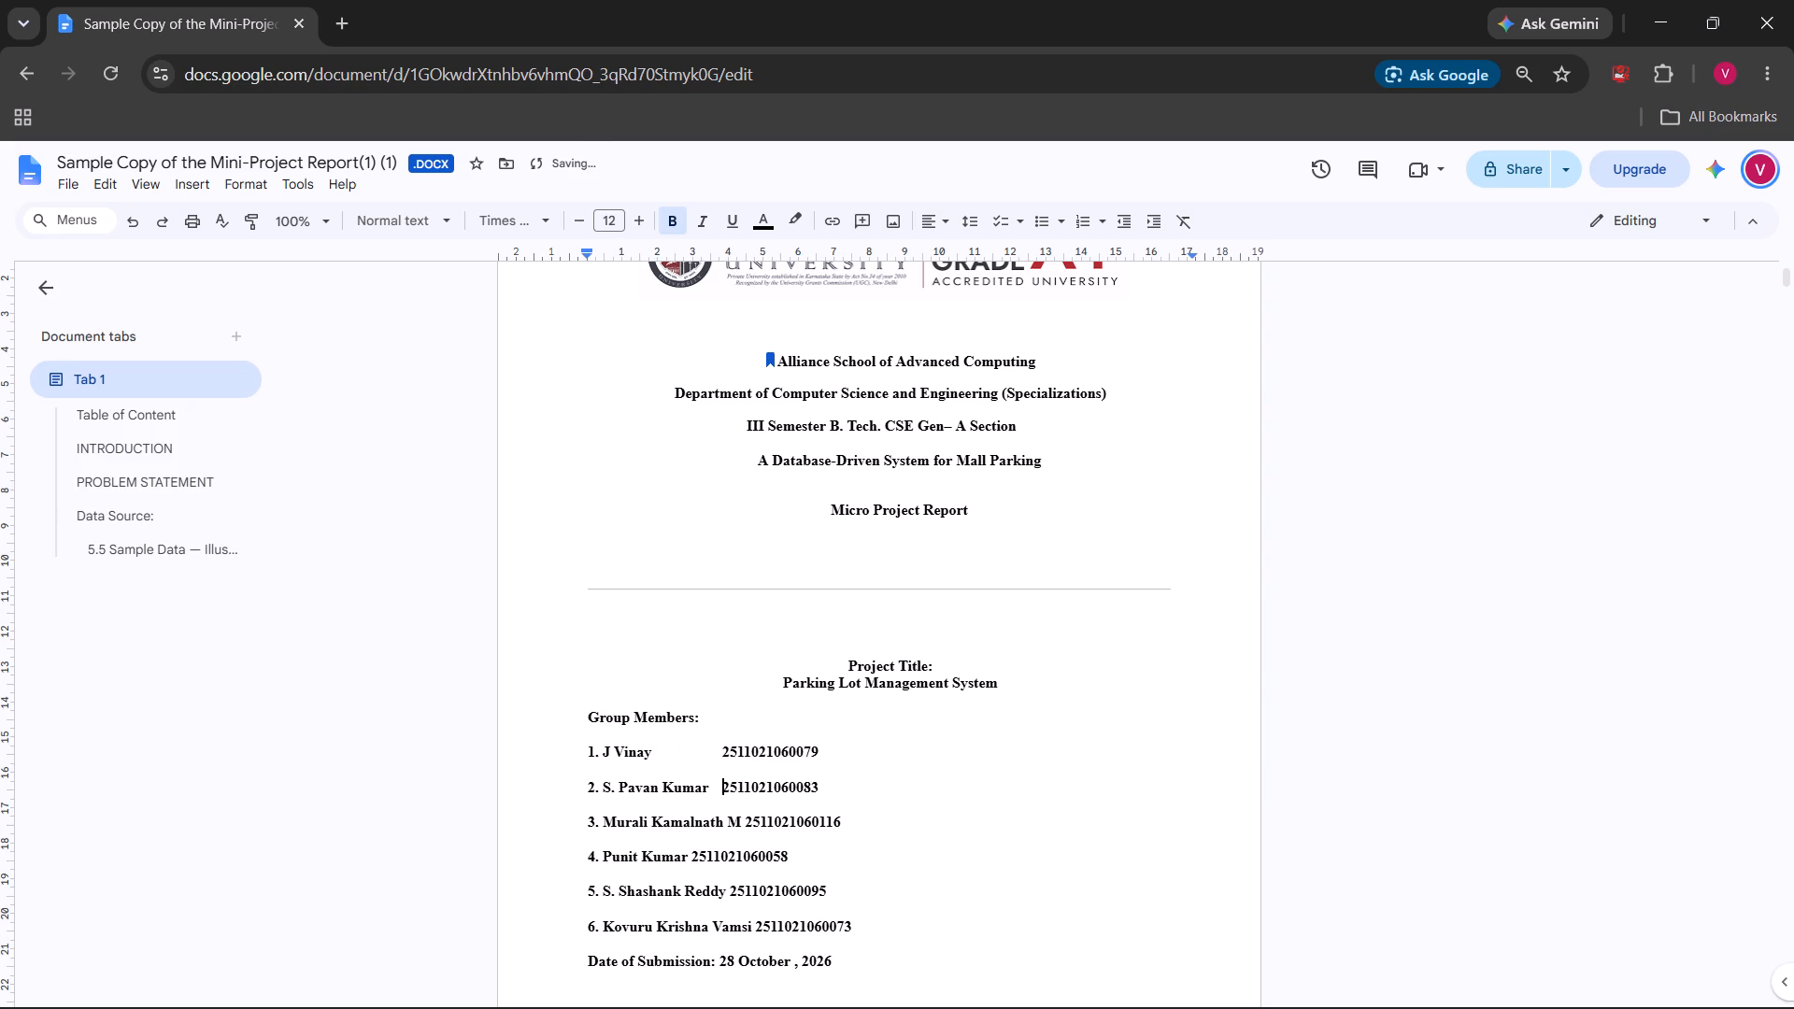
pyautogui.click(747, 826)
pyautogui.click(737, 830)
pyautogui.press('BackSpace')
pyautogui.press('Tab')
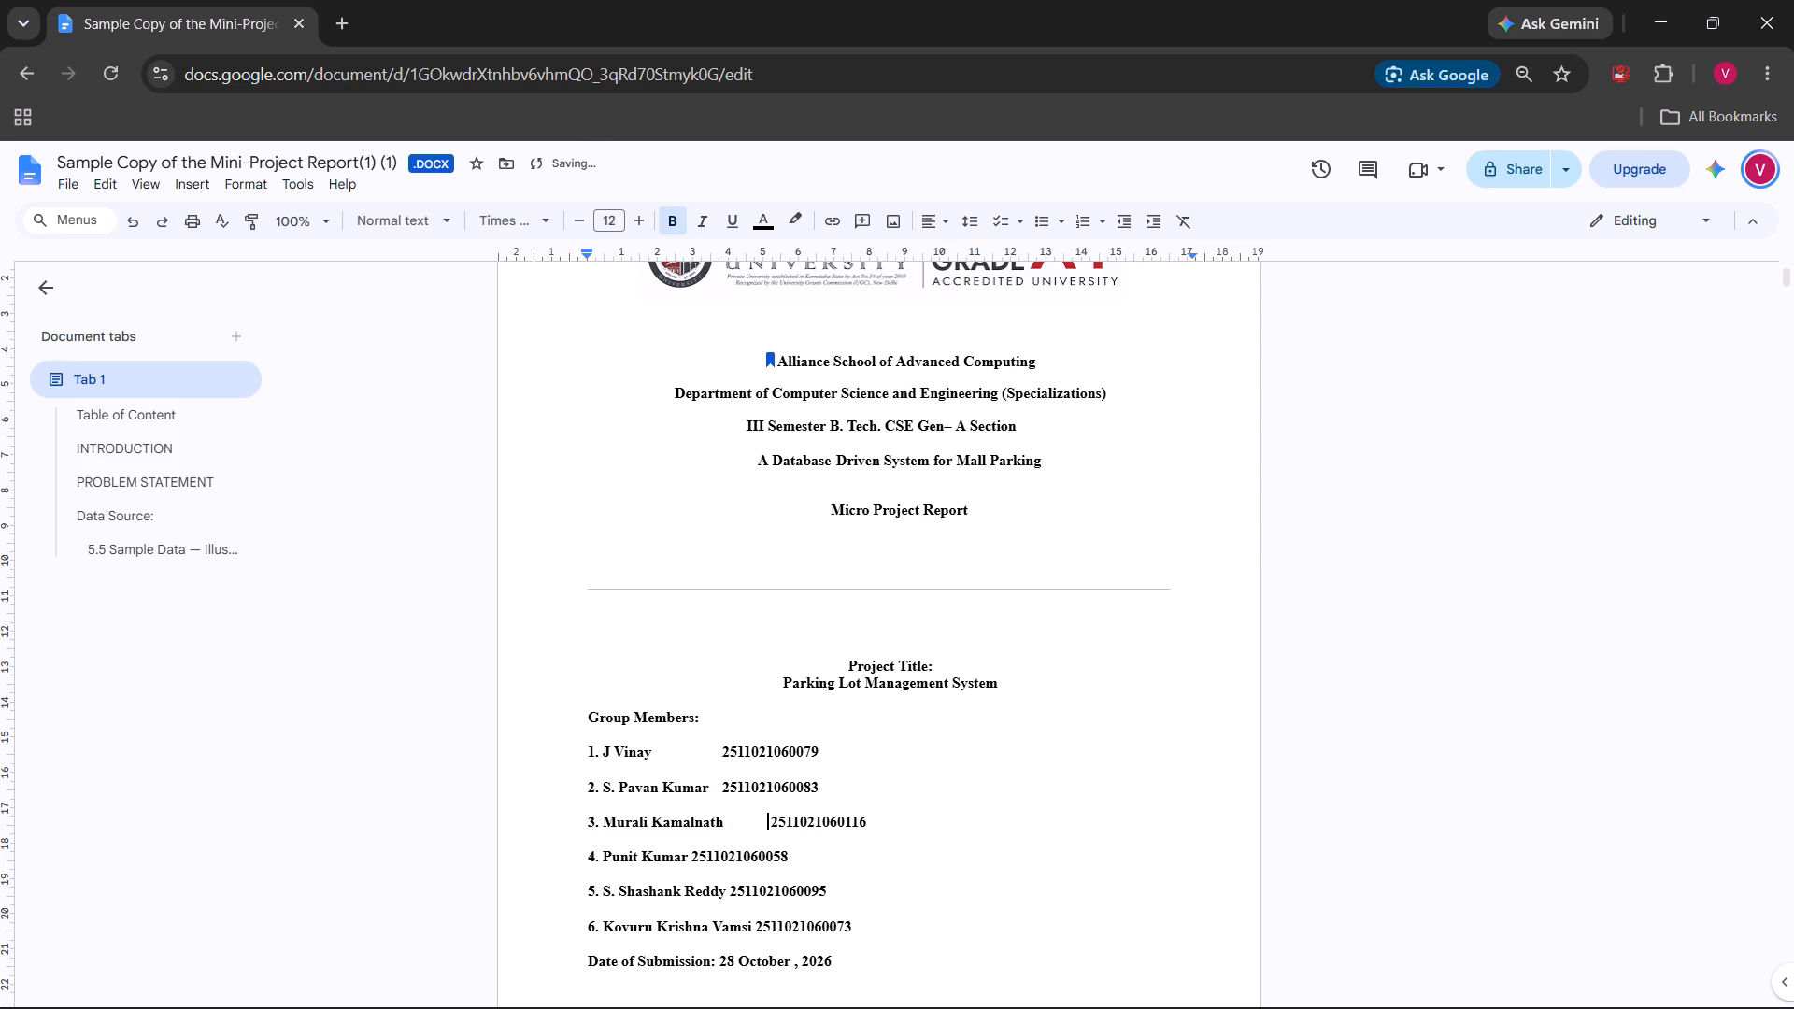
pyautogui.click(719, 788)
pyautogui.press('Tab')
pyautogui.click(721, 756)
pyautogui.press('Tab')
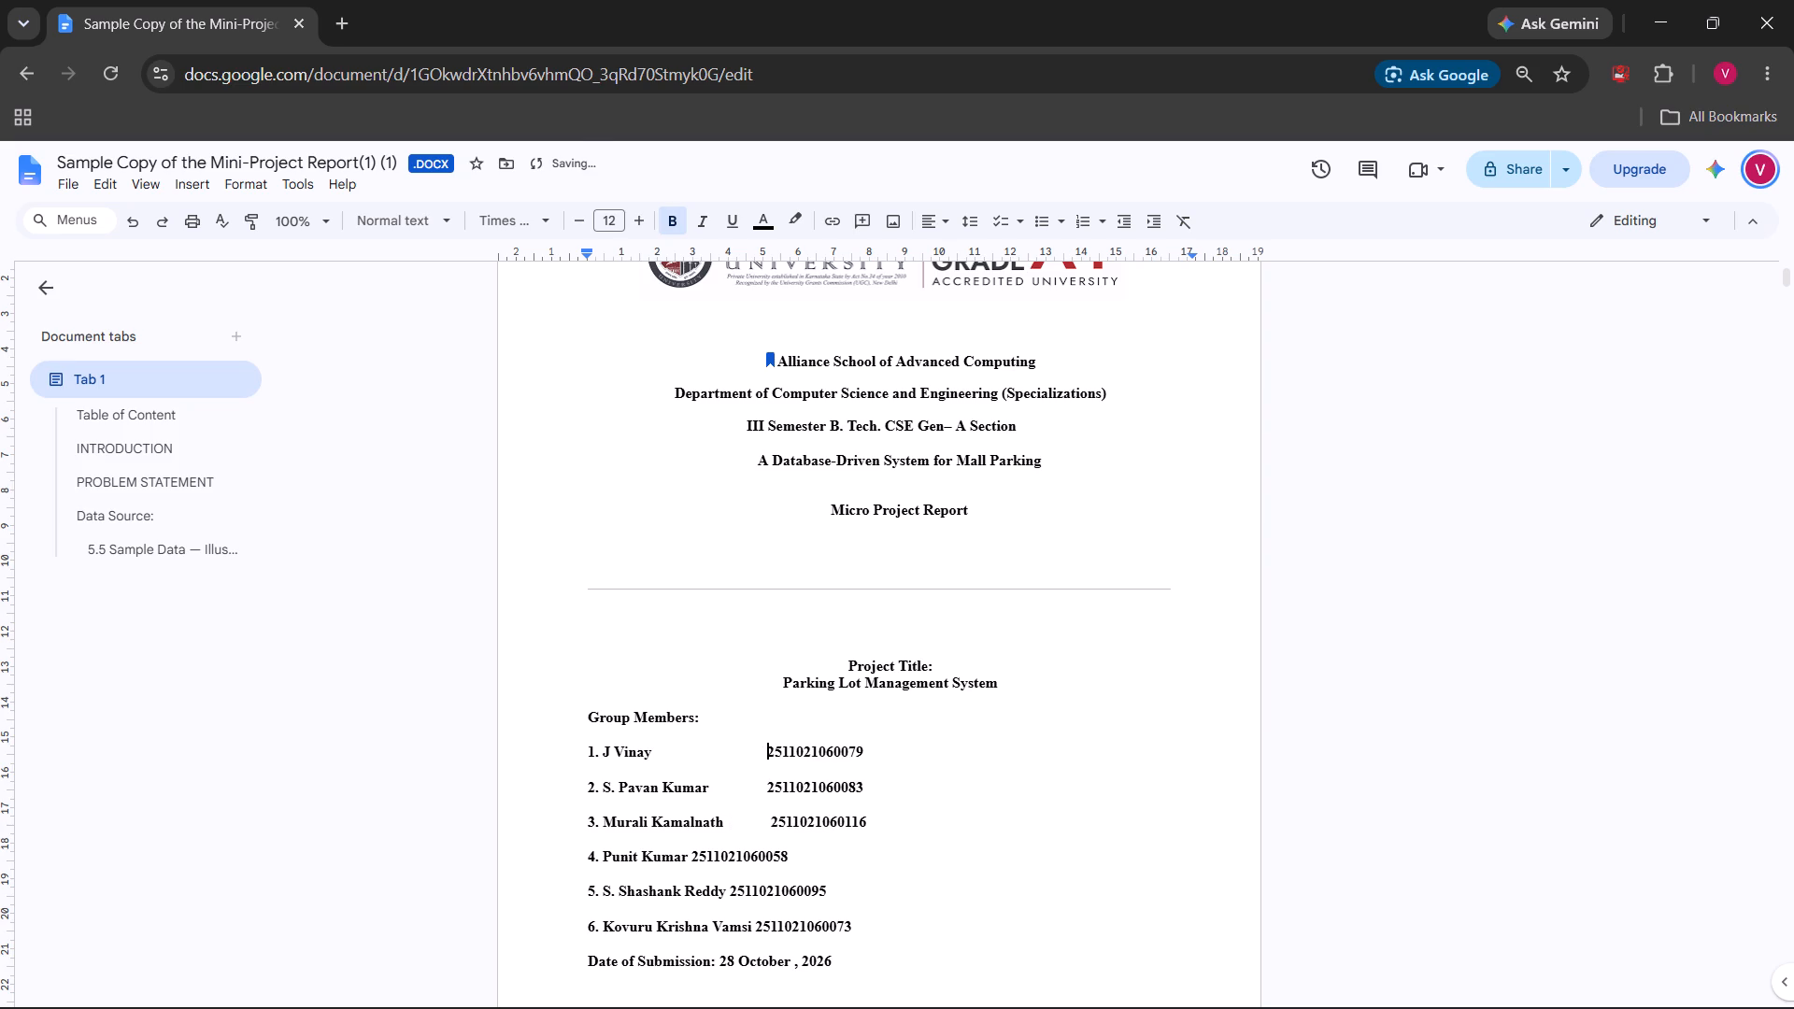
pyautogui.scroll(-1, 822, 721)
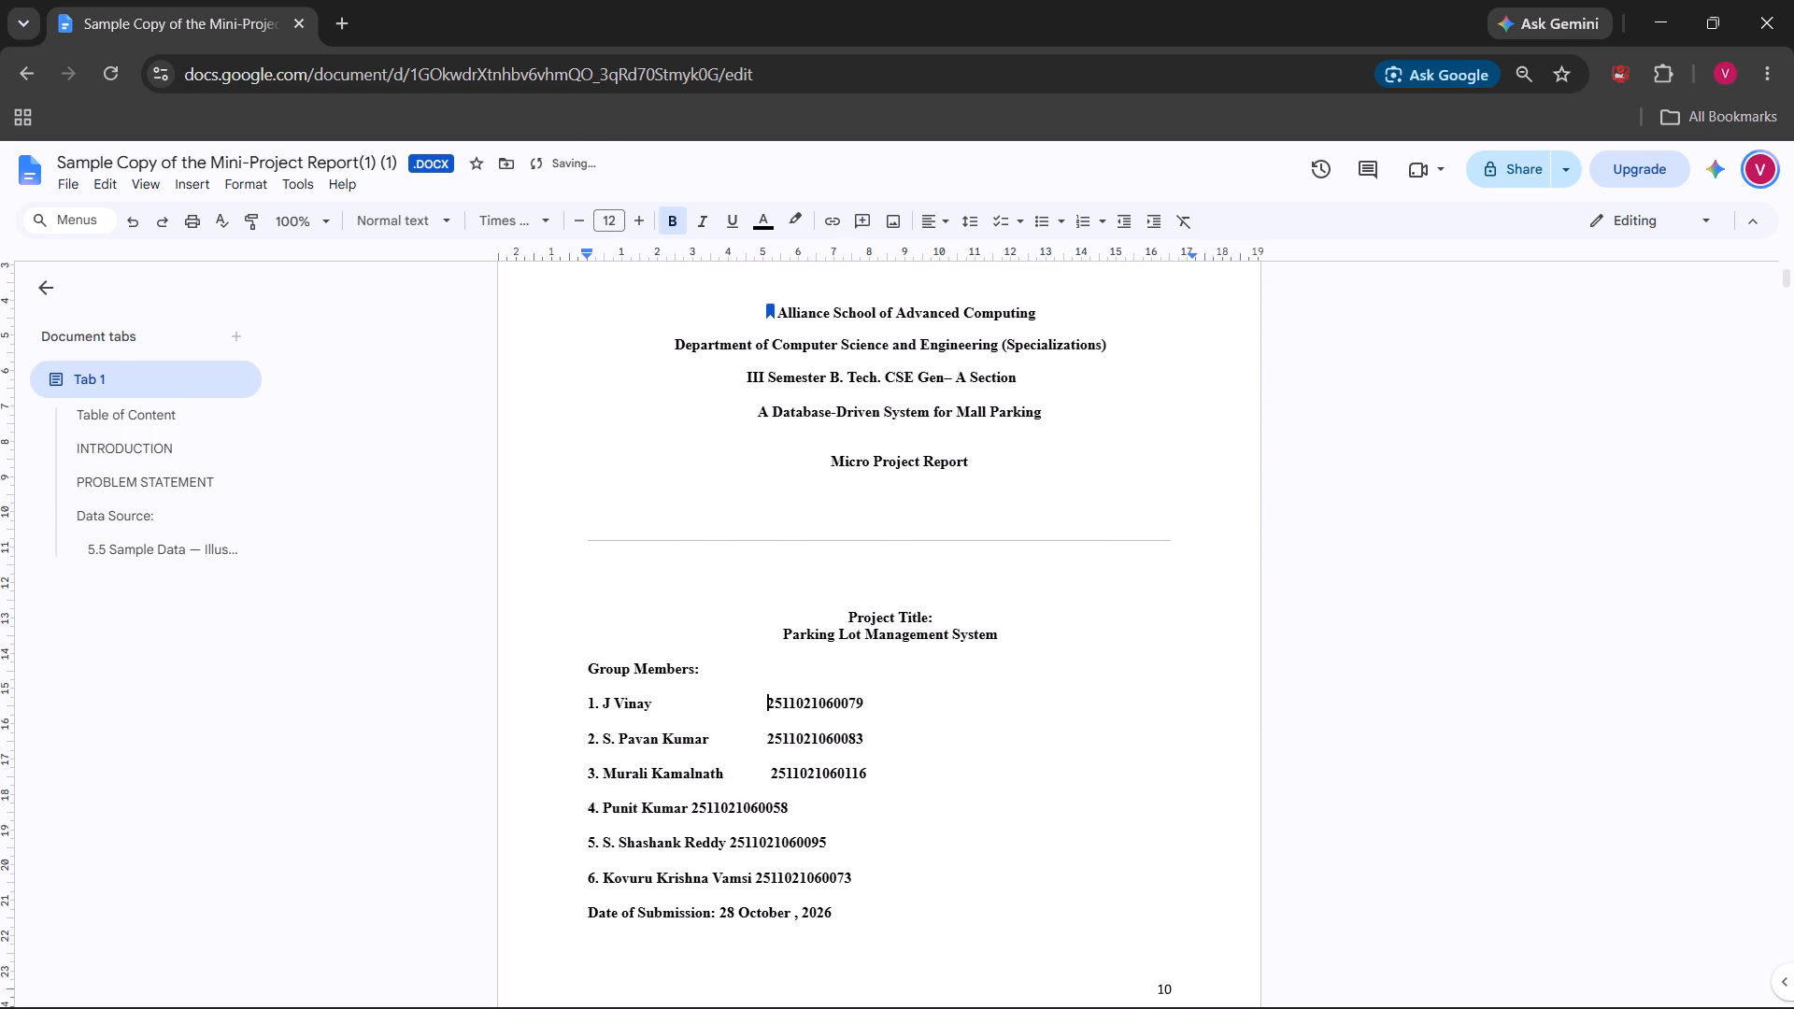
pyautogui.click(738, 776)
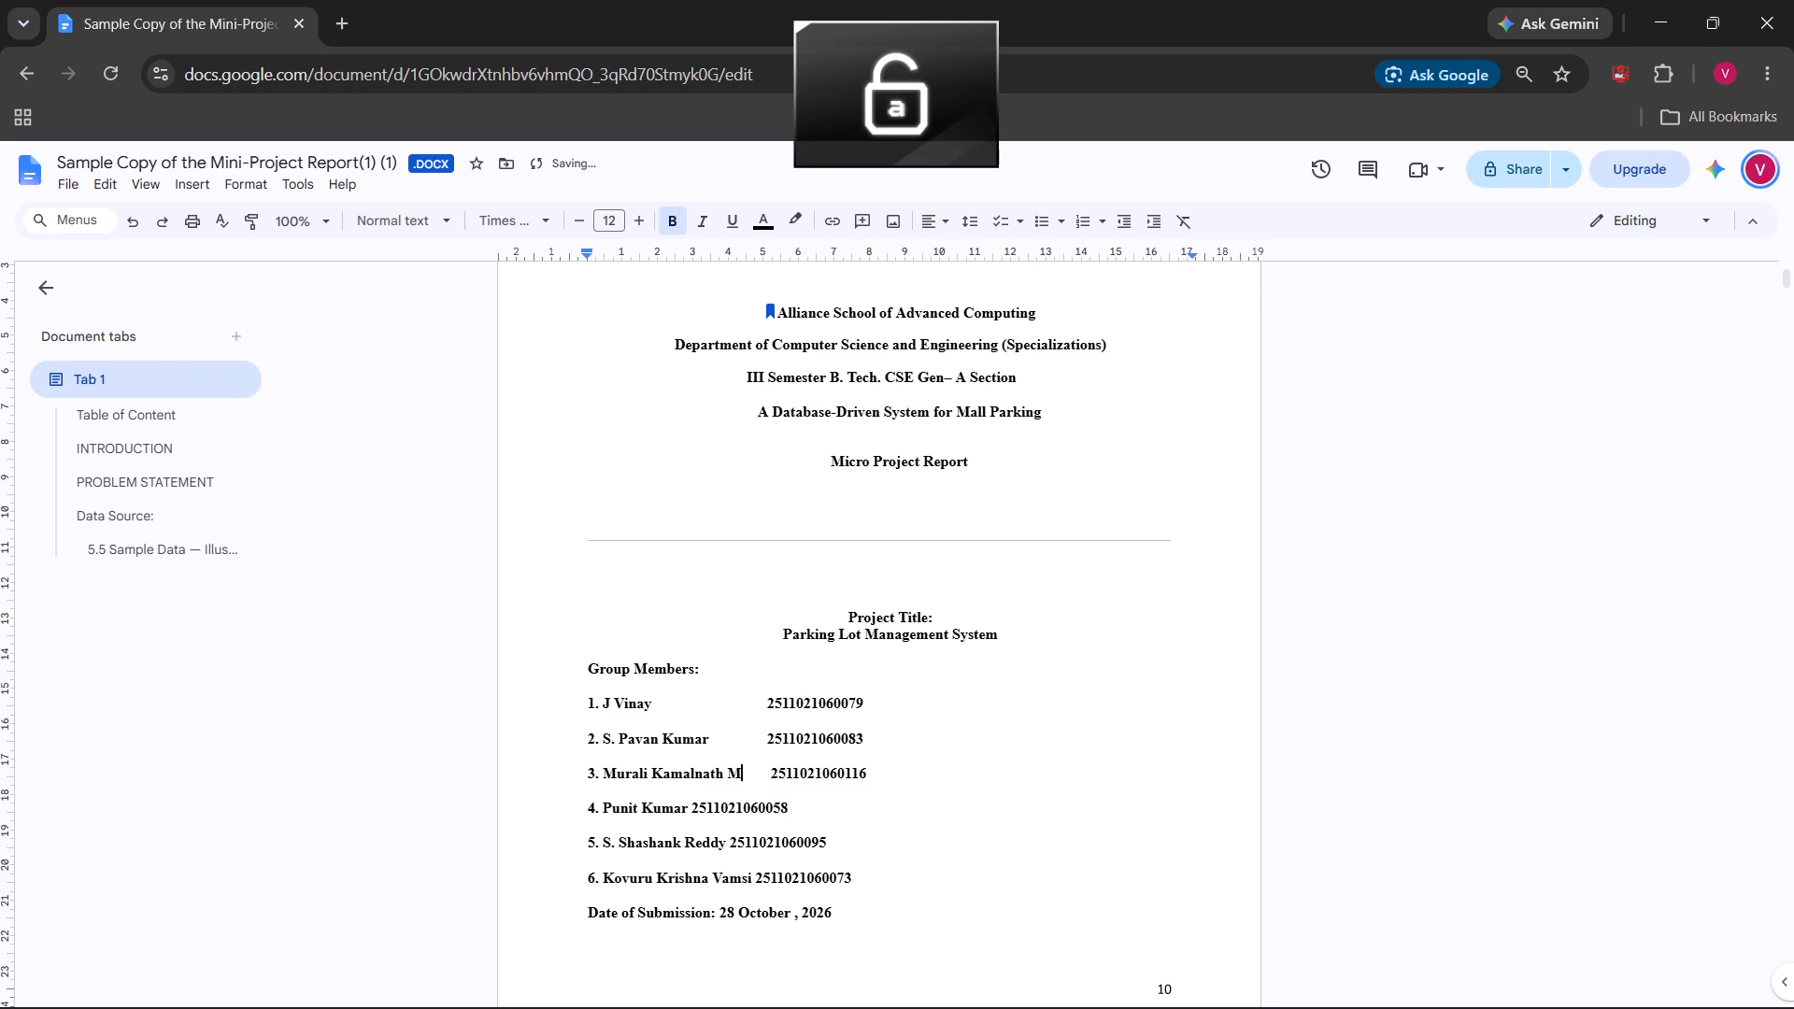
# Align the fourth member's ID number with the column above, removing the extra space before the third member's number.
pyautogui.click(692, 810)
pyautogui.press('Tab')
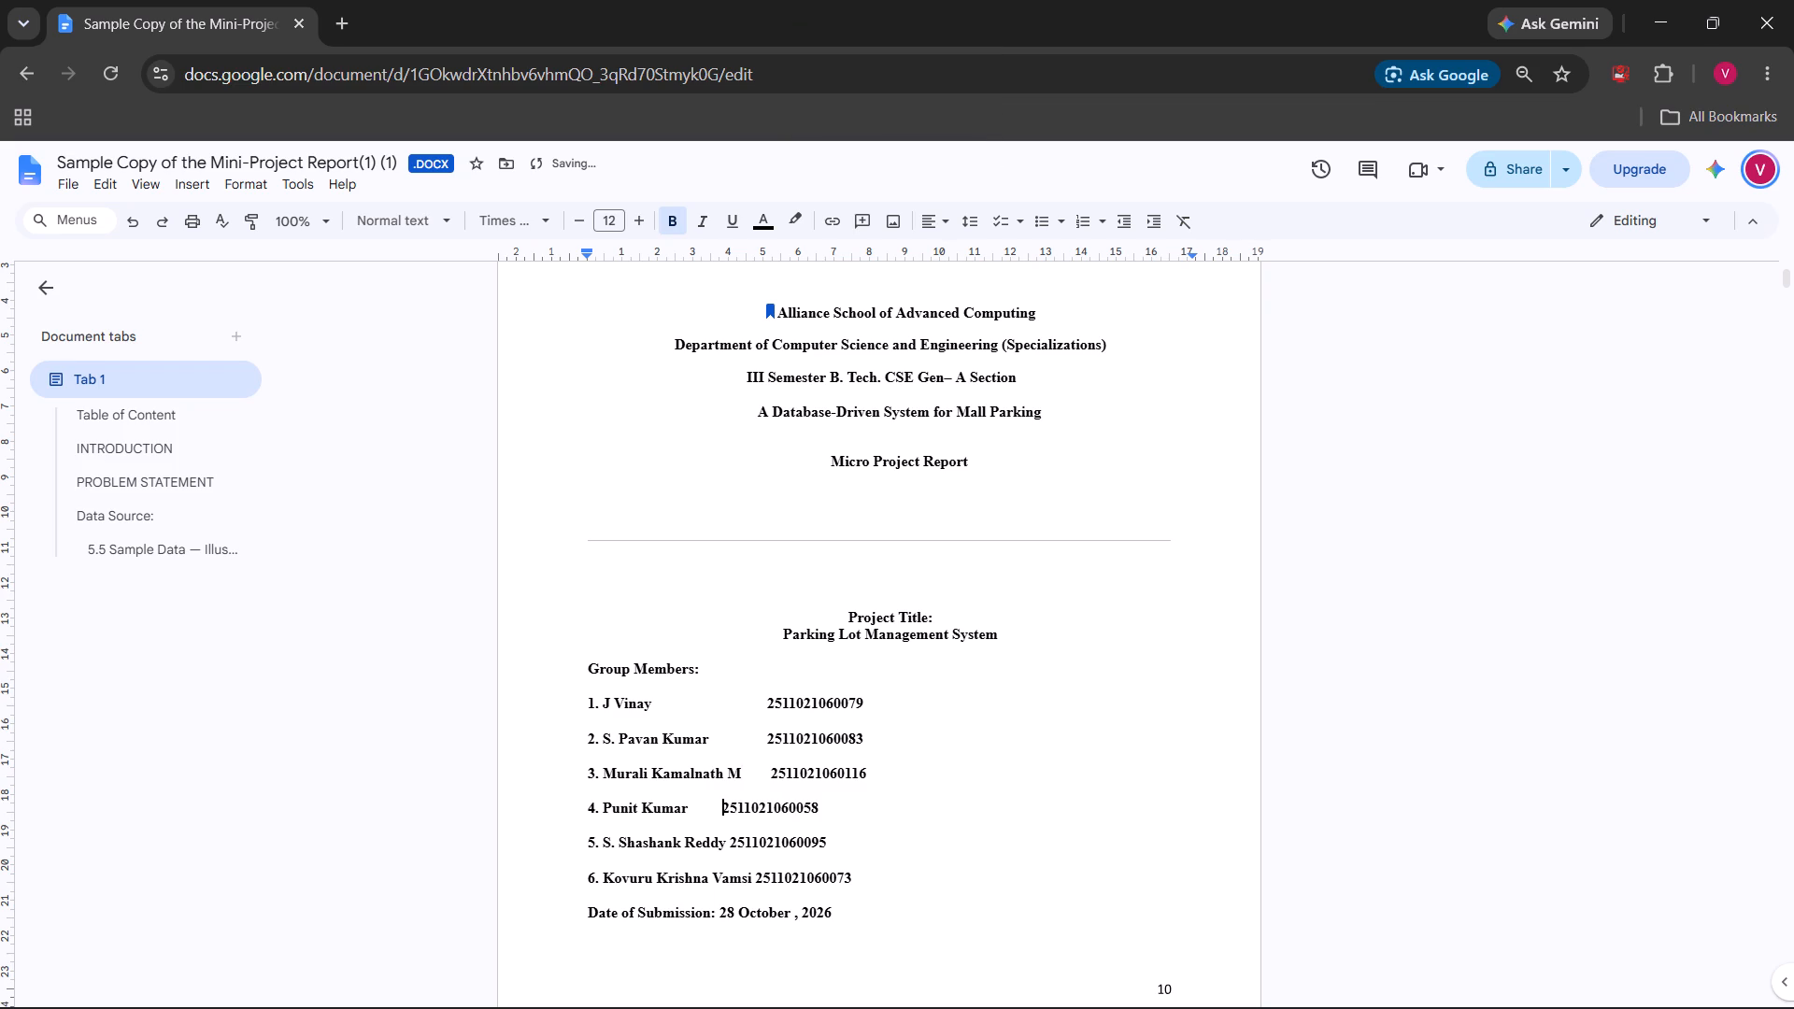
pyautogui.press('Tab')
pyautogui.press('Tab')
pyautogui.press('BackSpace')
pyautogui.press('space')
pyautogui.press('Up')
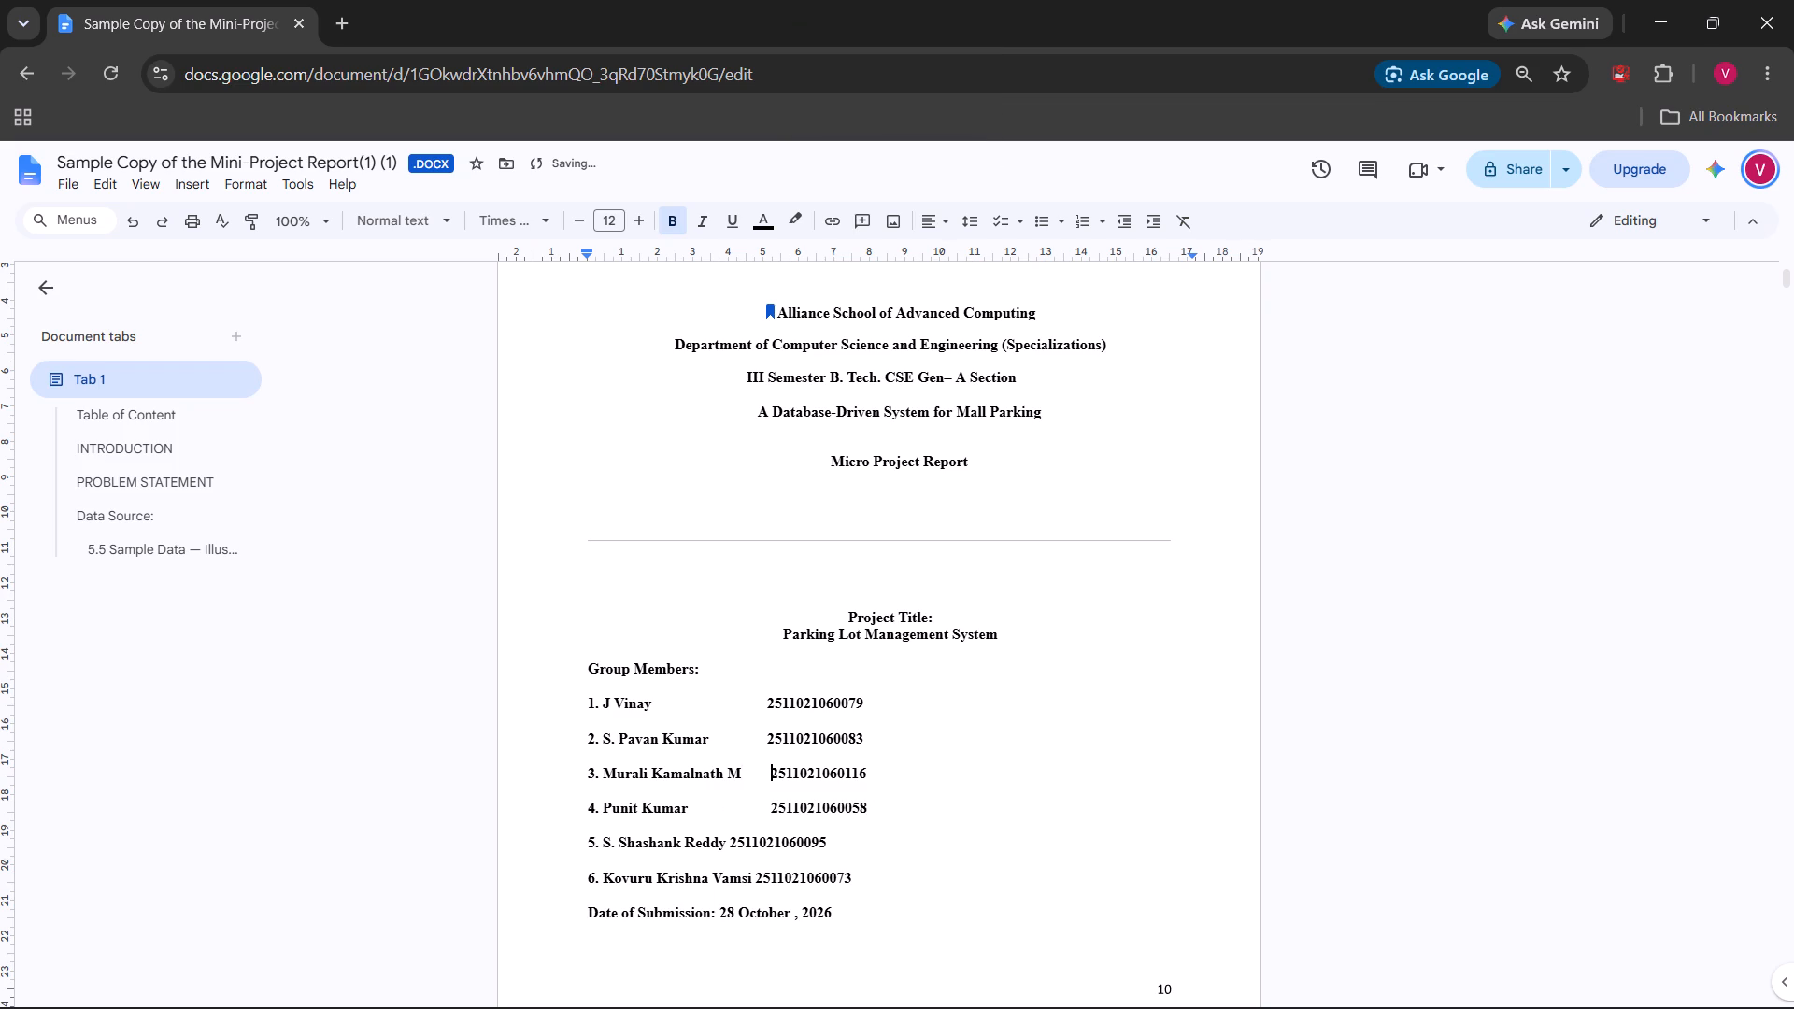
pyautogui.press('BackSpace')
pyautogui.press('Down')
pyautogui.press('BackSpace')
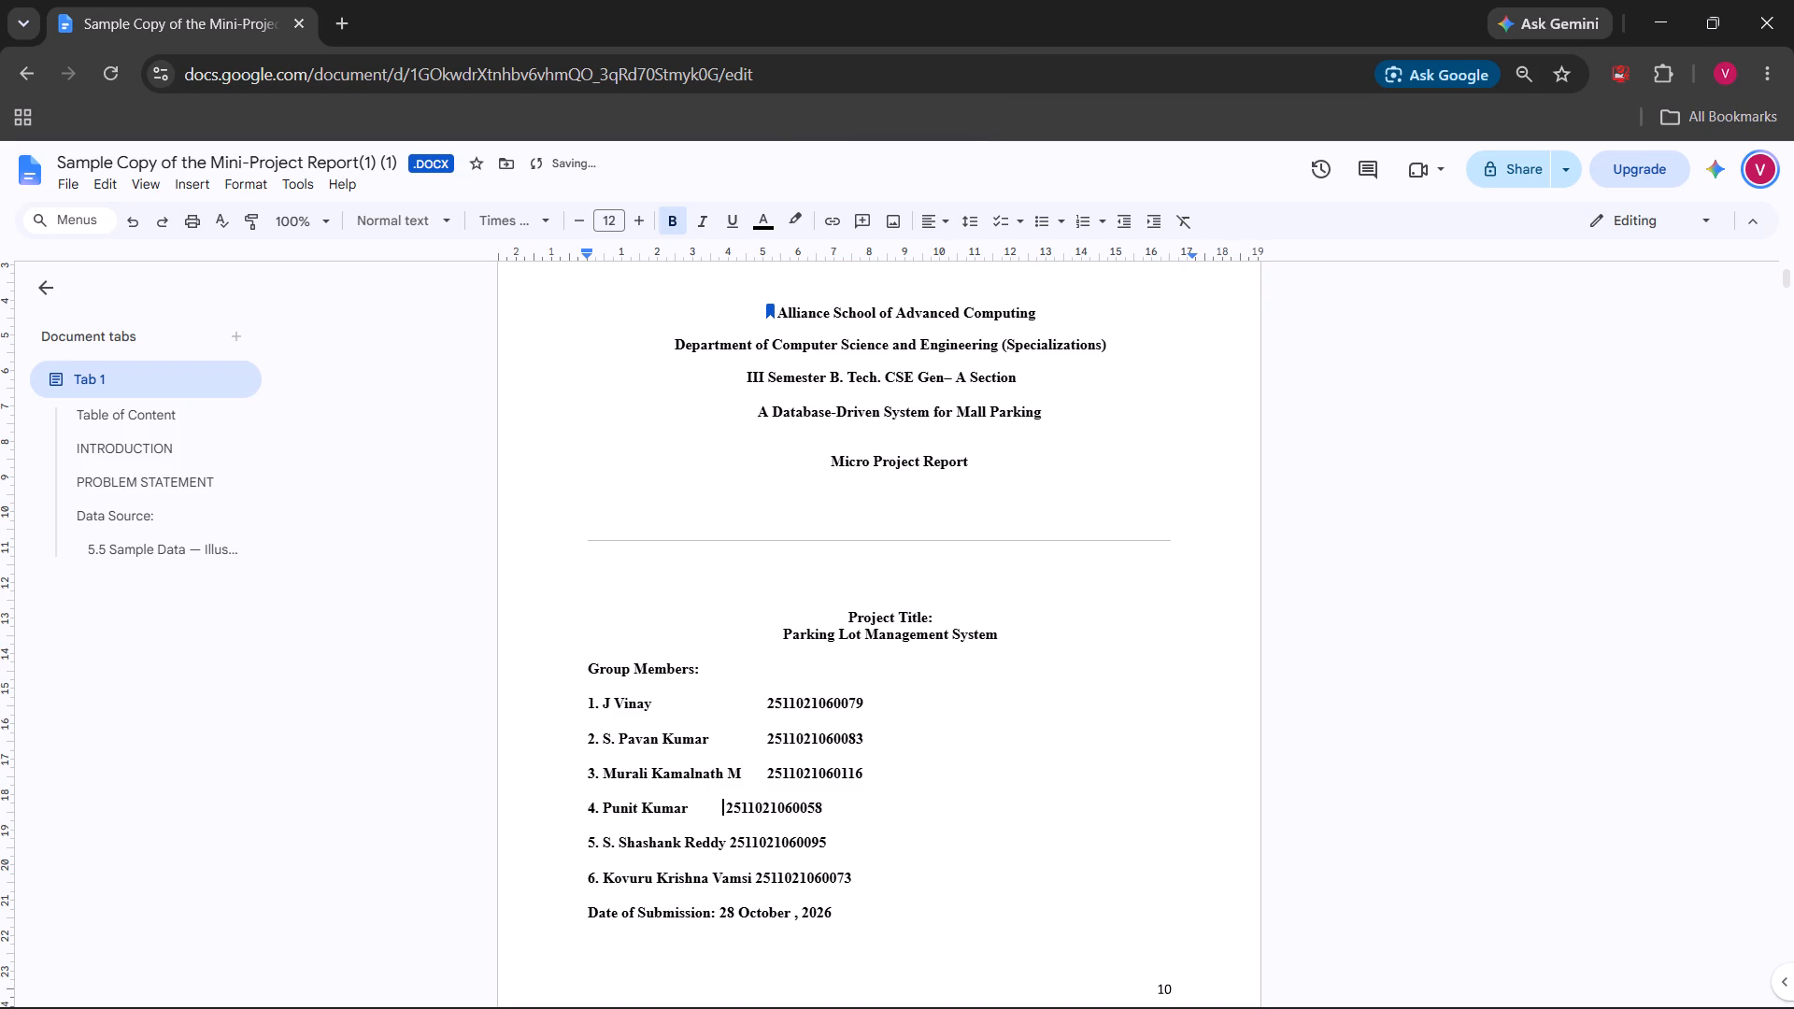
pyautogui.press('space')
pyautogui.press('space')
pyautogui.press('space')
pyautogui.press('space')
pyautogui.press('space')
pyautogui.press('space')
pyautogui.press('space')
pyautogui.press('space')
pyautogui.press('space')
pyautogui.press('space')
pyautogui.press('space')
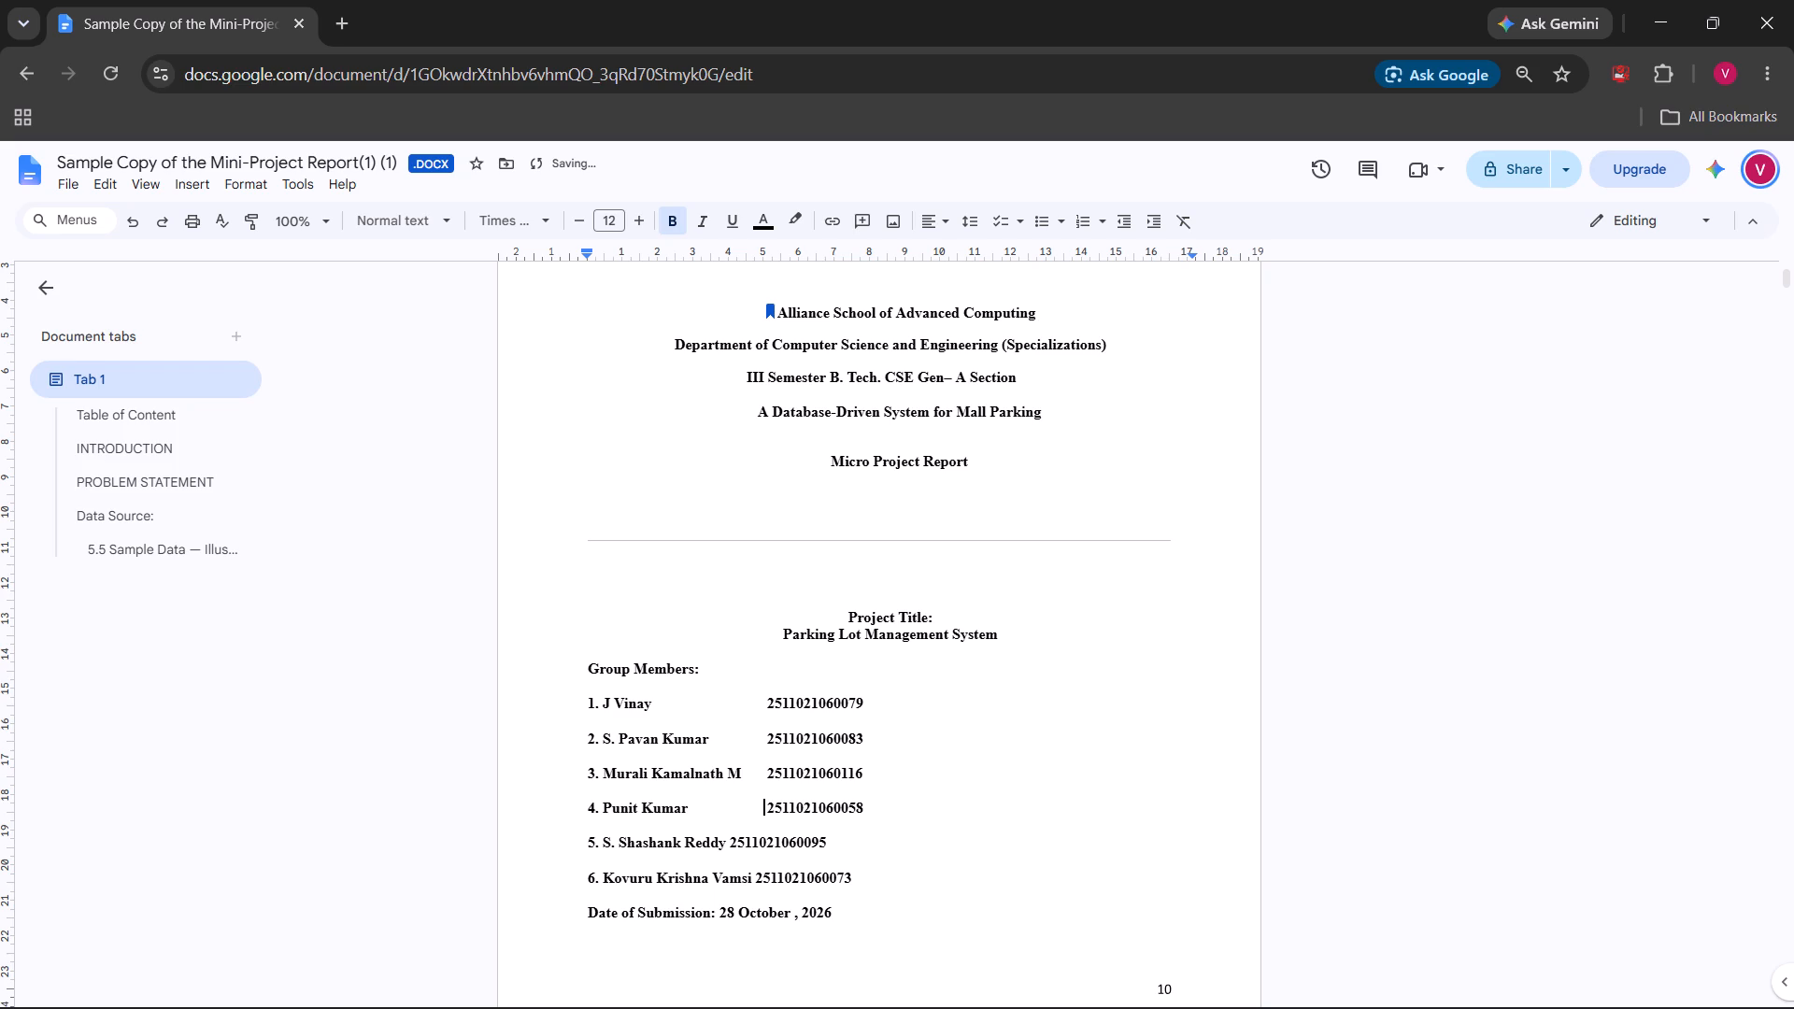
# Add spaces before the fifth and sixth members' ID numbers to align them with the column above.
pyautogui.click(733, 838)
pyautogui.press('space')
pyautogui.press('space')
pyautogui.press('space')
pyautogui.press('space')
pyautogui.press('space')
pyautogui.press('space')
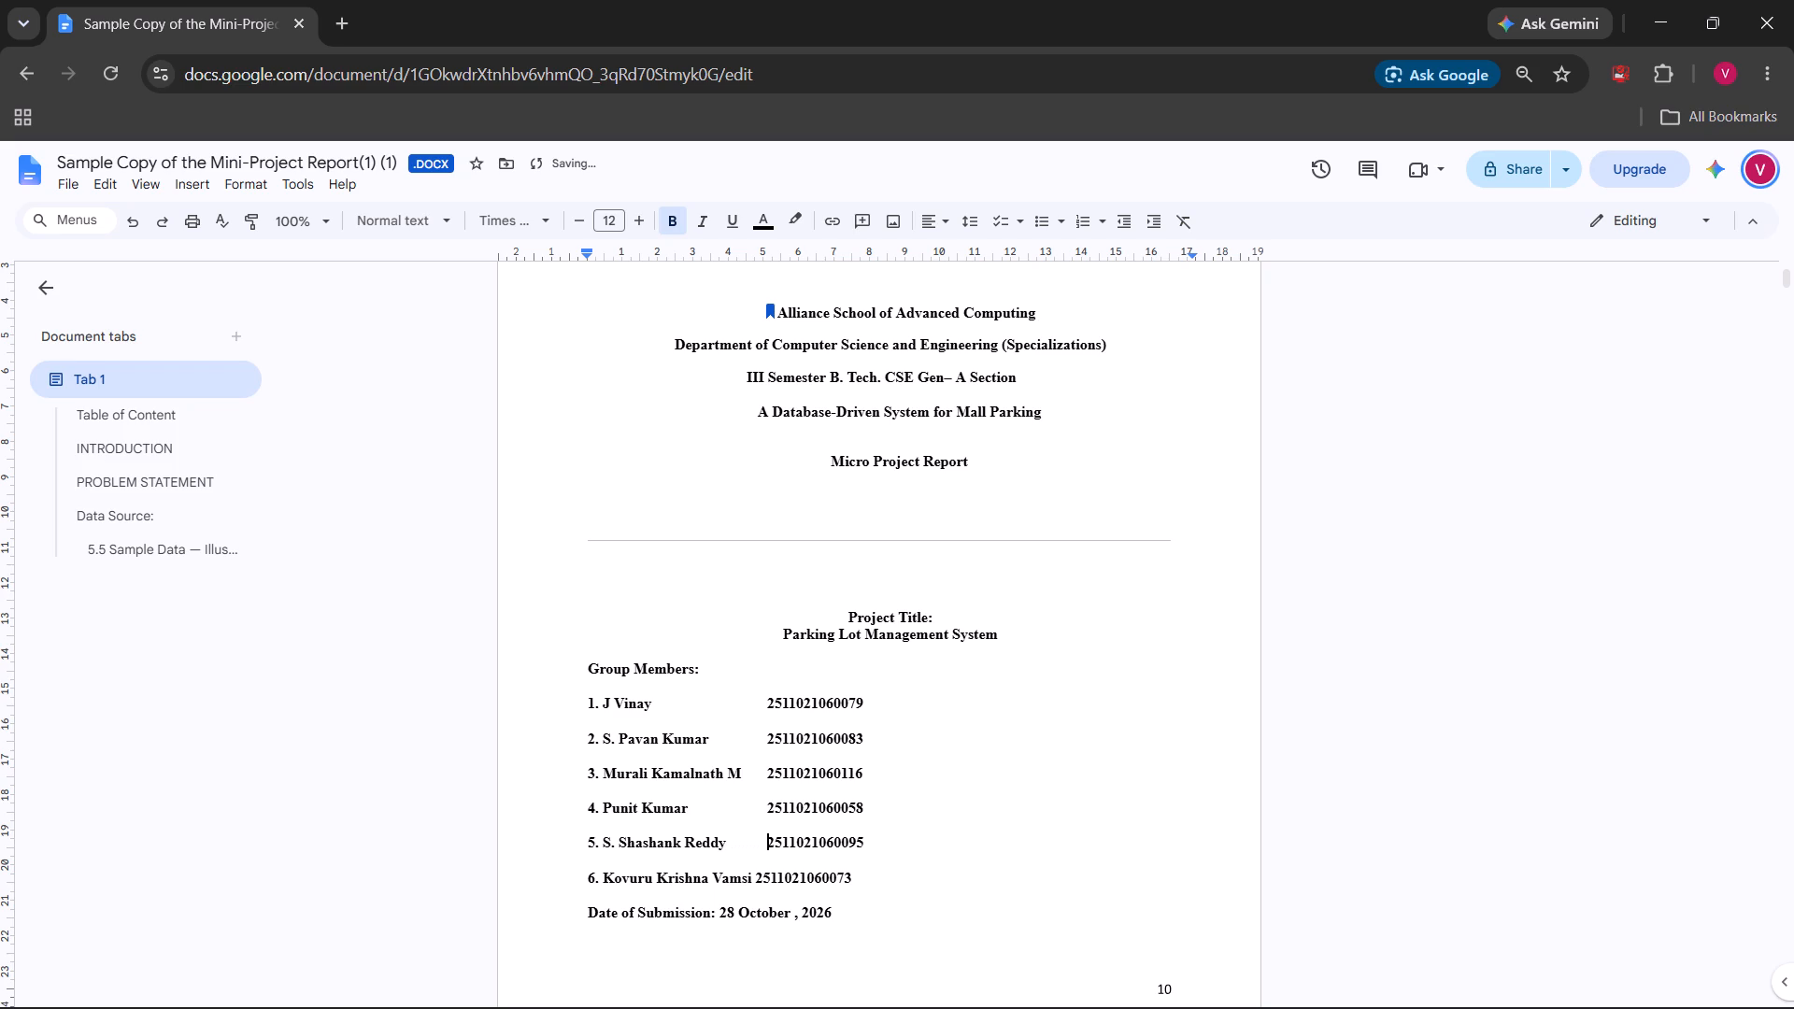
pyautogui.click(756, 883)
pyautogui.press('space')
pyautogui.press('space')
pyautogui.press('space')
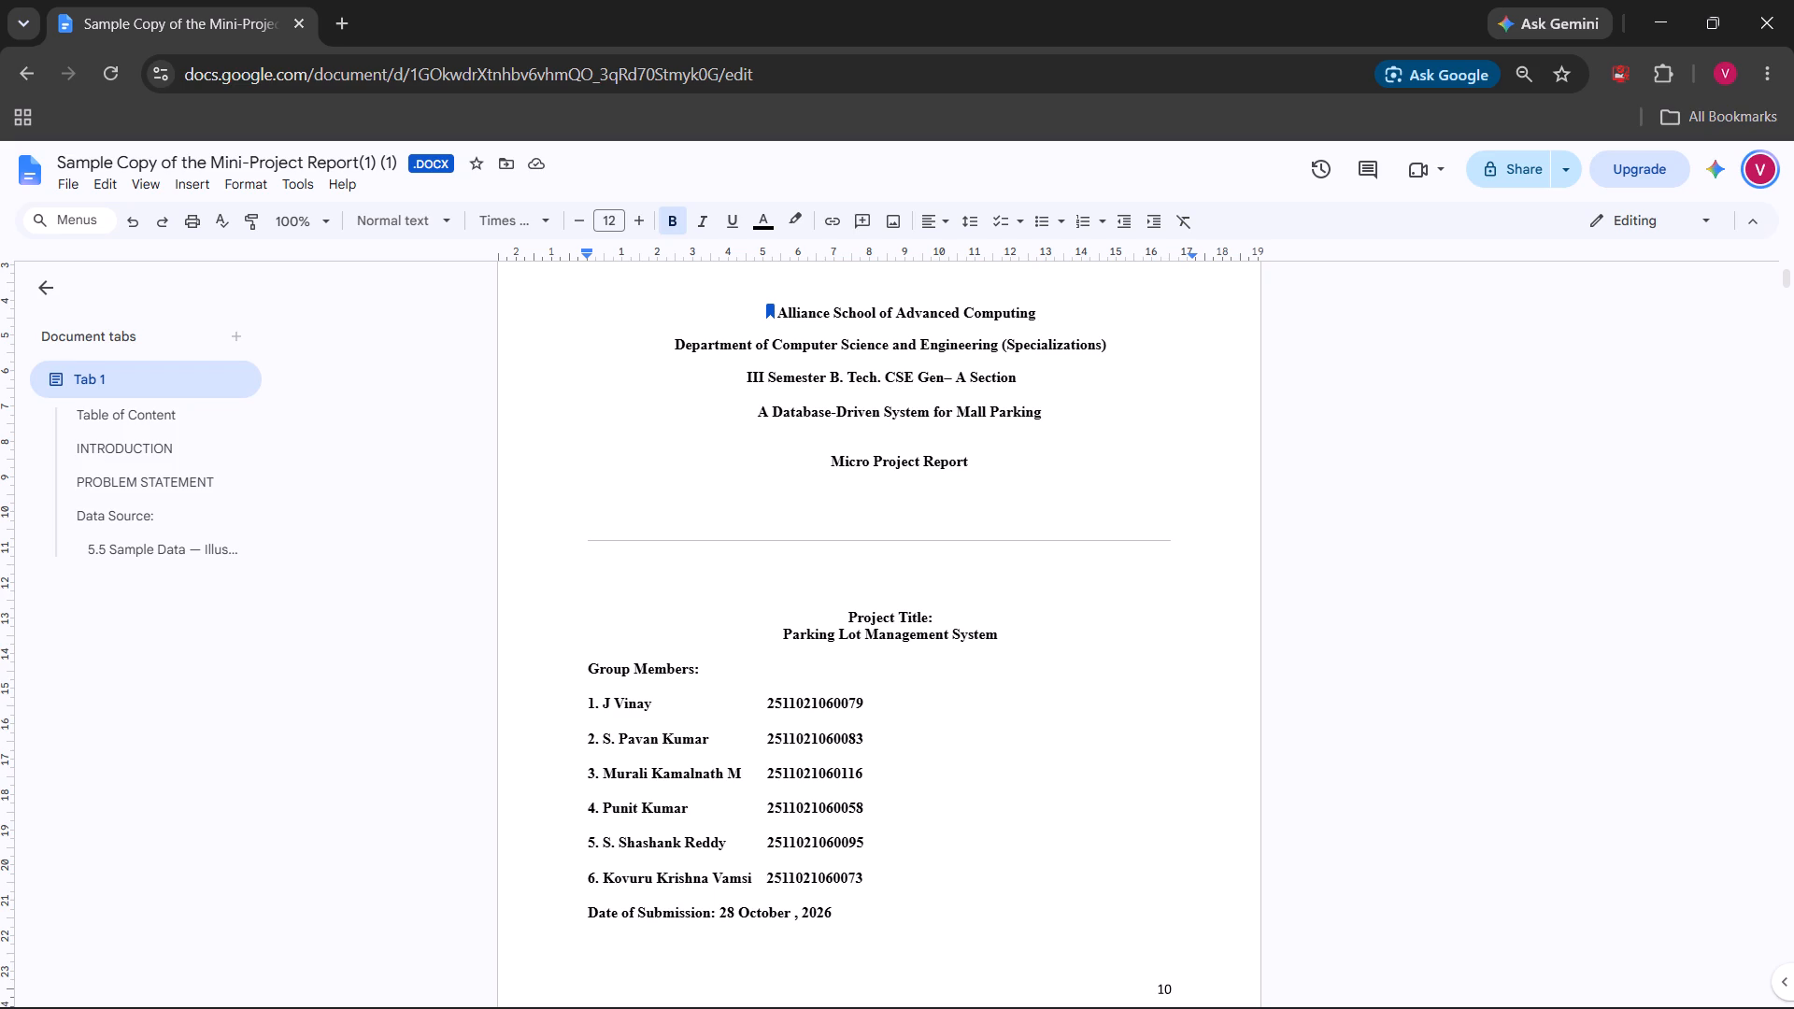
# Insert an extra space between the list number and the name for all six group members, without automatic list formatting.
pyautogui.click(600, 704)
pyautogui.press('space')
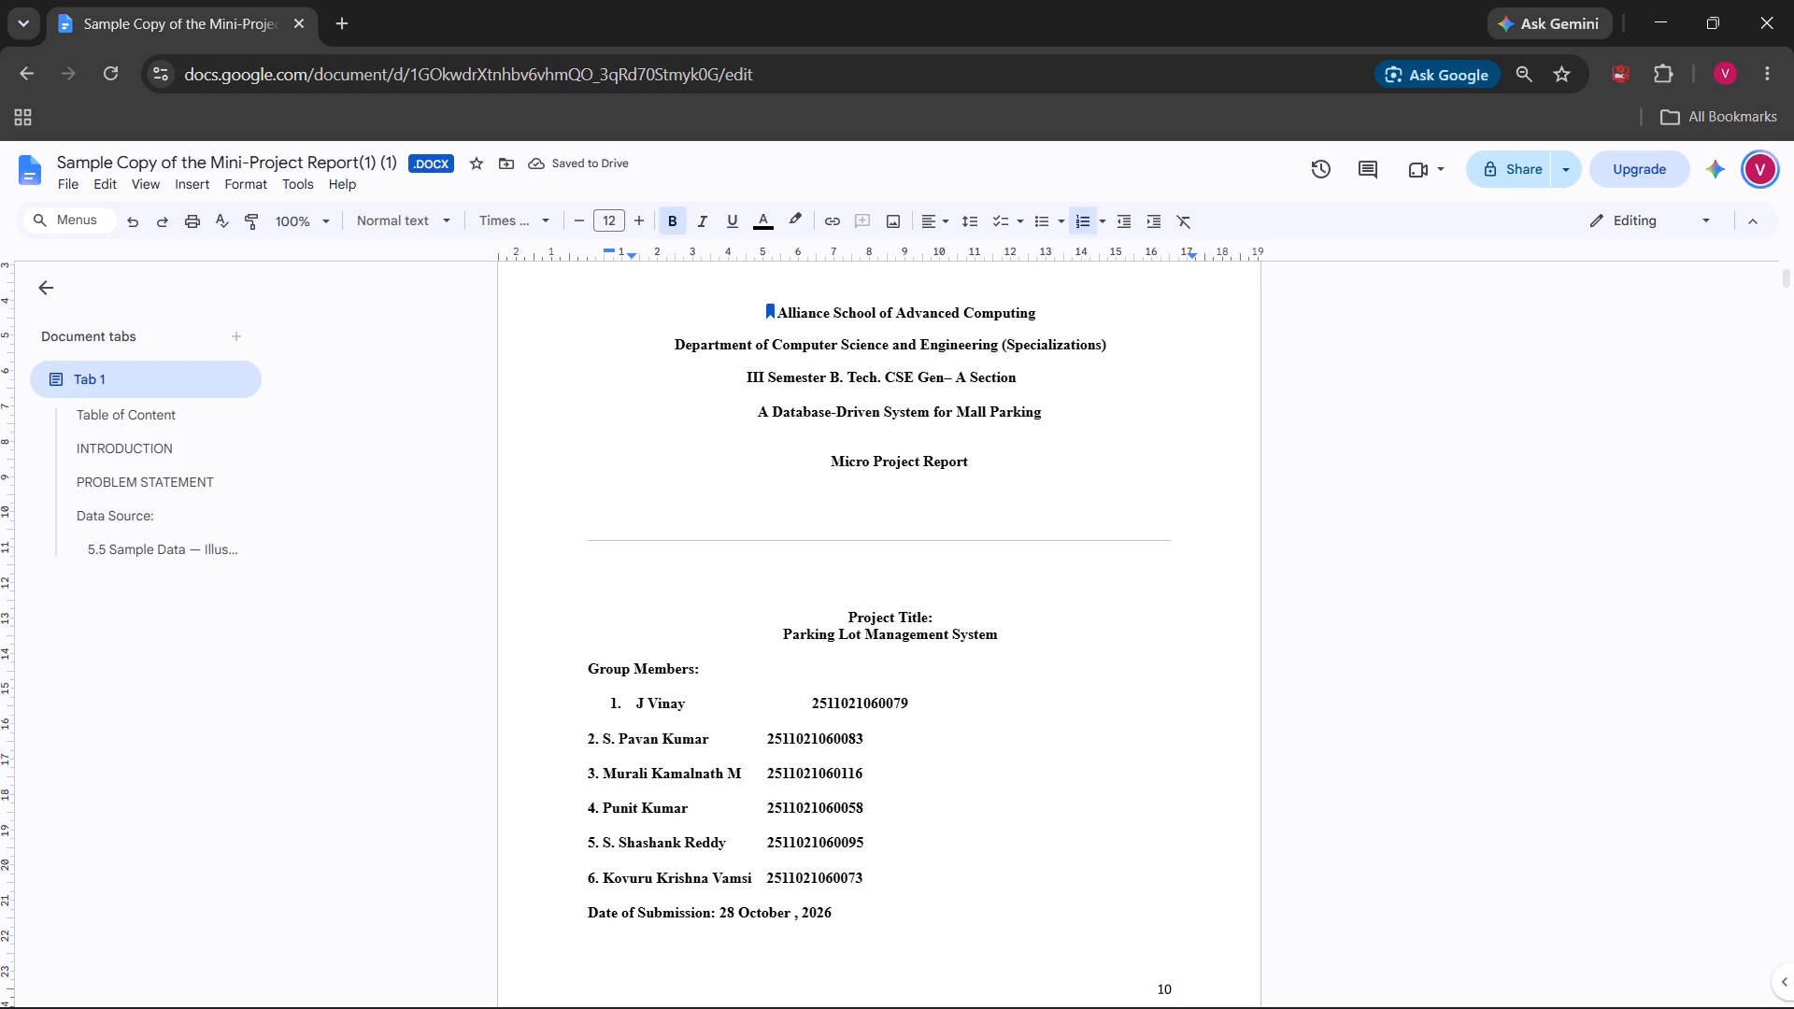
pyautogui.hotkey('ctrl', 'z')
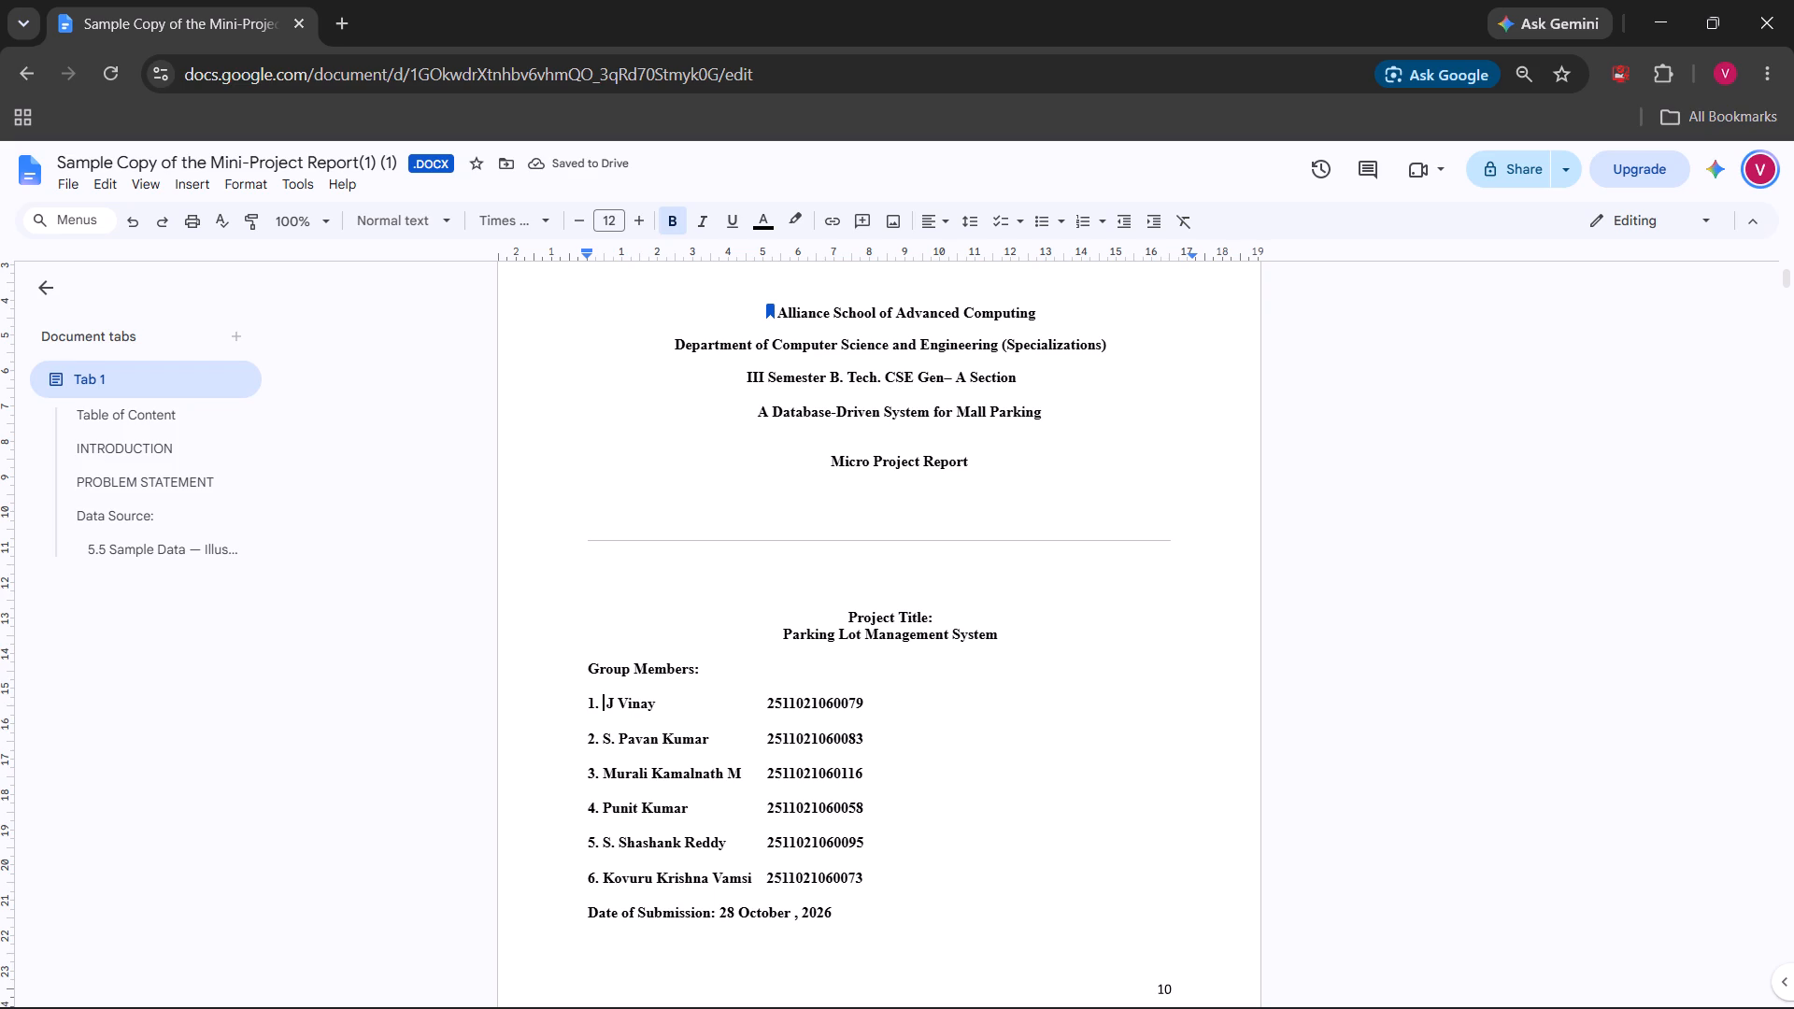
pyautogui.click(559, 762)
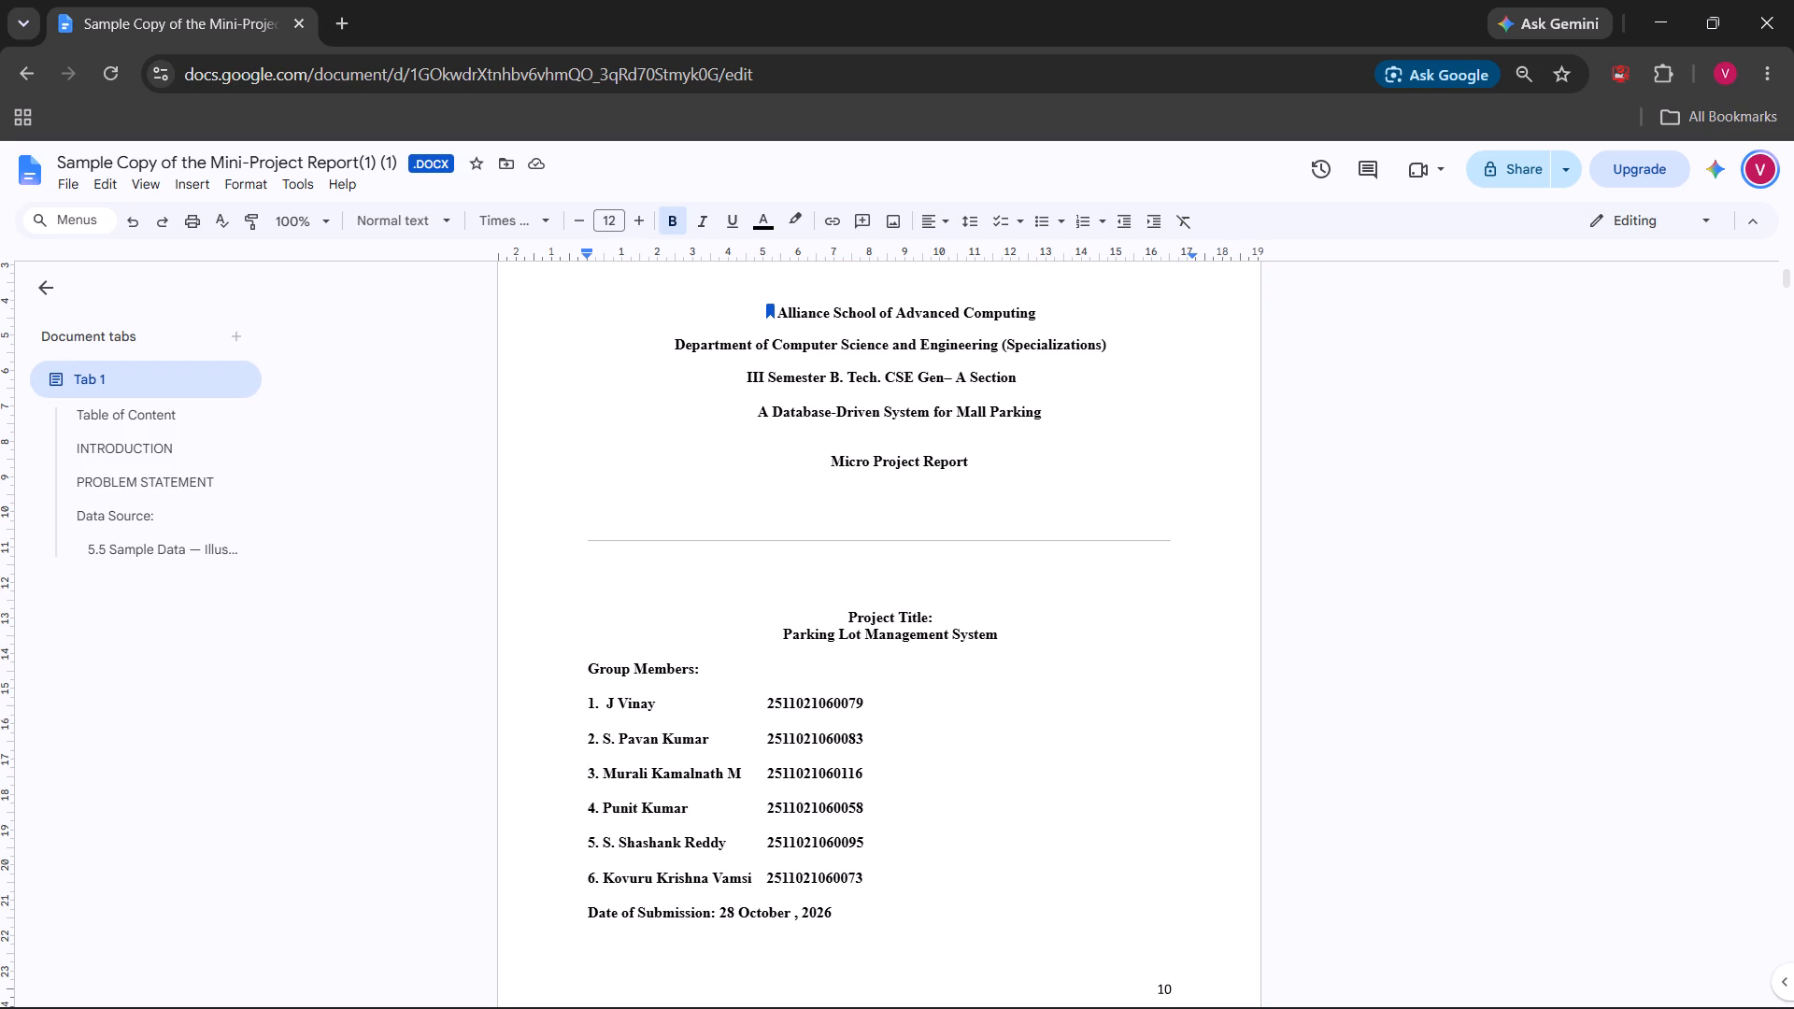
pyautogui.click(603, 743)
pyautogui.press('space')
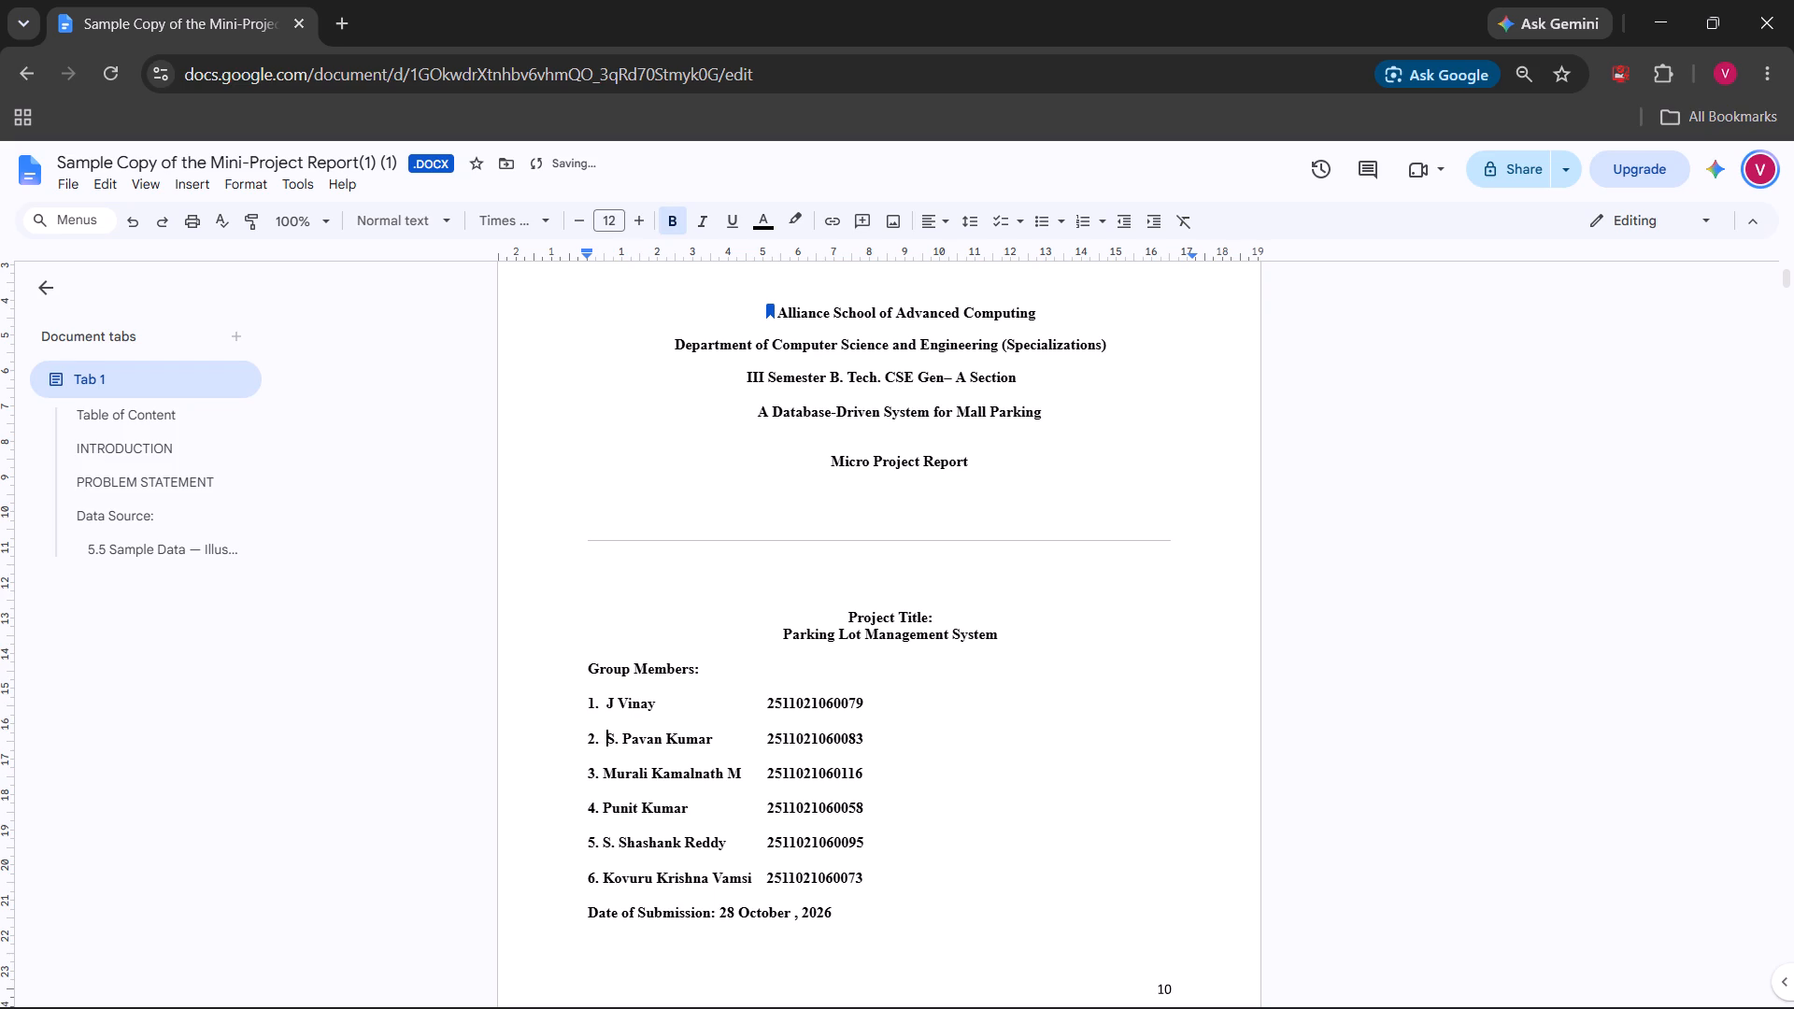
pyautogui.click(601, 768)
pyautogui.press('space')
pyautogui.click(605, 809)
pyautogui.press('space')
pyautogui.click(604, 842)
pyautogui.press('space')
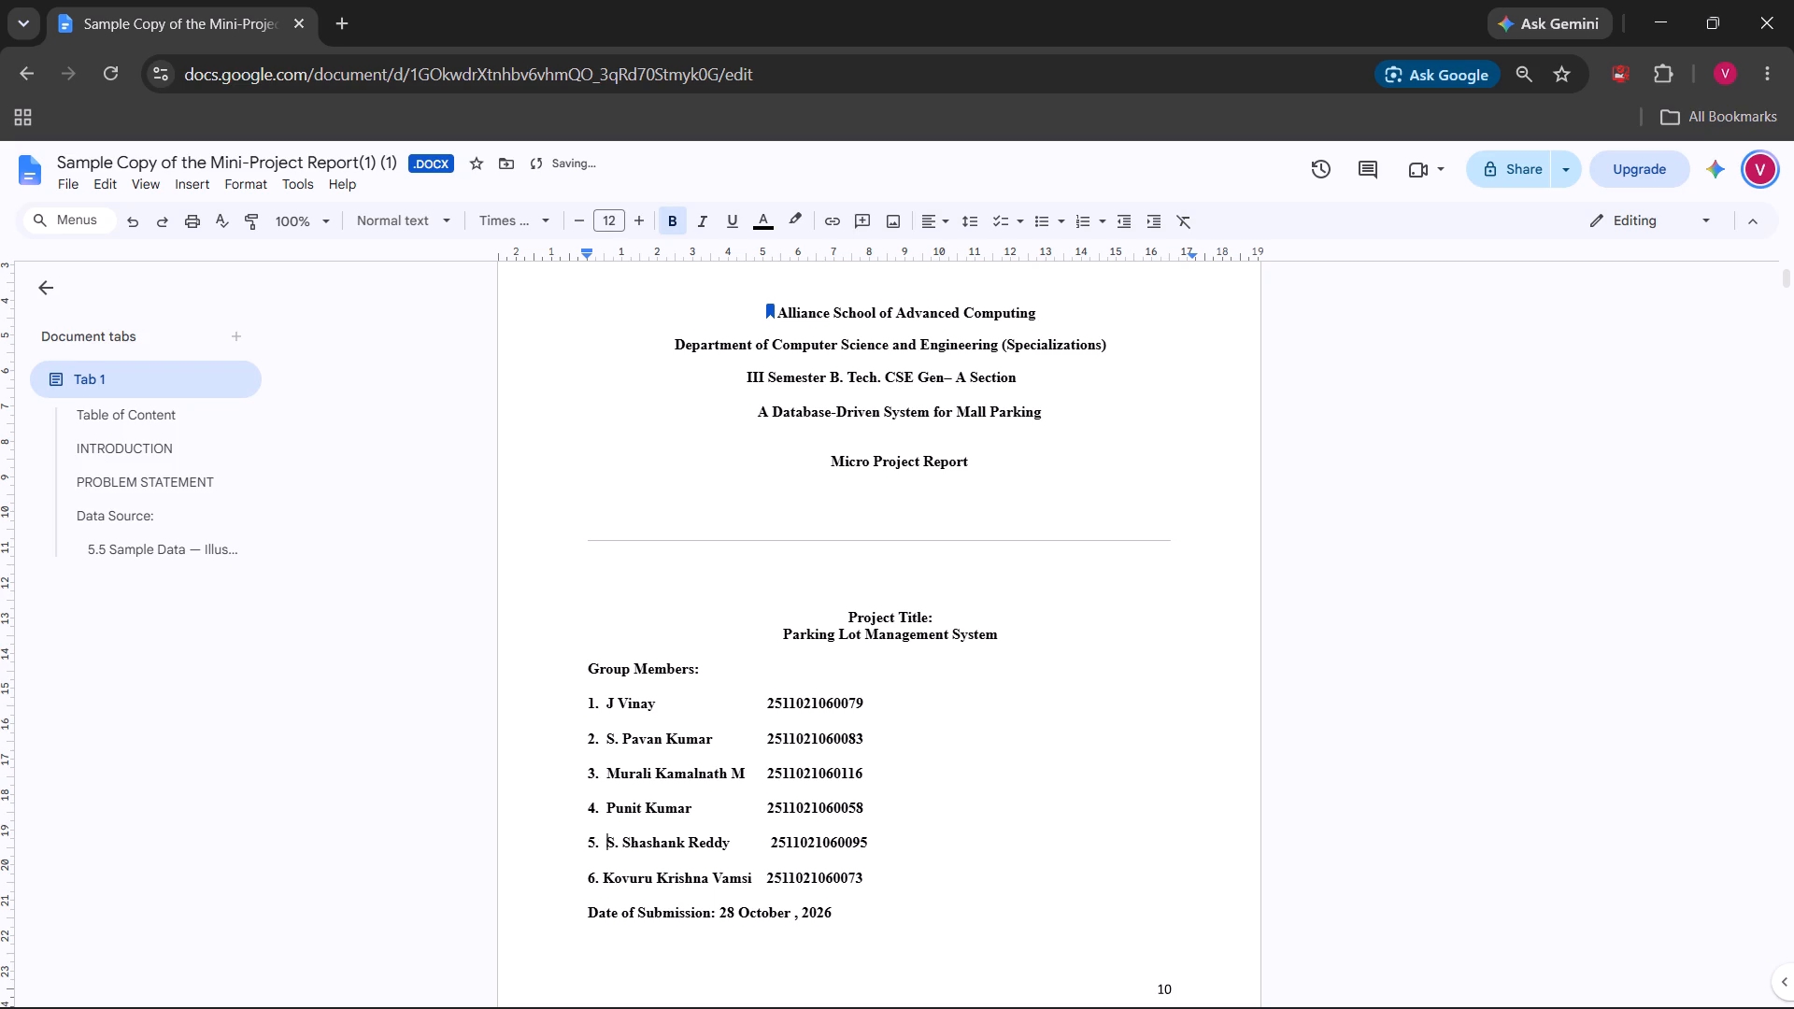
pyautogui.click(605, 875)
pyautogui.press('space')
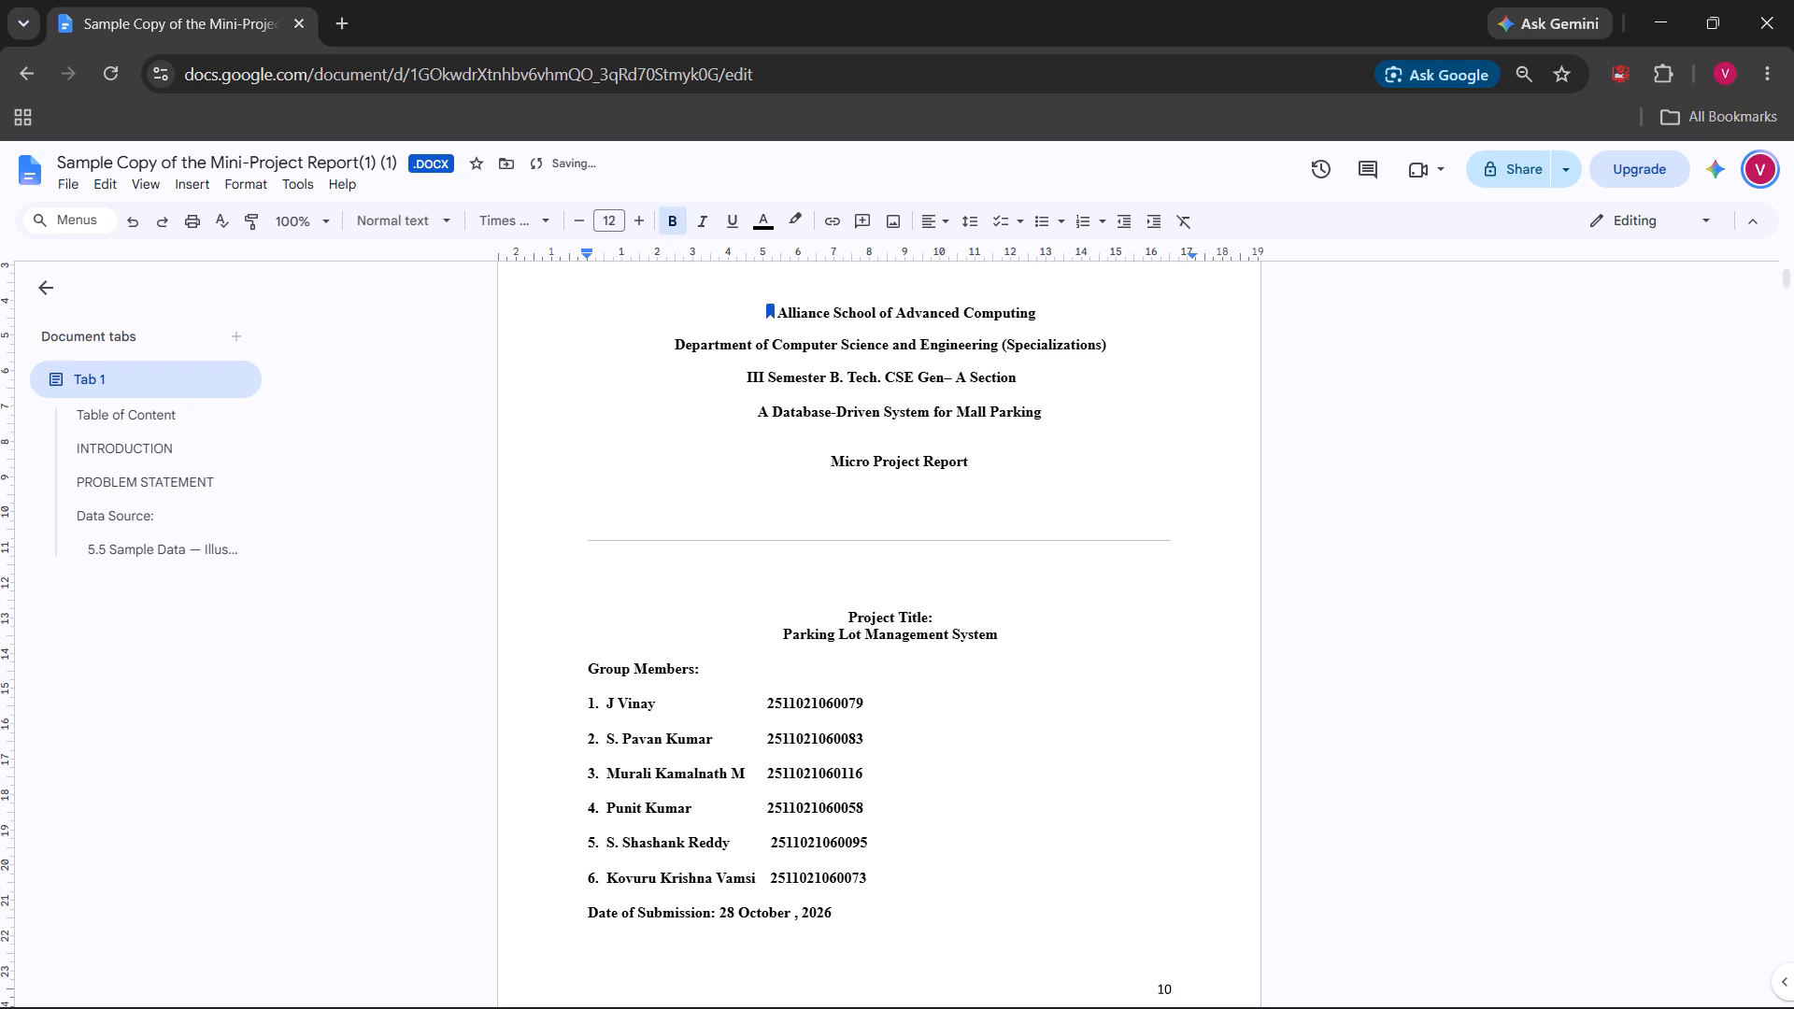
# Enclose the first group member's ID number in square brackets.
pyautogui.click(765, 699)
pyautogui.press('[')
pyautogui.press('Right')
pyautogui.press('Right')
pyautogui.press('Right')
pyautogui.press('Right')
pyautogui.press('Right')
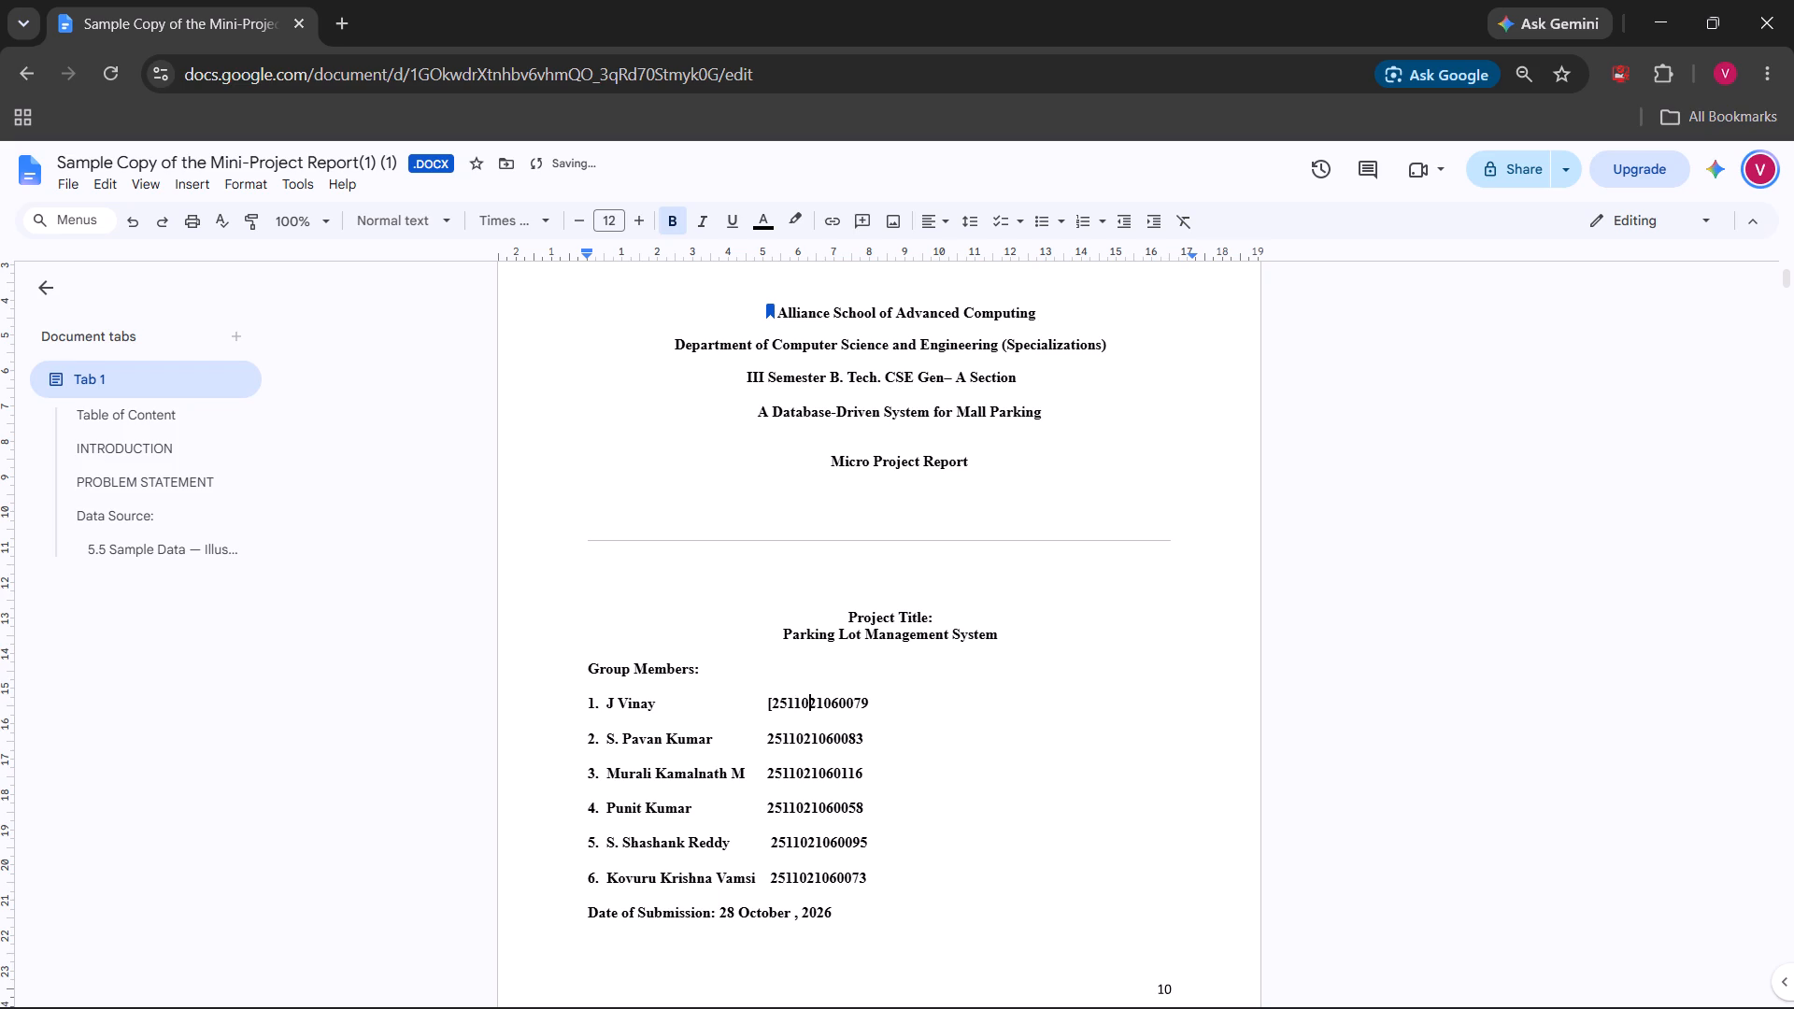
pyautogui.press('Right')
pyautogui.press('Right')
pyautogui.press('Right')
pyautogui.press('Right')
pyautogui.press('Right')
pyautogui.press('Right')
pyautogui.press('Right')
pyautogui.press('Right')
pyautogui.press(']')
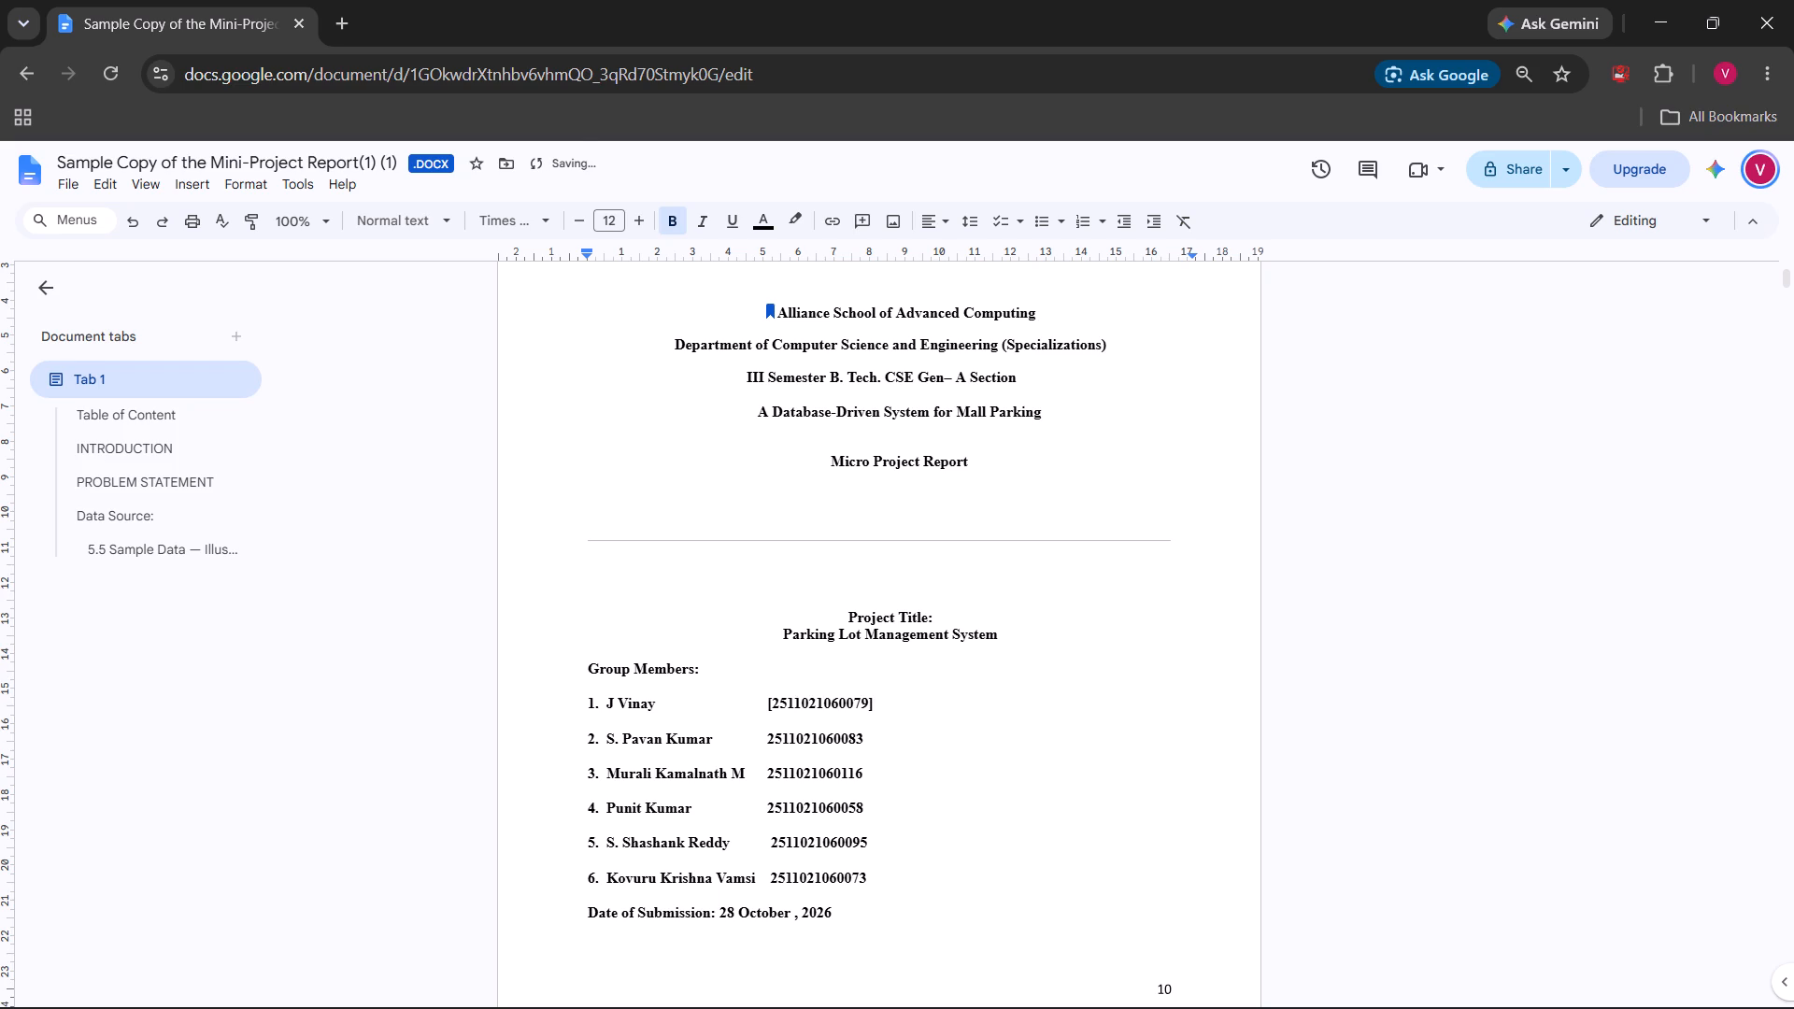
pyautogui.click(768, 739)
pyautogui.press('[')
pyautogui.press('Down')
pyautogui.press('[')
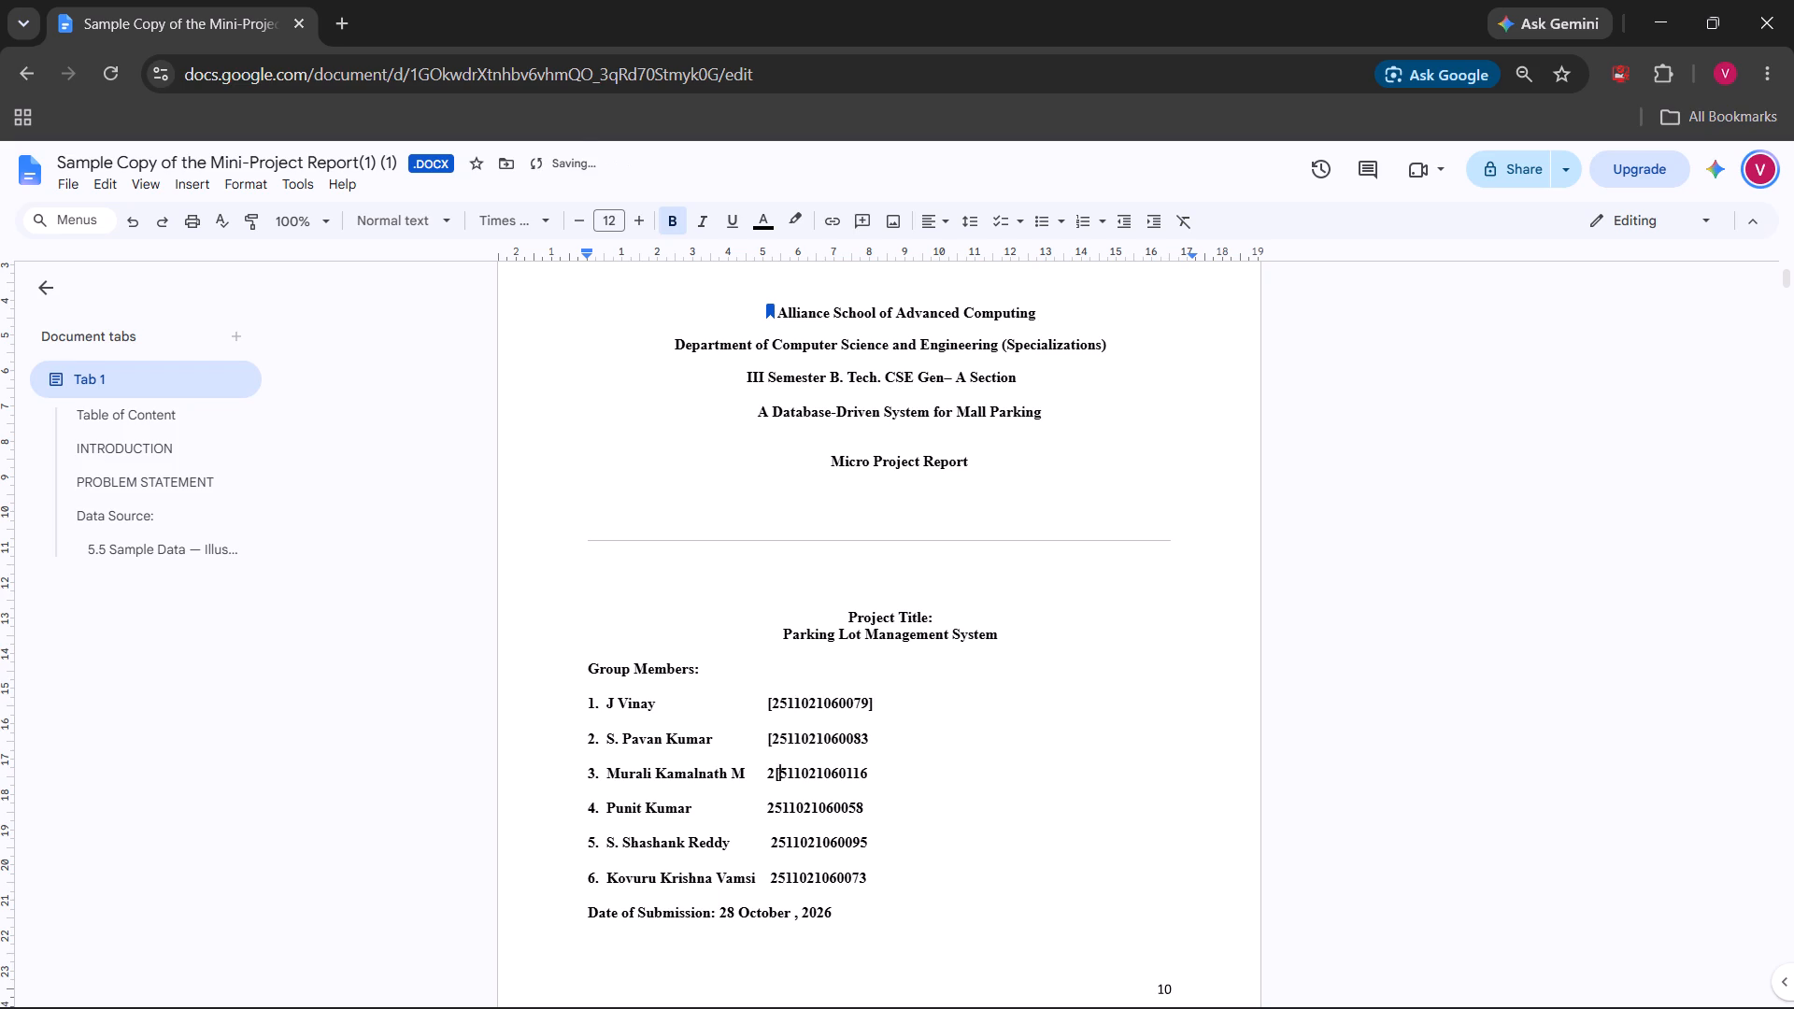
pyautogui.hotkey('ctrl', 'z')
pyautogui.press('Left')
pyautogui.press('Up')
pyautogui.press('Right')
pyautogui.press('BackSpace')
# Insert an opening square bracket directly before the ID numbers of the second through sixth group members.
pyautogui.press('[')
pyautogui.press('Down')
pyautogui.press('Left')
pyautogui.press('[')
pyautogui.press('Down')
pyautogui.press('Left')
pyautogui.press('[')
pyautogui.press('Down')
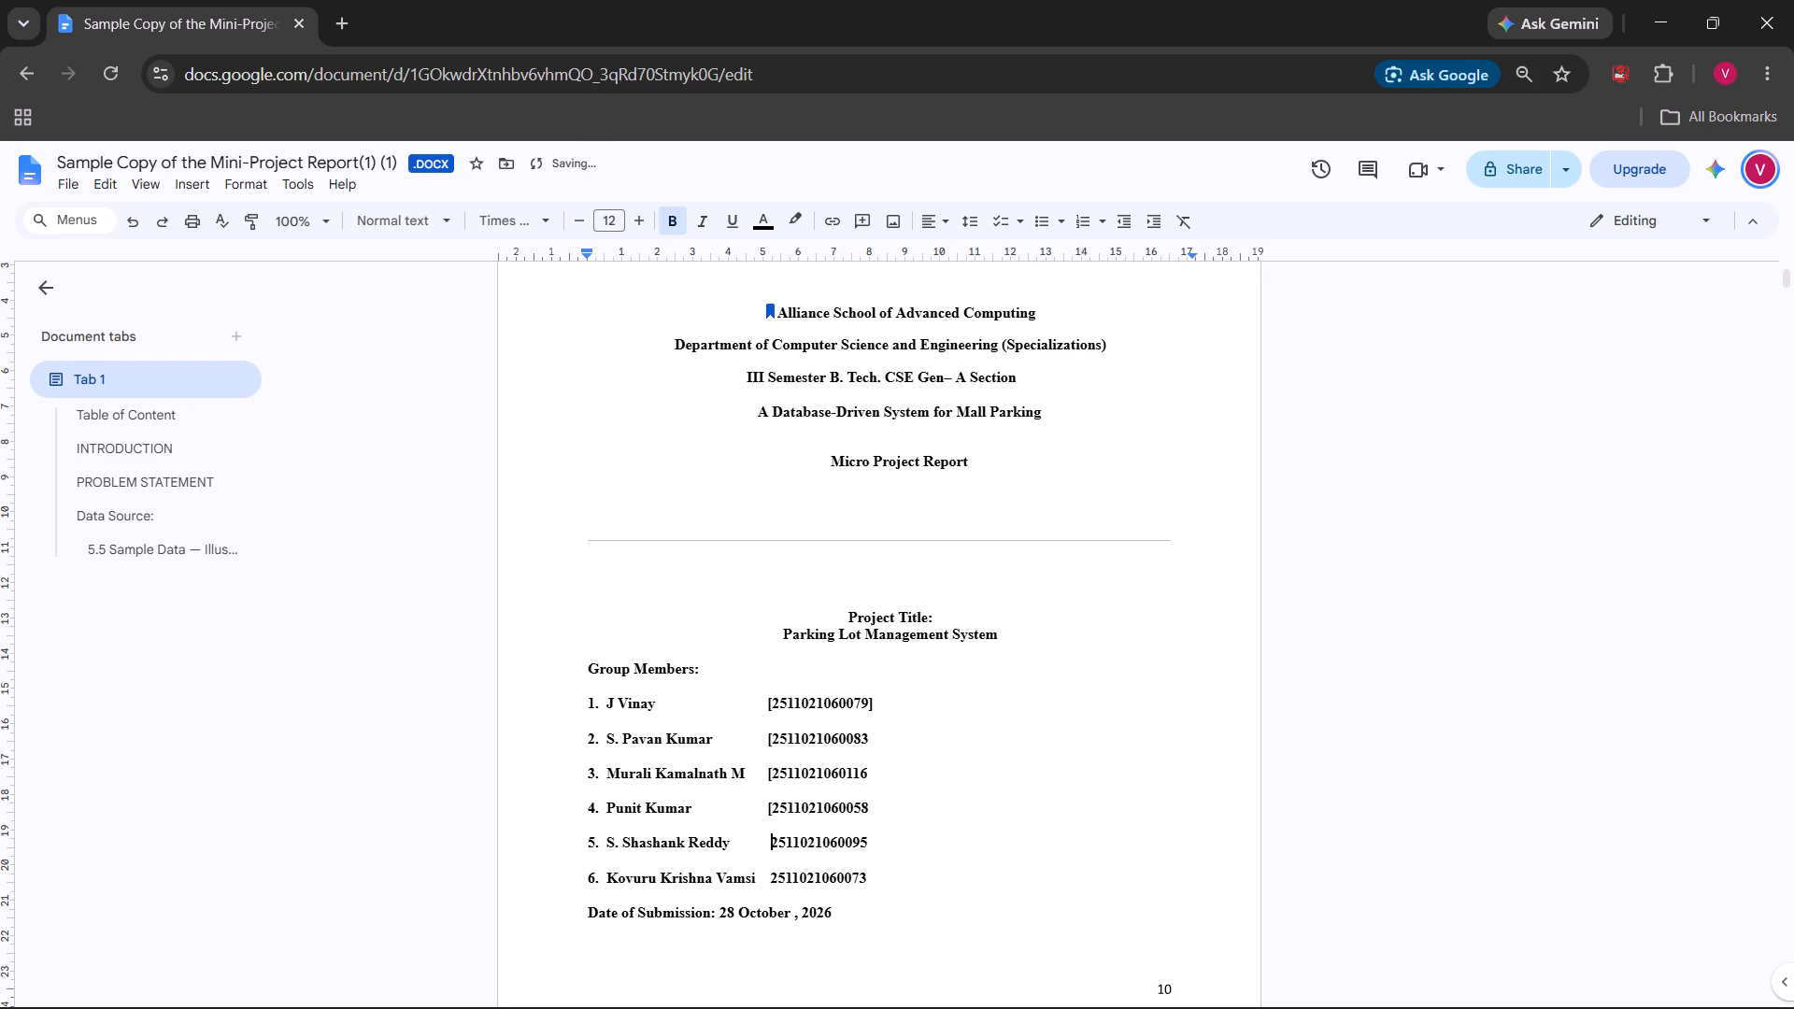
pyautogui.press('[')
pyautogui.press('Down')
pyautogui.press('Left')
pyautogui.press('[')
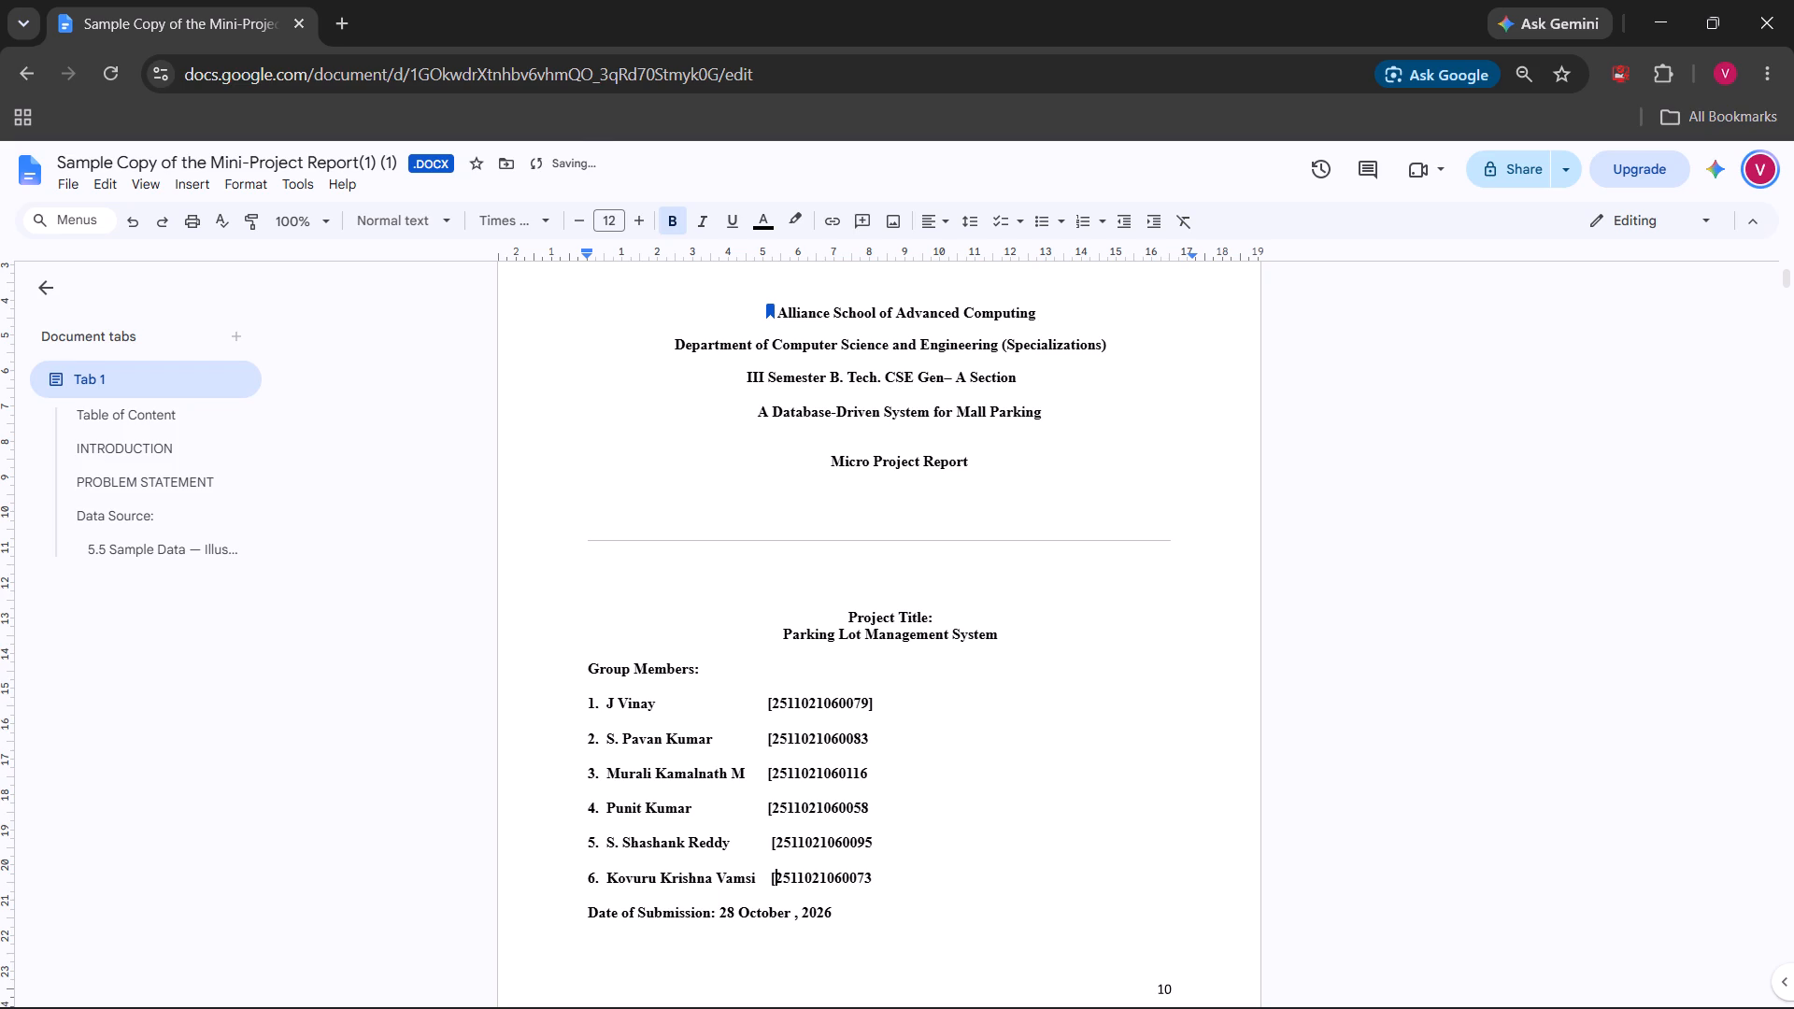
# Add a closing square bracket after the ID numbers of the sixth up through the second group members.
pyautogui.press('Right')
pyautogui.press('Right')
pyautogui.press('Right')
pyautogui.press('Right')
pyautogui.press('Right')
pyautogui.press('Right')
pyautogui.press('Right')
pyautogui.press('Right')
pyautogui.press('Right')
pyautogui.press('Right')
pyautogui.press('Right')
pyautogui.press('Right')
pyautogui.press('Right')
pyautogui.press(']')
pyautogui.press('Up')
pyautogui.press(']')
pyautogui.press('Up')
pyautogui.press(']')
pyautogui.press('Up')
pyautogui.press(']')
pyautogui.press('Up')
pyautogui.press(']')
# Remove one space before the fifth and sixth members' bracketed ID numbers to align them with the column above.
pyautogui.click(771, 851)
pyautogui.press('BackSpace')
pyautogui.click(1098, 796)
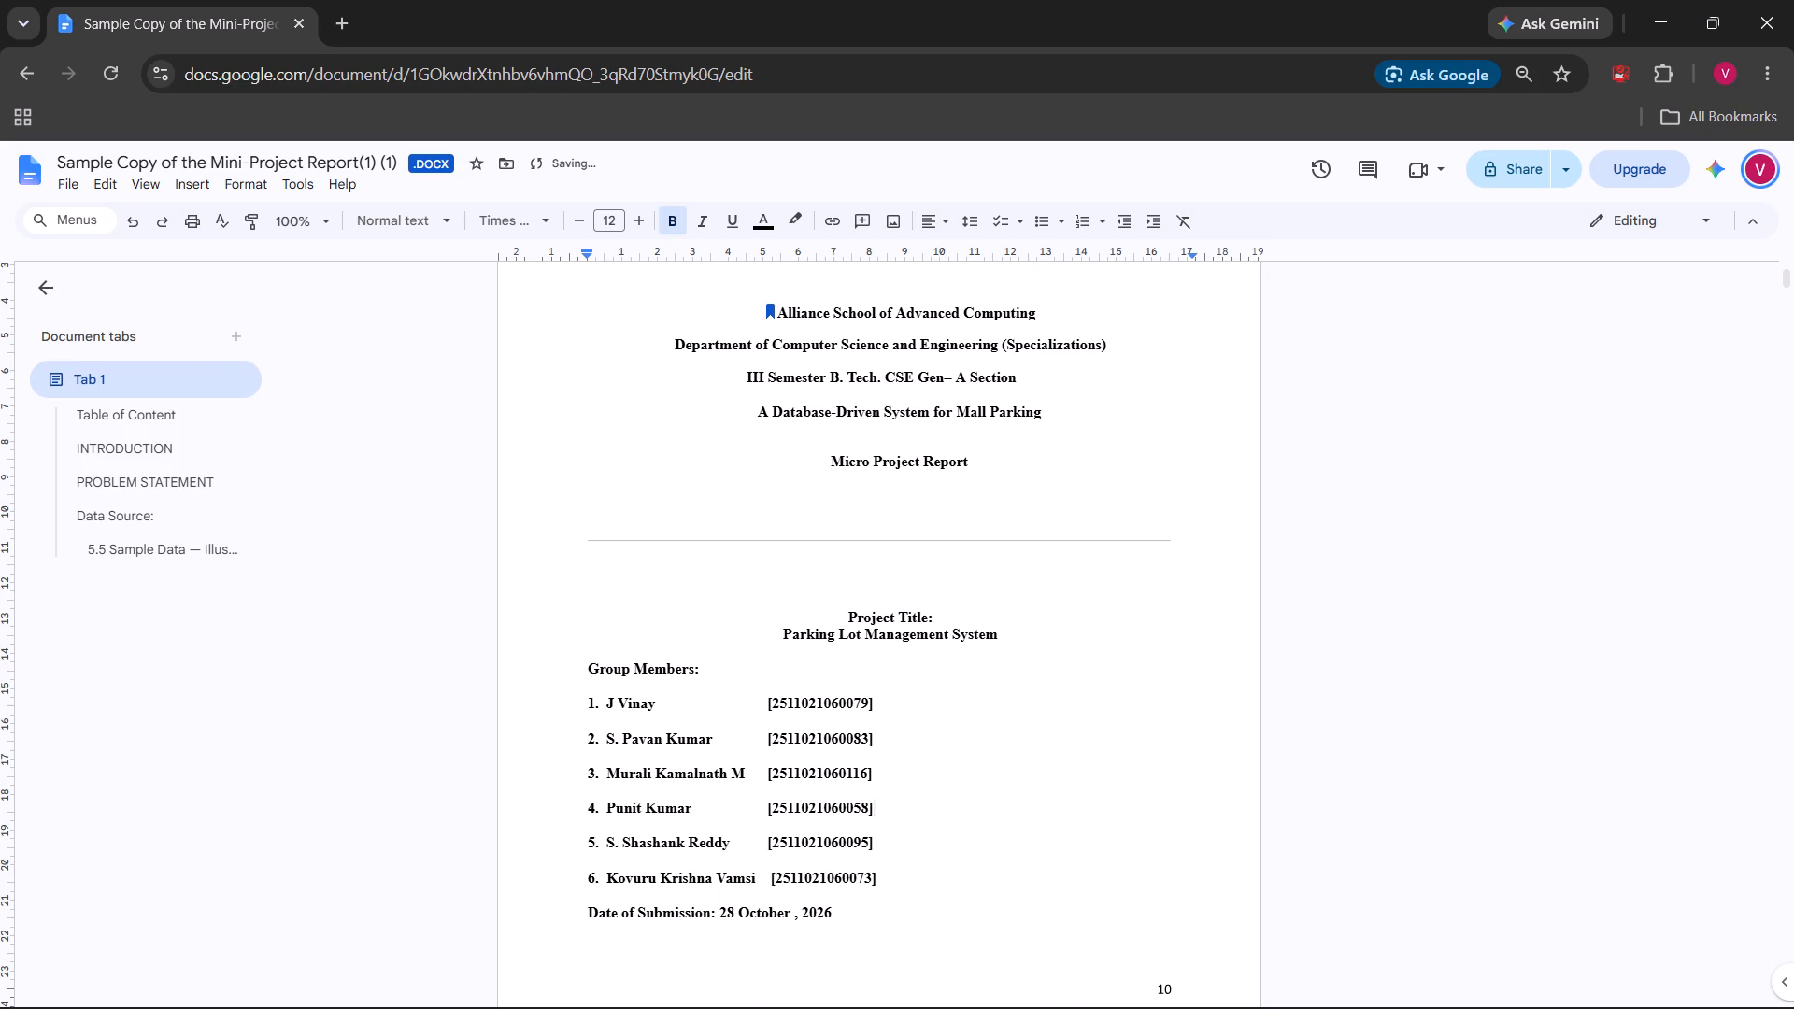
pyautogui.click(770, 884)
pyautogui.press('BackSpace')
pyautogui.click(1040, 806)
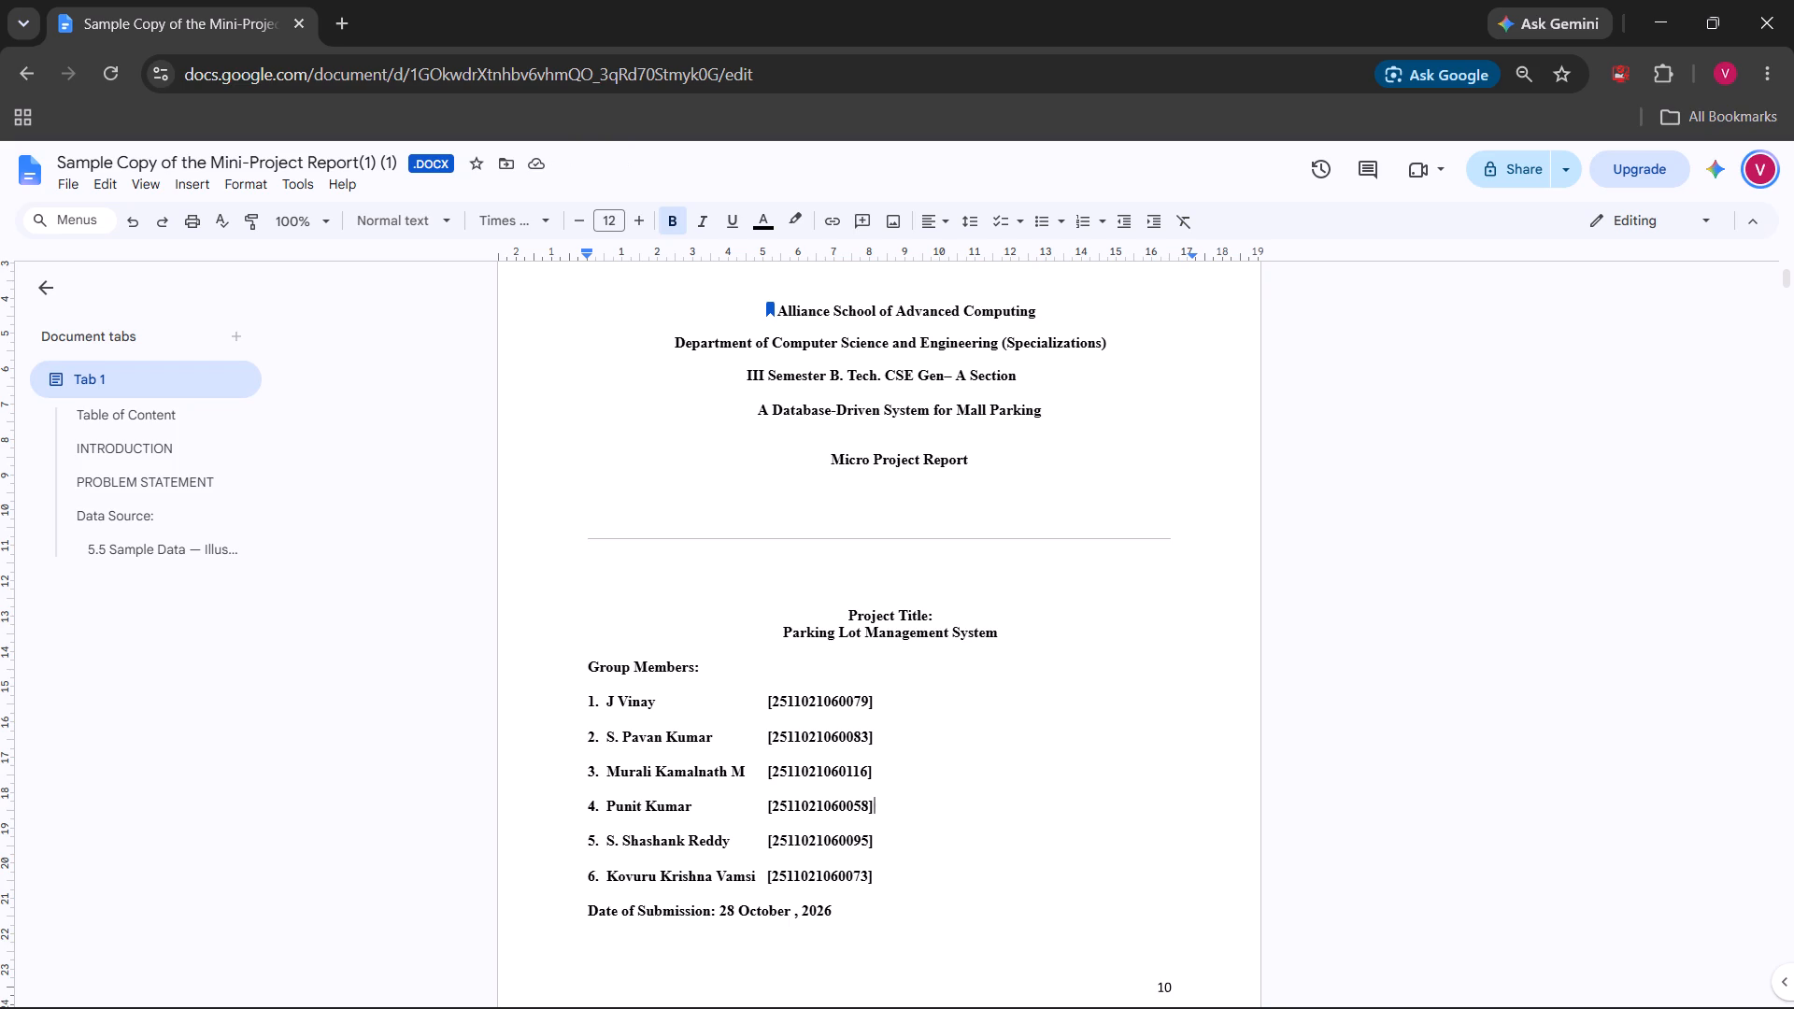
# Change the day in the Date of Submission line to 29 October.
pyautogui.click(734, 907)
pyautogui.press('BackSpace')
pyautogui.press('9')
# Review the cover page from the university logo to the submission date, and the Table of Content page that follows.
pyautogui.scroll(-1, 1201, 661)
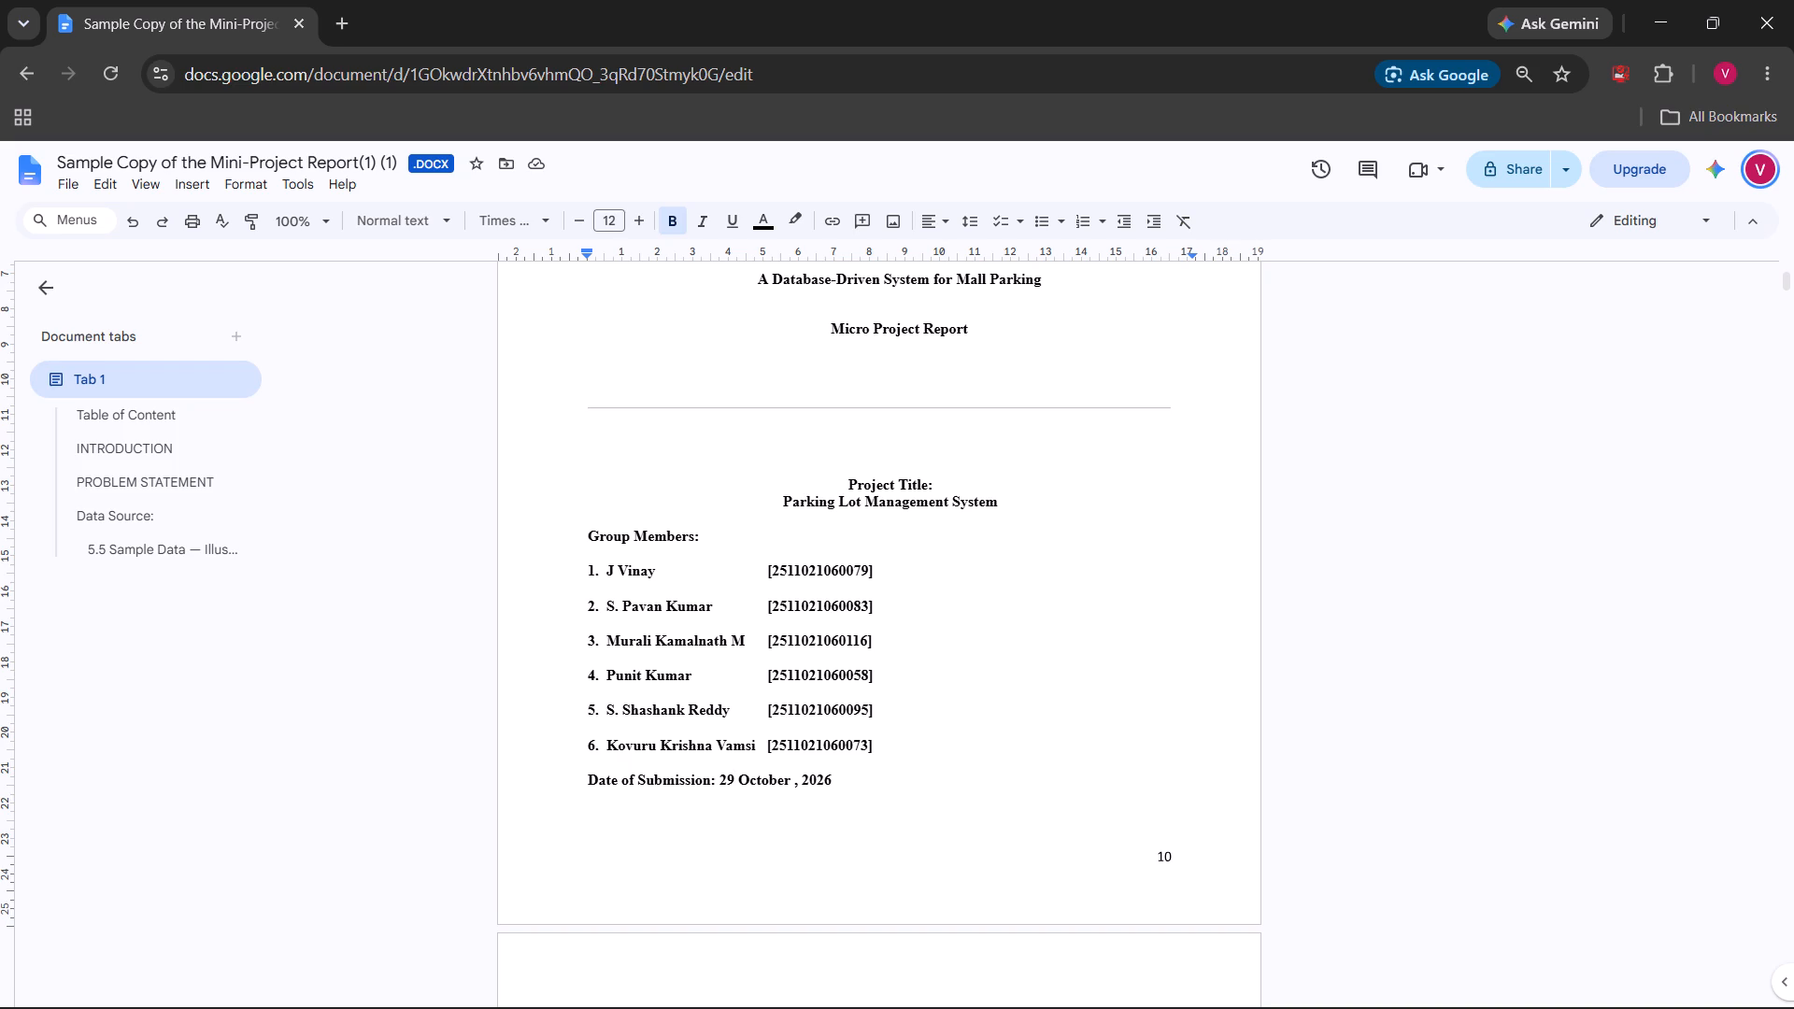
pyautogui.scroll(1, 1201, 610)
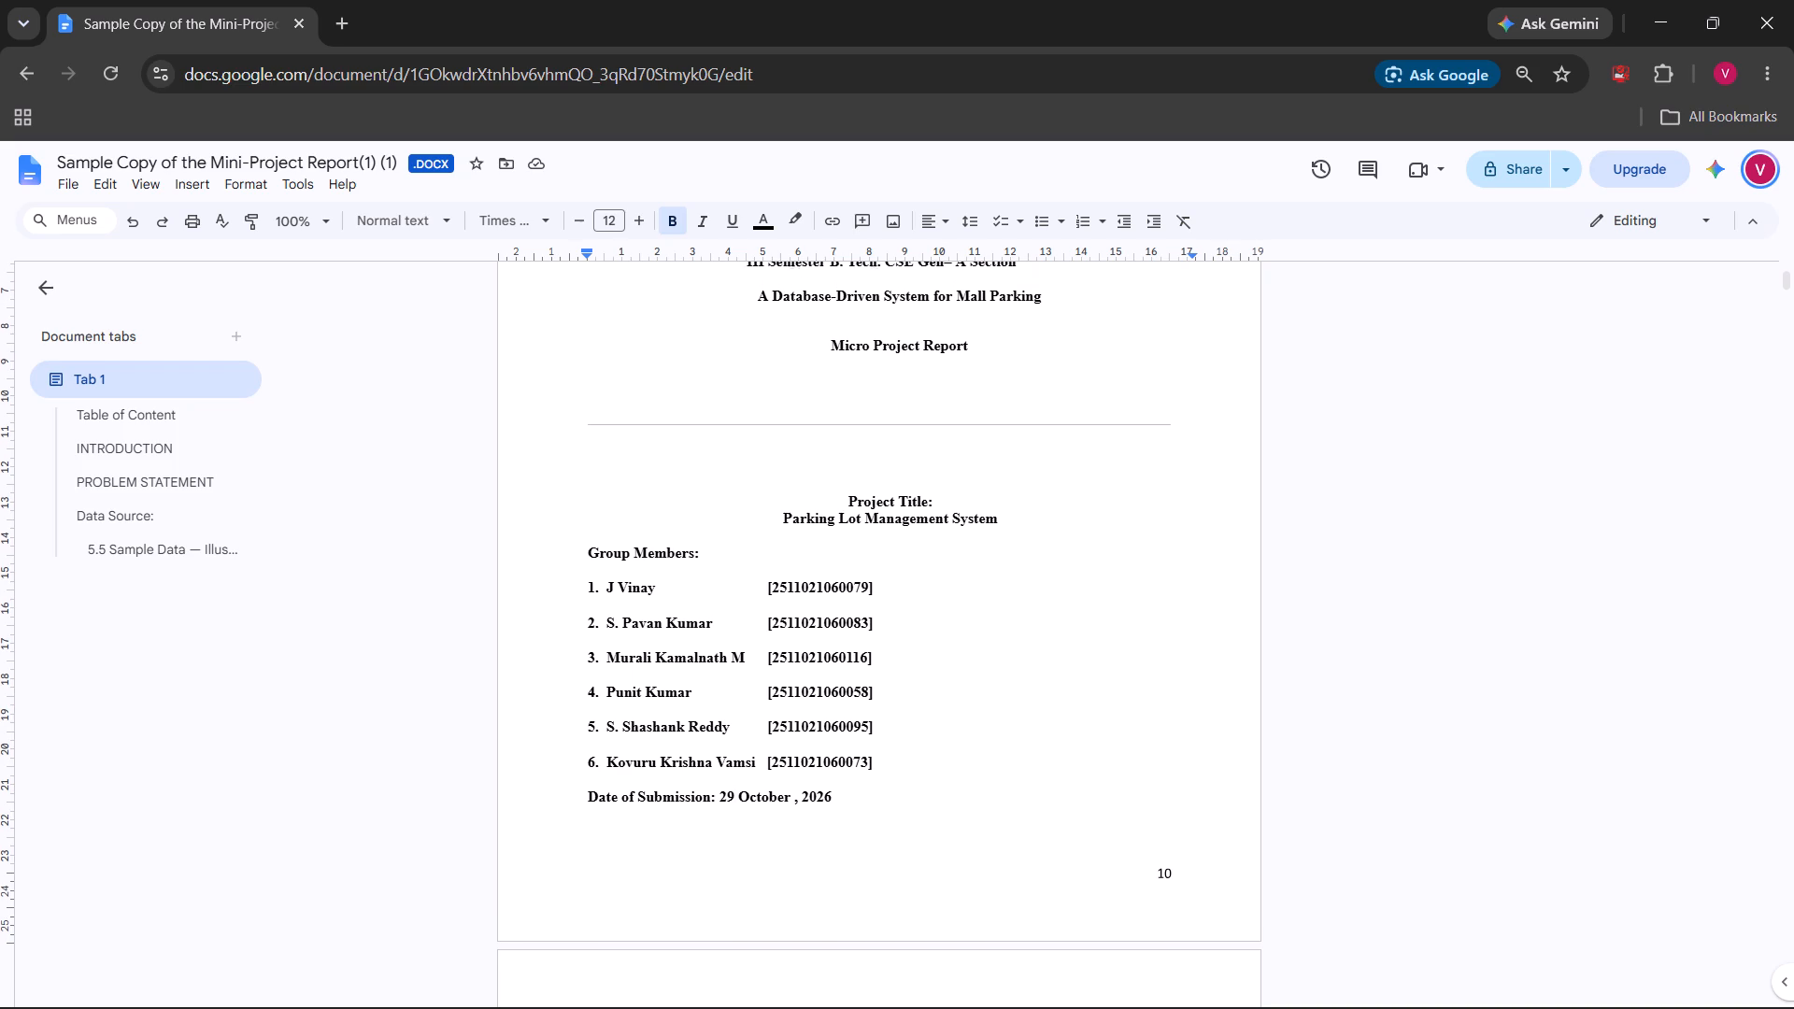
pyautogui.scroll(2, 1201, 610)
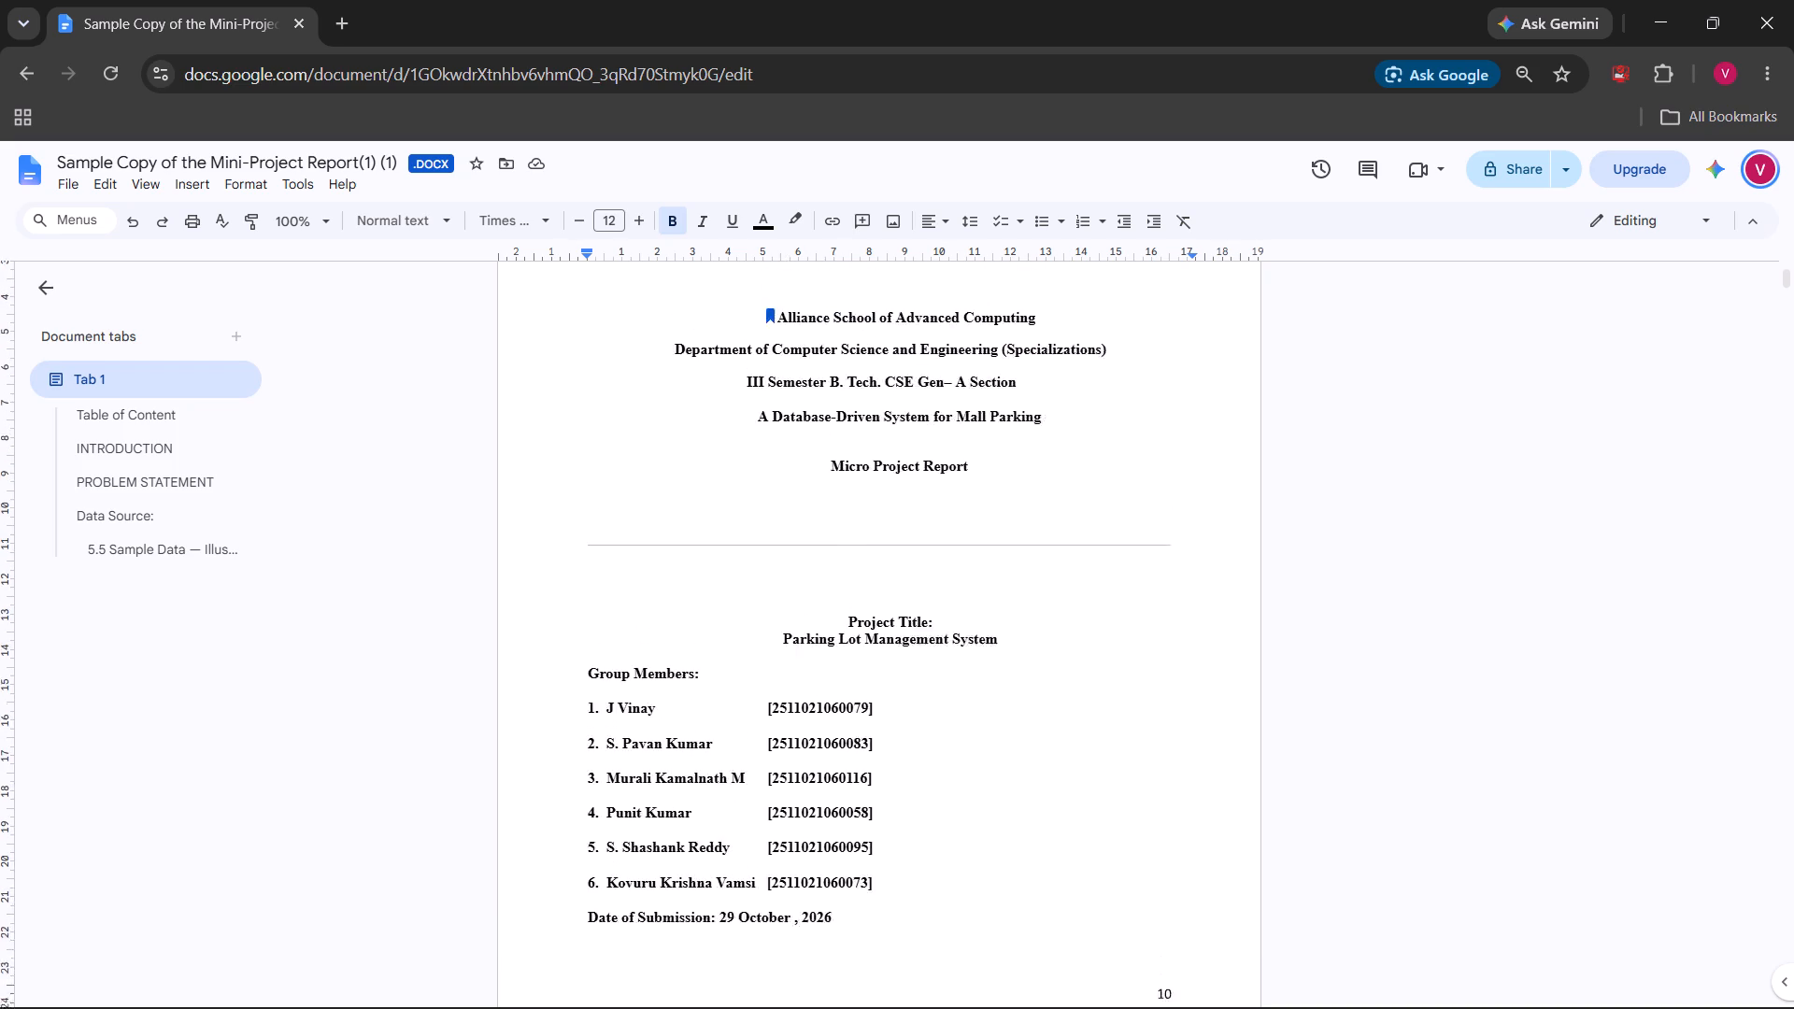
pyautogui.scroll(2, 1158, 643)
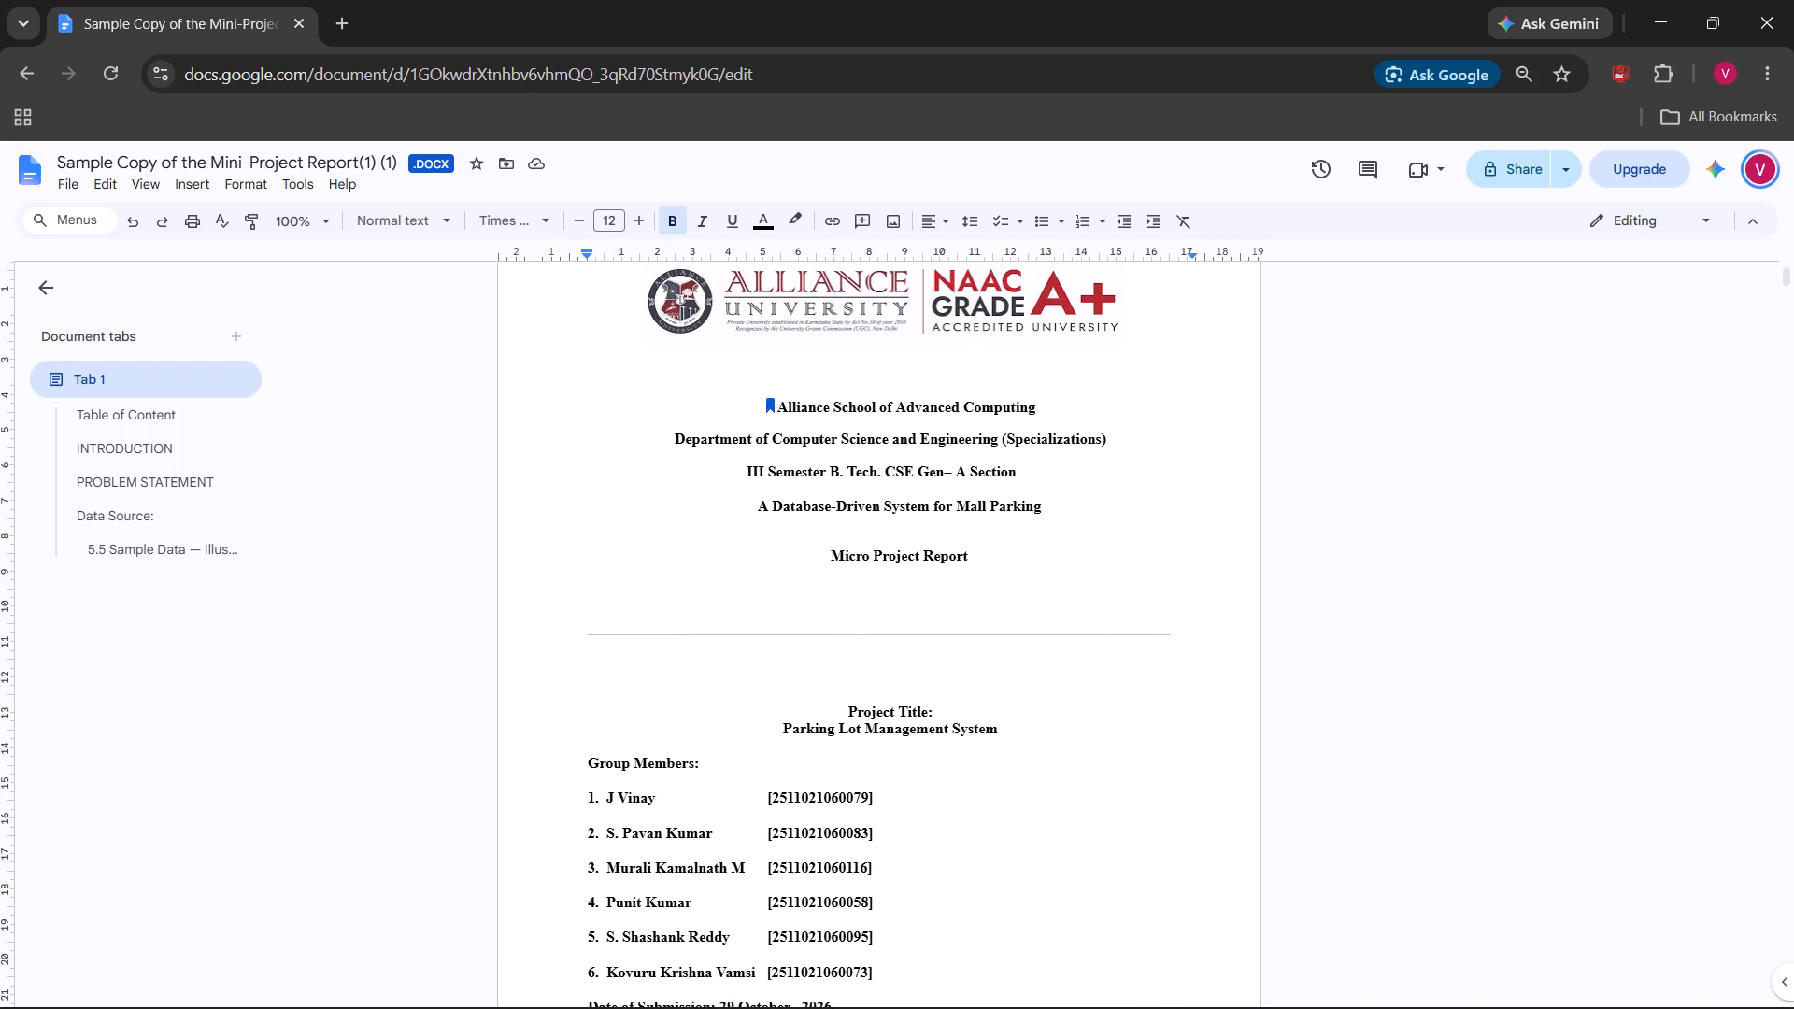
pyautogui.scroll(-1, 1141, 695)
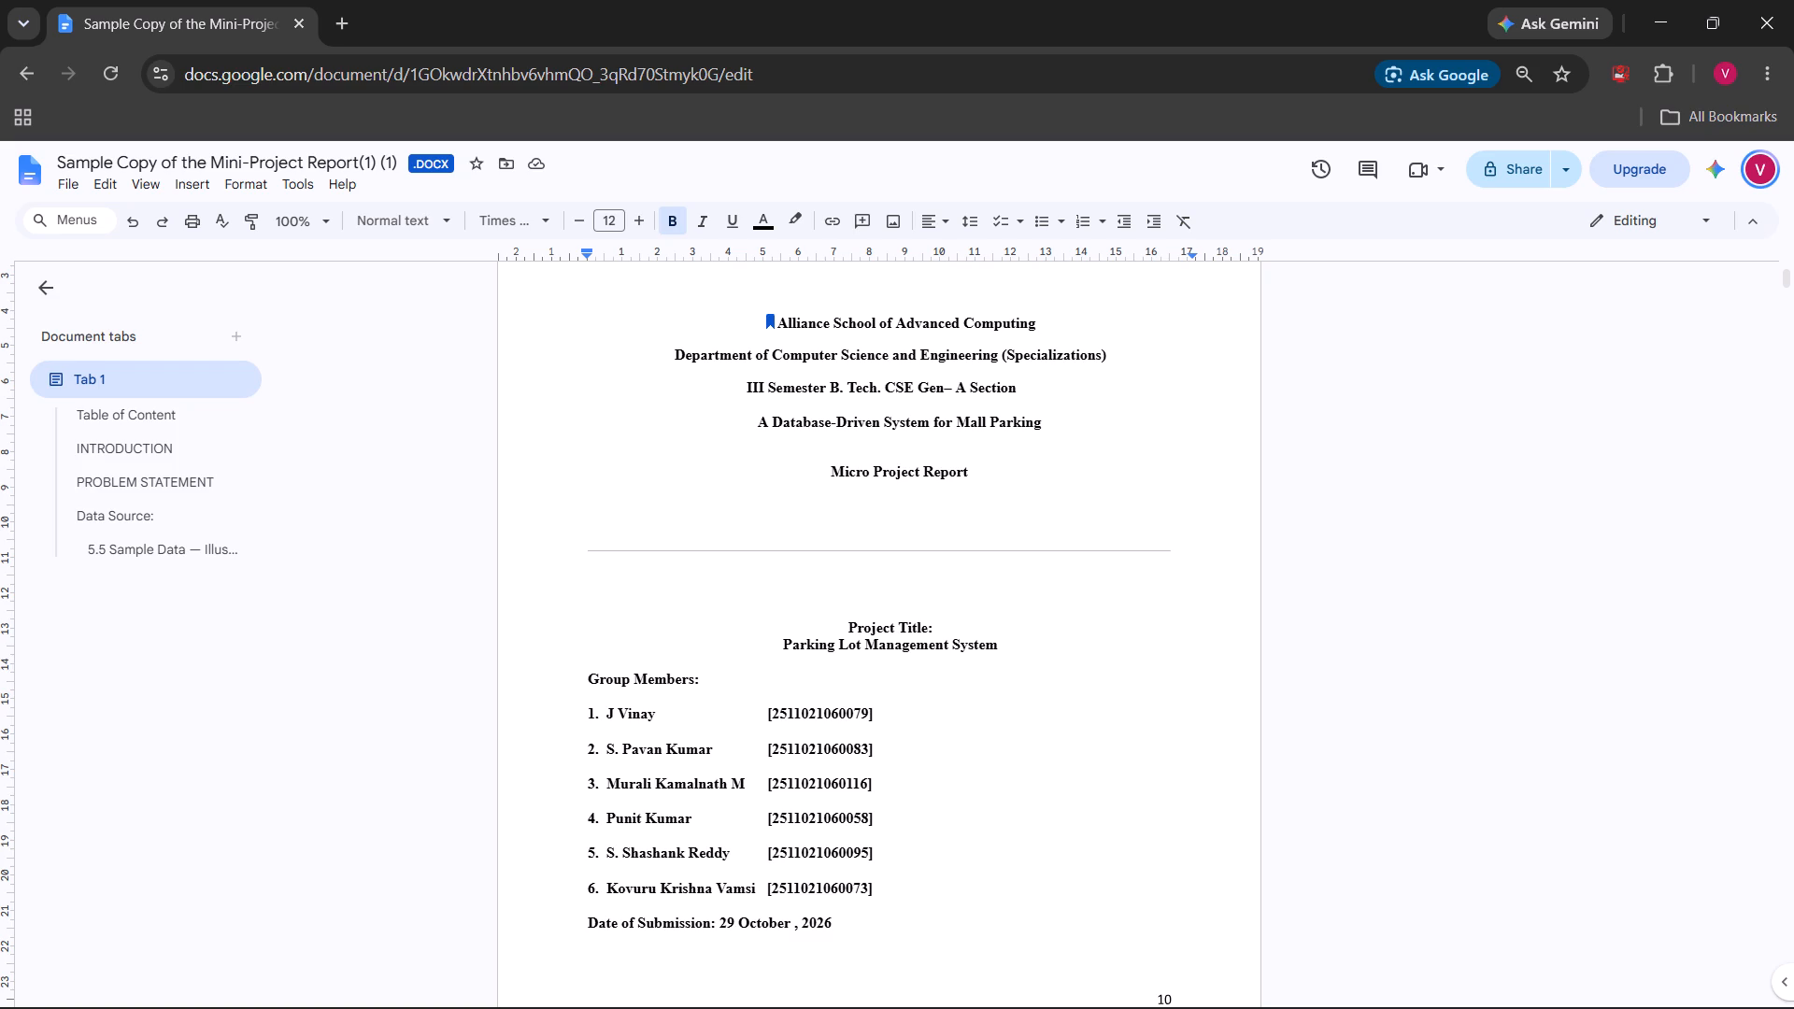
pyautogui.scroll(-2, 1054, 778)
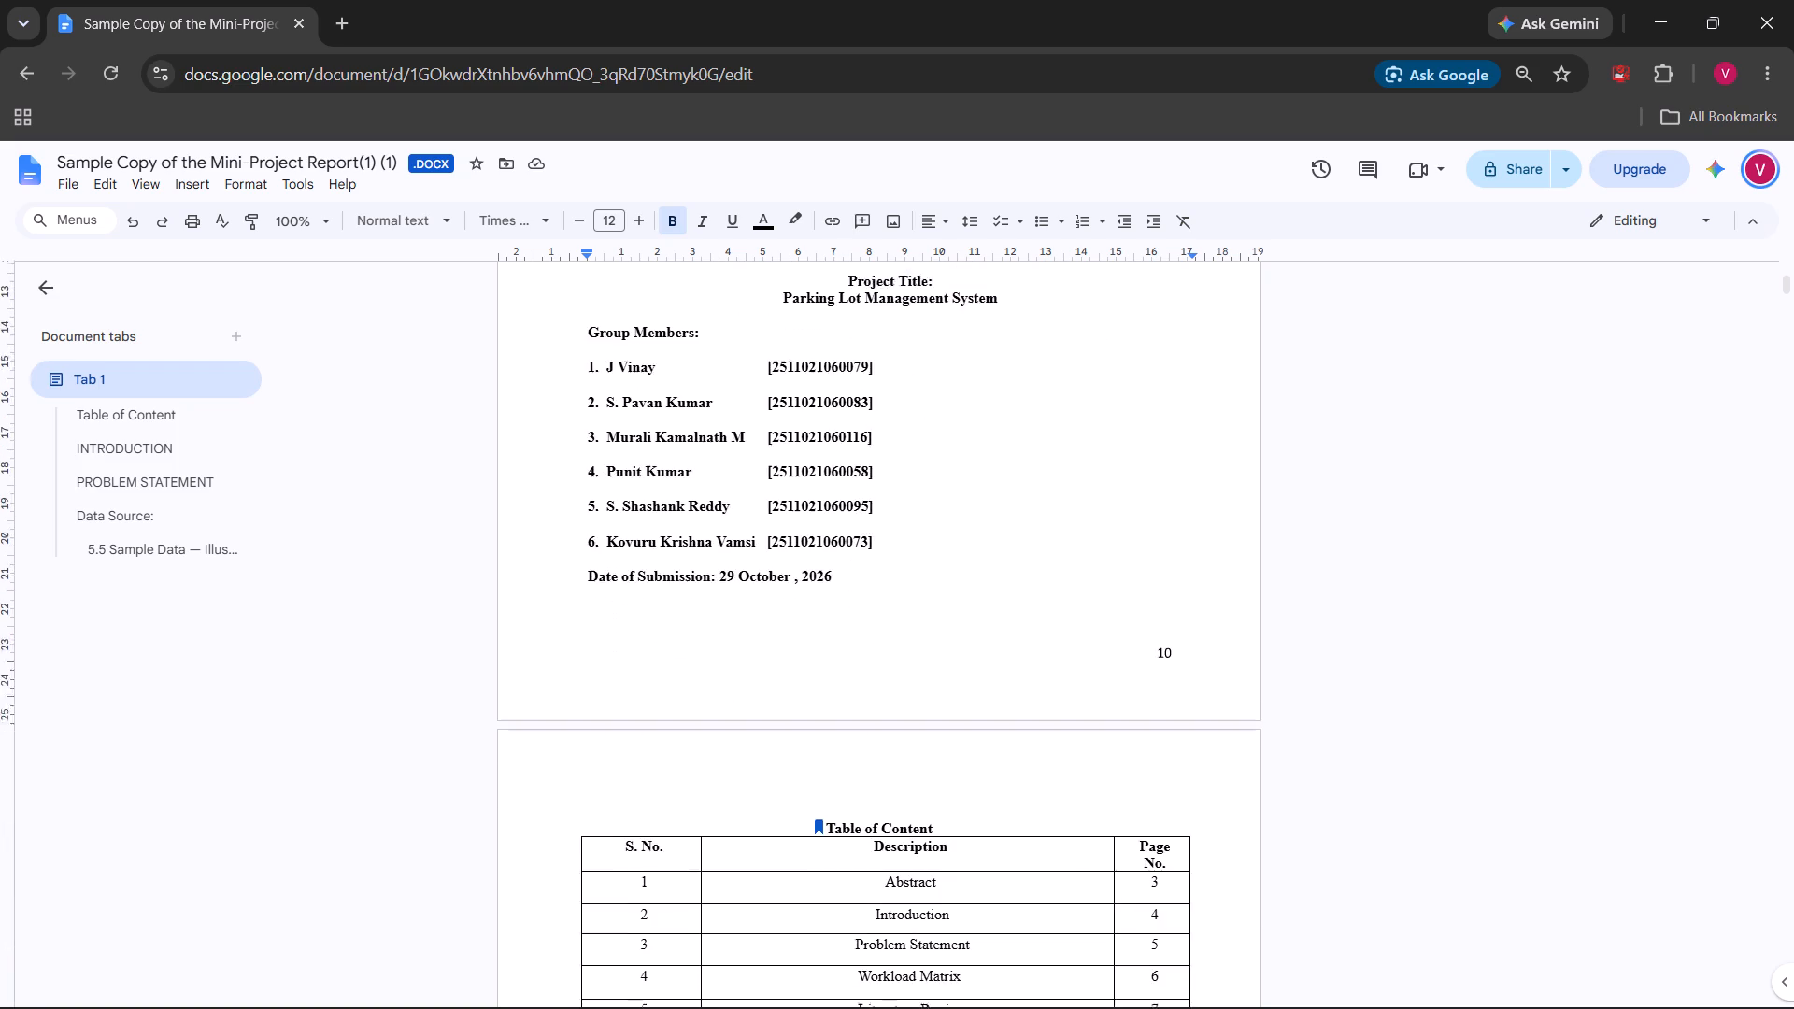
pyautogui.scroll(-8, 1054, 778)
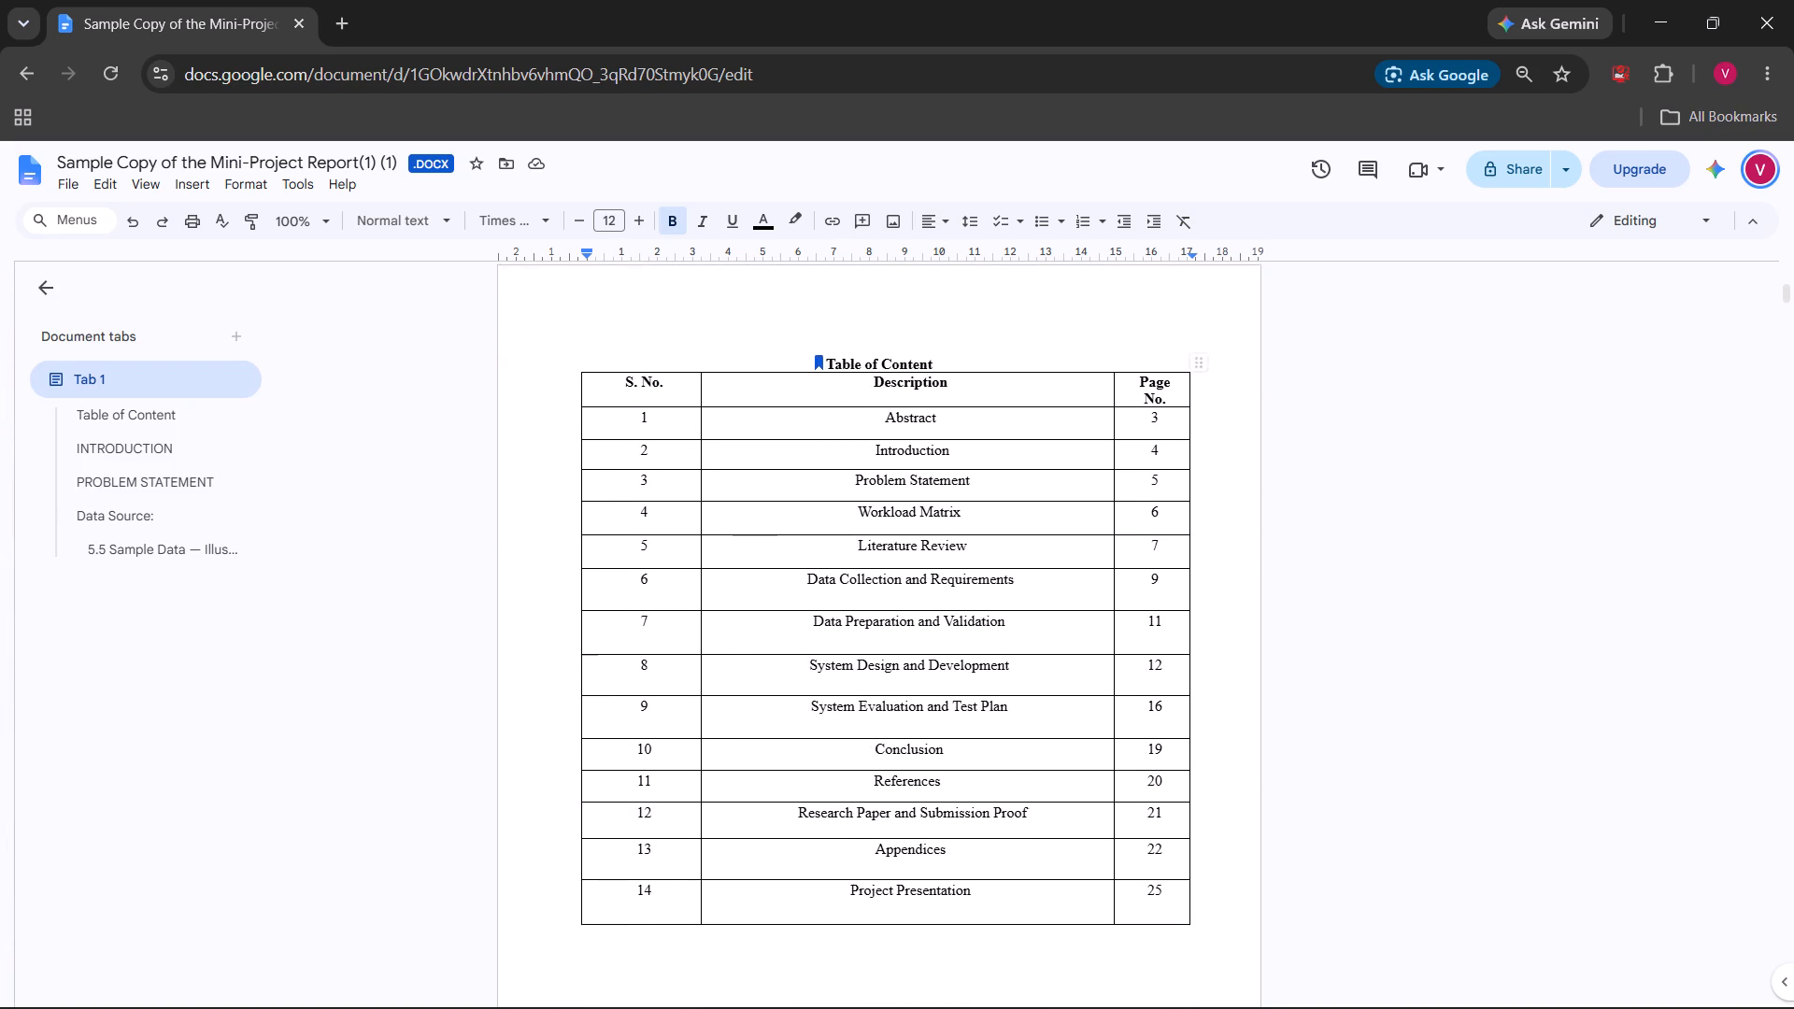
pyautogui.scroll(-1, 1250, 655)
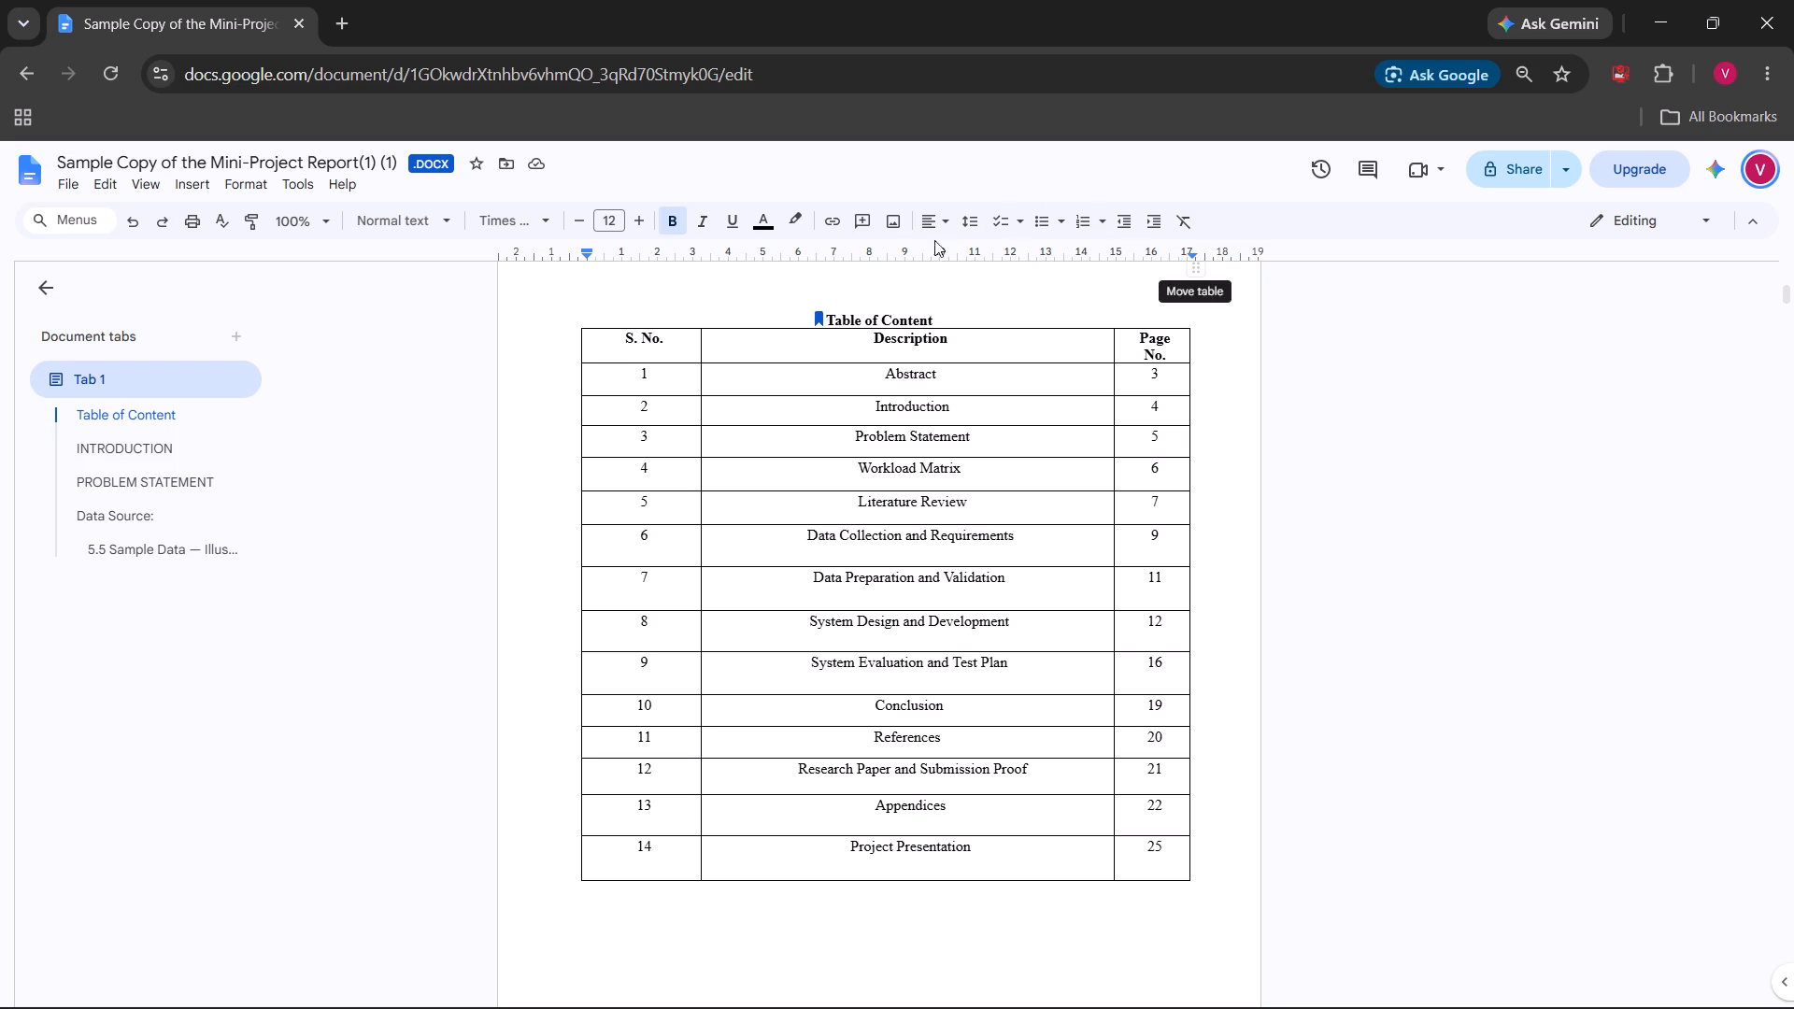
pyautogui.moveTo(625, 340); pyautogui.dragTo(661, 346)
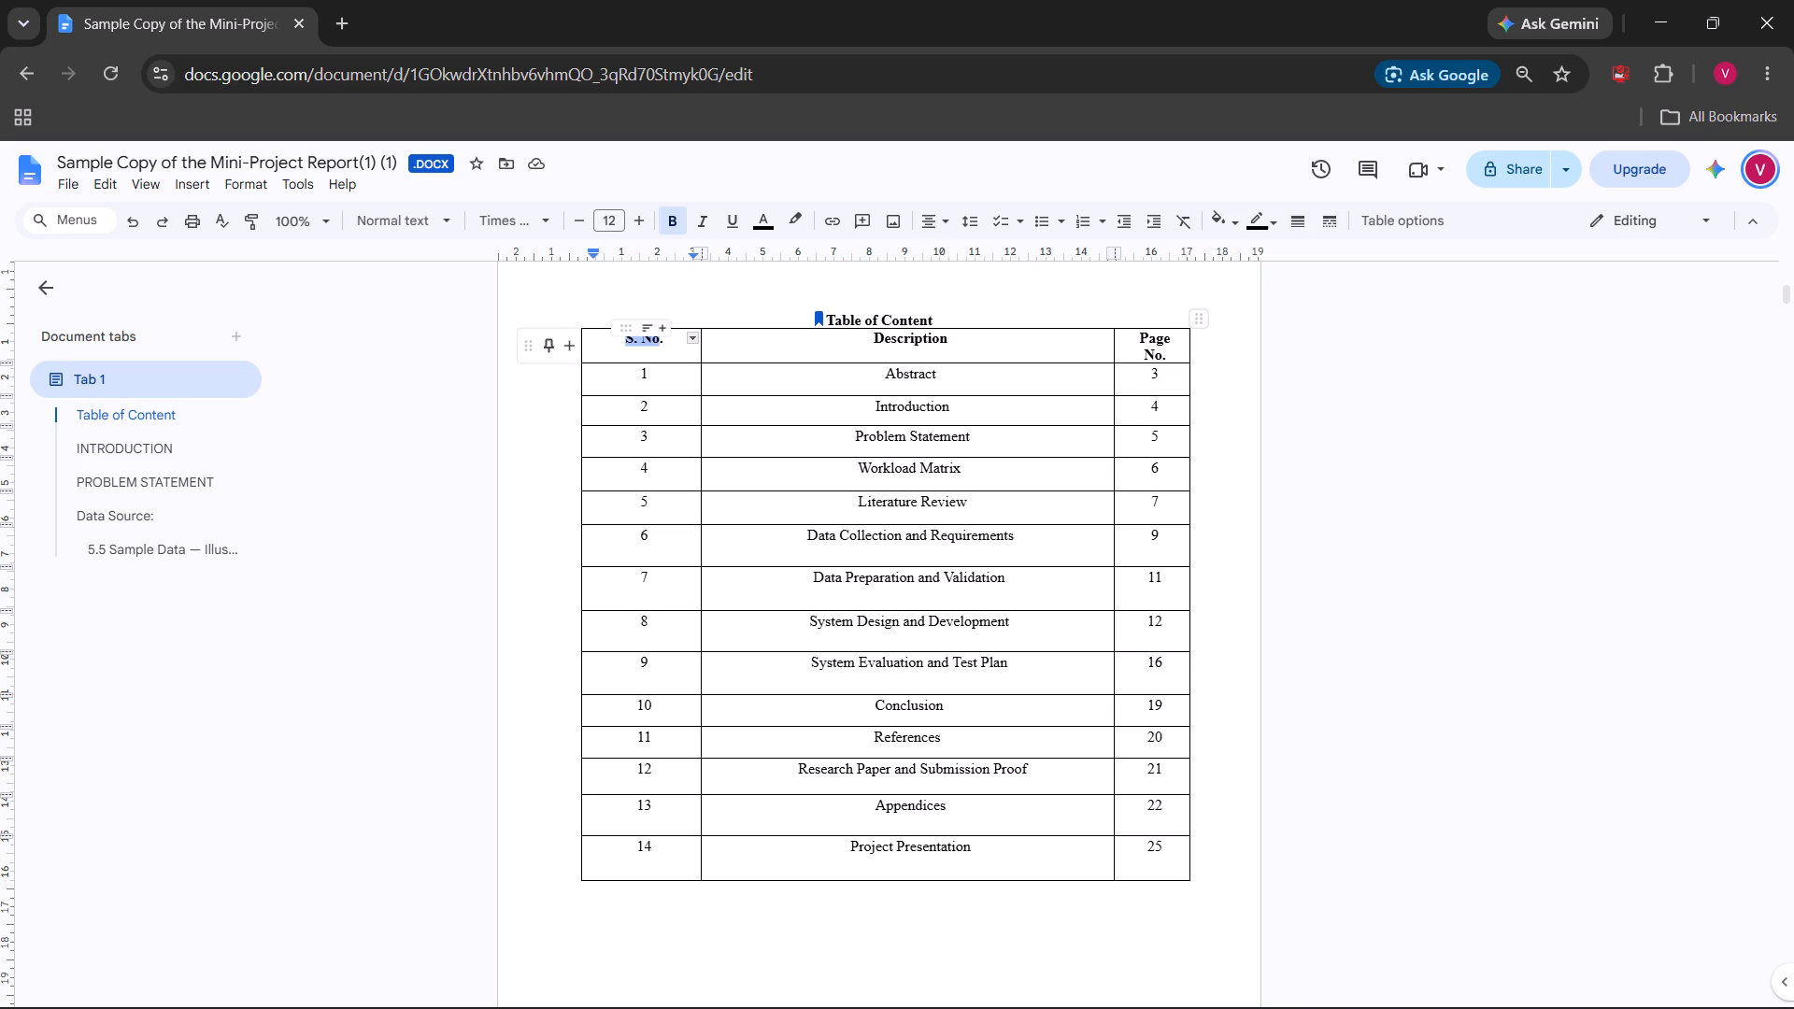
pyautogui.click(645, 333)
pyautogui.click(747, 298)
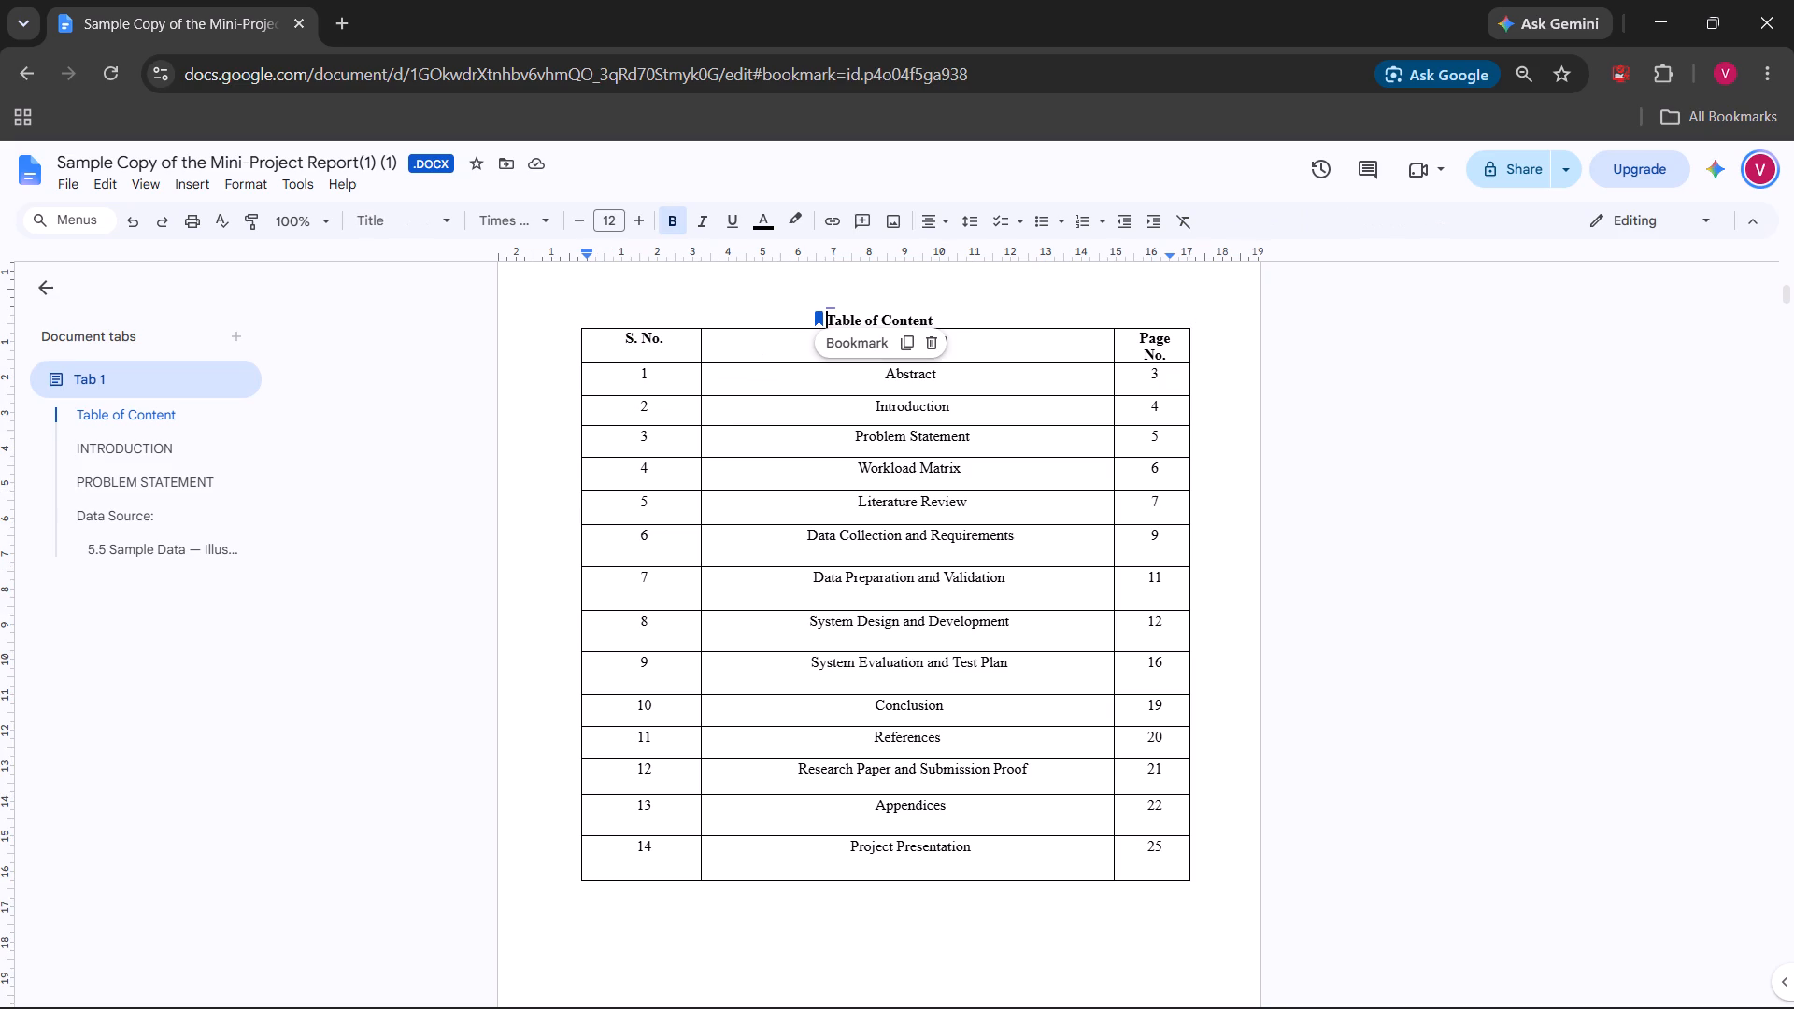
# Left-align the S. No. header text in the Table of Content table.
pyautogui.moveTo(672, 341); pyautogui.dragTo(624, 341)
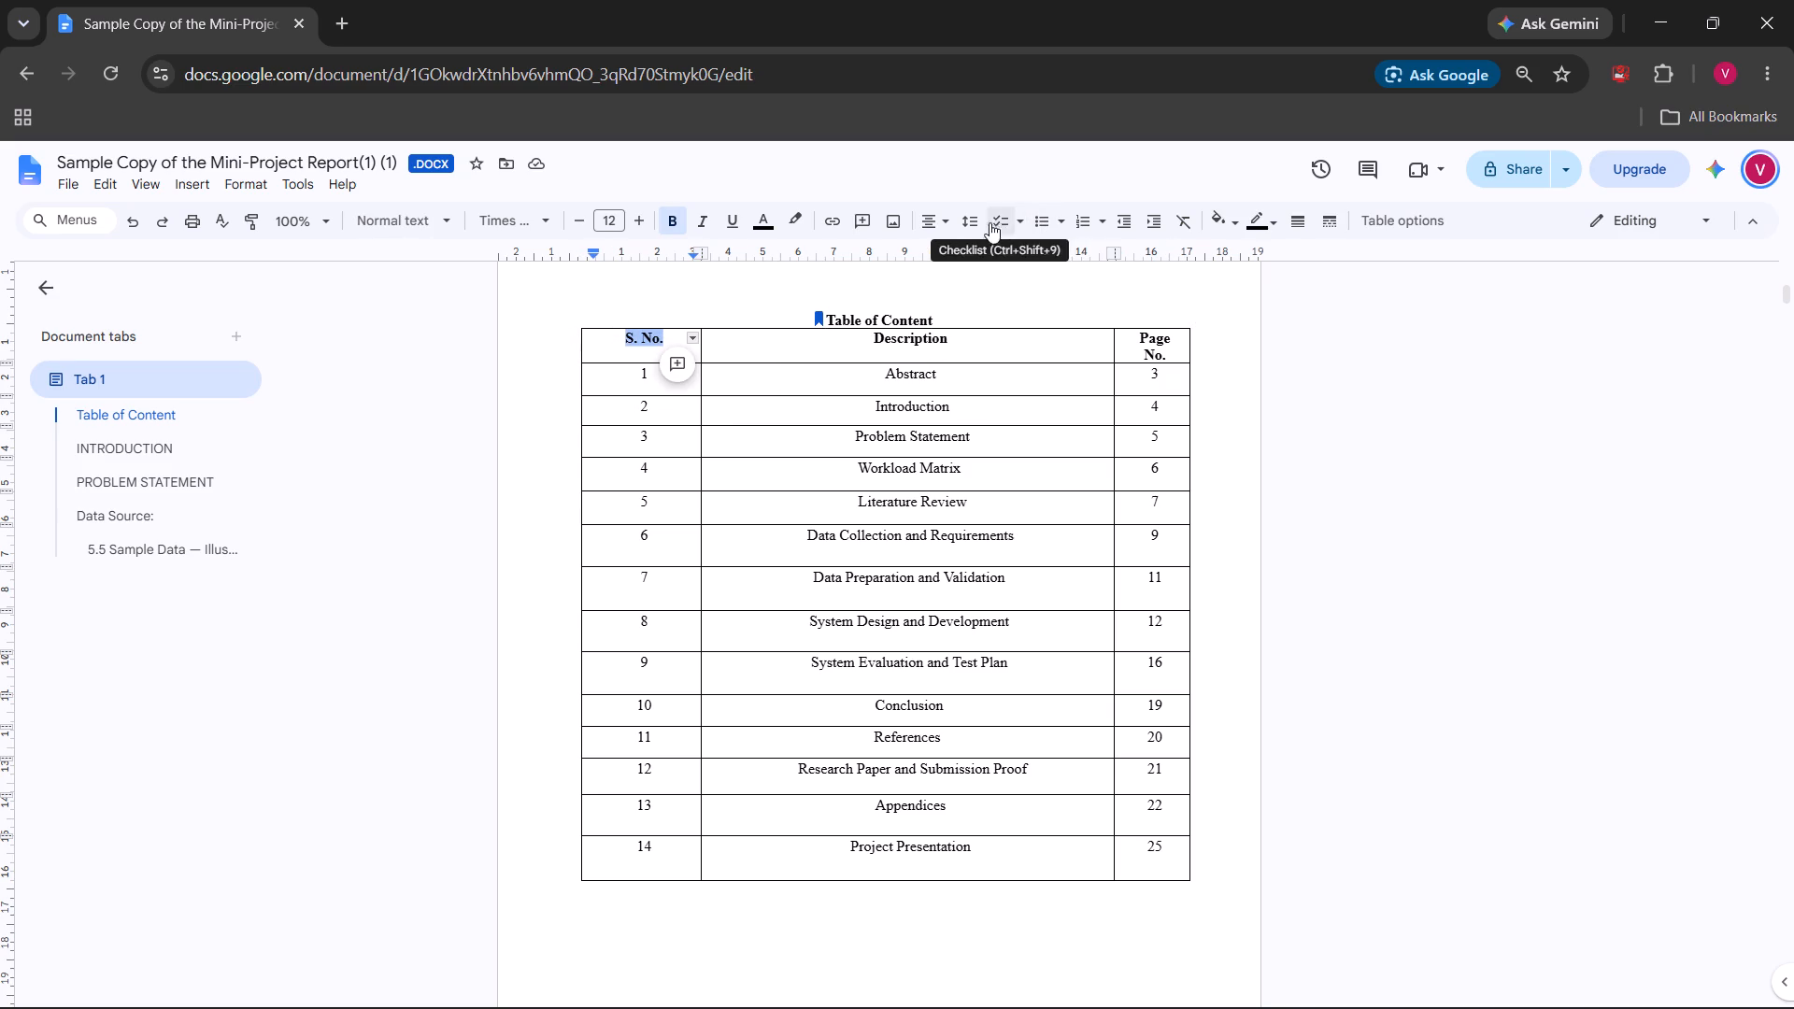
pyautogui.click(947, 219)
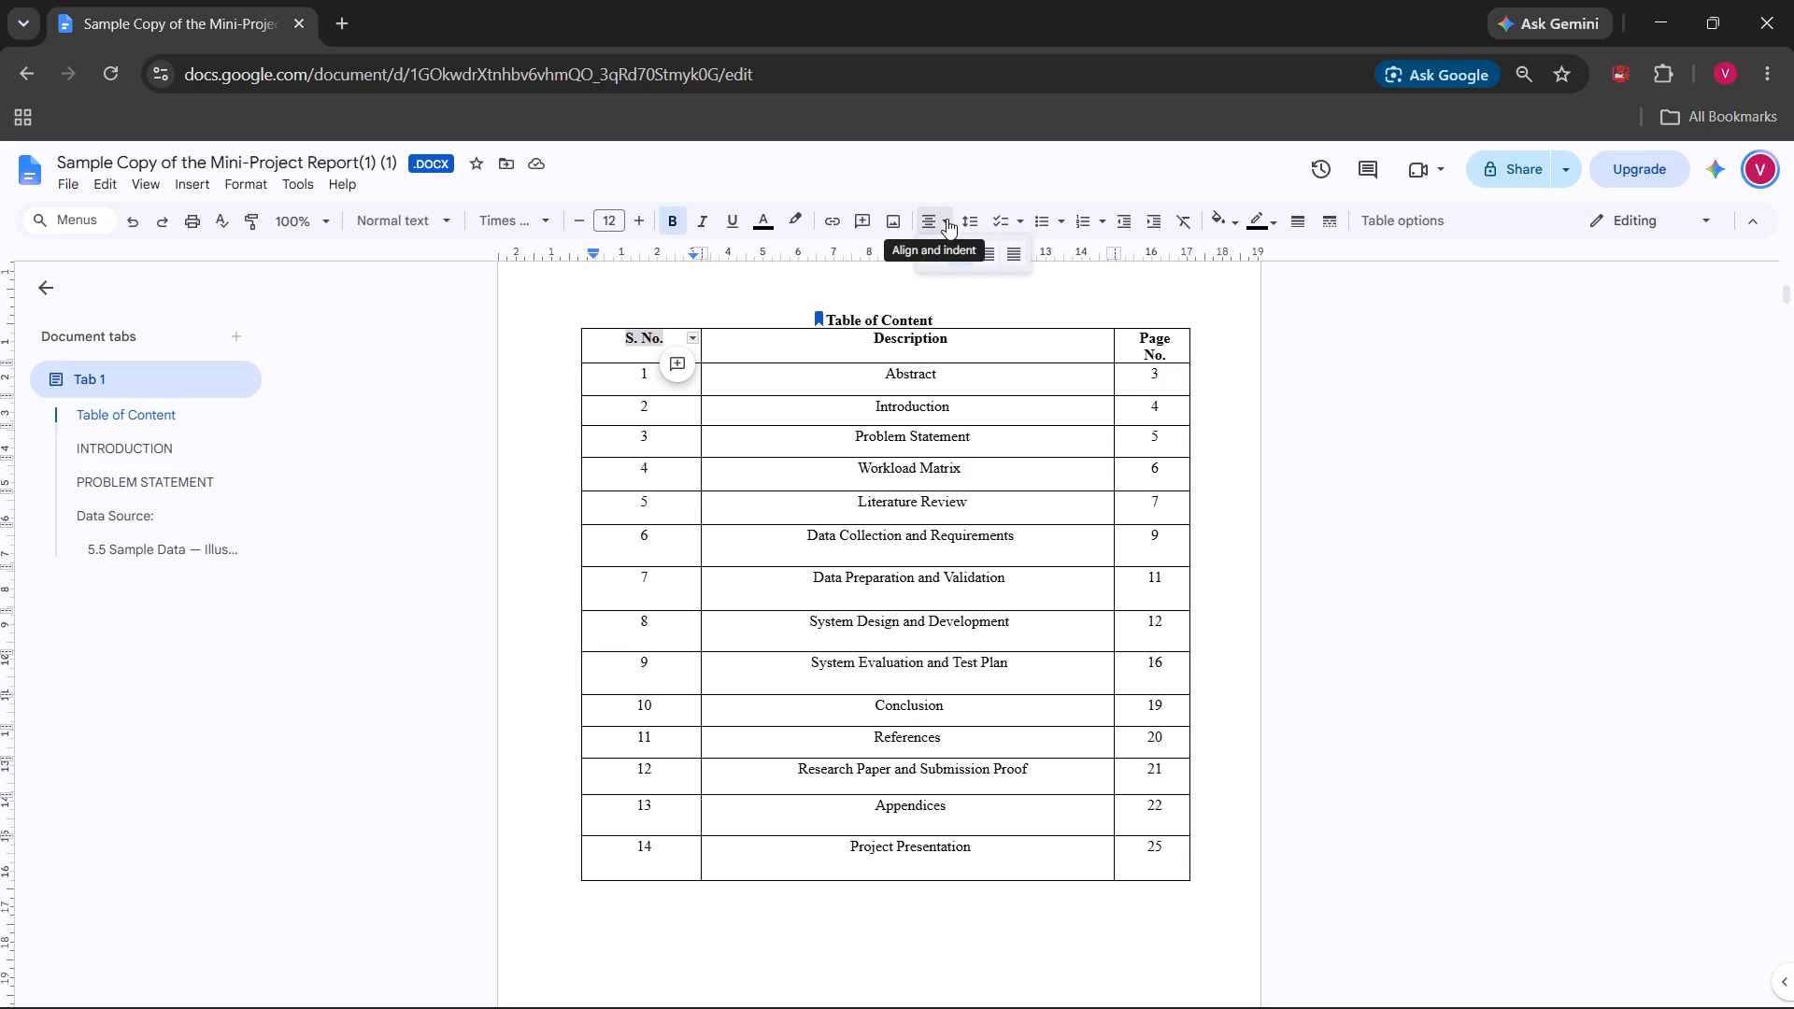
pyautogui.click(939, 250)
pyautogui.click(712, 299)
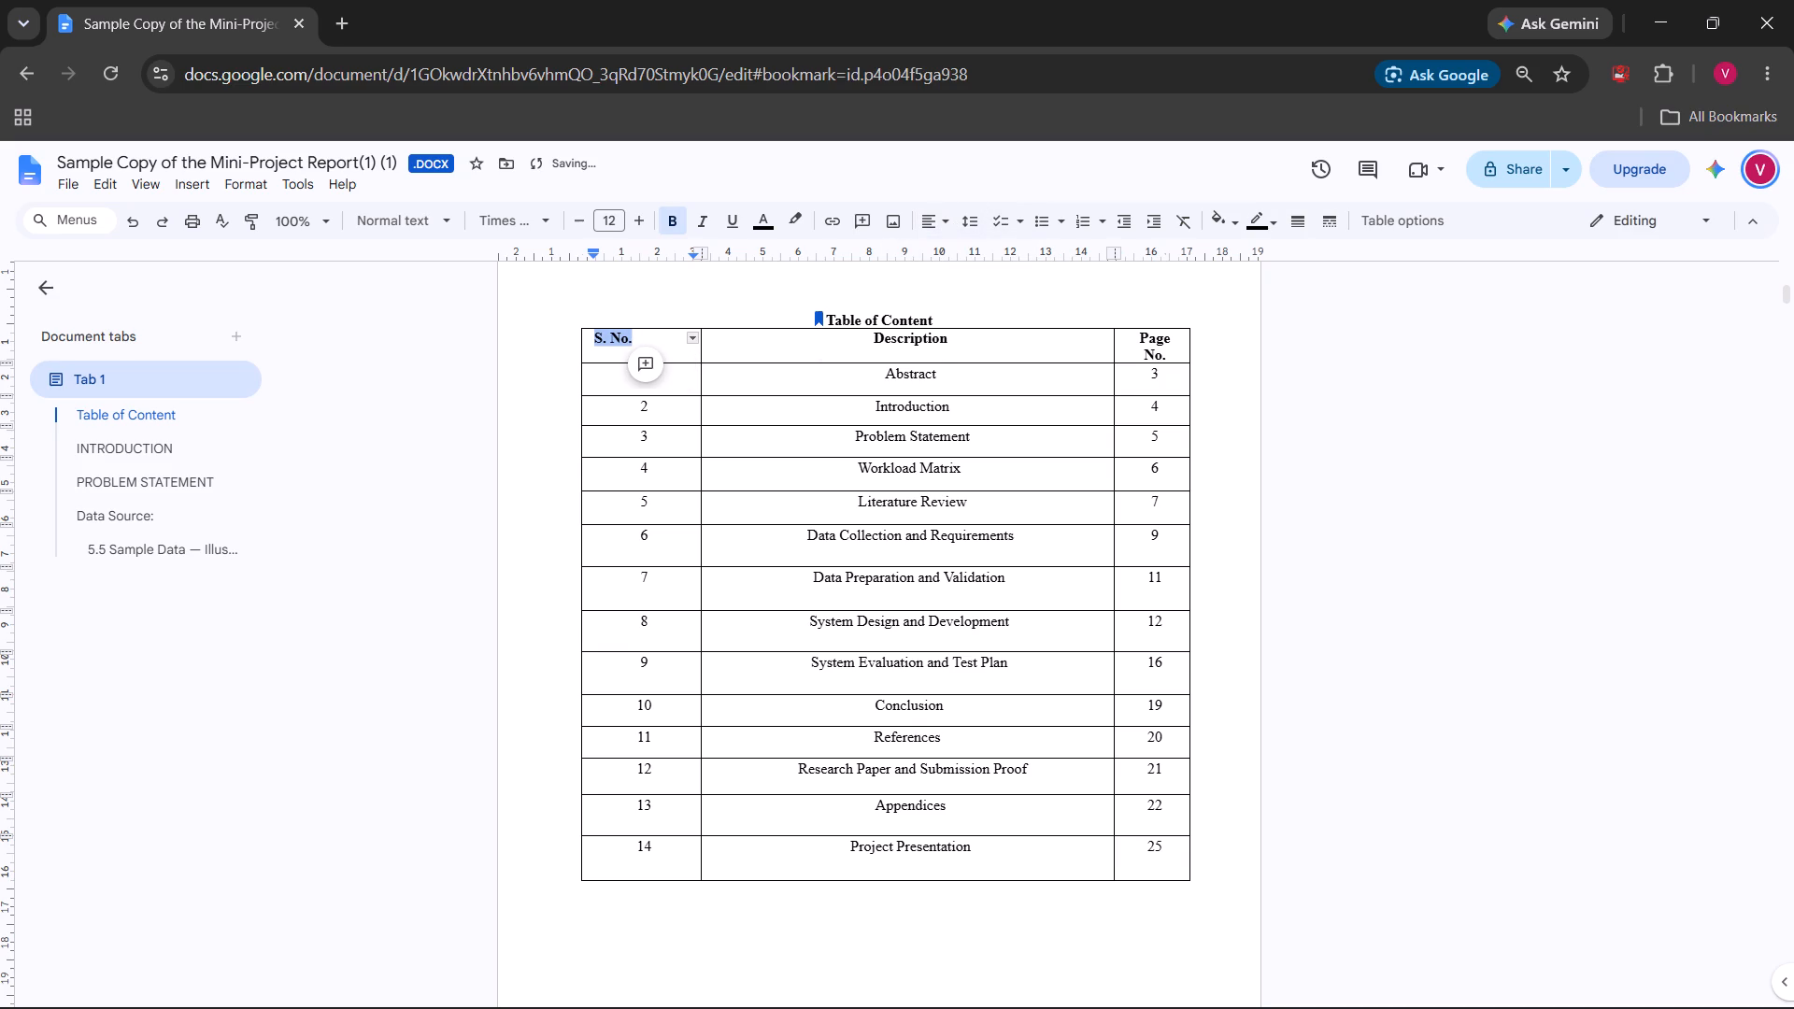
# Narrow the S. No. column of the Table of Content table to just fit its header, widening the Description column.
pyautogui.moveTo(701, 341); pyautogui.dragTo(660, 347)
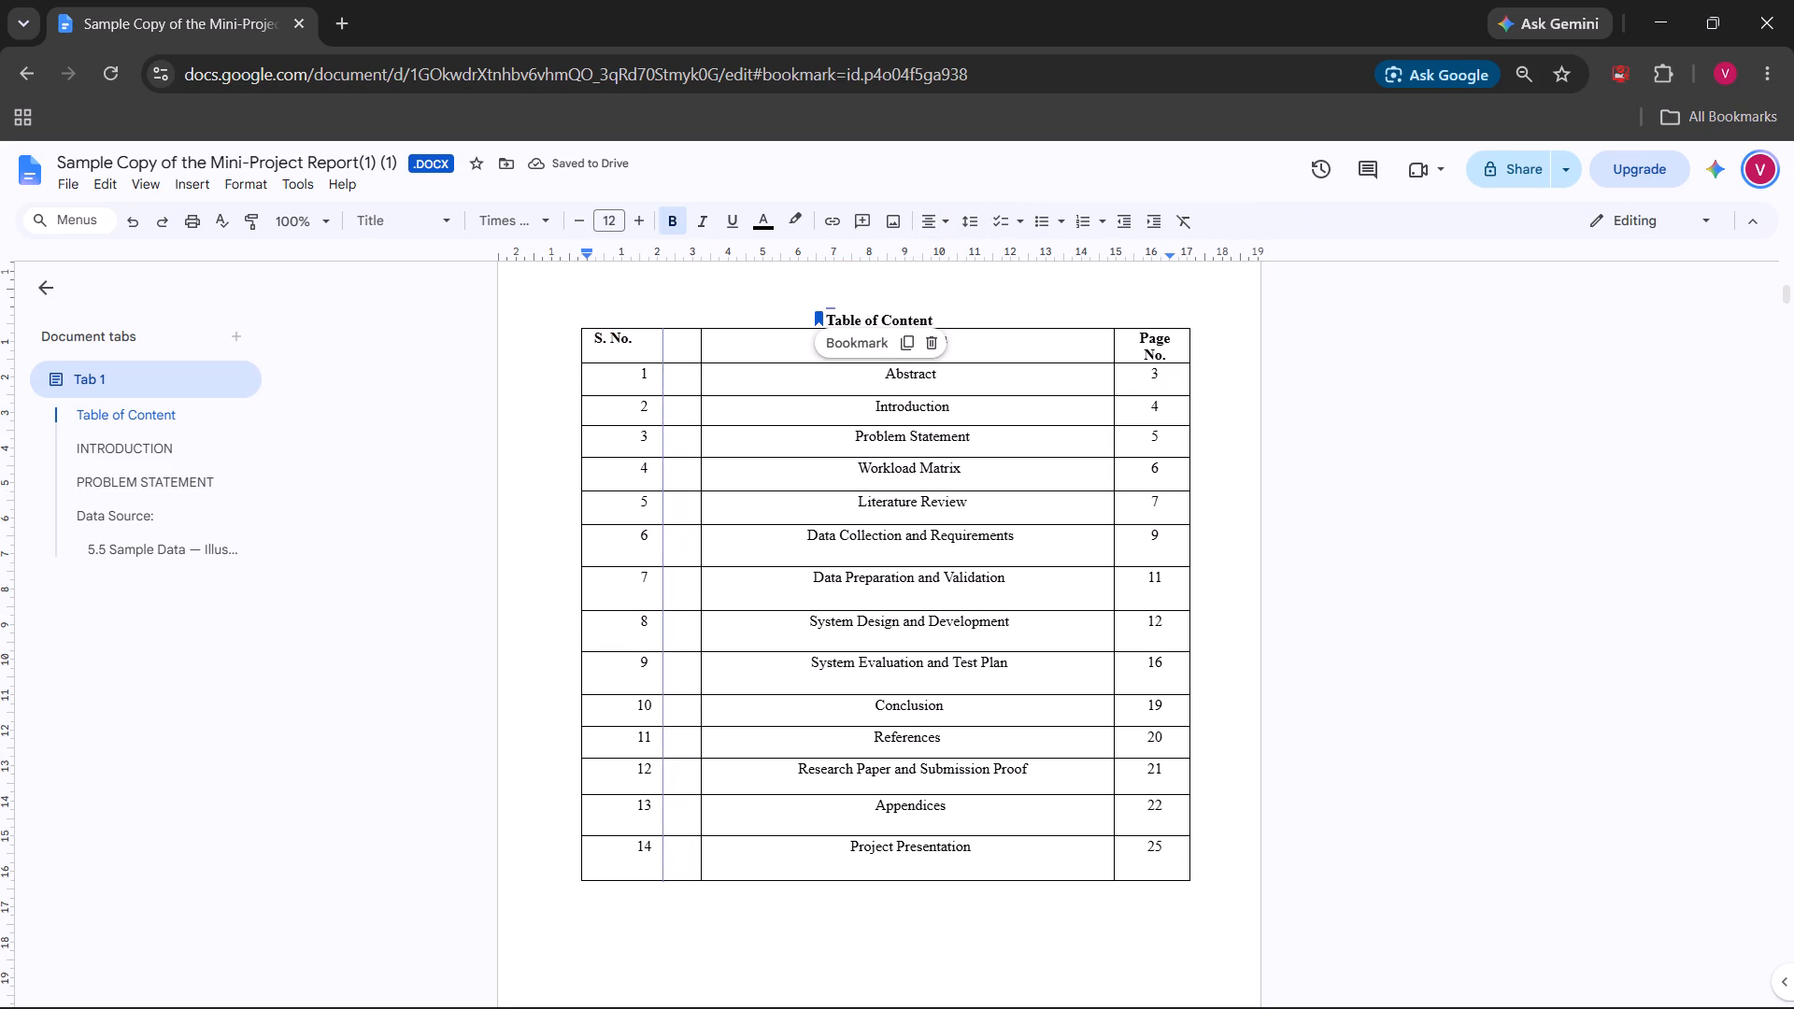
pyautogui.moveTo(660, 347); pyautogui.dragTo(644, 349)
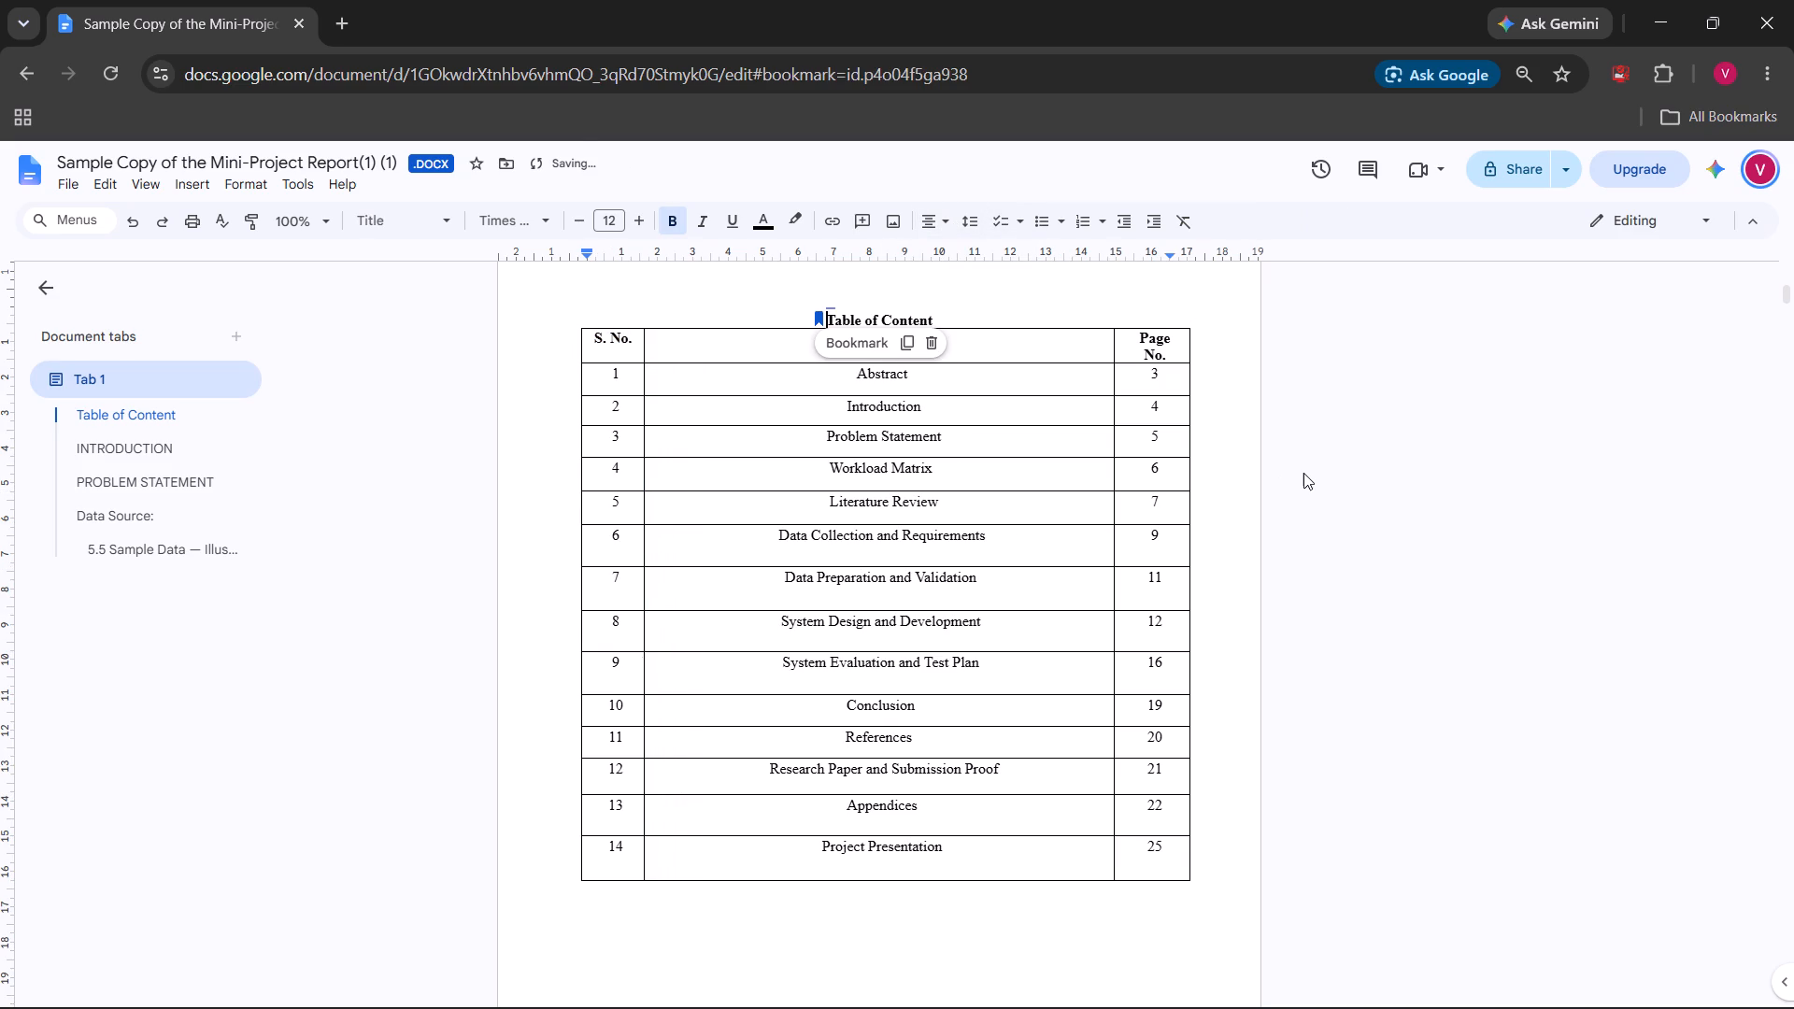
pyautogui.click(1303, 473)
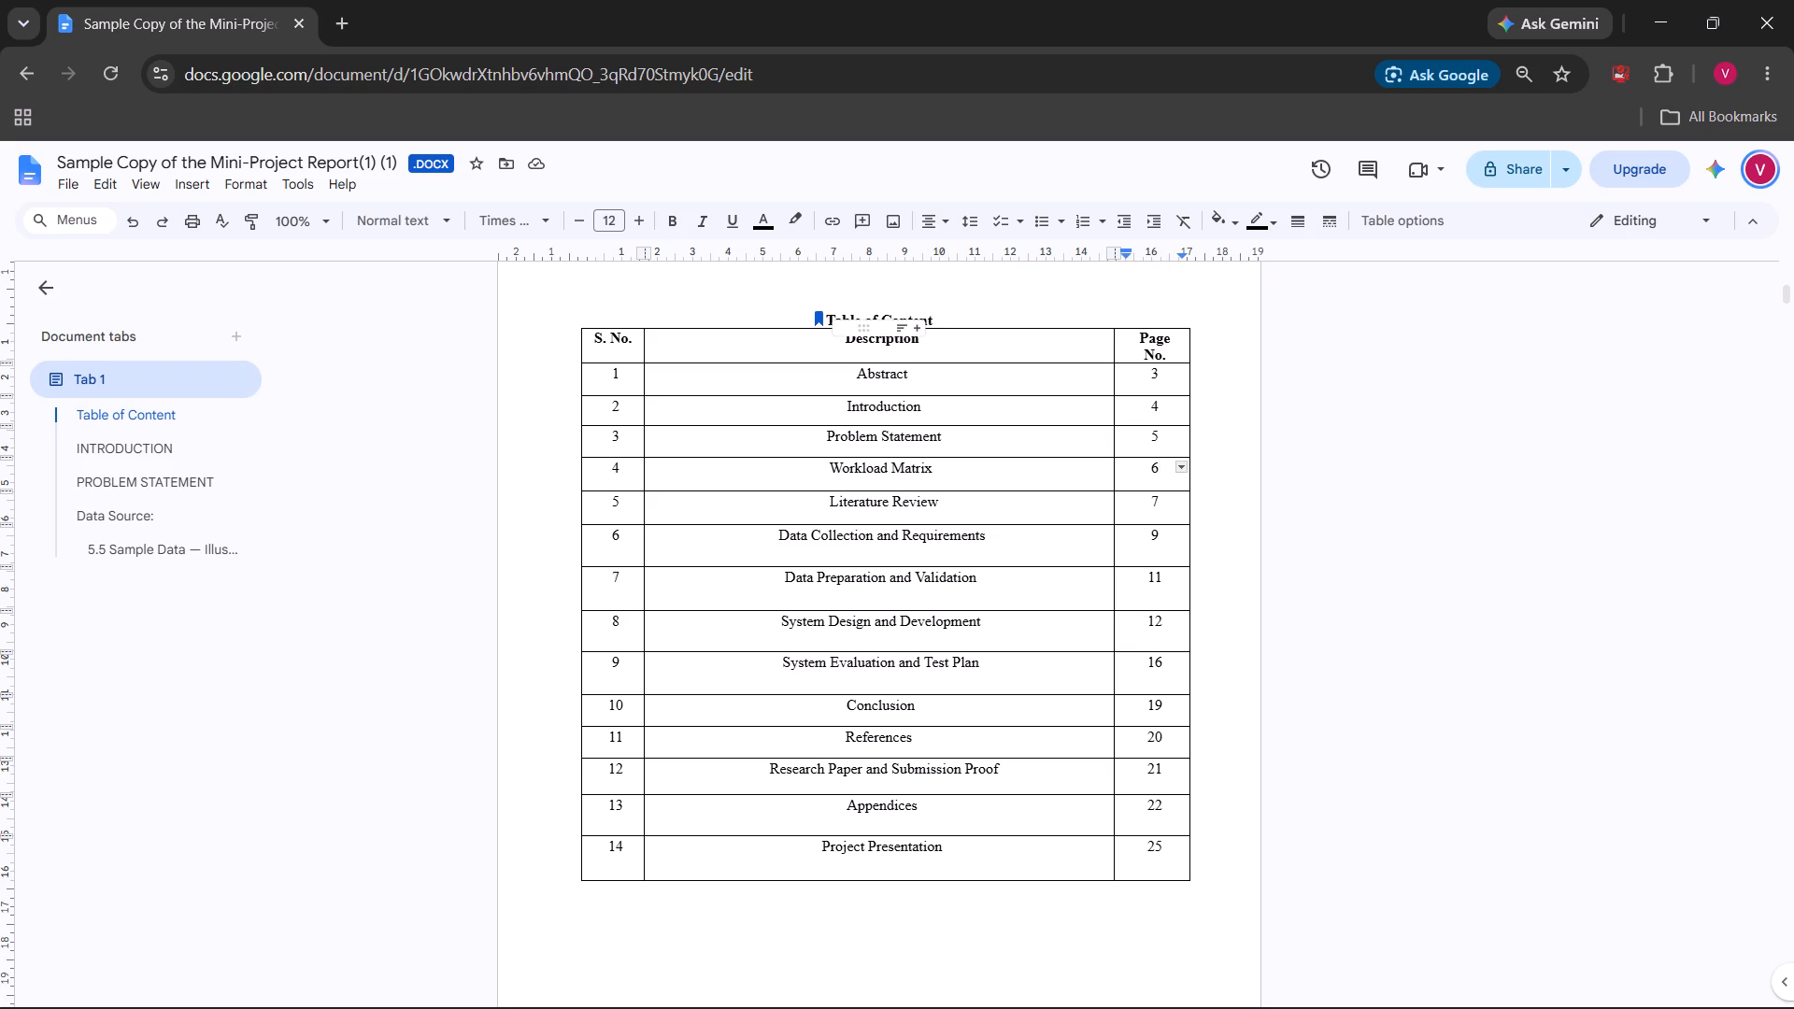
# Left-align the whole Description column of the Table of Content table, from the header to Project Presentation.
pyautogui.moveTo(833, 342); pyautogui.dragTo(975, 791)
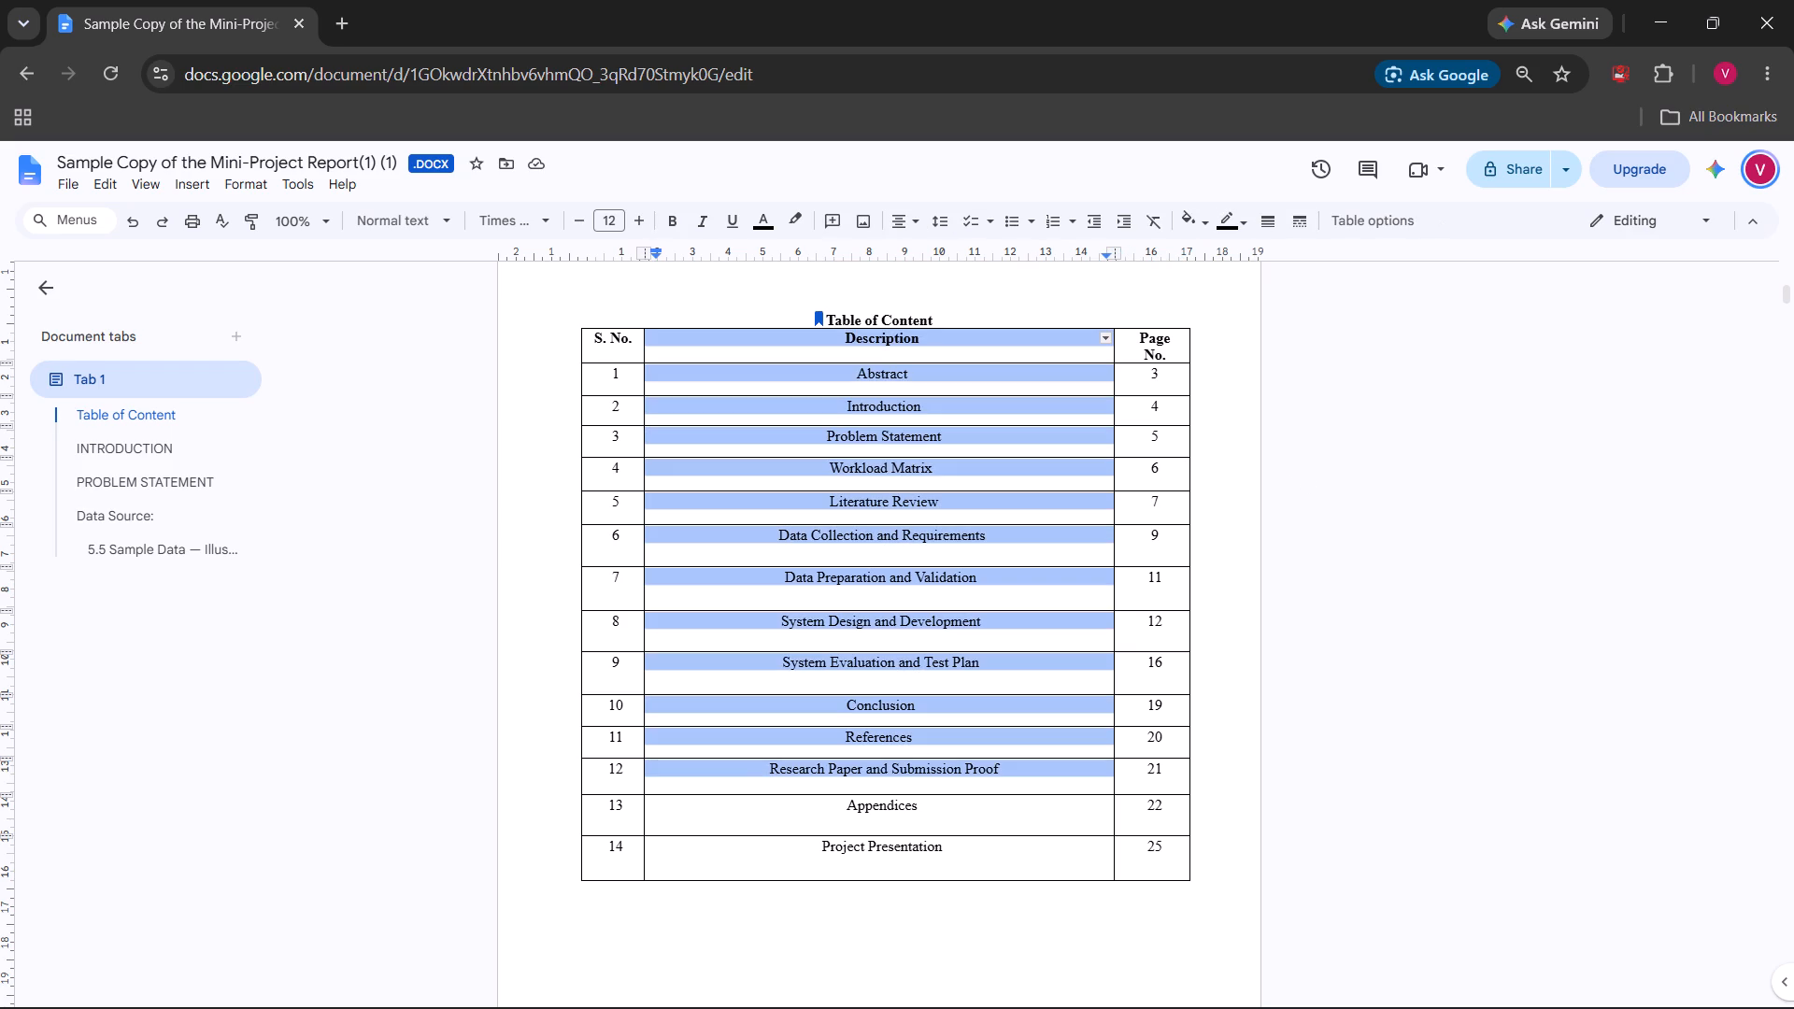
pyautogui.moveTo(975, 791); pyautogui.dragTo(990, 870)
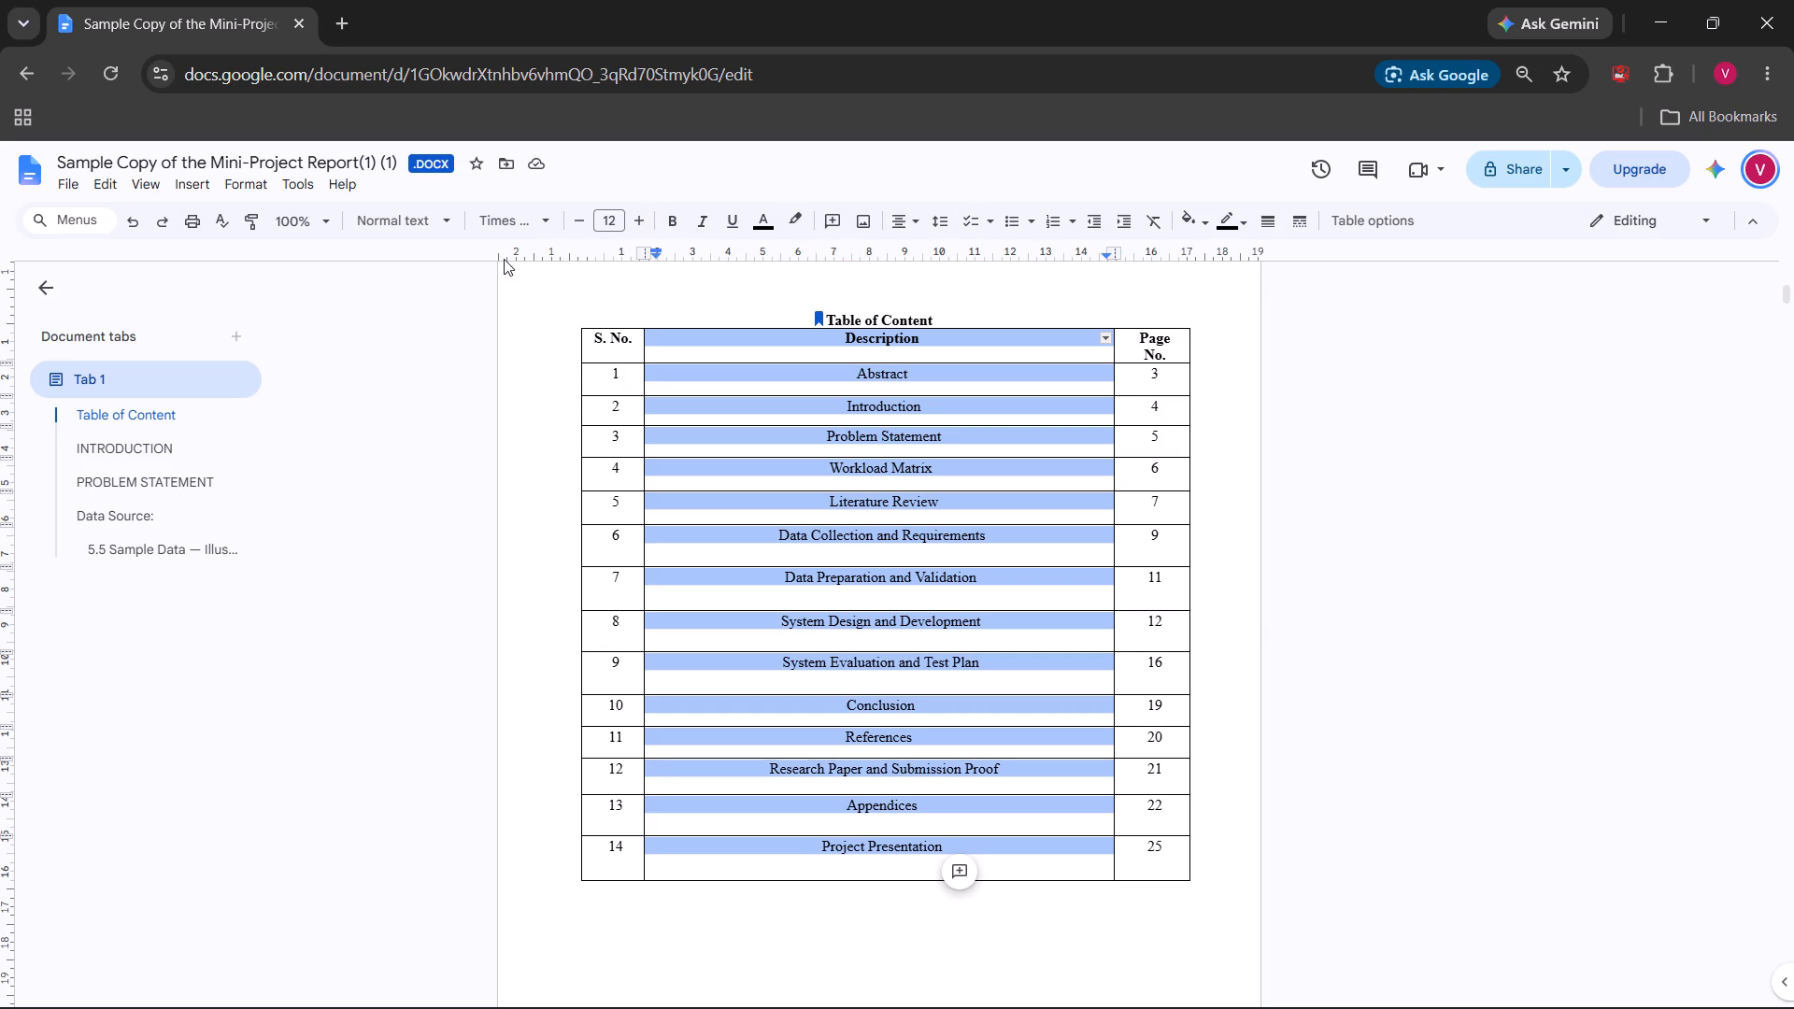
pyautogui.click(913, 225)
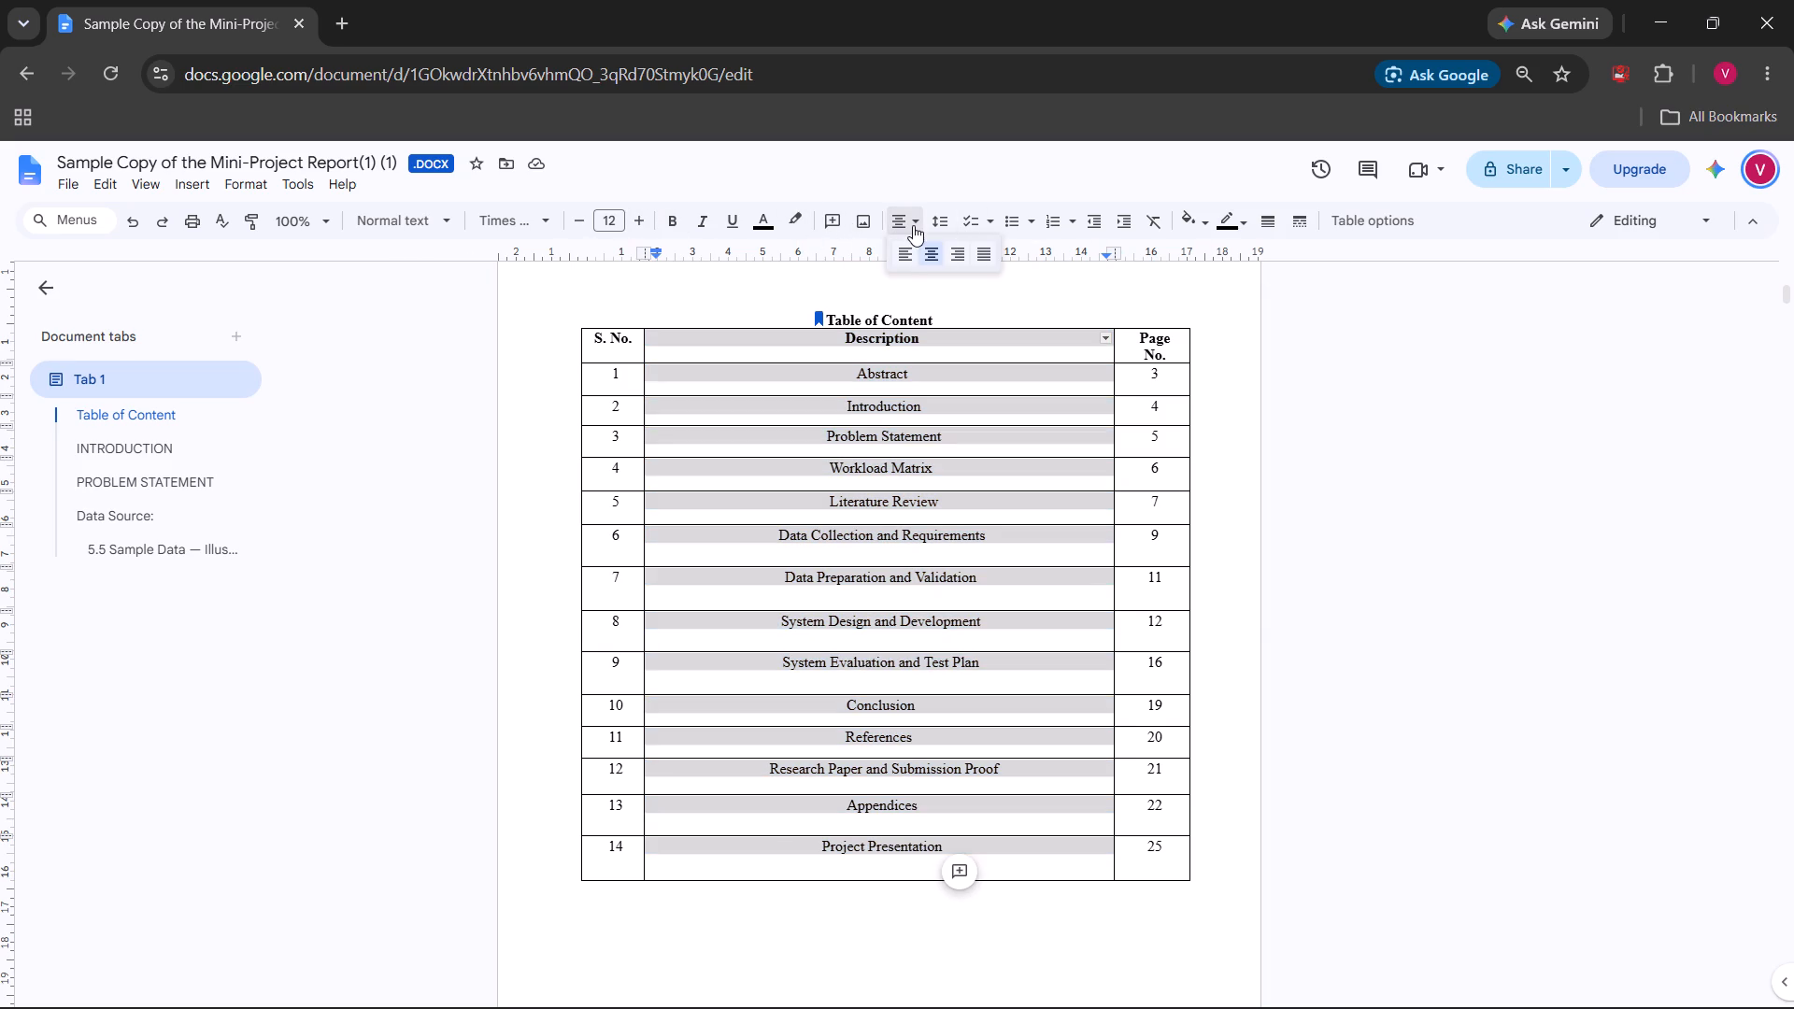
pyautogui.click(904, 252)
pyautogui.click(1262, 442)
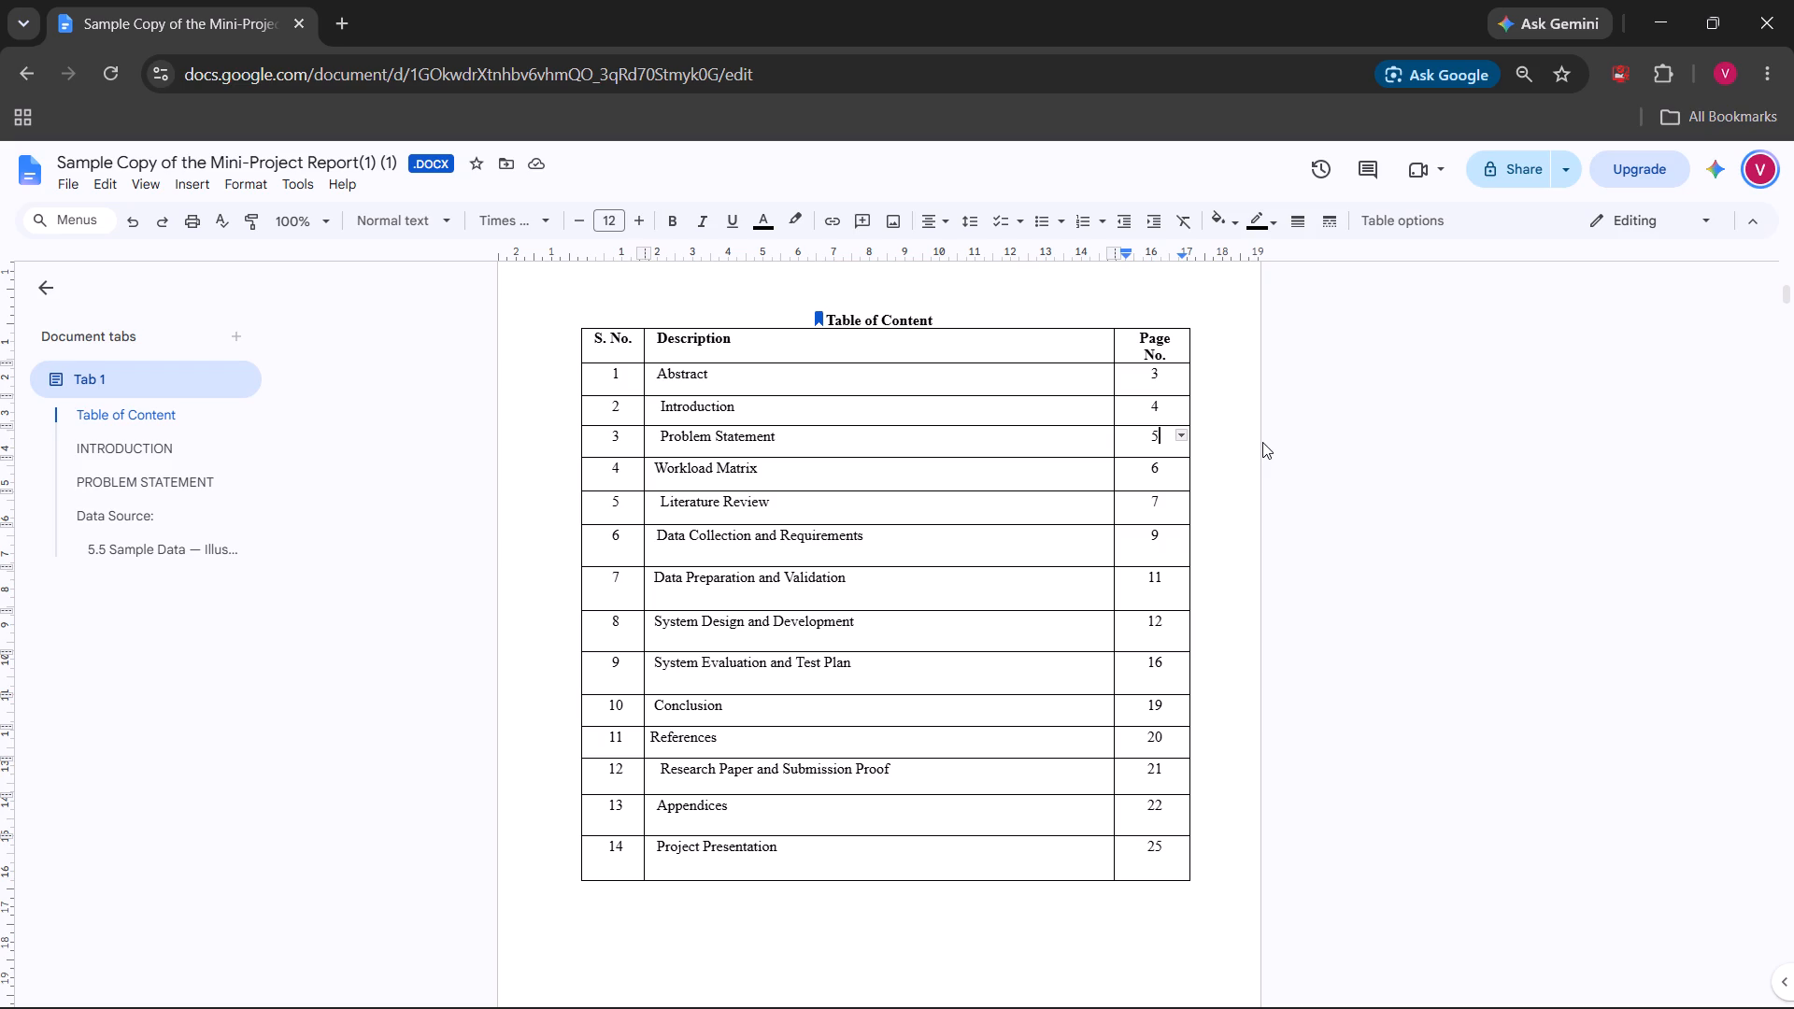
pyautogui.click(1262, 442)
# Left-align the whole Page No. column of the Table of Content table, including its header.
pyautogui.moveTo(1133, 346); pyautogui.dragTo(1205, 470)
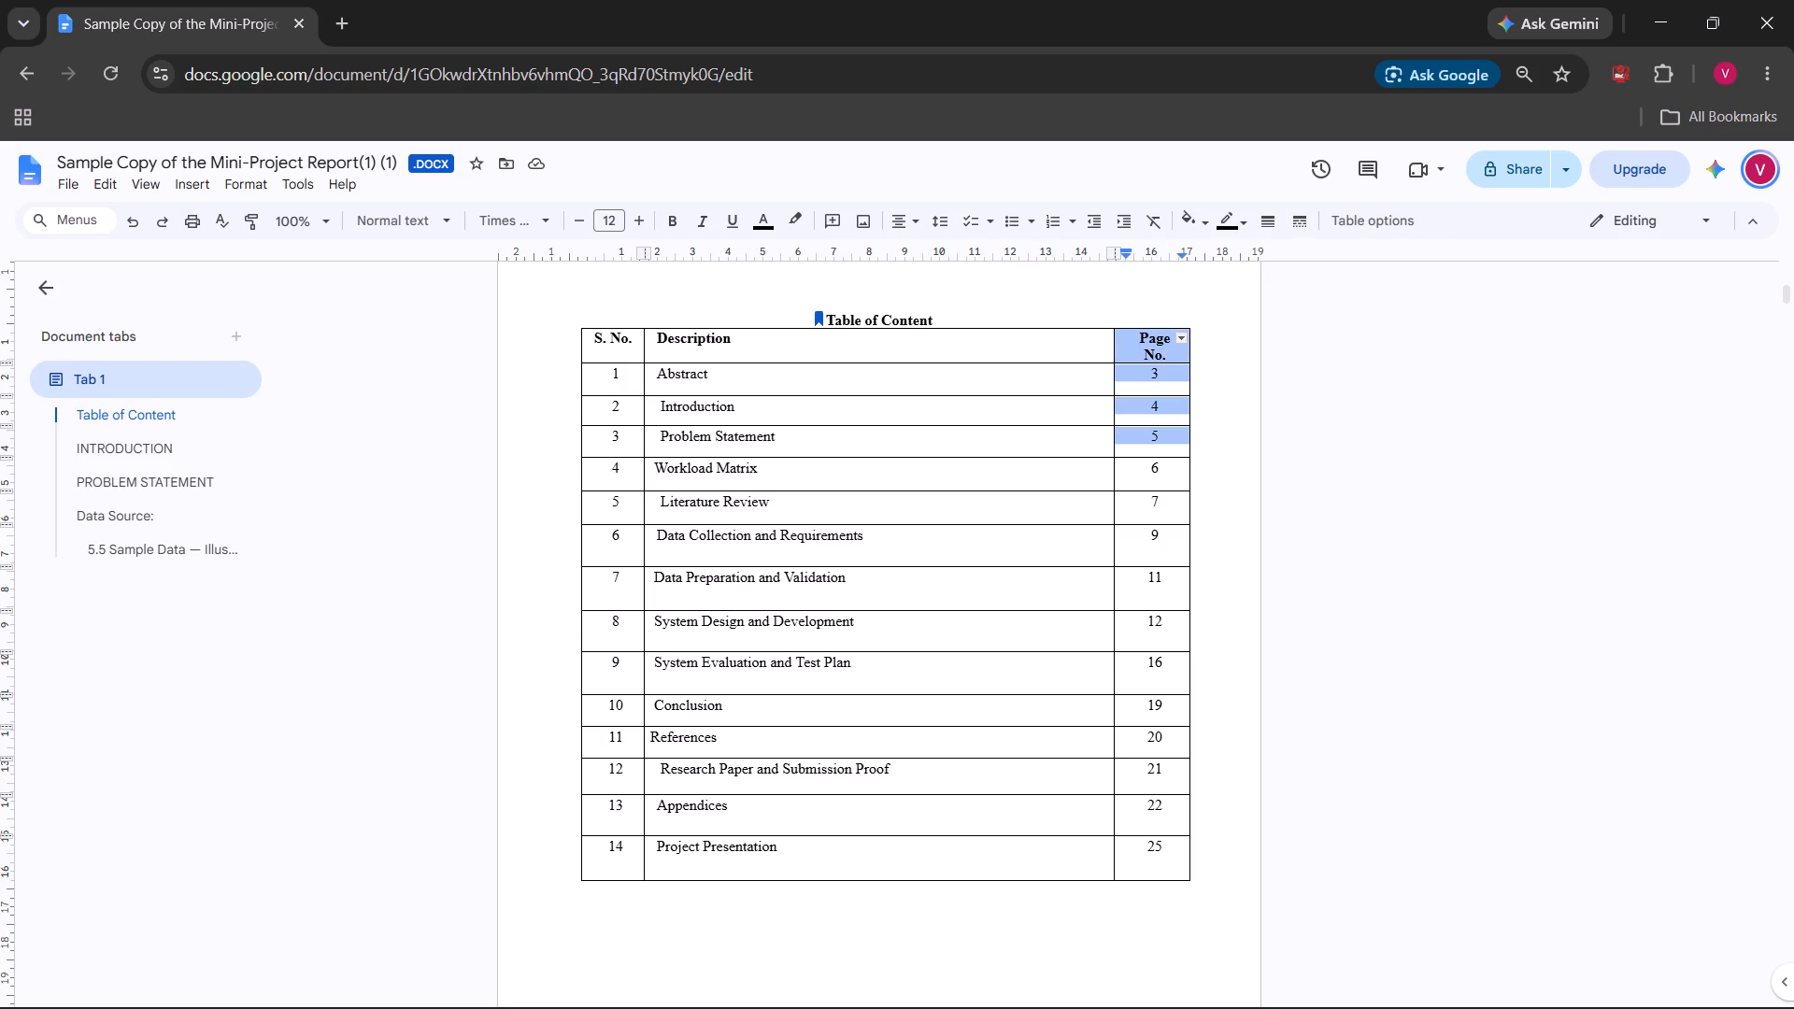
pyautogui.moveTo(1205, 470); pyautogui.dragTo(1184, 862)
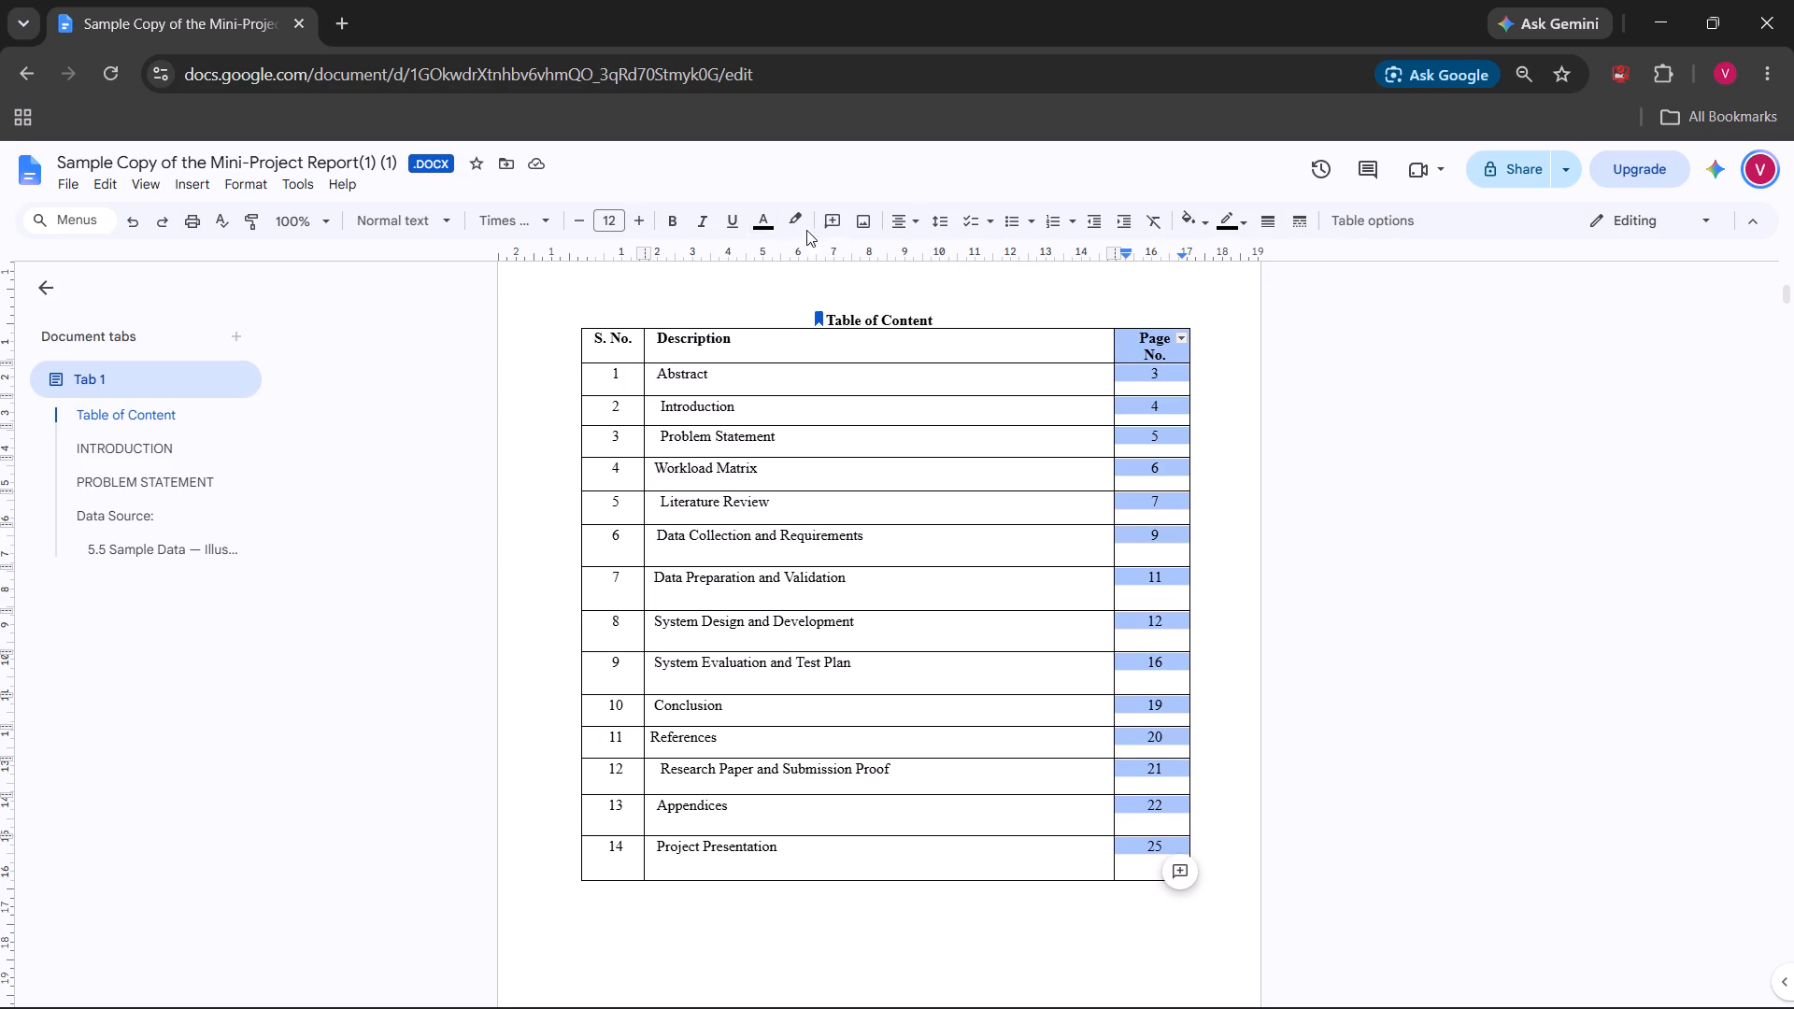
pyautogui.click(916, 224)
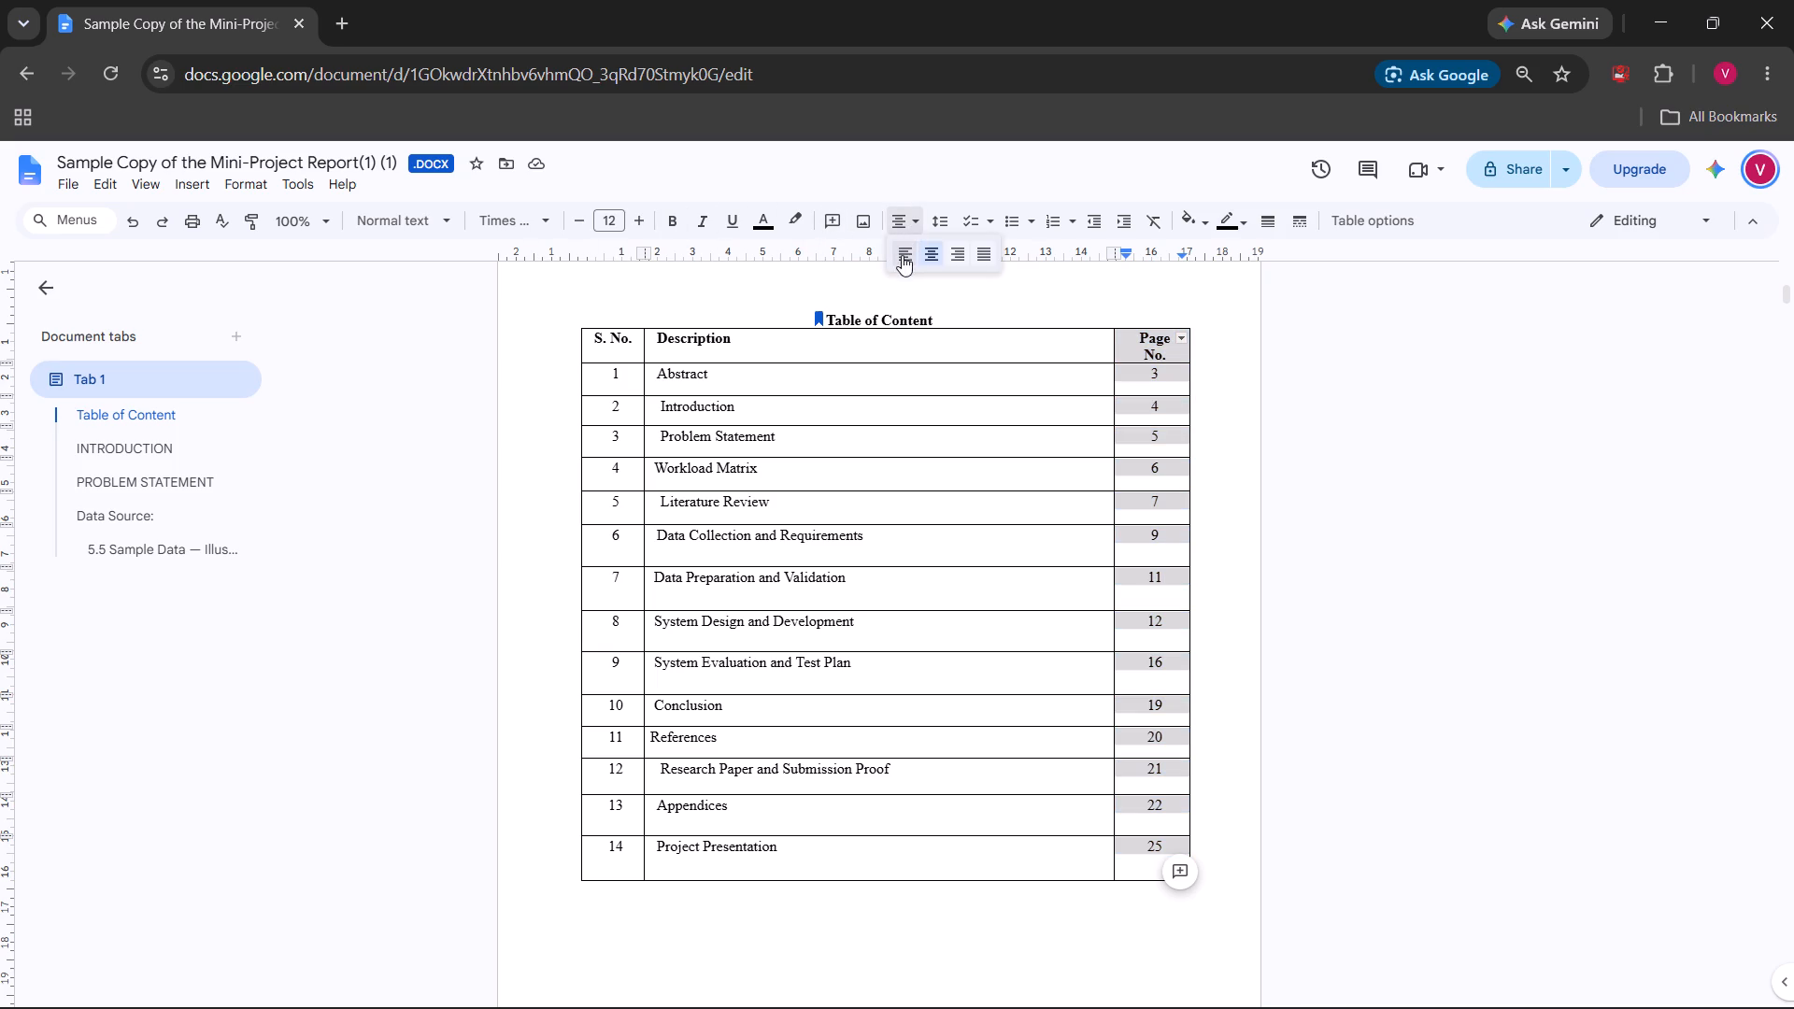
pyautogui.click(902, 254)
pyautogui.click(1221, 409)
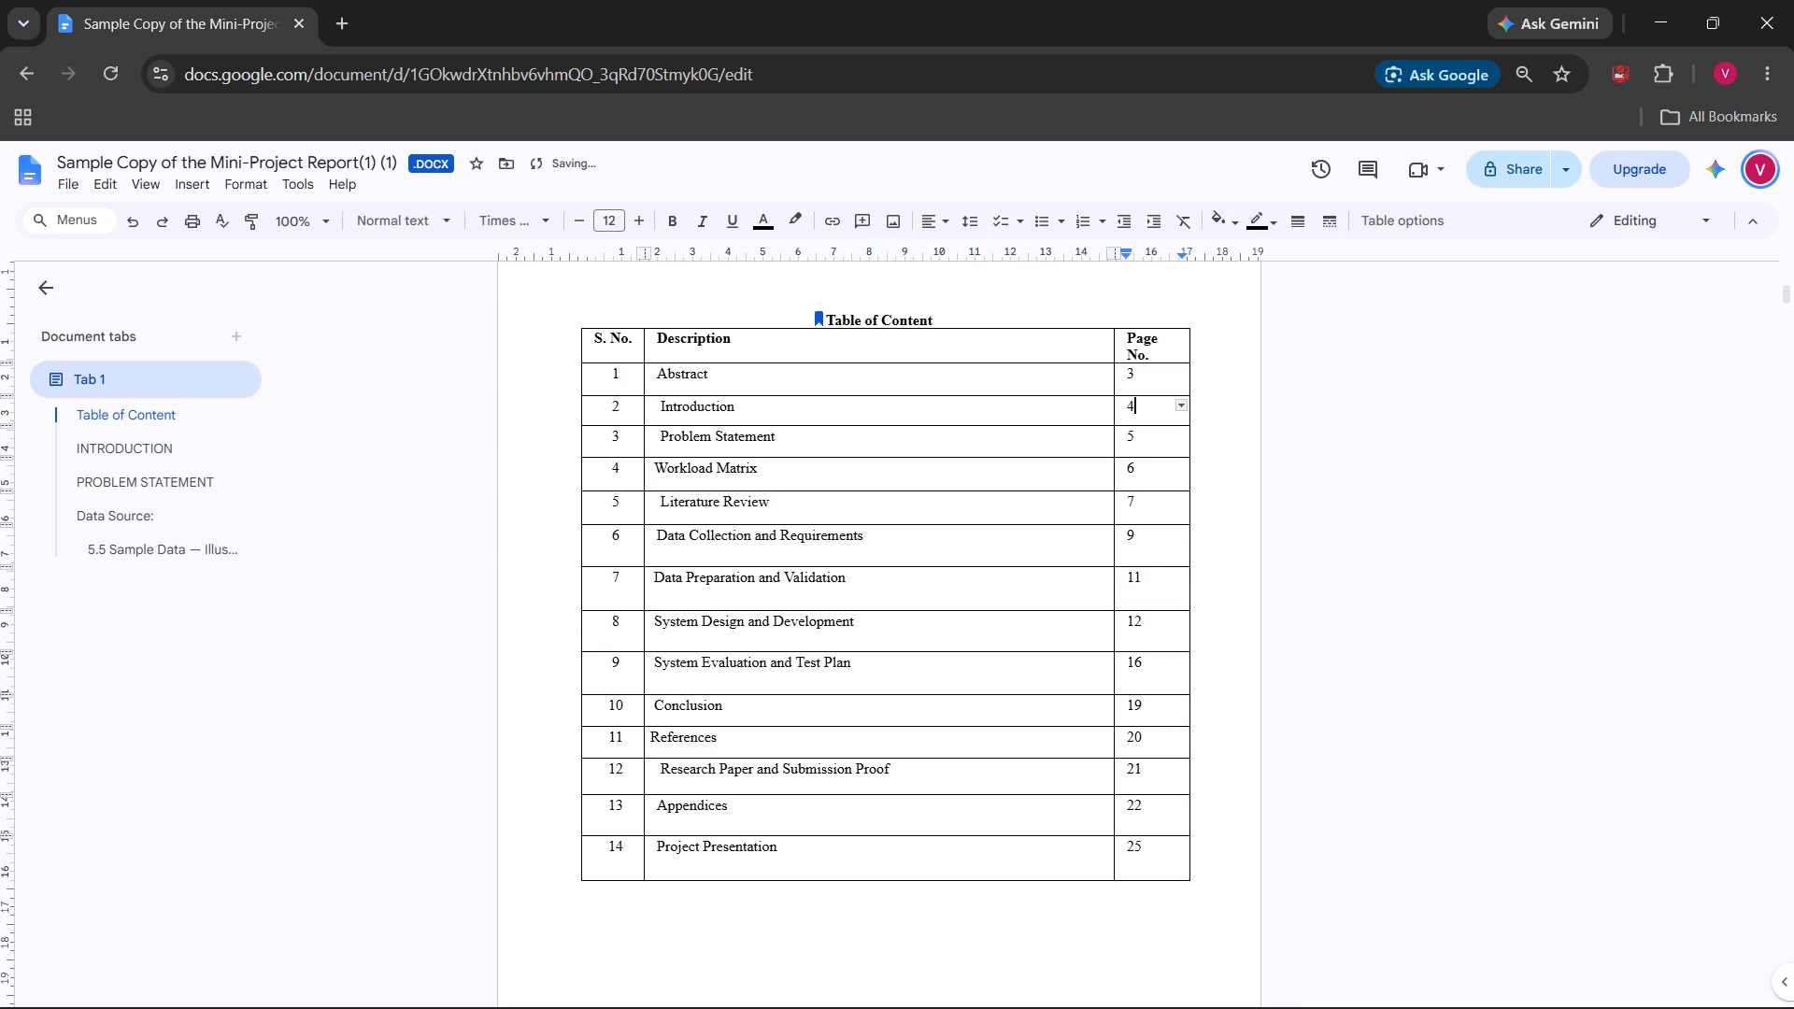
# Left-align the whole S. No. column of the Table of Content table, from the header to row 14.
pyautogui.moveTo(596, 348); pyautogui.dragTo(615, 864)
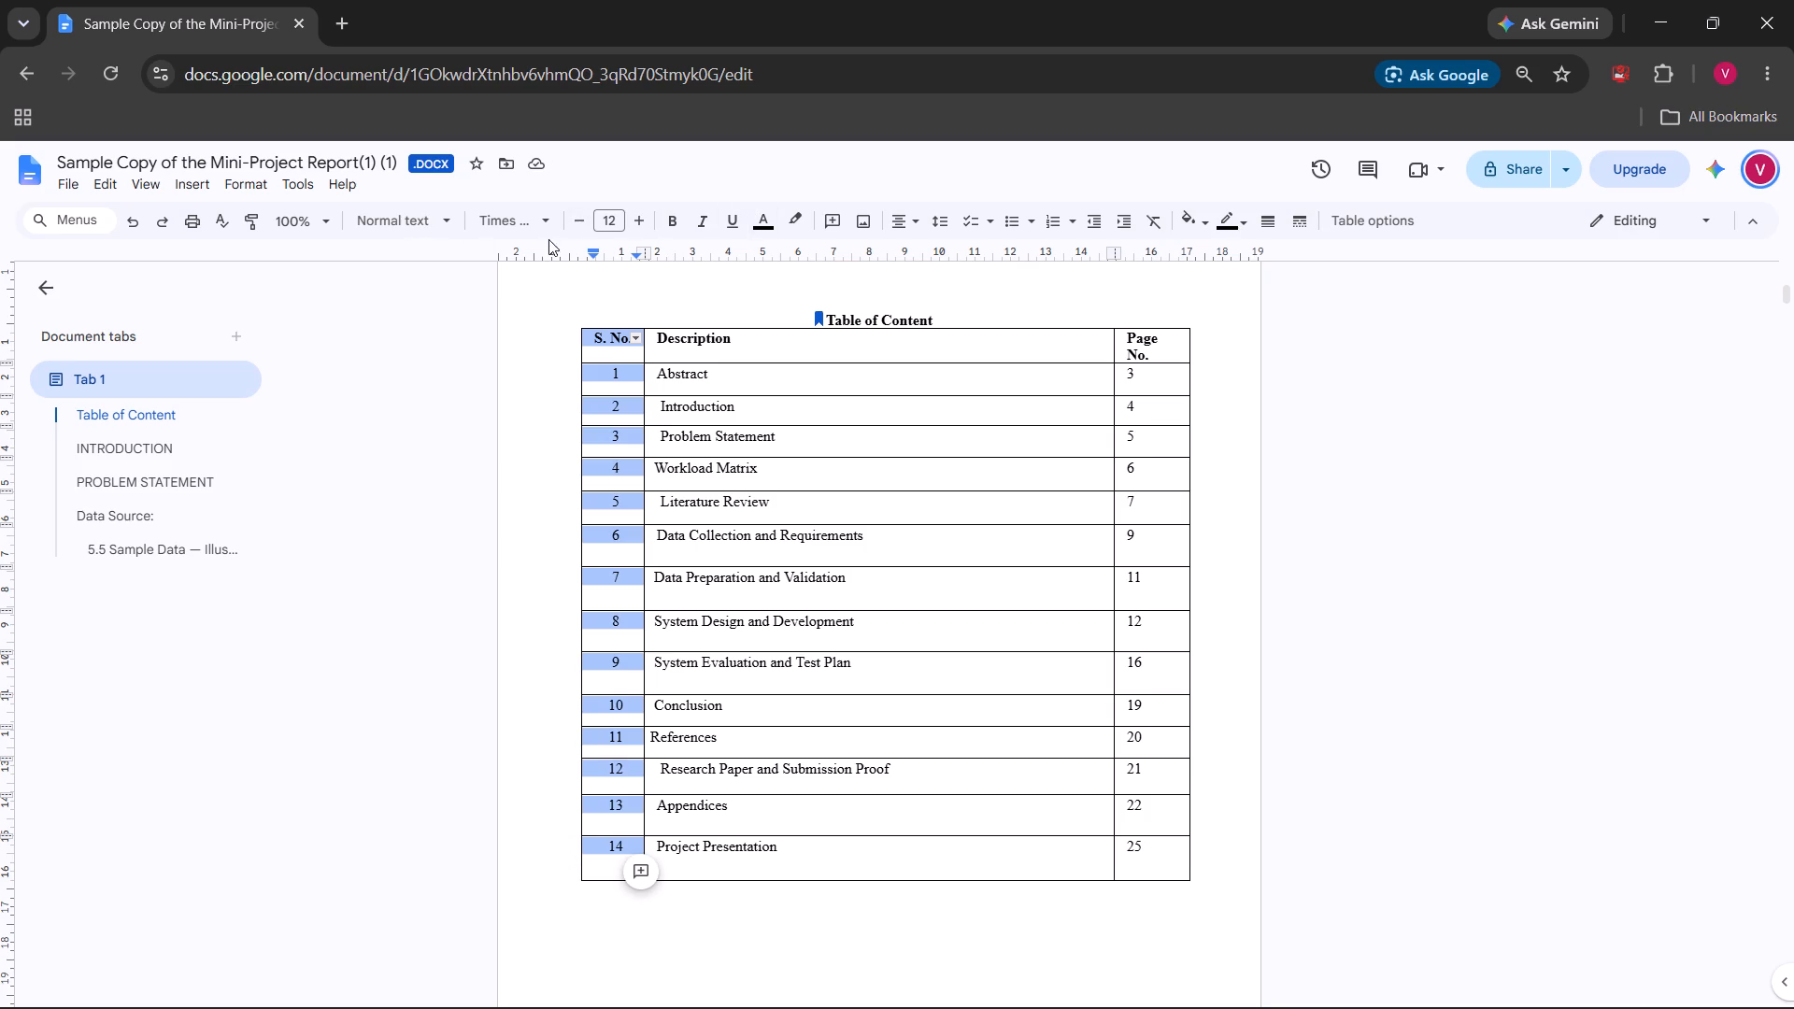
pyautogui.click(911, 222)
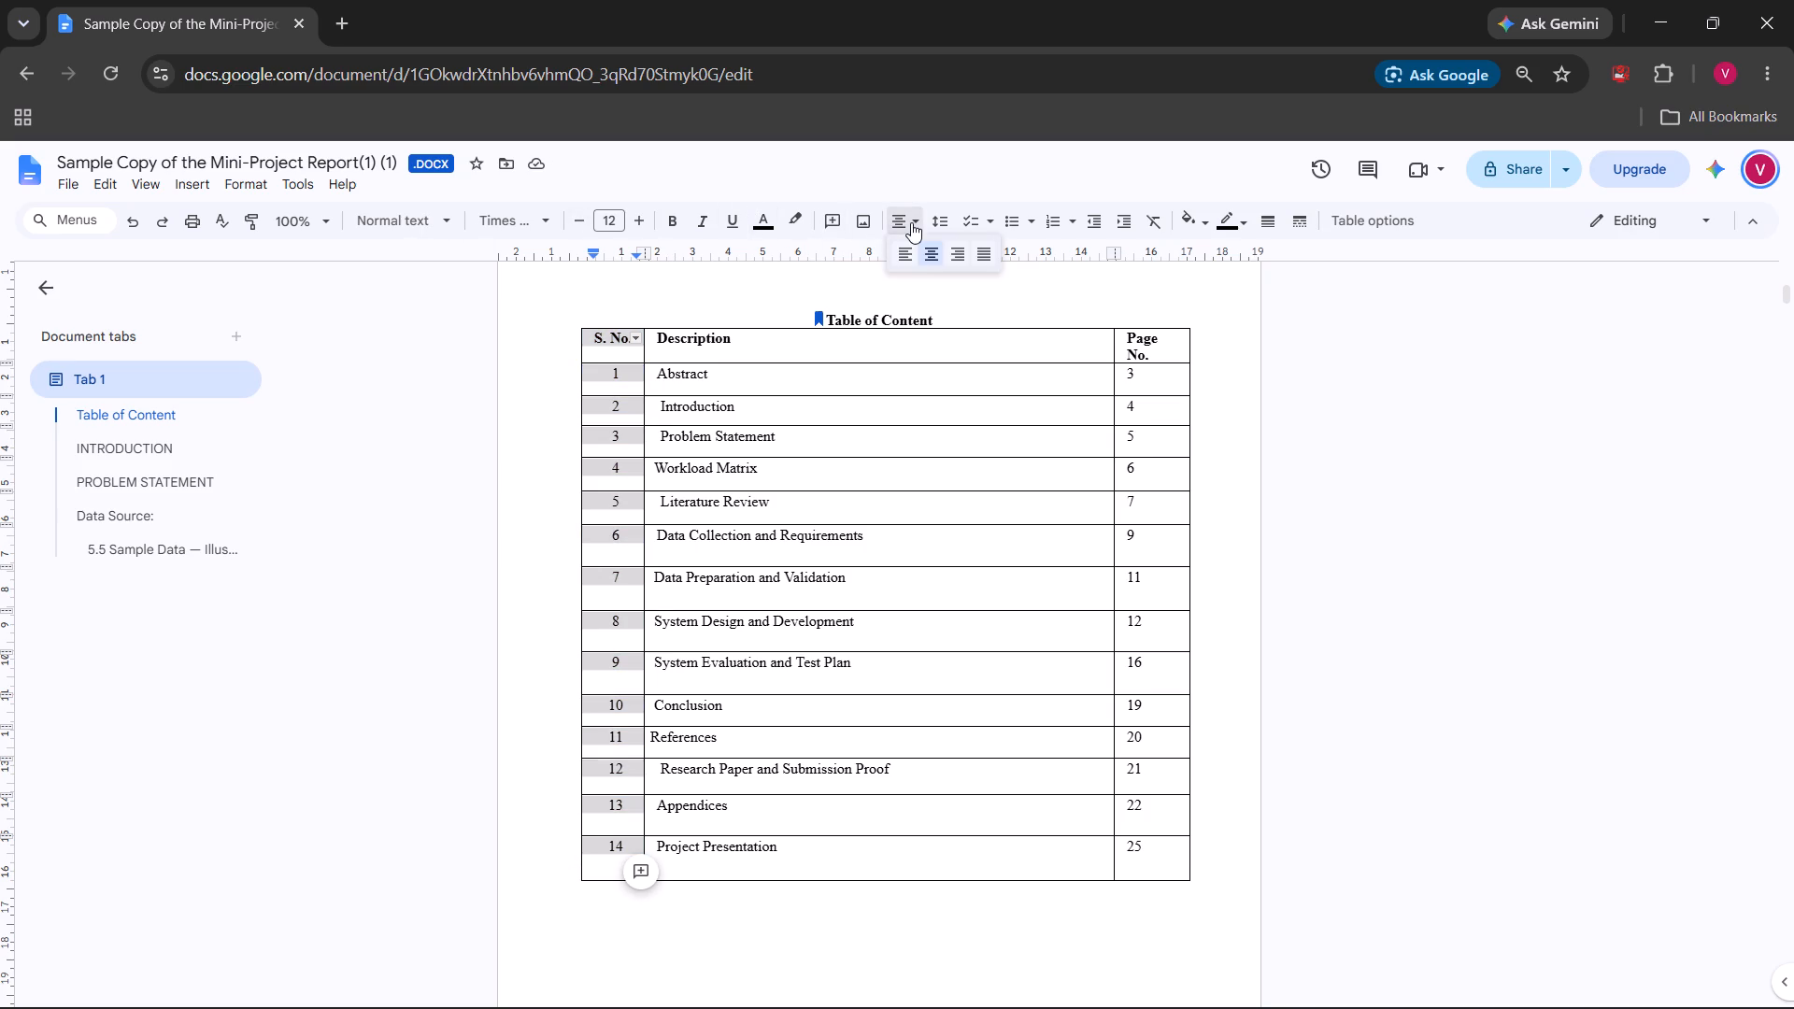
pyautogui.click(905, 256)
pyautogui.click(1259, 401)
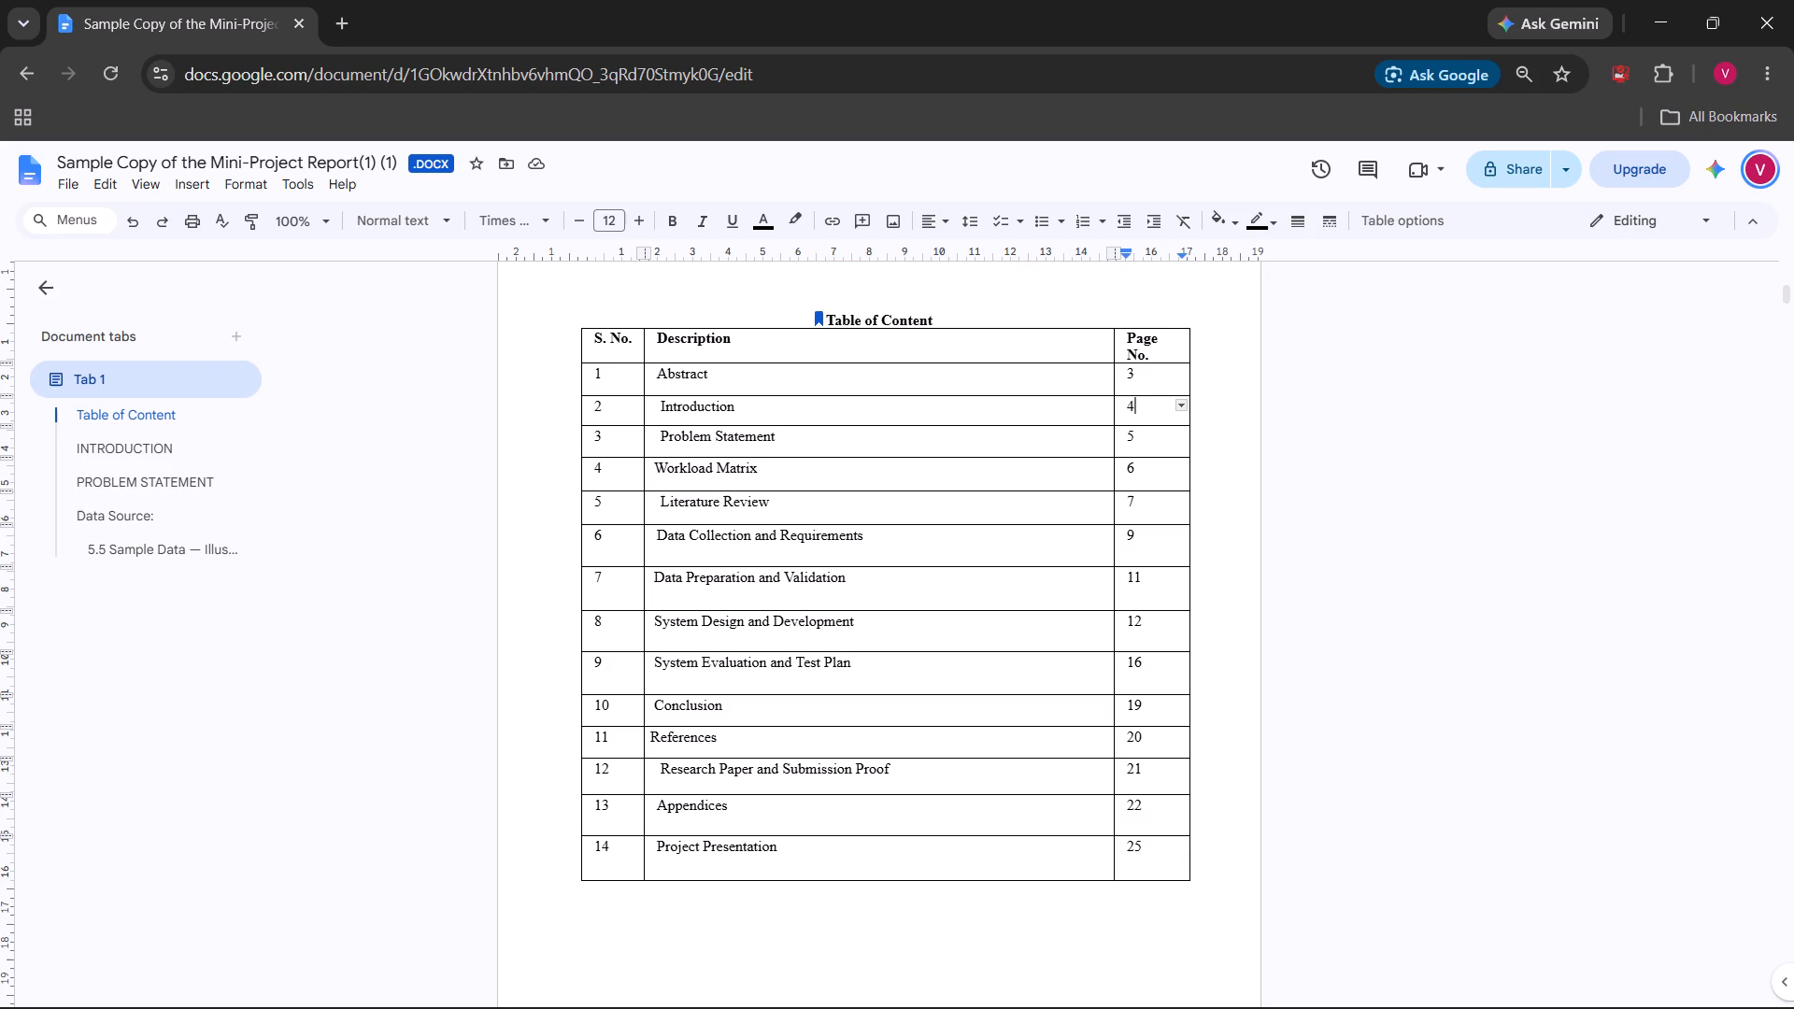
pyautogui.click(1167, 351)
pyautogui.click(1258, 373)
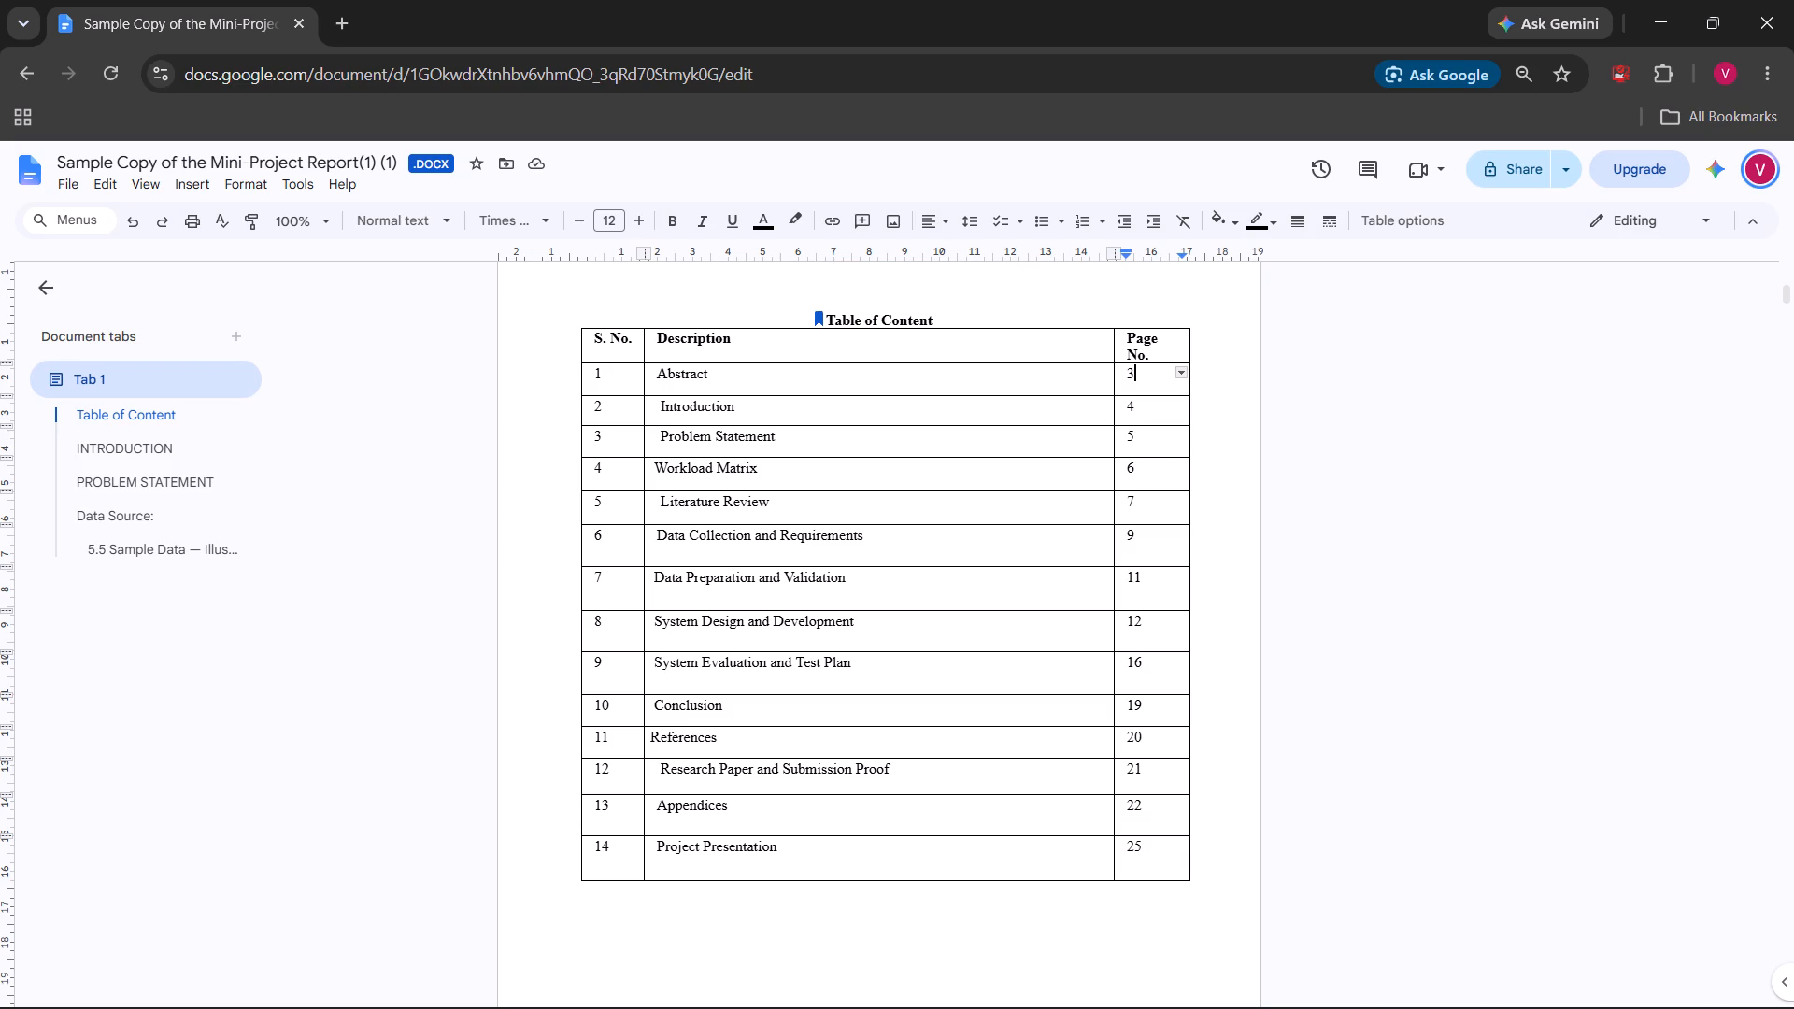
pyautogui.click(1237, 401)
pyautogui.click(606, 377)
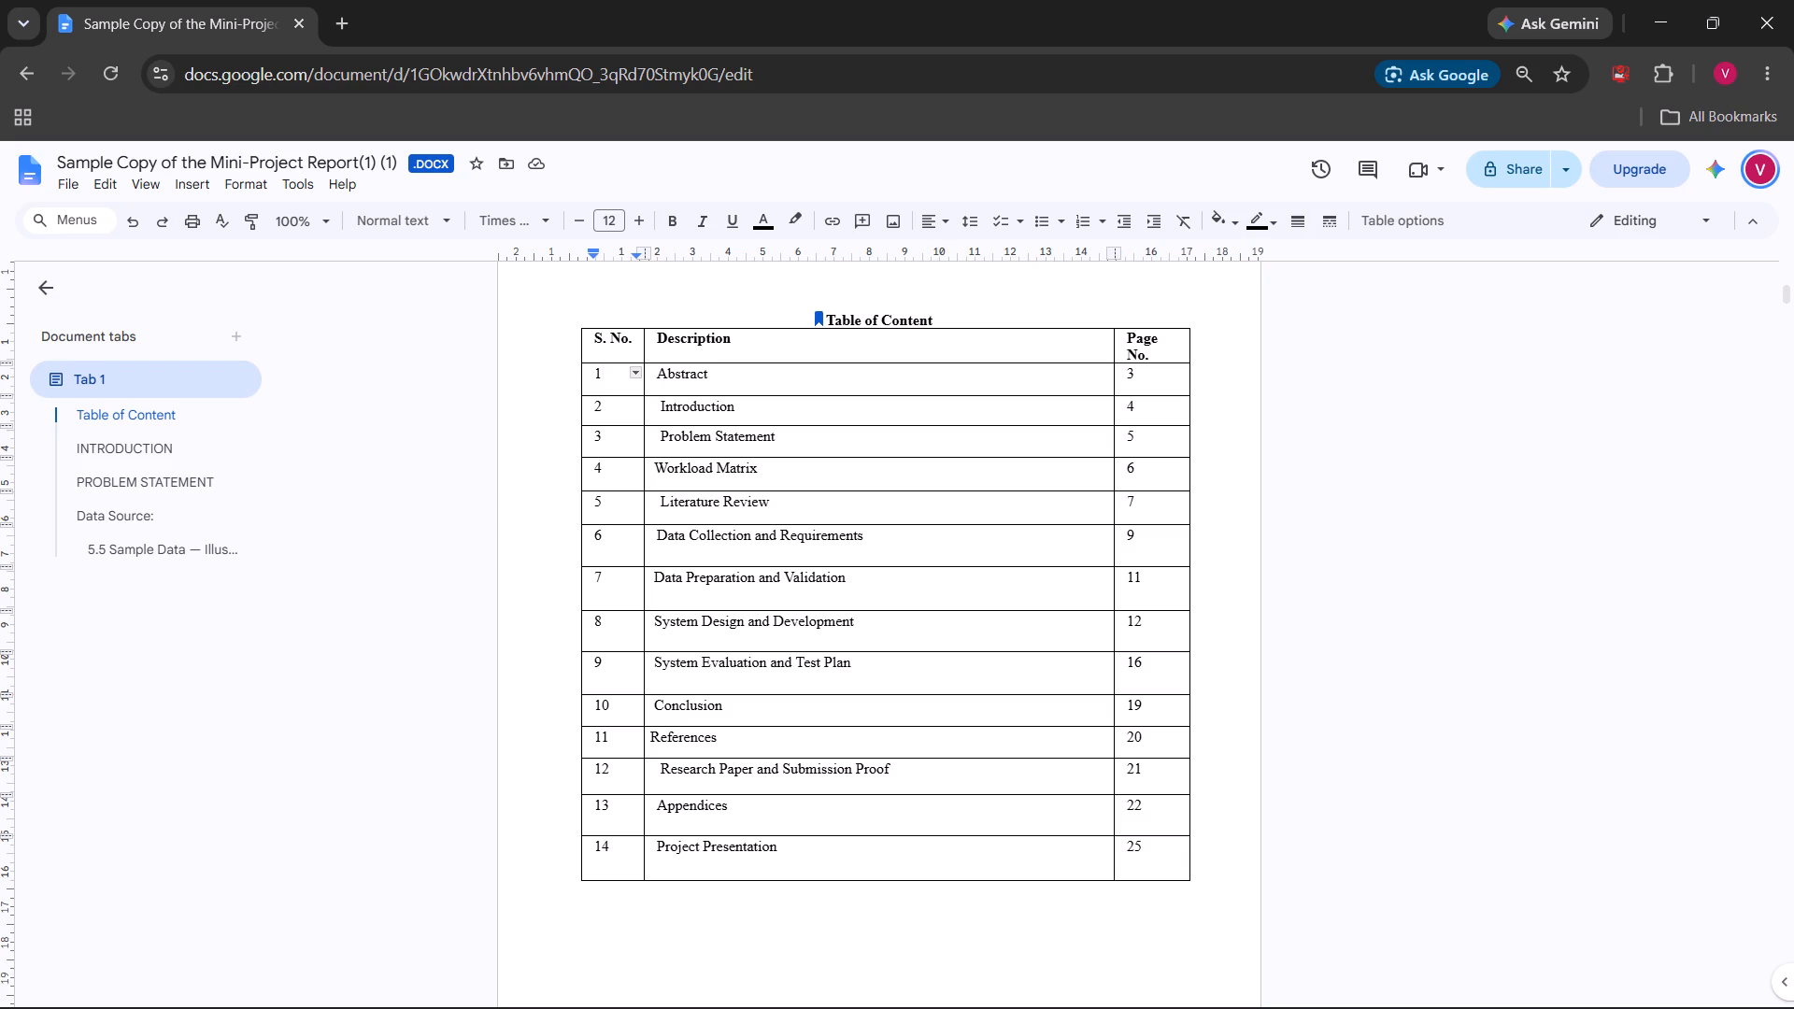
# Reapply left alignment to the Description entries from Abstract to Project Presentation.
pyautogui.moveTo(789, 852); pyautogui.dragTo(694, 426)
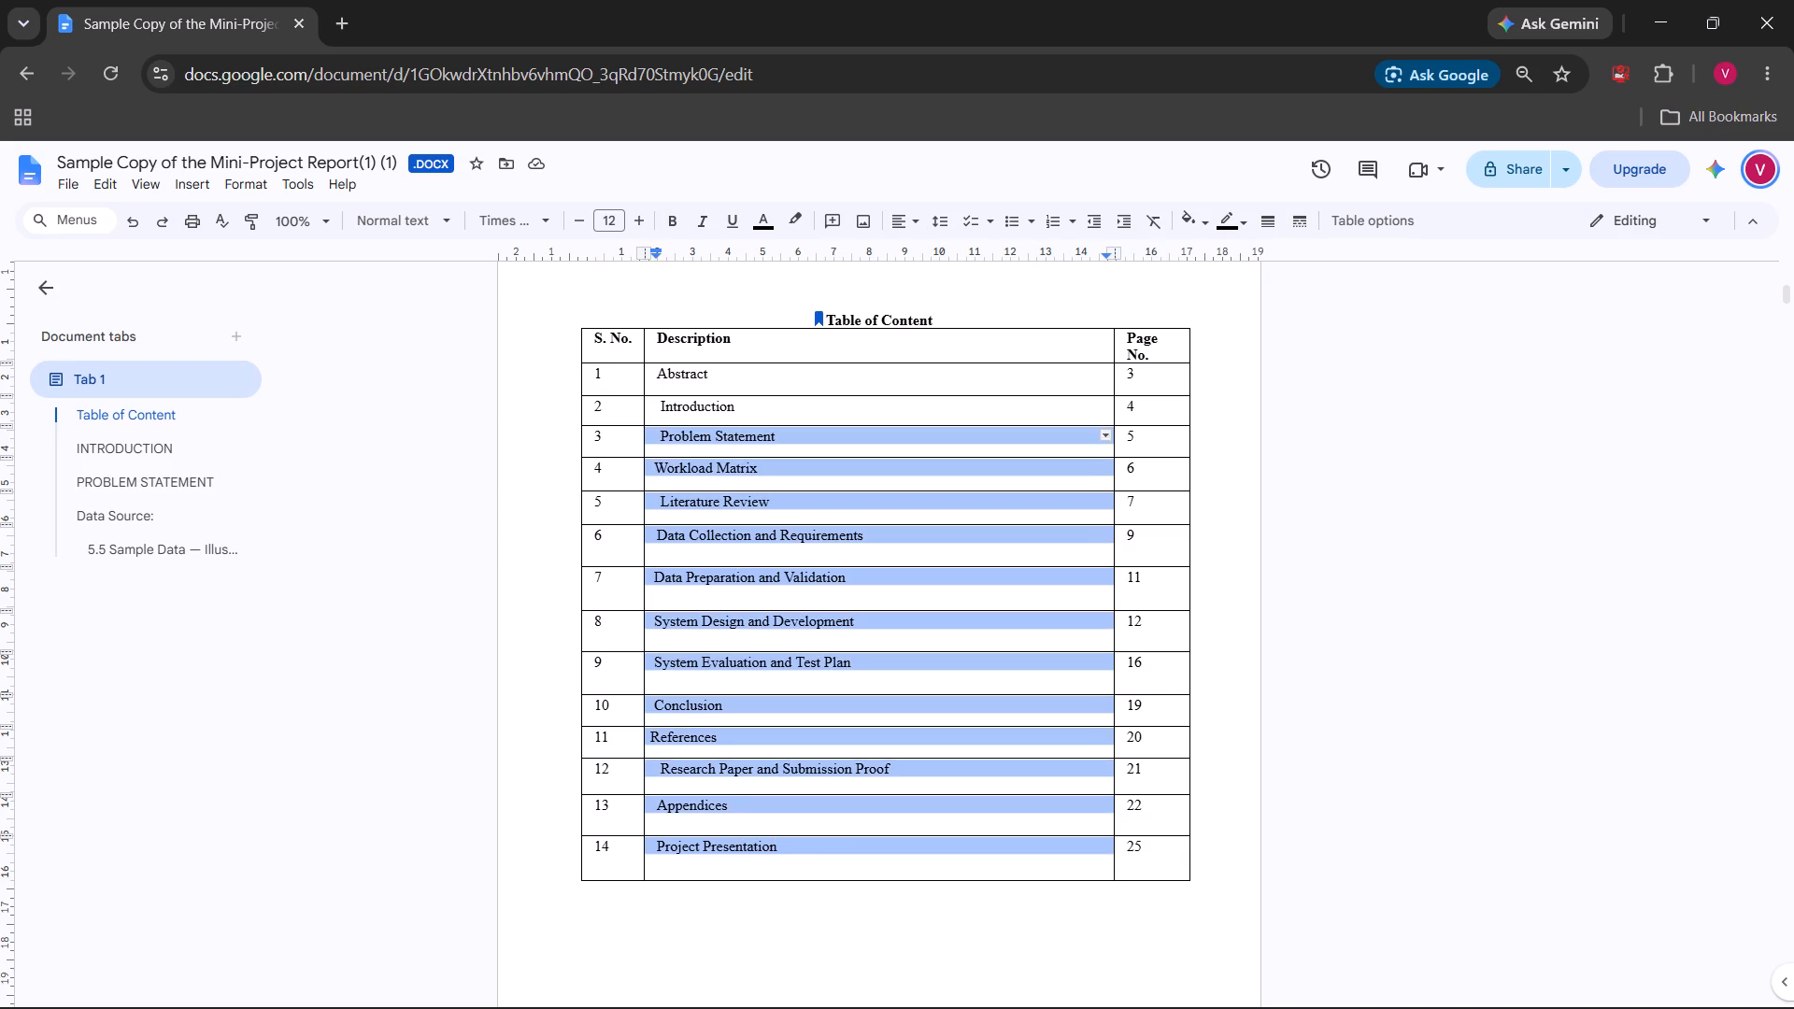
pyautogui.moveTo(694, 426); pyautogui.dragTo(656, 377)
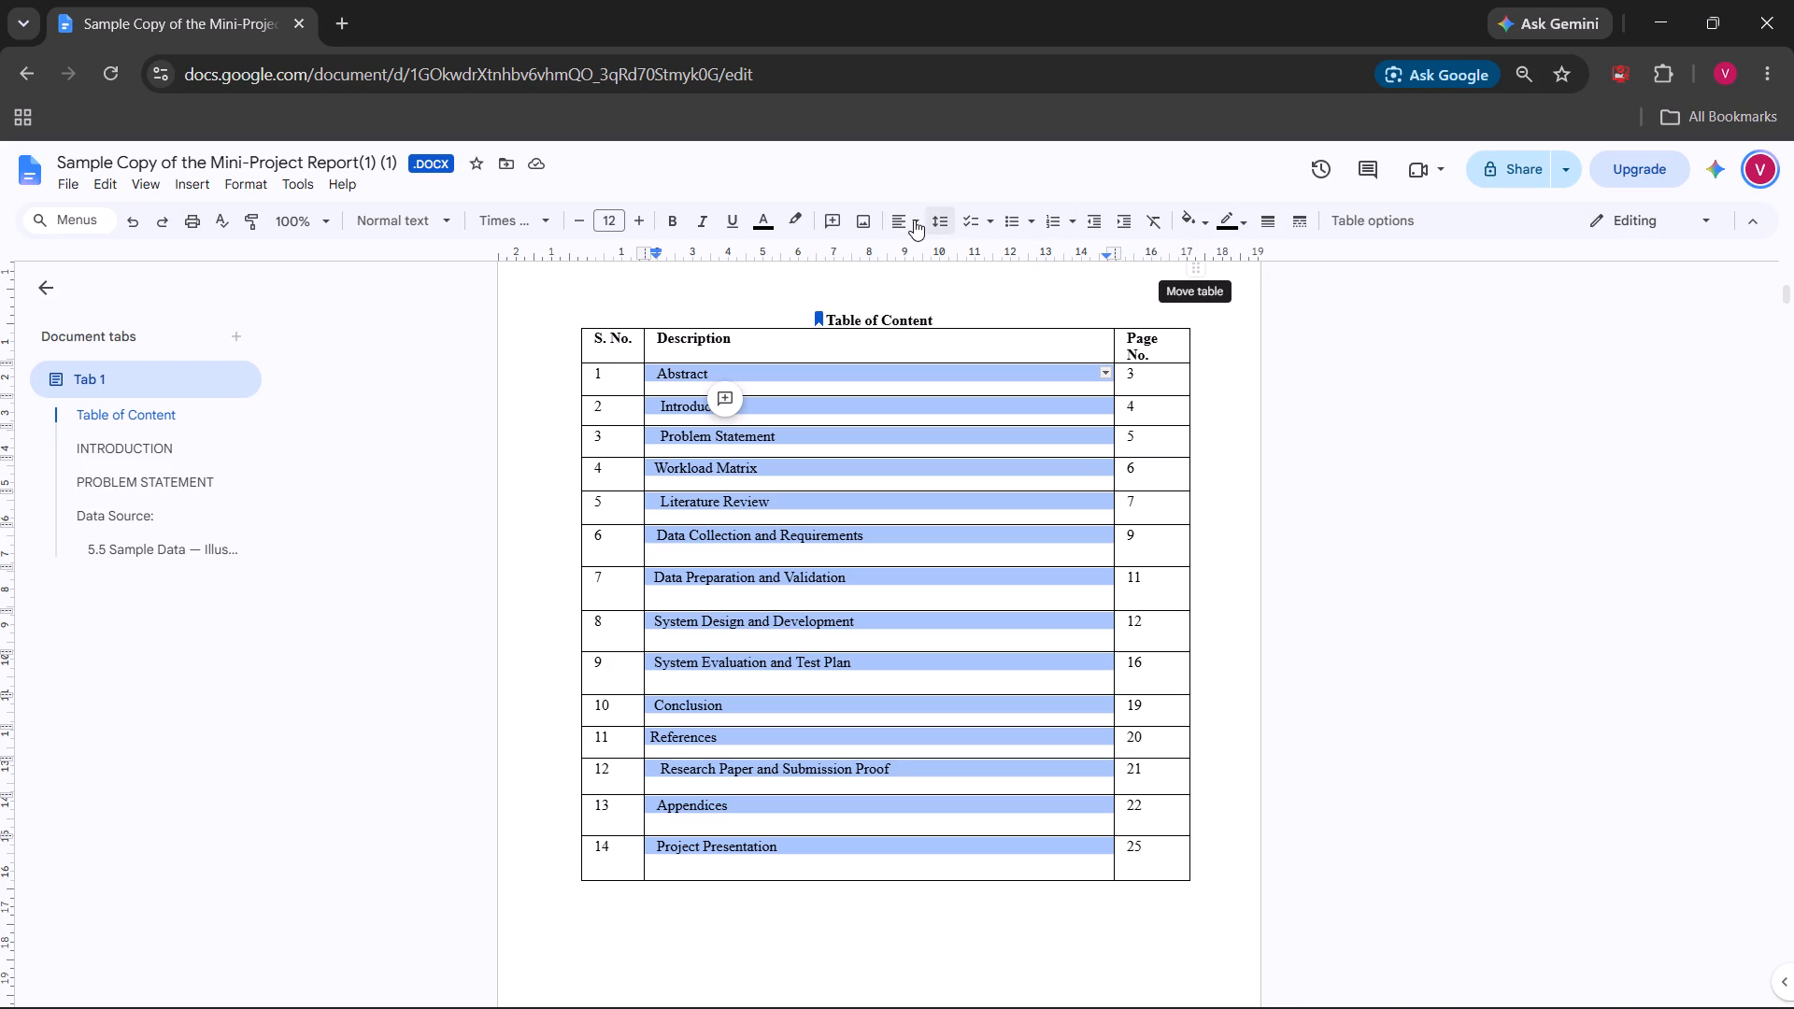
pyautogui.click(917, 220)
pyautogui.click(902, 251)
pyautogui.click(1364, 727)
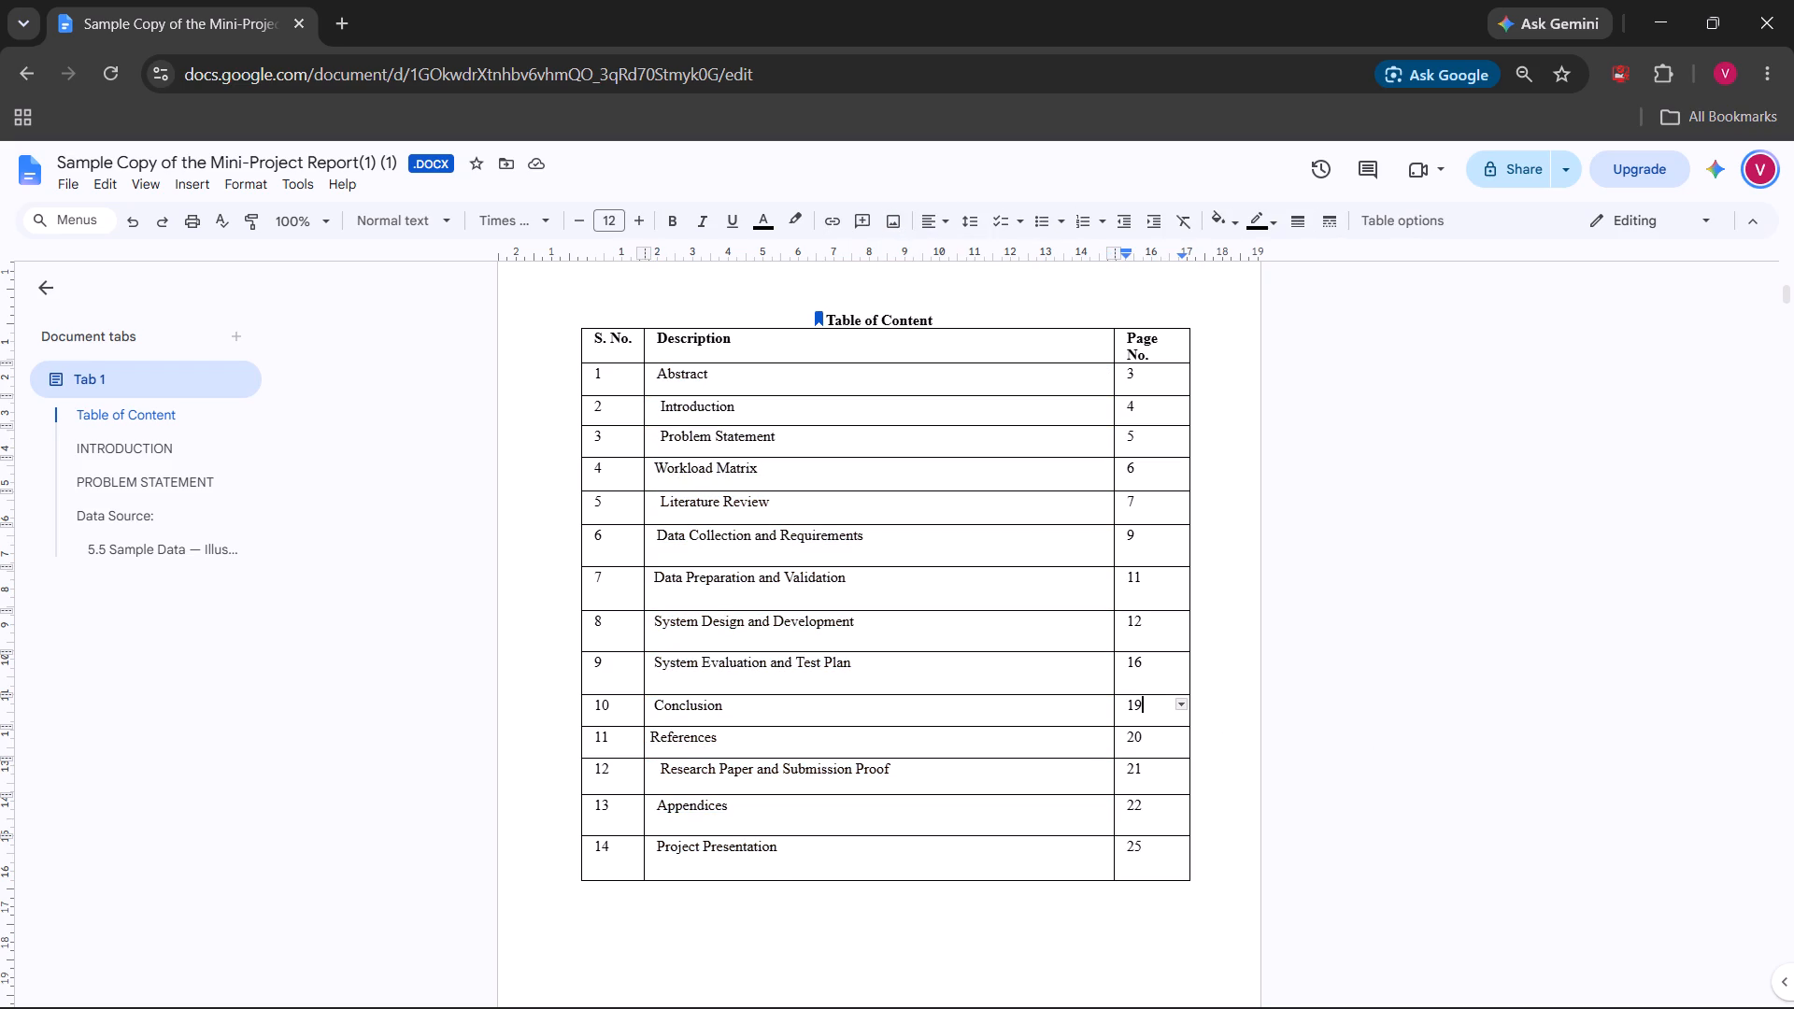
# Delete the extra leading space before Introduction and before Problem Statement in the Description column.
pyautogui.click(660, 409)
pyautogui.press('BackSpace')
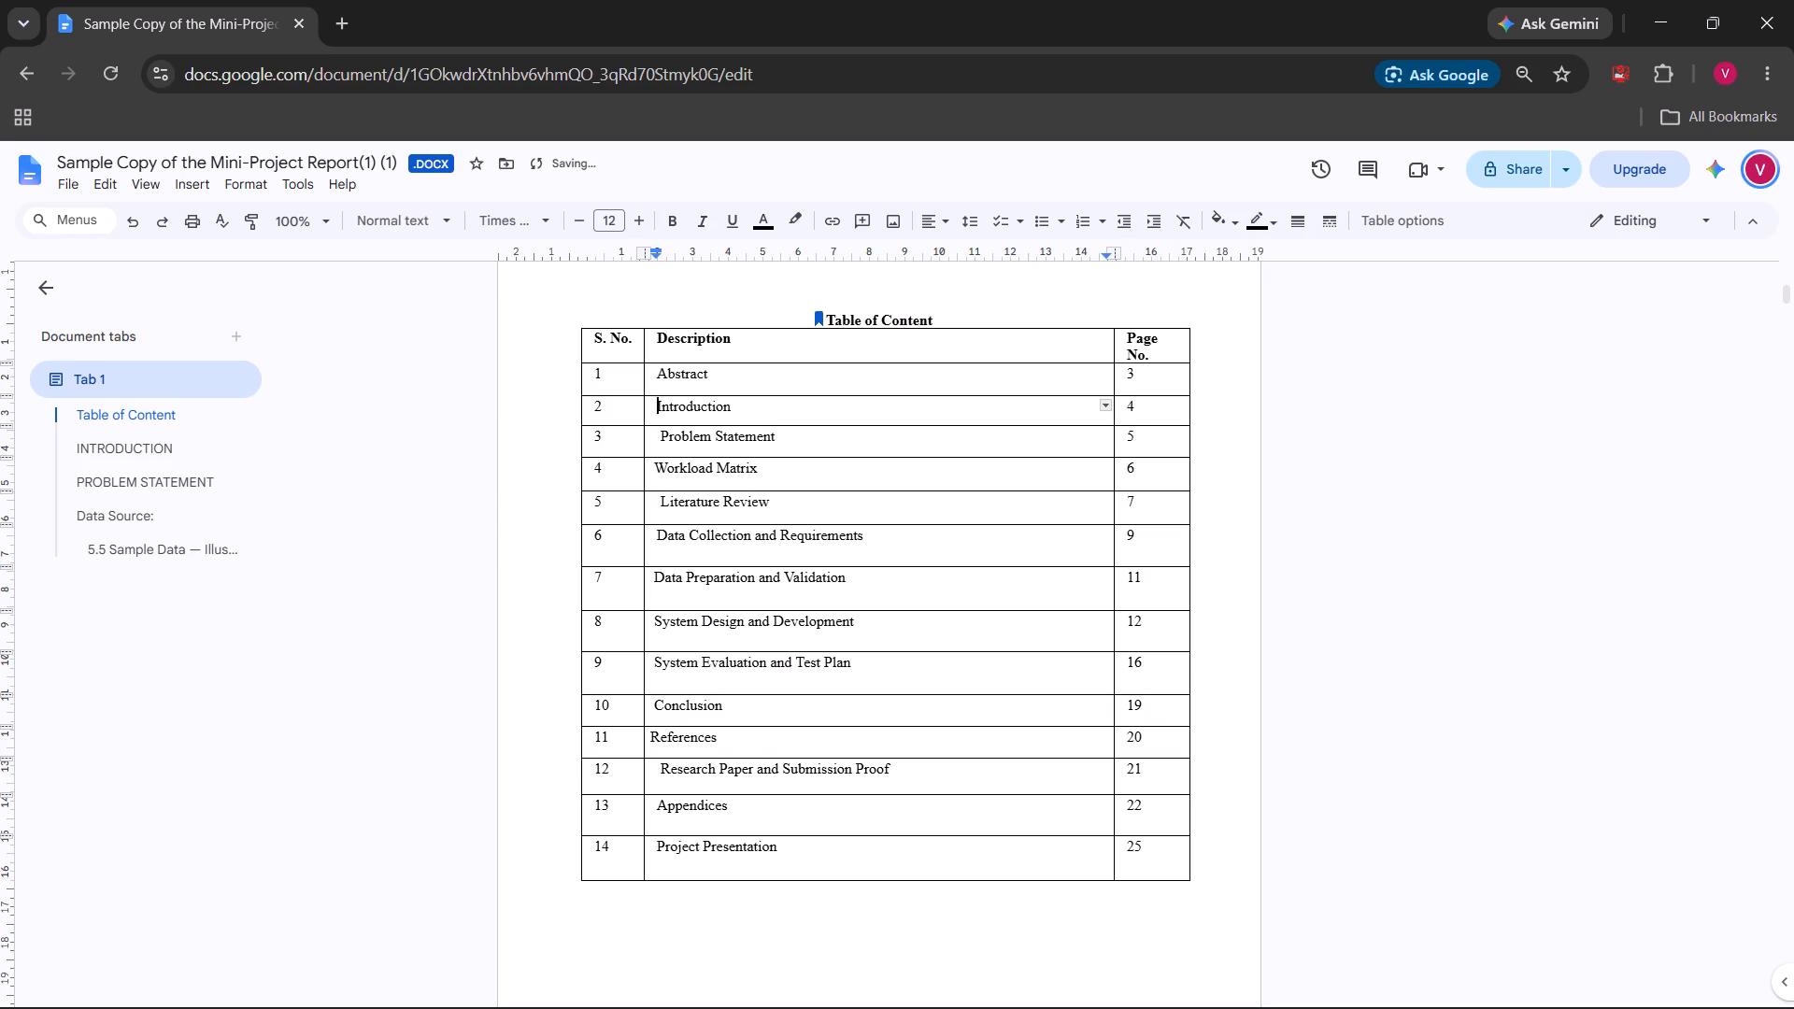
pyautogui.click(662, 441)
pyautogui.press('BackSpace')
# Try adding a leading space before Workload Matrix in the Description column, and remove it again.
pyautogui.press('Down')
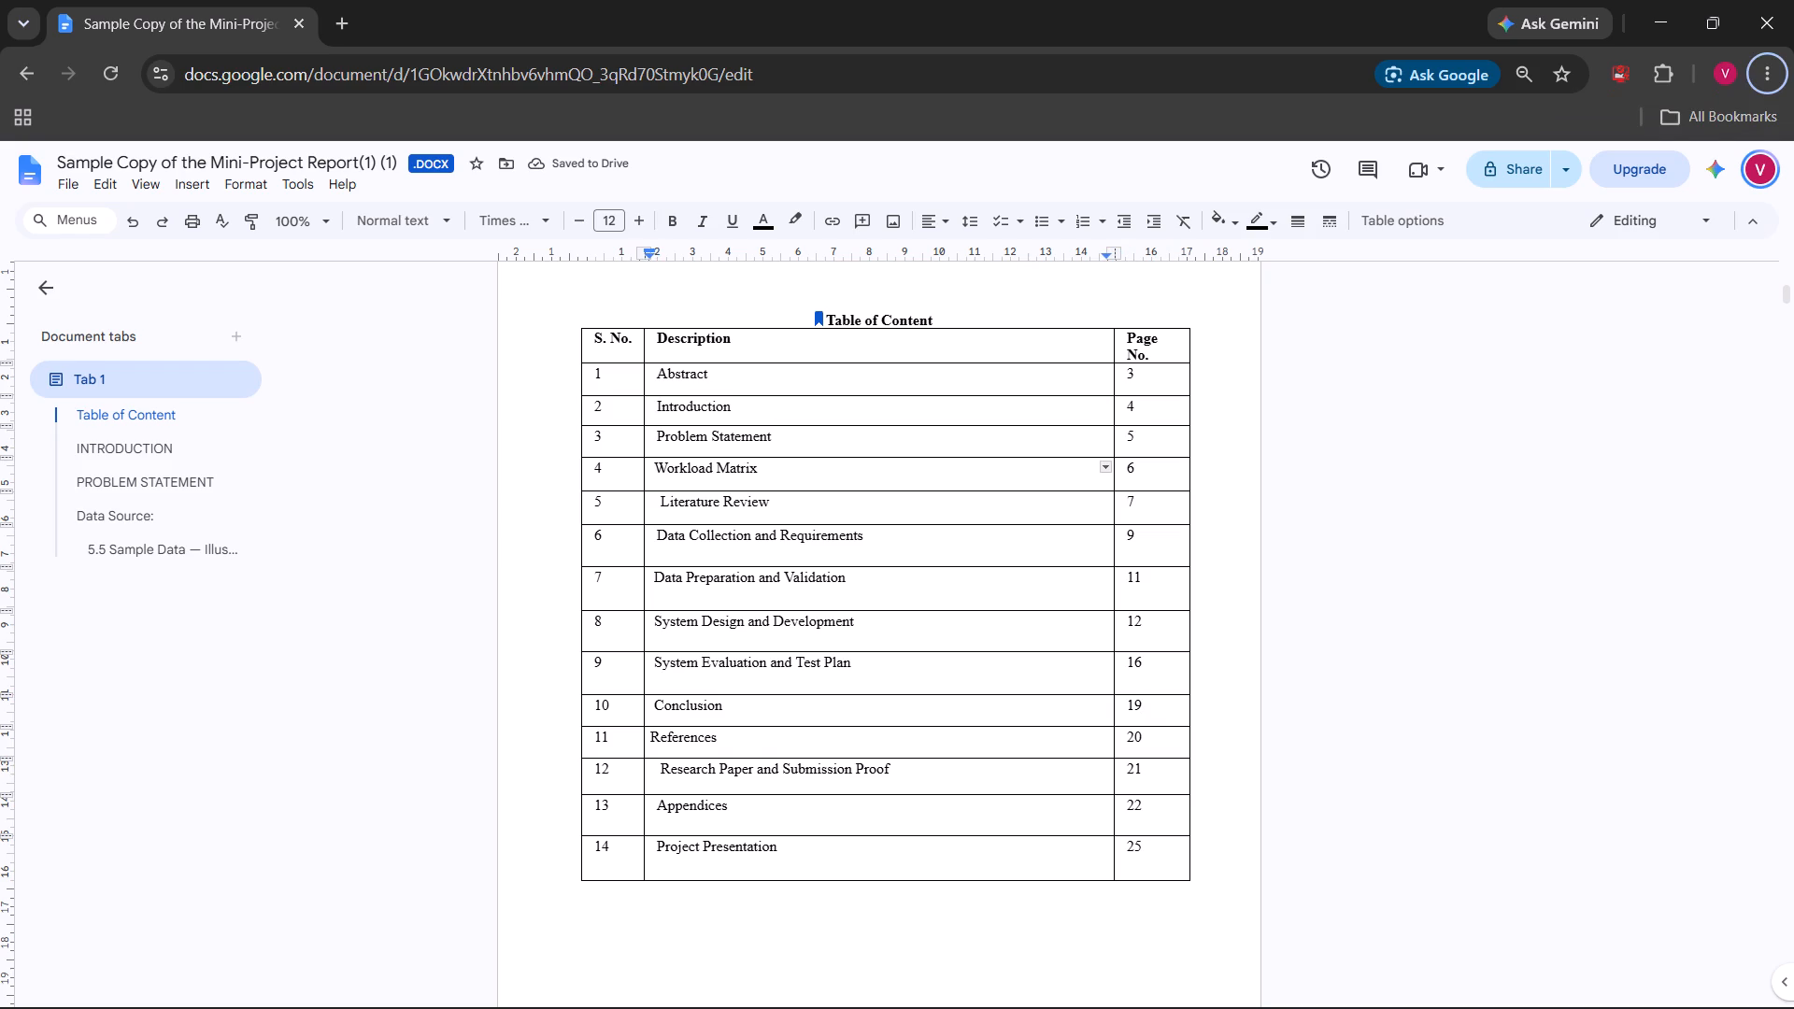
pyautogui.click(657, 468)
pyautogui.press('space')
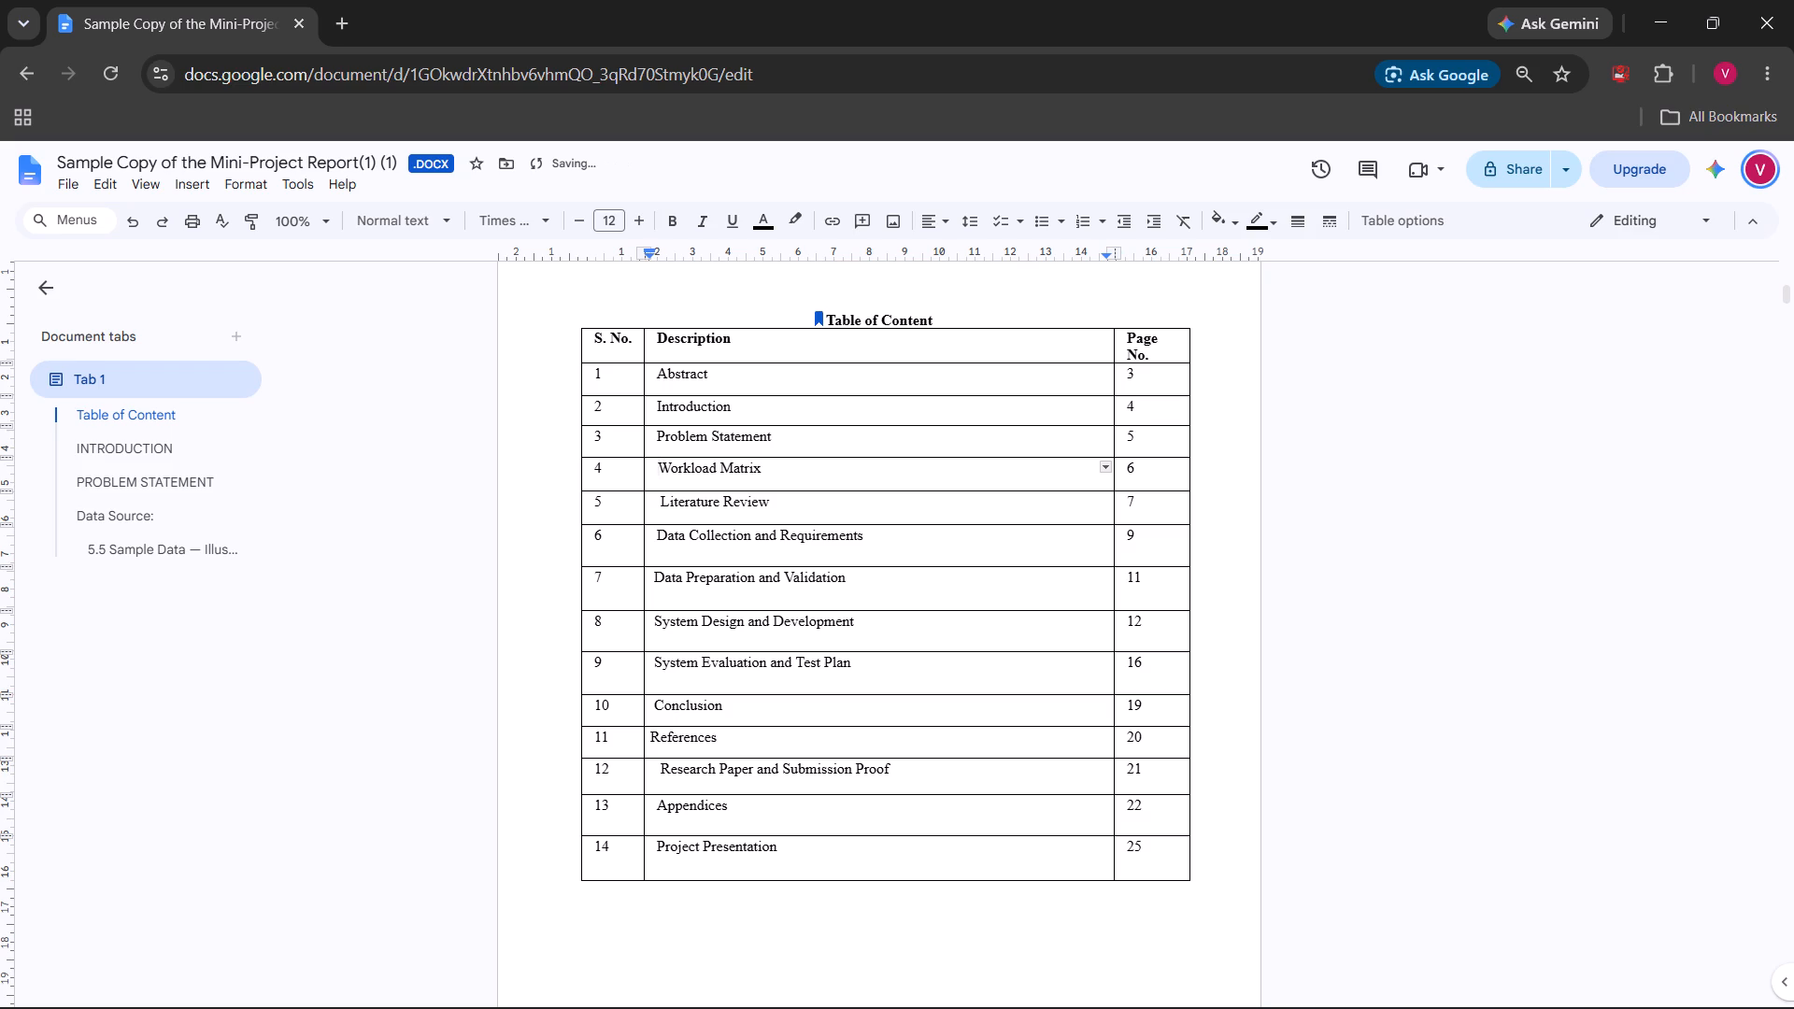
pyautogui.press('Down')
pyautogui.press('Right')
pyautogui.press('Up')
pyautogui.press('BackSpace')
# Reduce the leading space before Literature Review so the entry lines up with Introduction and Problem Statement.
pyautogui.press('Down')
pyautogui.press('BackSpace')
pyautogui.press('Down')
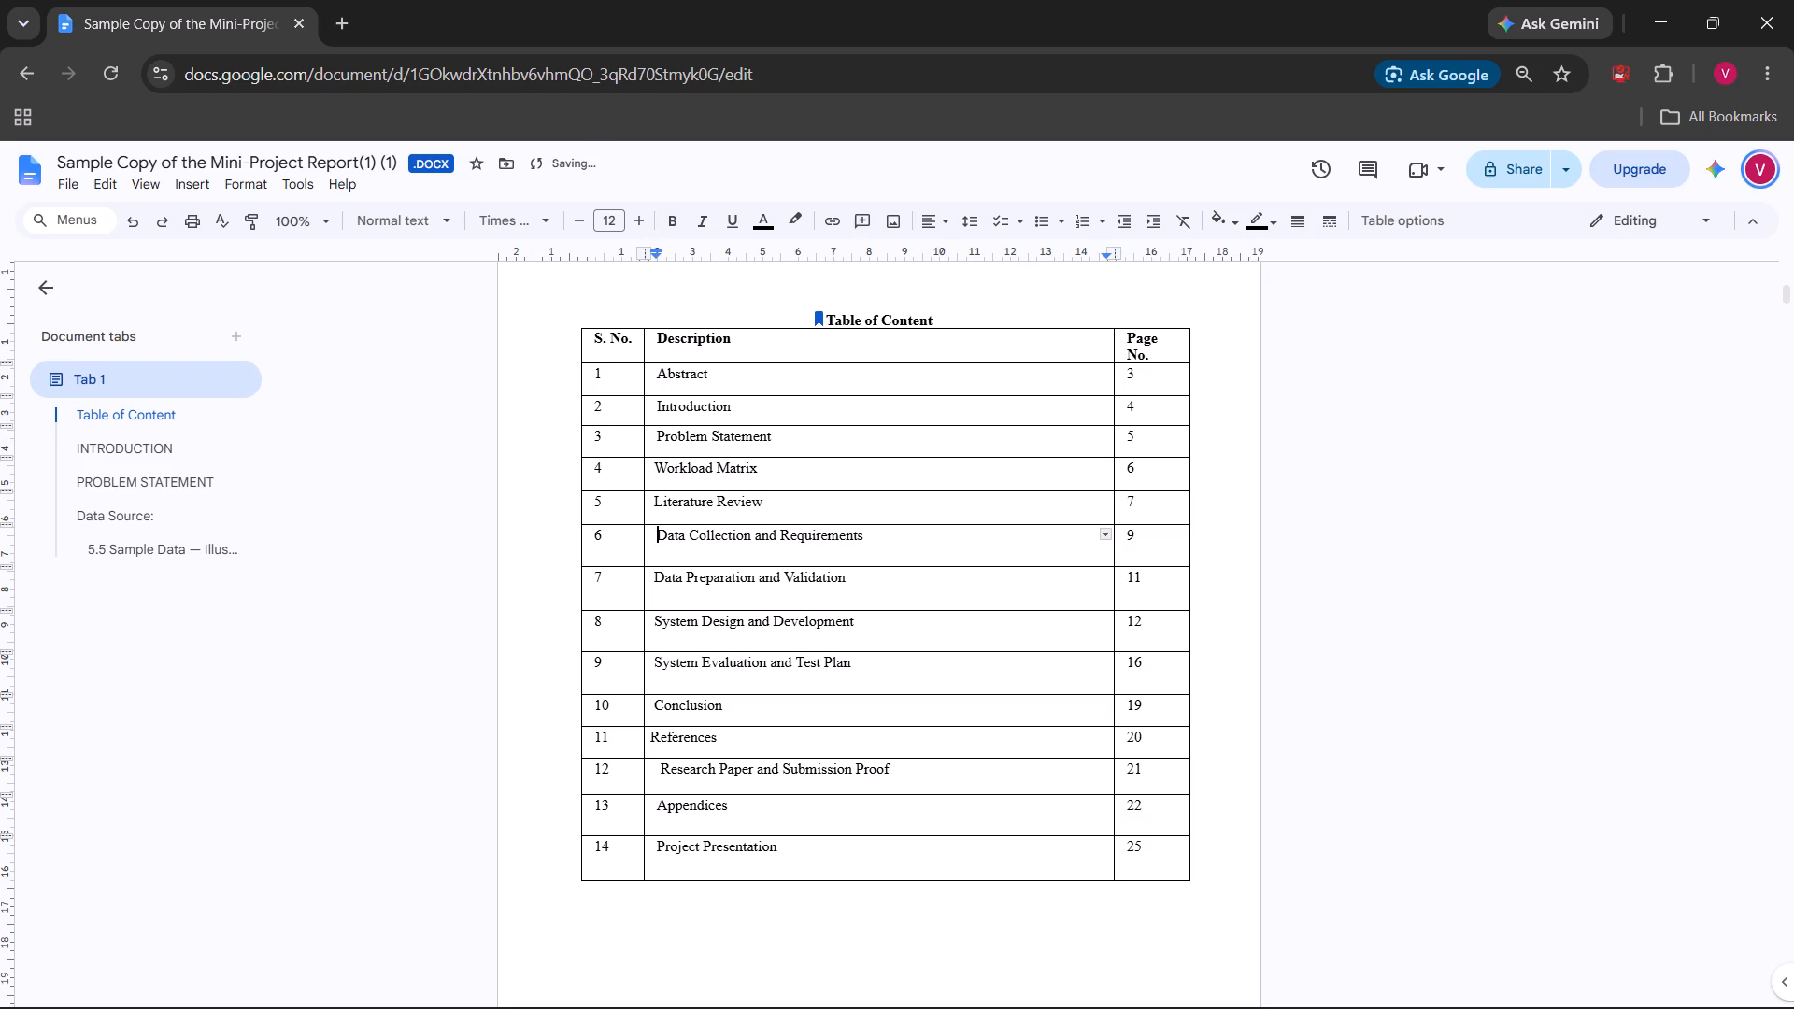
pyautogui.press('Up')
pyautogui.press('Right')
pyautogui.press('space')
# Add one leading space before Data Preparation and Validation and before System Design and Development to line them up.
pyautogui.press('Down')
pyautogui.press('Down')
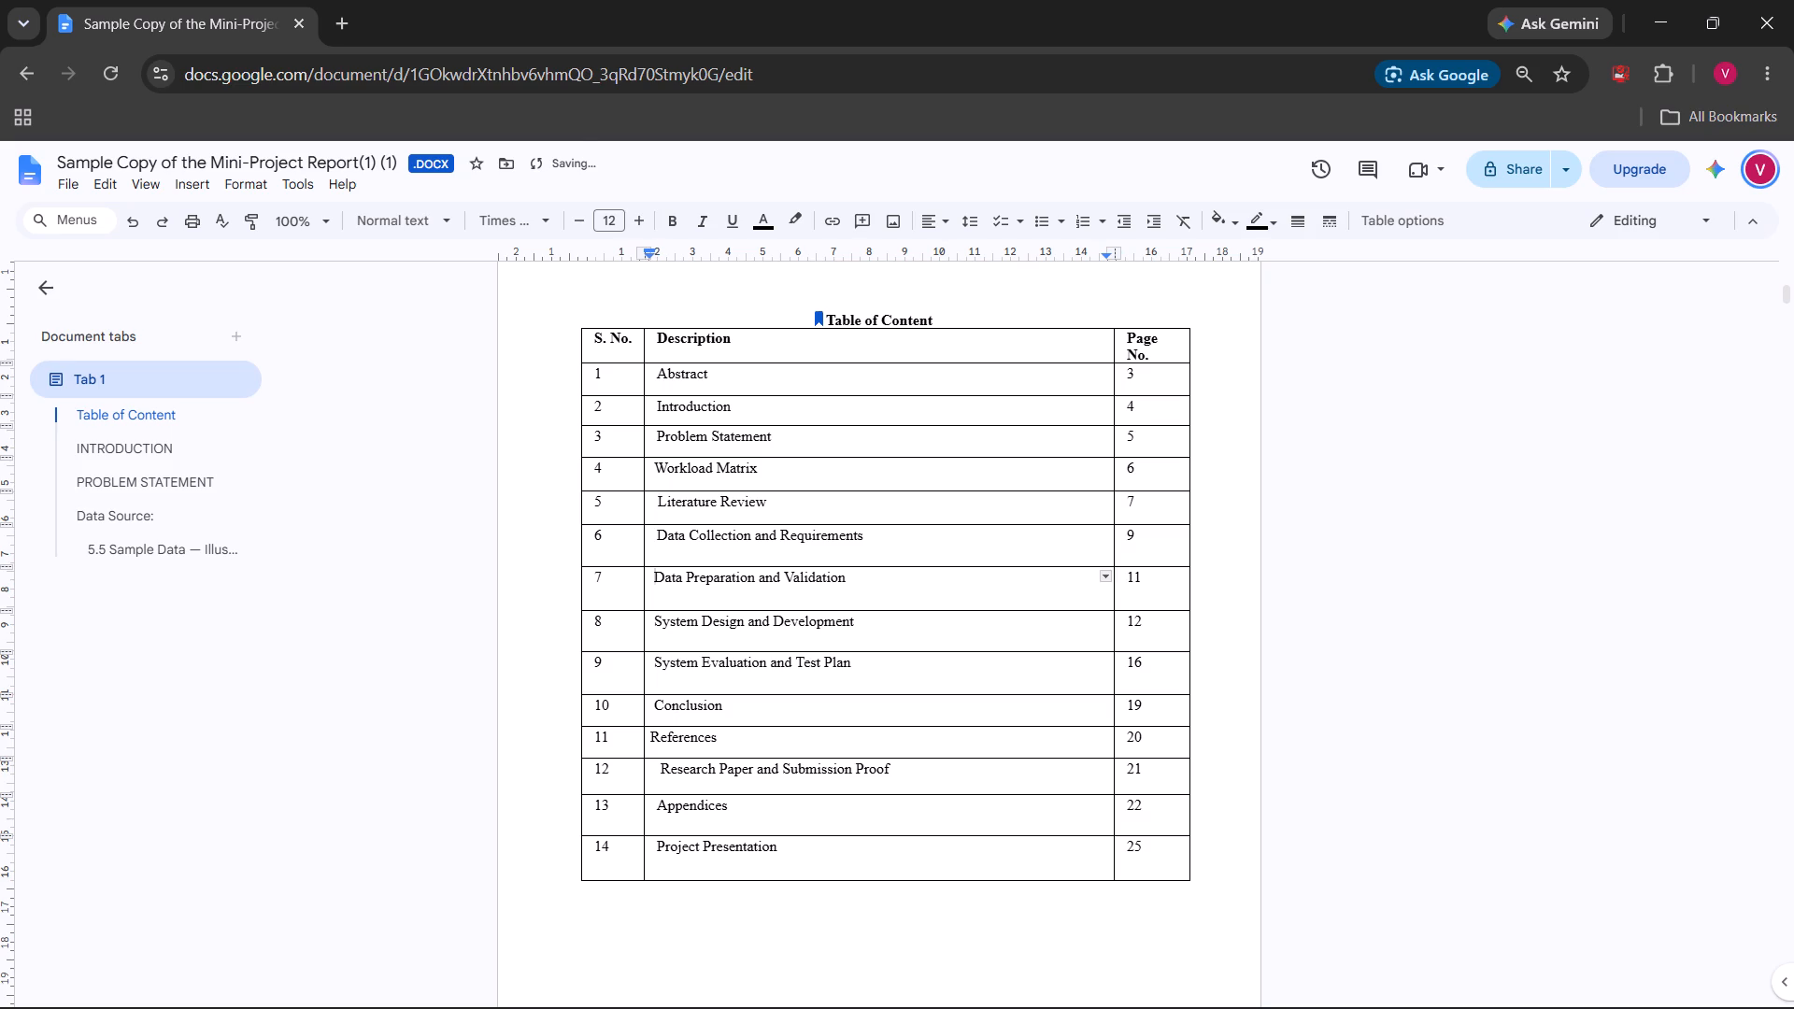
pyautogui.press('space')
pyautogui.press('Down')
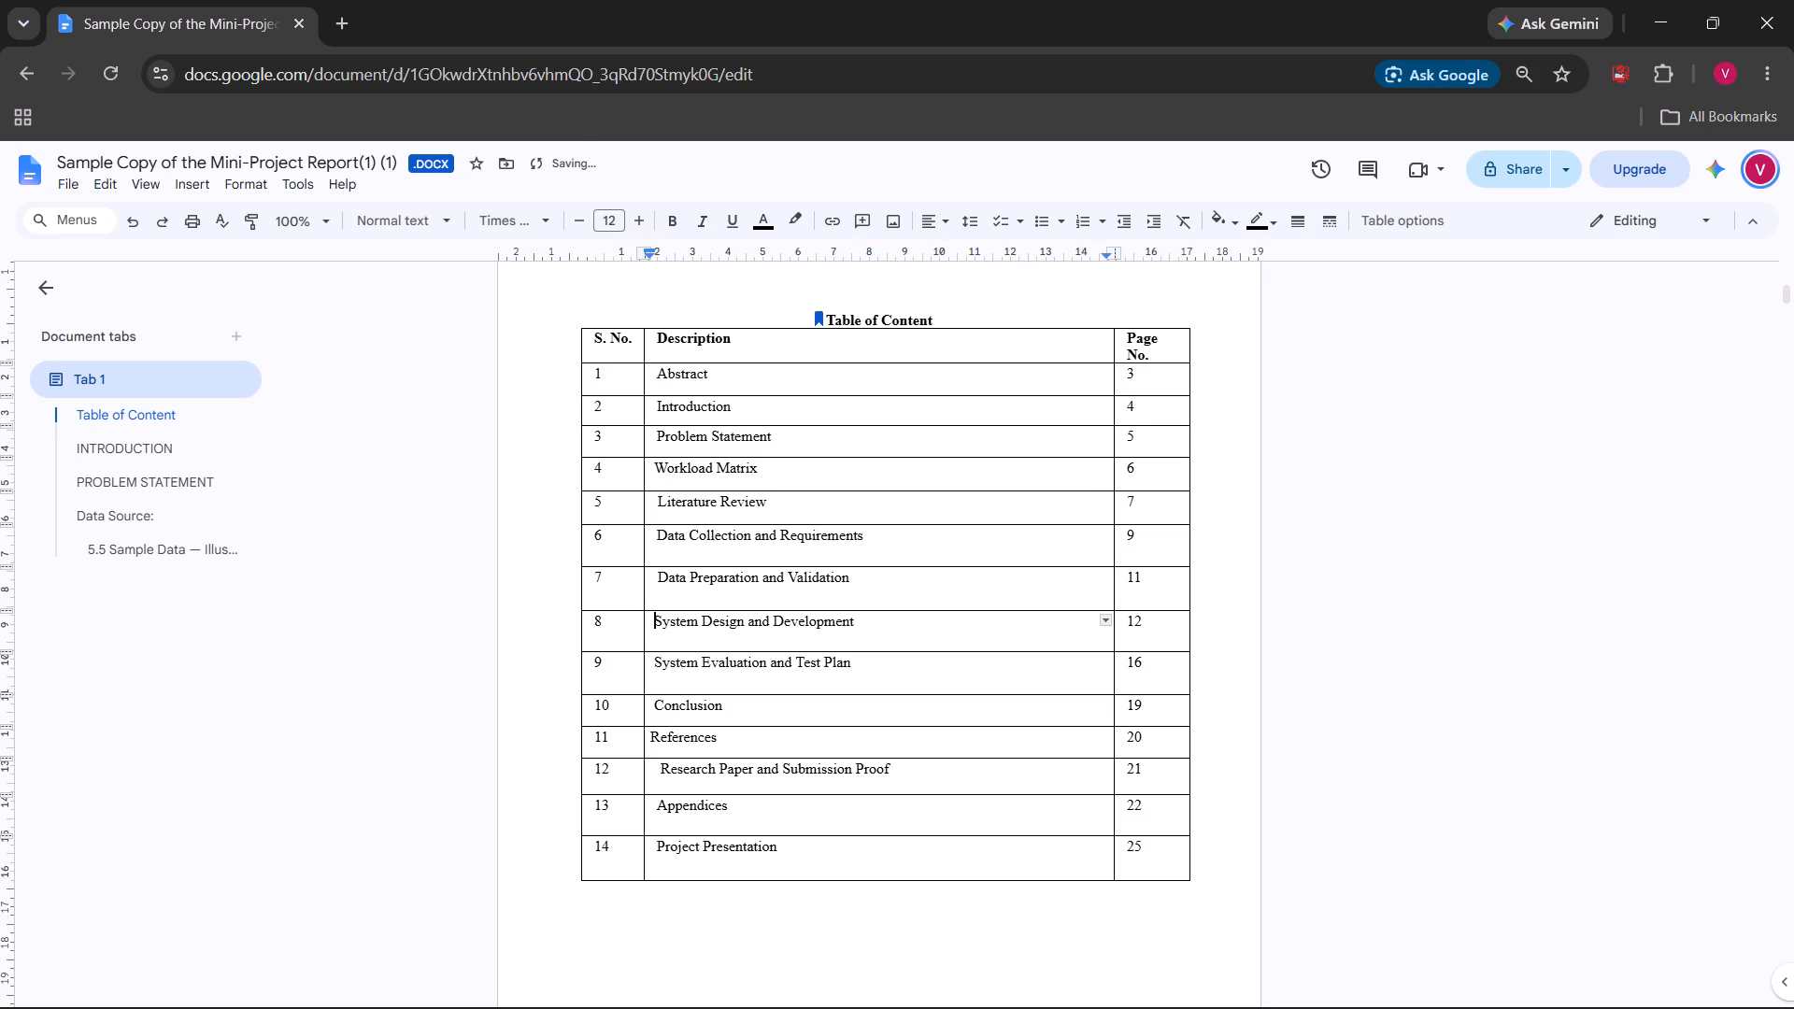
pyautogui.press('space')
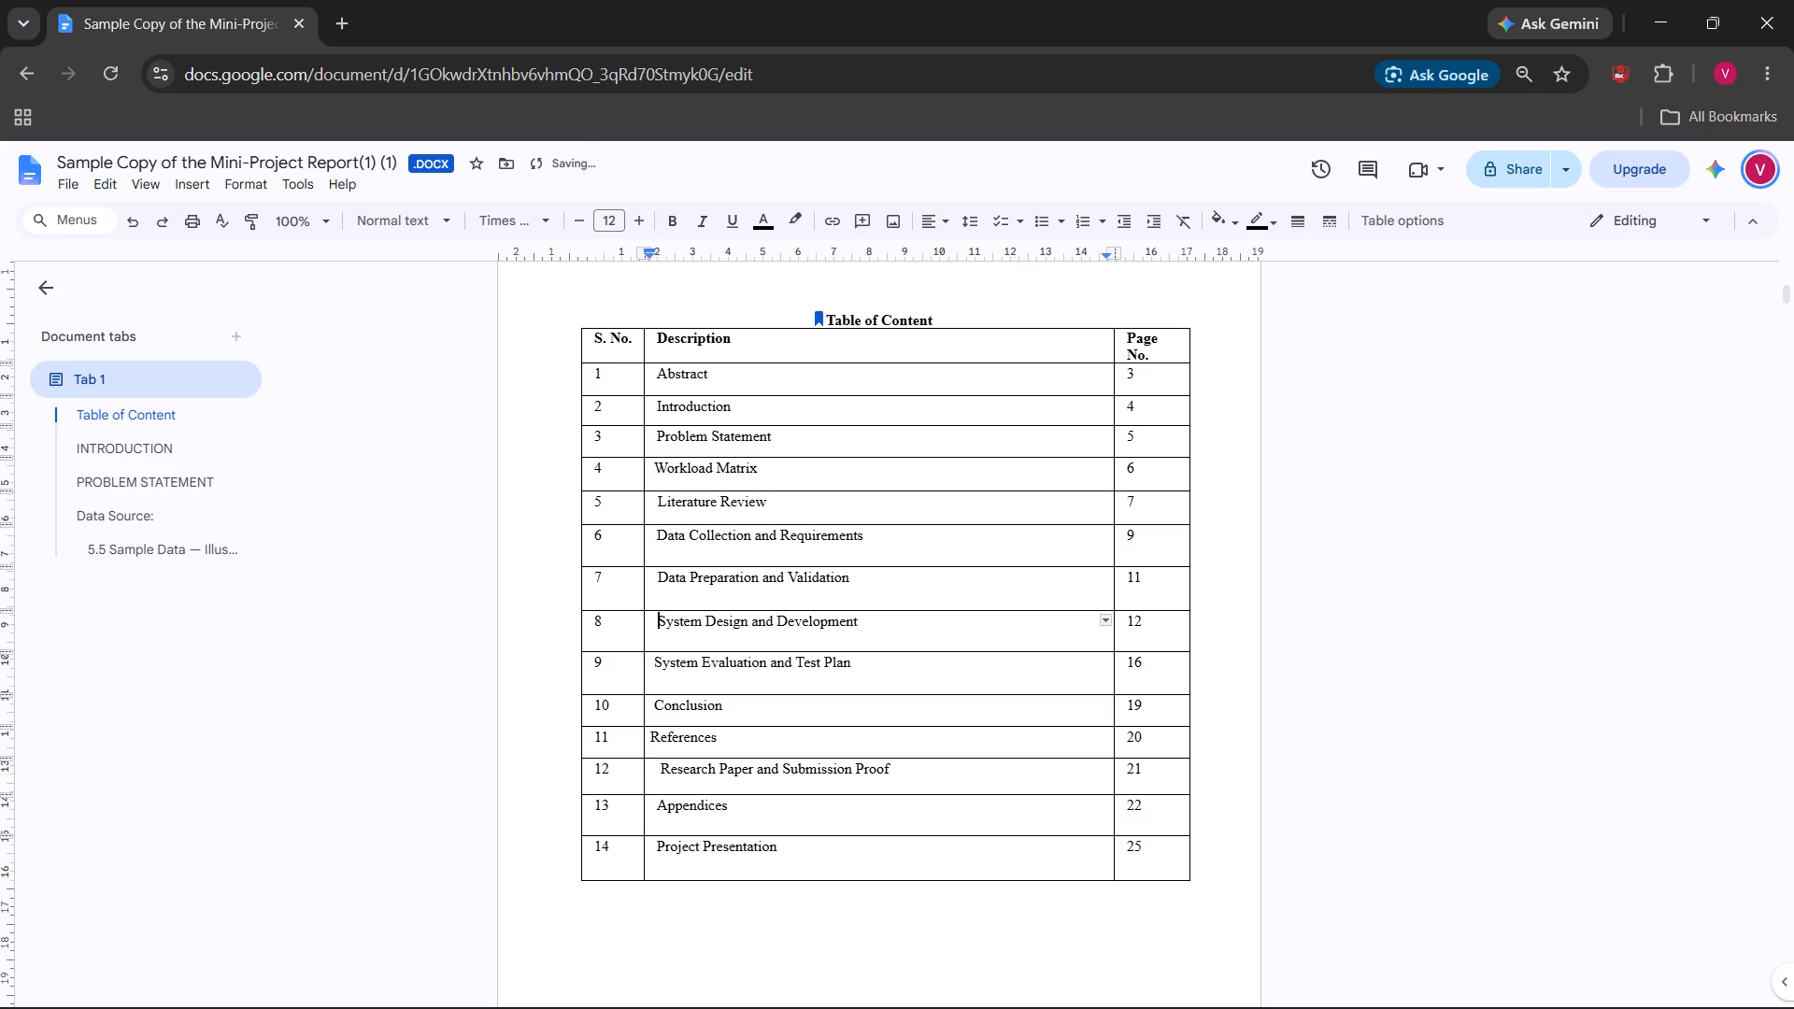
pyautogui.click(1317, 485)
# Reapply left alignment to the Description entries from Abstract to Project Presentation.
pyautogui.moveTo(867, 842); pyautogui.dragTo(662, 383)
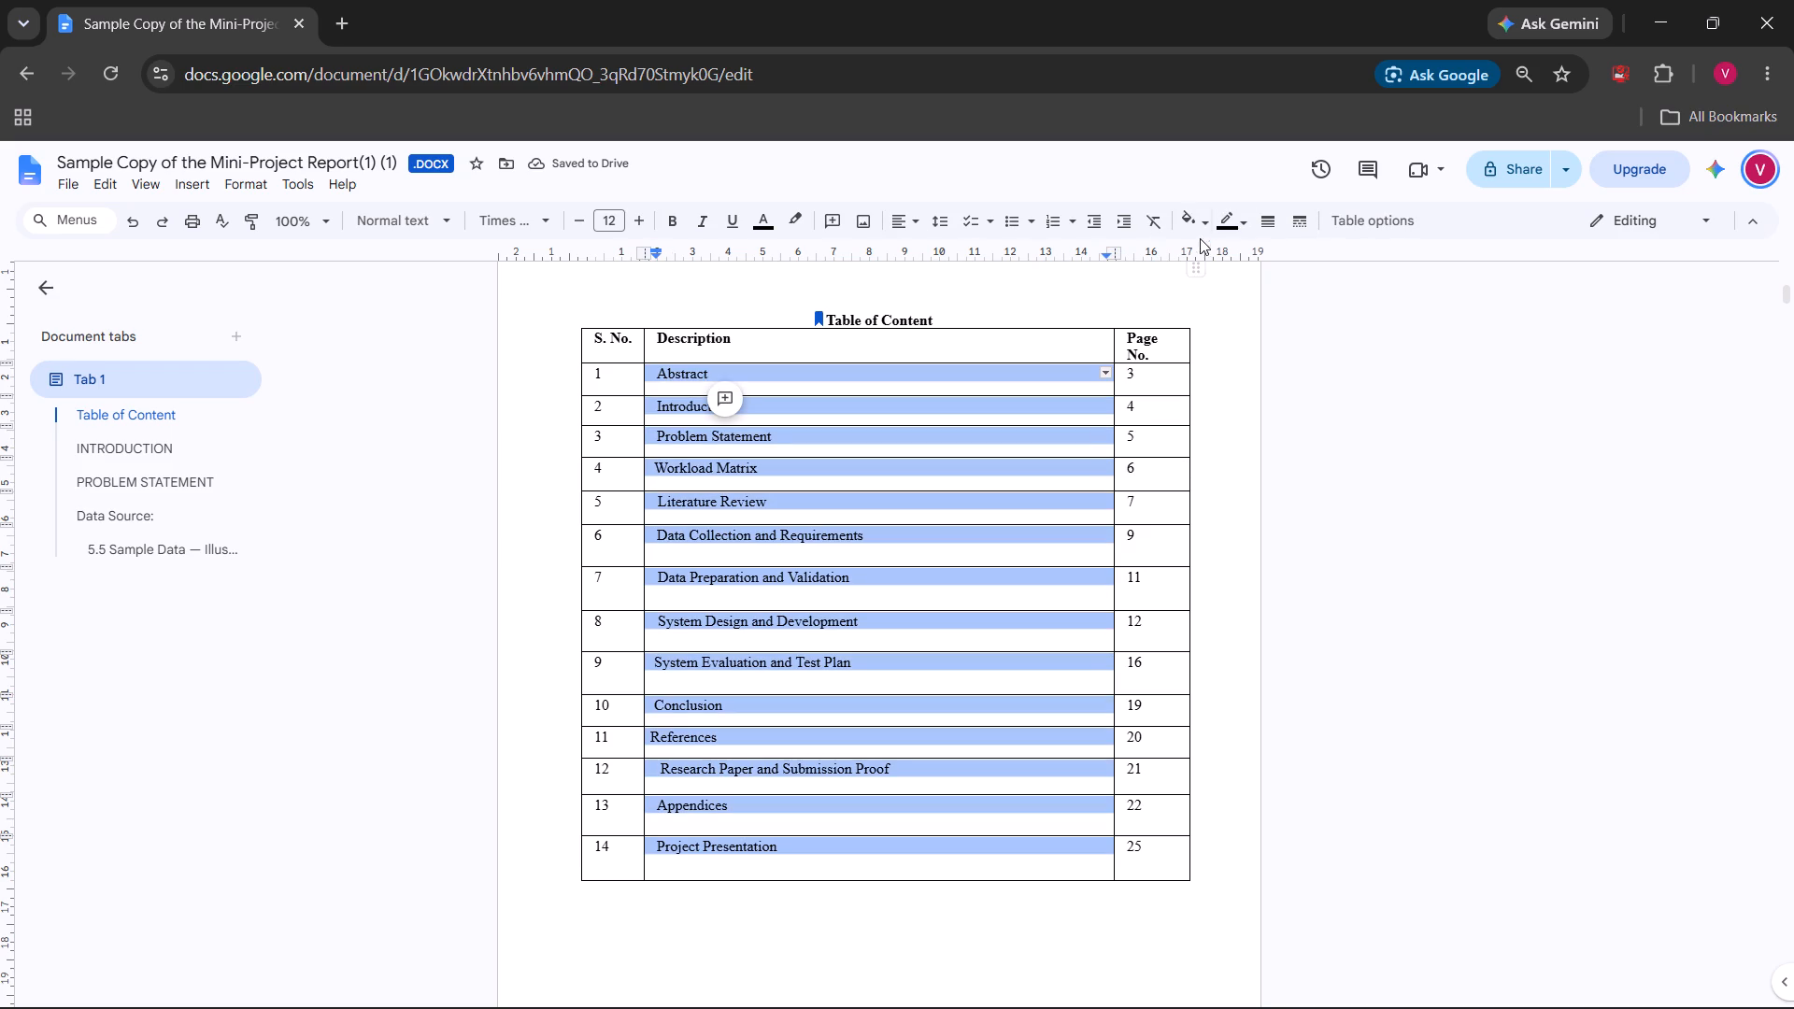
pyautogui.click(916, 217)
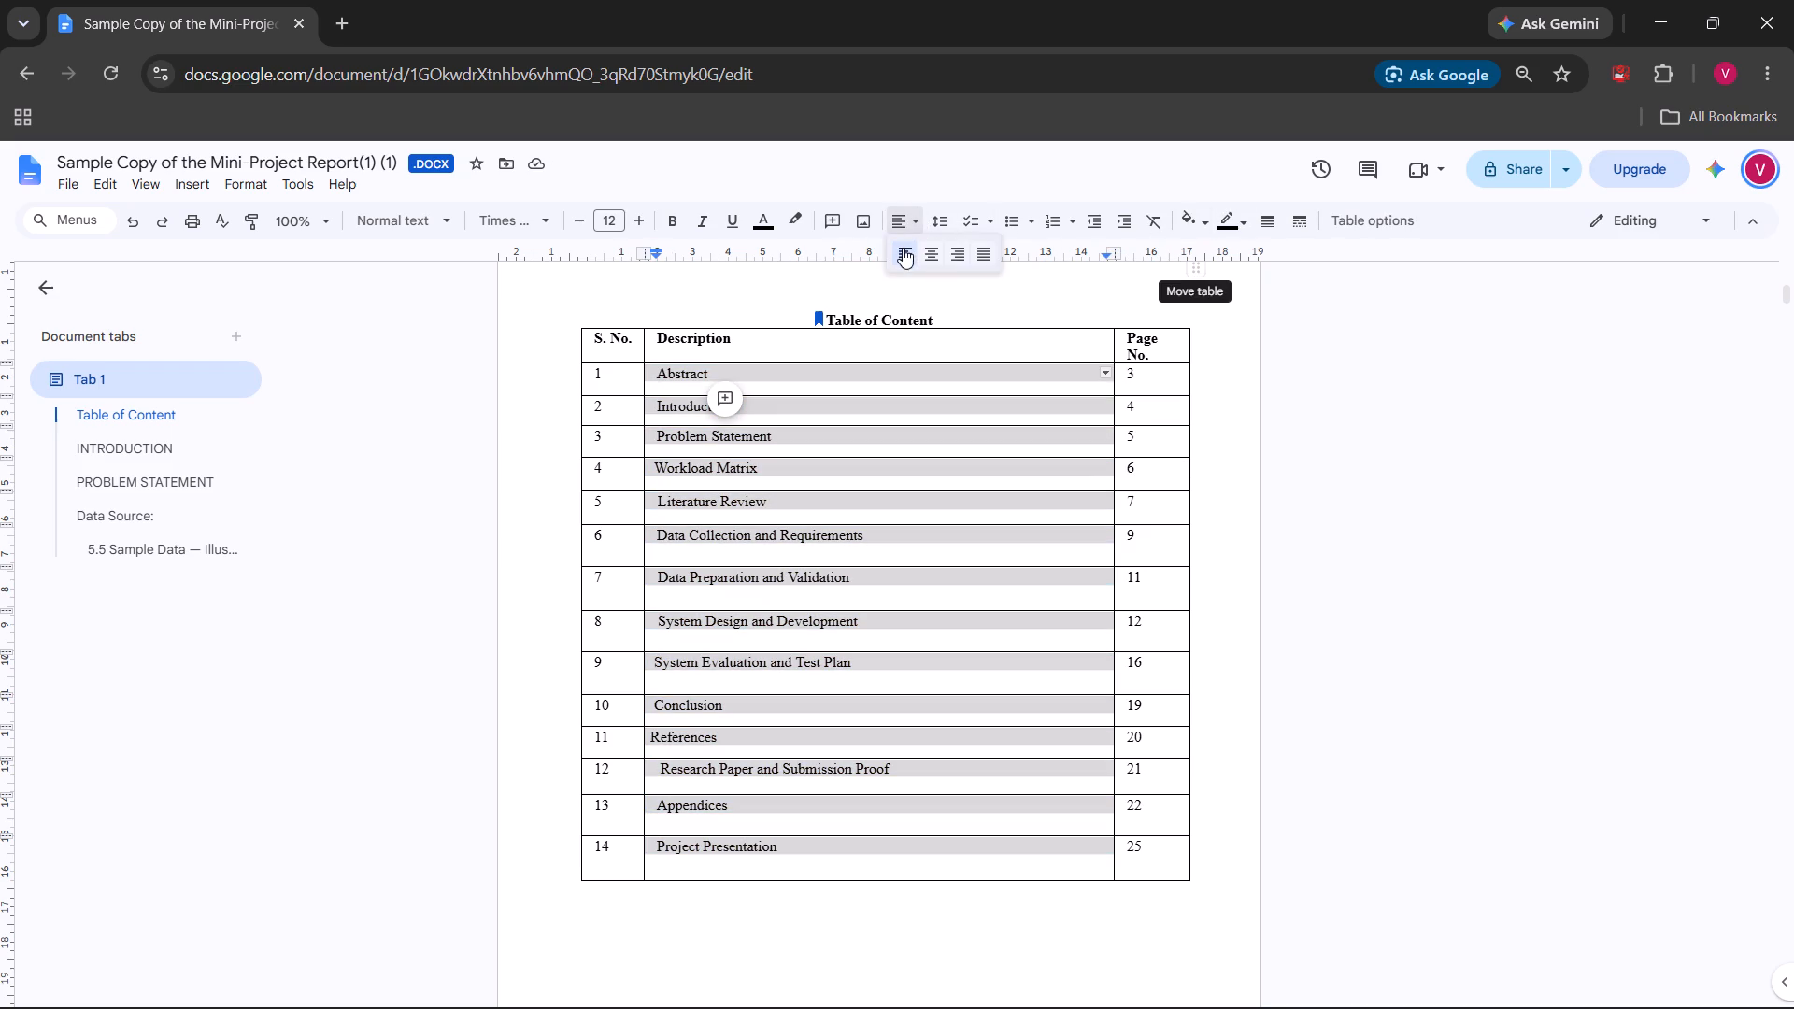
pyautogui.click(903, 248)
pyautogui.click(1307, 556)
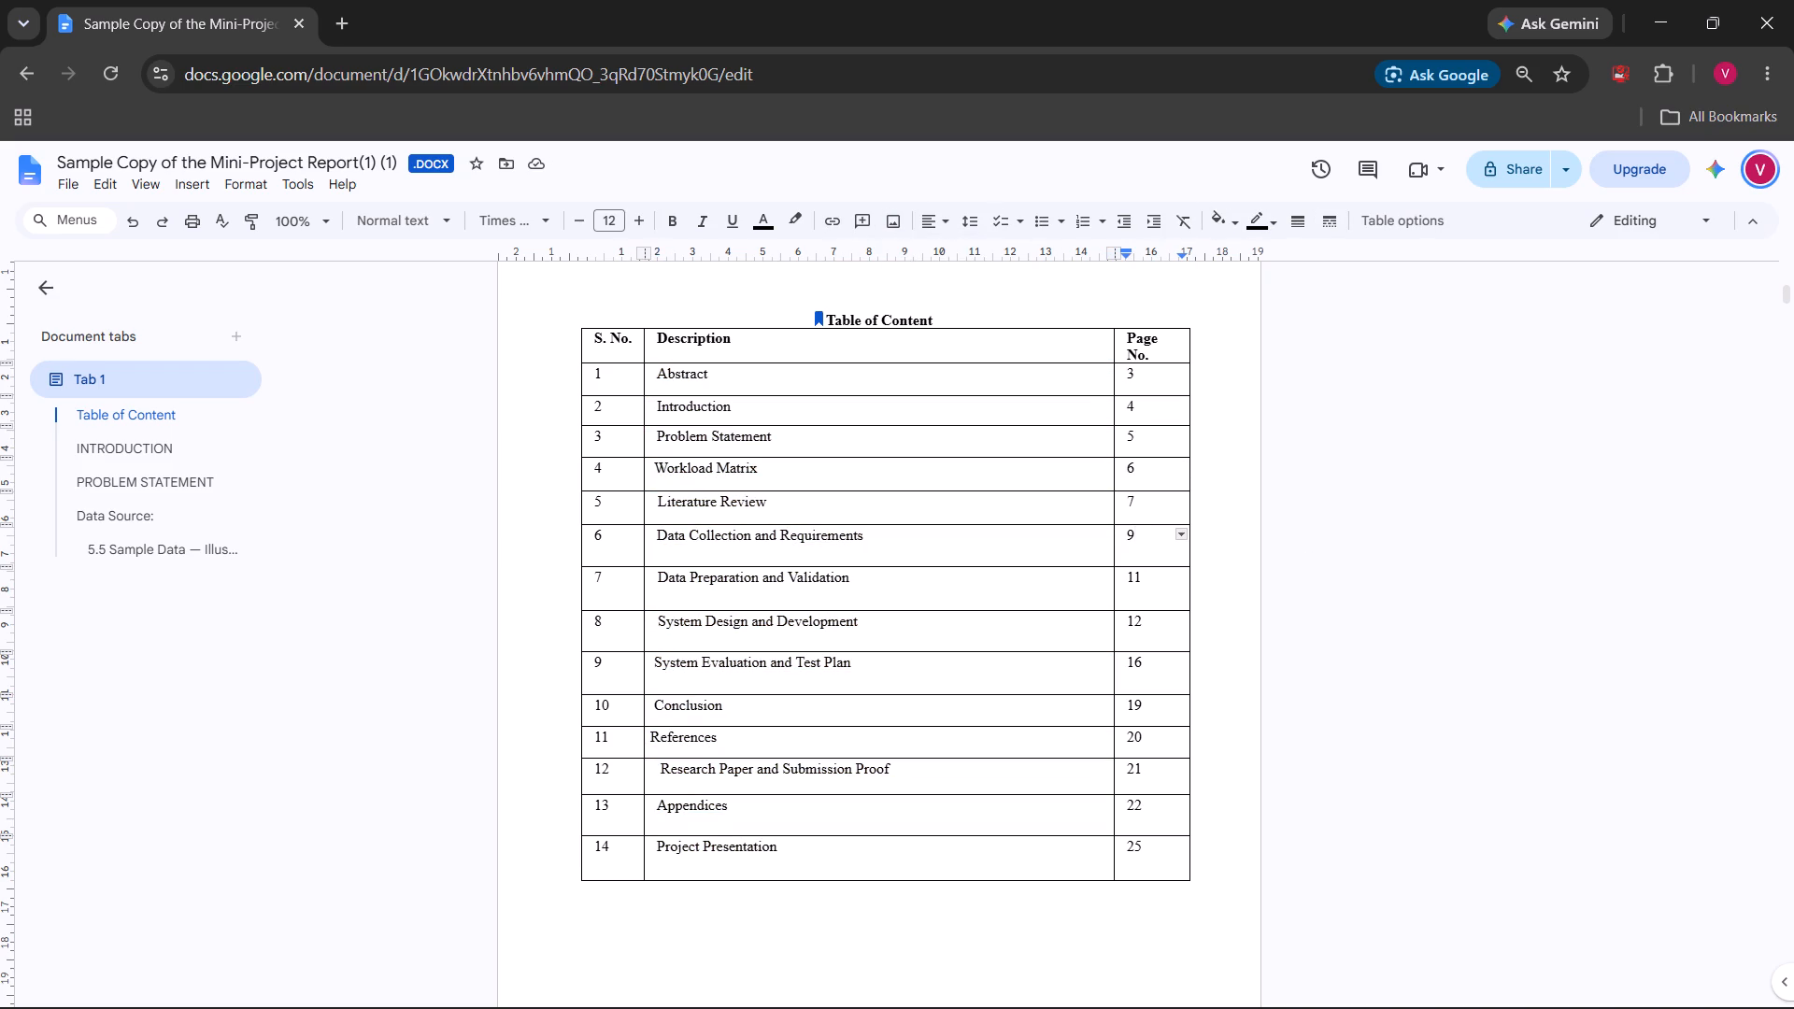
# Delete the extra leading space before Research Paper and Submission Proof in the Description column.
pyautogui.click(661, 776)
pyautogui.press('BackSpace')
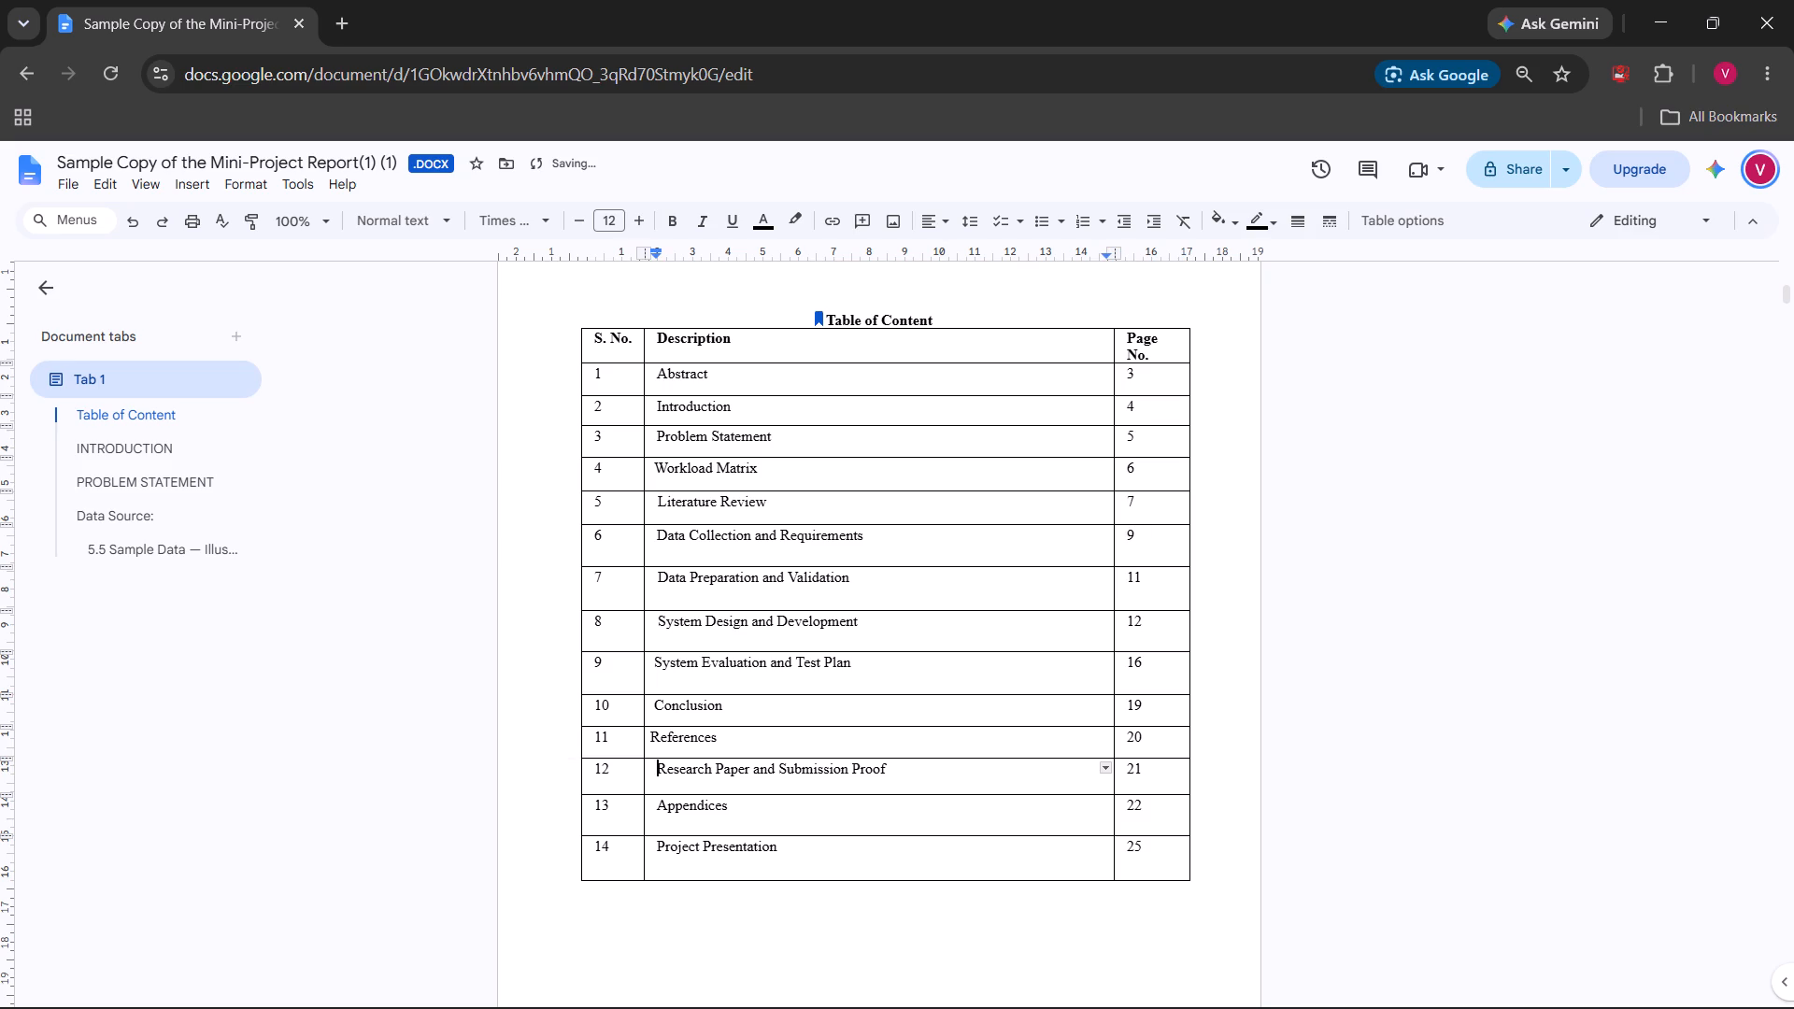
# Retype the leading space before Research Paper and Submission Proof so the entry lines up with its neighbours.
pyautogui.press('BackSpace')
pyautogui.press('space')
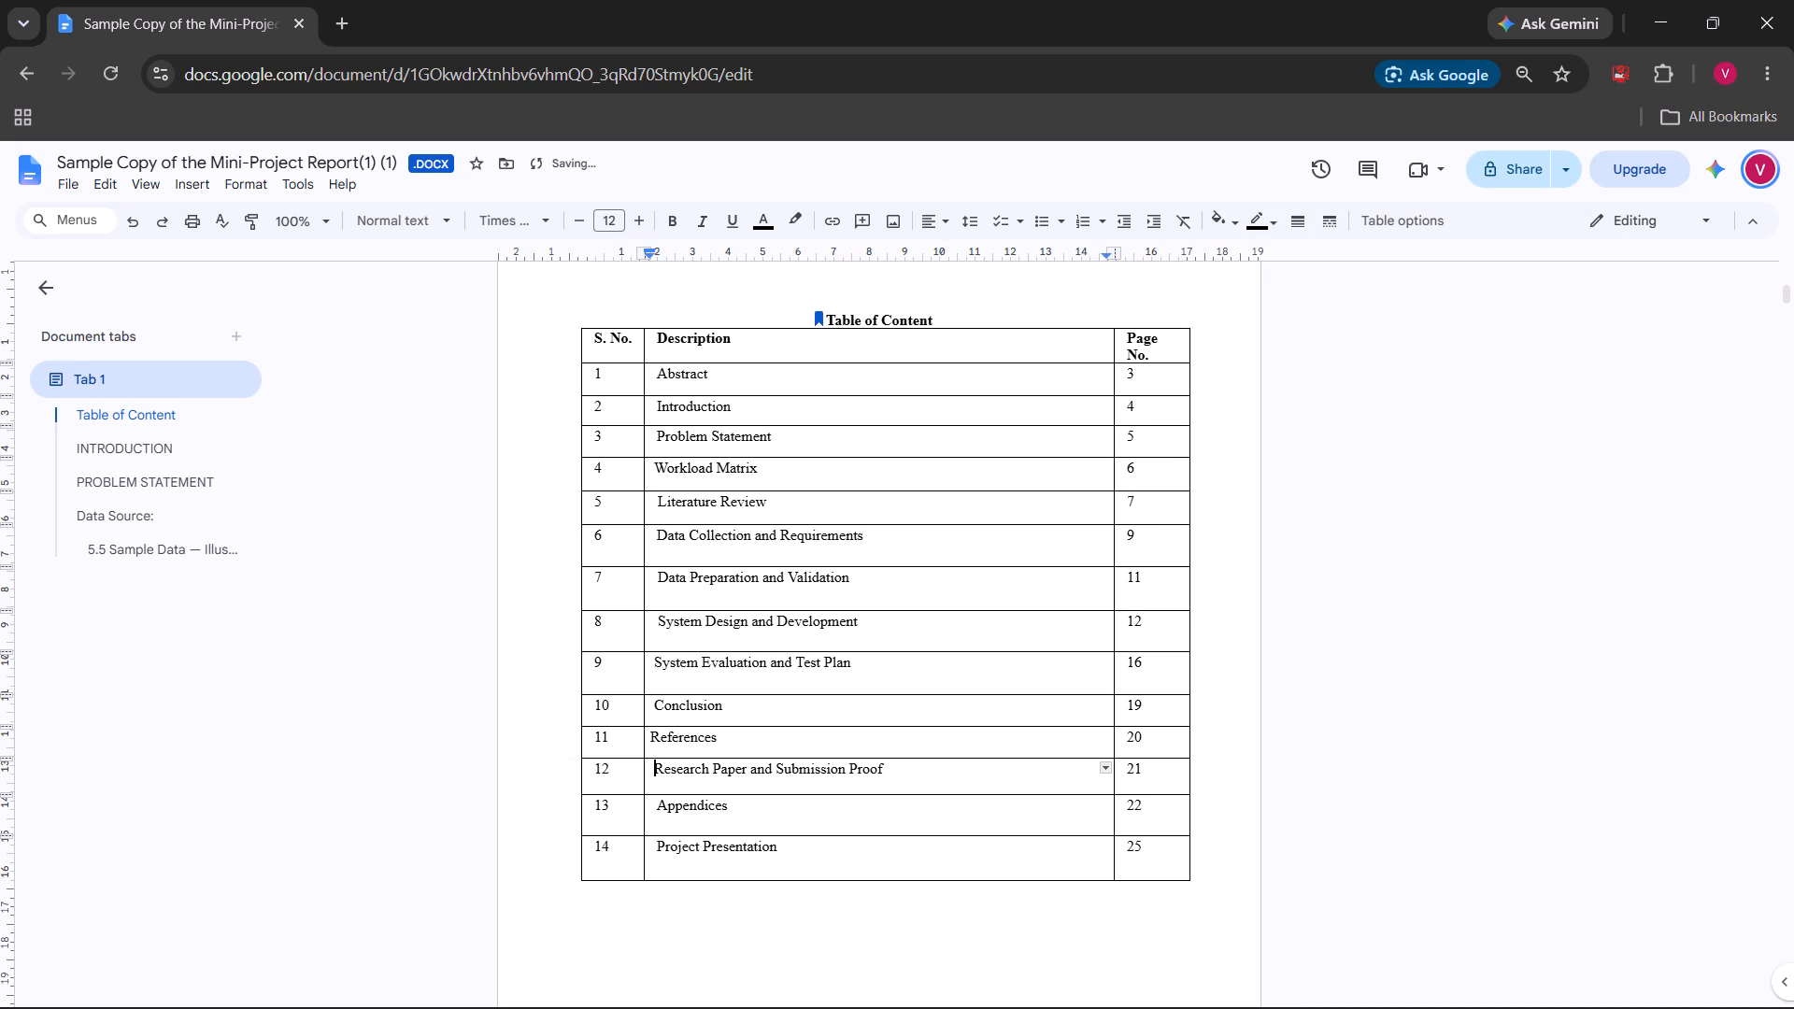
pyautogui.press('space')
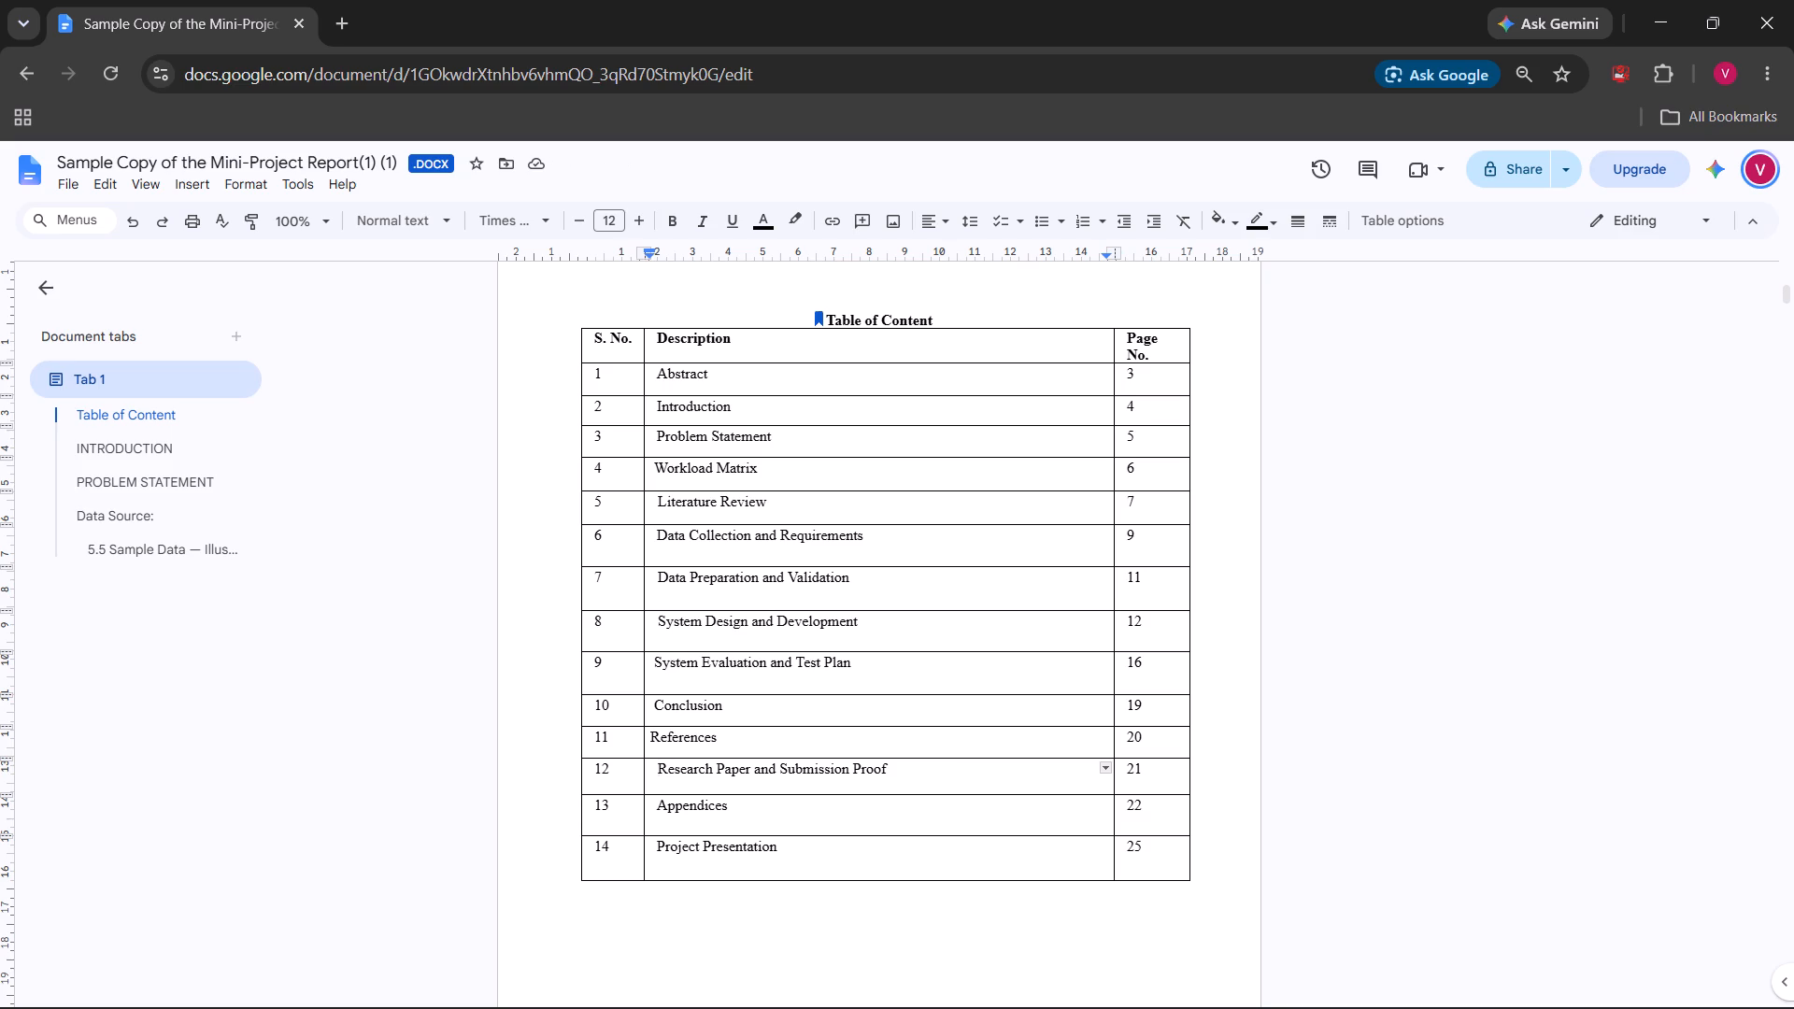
pyautogui.click(778, 705)
# Clear the Abstract entry's cells and delete its row from the Table of Content table.
pyautogui.click(584, 372)
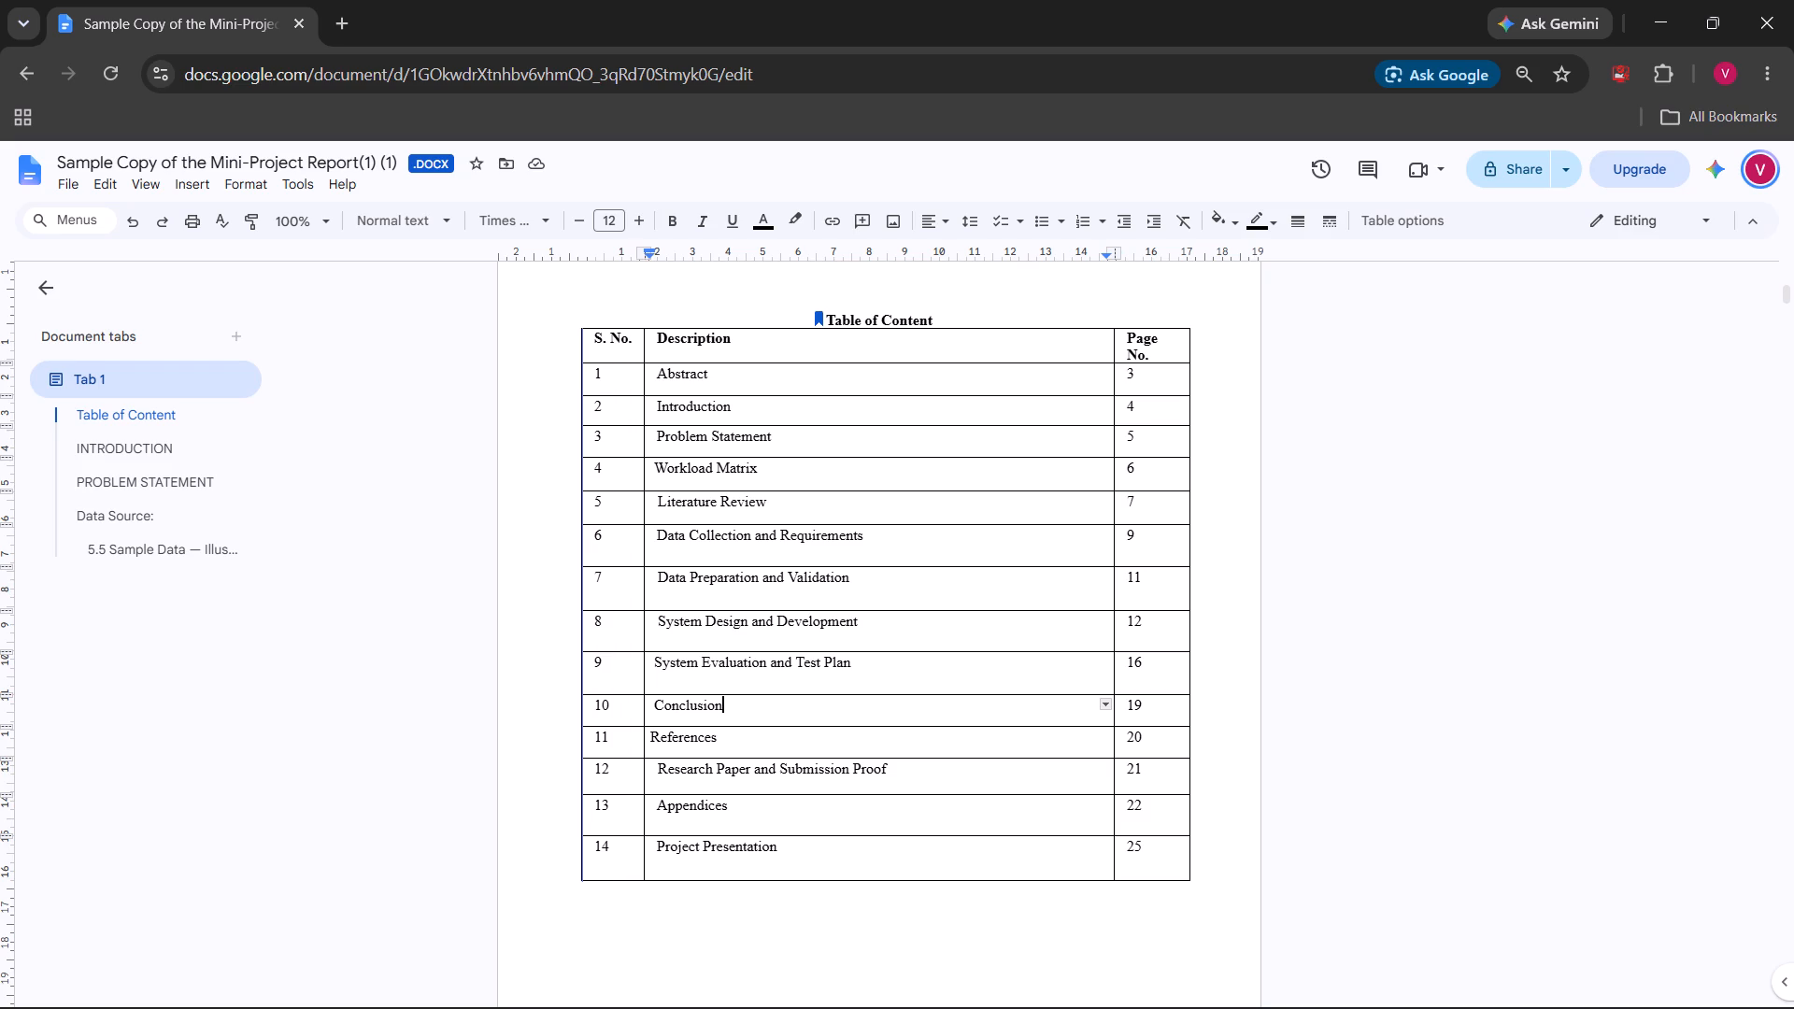
pyautogui.click(632, 902)
pyautogui.moveTo(602, 378); pyautogui.dragTo(817, 389)
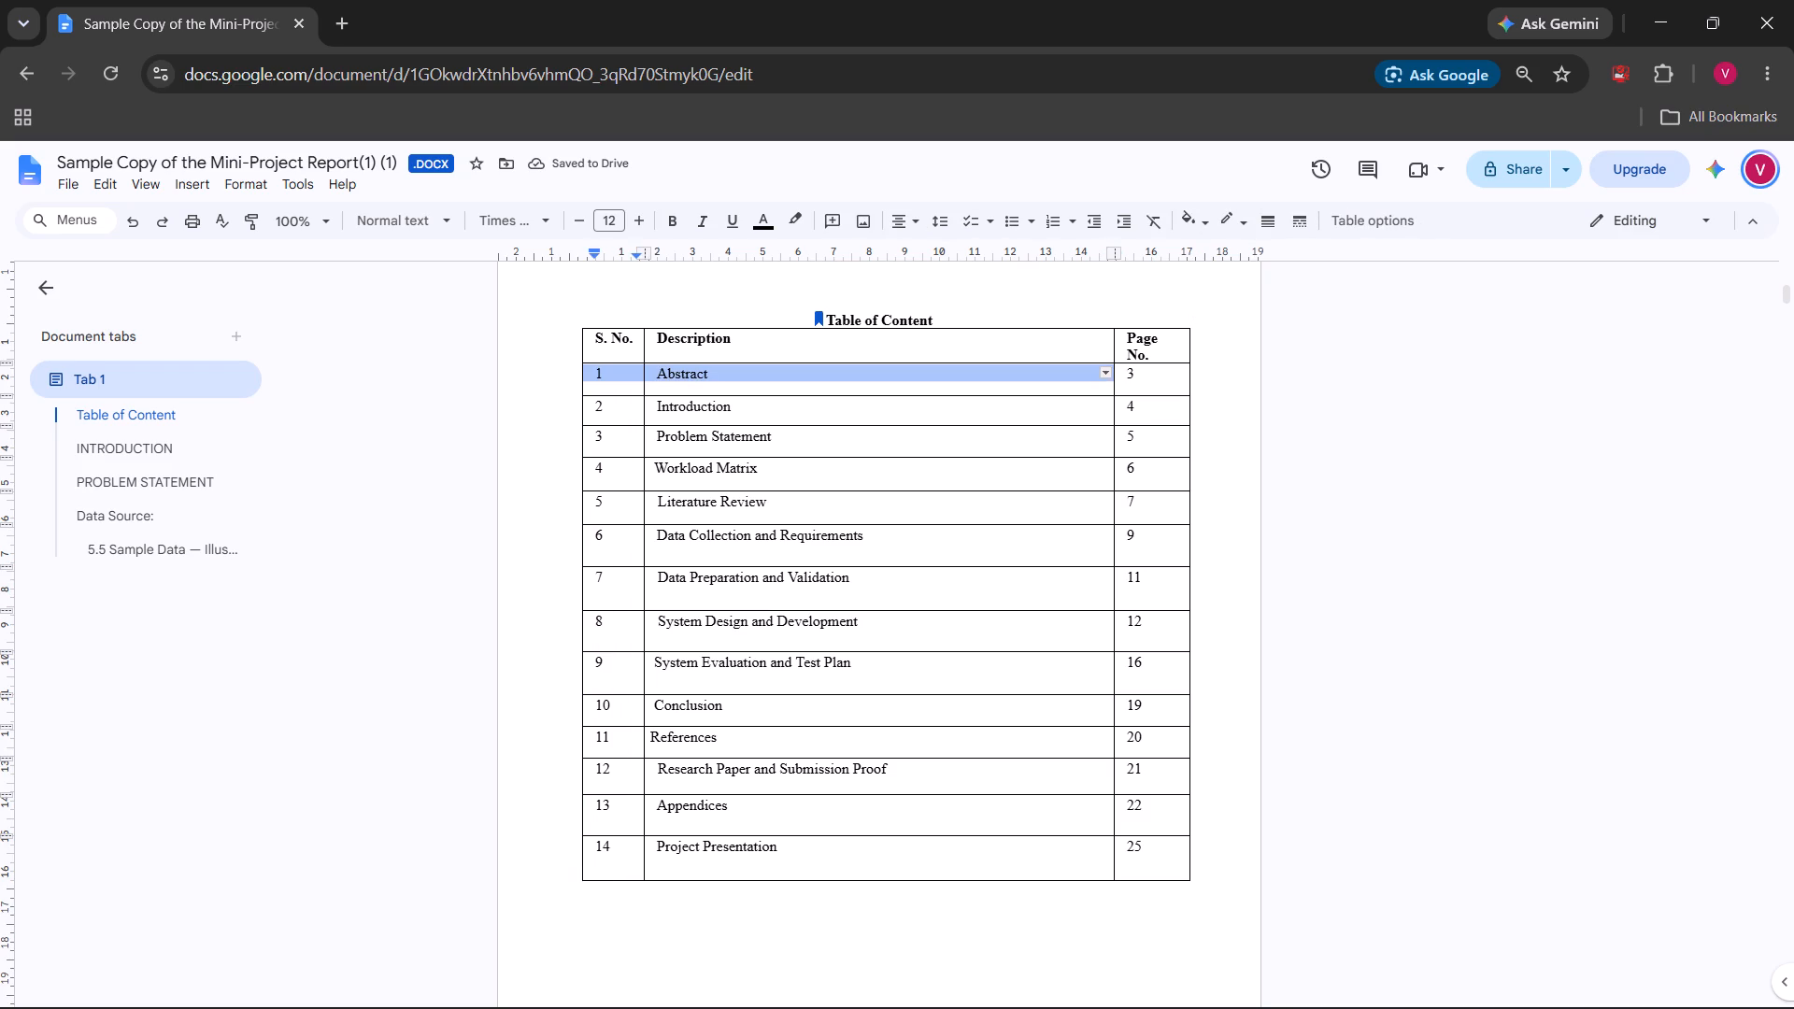
pyautogui.moveTo(817, 389); pyautogui.dragTo(1148, 394)
pyautogui.press('Delete')
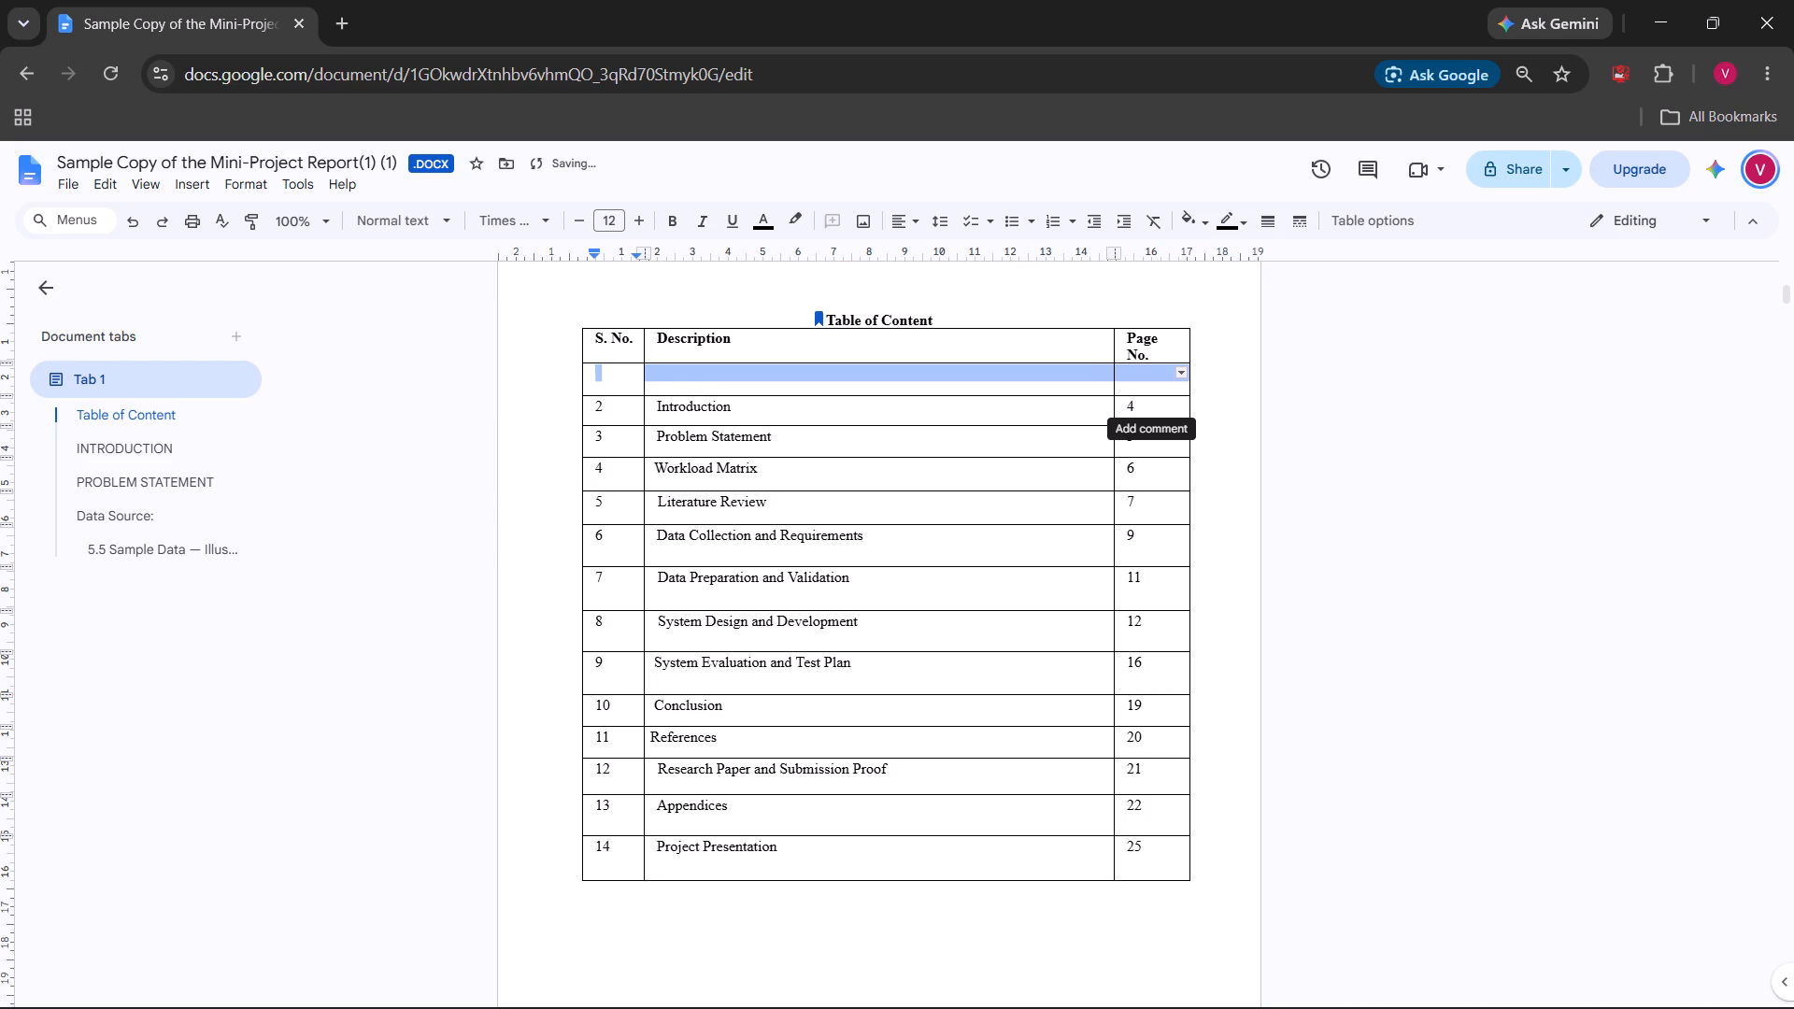
pyautogui.click(1209, 434)
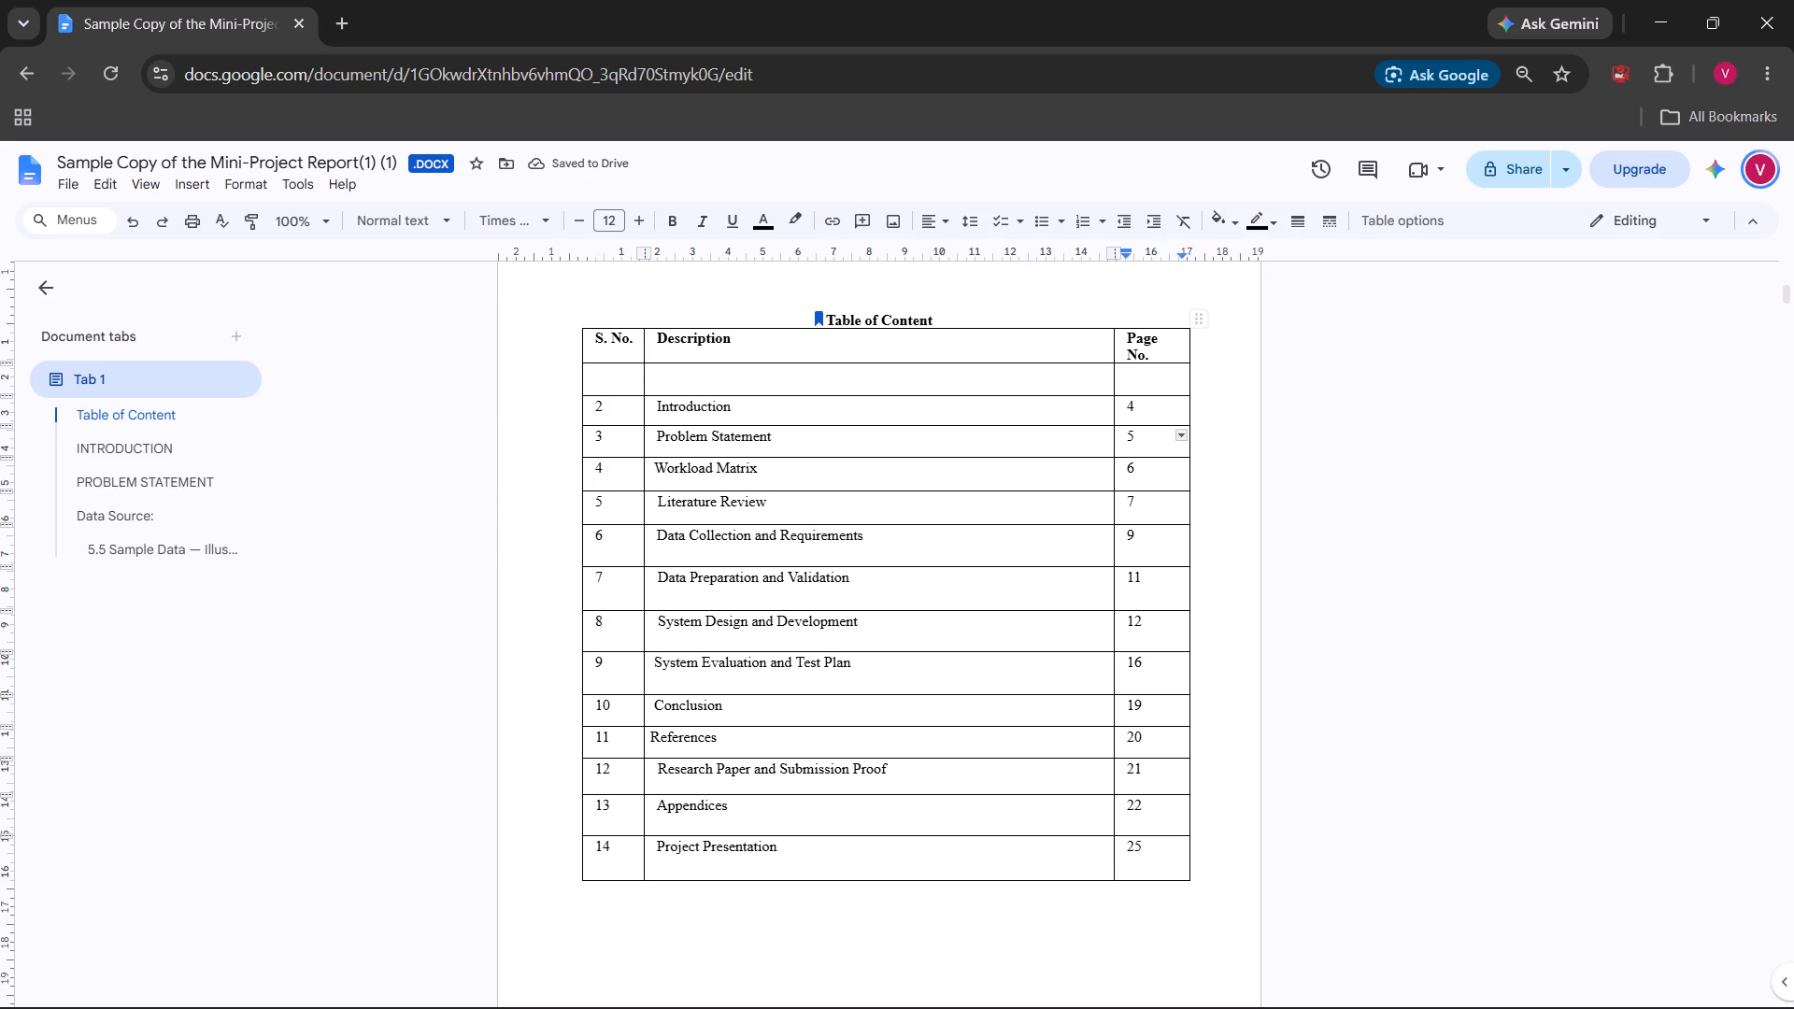
pyautogui.click(1092, 365)
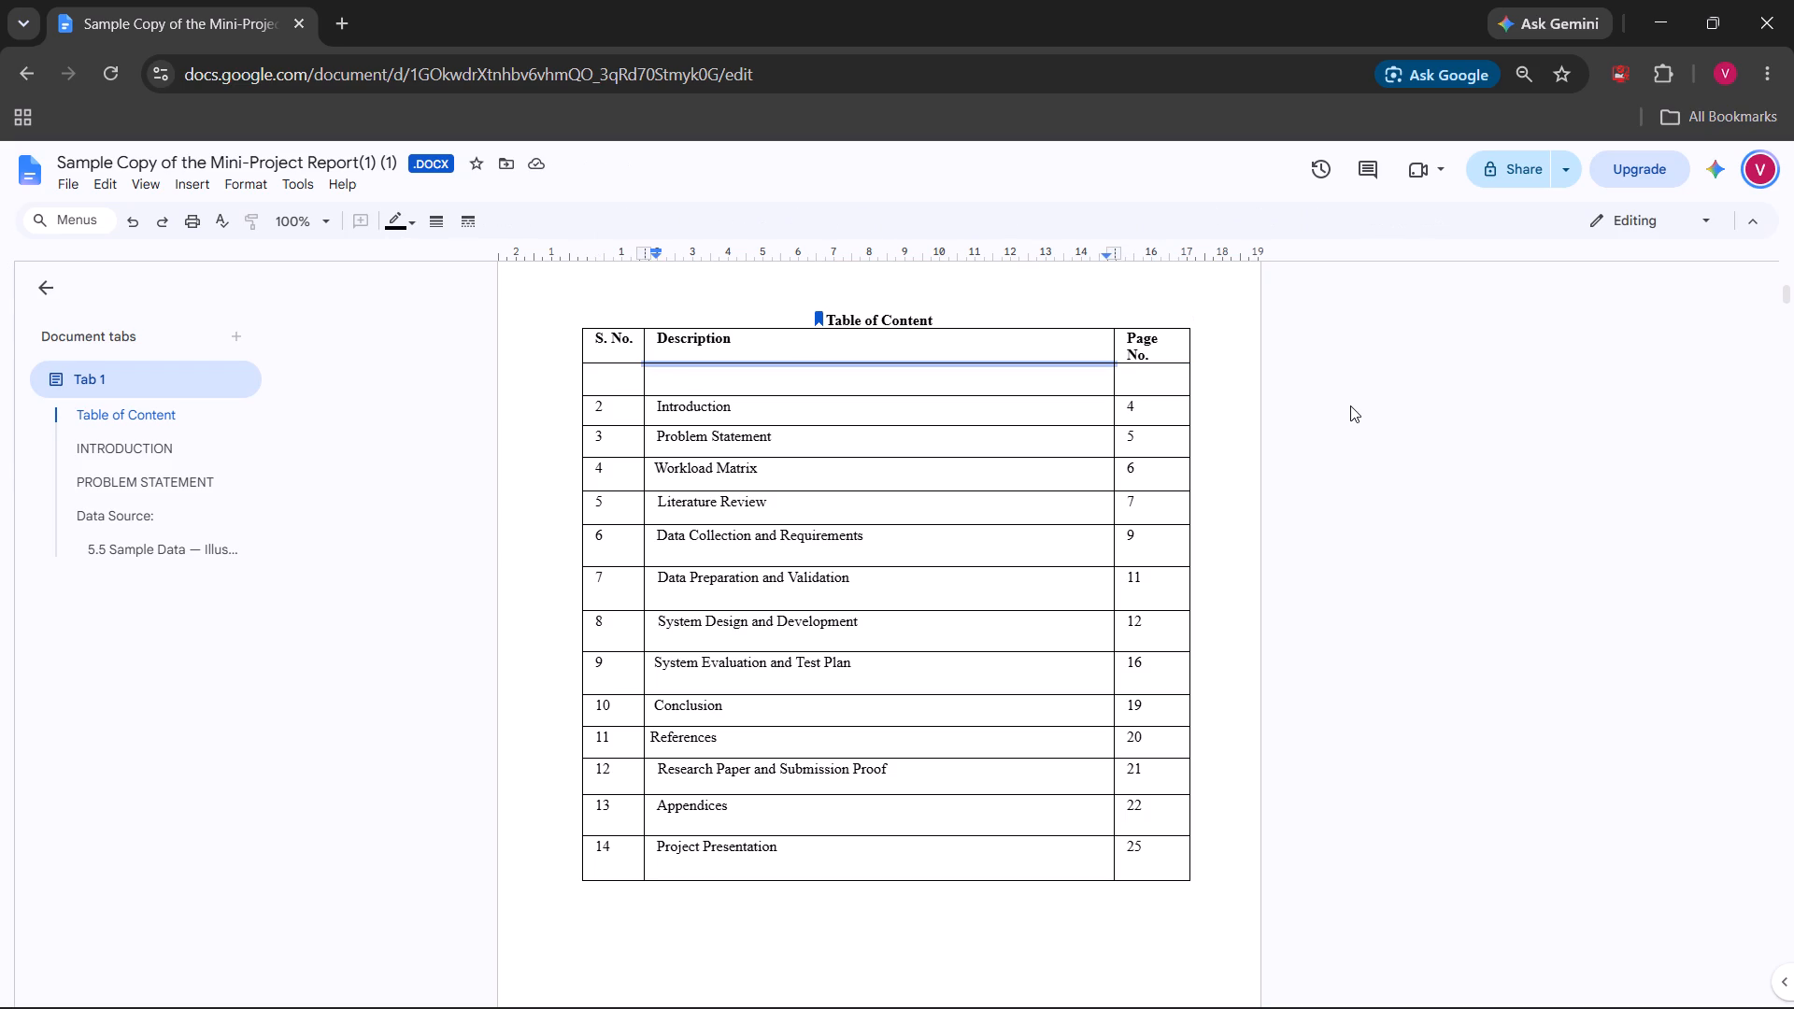
pyautogui.click(1350, 405)
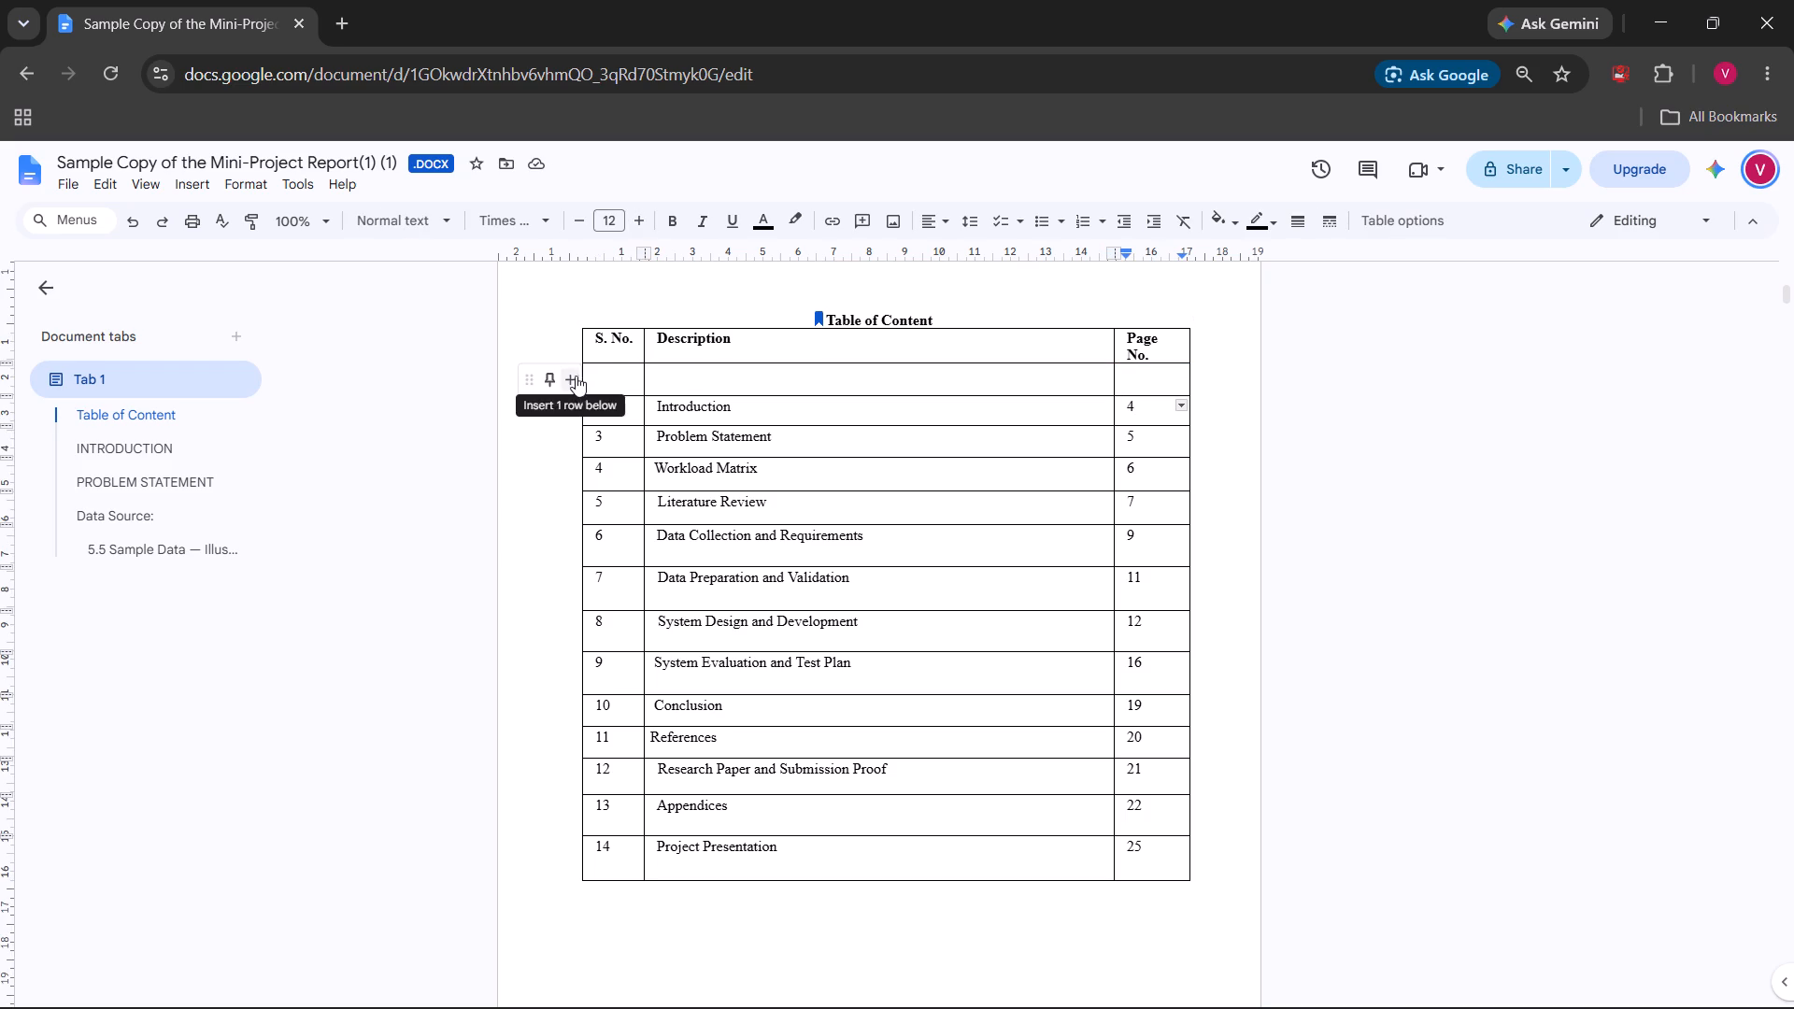
pyautogui.click(528, 380)
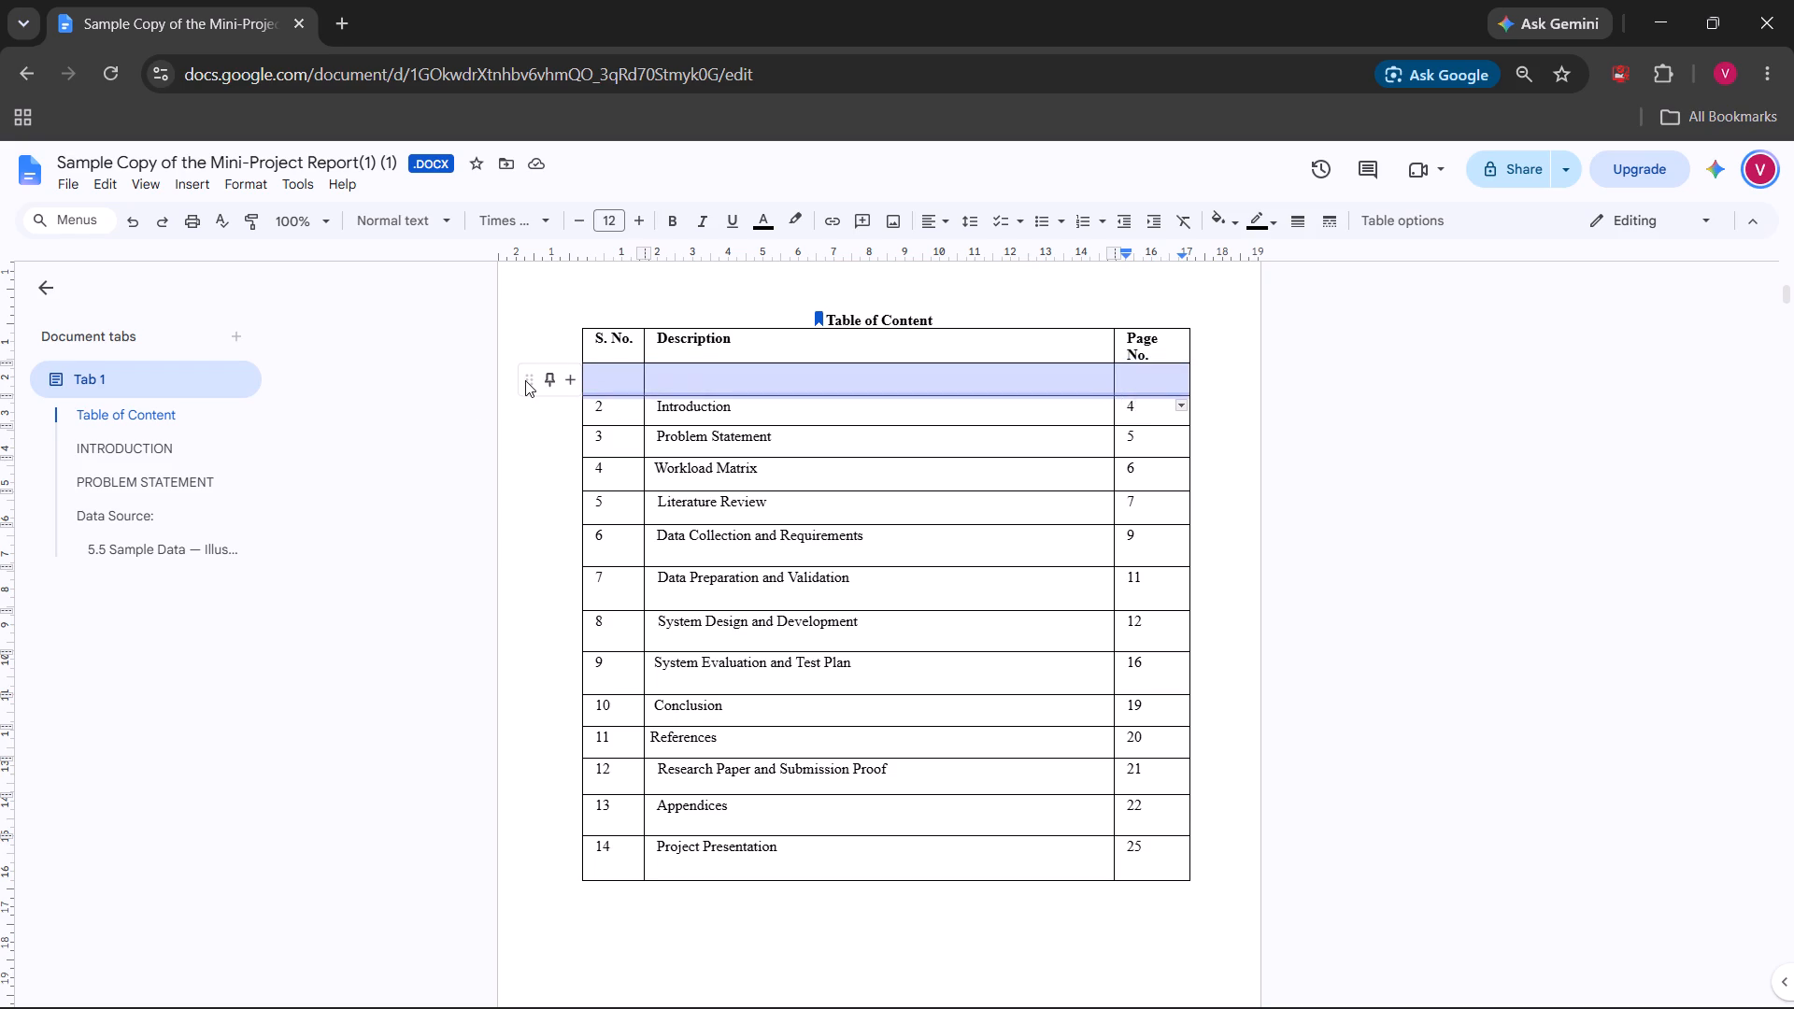
pyautogui.rightClick(614, 382)
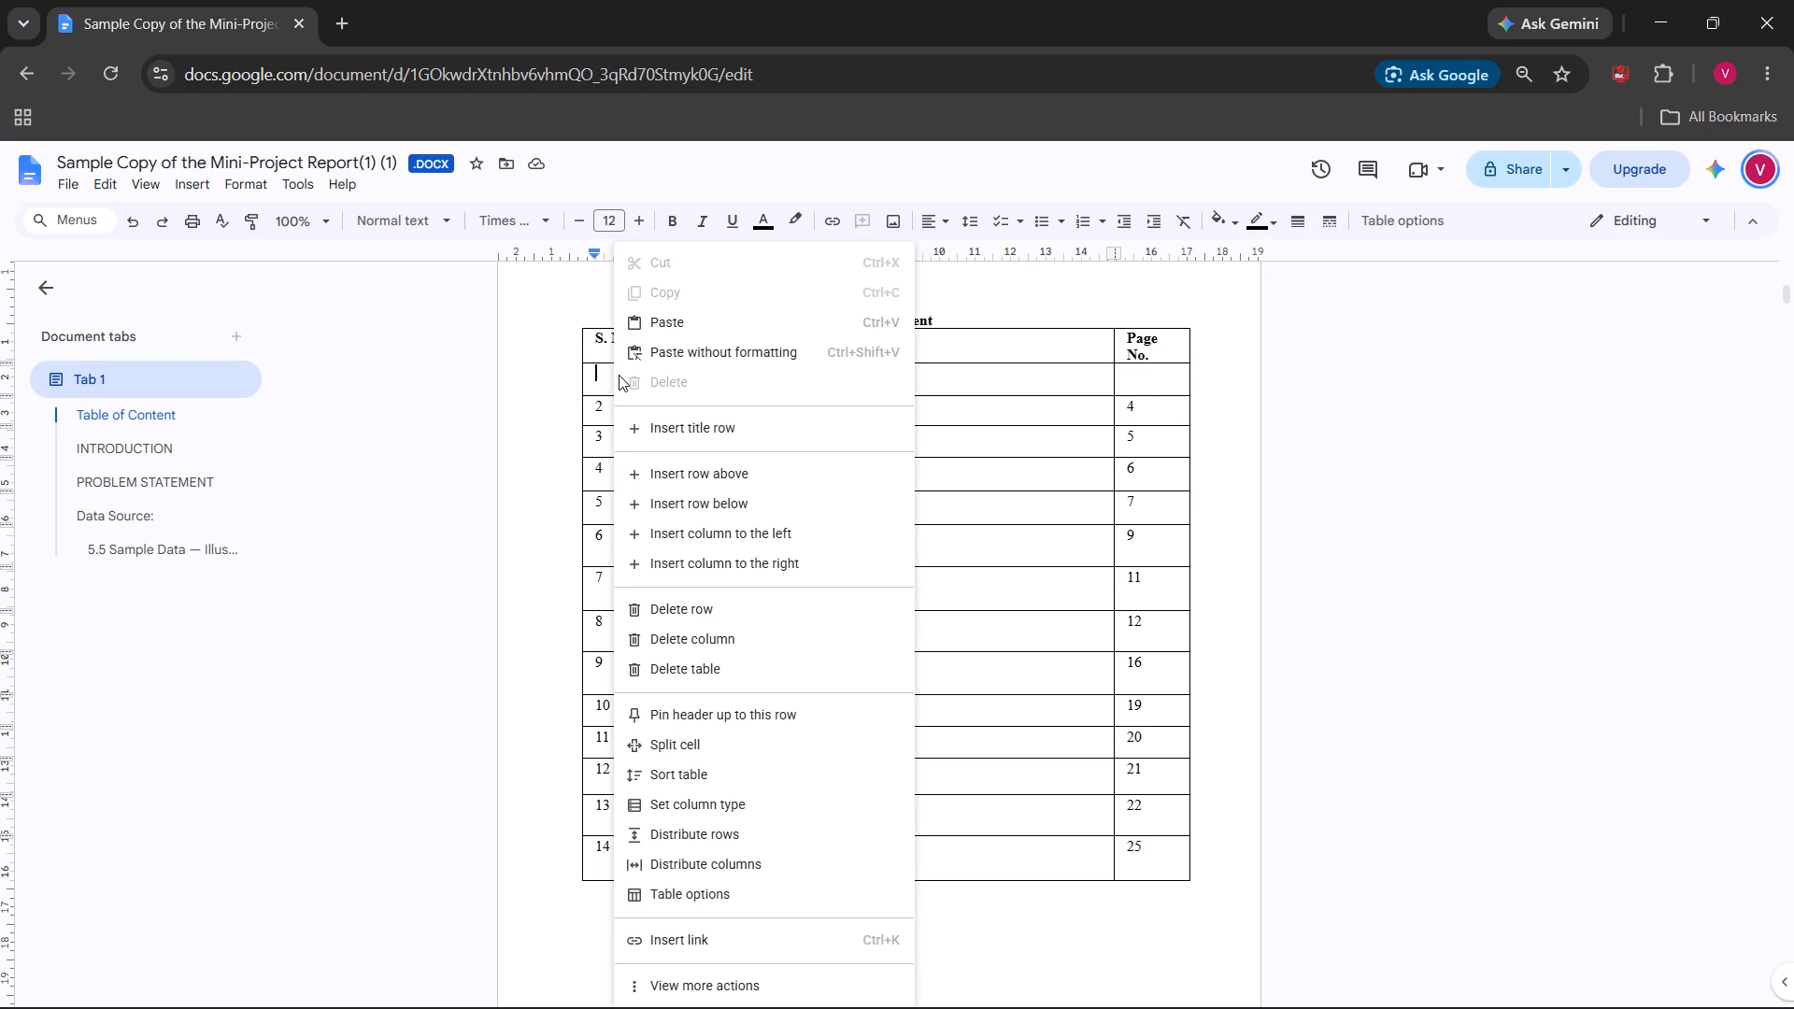
pyautogui.click(707, 605)
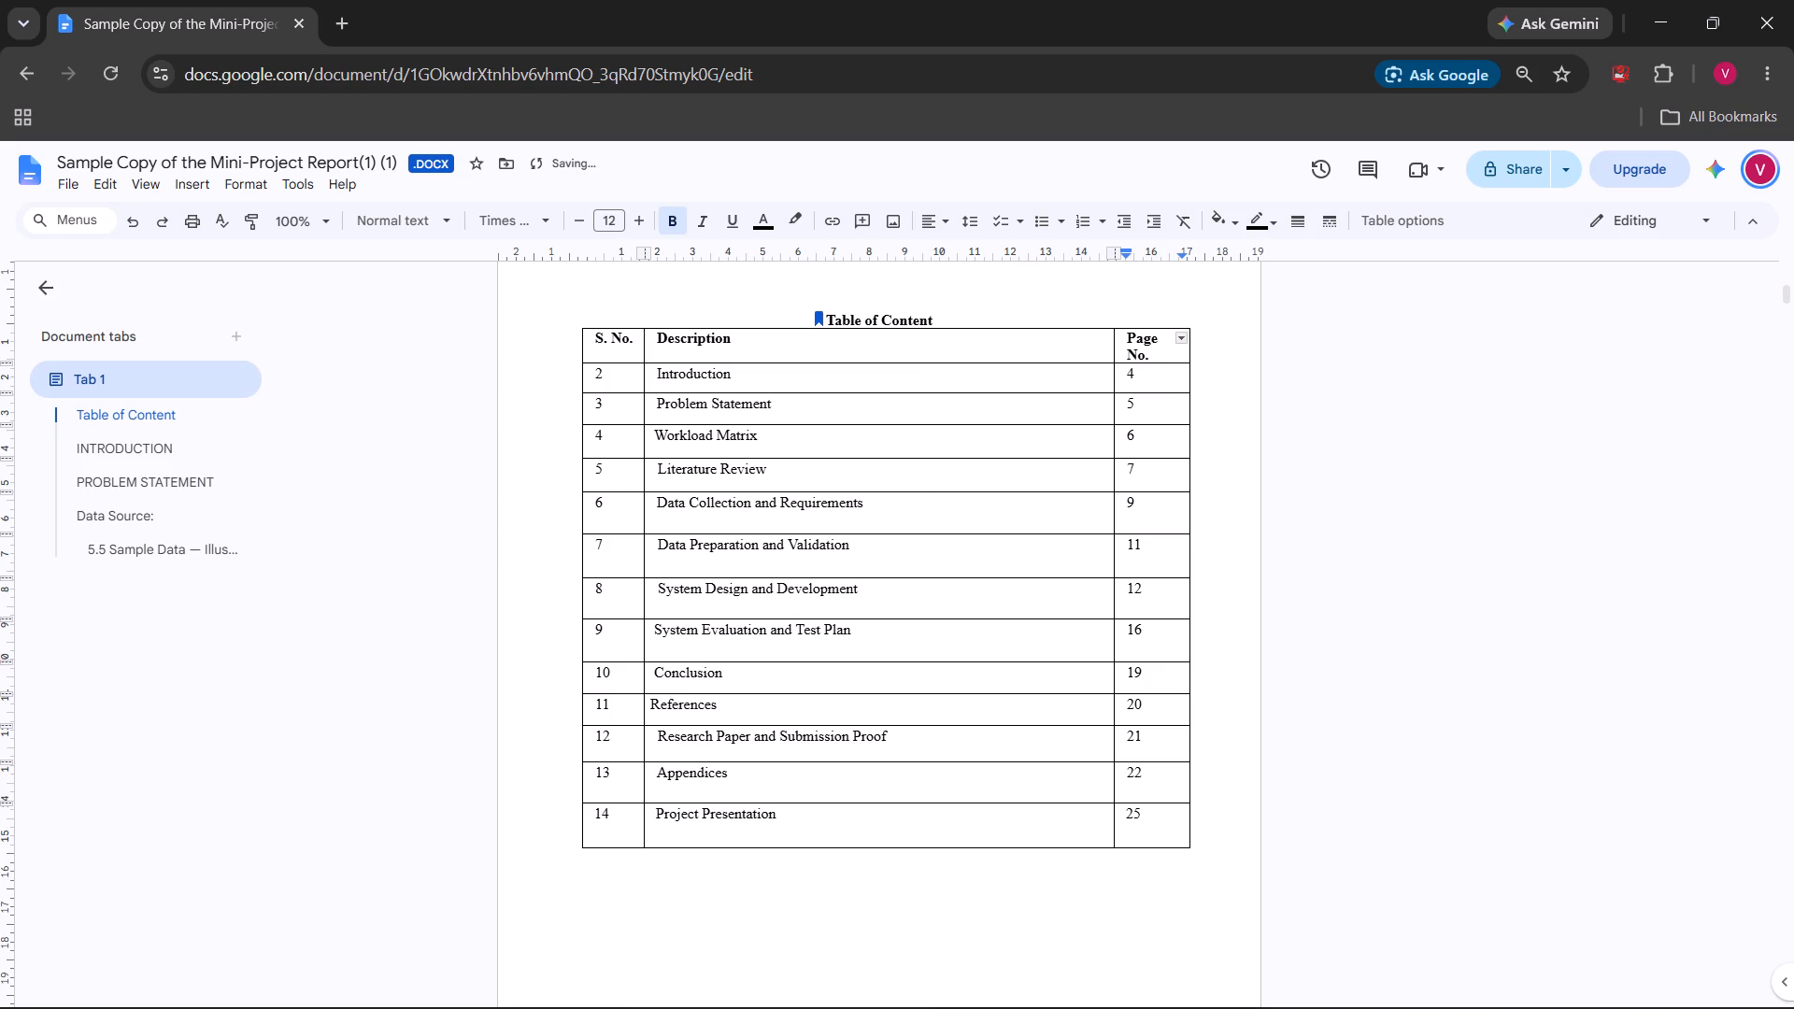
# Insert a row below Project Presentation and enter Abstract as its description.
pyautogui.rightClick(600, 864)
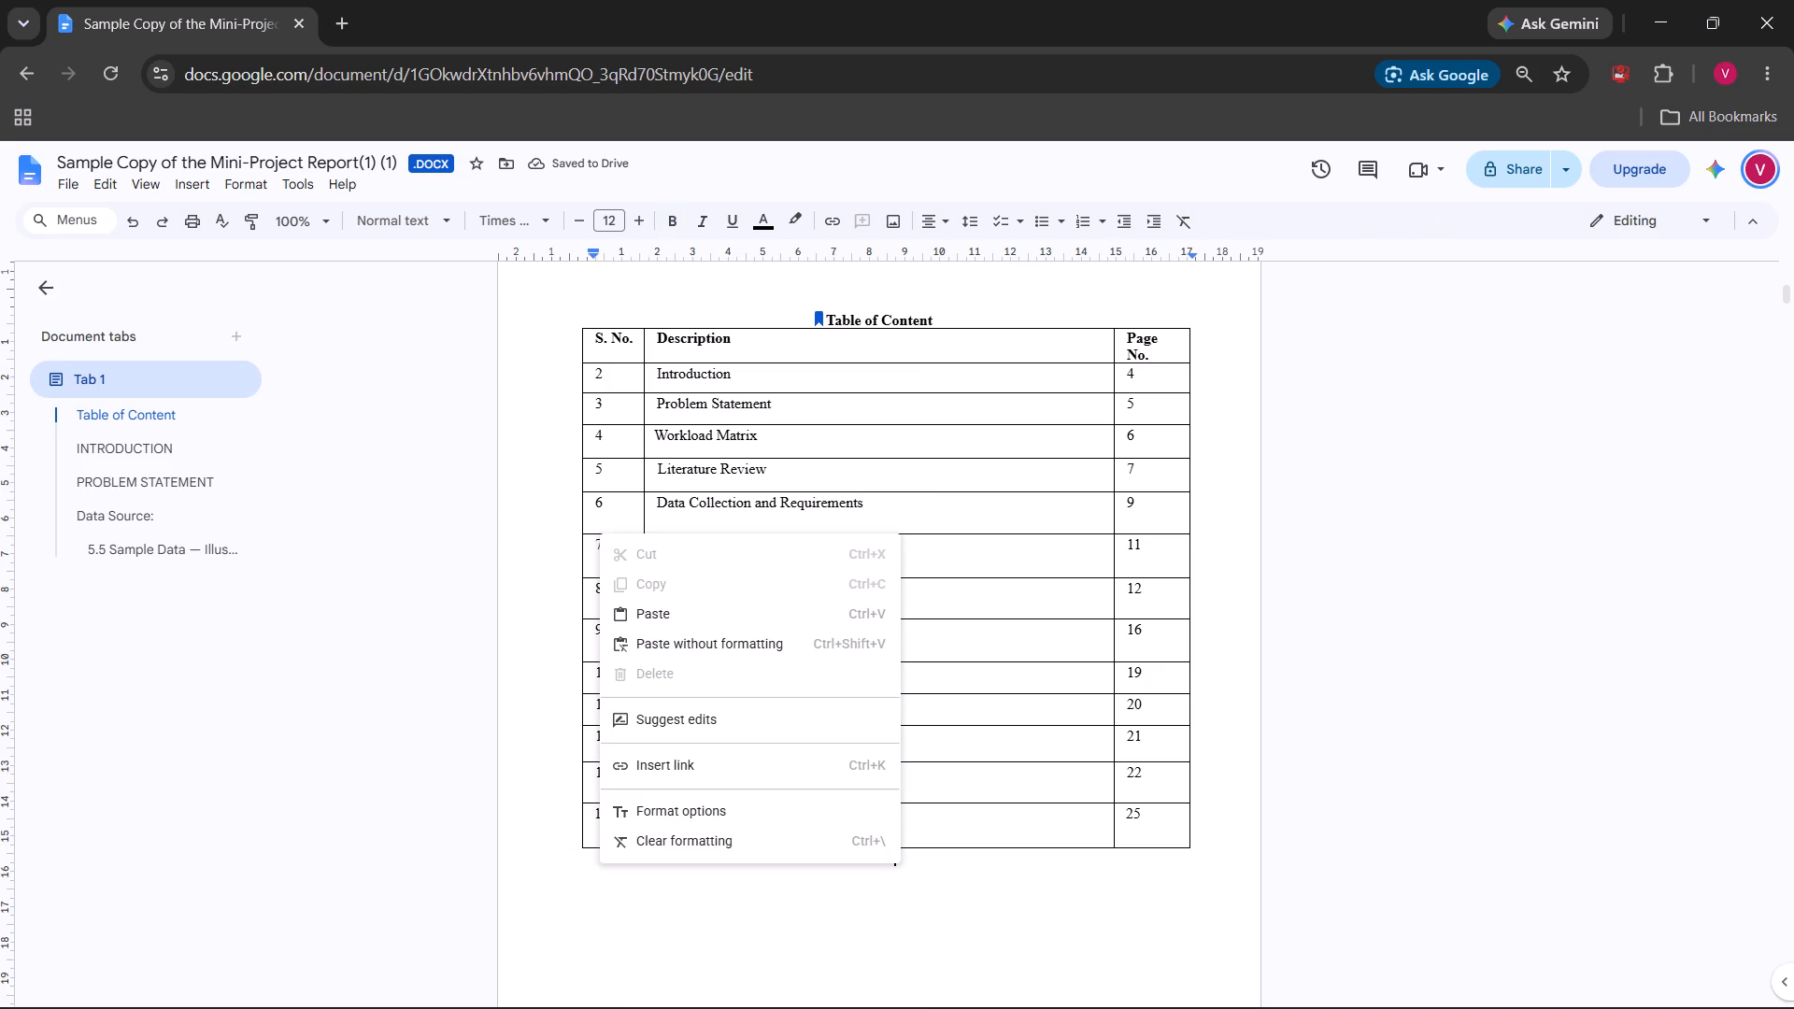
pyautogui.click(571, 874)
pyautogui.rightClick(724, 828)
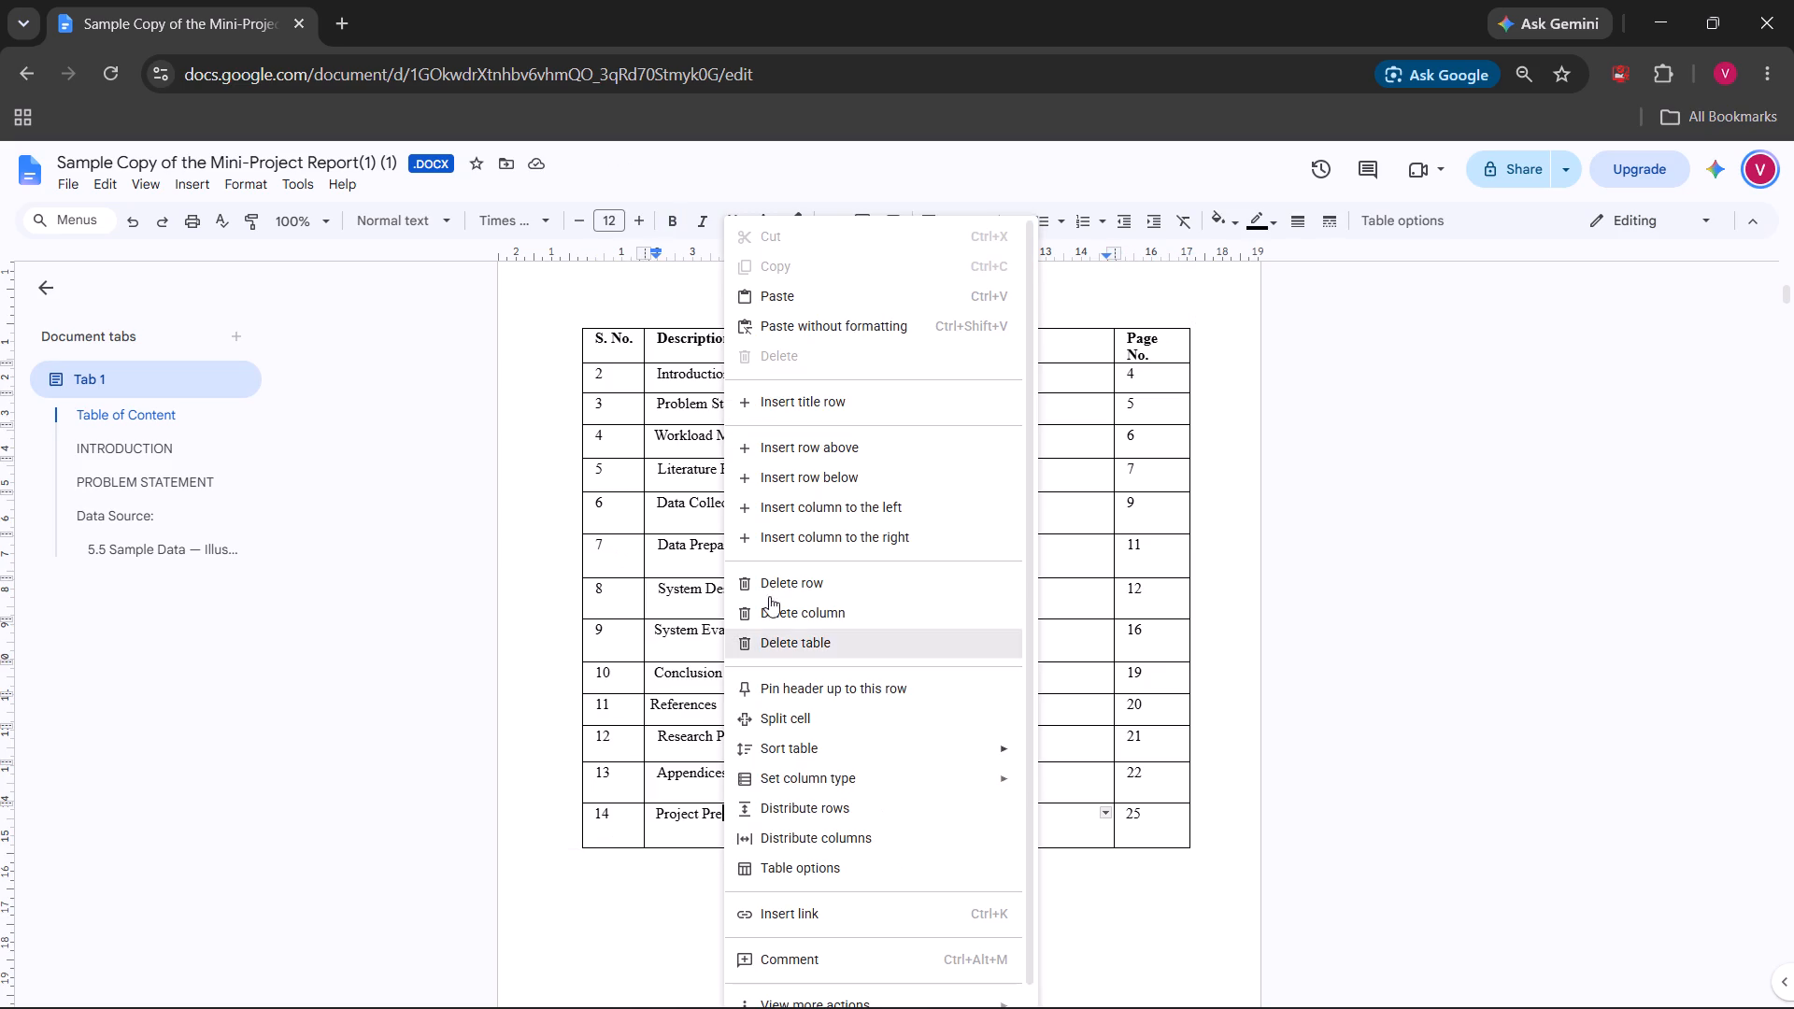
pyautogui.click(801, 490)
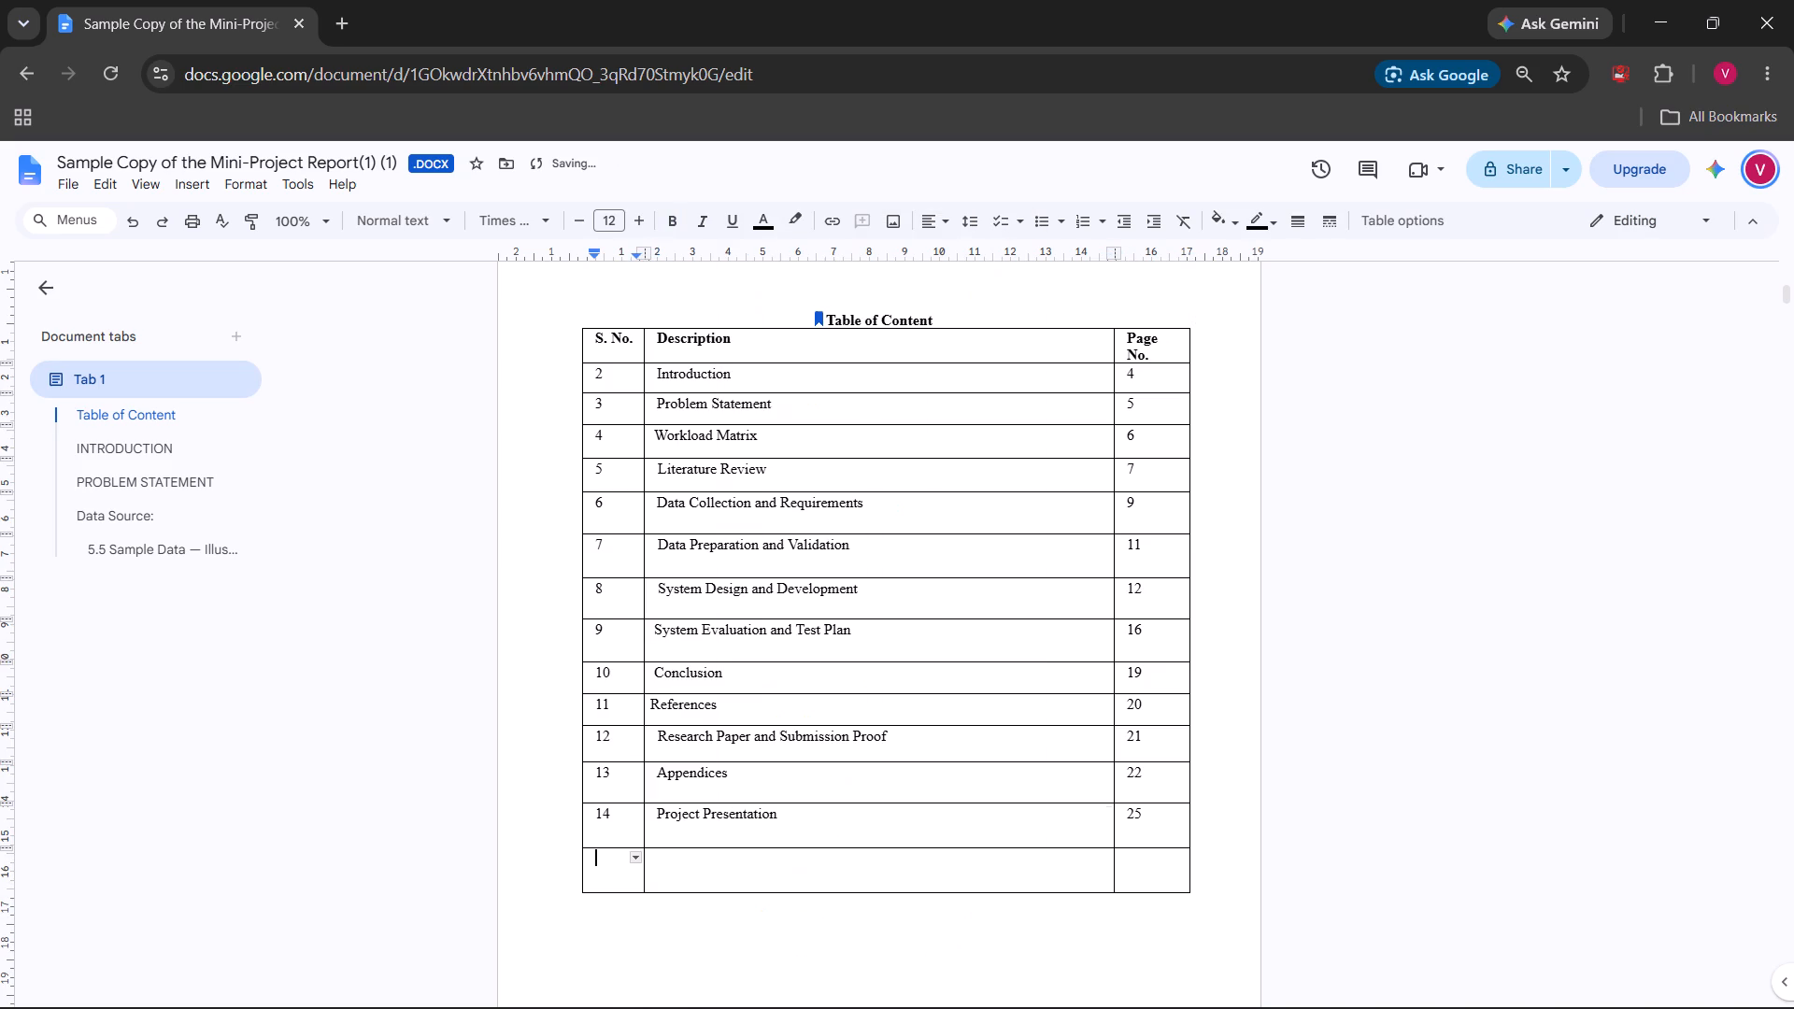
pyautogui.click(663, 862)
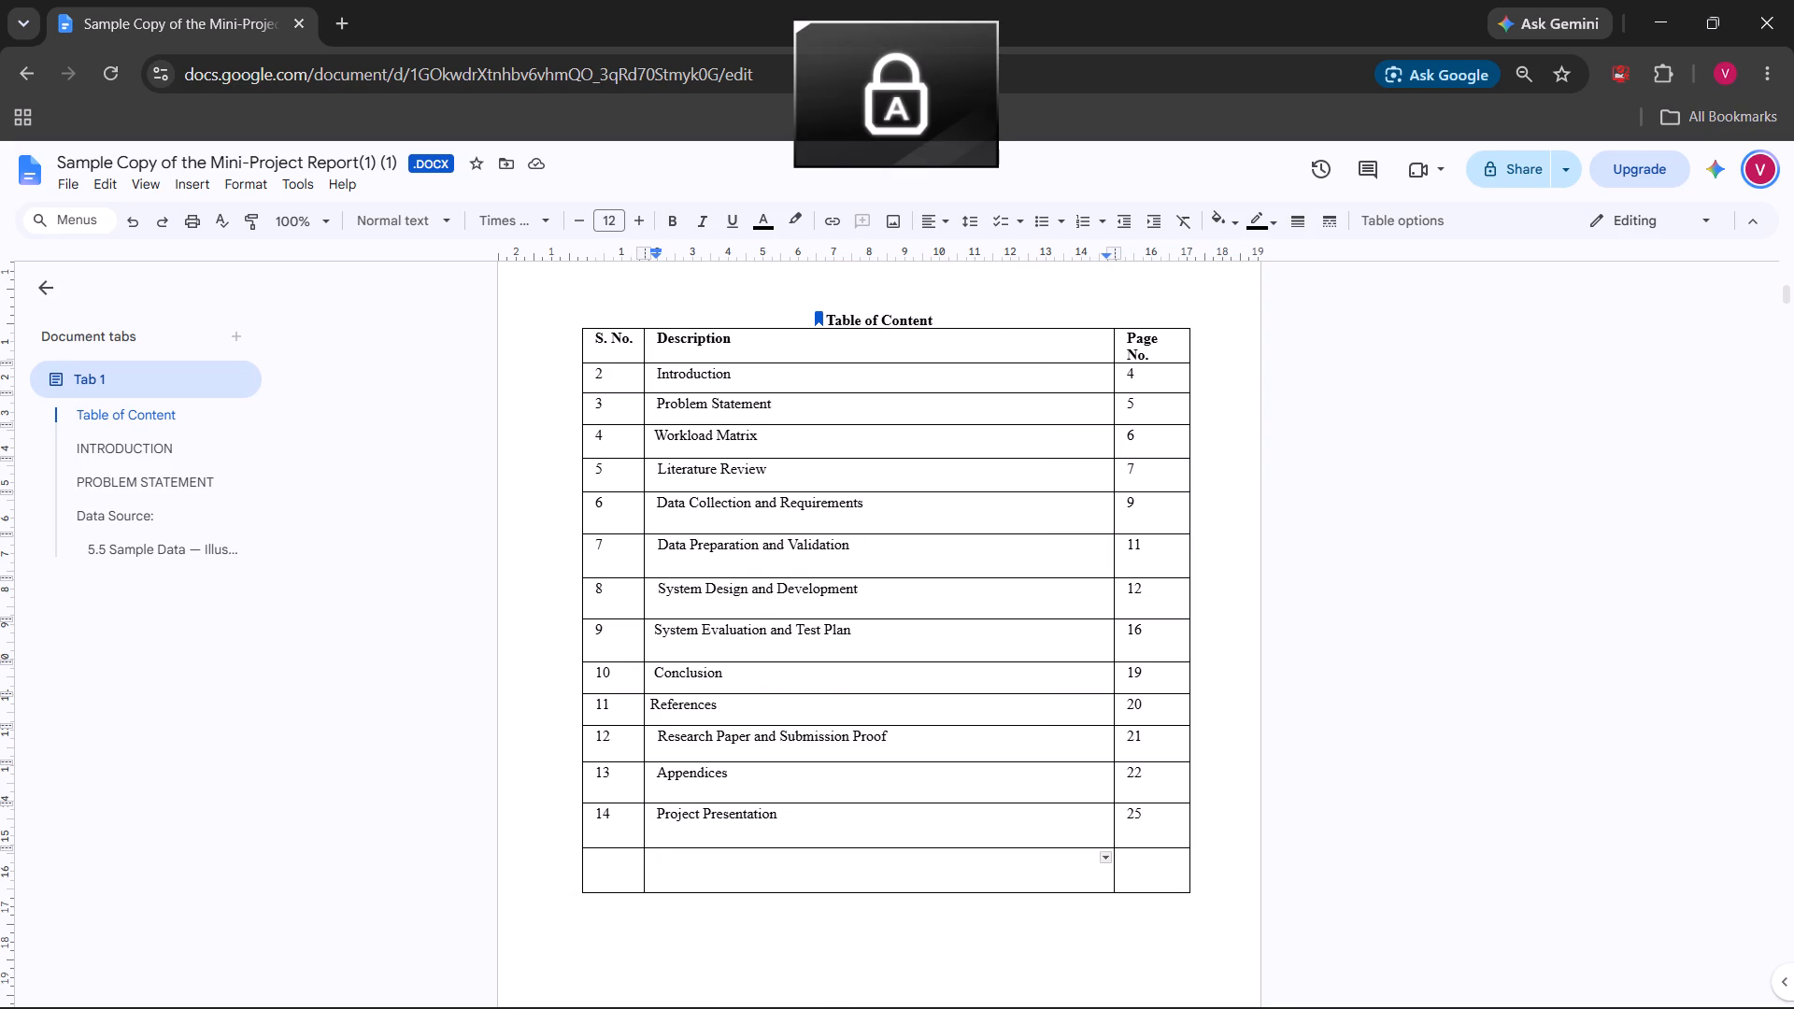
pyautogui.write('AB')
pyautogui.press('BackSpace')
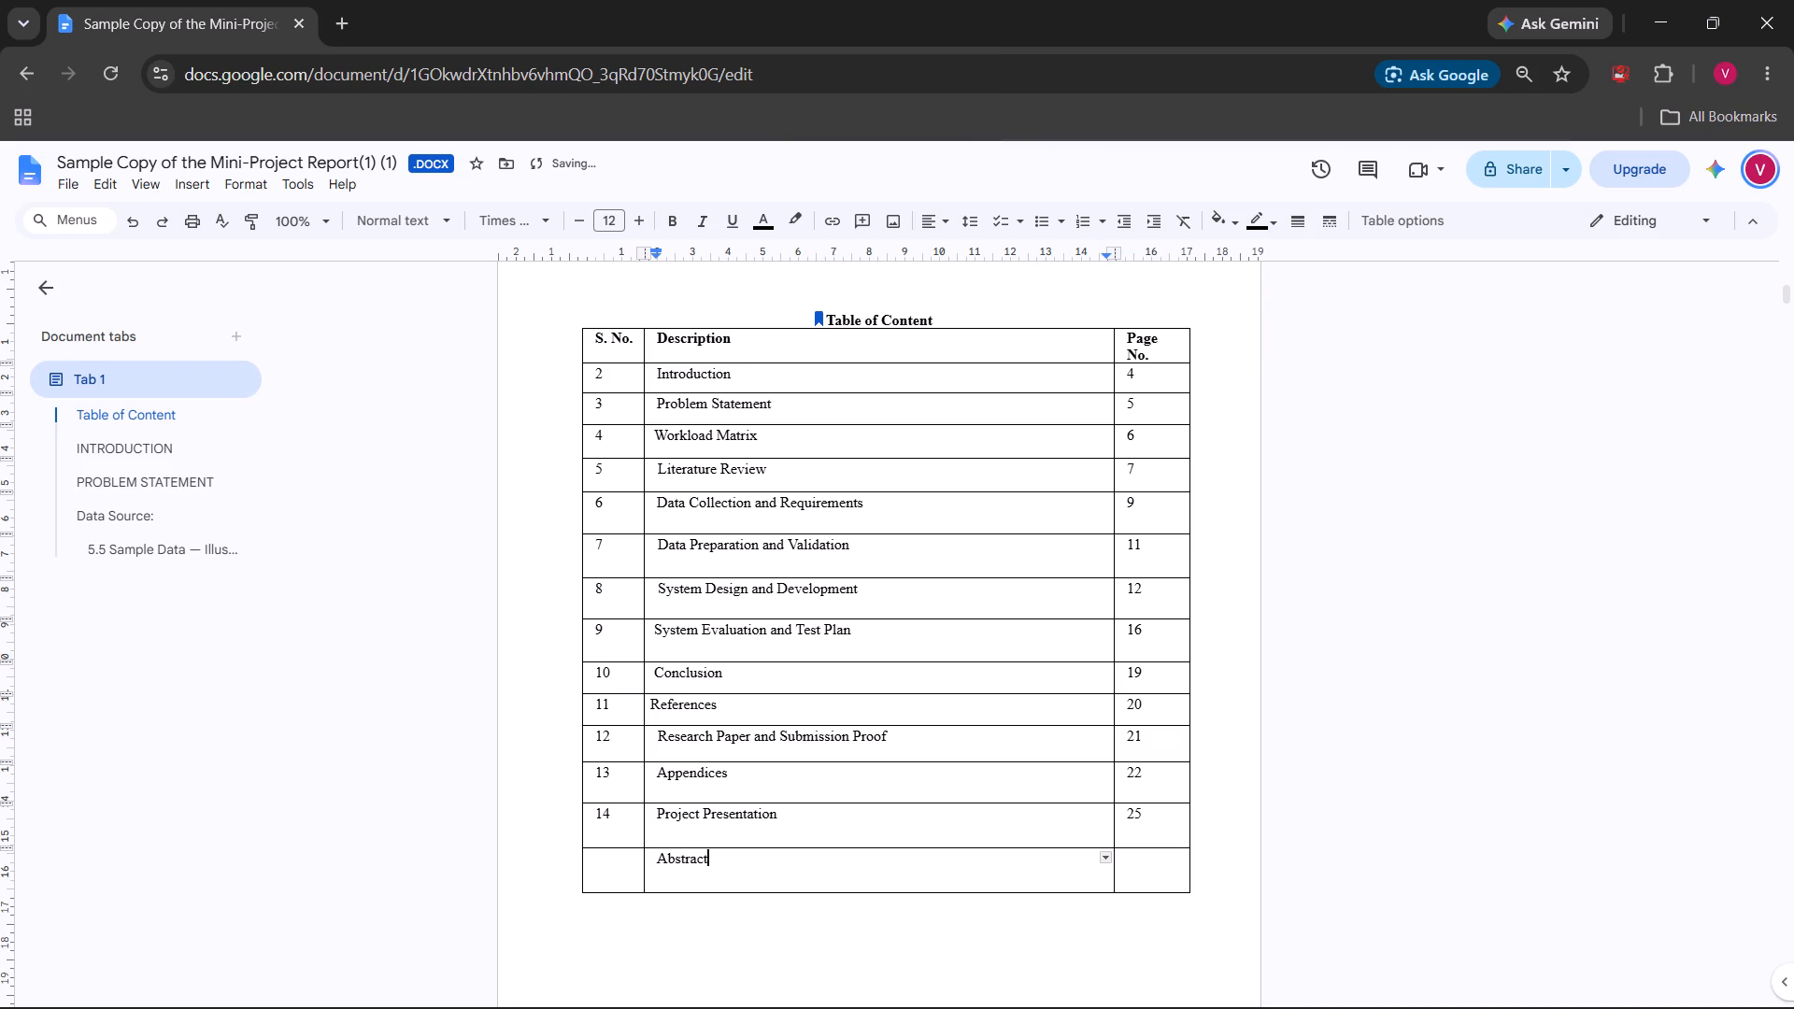
# Insert an empty row above References in the Table of Content table.
pyautogui.click(651, 711)
pyautogui.click(733, 709)
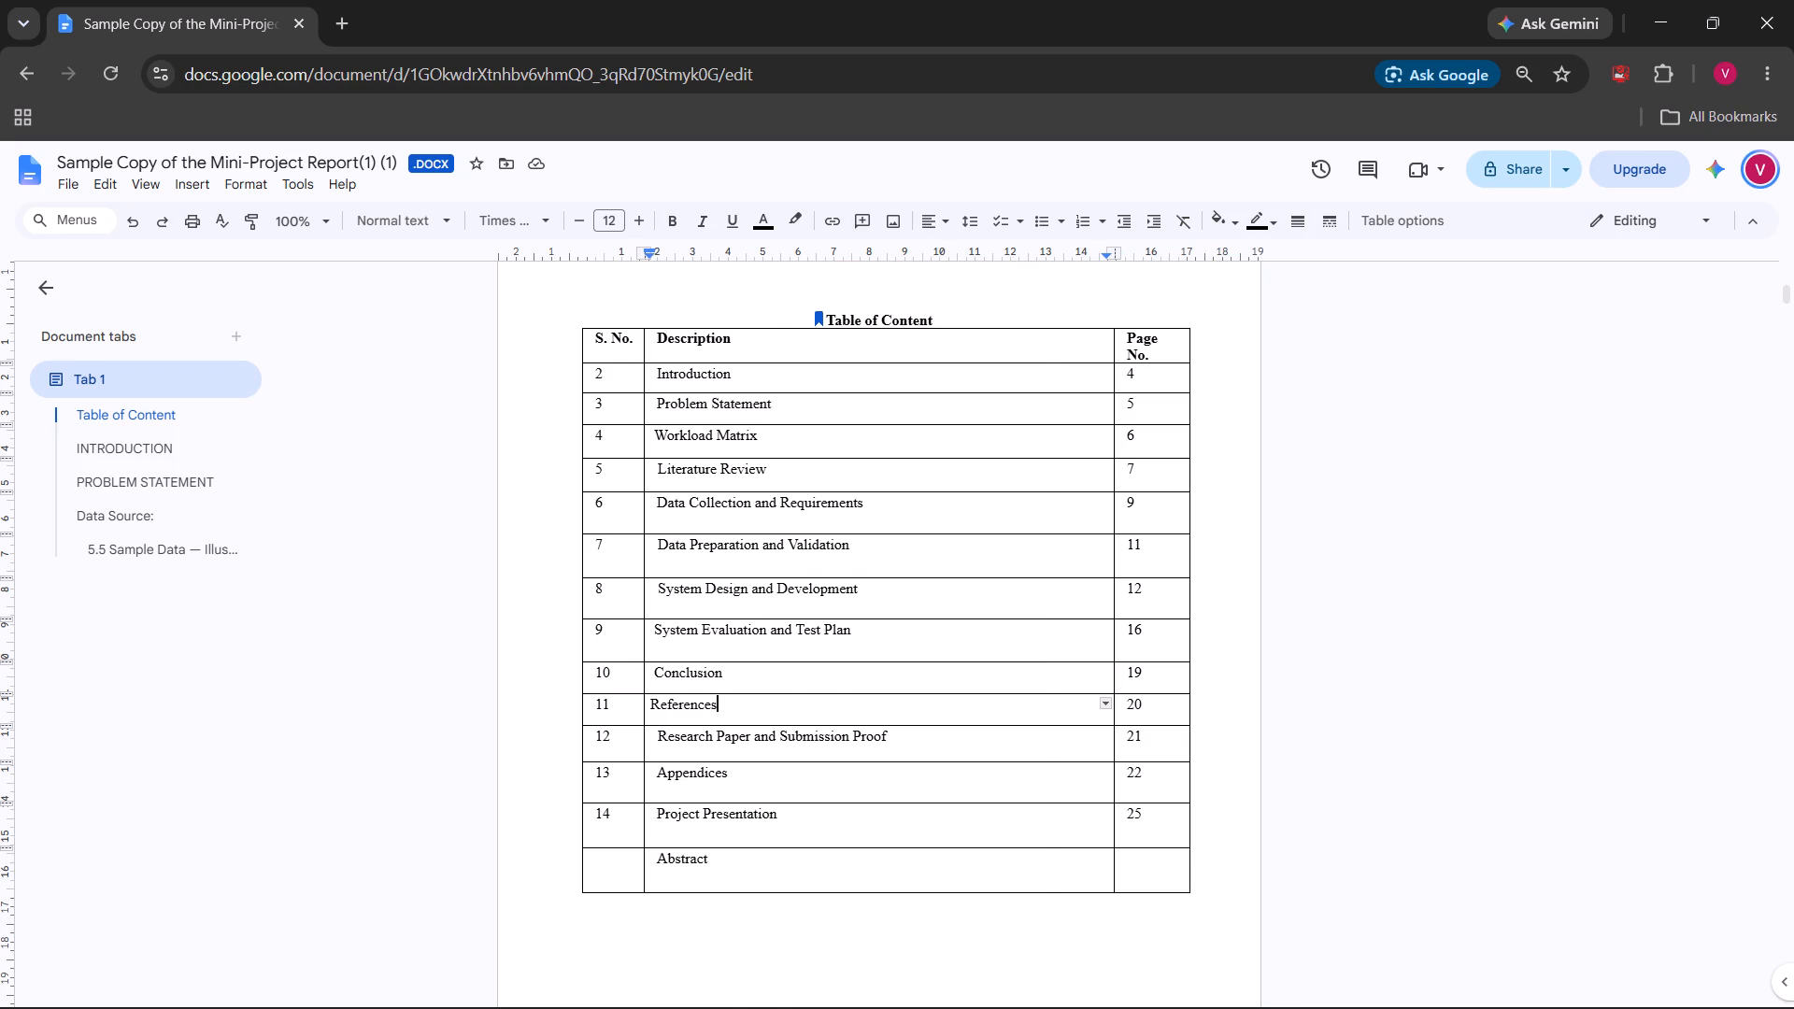
pyautogui.rightClick(732, 707)
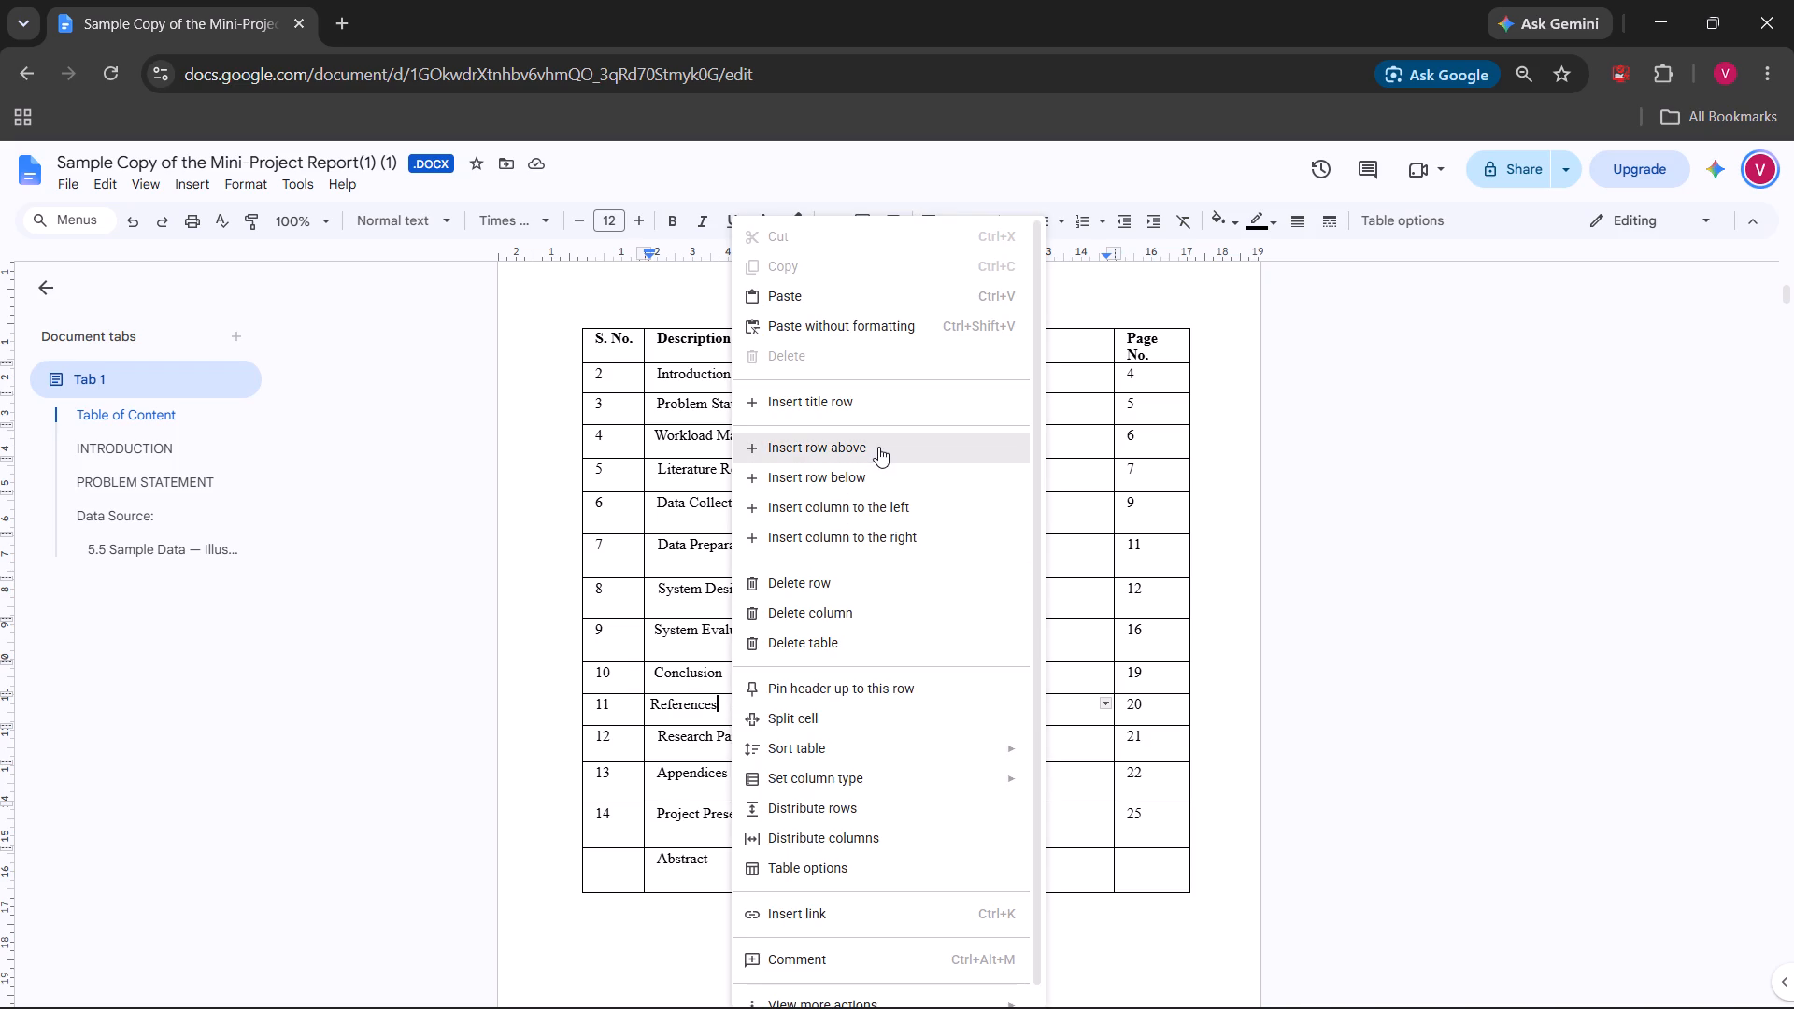
pyautogui.click(878, 447)
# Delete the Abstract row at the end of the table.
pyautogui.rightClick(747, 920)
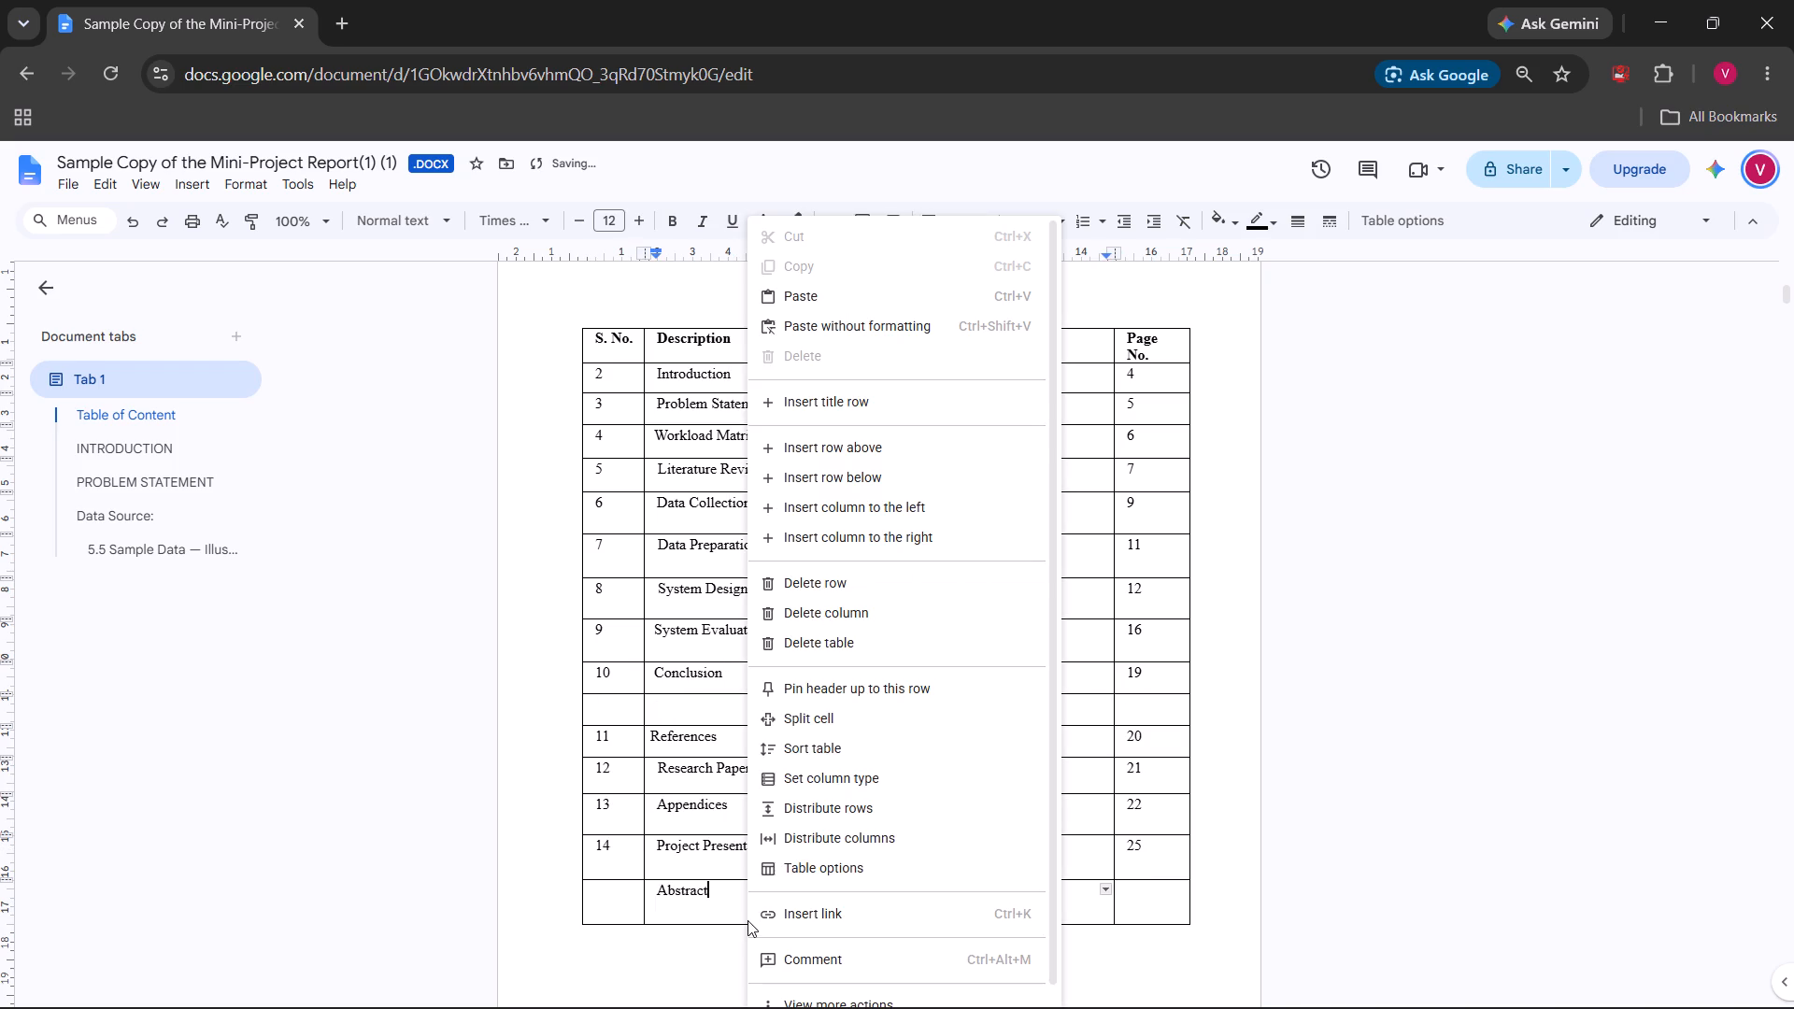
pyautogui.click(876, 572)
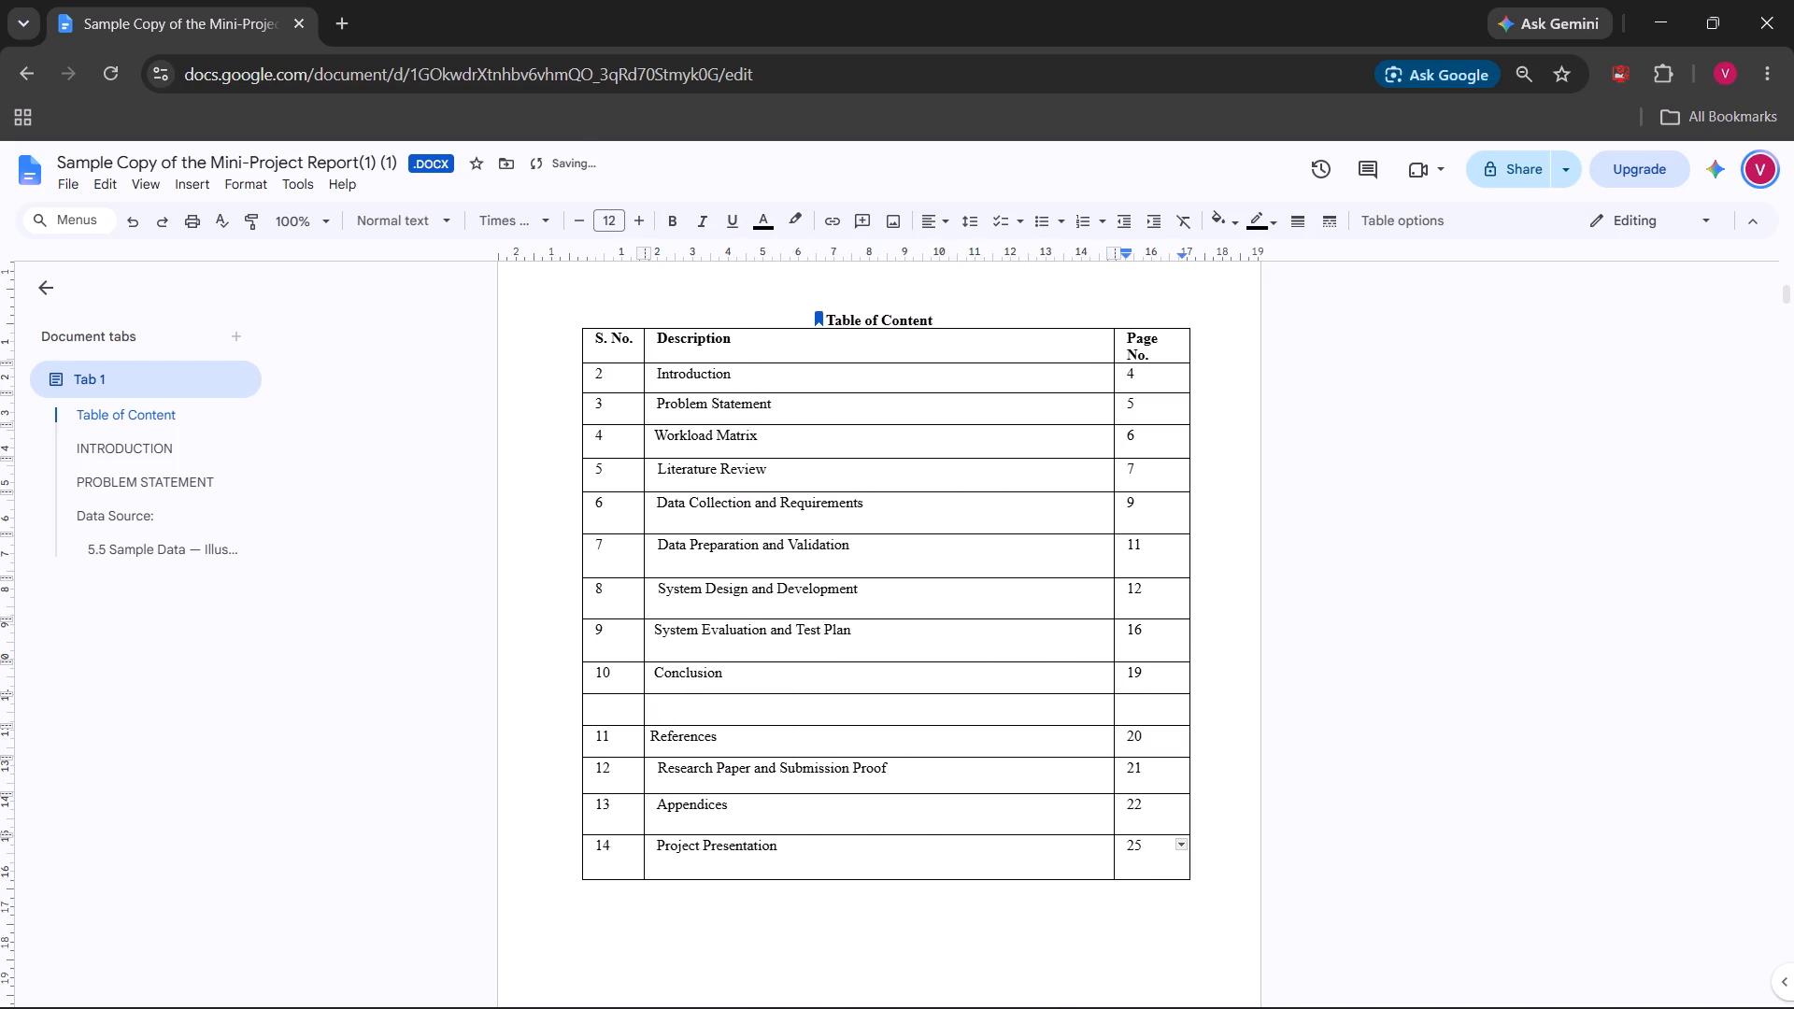
# Enter Abstract as the description in the empty row between Conclusion and References.
pyautogui.click(683, 705)
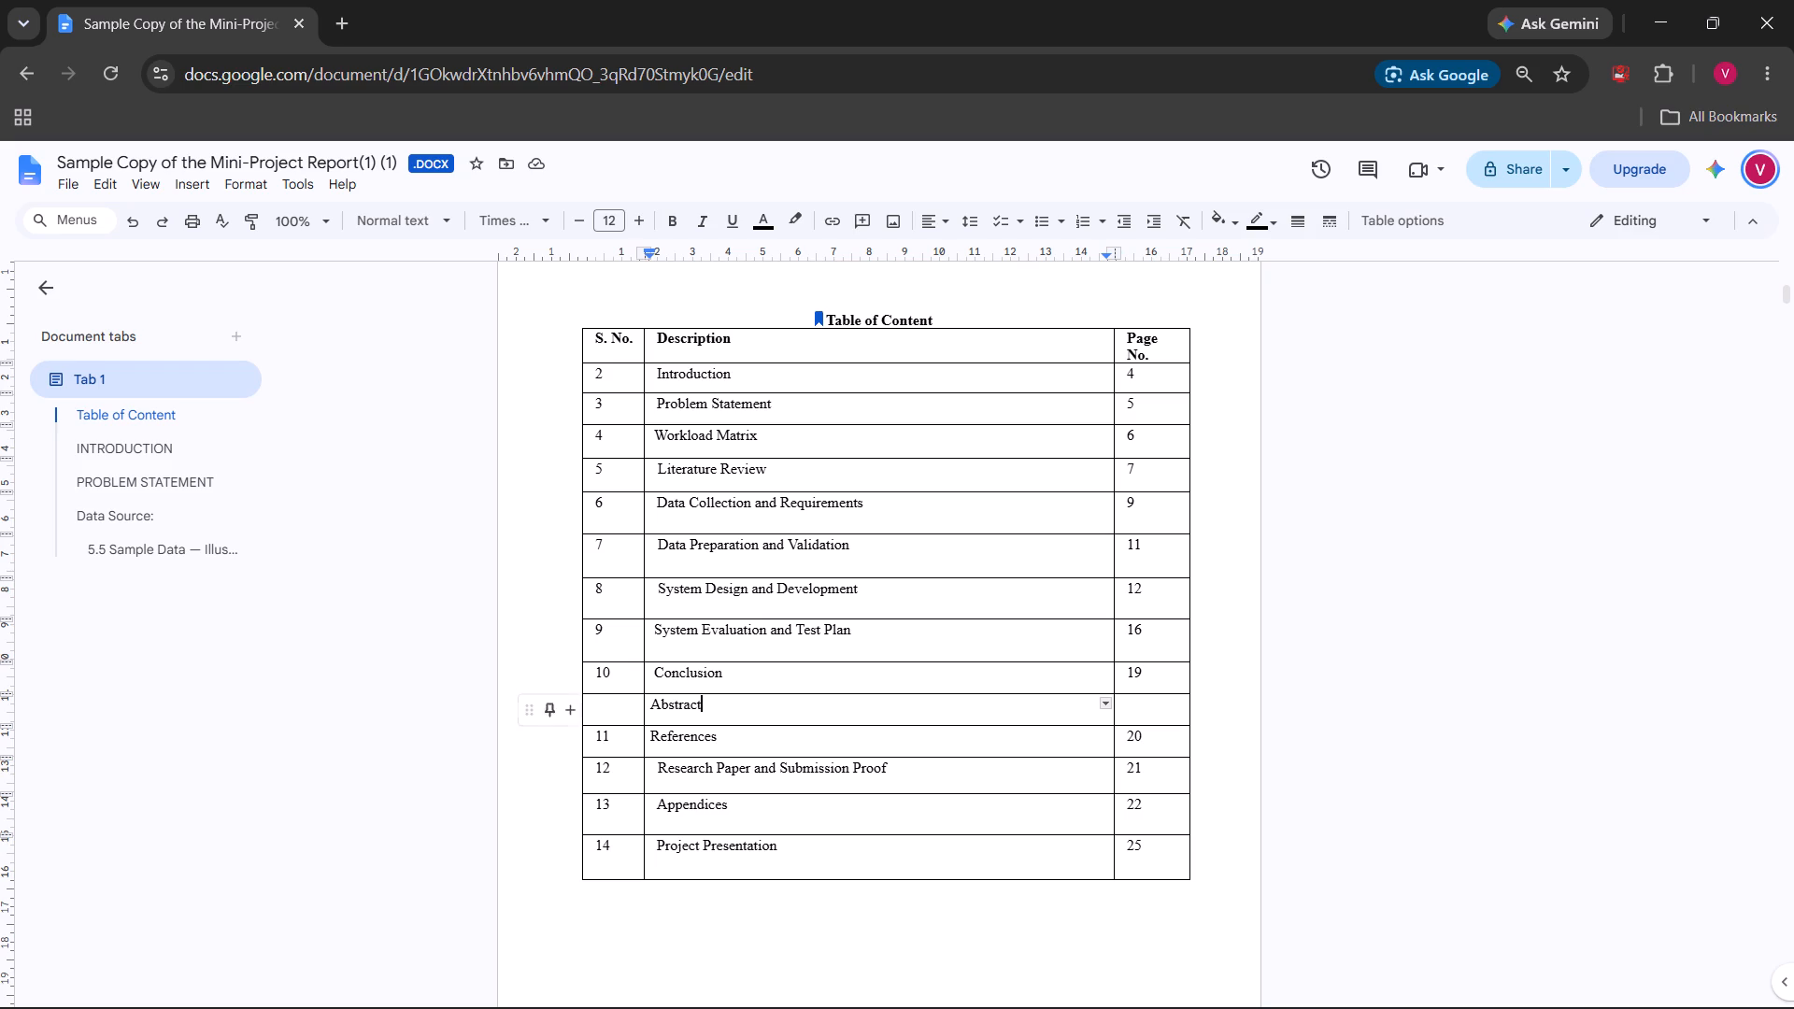
# Renumber Introduction, Problem Statement, Workload Matrix and Literature Review as 1 to 4 in the S. No. column.
pyautogui.click(619, 378)
pyautogui.press('BackSpace')
pyautogui.press('1')
pyautogui.press('Down')
pyautogui.press('BackSpace')
pyautogui.press('2')
pyautogui.press('Down')
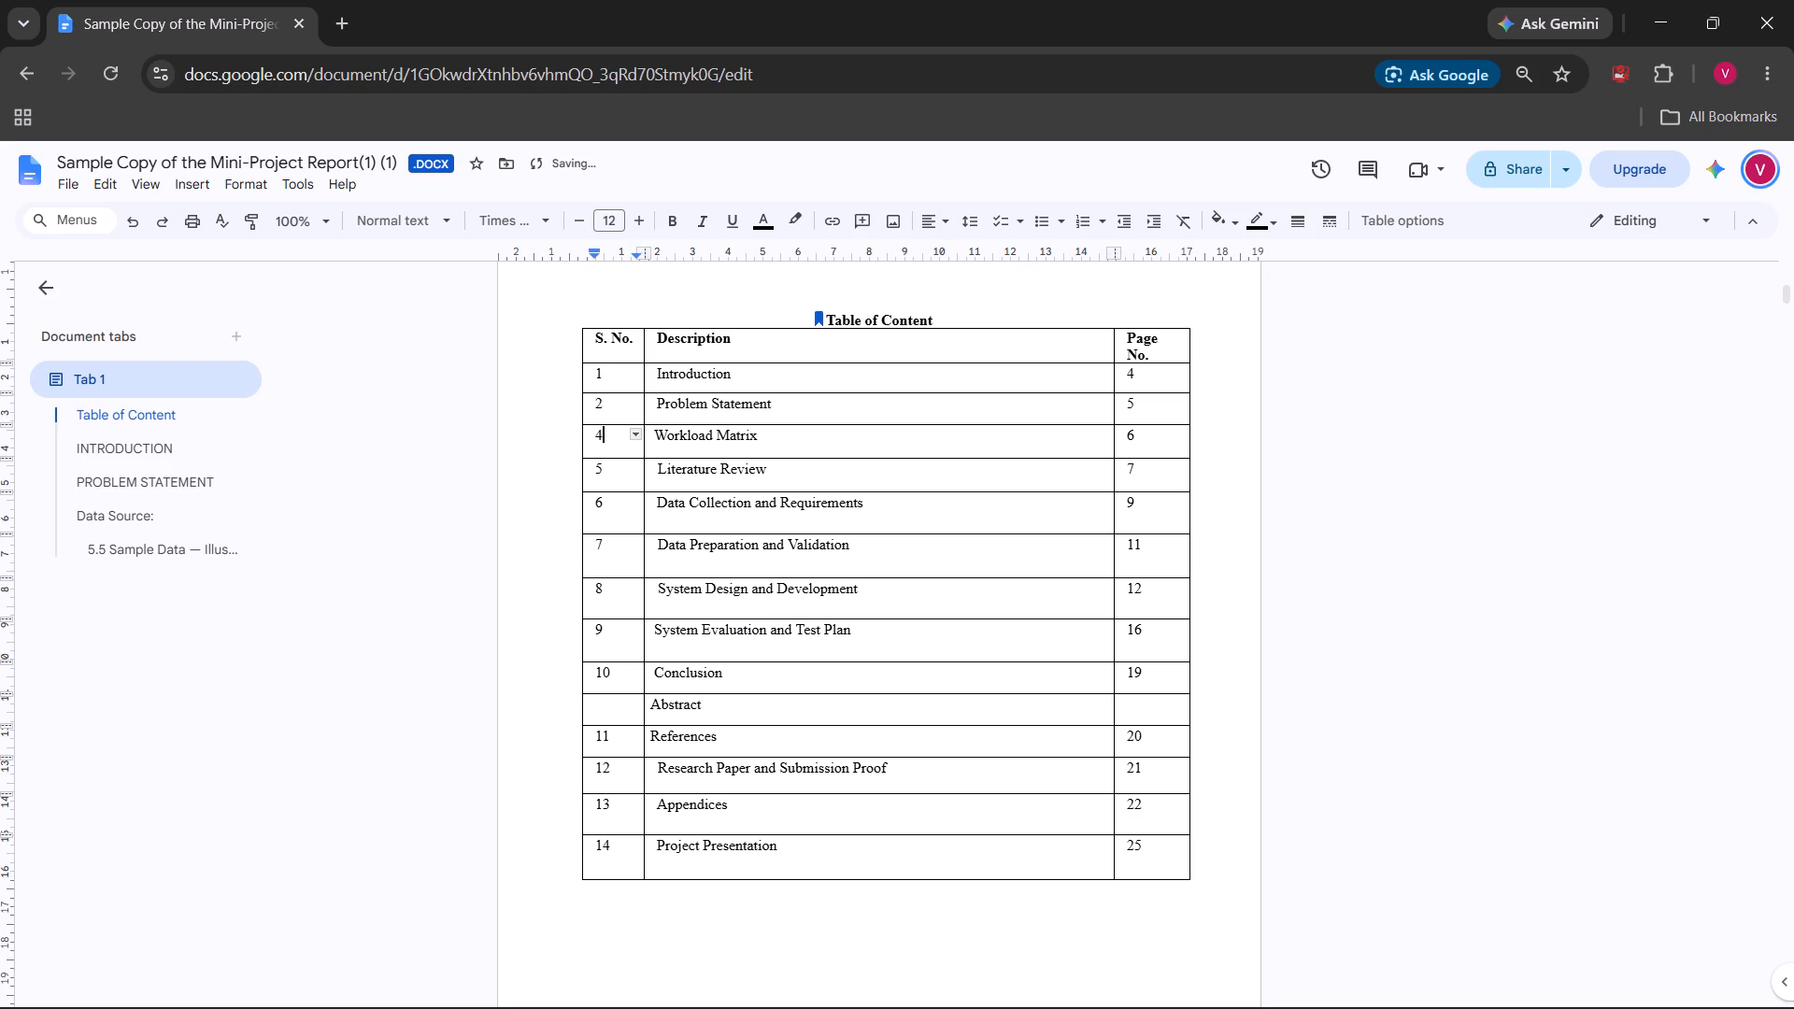
pyautogui.press('BackSpace')
pyautogui.press('3')
pyautogui.press('Down')
pyautogui.press('BackSpace')
pyautogui.press('4')
# Renumber the entries from Data Collection and Requirements to System Evaluation and Test Plan as 5 to 8.
pyautogui.press('Down')
pyautogui.press('BackSpace')
pyautogui.press('5')
pyautogui.press('Down')
pyautogui.press('BackSpace')
pyautogui.press('6')
pyautogui.press('Down')
pyautogui.press('BackSpace')
pyautogui.press('7')
pyautogui.press('Down')
pyautogui.press('BackSpace')
pyautogui.press('8')
# Set Conclusion's serial number to 9.
pyautogui.press('Down')
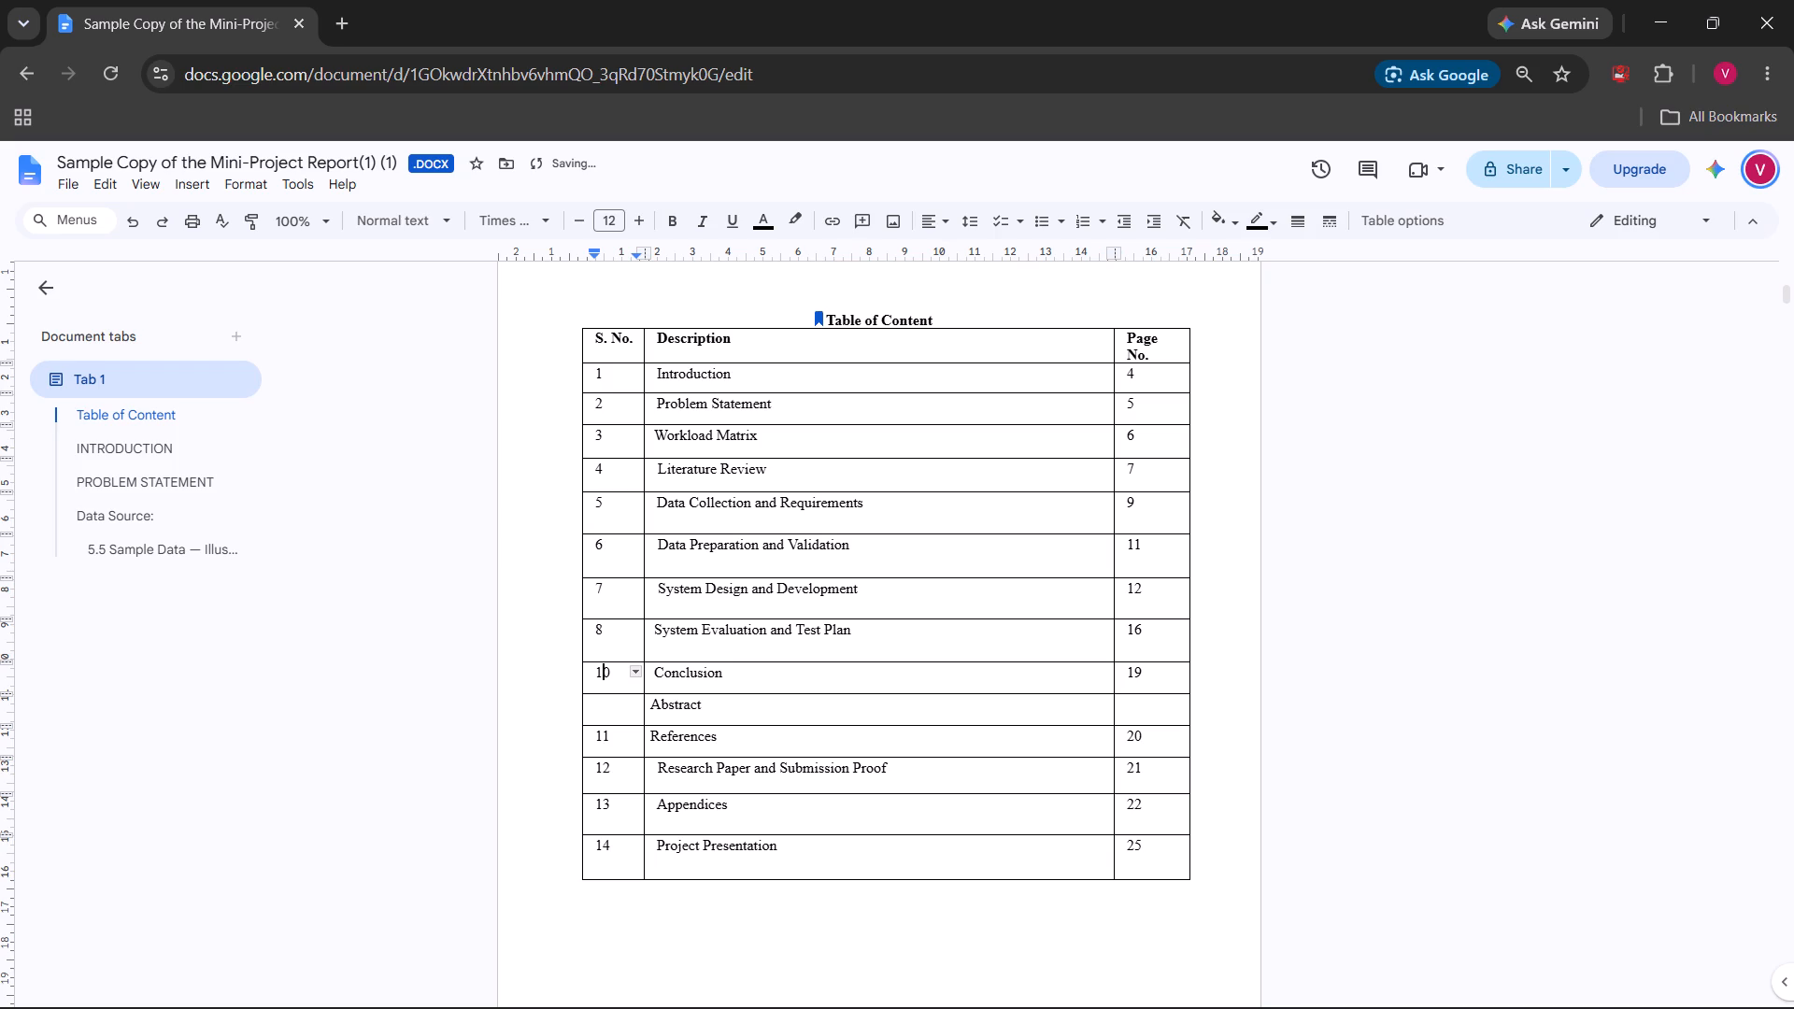
pyautogui.press('Right')
pyautogui.press('BackSpace')
pyautogui.press('BackSpace')
pyautogui.press('9')
pyautogui.click(1264, 675)
# Clear the serial numbers of References and of Research Paper and Submission Proof.
pyautogui.click(608, 751)
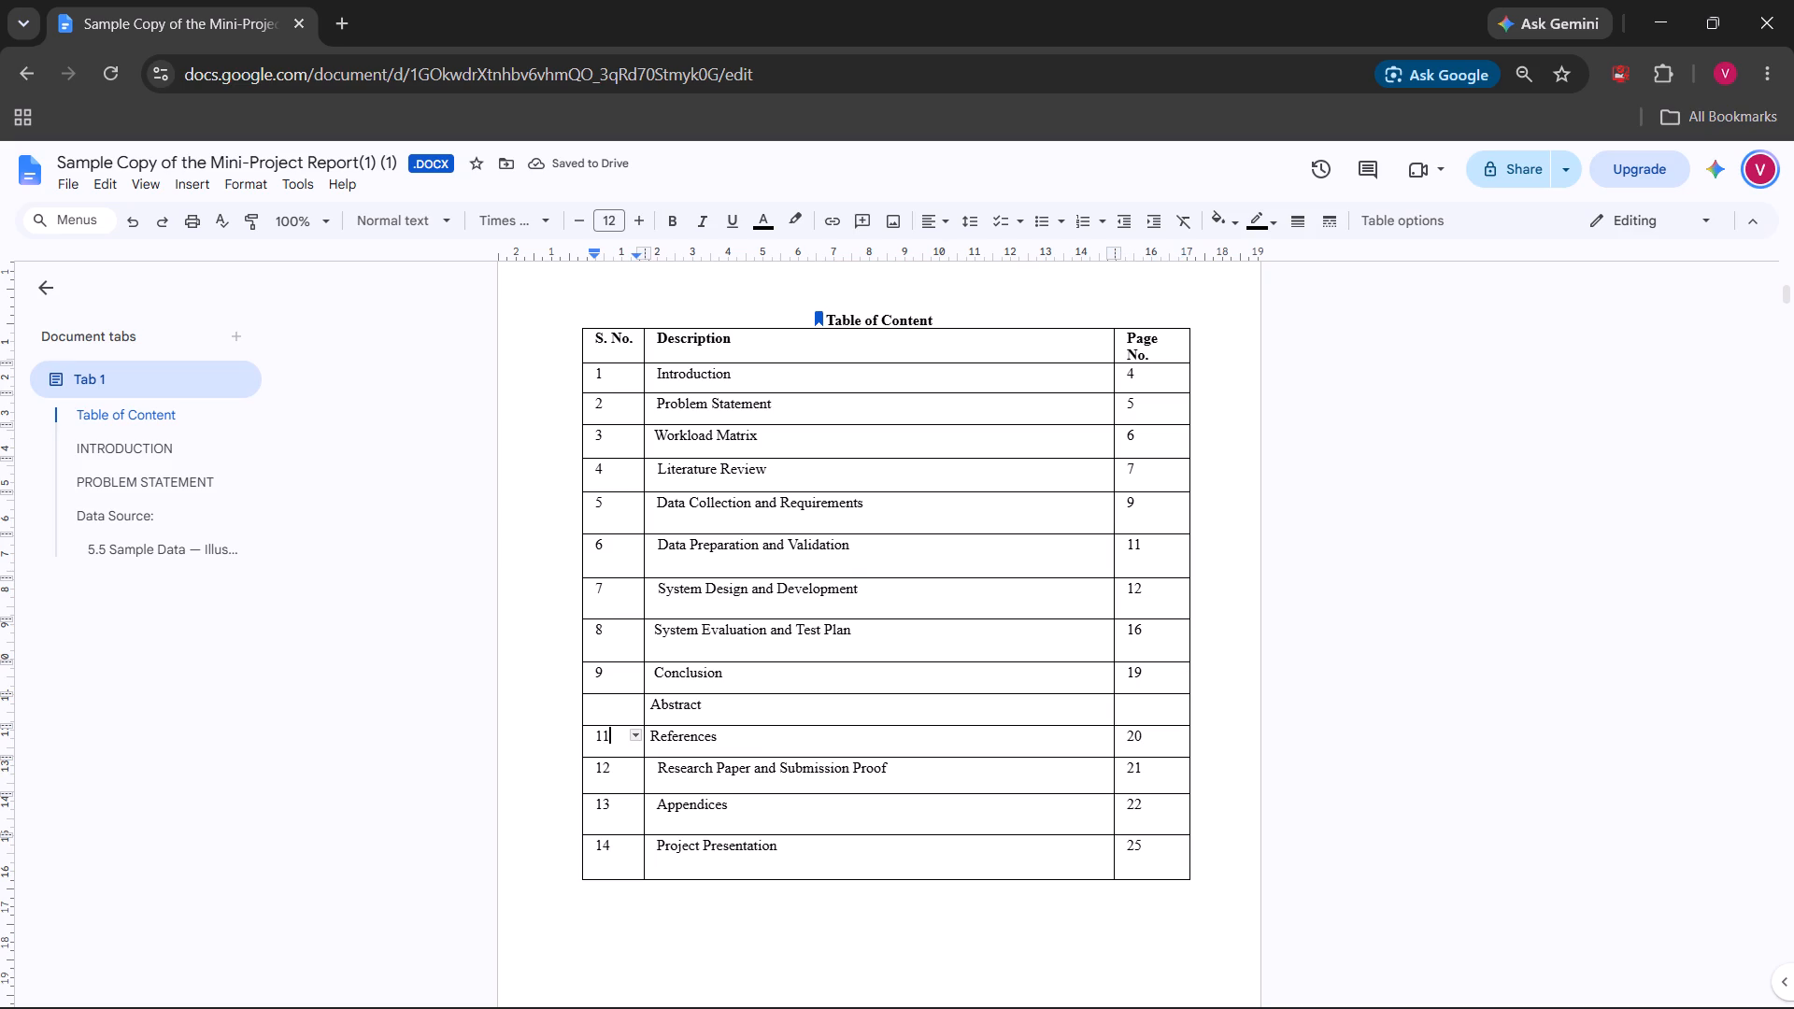
pyautogui.press('BackSpace')
pyautogui.press('BackSpace')
pyautogui.press('Down')
pyautogui.press('Right')
pyautogui.press('Right')
pyautogui.press('BackSpace')
pyautogui.press('BackSpace')
# Clear the serial numbers of Appendices and Project Presentation.
pyautogui.press('Down')
pyautogui.press('Right')
pyautogui.press('Right')
pyautogui.press('BackSpace')
pyautogui.press('BackSpace')
pyautogui.press('Down')
pyautogui.press('Right')
pyautogui.press('Right')
pyautogui.press('BackSpace')
pyautogui.press('BackSpace')
# Enter 3 as the page number for the Abstract row.
pyautogui.click(1139, 707)
pyautogui.press('3')
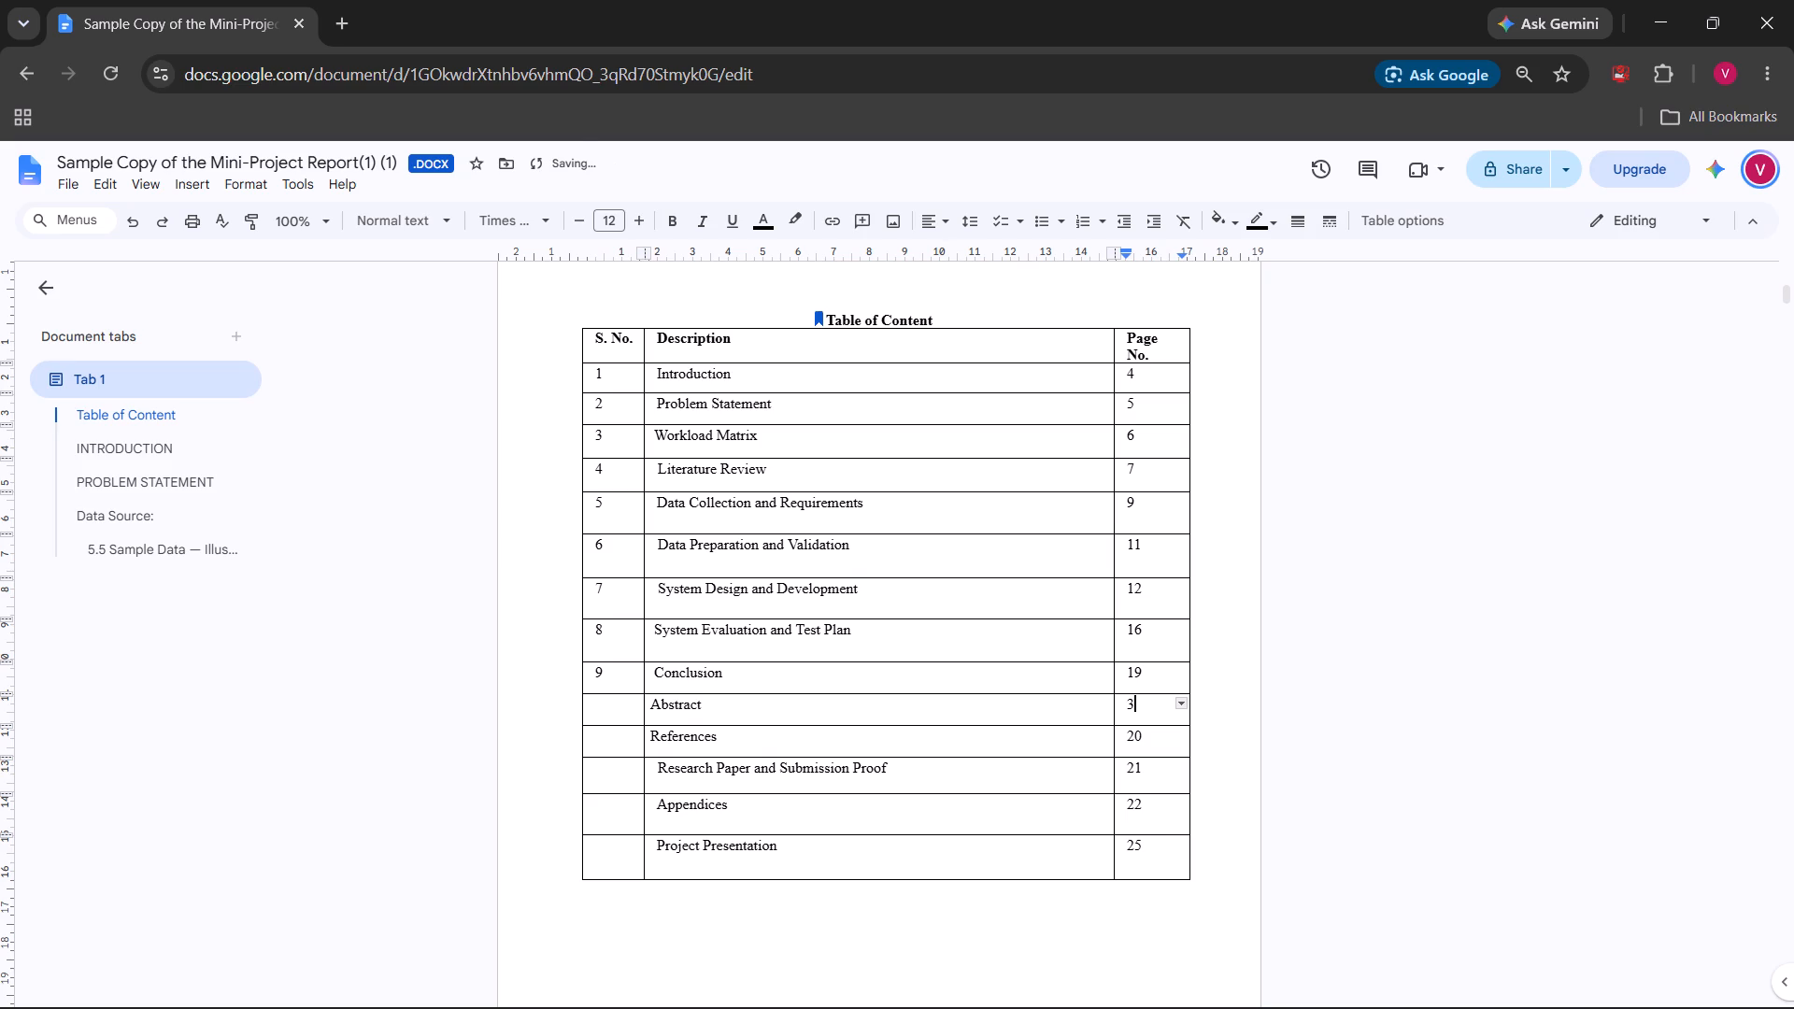
# Left-align all cells of the Table of Content table, including the header row.
pyautogui.moveTo(1156, 871); pyautogui.dragTo(659, 361)
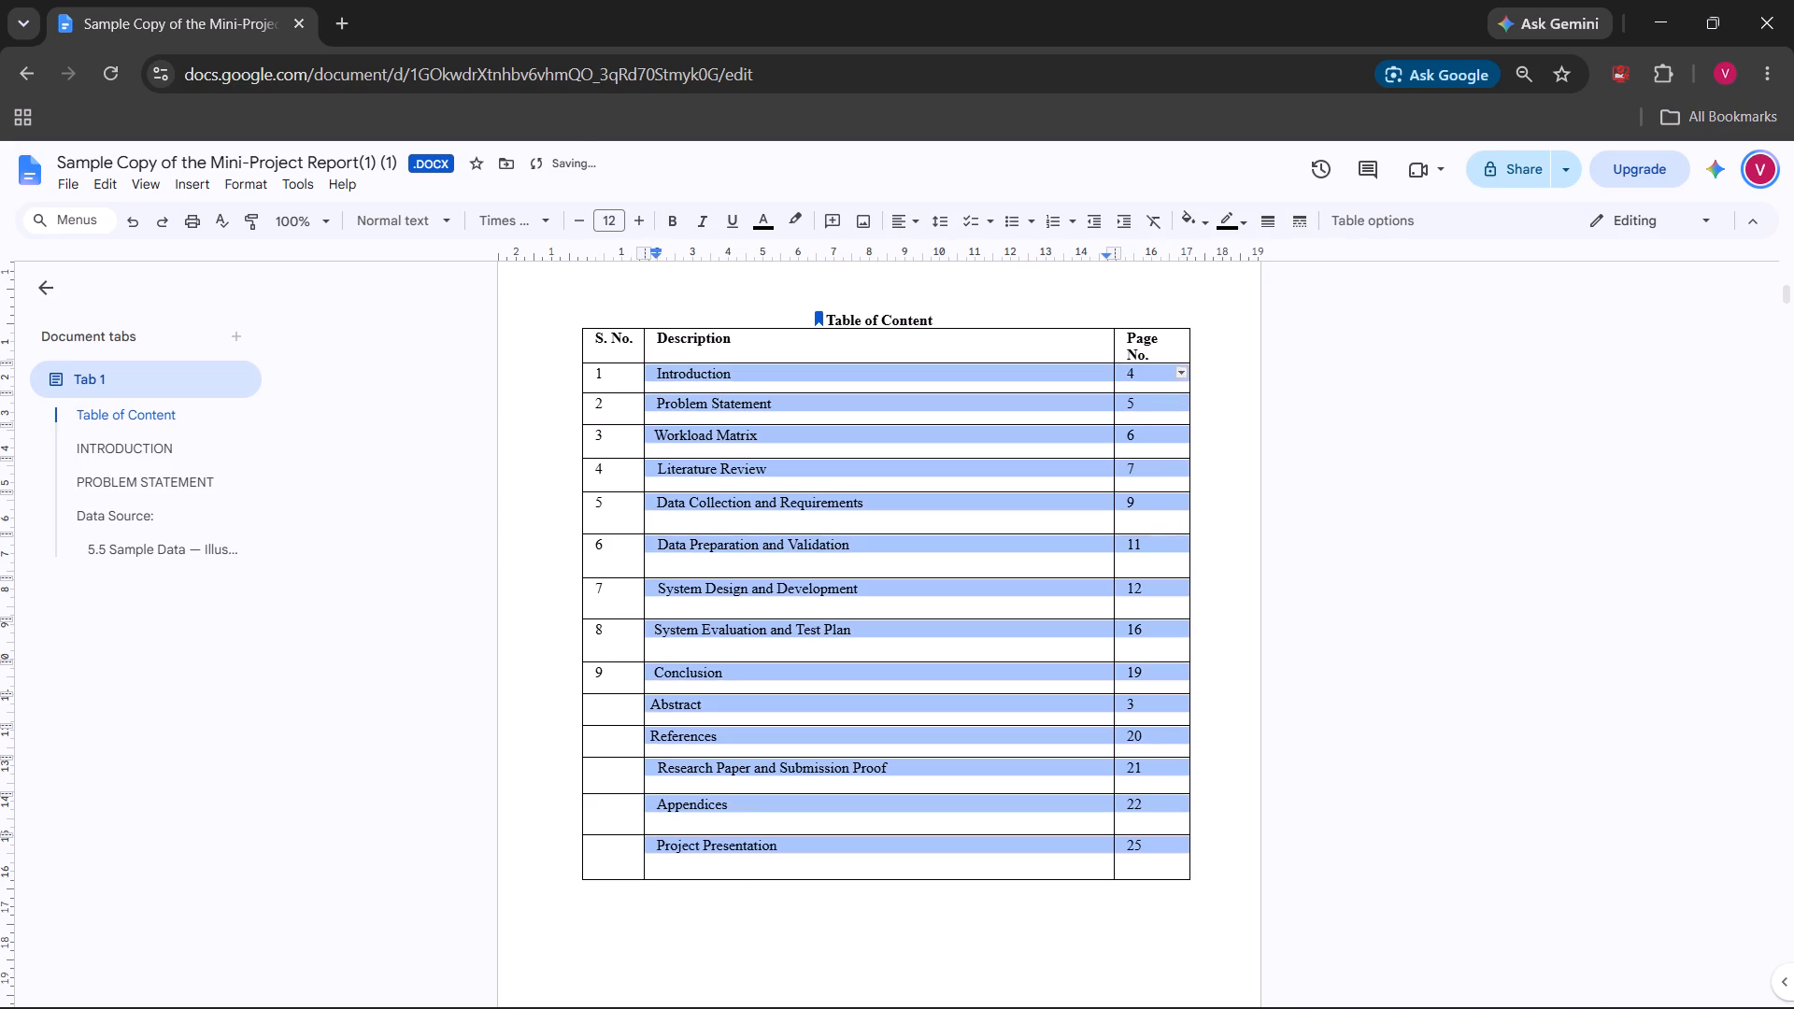
pyautogui.moveTo(659, 361); pyautogui.dragTo(607, 339)
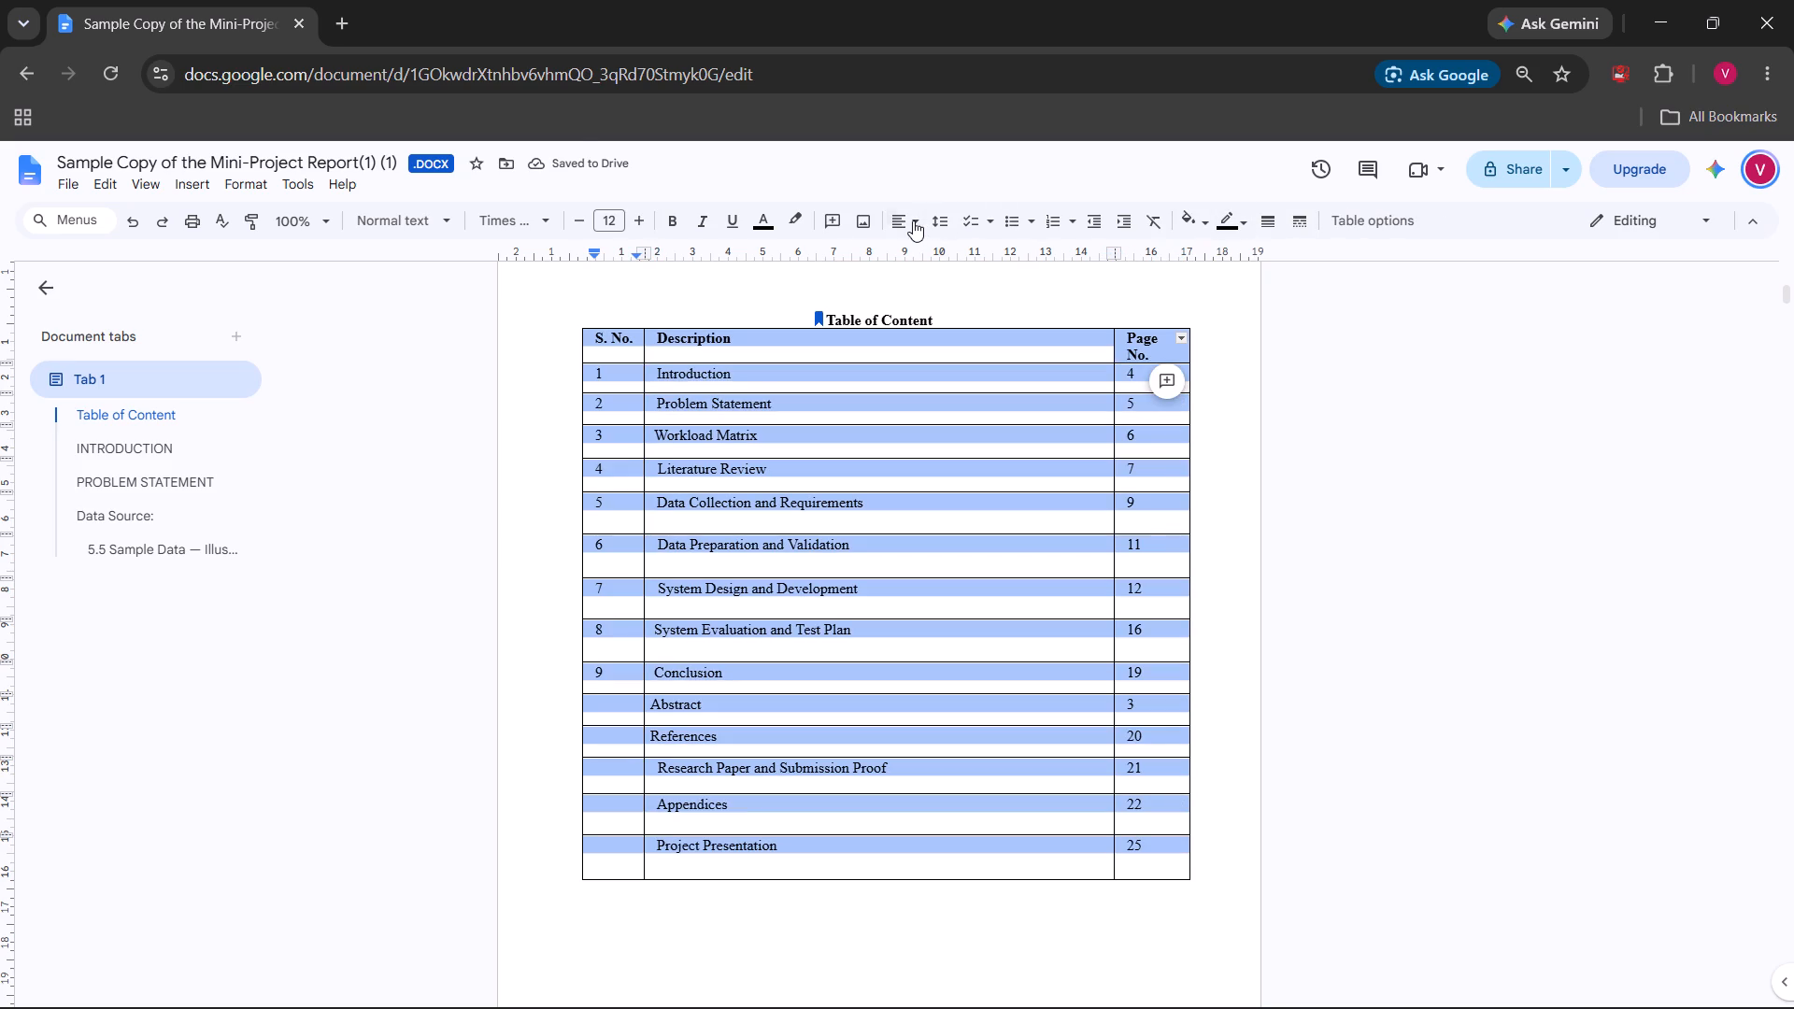
pyautogui.click(913, 220)
pyautogui.click(906, 259)
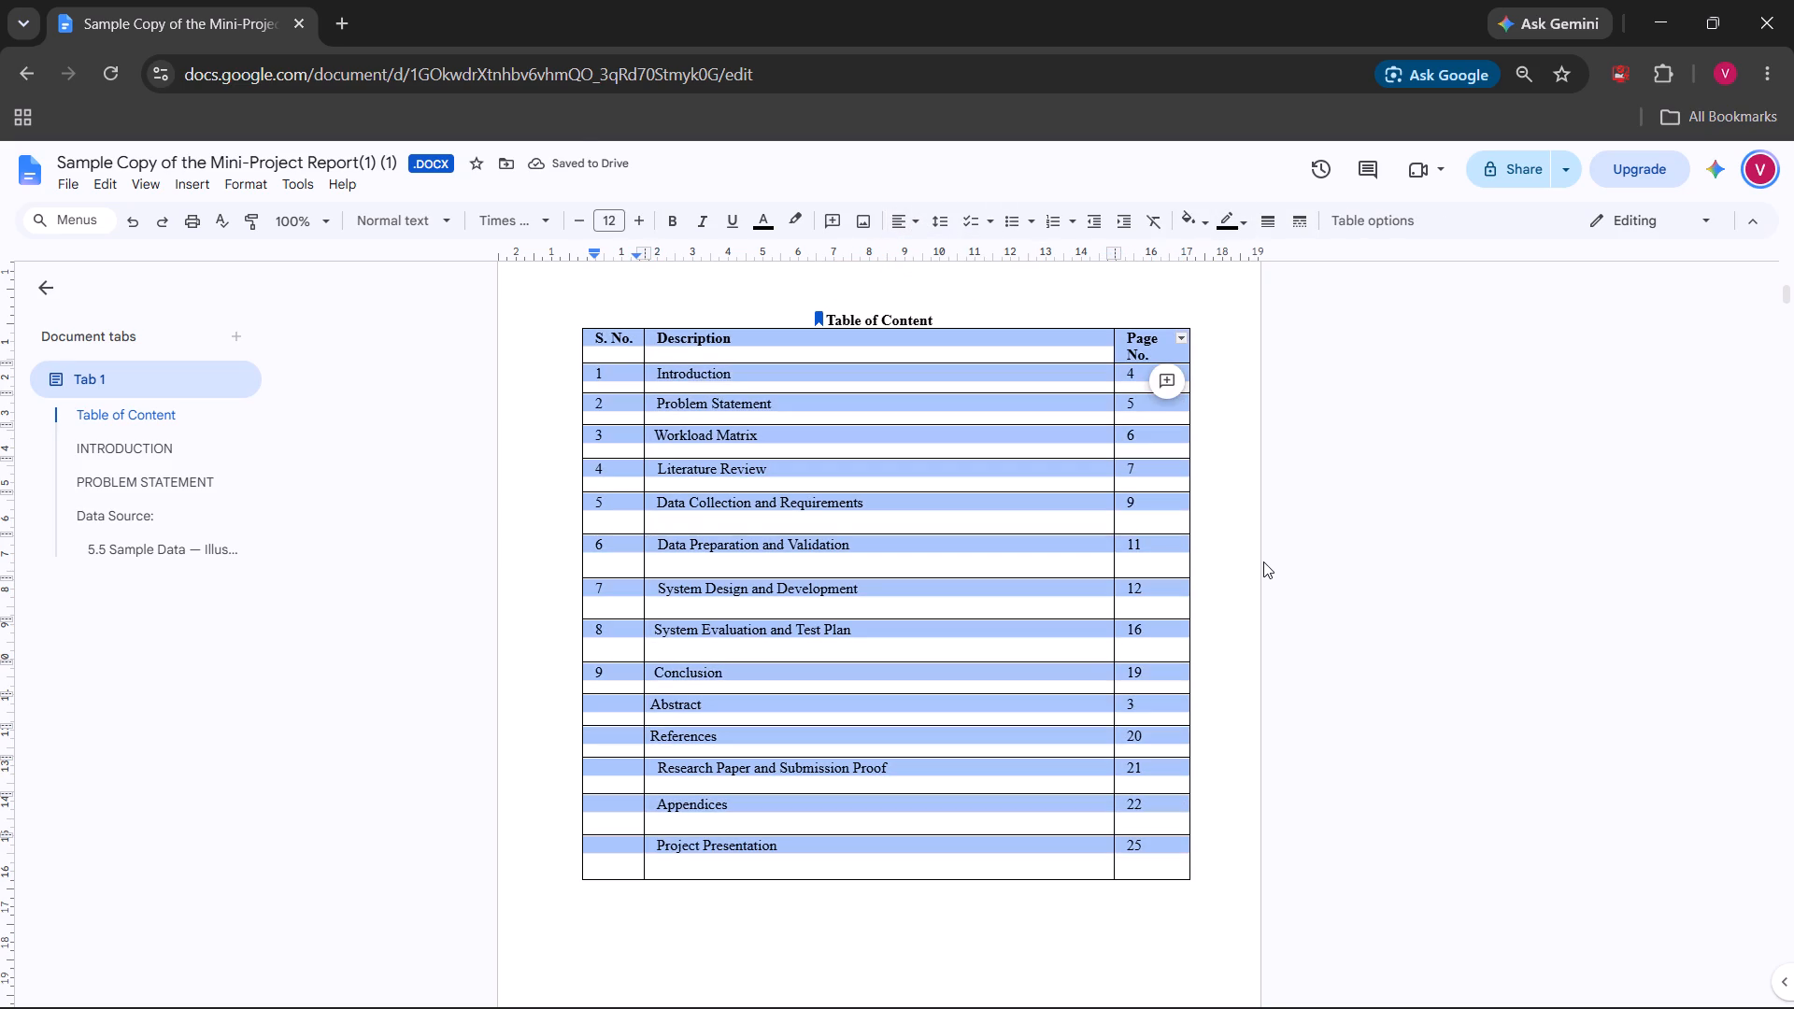
pyautogui.click(1263, 561)
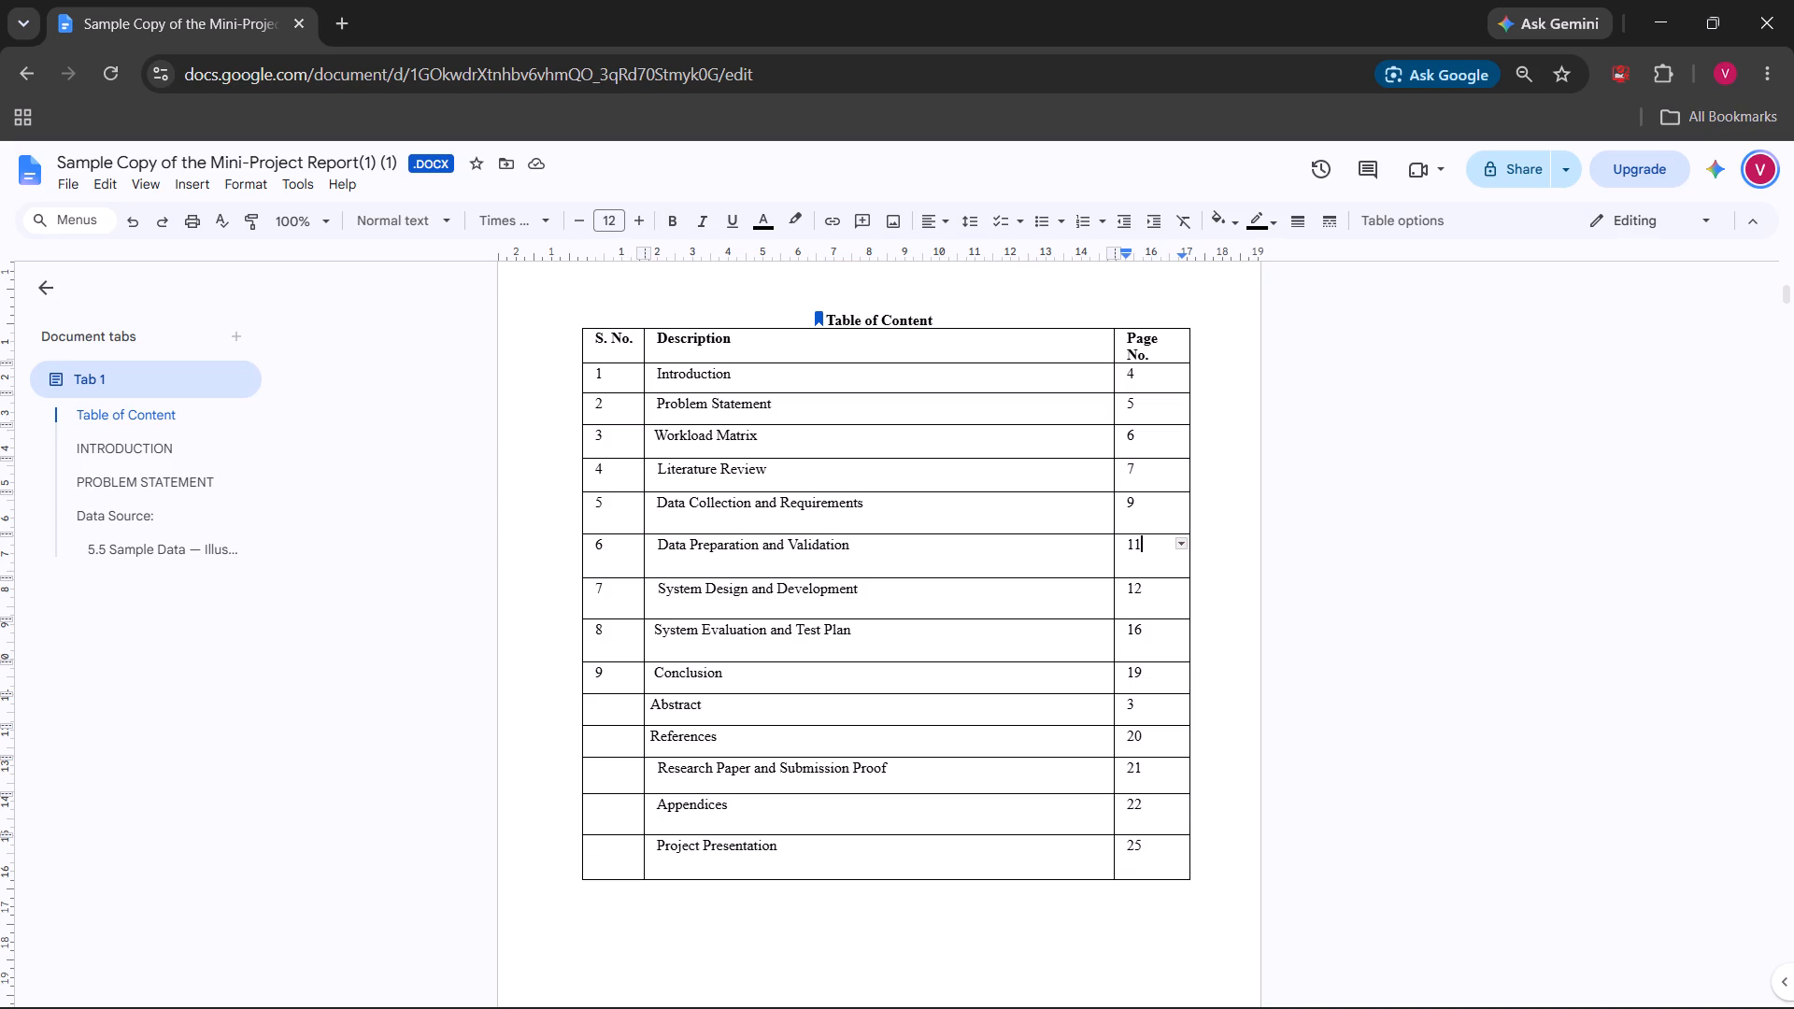
# Add one leading space before System Evaluation and Test Plan and before Conclusion in the Description column.
pyautogui.click(652, 637)
pyautogui.press('space')
pyautogui.press('Down')
pyautogui.press('space')
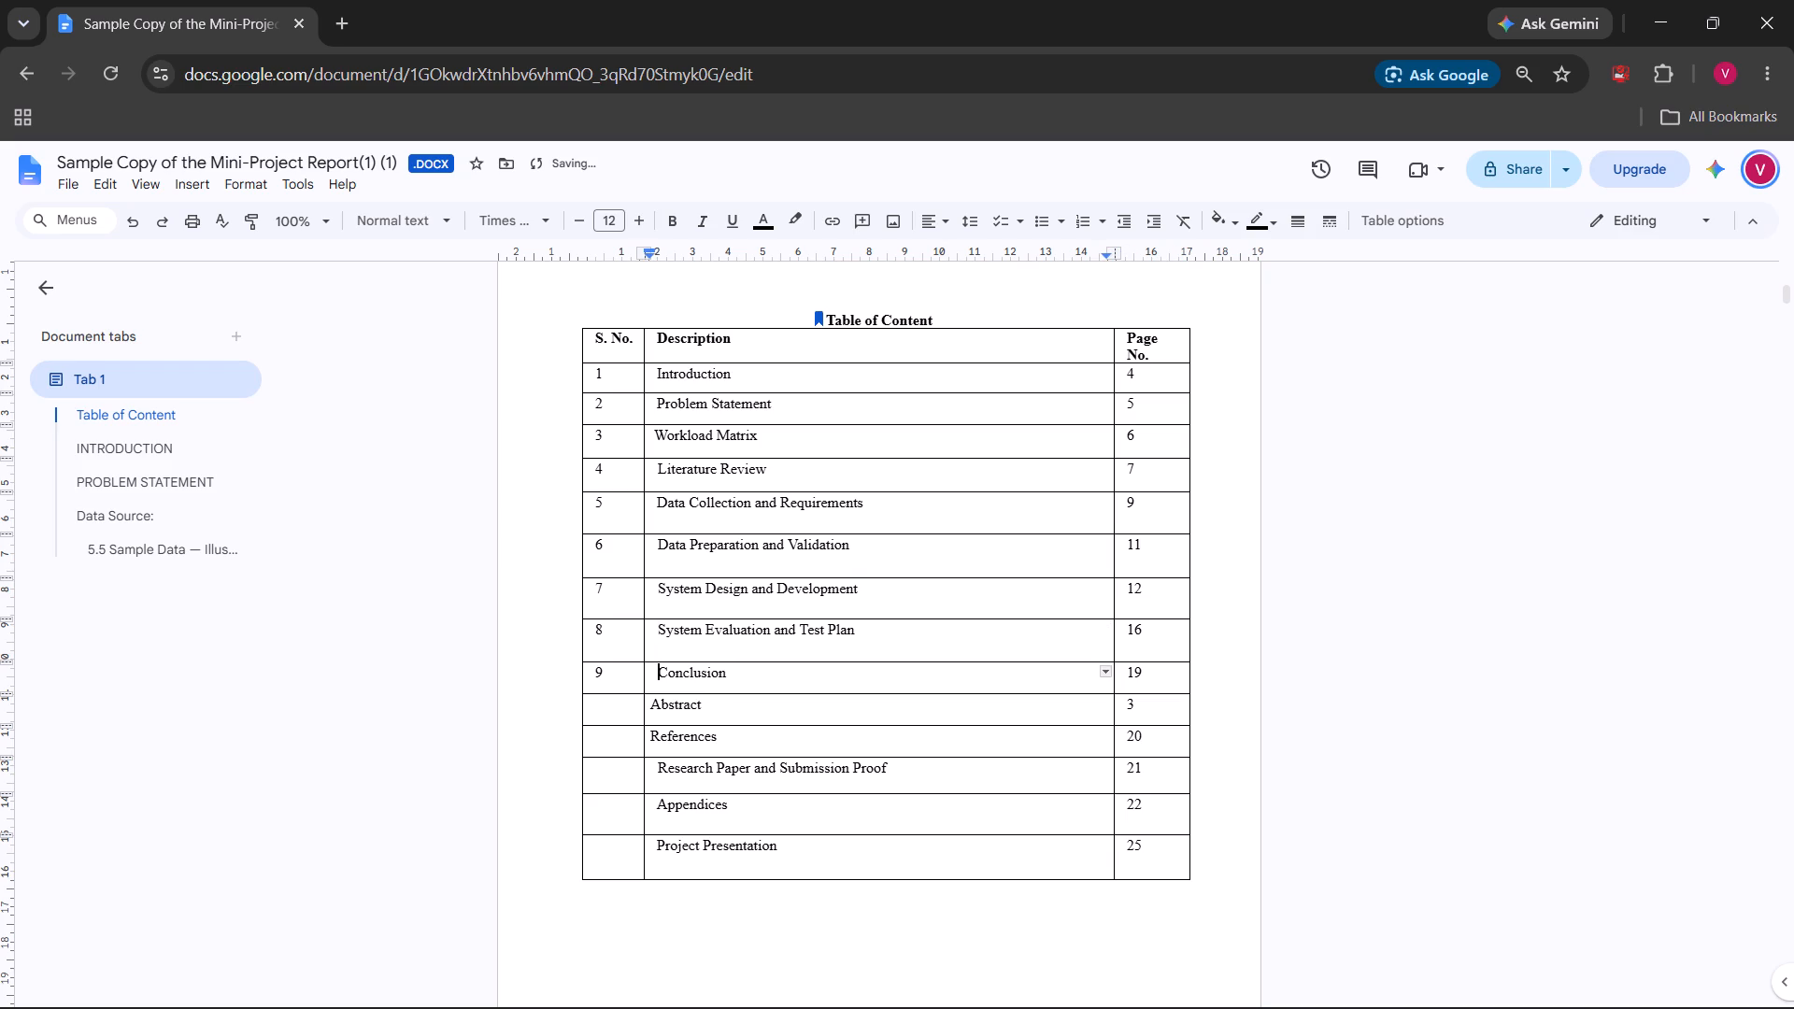
# Add two leading spaces before Abstract and before References so they line up with the other descriptions.
pyautogui.press('Down')
pyautogui.press('Left')
pyautogui.press('space')
pyautogui.press('space')
pyautogui.press('Down')
pyautogui.press('Left')
pyautogui.press('space')
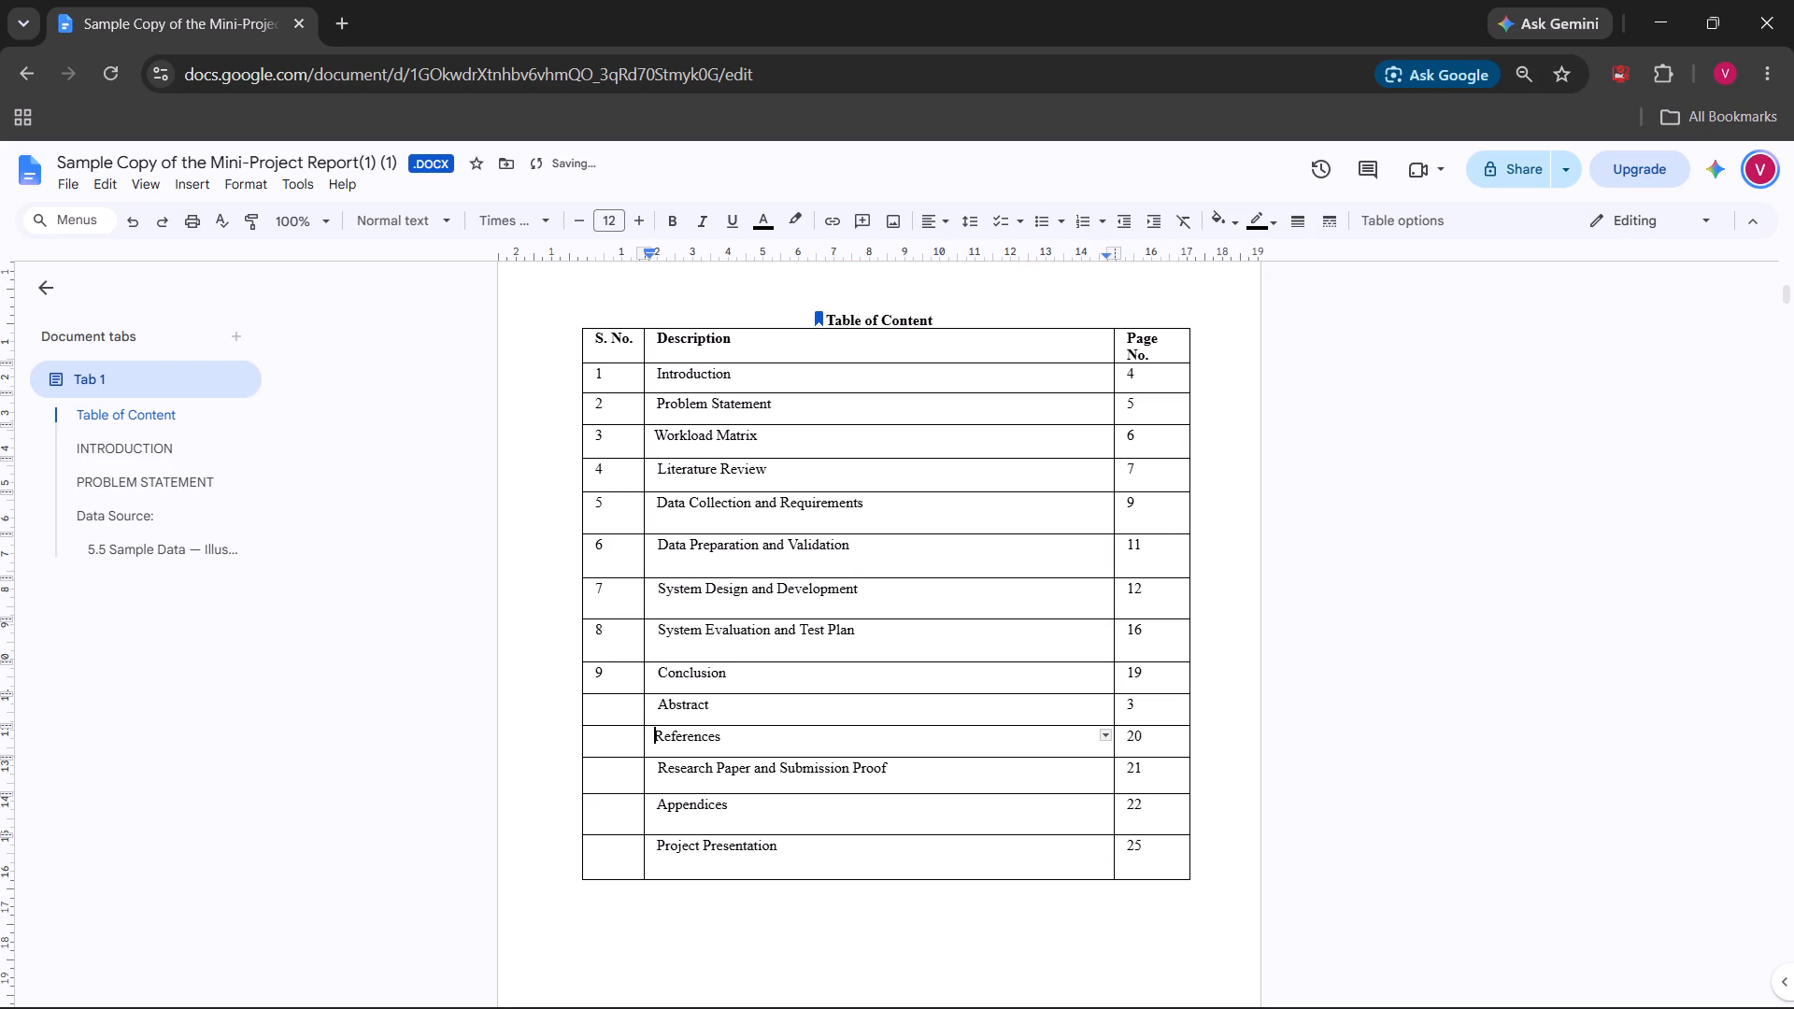
pyautogui.press('space')
pyautogui.press('Down')
pyautogui.press('Down')
pyautogui.press('Down')
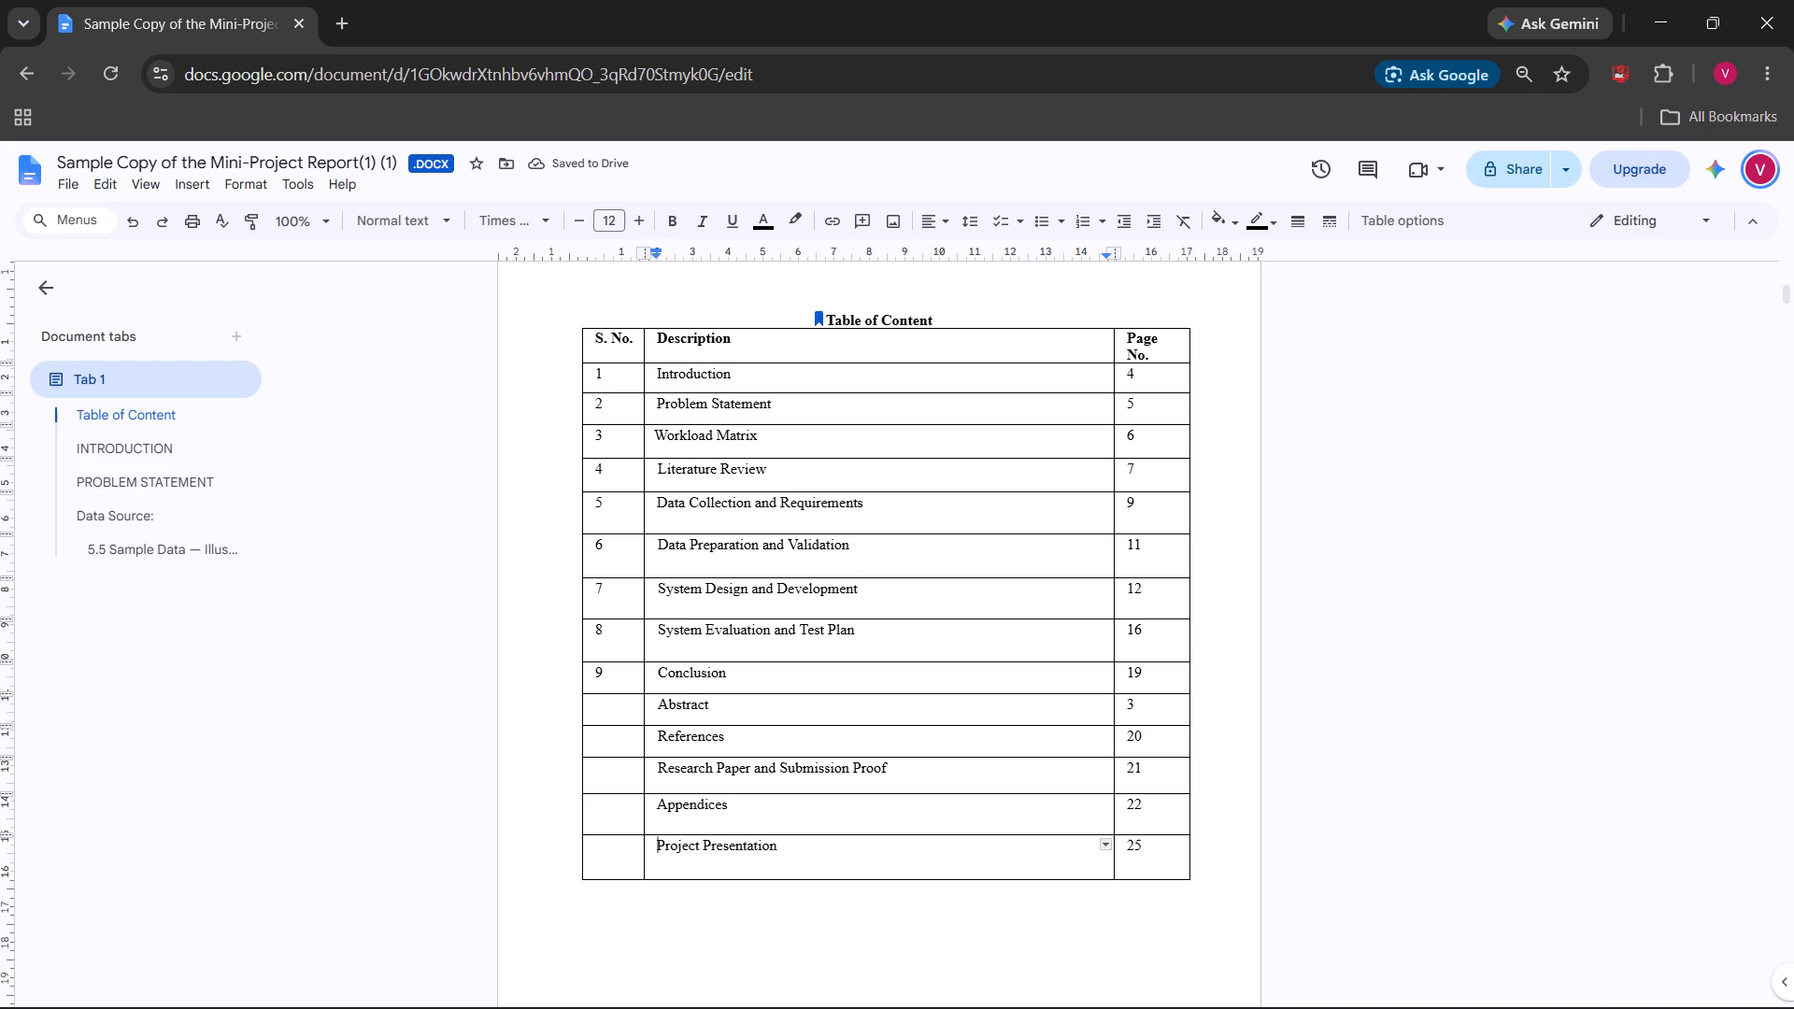
pyautogui.click(1347, 463)
# Left-align the page numbers from the Introduction row through the Project Presentation row.
pyautogui.moveTo(1146, 861); pyautogui.dragTo(1108, 329)
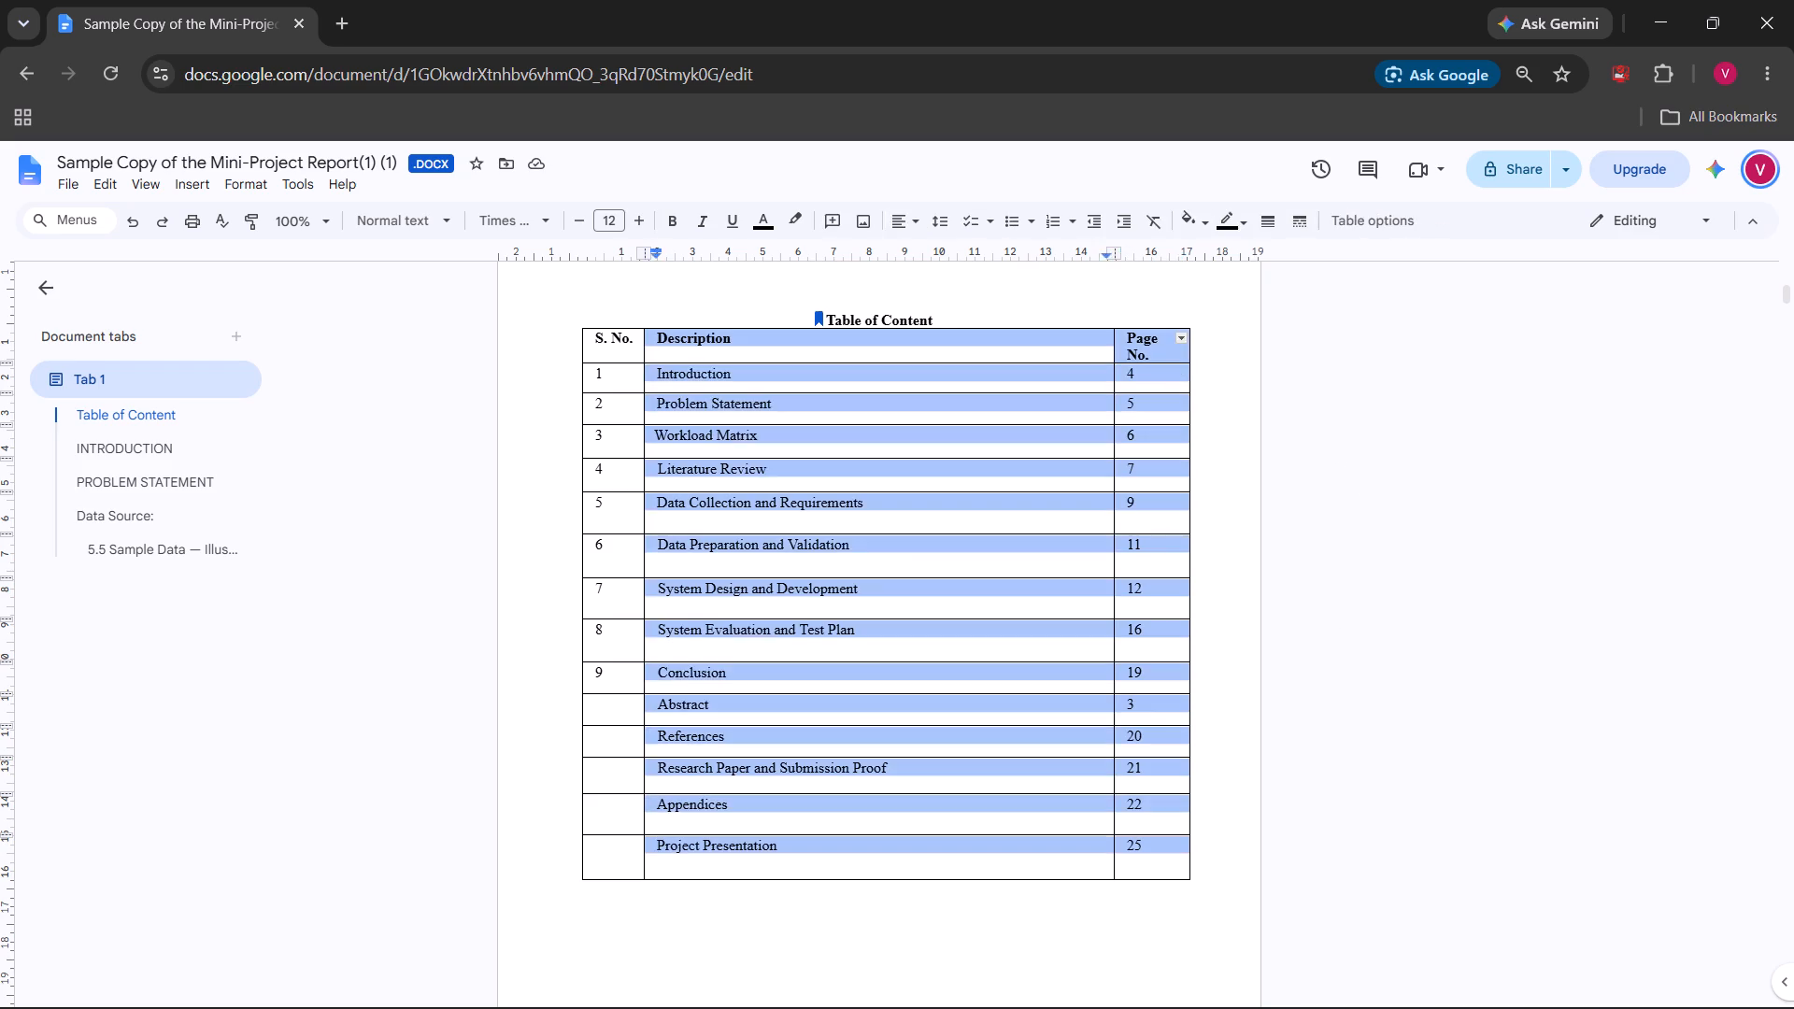
pyautogui.moveTo(1108, 329); pyautogui.dragTo(1130, 377)
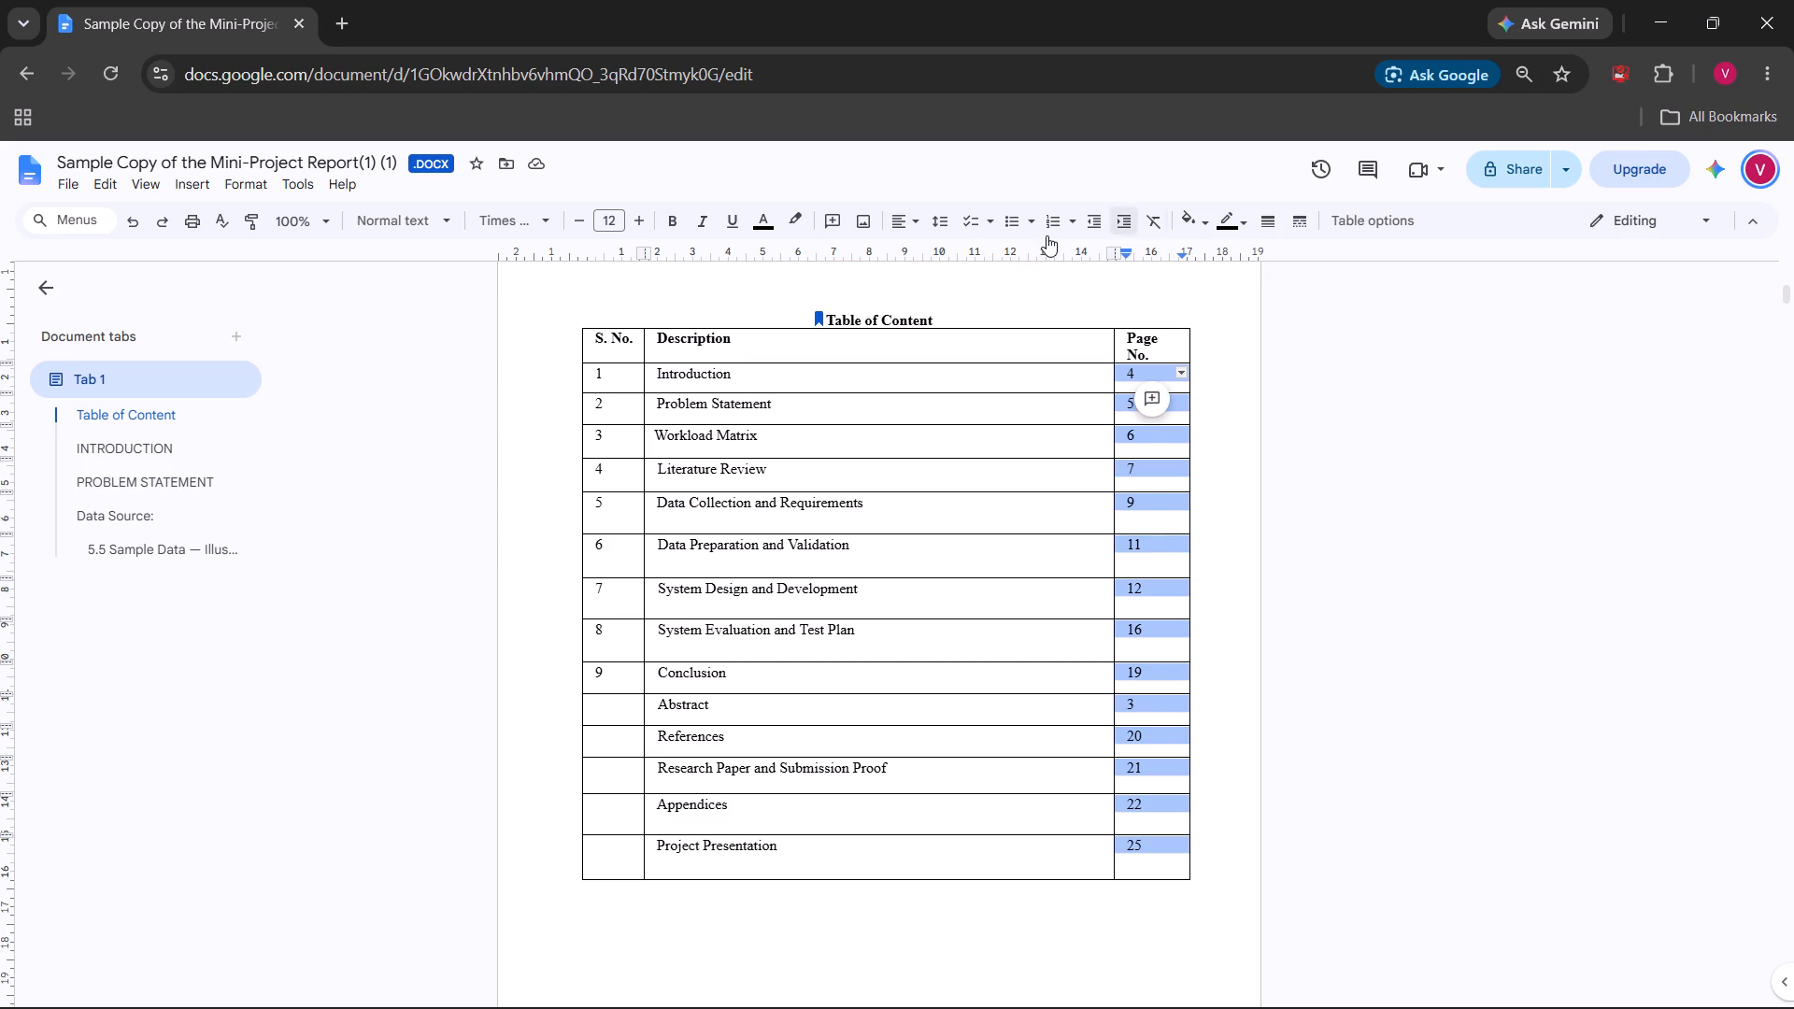
pyautogui.click(916, 224)
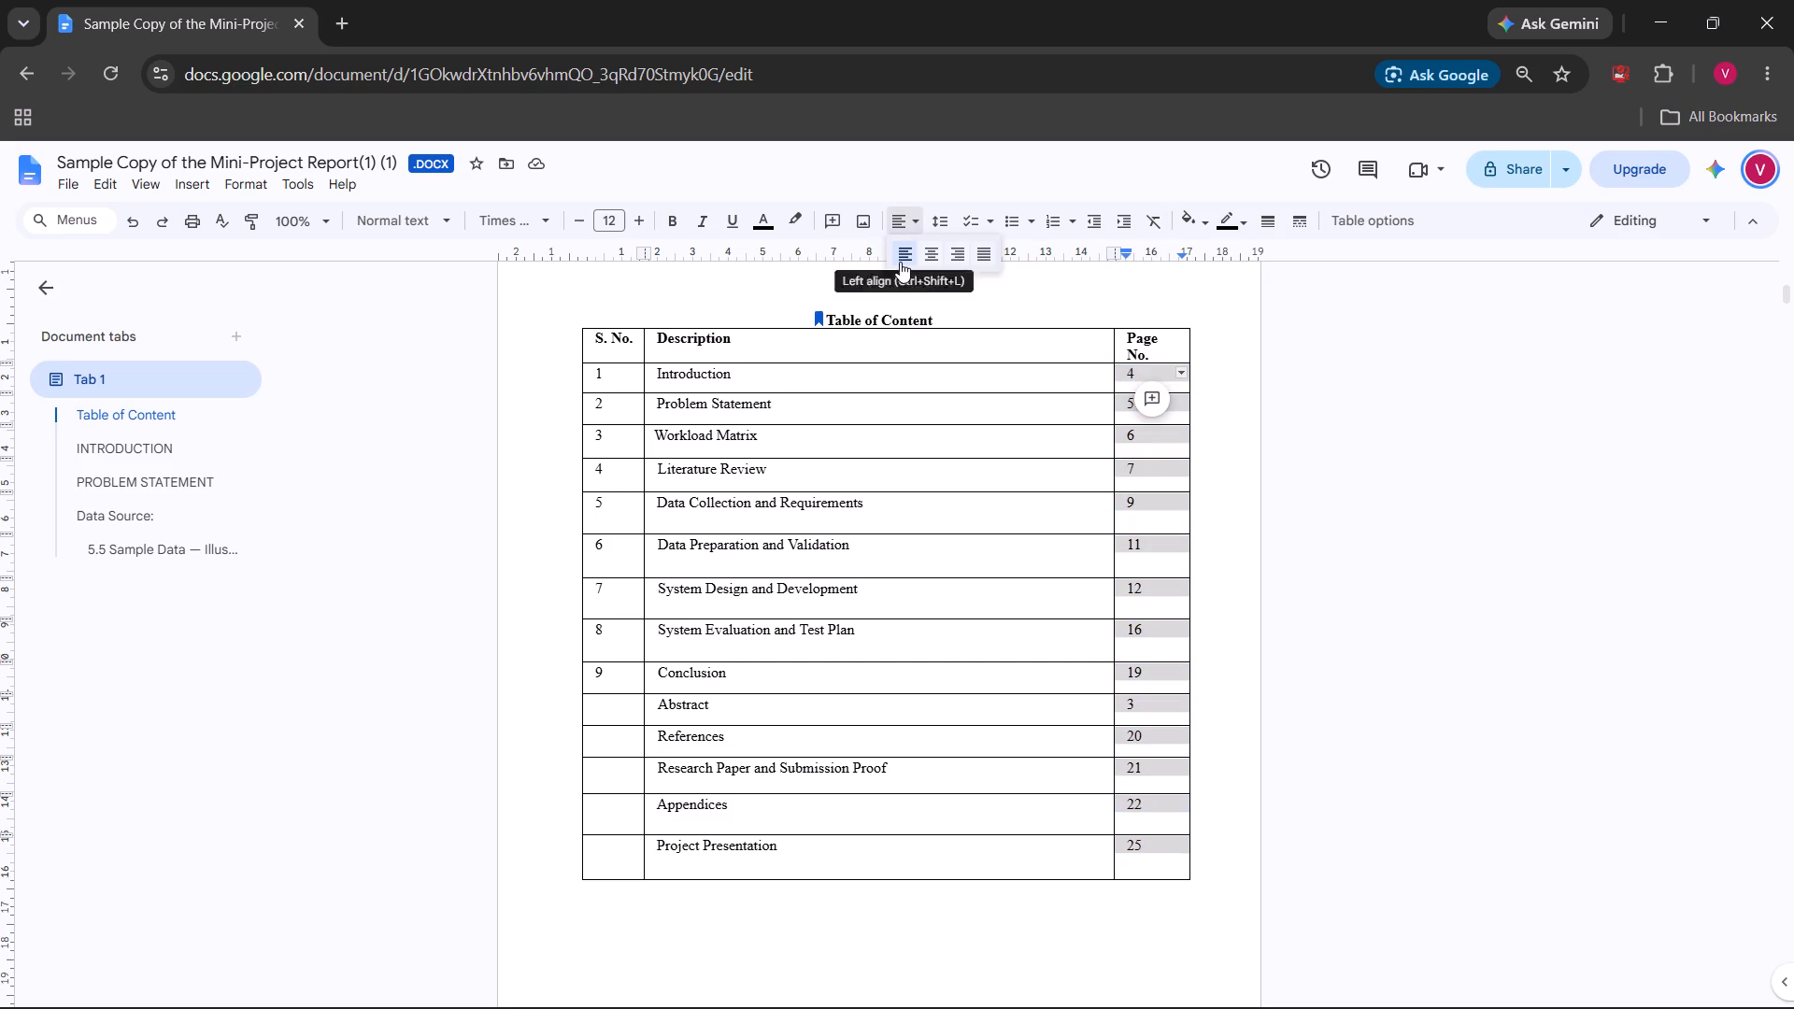
pyautogui.click(900, 262)
pyautogui.click(1257, 423)
# Check the Abstract page against the Table of Content and save the document.
pyautogui.scroll(-3, 1245, 540)
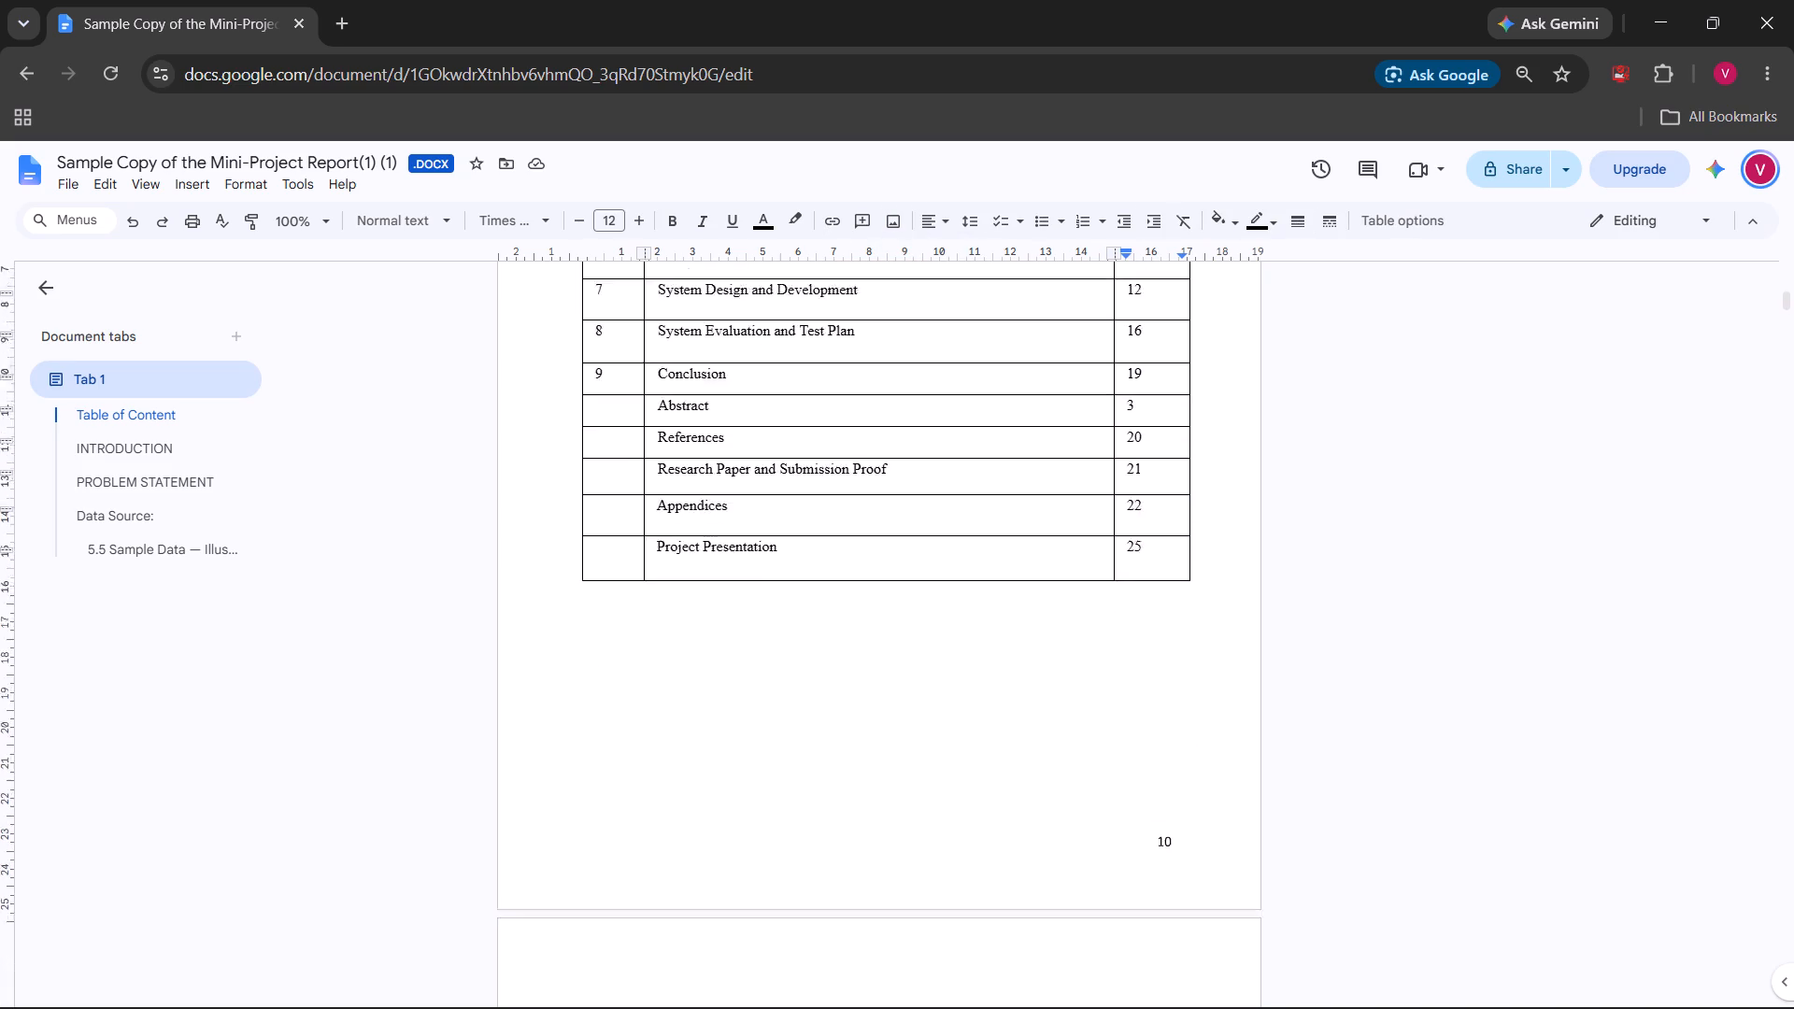
pyautogui.scroll(-5, 1245, 540)
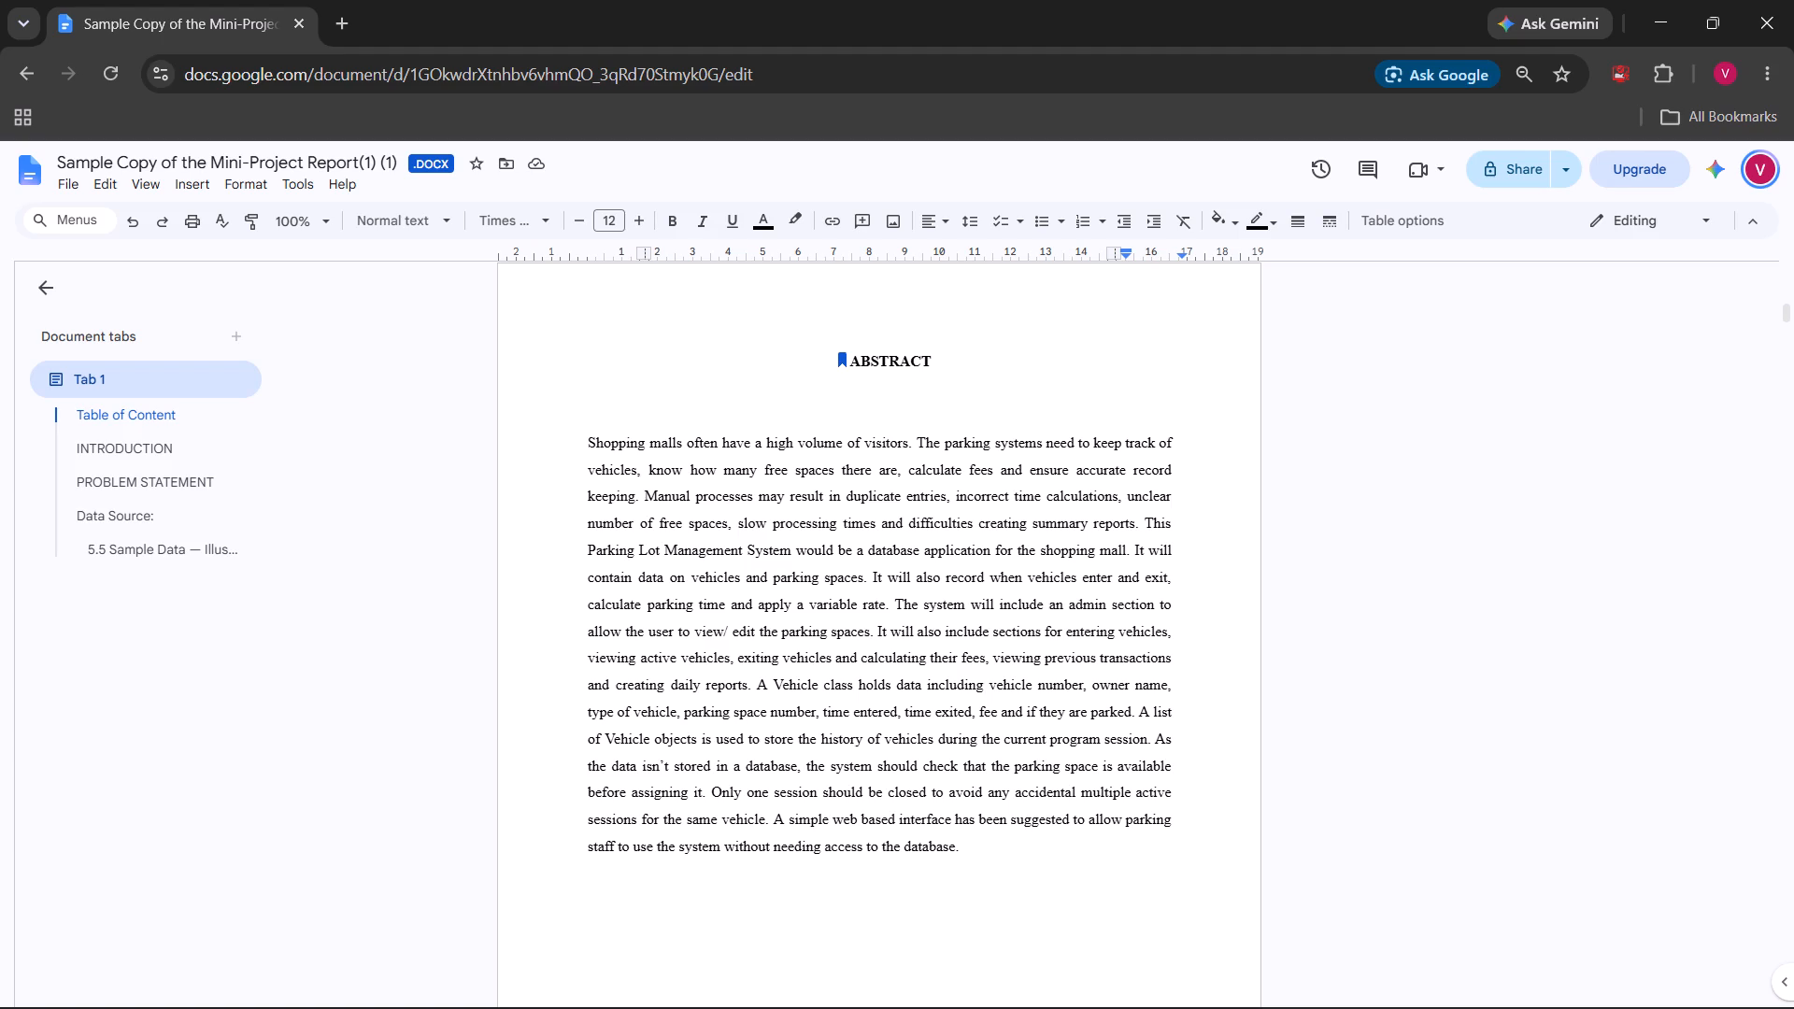
pyautogui.scroll(5, 1202, 512)
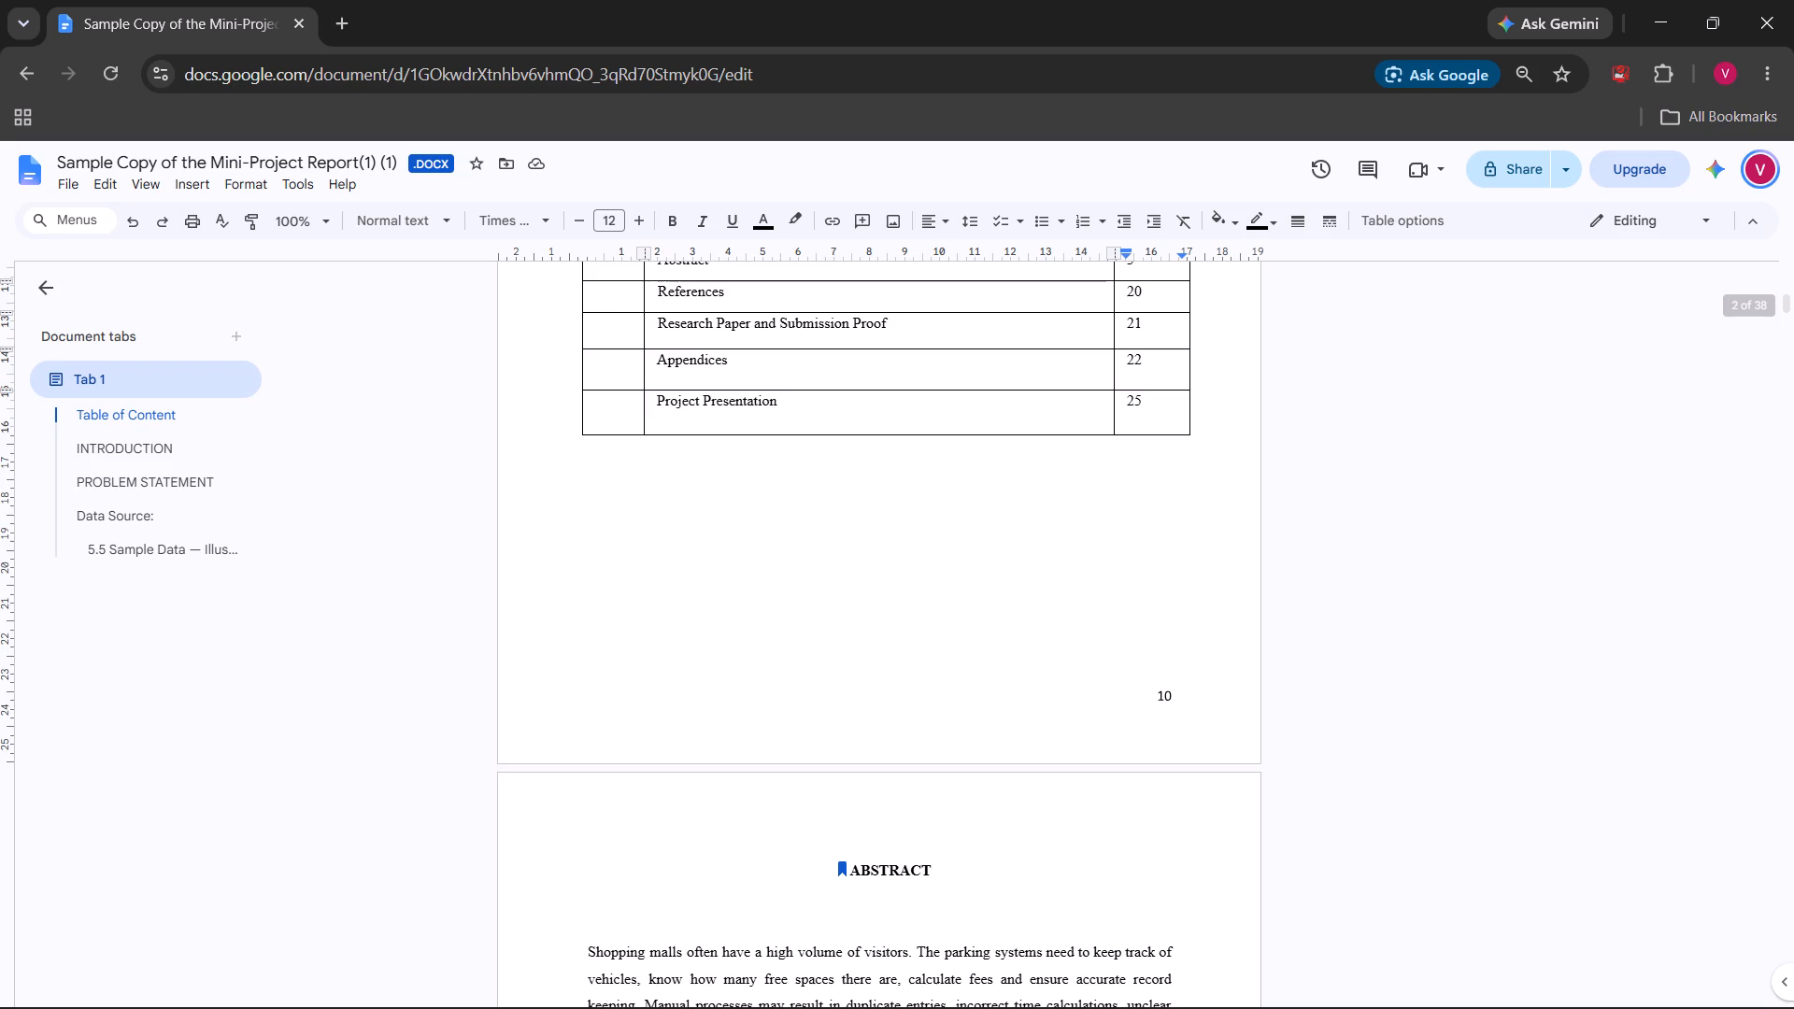
pyautogui.scroll(2, 1218, 654)
pyautogui.hotkey('ctrl', 's')
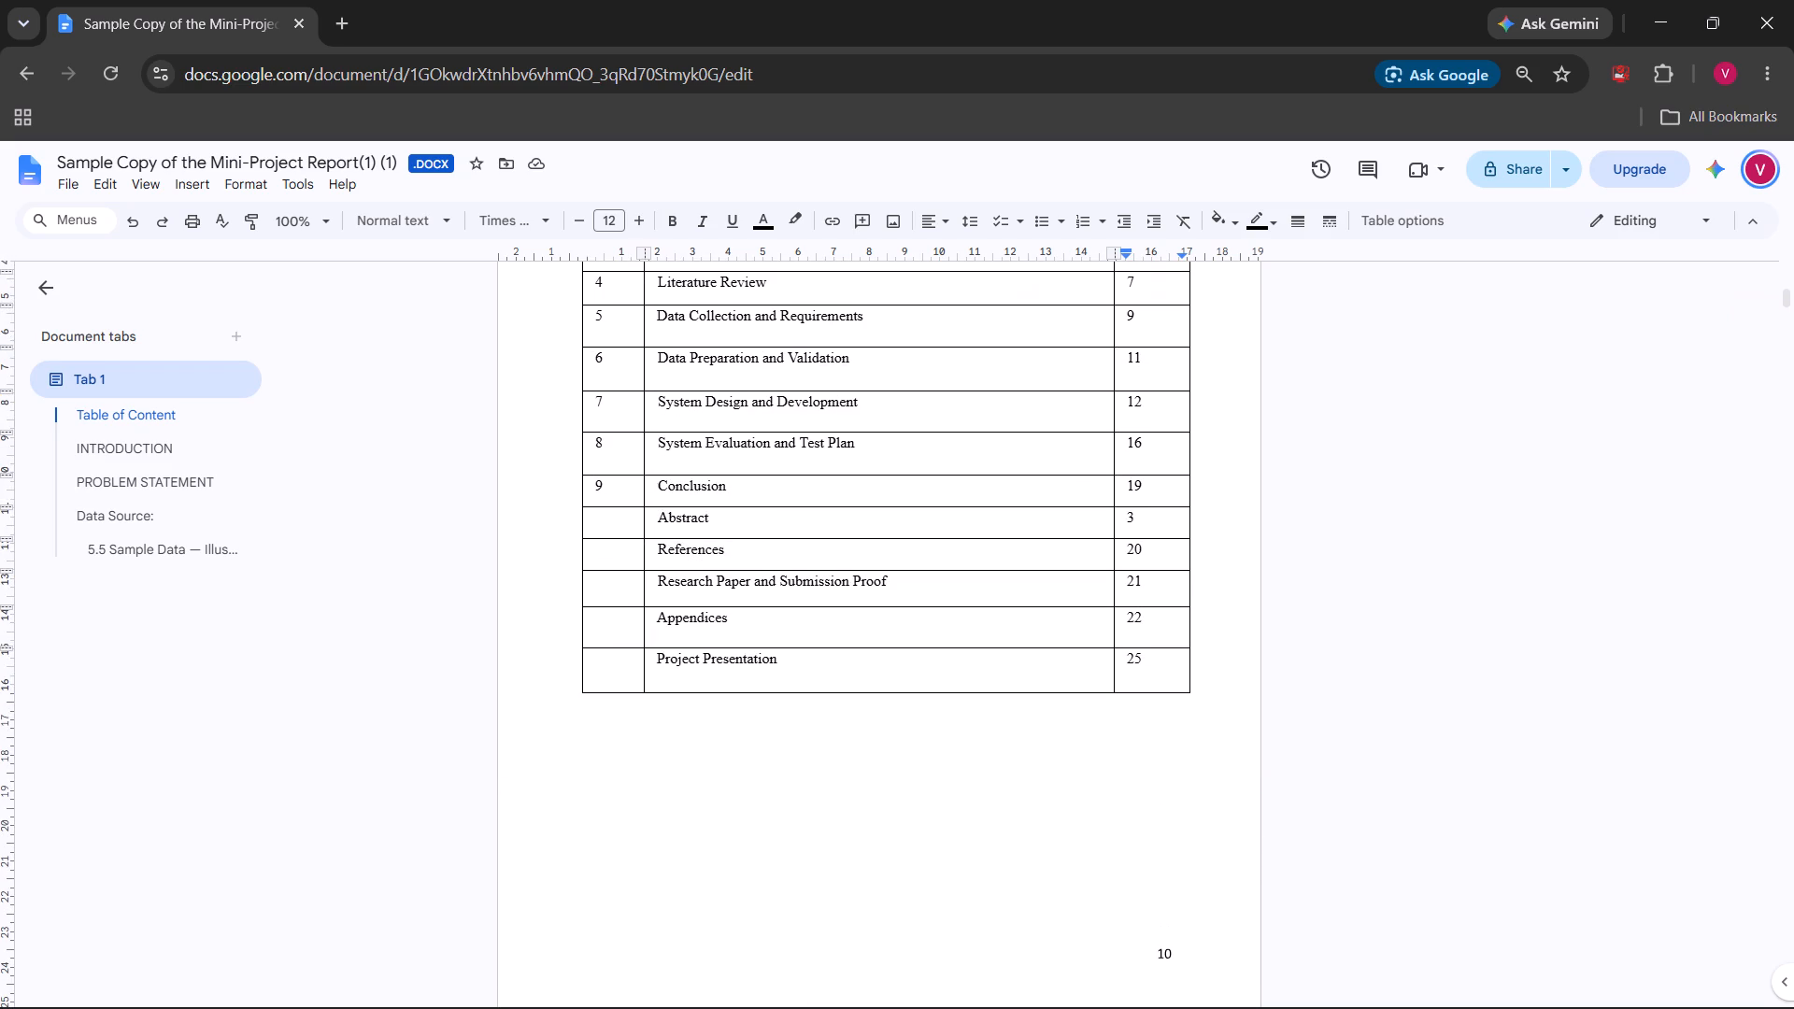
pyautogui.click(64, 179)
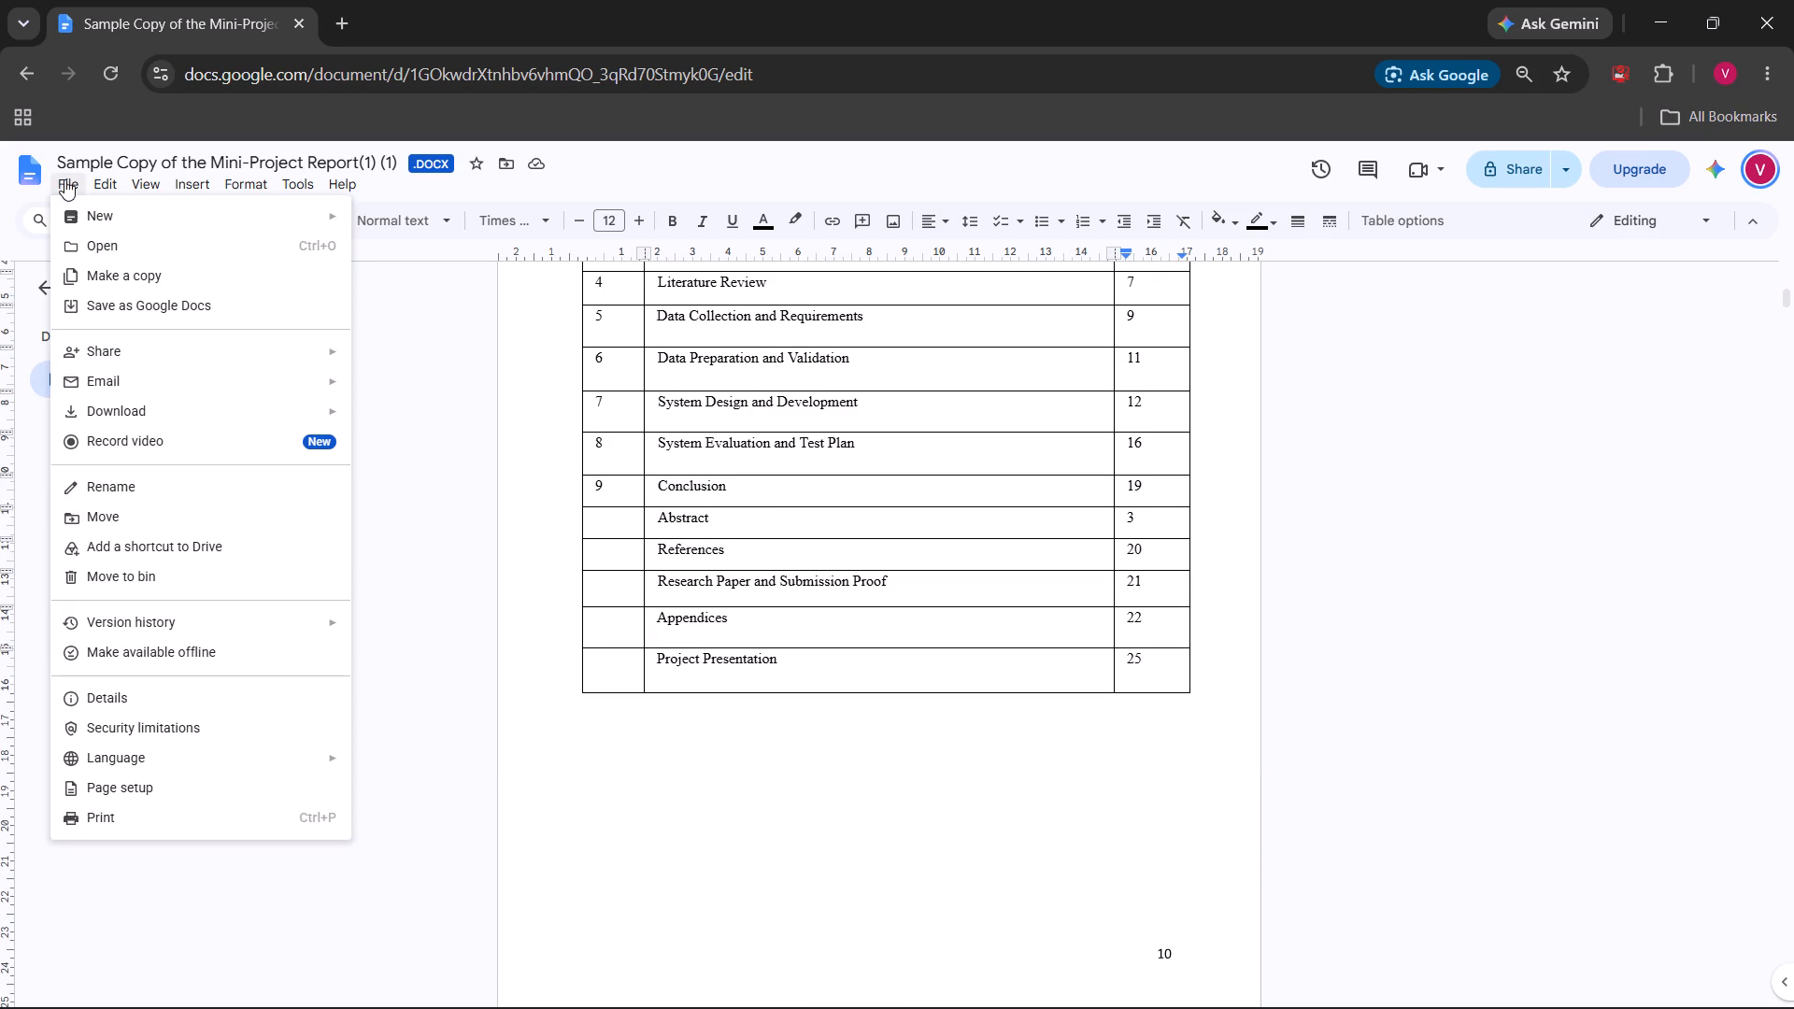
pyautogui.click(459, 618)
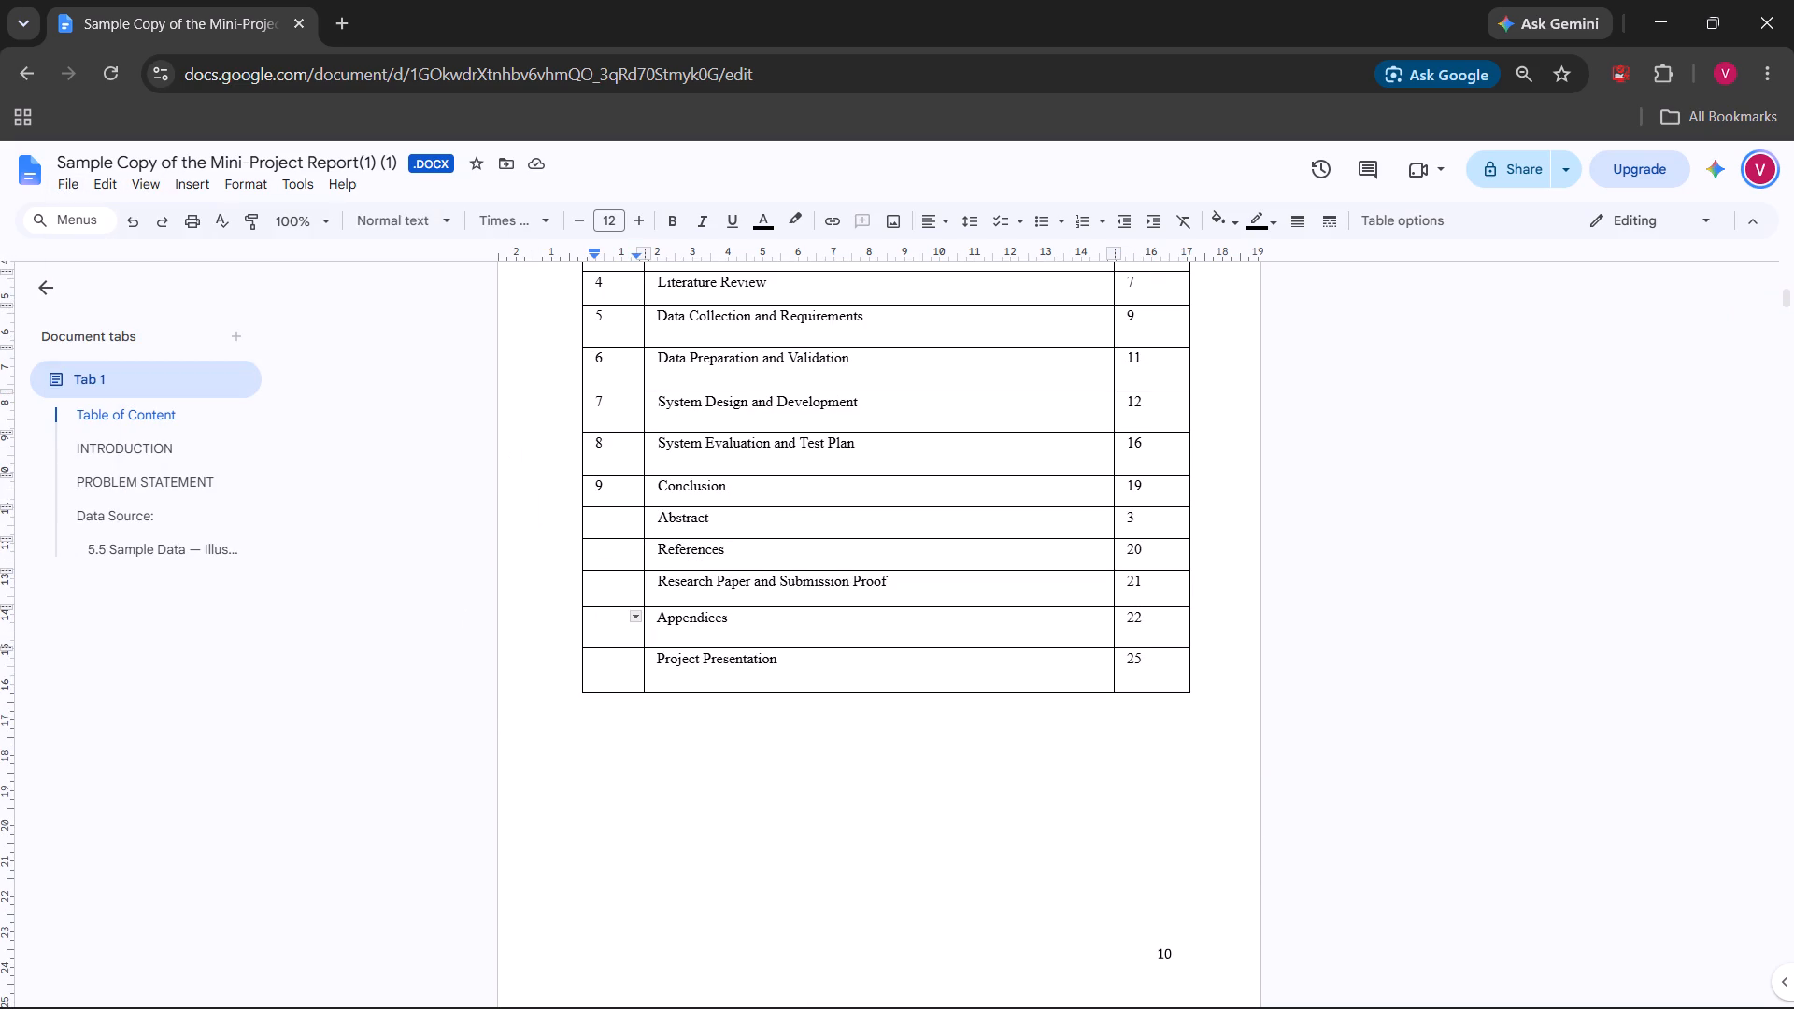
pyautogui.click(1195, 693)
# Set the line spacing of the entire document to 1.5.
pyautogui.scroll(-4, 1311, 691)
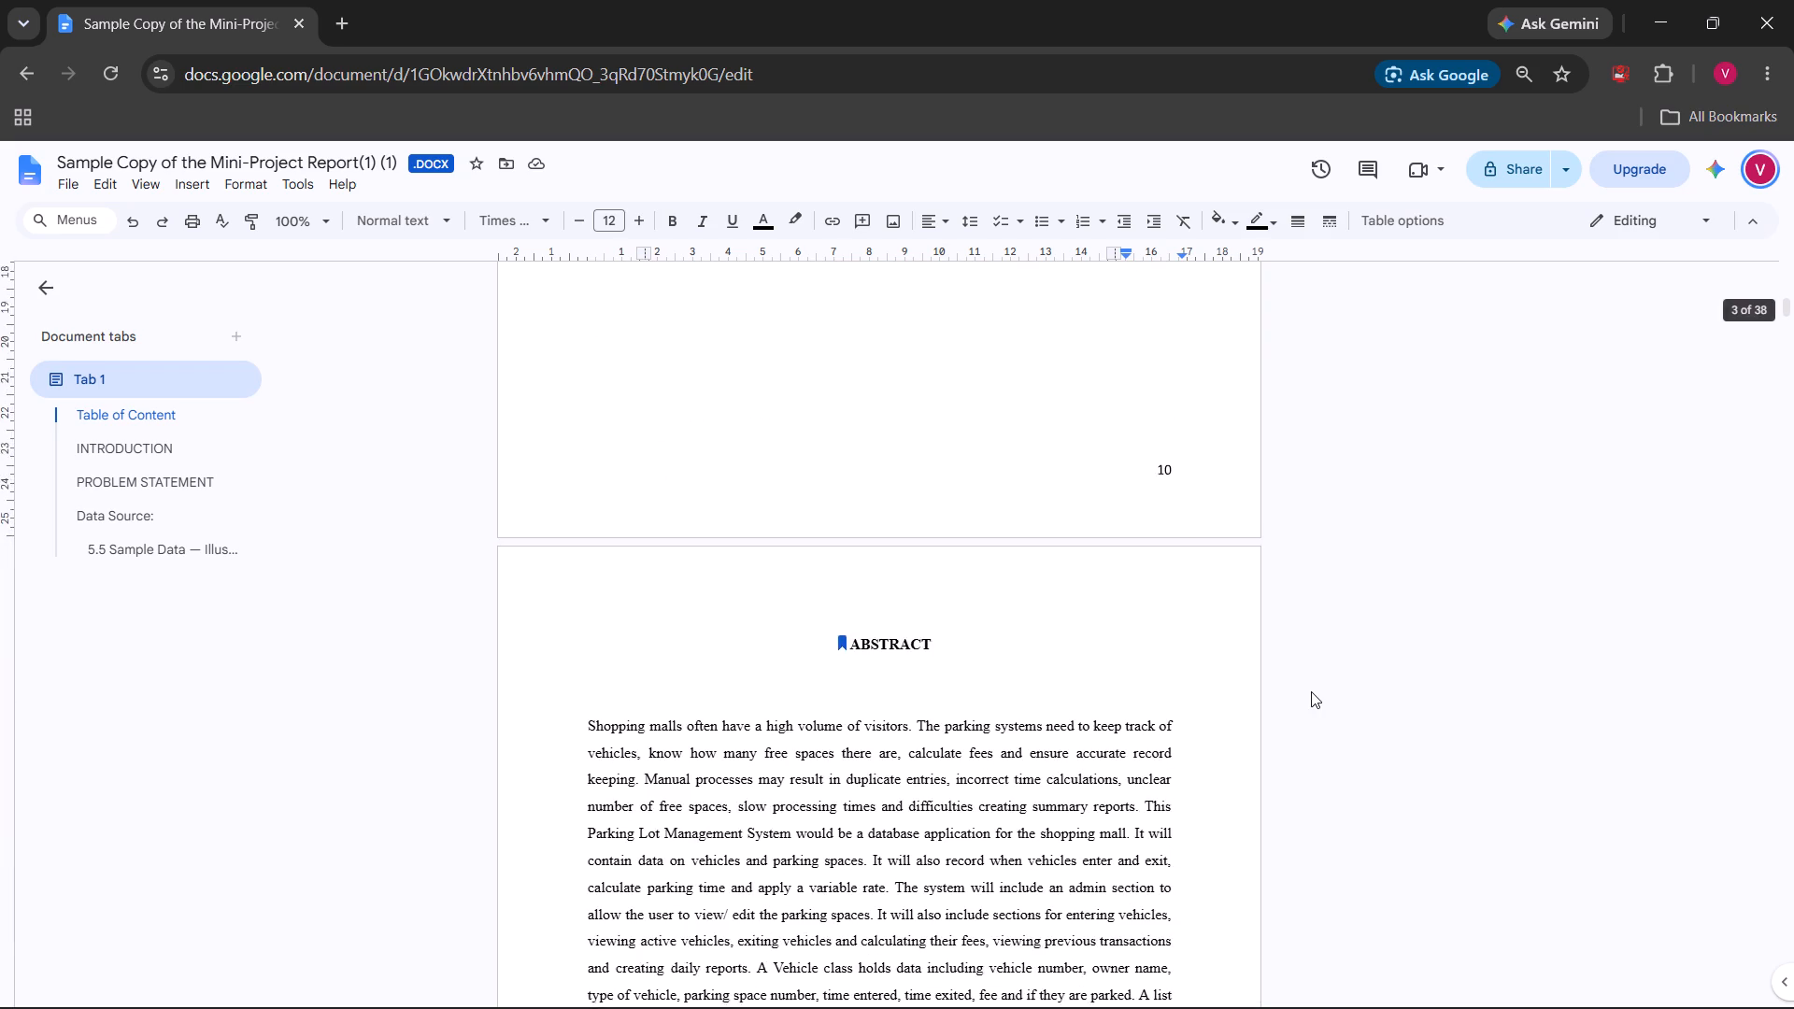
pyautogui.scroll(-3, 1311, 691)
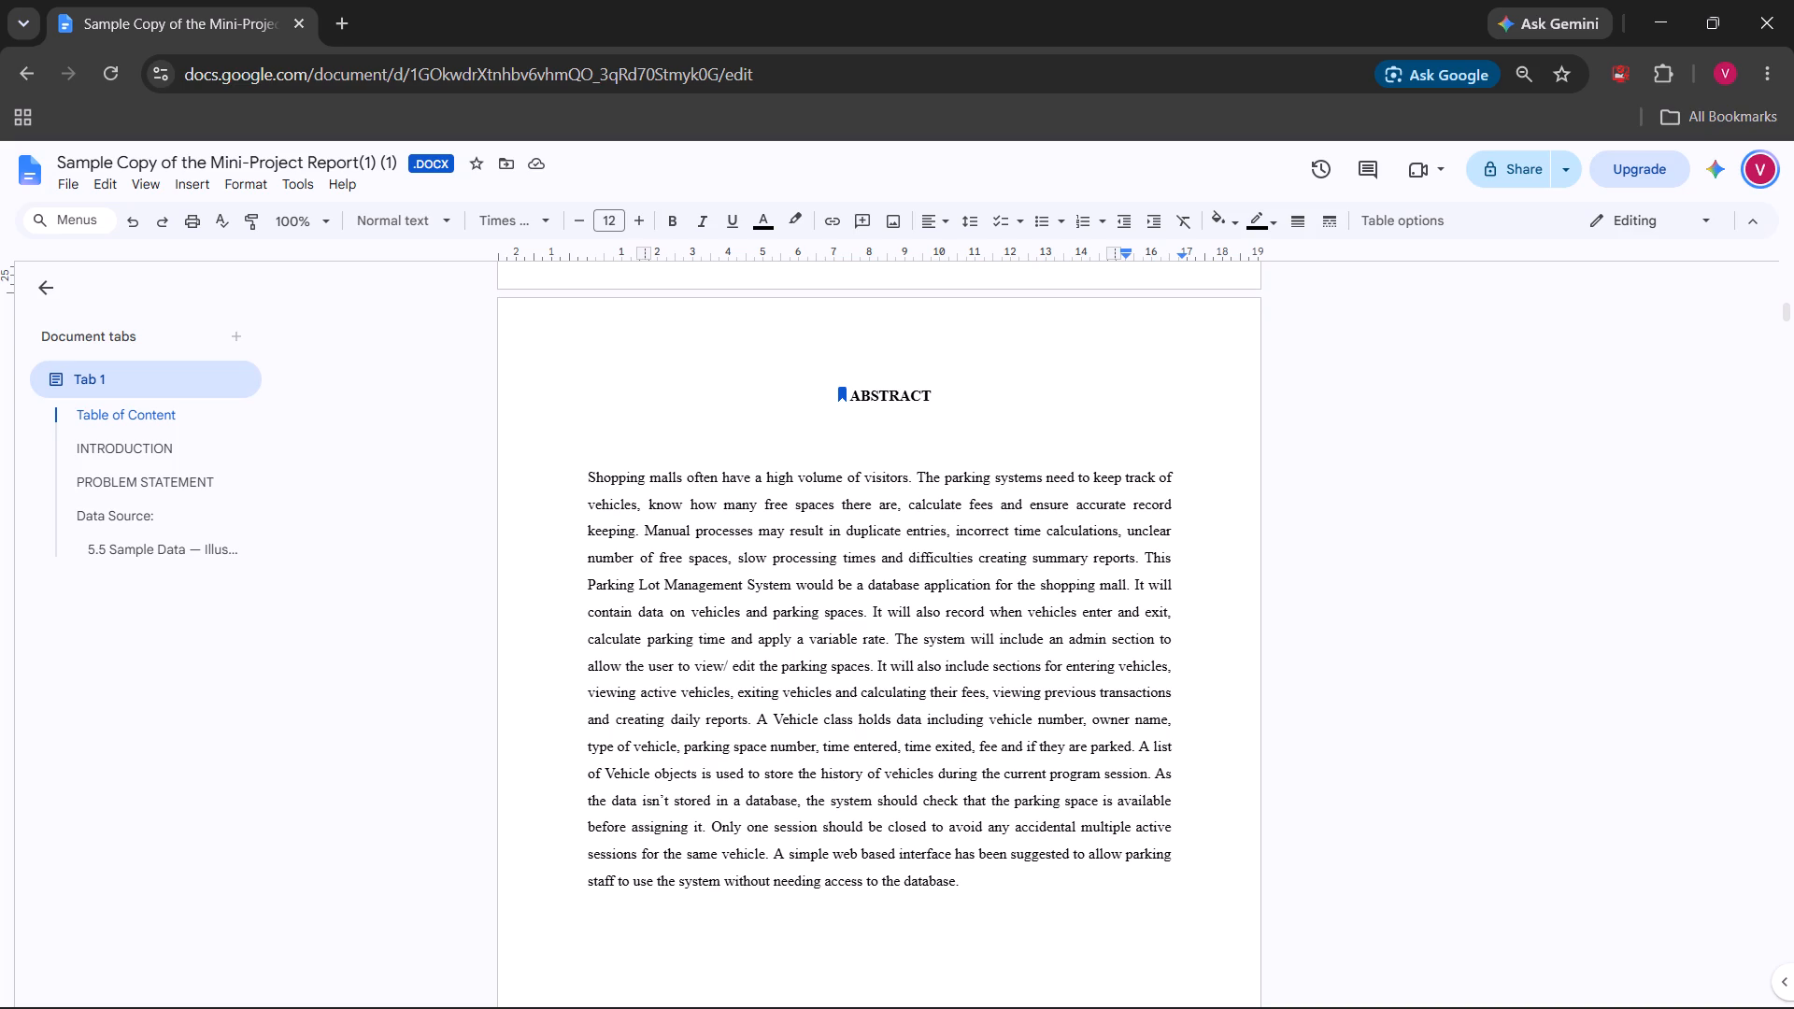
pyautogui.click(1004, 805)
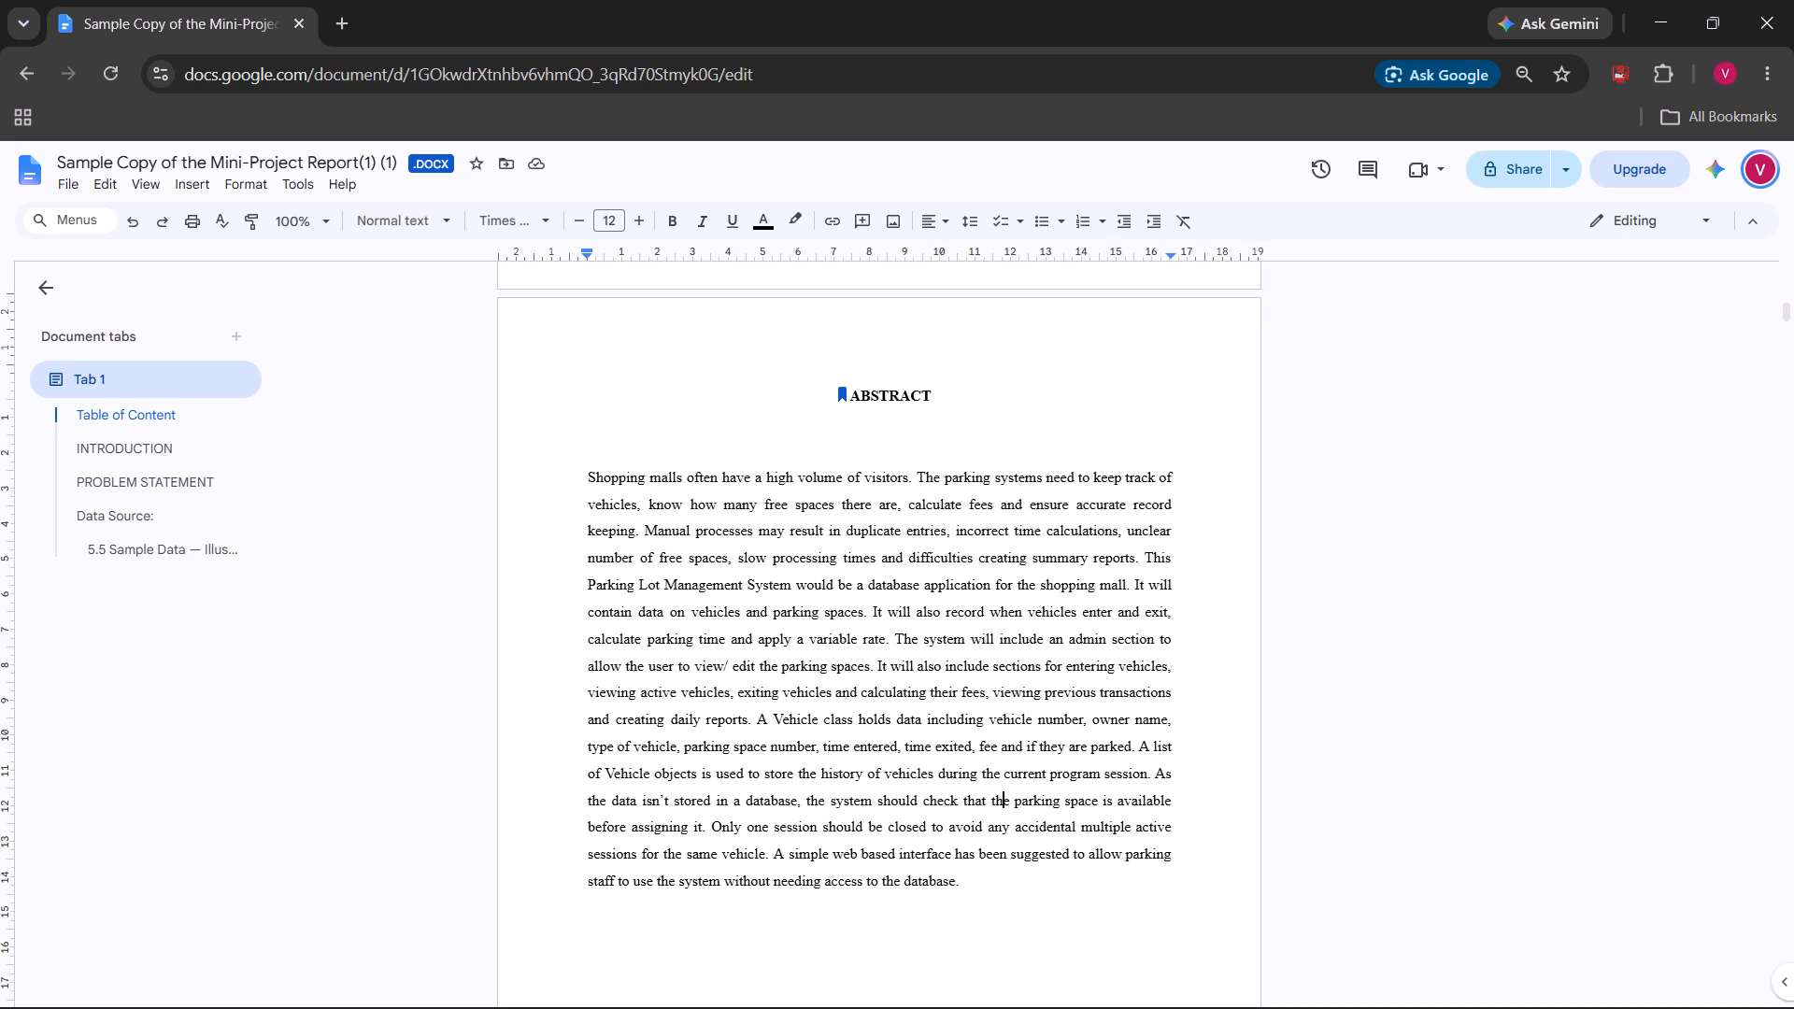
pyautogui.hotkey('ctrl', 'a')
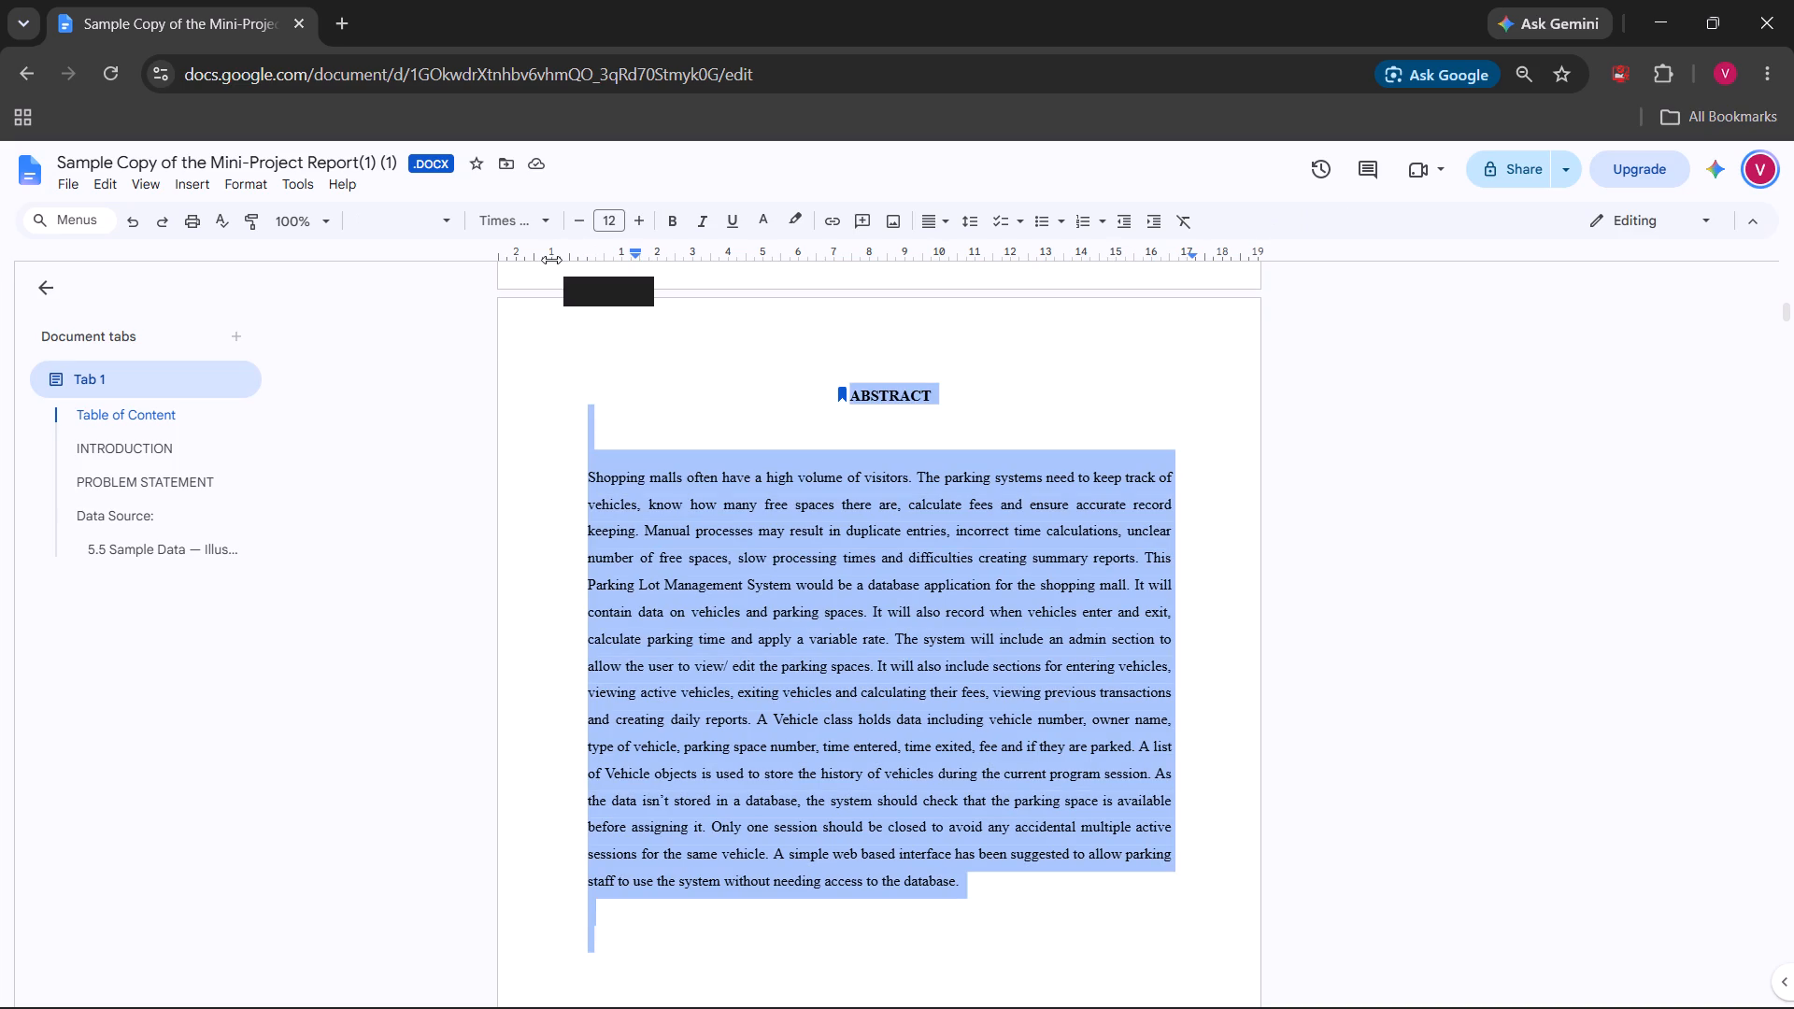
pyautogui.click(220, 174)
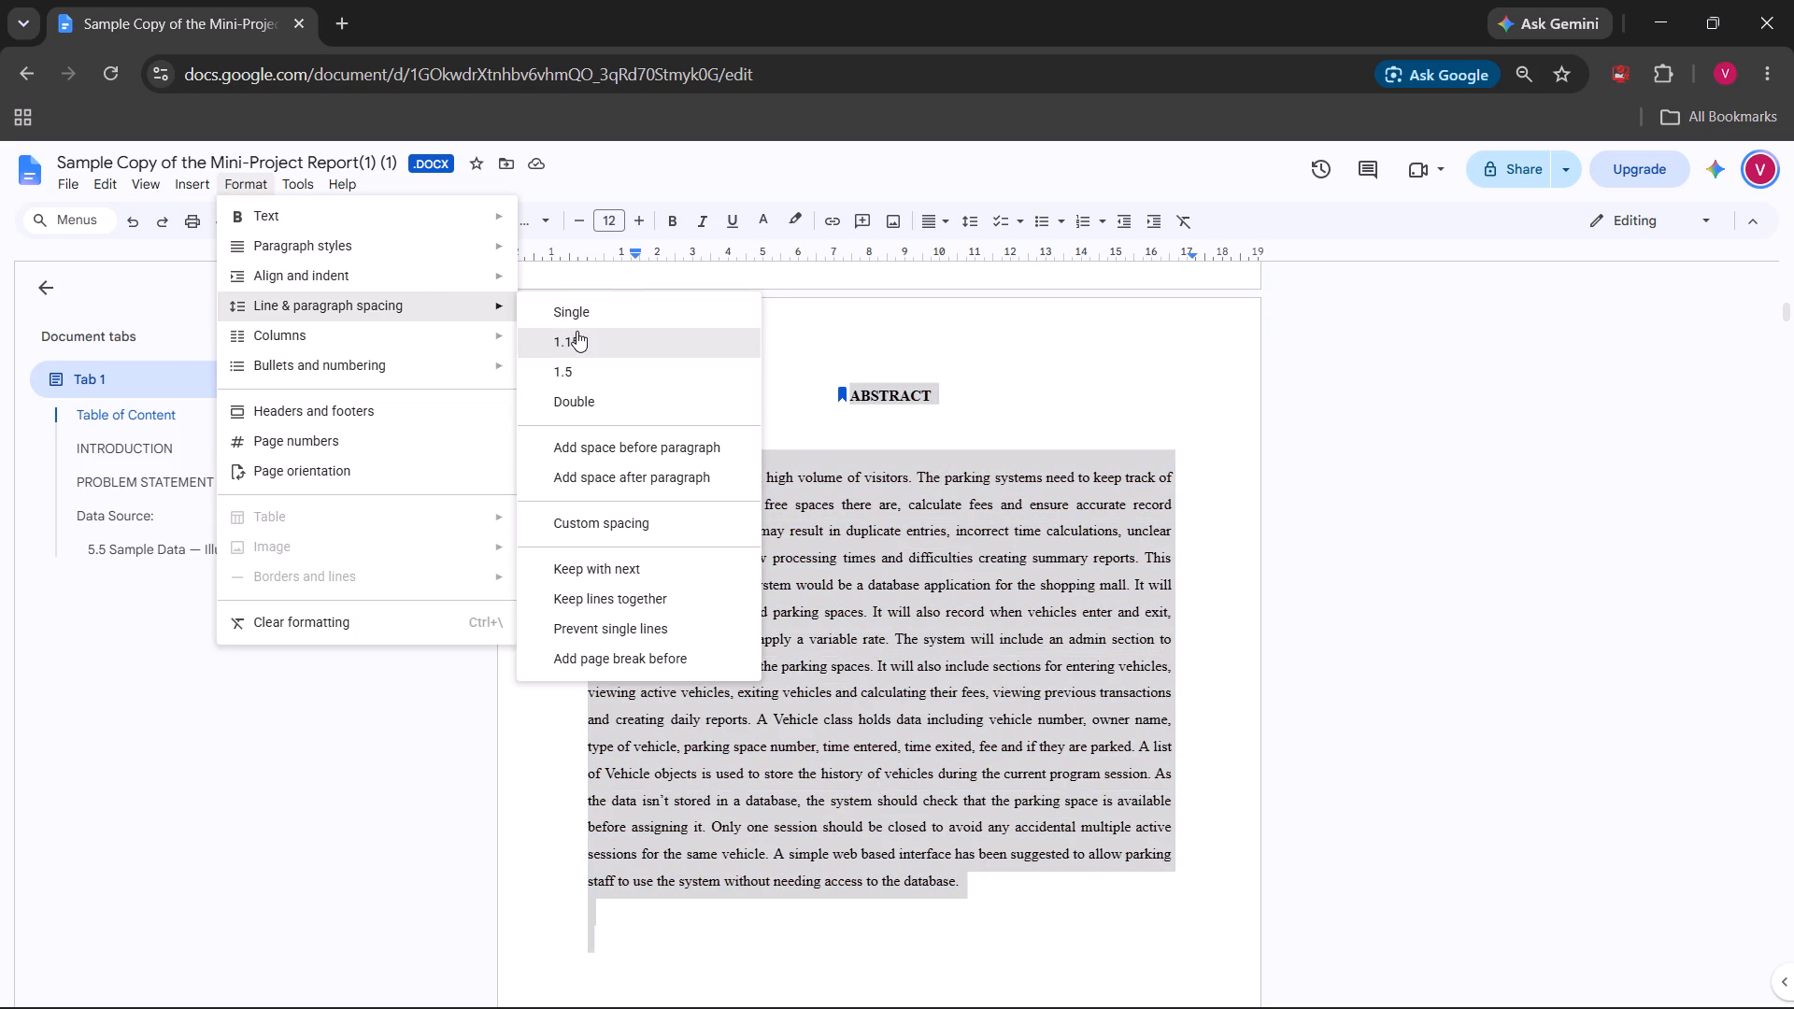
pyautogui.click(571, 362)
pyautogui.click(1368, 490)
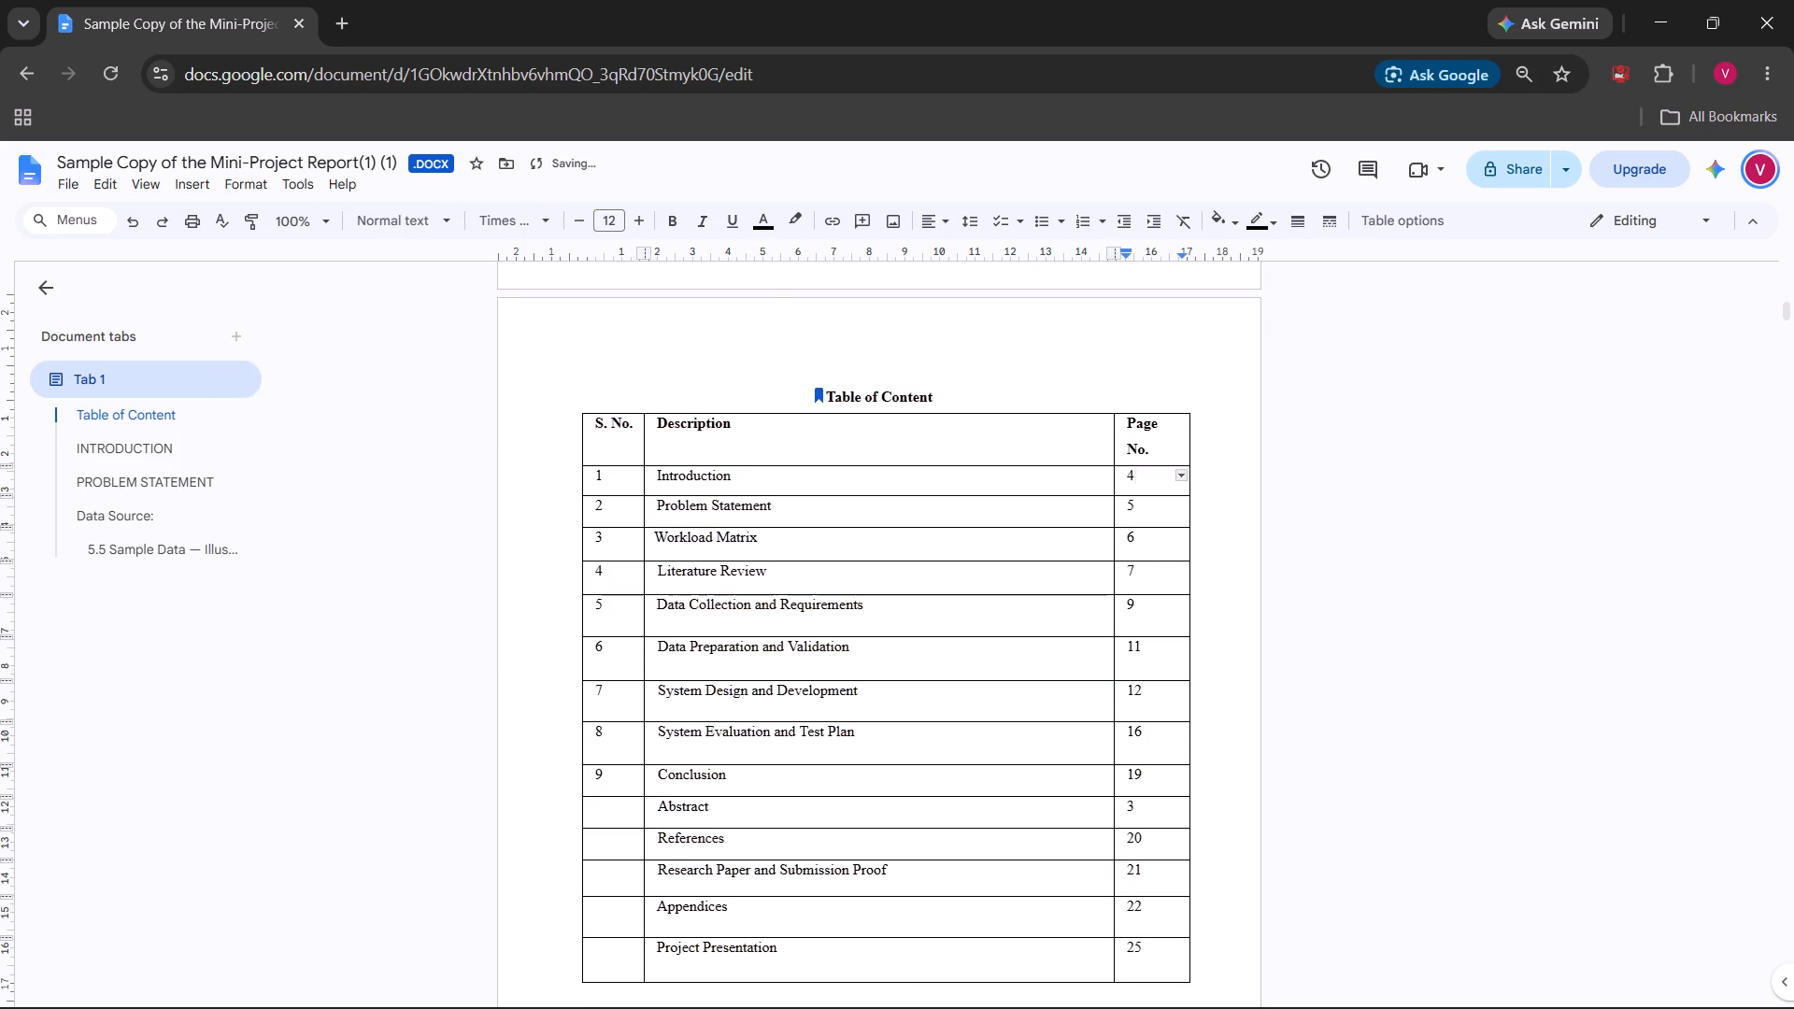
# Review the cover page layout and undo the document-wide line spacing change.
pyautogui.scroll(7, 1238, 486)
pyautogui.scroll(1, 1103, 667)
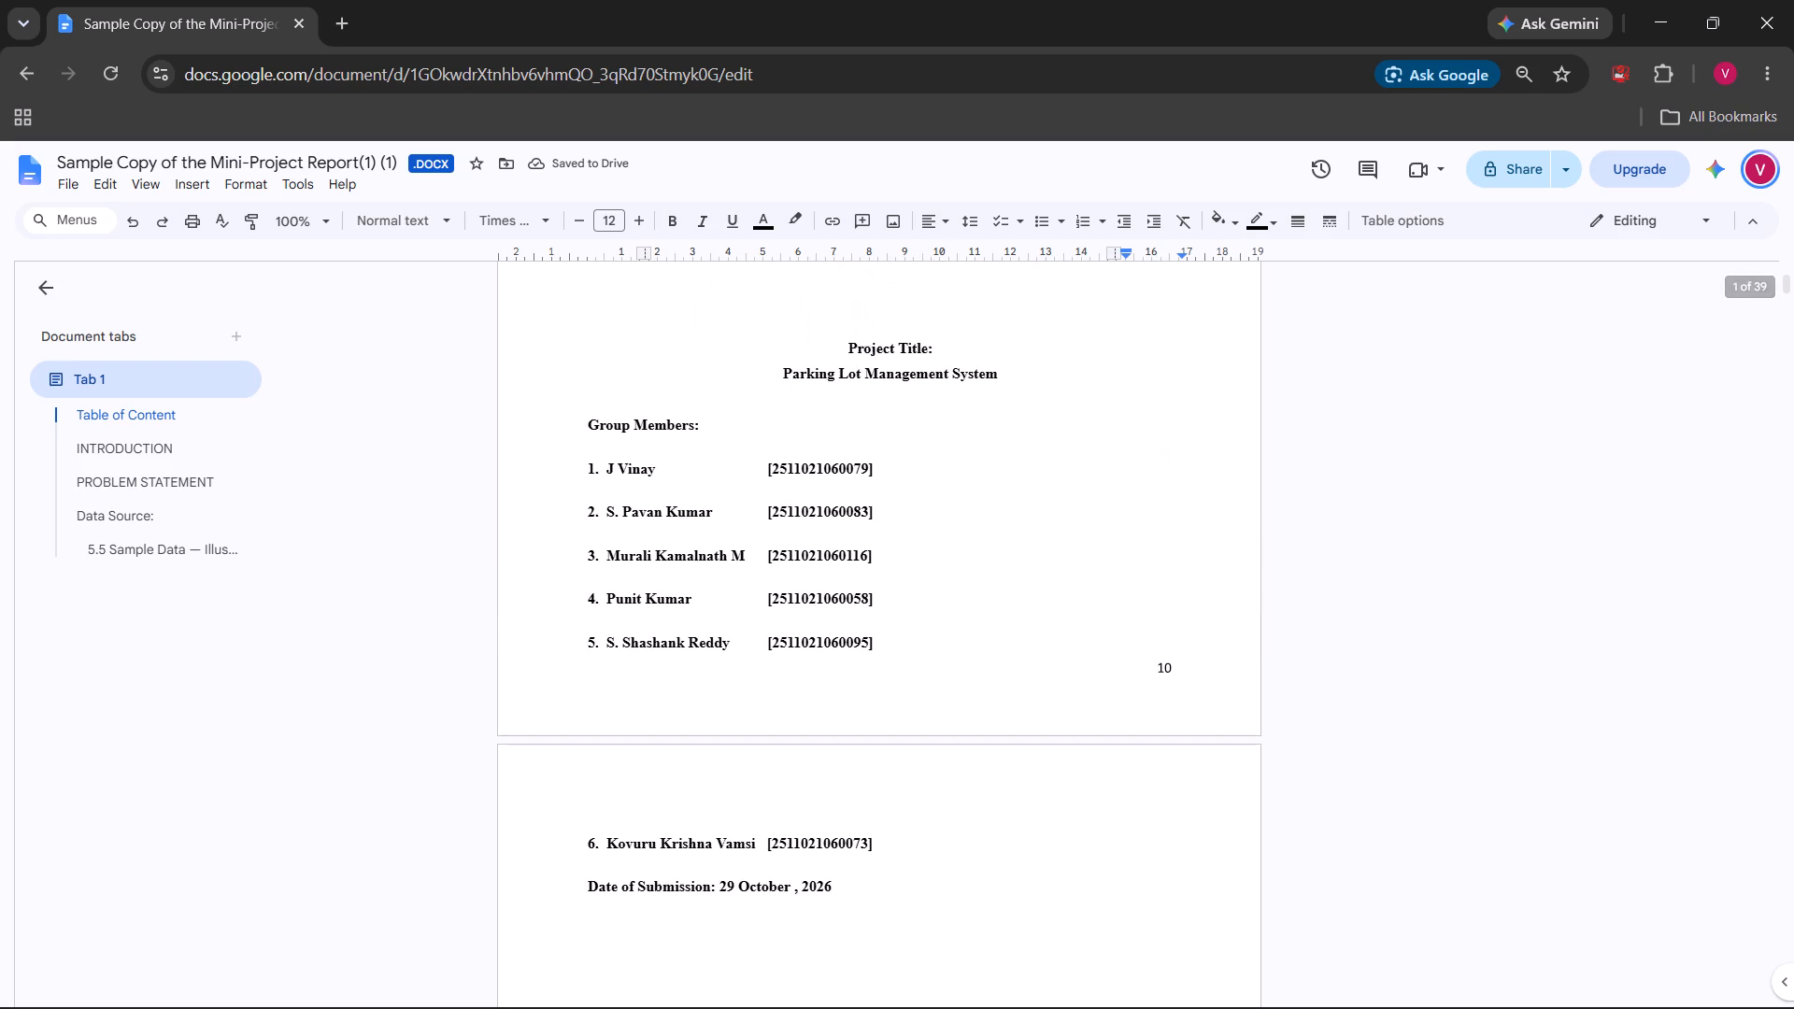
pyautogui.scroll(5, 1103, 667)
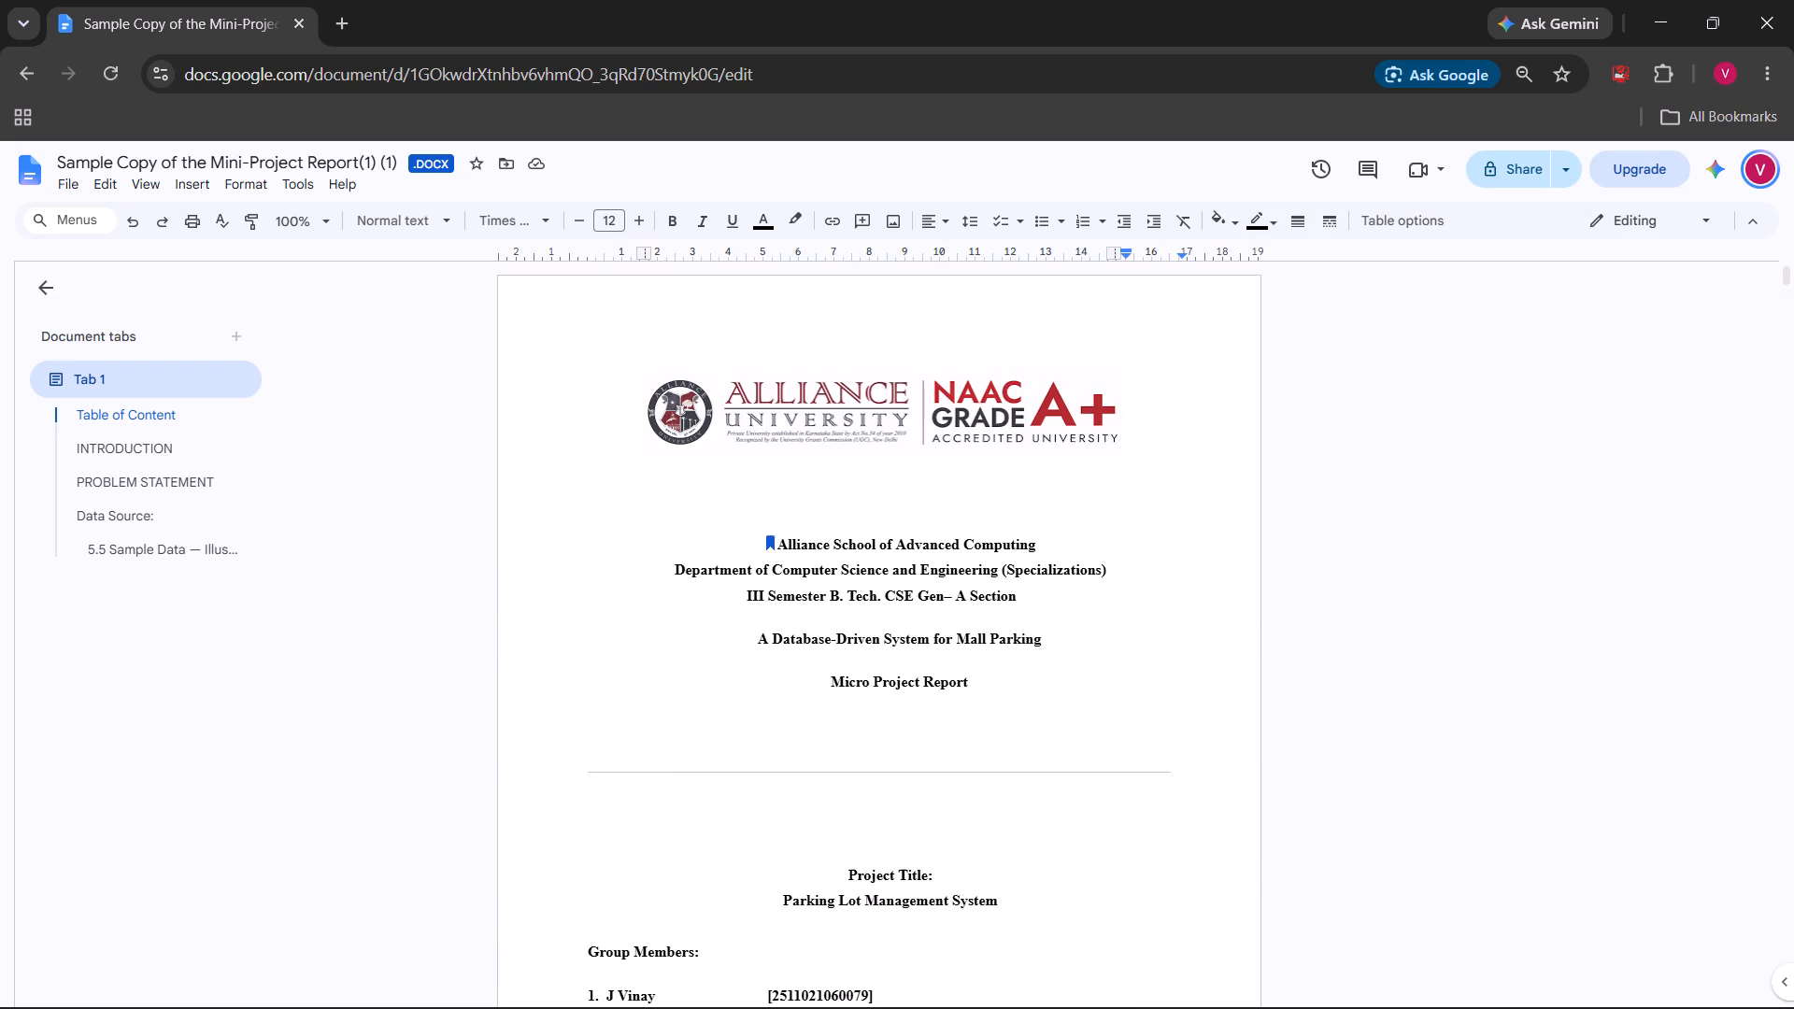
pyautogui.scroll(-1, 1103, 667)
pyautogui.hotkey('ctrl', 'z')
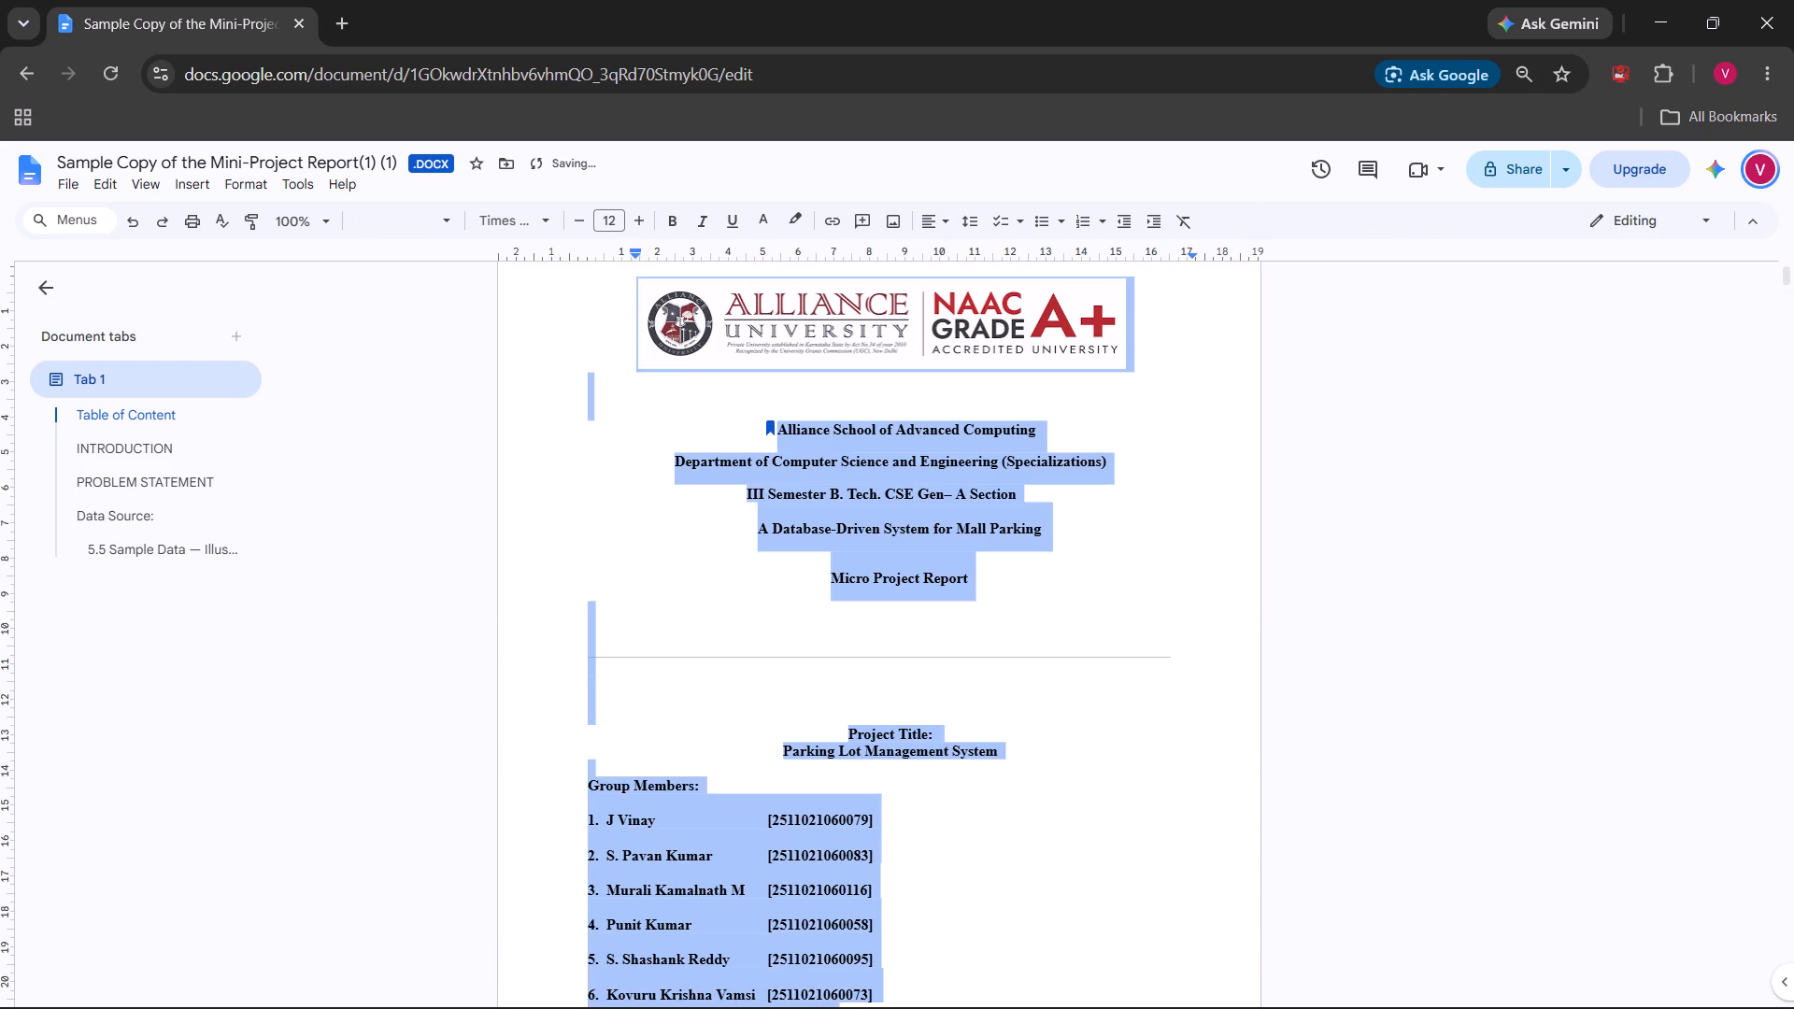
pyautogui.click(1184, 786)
# Undo the latest spacing edit to the References entry in the Table of Content.
pyautogui.scroll(-3, 1184, 786)
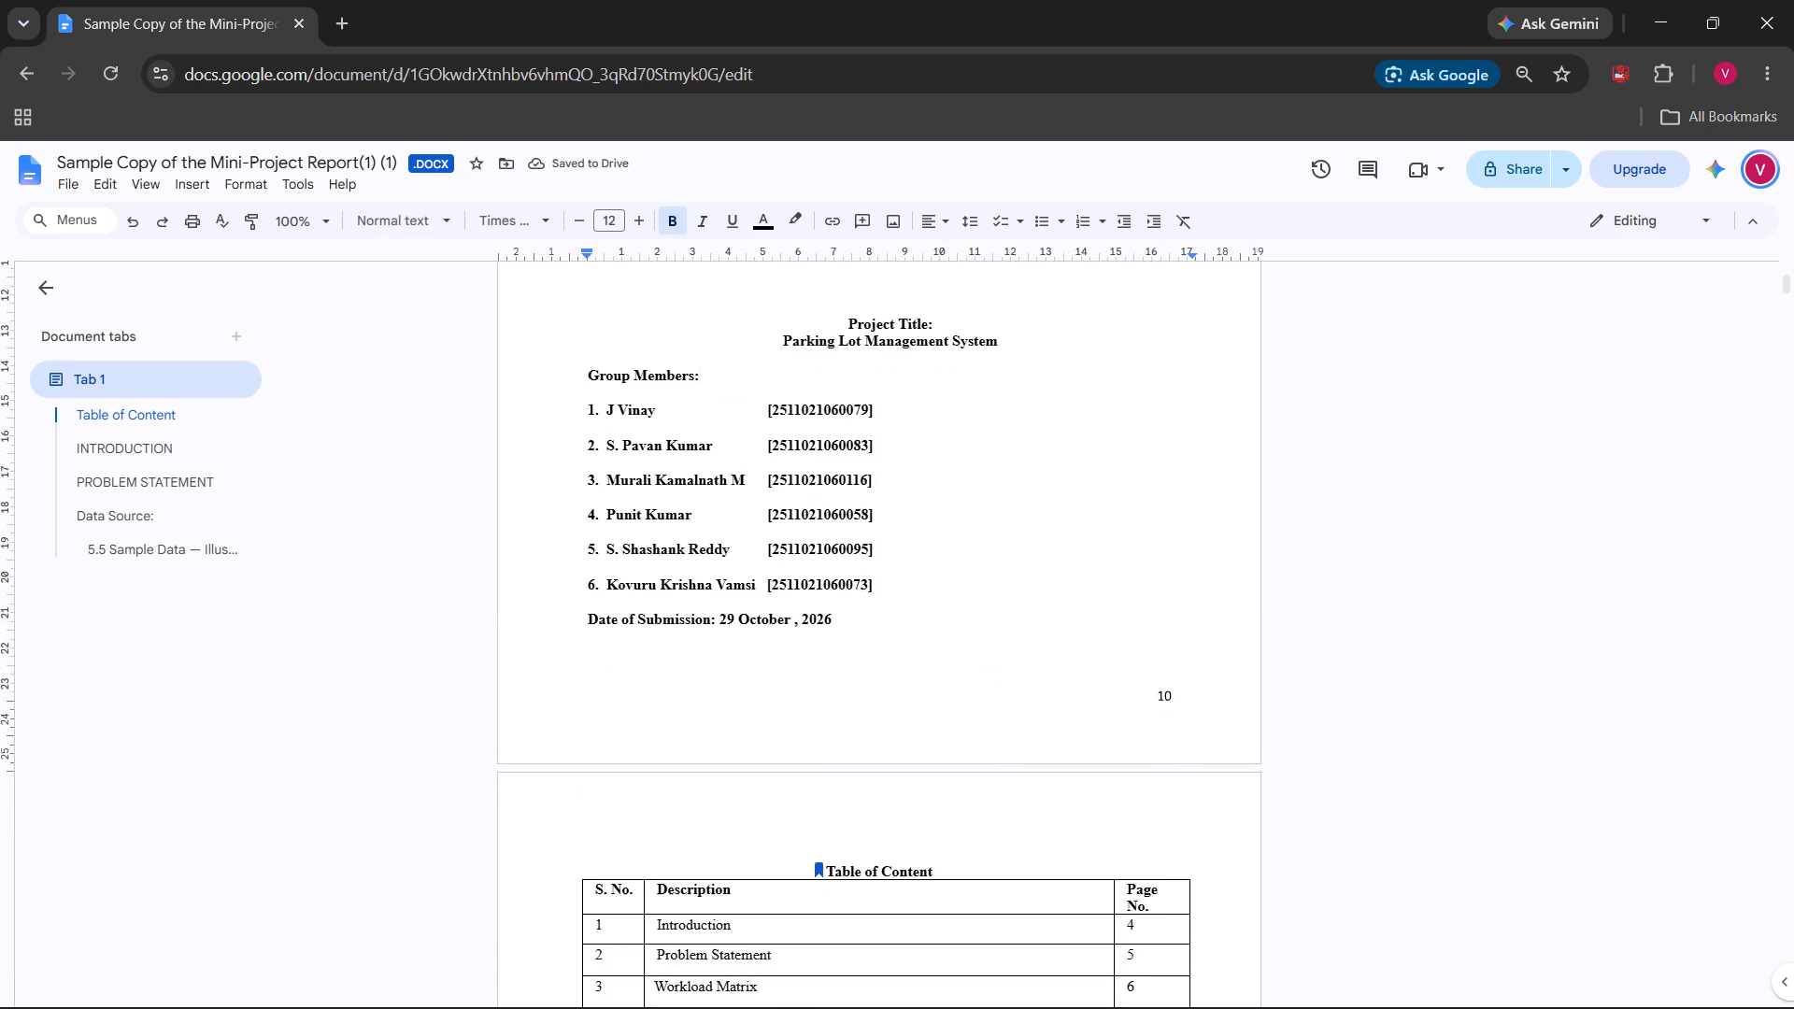
pyautogui.scroll(-2, 1184, 786)
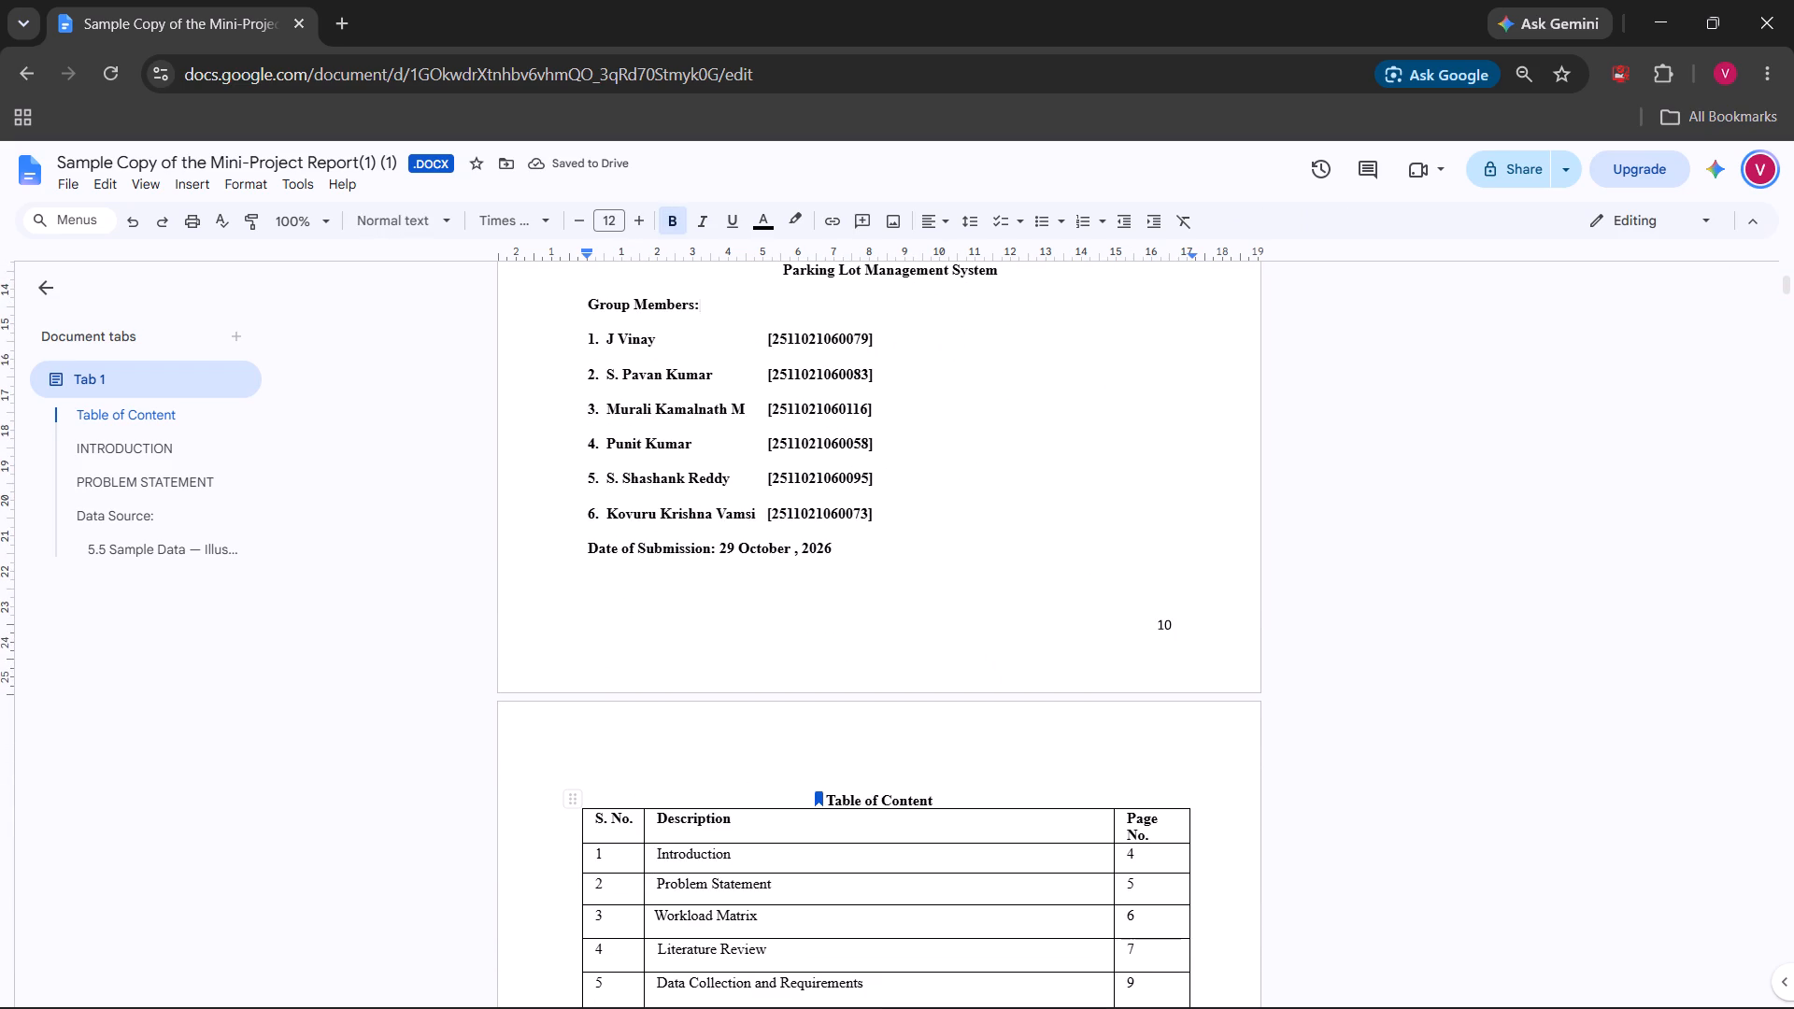
pyautogui.scroll(-6, 562, 781)
pyautogui.moveTo(584, 739); pyautogui.dragTo(756, 828)
pyautogui.click(770, 714)
pyautogui.moveTo(770, 714); pyautogui.dragTo(792, 730)
pyautogui.click(840, 622)
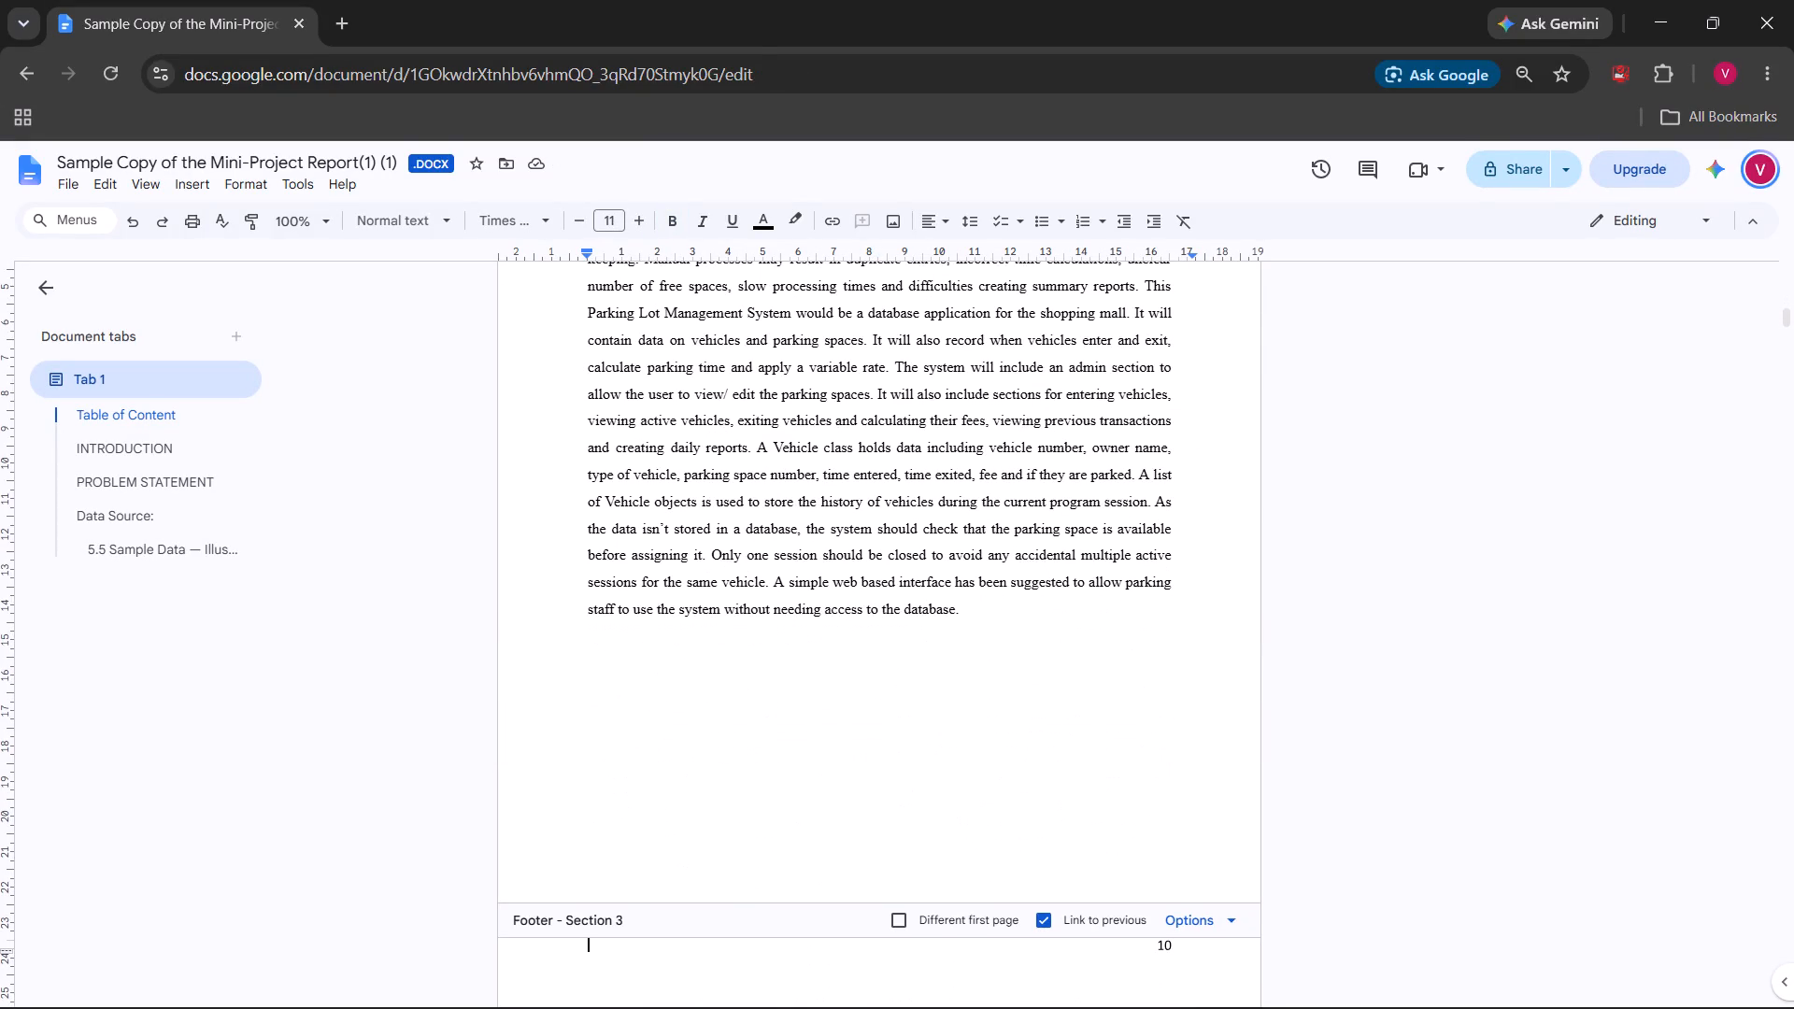
pyautogui.hotkey('ctrl', 'z')
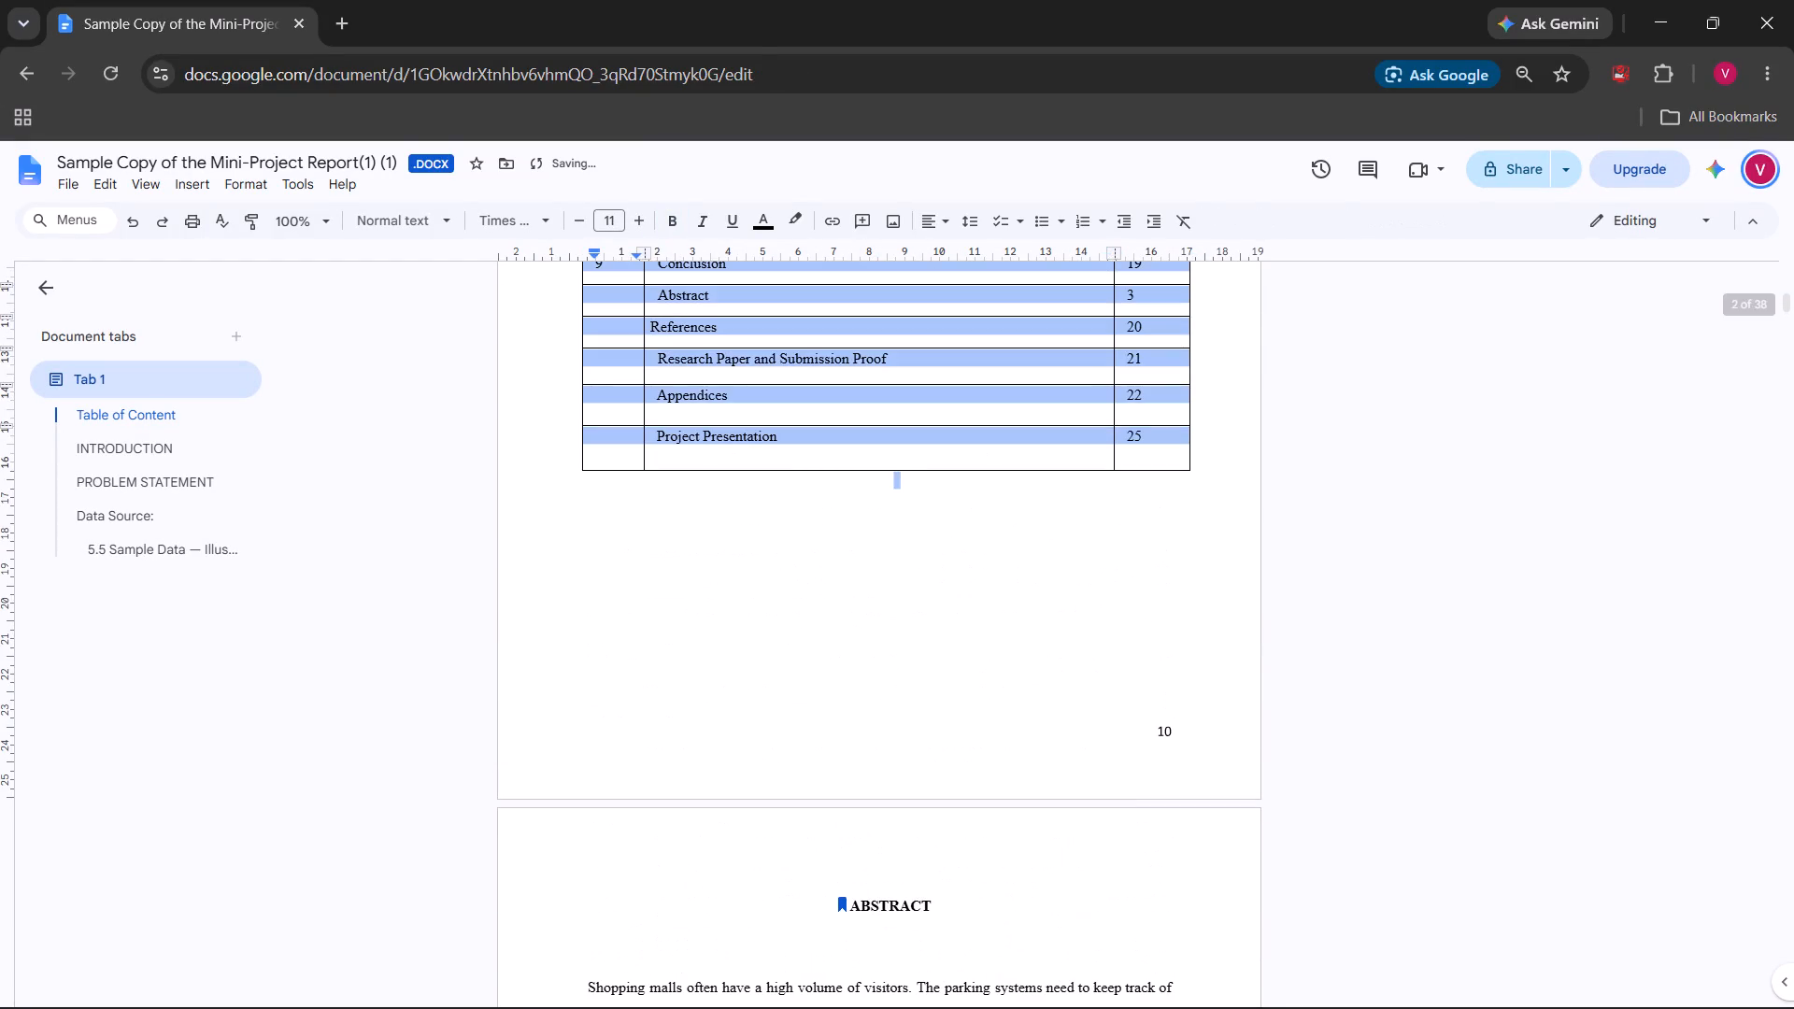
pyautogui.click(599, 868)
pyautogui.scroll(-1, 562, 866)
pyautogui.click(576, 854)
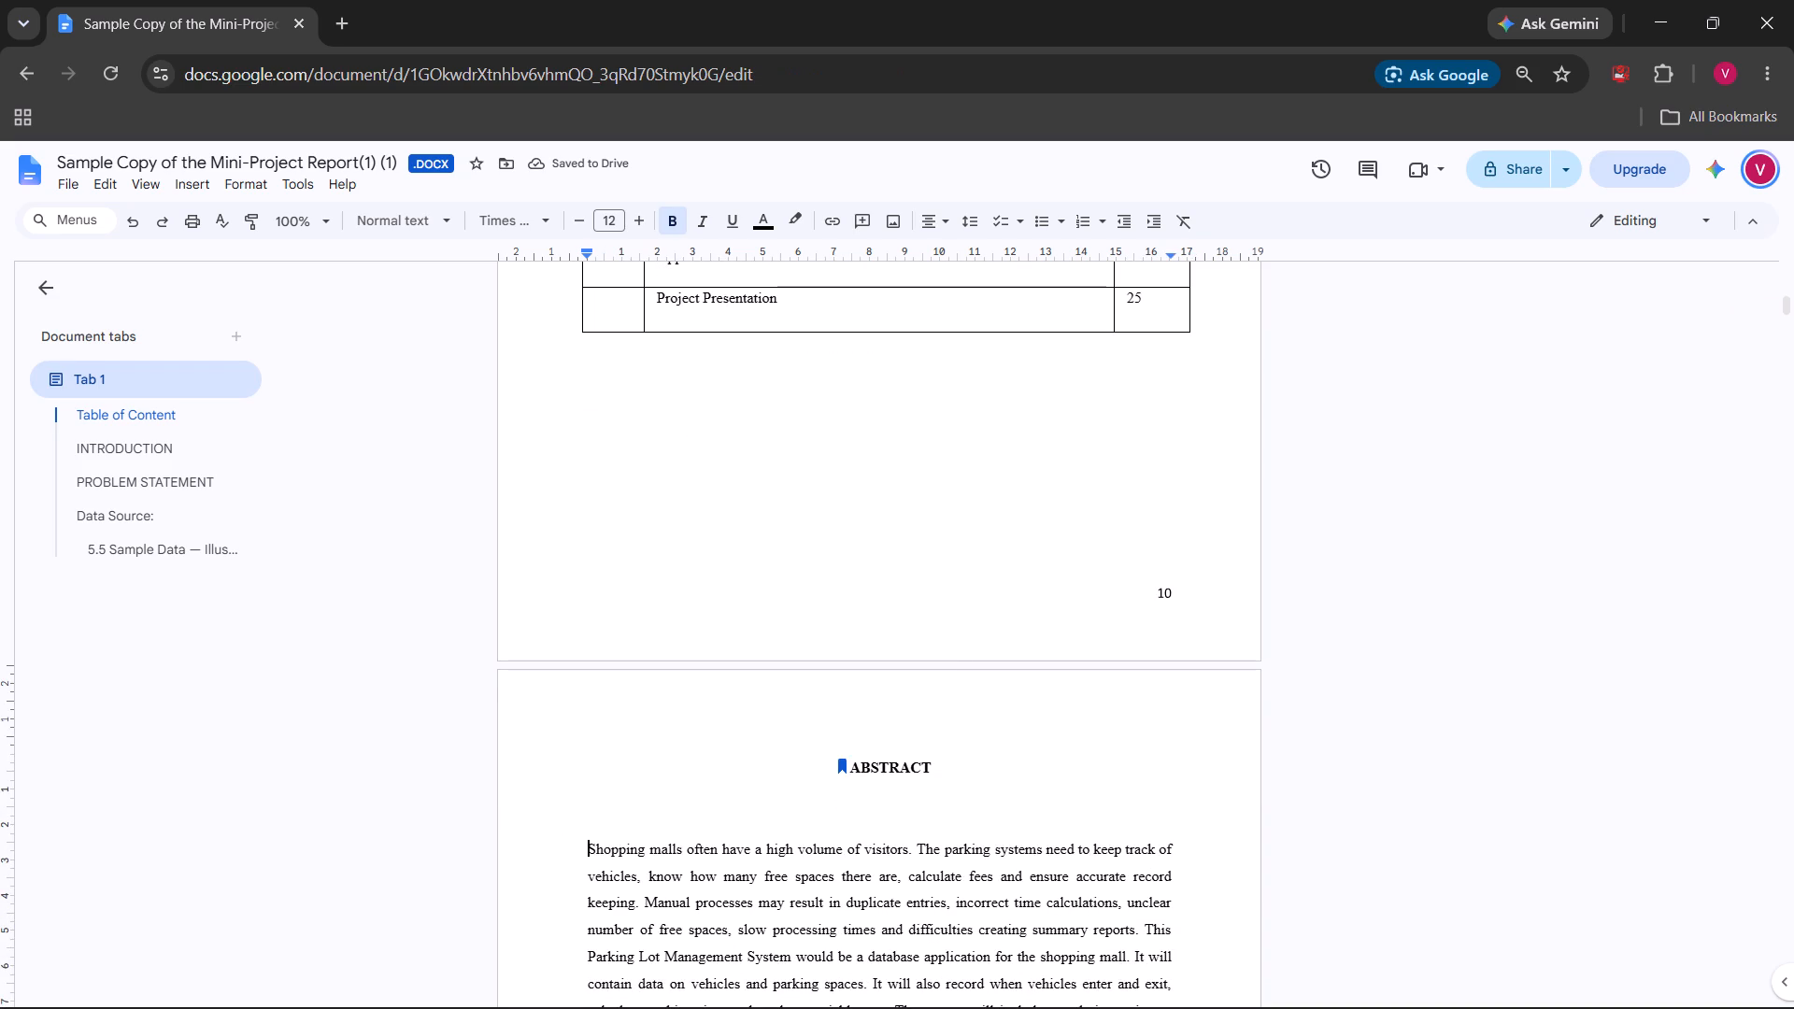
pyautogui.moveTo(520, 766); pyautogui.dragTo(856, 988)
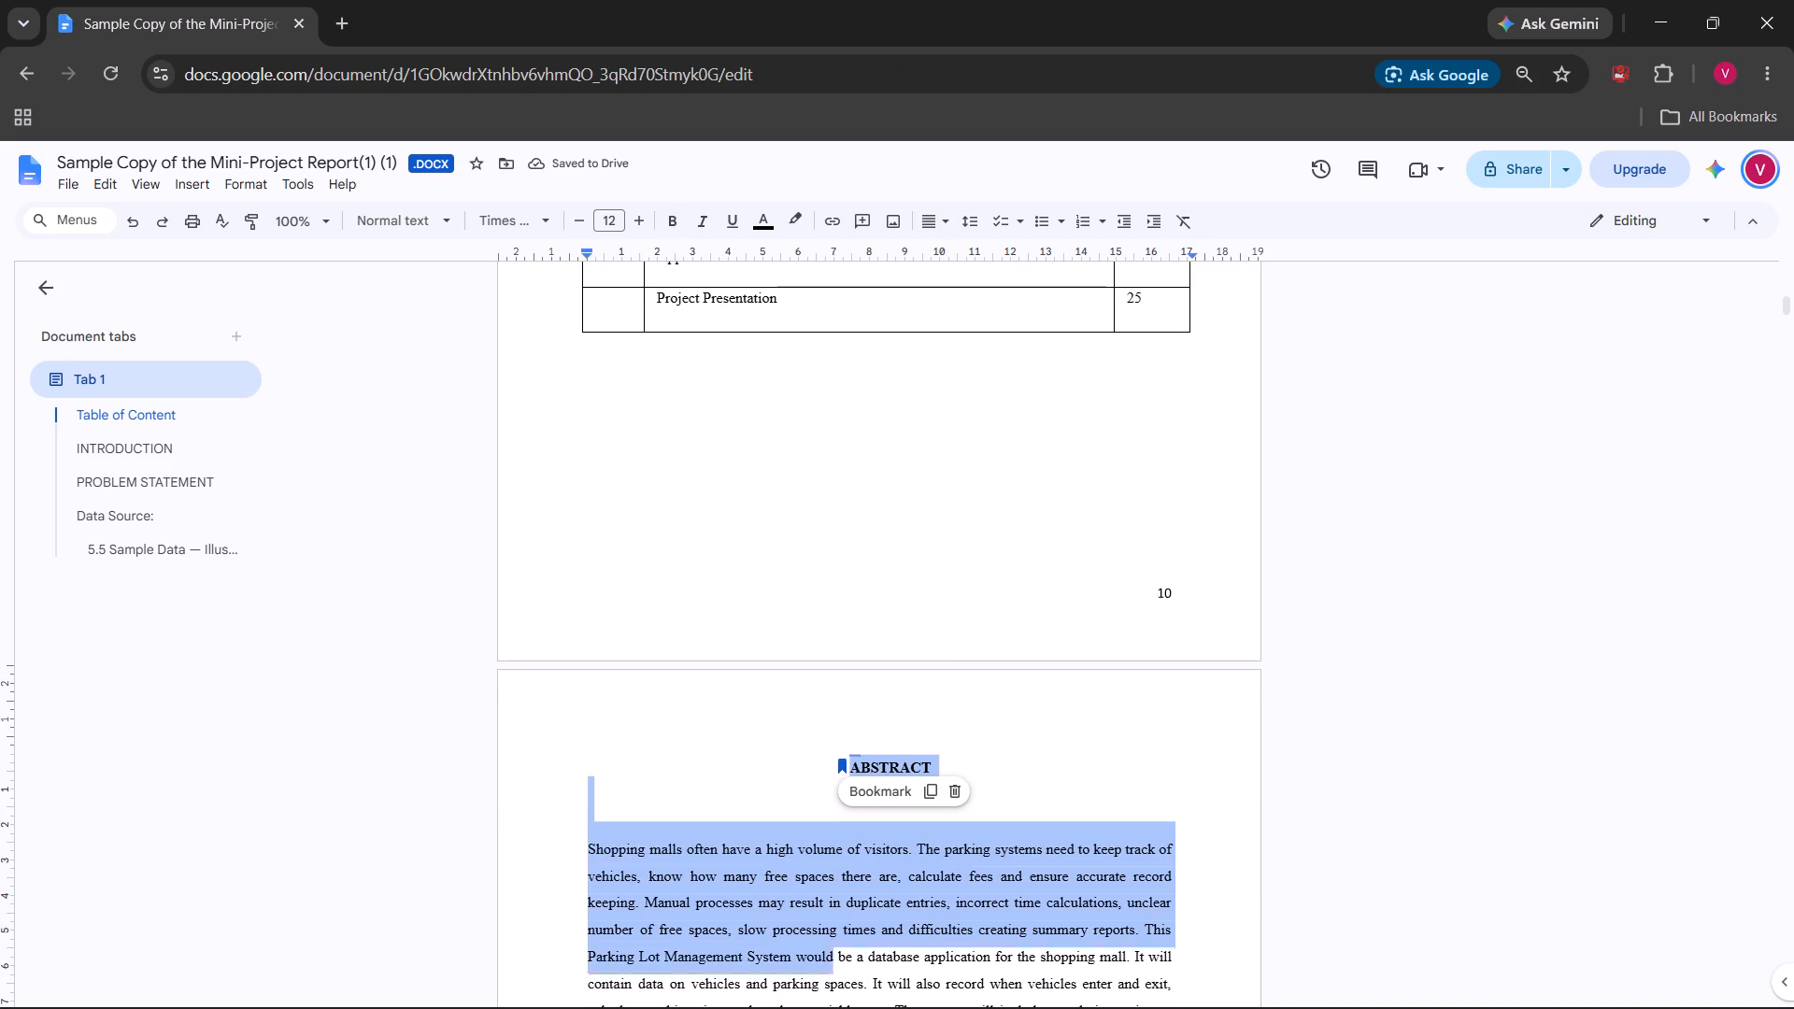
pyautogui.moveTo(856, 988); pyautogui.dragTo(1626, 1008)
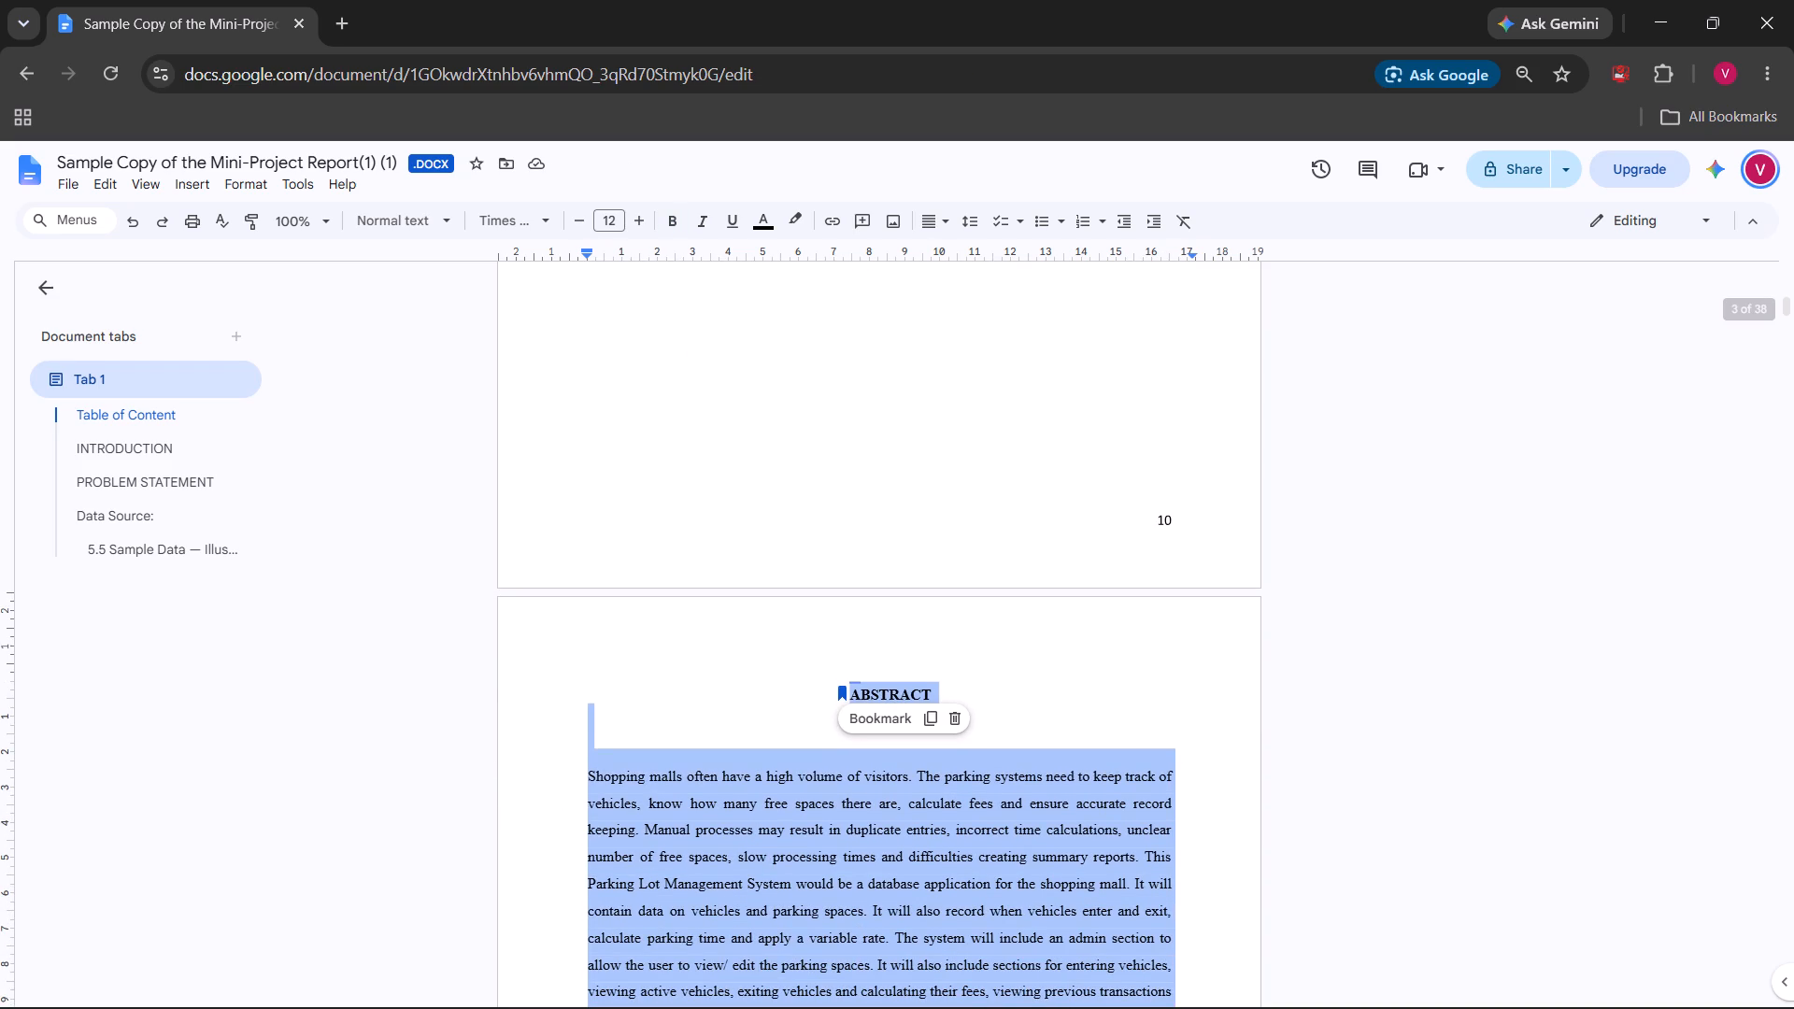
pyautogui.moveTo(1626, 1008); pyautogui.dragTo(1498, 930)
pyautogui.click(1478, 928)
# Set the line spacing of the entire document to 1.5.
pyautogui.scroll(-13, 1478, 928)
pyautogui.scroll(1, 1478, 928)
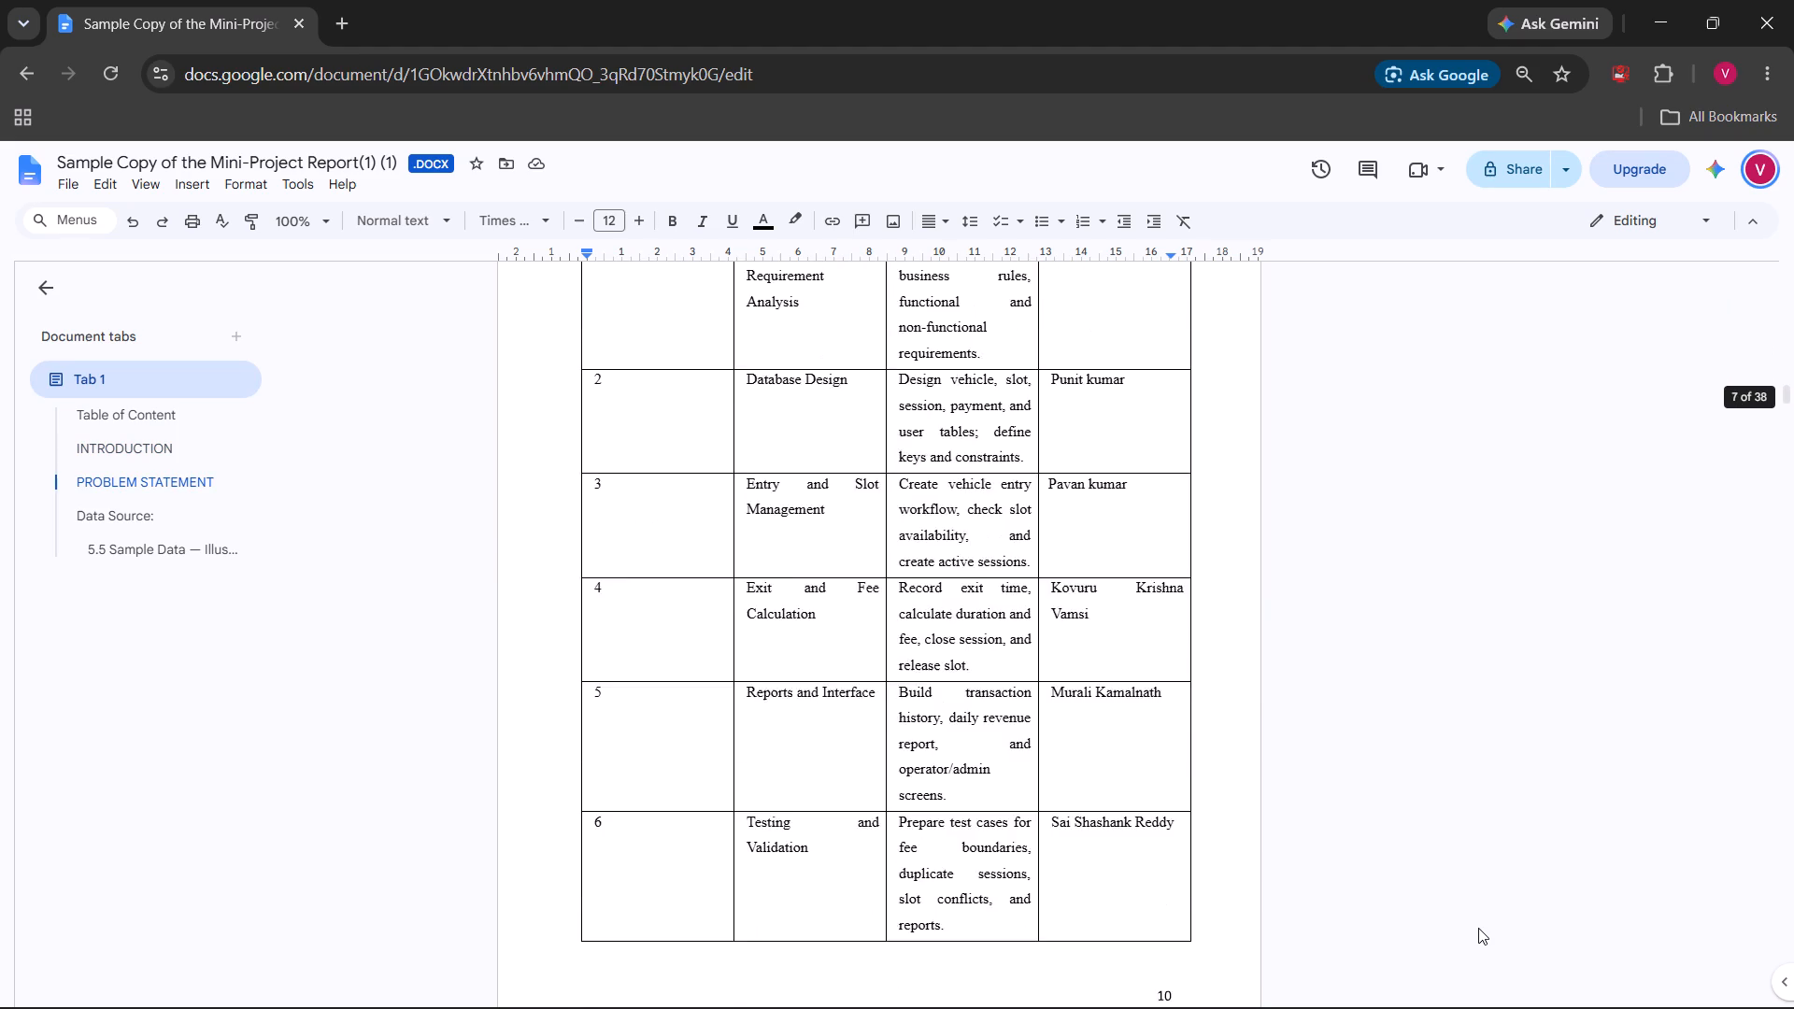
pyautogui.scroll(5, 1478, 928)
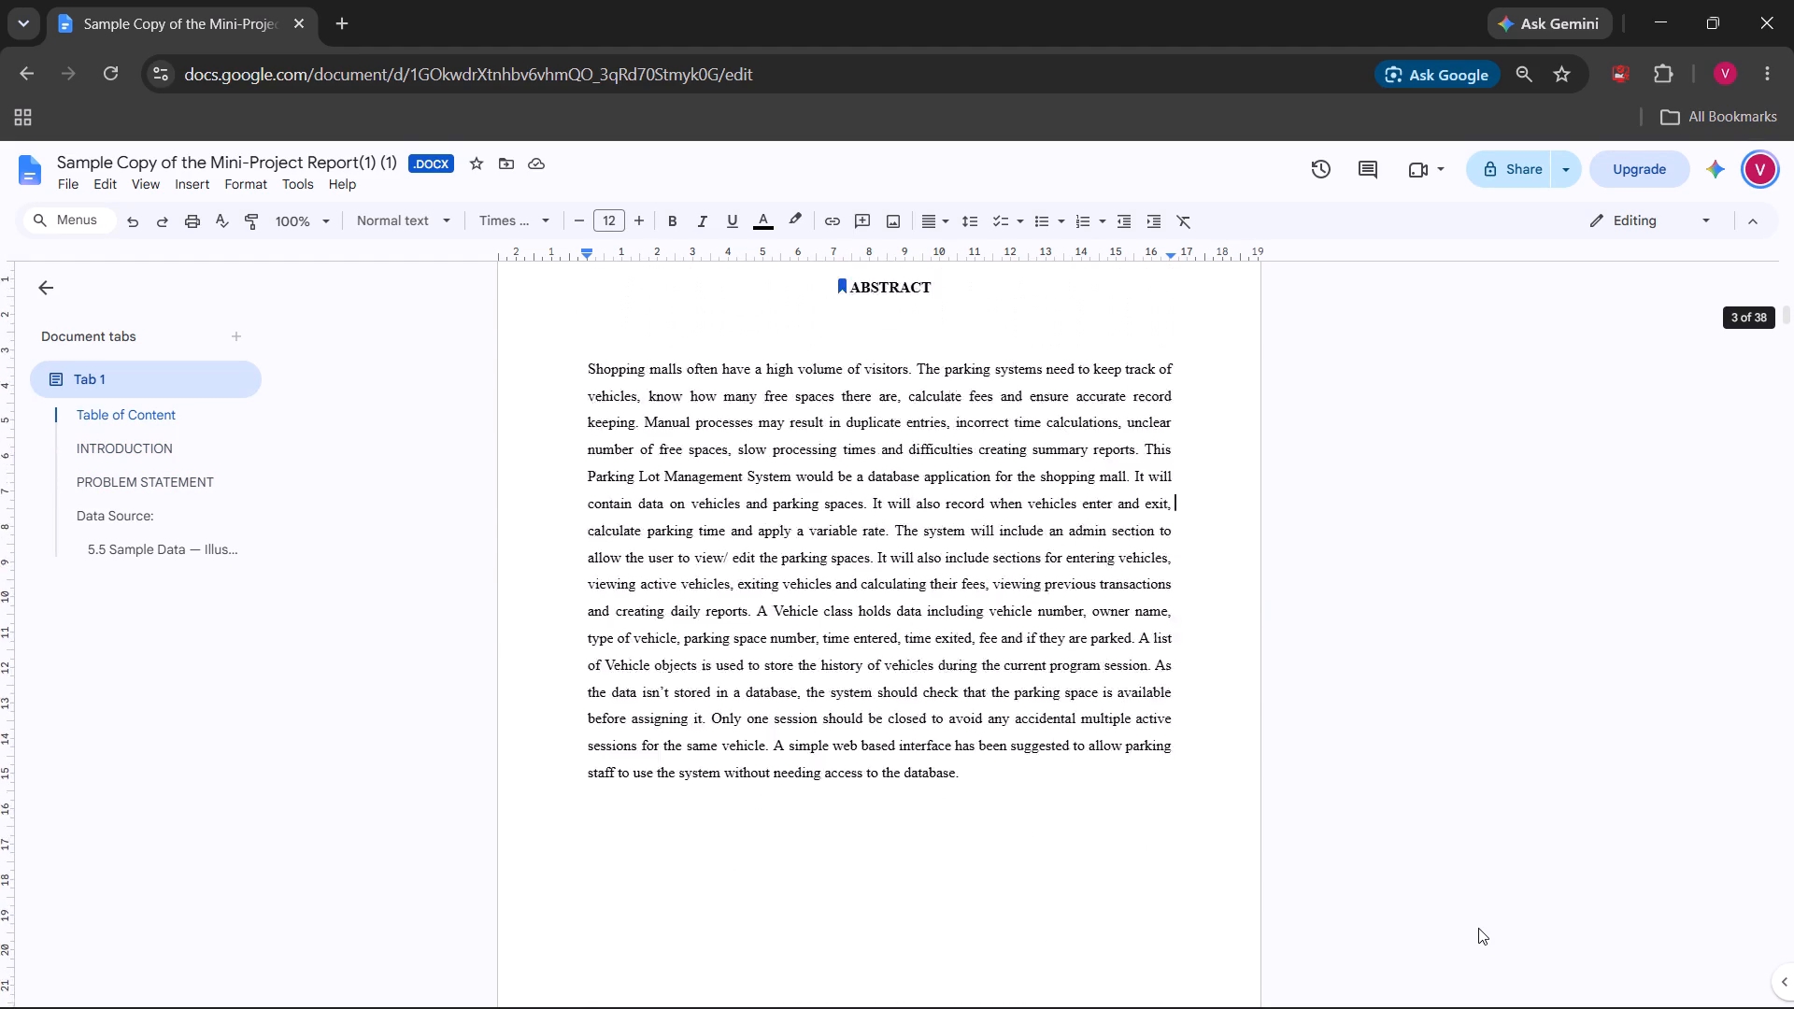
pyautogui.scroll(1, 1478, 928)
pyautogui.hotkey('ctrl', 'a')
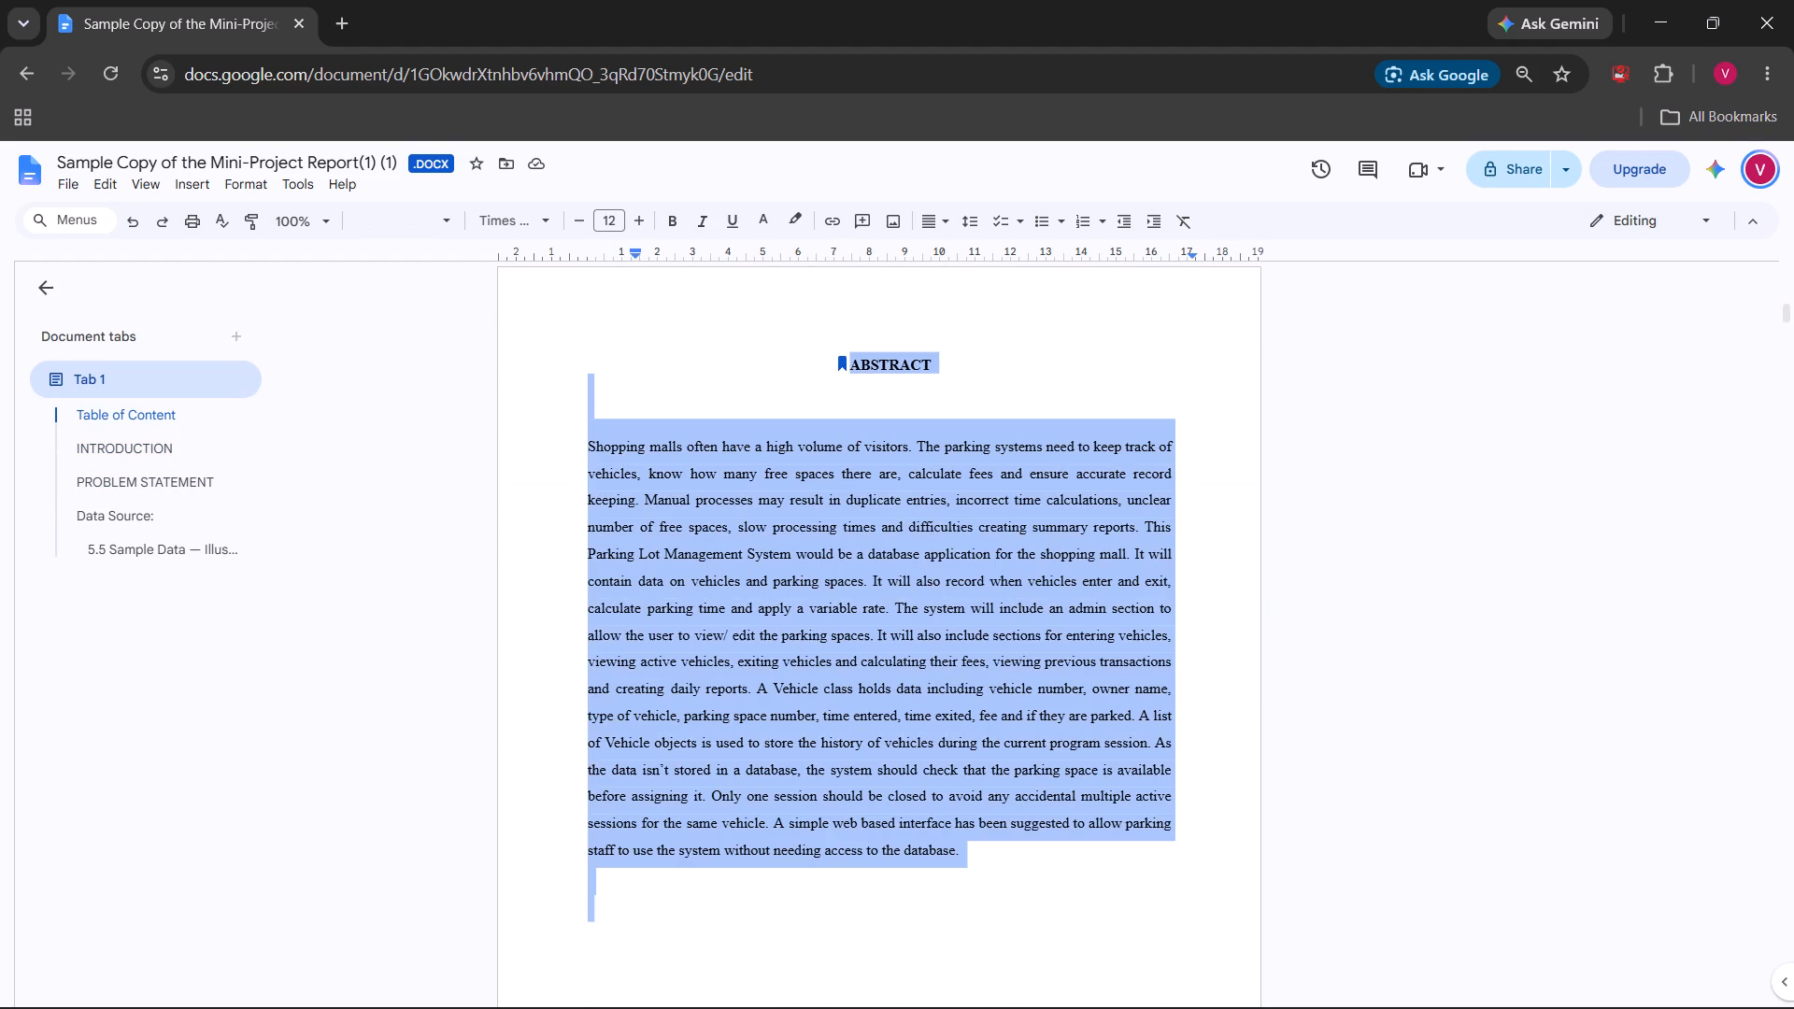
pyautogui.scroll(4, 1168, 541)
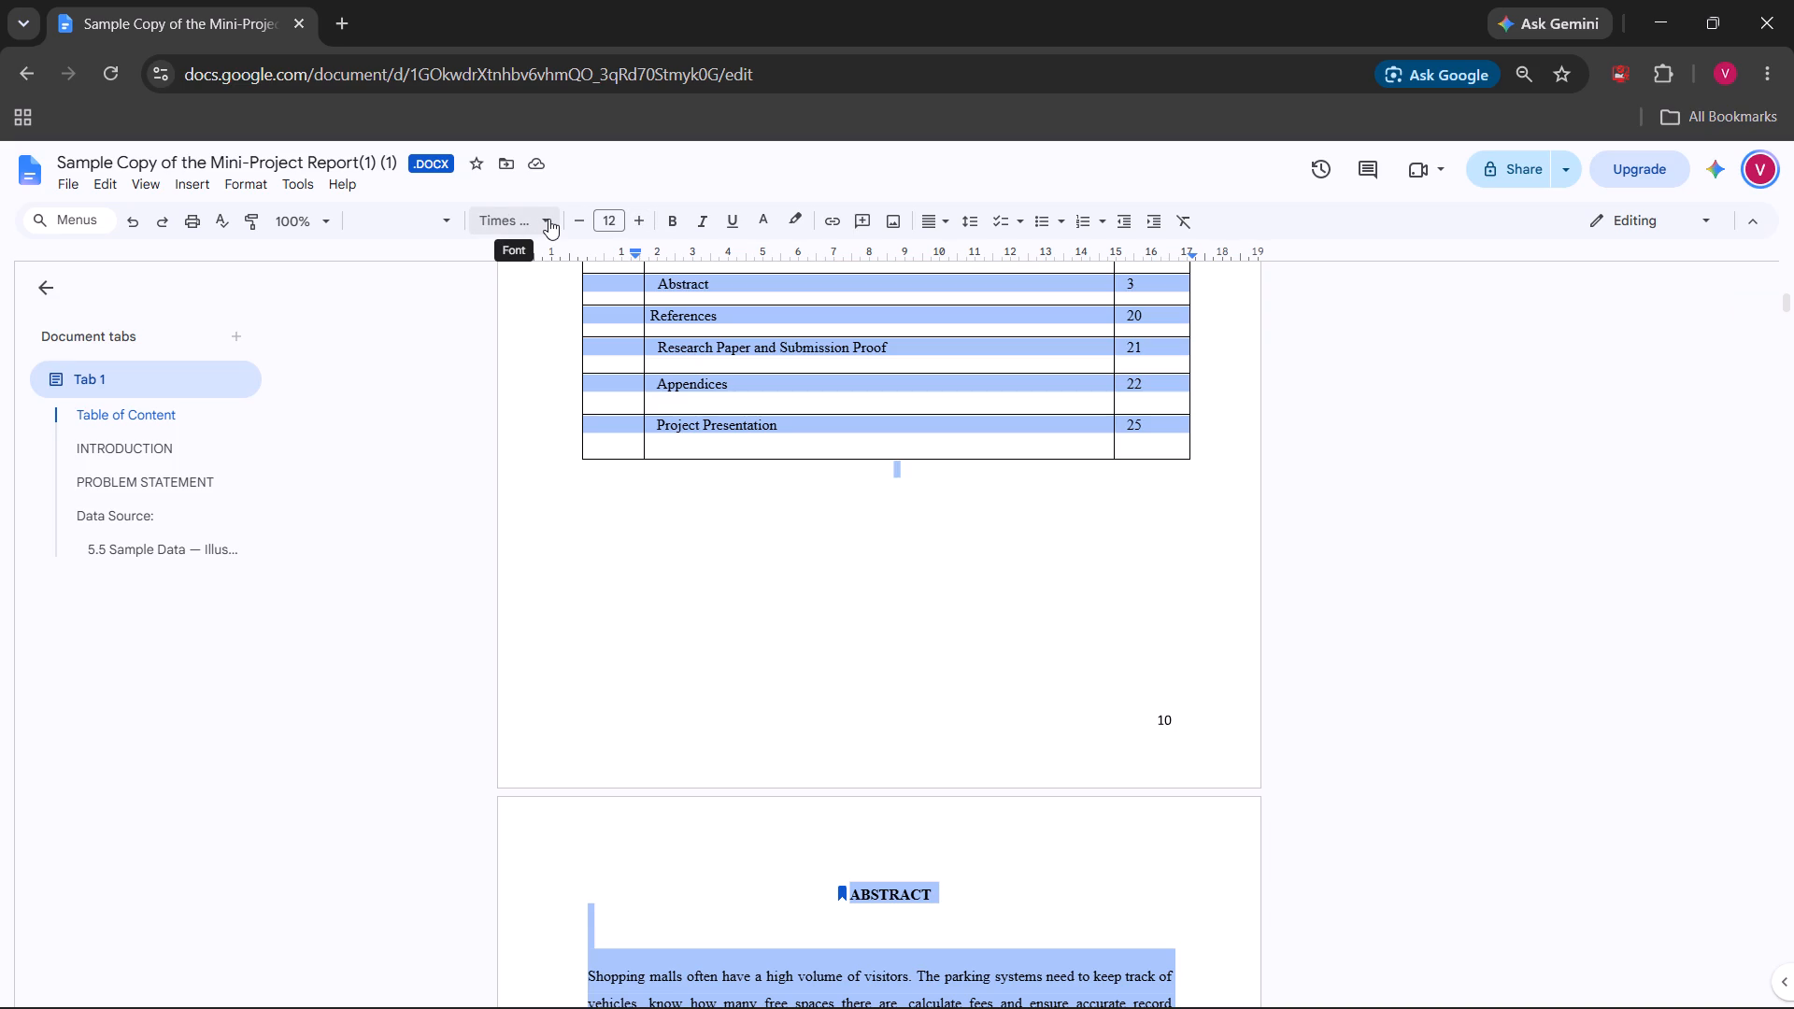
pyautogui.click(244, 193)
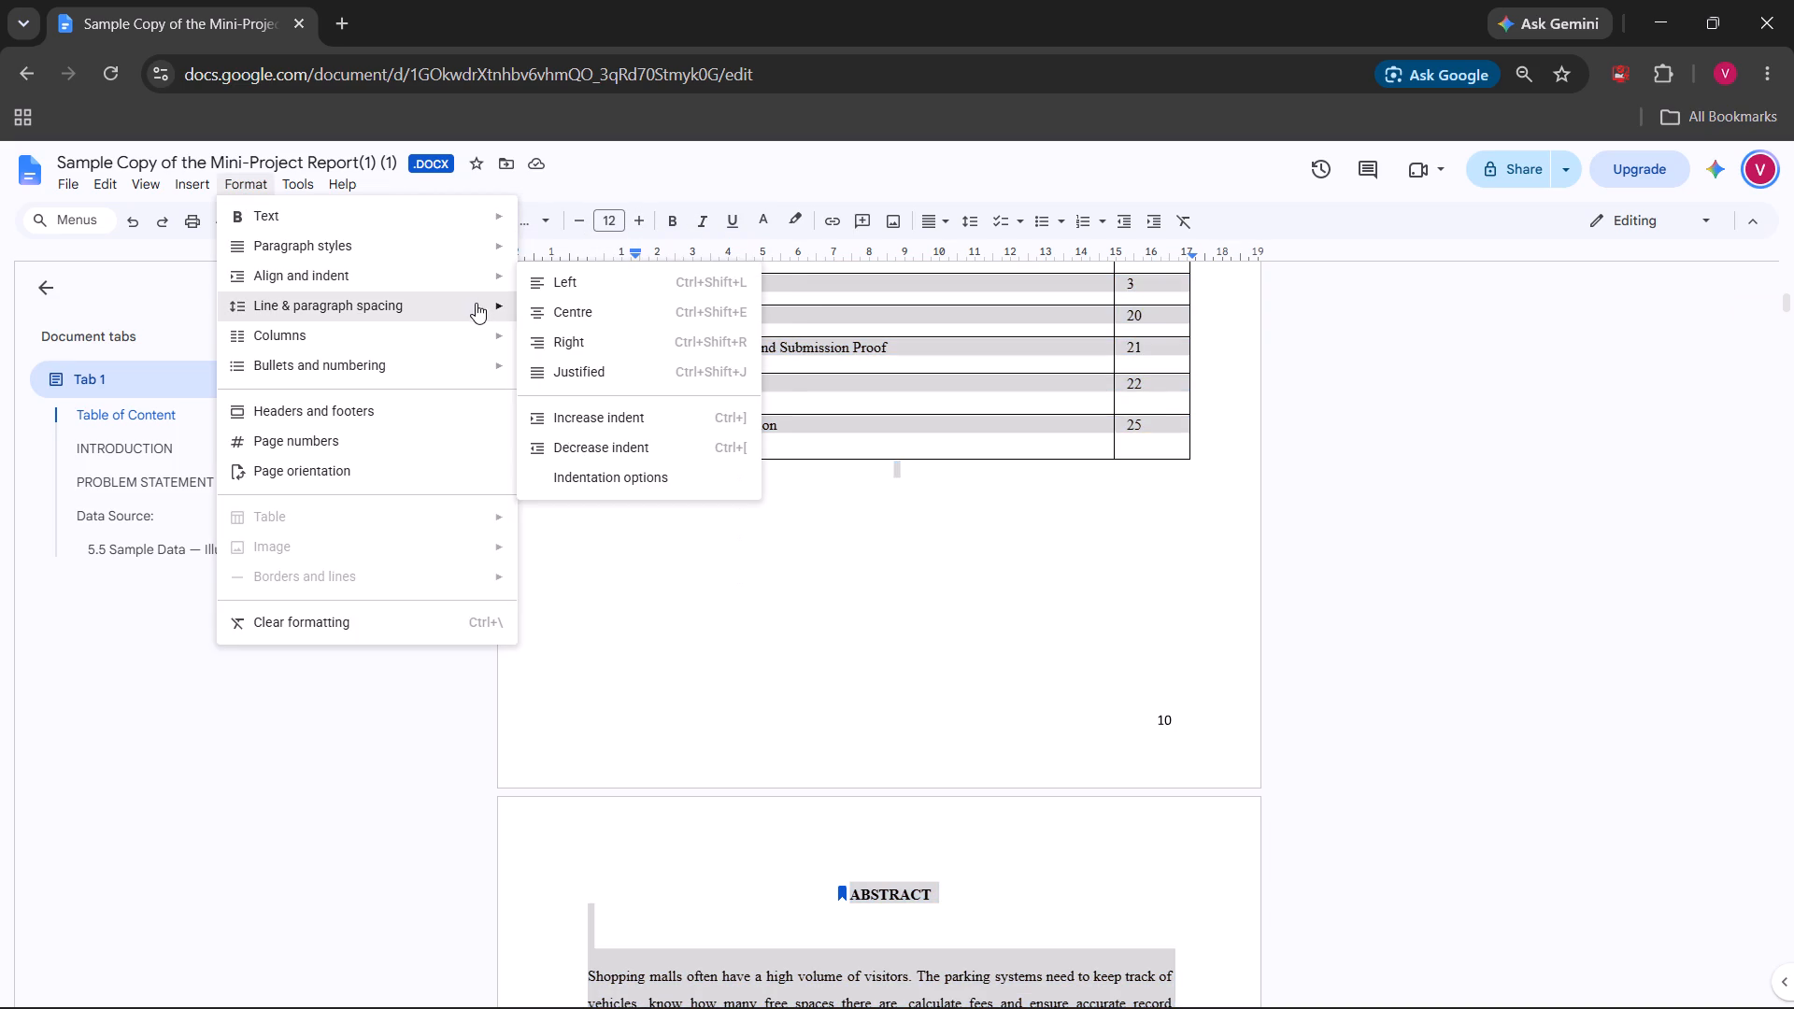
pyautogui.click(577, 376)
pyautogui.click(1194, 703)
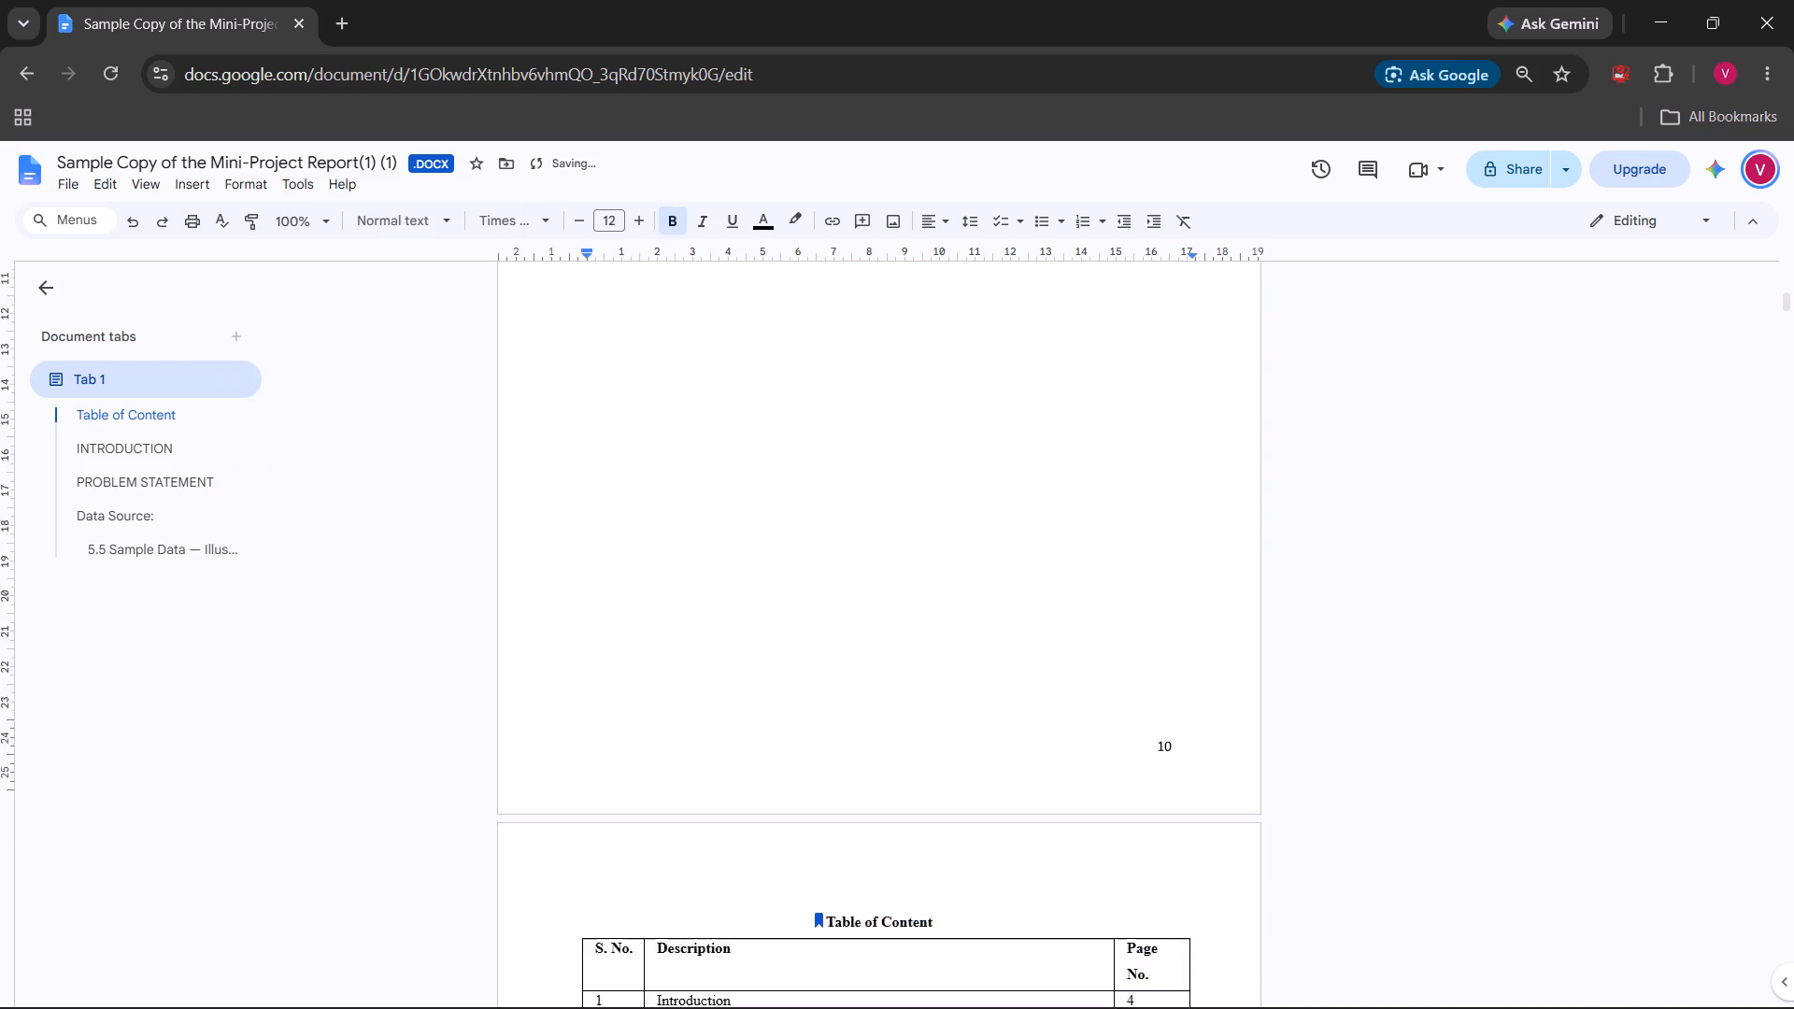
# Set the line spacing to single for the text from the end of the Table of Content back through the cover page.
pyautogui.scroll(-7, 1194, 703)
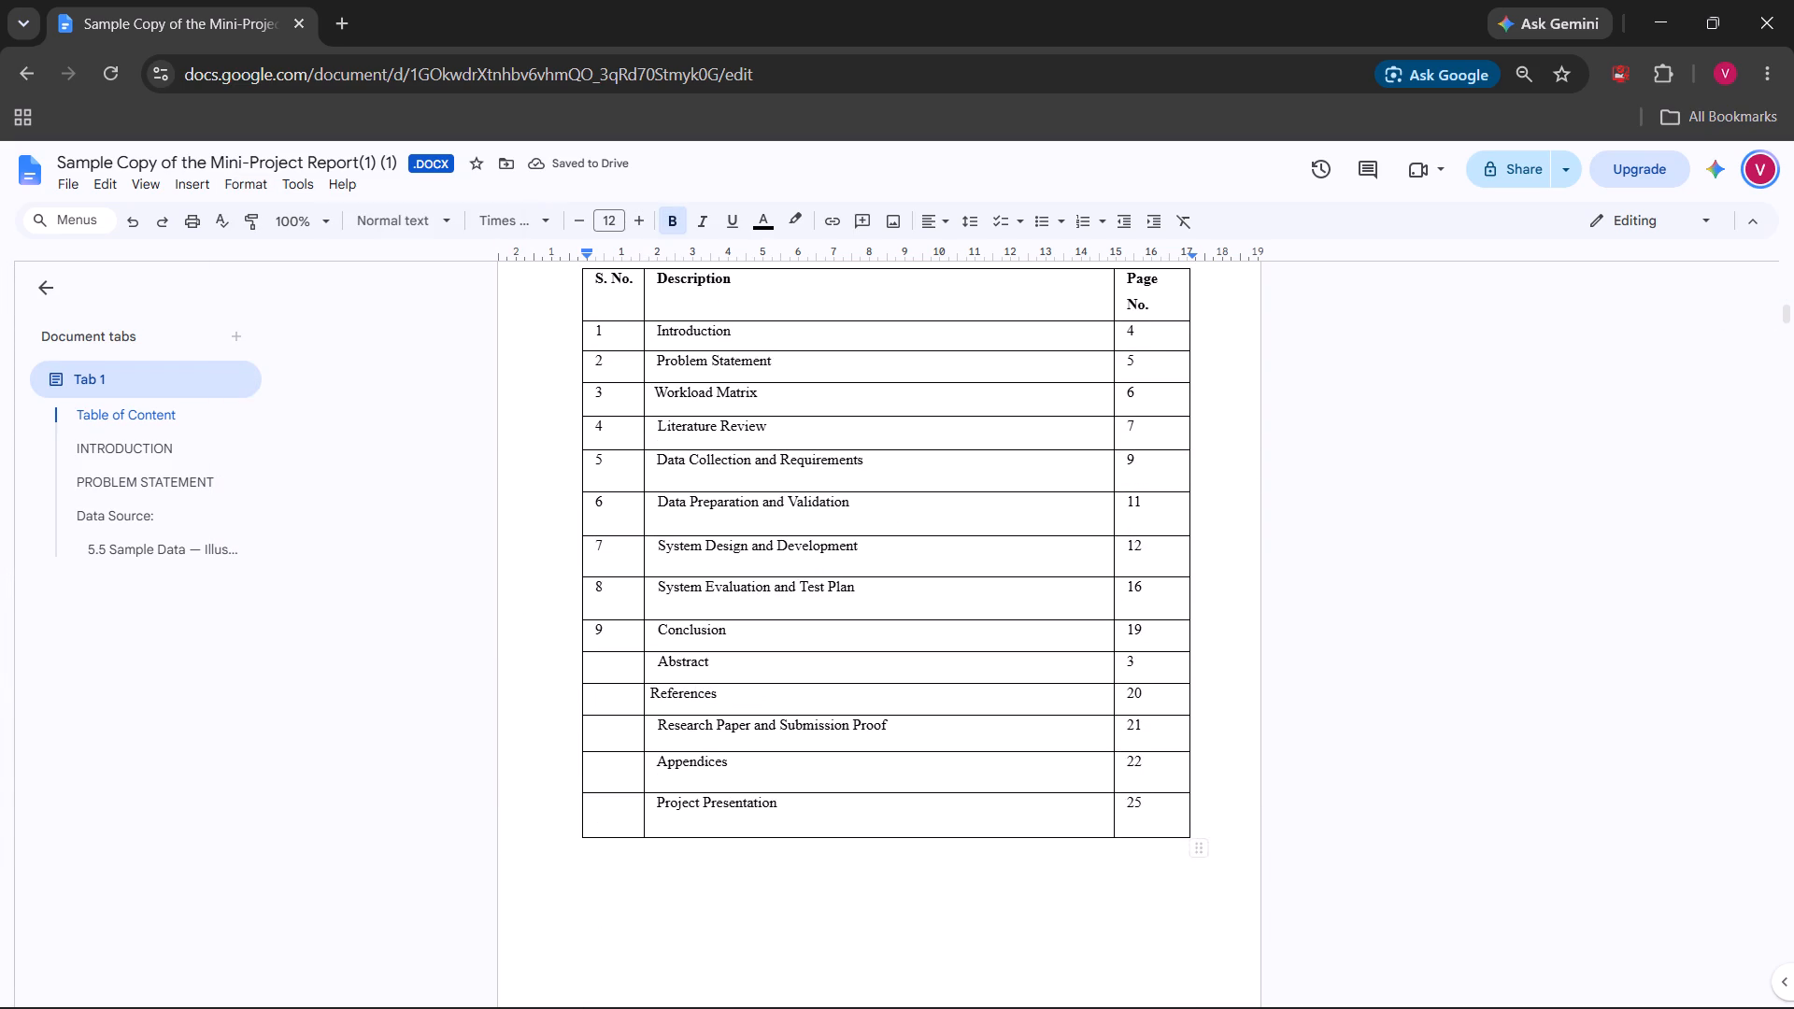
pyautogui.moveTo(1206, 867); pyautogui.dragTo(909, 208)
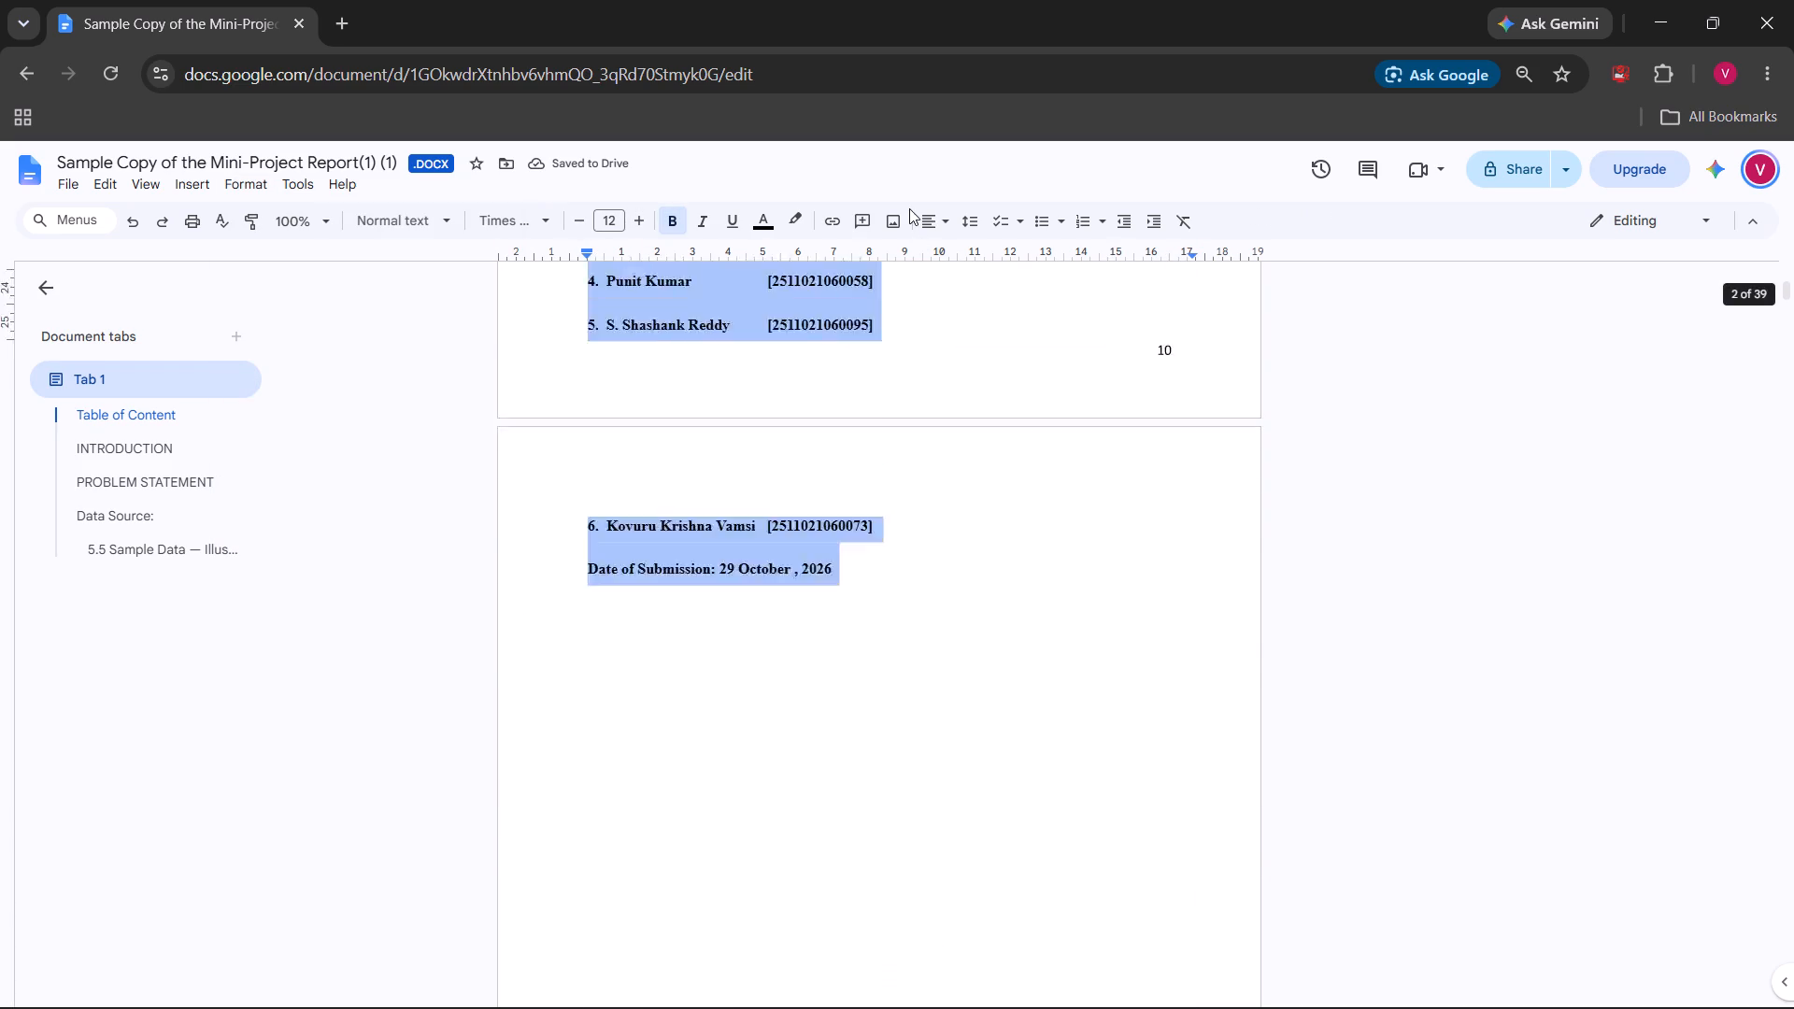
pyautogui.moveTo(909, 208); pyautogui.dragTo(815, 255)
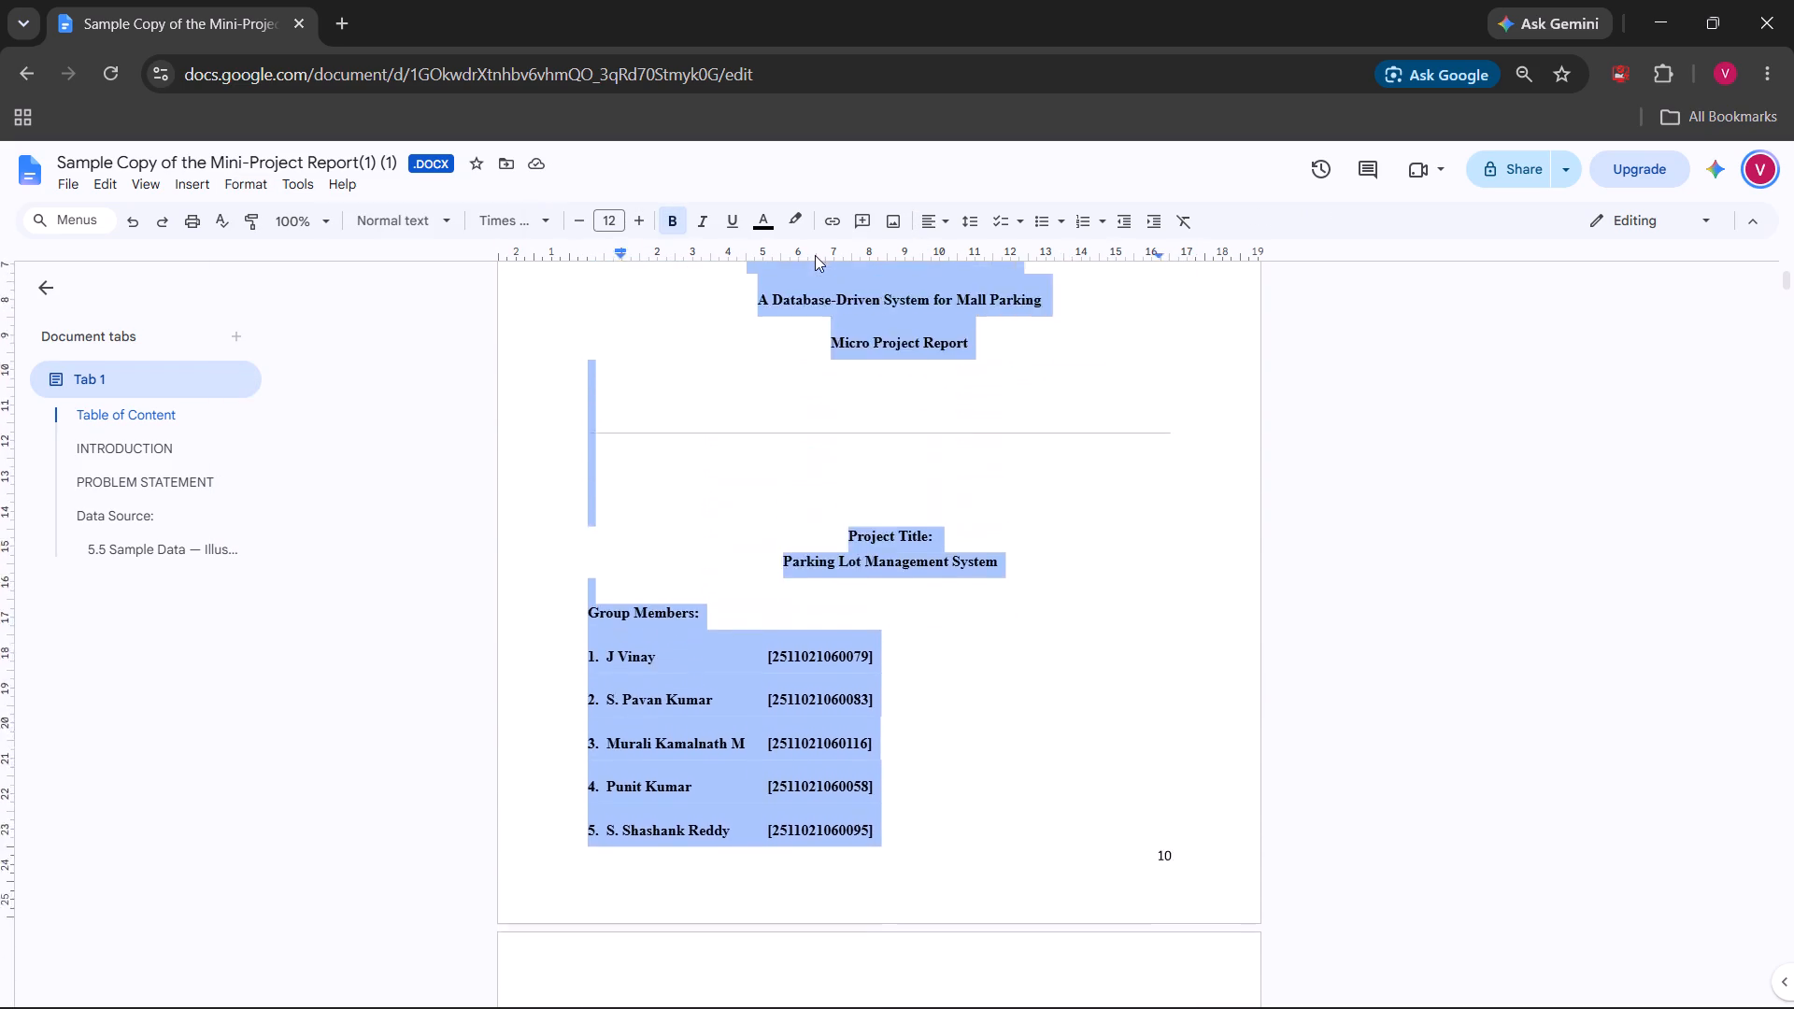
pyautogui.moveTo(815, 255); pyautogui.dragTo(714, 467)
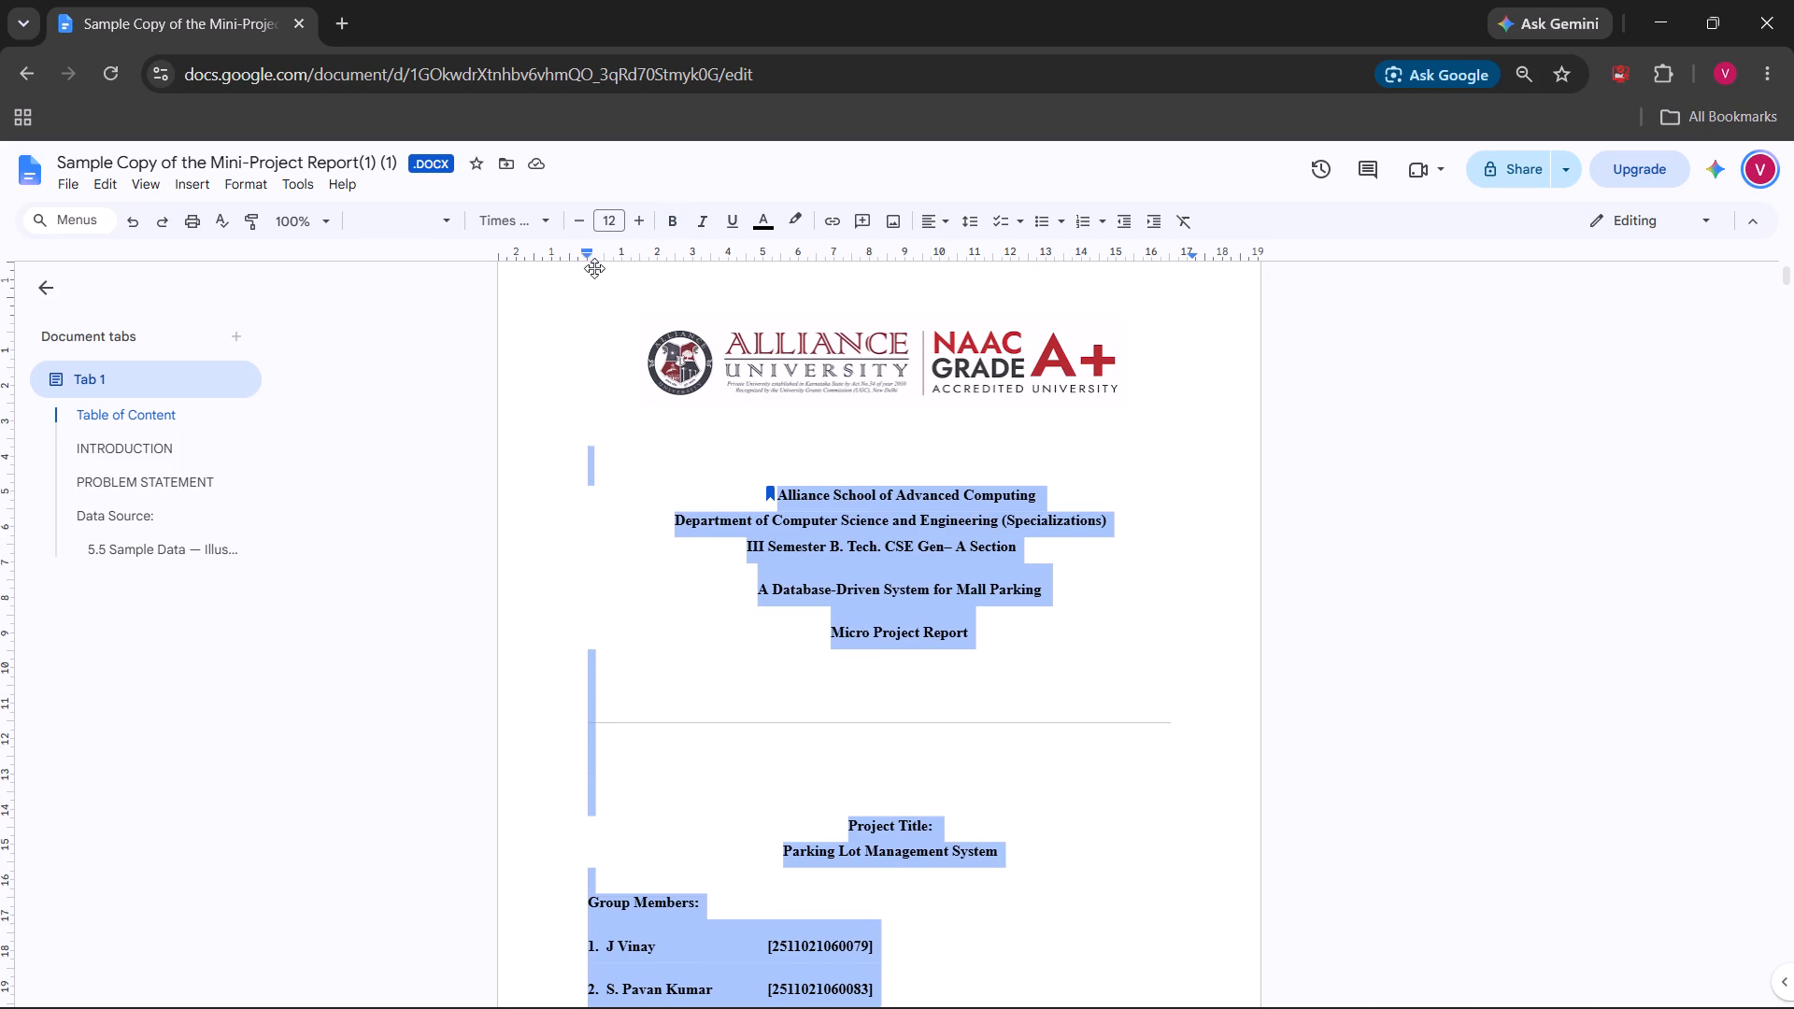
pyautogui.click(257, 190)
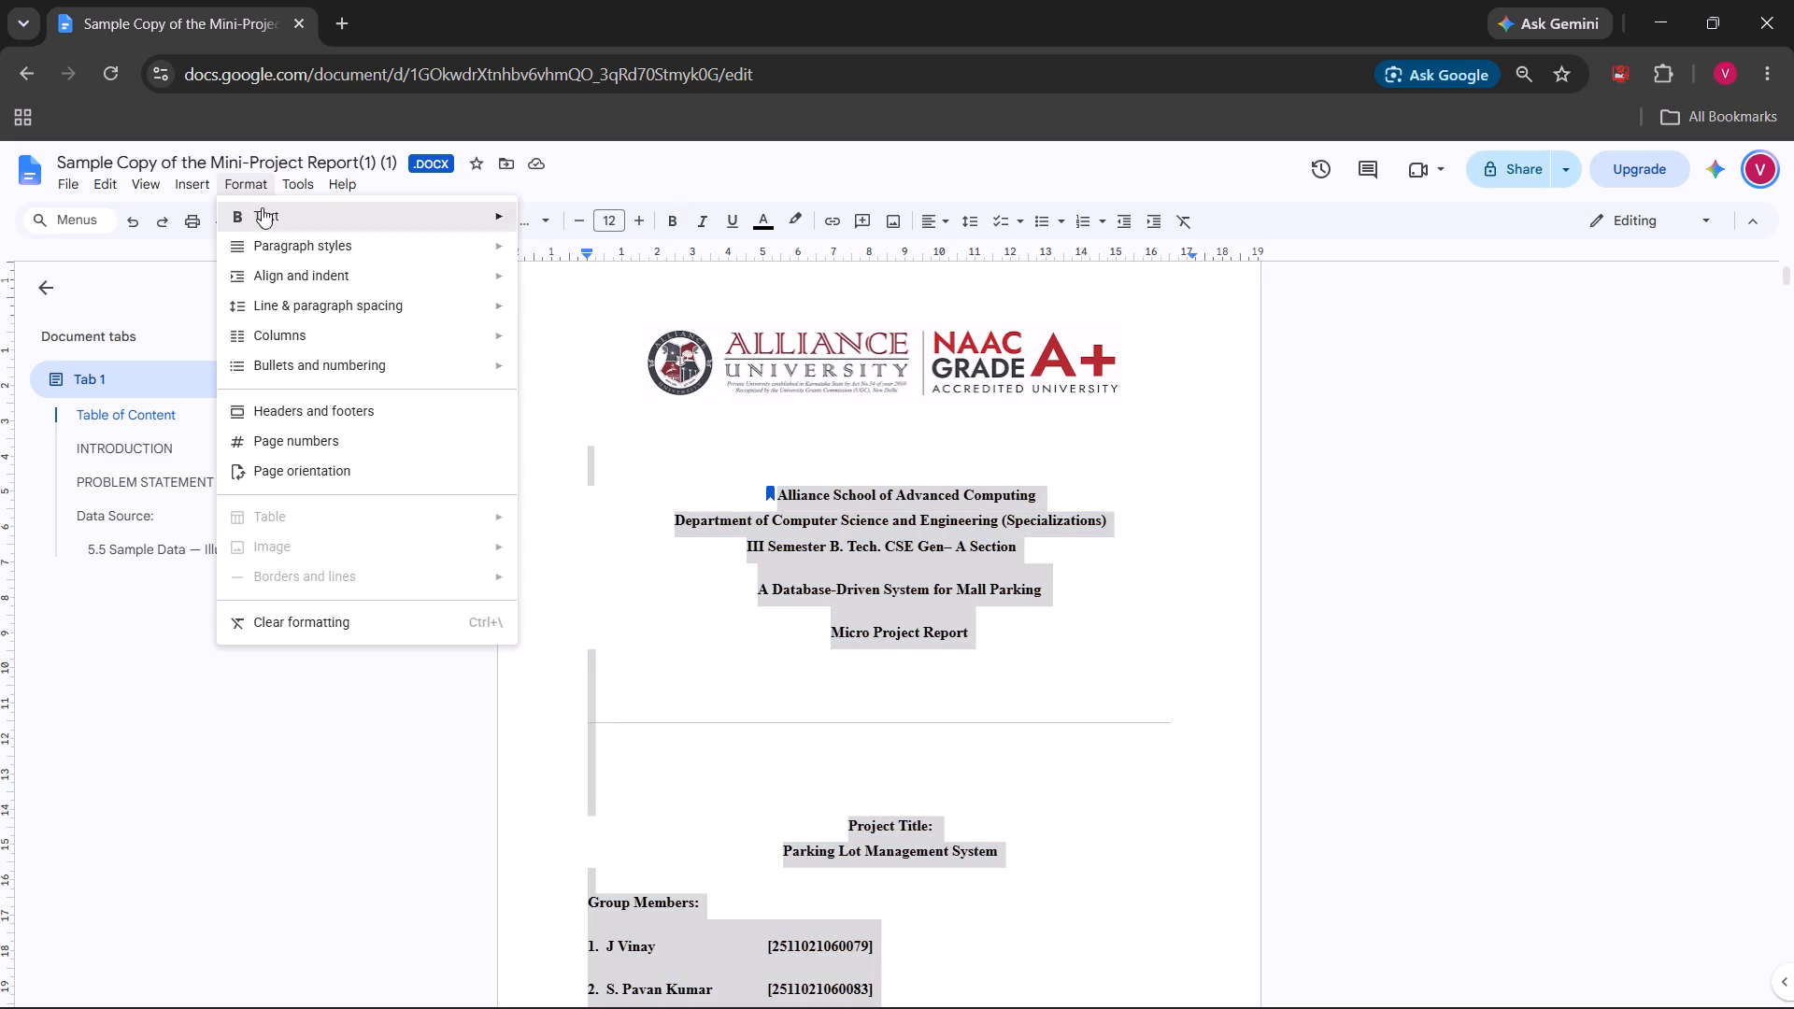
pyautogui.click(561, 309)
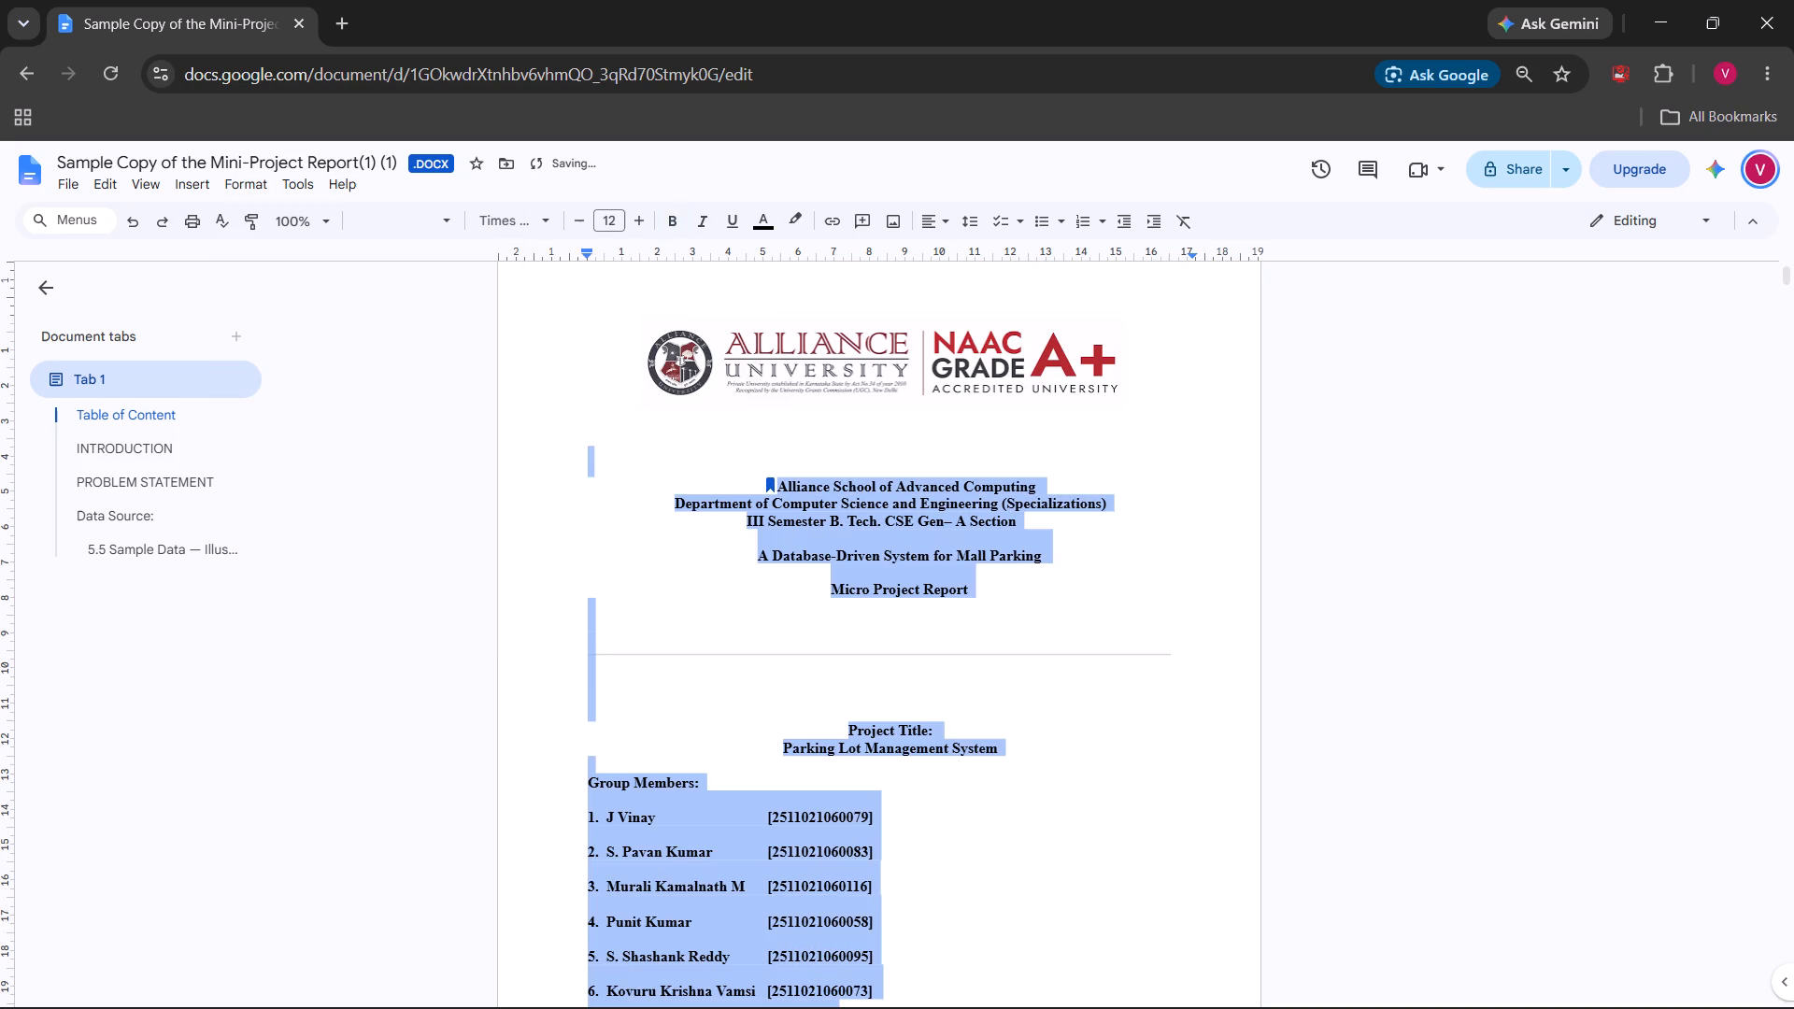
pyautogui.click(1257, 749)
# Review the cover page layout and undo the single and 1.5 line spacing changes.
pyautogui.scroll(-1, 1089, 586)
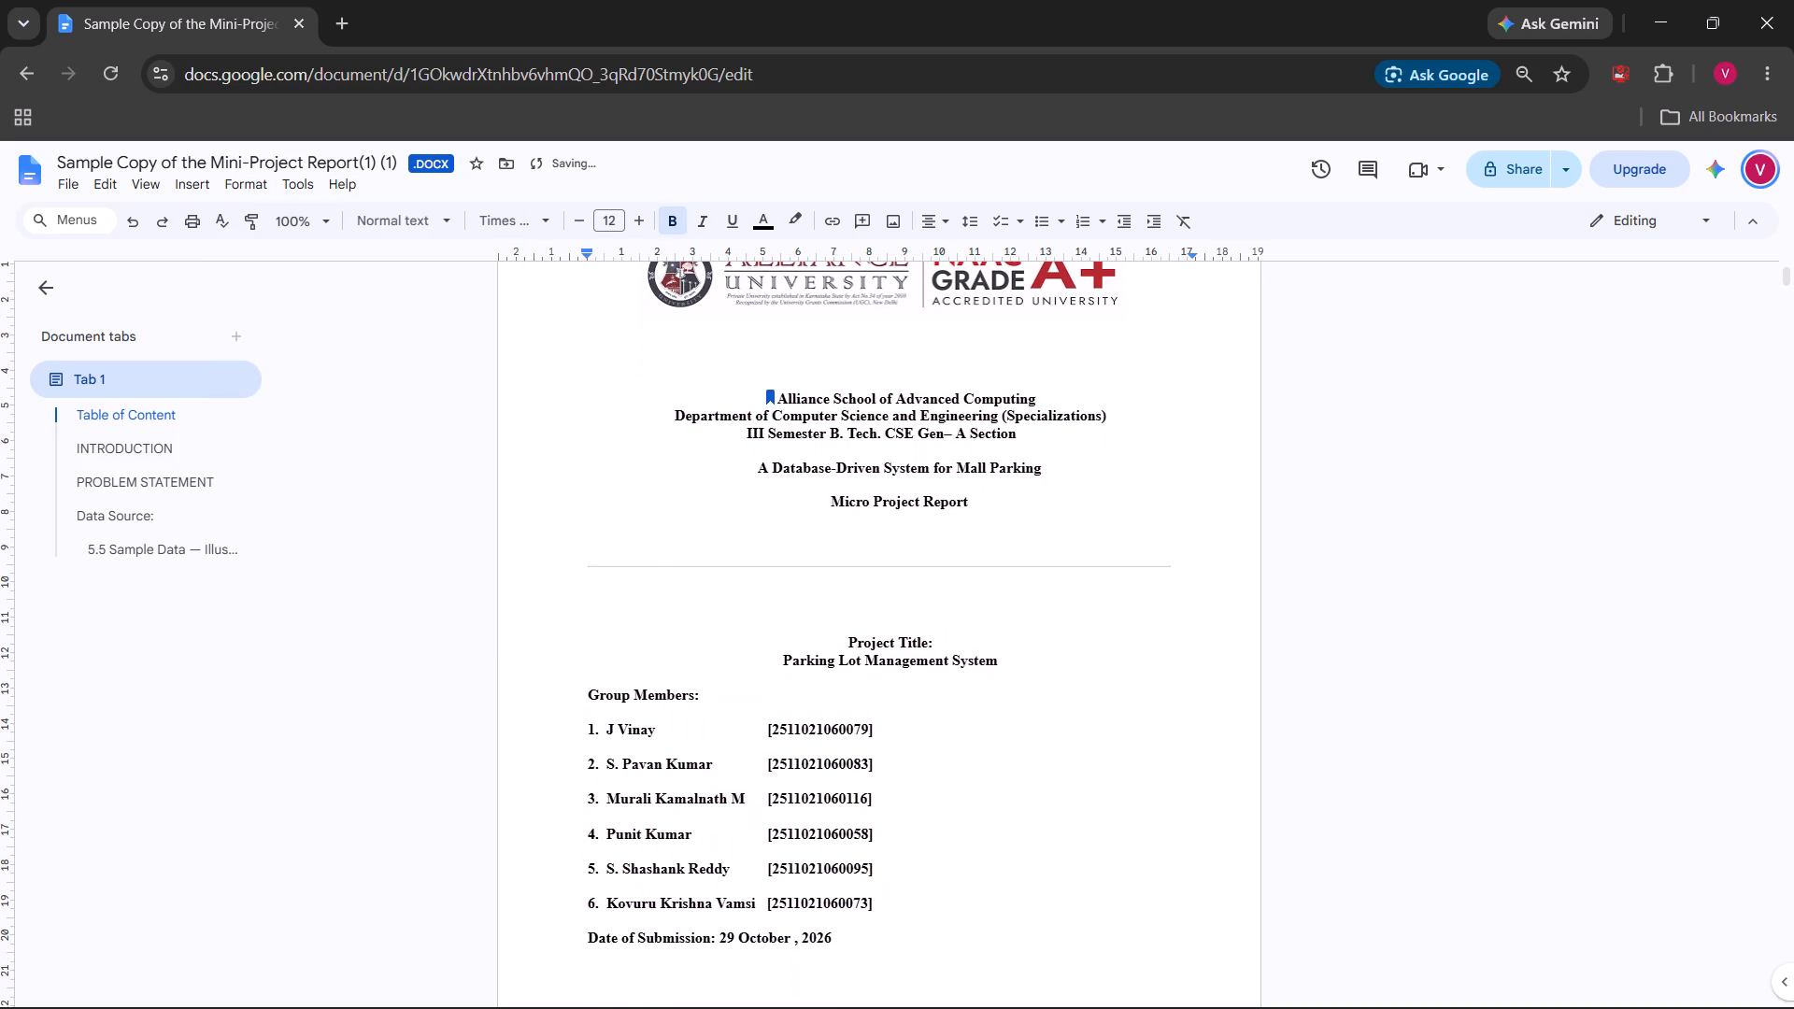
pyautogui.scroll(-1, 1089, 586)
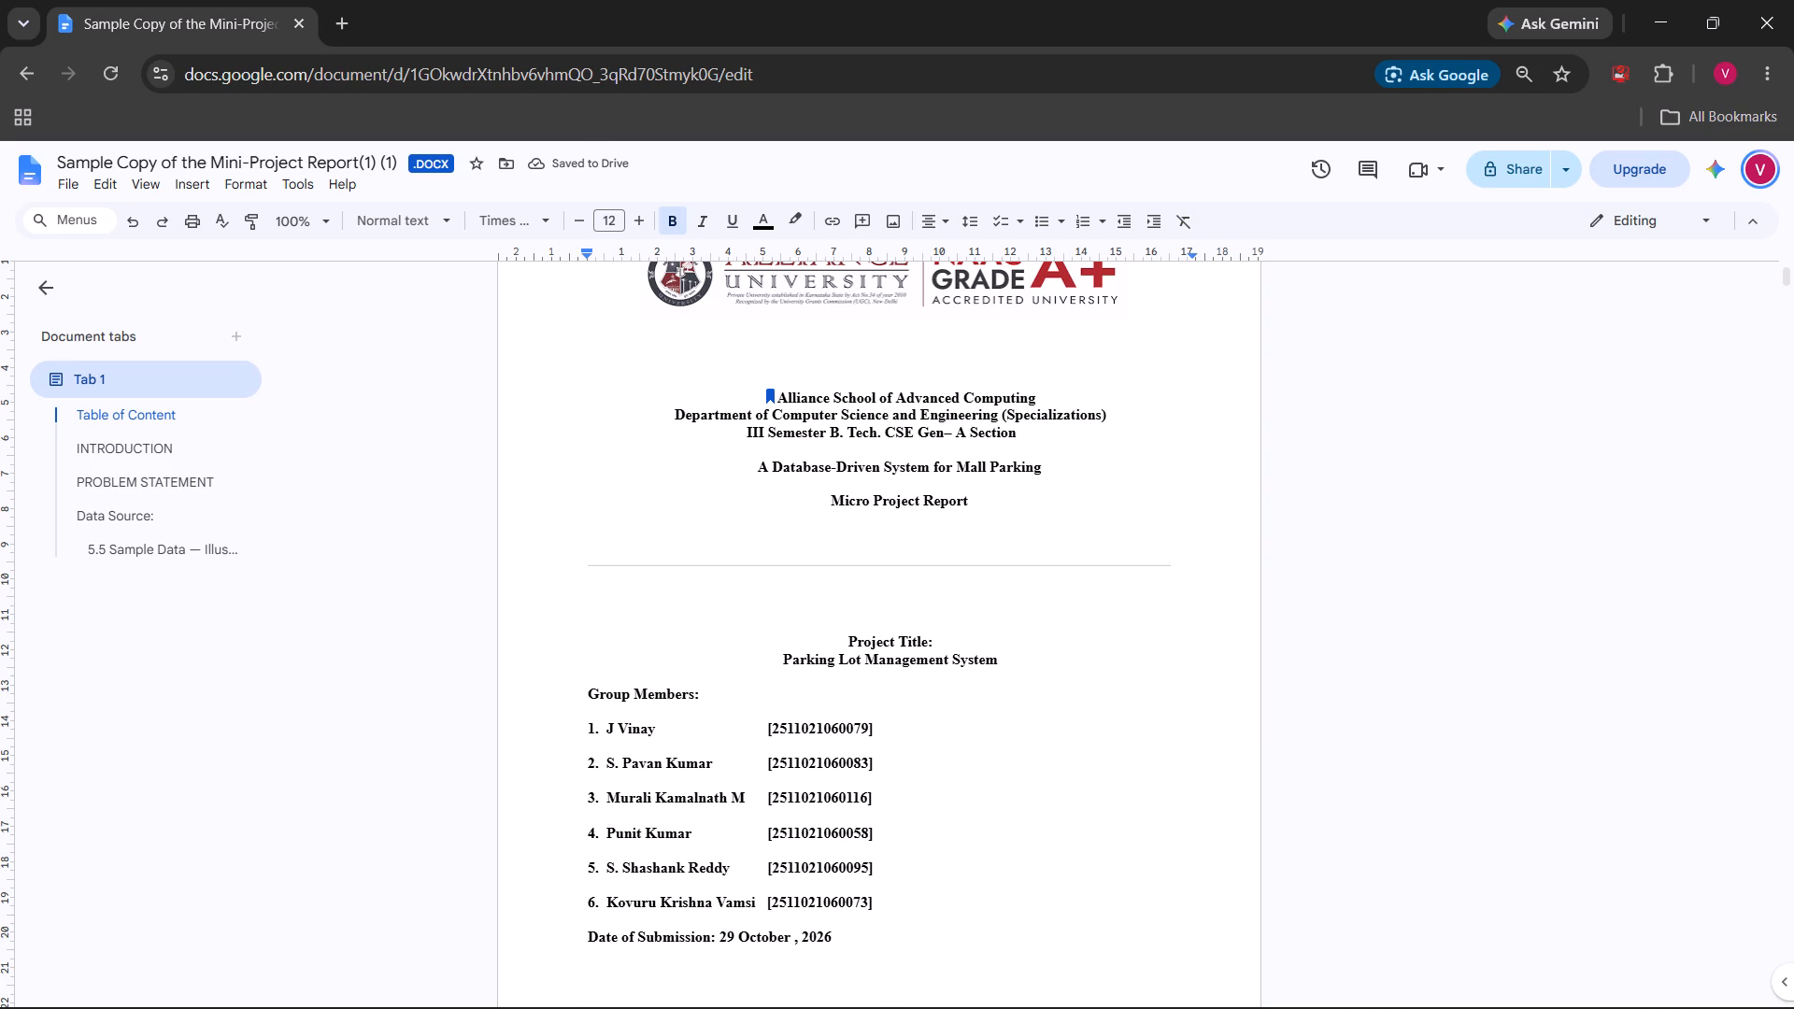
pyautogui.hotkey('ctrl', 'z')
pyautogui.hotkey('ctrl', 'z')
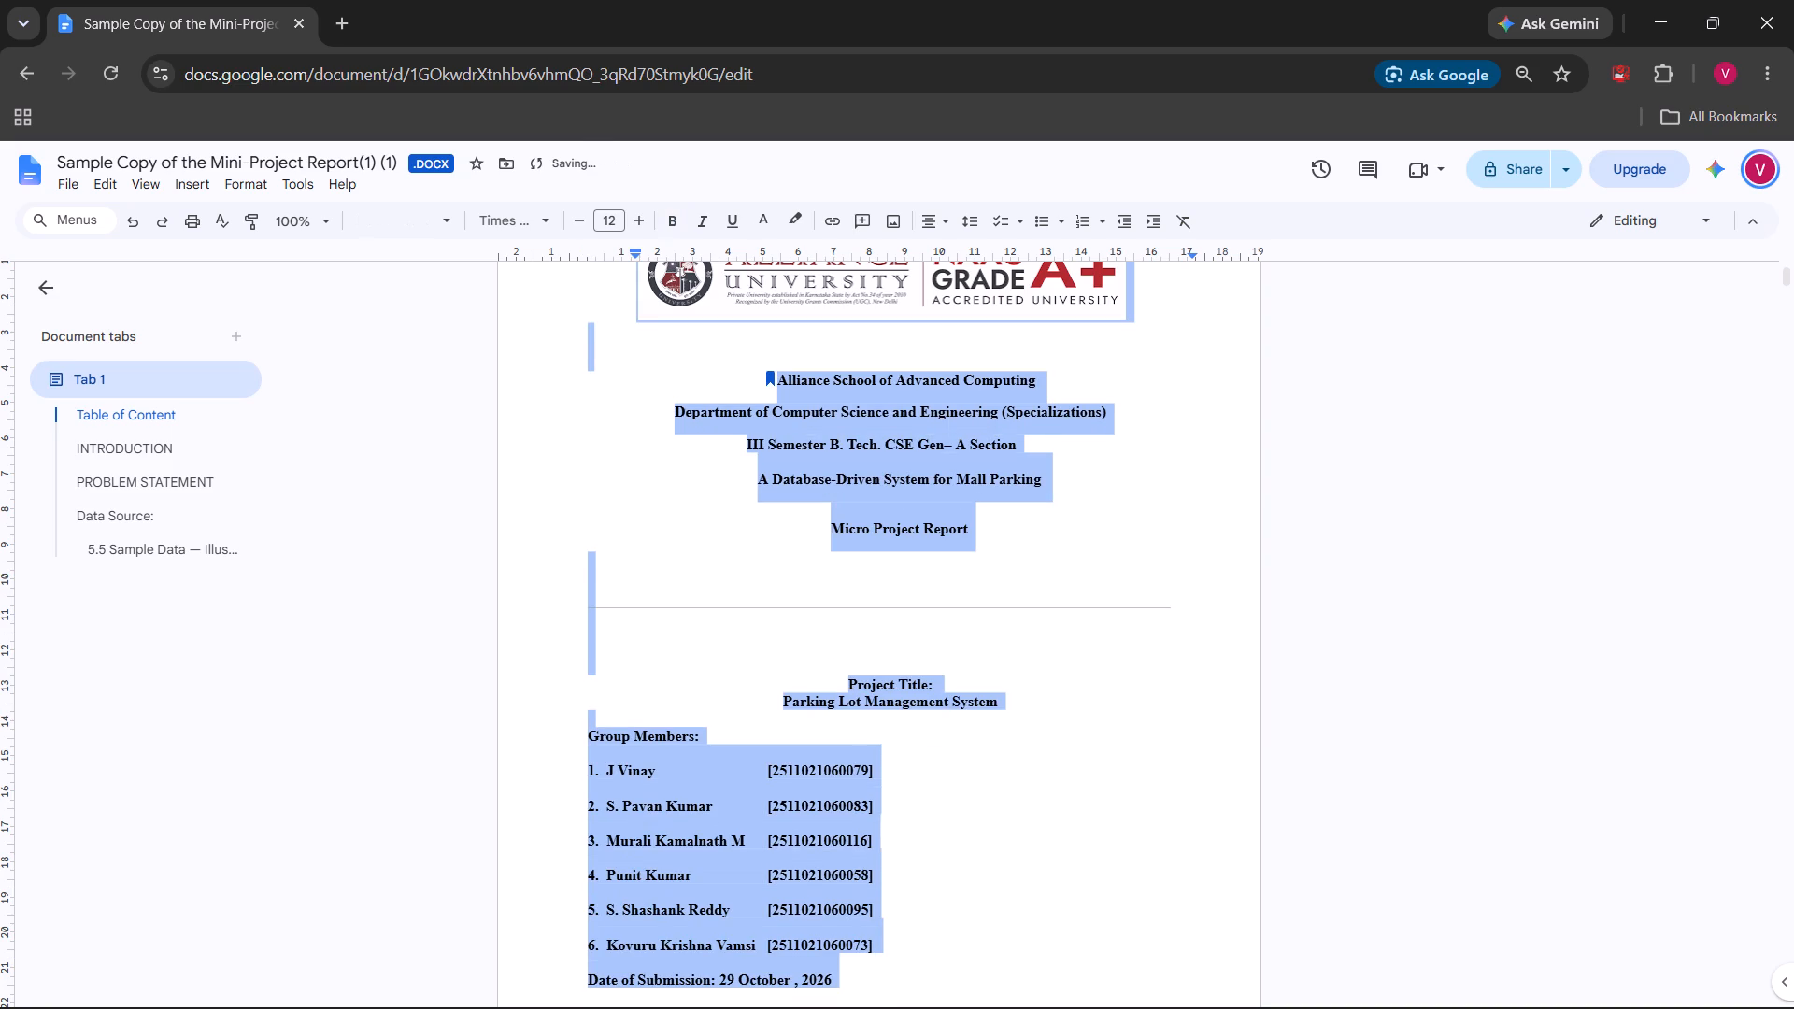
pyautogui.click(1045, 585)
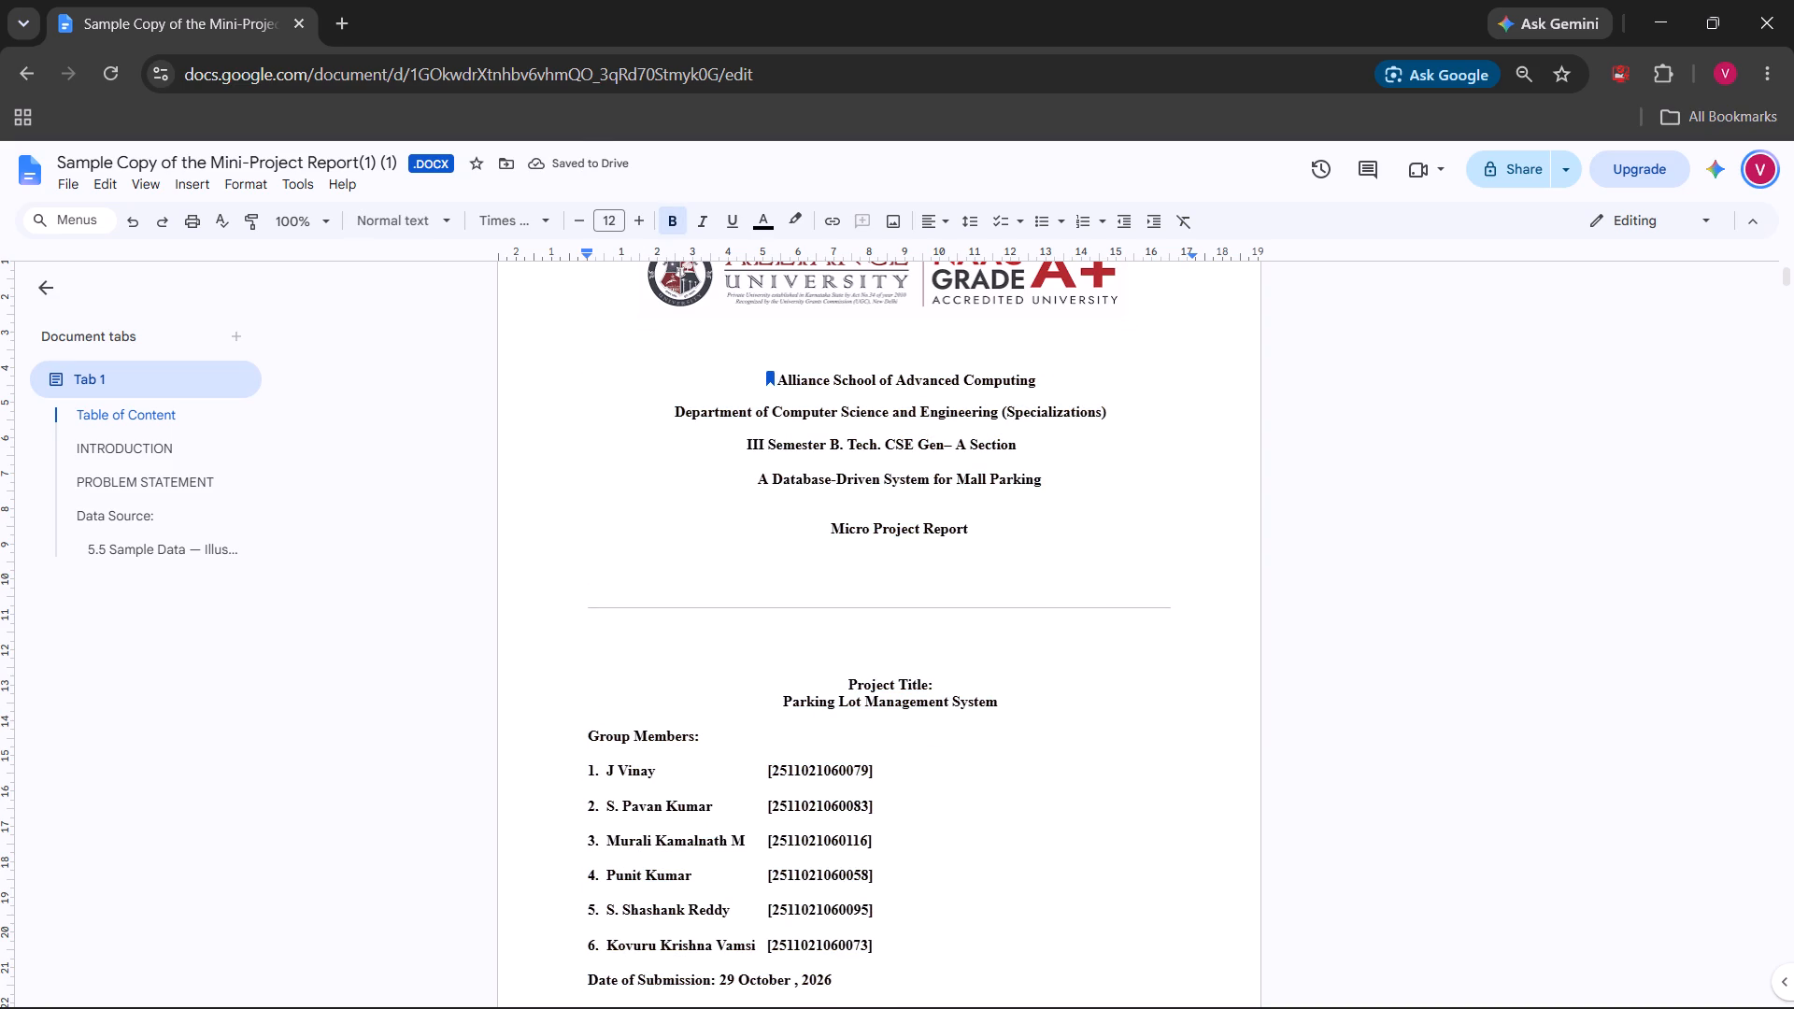
# Set the line spacing of the Abstract heading and its body paragraph to 1.5.
pyautogui.scroll(-8, 1089, 820)
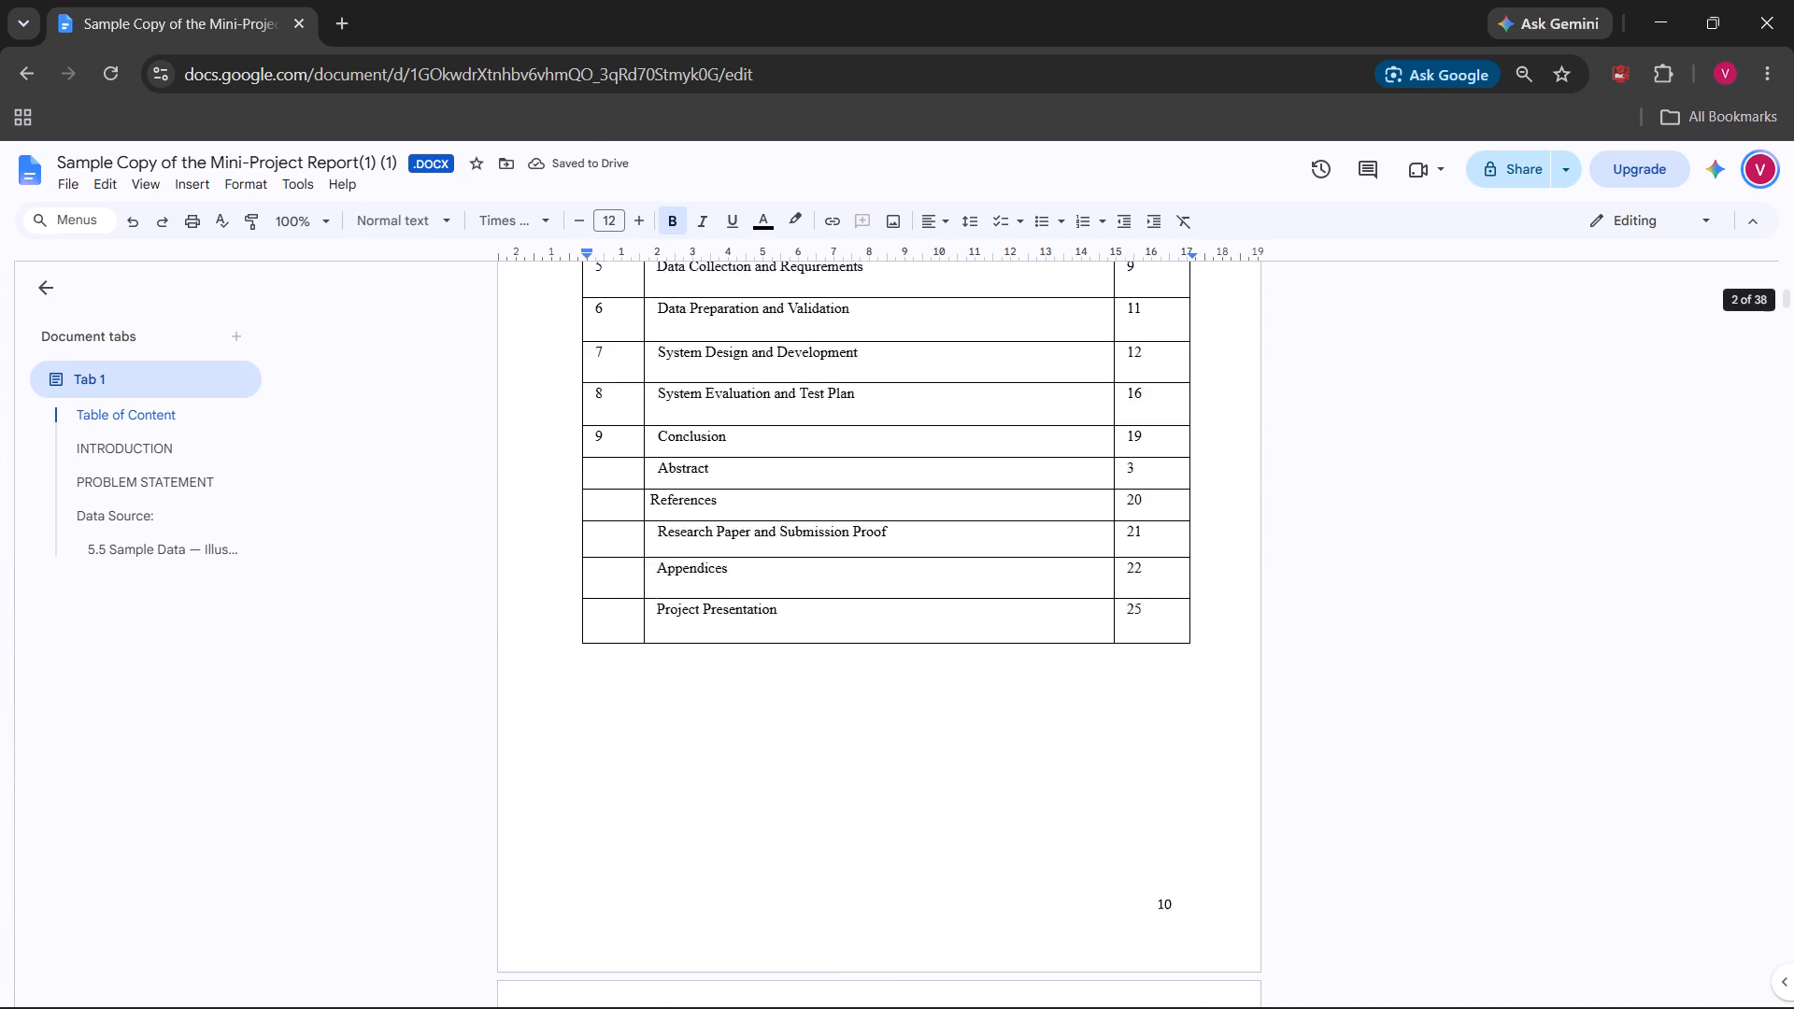
pyautogui.scroll(-5, 1089, 820)
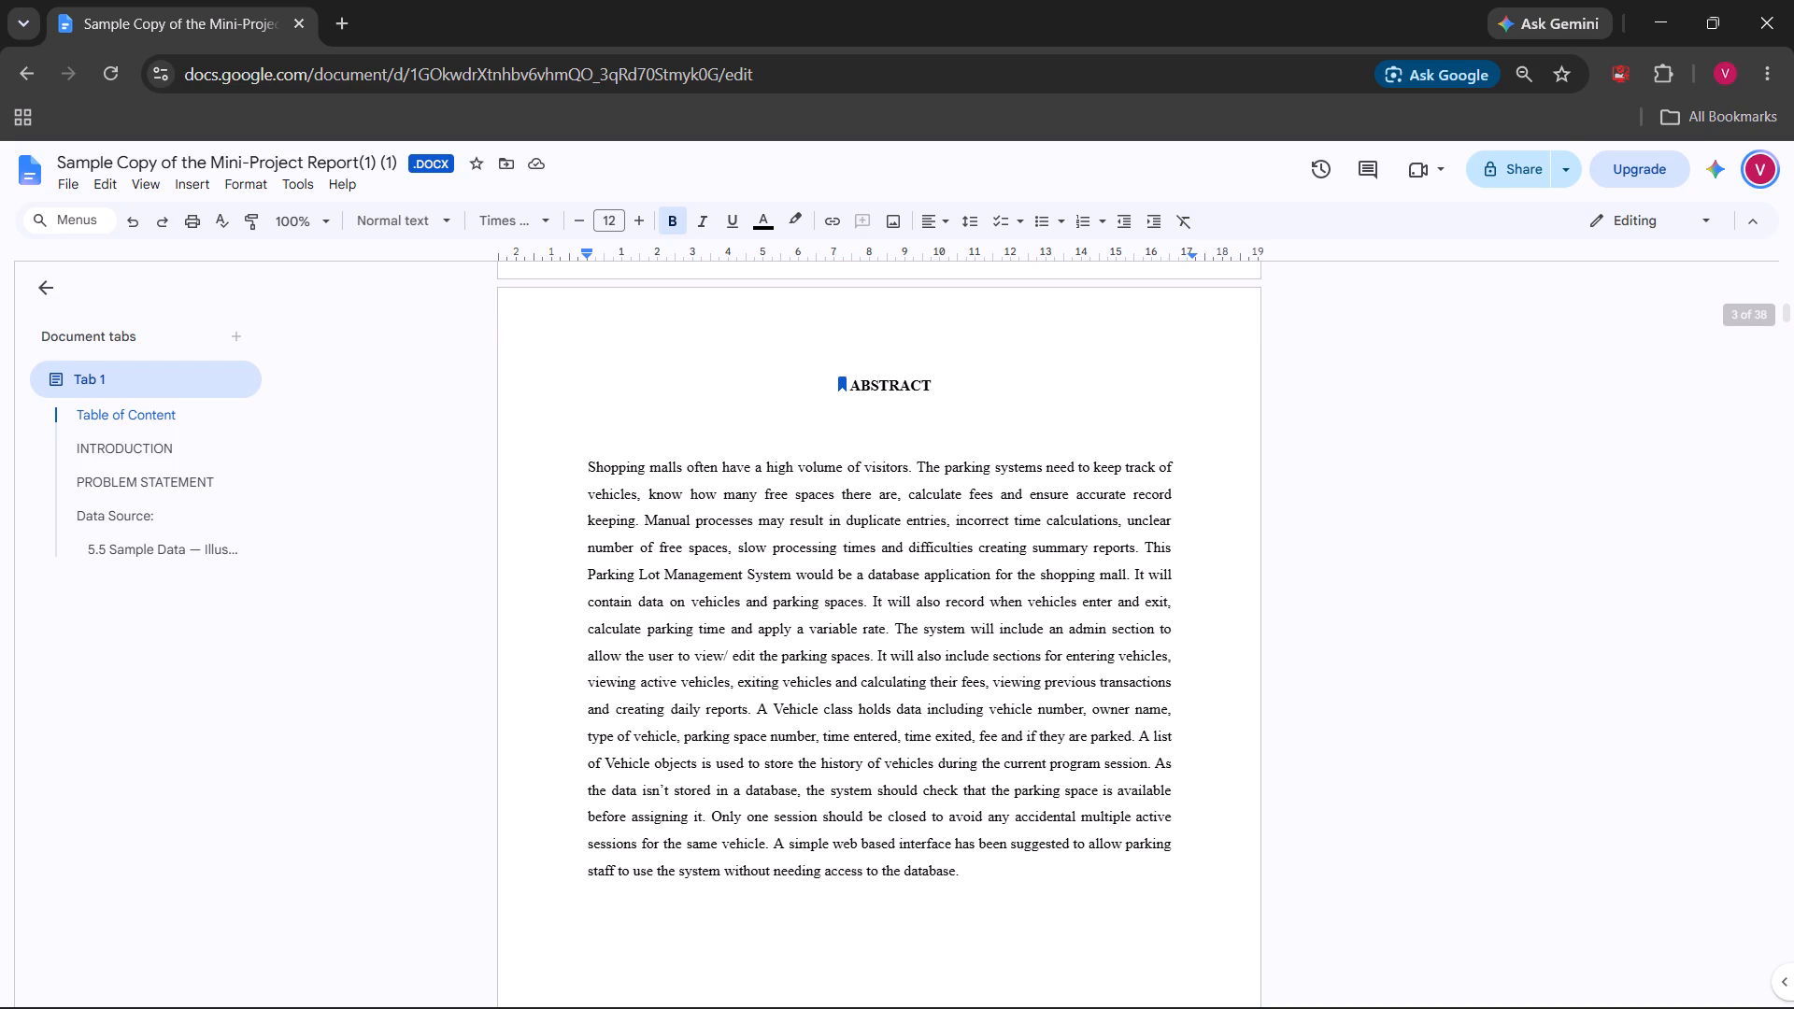
pyautogui.moveTo(541, 386); pyautogui.dragTo(962, 838)
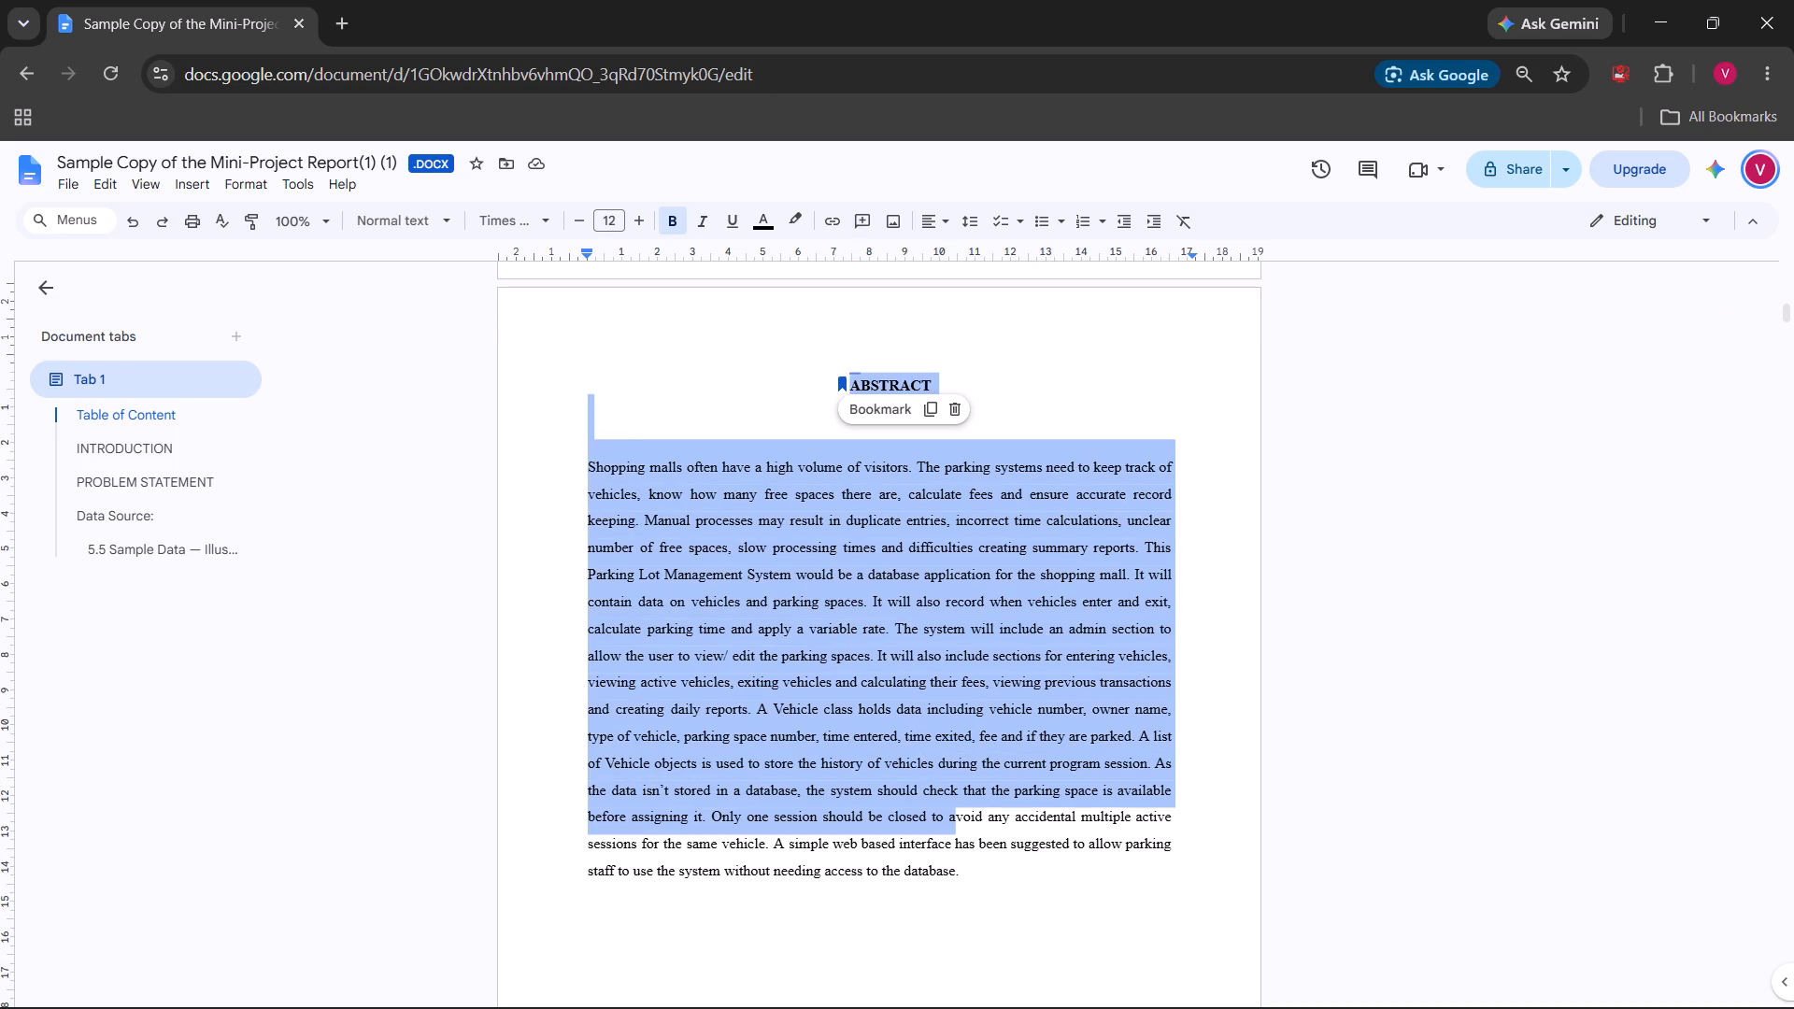
pyautogui.moveTo(962, 838); pyautogui.dragTo(979, 872)
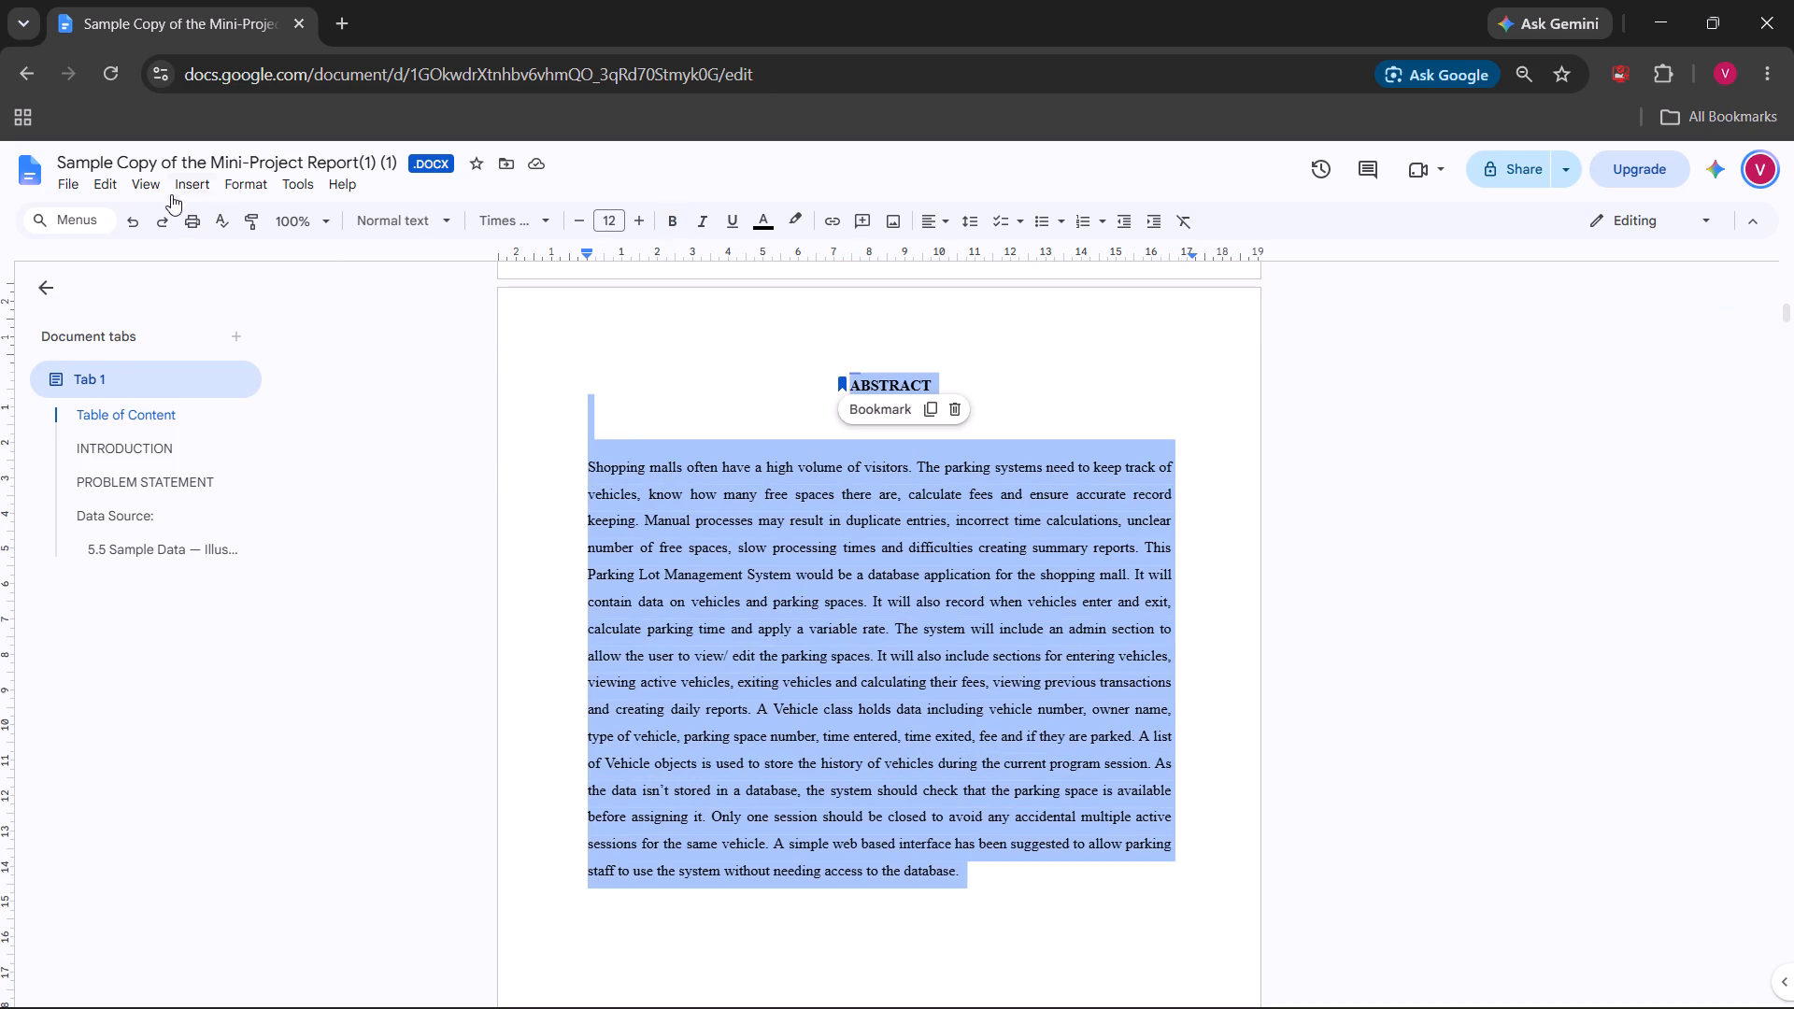
pyautogui.click(256, 177)
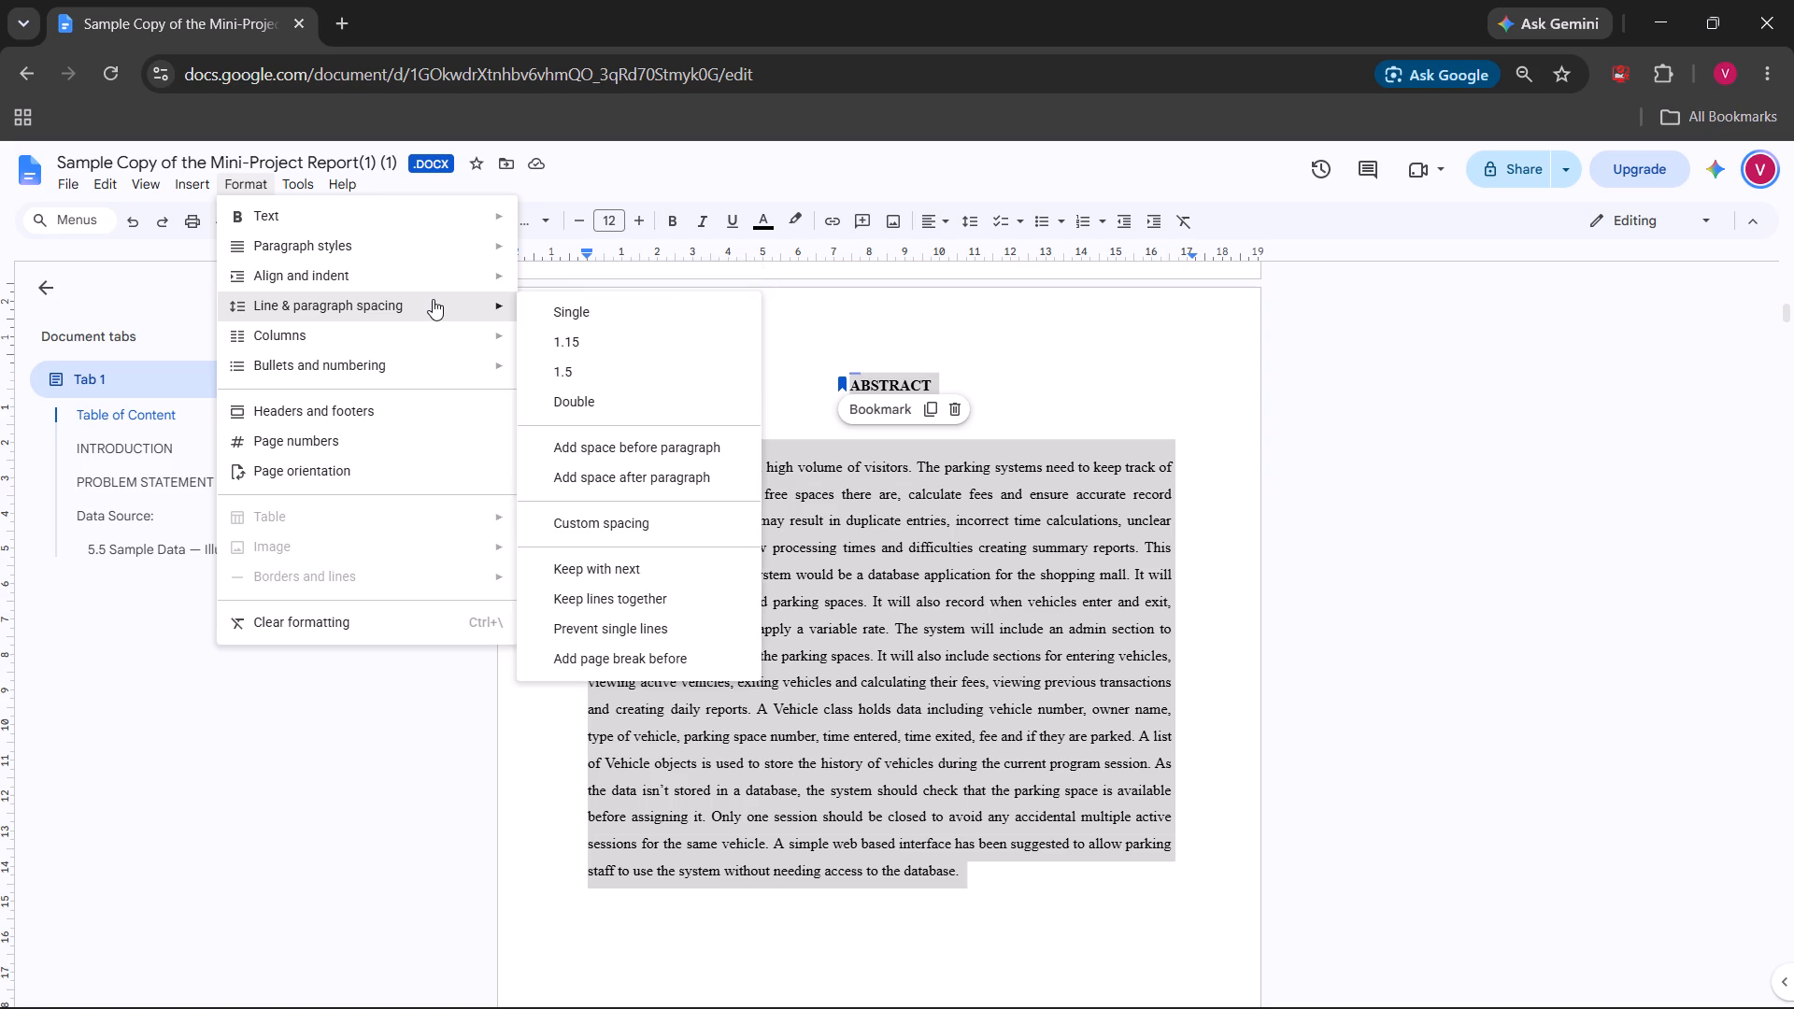
pyautogui.click(592, 365)
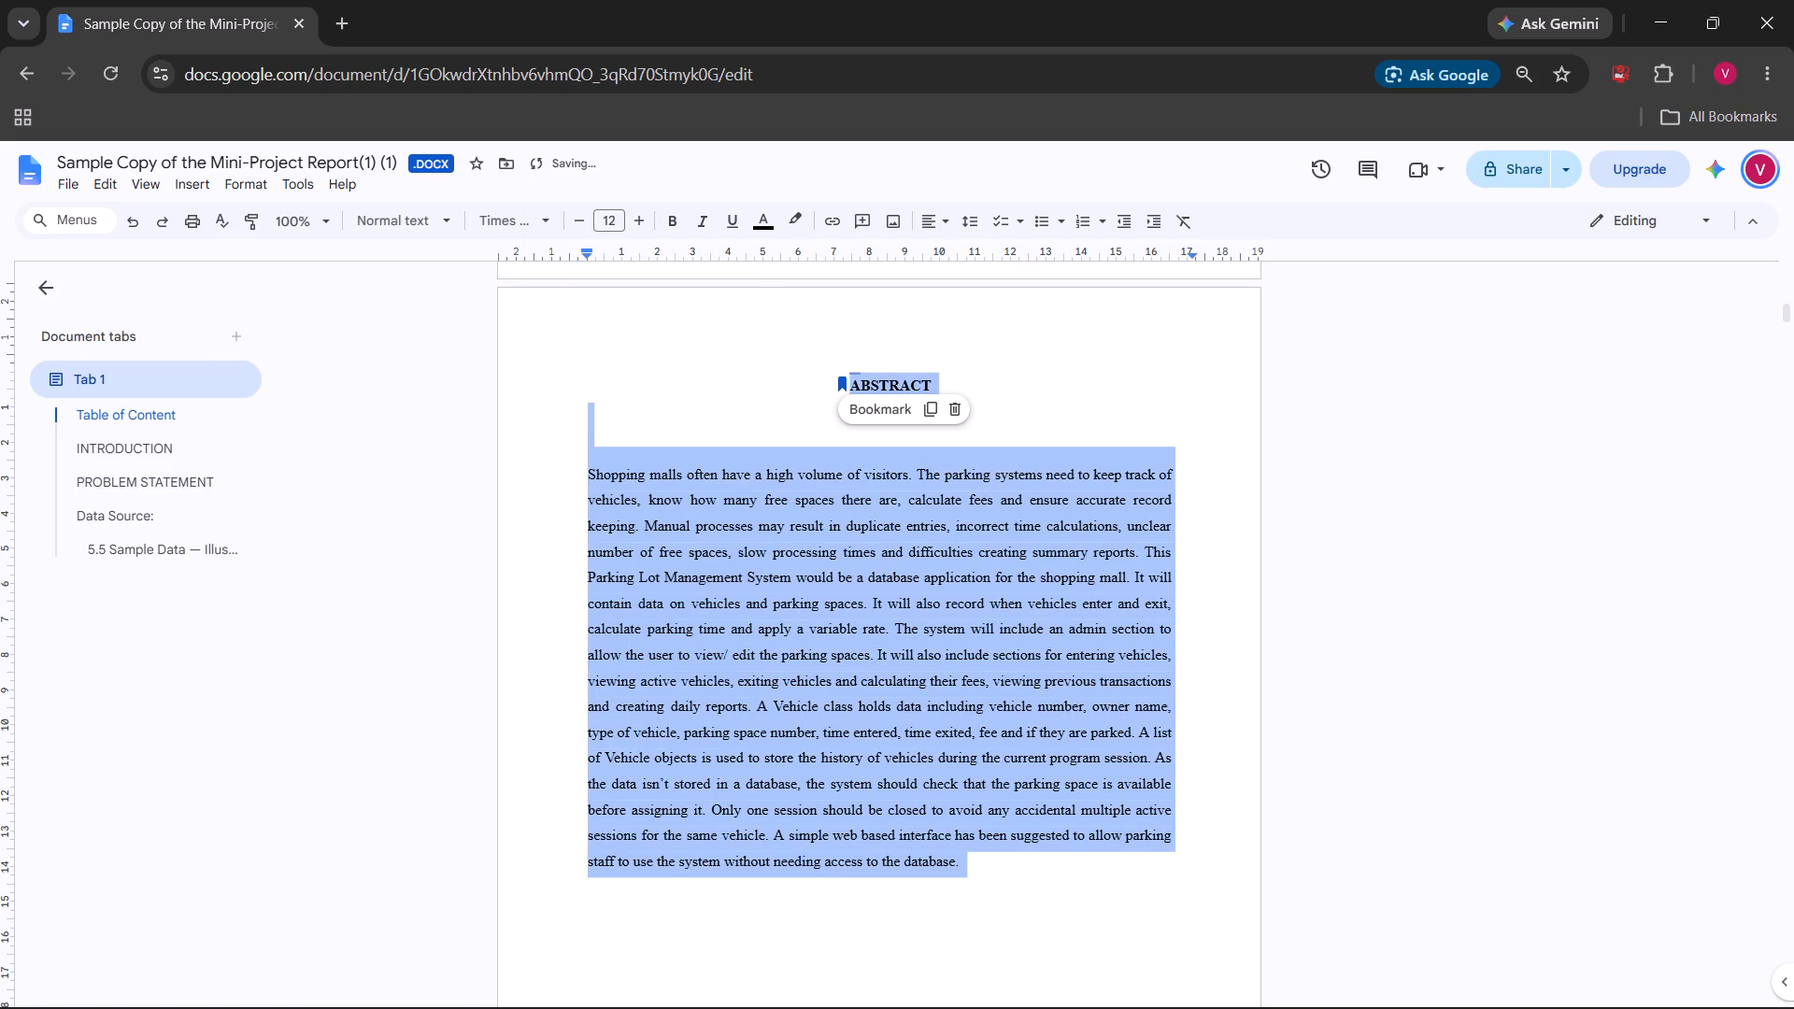
pyautogui.click(1217, 623)
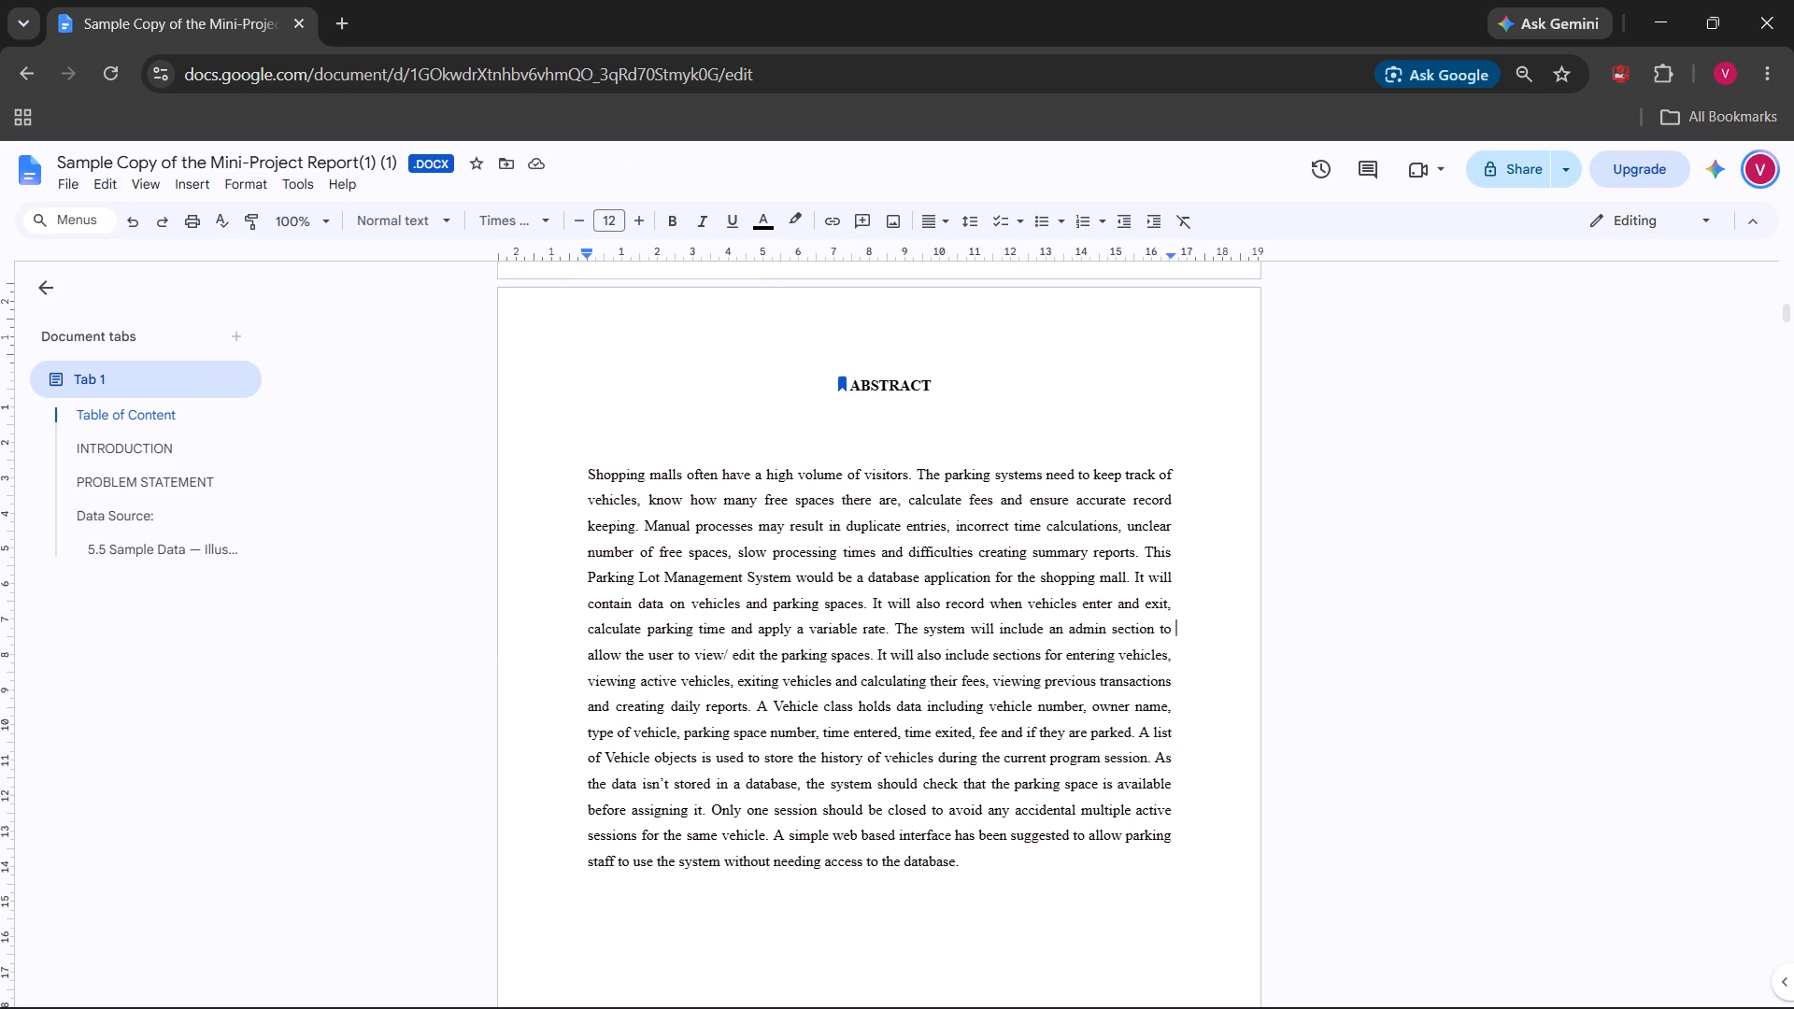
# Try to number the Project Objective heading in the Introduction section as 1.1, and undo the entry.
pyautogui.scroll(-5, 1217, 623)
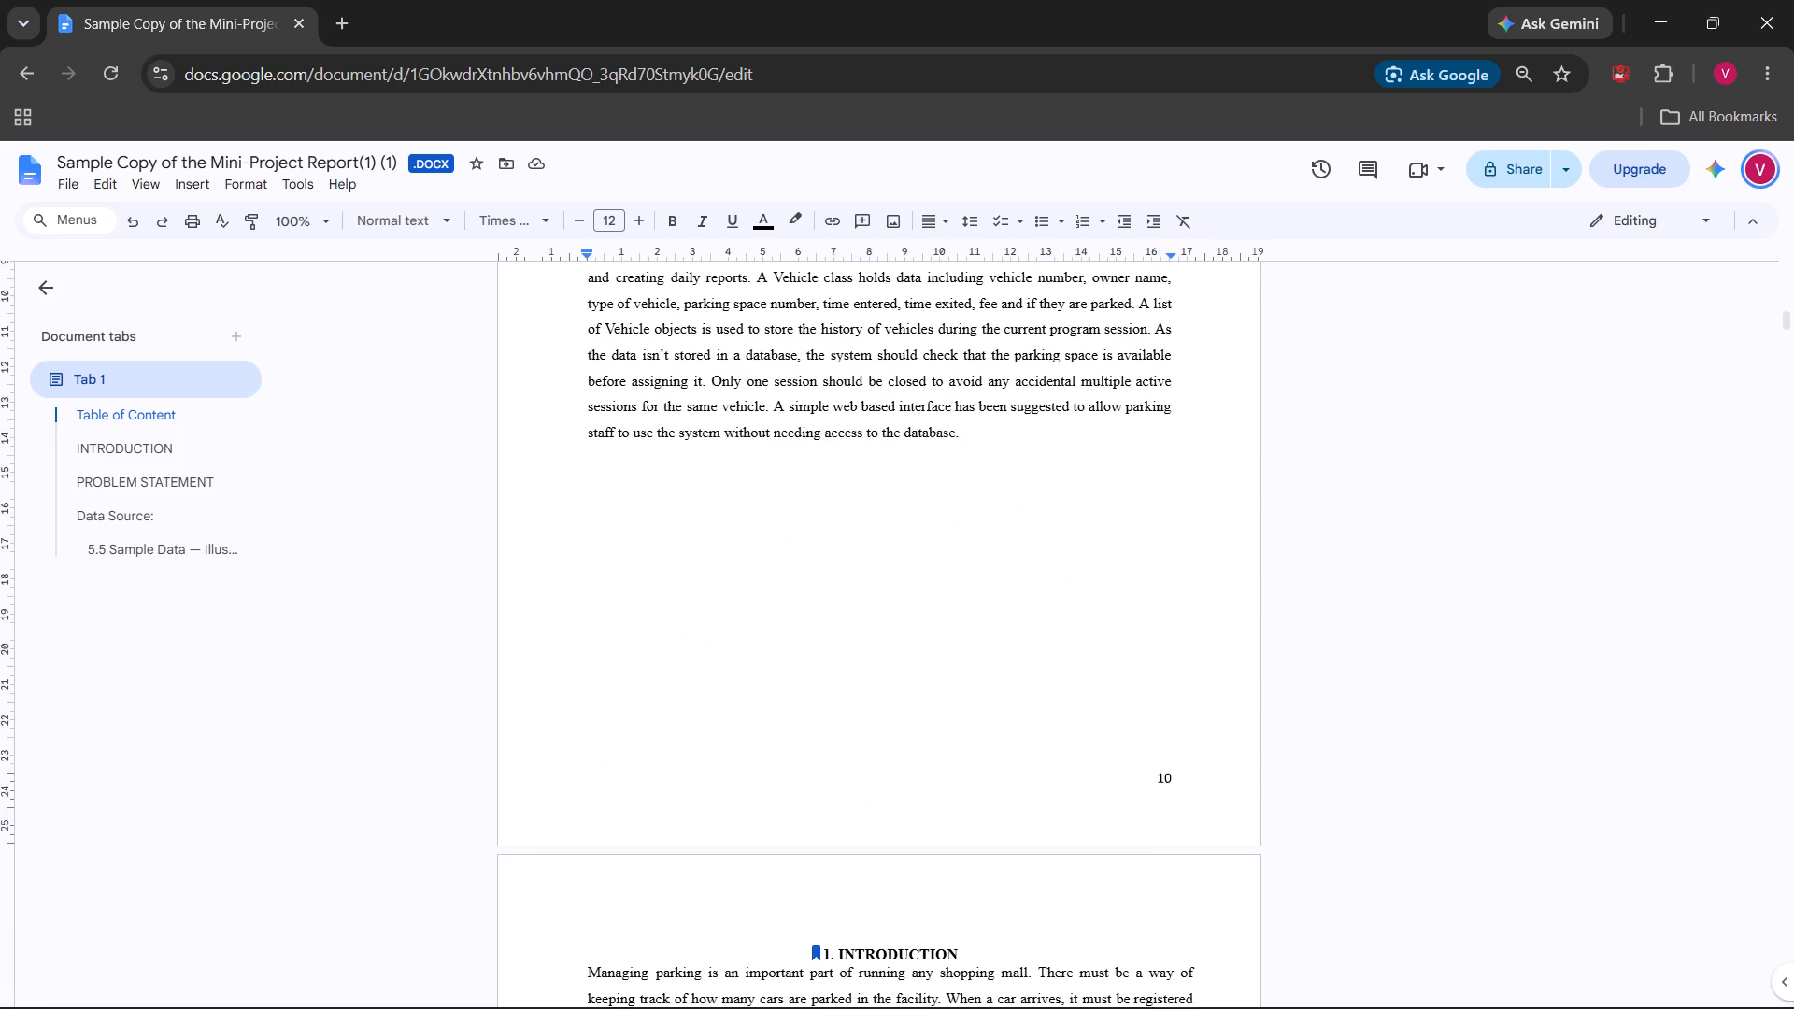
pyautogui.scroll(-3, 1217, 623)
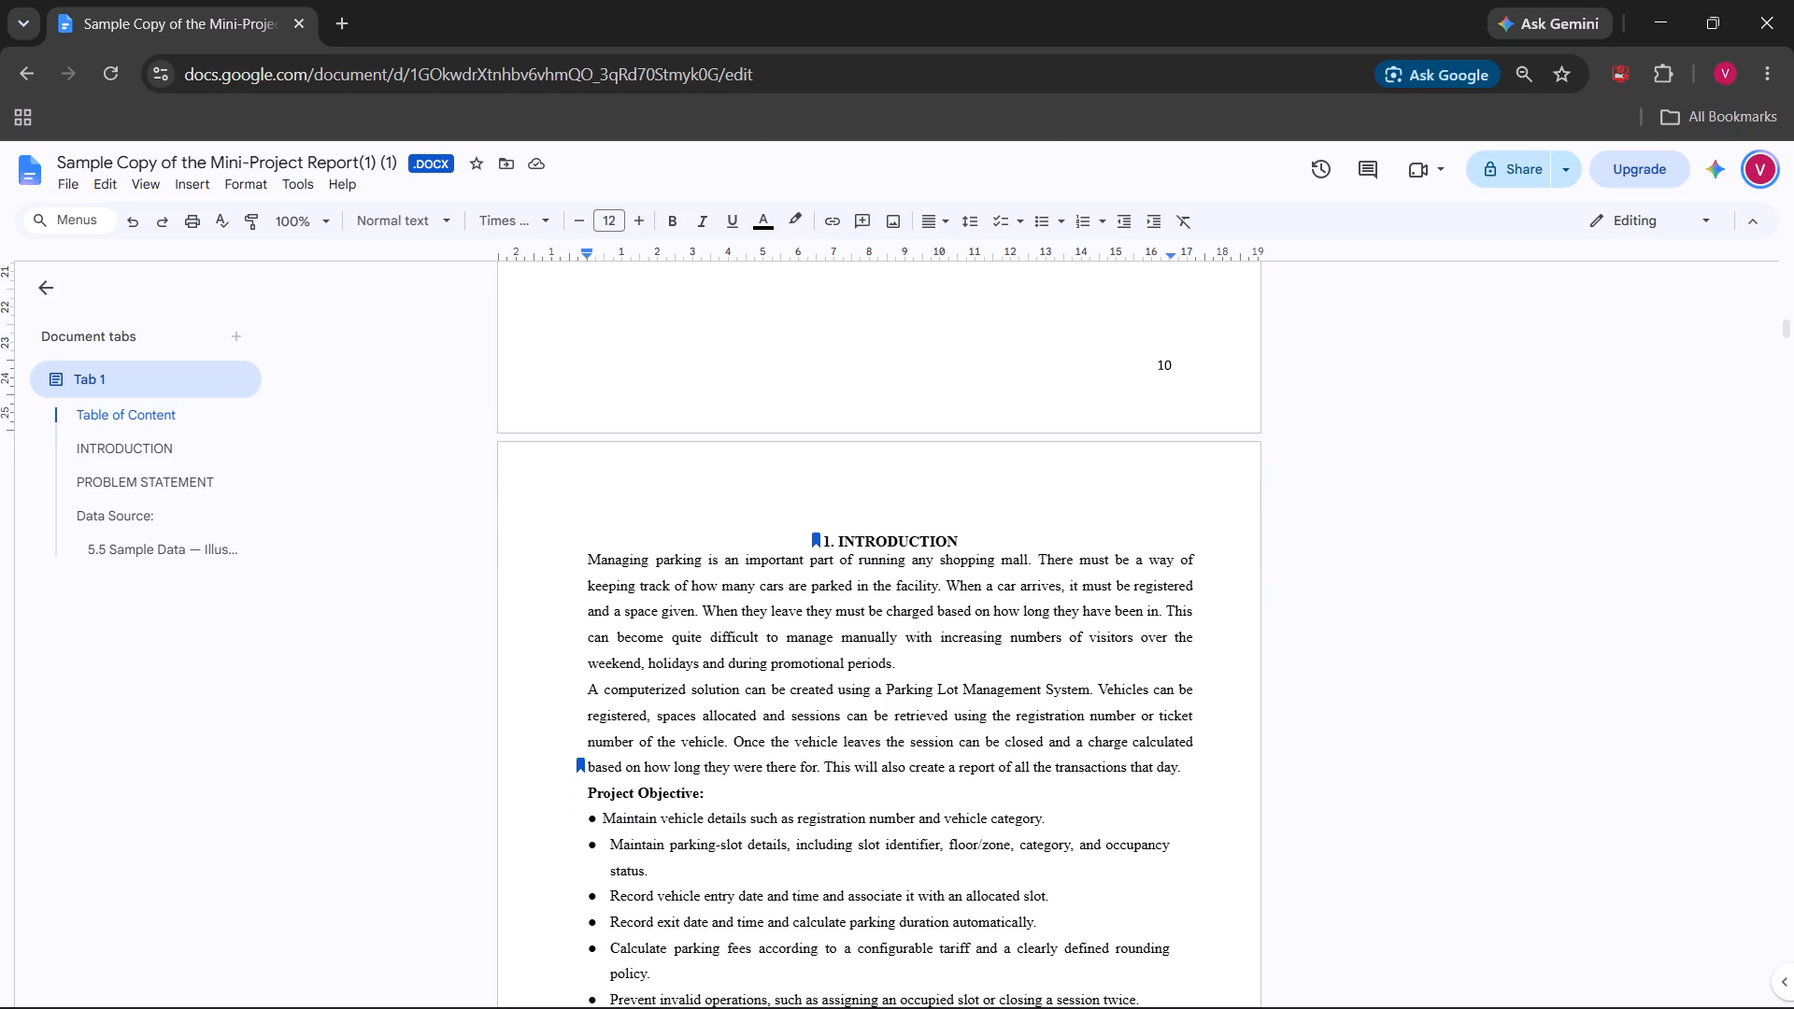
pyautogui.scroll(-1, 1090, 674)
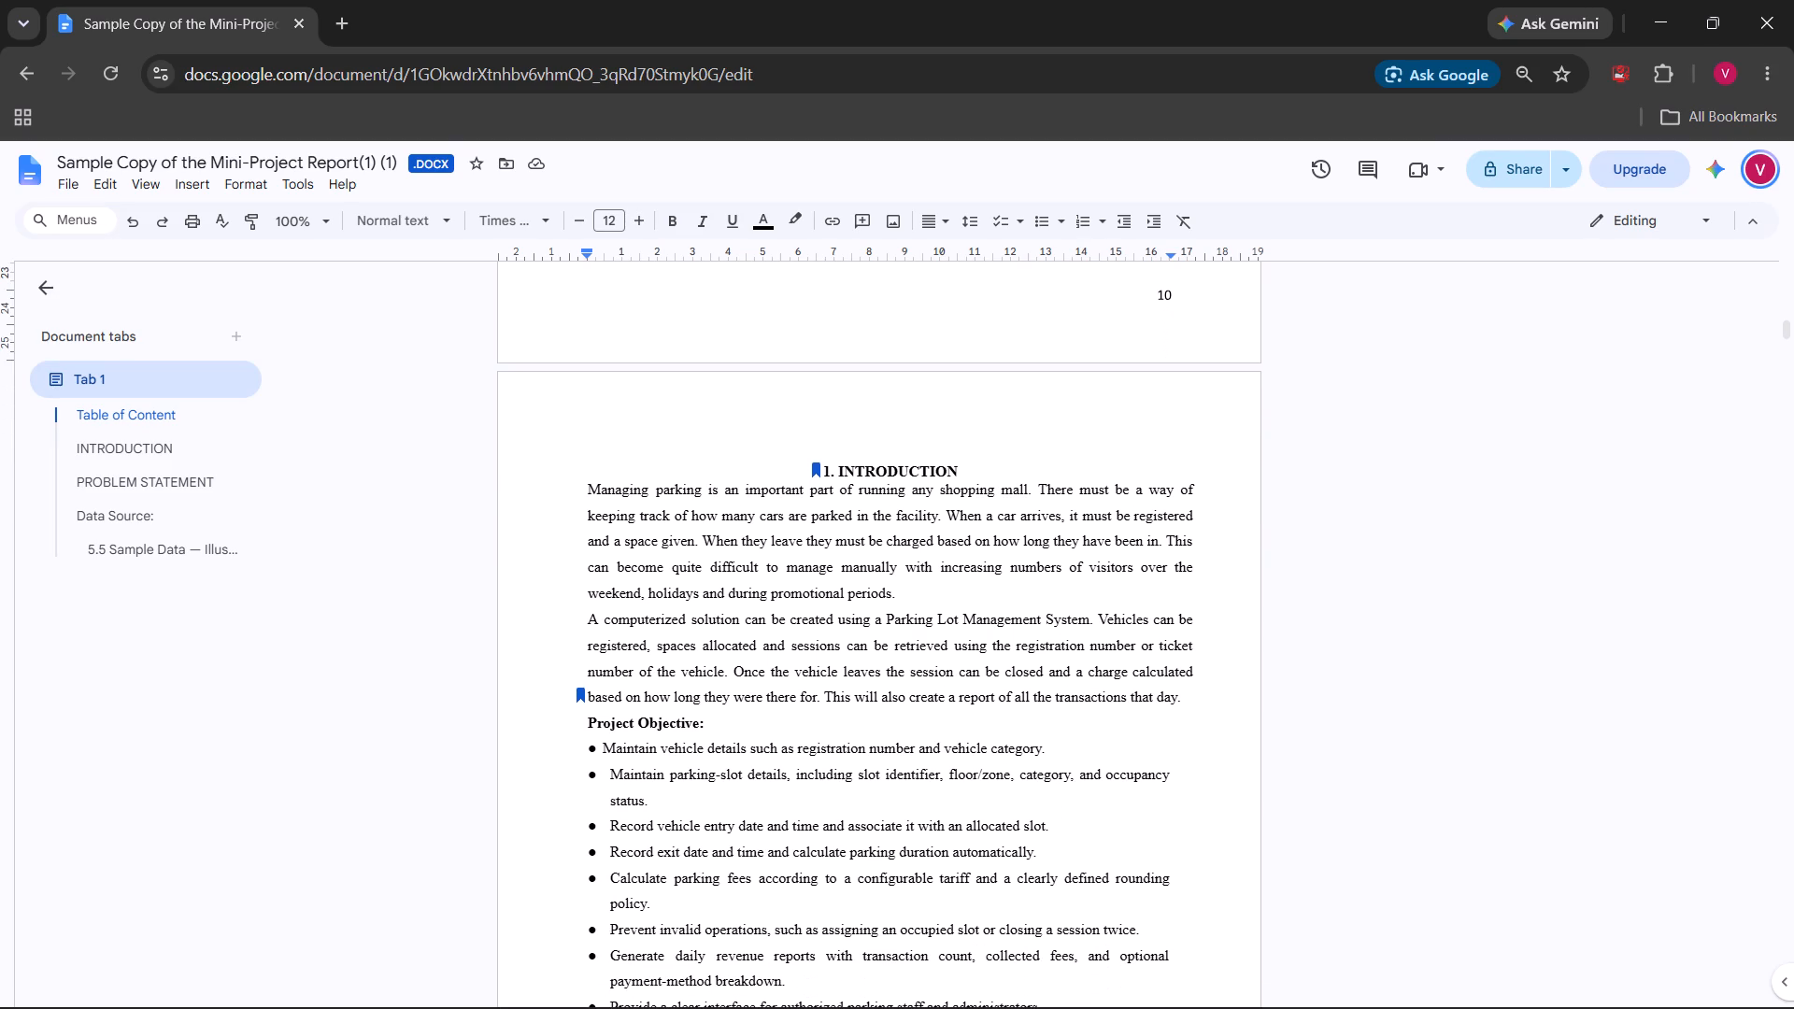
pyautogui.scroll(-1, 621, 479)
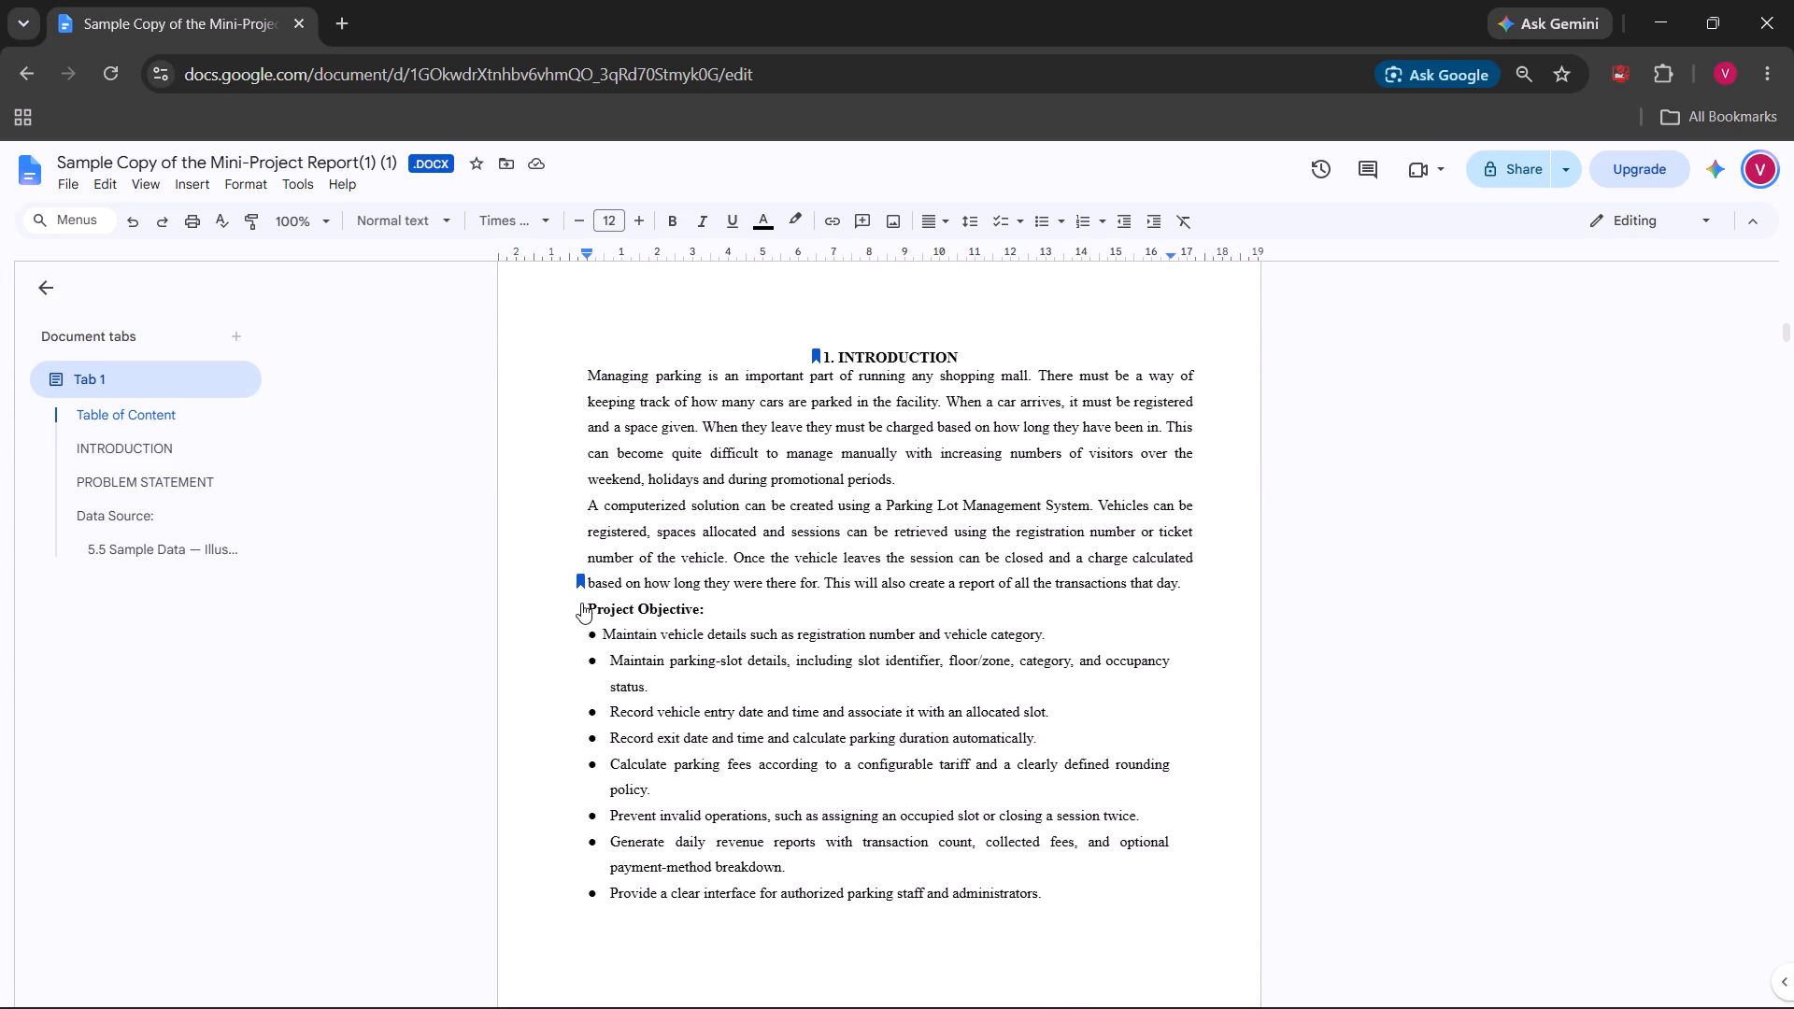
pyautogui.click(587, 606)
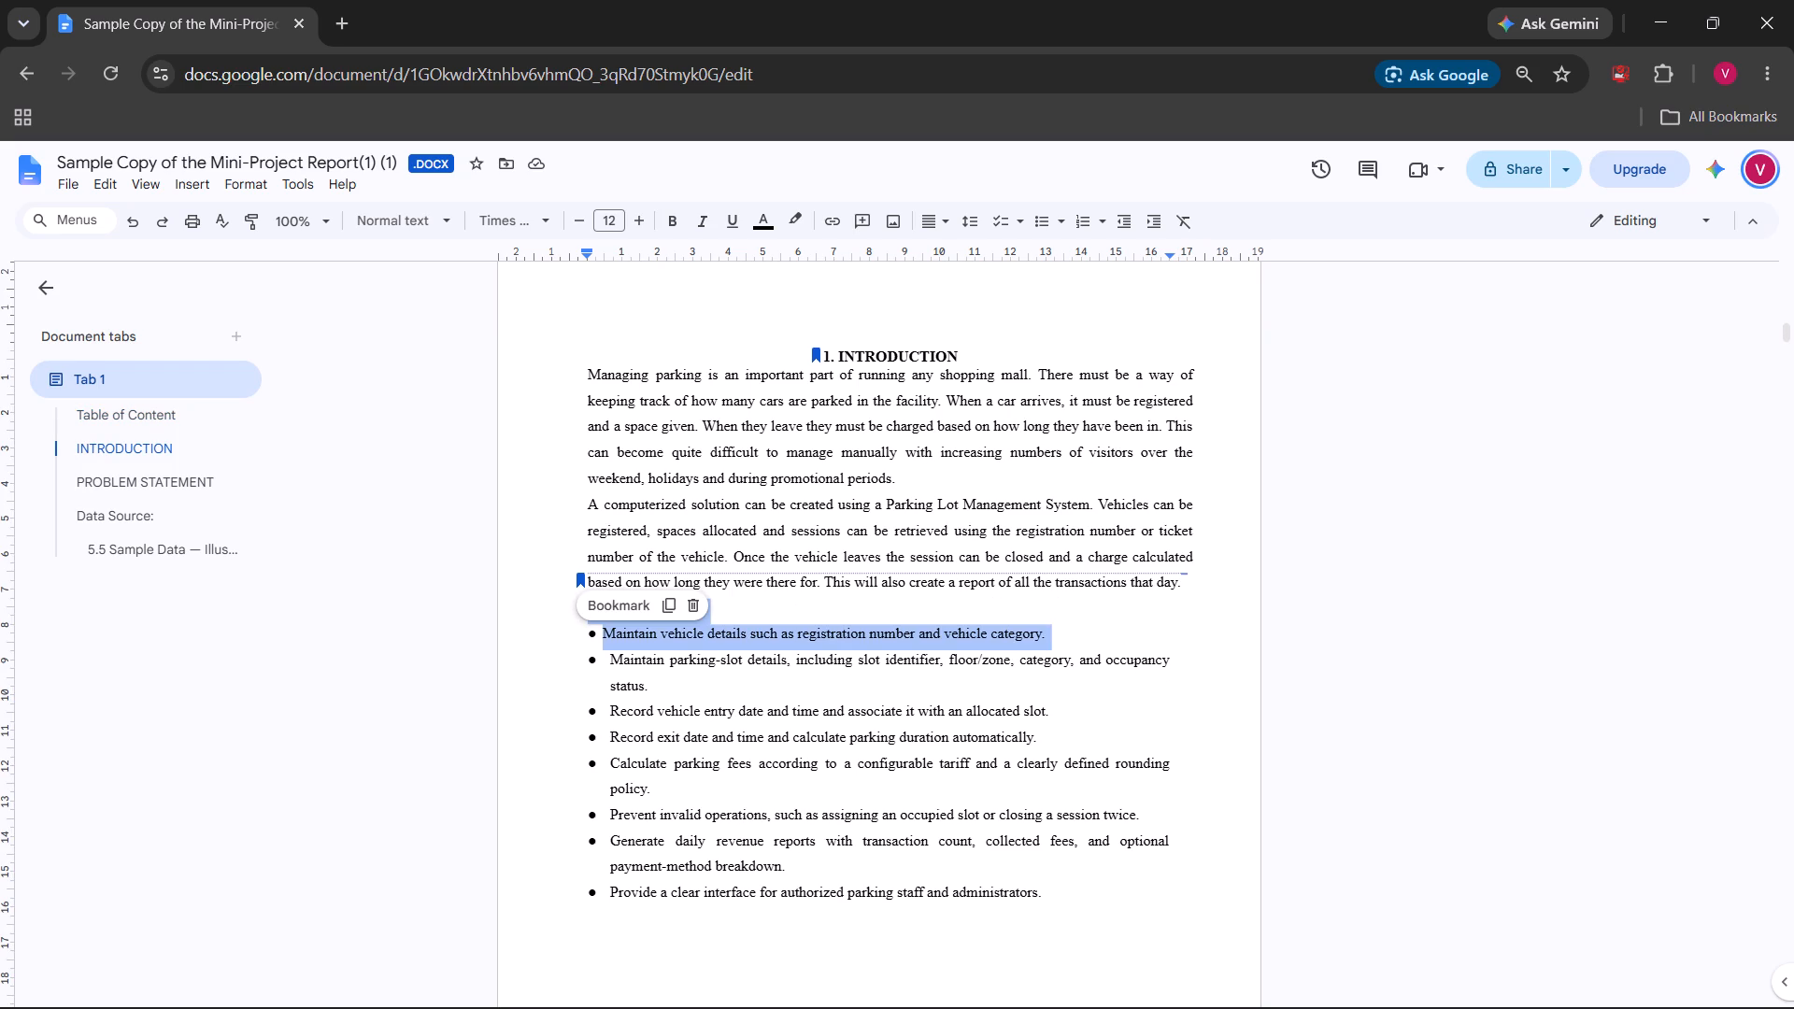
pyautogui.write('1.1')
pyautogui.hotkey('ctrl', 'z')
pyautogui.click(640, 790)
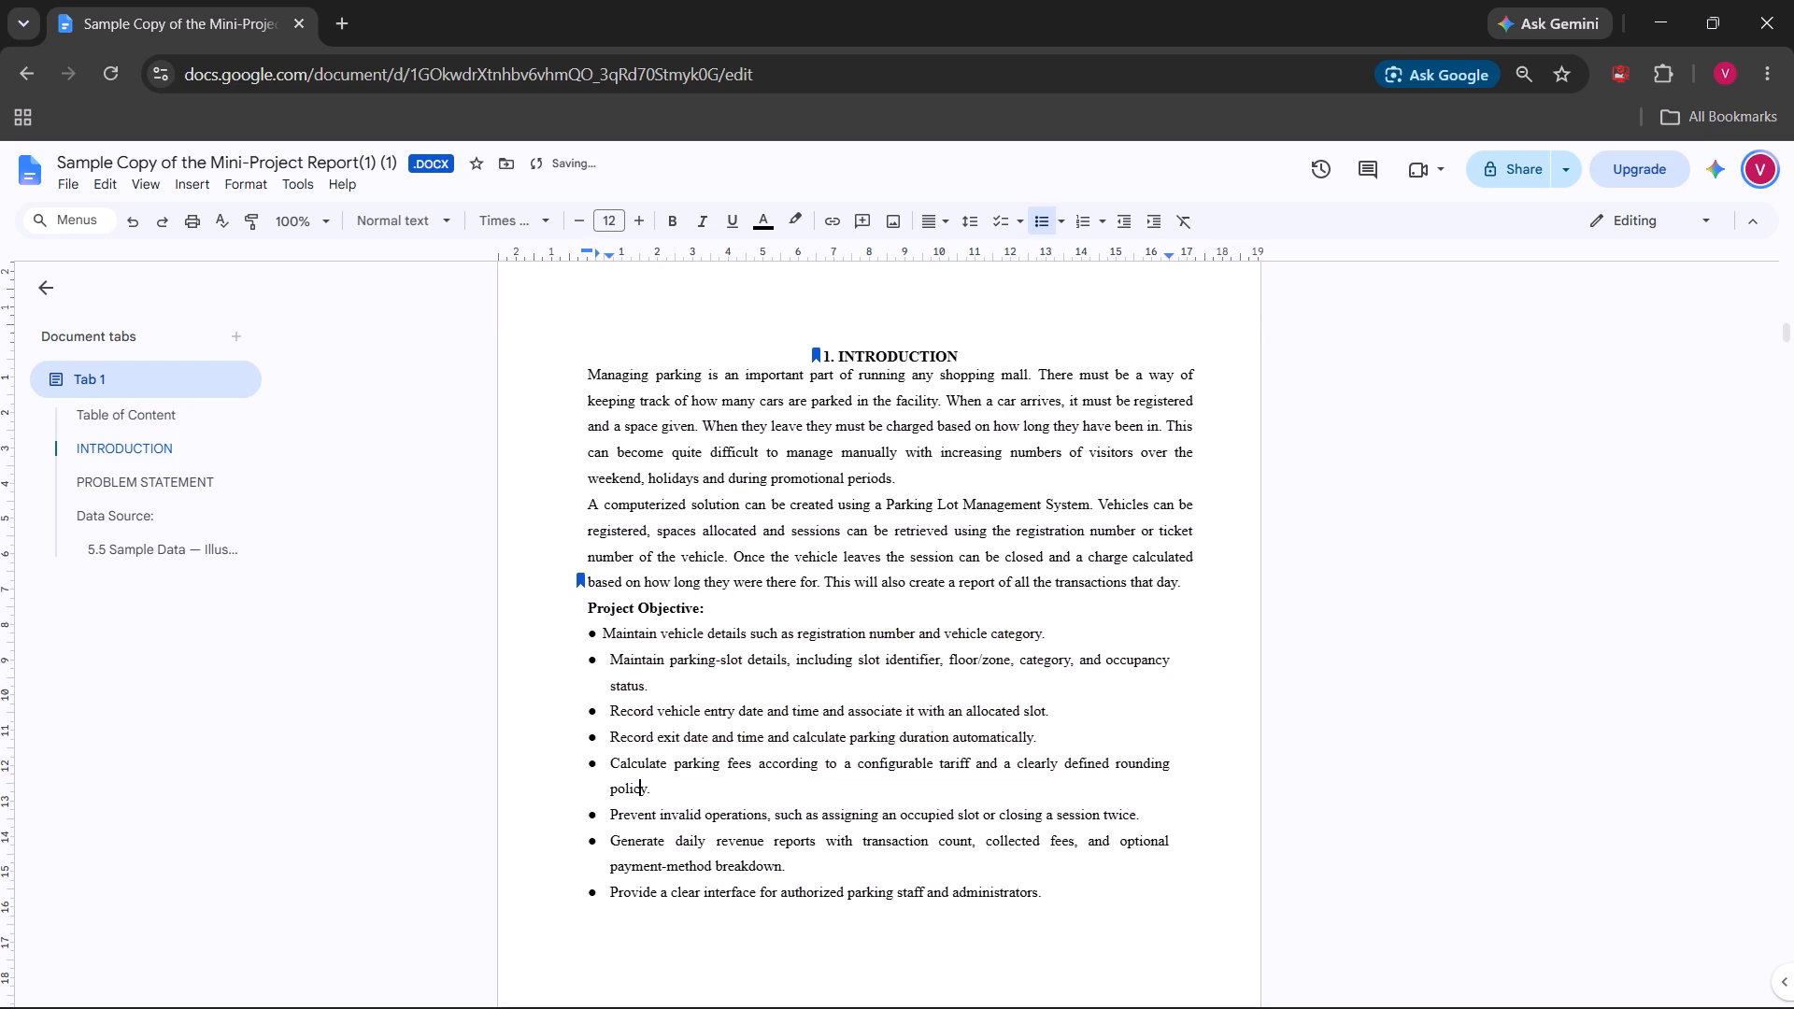
# Delete the bookmark attached to the Project Objective heading in the Introduction section.
pyautogui.click(575, 606)
pyautogui.click(545, 691)
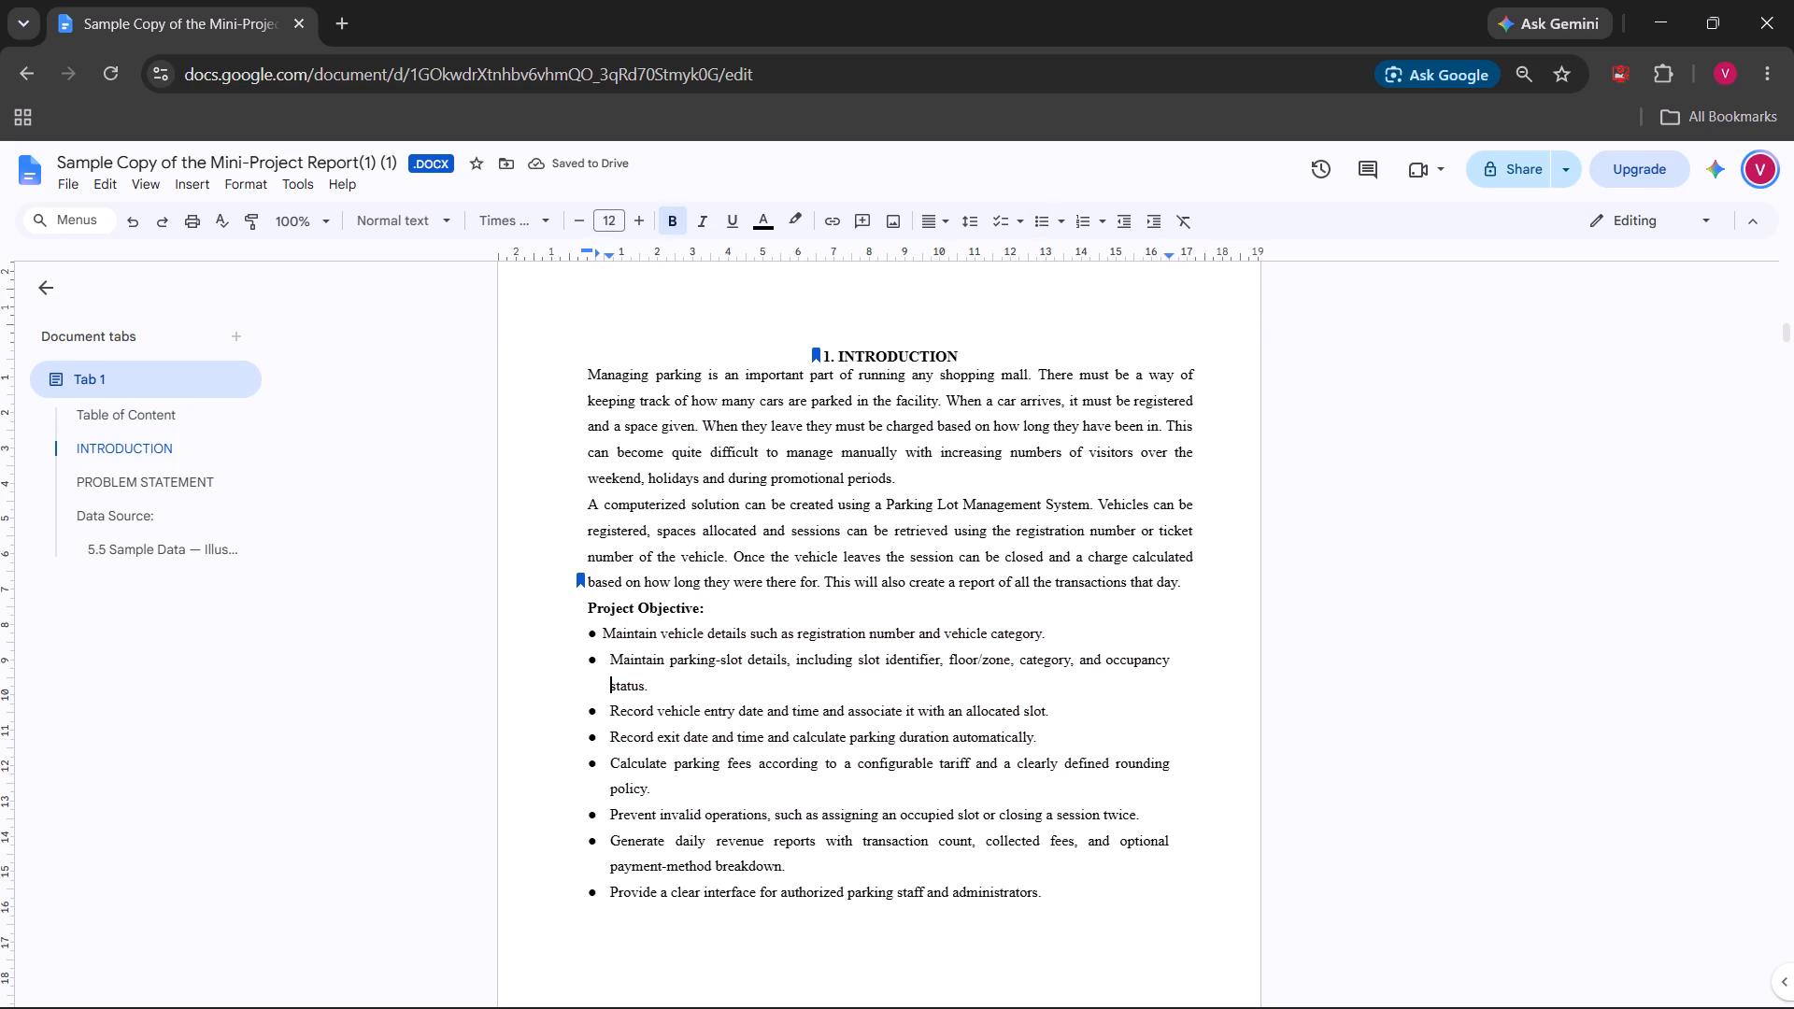
pyautogui.click(724, 614)
pyautogui.press('Left')
pyautogui.press('Left')
pyautogui.press('Left')
pyautogui.press('Left')
pyautogui.press('Left')
pyautogui.press('Left')
pyautogui.press('Left')
pyautogui.press('Left')
pyautogui.press('Left')
pyautogui.press('Left')
pyautogui.press('Left')
pyautogui.press('Left')
pyautogui.press('Left')
pyautogui.press('Left')
pyautogui.press('Left')
pyautogui.press('Left')
pyautogui.press('Left')
pyautogui.press('Left')
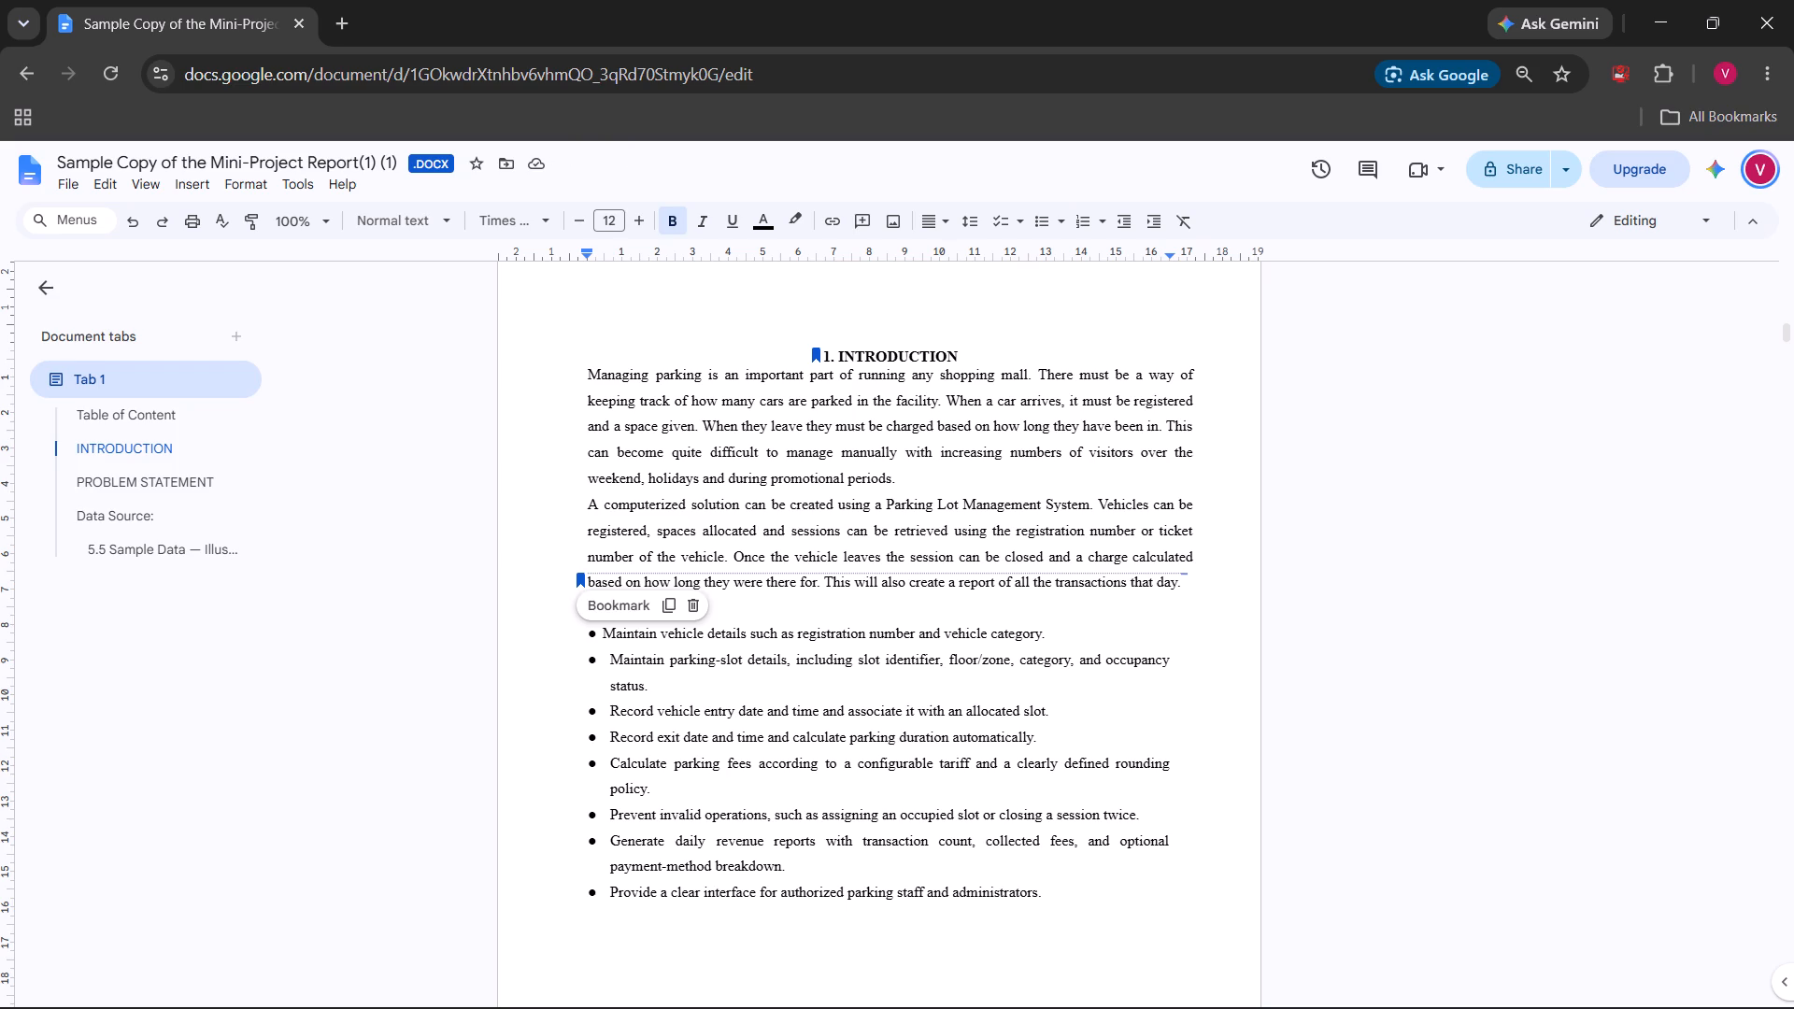
pyautogui.click(695, 596)
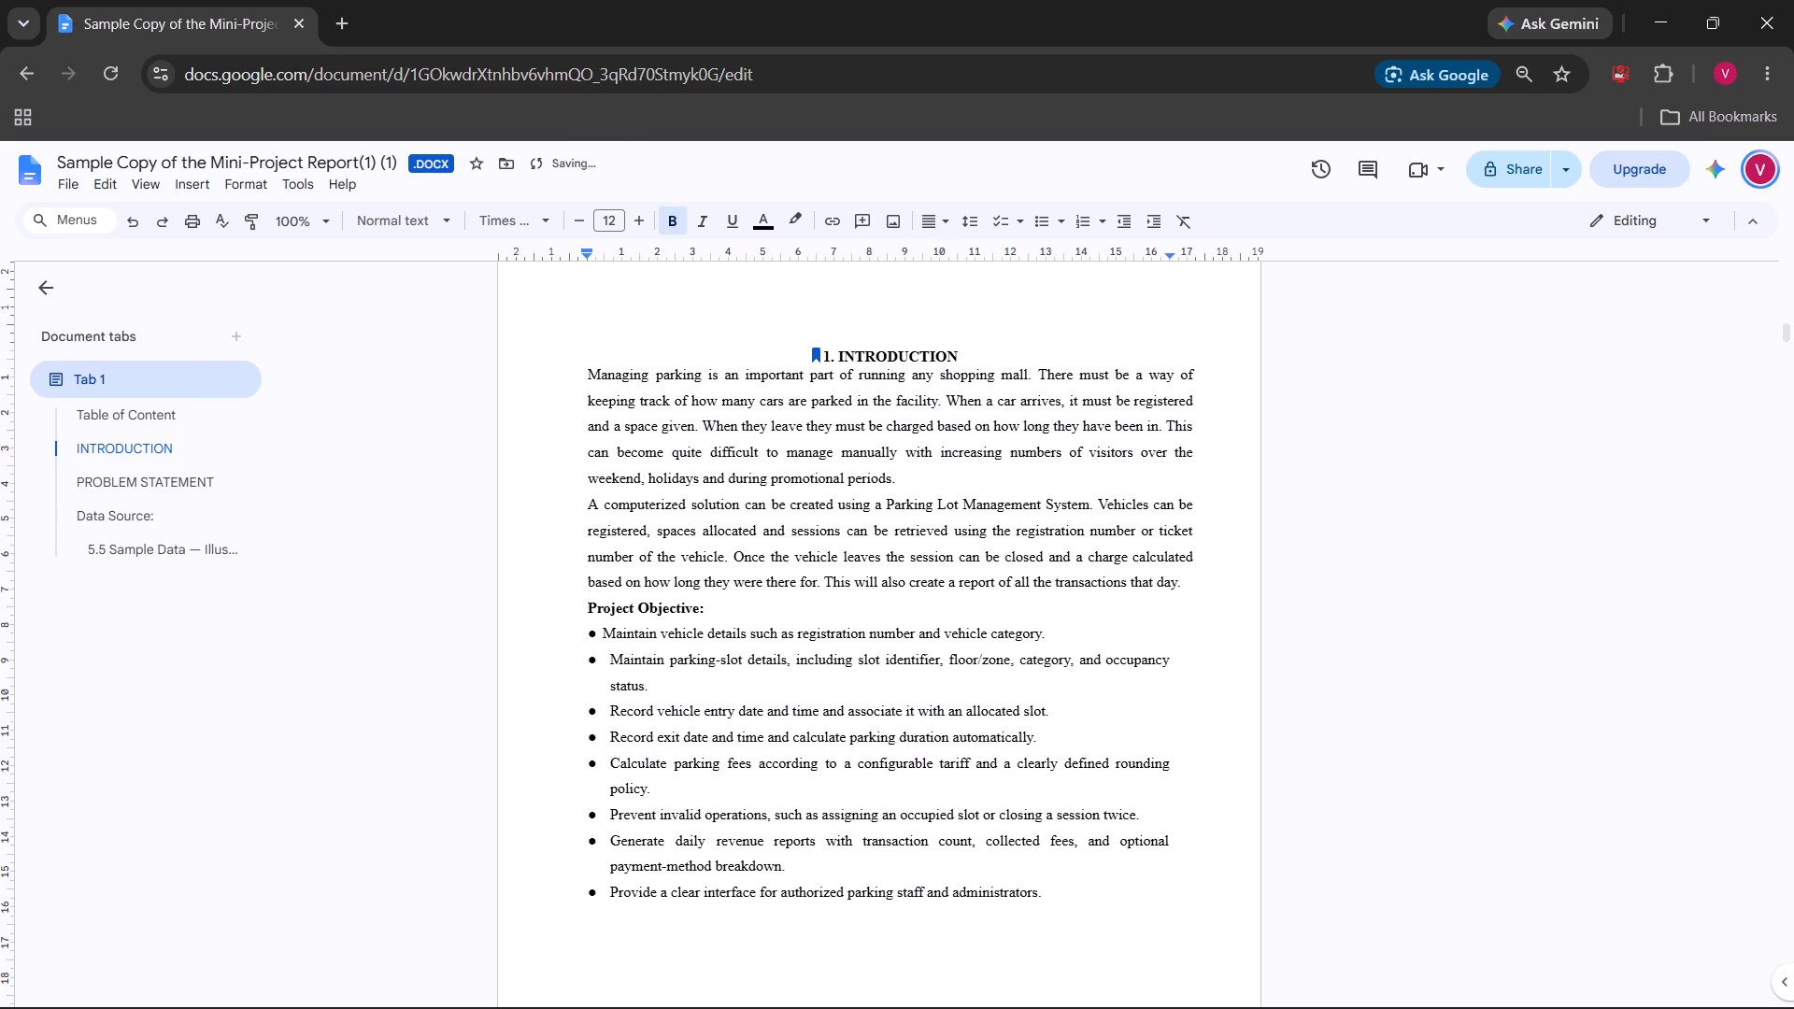
# Number the Project Objective heading as 1.1.
pyautogui.write('1.1')
pyautogui.press('space')
pyautogui.click(752, 607)
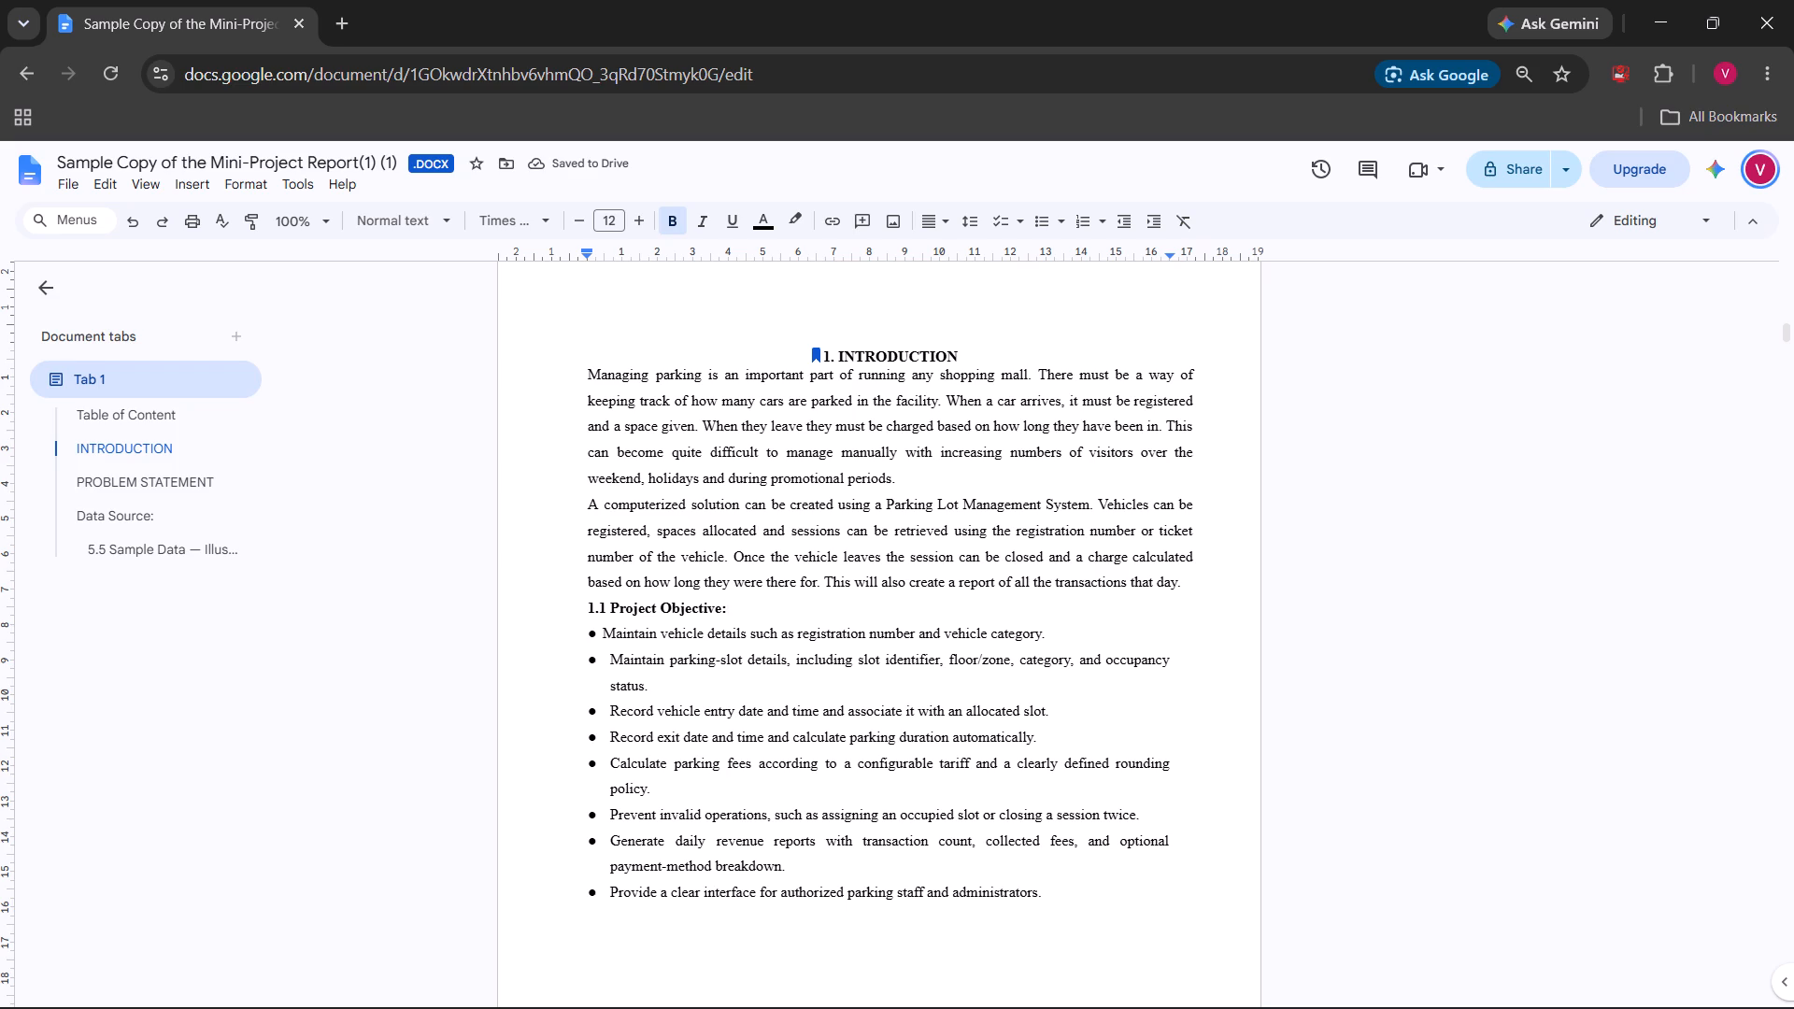
# Set the line spacing to 1.5 for the Introduction body text, the 1.1 Project Objective heading and its bulleted list.
pyautogui.scroll(1, 905, 543)
pyautogui.moveTo(564, 476); pyautogui.dragTo(873, 769)
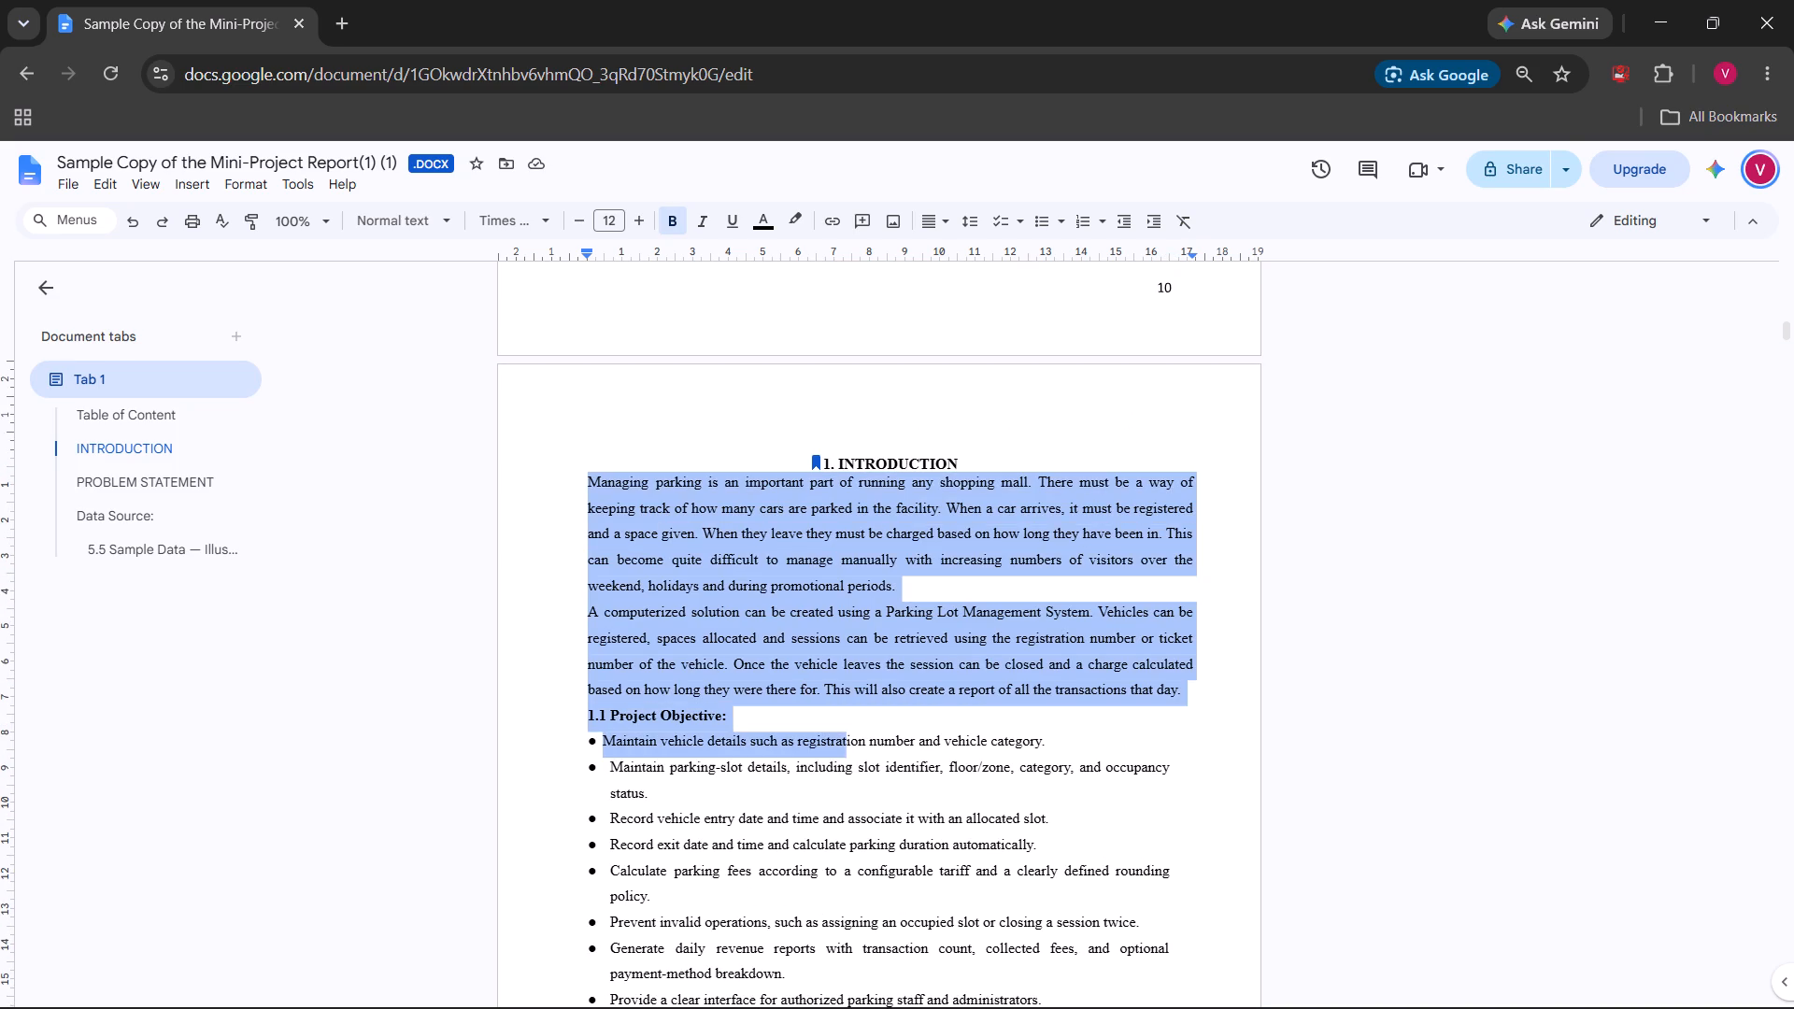
pyautogui.moveTo(873, 769); pyautogui.dragTo(1088, 1008)
pyautogui.scroll(-2, 1088, 1008)
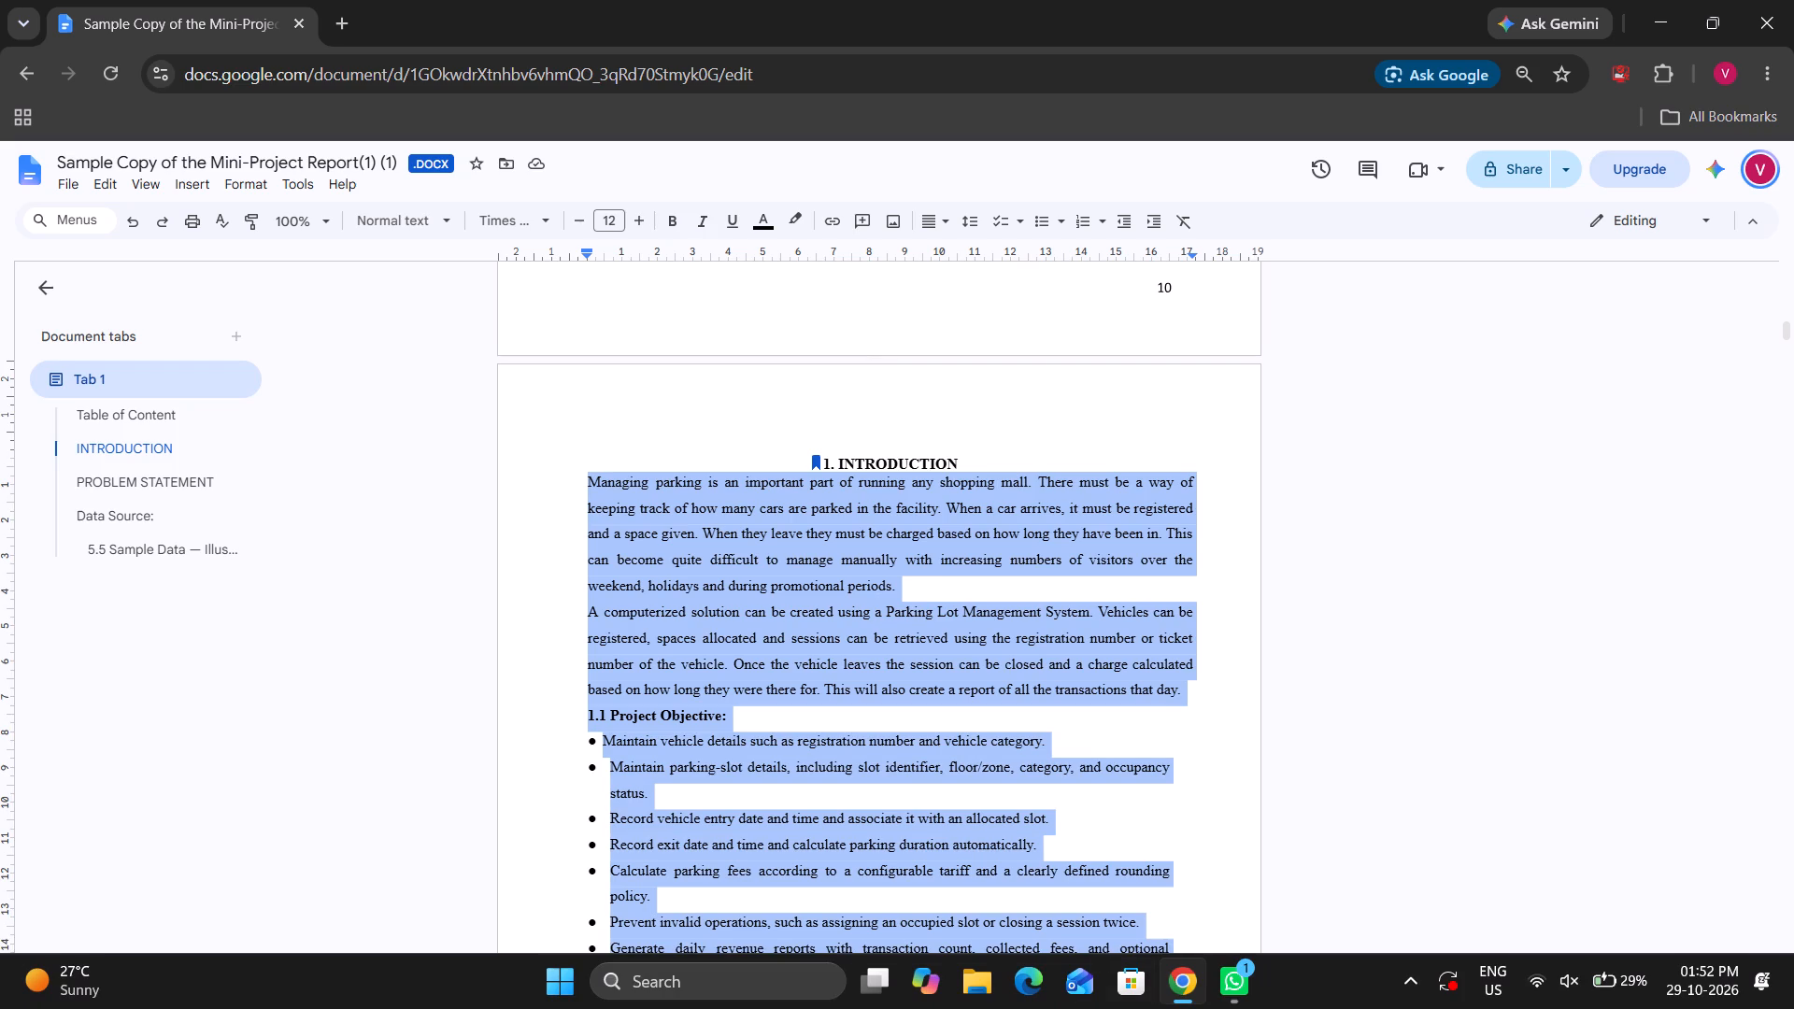
pyautogui.scroll(-1, 1148, 887)
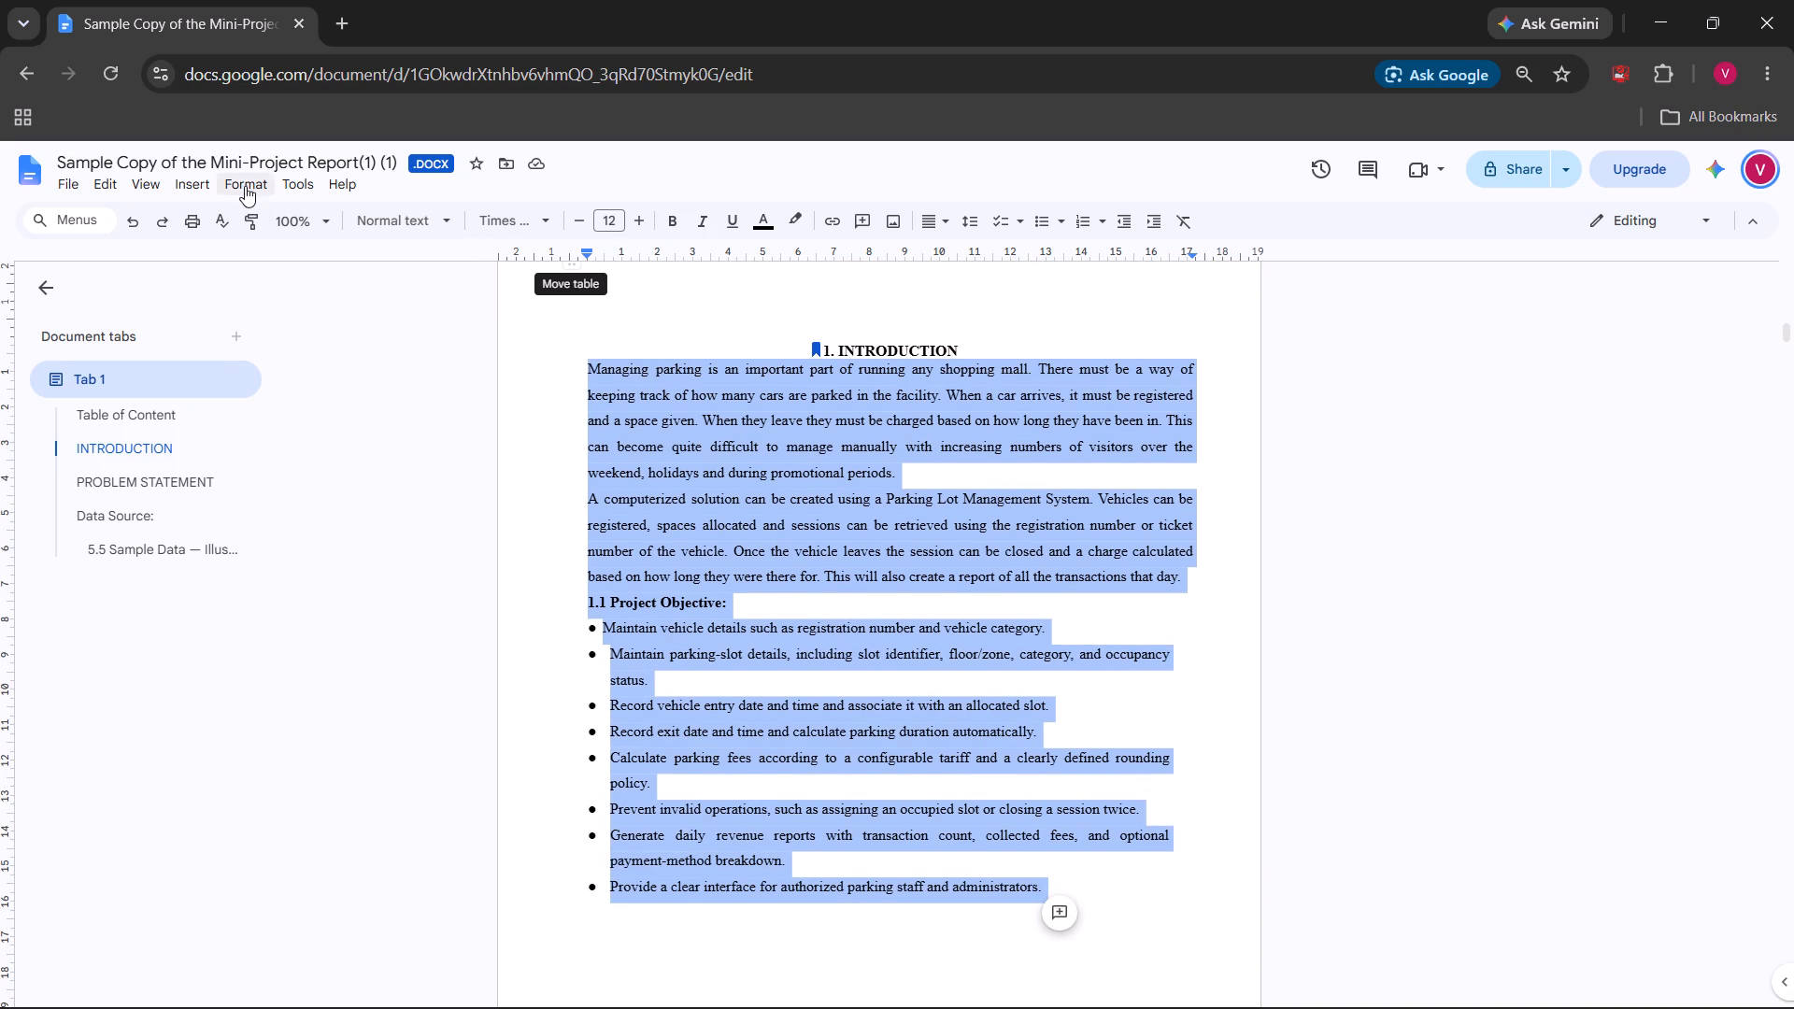
pyautogui.click(245, 185)
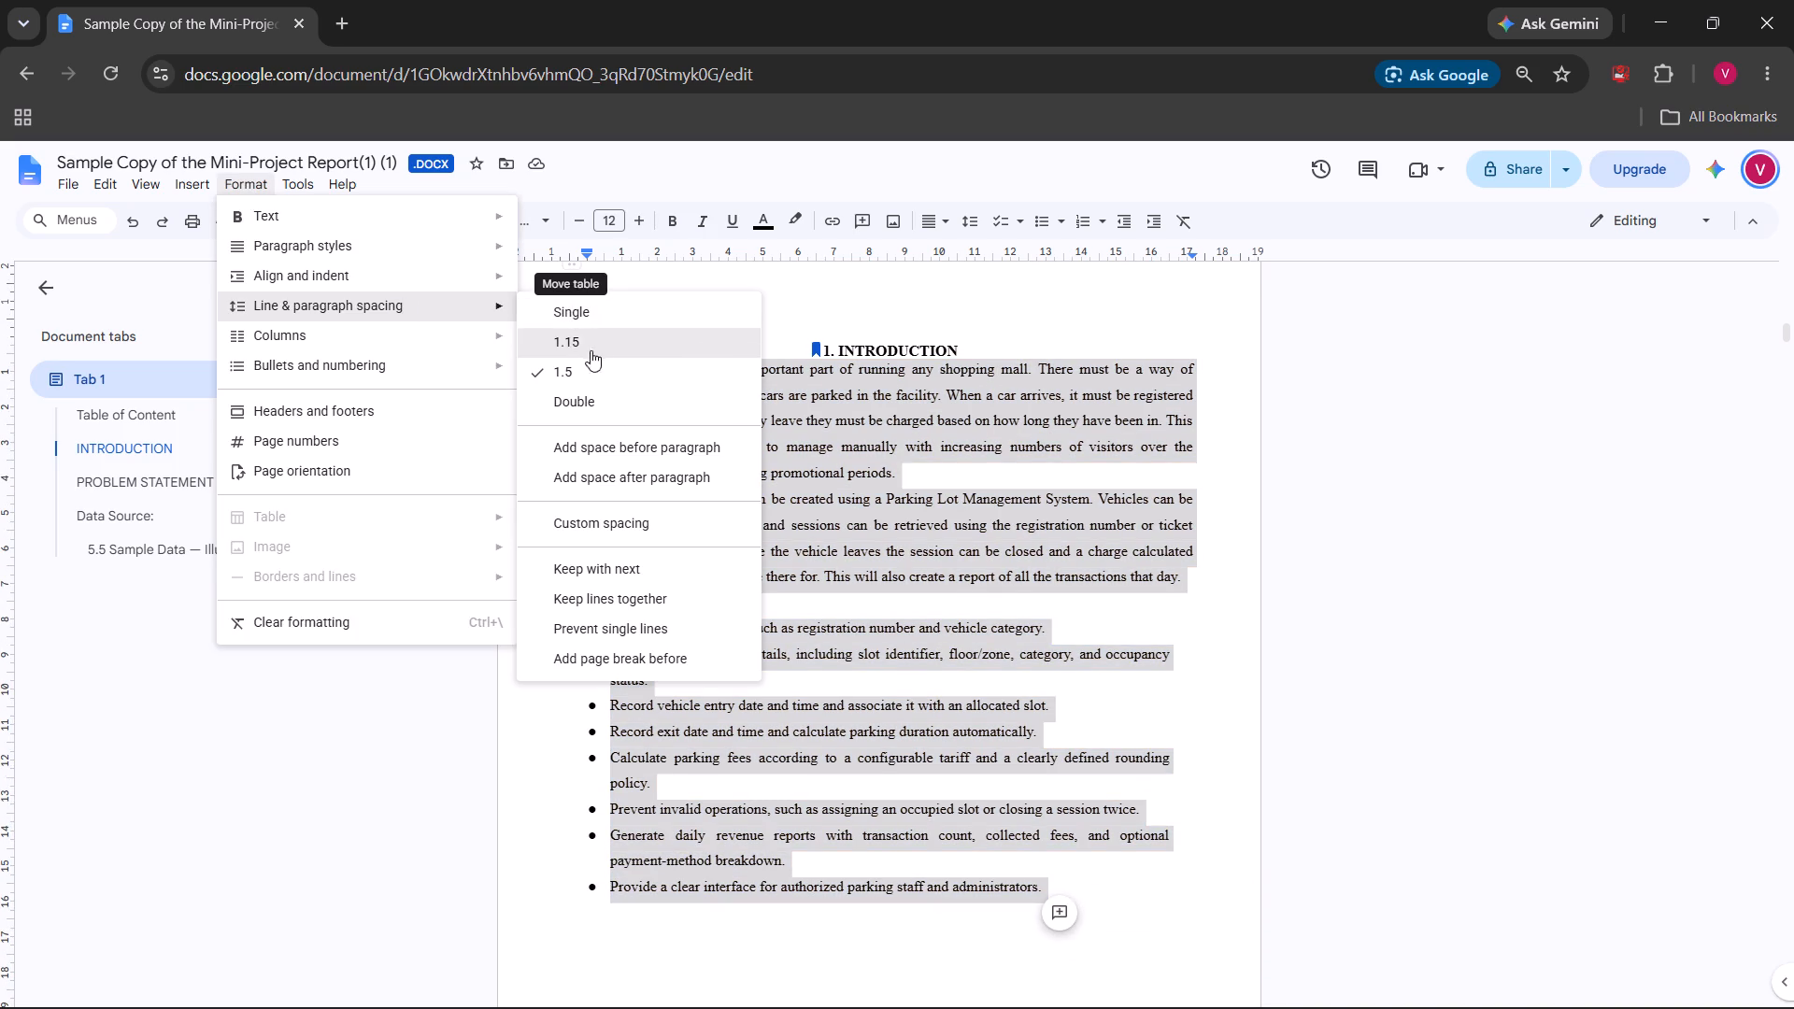
pyautogui.click(583, 362)
pyautogui.click(1198, 665)
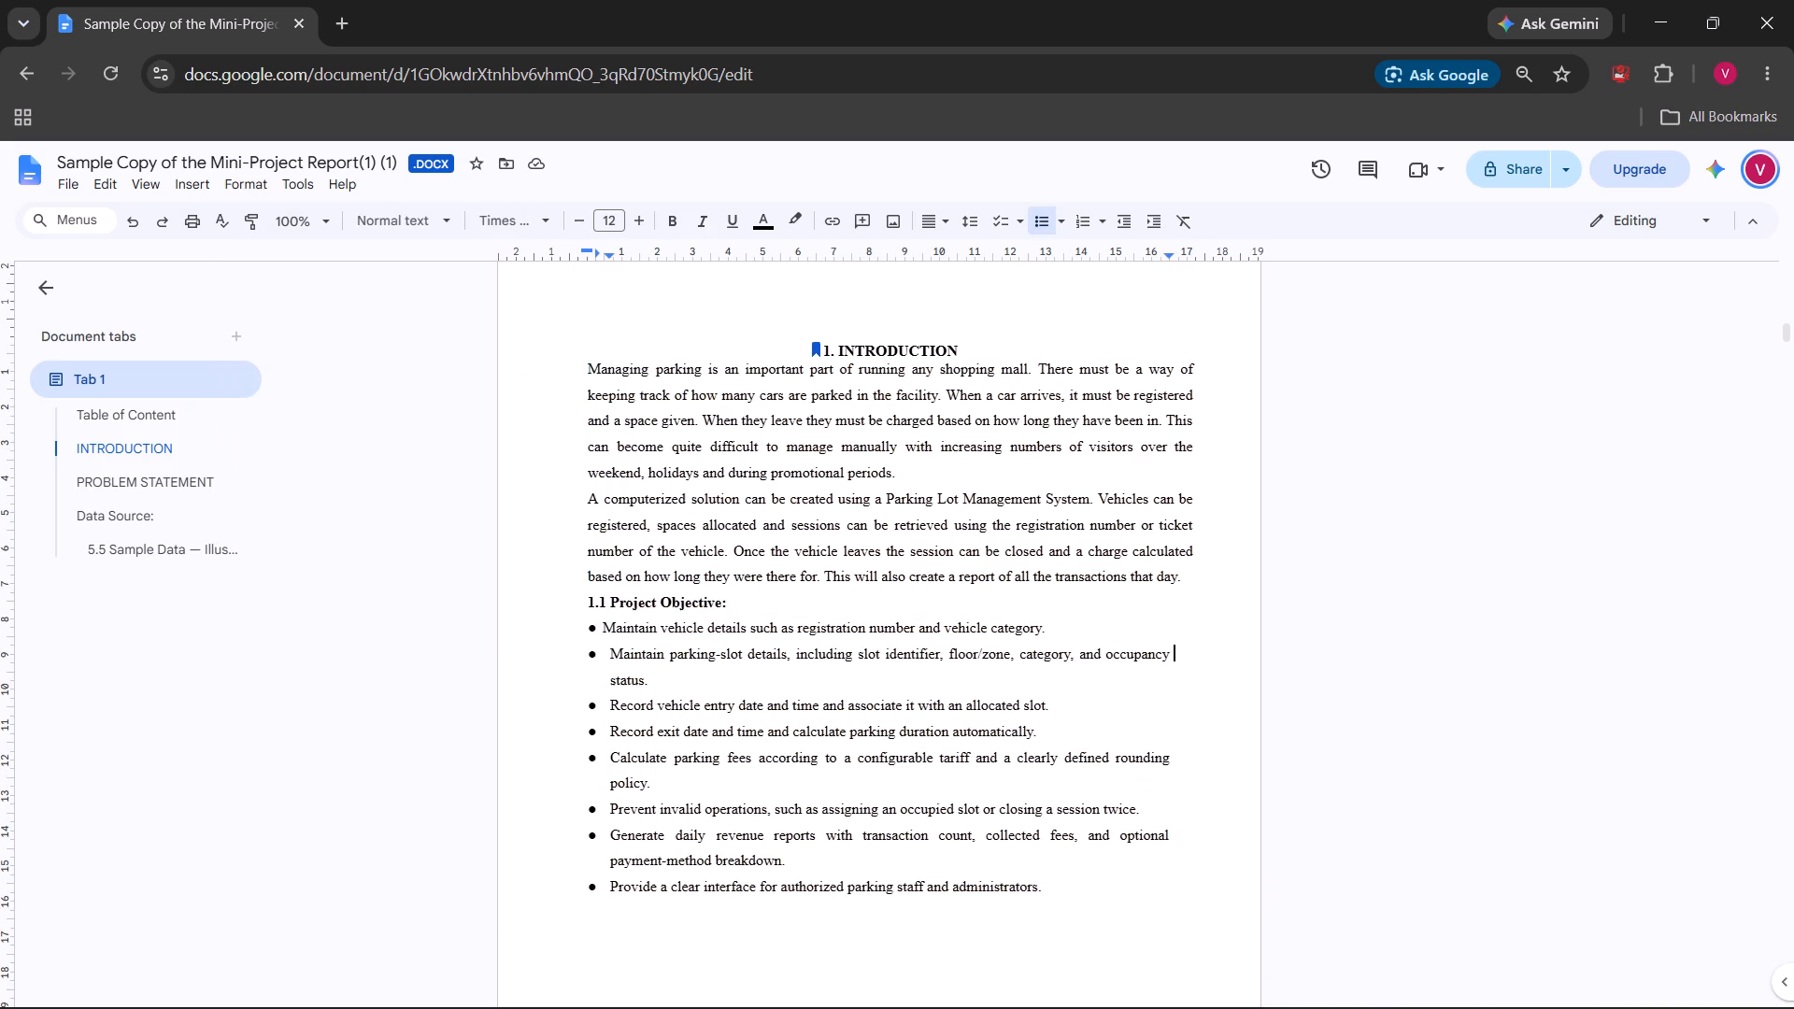
# Review the layout of the pages from the Abstract through the Scope of the Project to the start of the Problem Statement.
pyautogui.scroll(2, 1198, 665)
pyautogui.scroll(-2, 1198, 665)
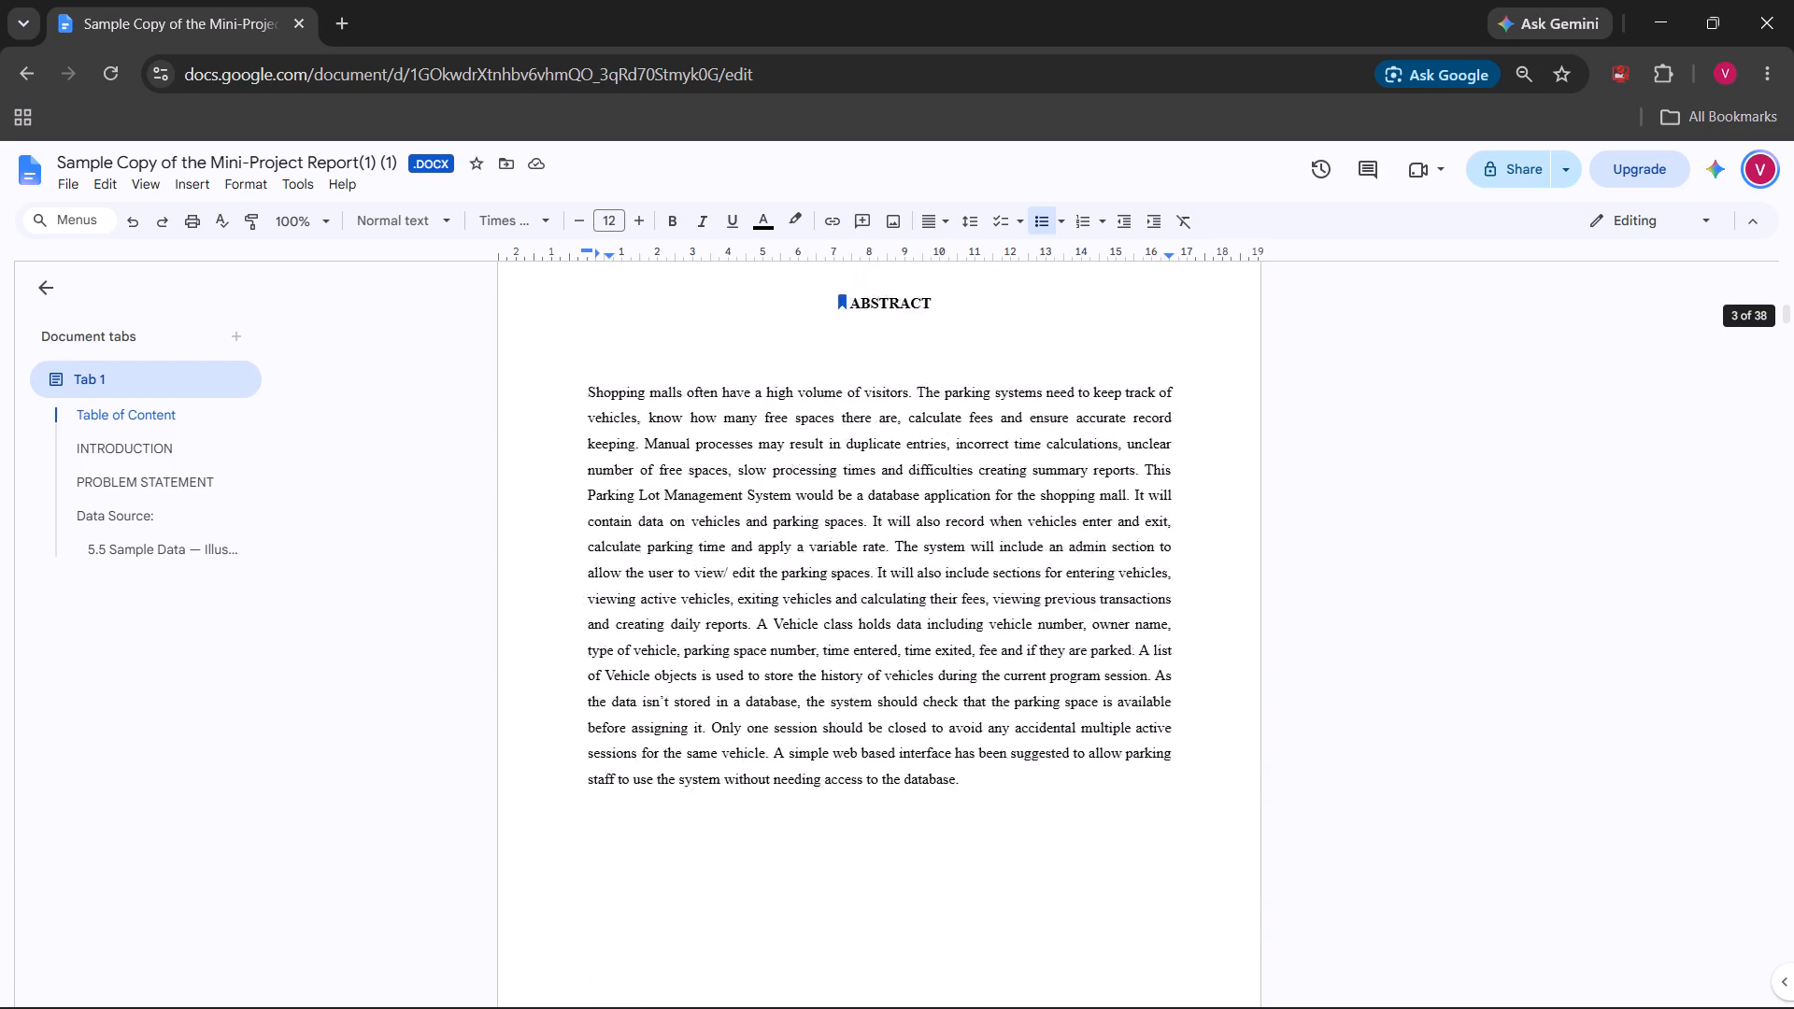
pyautogui.scroll(-4, 1198, 665)
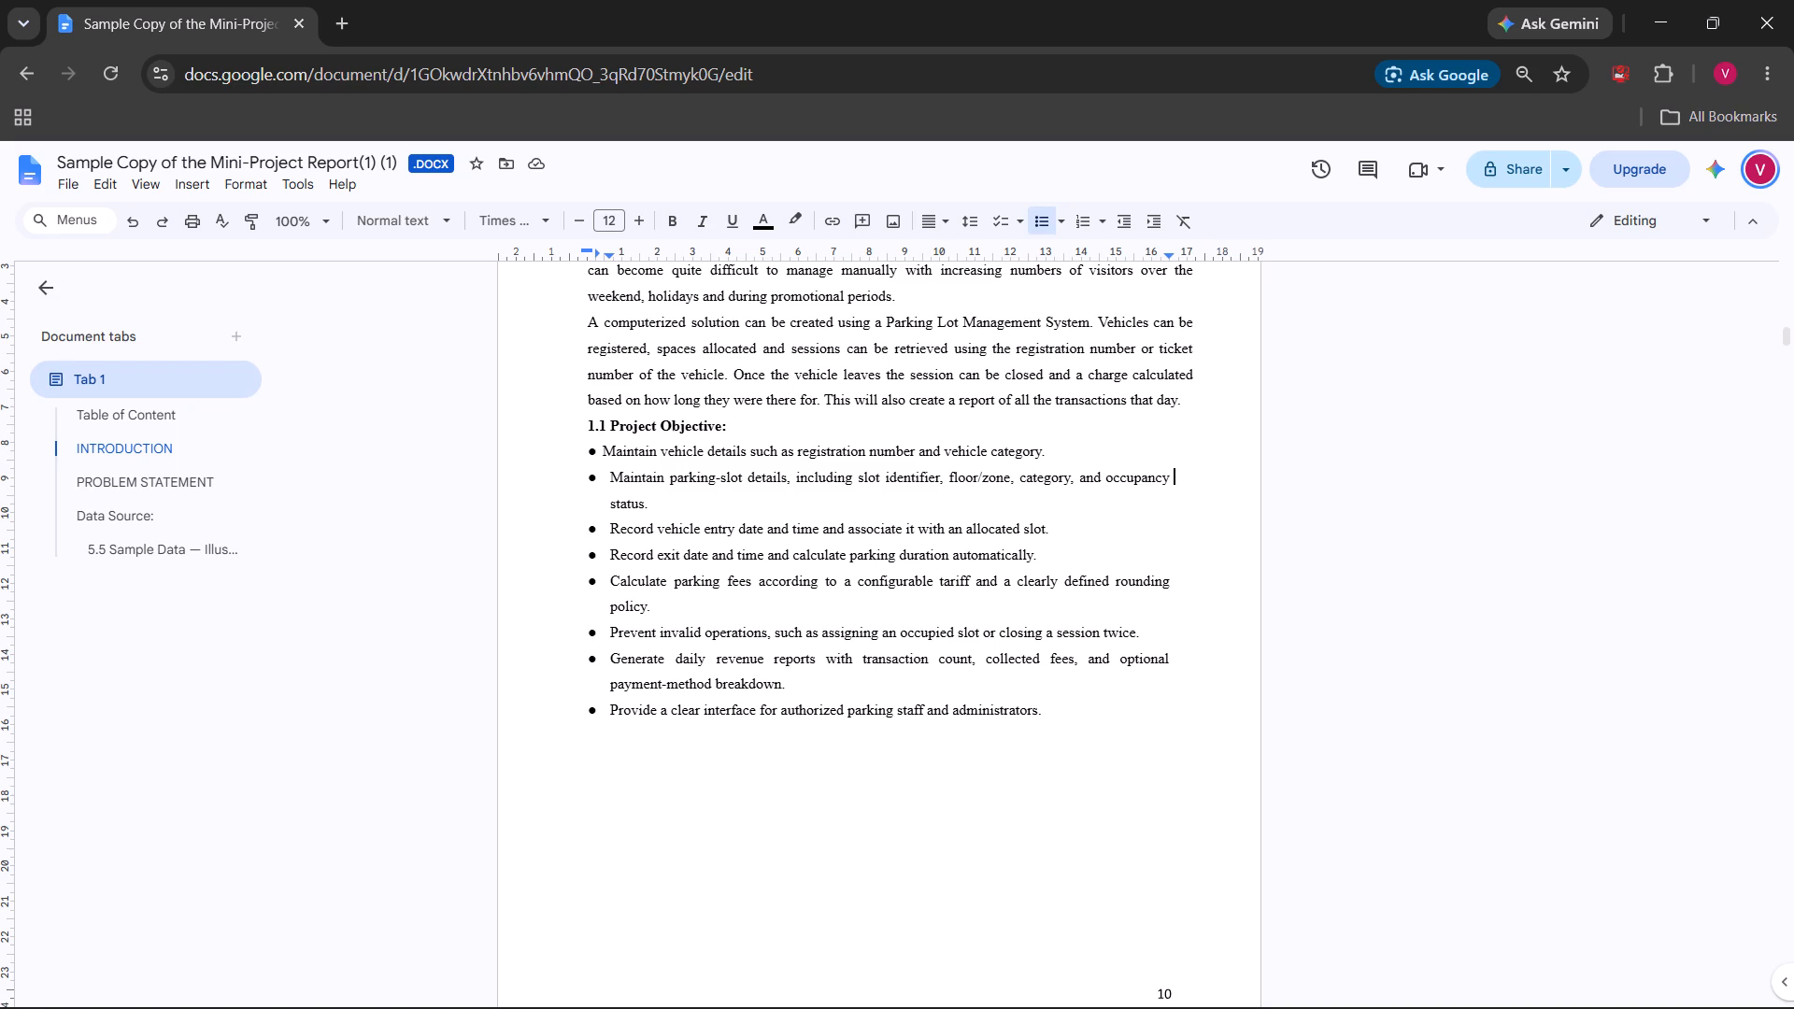
pyautogui.scroll(-5, 1133, 685)
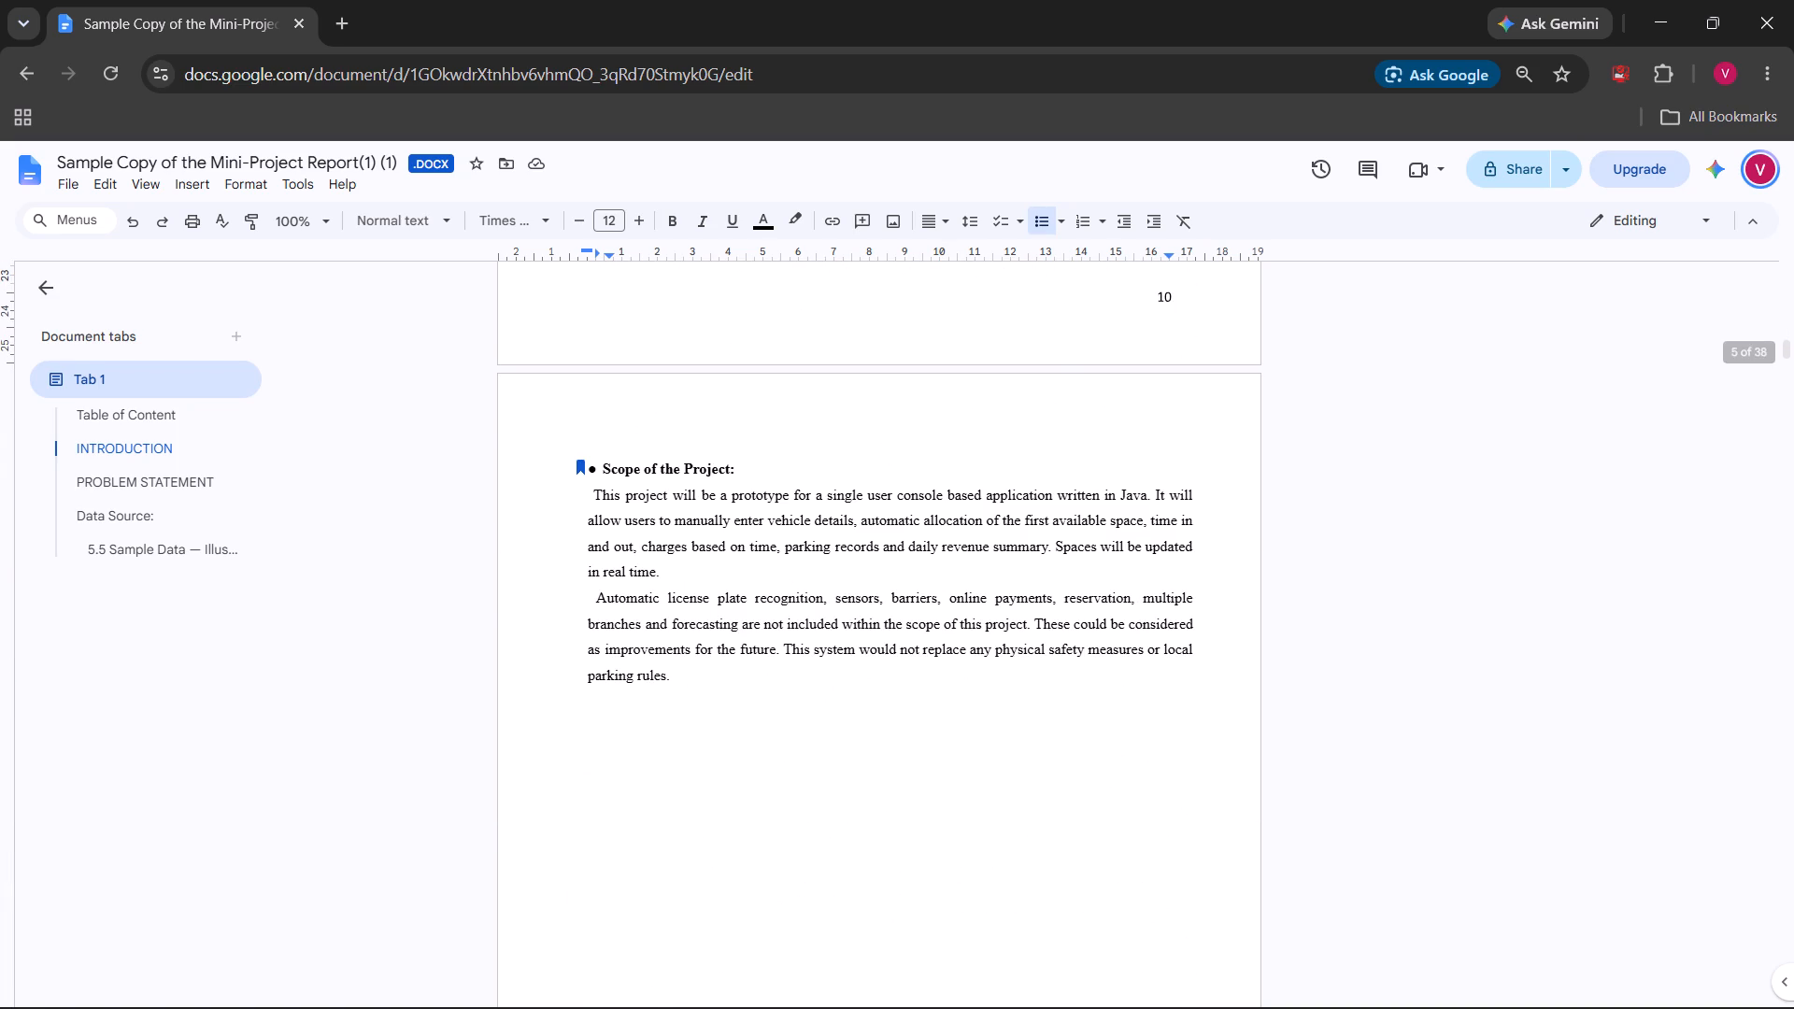
pyautogui.scroll(-1, 1065, 712)
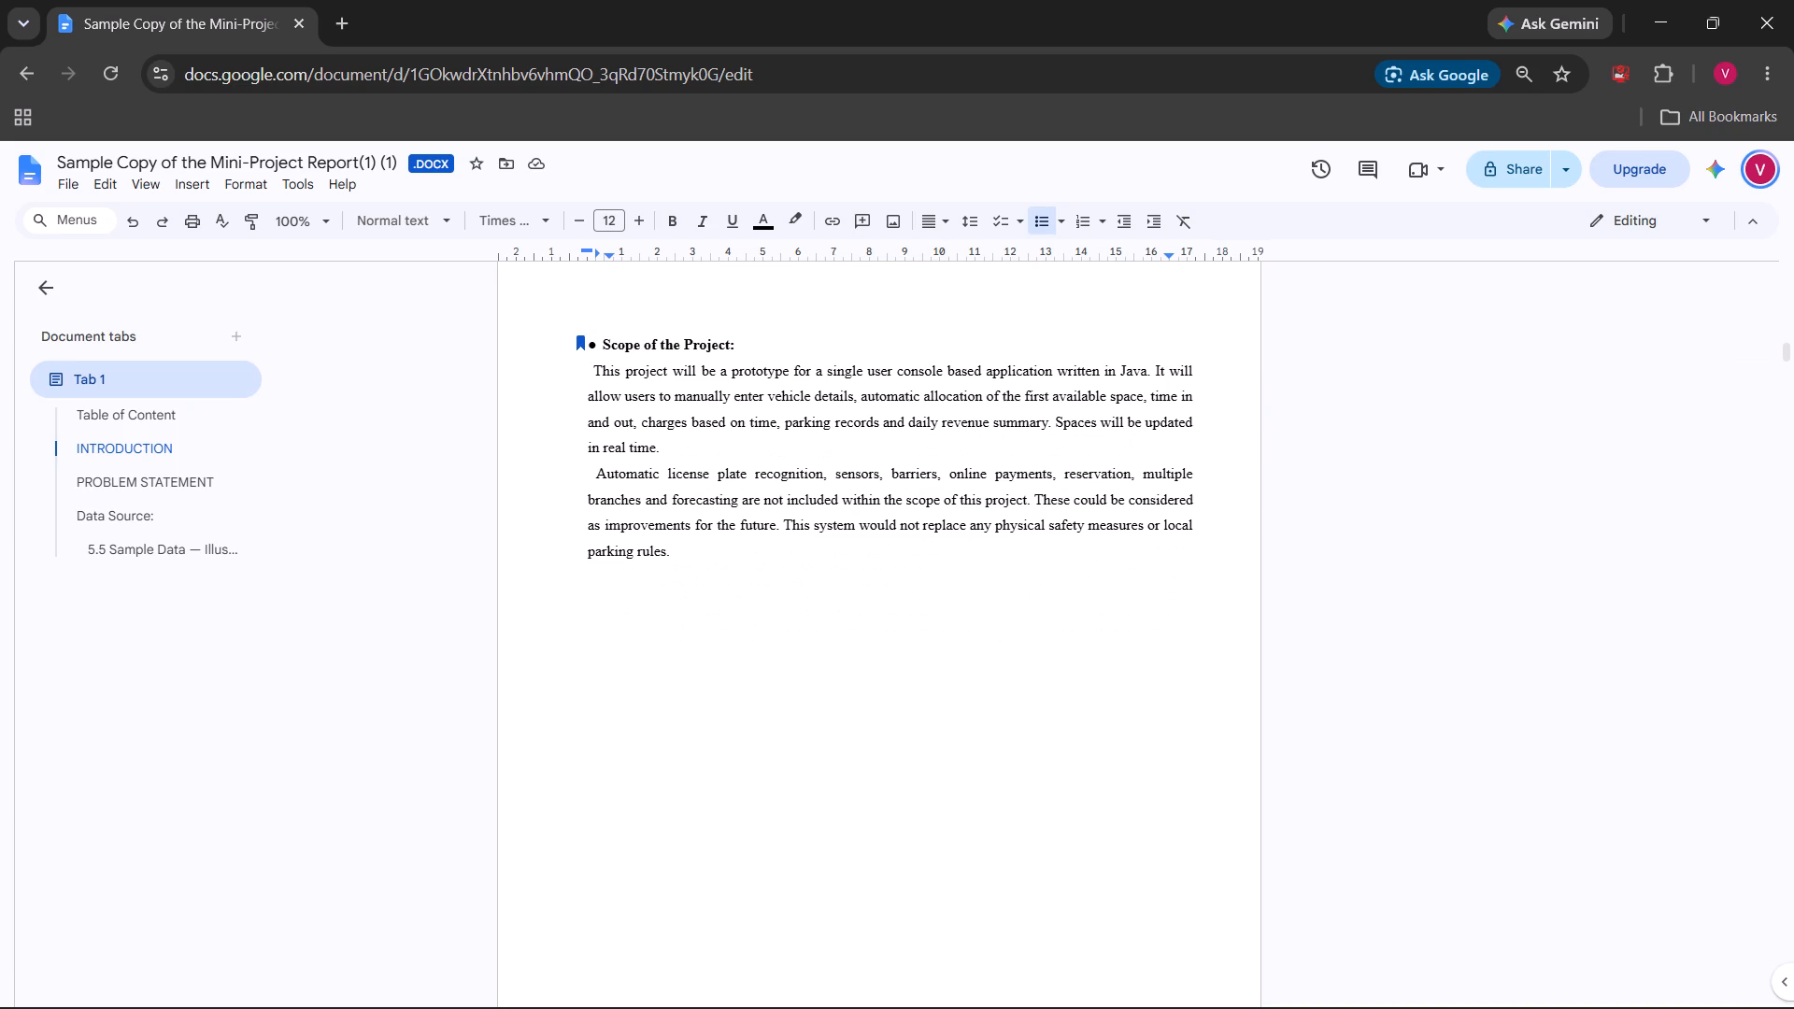
pyautogui.scroll(3, 1065, 712)
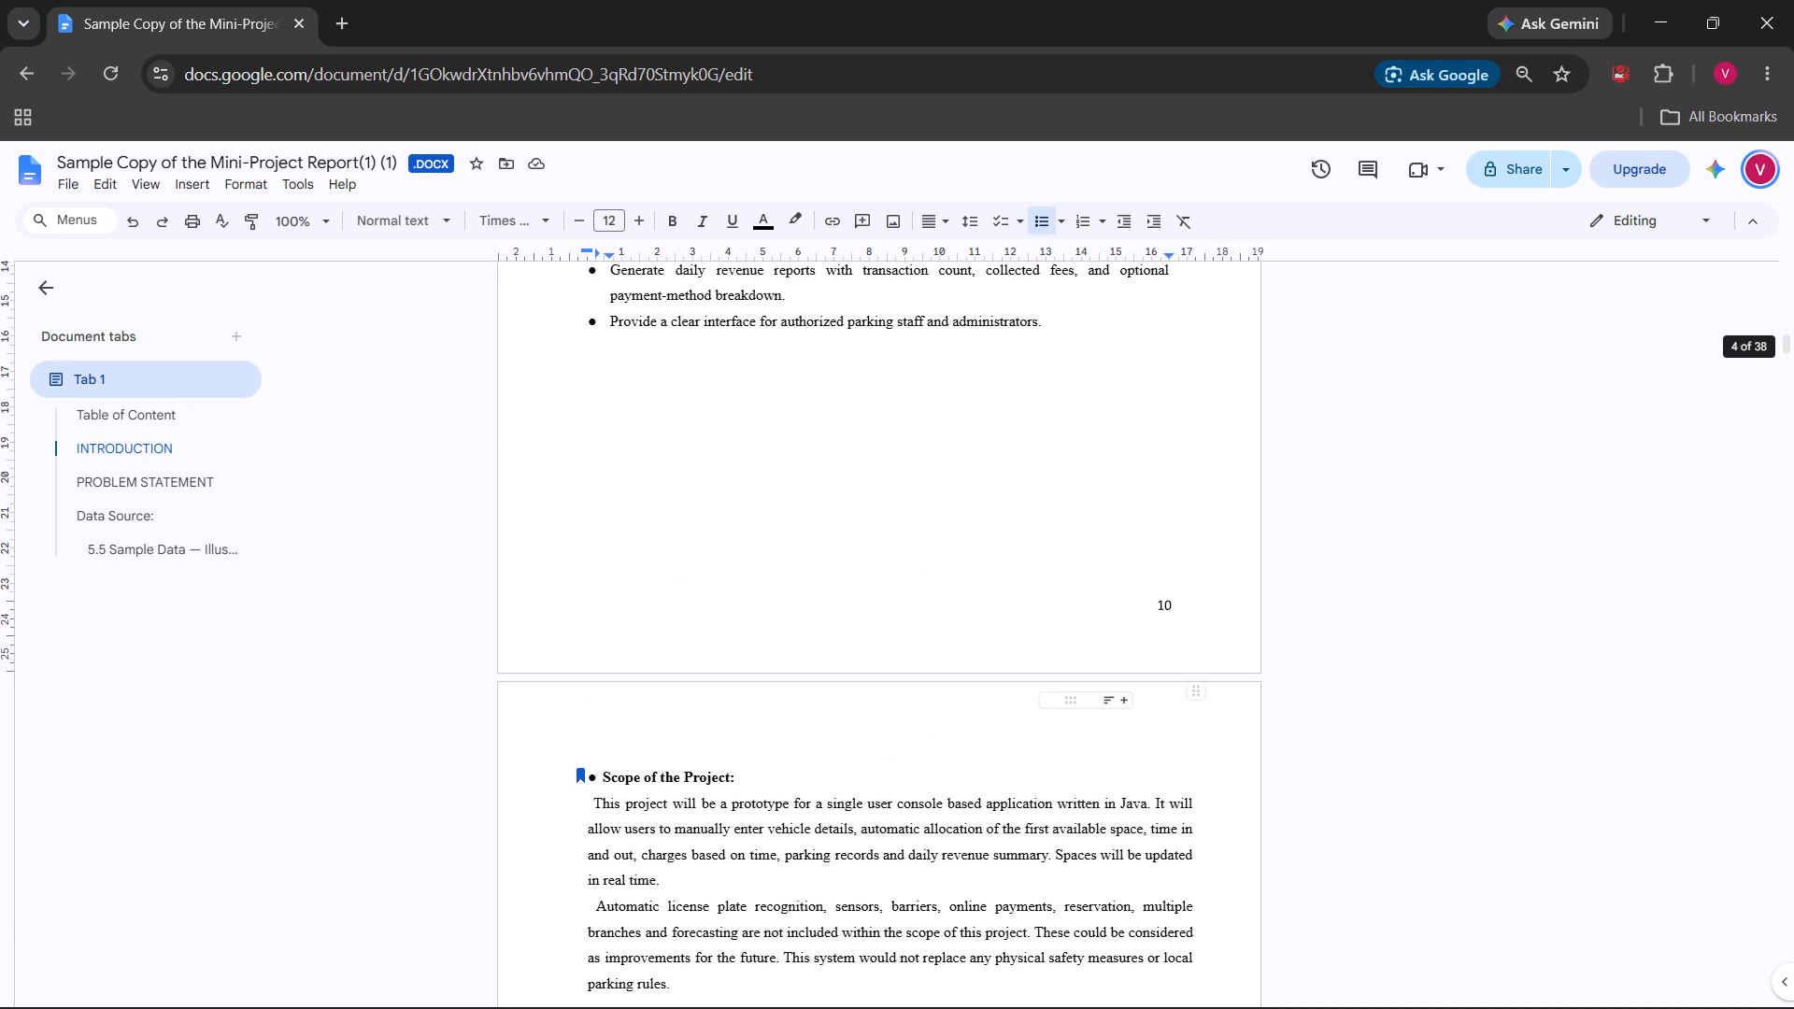
pyautogui.scroll(9, 1065, 712)
pyautogui.scroll(-7, 1065, 712)
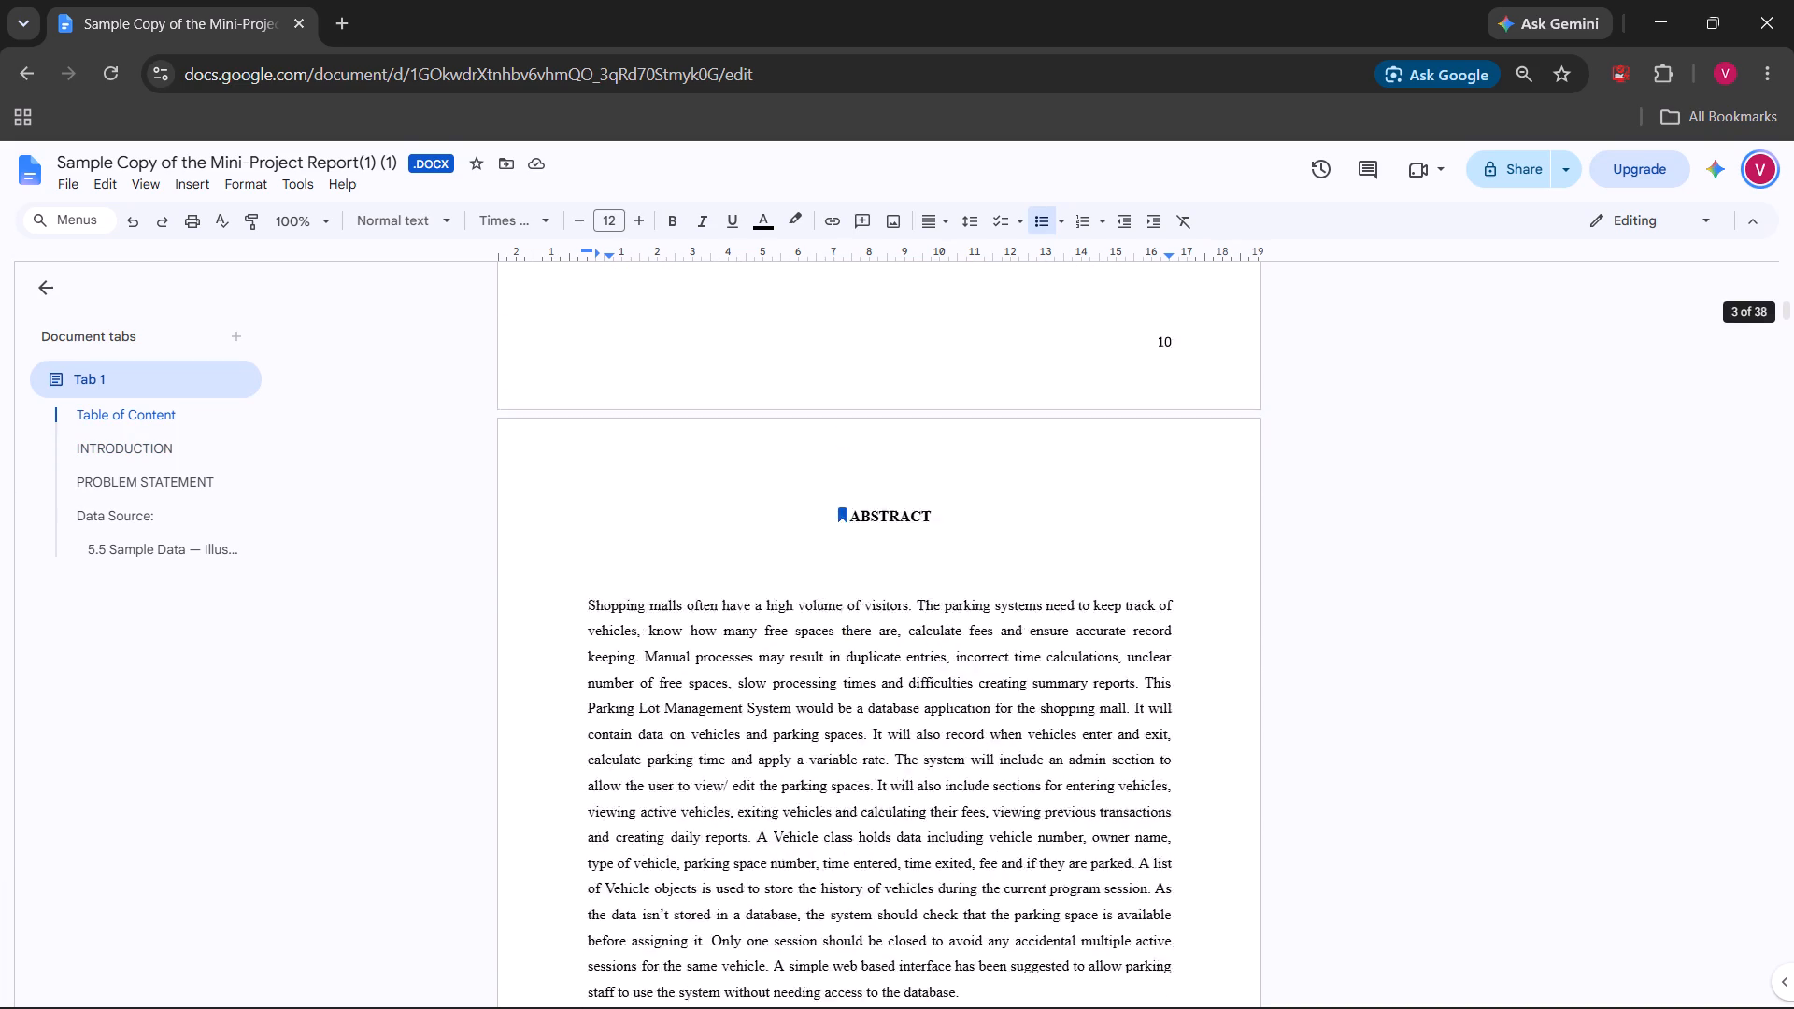
pyautogui.scroll(-10, 1065, 712)
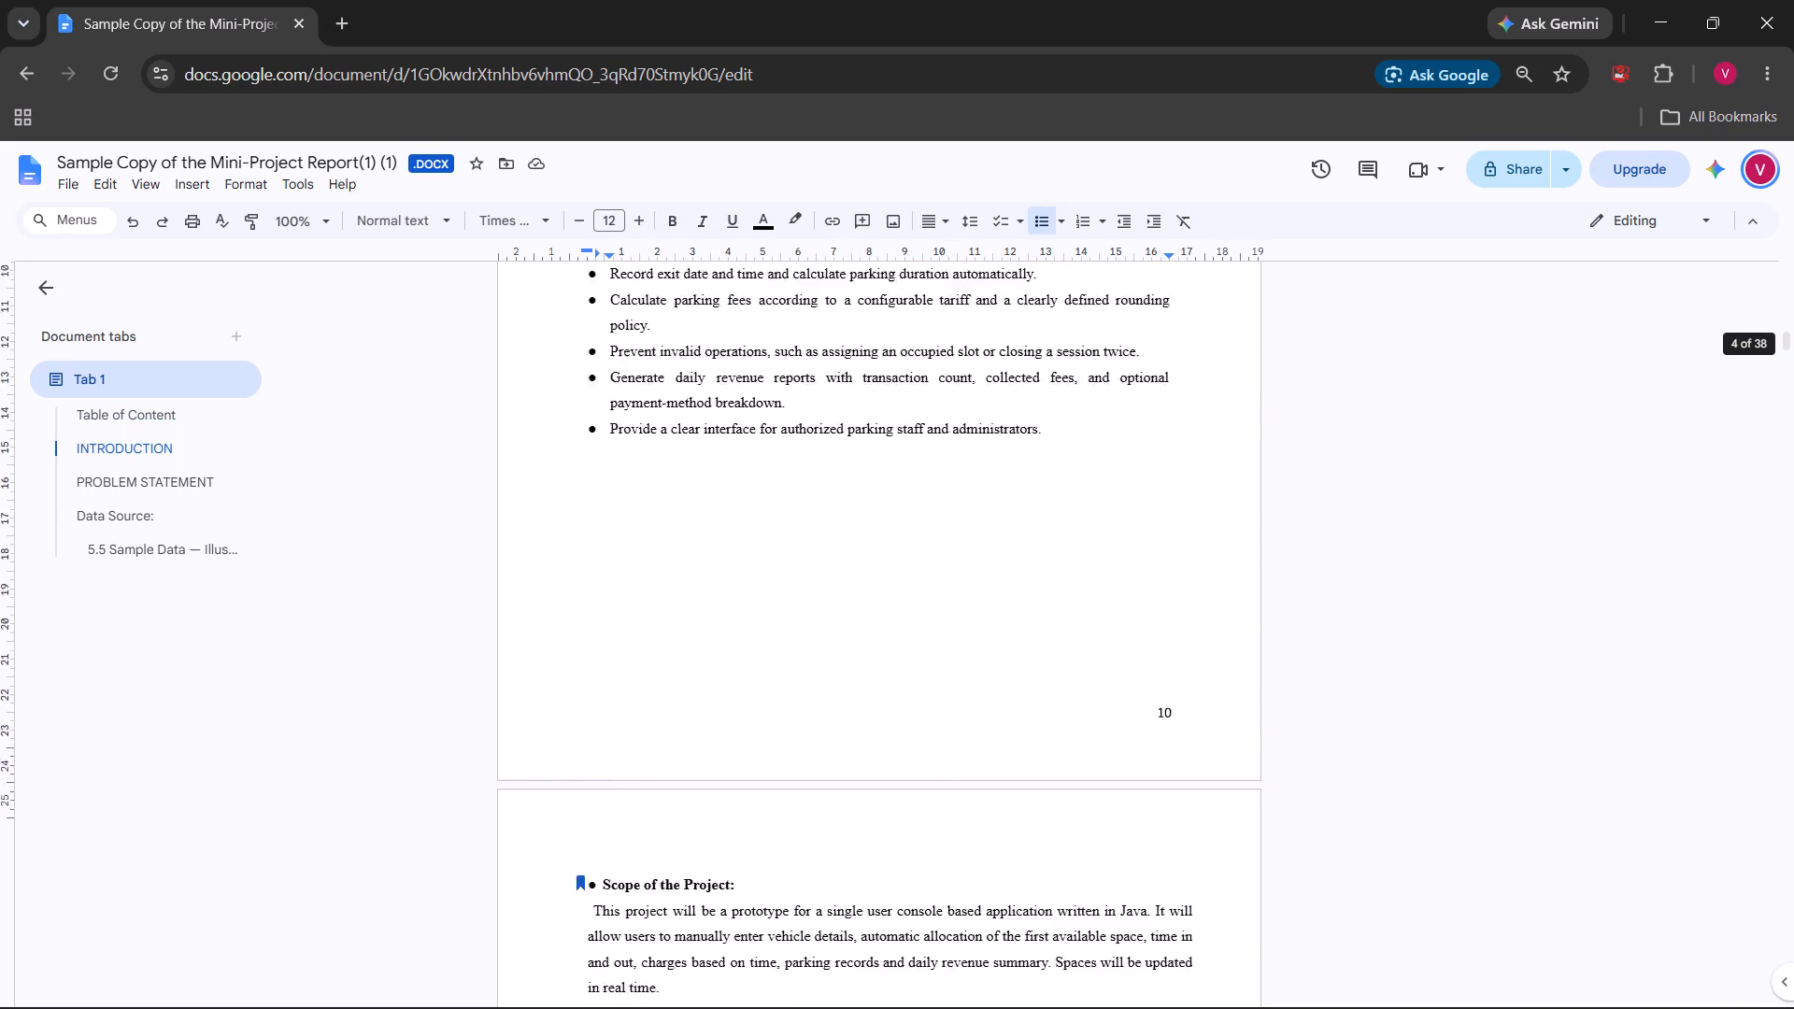
pyautogui.scroll(-2, 1065, 712)
pyautogui.click(1065, 712)
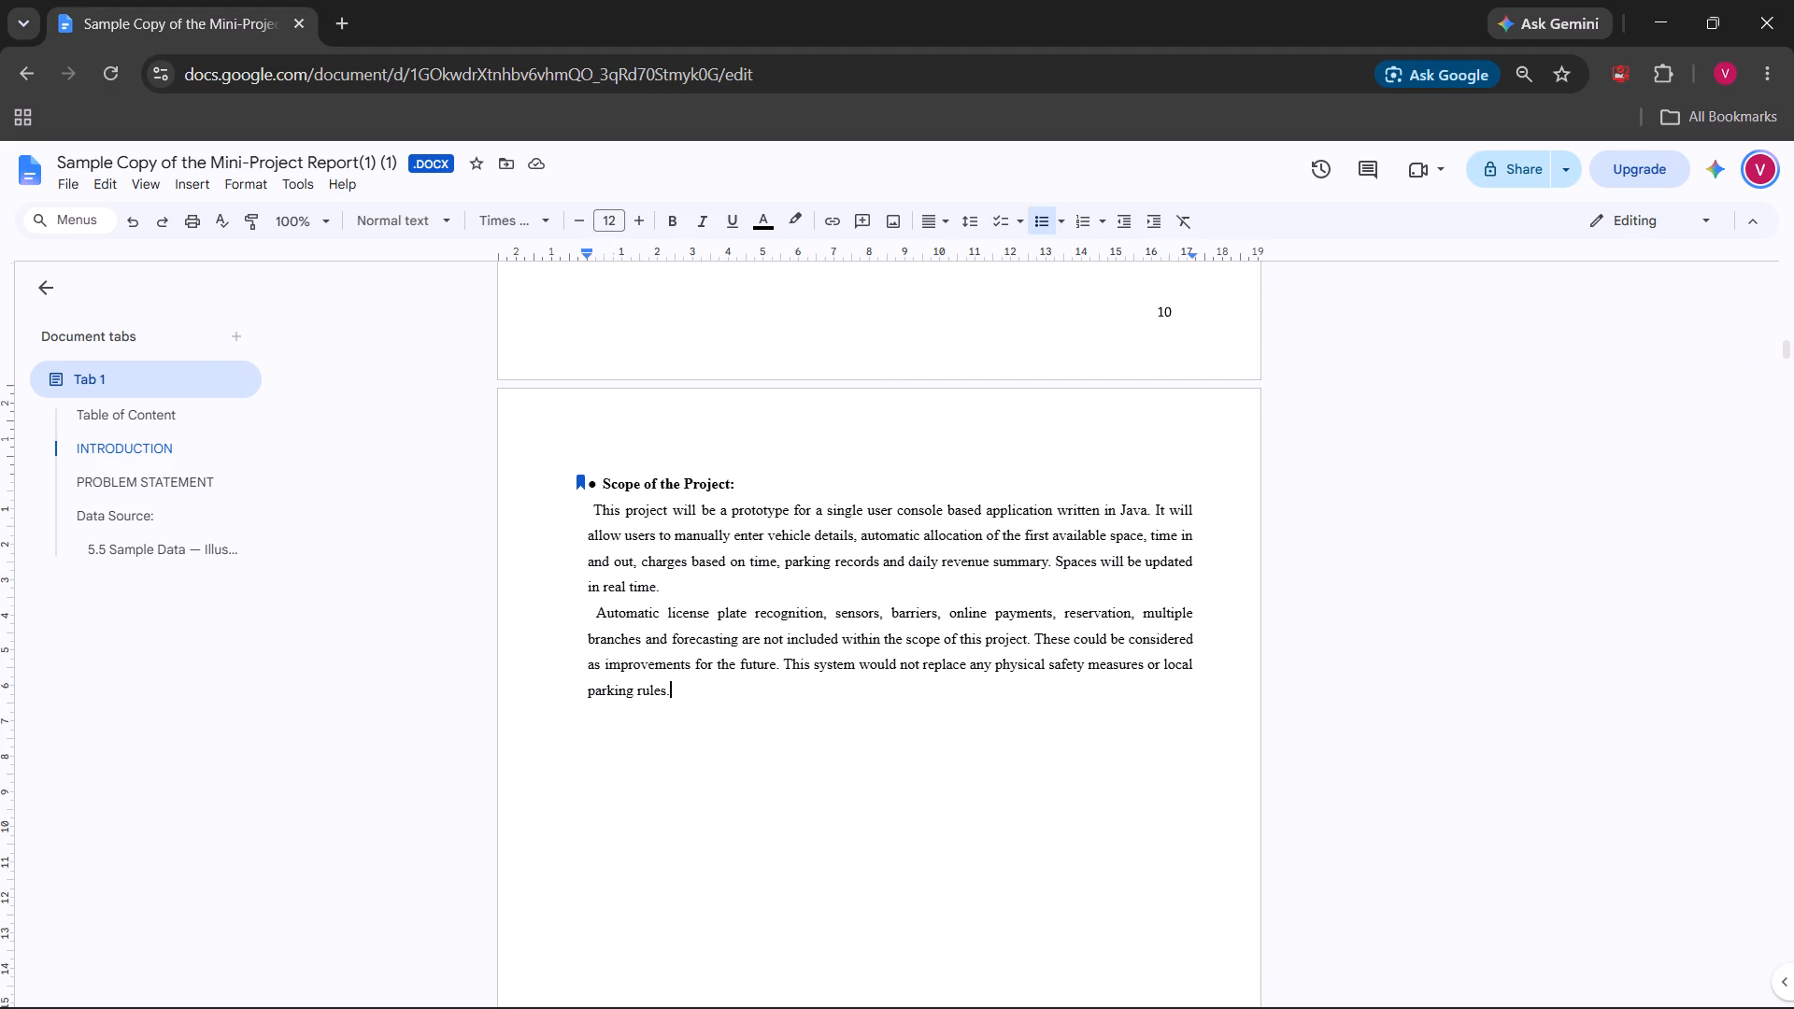
pyautogui.scroll(5, 1067, 534)
pyautogui.scroll(-1, 1067, 534)
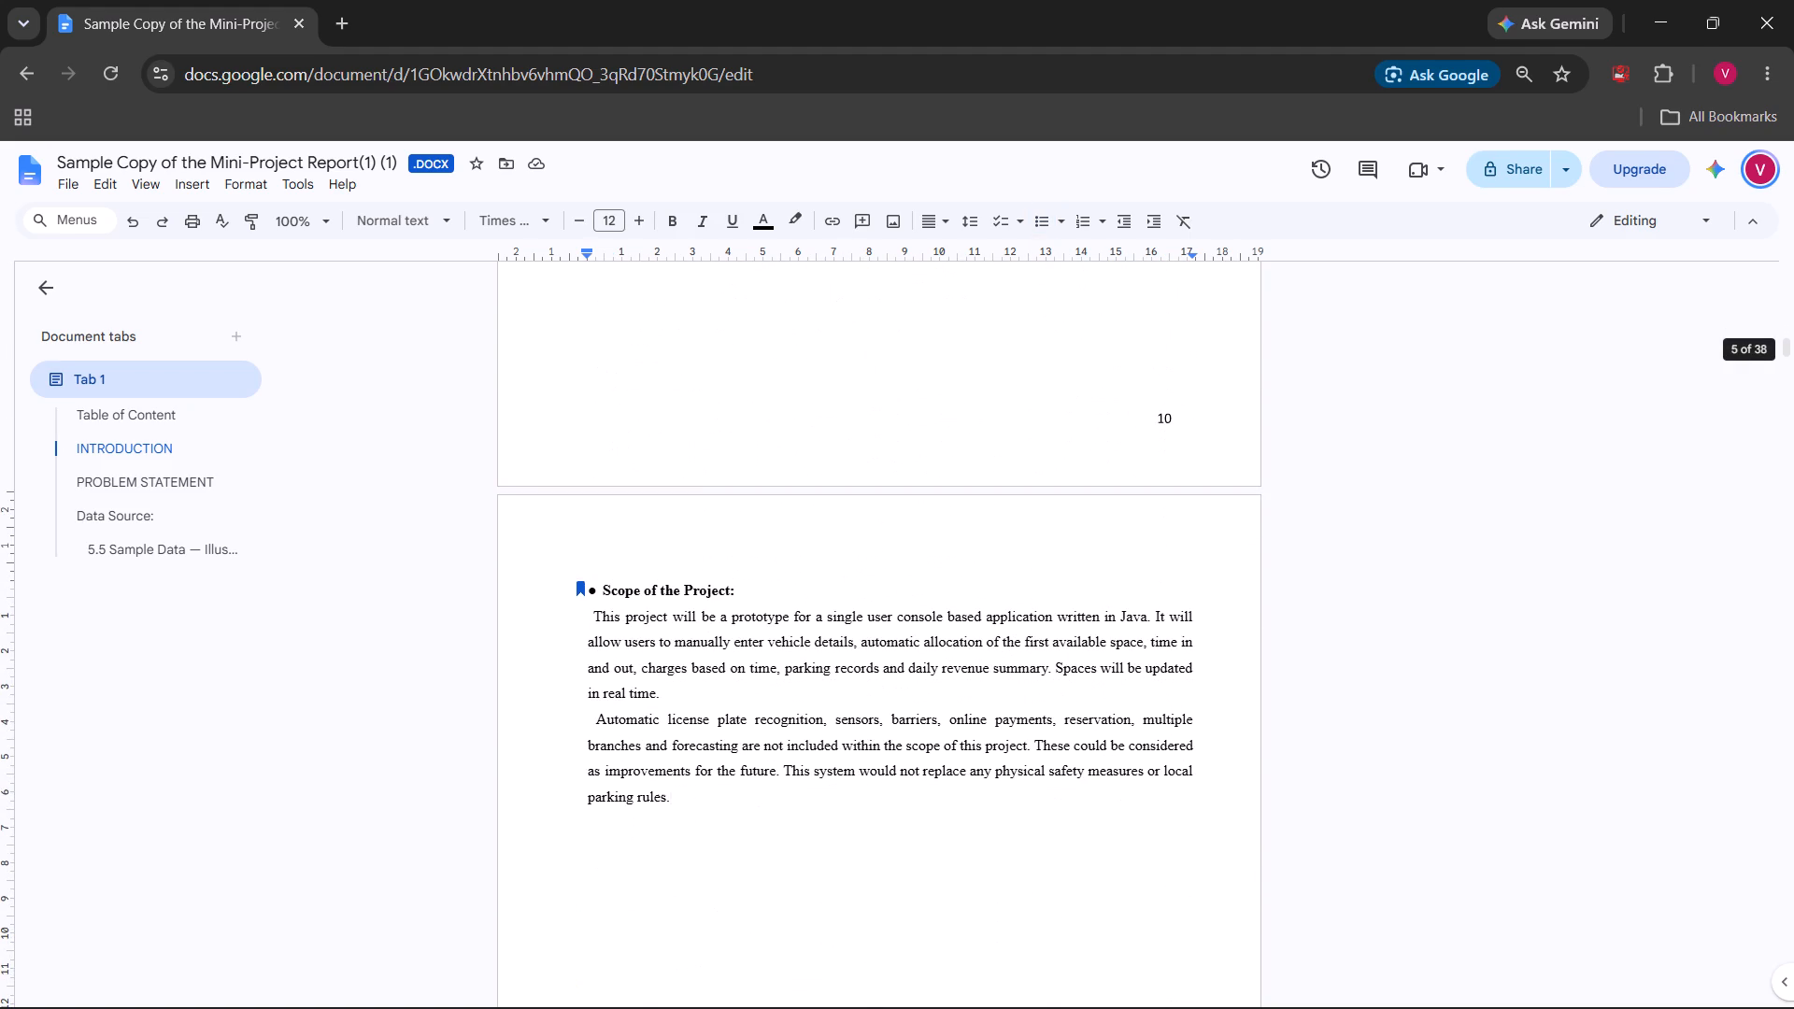
pyautogui.scroll(6, 1067, 534)
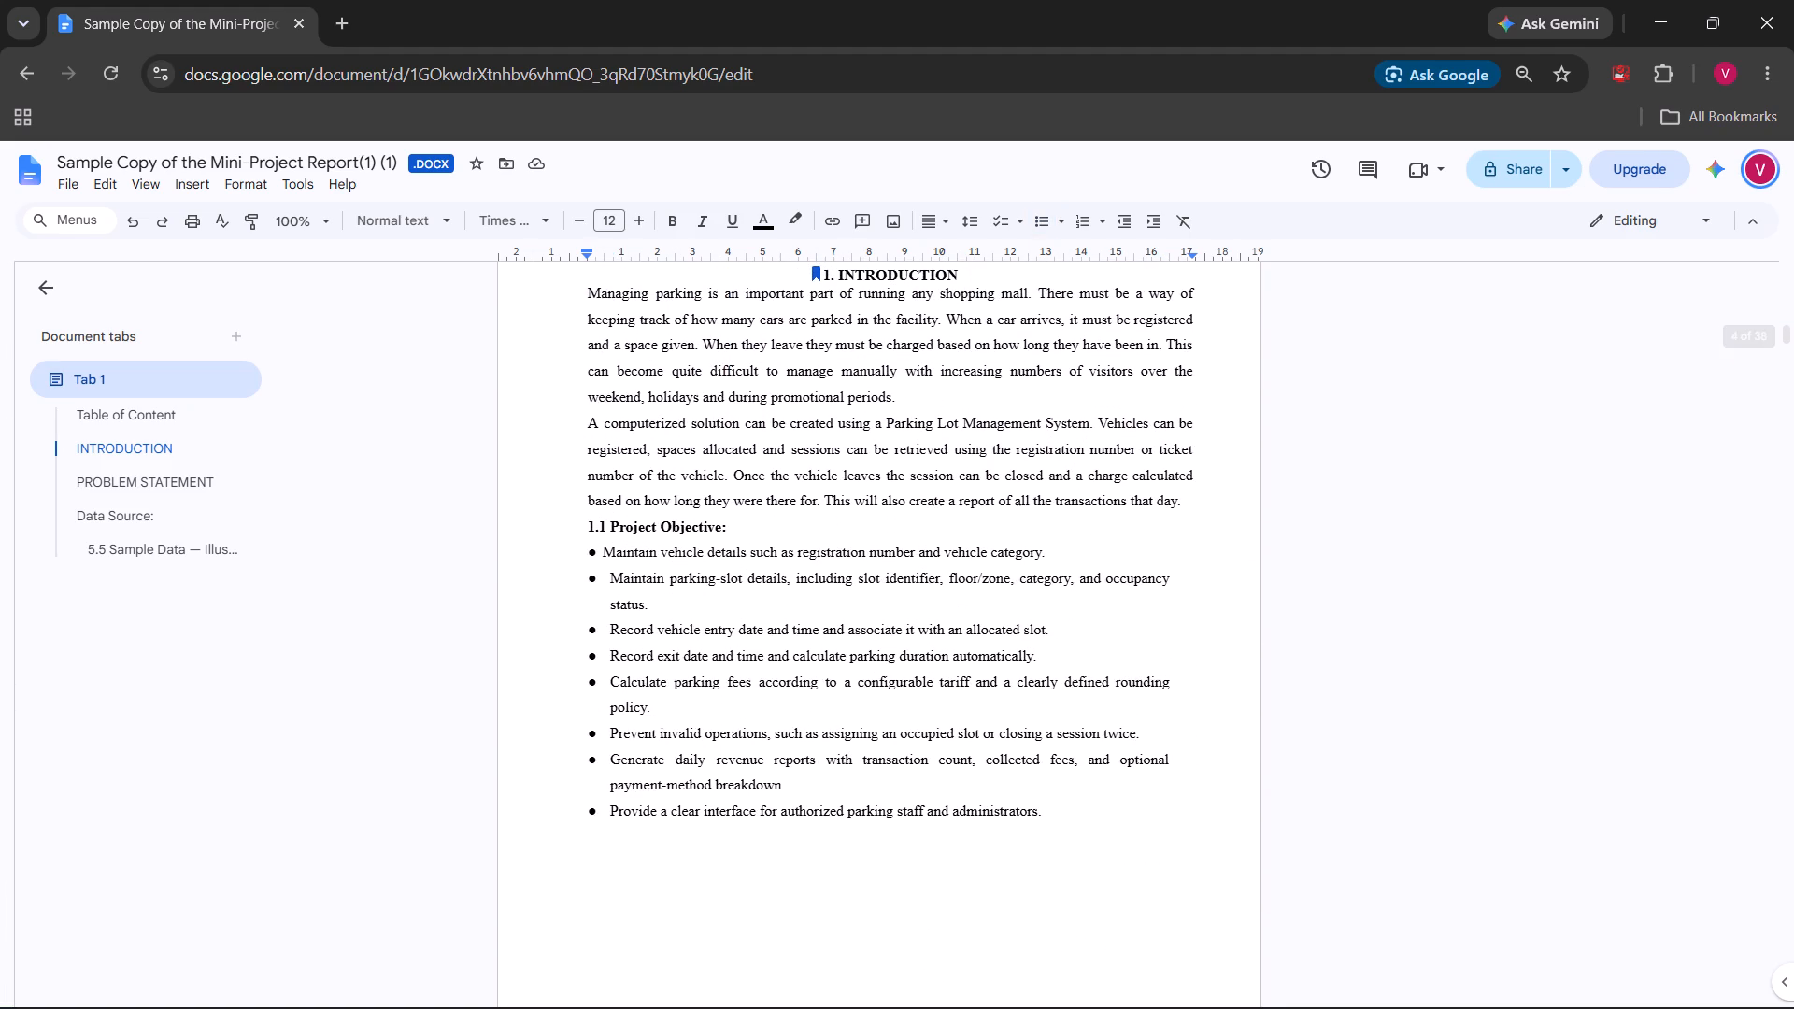
pyautogui.scroll(-10, 1067, 534)
pyautogui.scroll(1, 1067, 534)
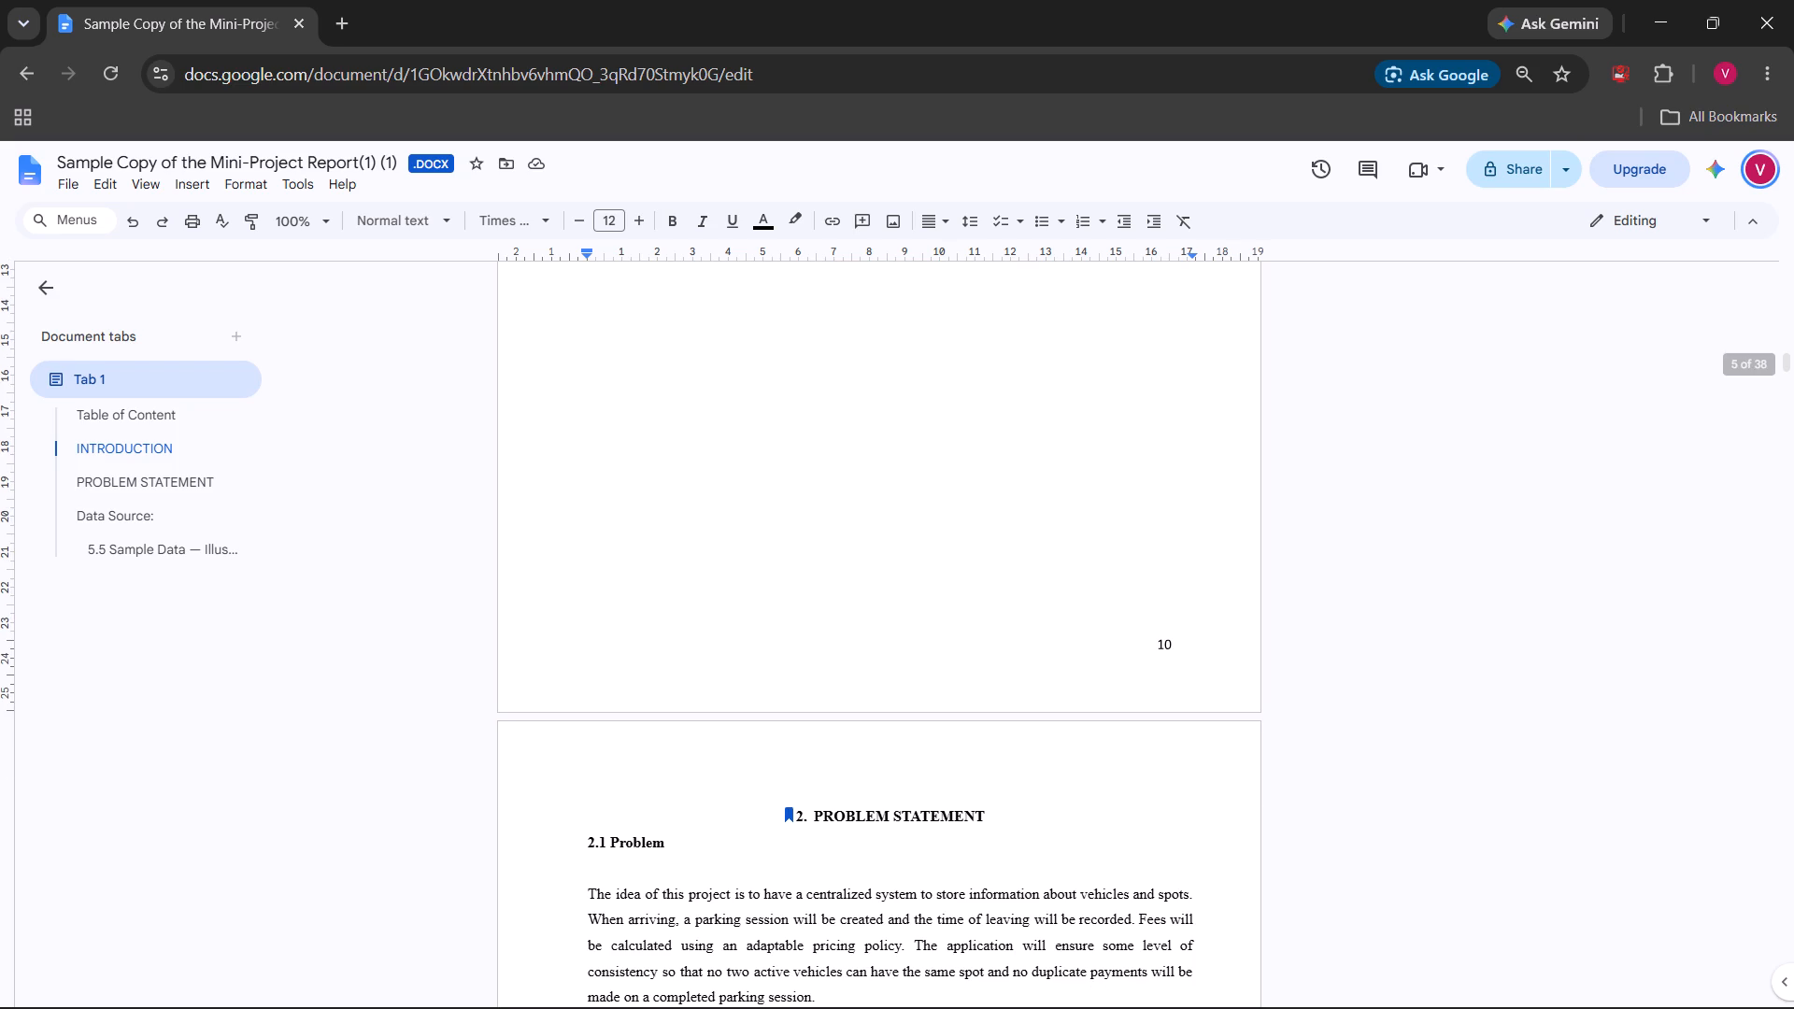
# Delete the bookmark and the bullet from the Scope of the Project heading.
pyautogui.scroll(6, 1067, 534)
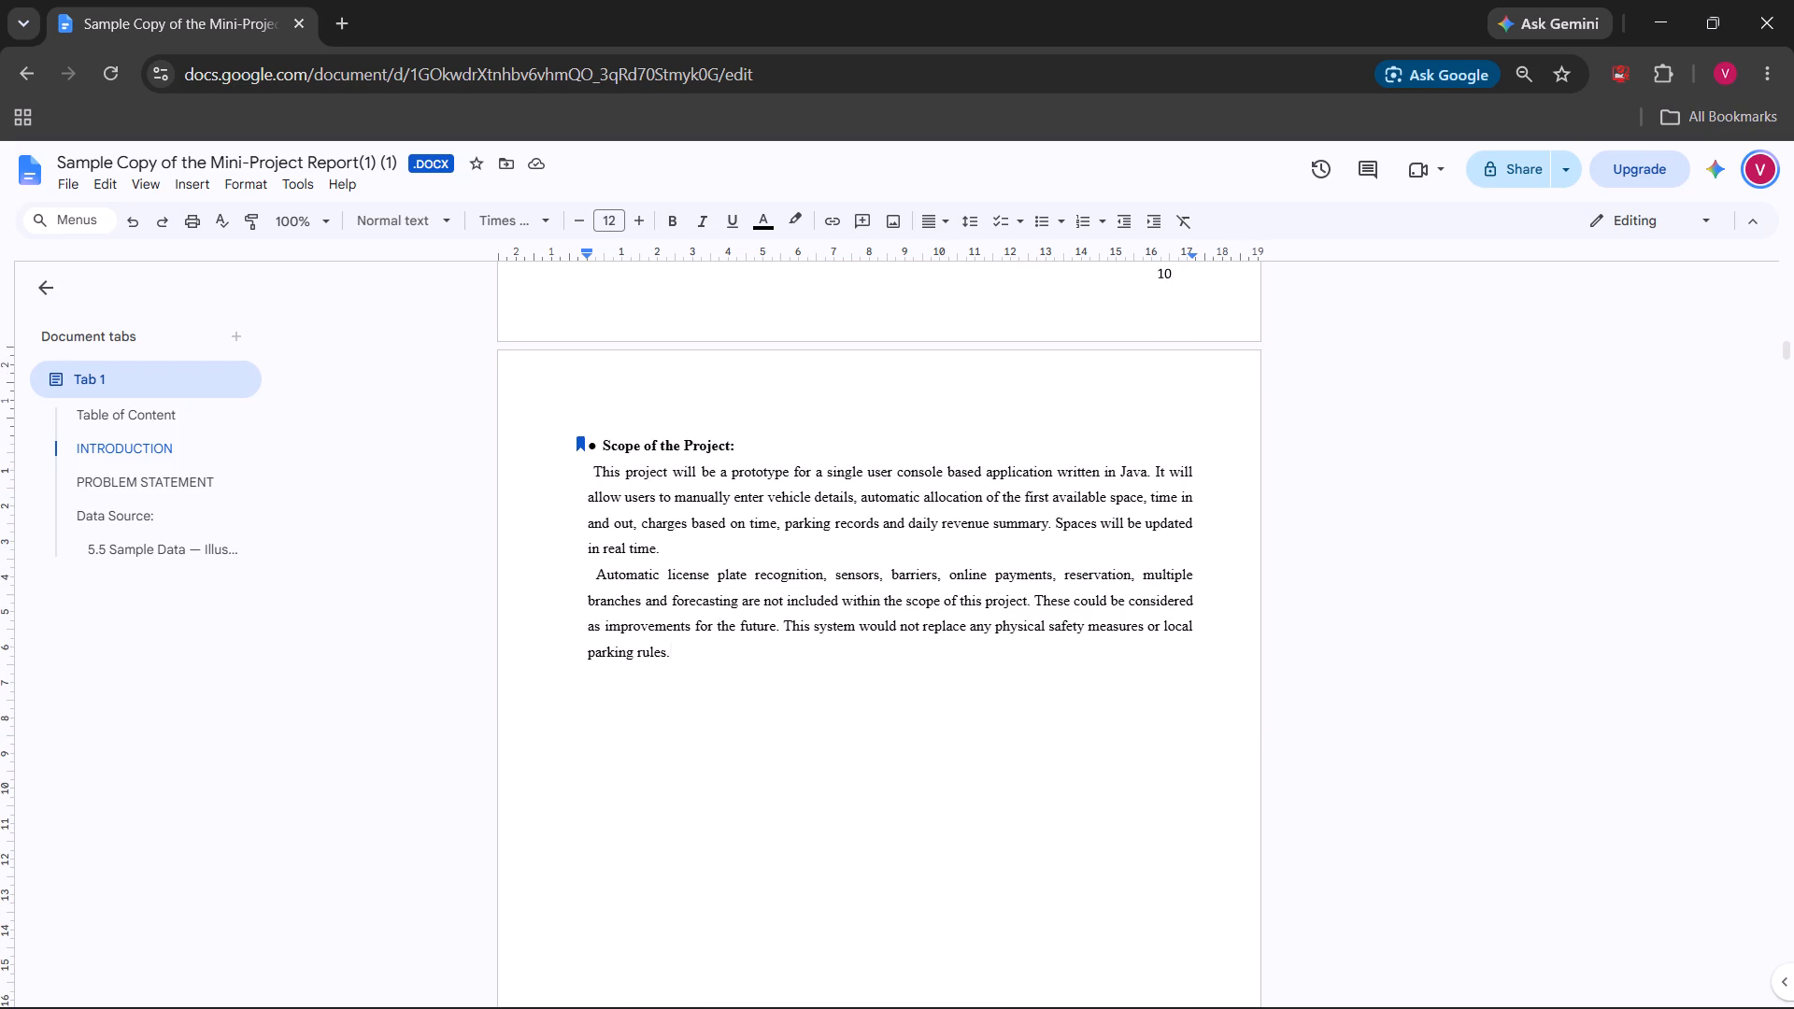
pyautogui.click(597, 444)
pyautogui.press('BackSpace')
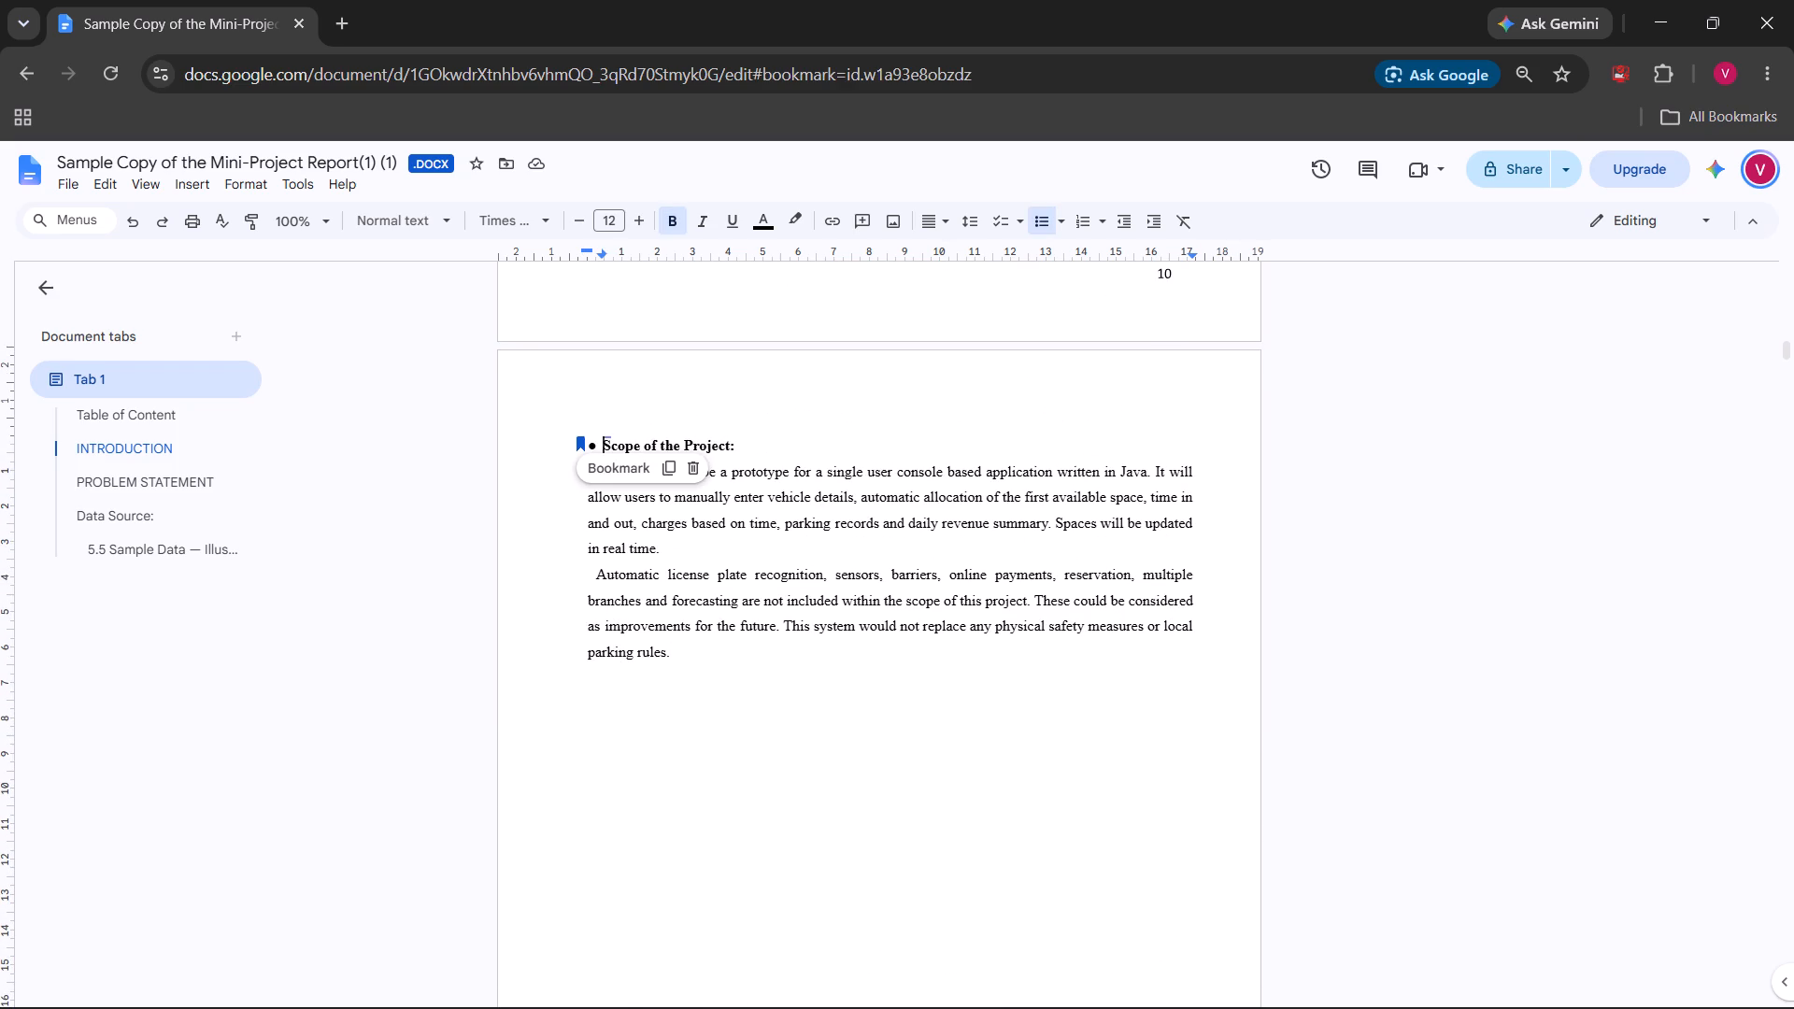
pyautogui.hotkey('ctrl', 'z')
pyautogui.click(699, 468)
pyautogui.press('BackSpace')
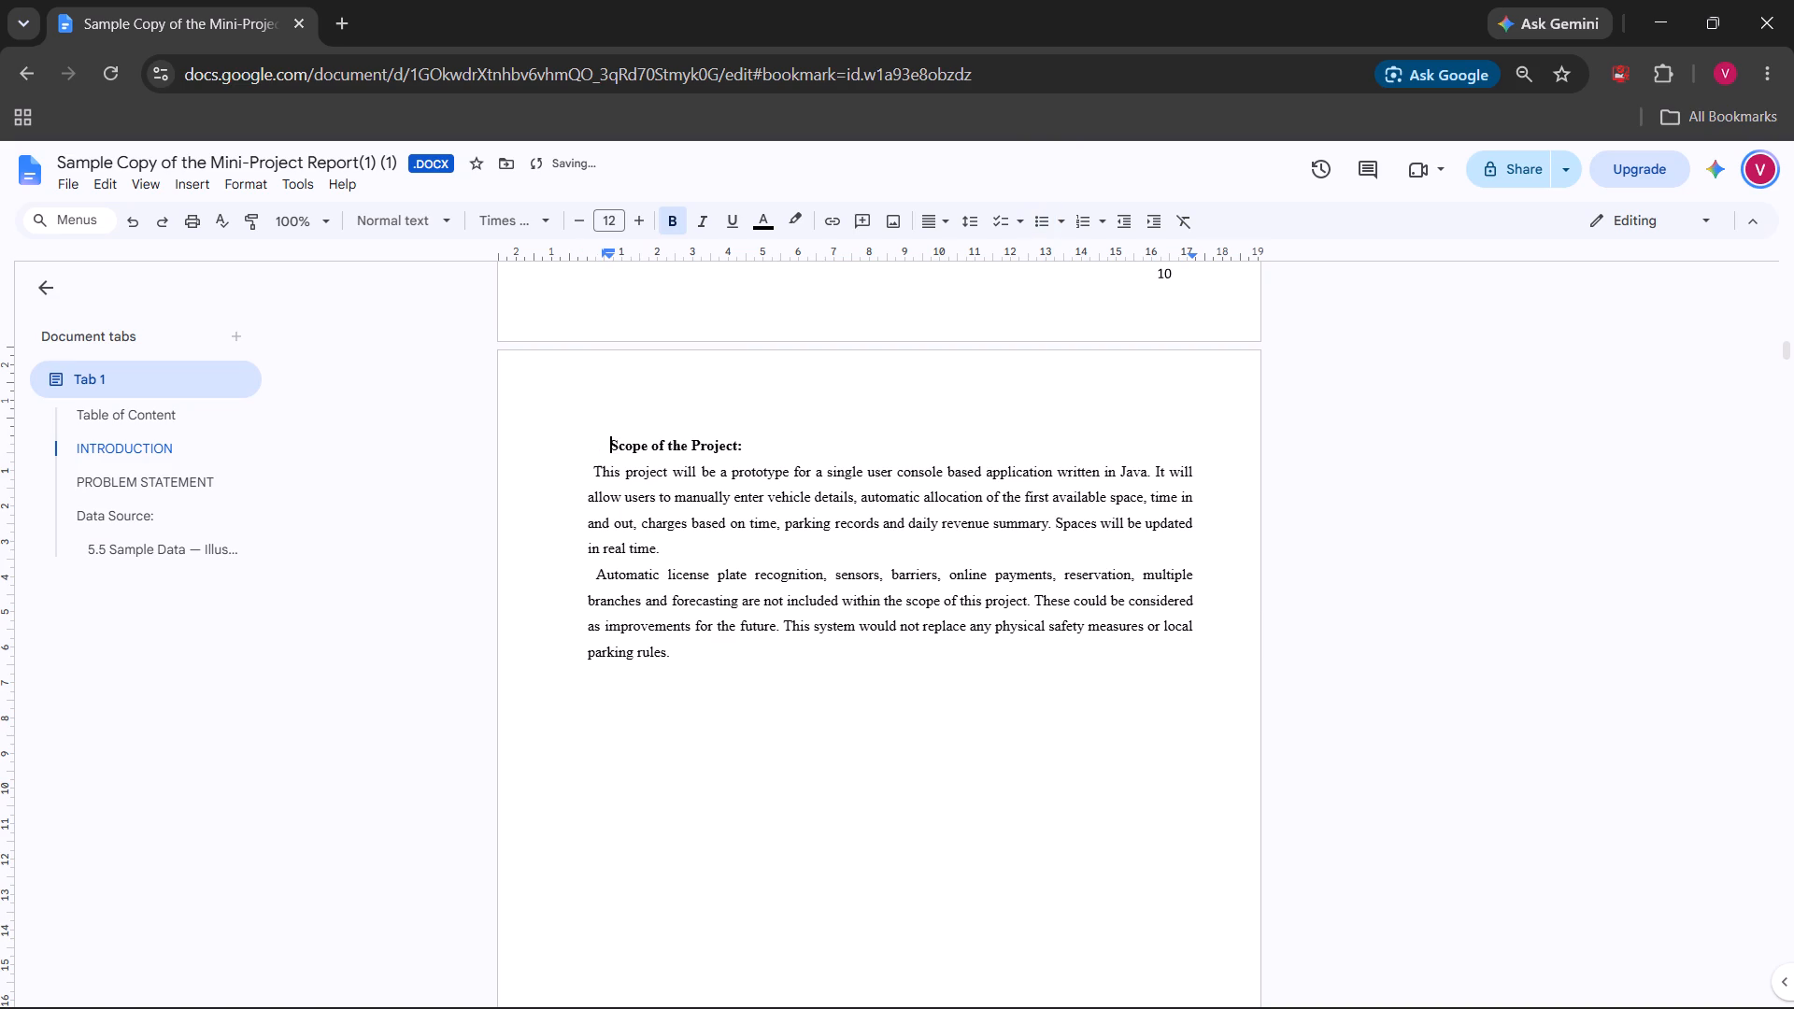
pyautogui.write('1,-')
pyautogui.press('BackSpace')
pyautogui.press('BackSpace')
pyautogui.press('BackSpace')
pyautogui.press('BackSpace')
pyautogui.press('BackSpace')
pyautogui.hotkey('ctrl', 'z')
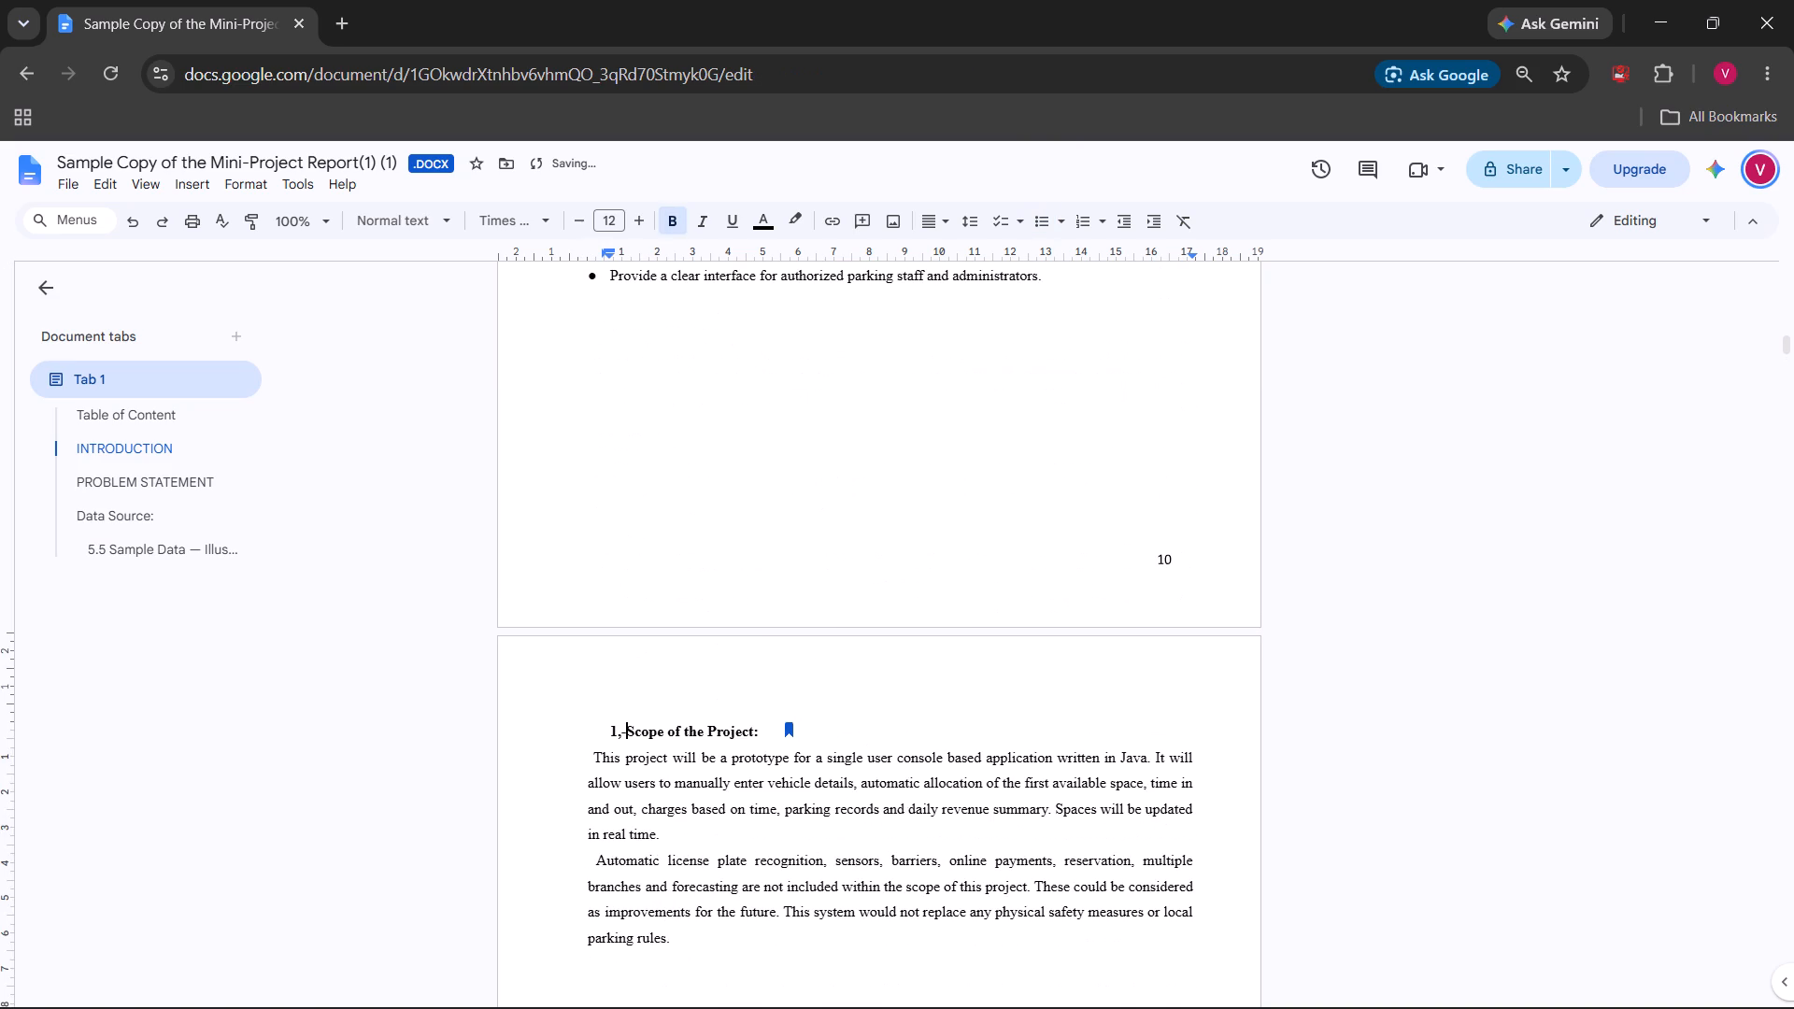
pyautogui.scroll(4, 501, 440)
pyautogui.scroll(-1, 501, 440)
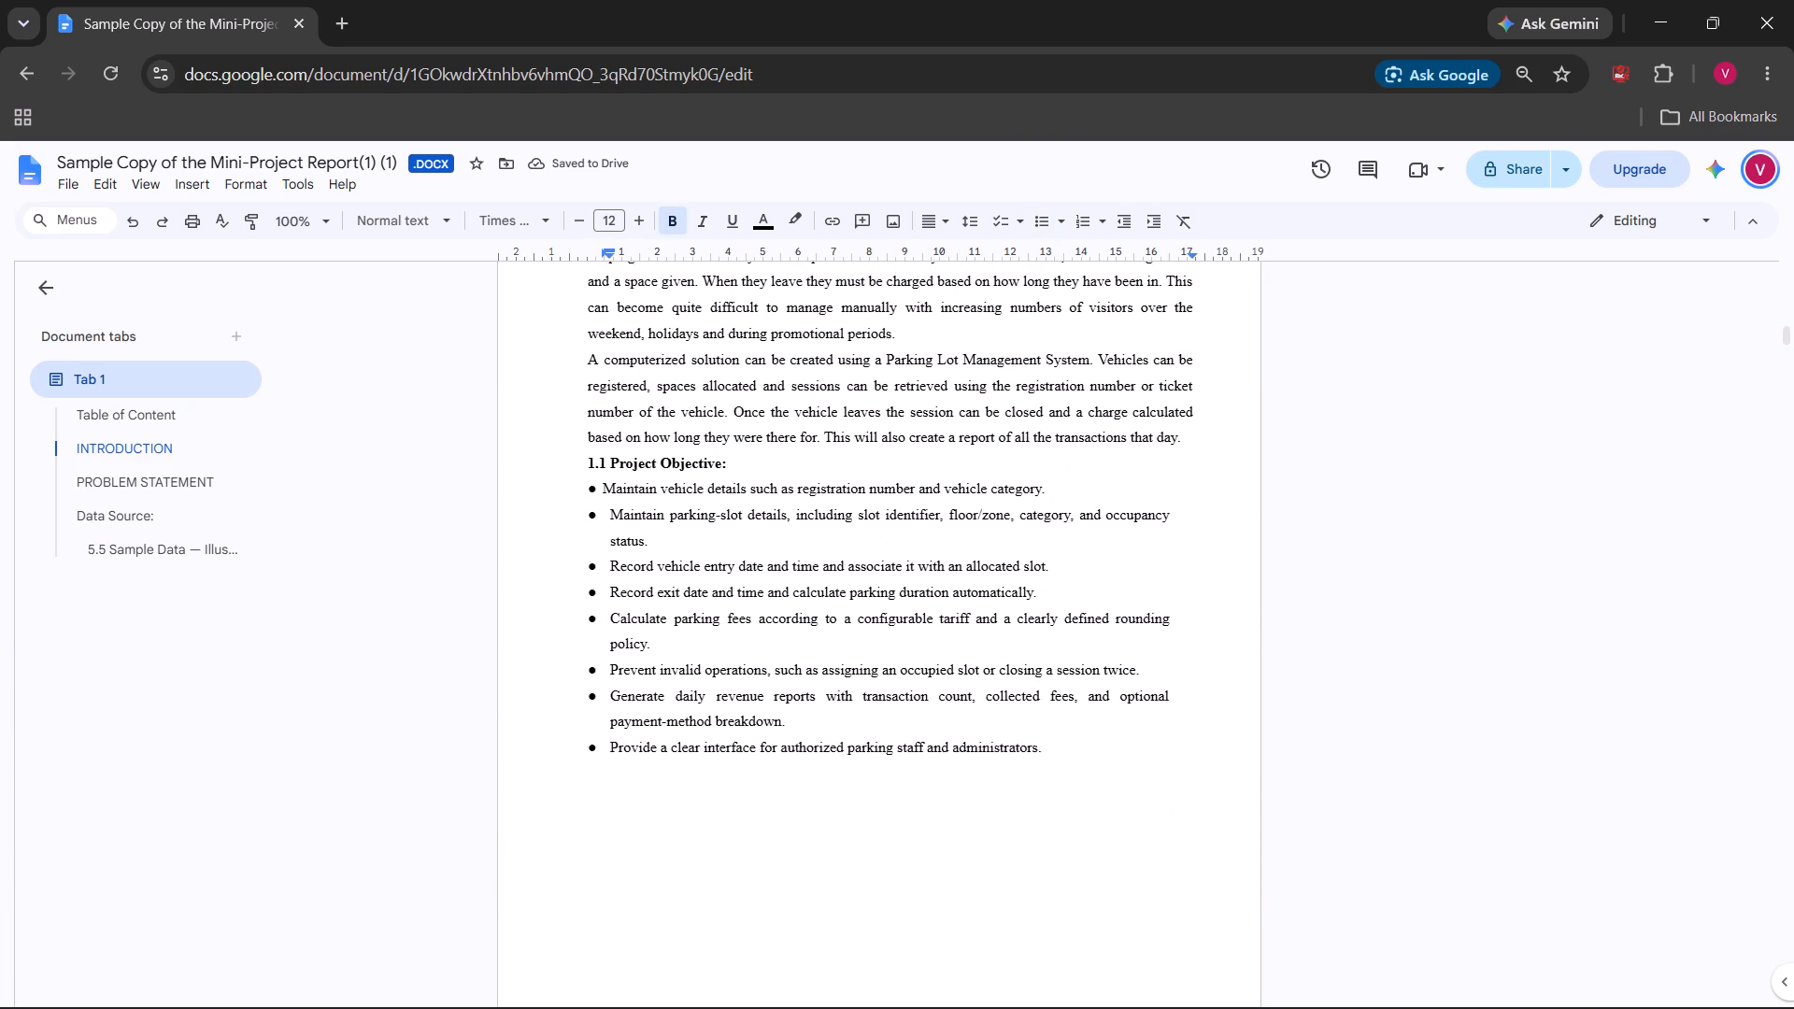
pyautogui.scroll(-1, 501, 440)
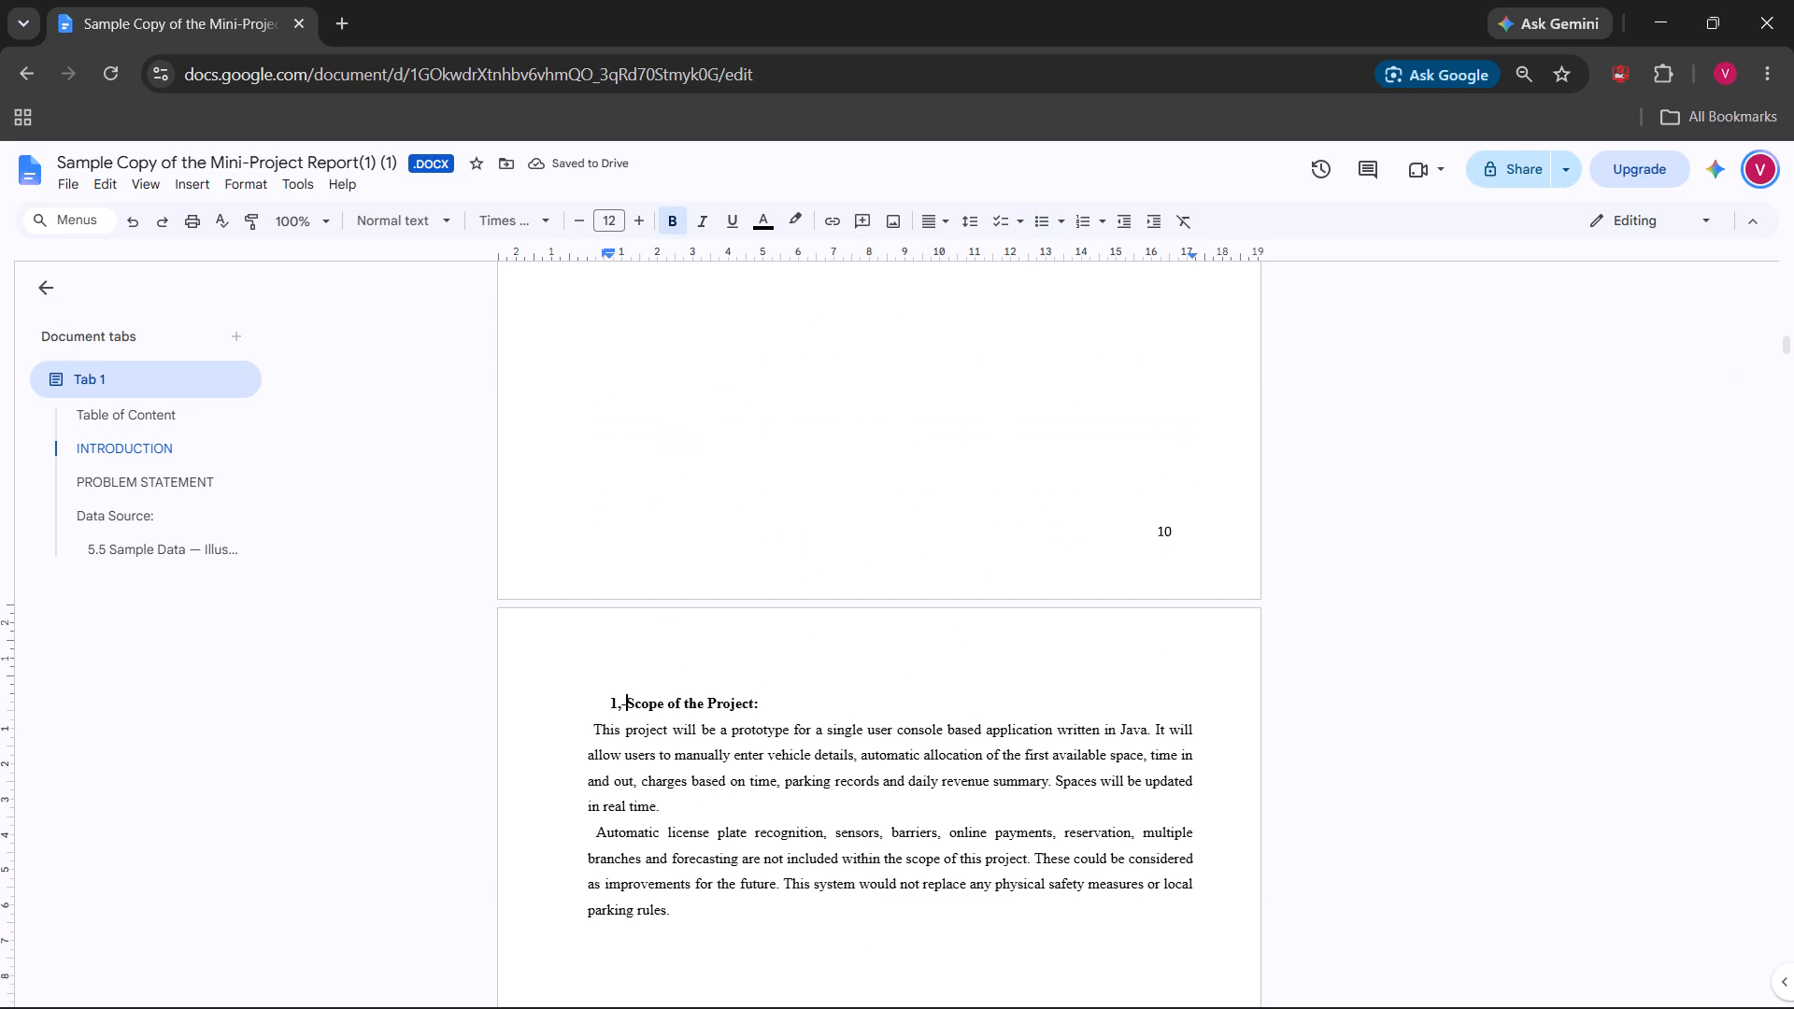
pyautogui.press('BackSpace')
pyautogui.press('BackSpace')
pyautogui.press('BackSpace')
# Remove the indent before the Scope of the Project heading and number the heading as 1.2.
pyautogui.press('BackSpace')
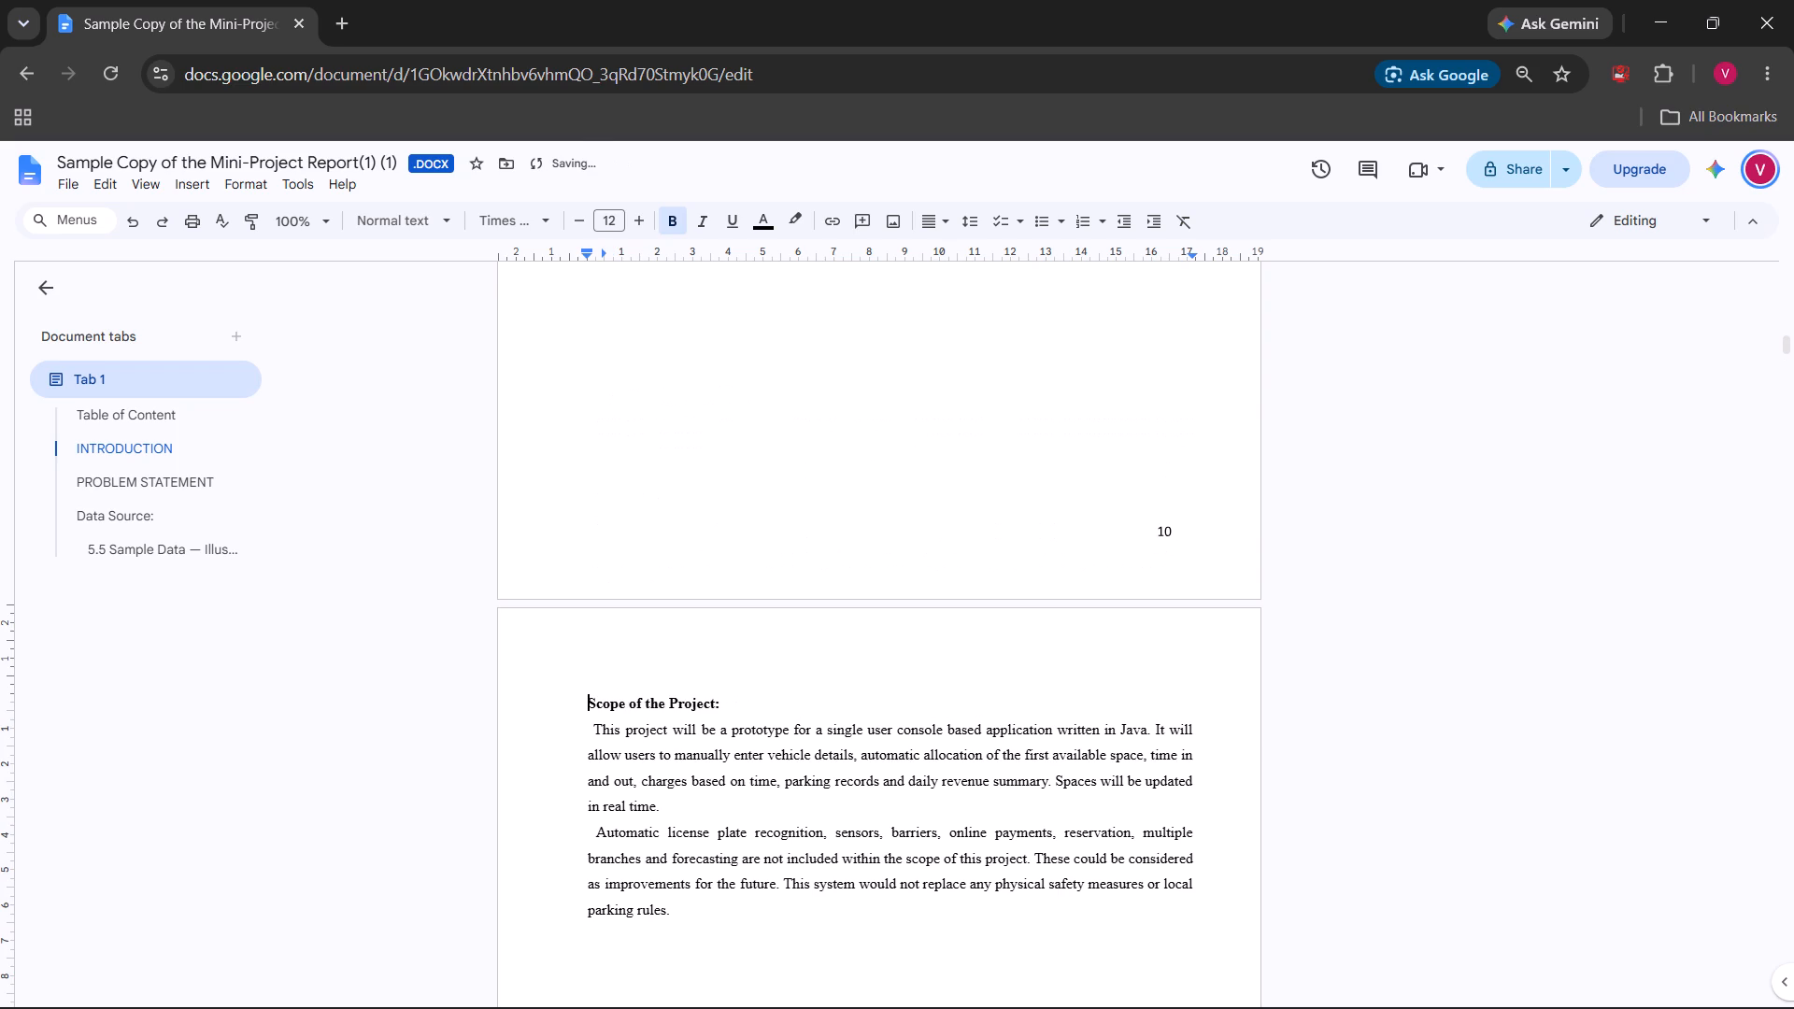
pyautogui.write('1.2')
pyautogui.press('space')
pyautogui.click(765, 701)
# Set the line spacing to 1.5 for the 1.2 Scope of the Project heading and its two paragraphs.
pyautogui.scroll(-1, 765, 701)
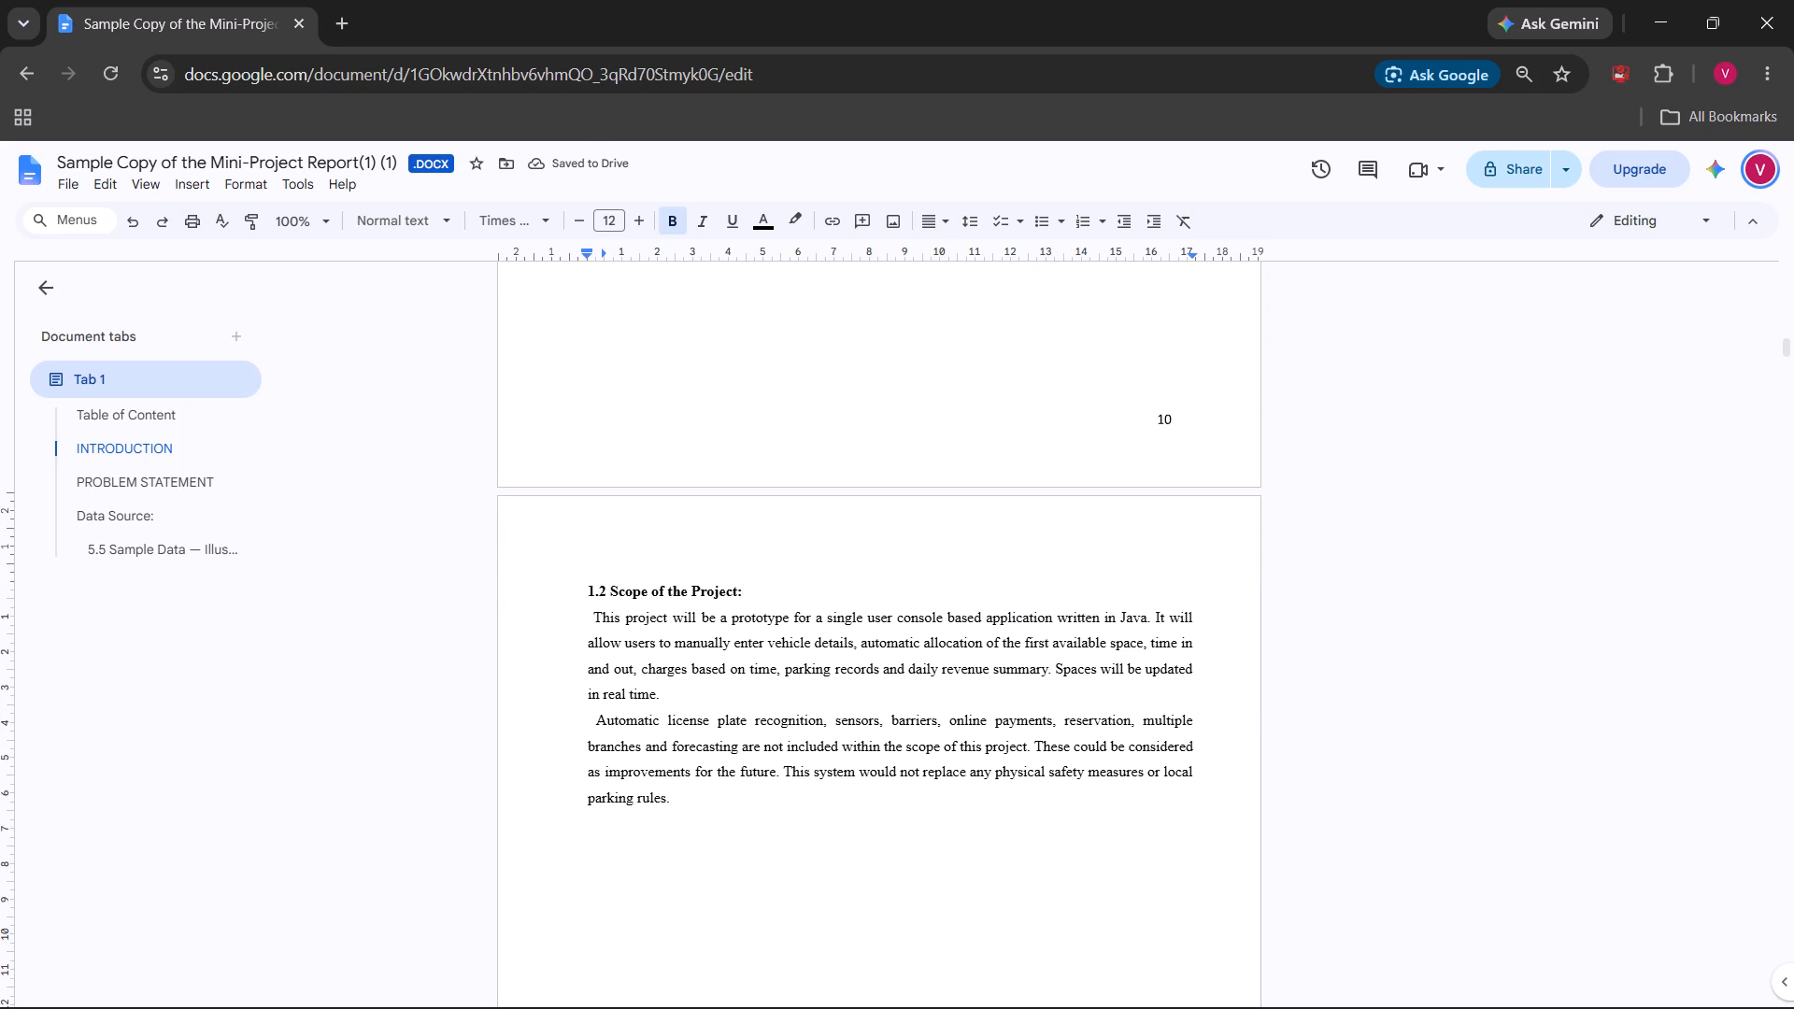
pyautogui.moveTo(578, 579); pyautogui.dragTo(705, 844)
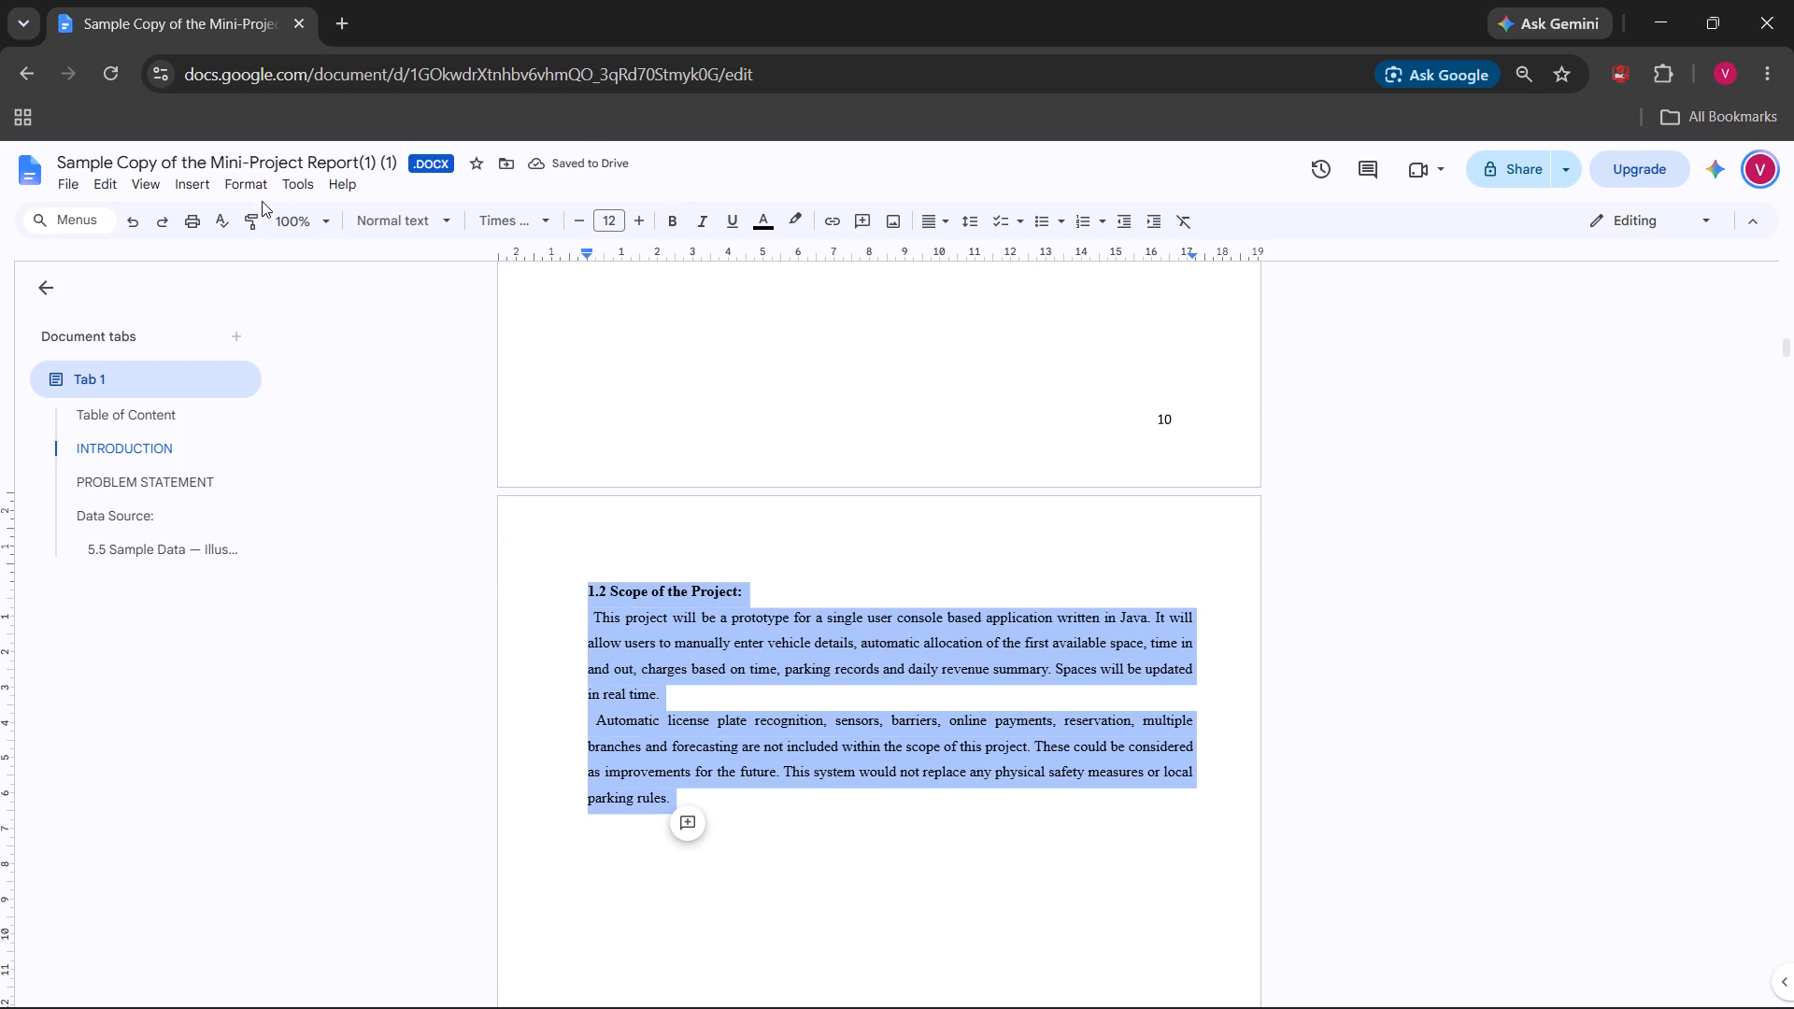
pyautogui.click(251, 177)
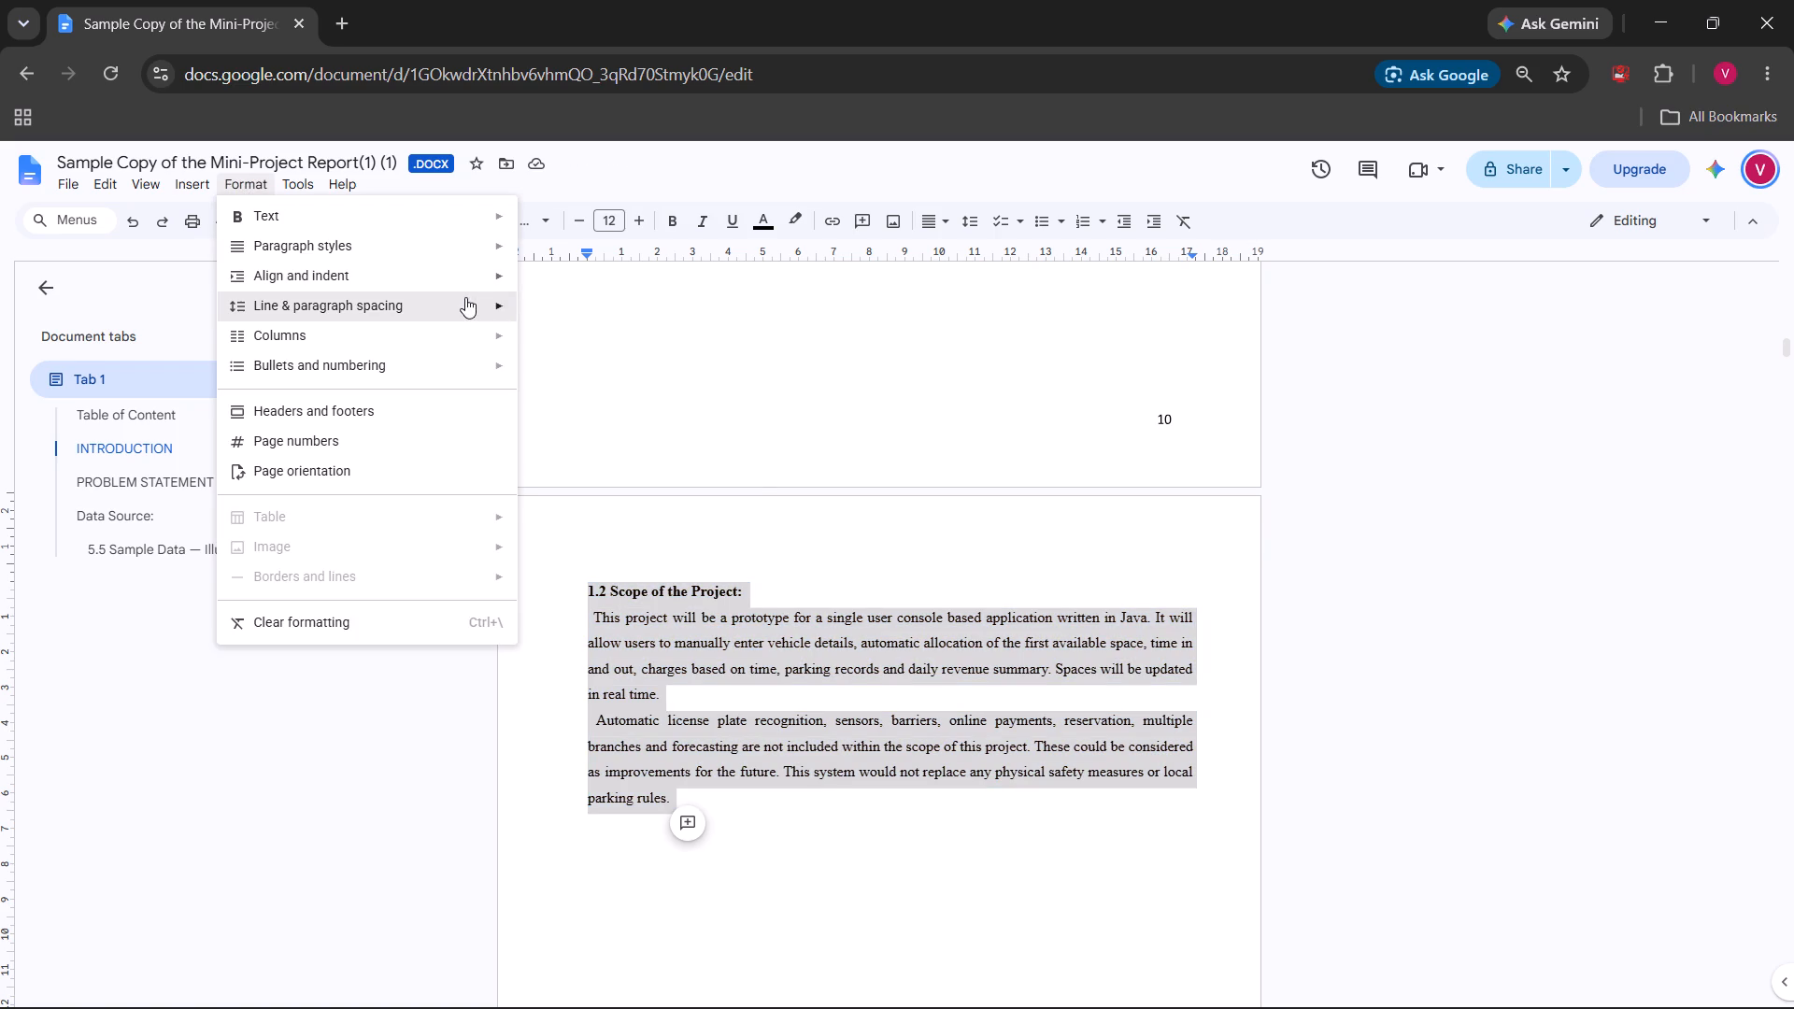
pyautogui.click(575, 362)
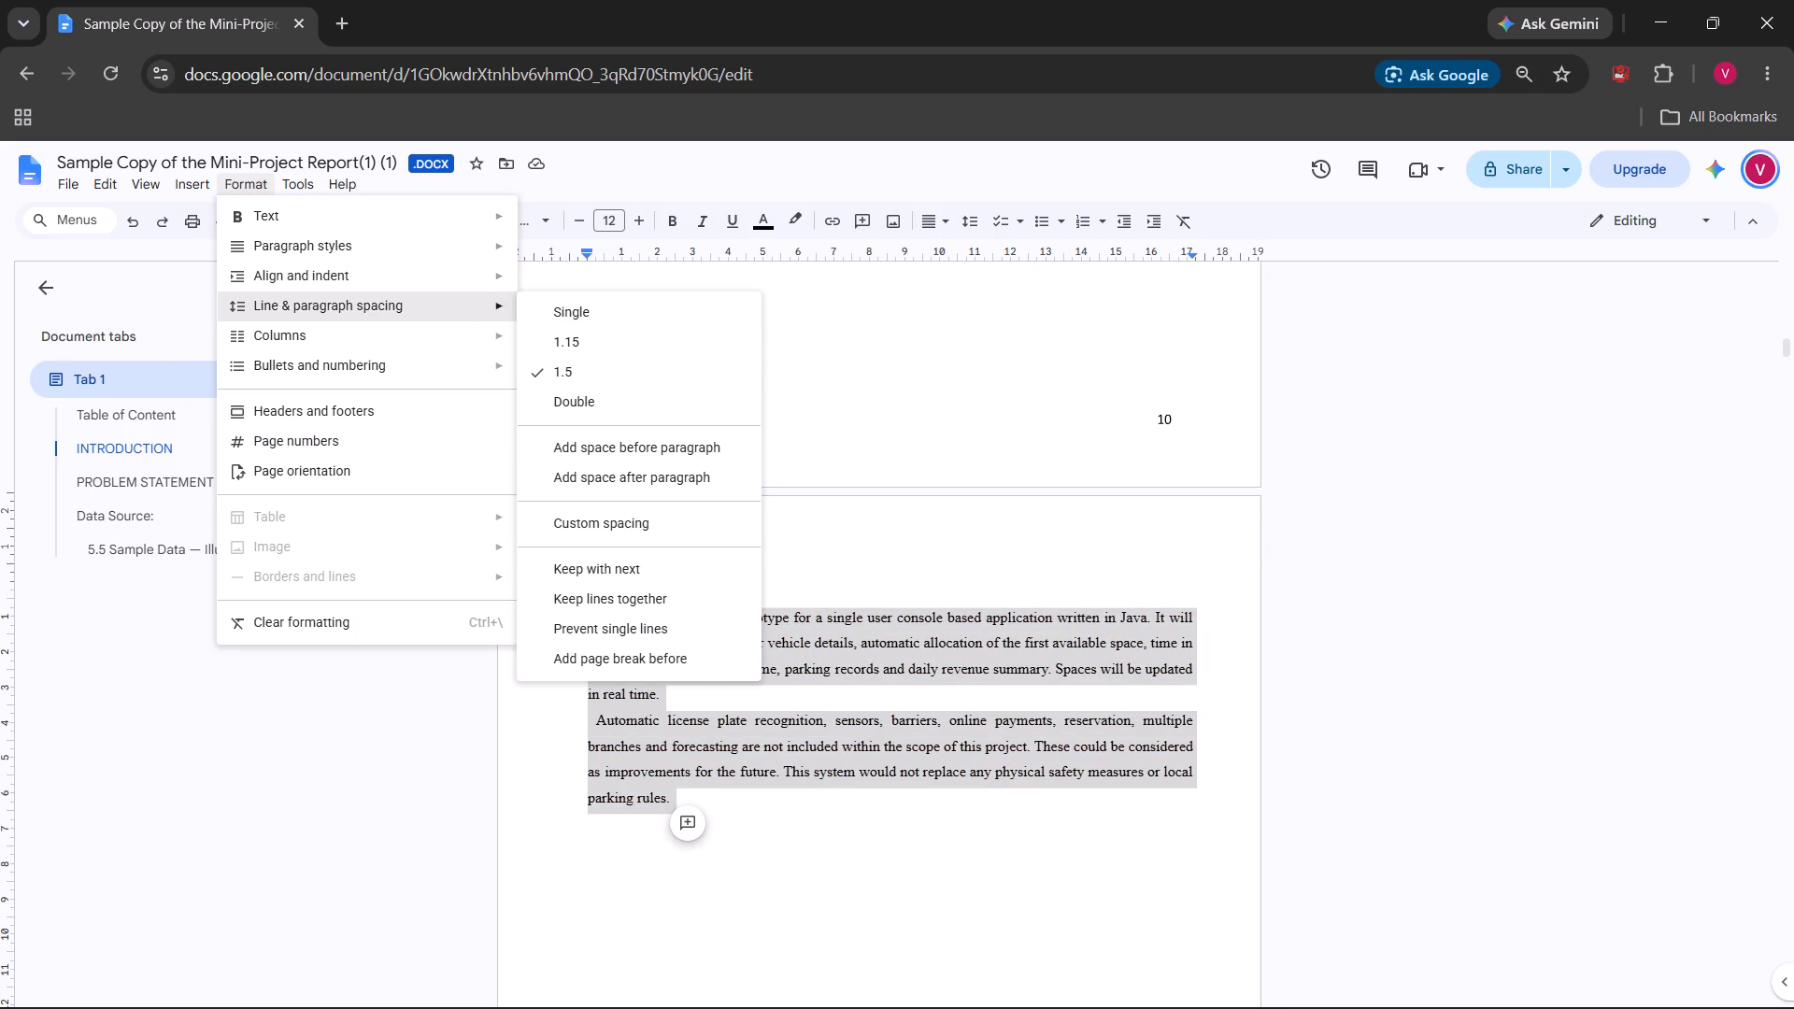
pyautogui.click(867, 799)
# Remove the leading space from both body paragraphs under 1.2 Scope of the Project.
pyautogui.scroll(-1, 867, 799)
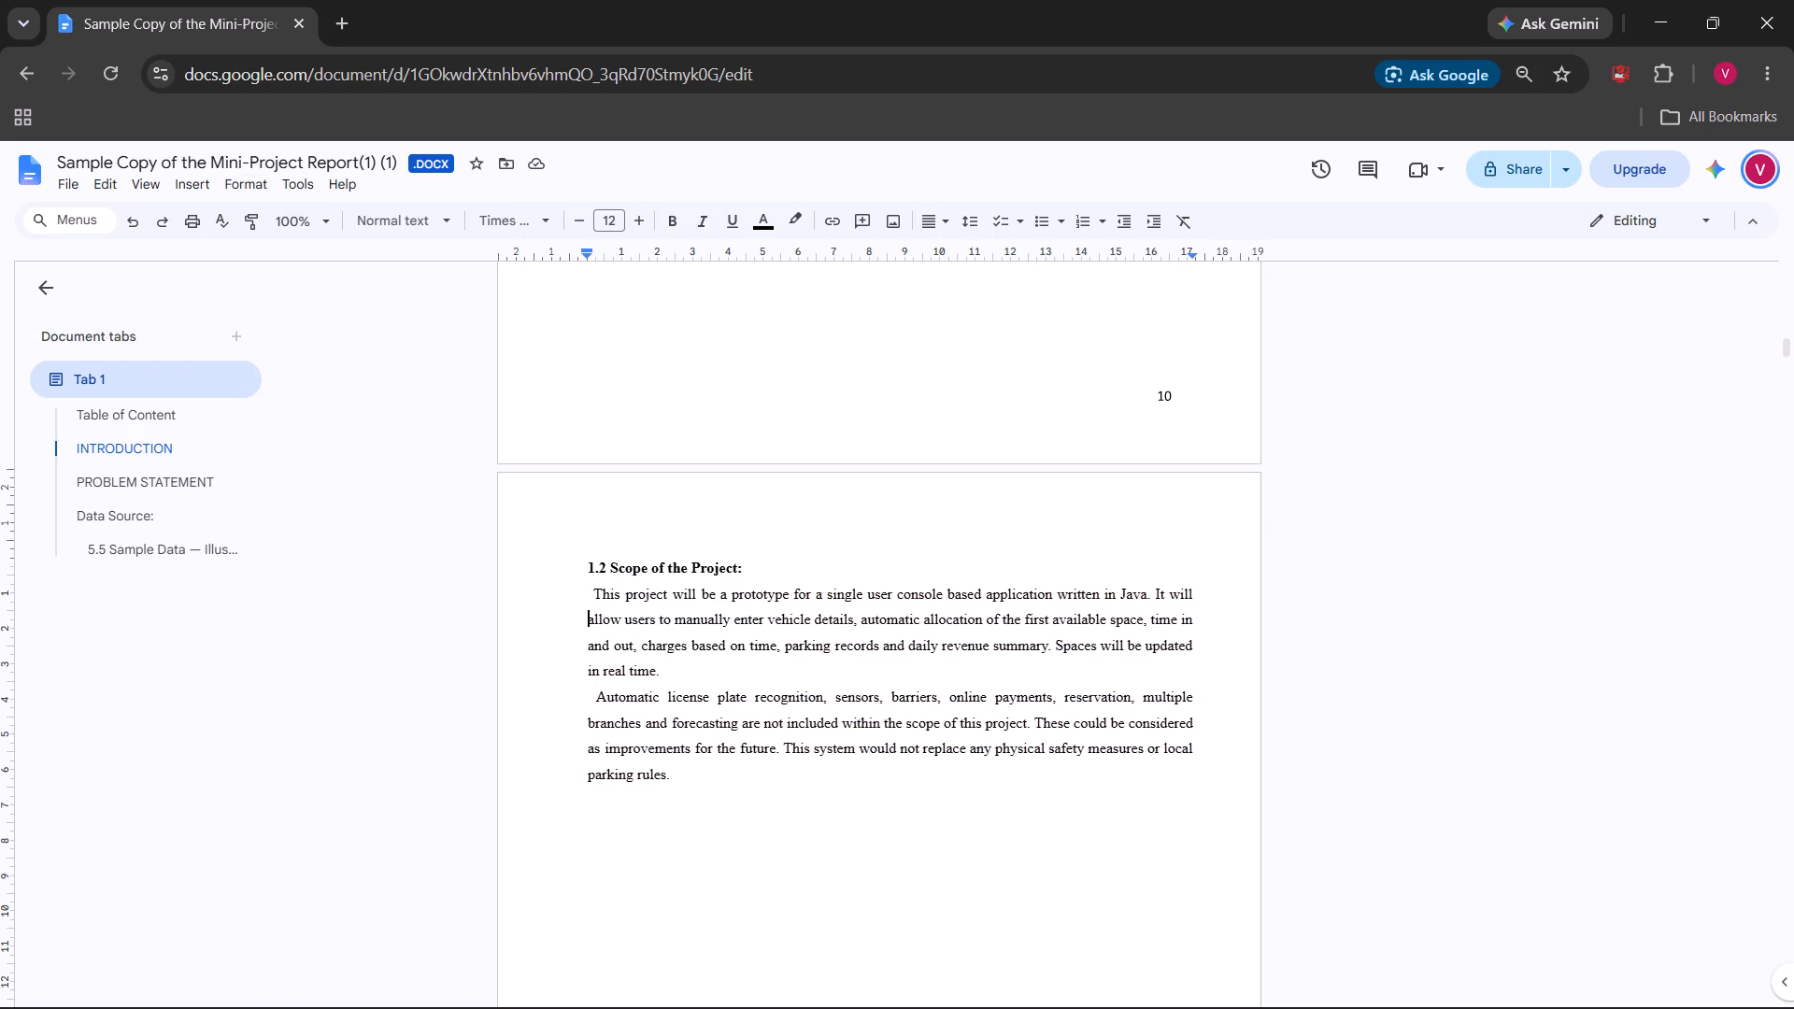
pyautogui.click(583, 623)
pyautogui.press('space')
pyautogui.press('space')
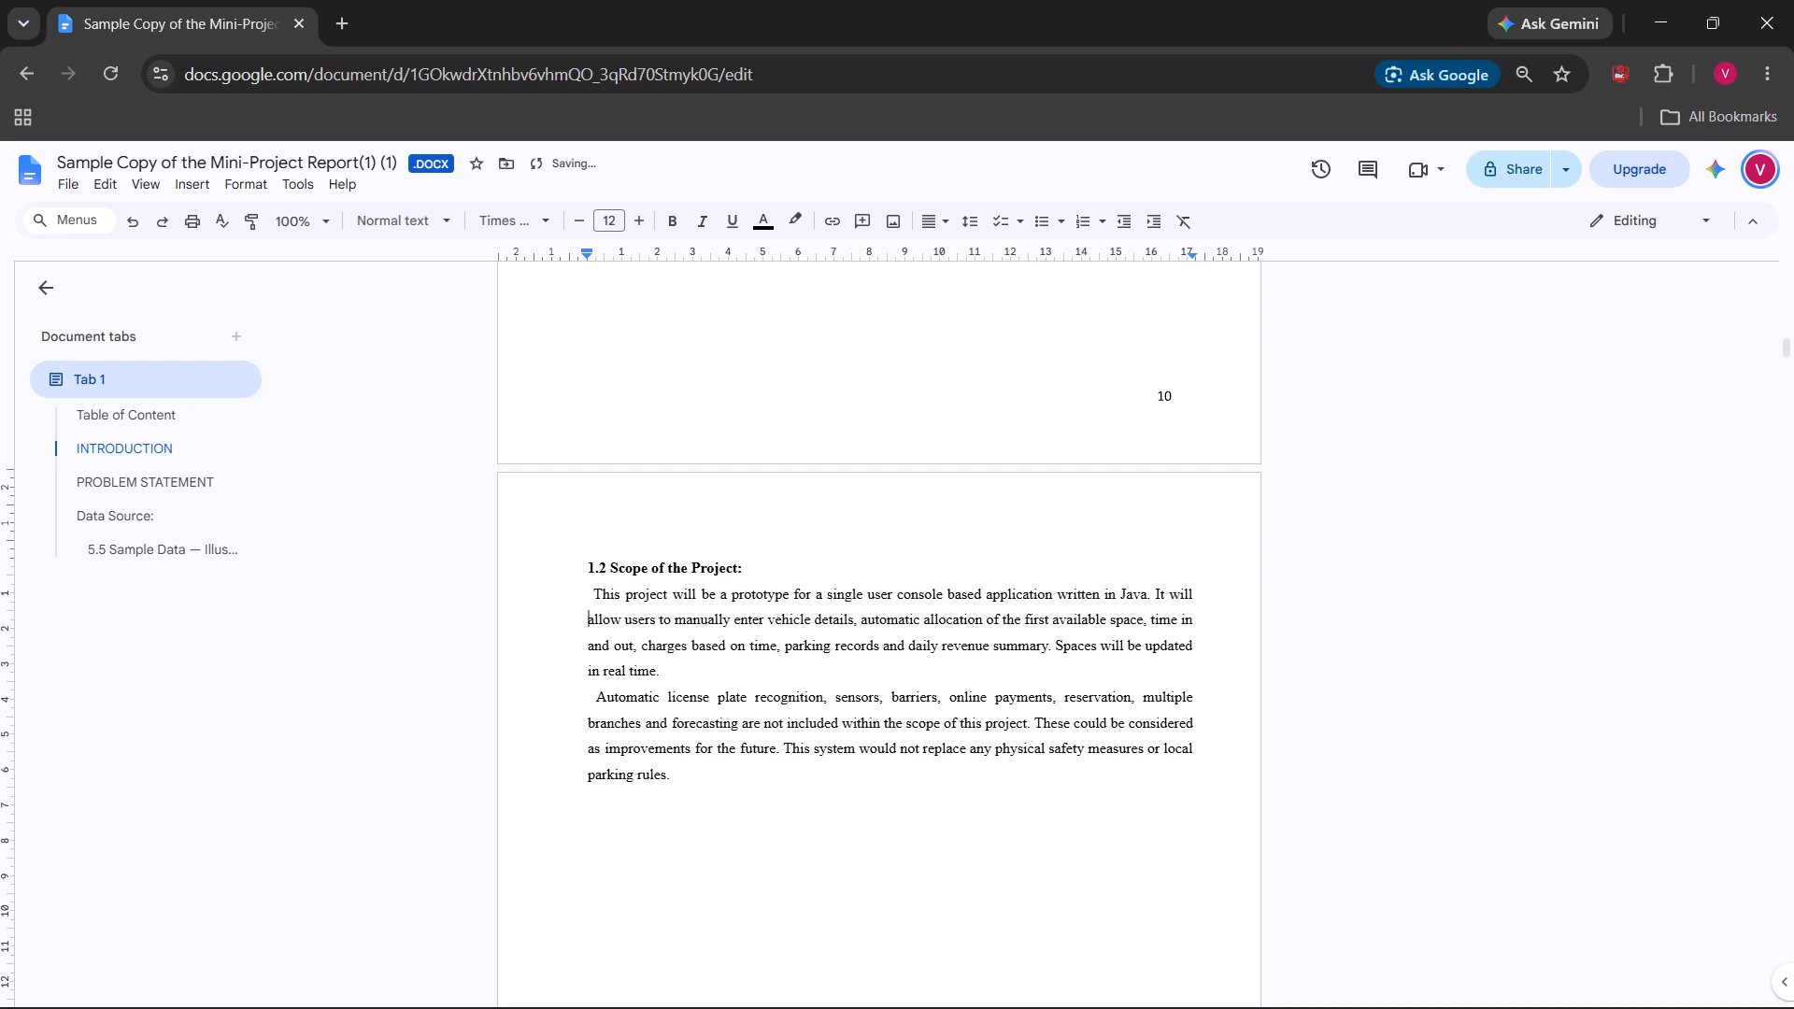
pyautogui.click(597, 600)
pyautogui.press('BackSpace')
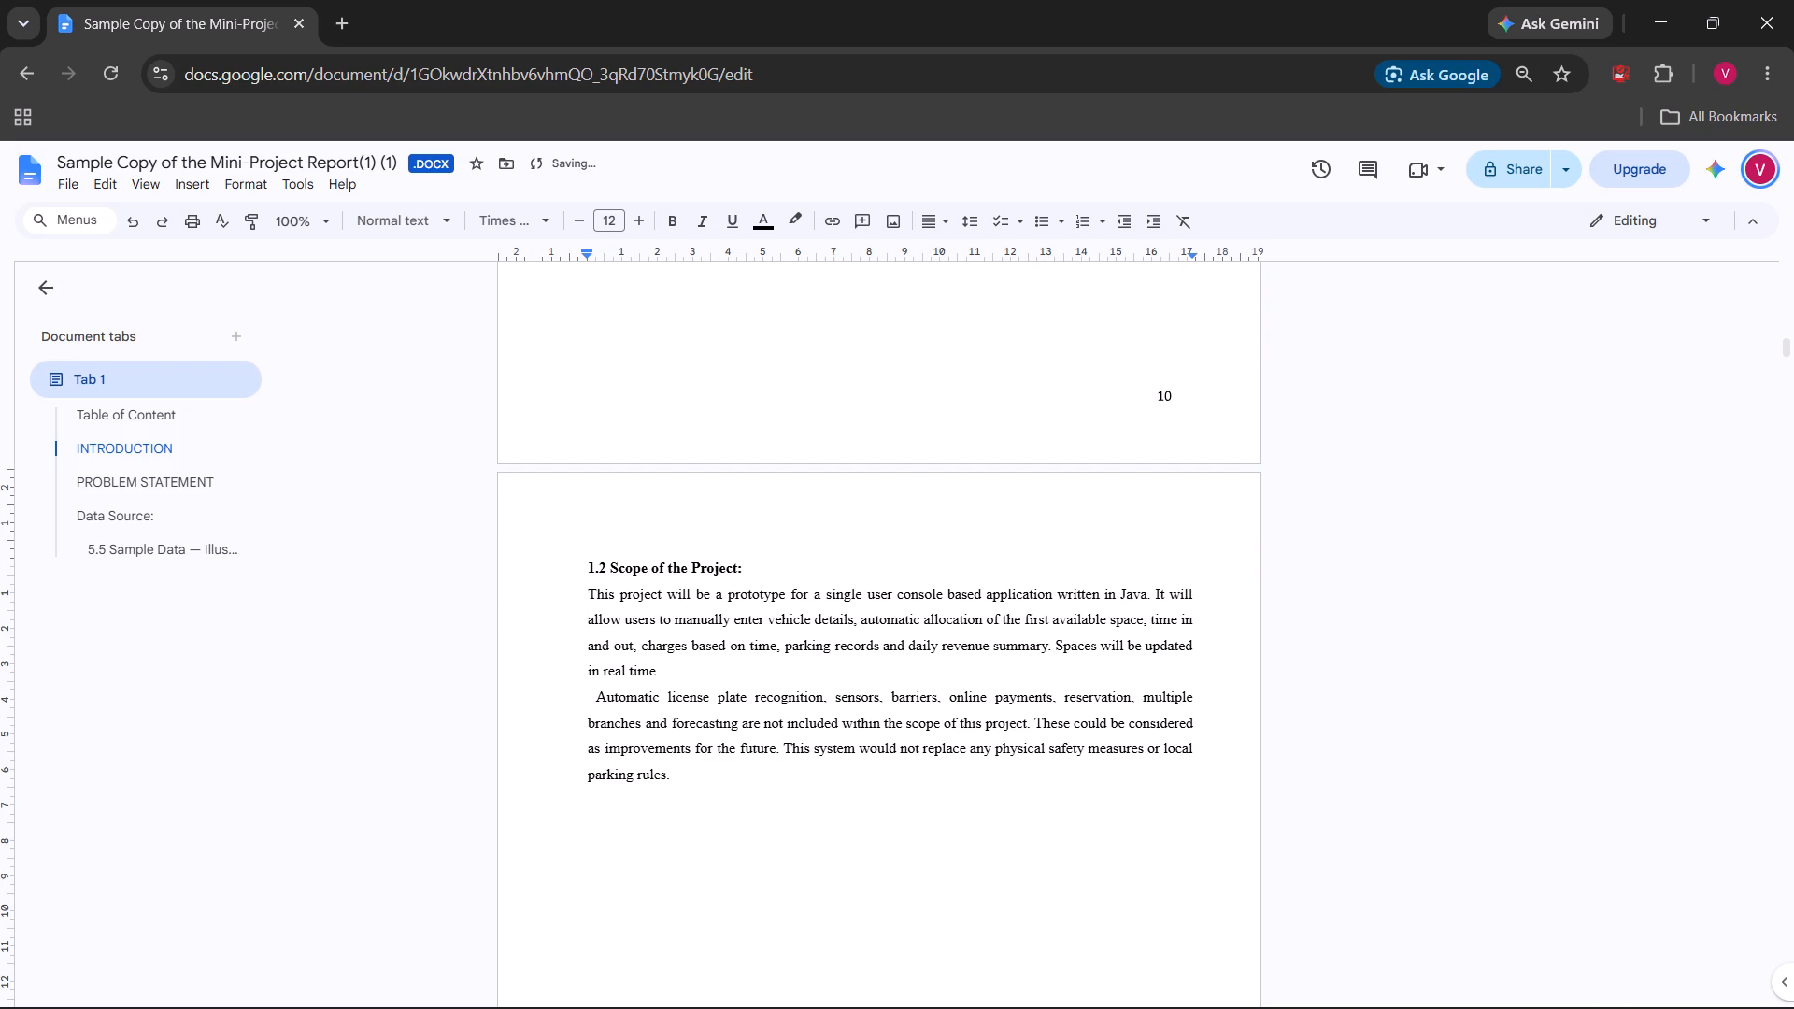
pyautogui.press('Down')
pyautogui.press('Down')
pyautogui.press('Down')
pyautogui.press('Down')
pyautogui.press('Right')
pyautogui.press('BackSpace')
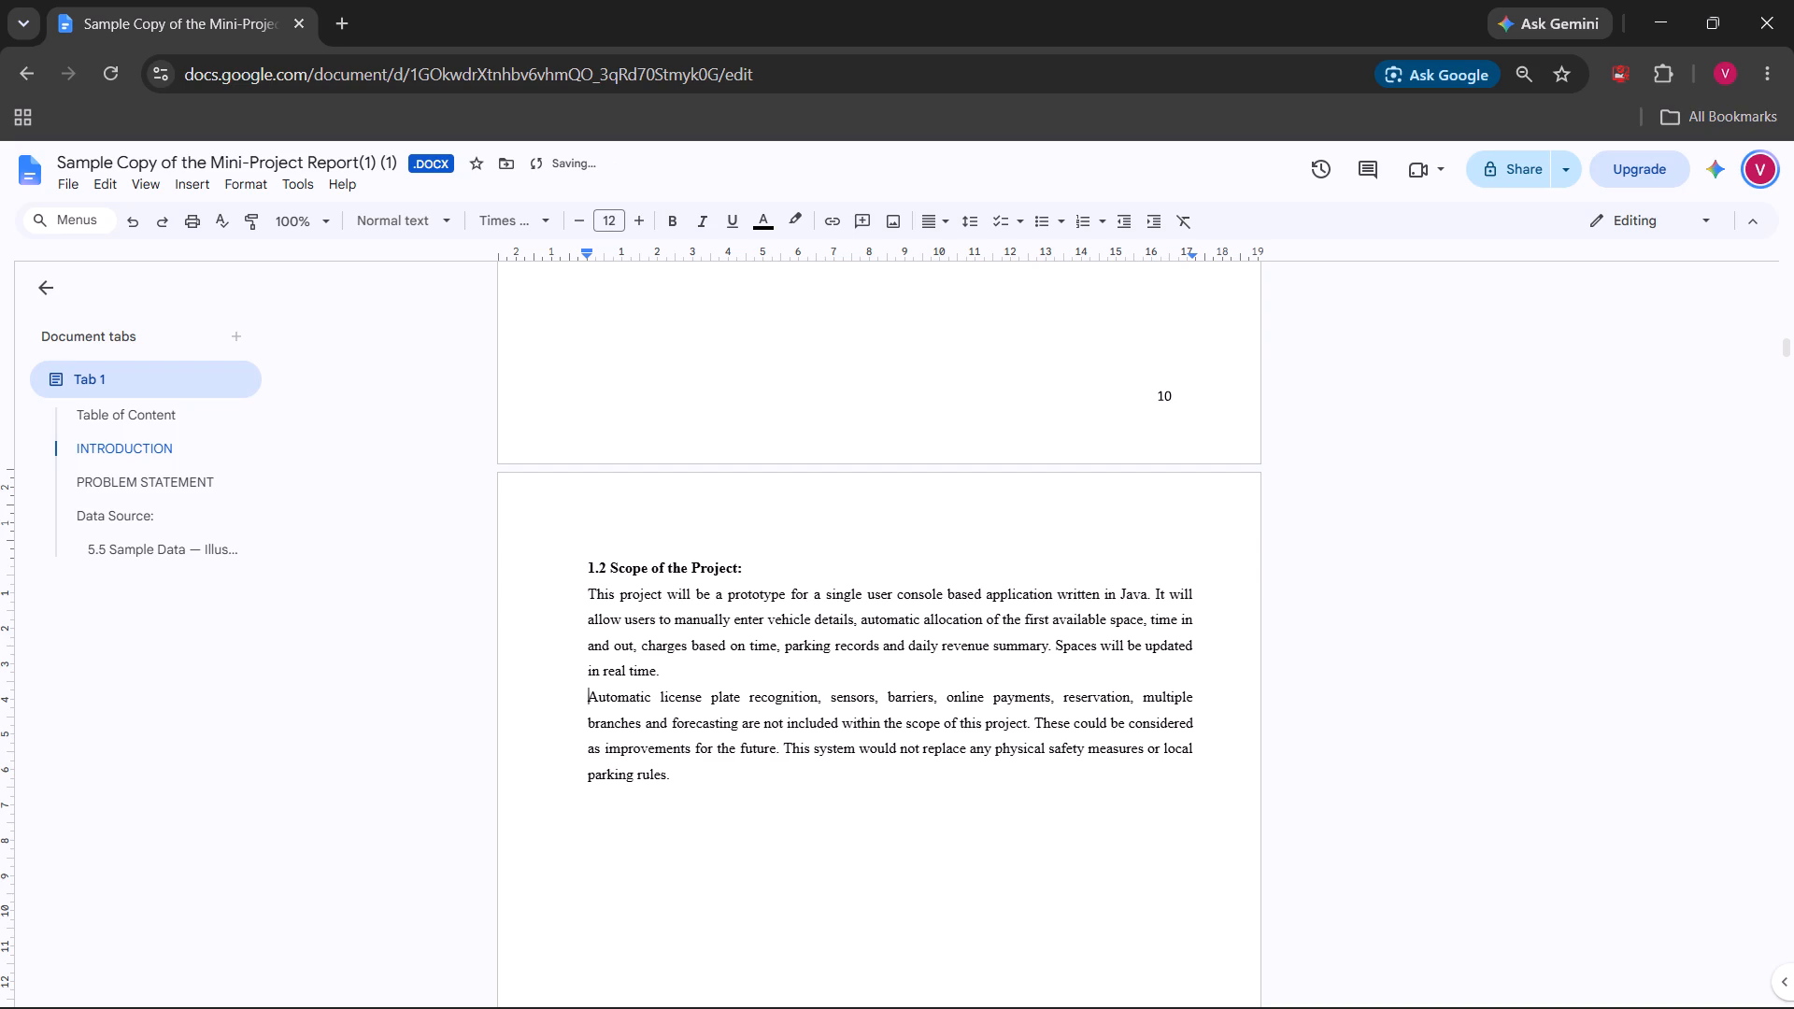
pyautogui.click(689, 769)
# Review the layout of the pages from the Project Objective list through the Scope of the Project to the Problem Statement.
pyautogui.scroll(-1, 689, 769)
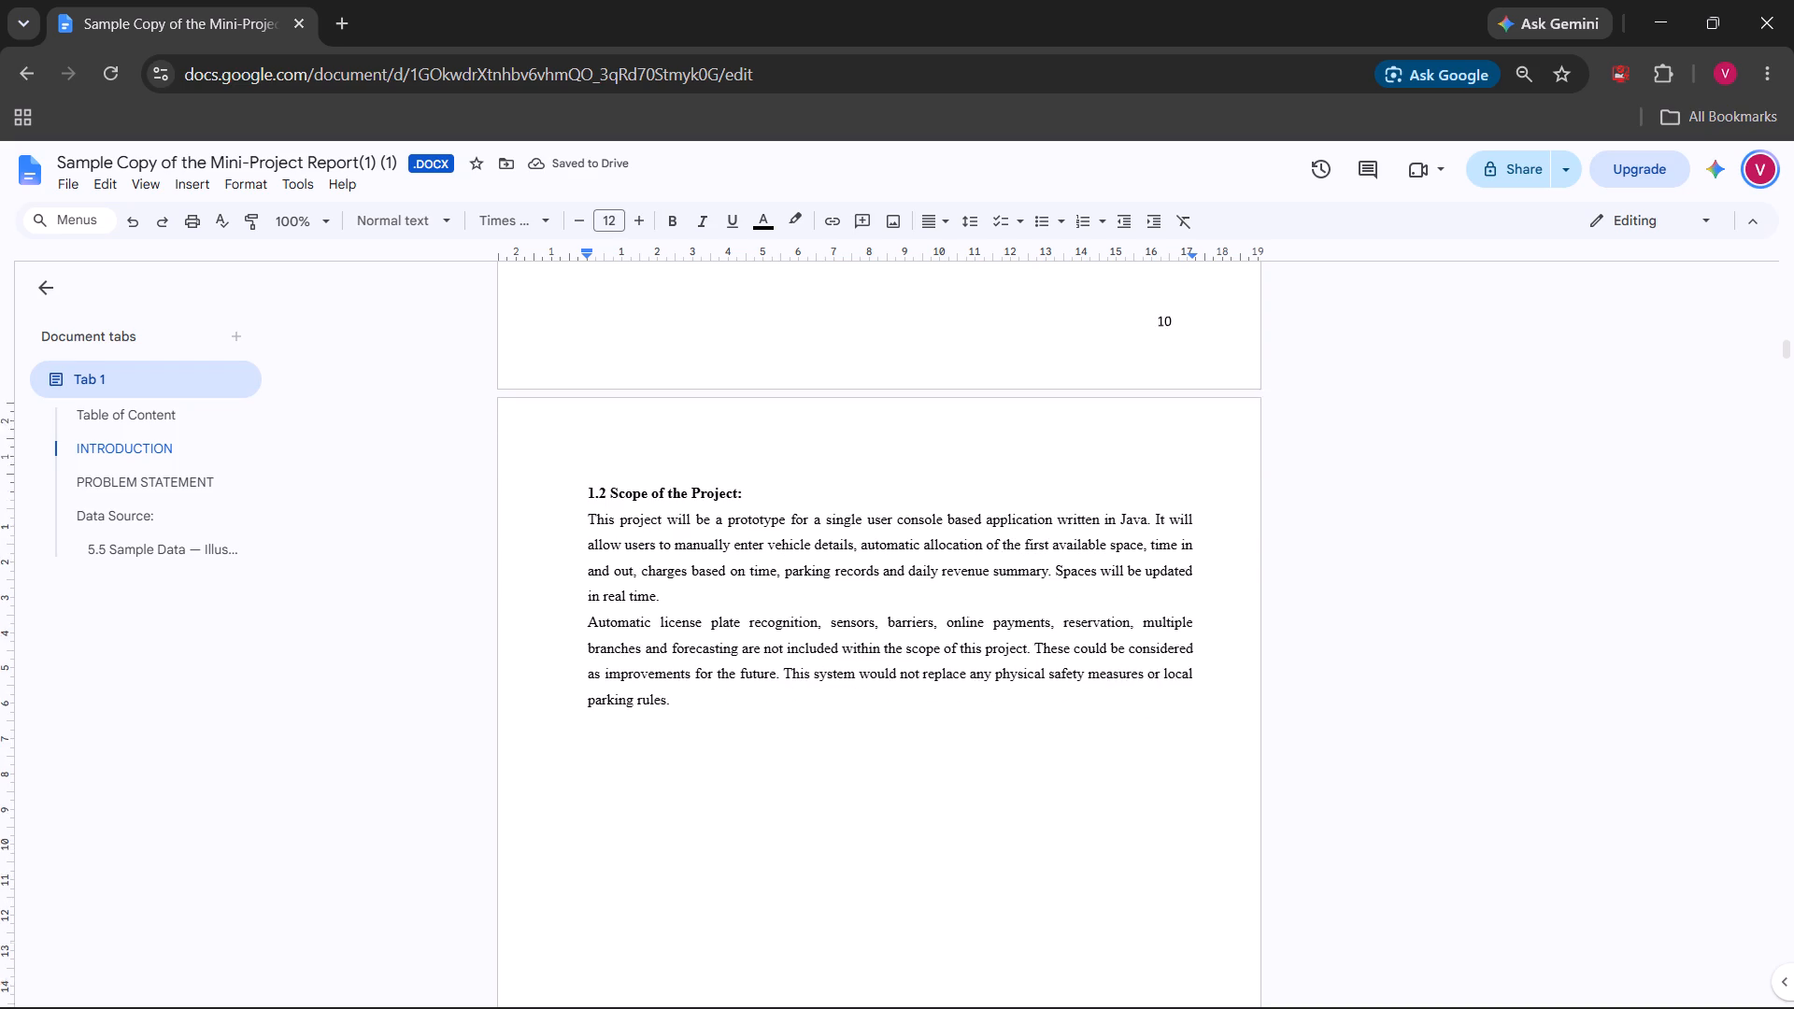
pyautogui.scroll(-1, 689, 769)
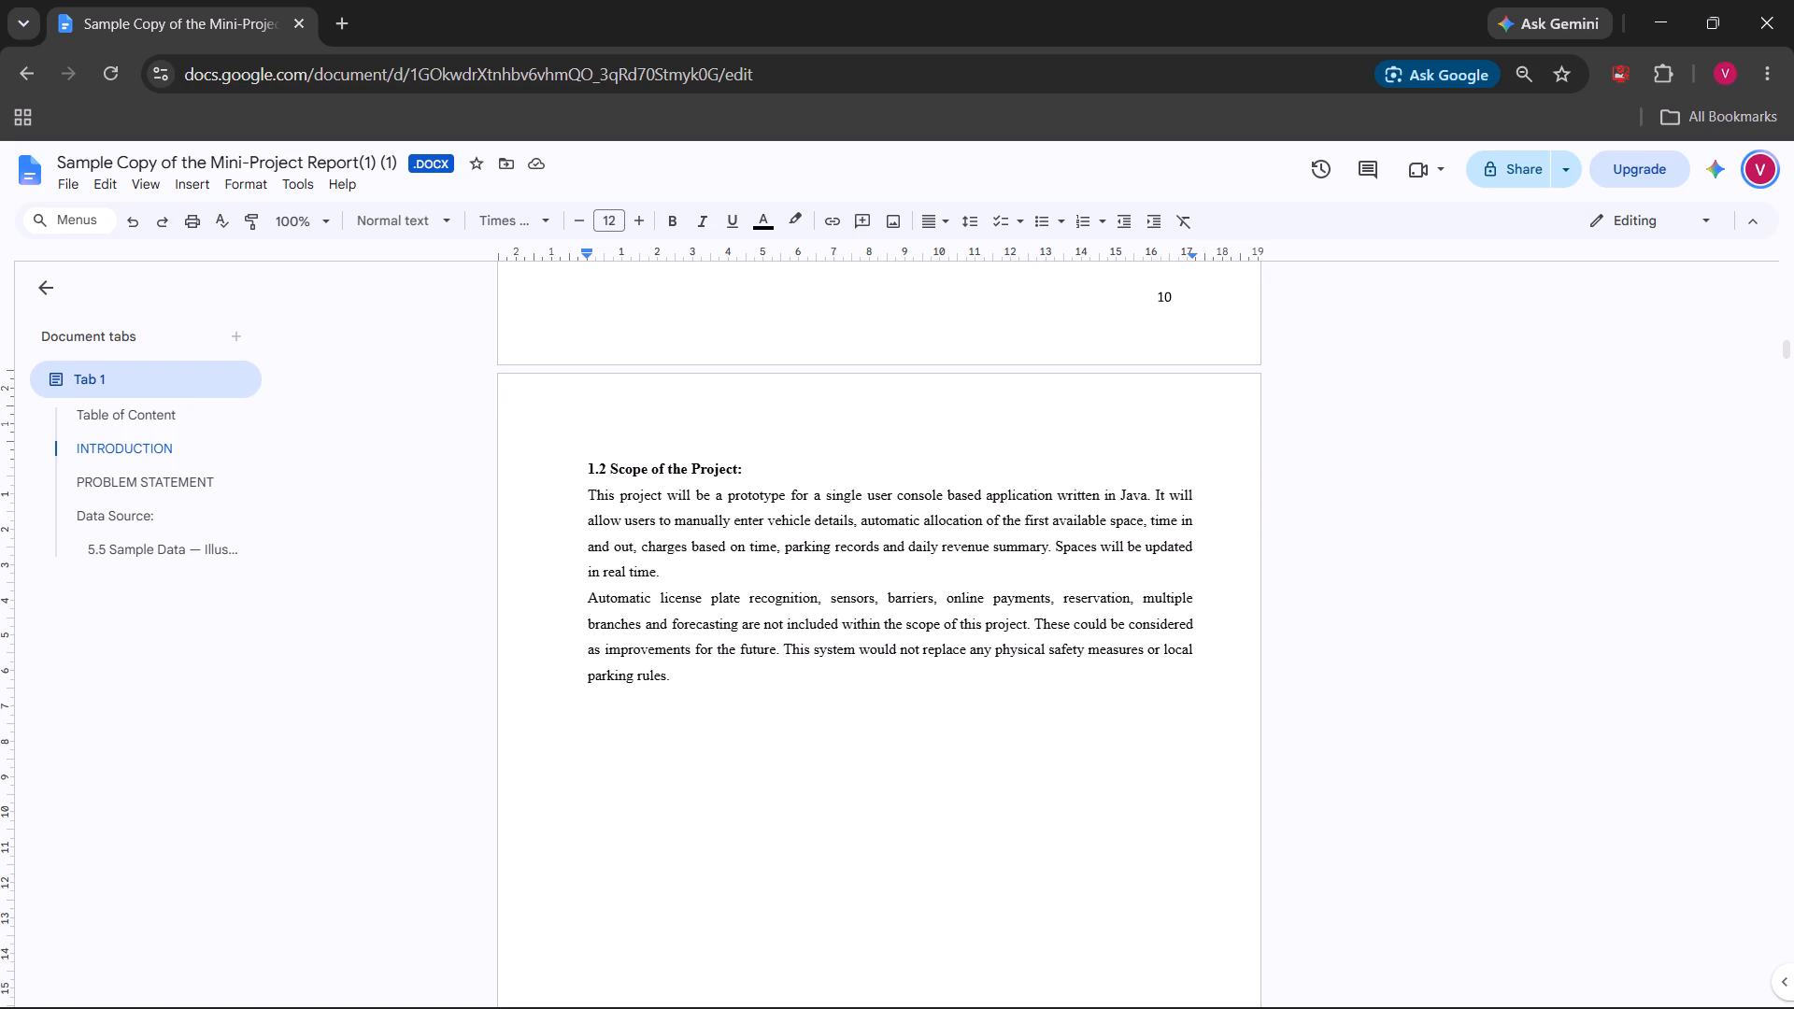
pyautogui.scroll(-3, 1296, 630)
pyautogui.scroll(-1, 1197, 629)
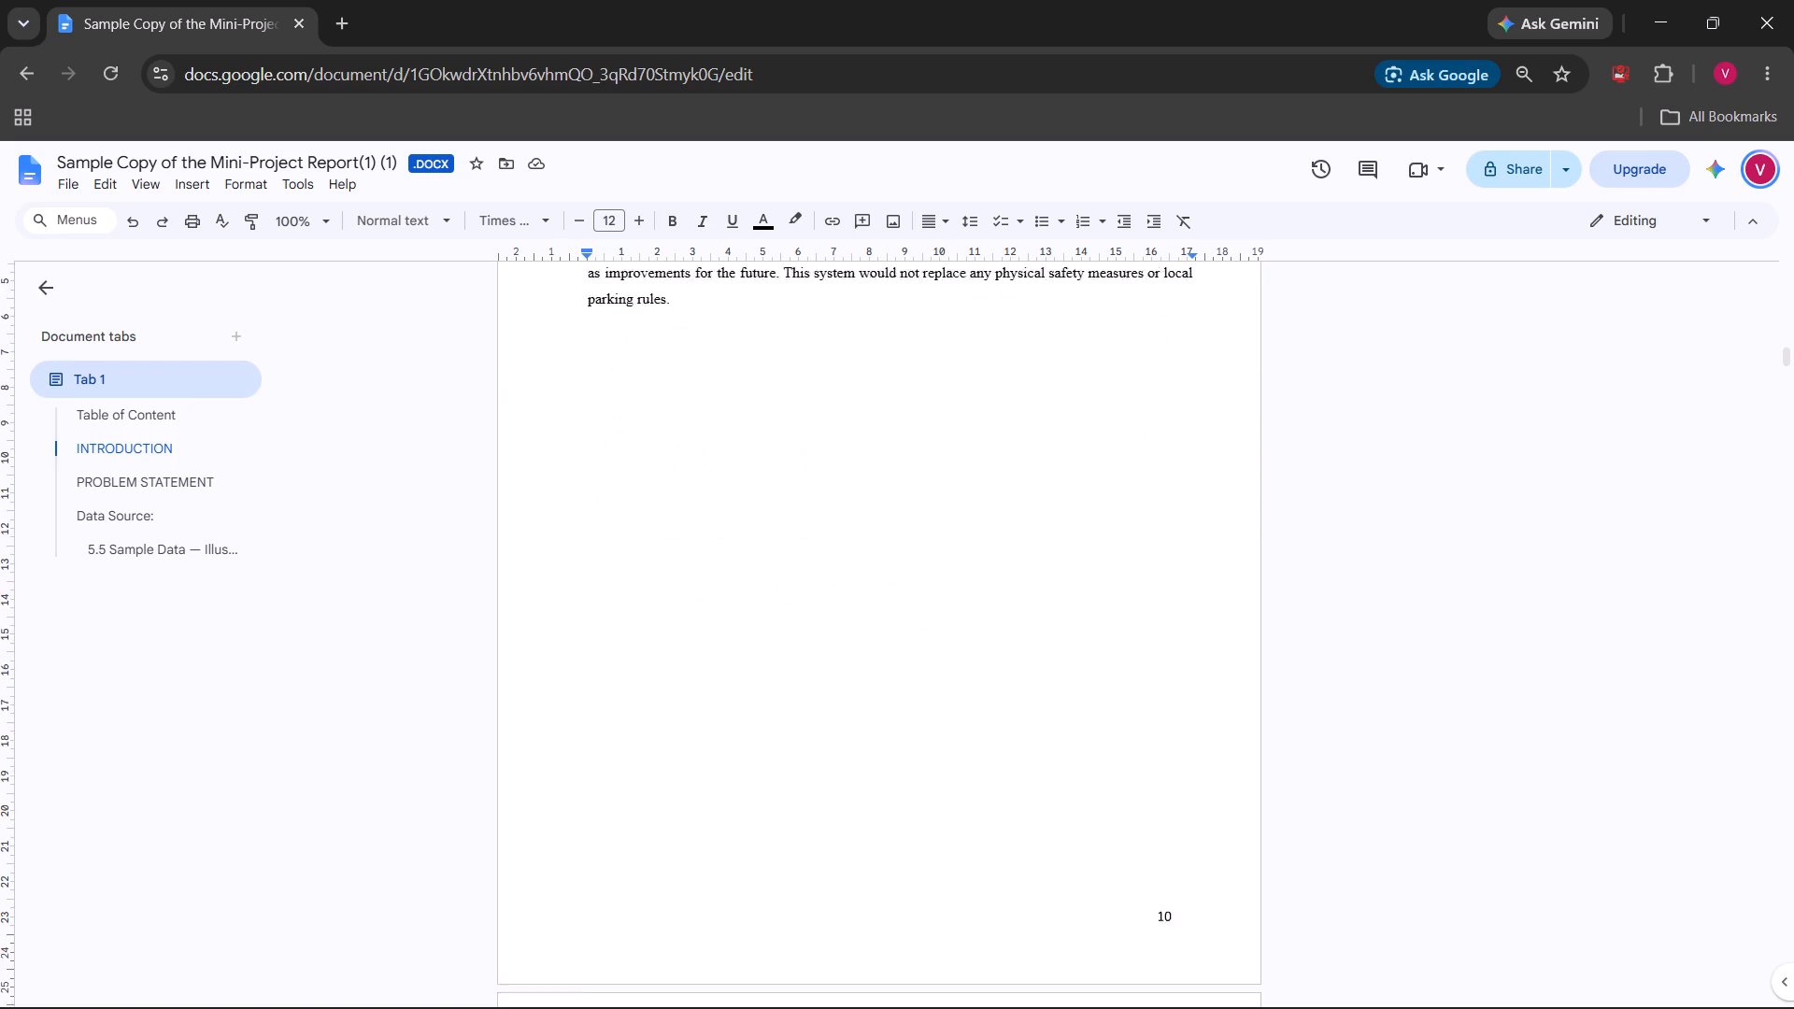
pyautogui.scroll(-5, 1197, 629)
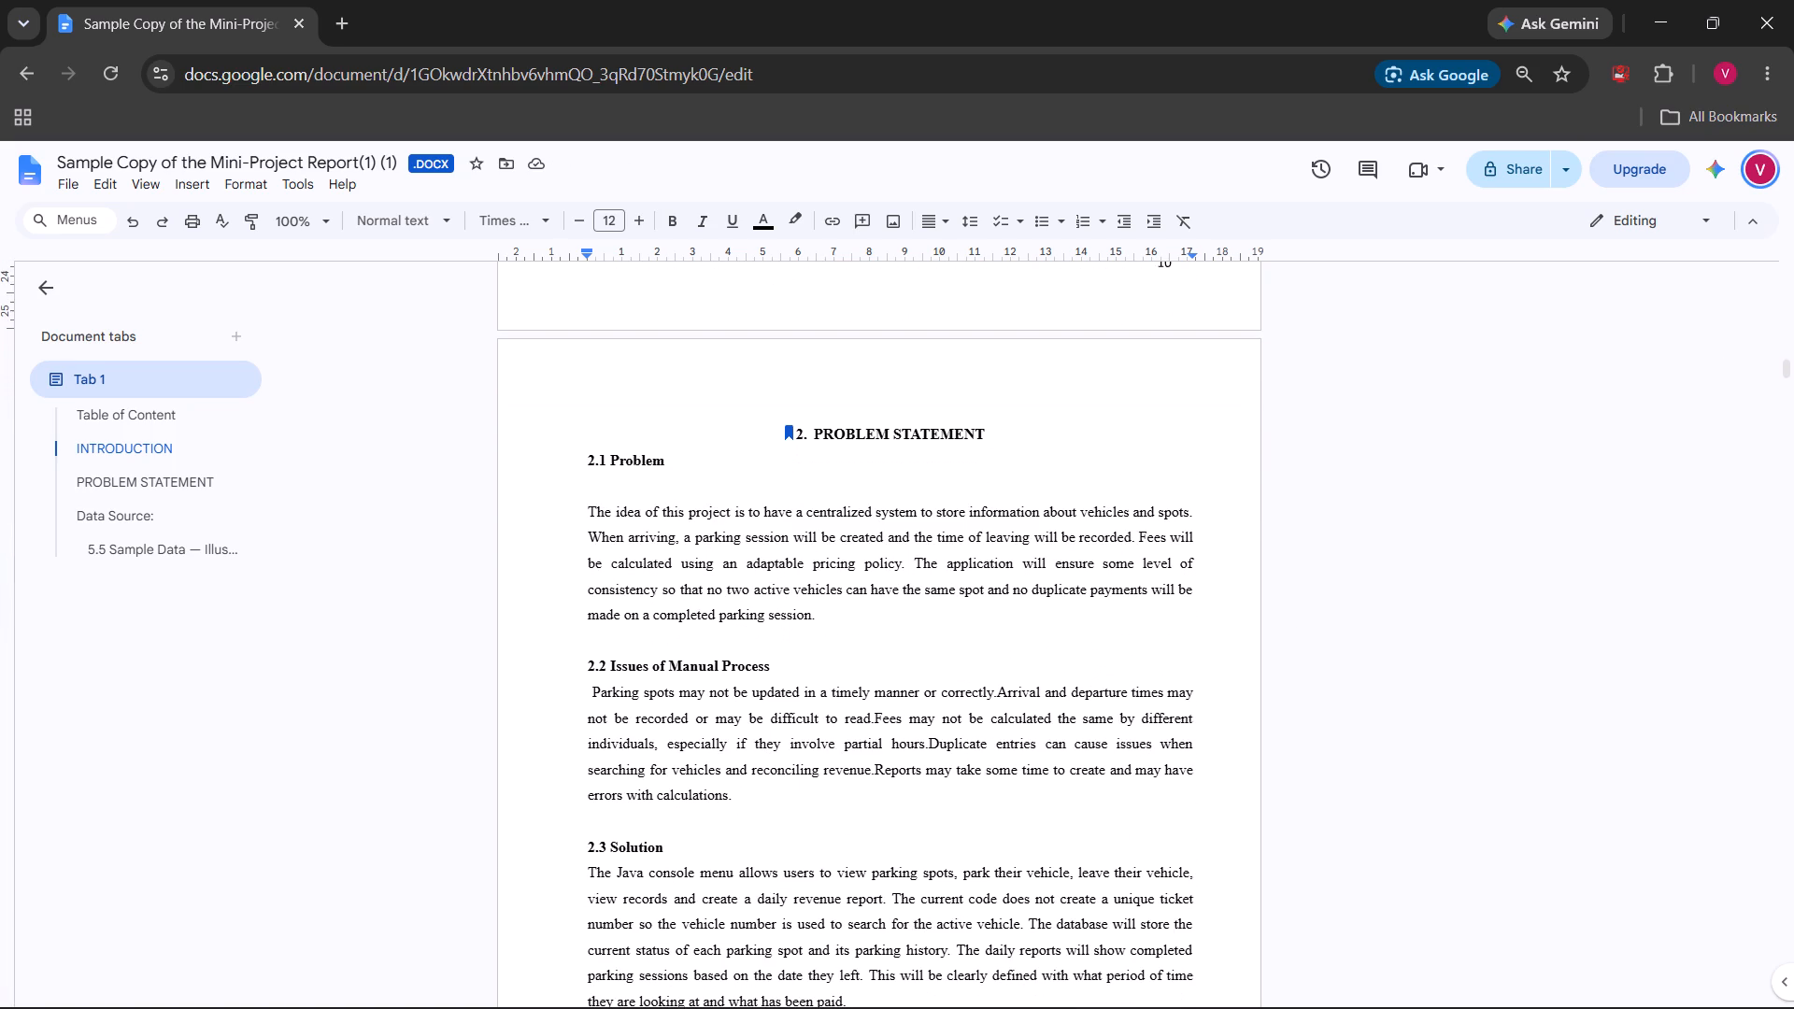
pyautogui.scroll(3, 1258, 507)
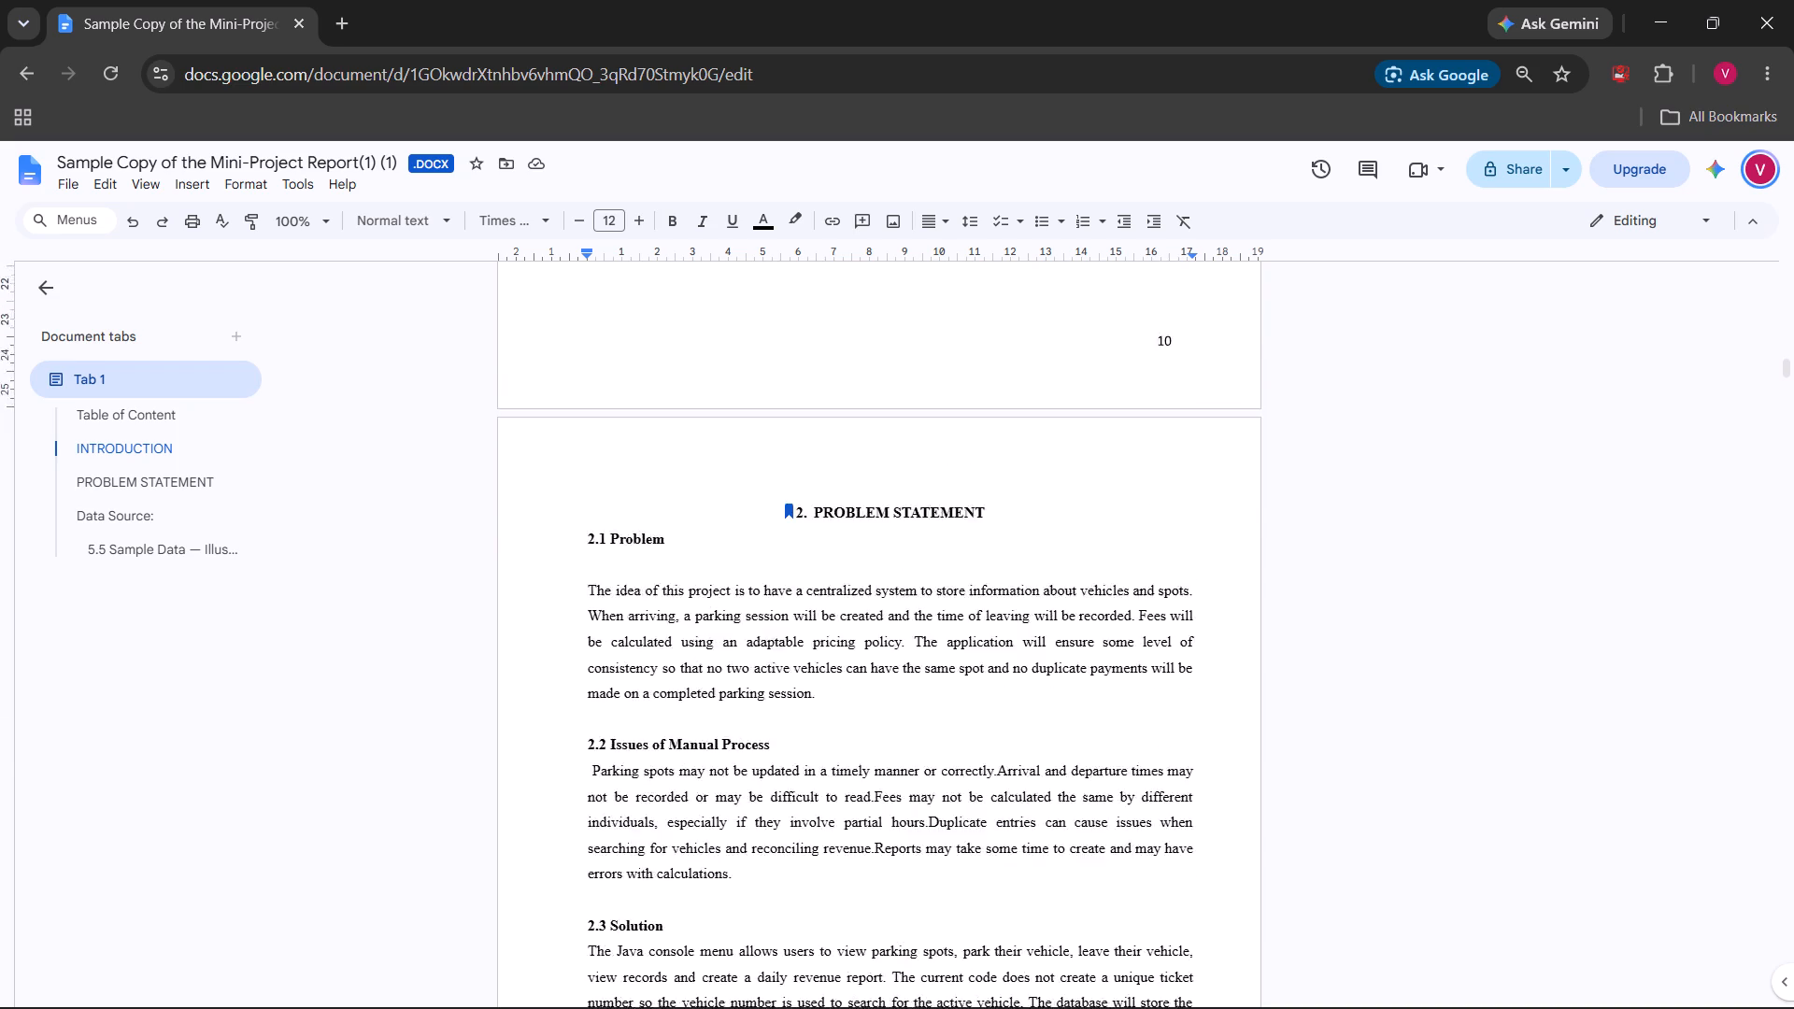
pyautogui.scroll(7, 1258, 507)
pyautogui.scroll(-2, 1291, 650)
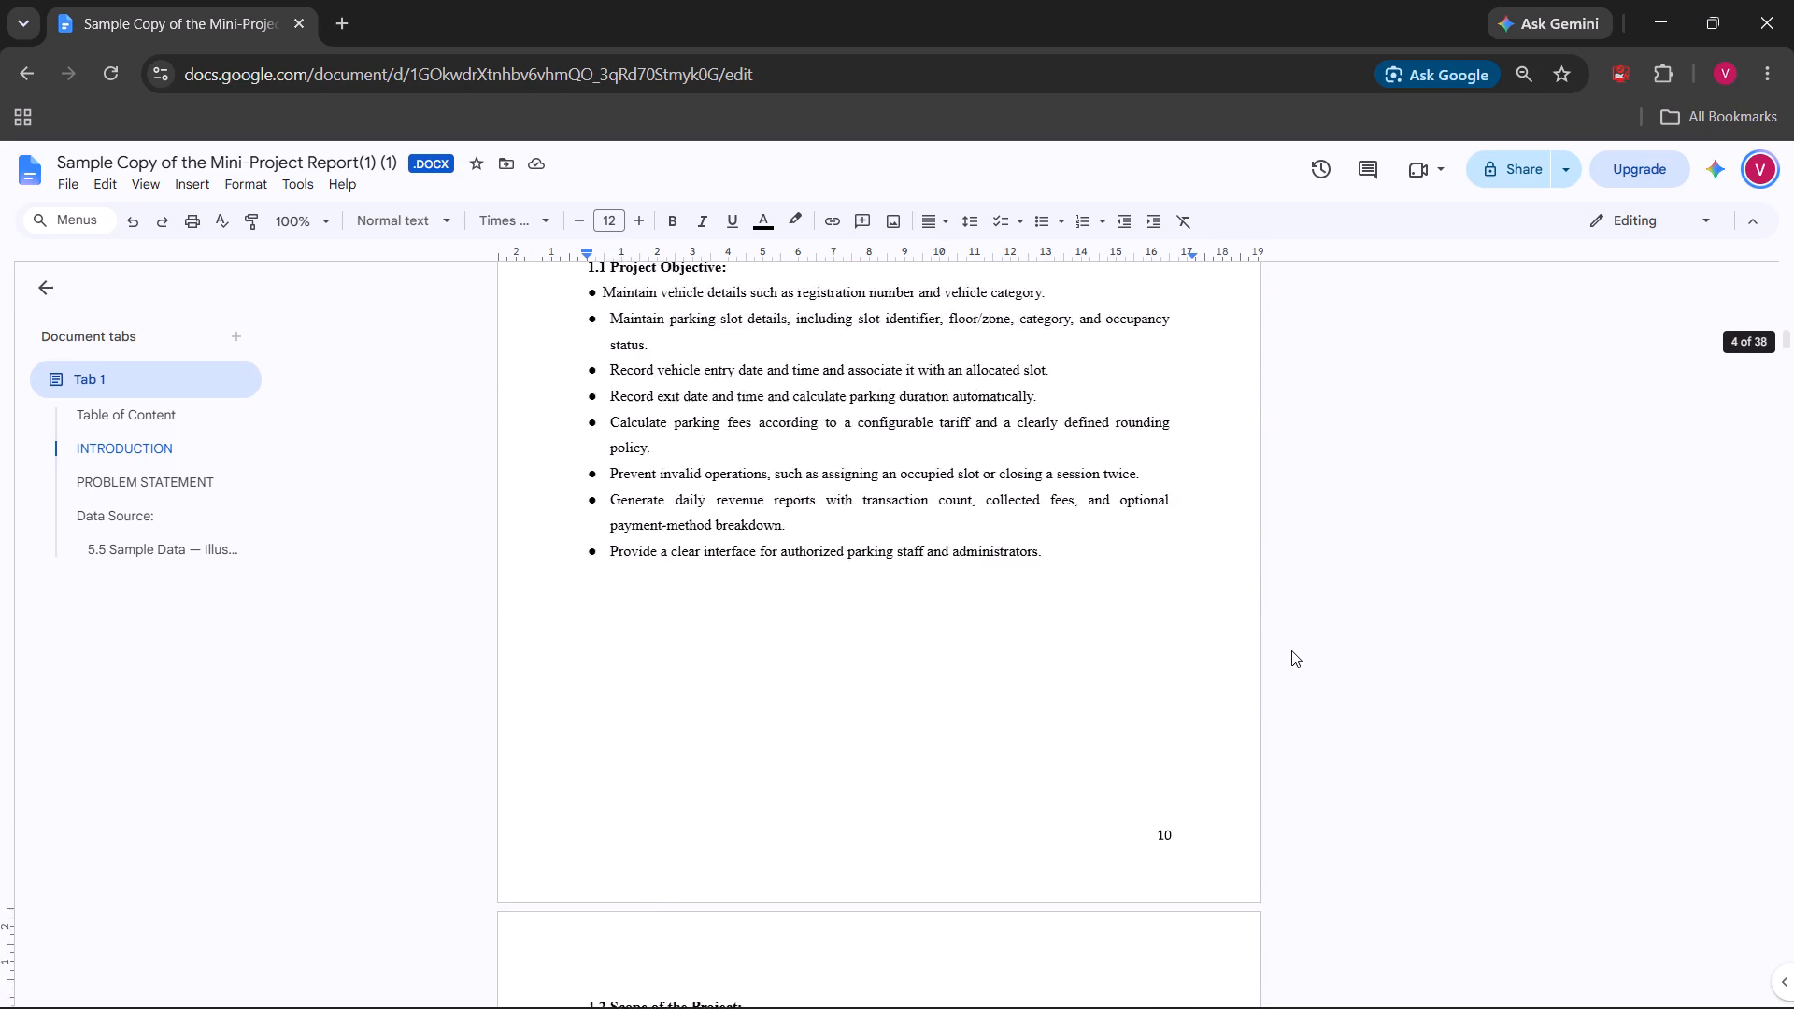
pyautogui.scroll(-8, 1291, 650)
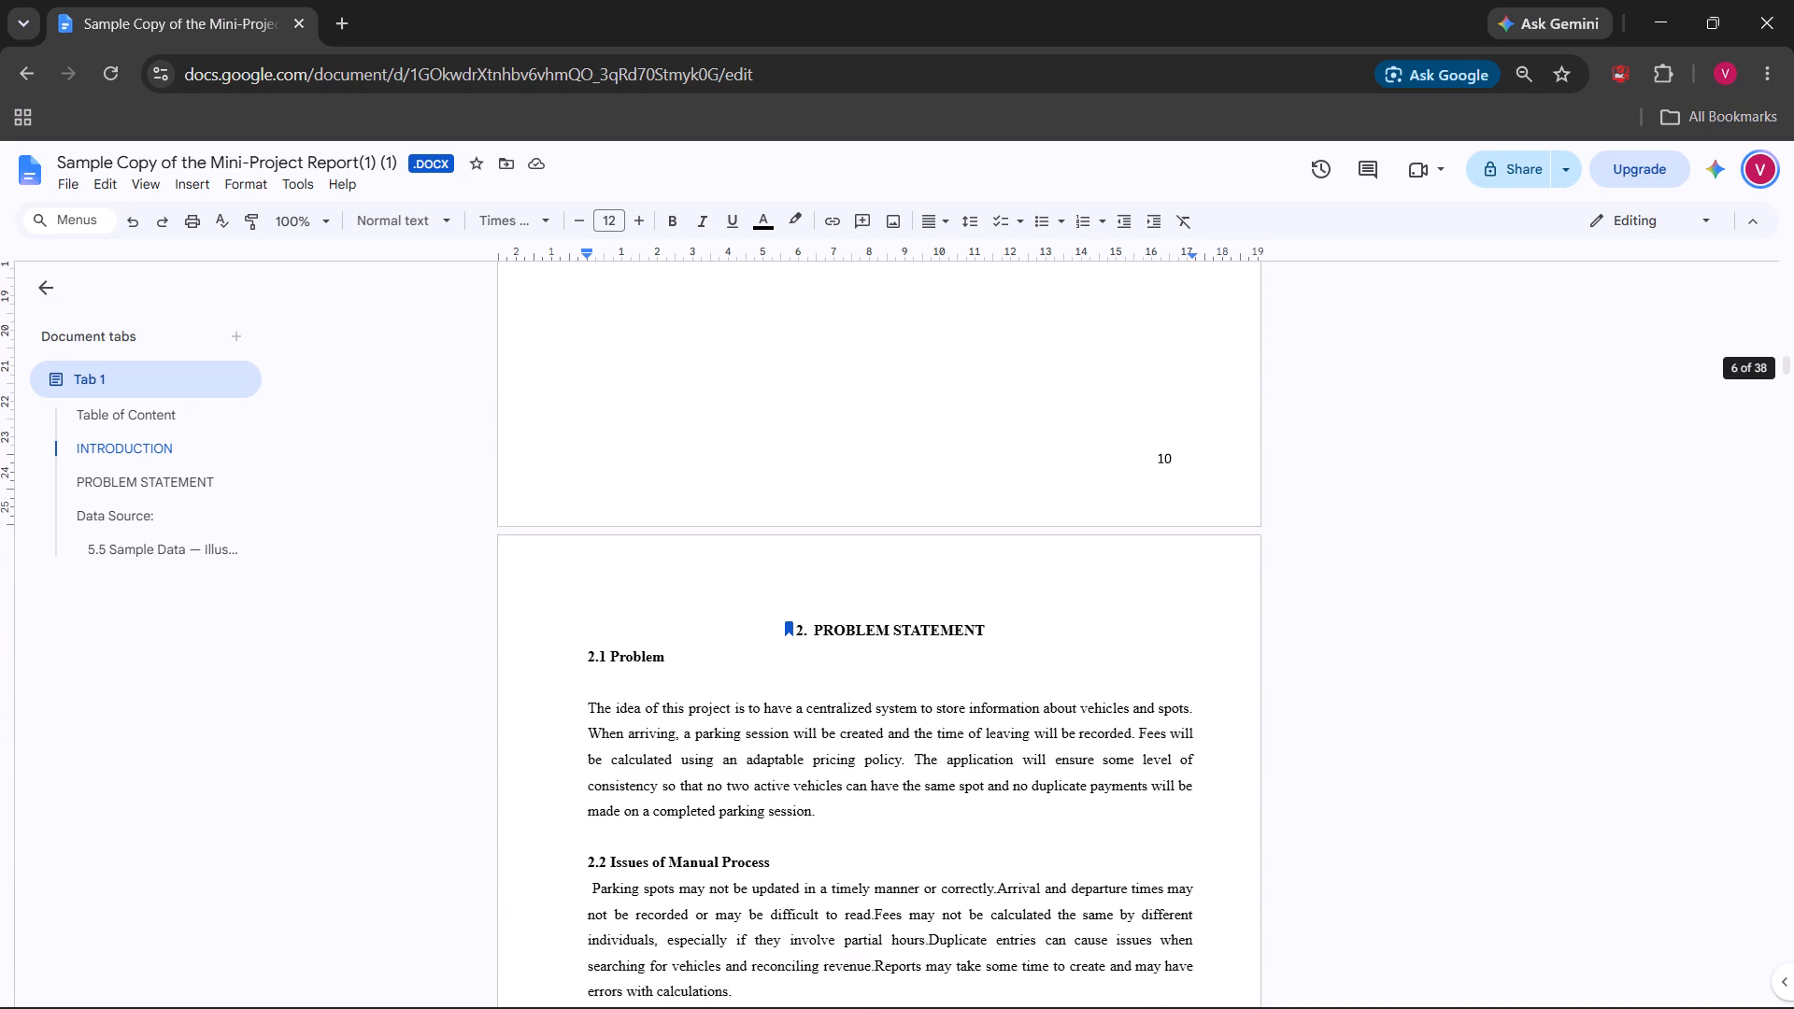
pyautogui.scroll(-1, 1250, 674)
pyautogui.scroll(-1, 1128, 647)
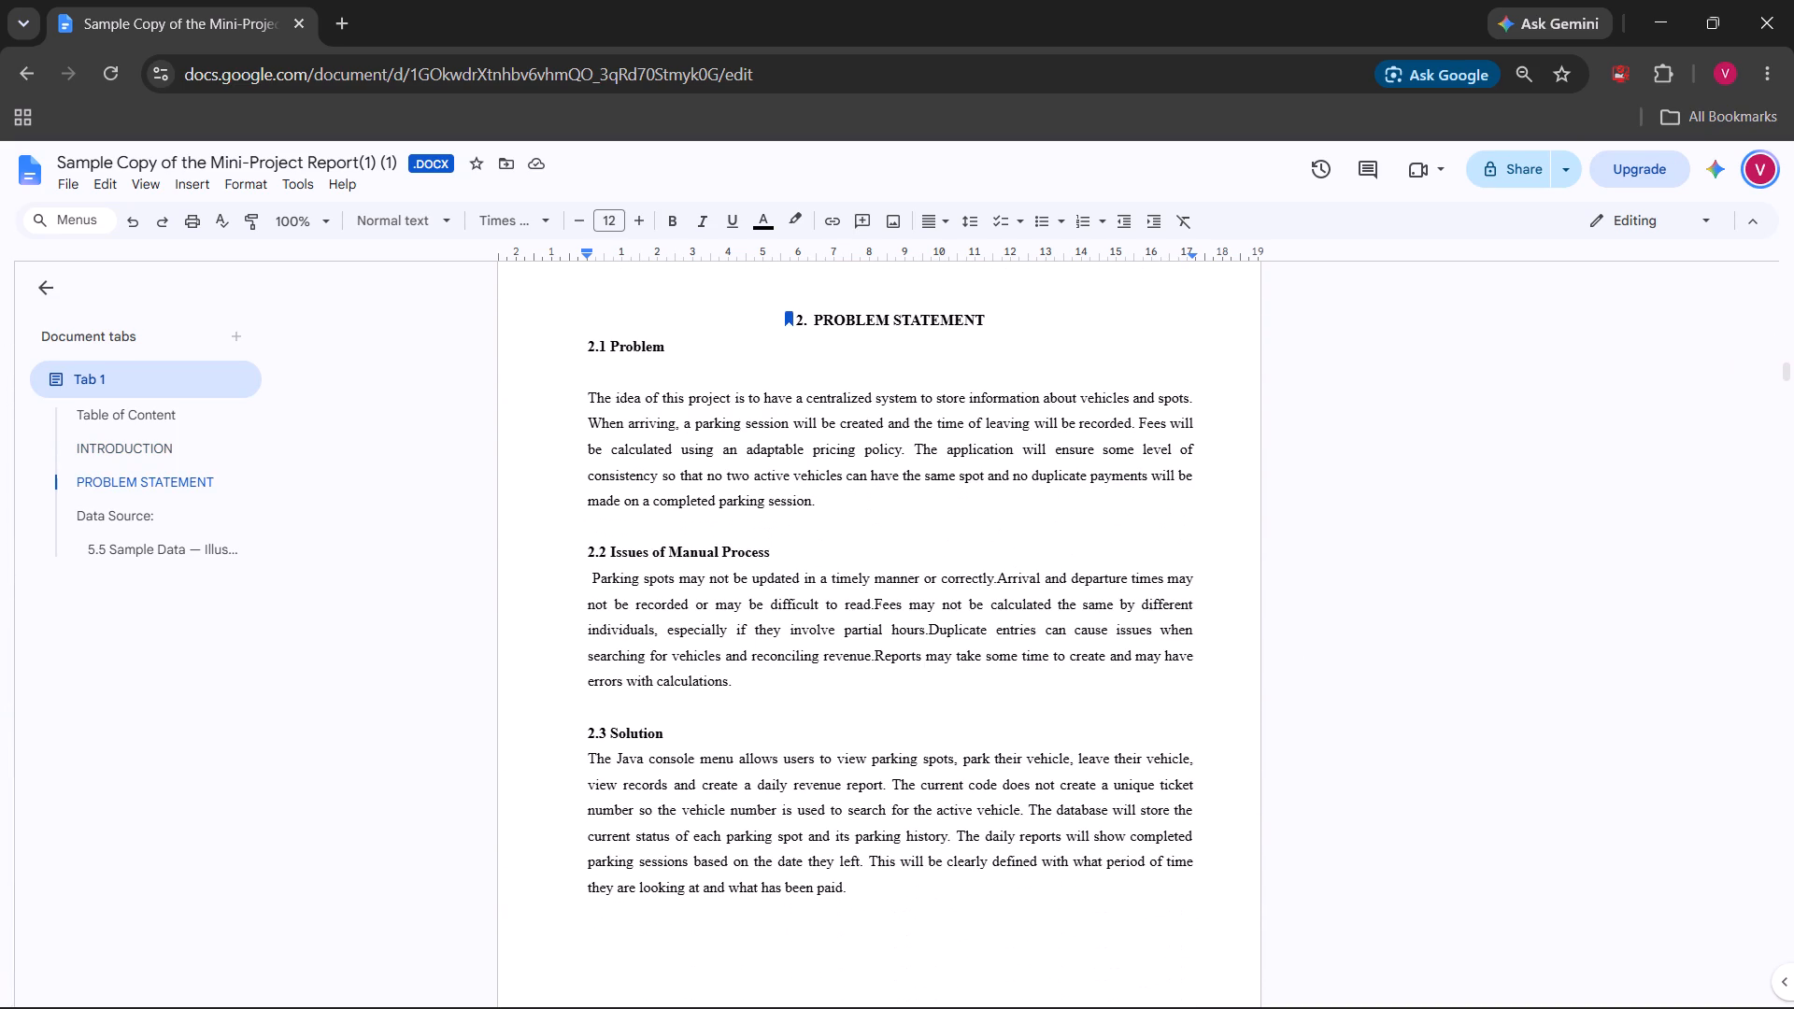
# Set the line spacing to 1.5 for subsections 2.1 Problem, 2.2 Issues of Manual Process and 2.3 Solution.
pyautogui.moveTo(577, 344); pyautogui.dragTo(954, 901)
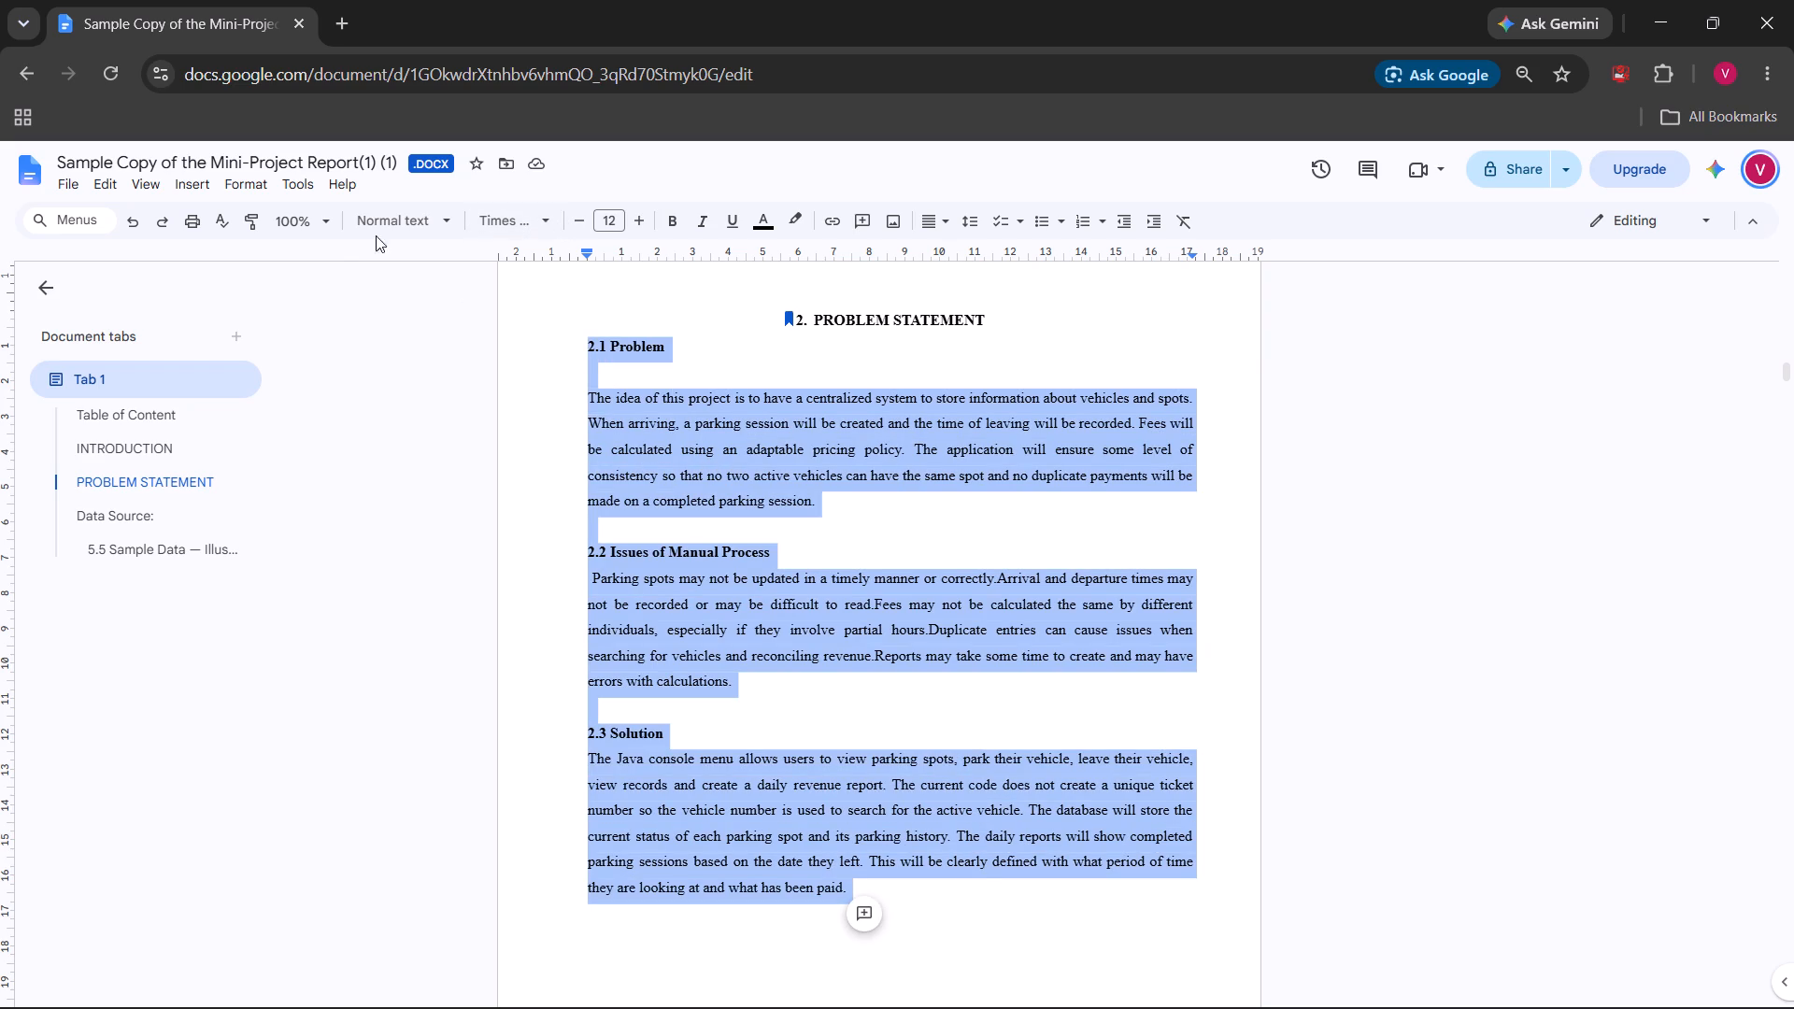
pyautogui.click(260, 183)
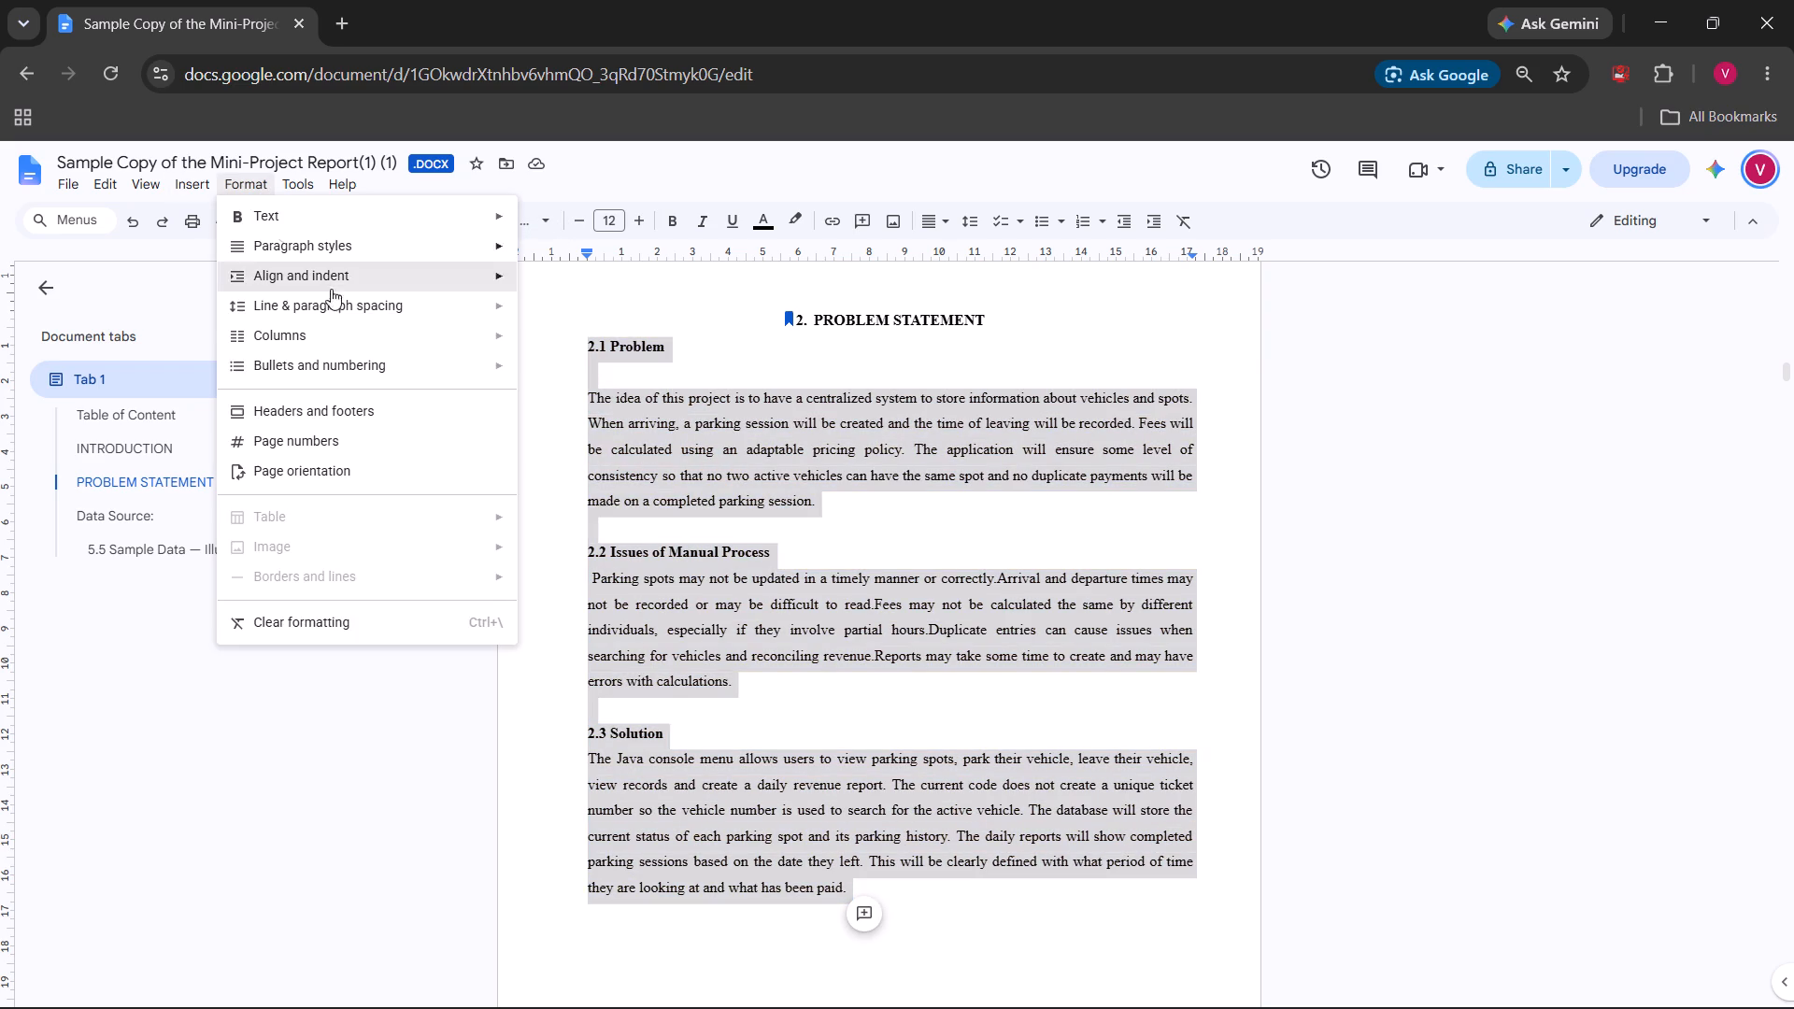
pyautogui.click(580, 370)
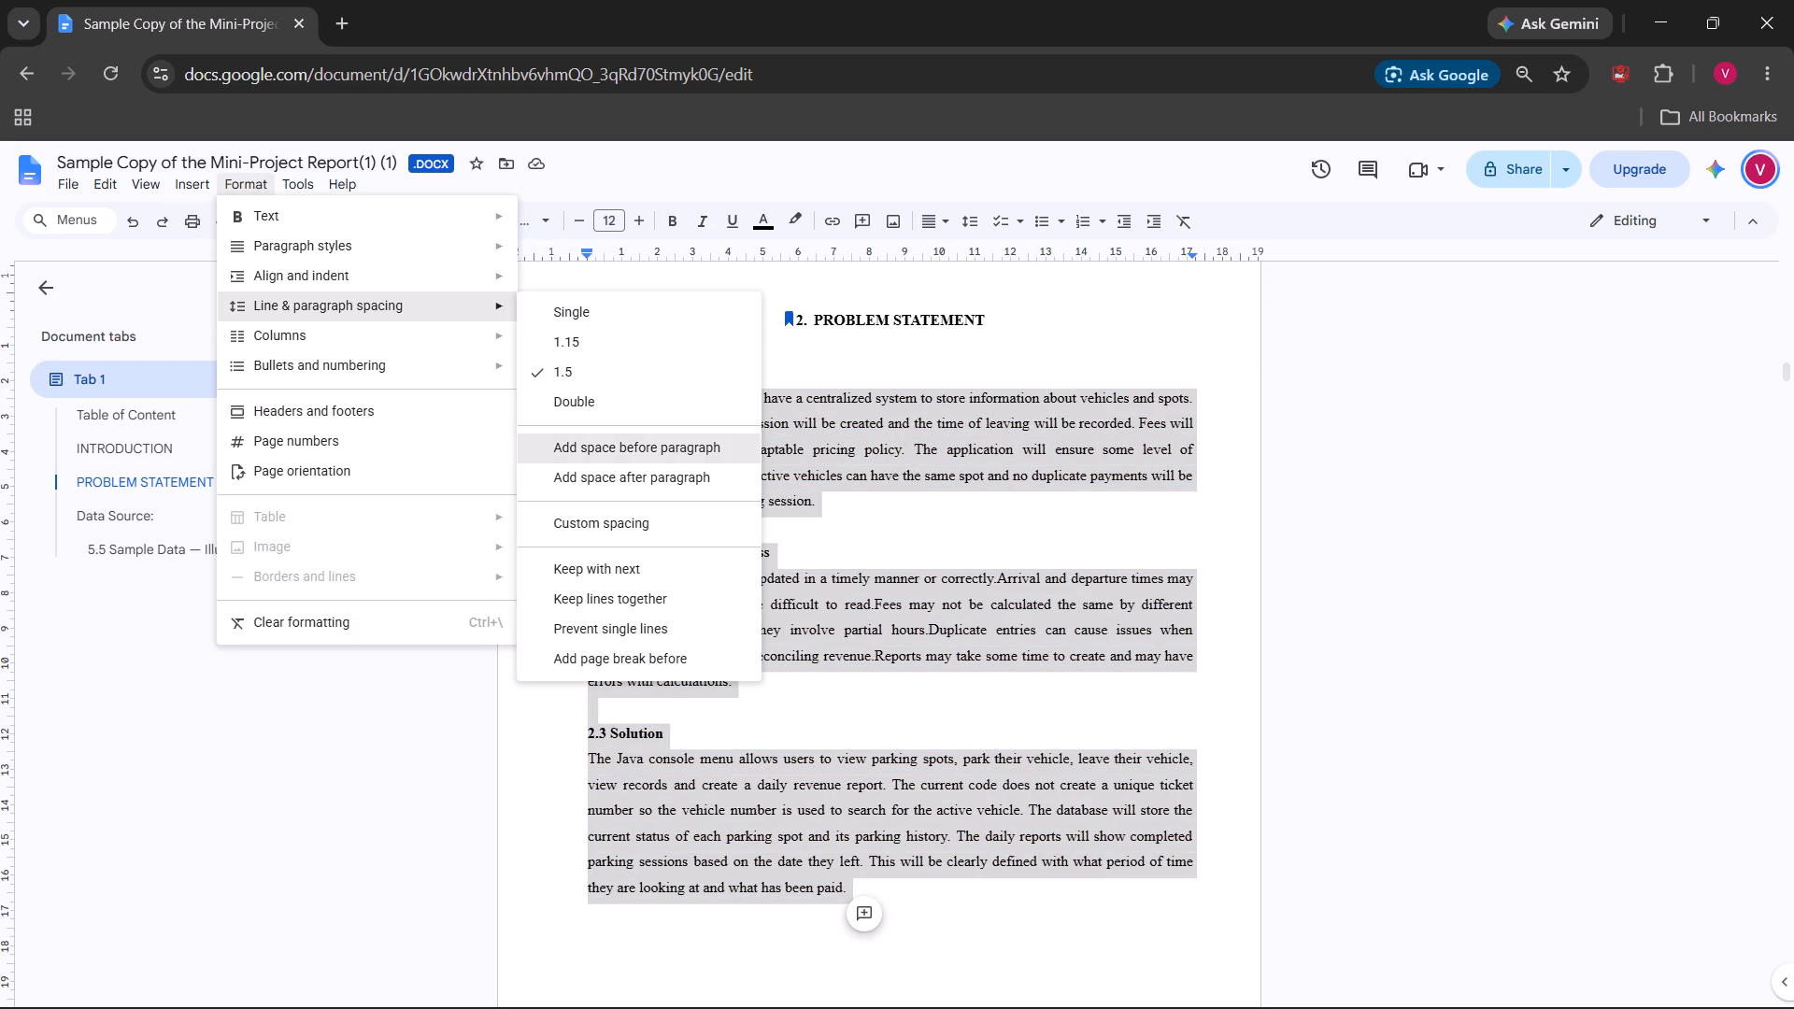
pyautogui.click(958, 551)
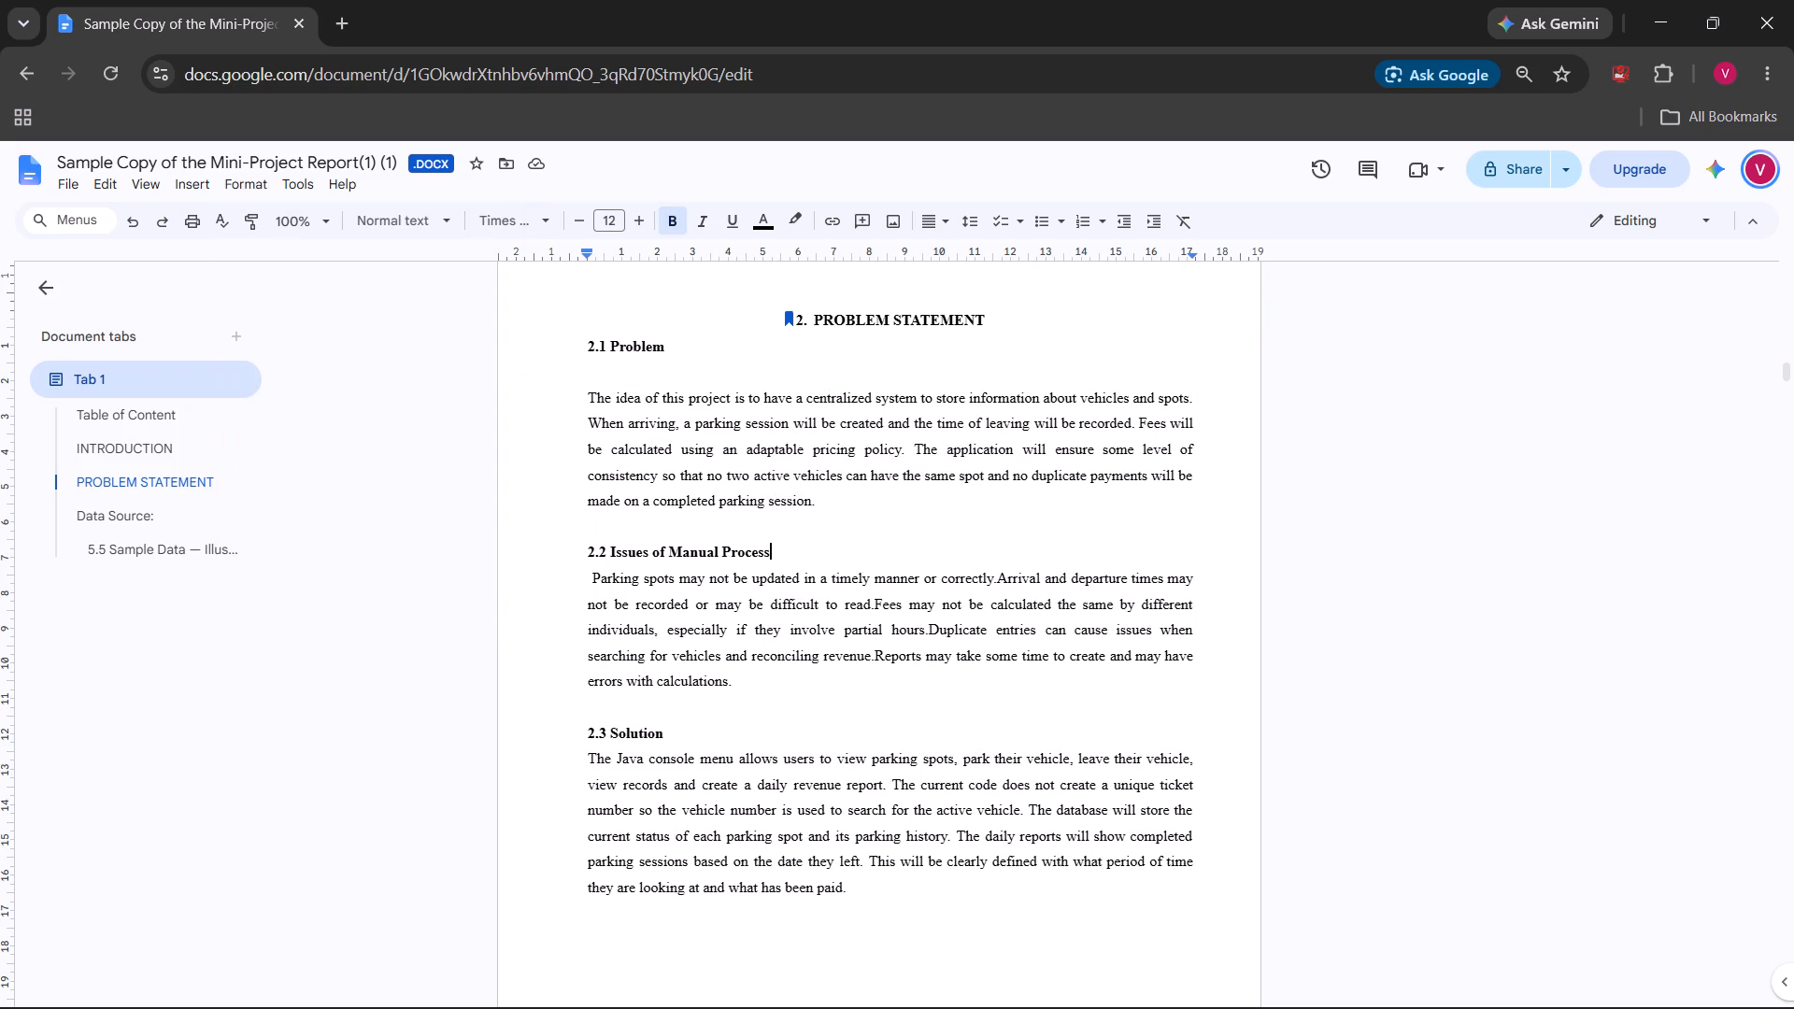
# Remove the leading space from the paragraph under 2.2 Issues of Manual Process.
pyautogui.click(596, 583)
pyautogui.press('BackSpace')
pyautogui.click(866, 679)
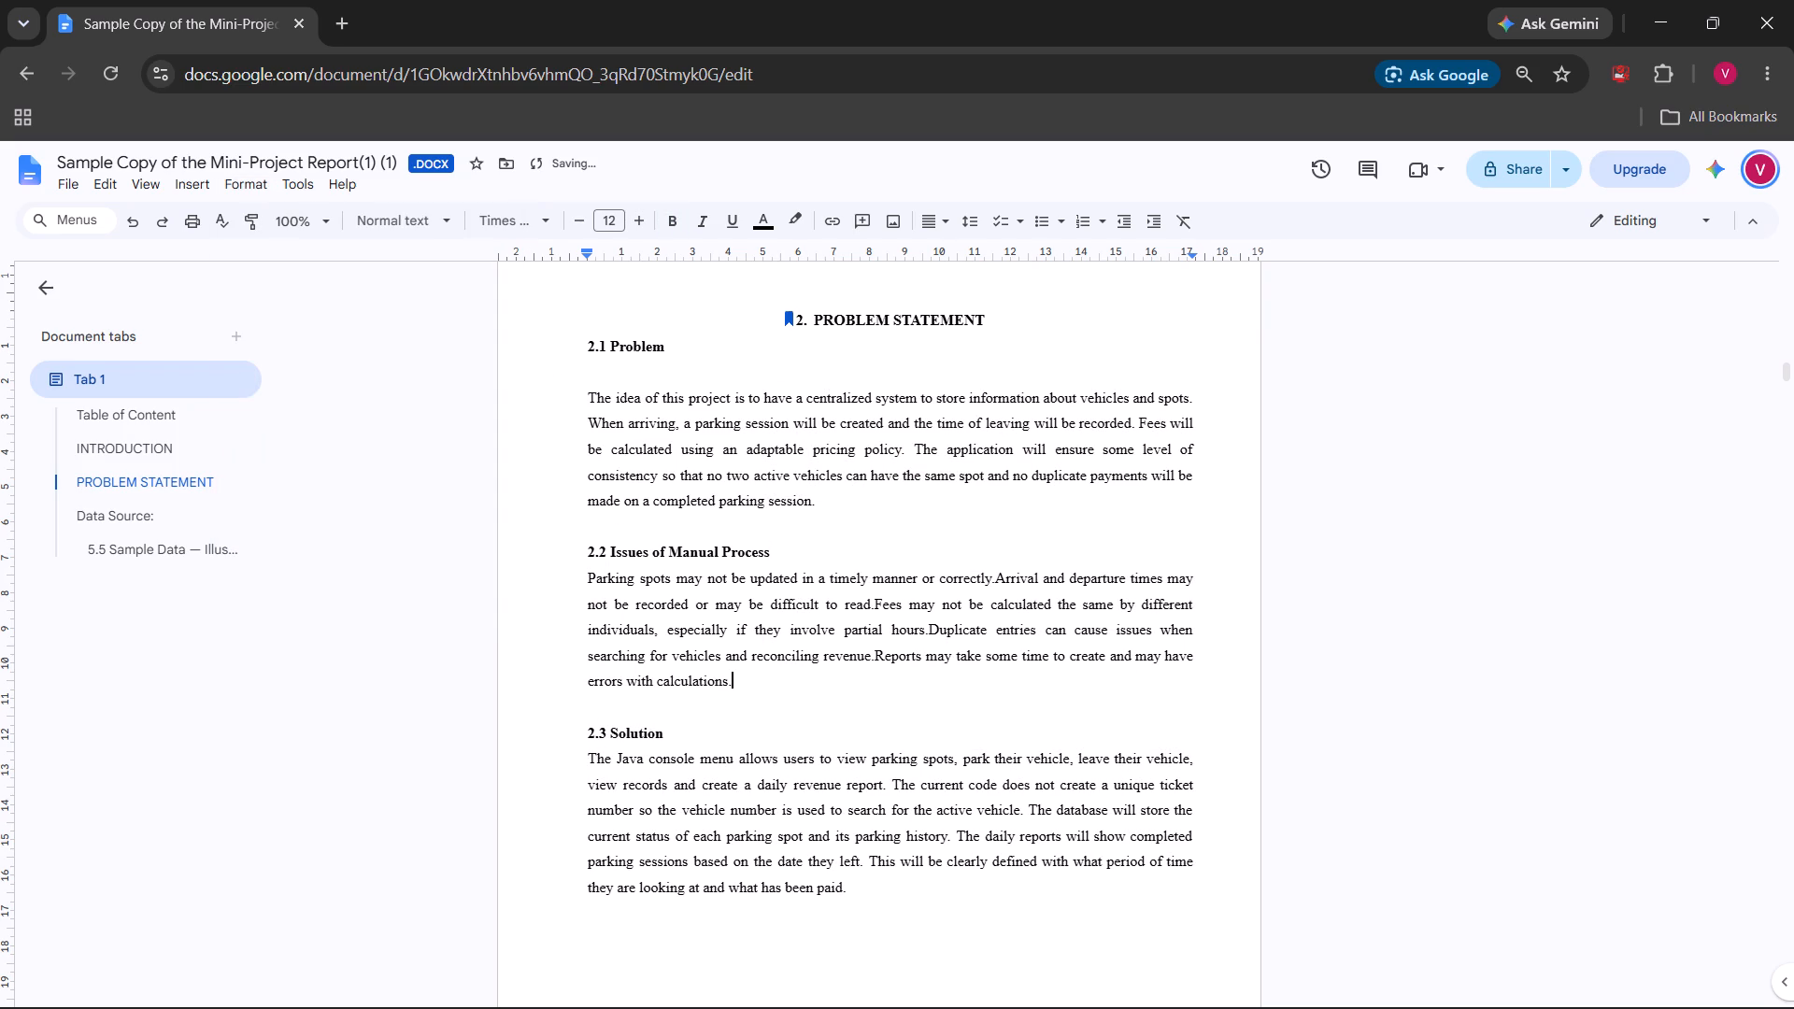
pyautogui.scroll(1, 973, 560)
pyautogui.scroll(-1, 973, 560)
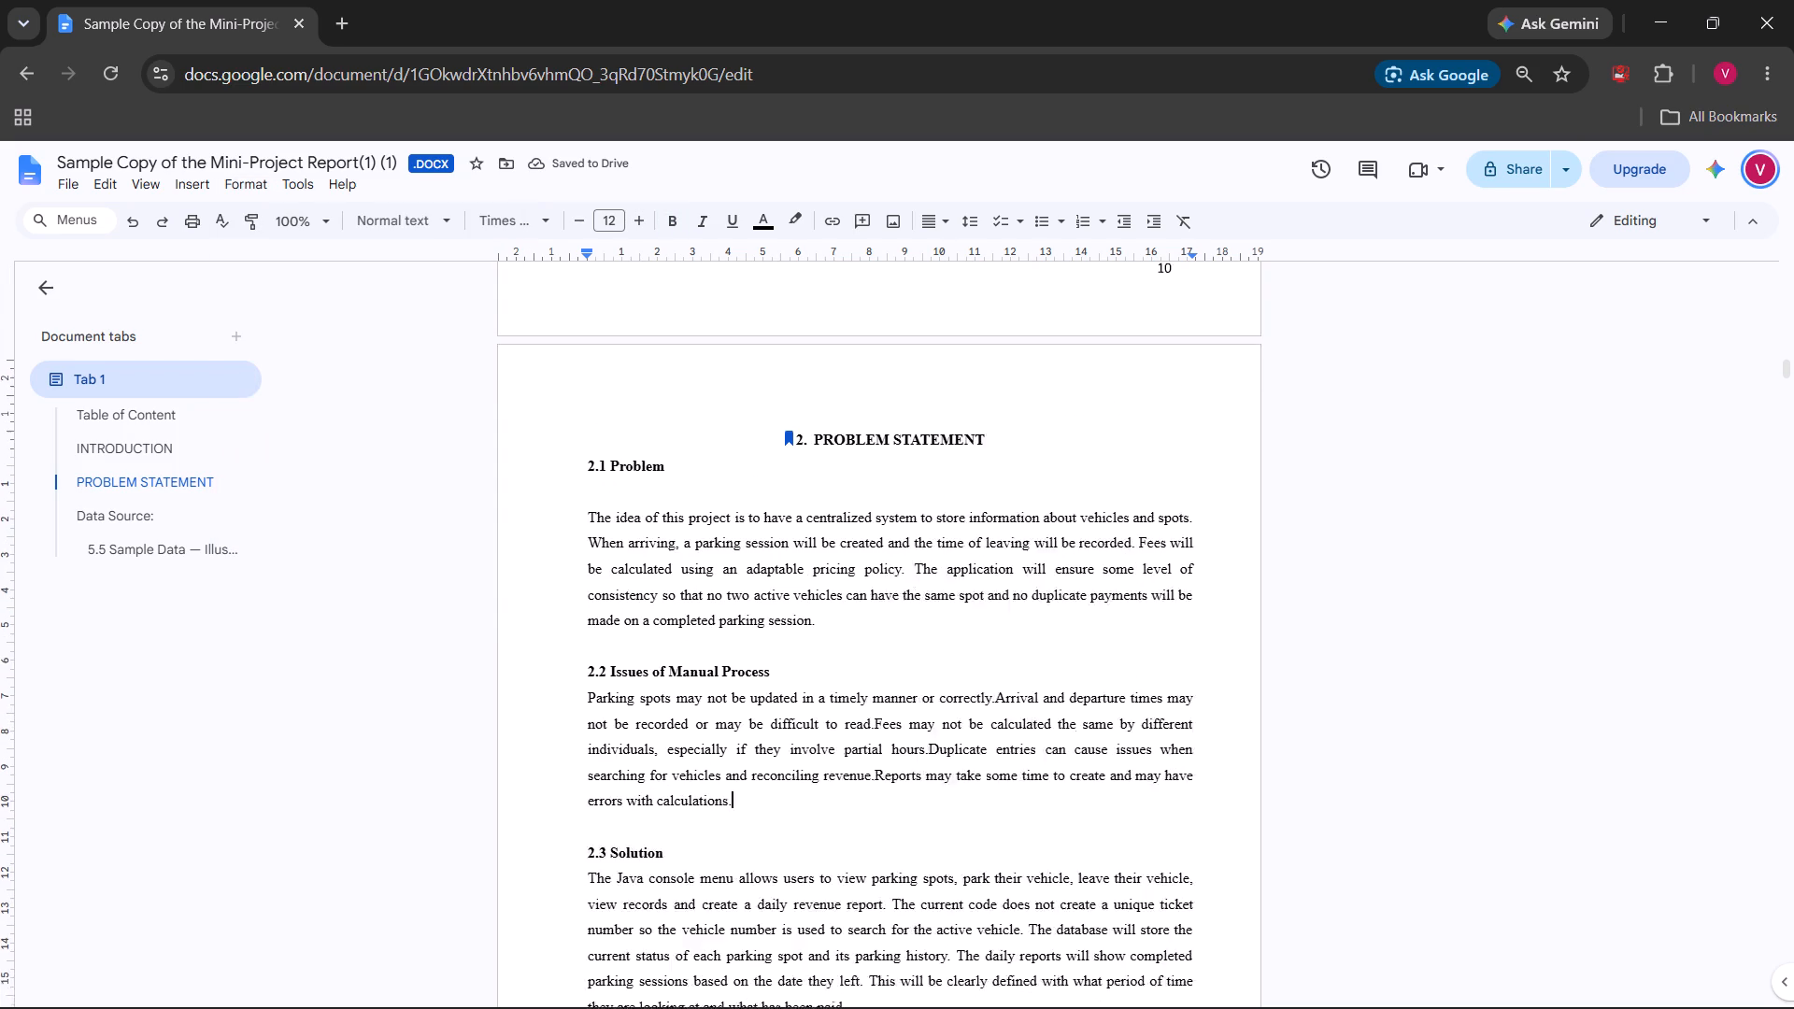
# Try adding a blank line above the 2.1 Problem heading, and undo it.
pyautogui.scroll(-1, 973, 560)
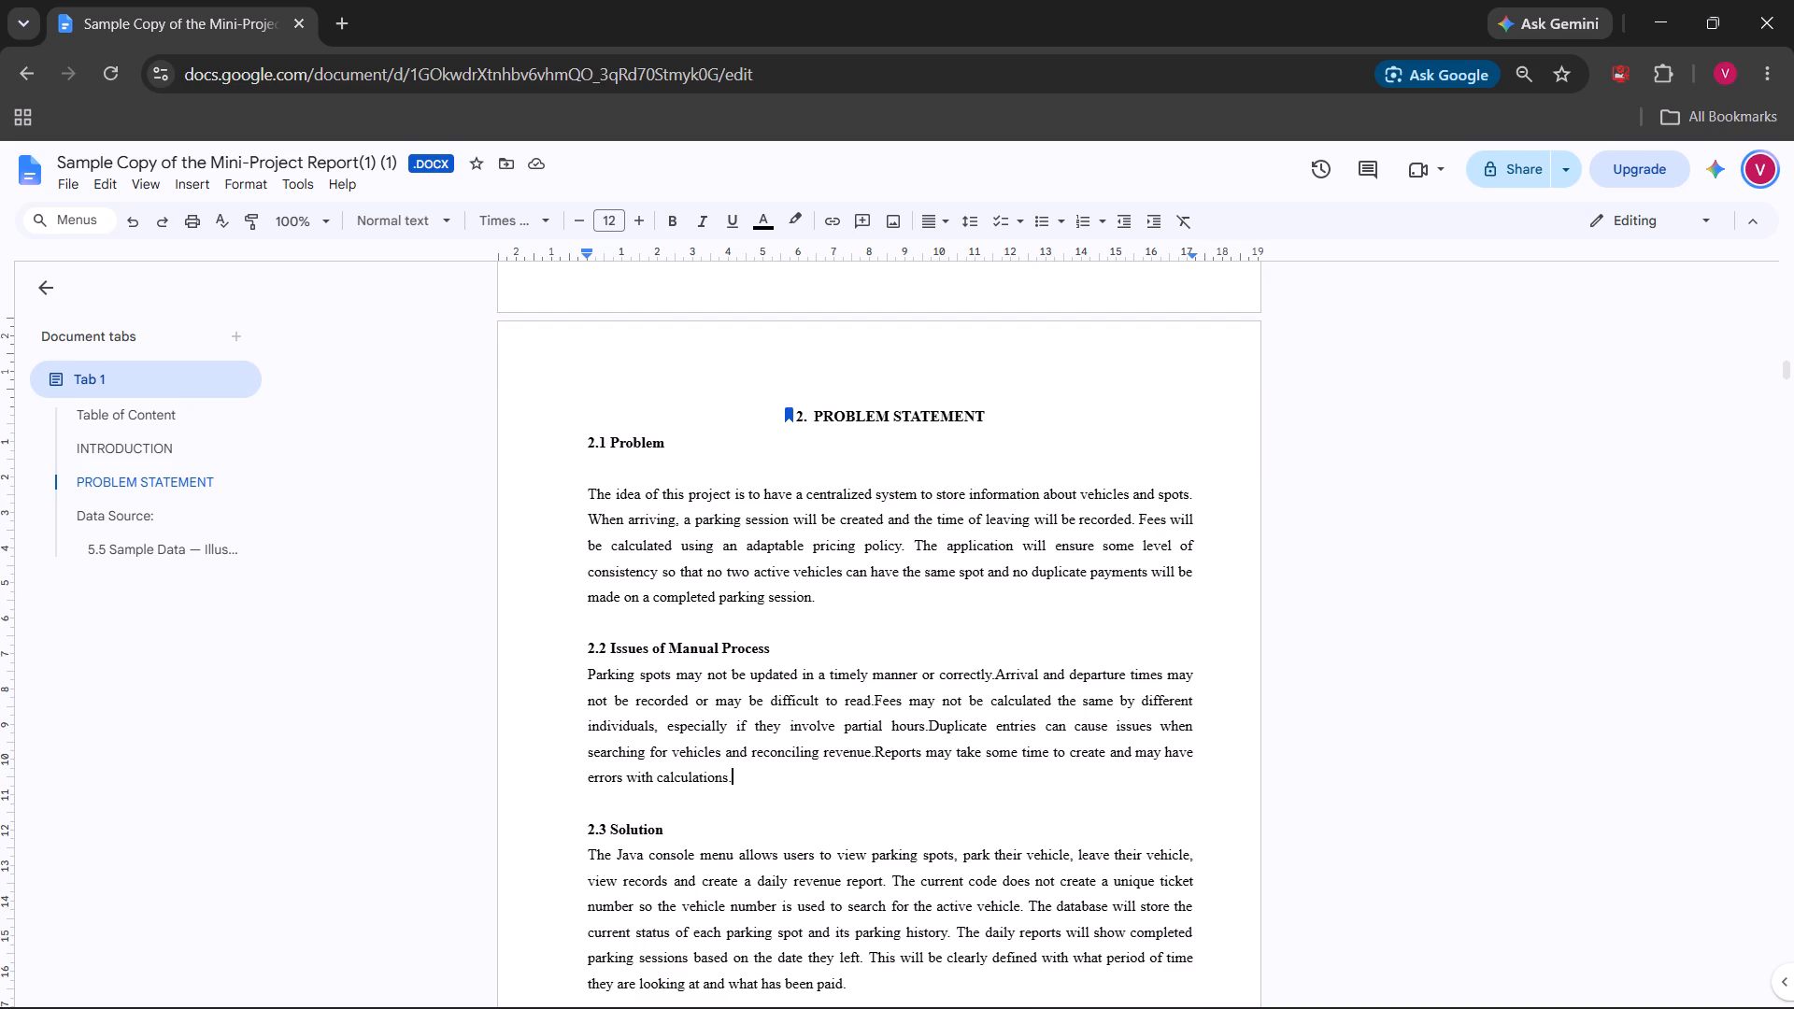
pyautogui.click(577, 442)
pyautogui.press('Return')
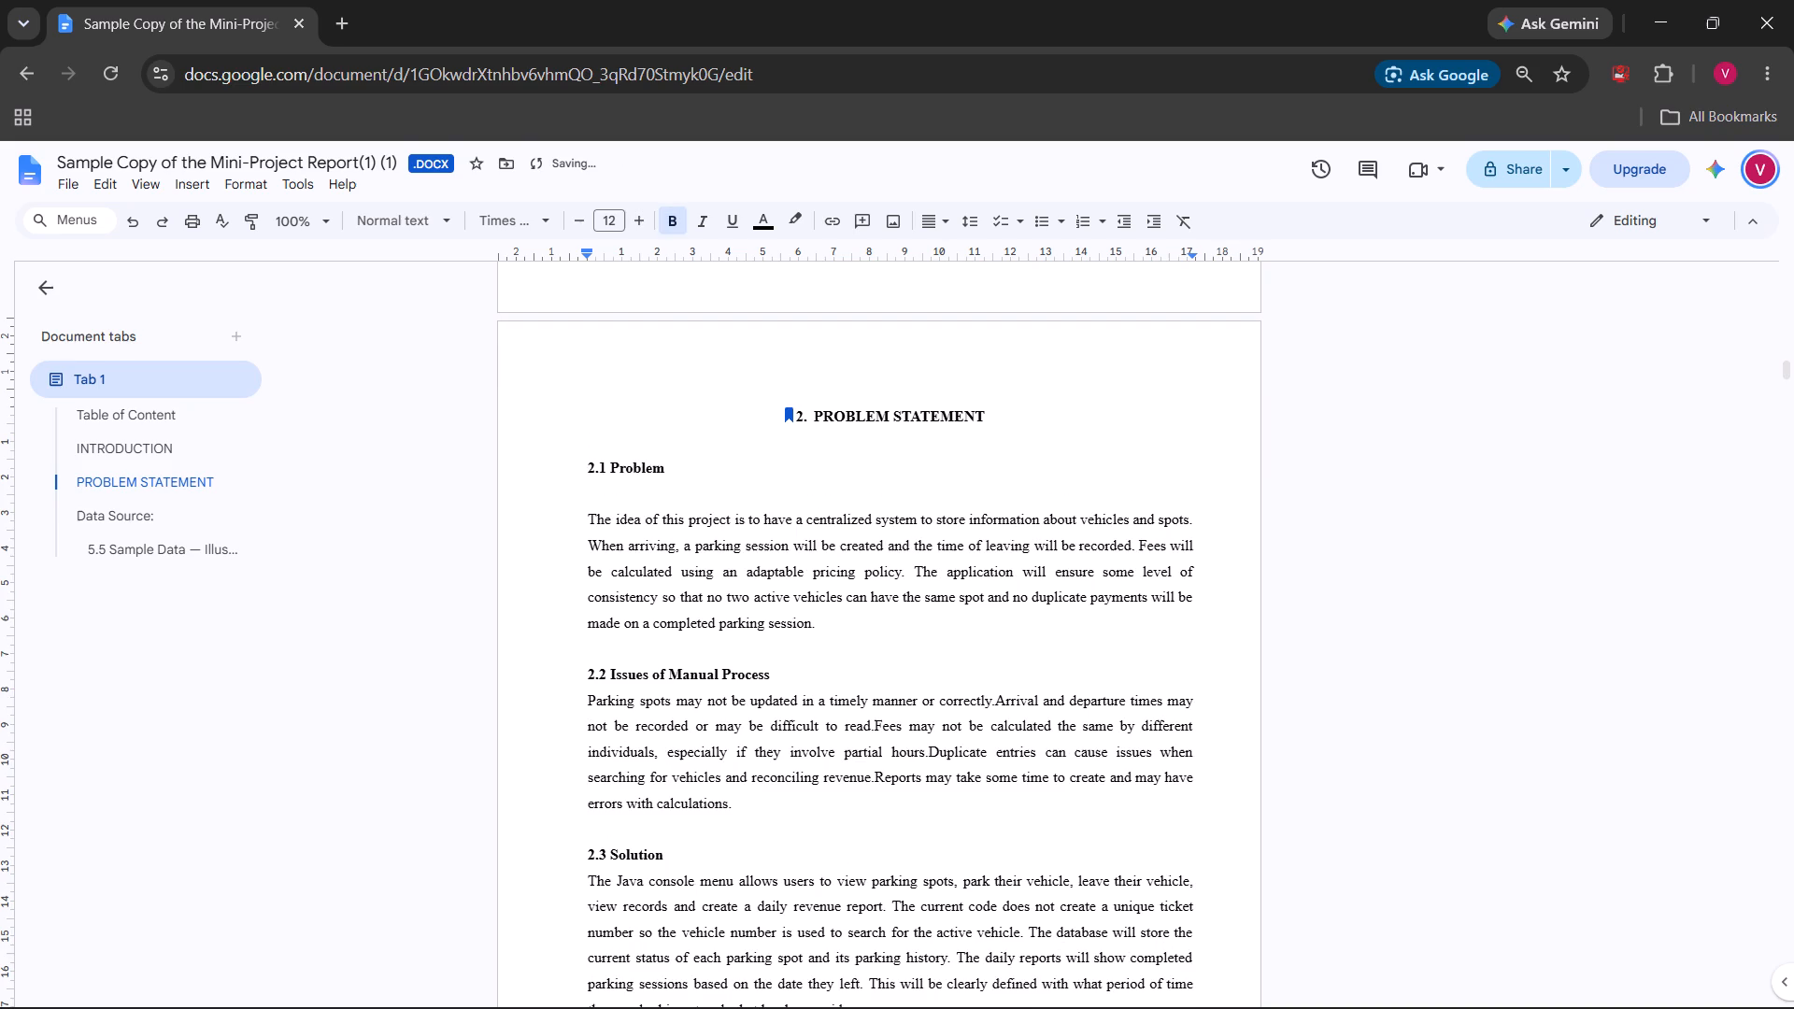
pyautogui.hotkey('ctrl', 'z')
# Remove the blank line and the leading space between the 2.1 Problem heading and its paragraph.
pyautogui.click(590, 485)
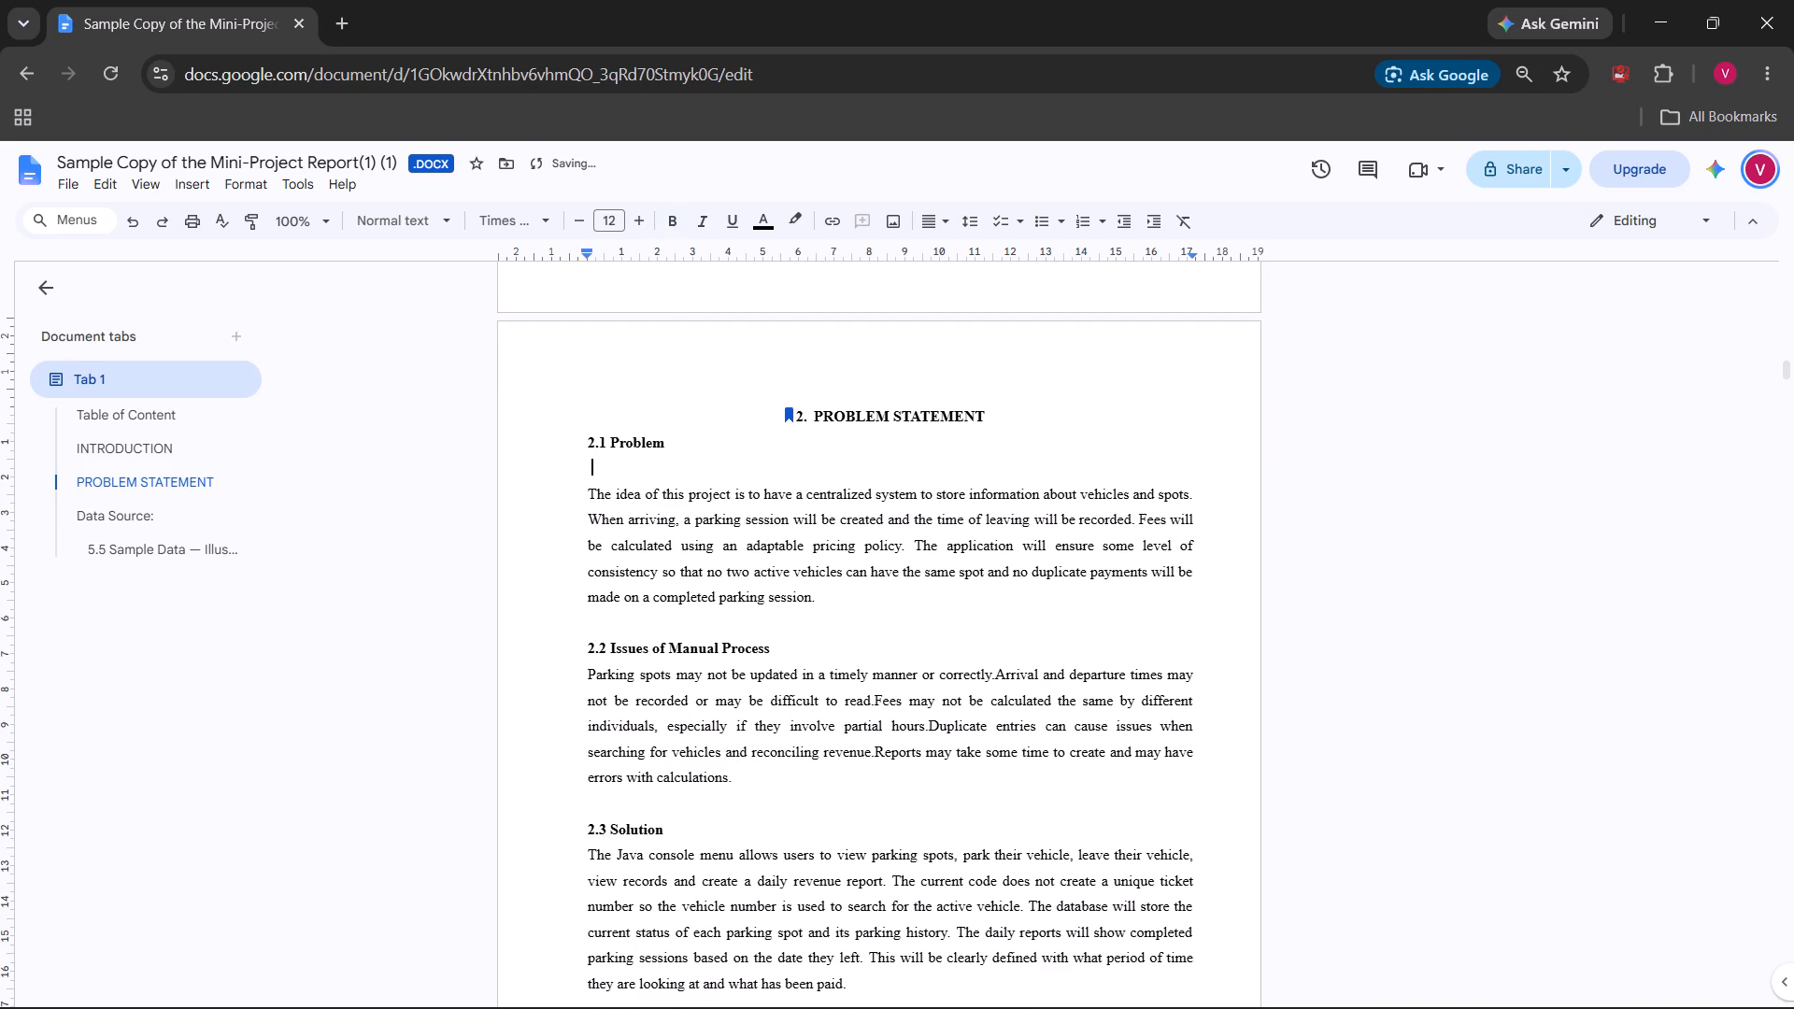
pyautogui.press('Down')
pyautogui.press('BackSpace')
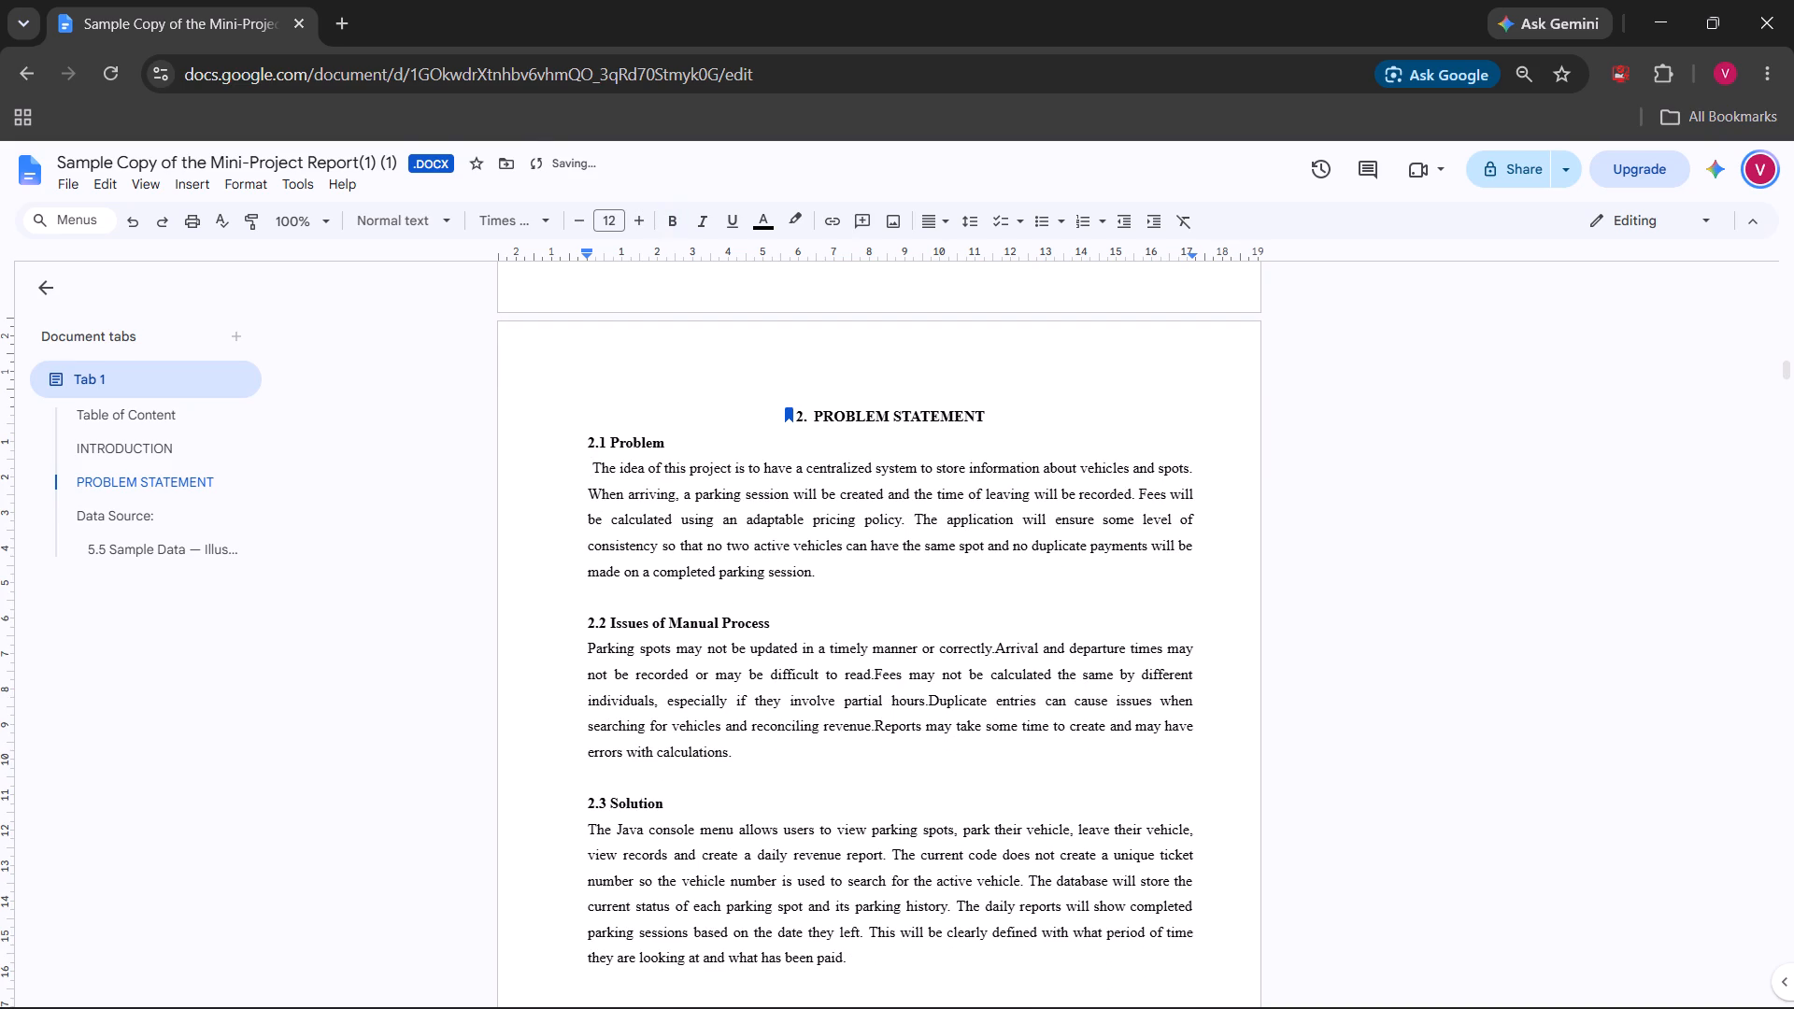
pyautogui.doubleClick(560, 486)
pyautogui.click(588, 473)
pyautogui.press('Right')
pyautogui.press('BackSpace')
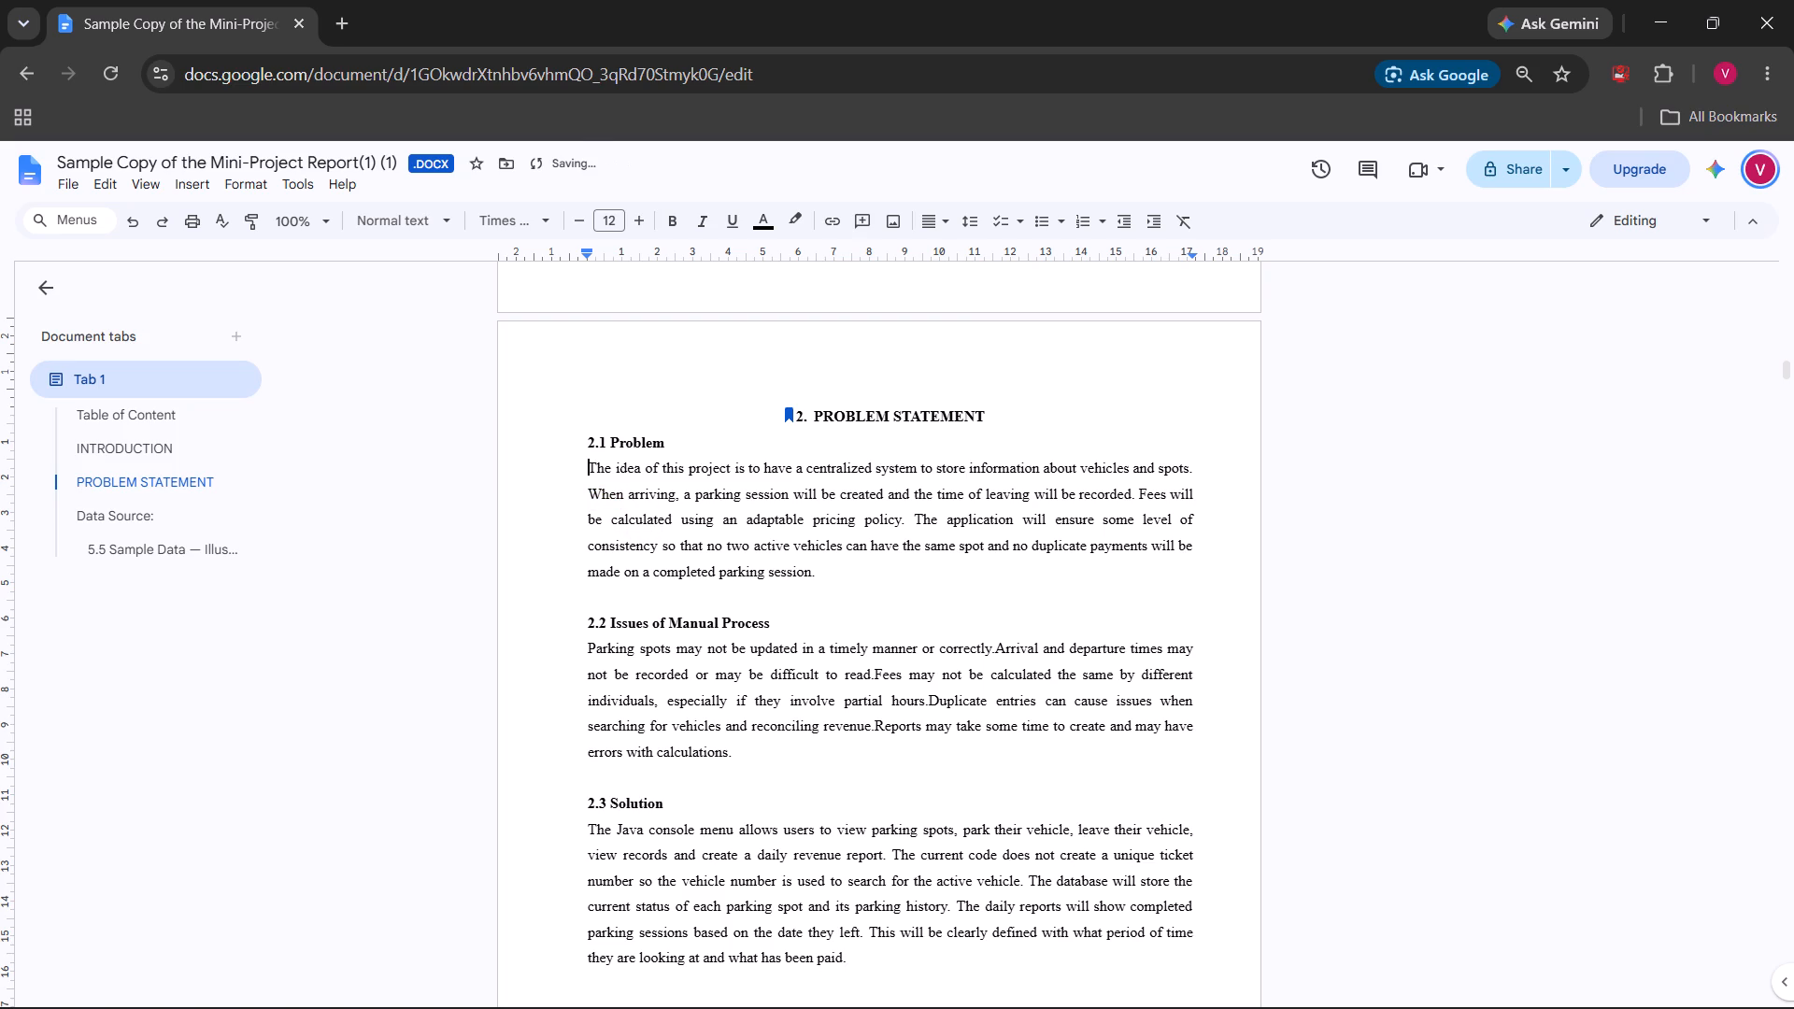
# Set the line spacing to 1.5 for the whole Problem Statement section, from its main heading through 2.3 Solution.
pyautogui.click(577, 439)
pyautogui.moveTo(567, 408); pyautogui.dragTo(1035, 1008)
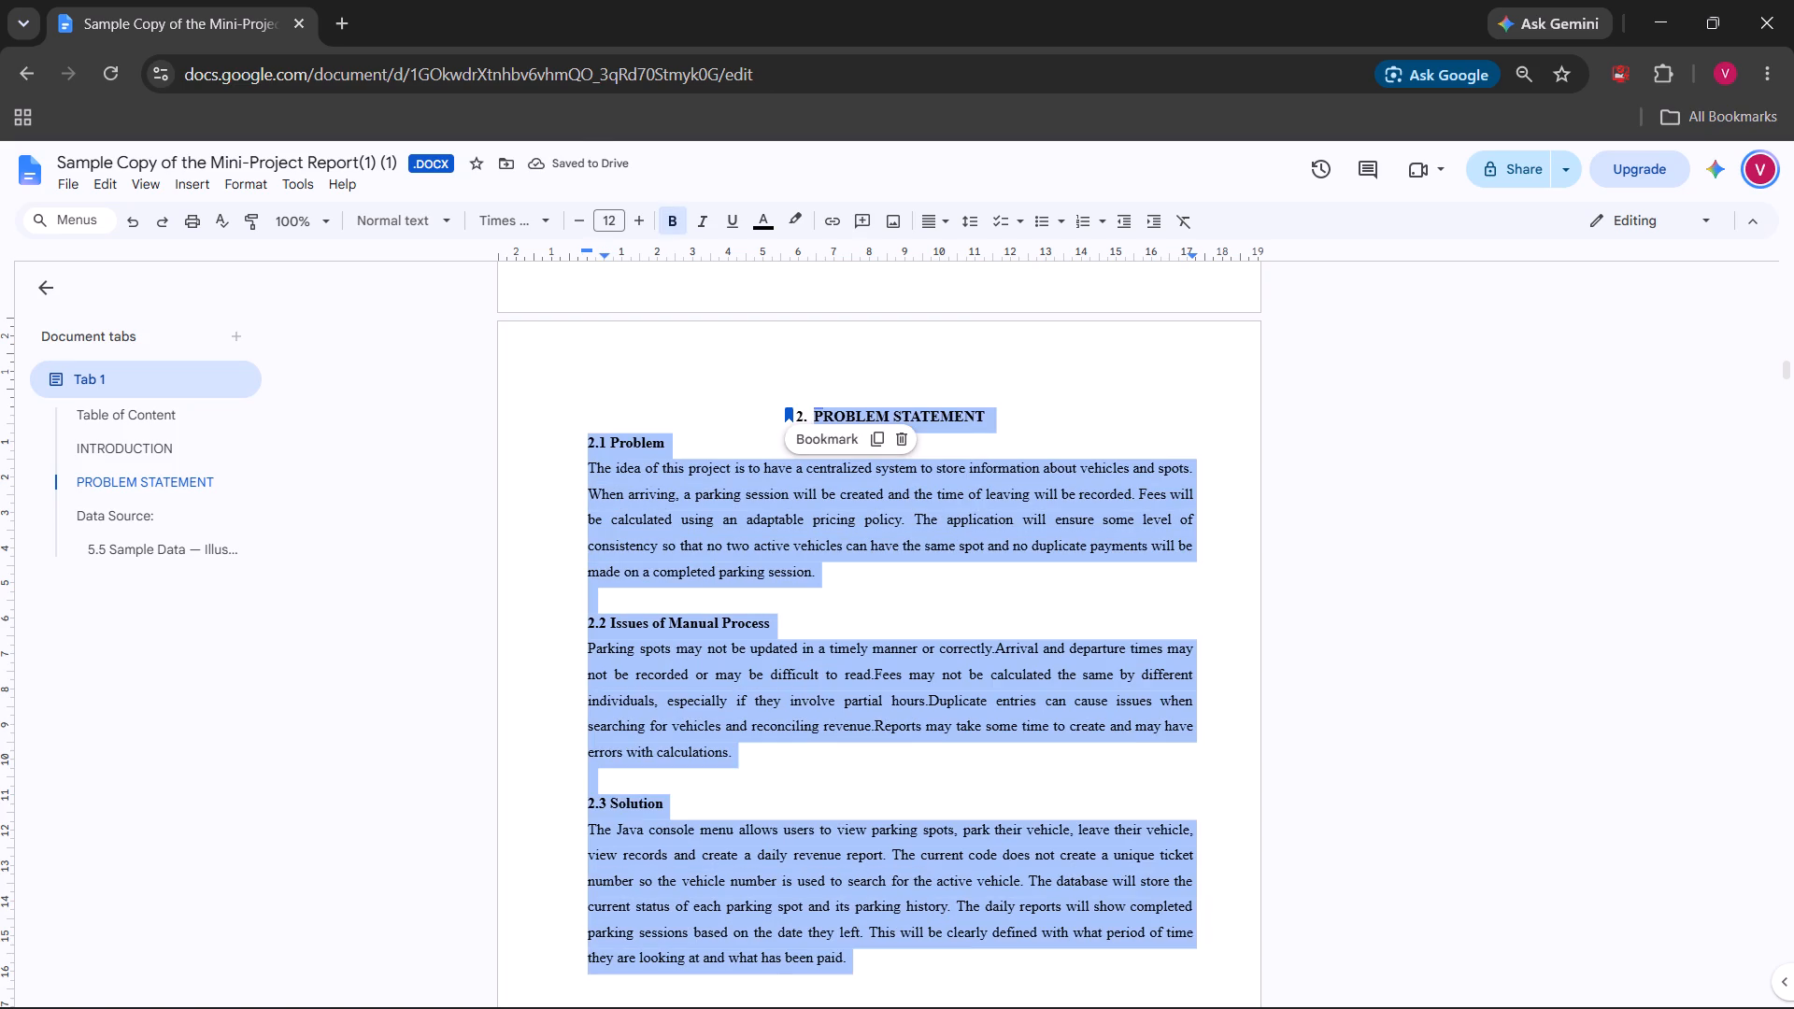
pyautogui.moveTo(1035, 1008); pyautogui.dragTo(1027, 996)
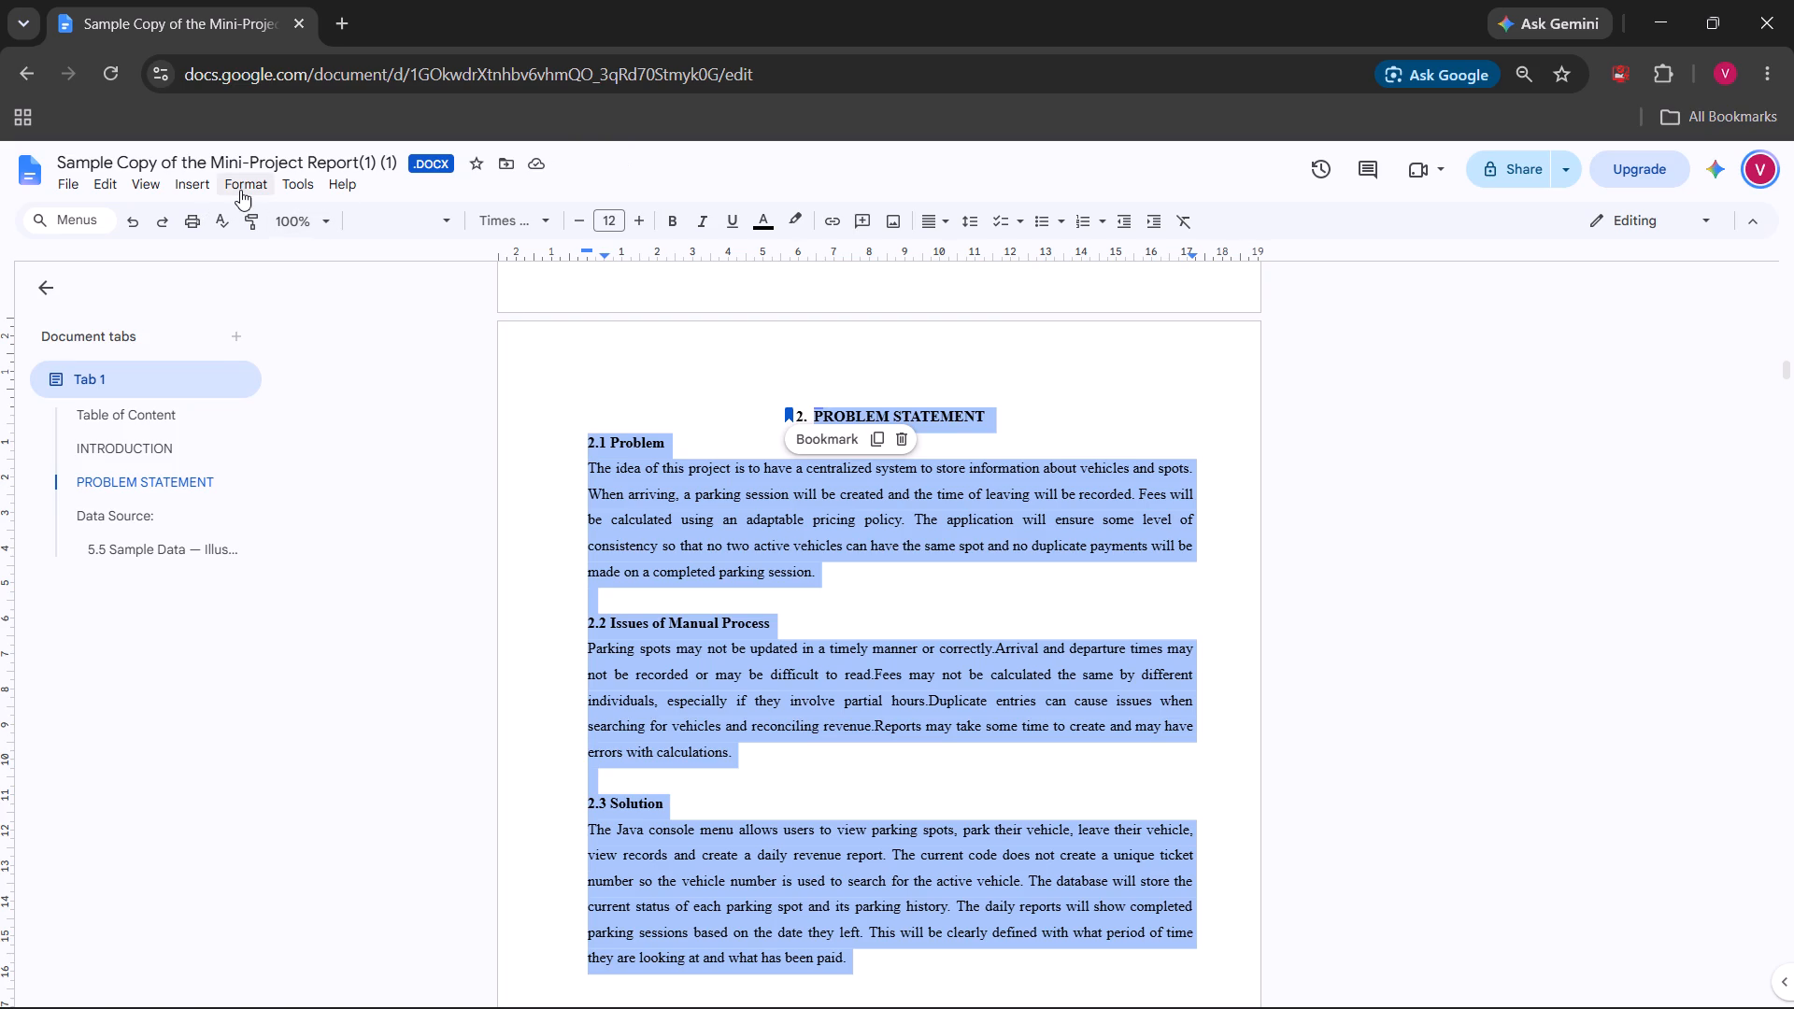
pyautogui.click(240, 190)
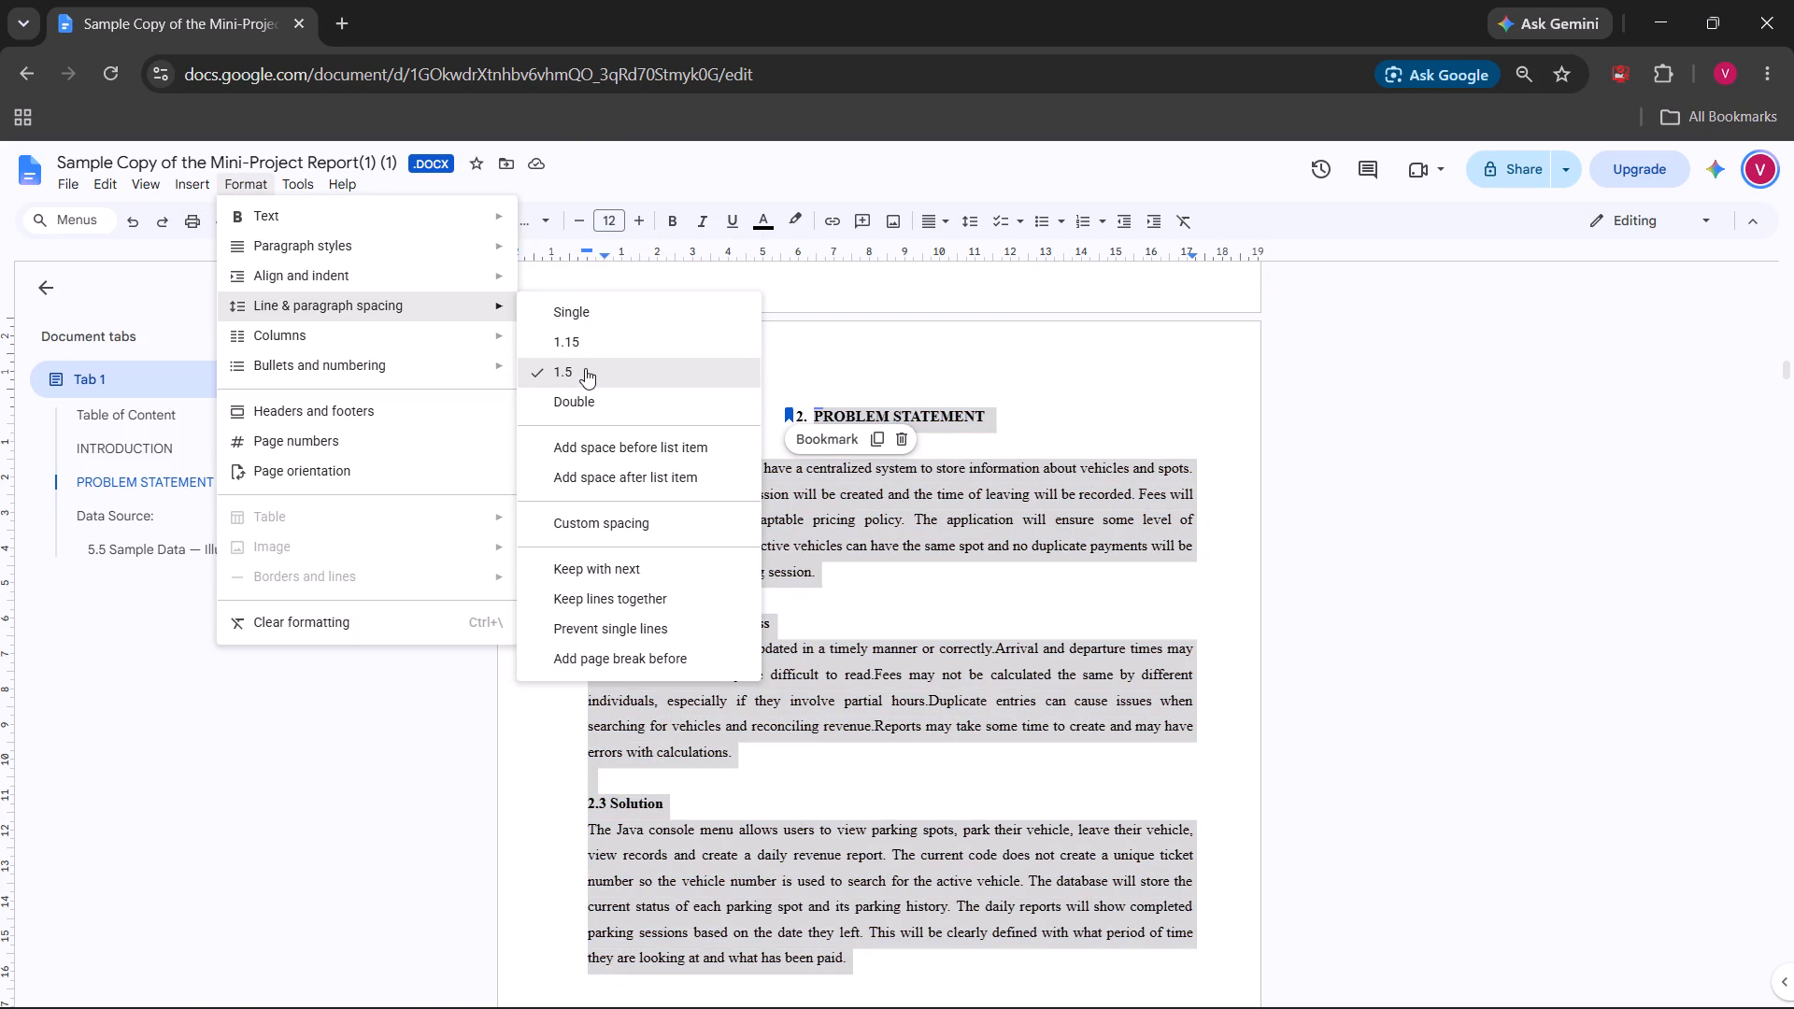
pyautogui.click(585, 368)
pyautogui.click(1024, 643)
# Review the formatting of the Introduction and Problem Statement sections and the Workload Matrix page with its table.
pyautogui.scroll(-8, 1024, 643)
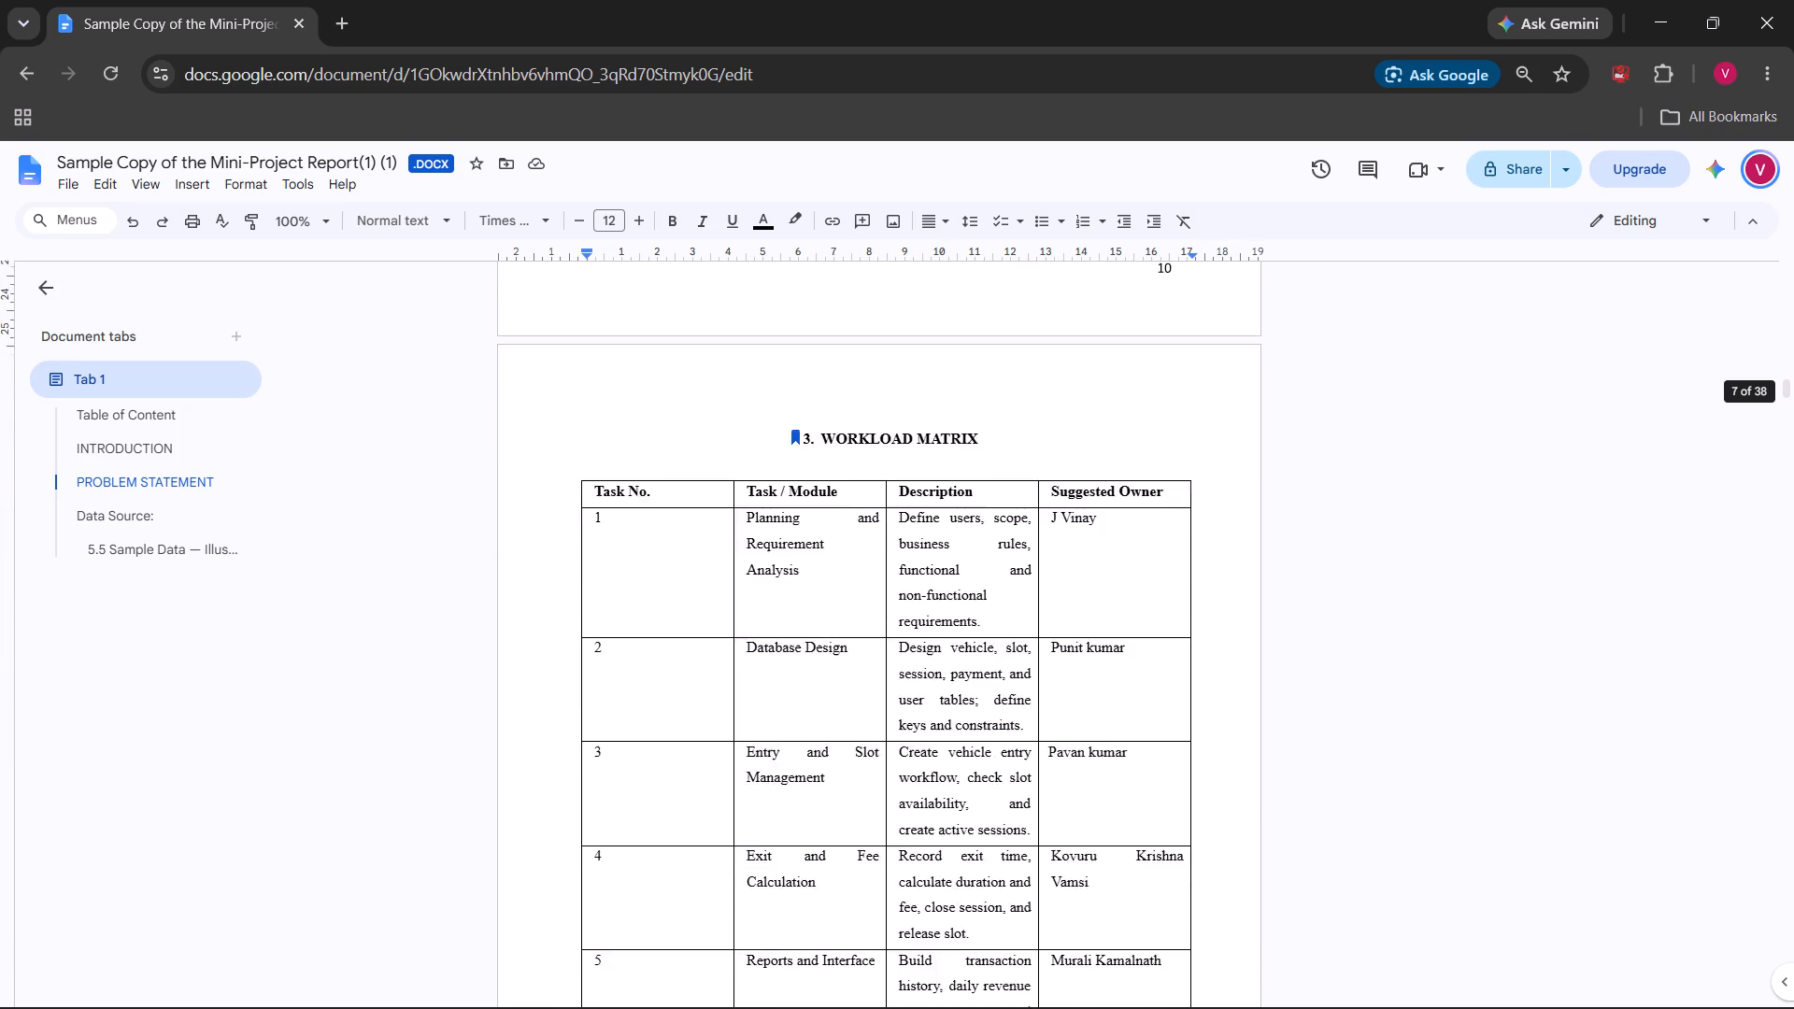
pyautogui.scroll(-3, 1024, 643)
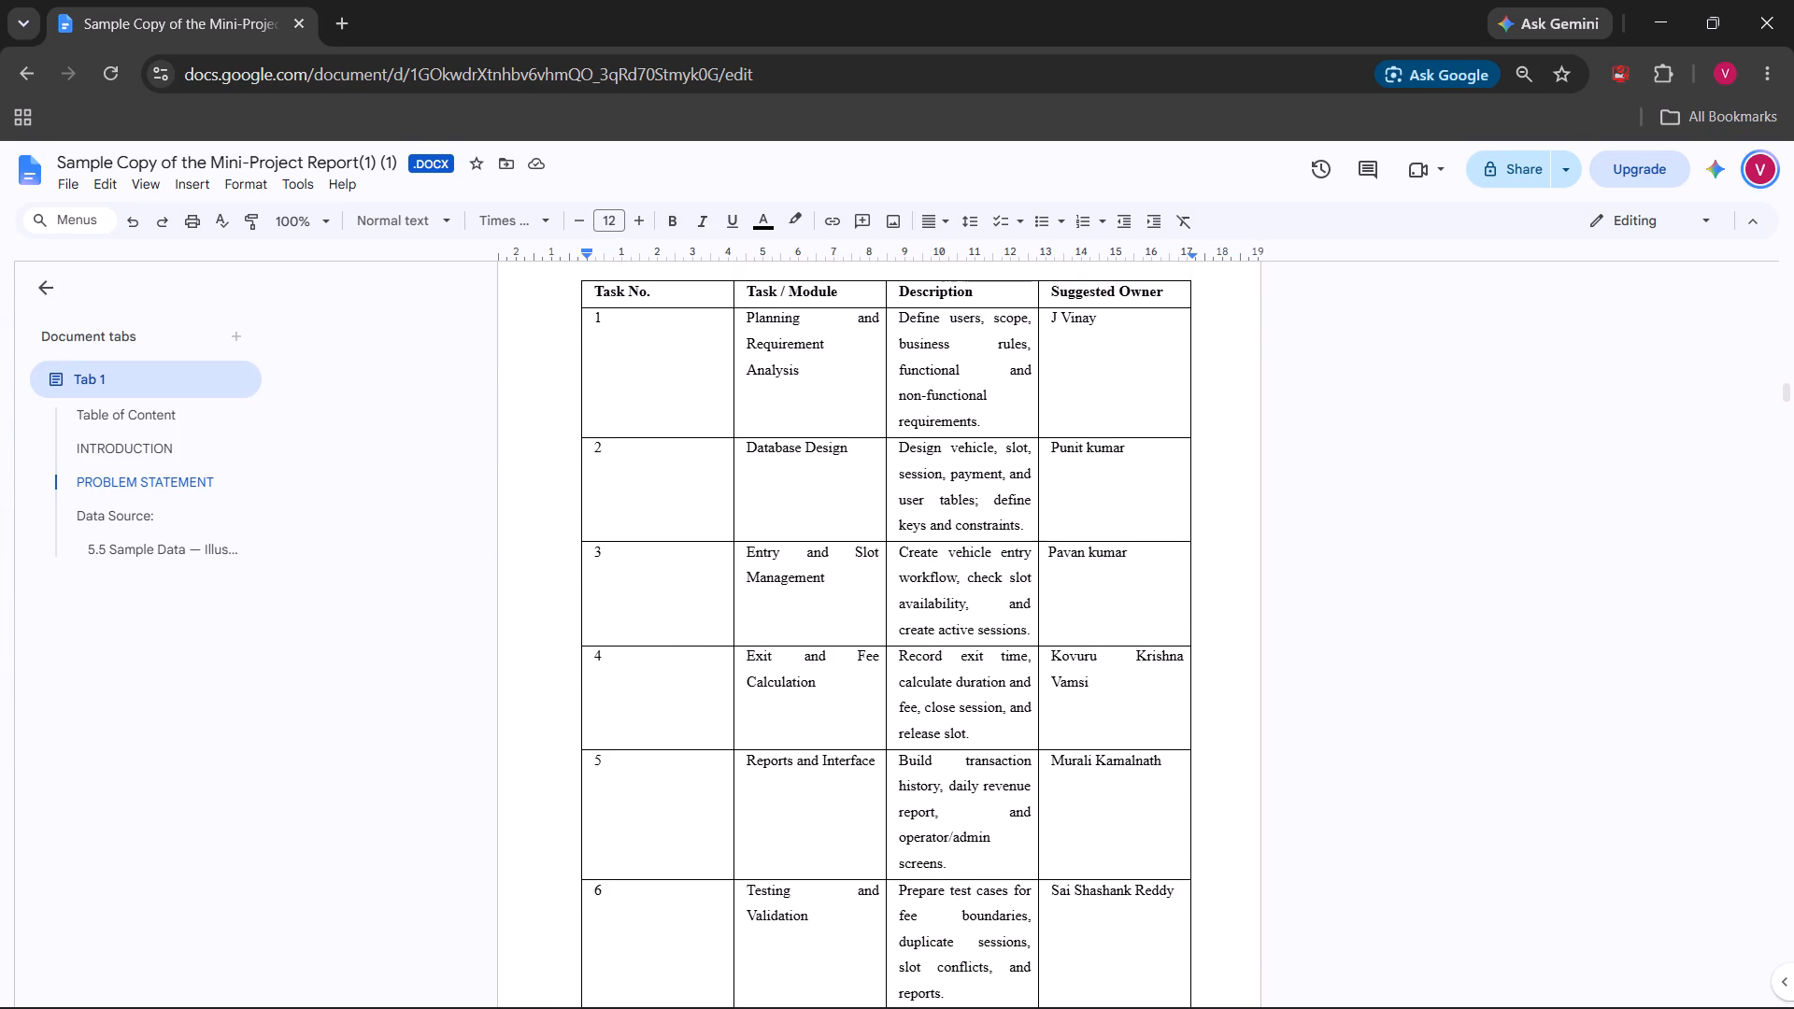
pyautogui.scroll(-1, 1024, 643)
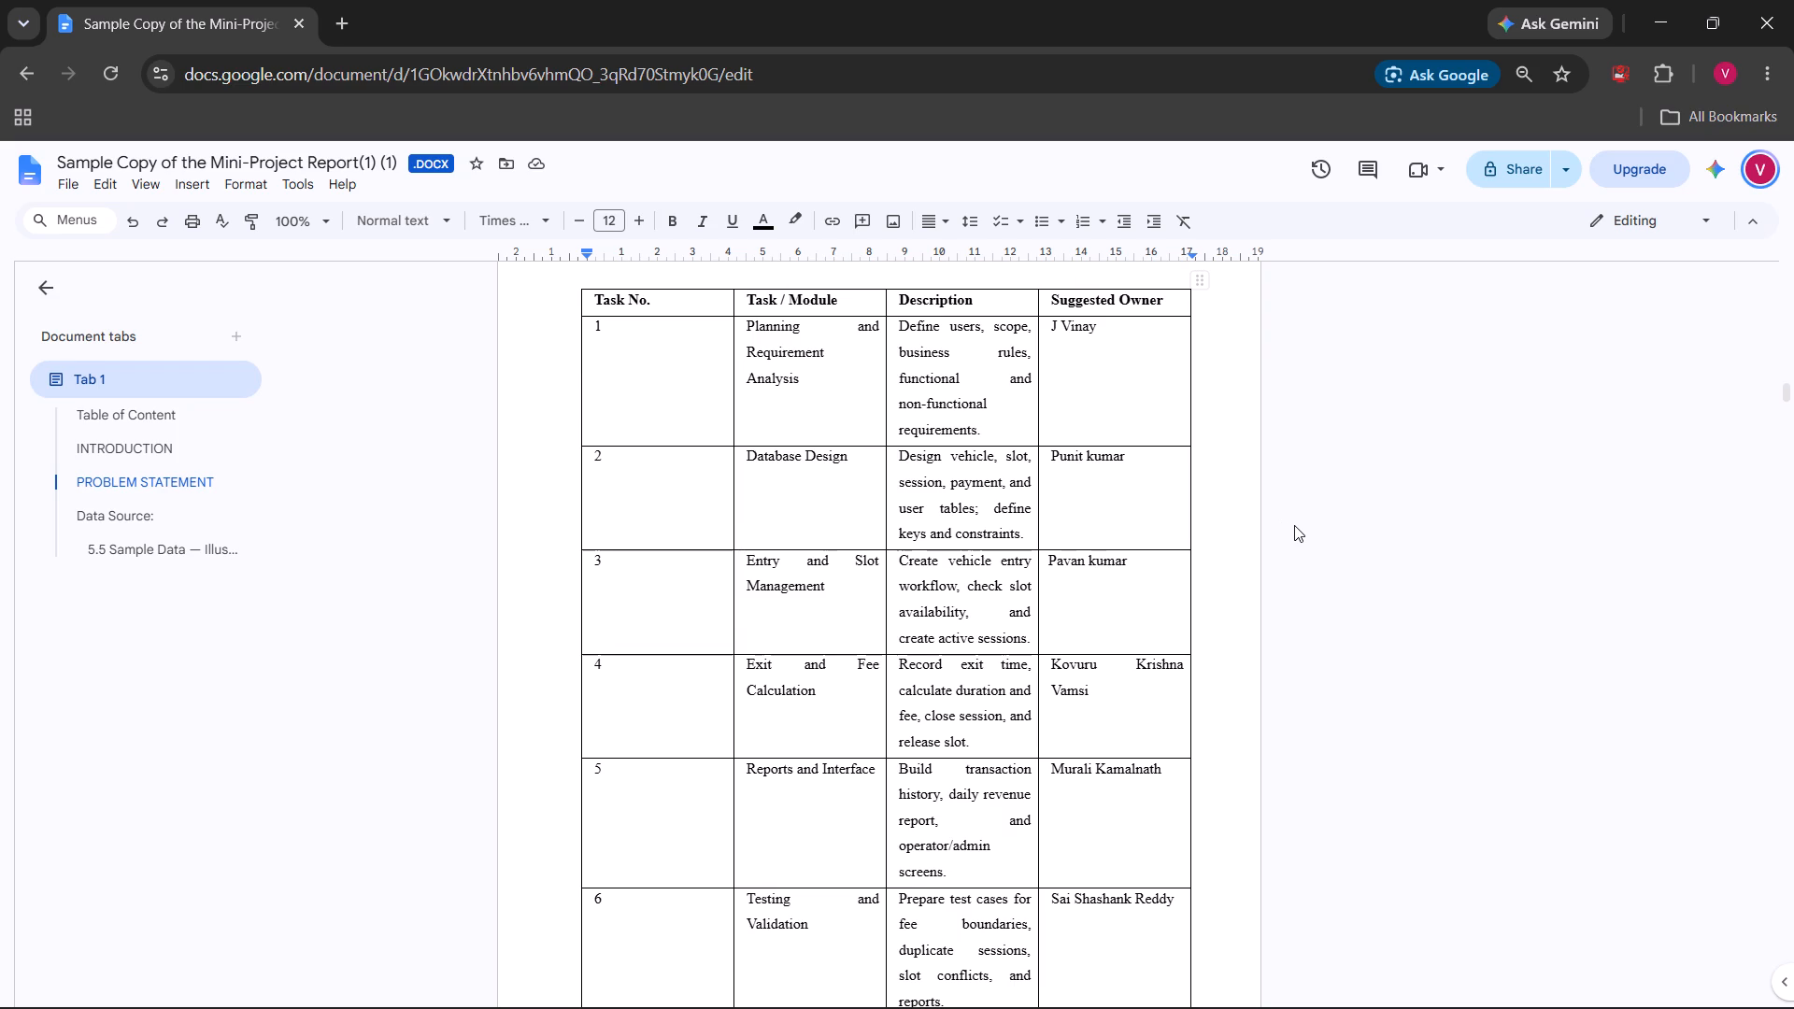
pyautogui.scroll(6, 1300, 527)
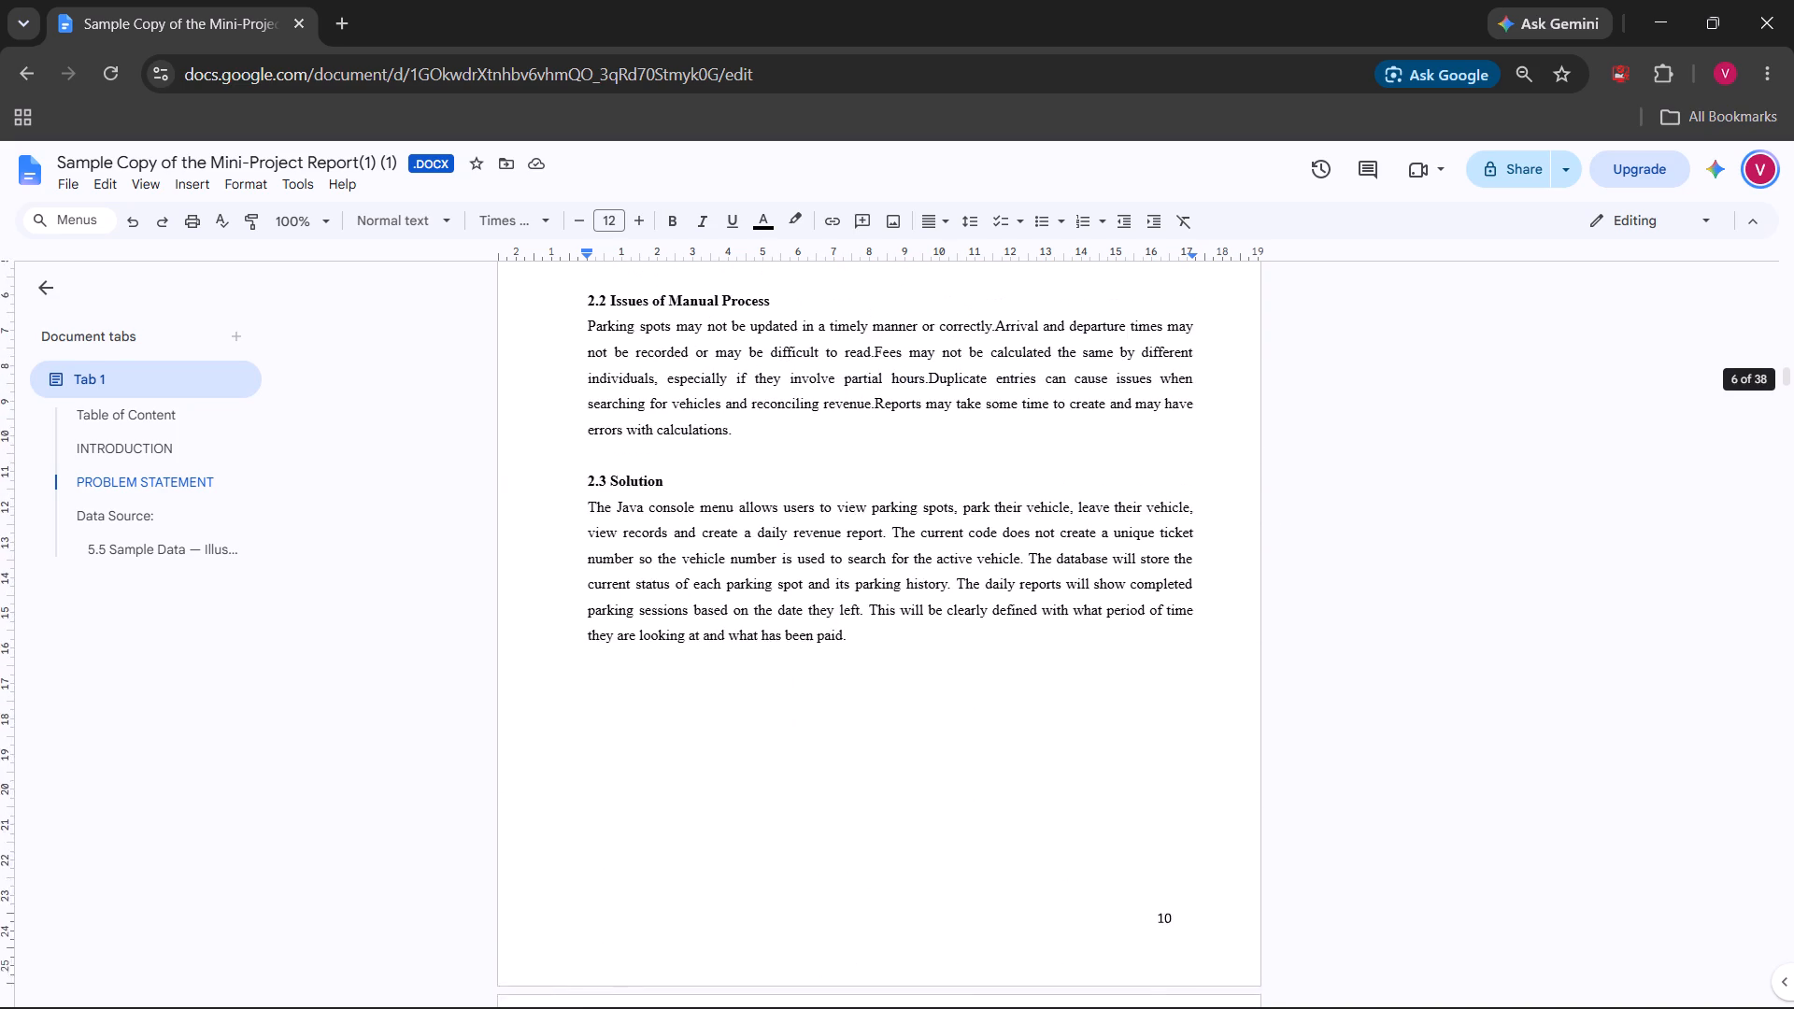
pyautogui.scroll(8, 1246, 541)
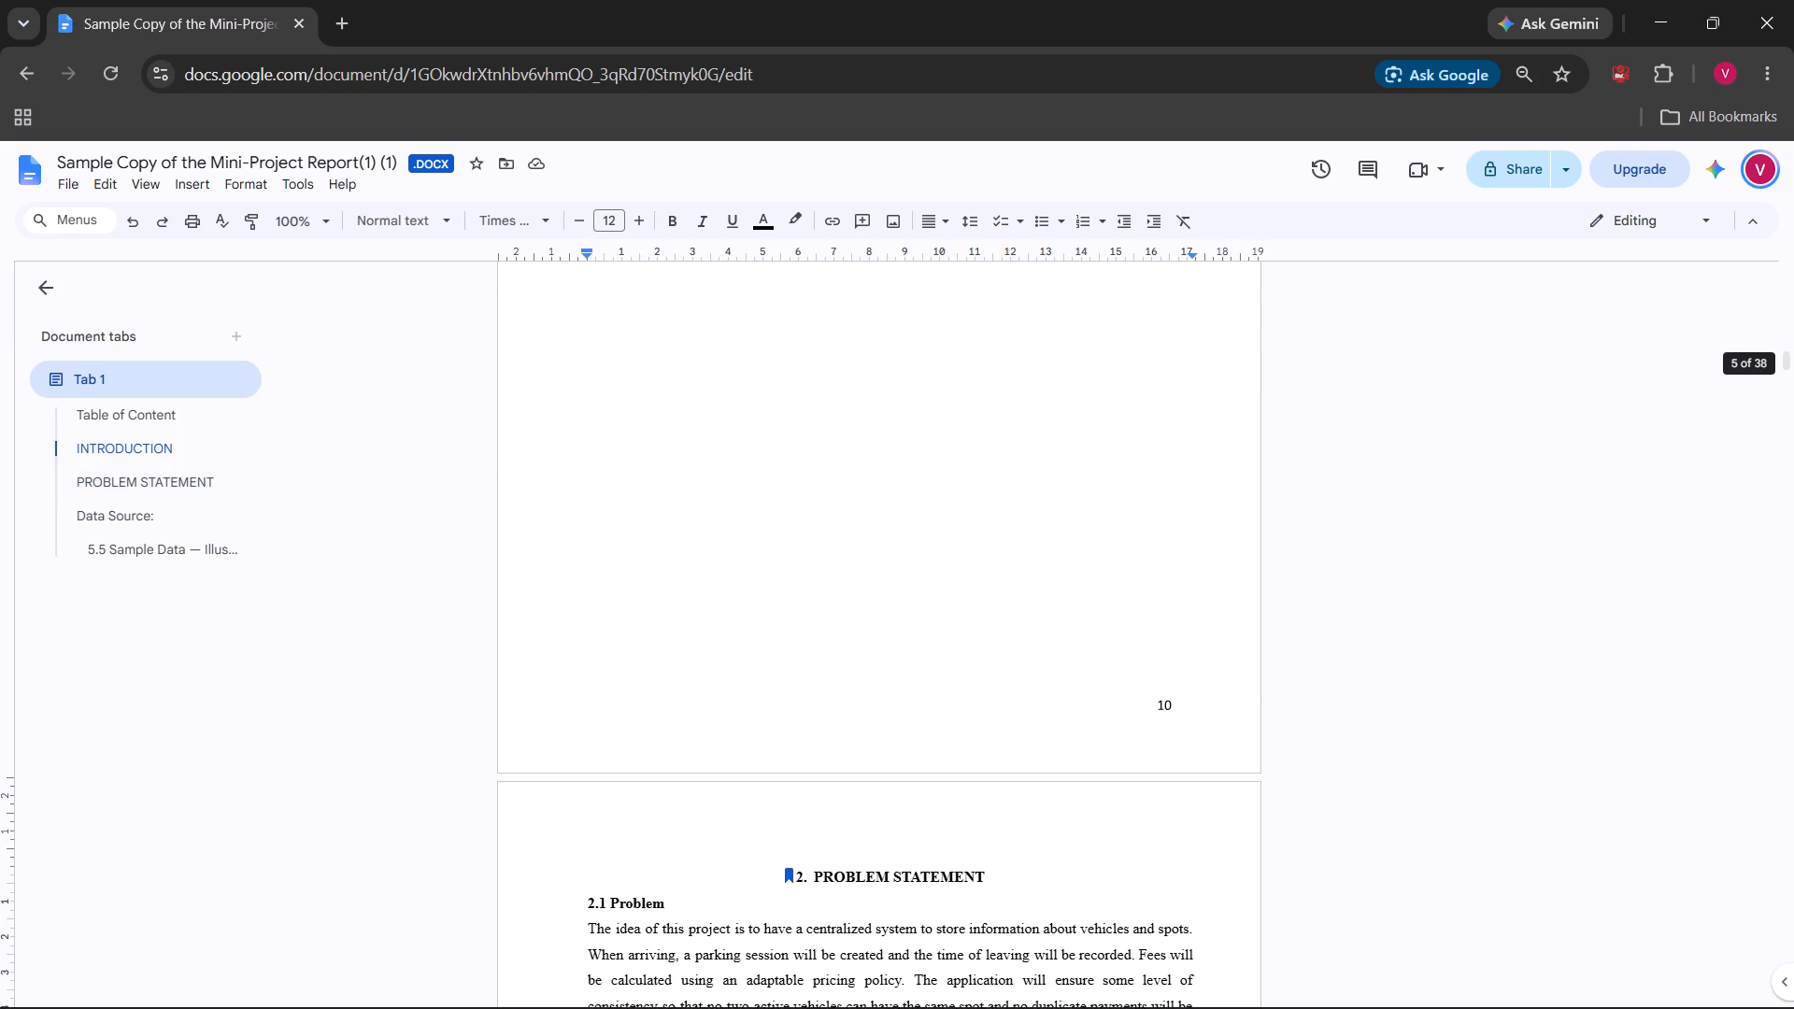
pyautogui.scroll(8, 1246, 541)
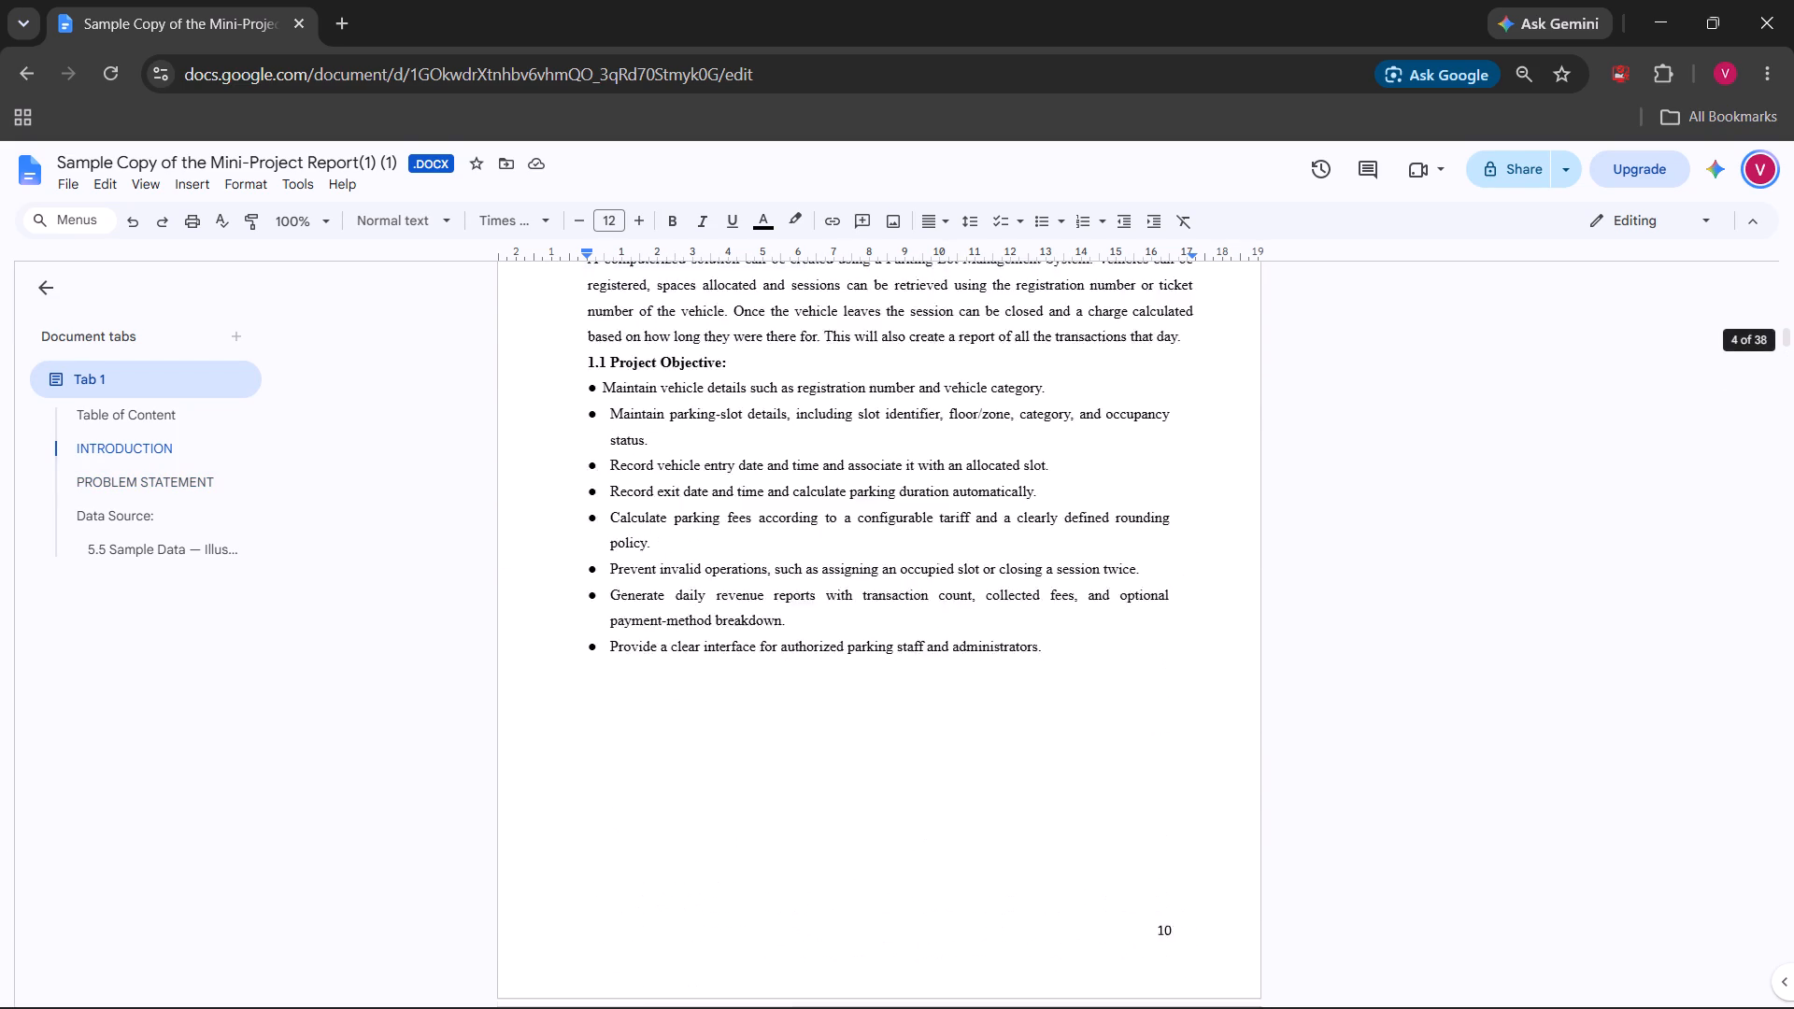
pyautogui.scroll(3, 1246, 541)
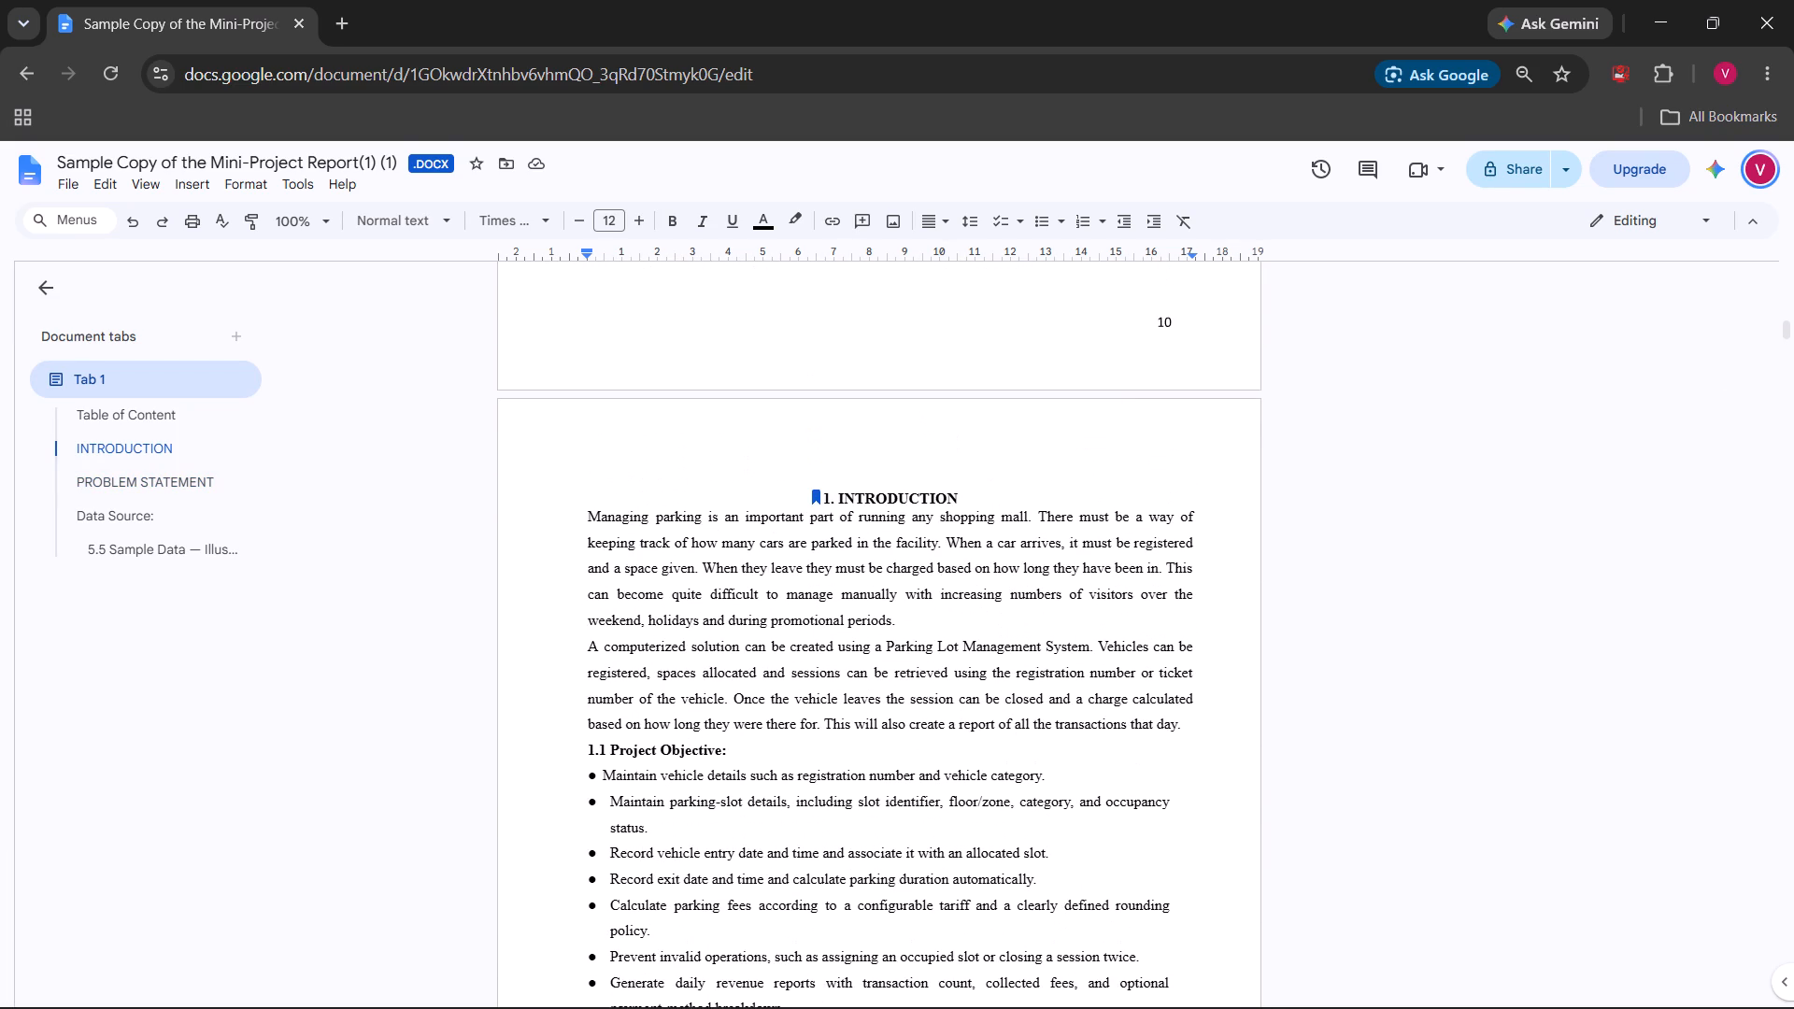
pyautogui.scroll(1, 1246, 541)
pyautogui.scroll(-6, 1246, 541)
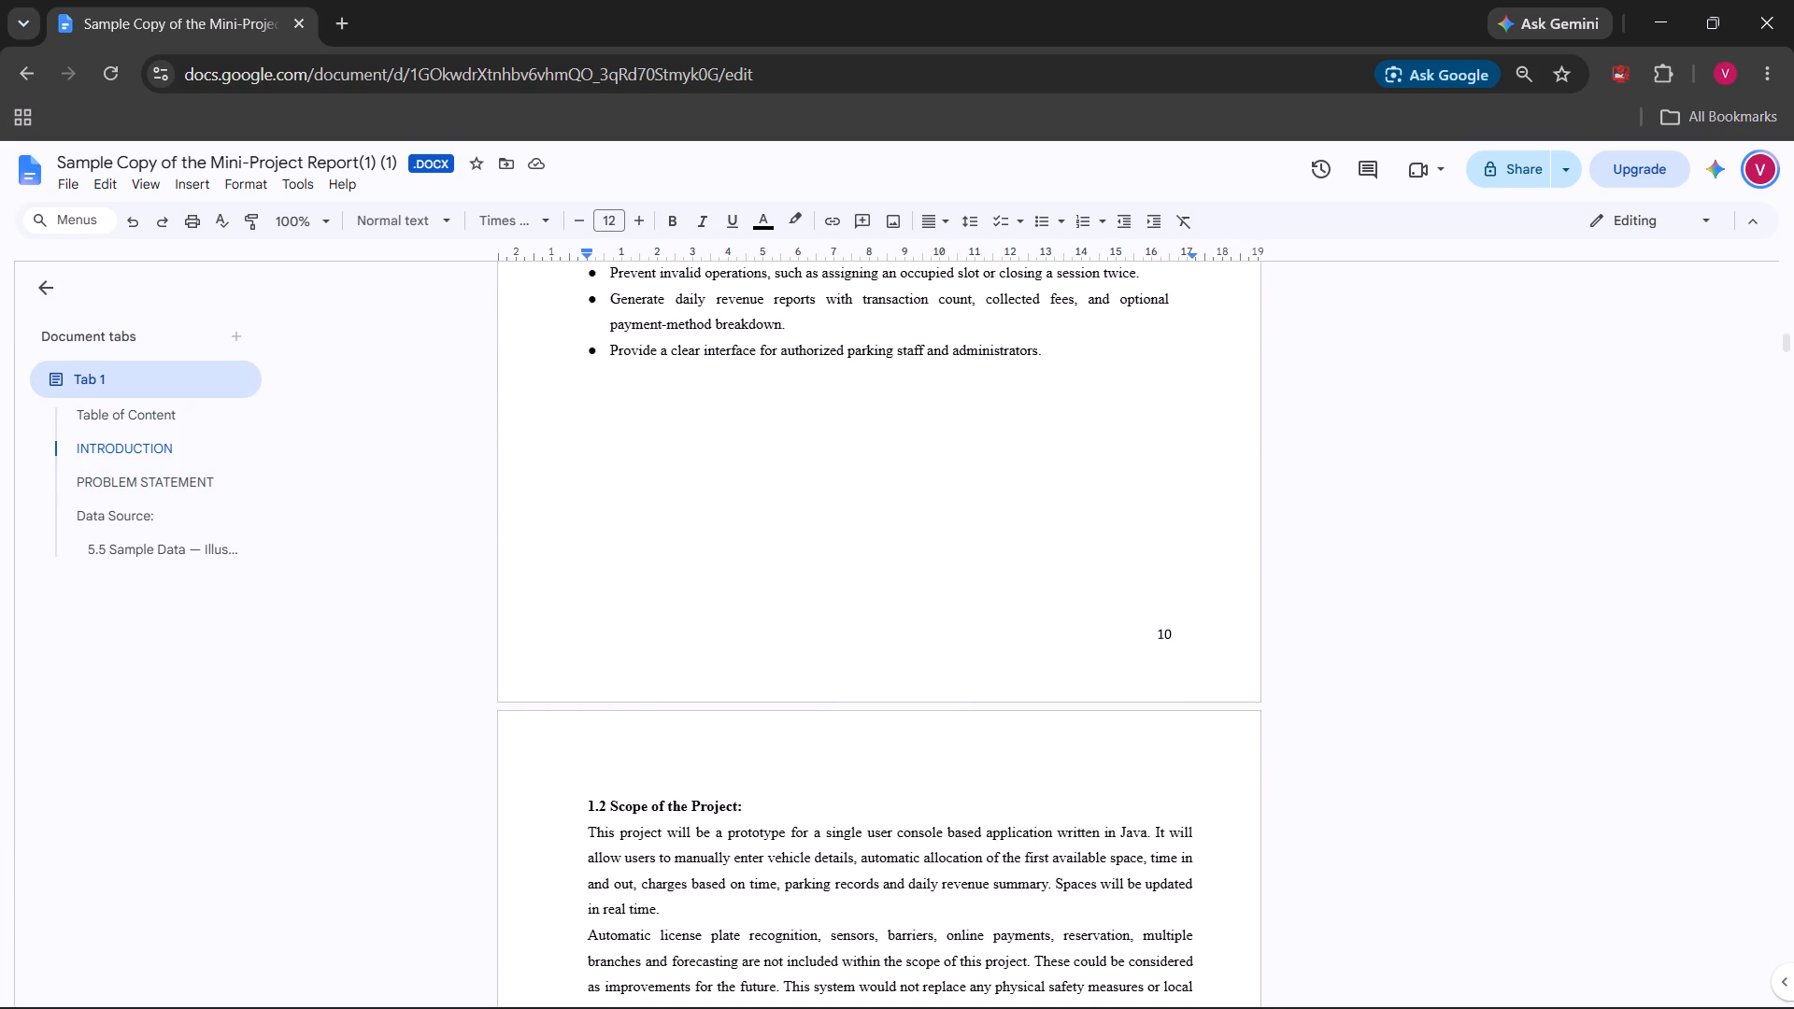
pyautogui.scroll(-5, 1246, 541)
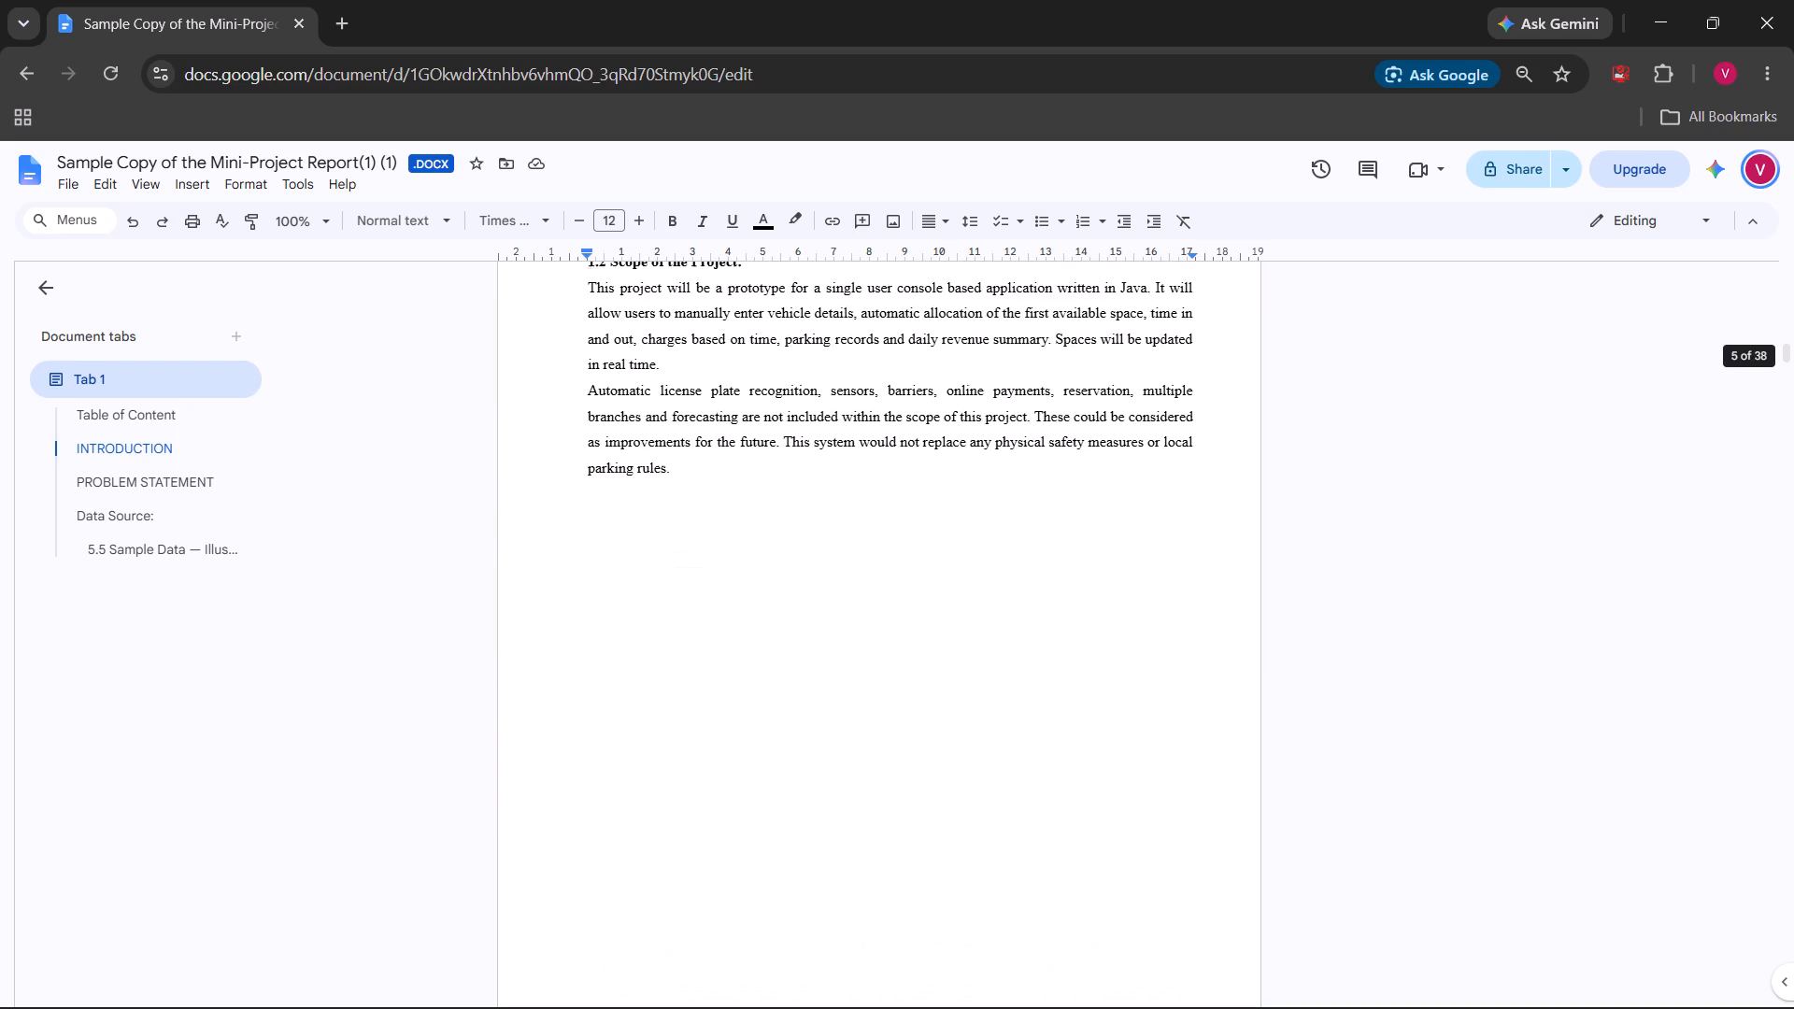
pyautogui.scroll(-4, 1238, 575)
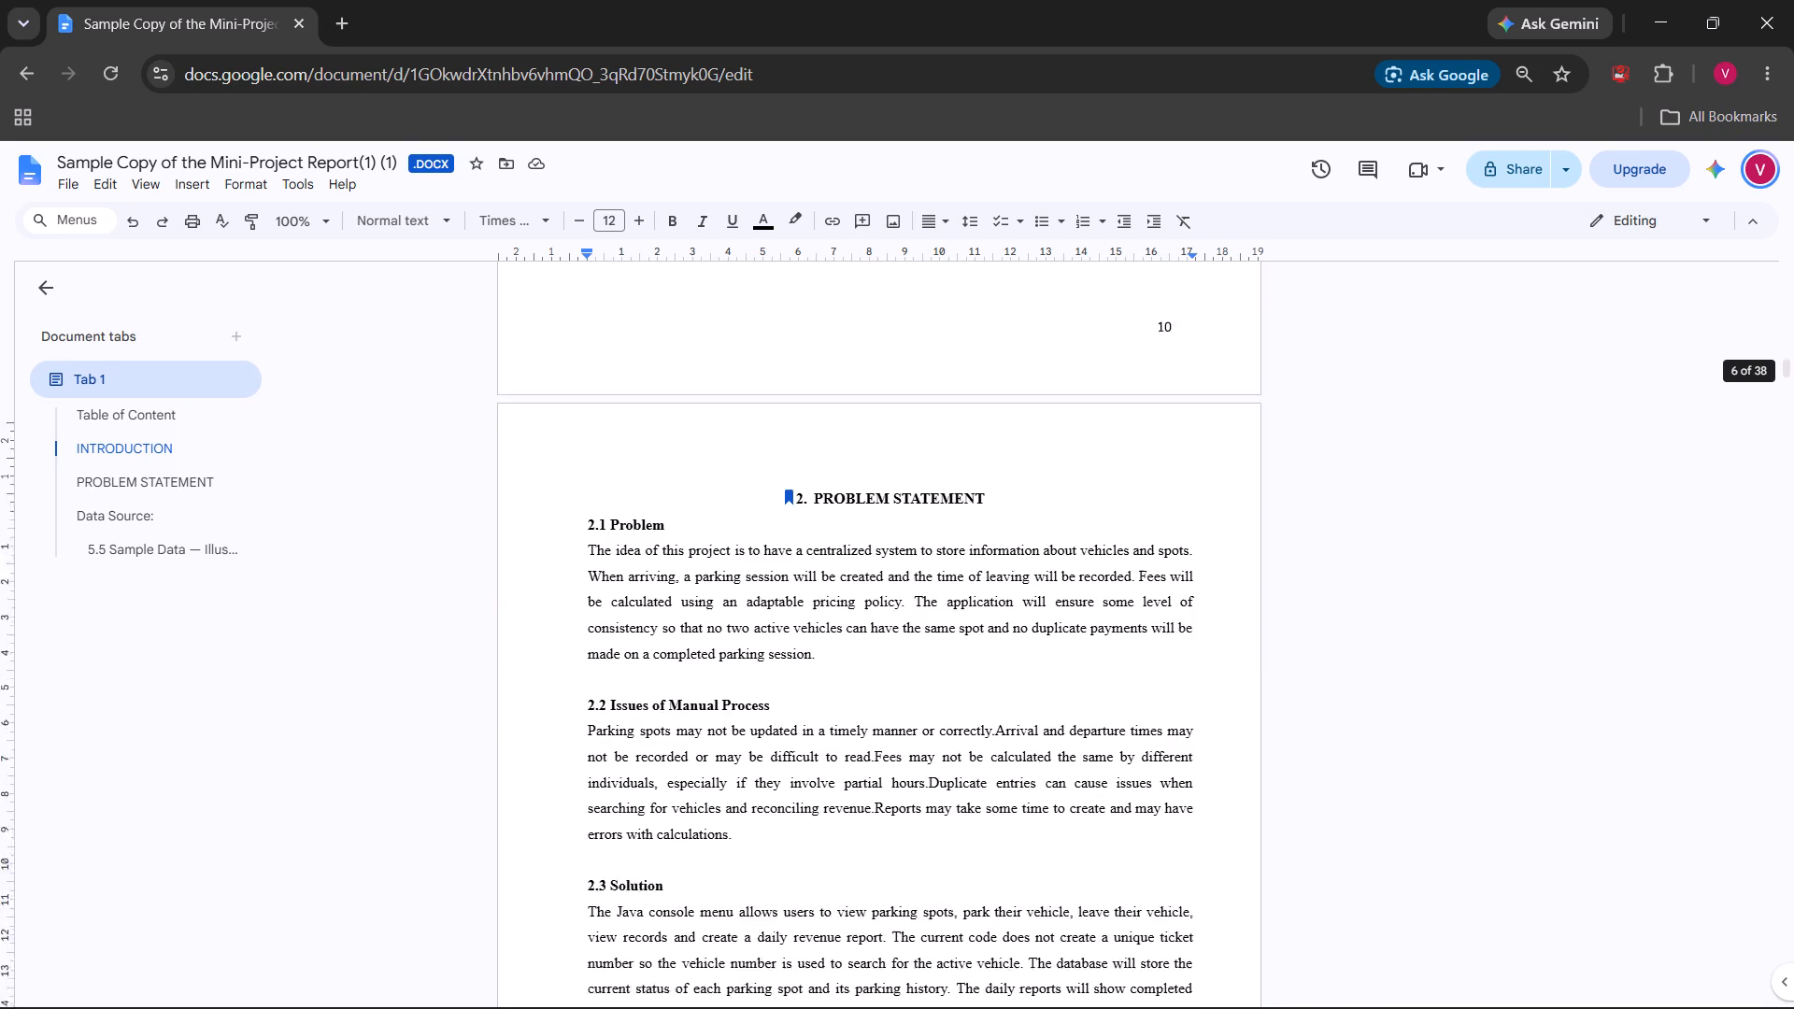
pyautogui.scroll(-7, 1238, 575)
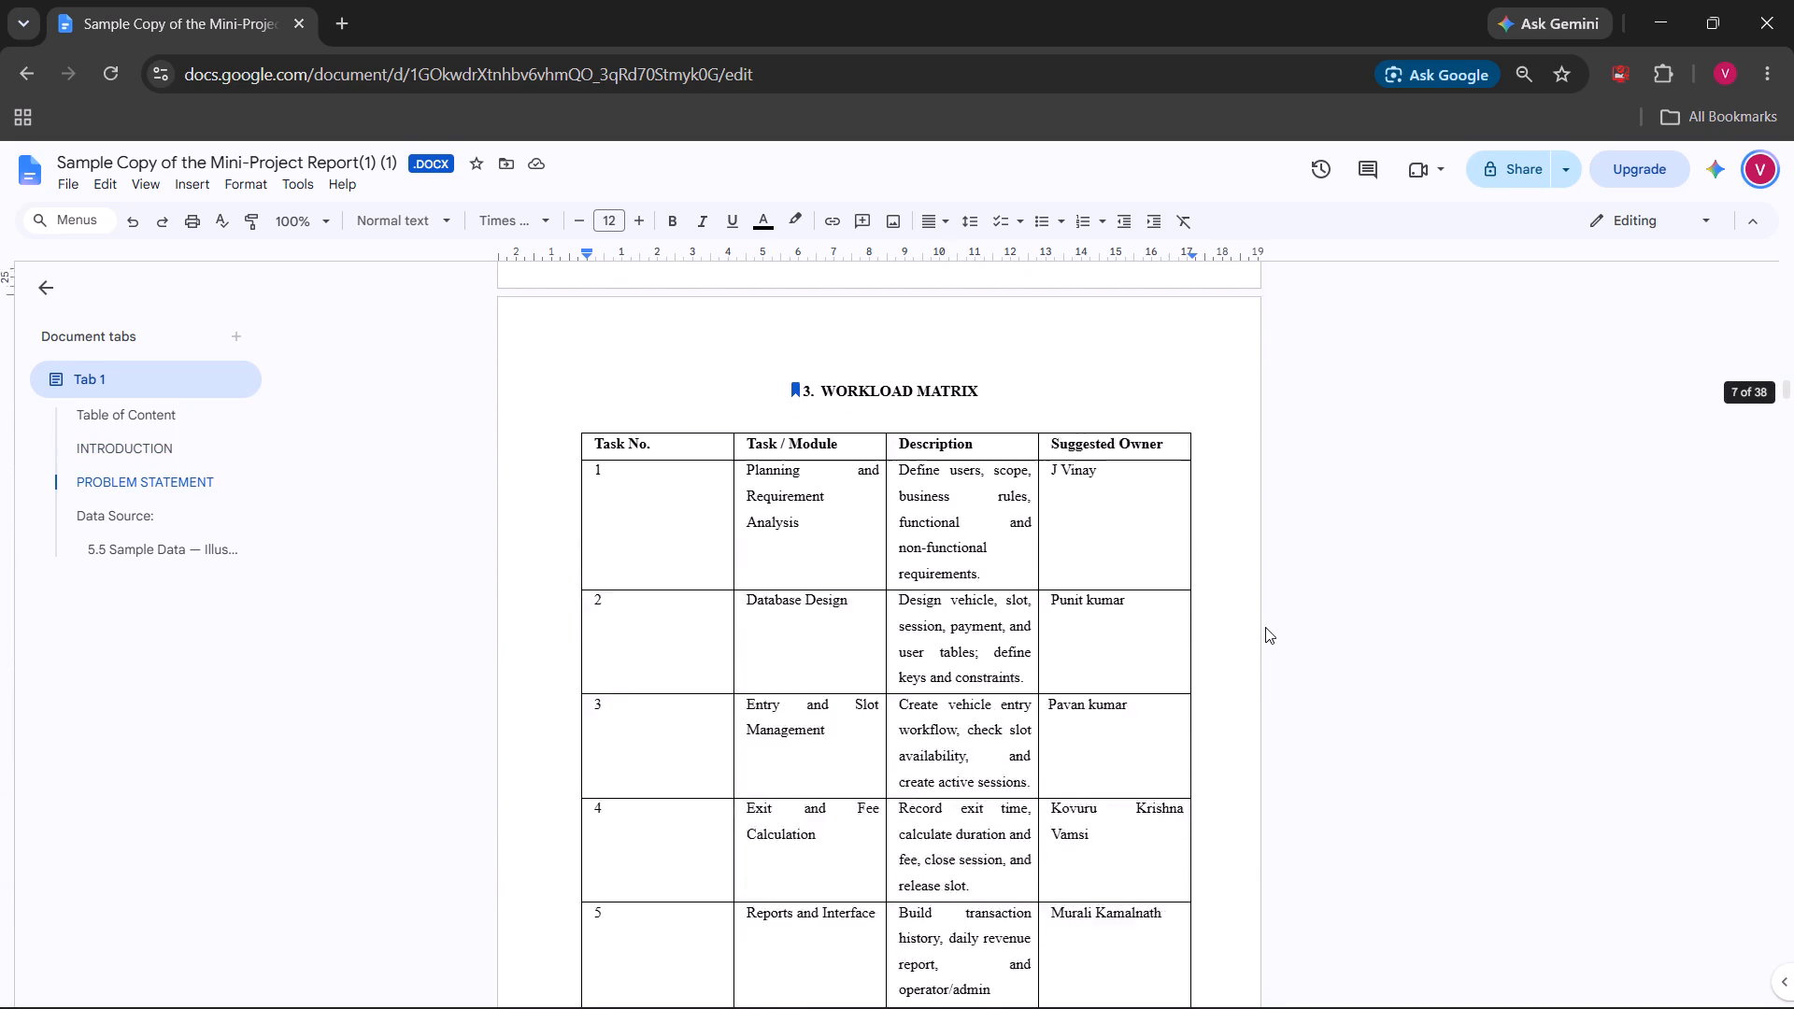
pyautogui.scroll(-3, 1265, 627)
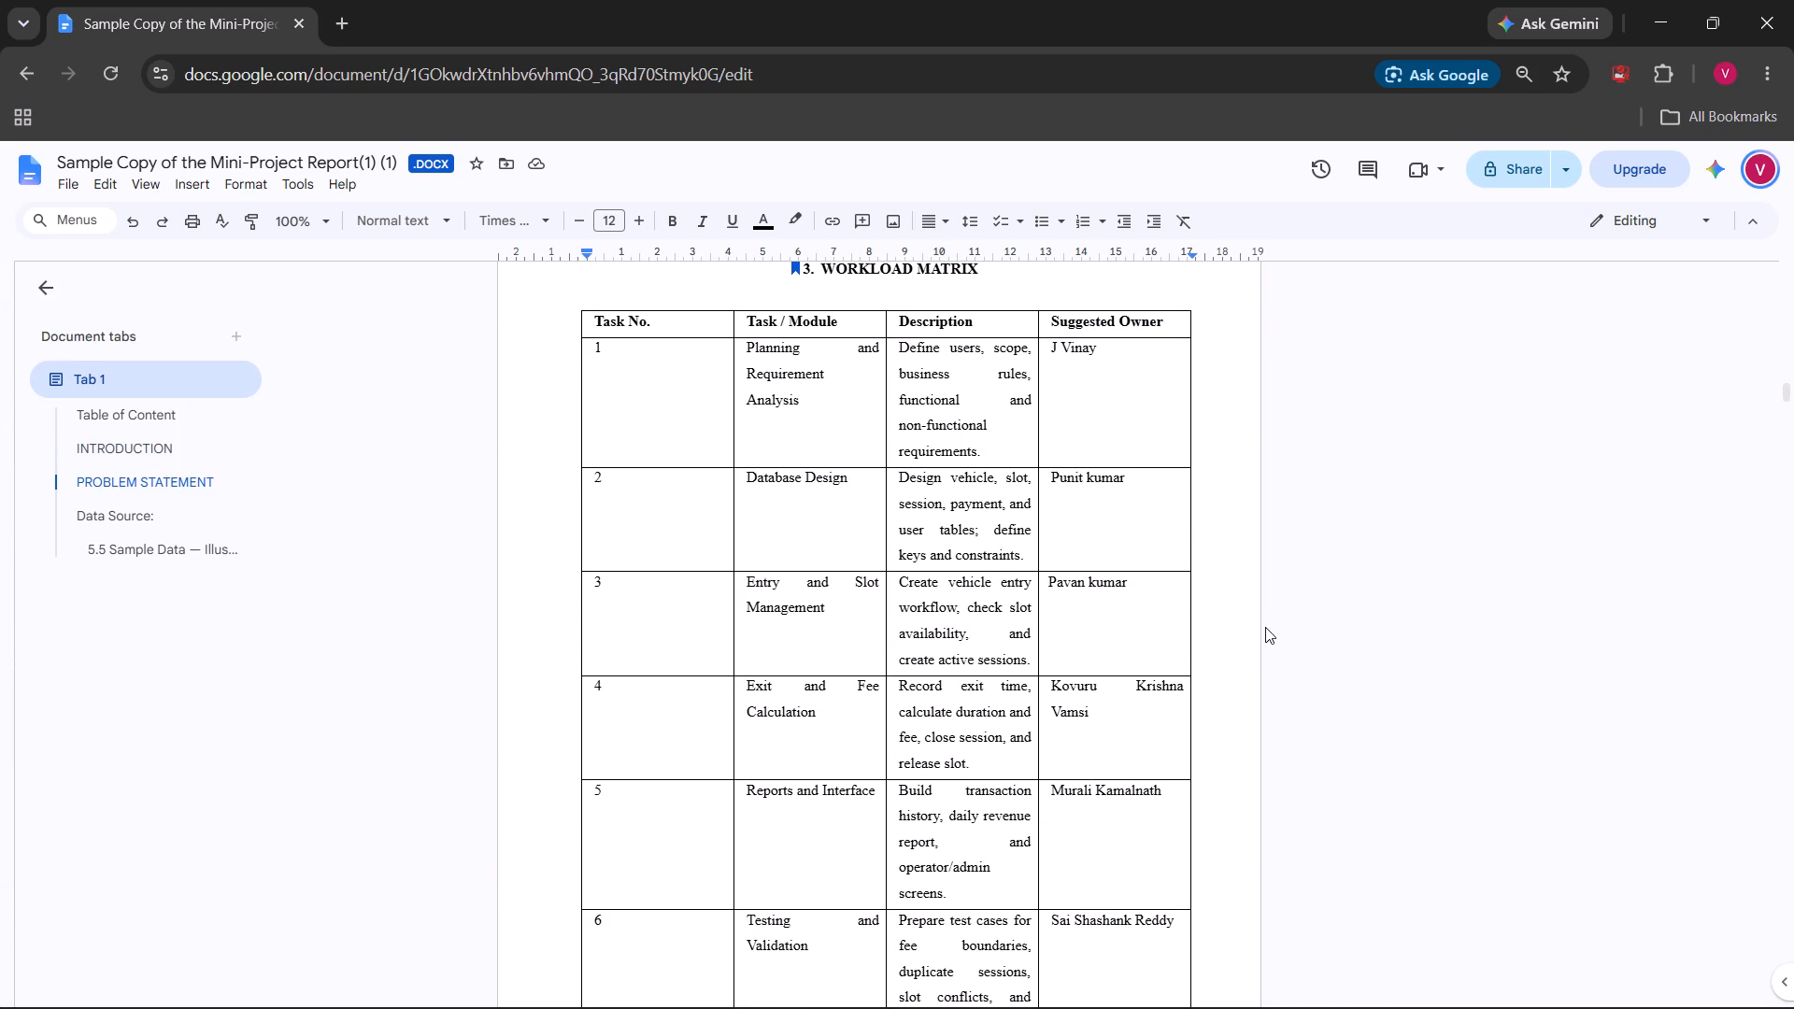
# Add the caption "Table 3.1: Workload Distribution" above the Workload Matrix table, followed by a blank line.
pyautogui.scroll(1, 1265, 627)
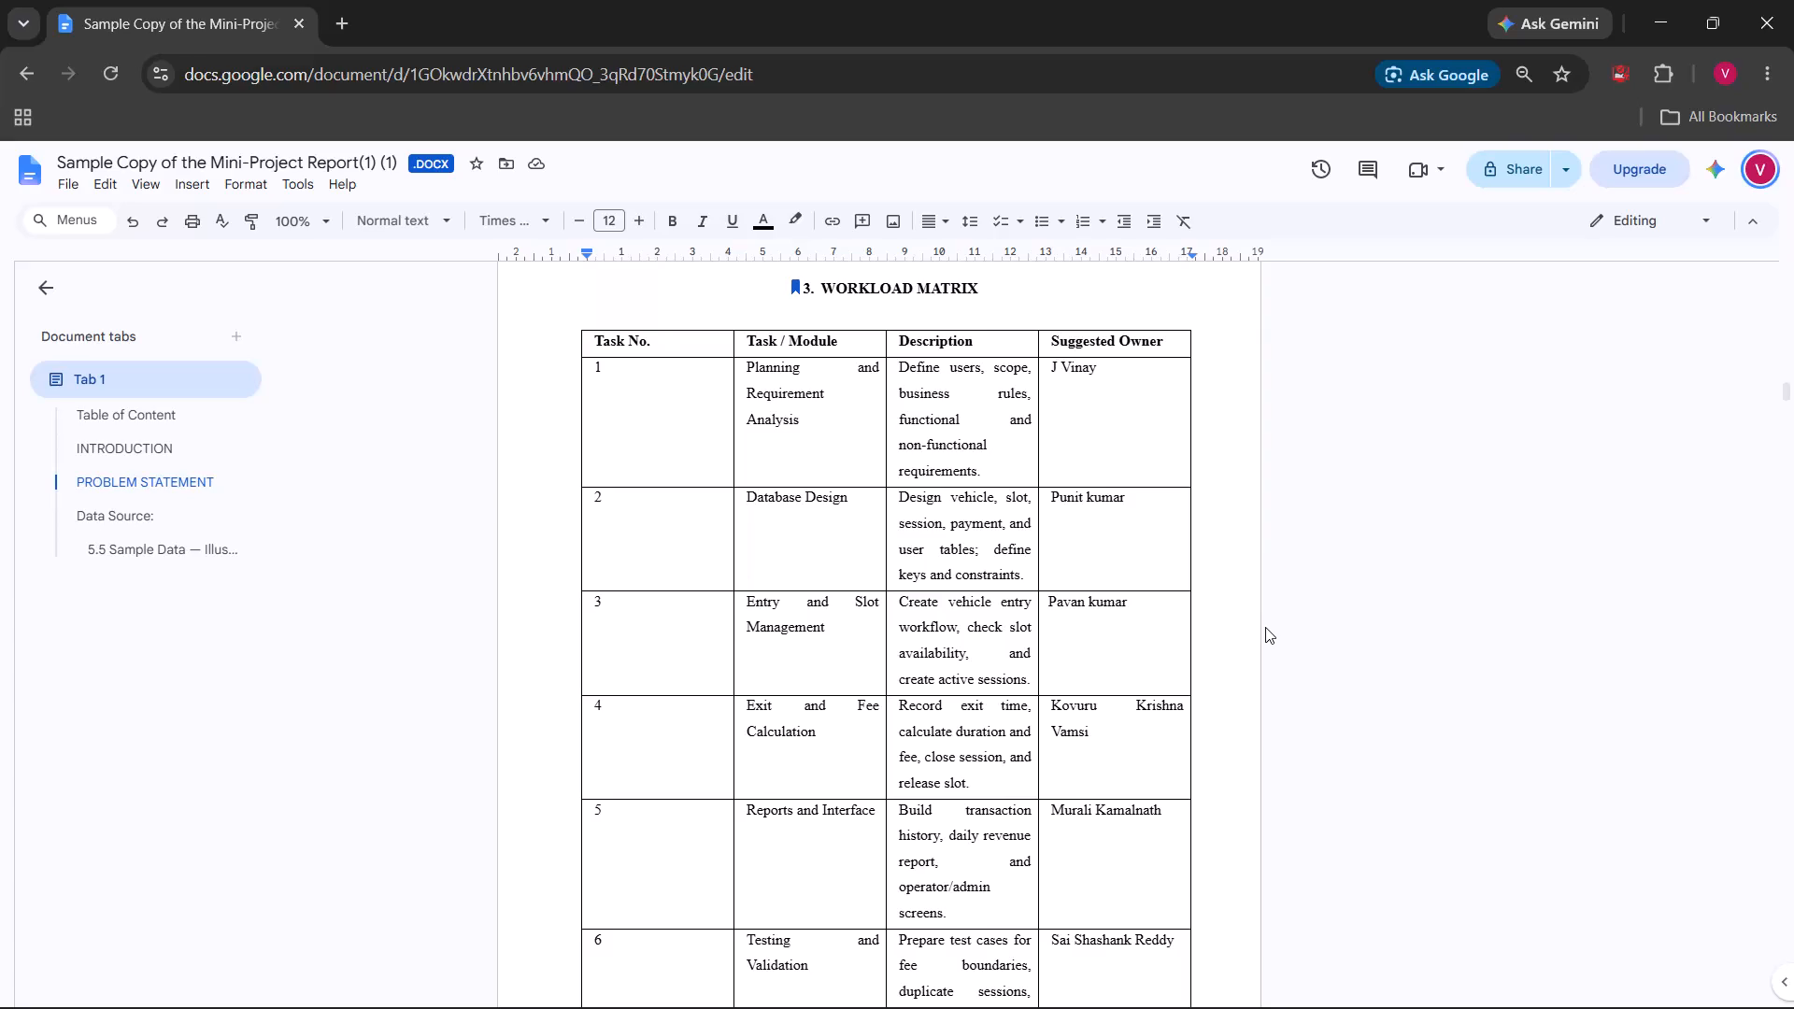
pyautogui.click(640, 320)
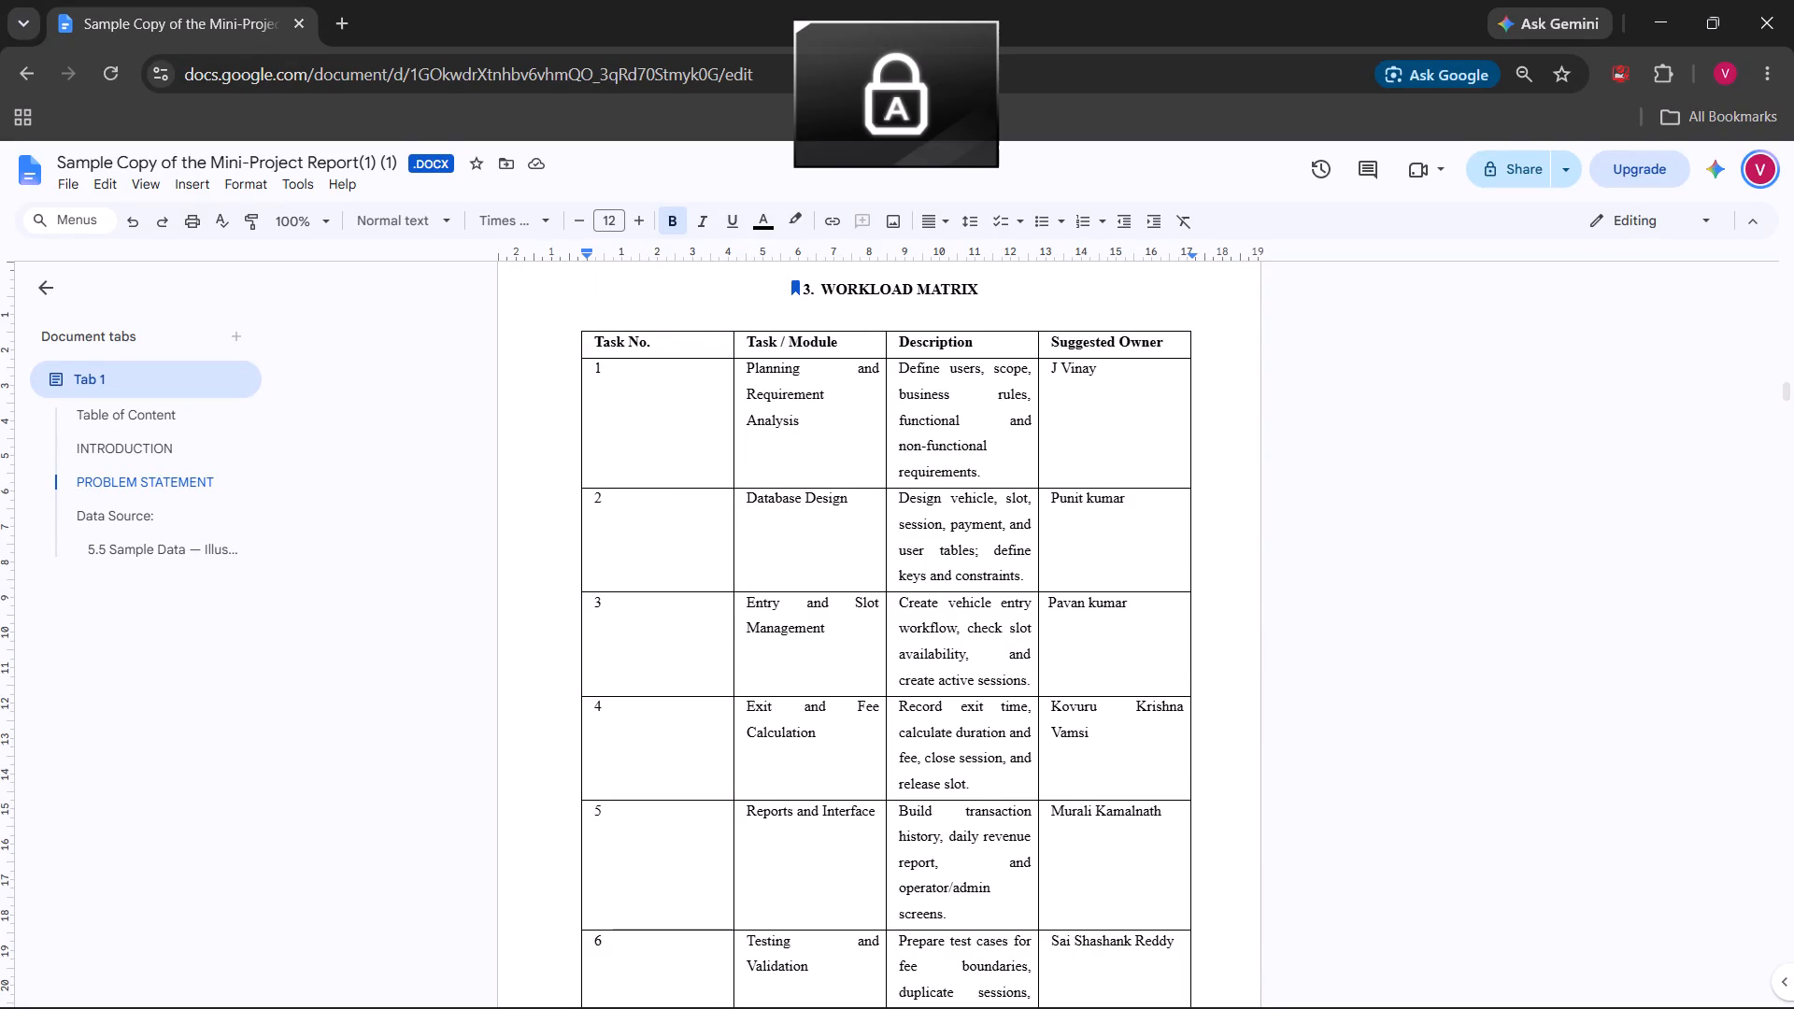
pyautogui.write('able')
pyautogui.press('space')
pyautogui.write('3.1')
pyautogui.hotkey('shift', ':')
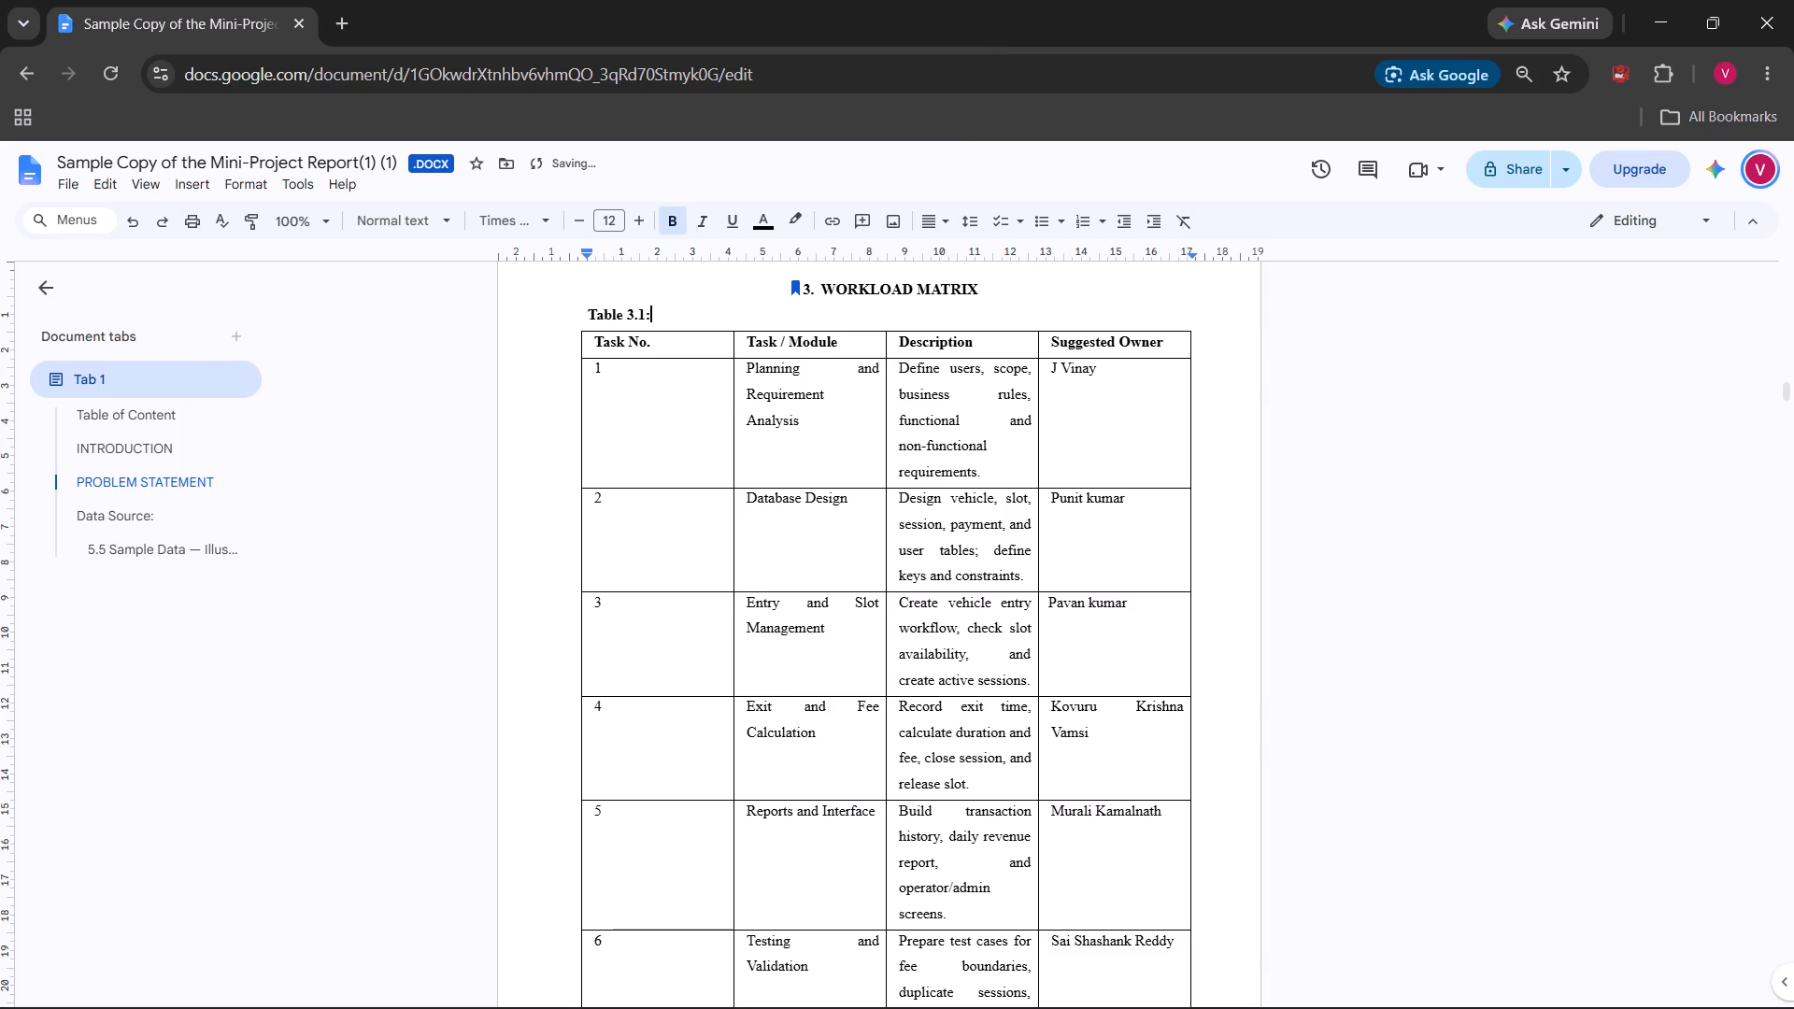
pyautogui.press('space')
pyautogui.press('Return')
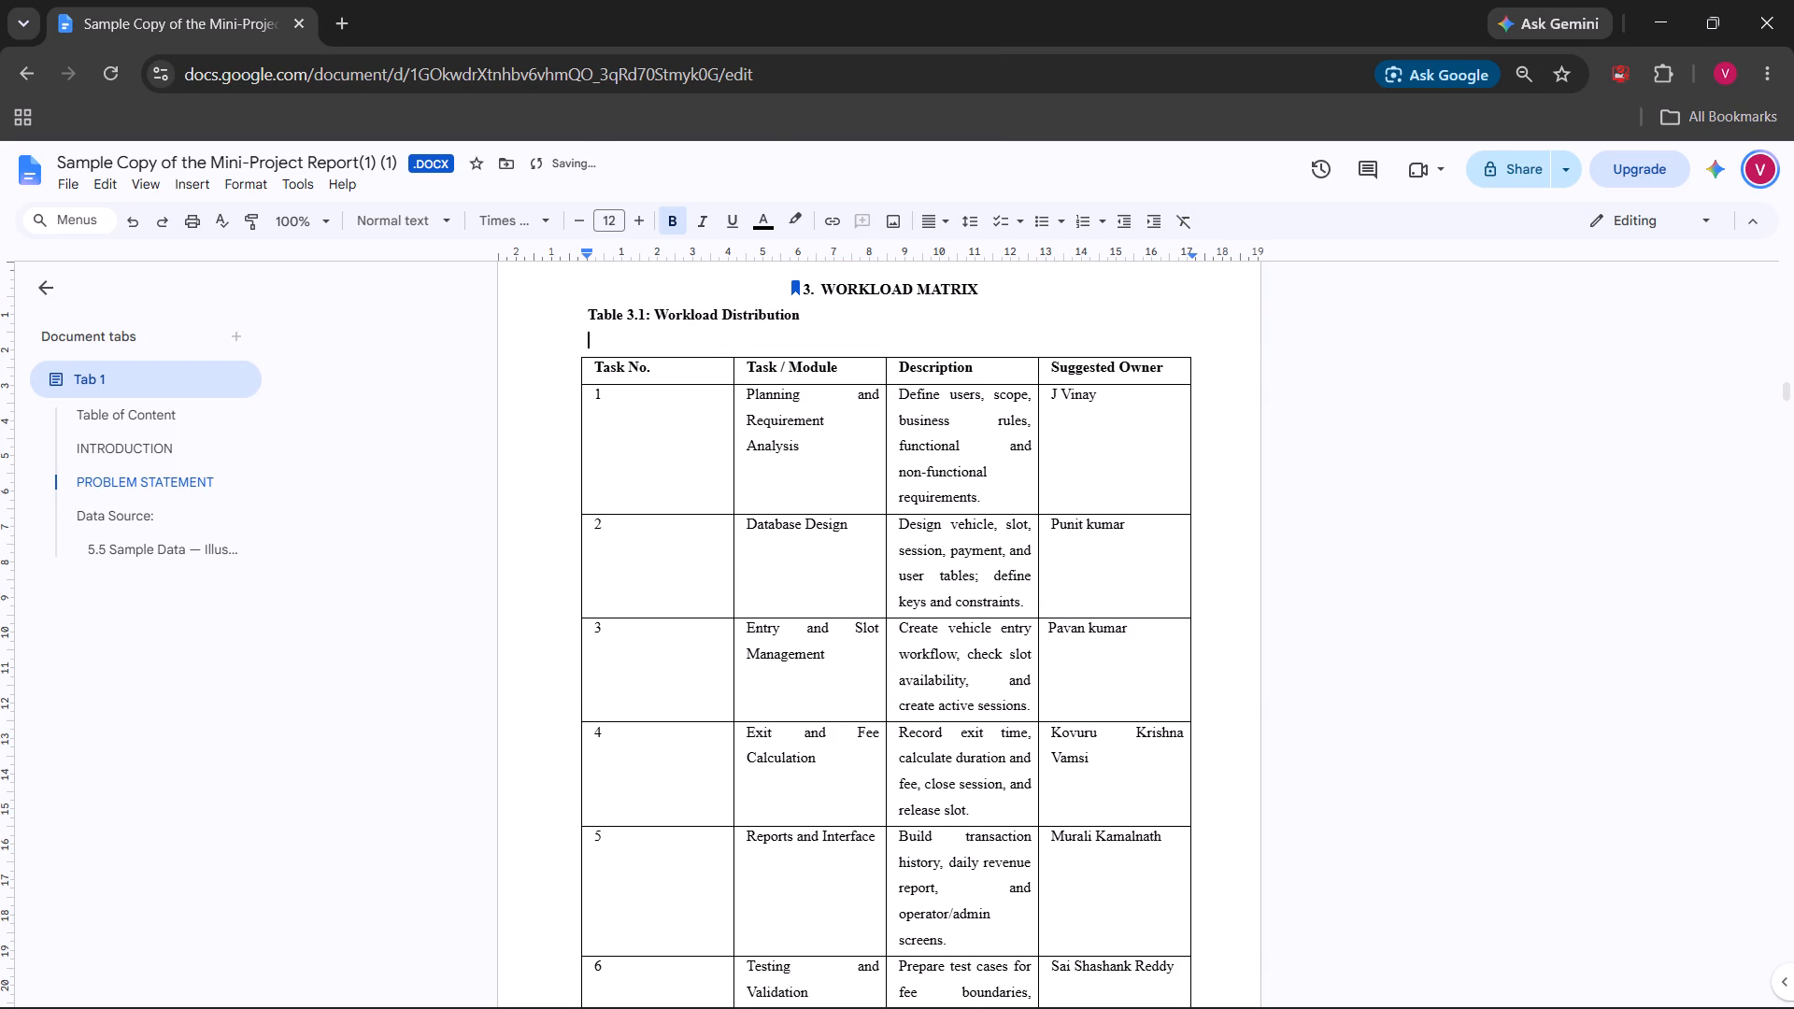
pyautogui.click(1244, 353)
# Left-align the text in all cells of the Workload Distribution table.
pyautogui.scroll(-1, 1244, 353)
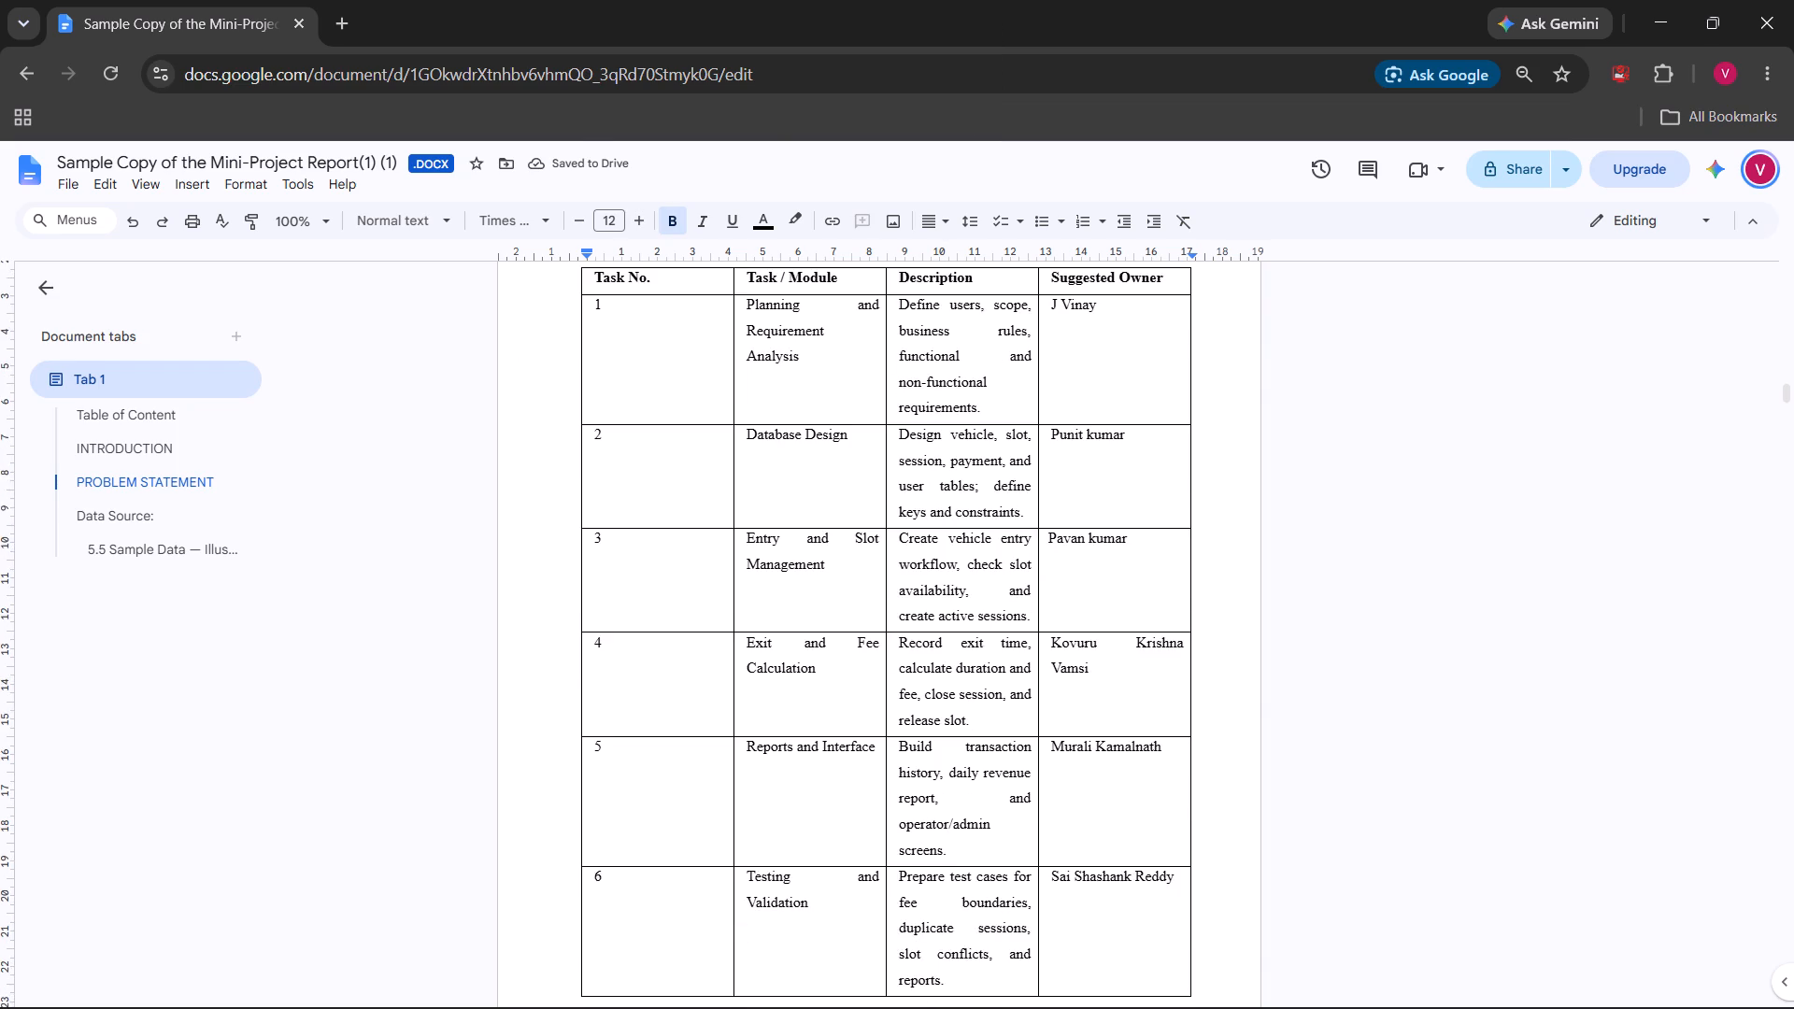
pyautogui.scroll(1, 1244, 353)
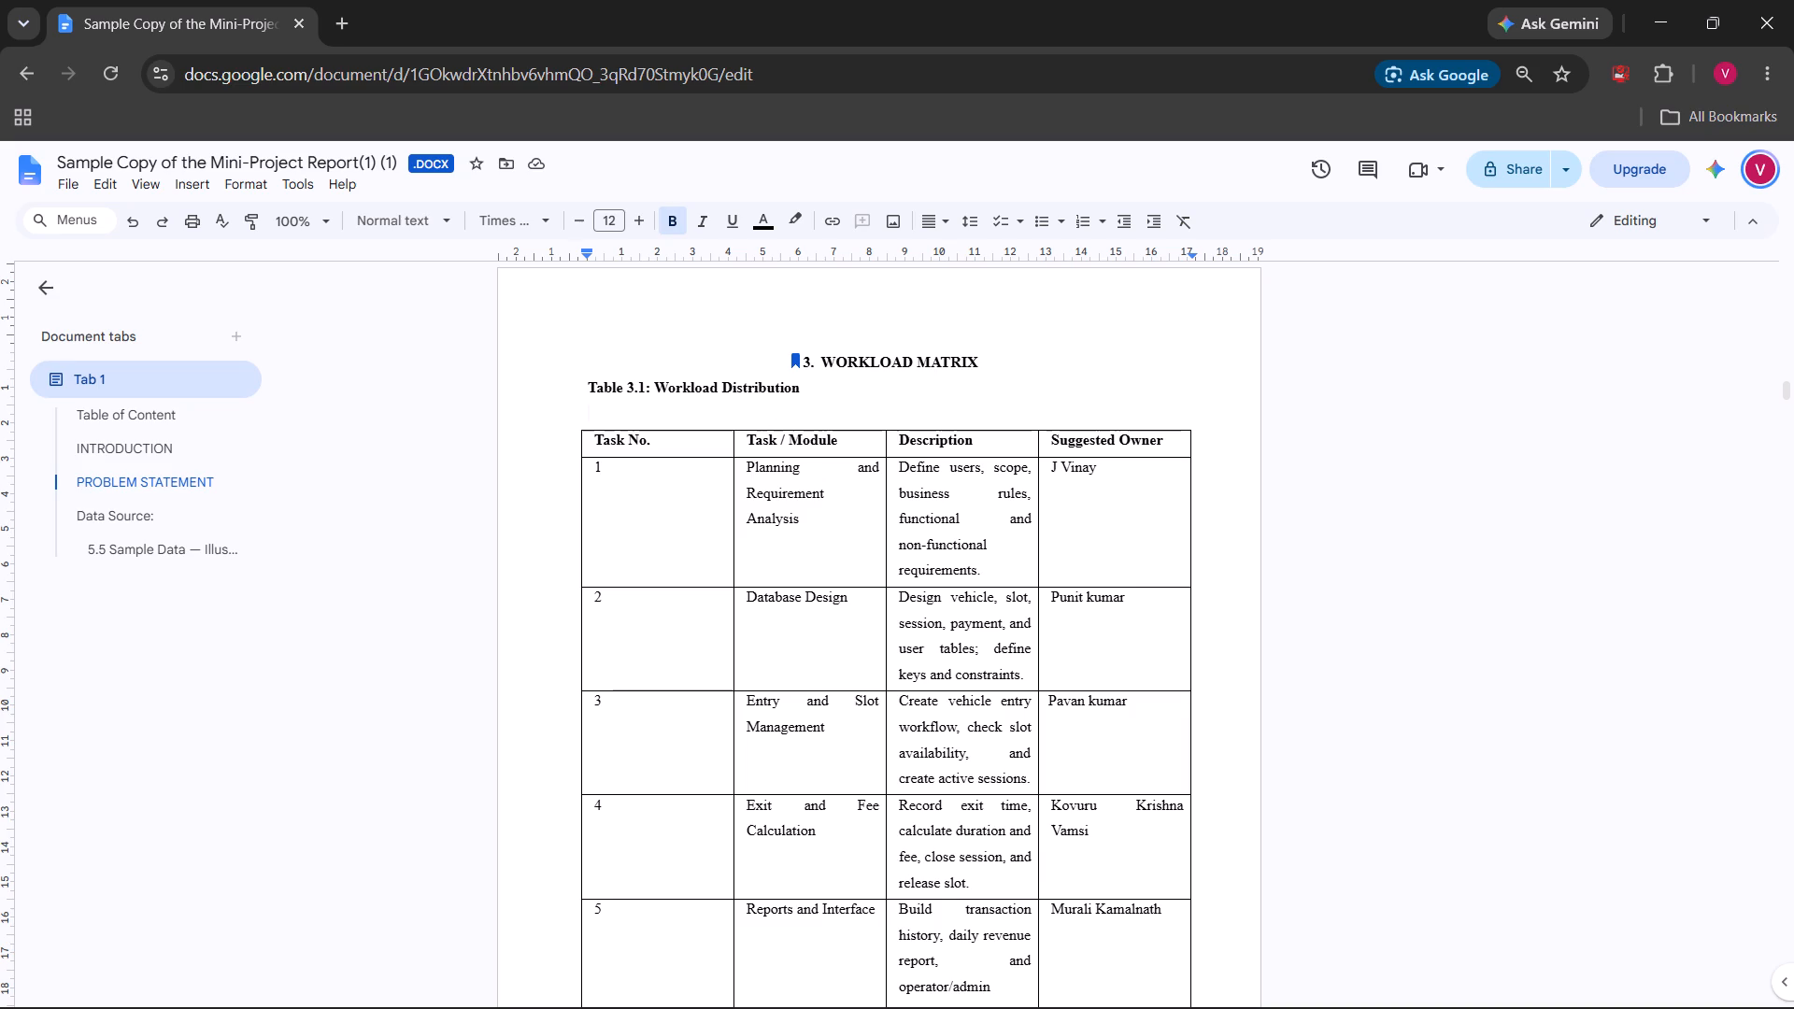
pyautogui.scroll(-1, 648, 437)
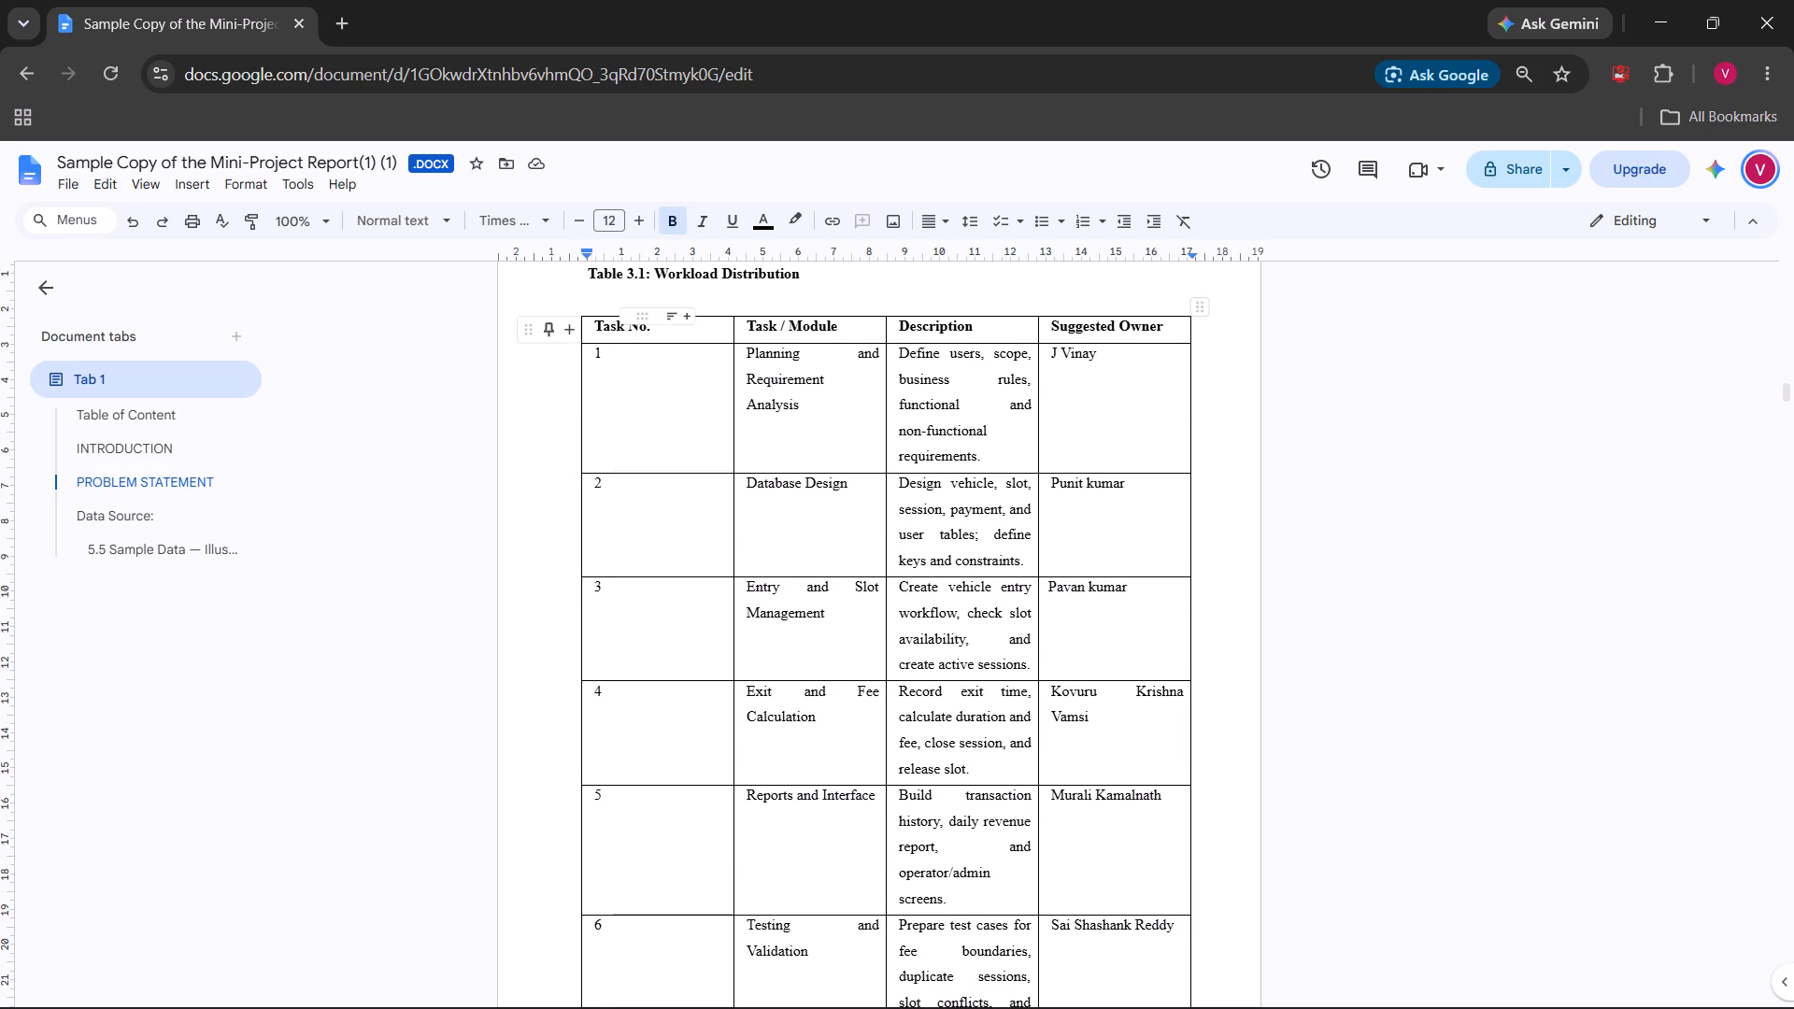
pyautogui.moveTo(586, 327); pyautogui.dragTo(1215, 1008)
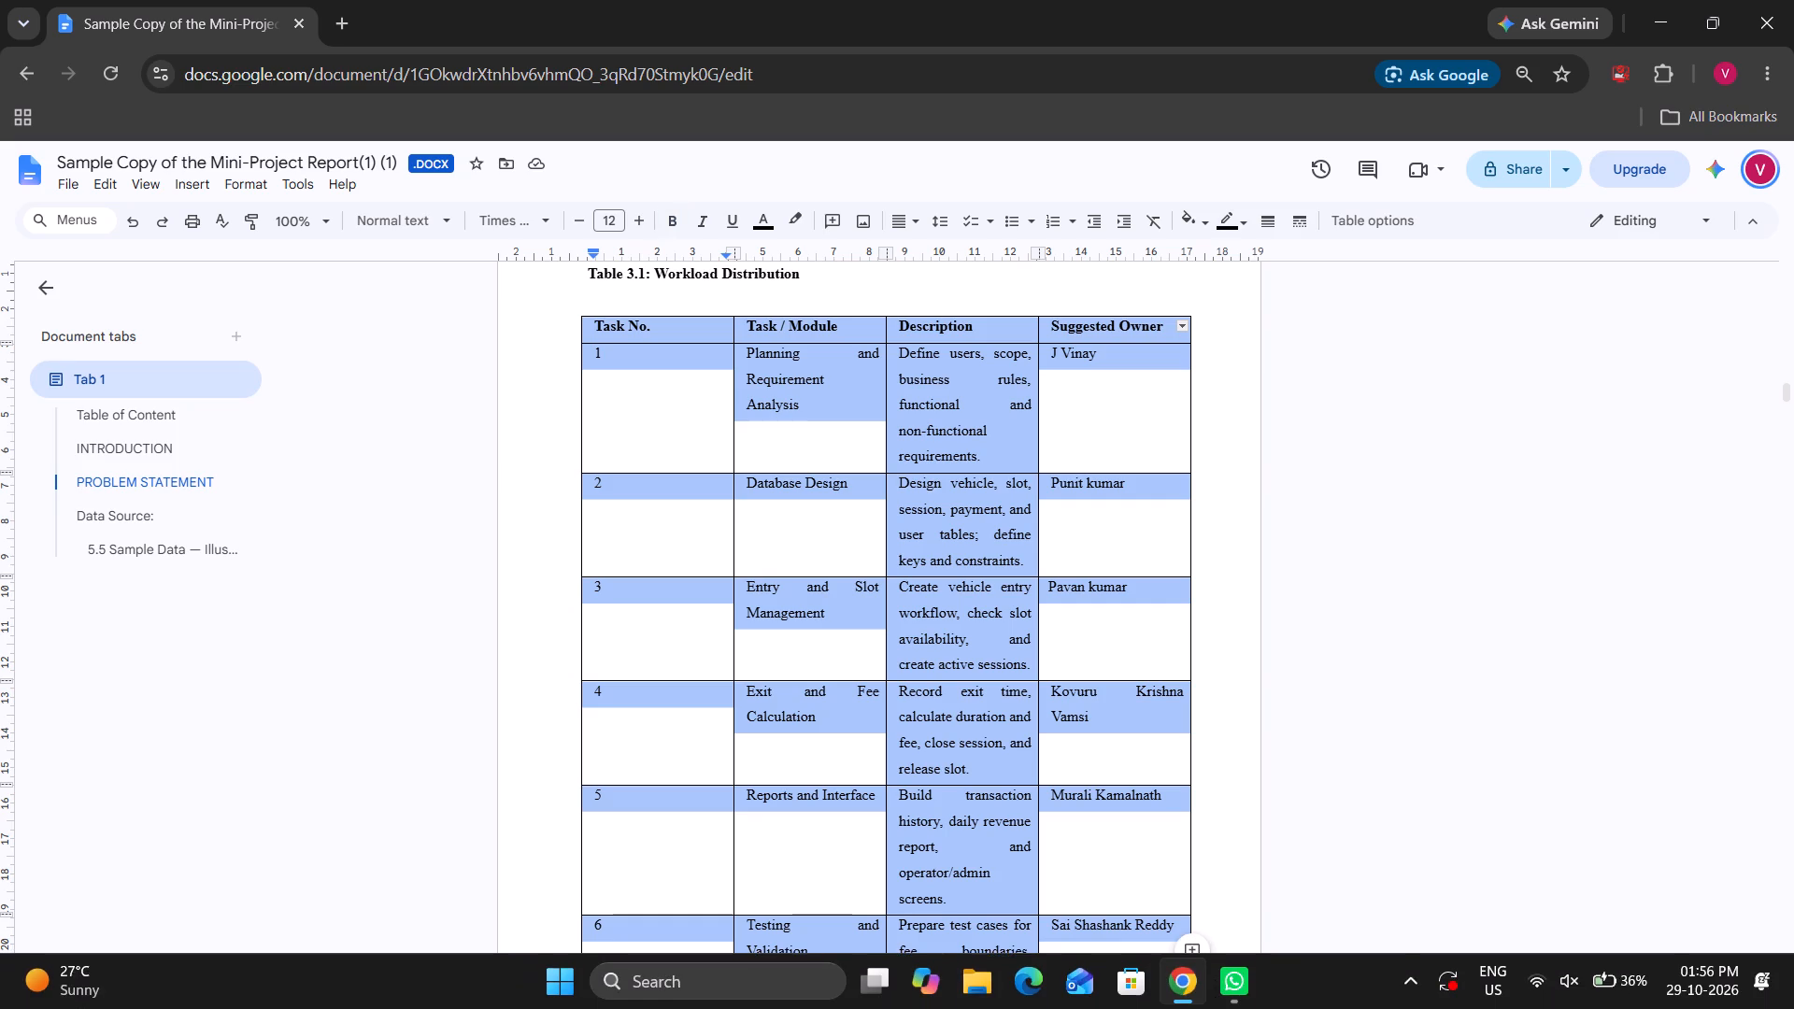
pyautogui.click(909, 223)
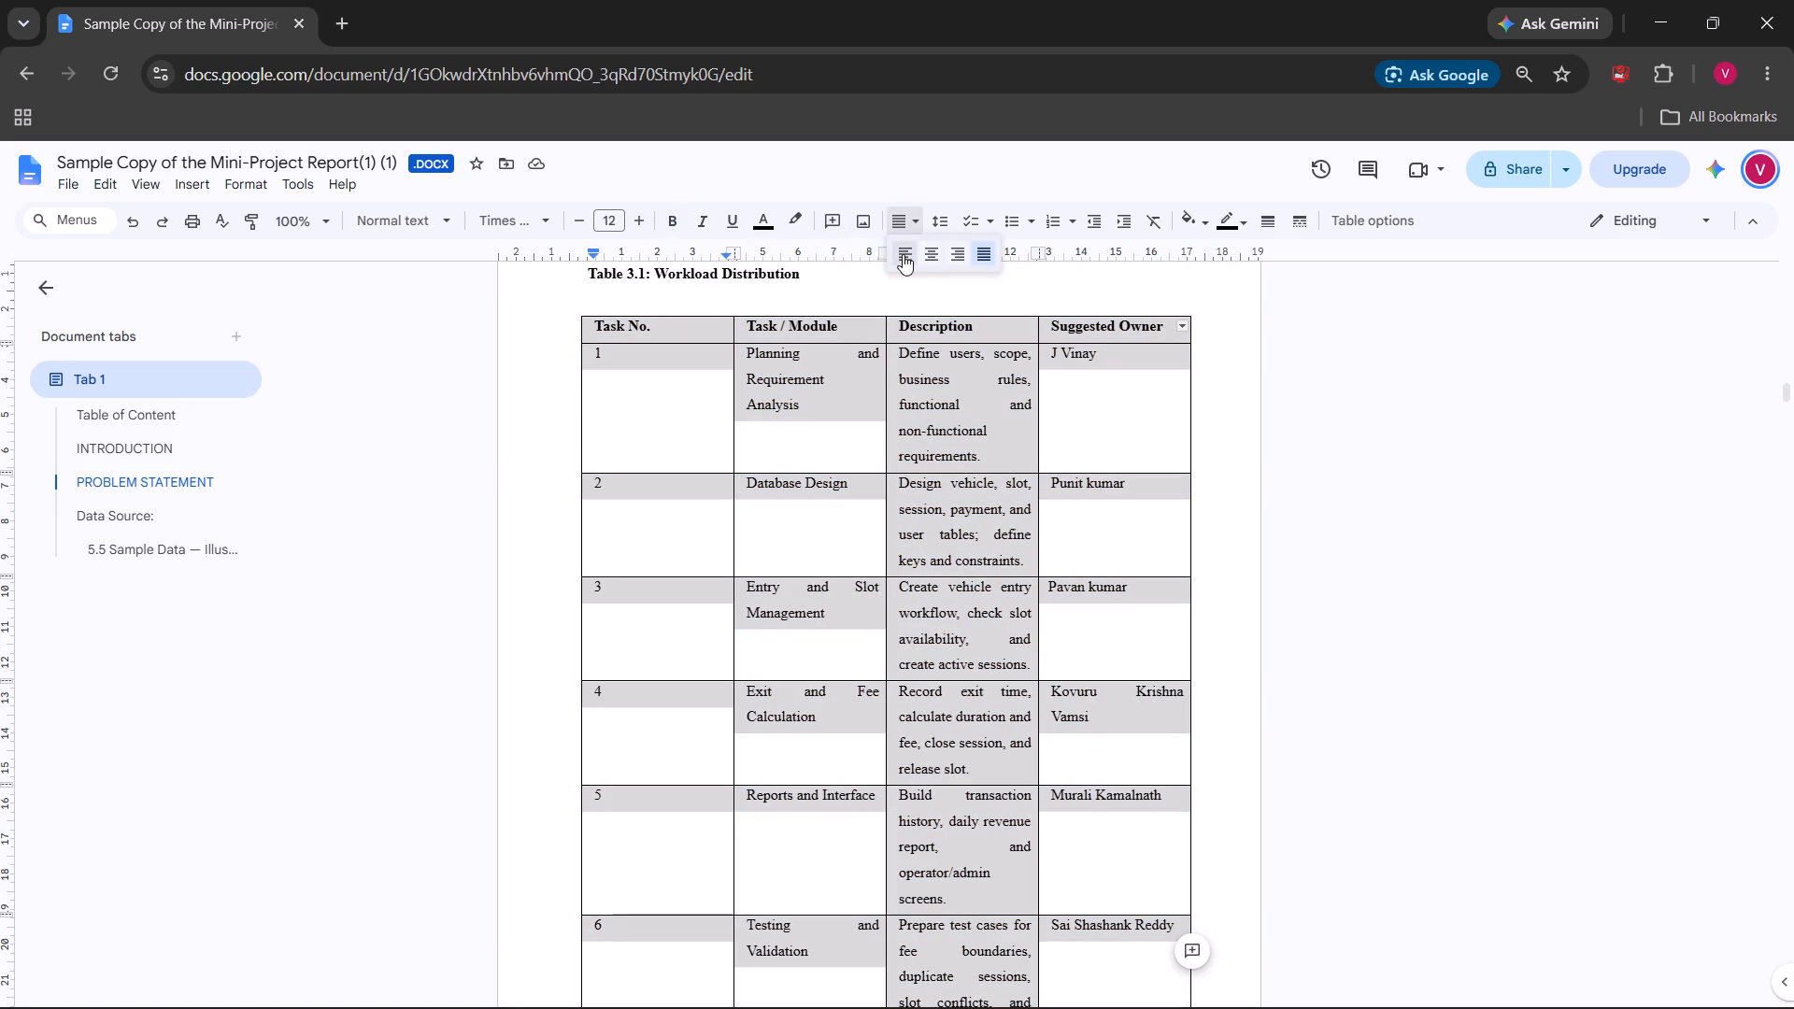
pyautogui.click(903, 254)
pyautogui.click(1246, 404)
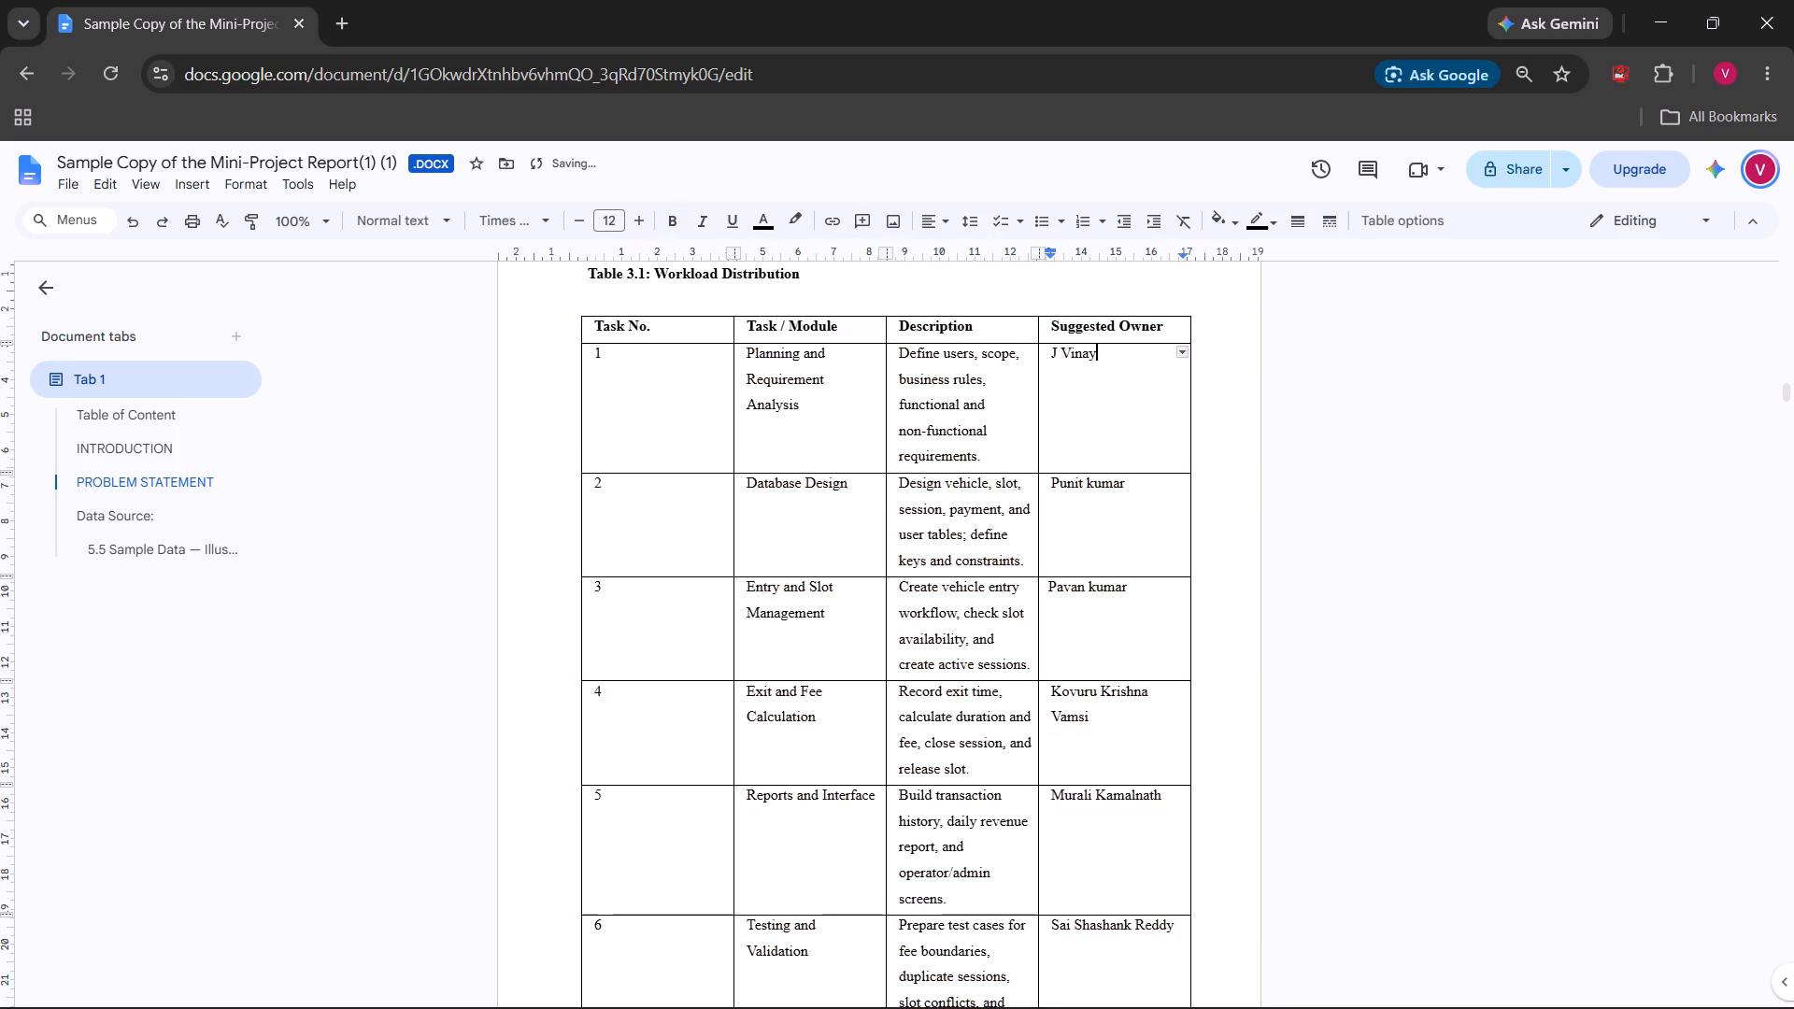
# Narrow the Task No. column to just fit its header on one line, giving the space to the Task / Module column.
pyautogui.scroll(-2, 1246, 404)
pyautogui.scroll(1, 1230, 486)
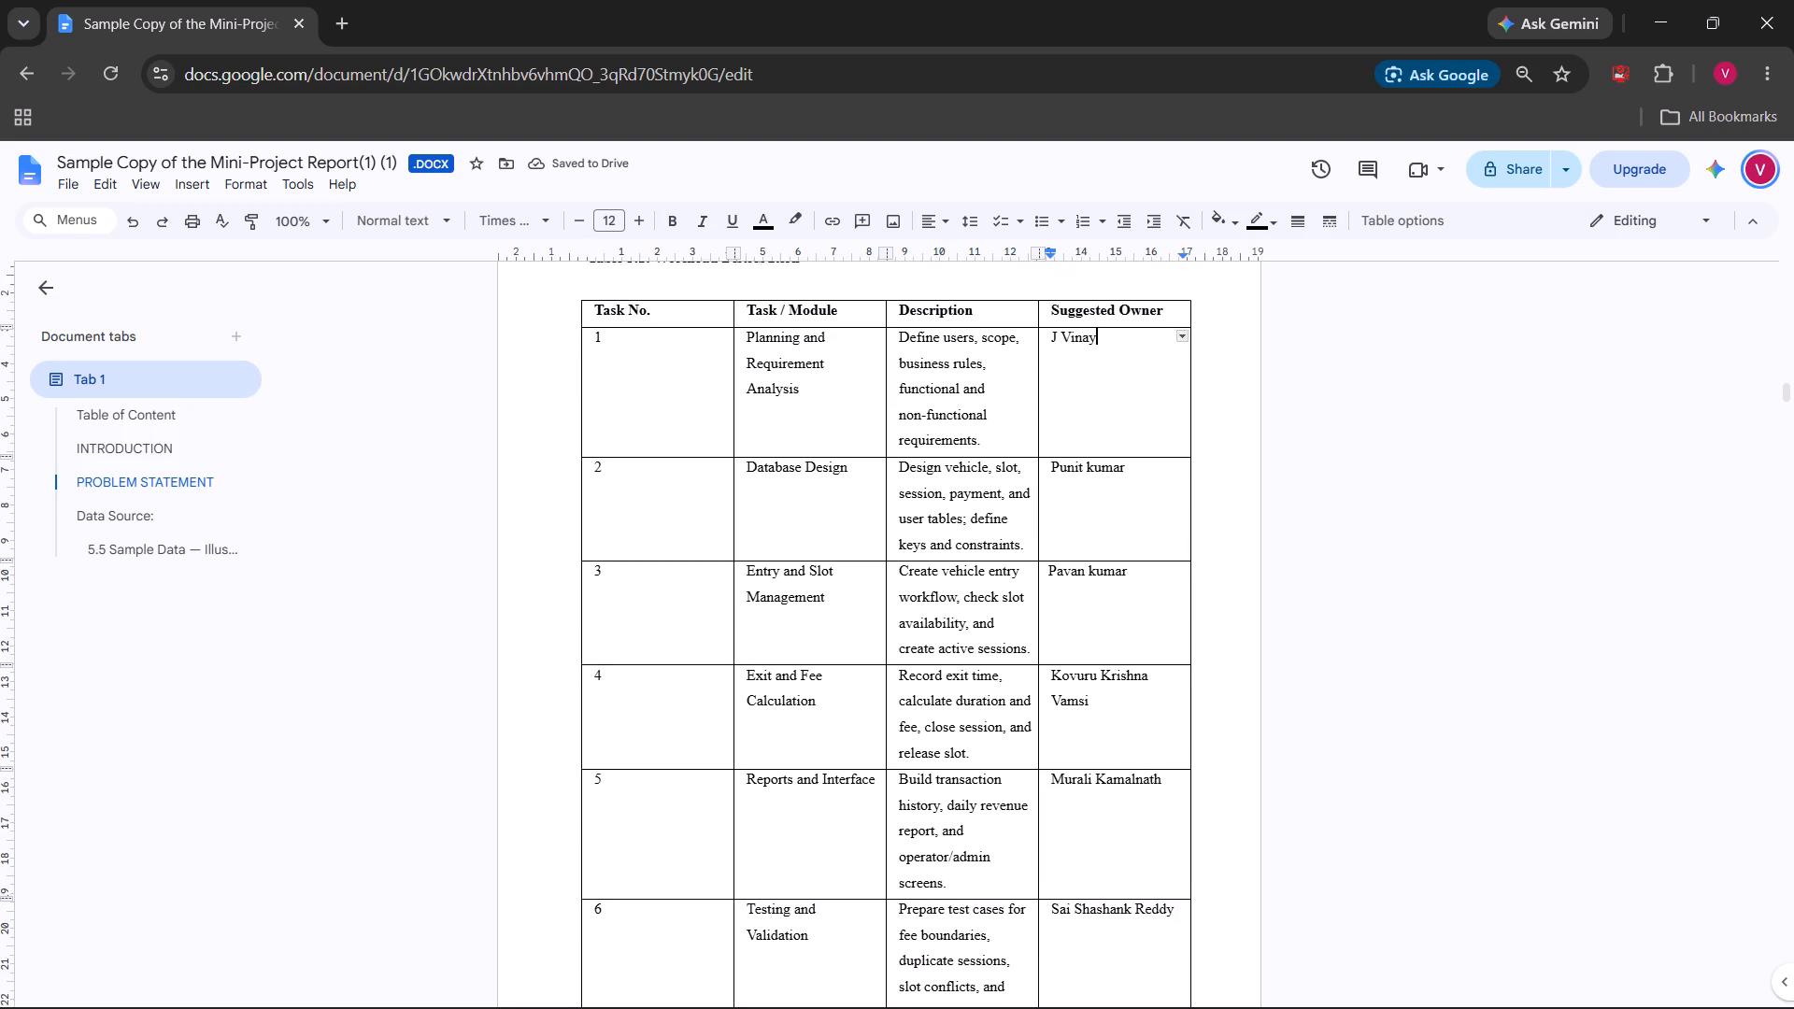
pyautogui.scroll(1, 1230, 486)
pyautogui.moveTo(734, 332); pyautogui.dragTo(733, 333)
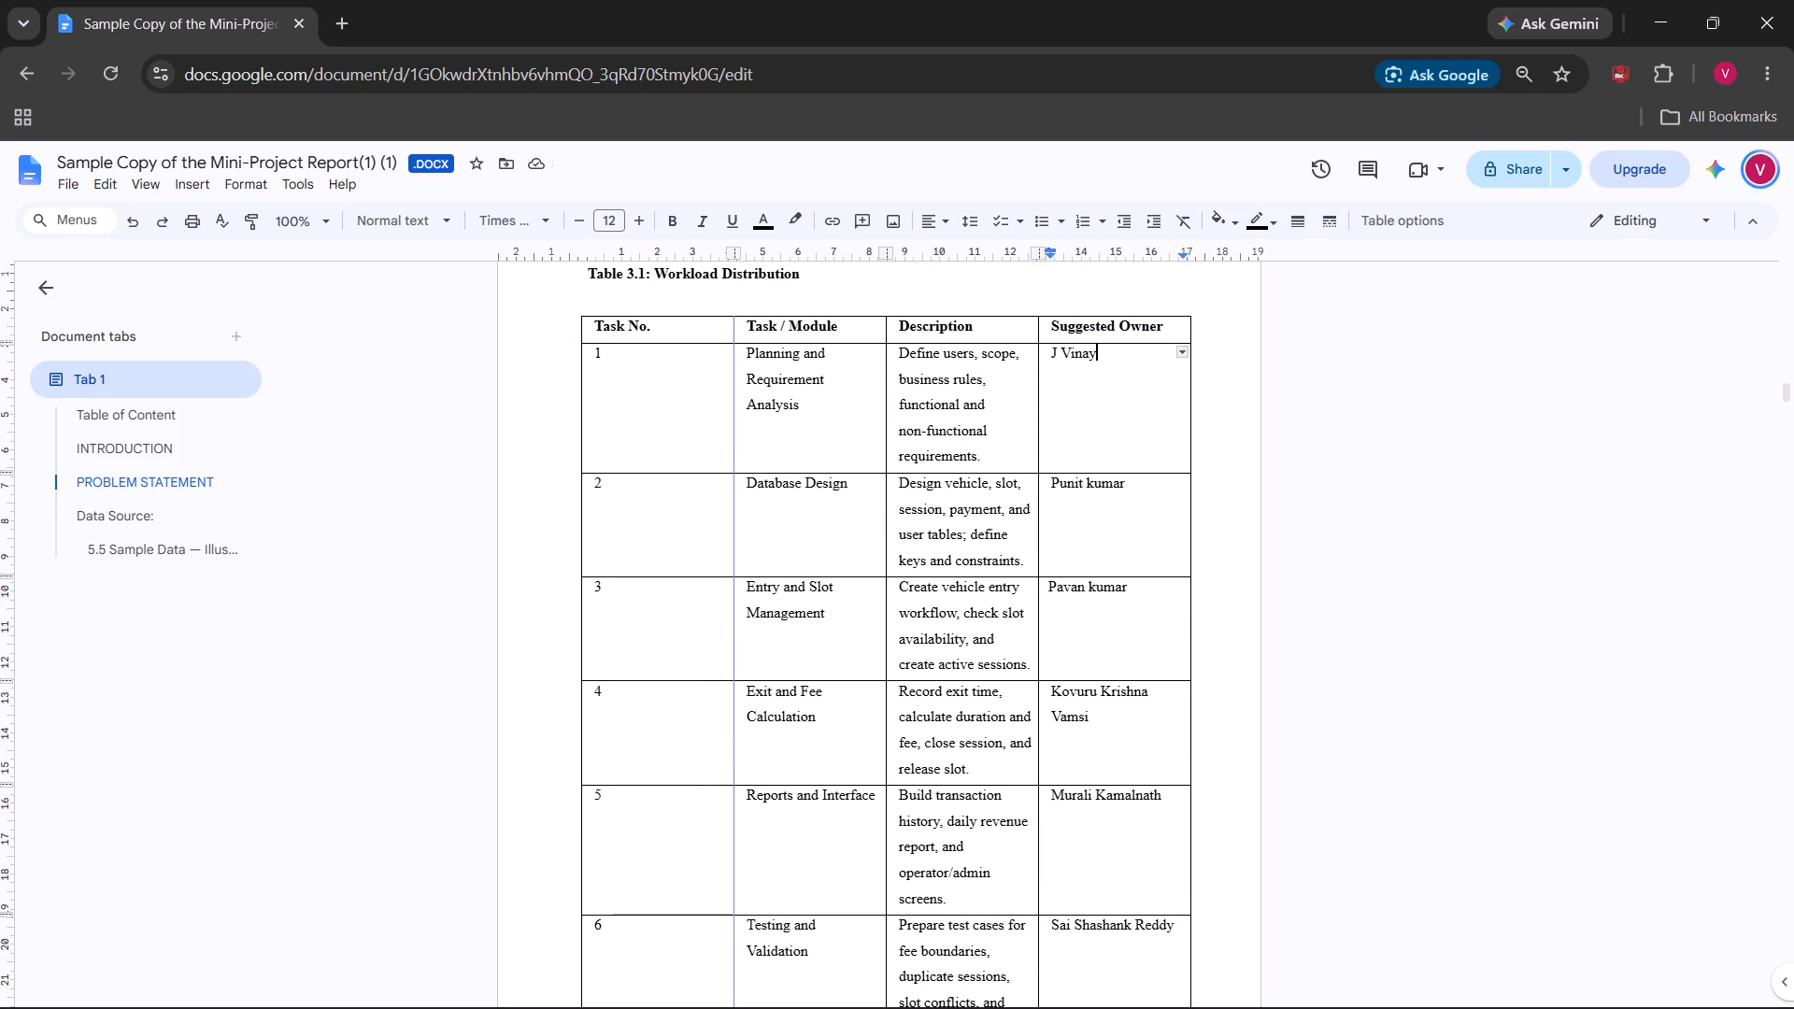
pyautogui.moveTo(733, 333); pyautogui.dragTo(656, 357)
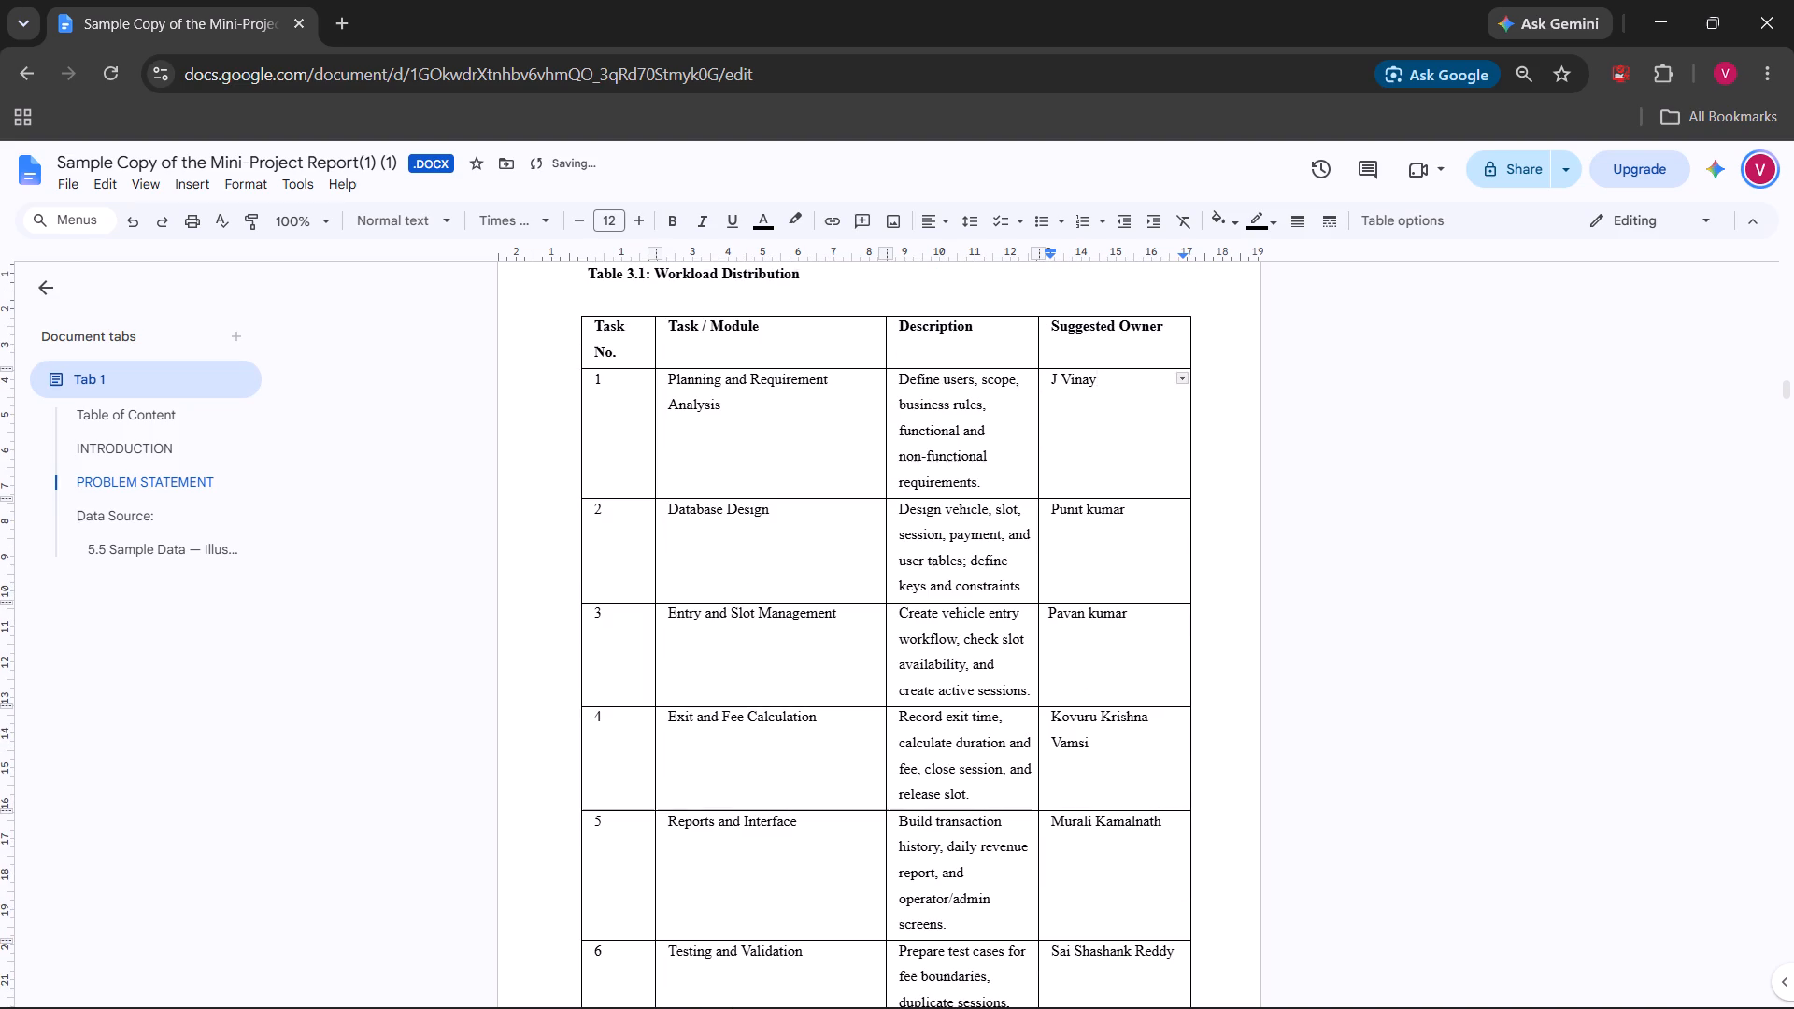
pyautogui.click(656, 350)
pyautogui.click(1246, 406)
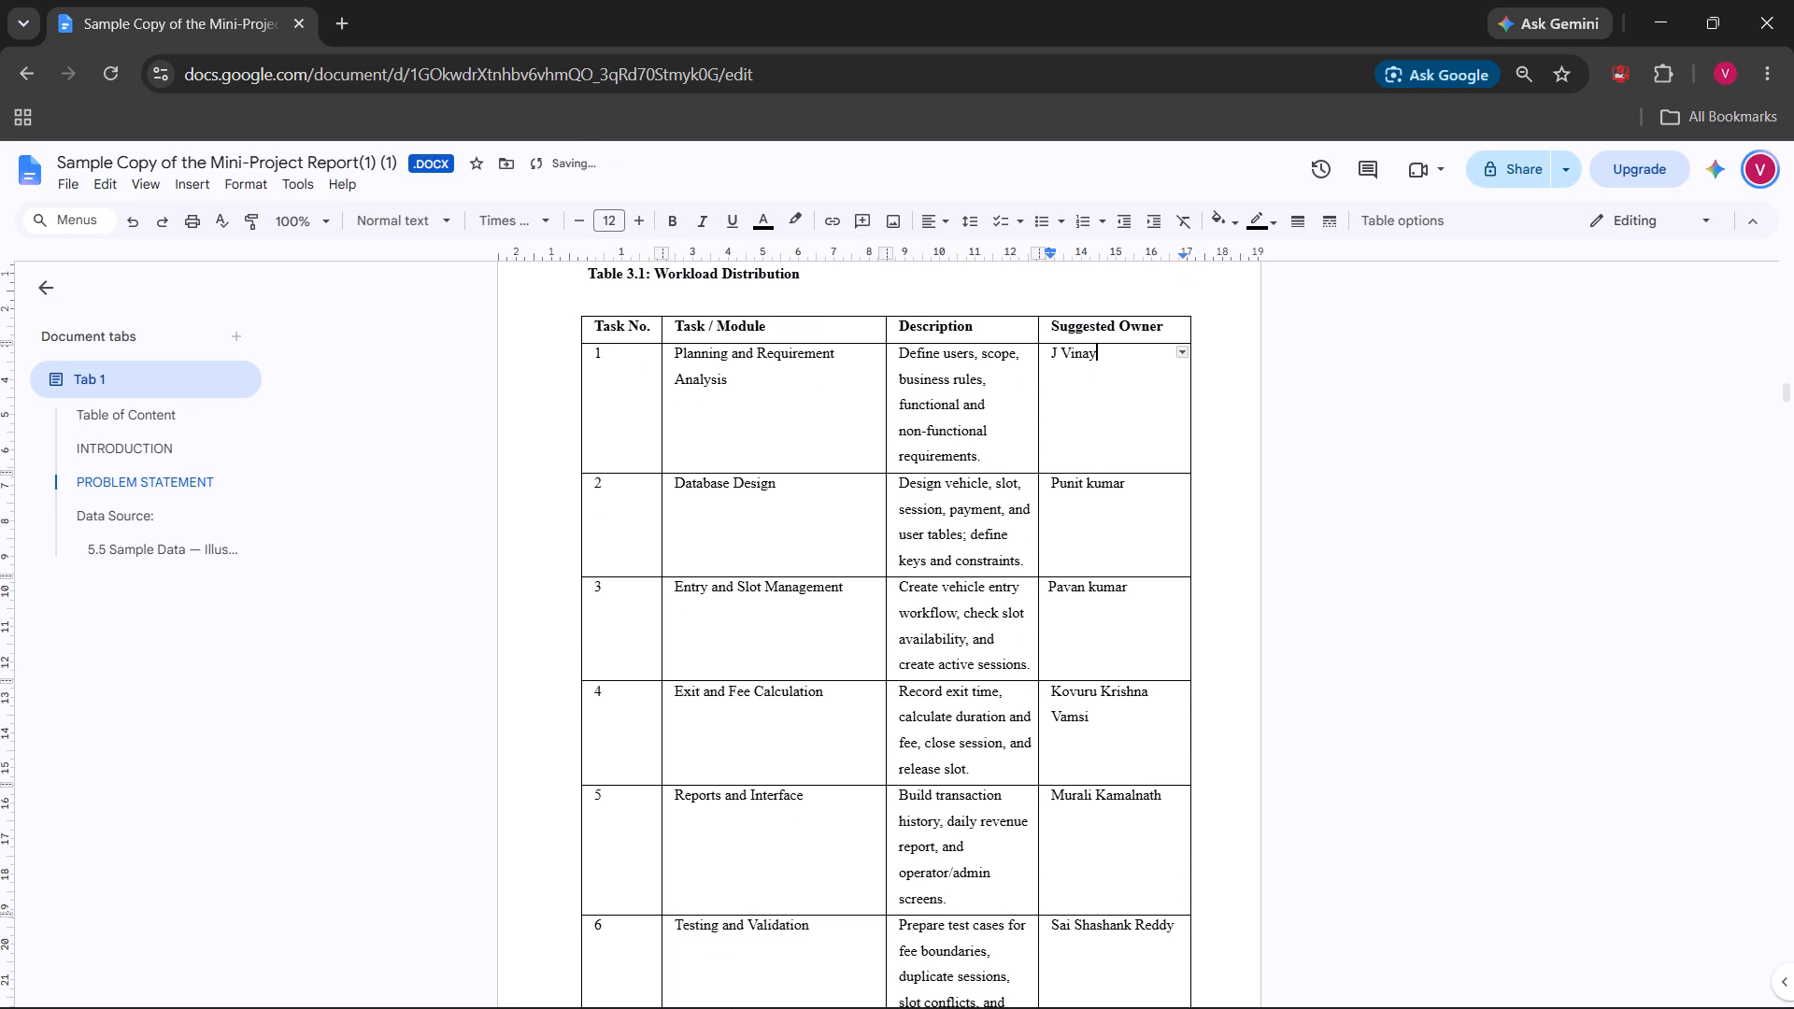
# Widen the Description column into the Suggested Owner column, with their shared border at about 14 on the ruler.
pyautogui.scroll(-1, 1246, 406)
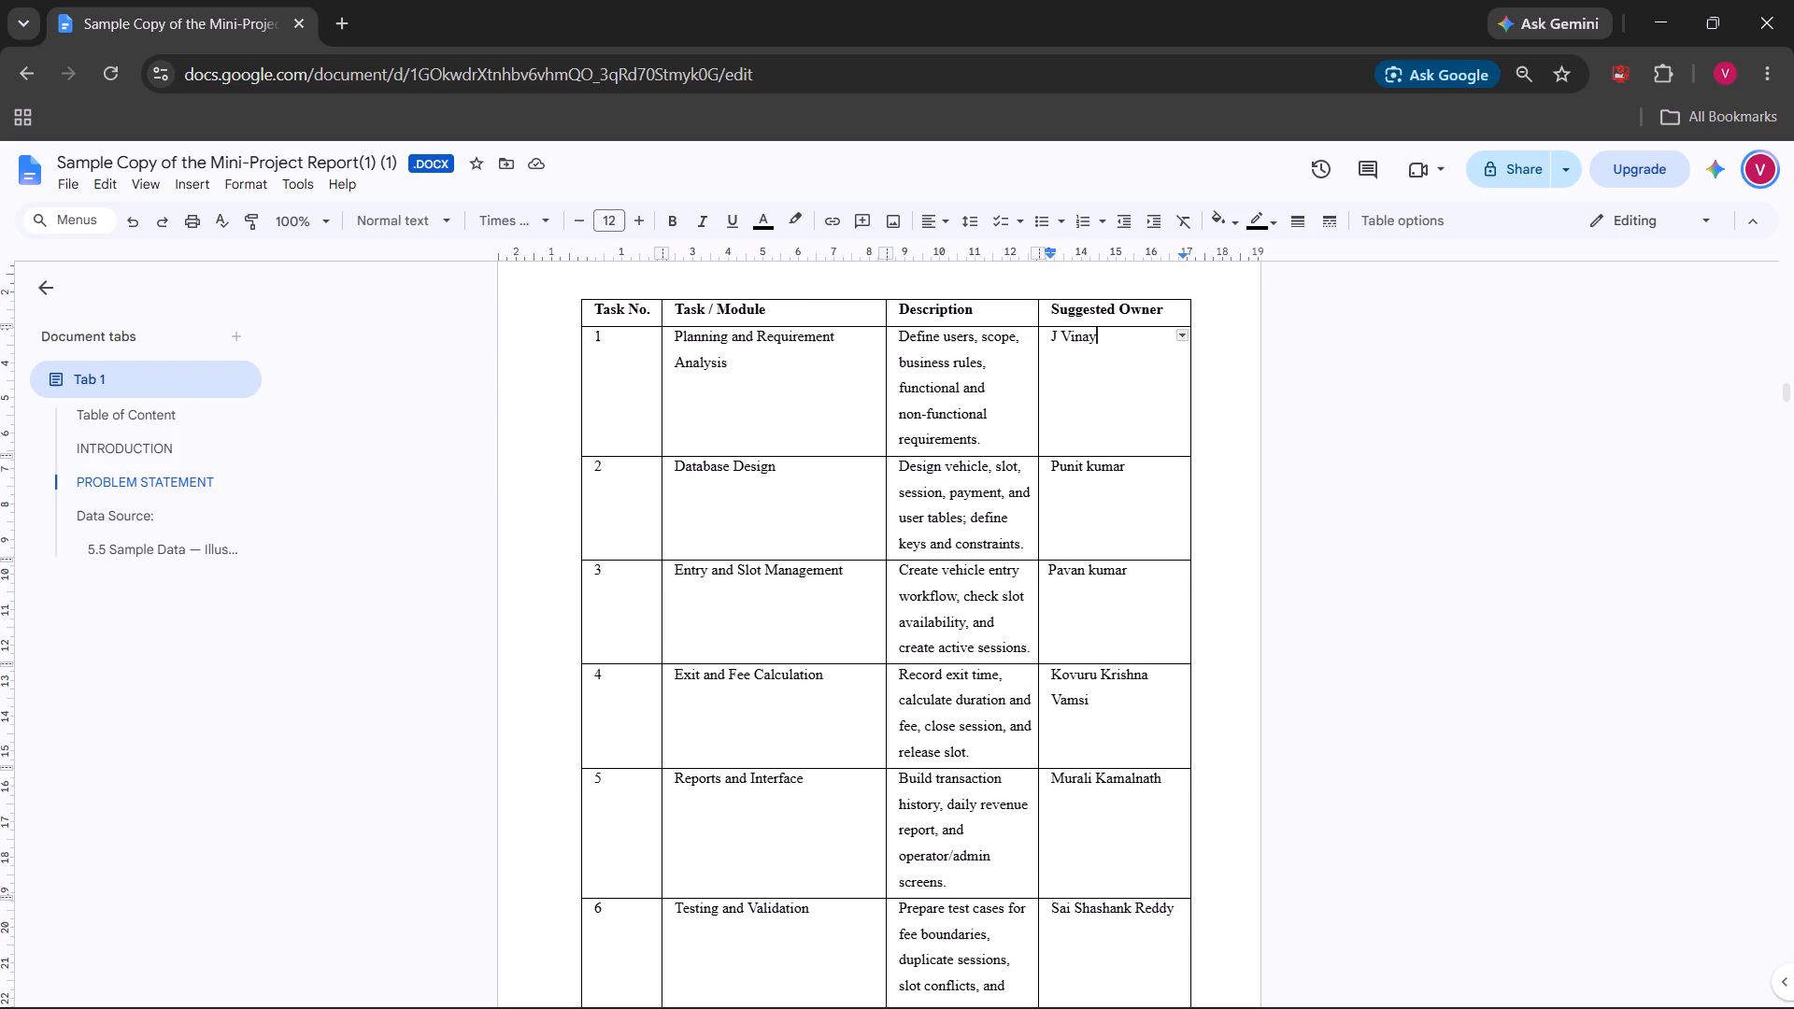
pyautogui.moveTo(1037, 316); pyautogui.dragTo(1059, 319)
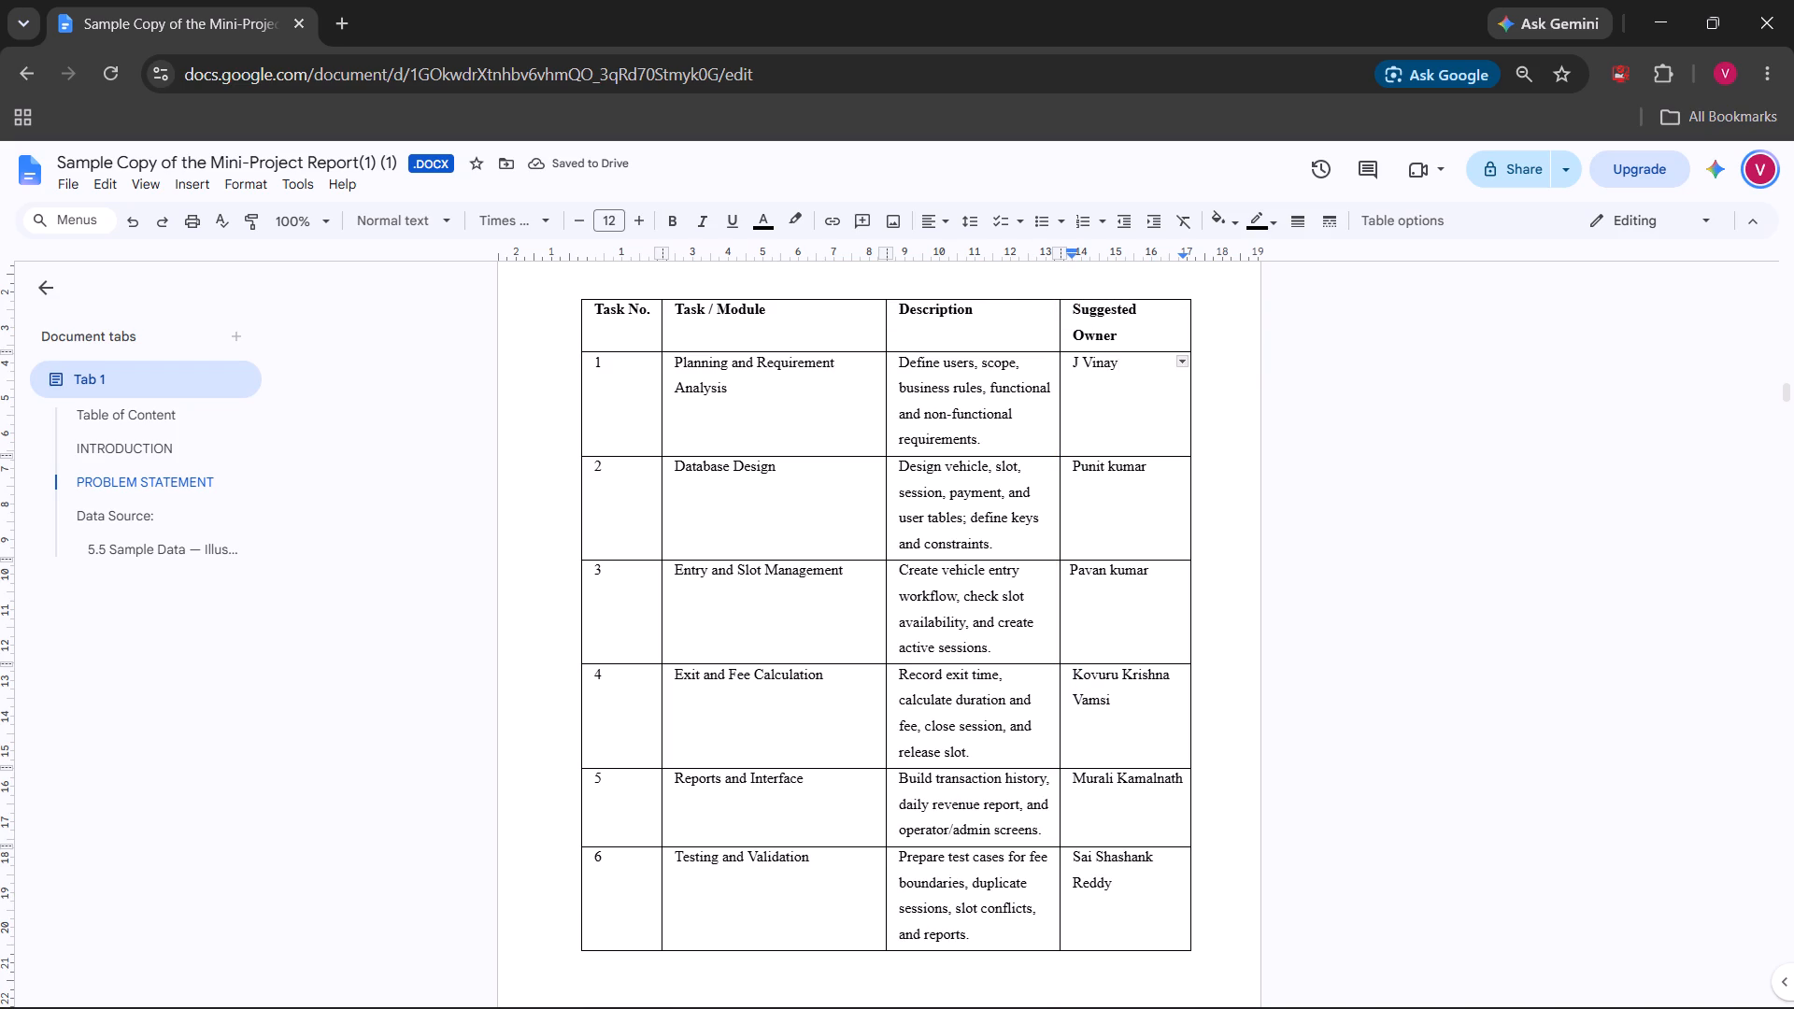
pyautogui.moveTo(1060, 319); pyautogui.dragTo(1080, 316)
pyautogui.moveTo(1080, 316); pyautogui.dragTo(1081, 316)
pyautogui.click(1394, 391)
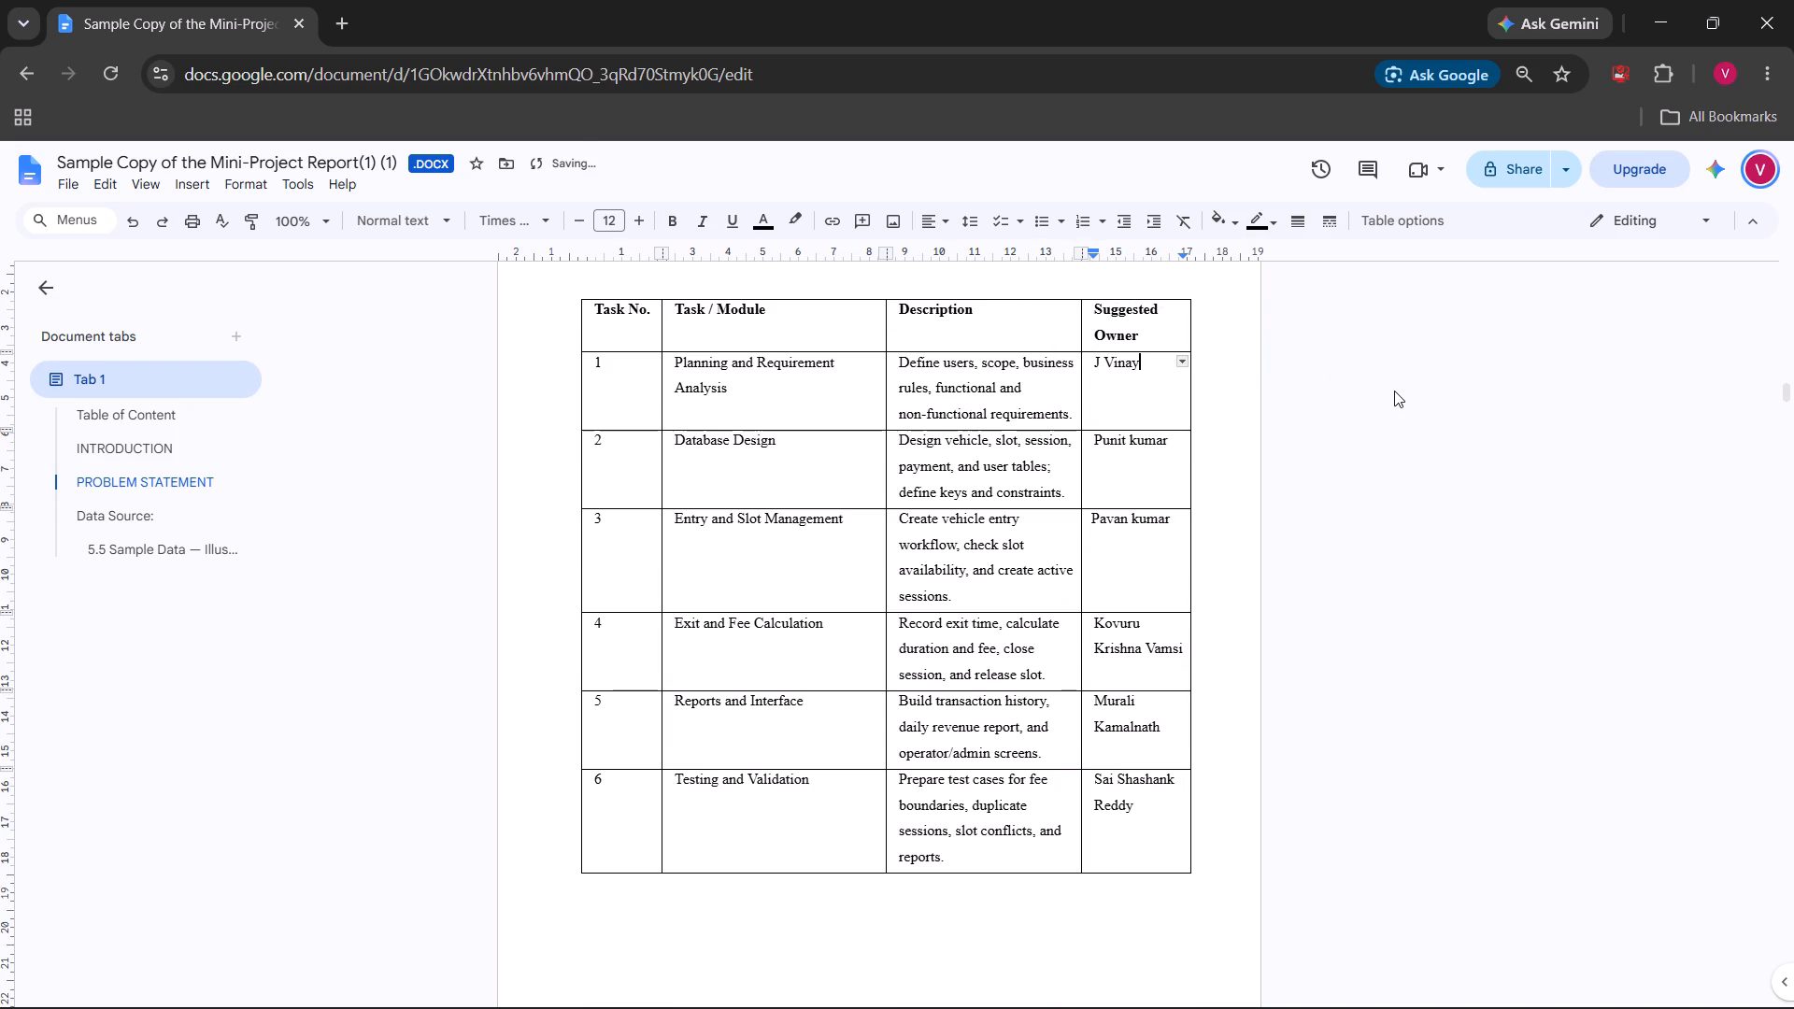
# Narrow the Task / Module column in favour of the Description column, with their shared border at about 8 on the ruler.
pyautogui.scroll(1, 1336, 407)
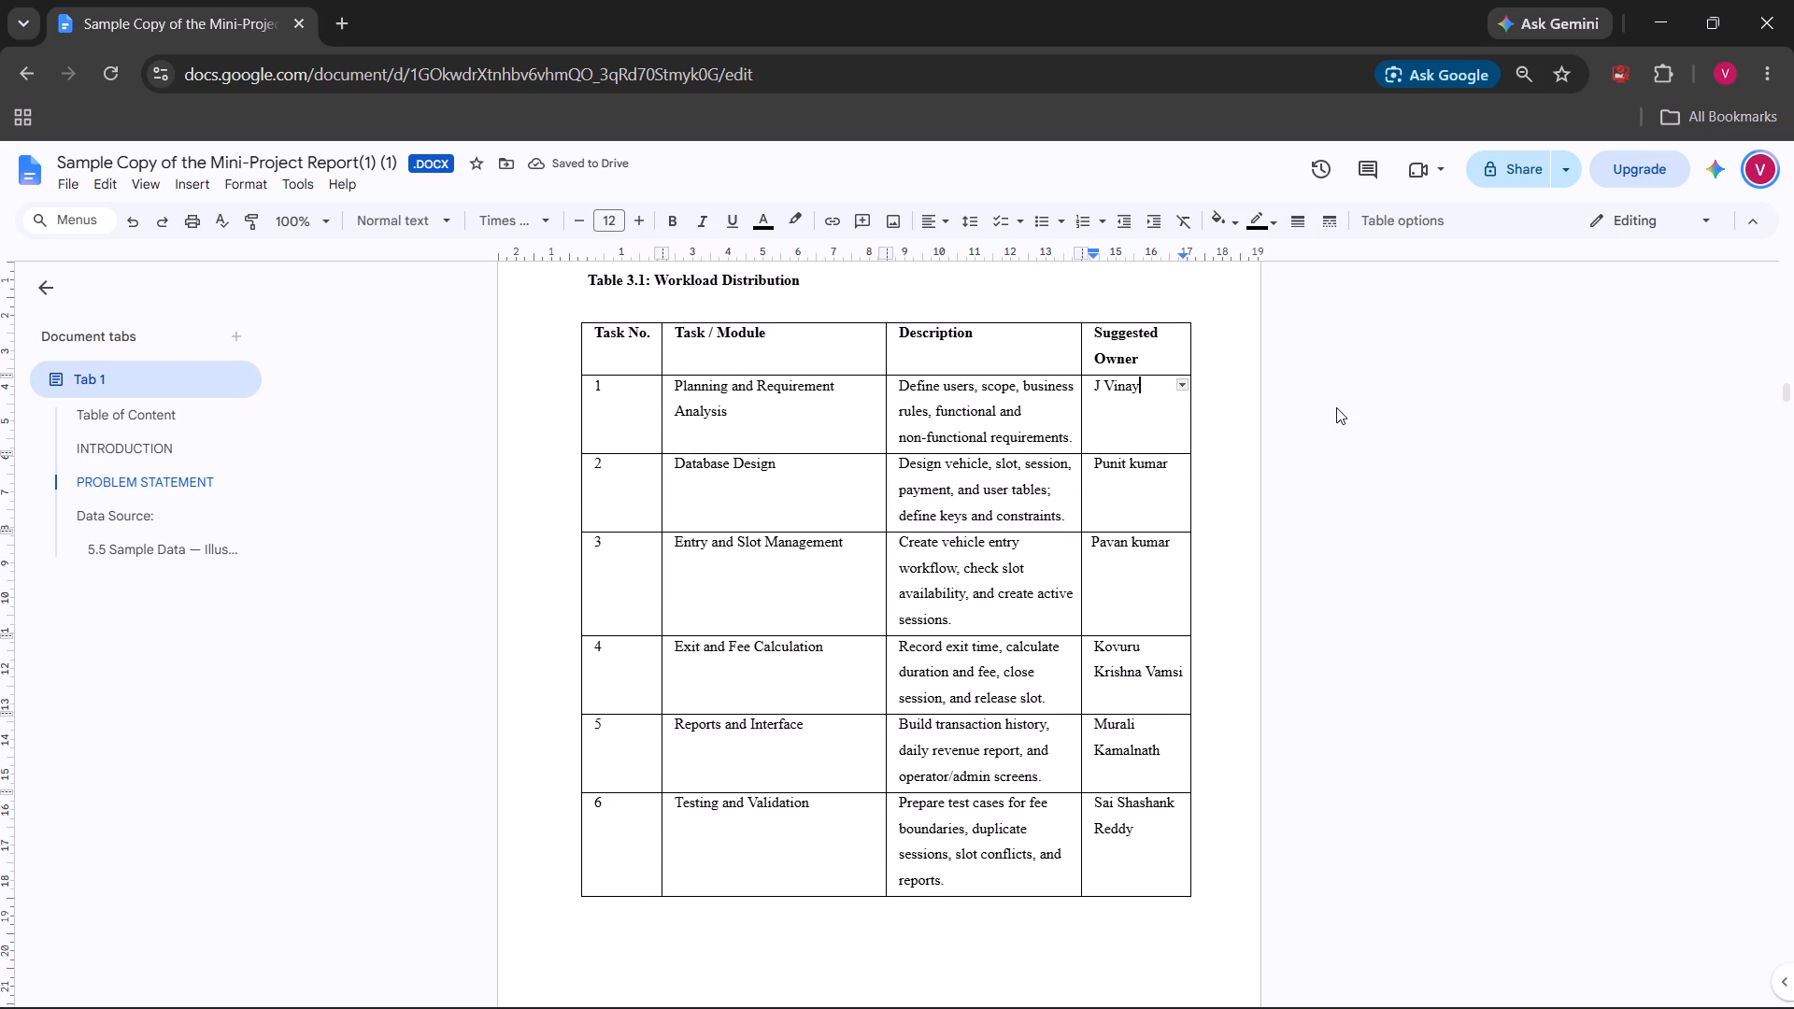
pyautogui.scroll(1, 1336, 407)
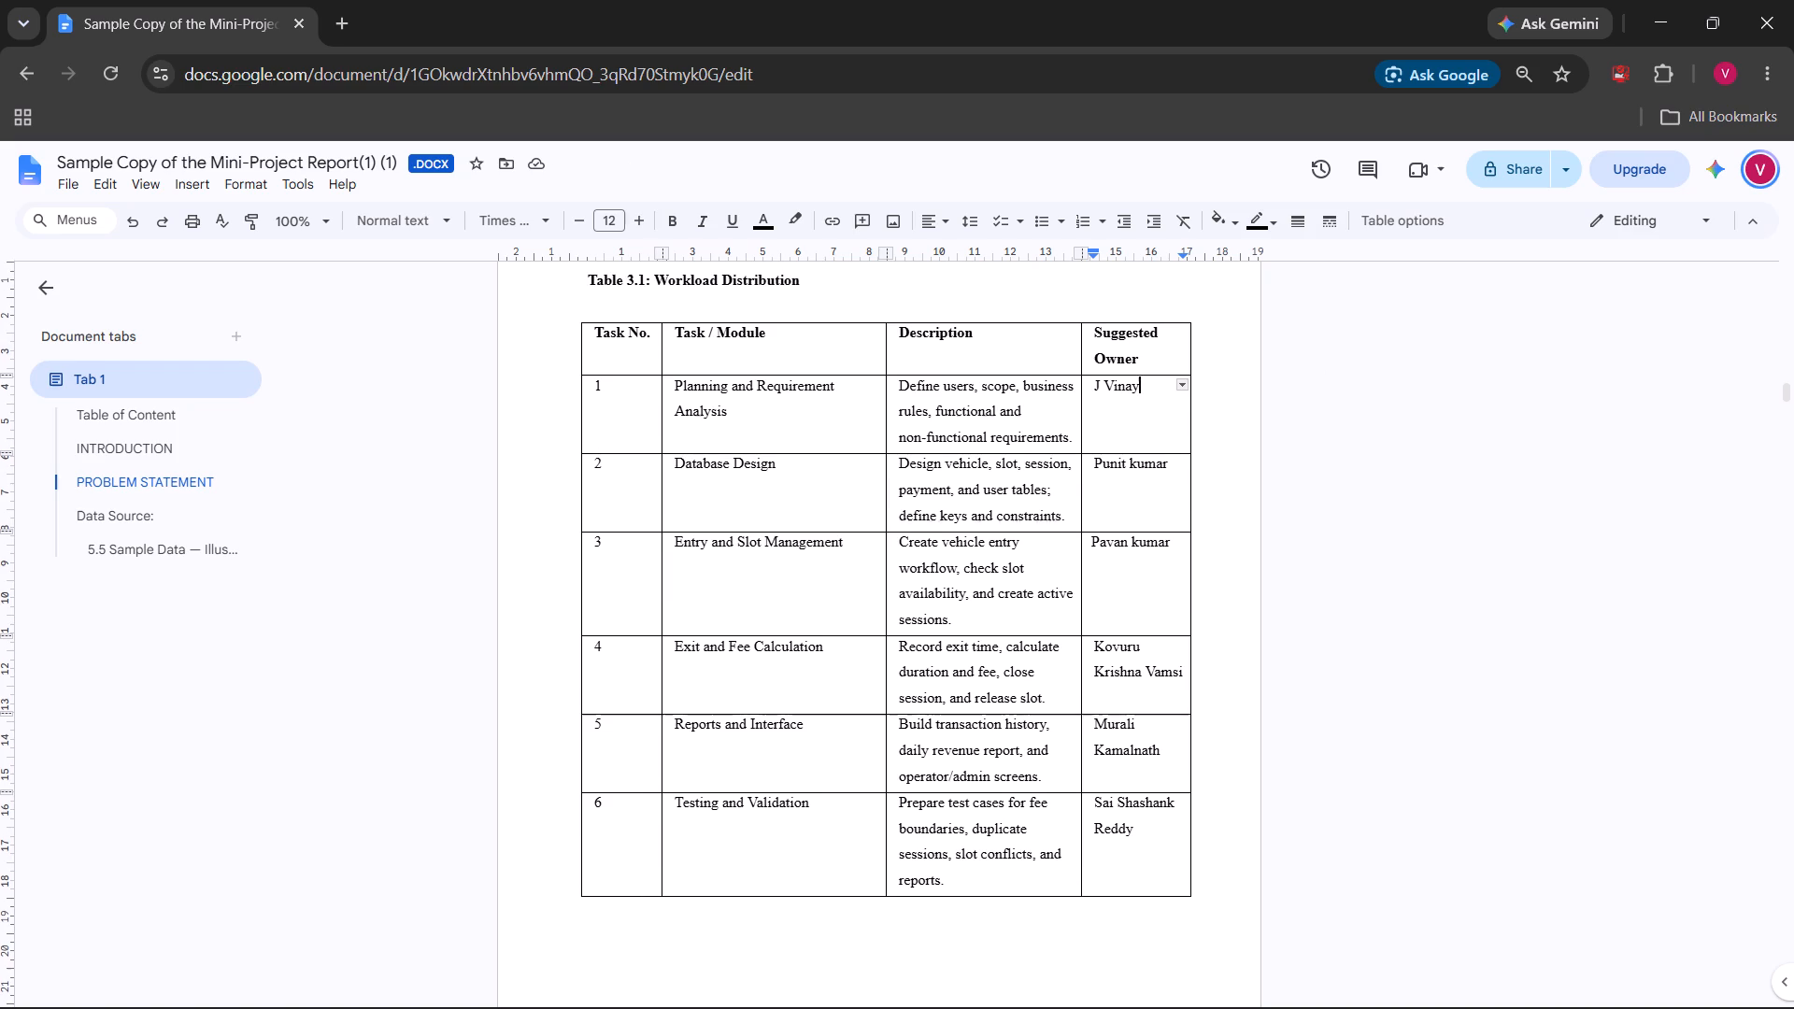
pyautogui.moveTo(885, 346); pyautogui.dragTo(865, 346)
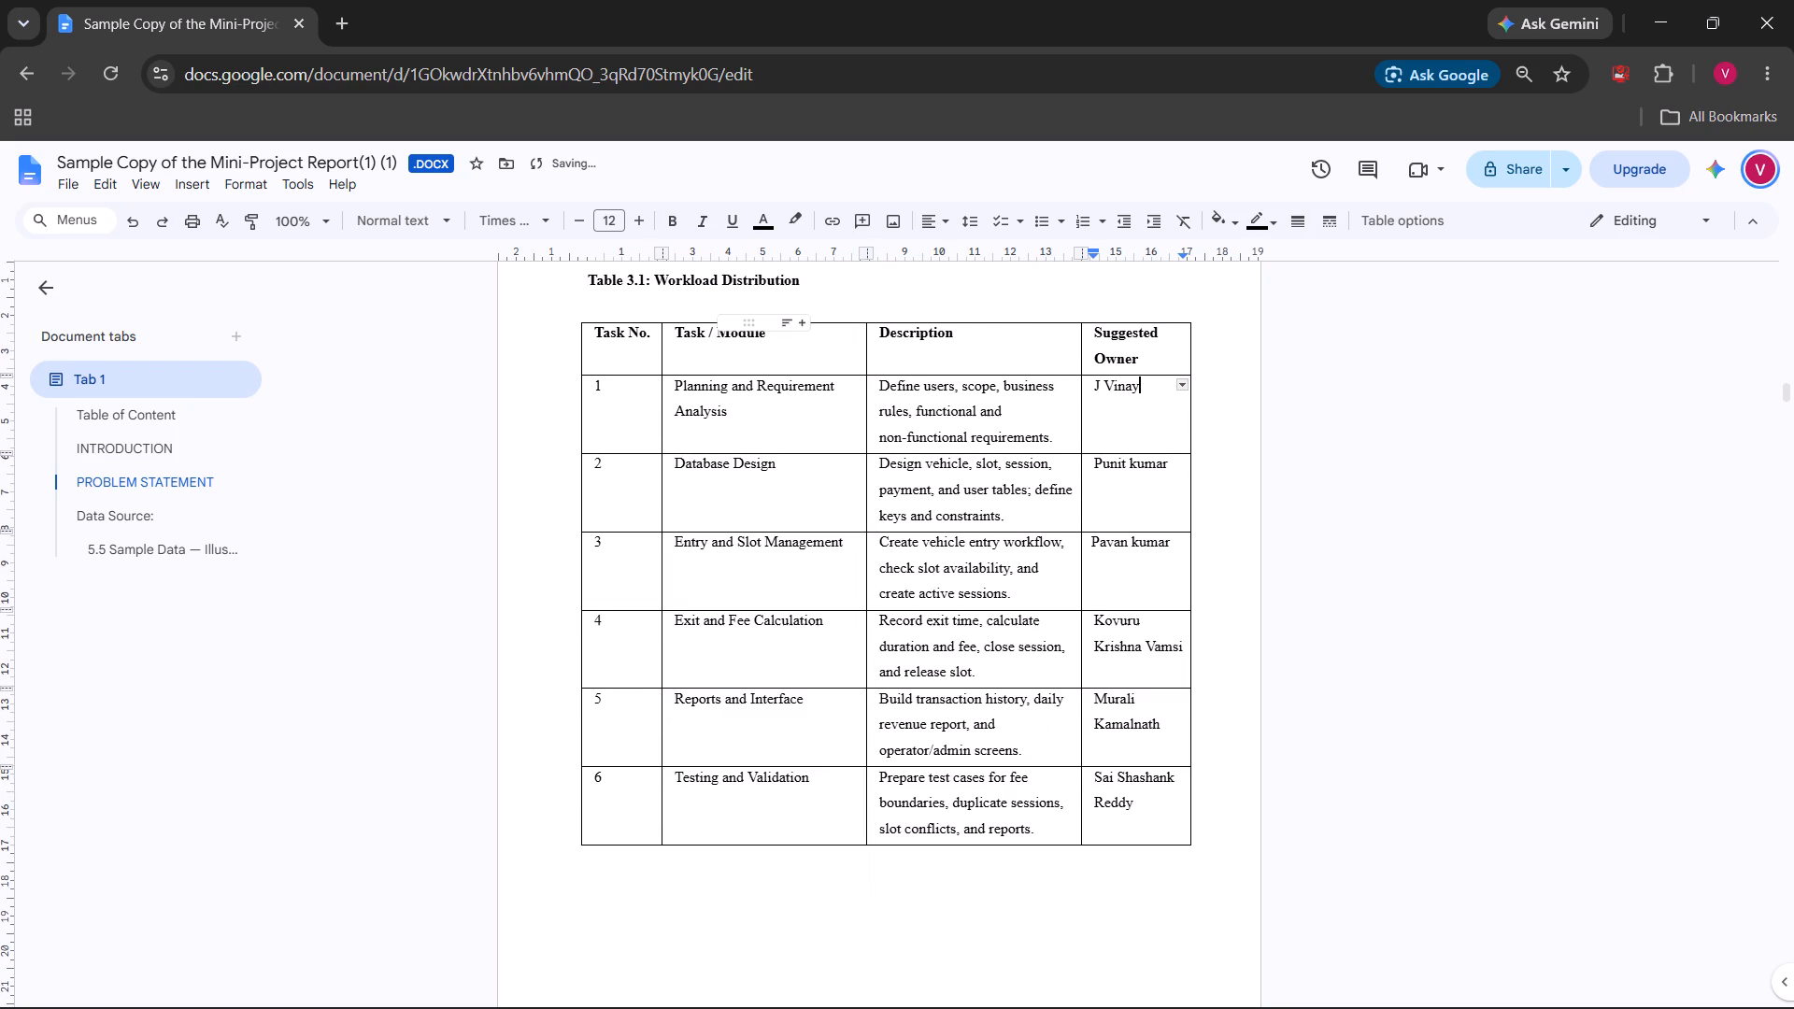
pyautogui.click(1382, 439)
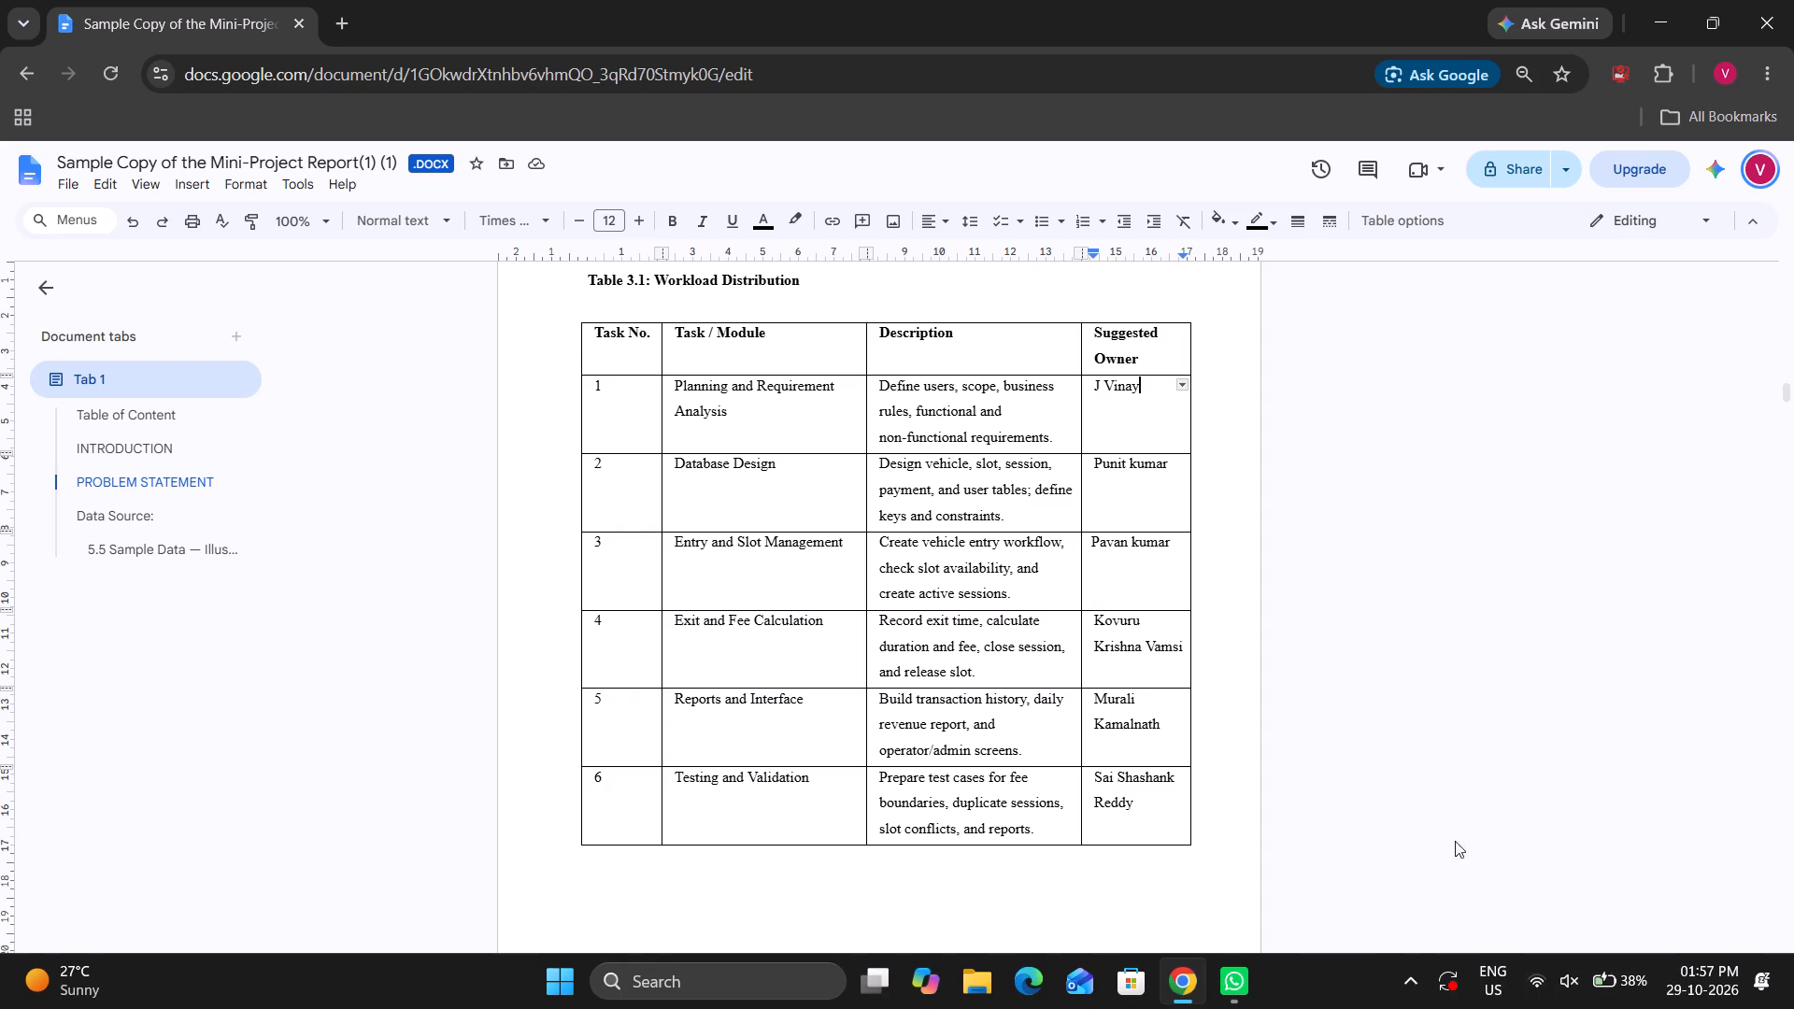
# Check the layout of the Workload Distribution table page and the spacing of the Literature Review section.
pyautogui.scroll(-4, 1258, 566)
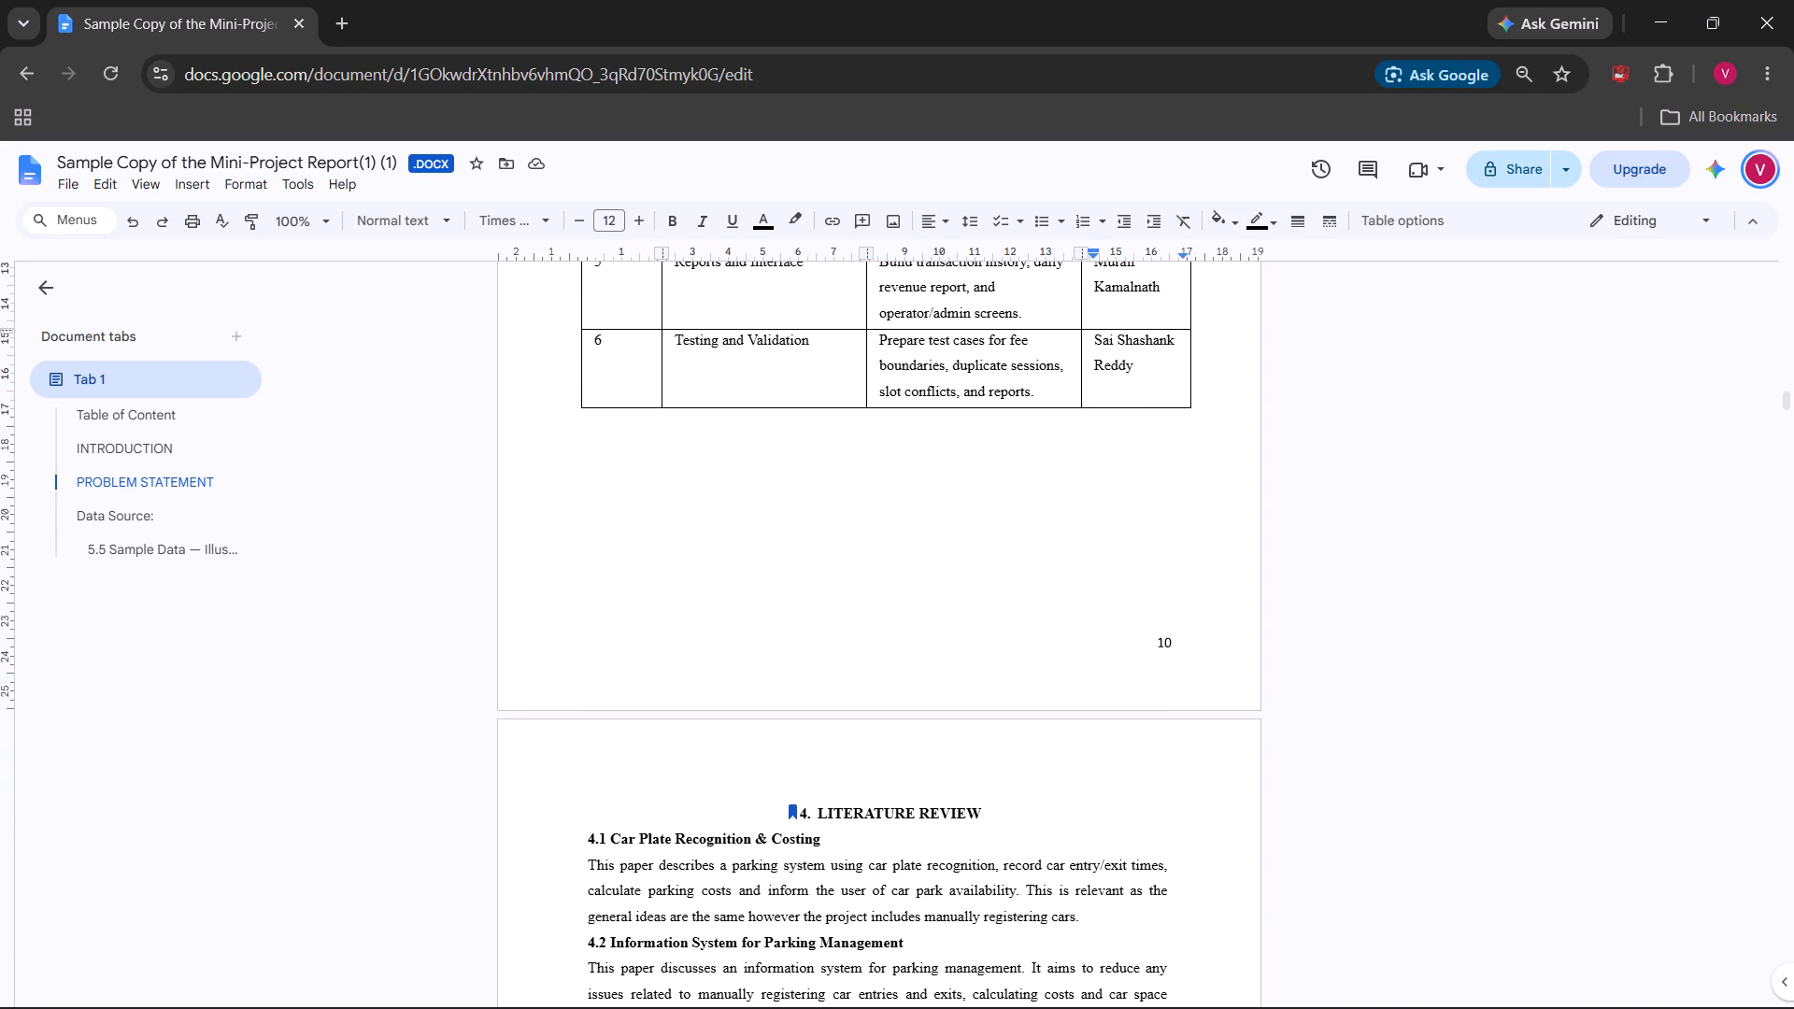
pyautogui.scroll(2, 1225, 523)
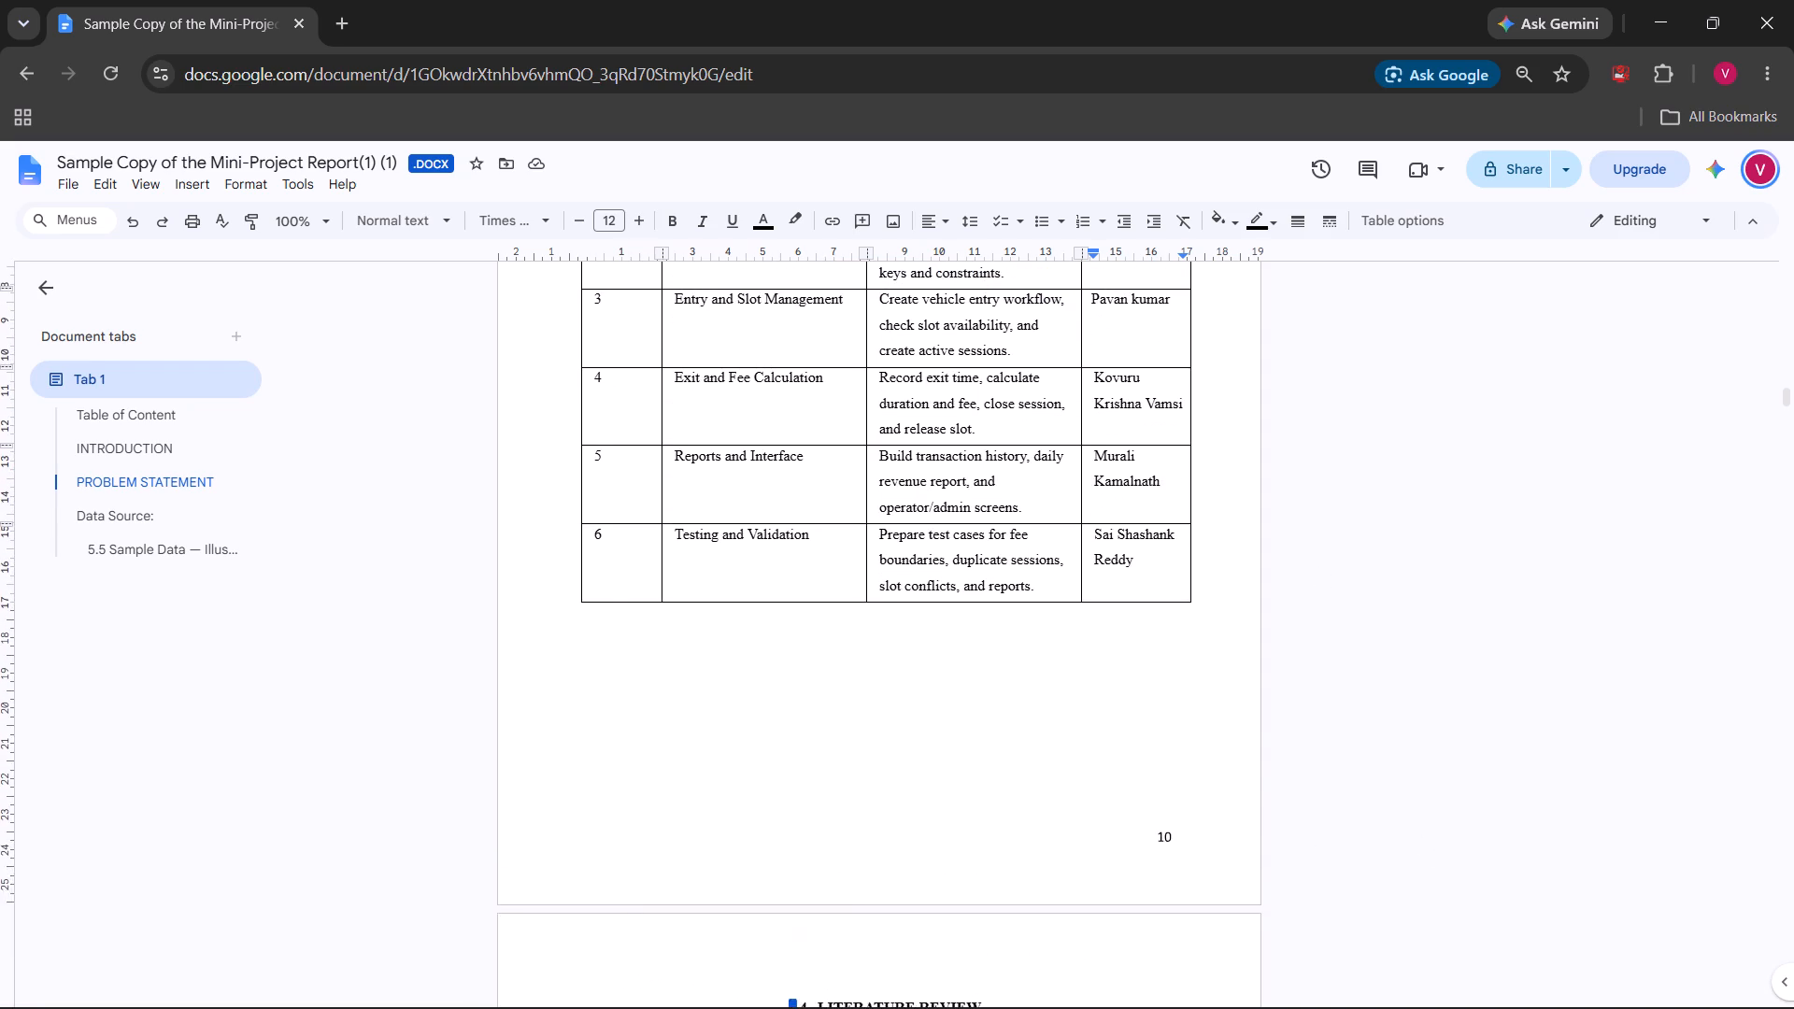
pyautogui.scroll(4, 1225, 523)
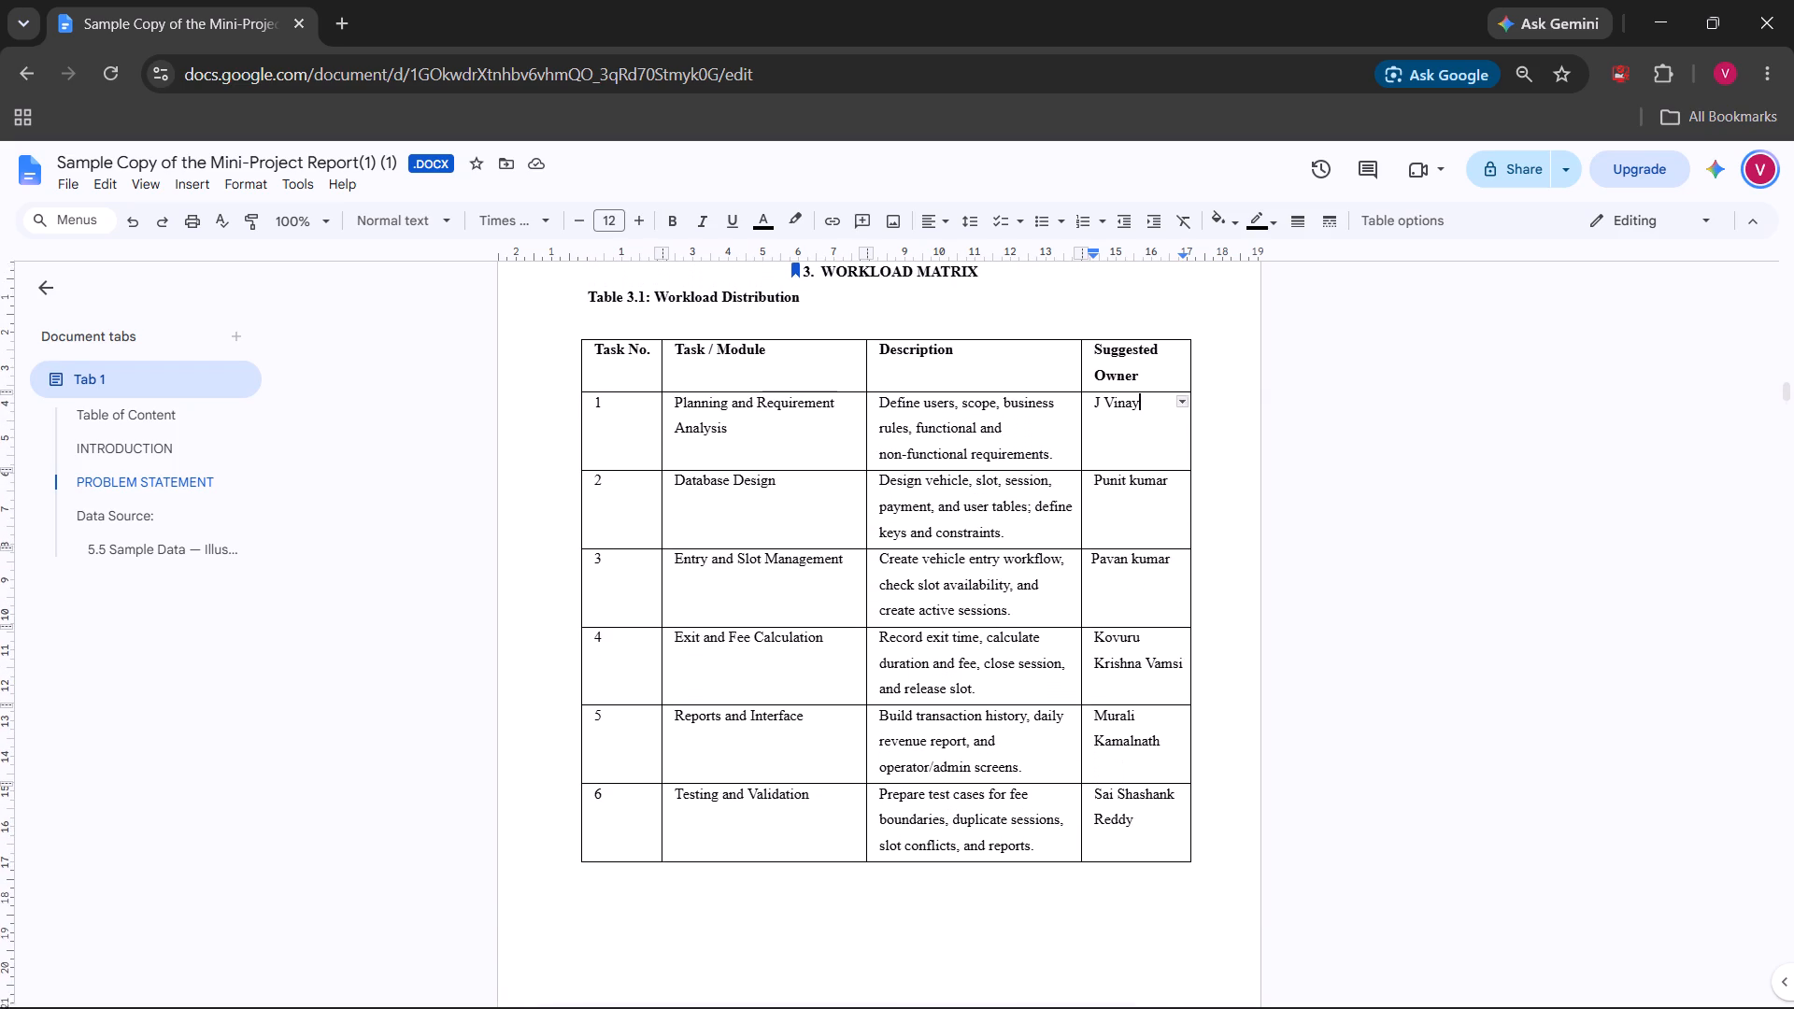
pyautogui.scroll(1, 1225, 523)
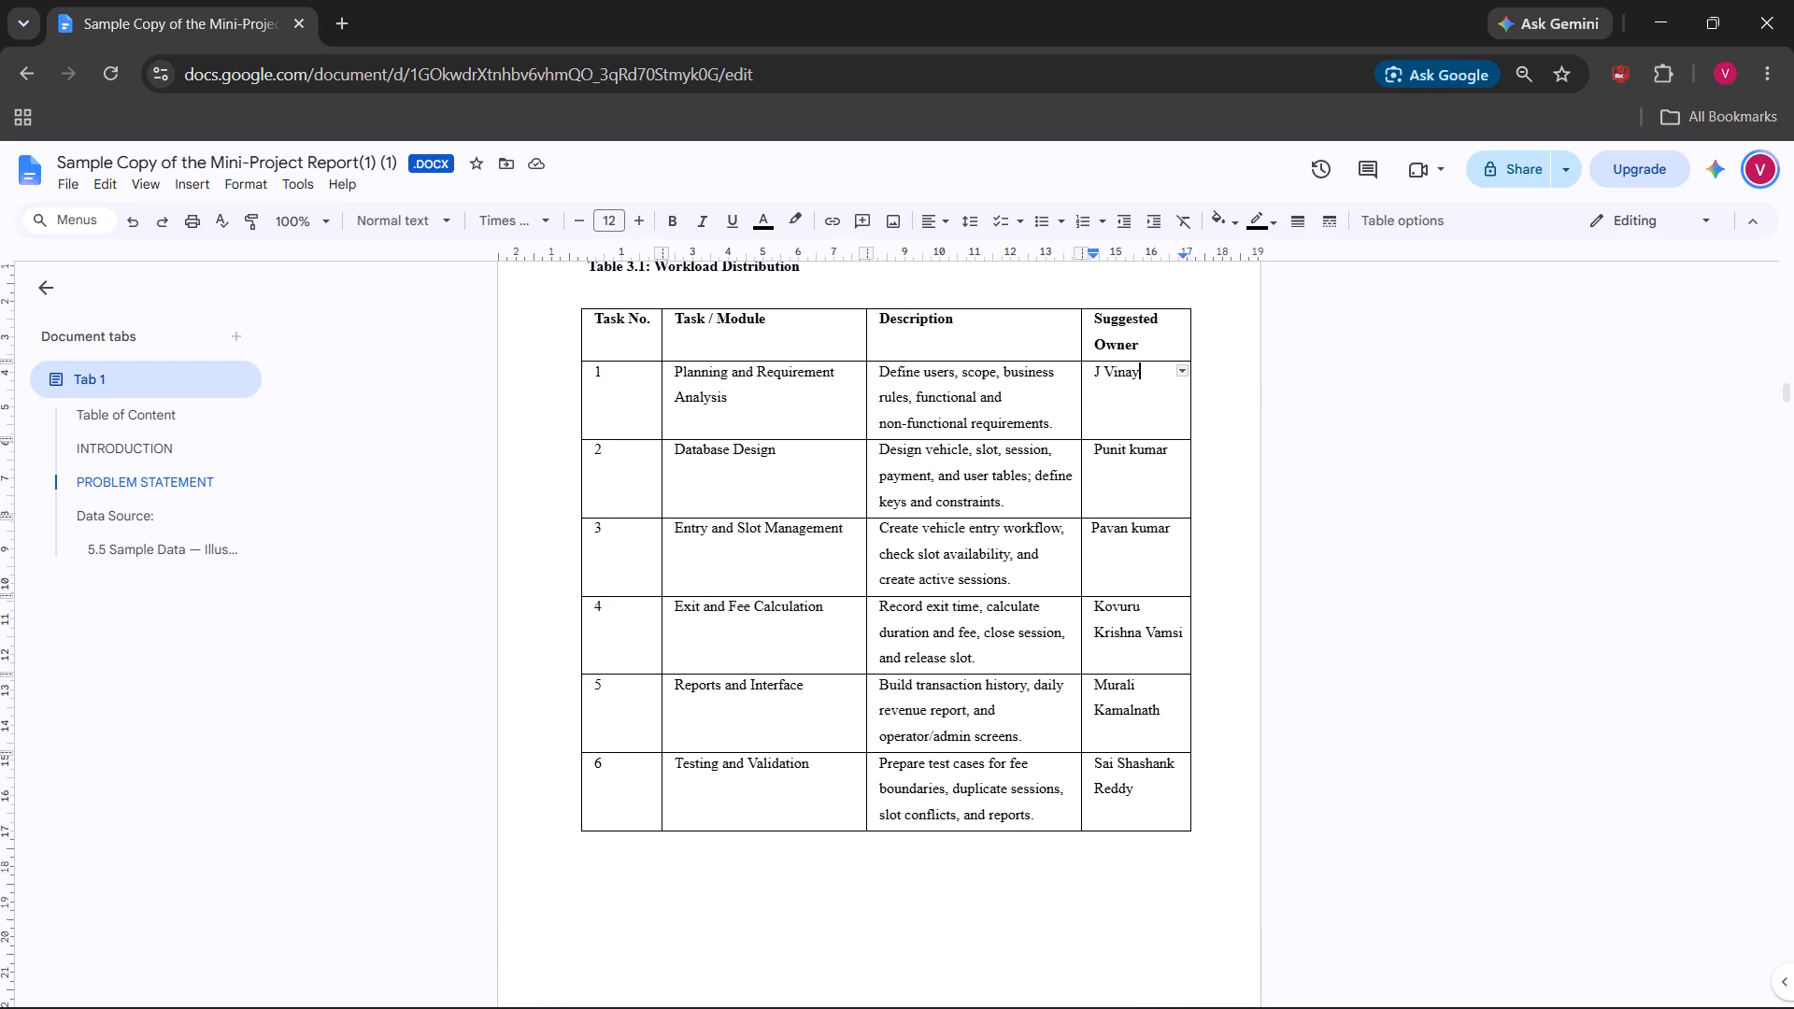
pyautogui.scroll(-5, 1225, 523)
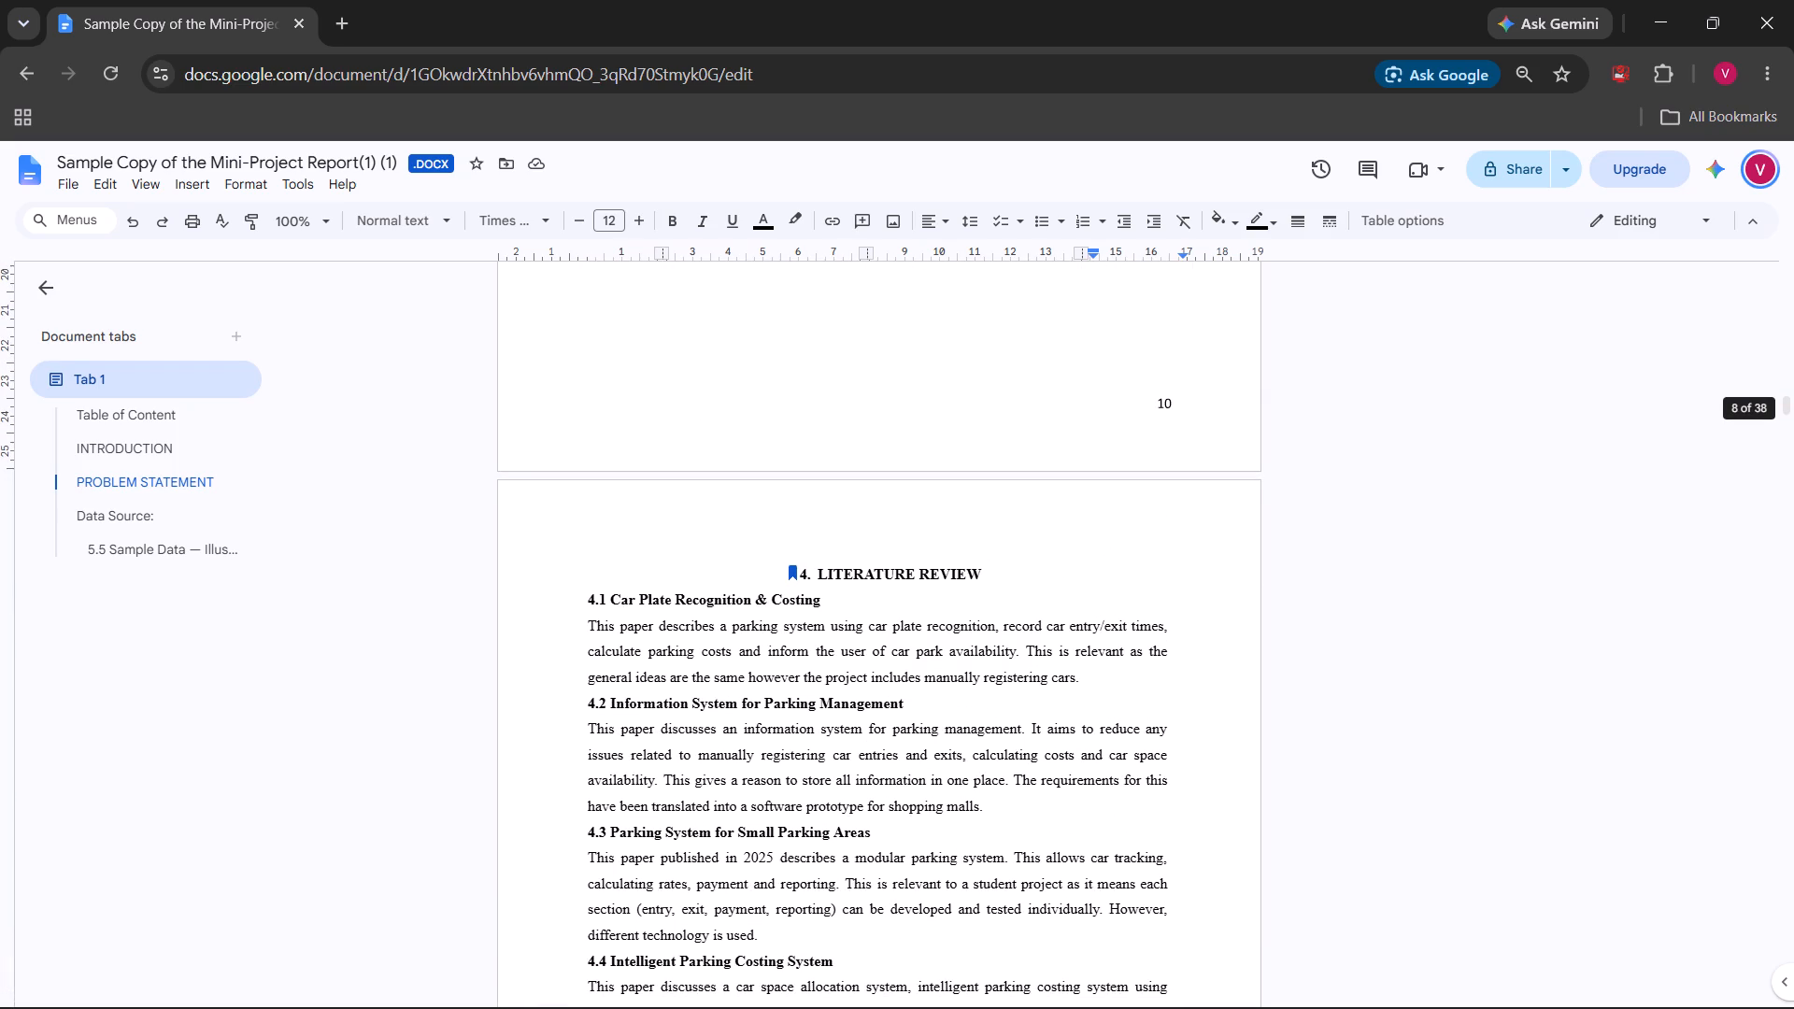
pyautogui.scroll(-1, 1161, 641)
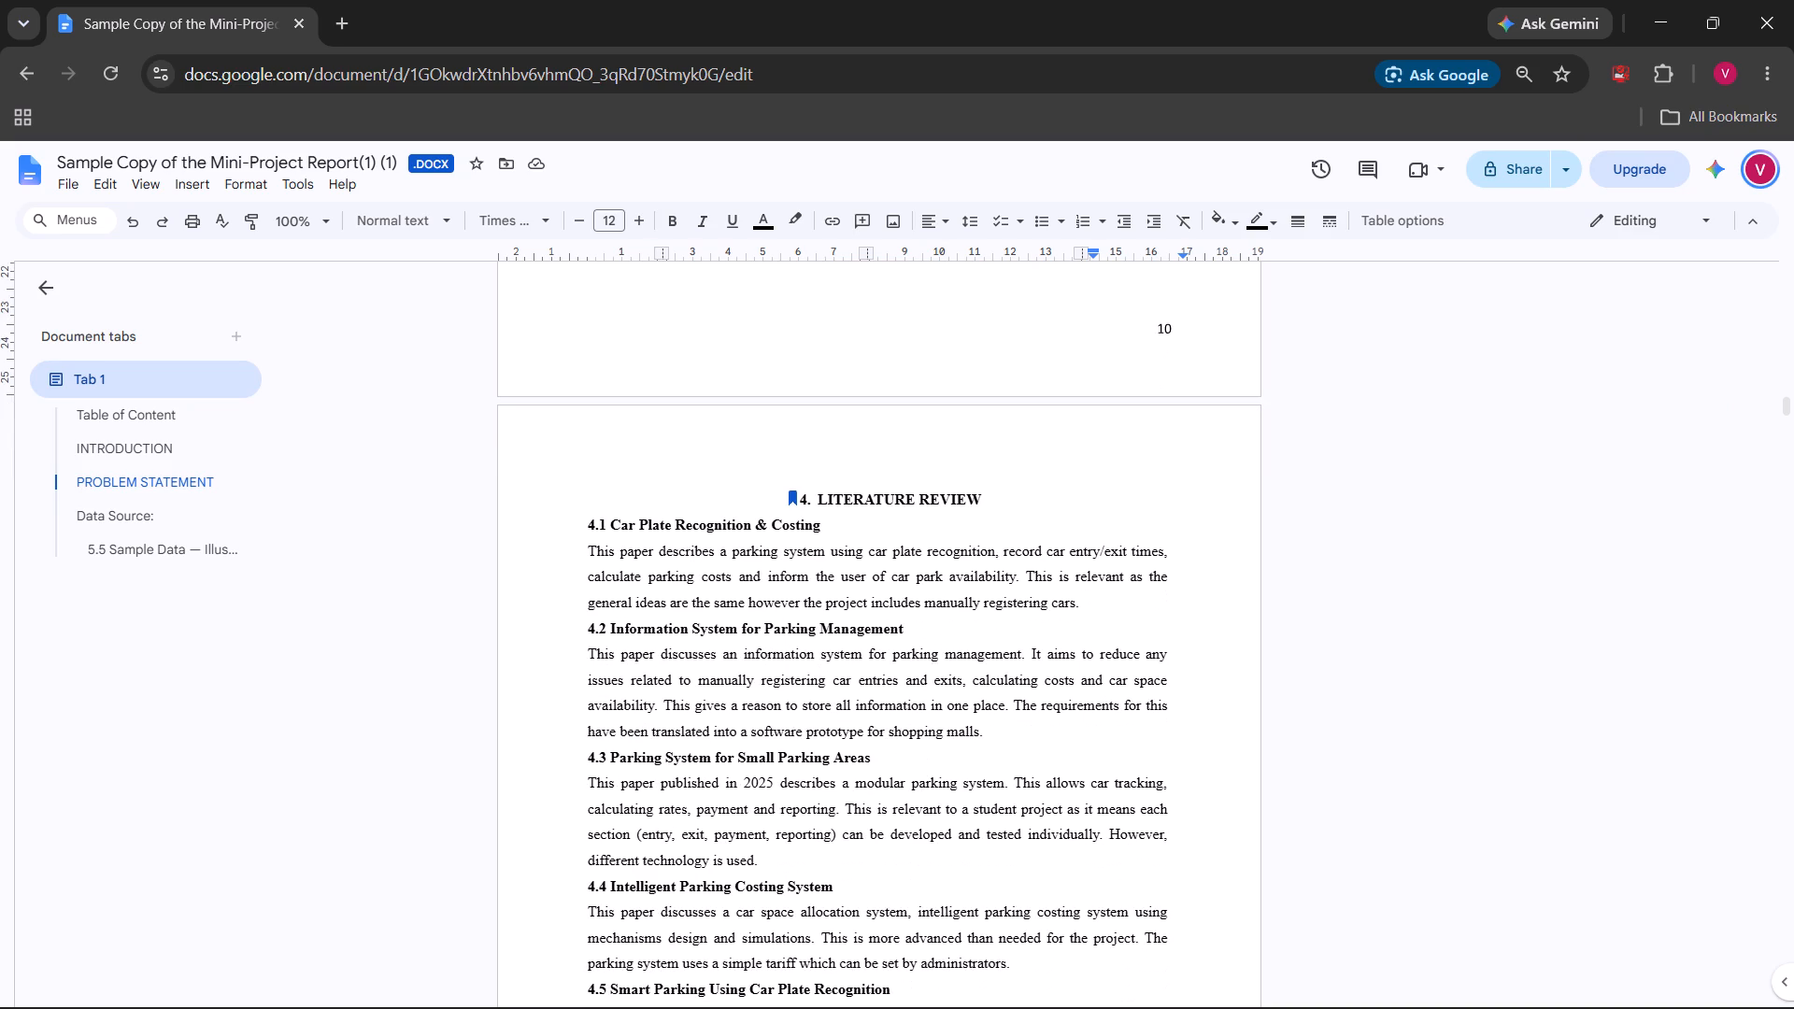
pyautogui.scroll(-1, 1161, 641)
pyautogui.scroll(-2, 602, 520)
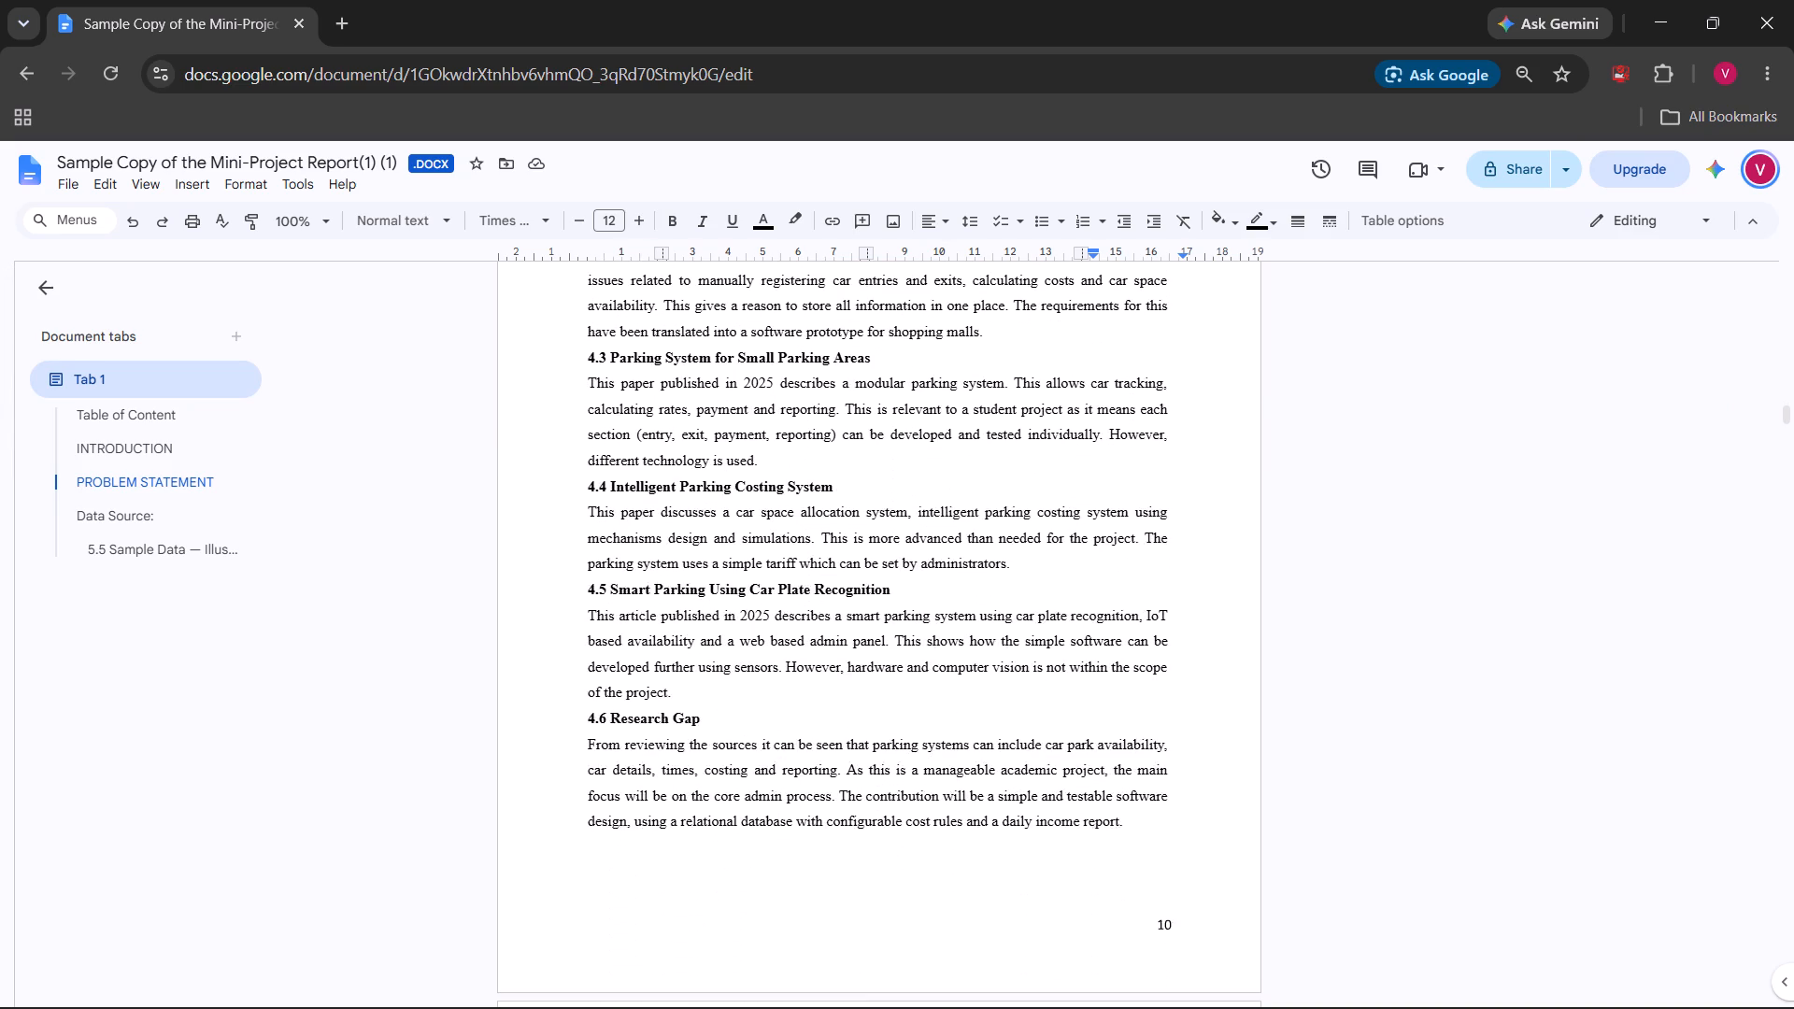
pyautogui.scroll(-3, 602, 520)
pyautogui.scroll(5, 602, 520)
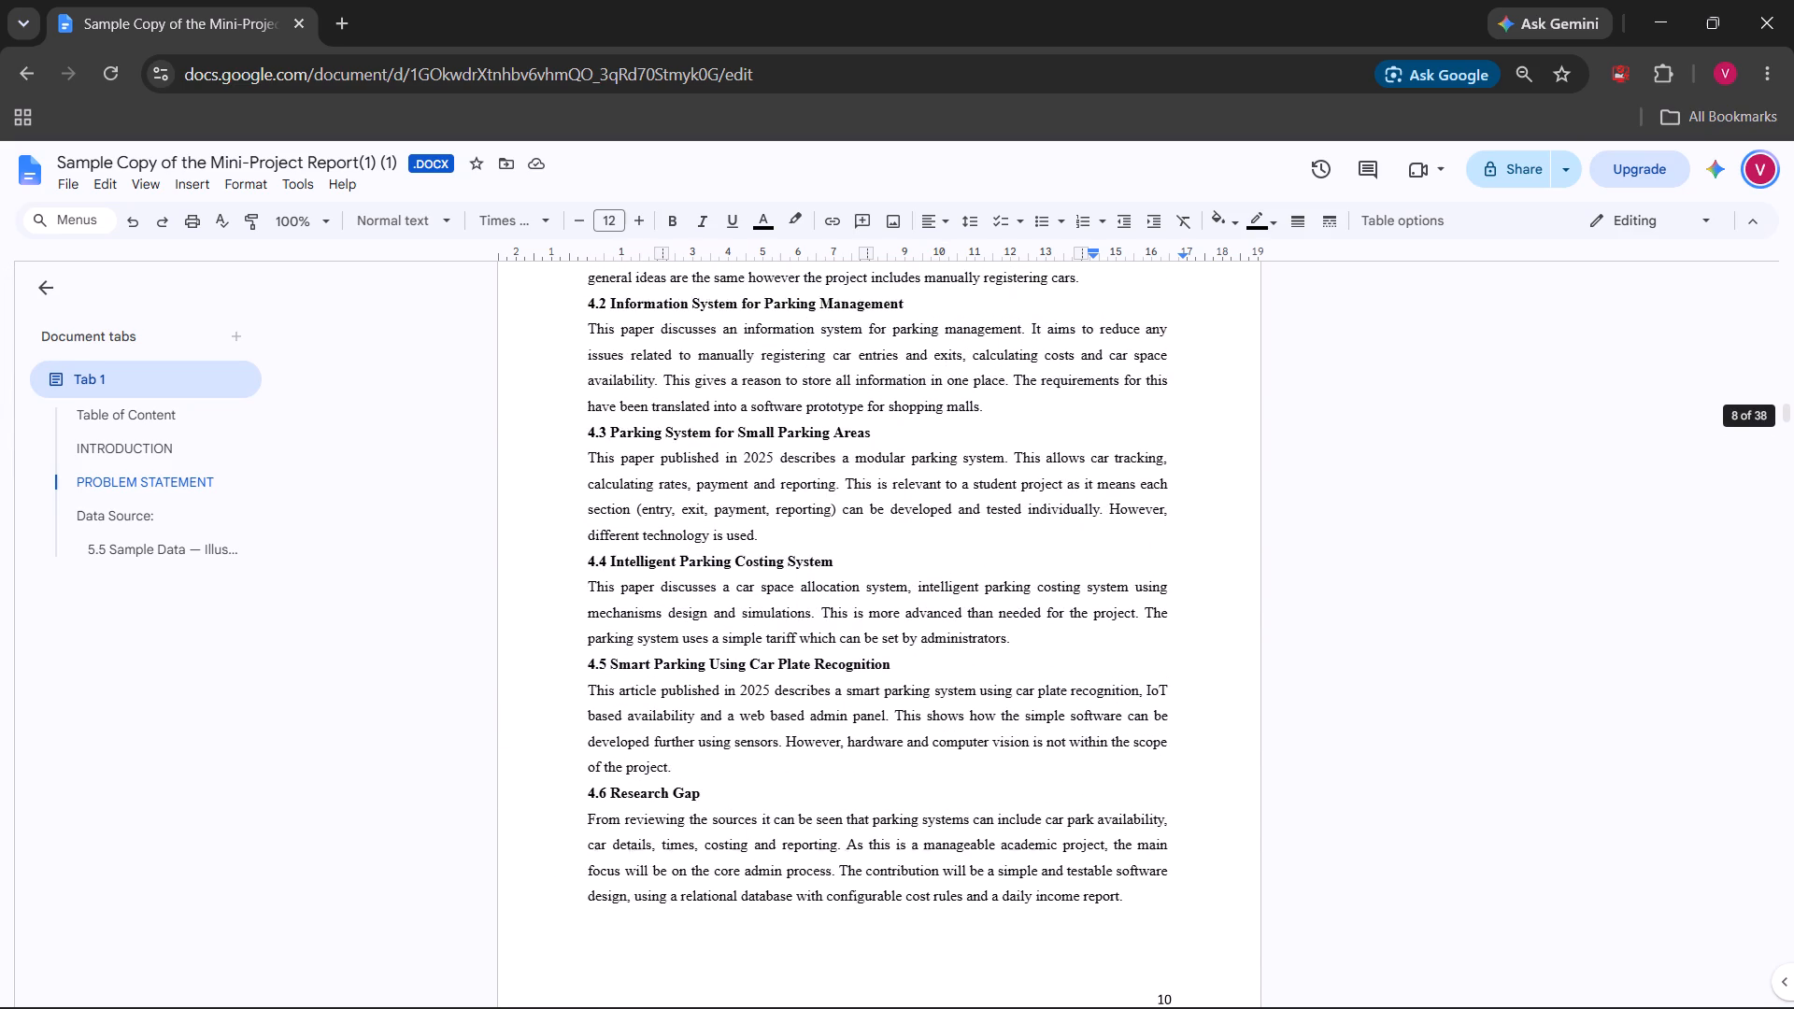
pyautogui.scroll(1, 602, 520)
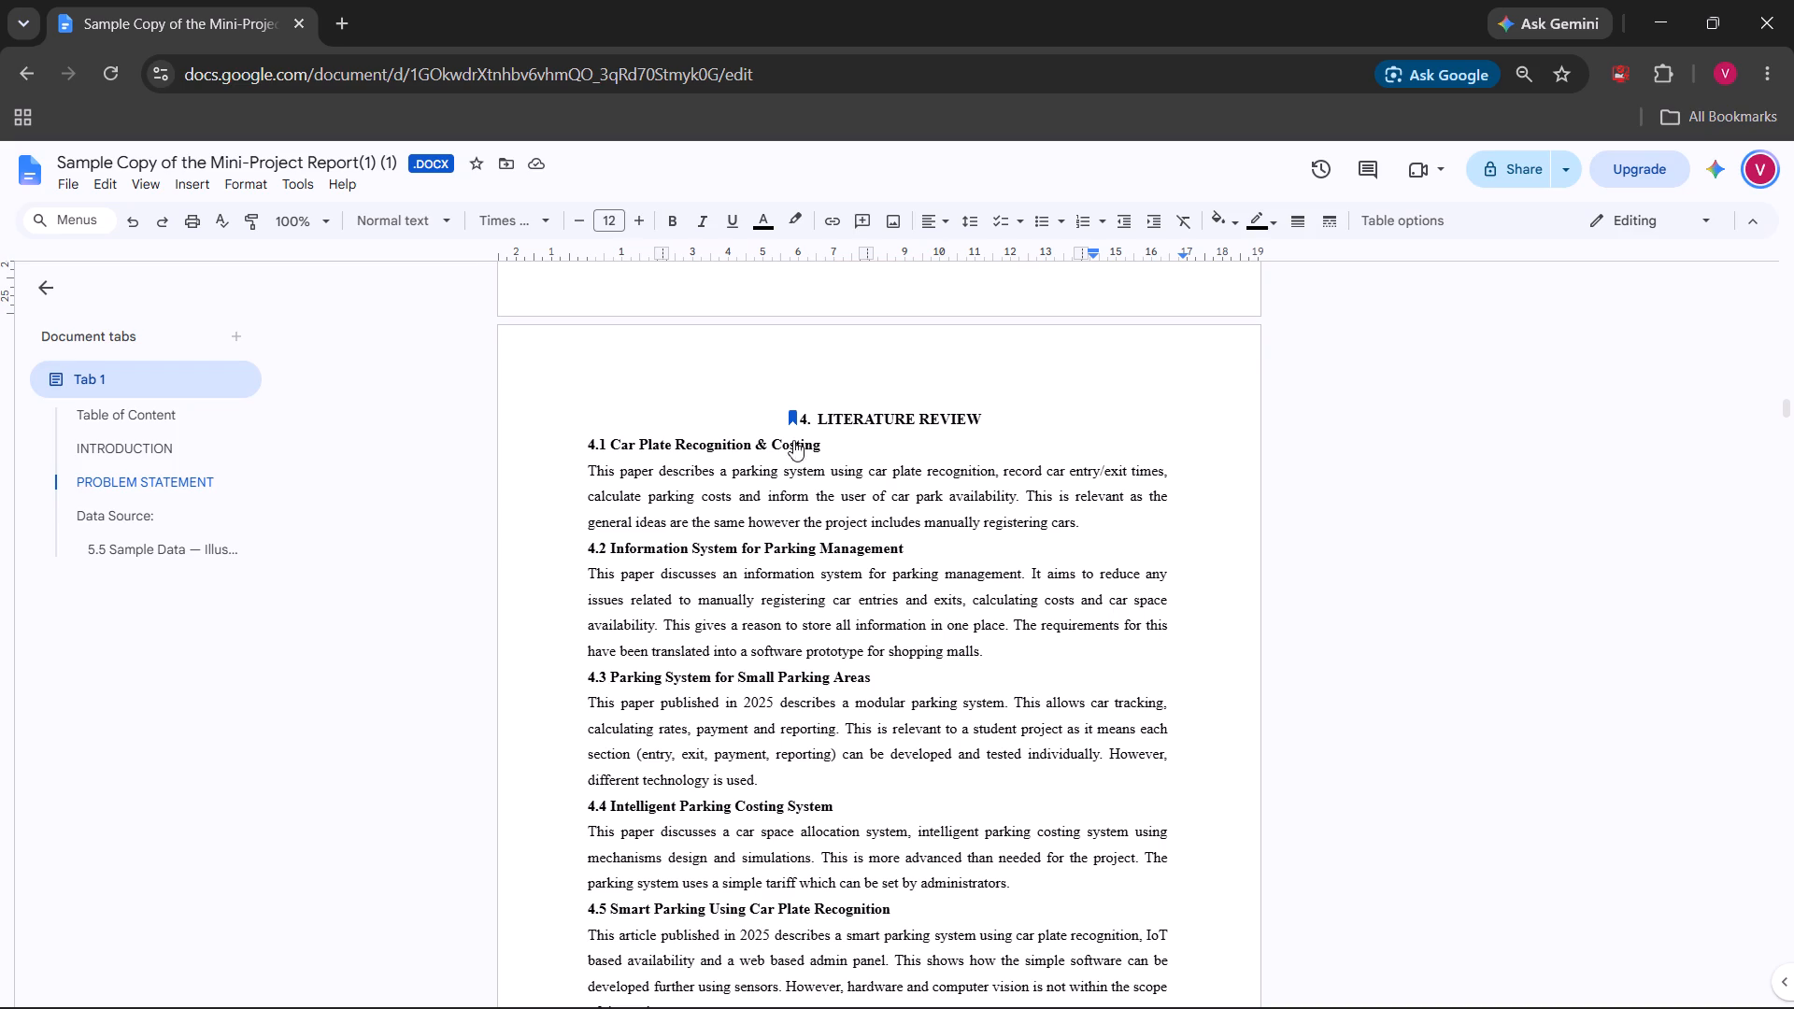
# Insert a blank line between the Literature Review heading and the 4.1 Car Plate Recognition & Costing subheading.
pyautogui.click(586, 439)
pyautogui.press('Return')
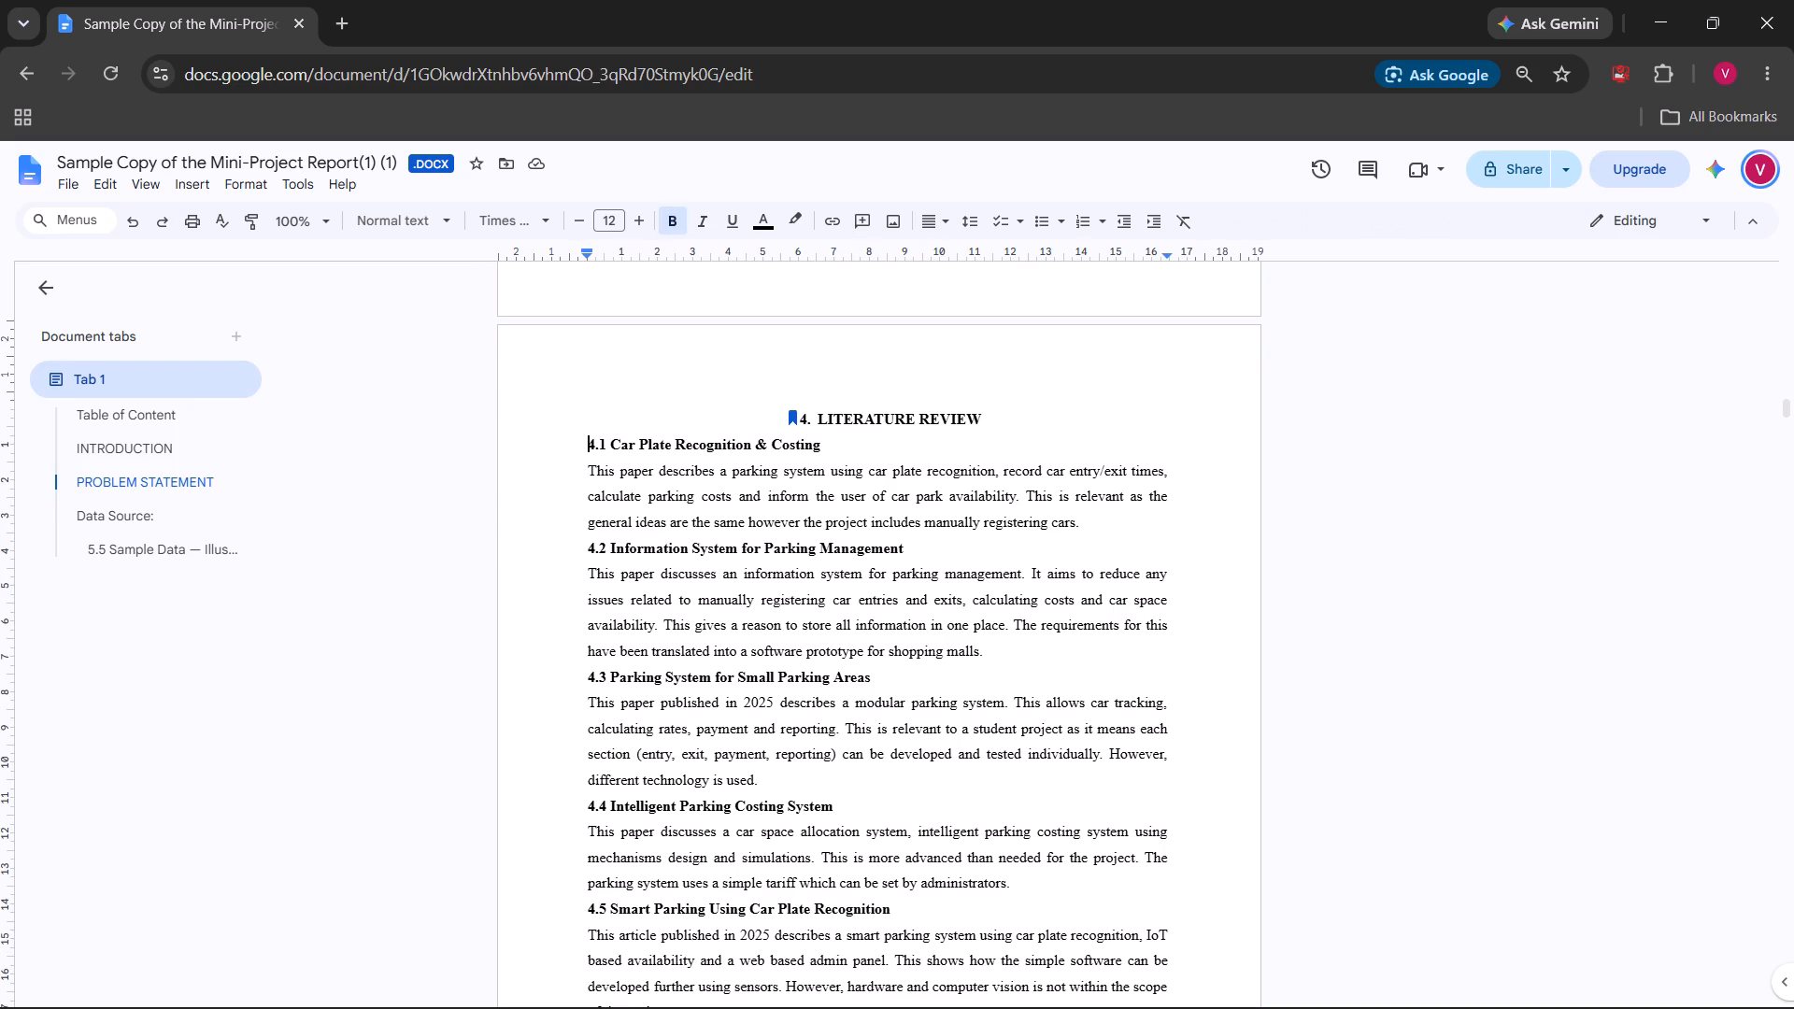
# Insert a blank line between the Workload Matrix heading and the Table 3.1 caption.
pyautogui.scroll(8, 707, 386)
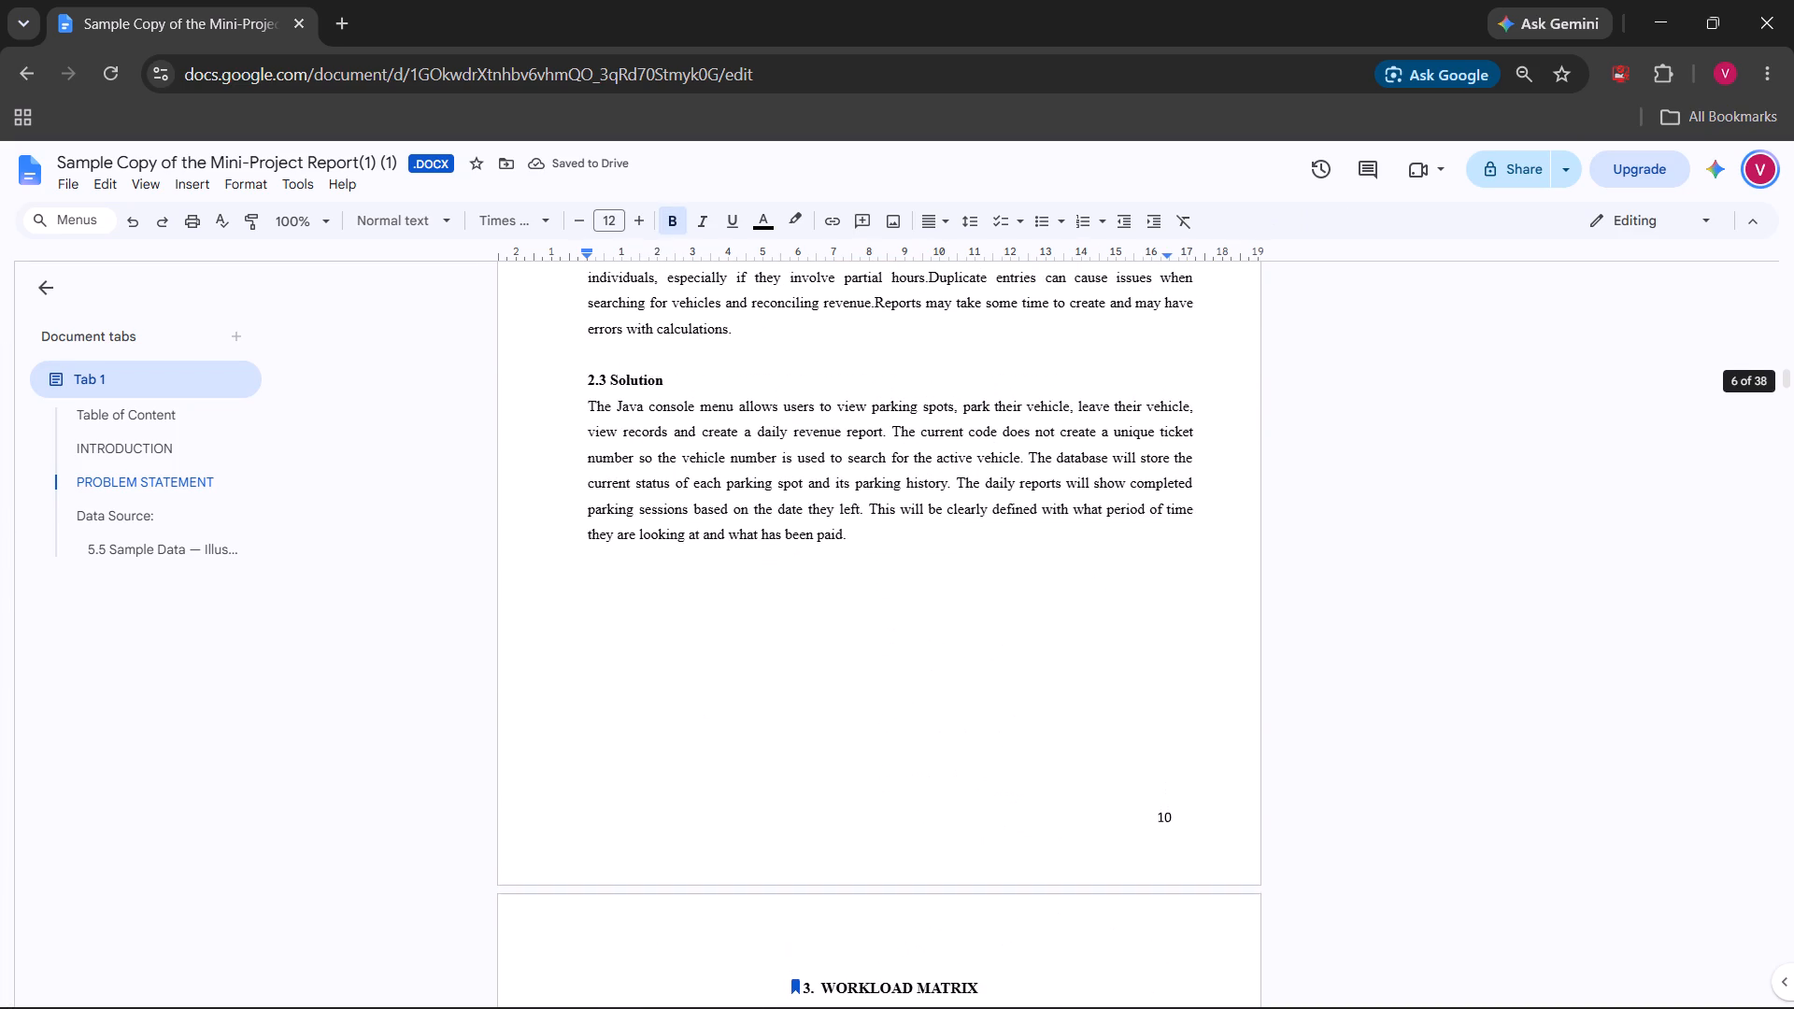
pyautogui.scroll(-1, 707, 386)
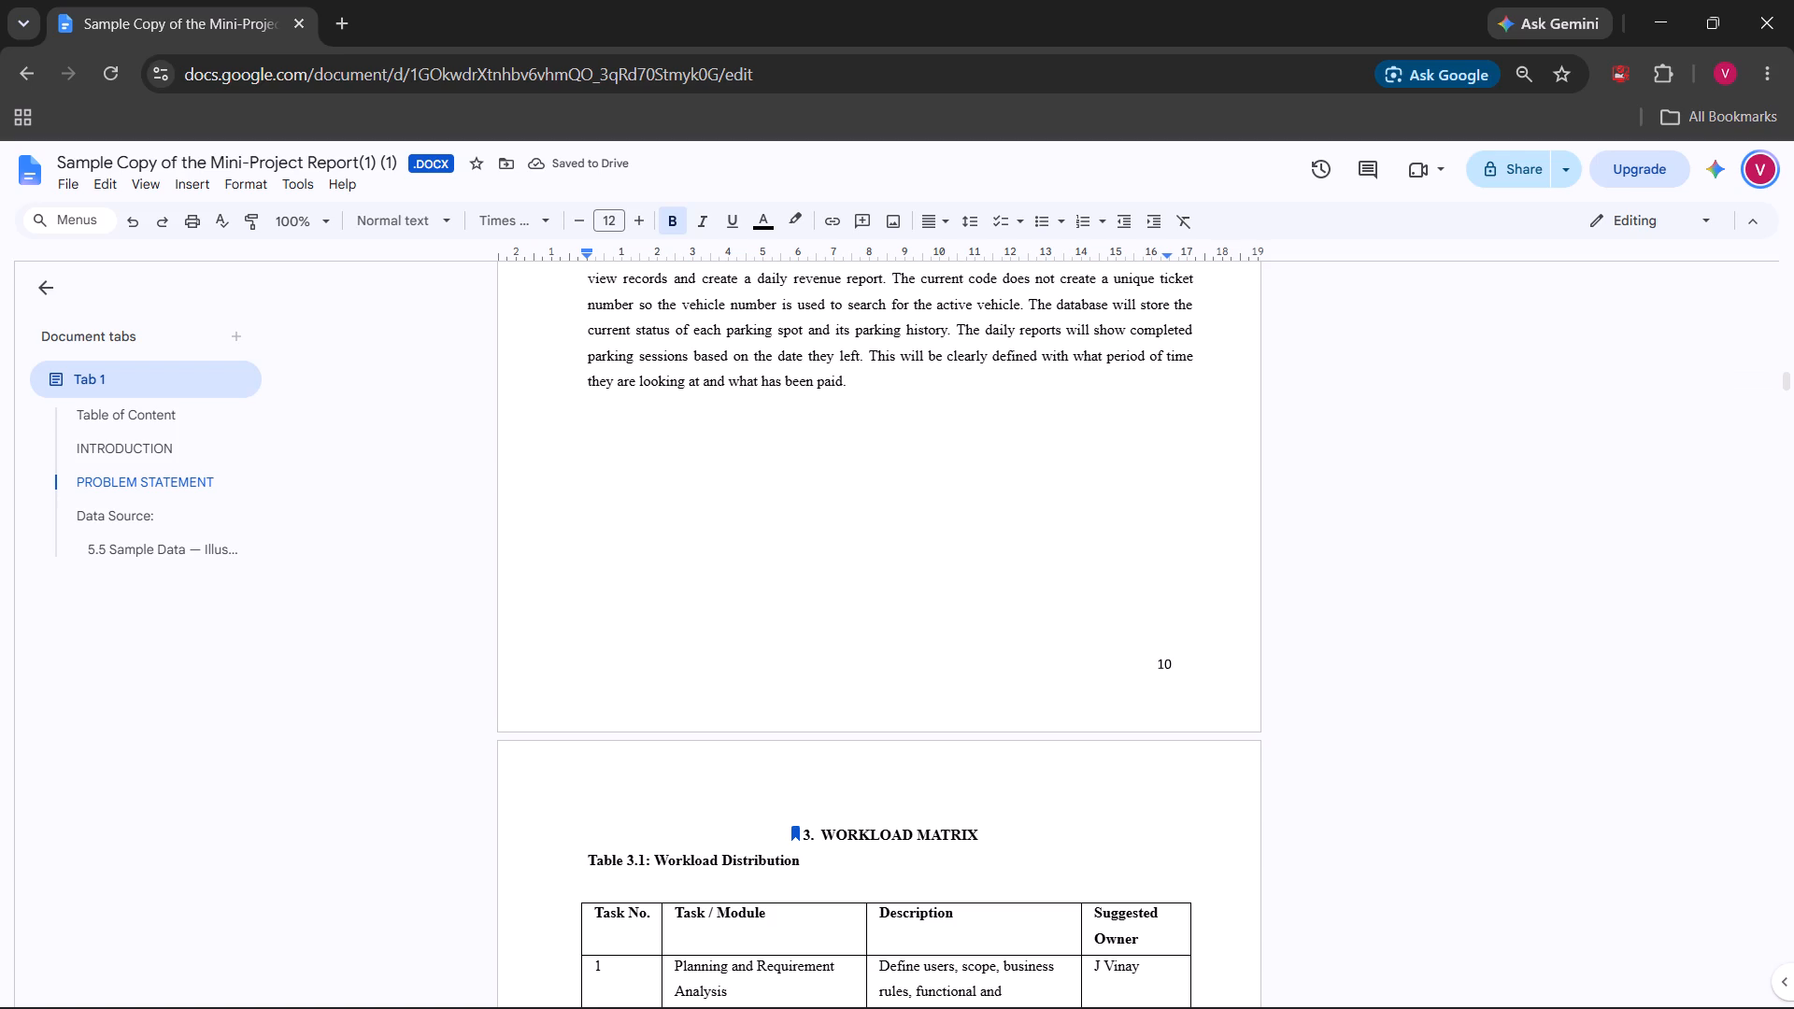
pyautogui.click(591, 859)
pyautogui.press('Return')
# Apply 1.5 line spacing to the Workload Matrix heading, the Table 3.1 caption and the whole table.
pyautogui.scroll(-2, 591, 859)
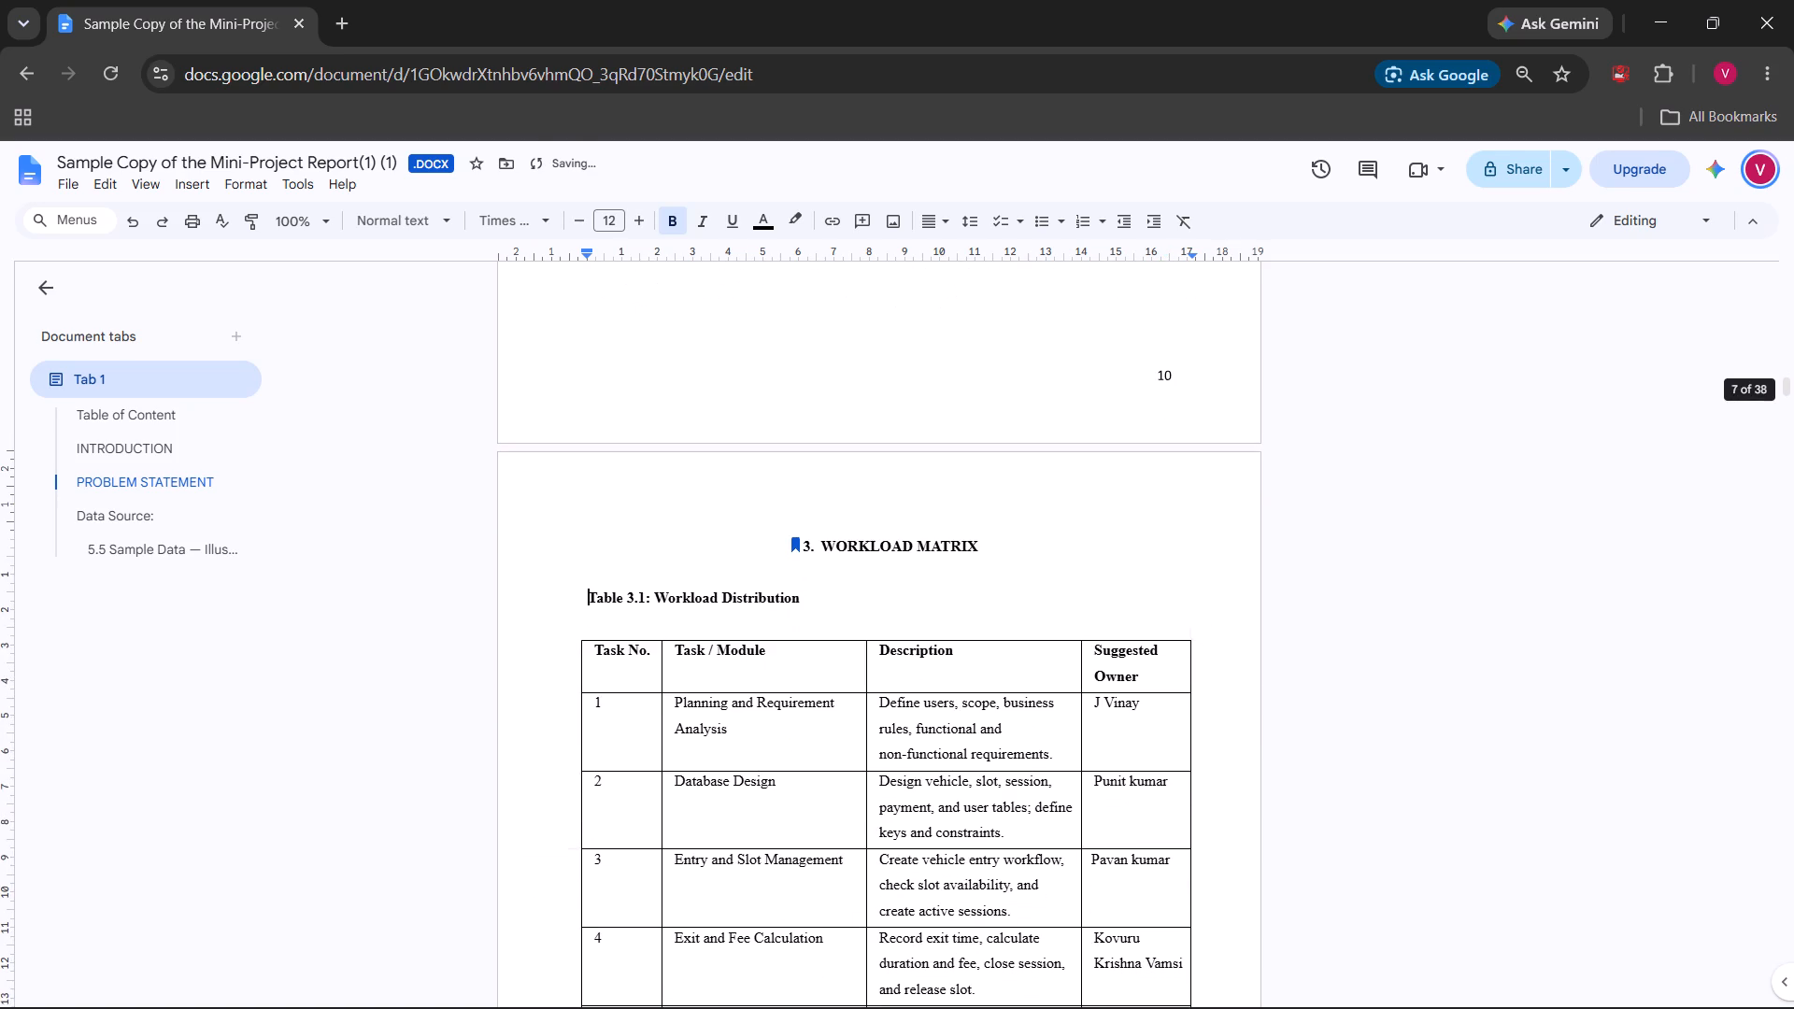
pyautogui.scroll(2, 718, 576)
pyautogui.scroll(-3, 718, 576)
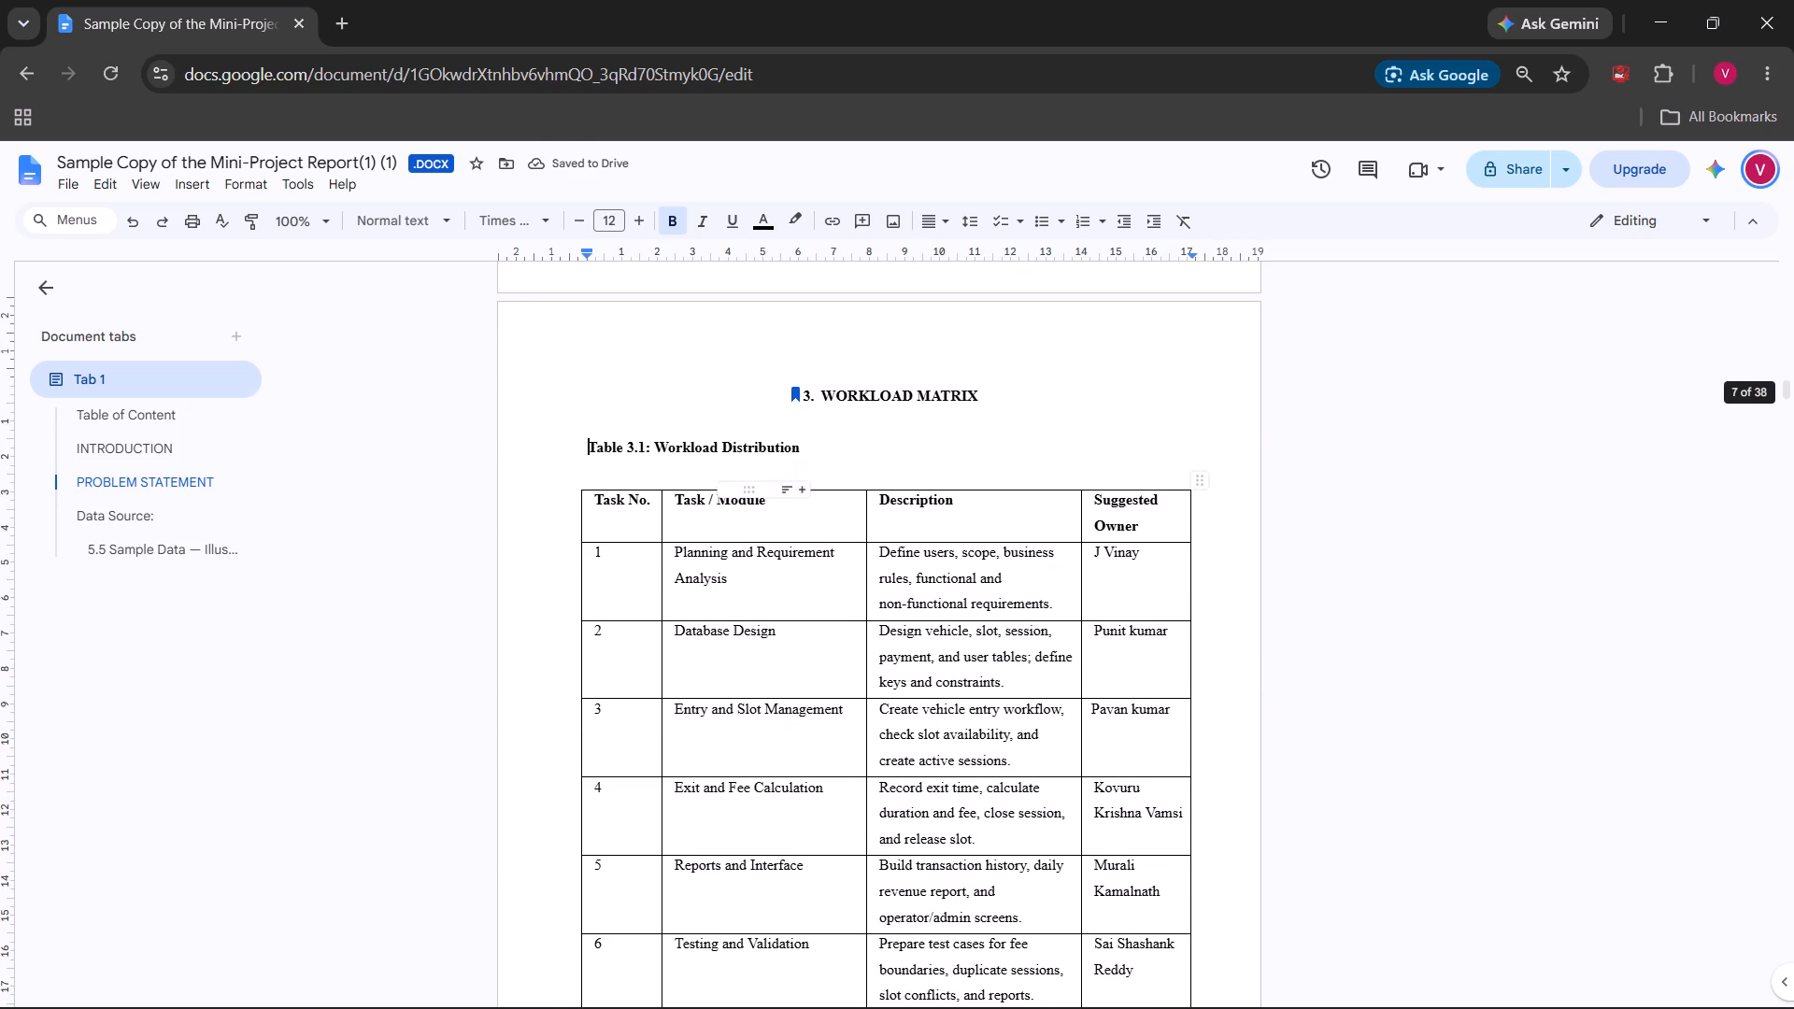
pyautogui.moveTo(575, 399); pyautogui.dragTo(1052, 876)
pyautogui.moveTo(1052, 876); pyautogui.dragTo(1101, 975)
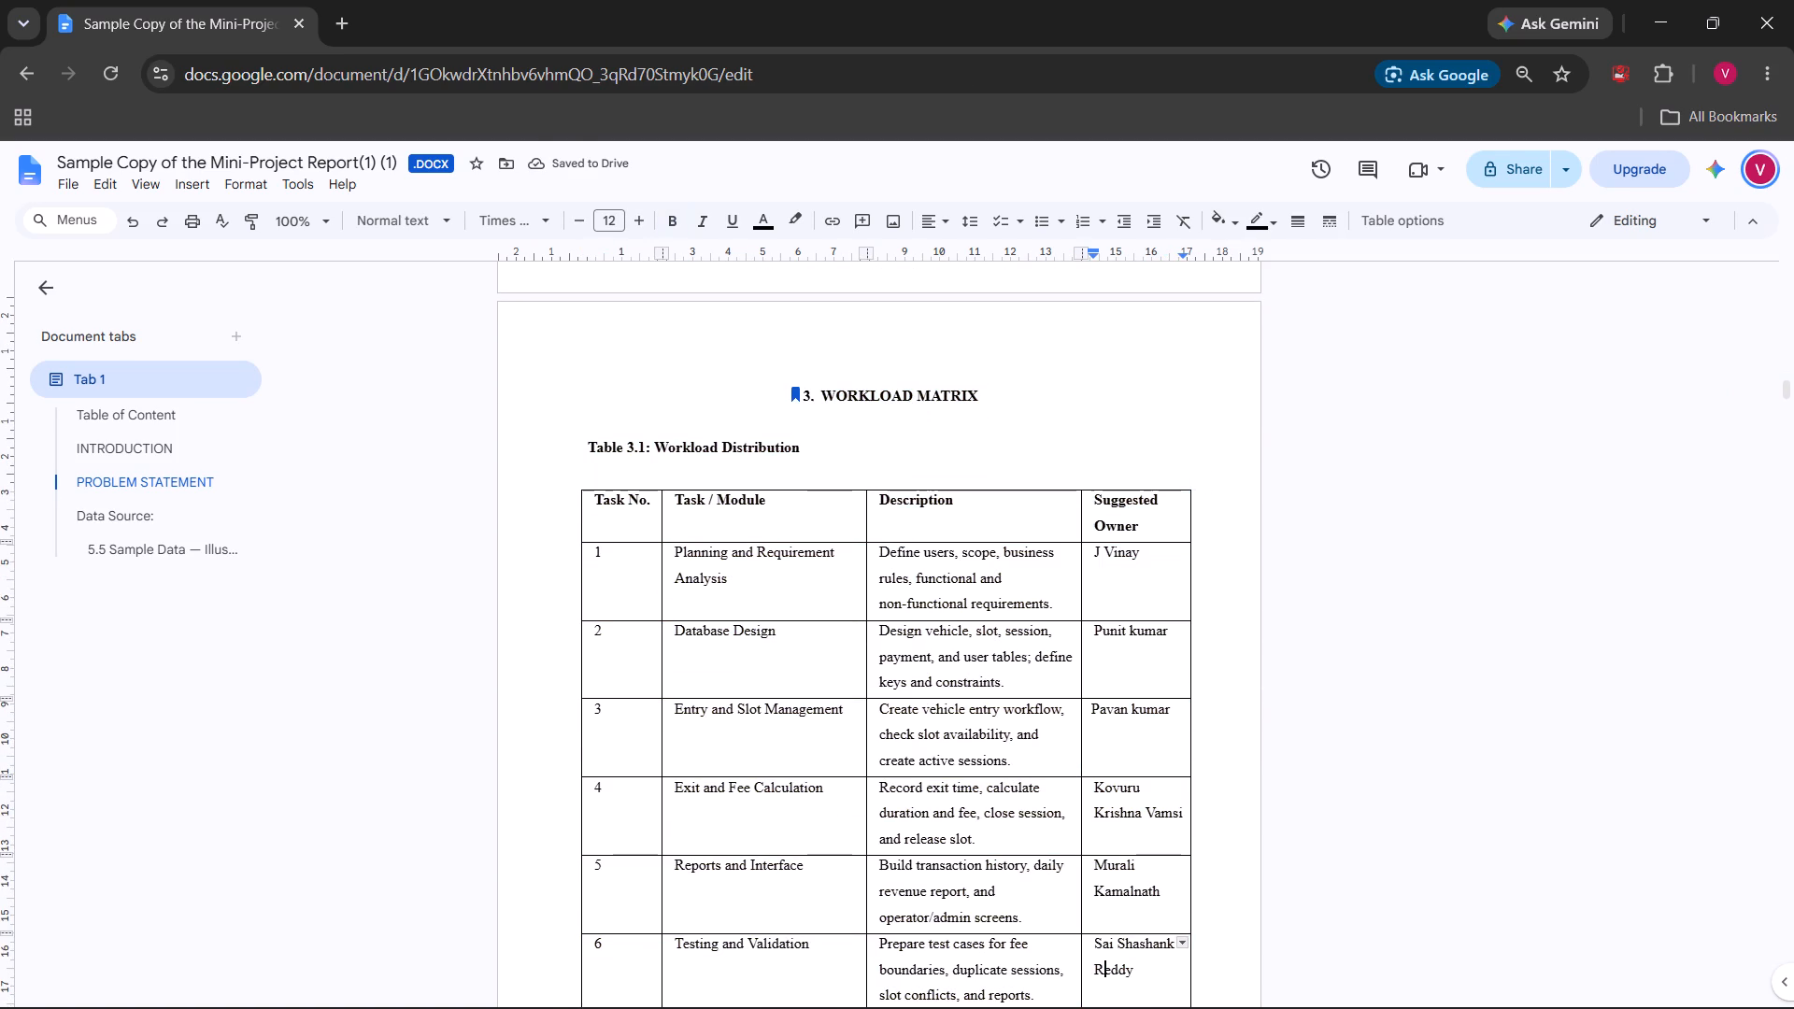
pyautogui.moveTo(562, 378); pyautogui.dragTo(1216, 990)
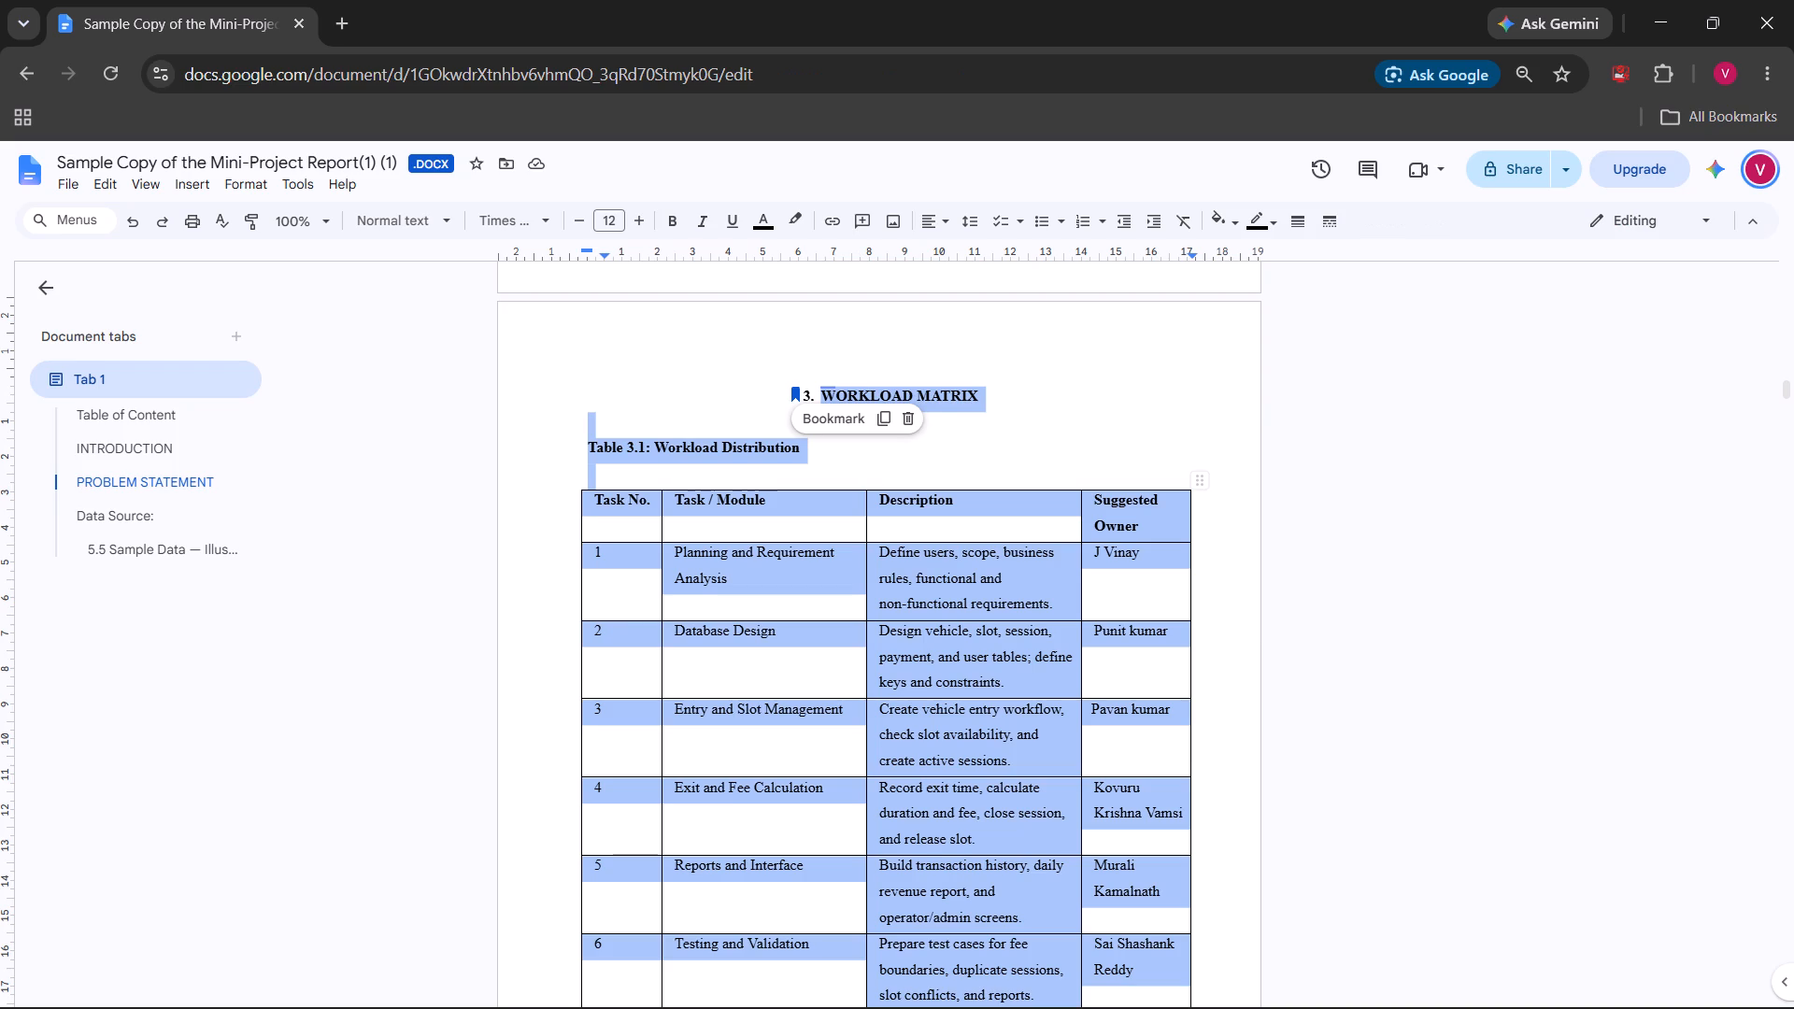
pyautogui.click(257, 173)
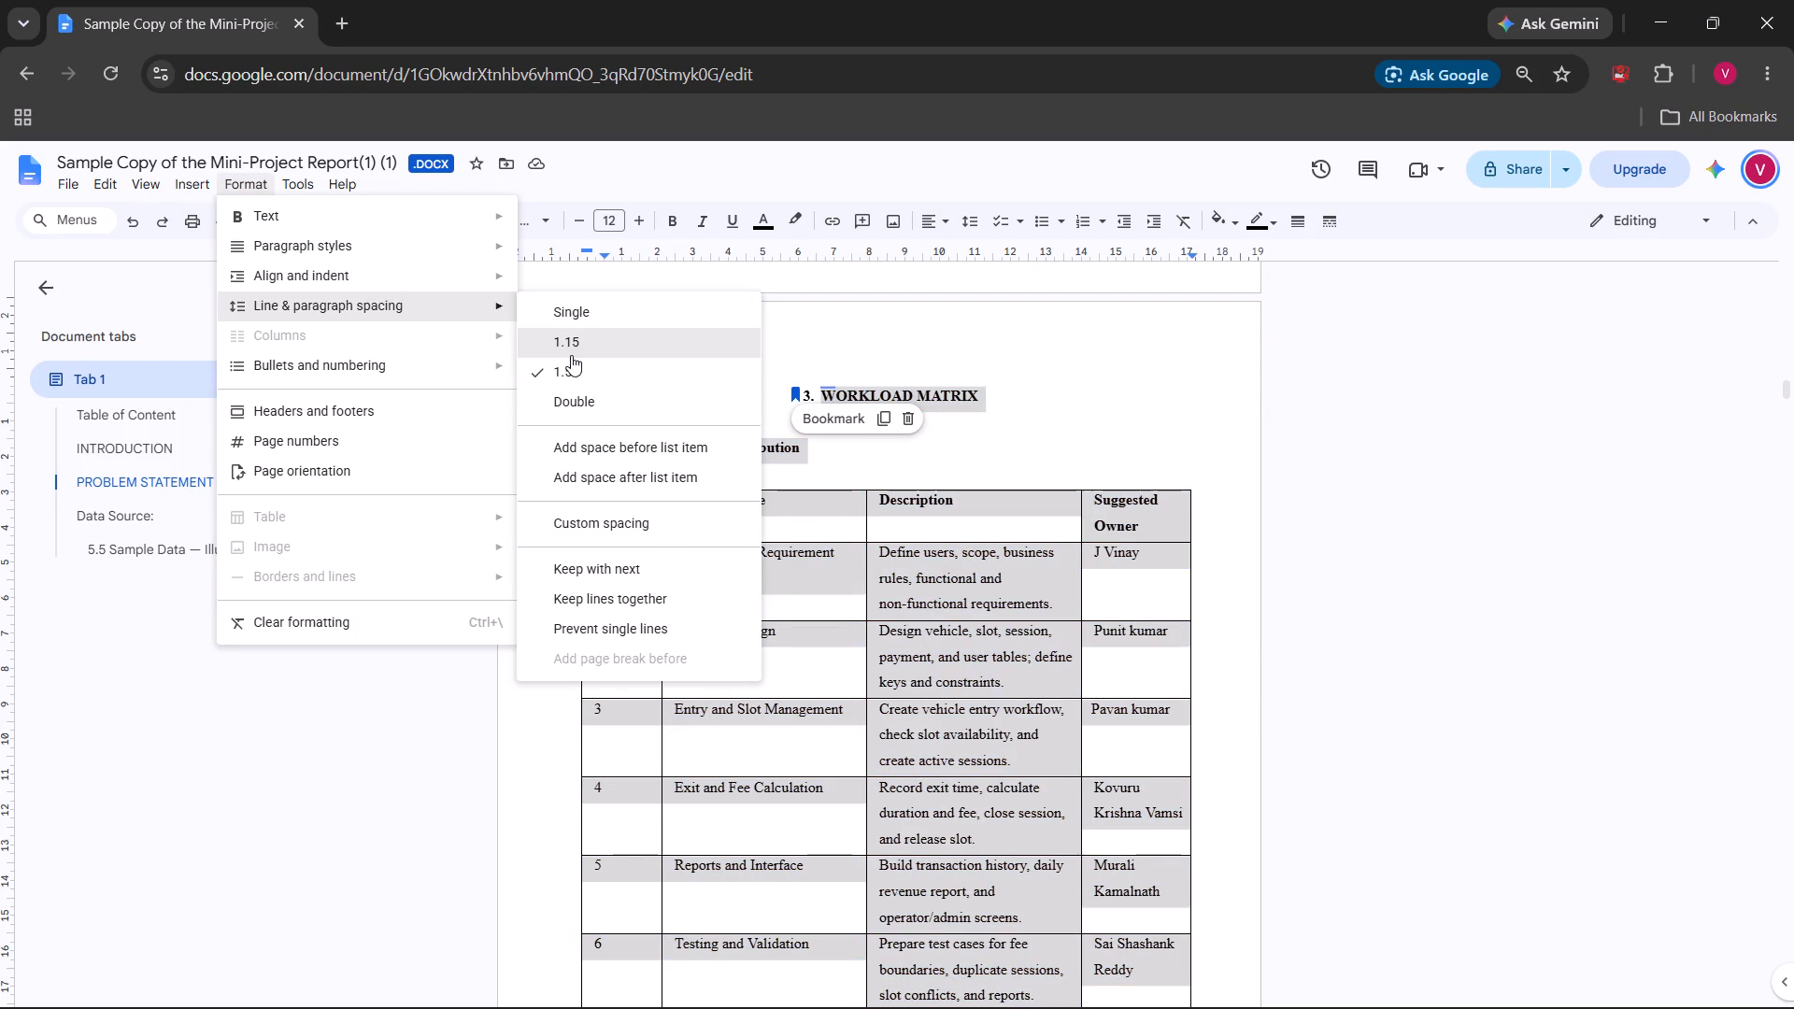
pyautogui.click(571, 355)
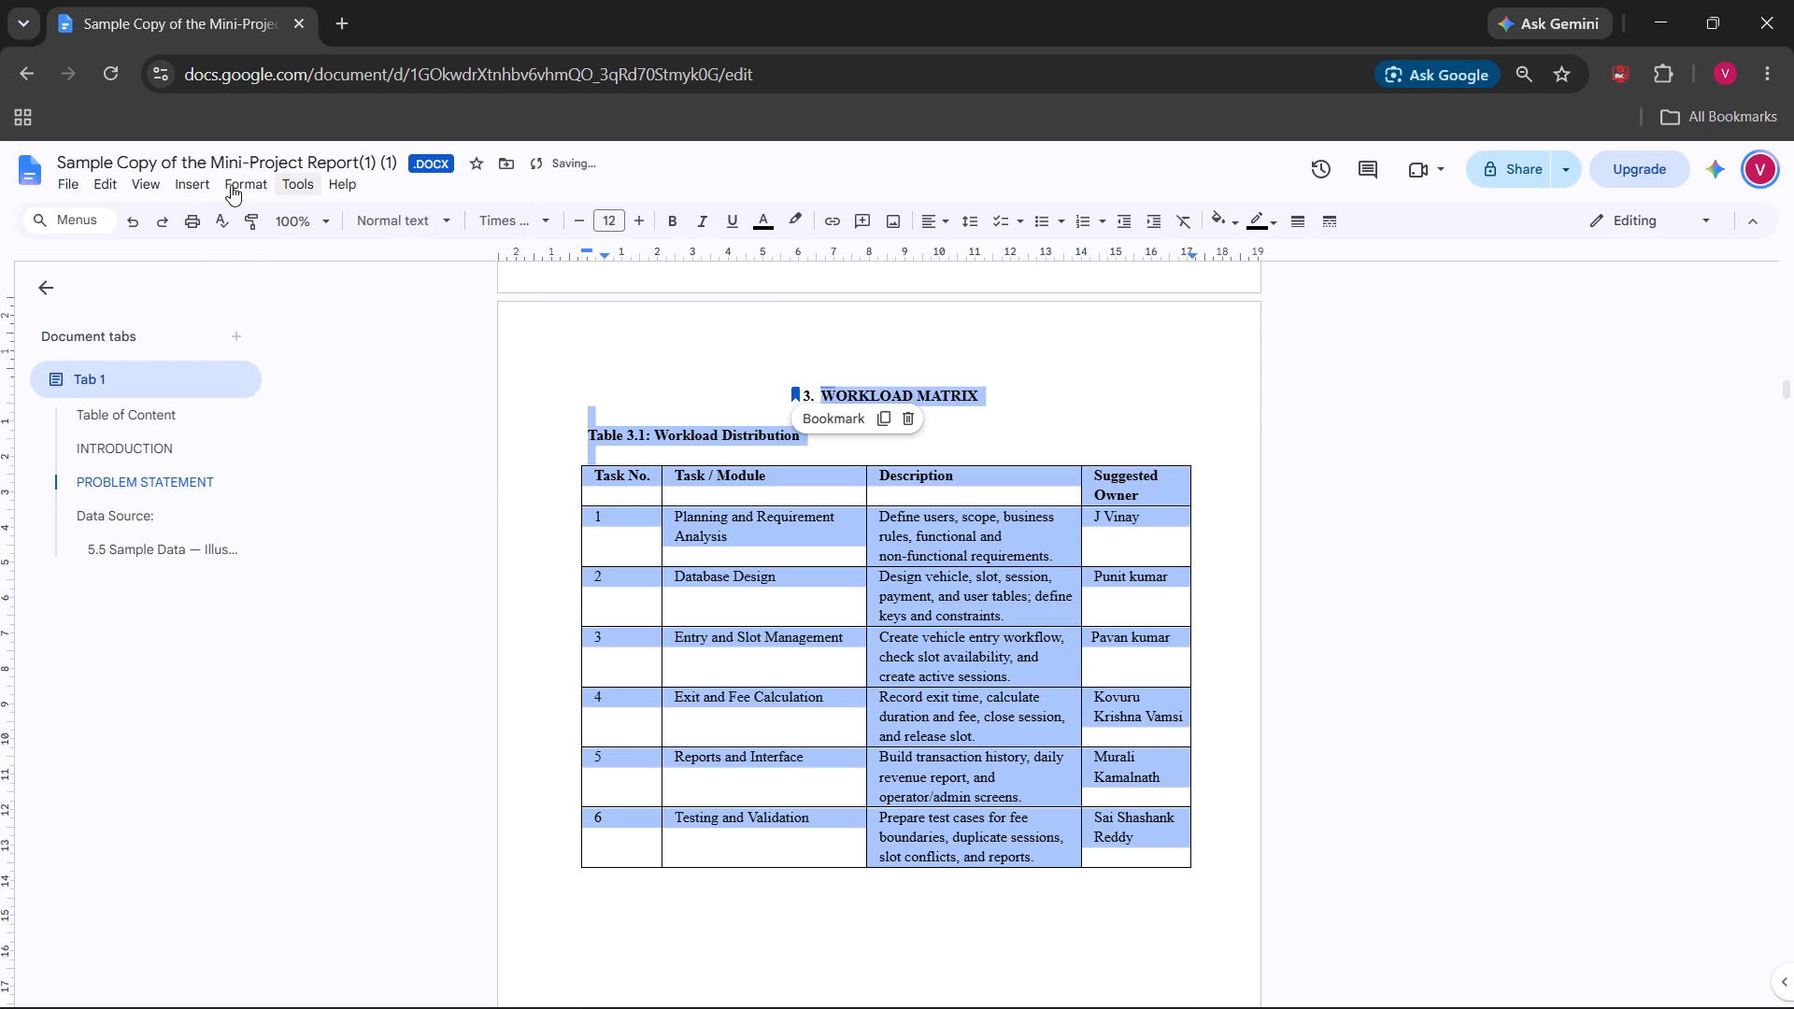
pyautogui.click(231, 185)
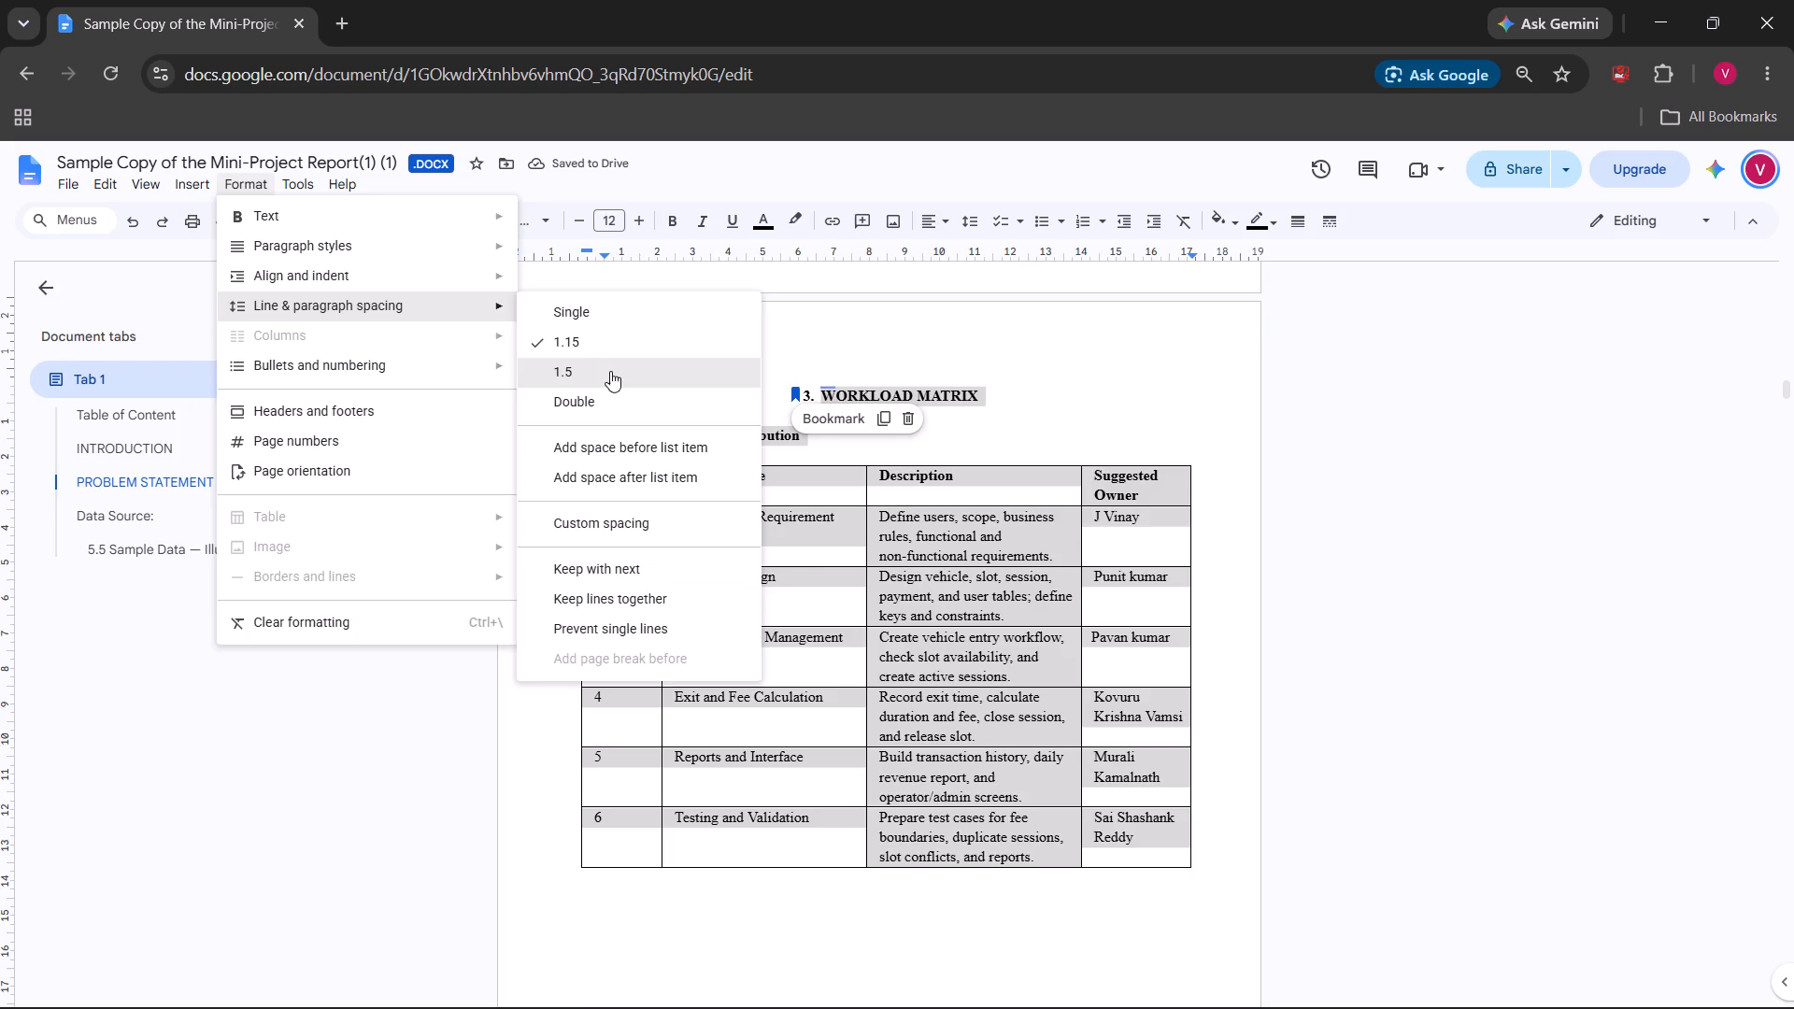
pyautogui.click(610, 371)
pyautogui.click(1203, 391)
# Insert a blank line between the Introduction heading and its first paragraph.
pyautogui.scroll(-1, 1203, 391)
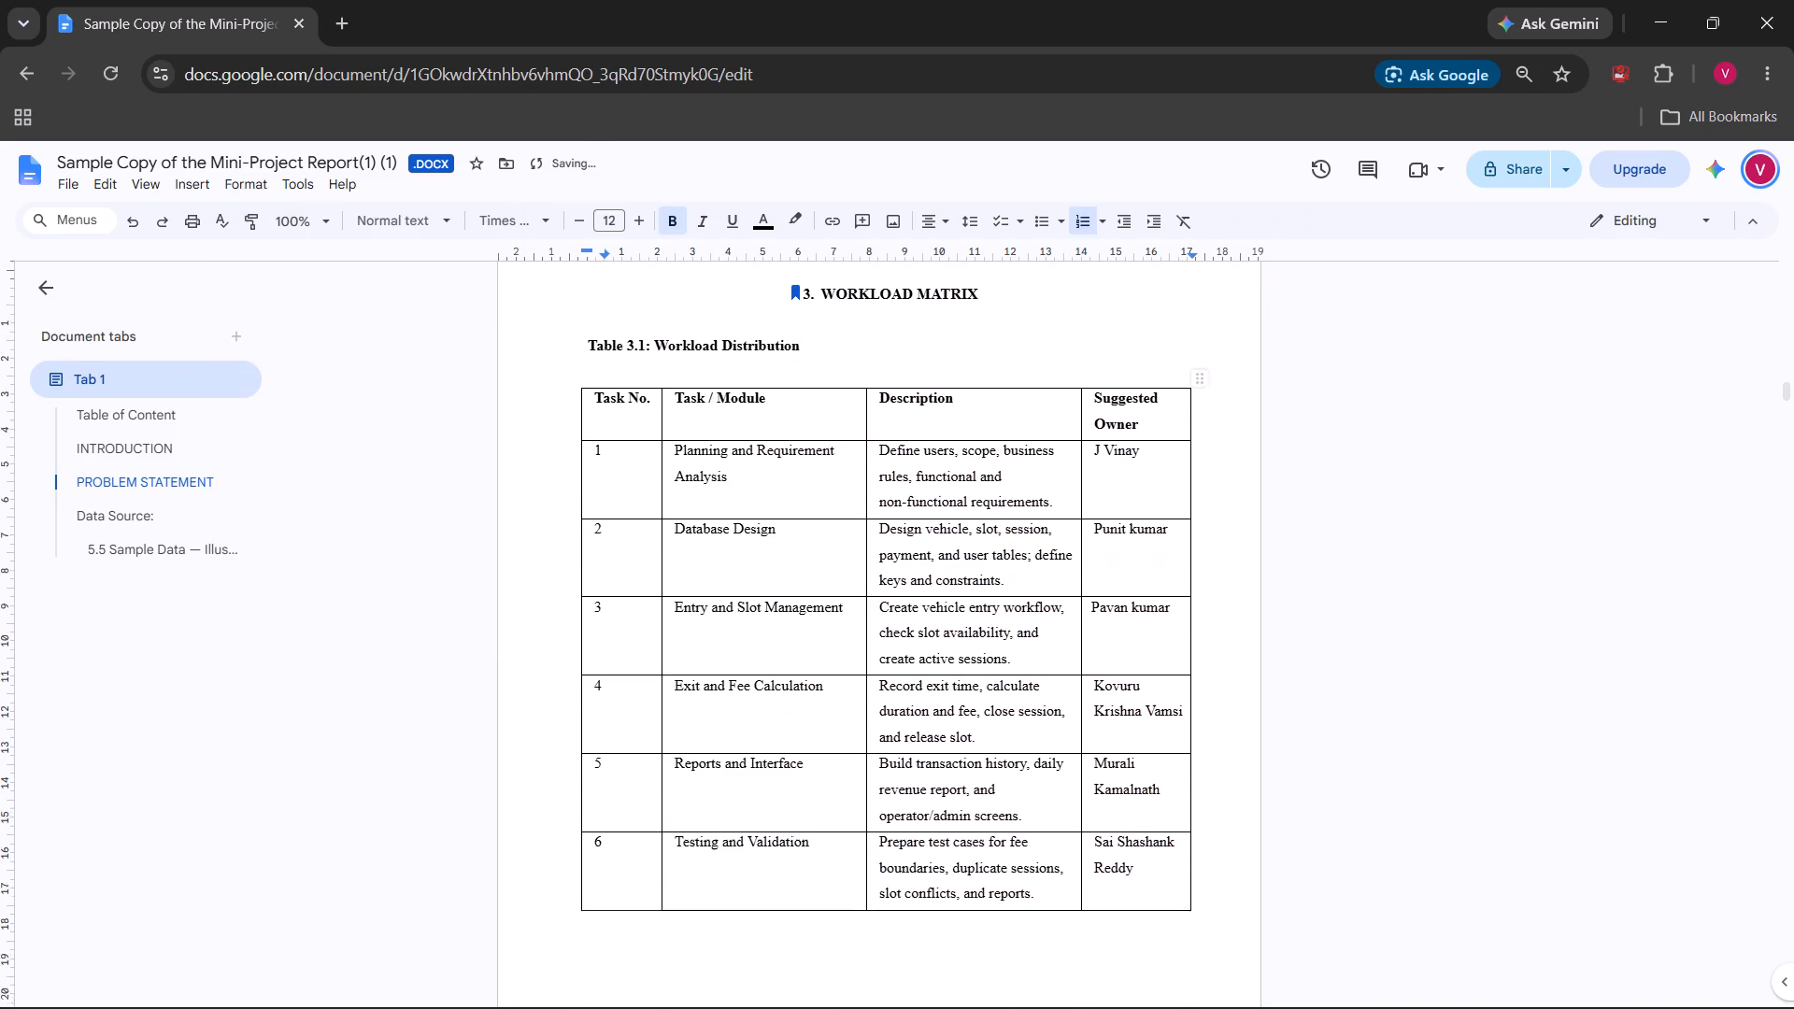
pyautogui.scroll(-1, 1203, 391)
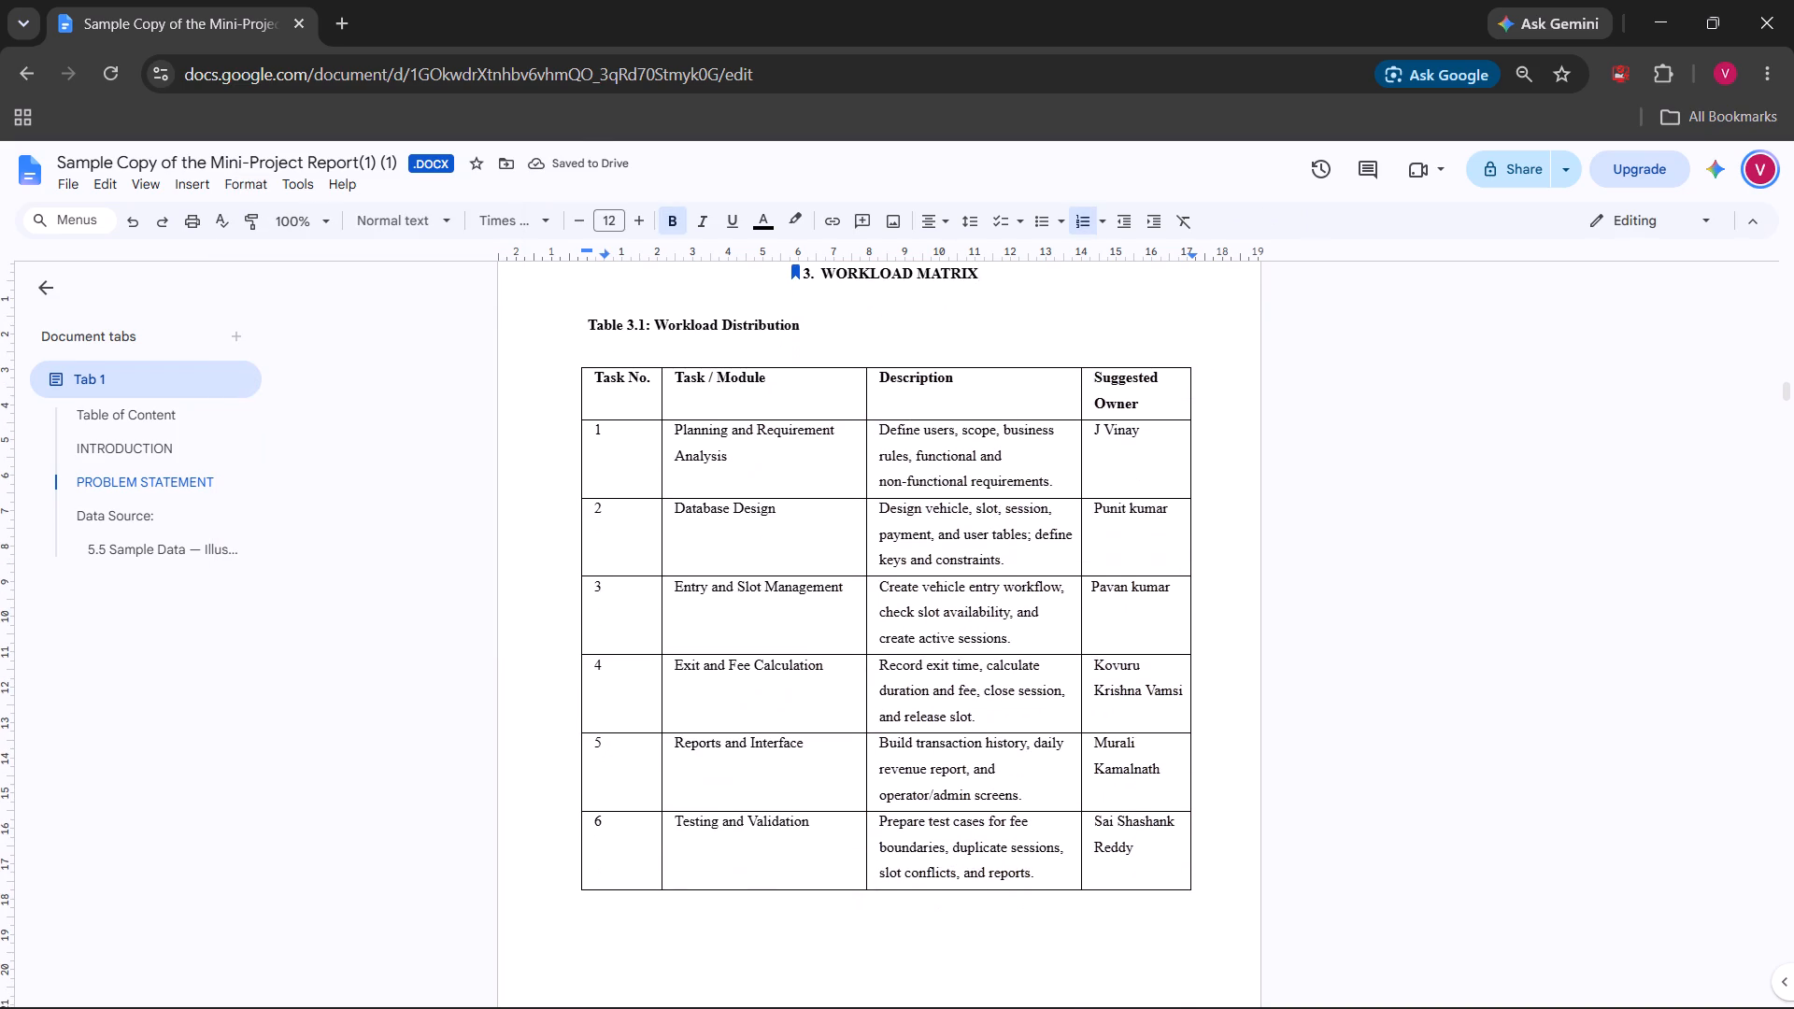
pyautogui.scroll(1, 1203, 391)
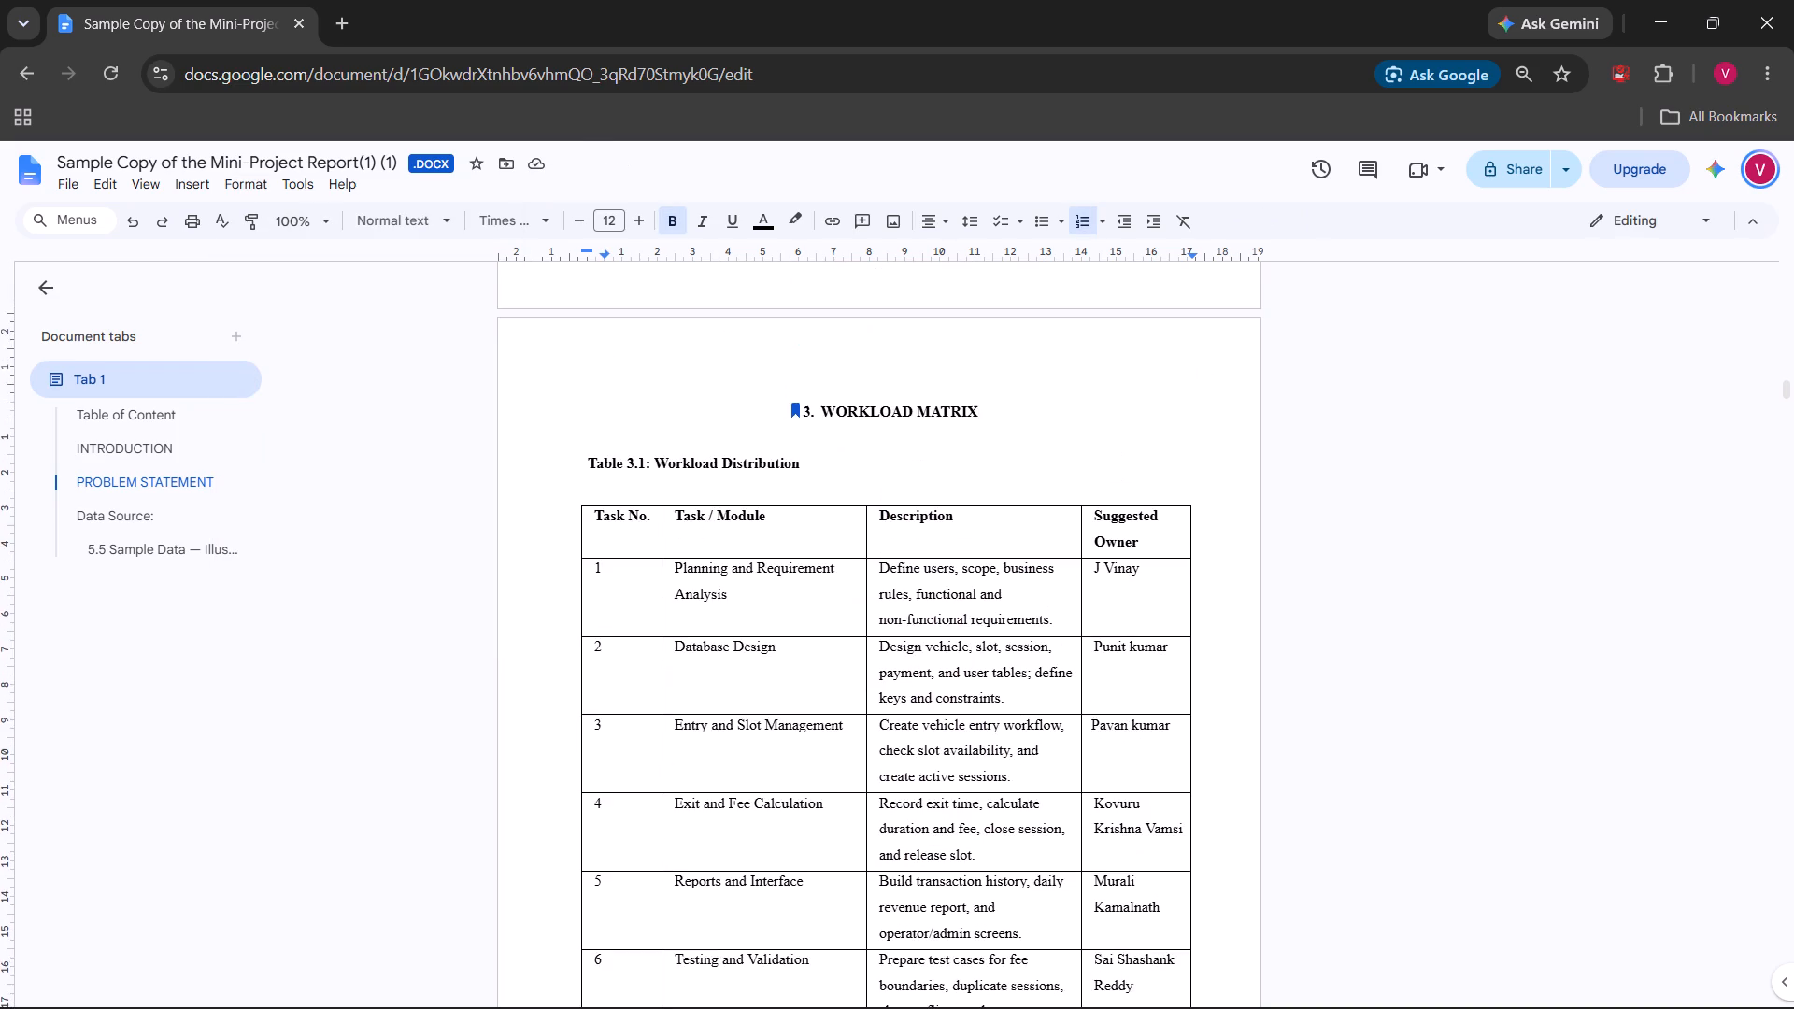
pyautogui.scroll(5, 1229, 389)
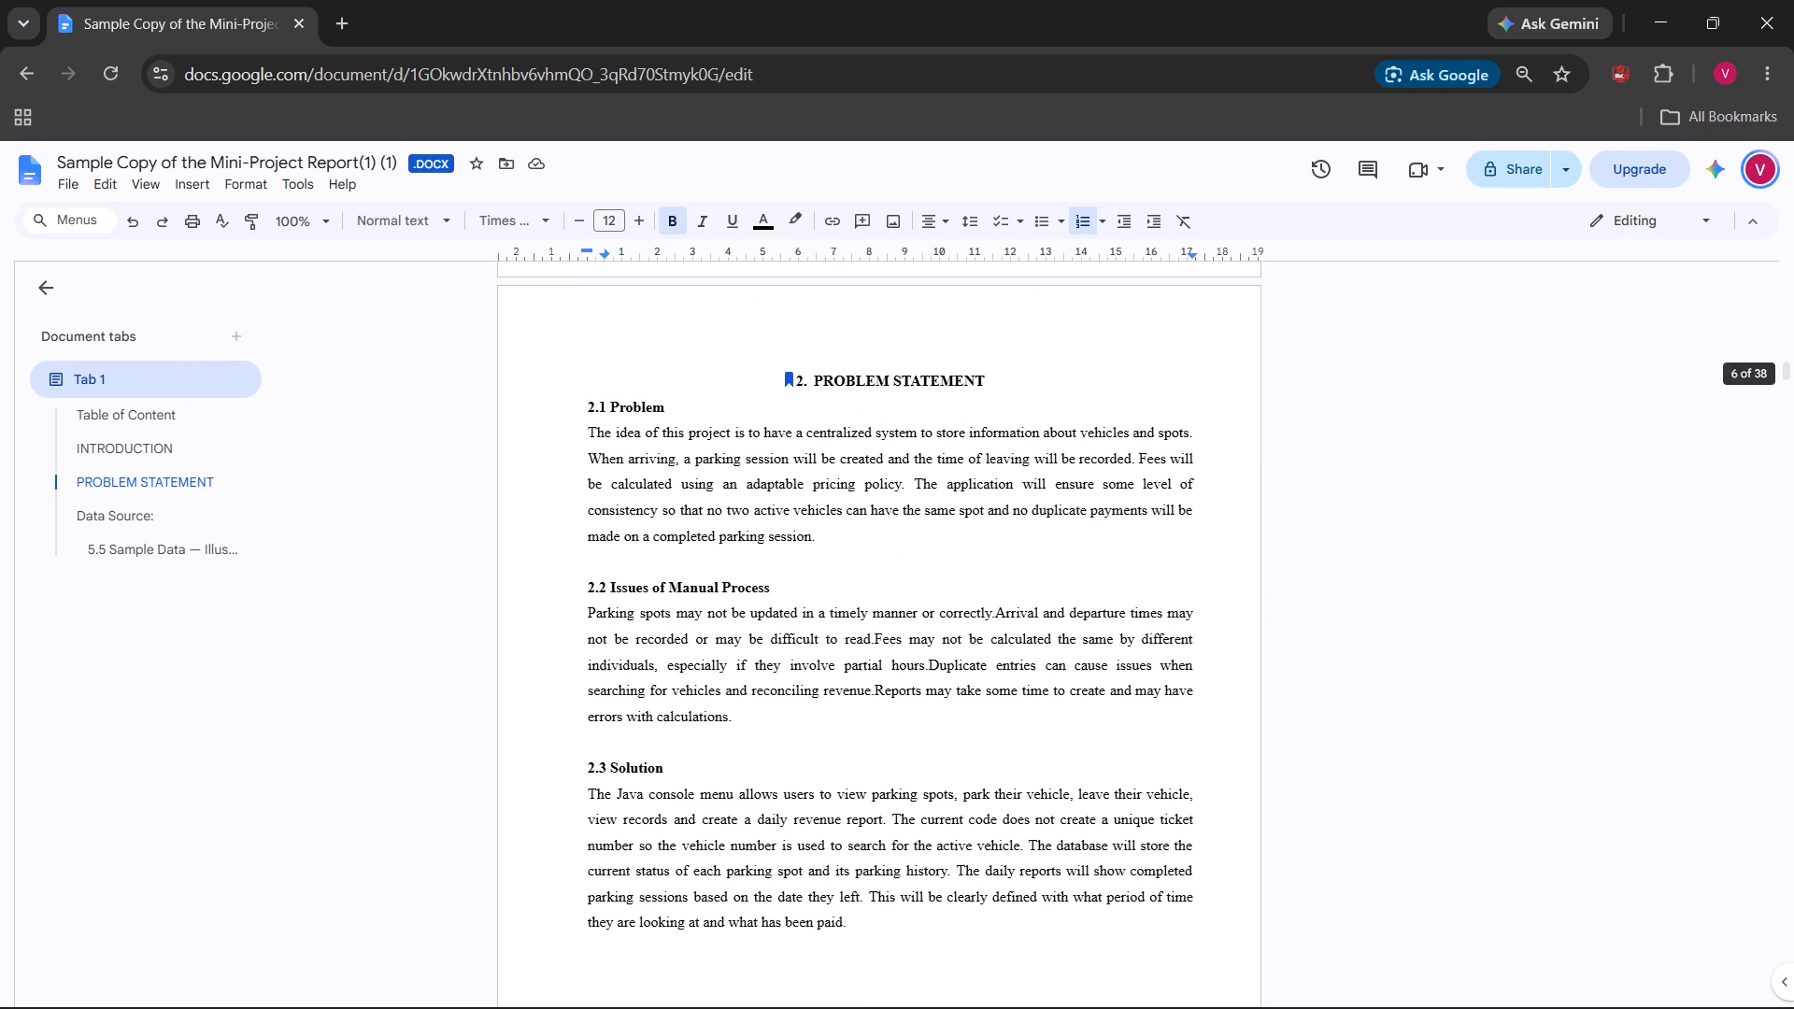
pyautogui.scroll(3, 1229, 389)
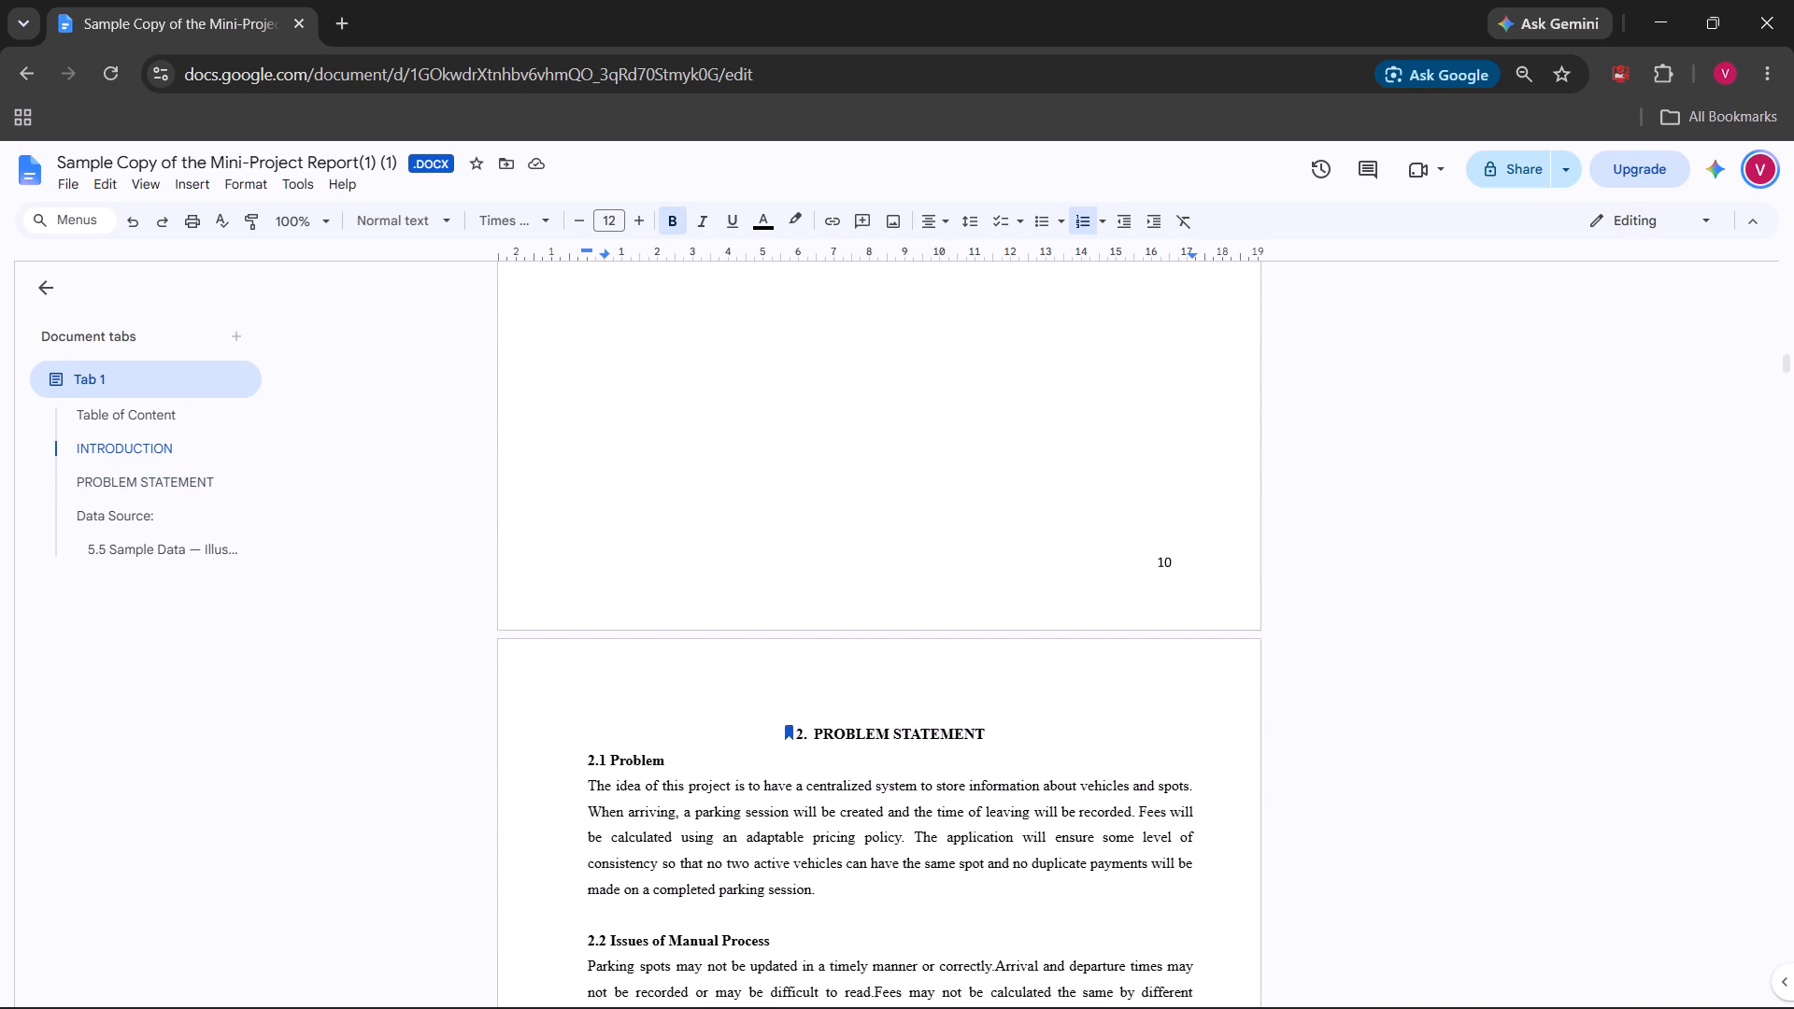
pyautogui.scroll(6, 1229, 389)
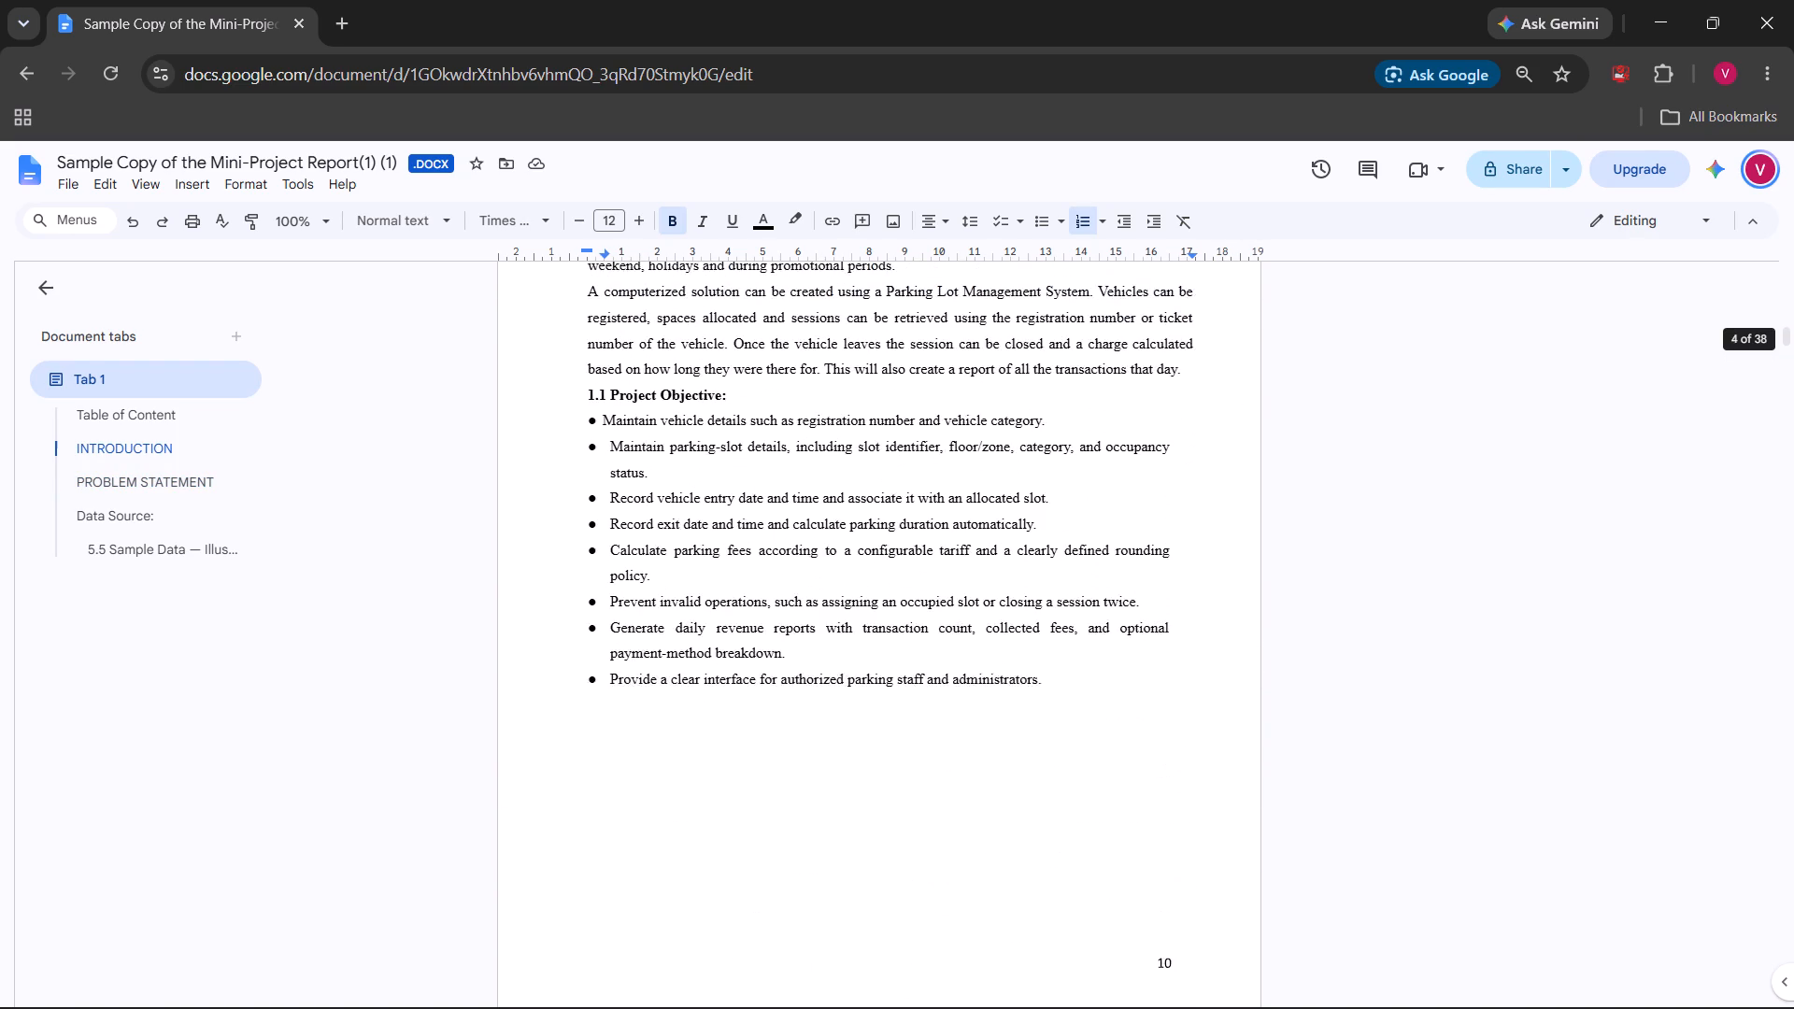
pyautogui.scroll(3, 1229, 389)
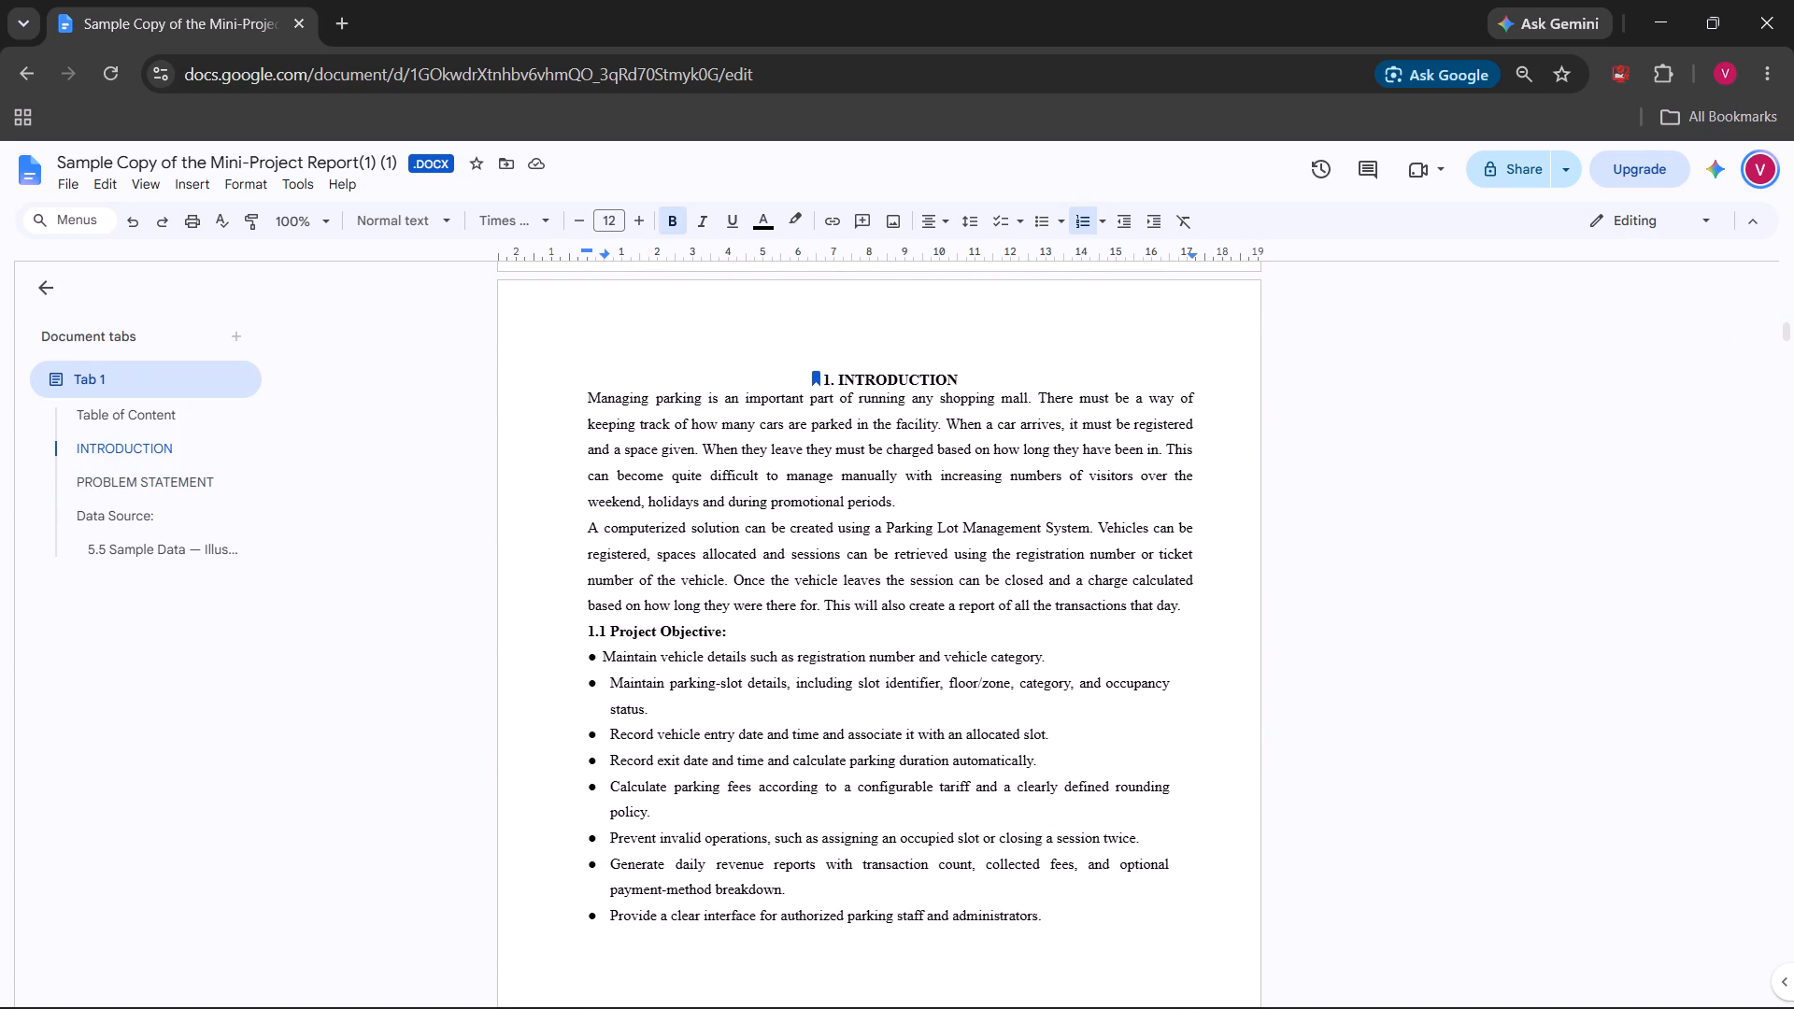
pyautogui.click(590, 390)
pyautogui.press('Return')
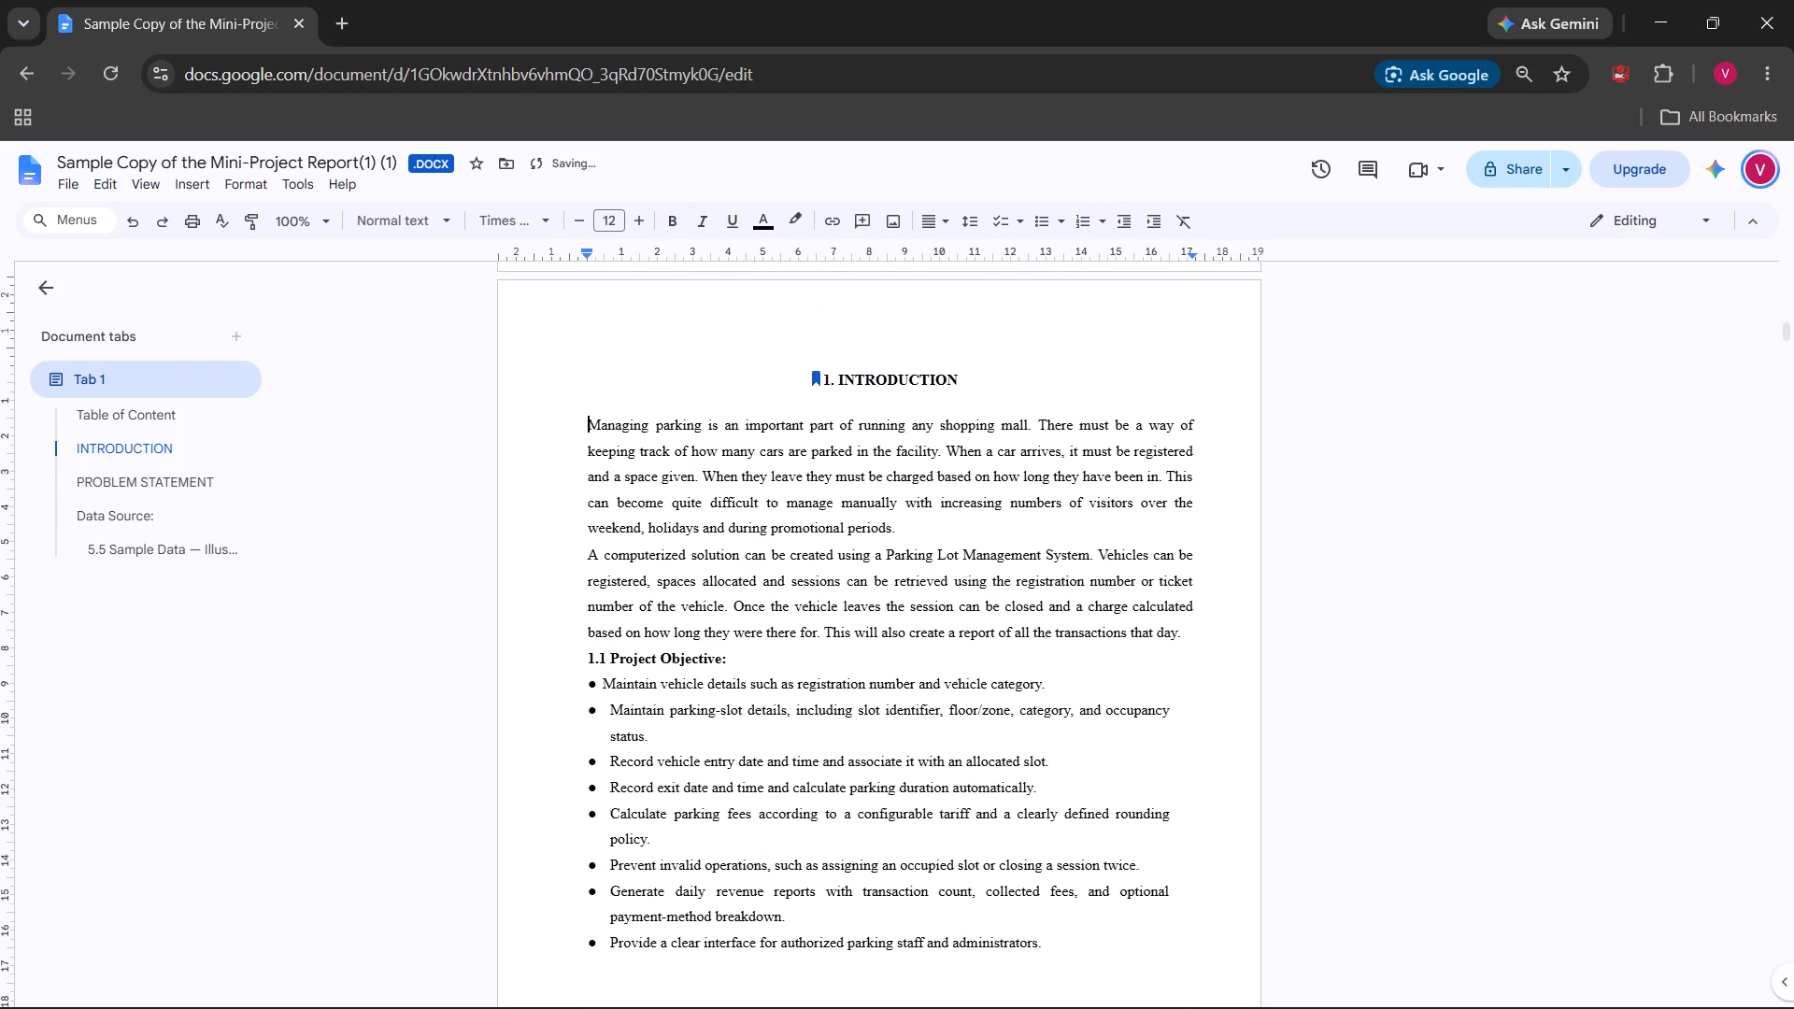
# Insert a blank line above the 1.1 Project Objective subheading.
pyautogui.scroll(-2, 1177, 396)
pyautogui.scroll(-3, 1302, 572)
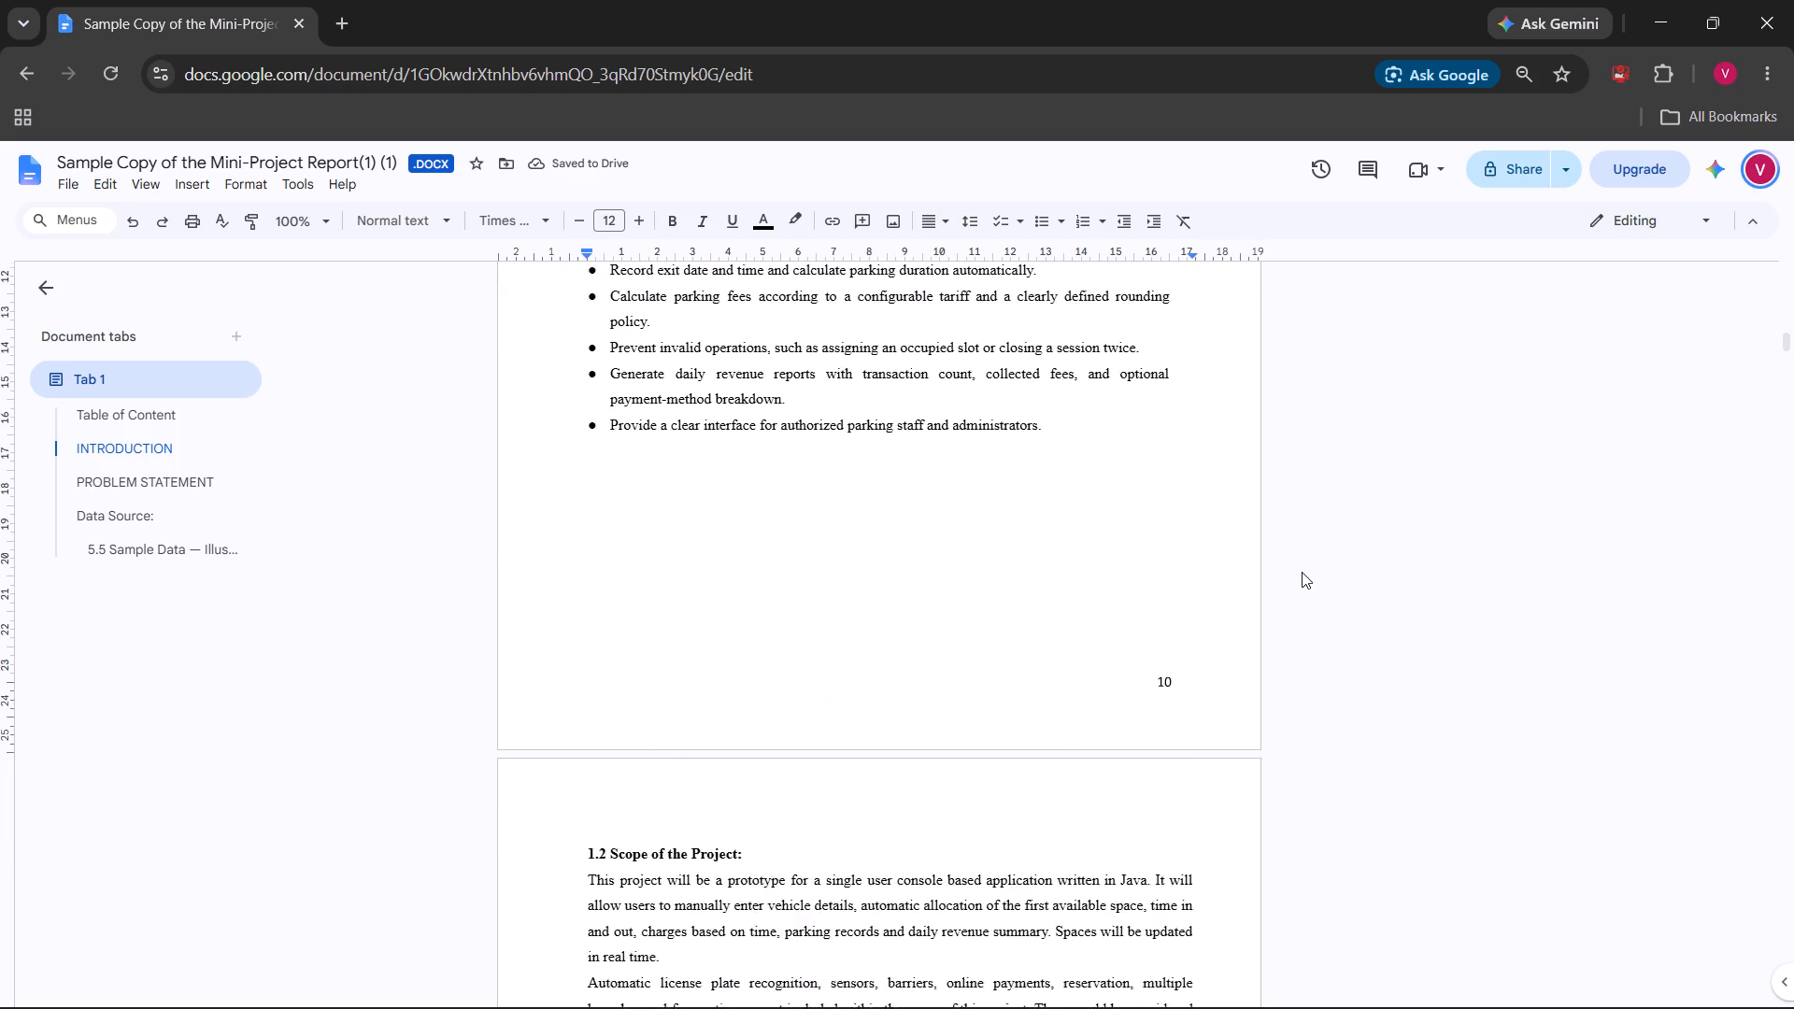
pyautogui.scroll(-5, 1302, 572)
pyautogui.scroll(6, 1235, 556)
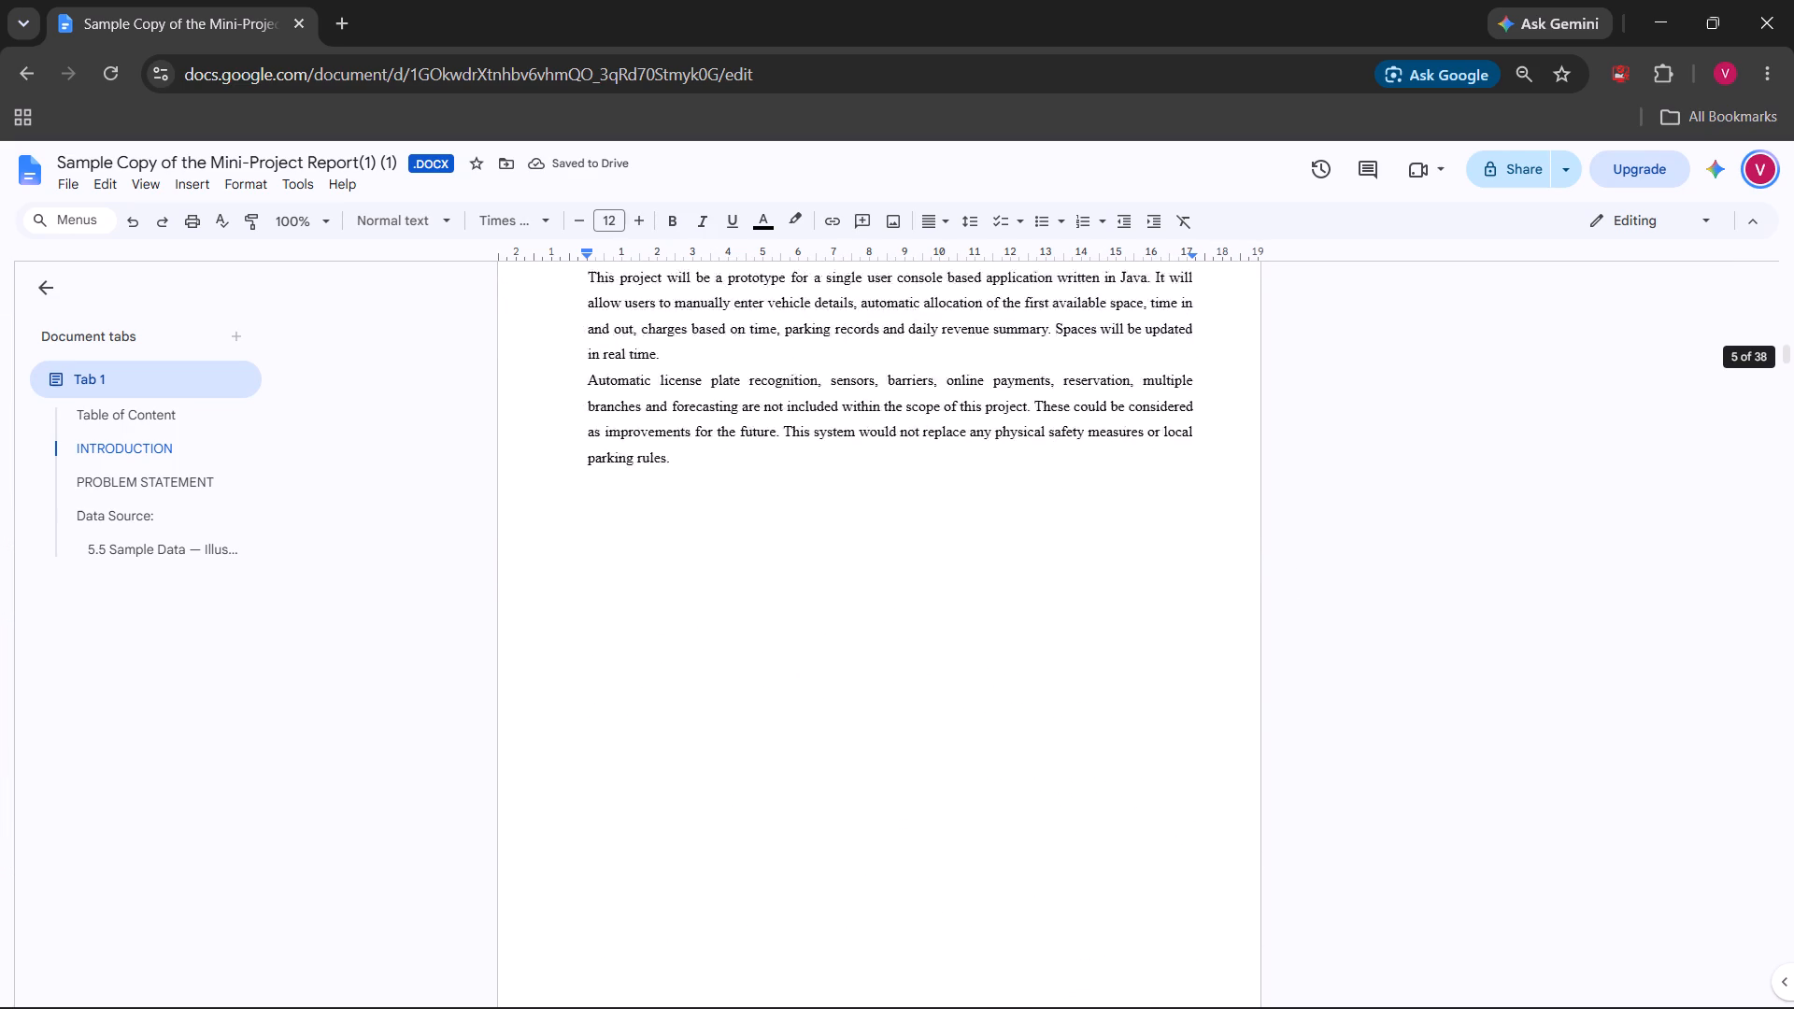
pyautogui.scroll(2, 1235, 556)
pyautogui.scroll(2, 790, 427)
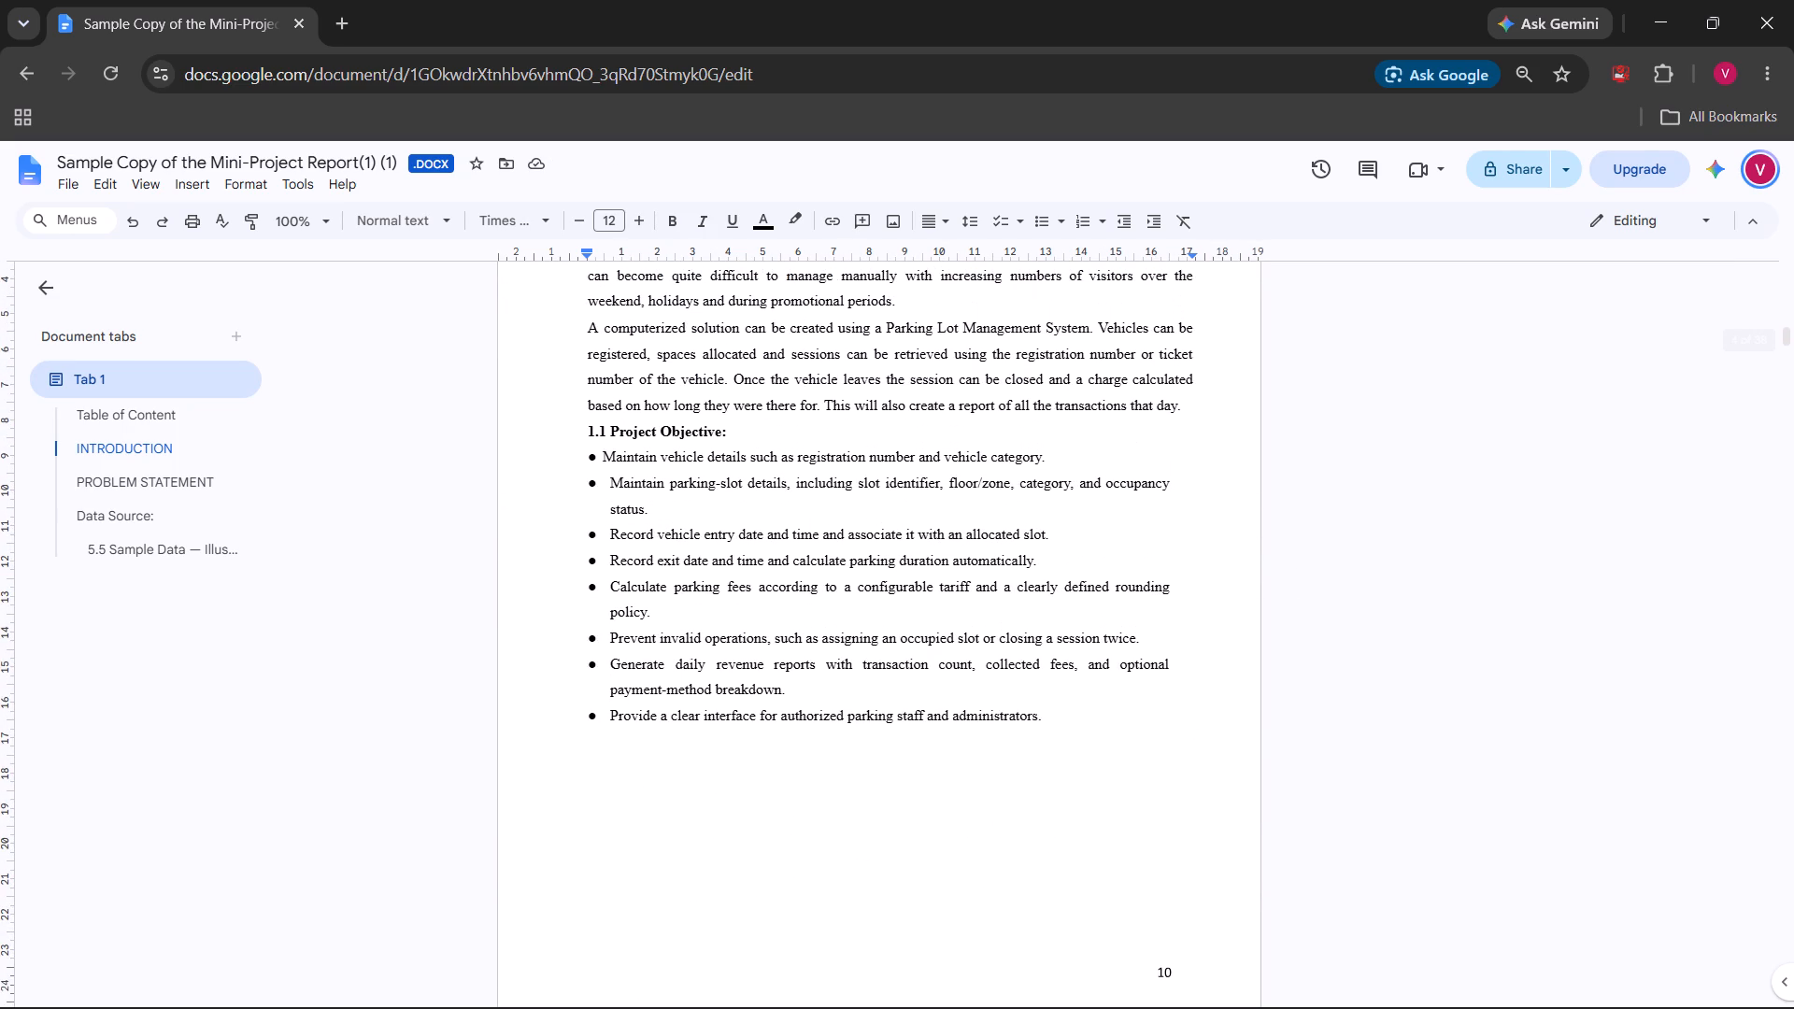
pyautogui.click(590, 436)
pyautogui.press('Return')
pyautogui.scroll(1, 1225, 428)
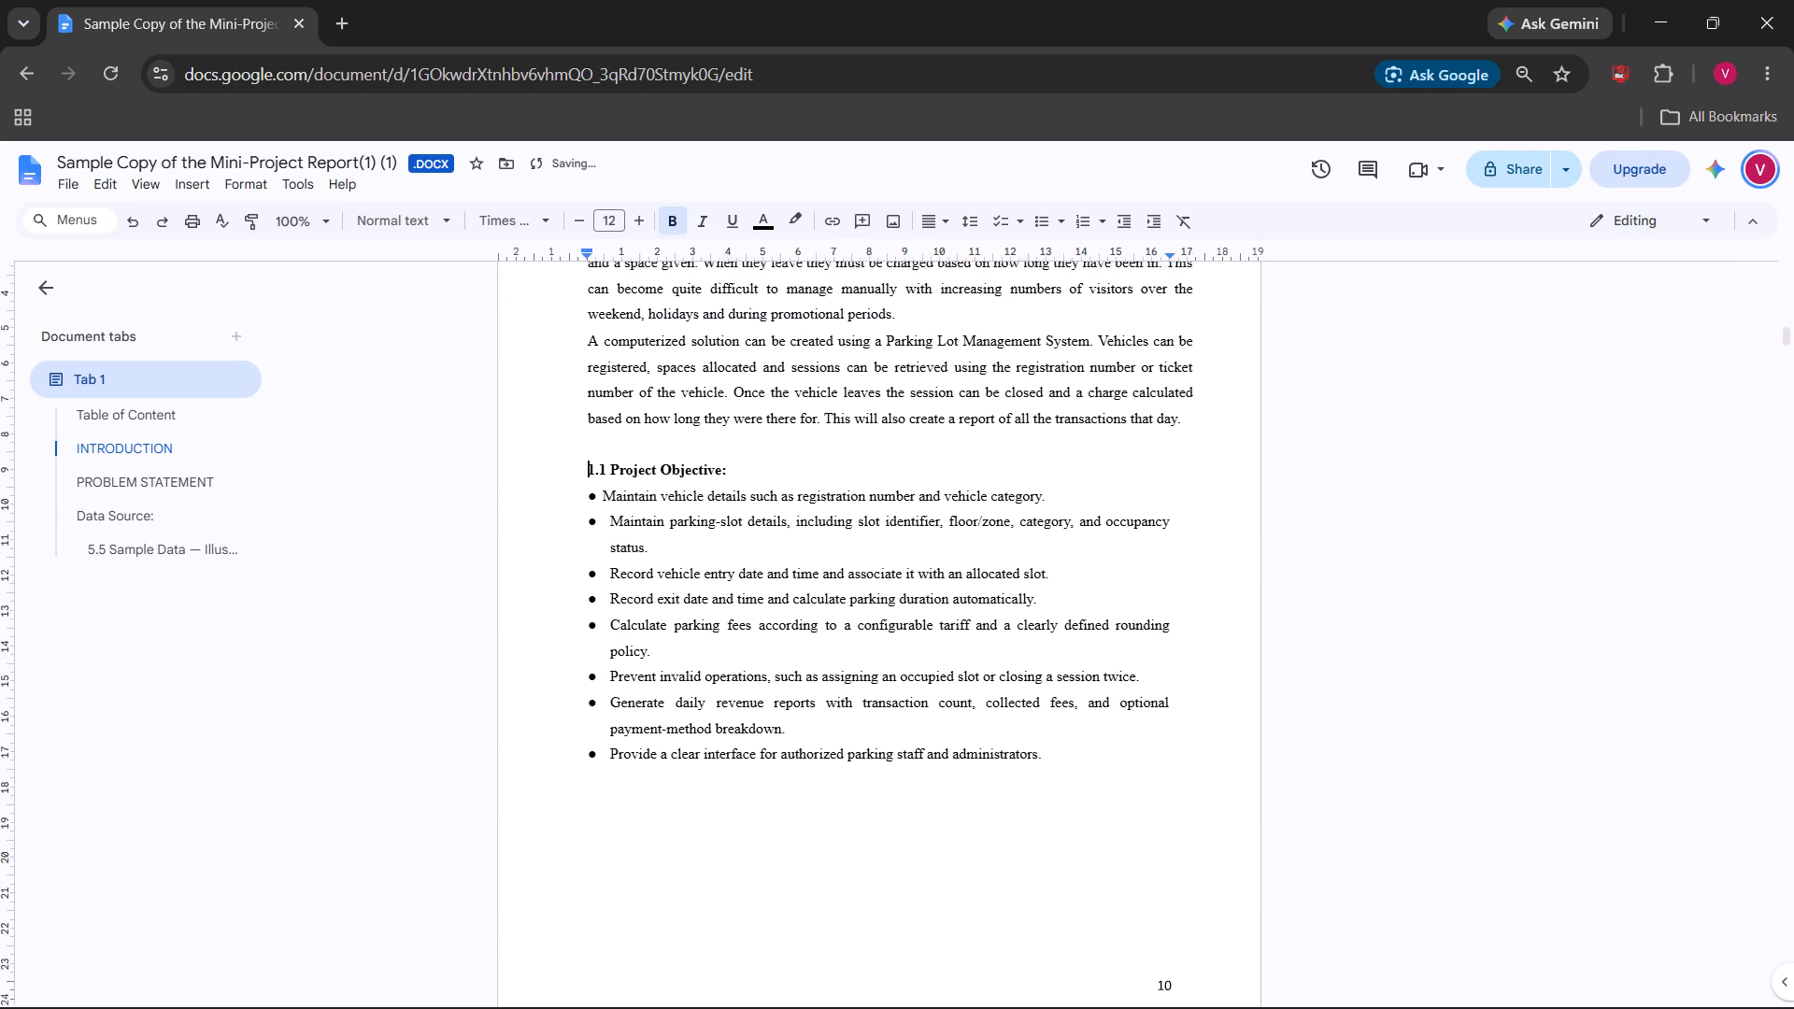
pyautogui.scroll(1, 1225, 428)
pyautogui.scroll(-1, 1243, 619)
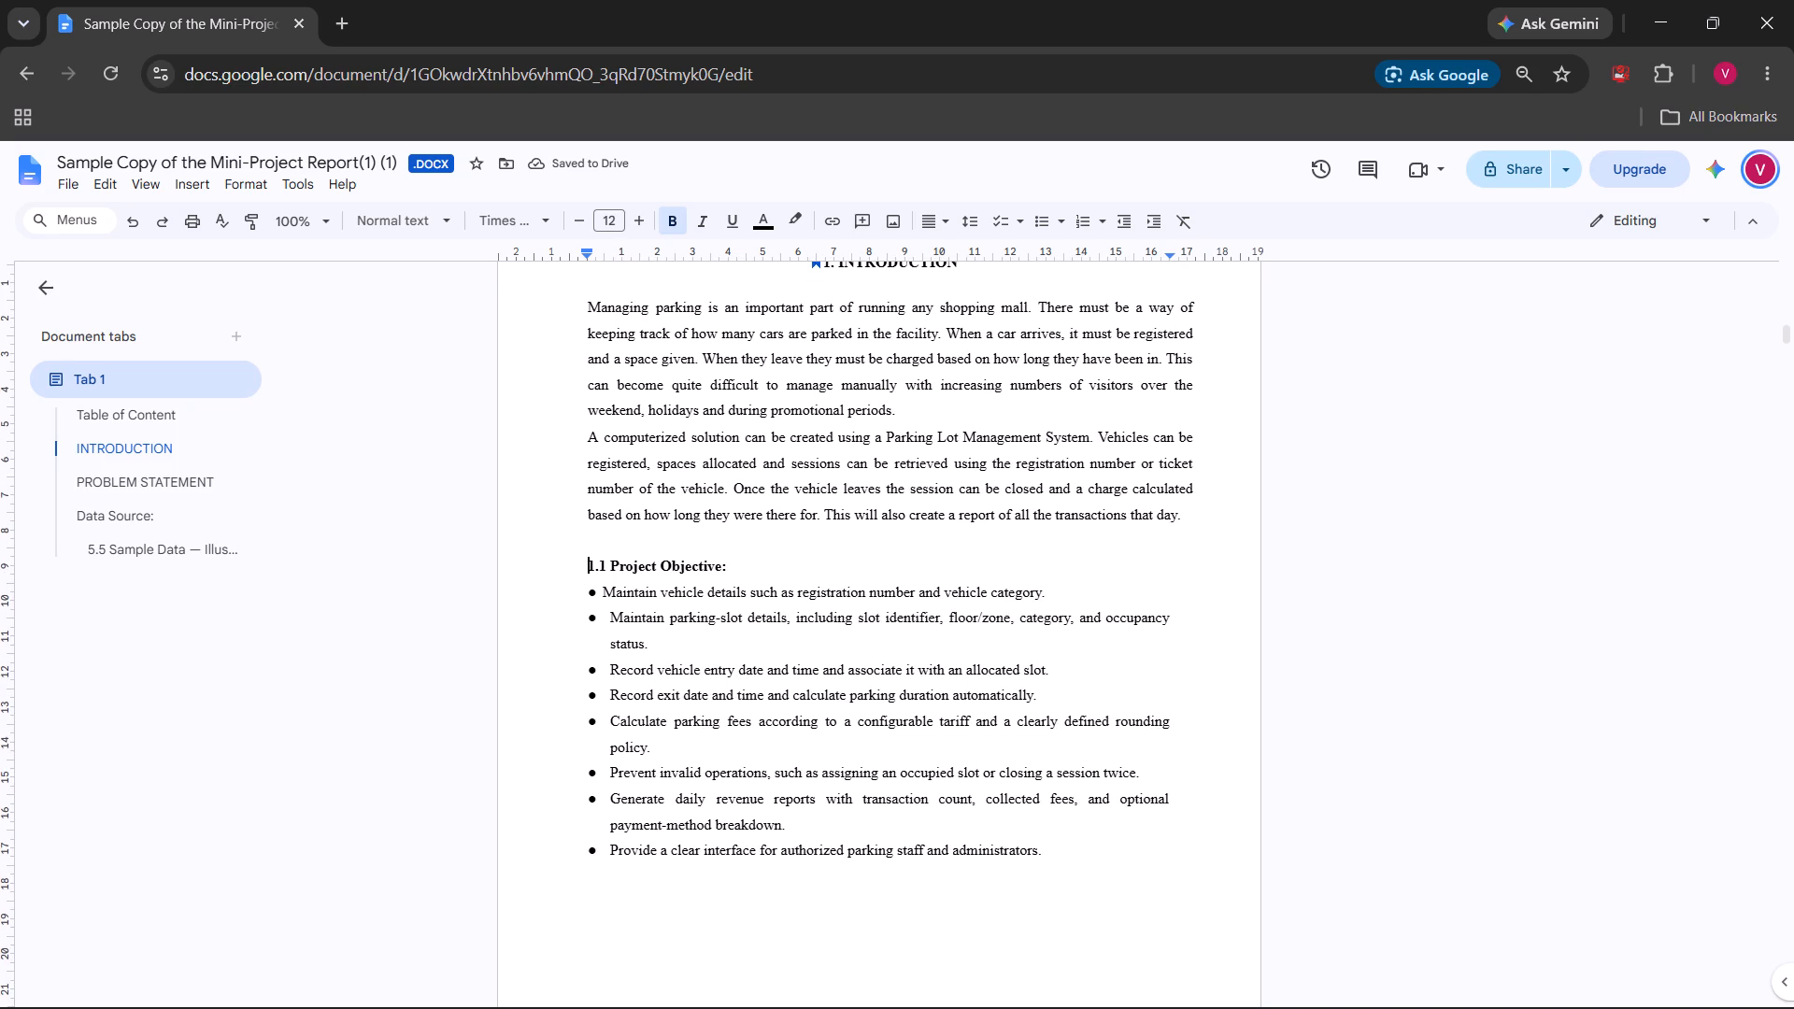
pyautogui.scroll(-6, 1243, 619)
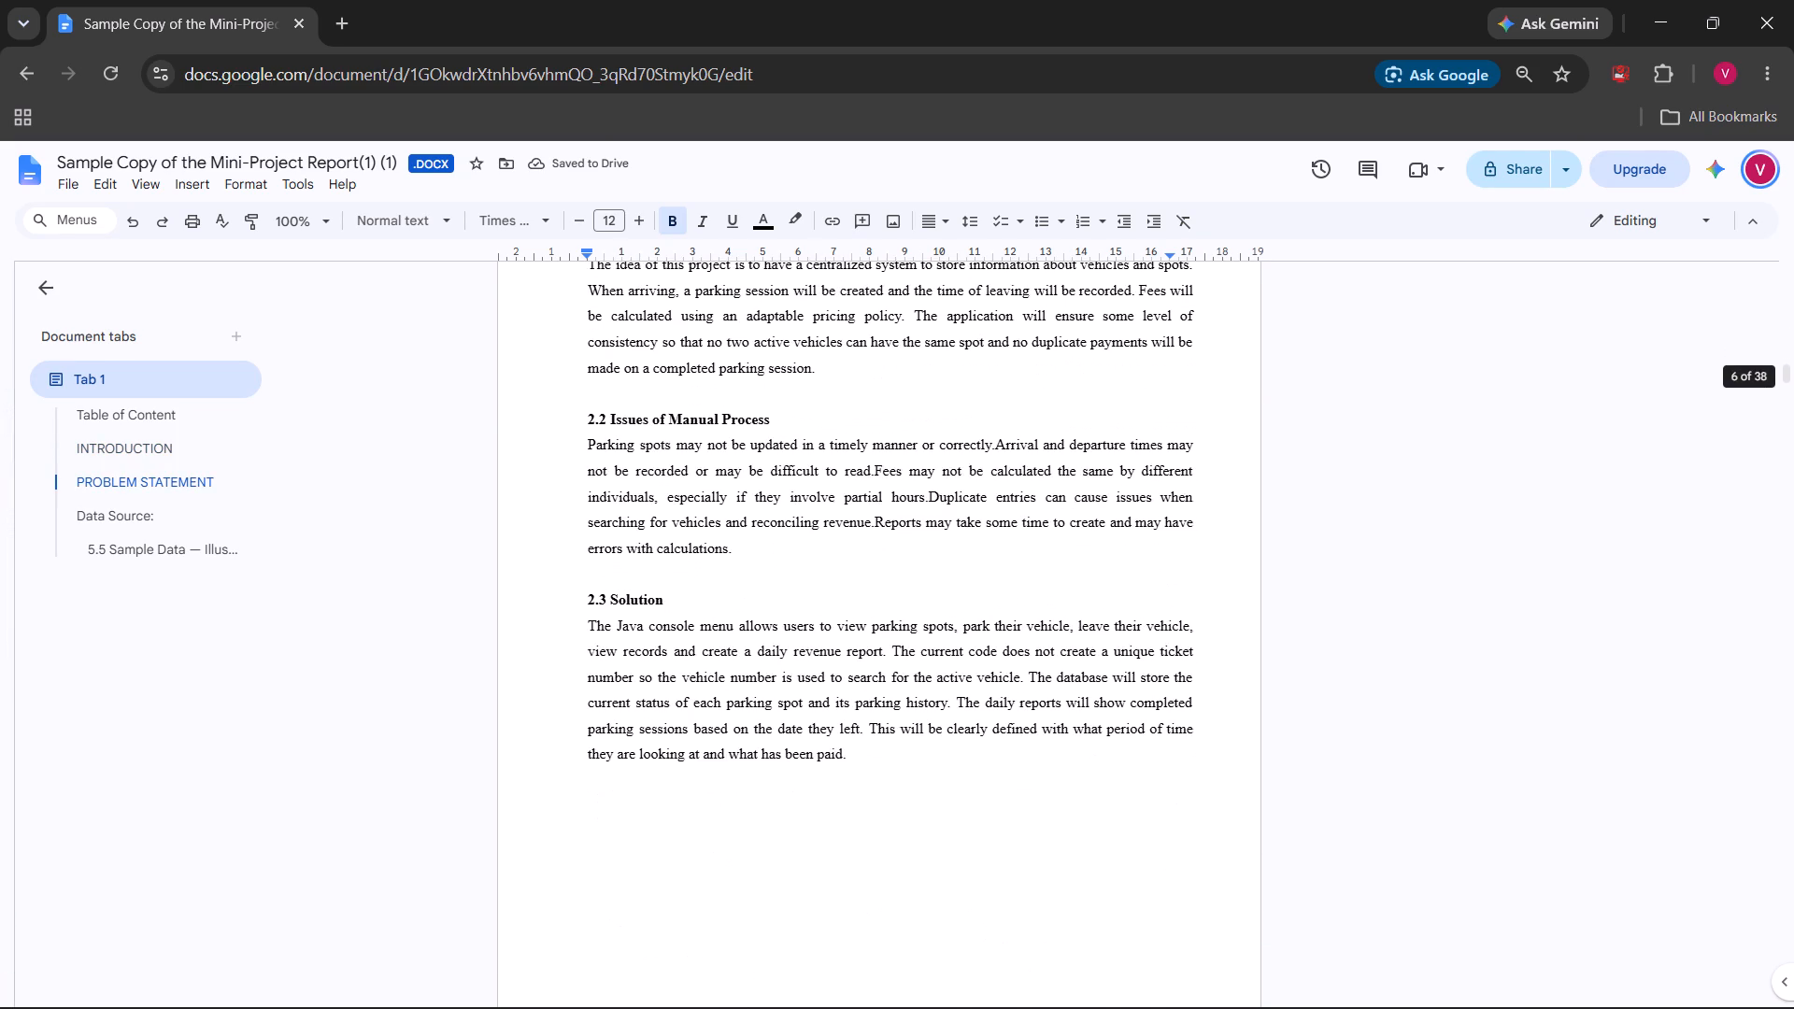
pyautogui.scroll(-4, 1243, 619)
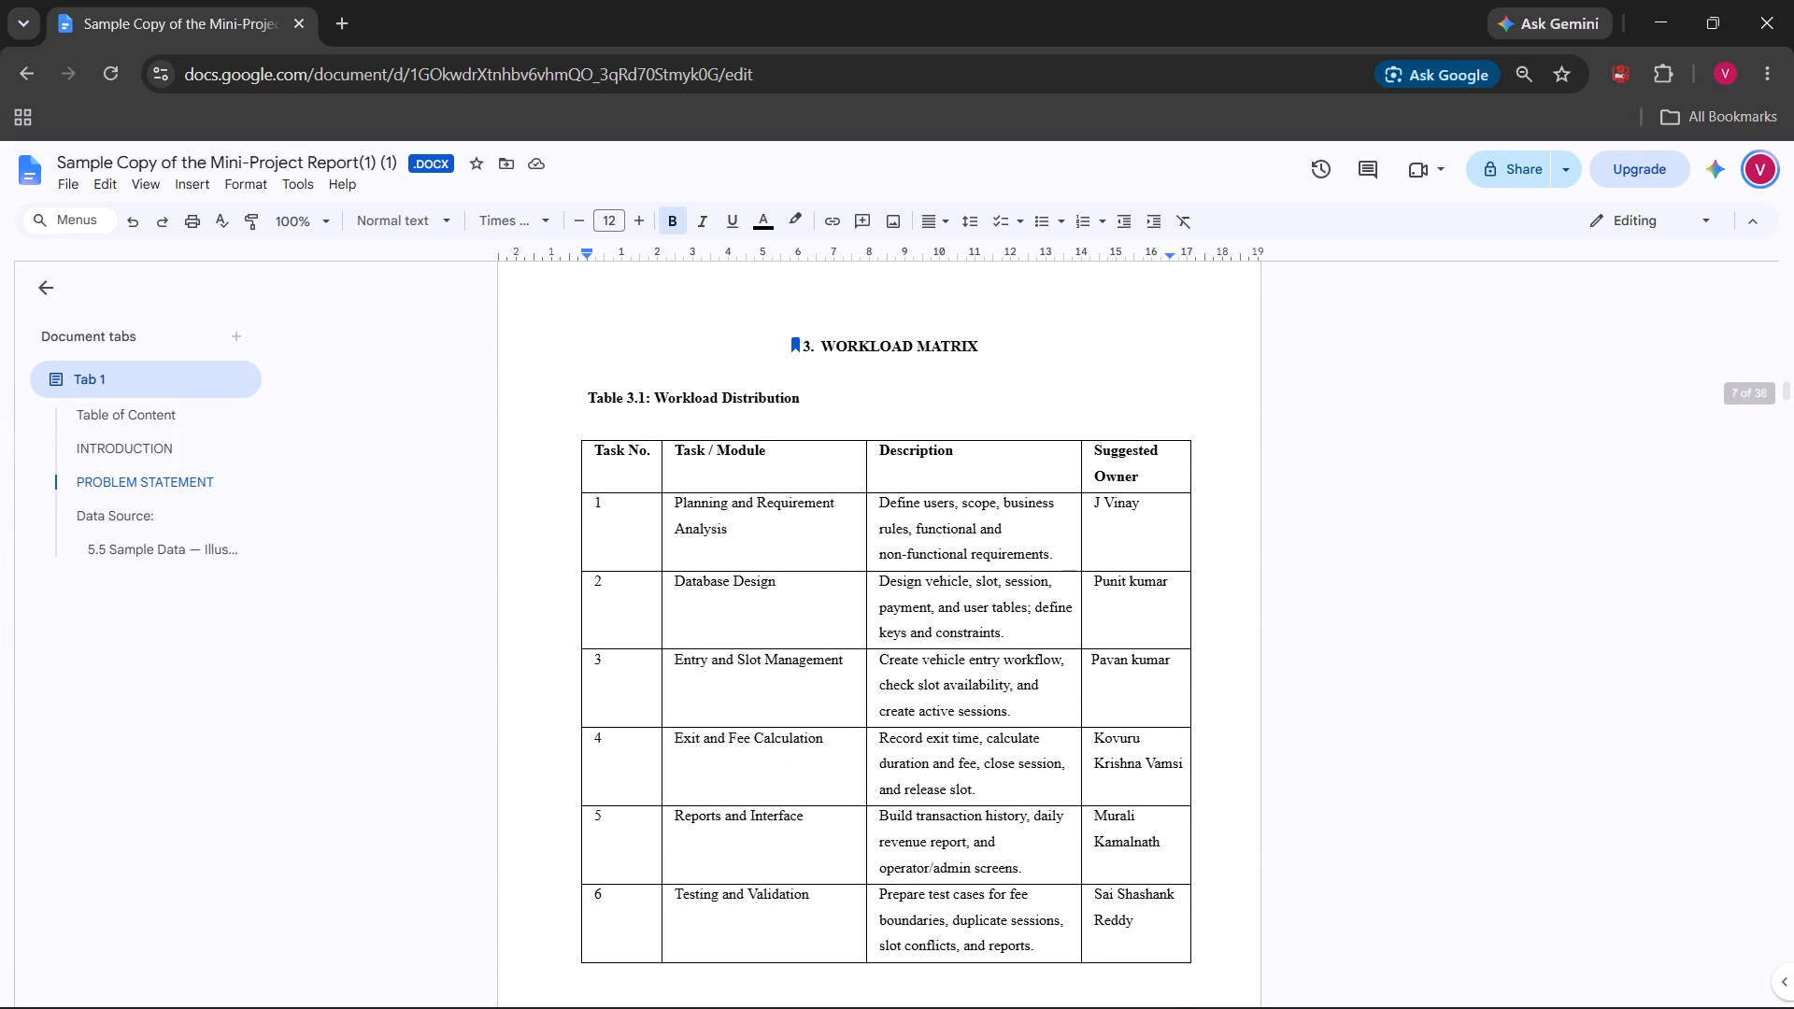
# Apply 1.5 line spacing to the Literature Review section, from its heading through the end of 4.6 Research Gap.
pyautogui.scroll(-3, 1221, 612)
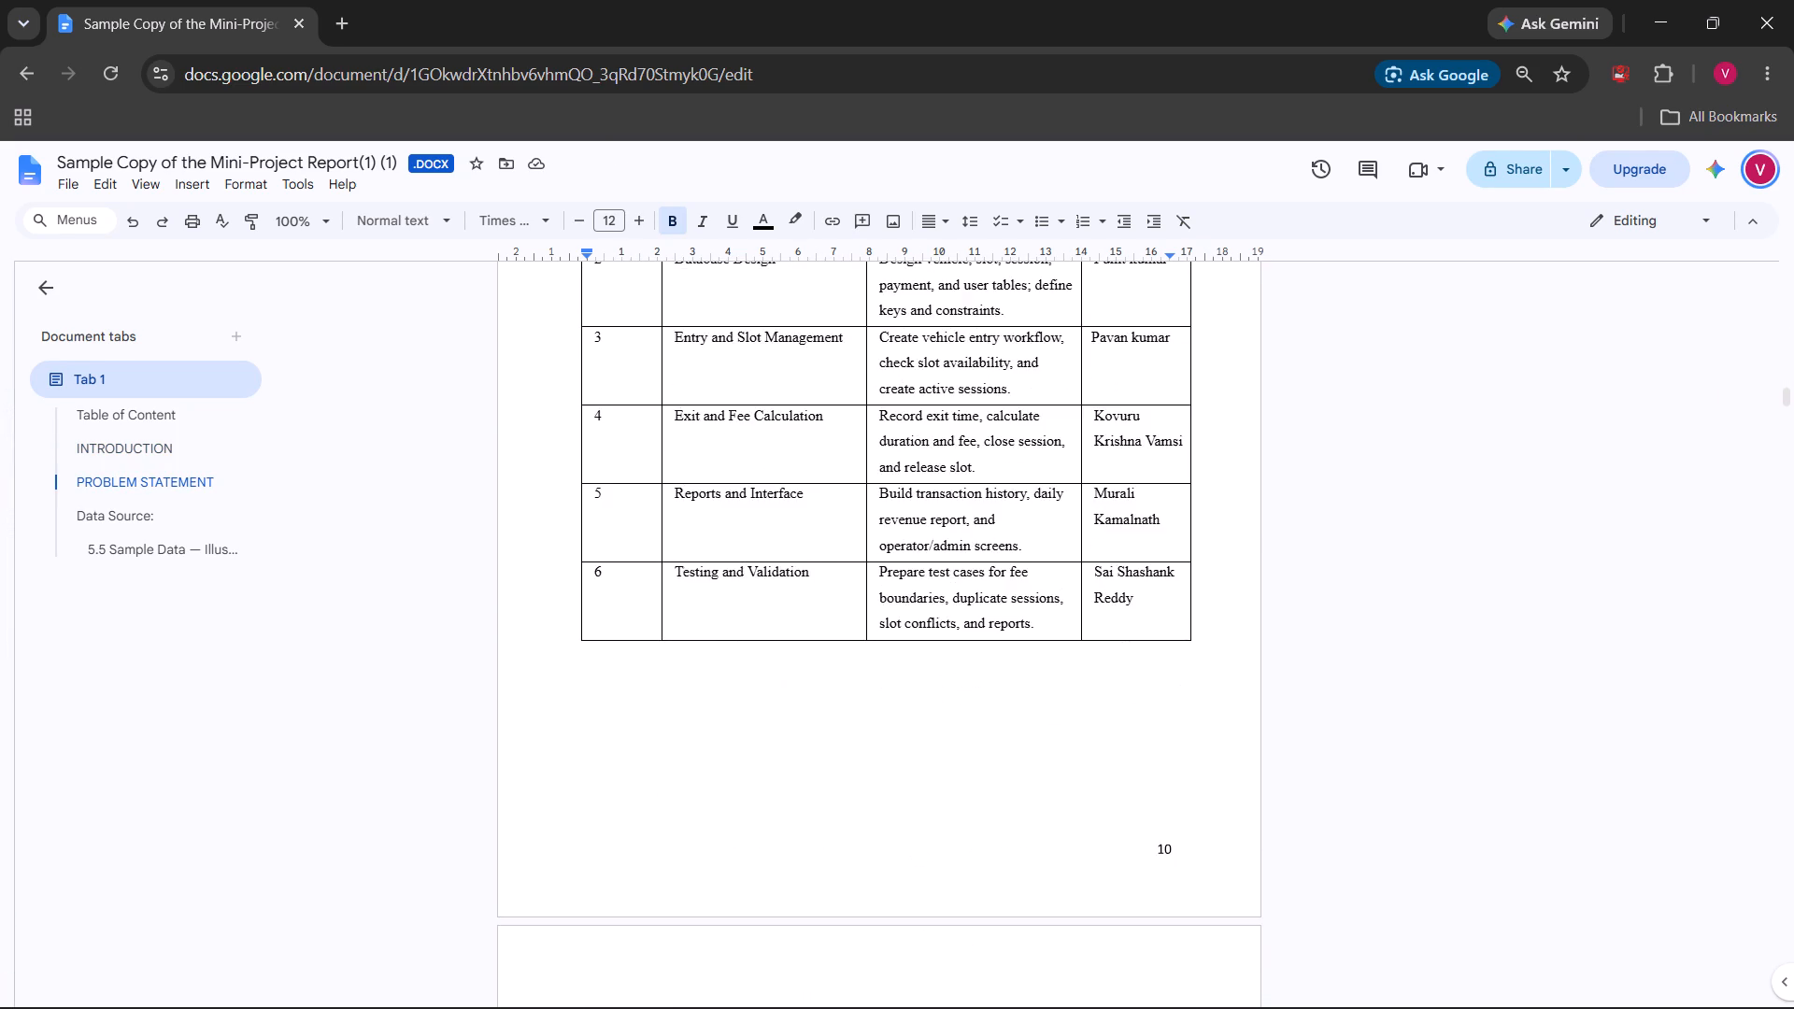
pyautogui.scroll(-4, 1221, 612)
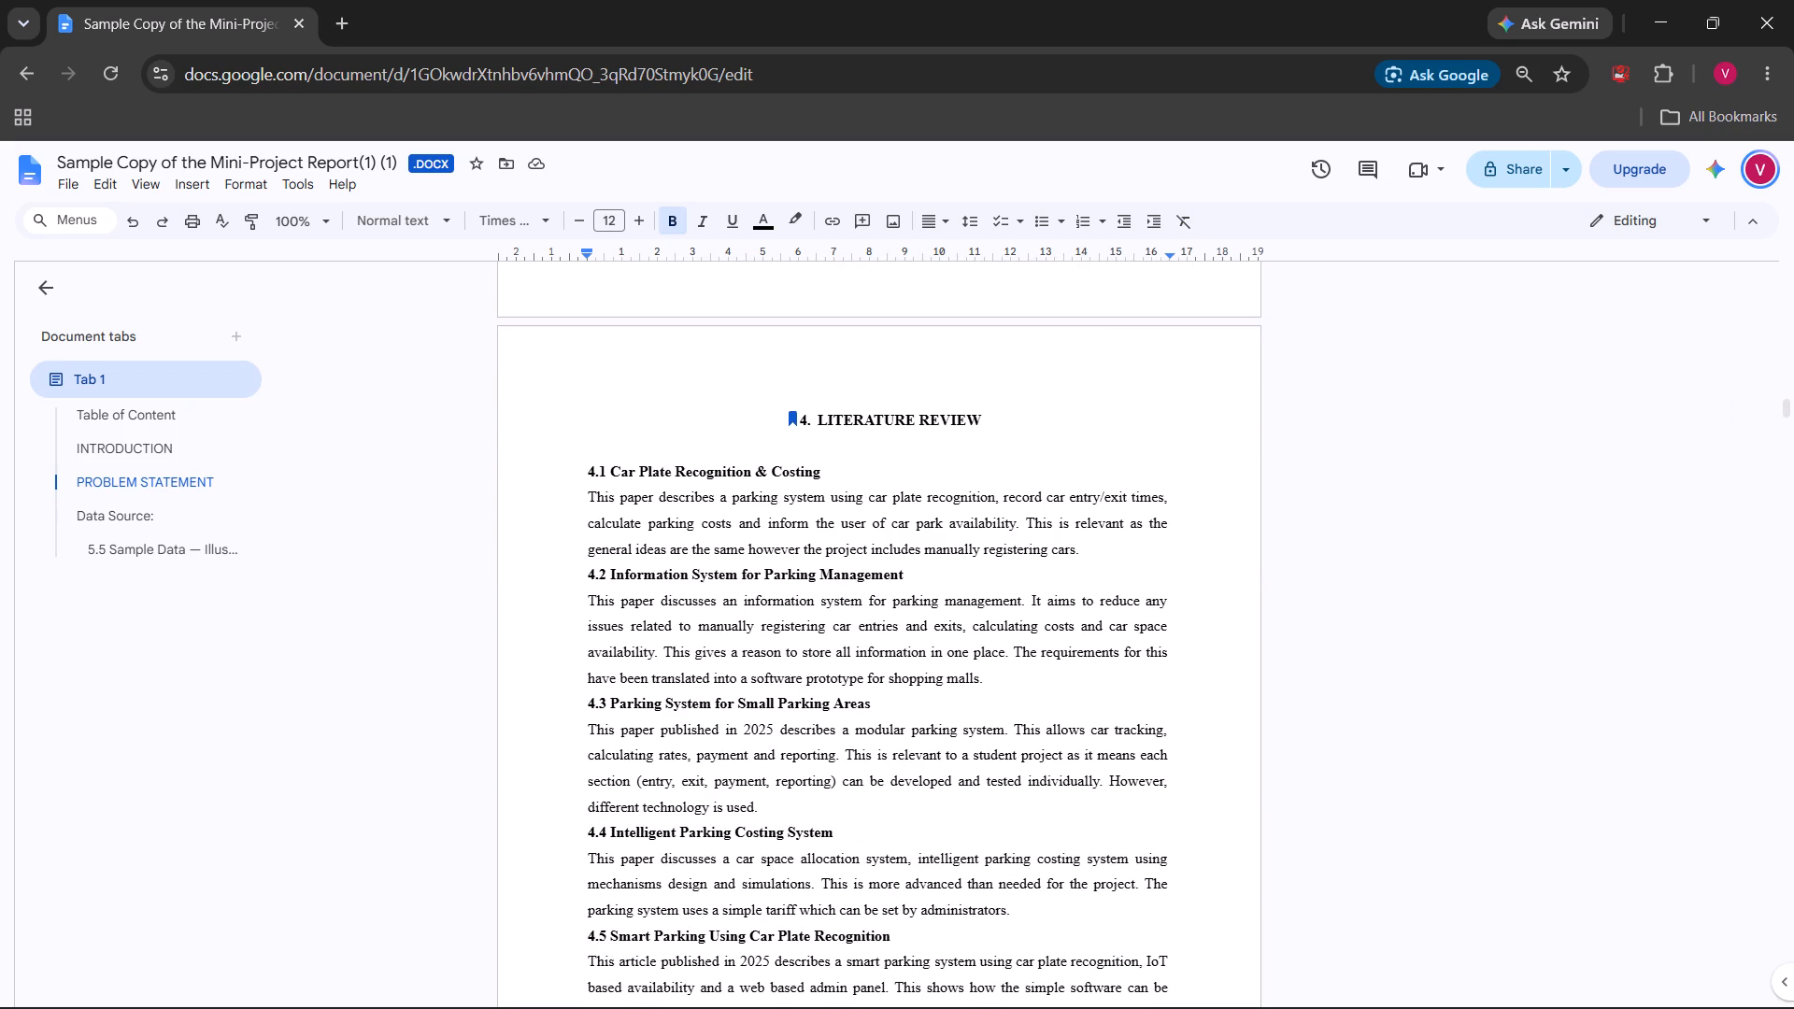
pyautogui.scroll(-3, 1221, 612)
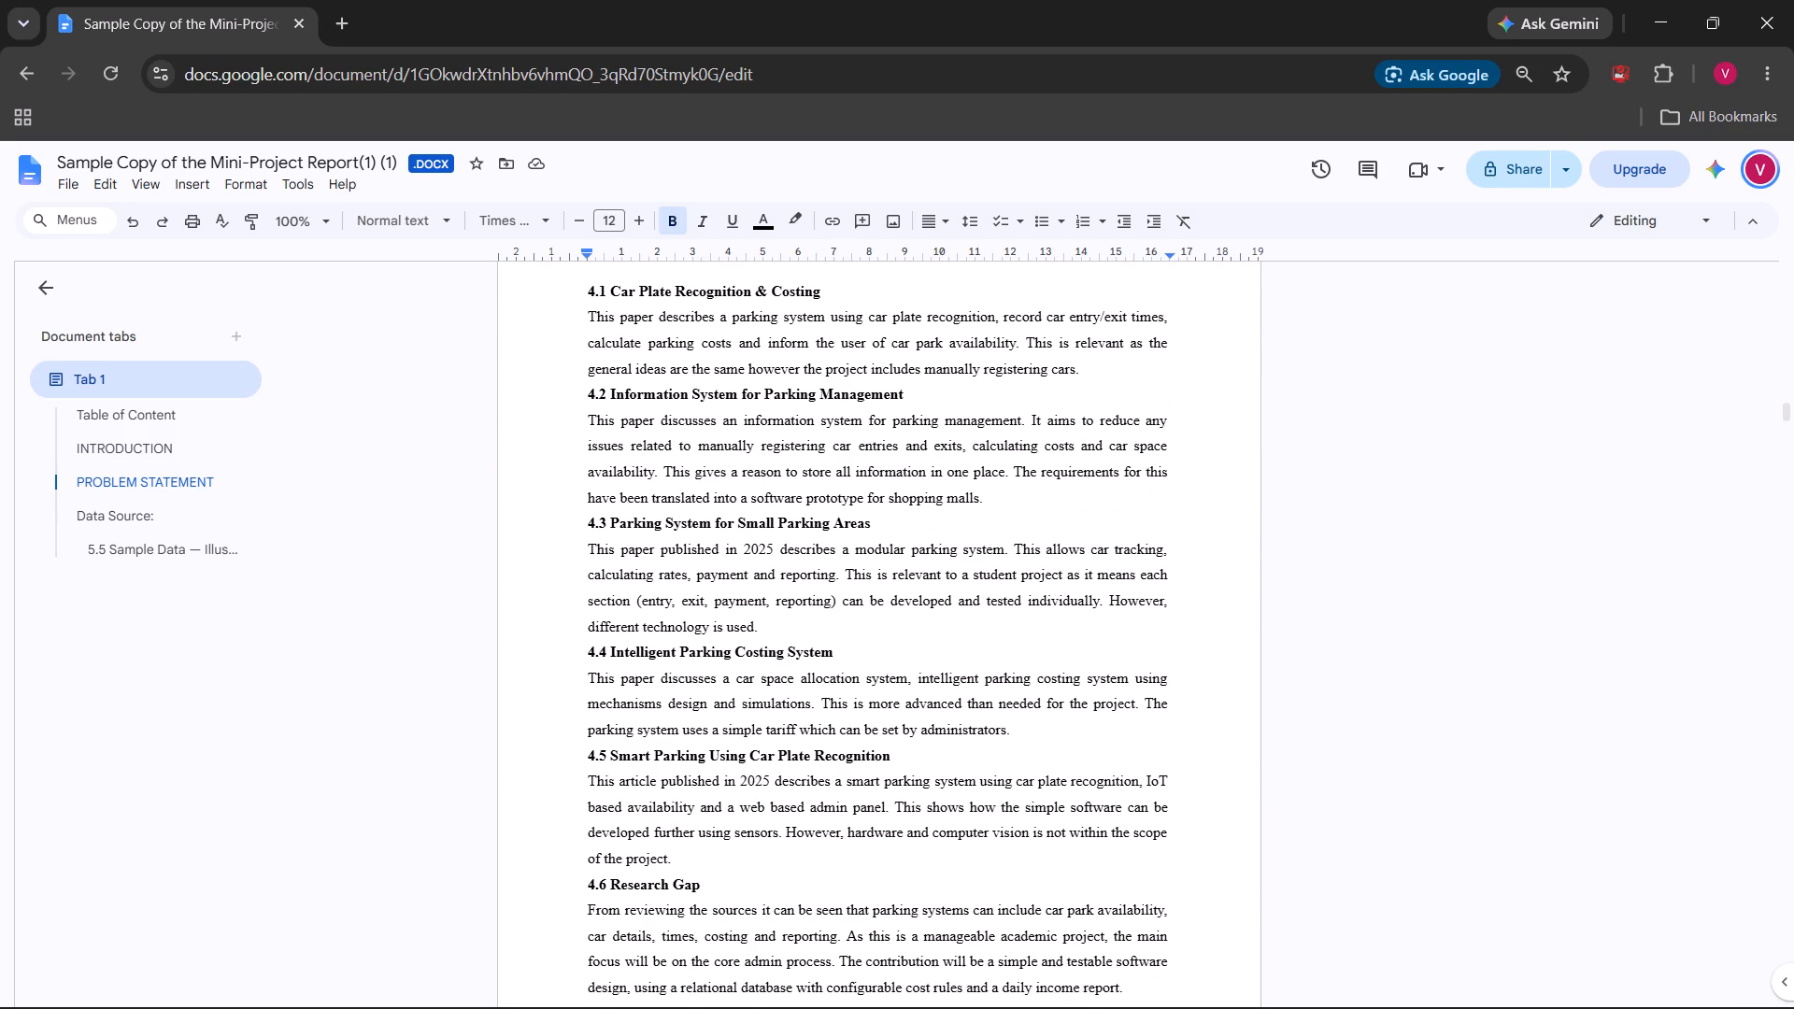
pyautogui.scroll(-1, 1221, 612)
pyautogui.moveTo(1144, 923); pyautogui.dragTo(1123, 857)
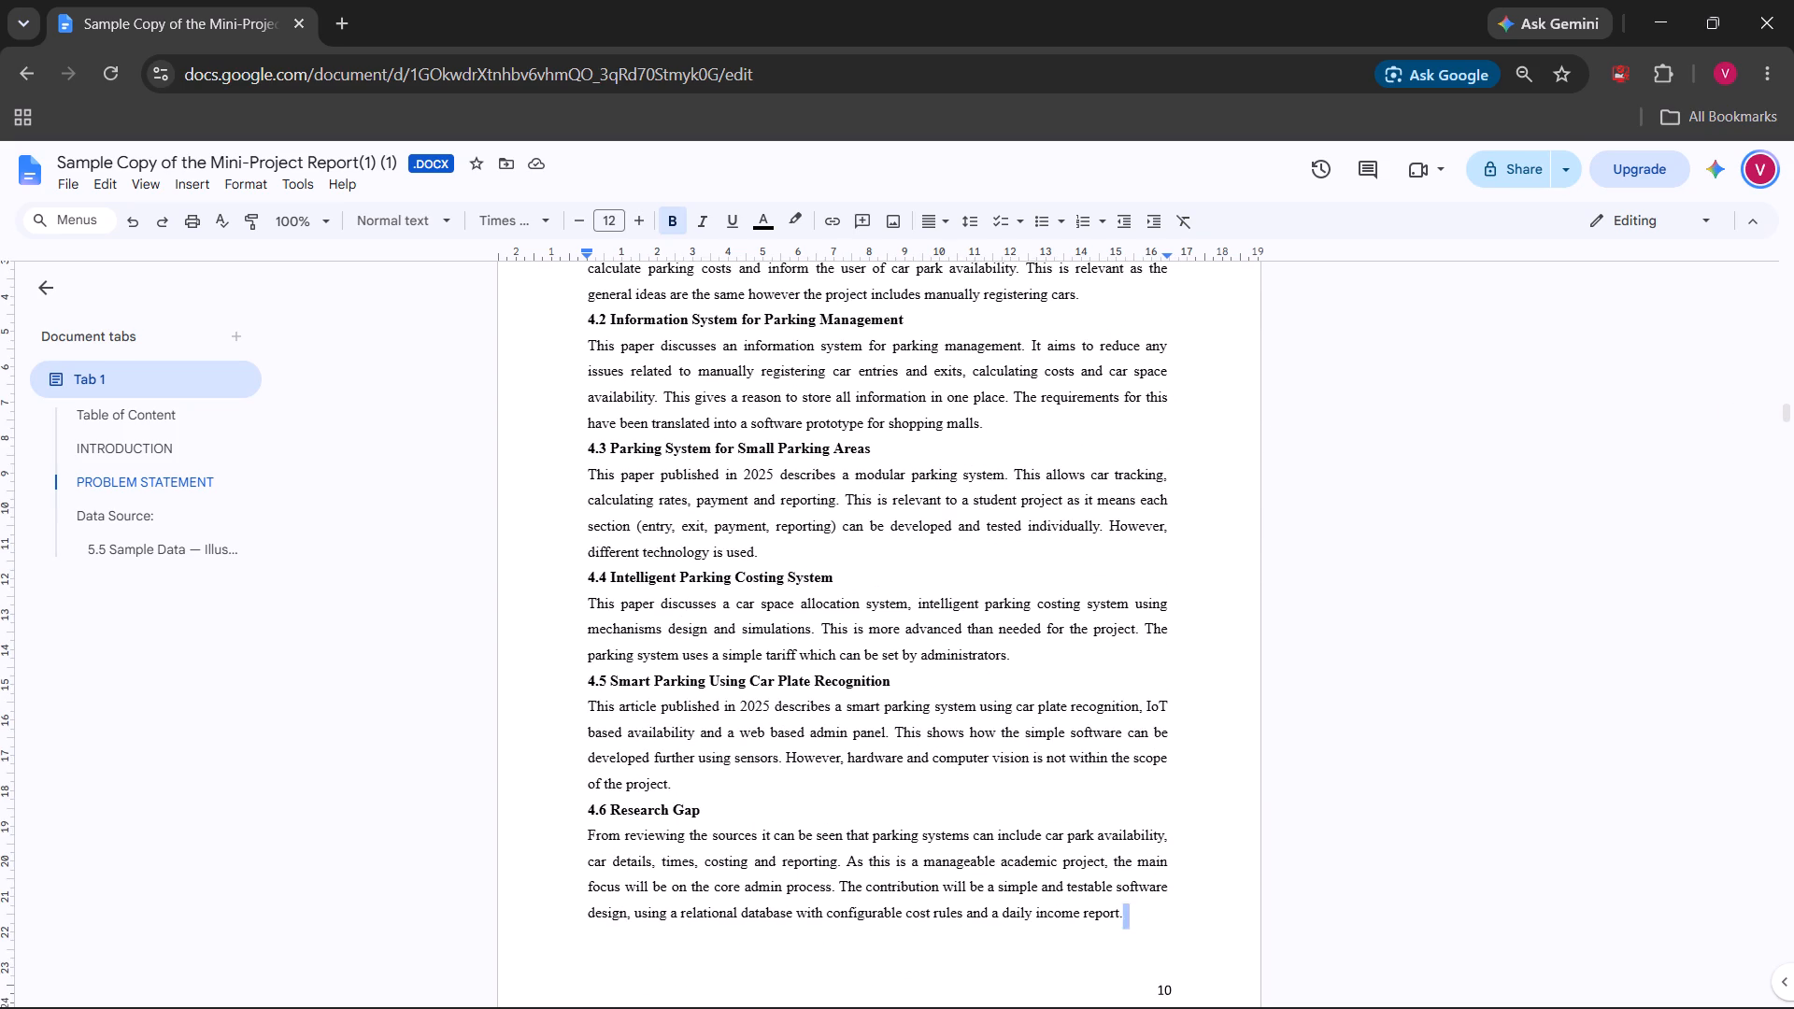
pyautogui.moveTo(1123, 857); pyautogui.dragTo(695, 358)
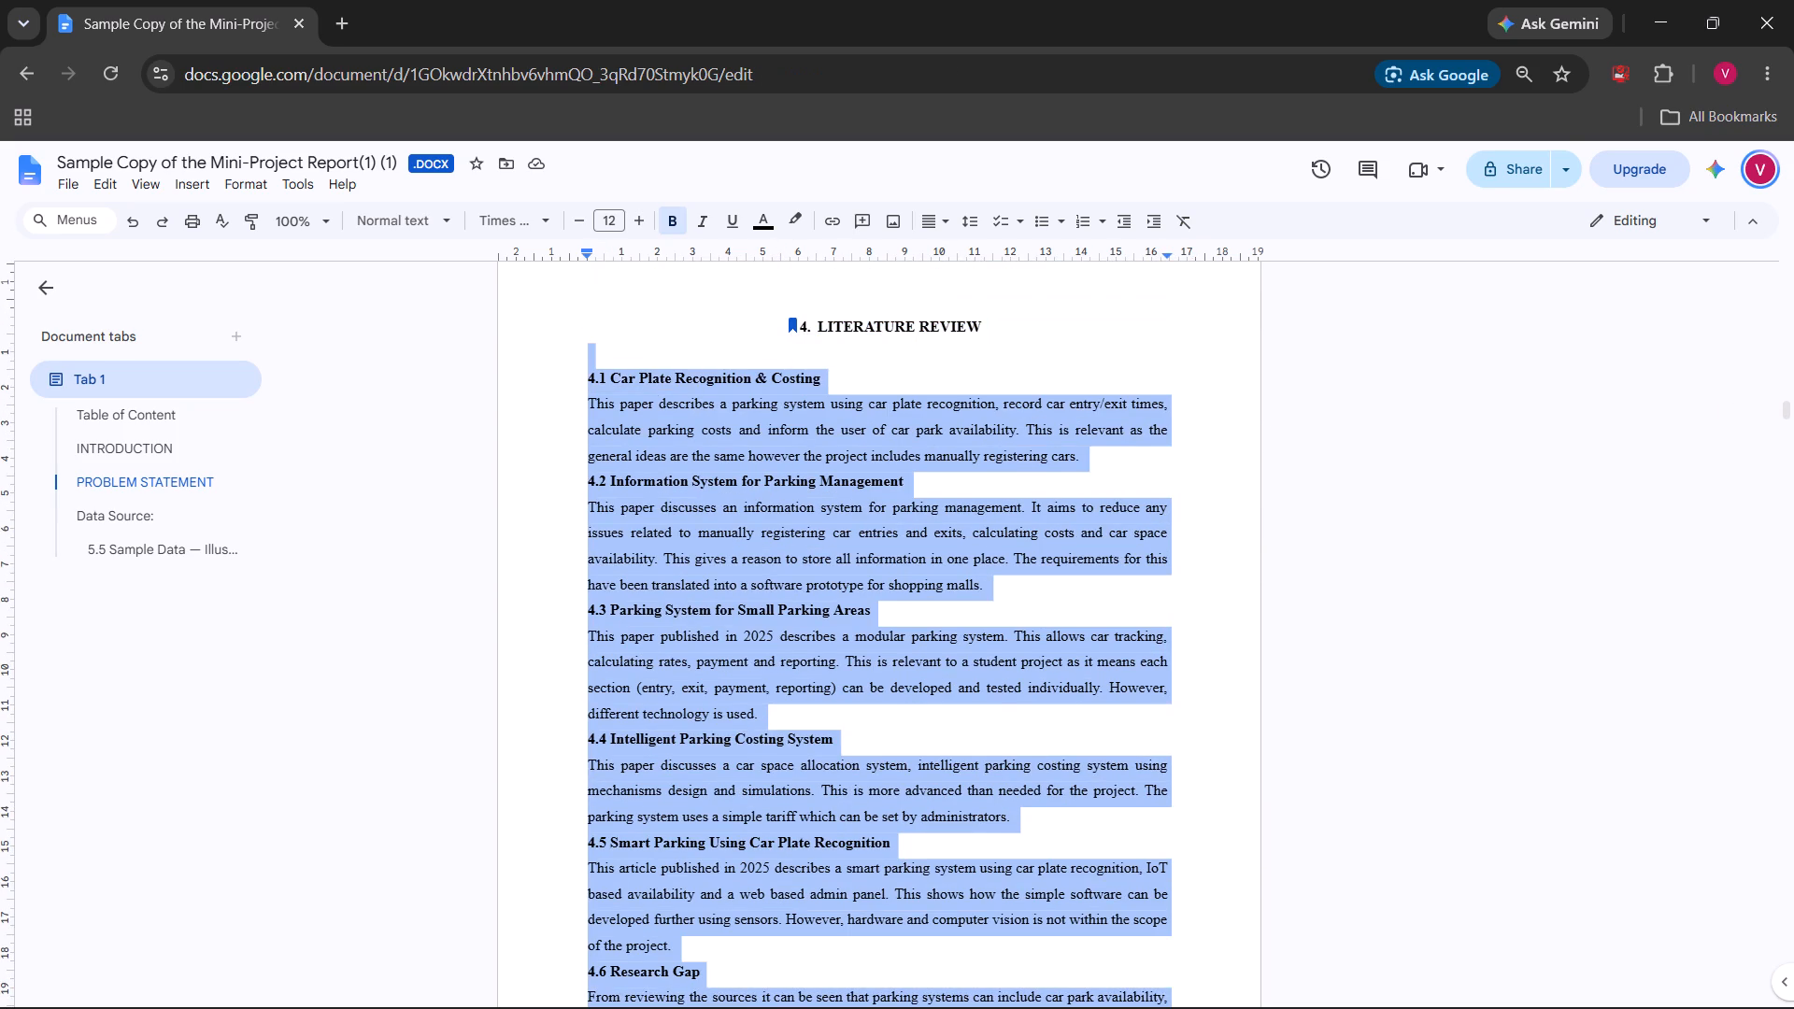
pyautogui.moveTo(695, 358); pyautogui.dragTo(701, 330)
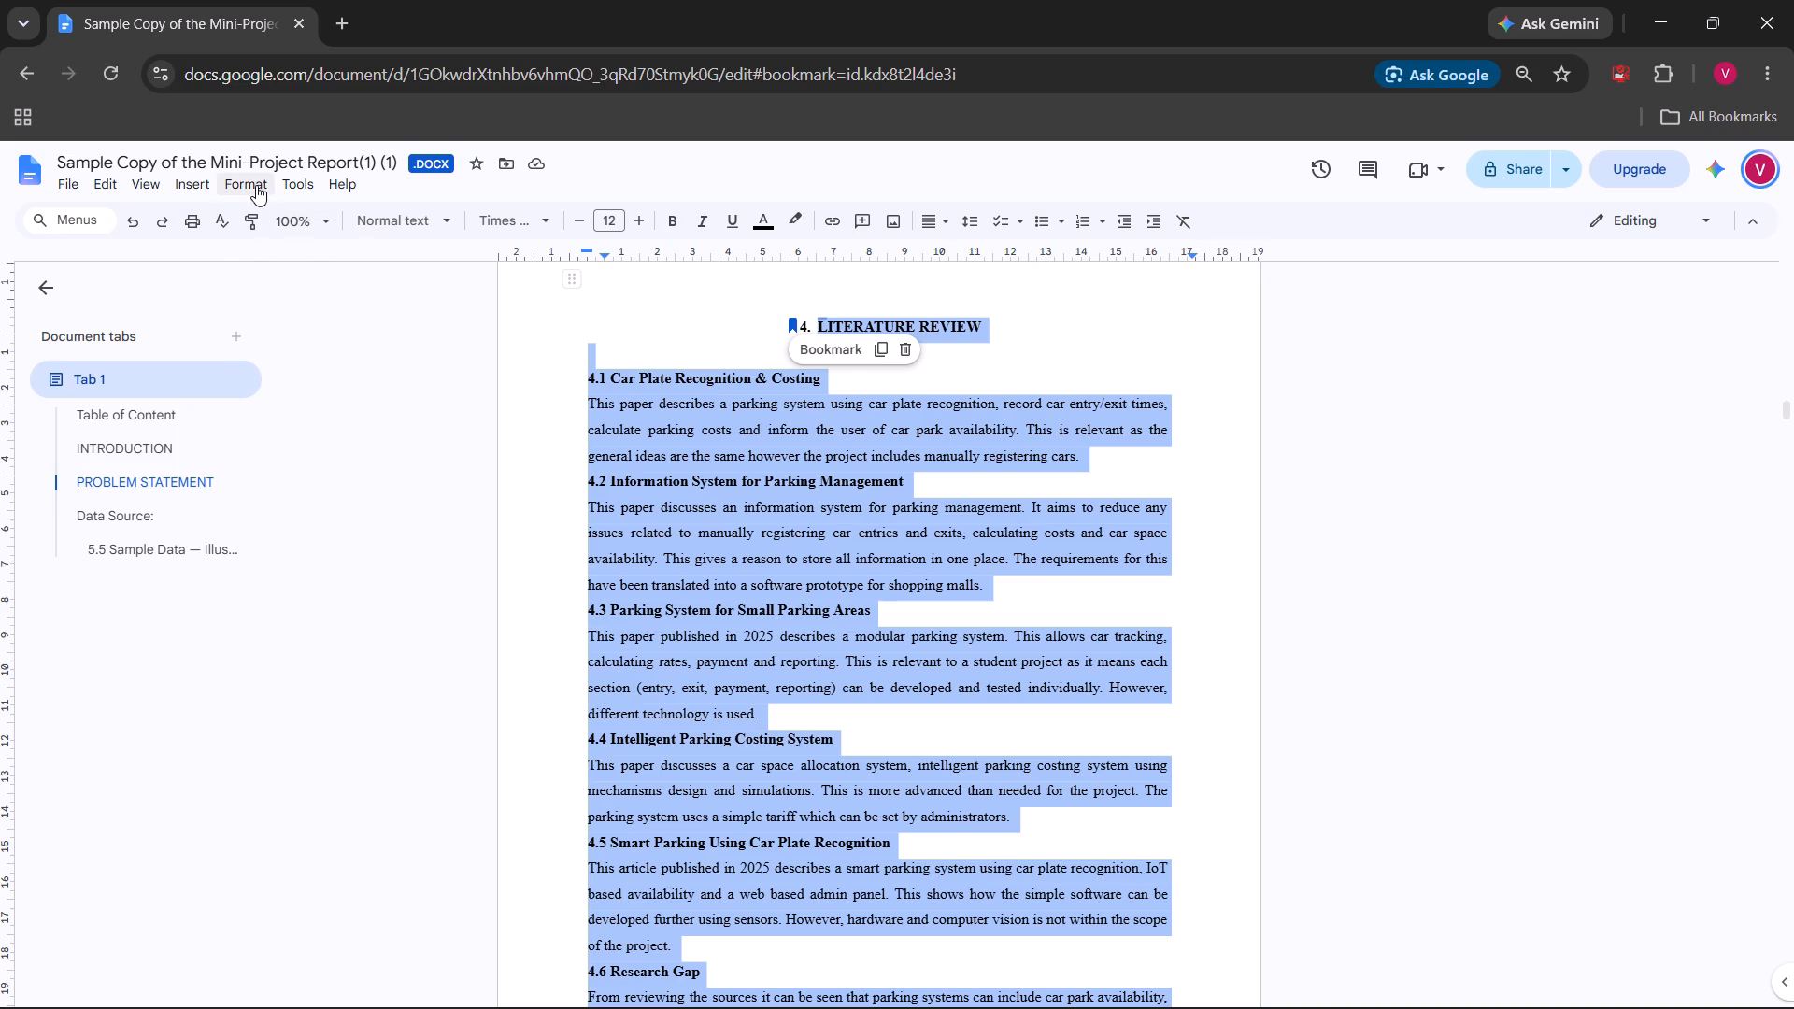
pyautogui.click(256, 185)
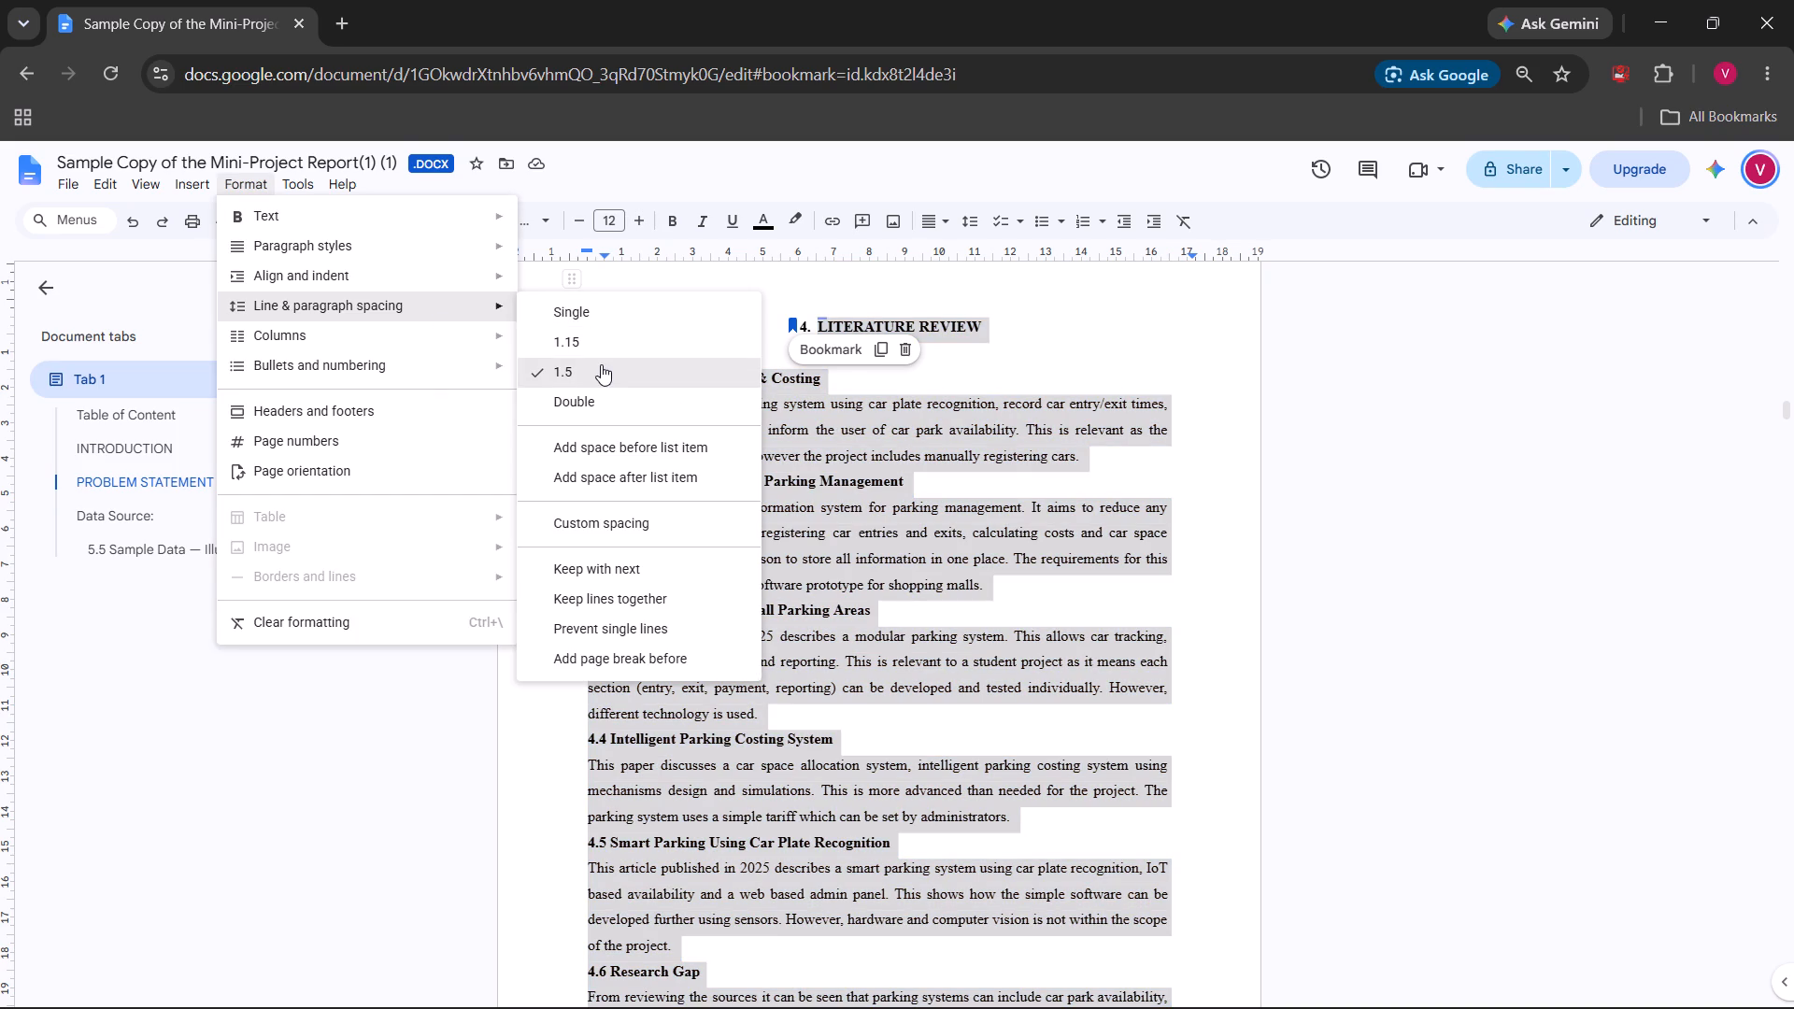
pyautogui.click(601, 364)
pyautogui.click(1334, 530)
# Number the Data Source subheading in the Data Collection section as 5.1.
pyautogui.scroll(-2, 1183, 552)
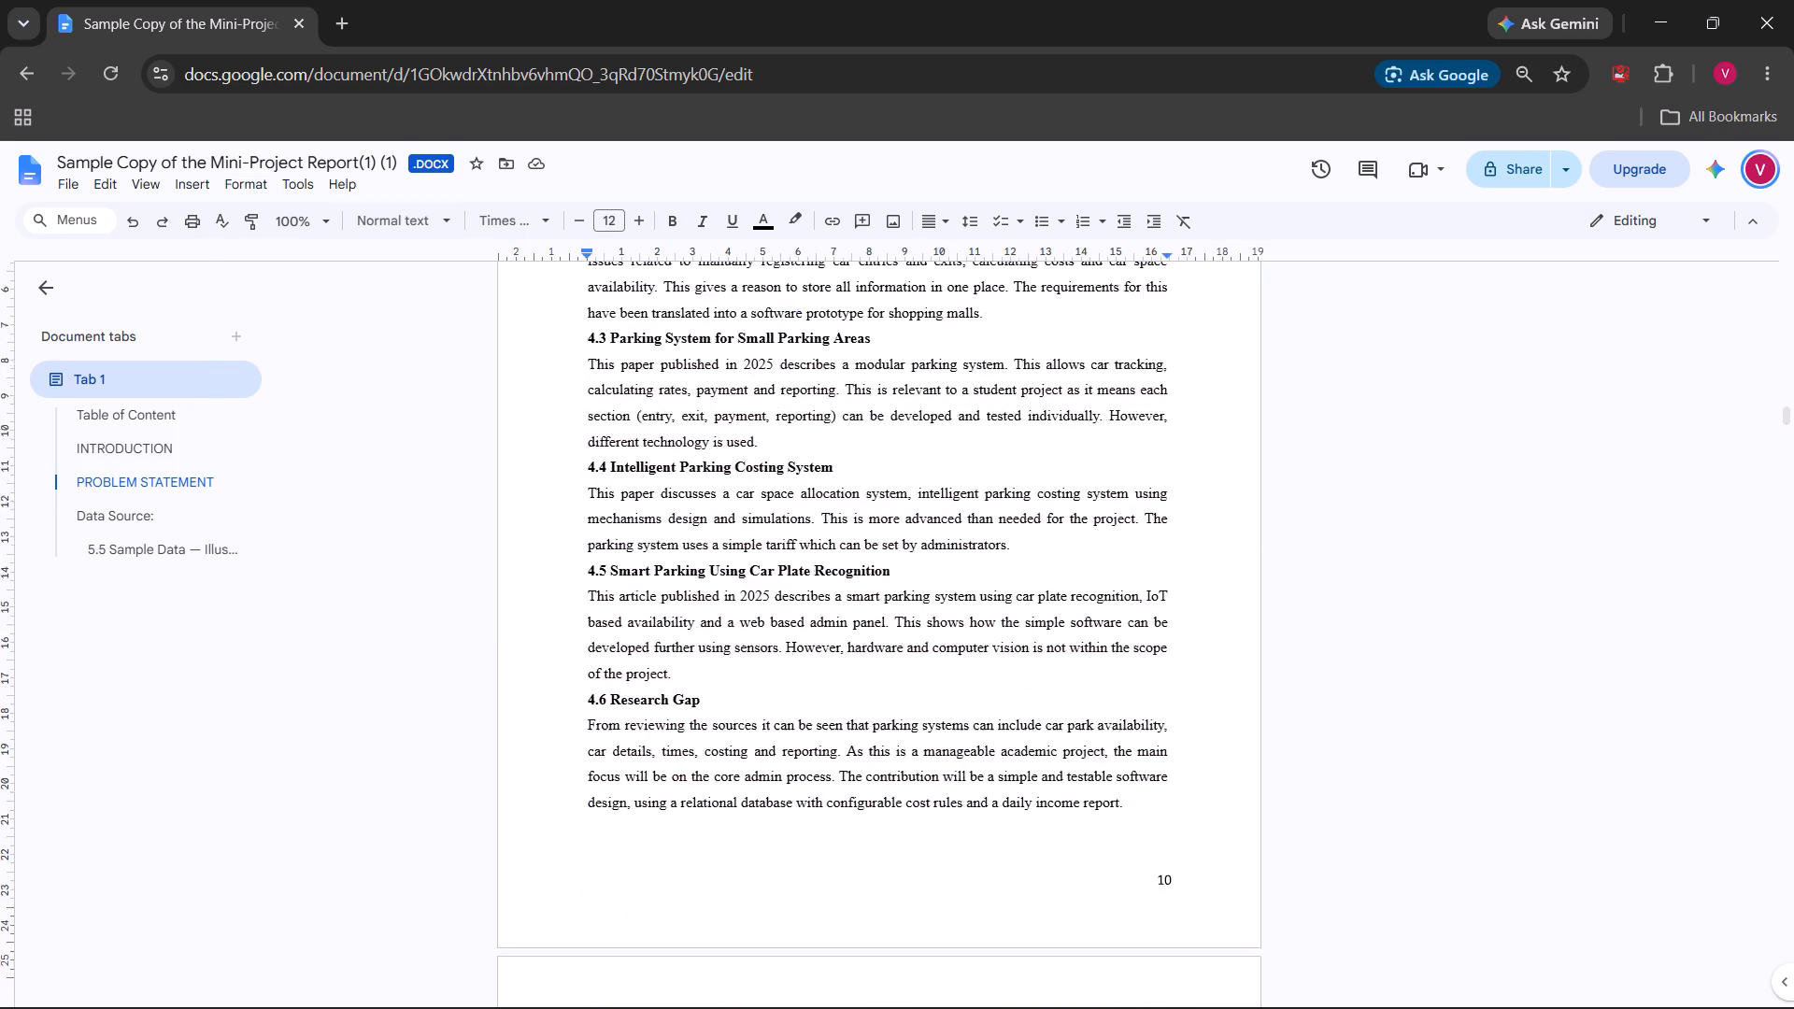
pyautogui.scroll(-3, 1183, 552)
pyautogui.click(591, 602)
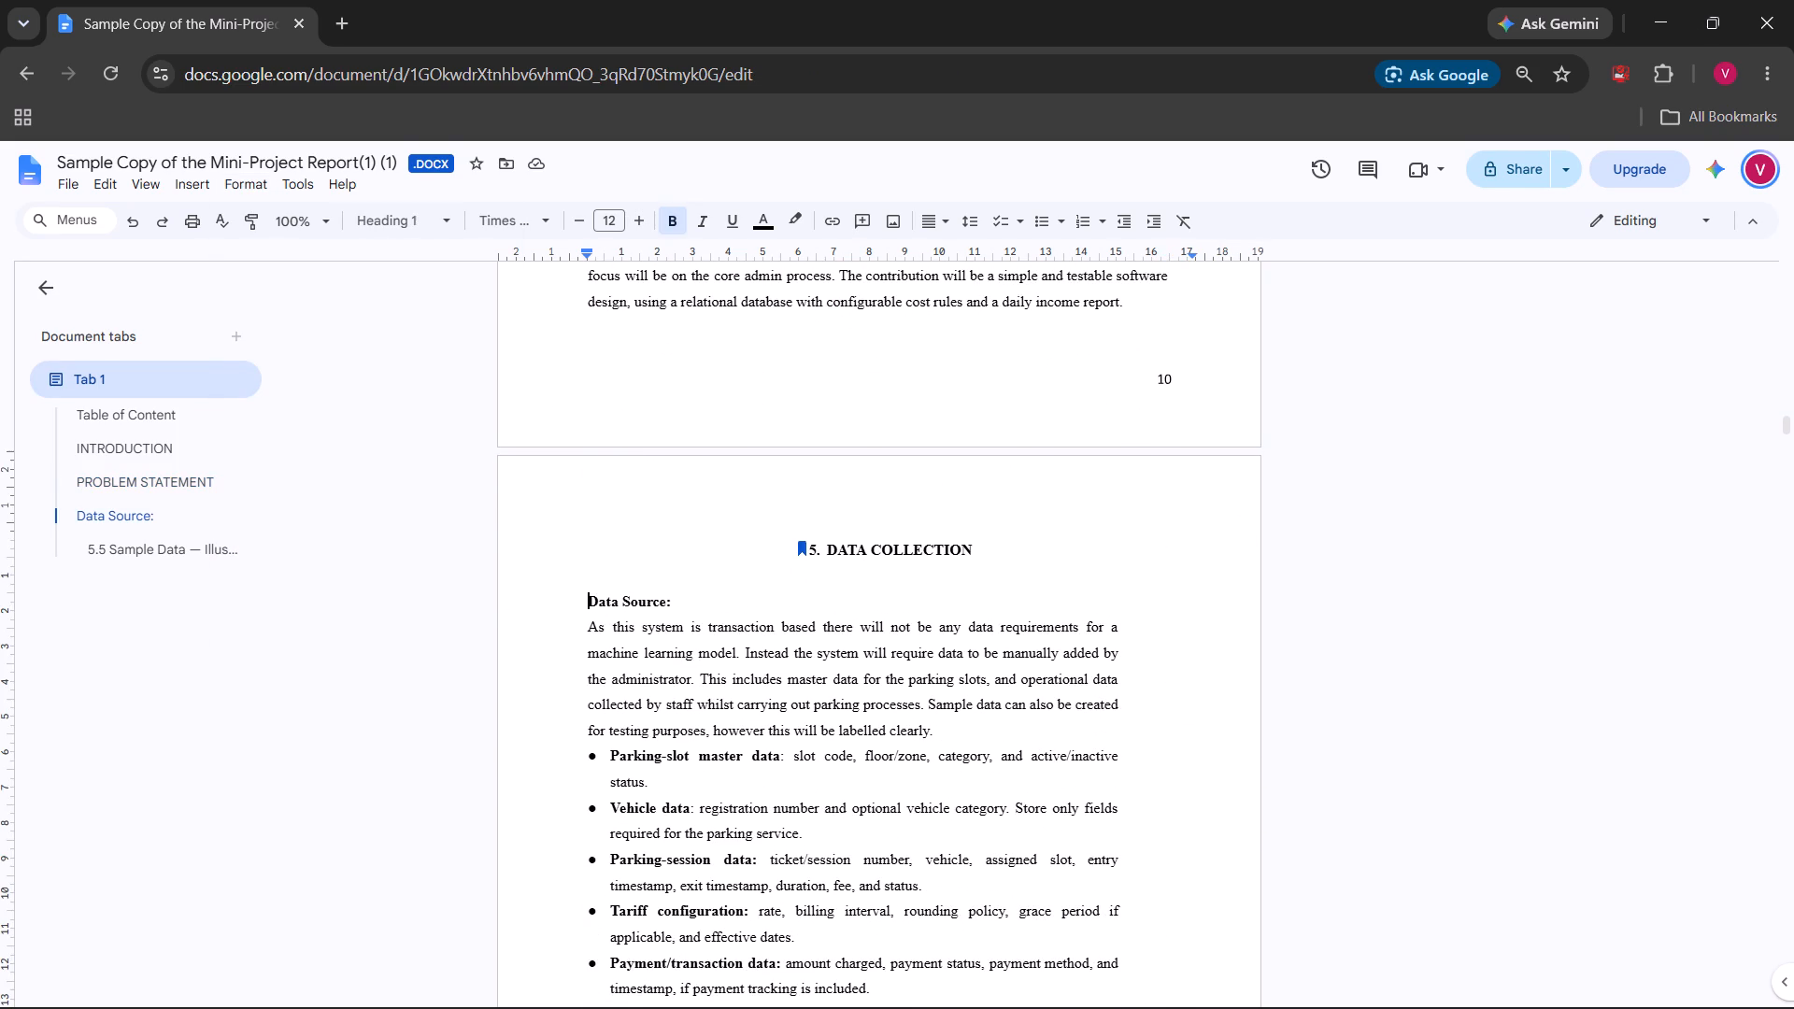
pyautogui.write('5.1')
pyautogui.press('space')
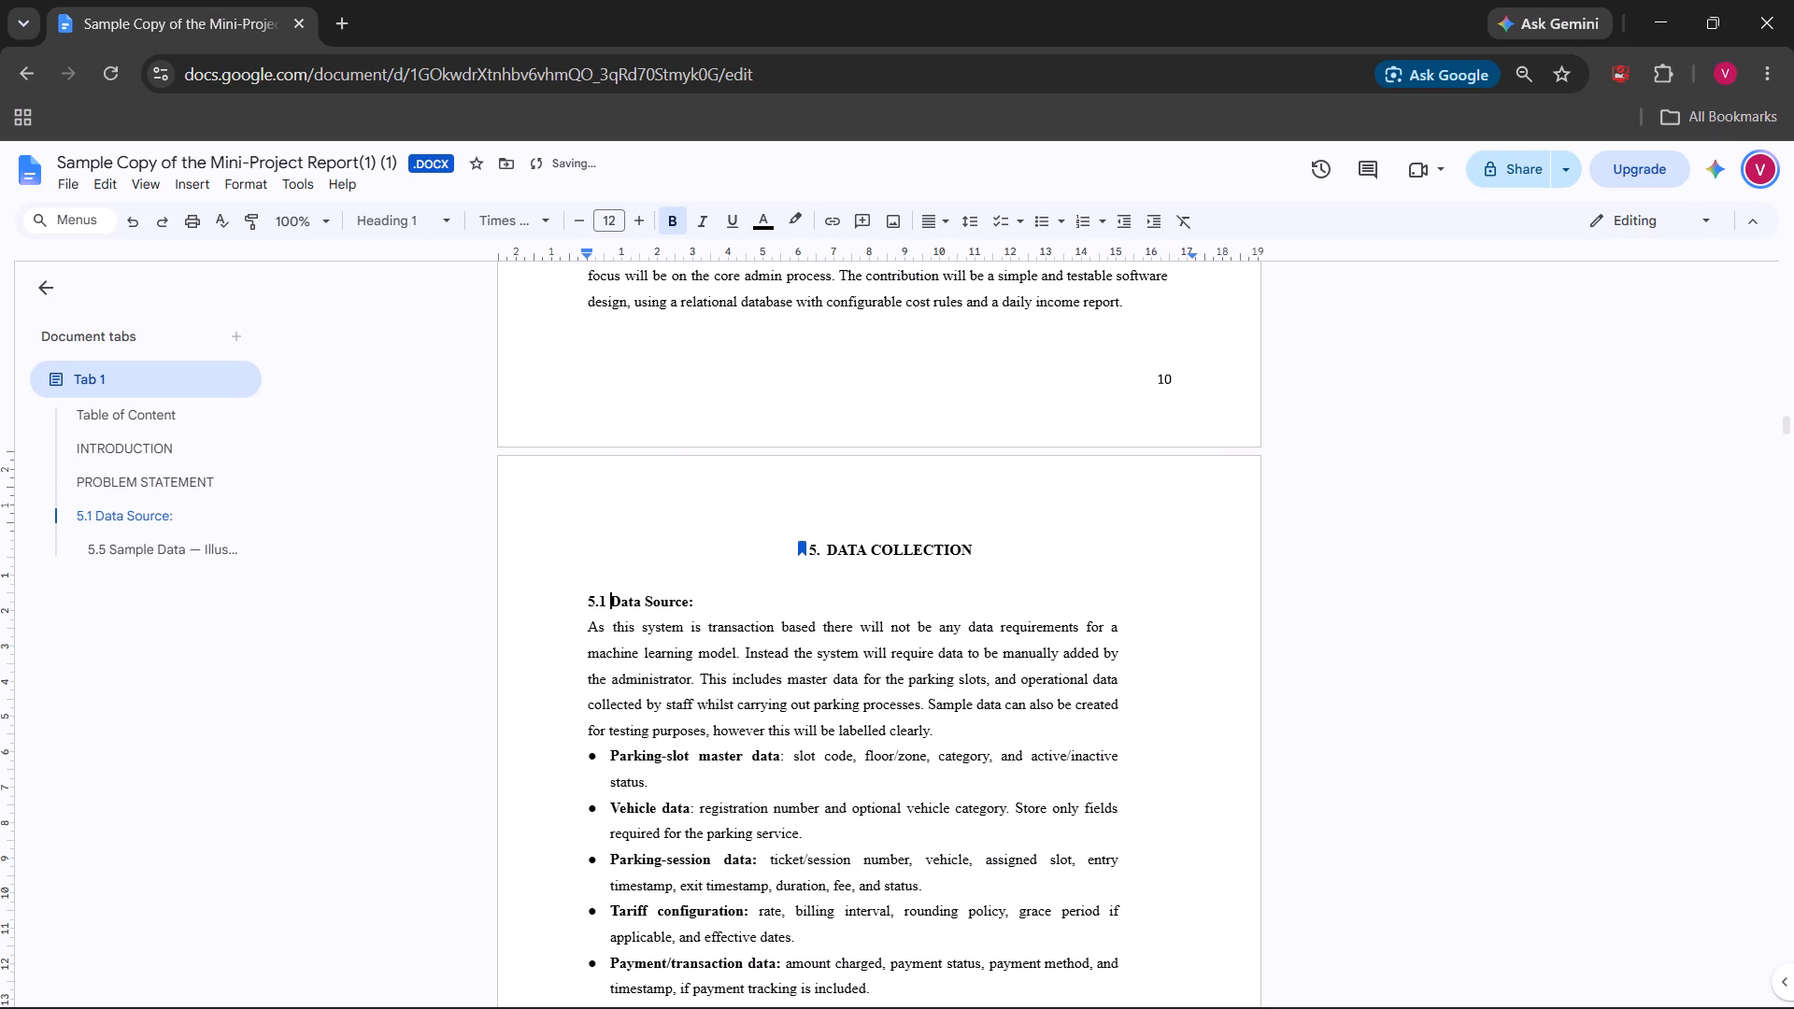
# Turn the 5.2 Proposed Data Dictionary heading into the caption "Table 5.2 : Proposed Data Dictionary".
pyautogui.scroll(-2, 770, 635)
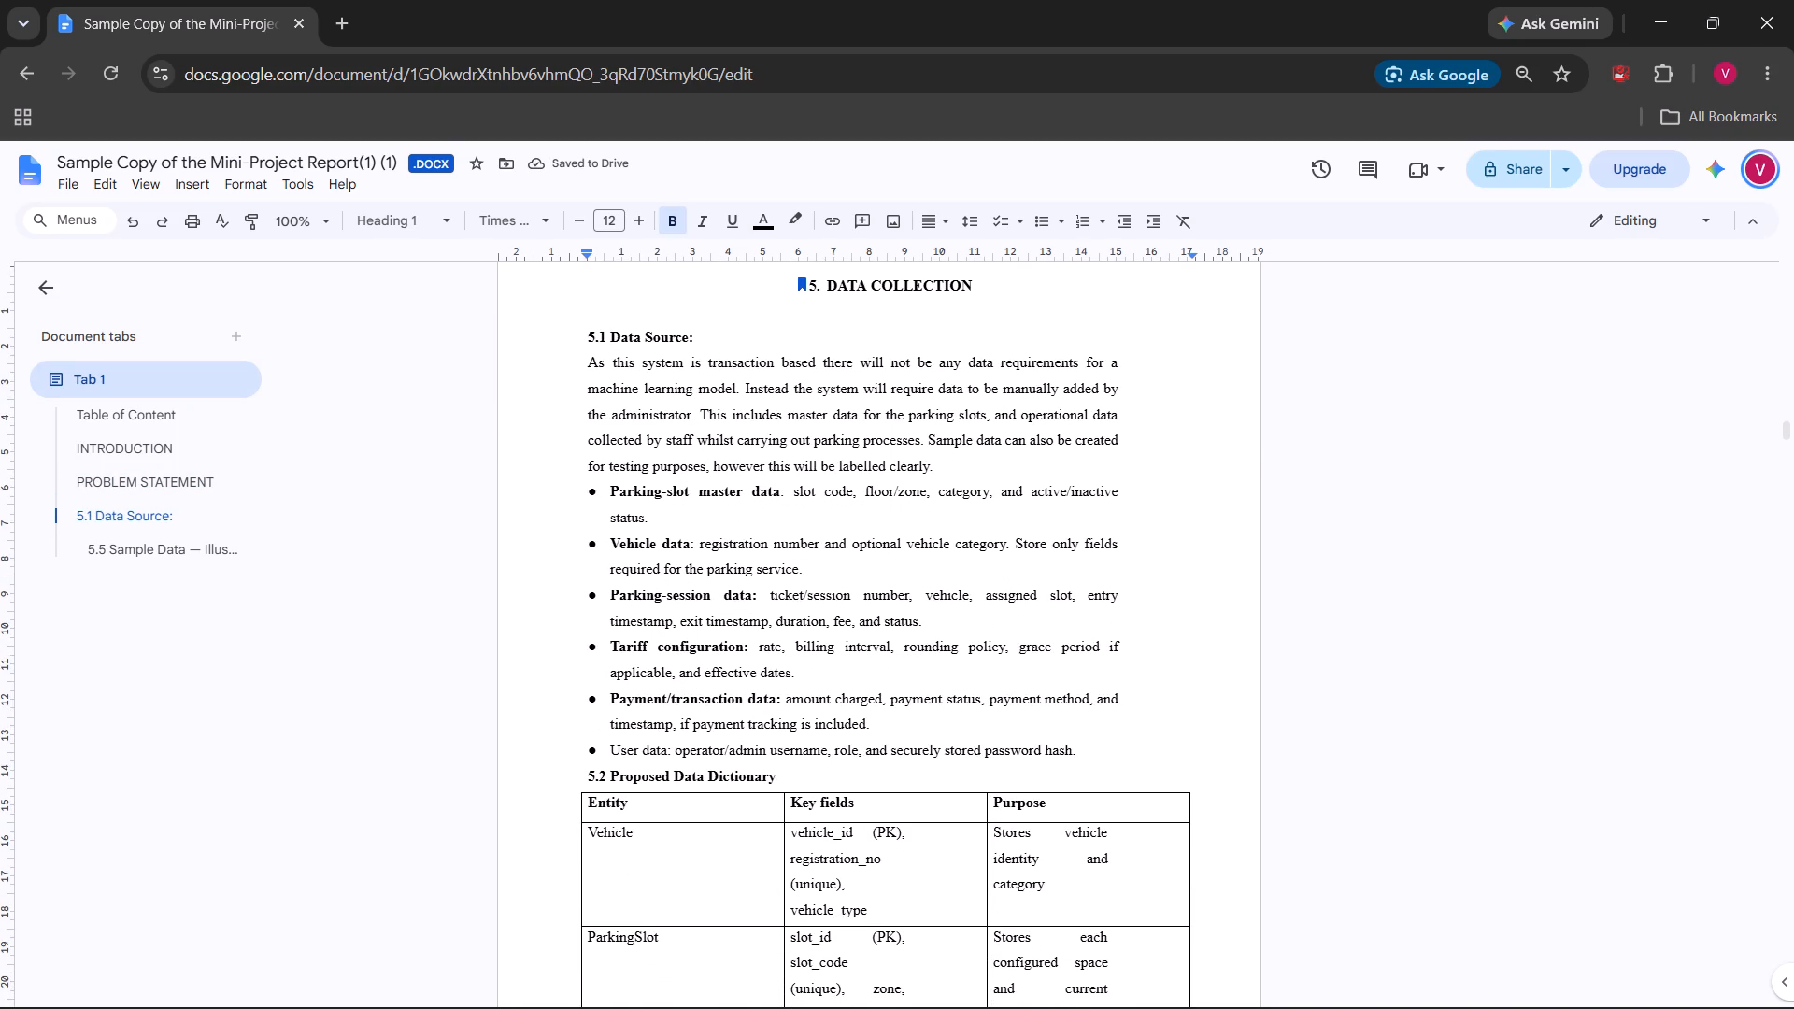
pyautogui.scroll(-1, 747, 690)
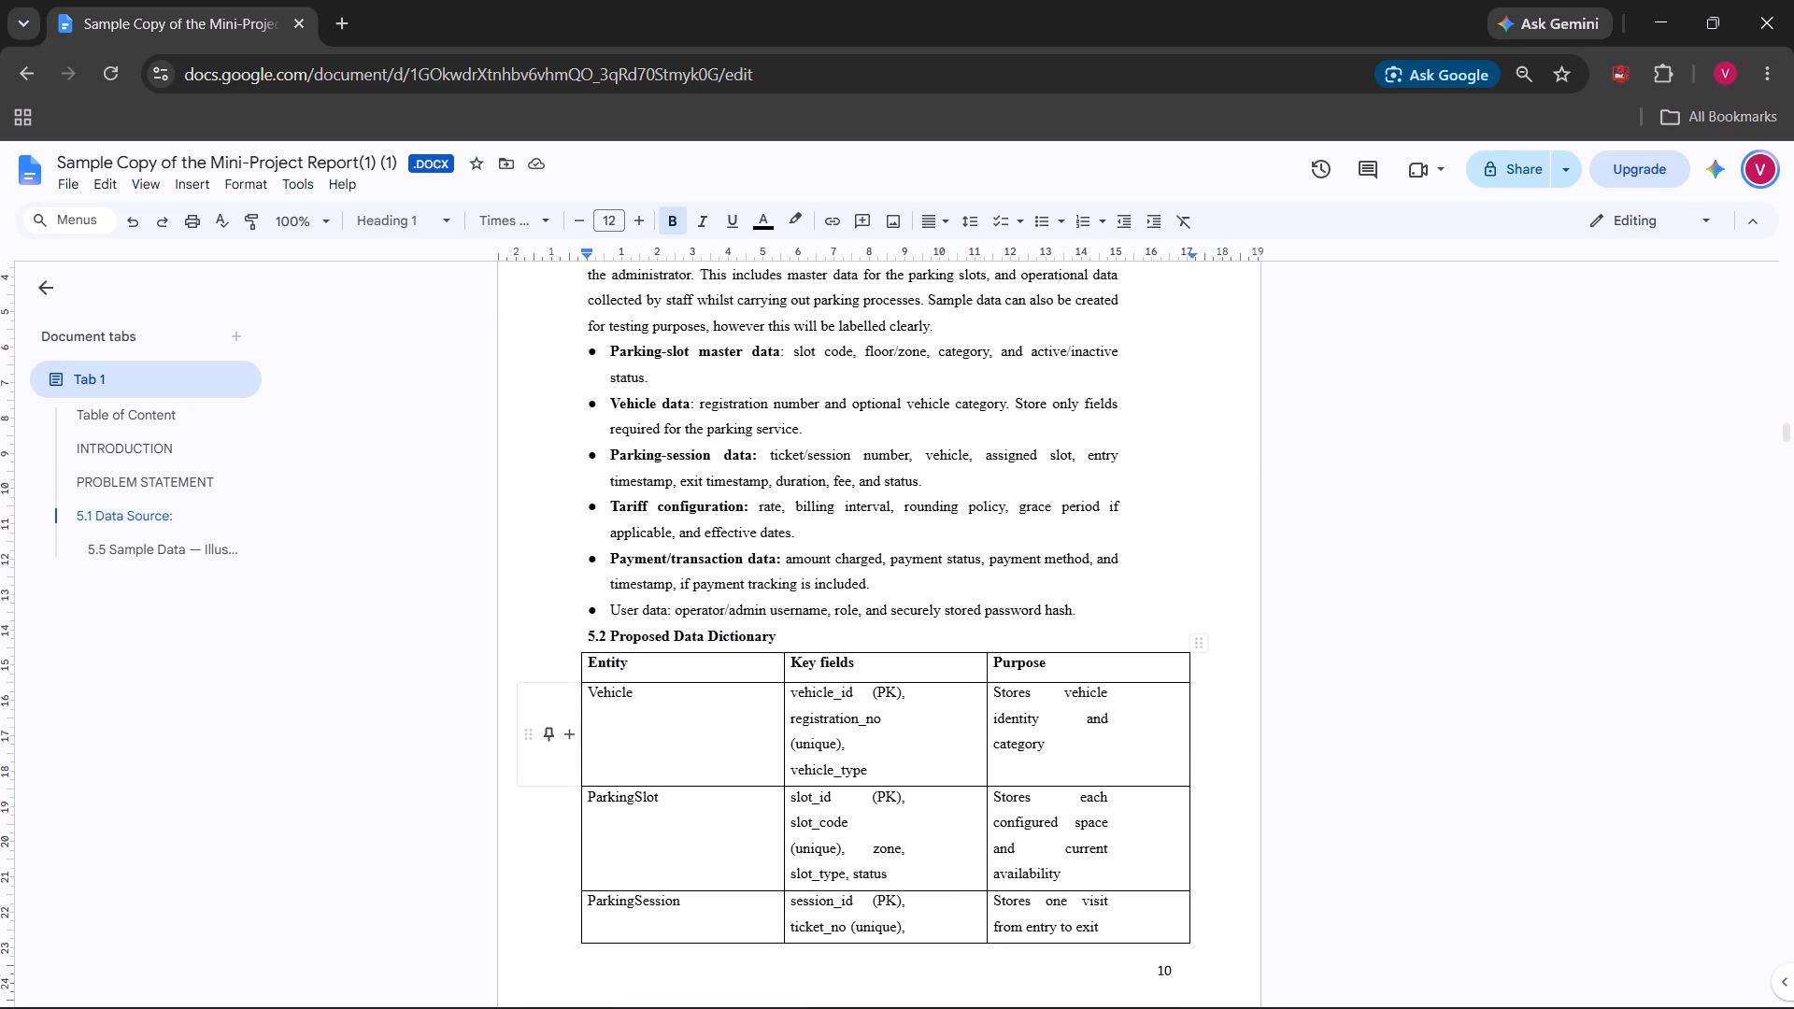
pyautogui.click(591, 645)
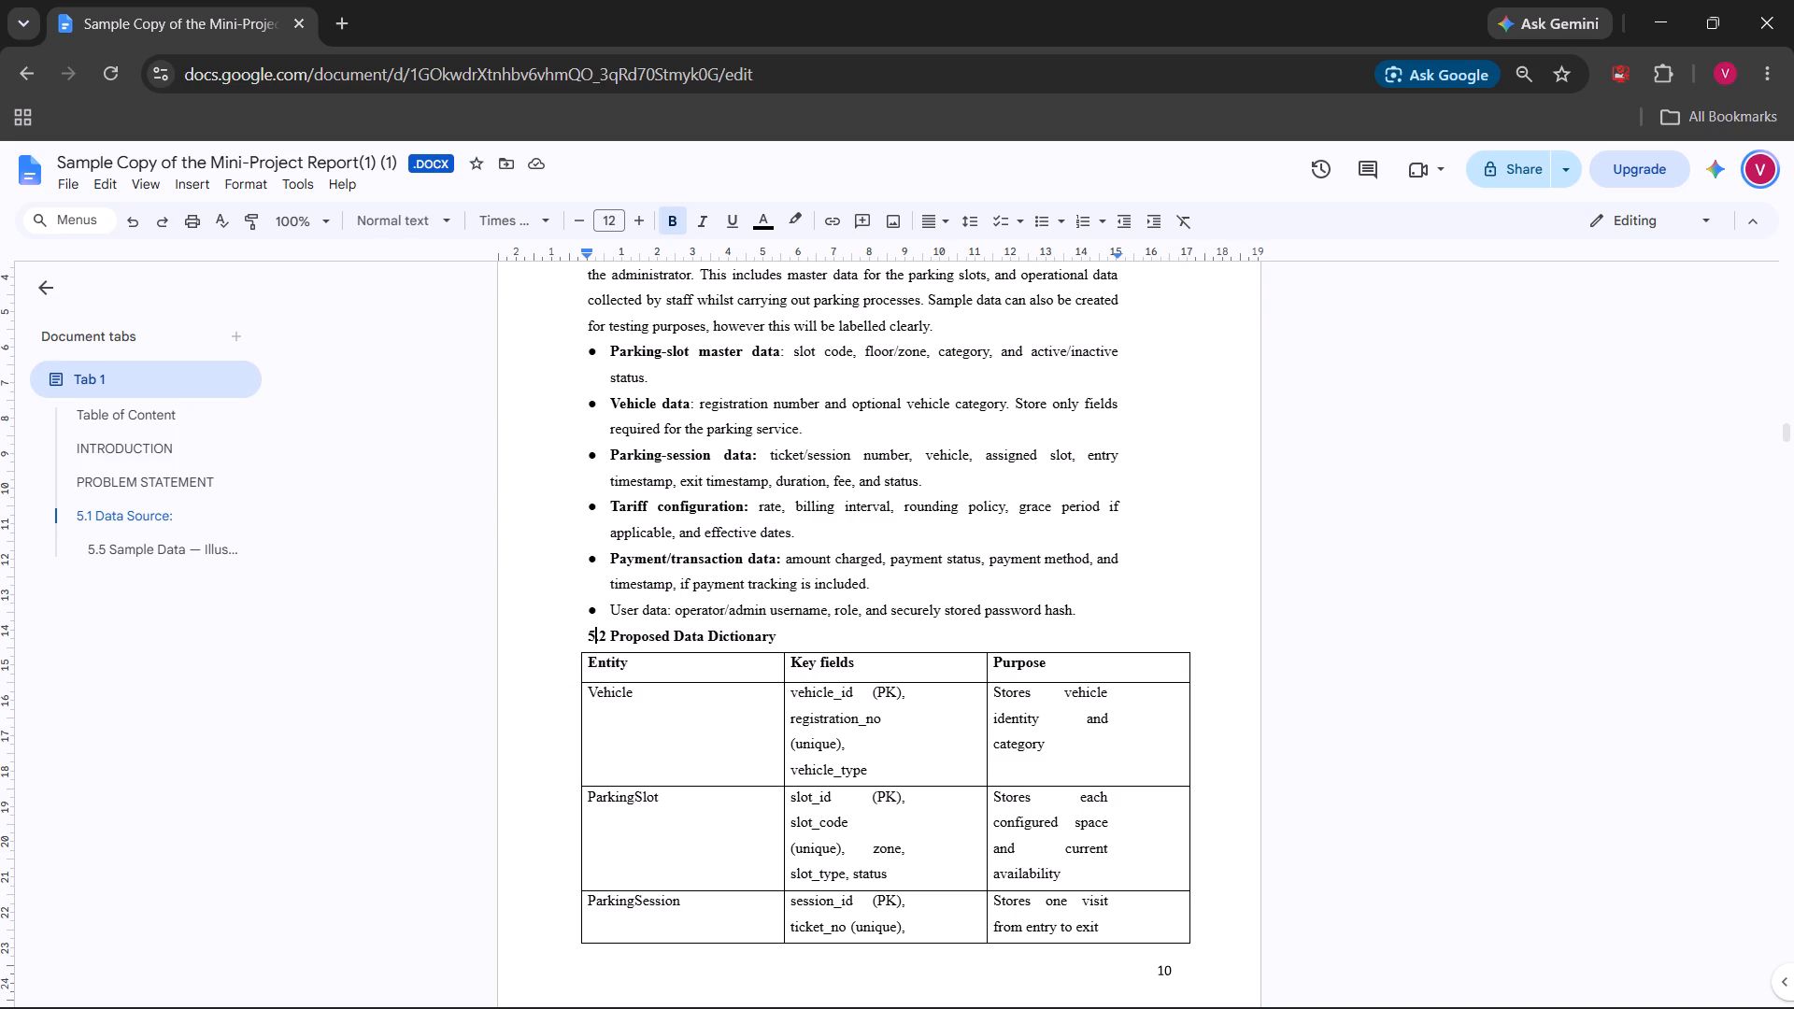
pyautogui.press('Left')
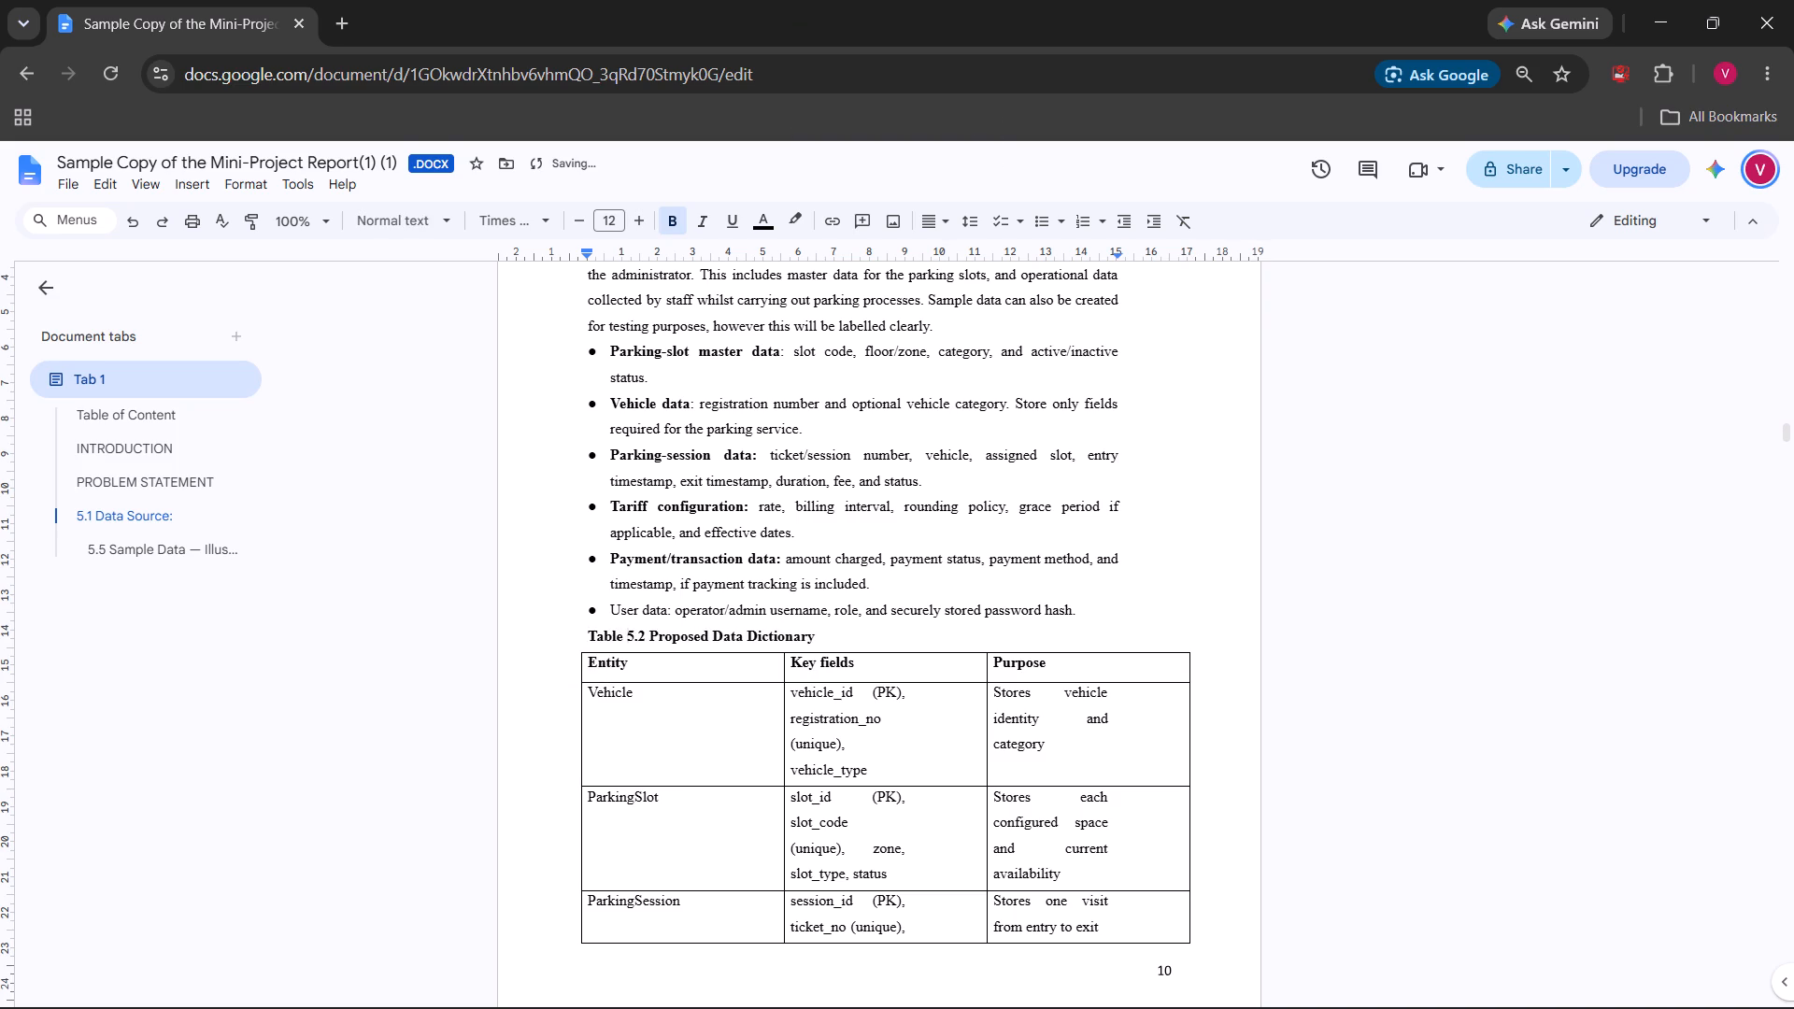
pyautogui.click(648, 635)
pyautogui.press('BackSpace')
pyautogui.write(':')
pyautogui.press('space')
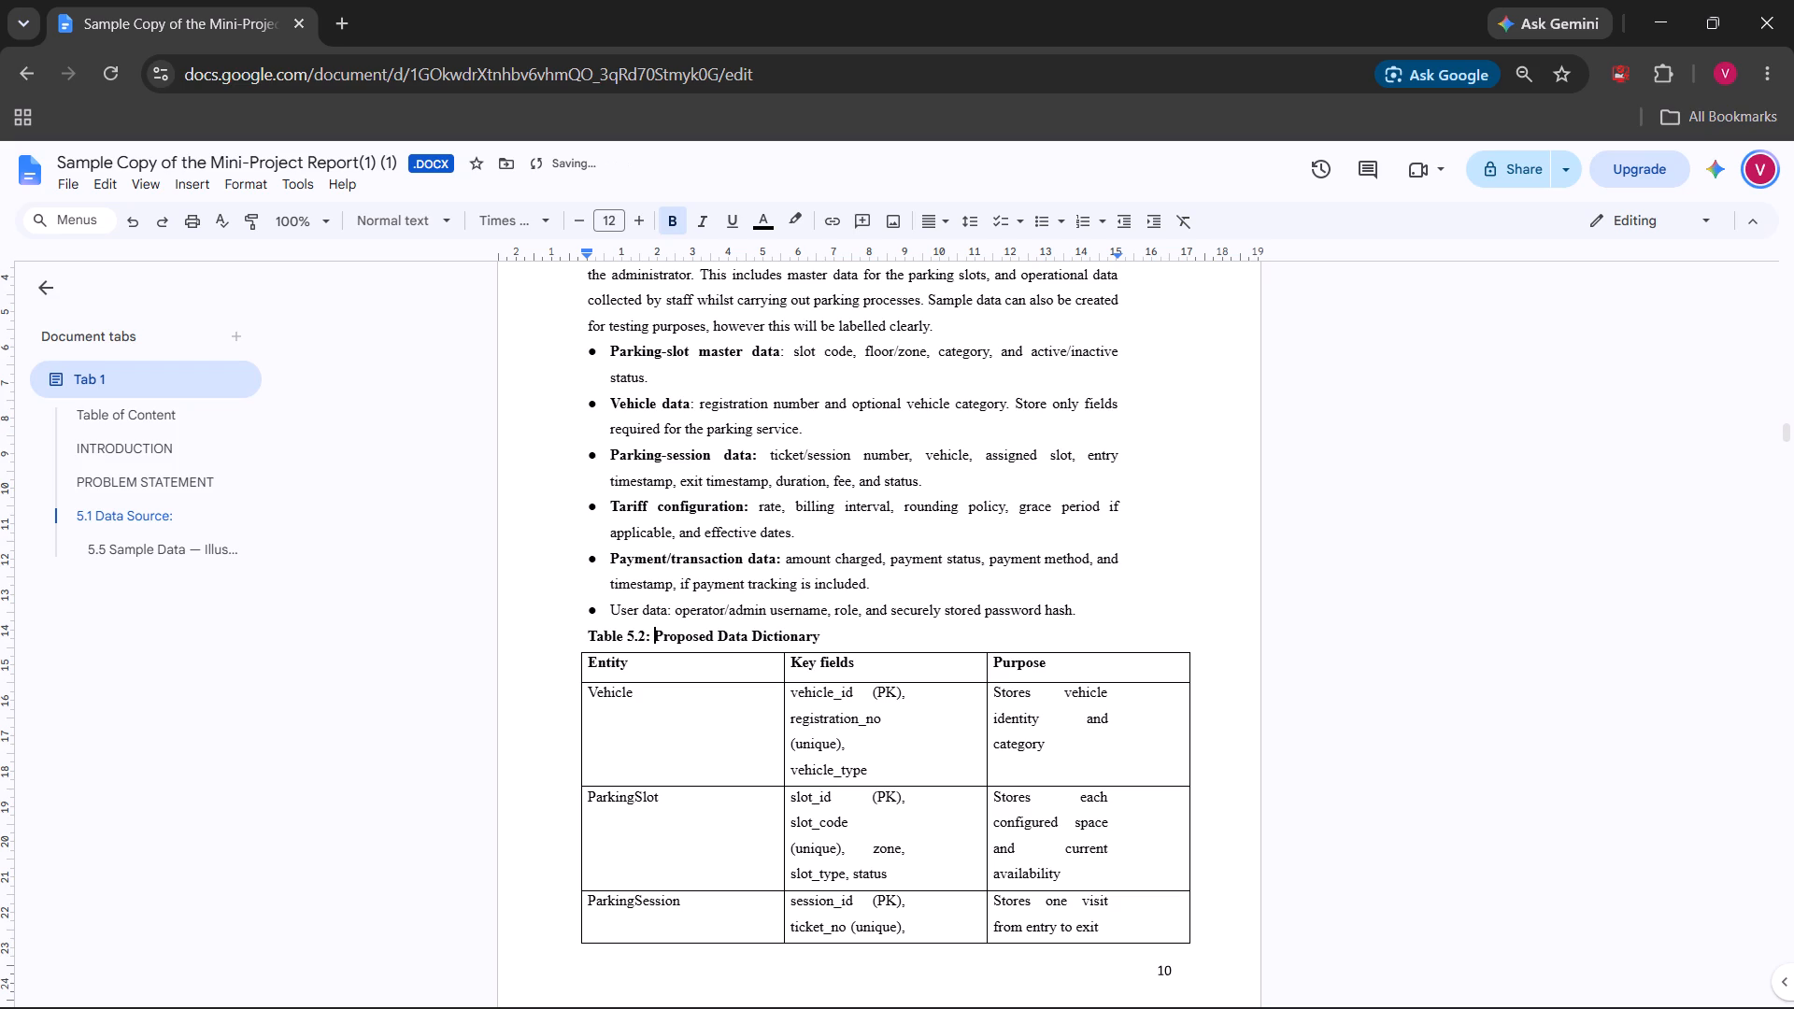
pyautogui.click(646, 647)
pyautogui.press('space')
pyautogui.click(1212, 605)
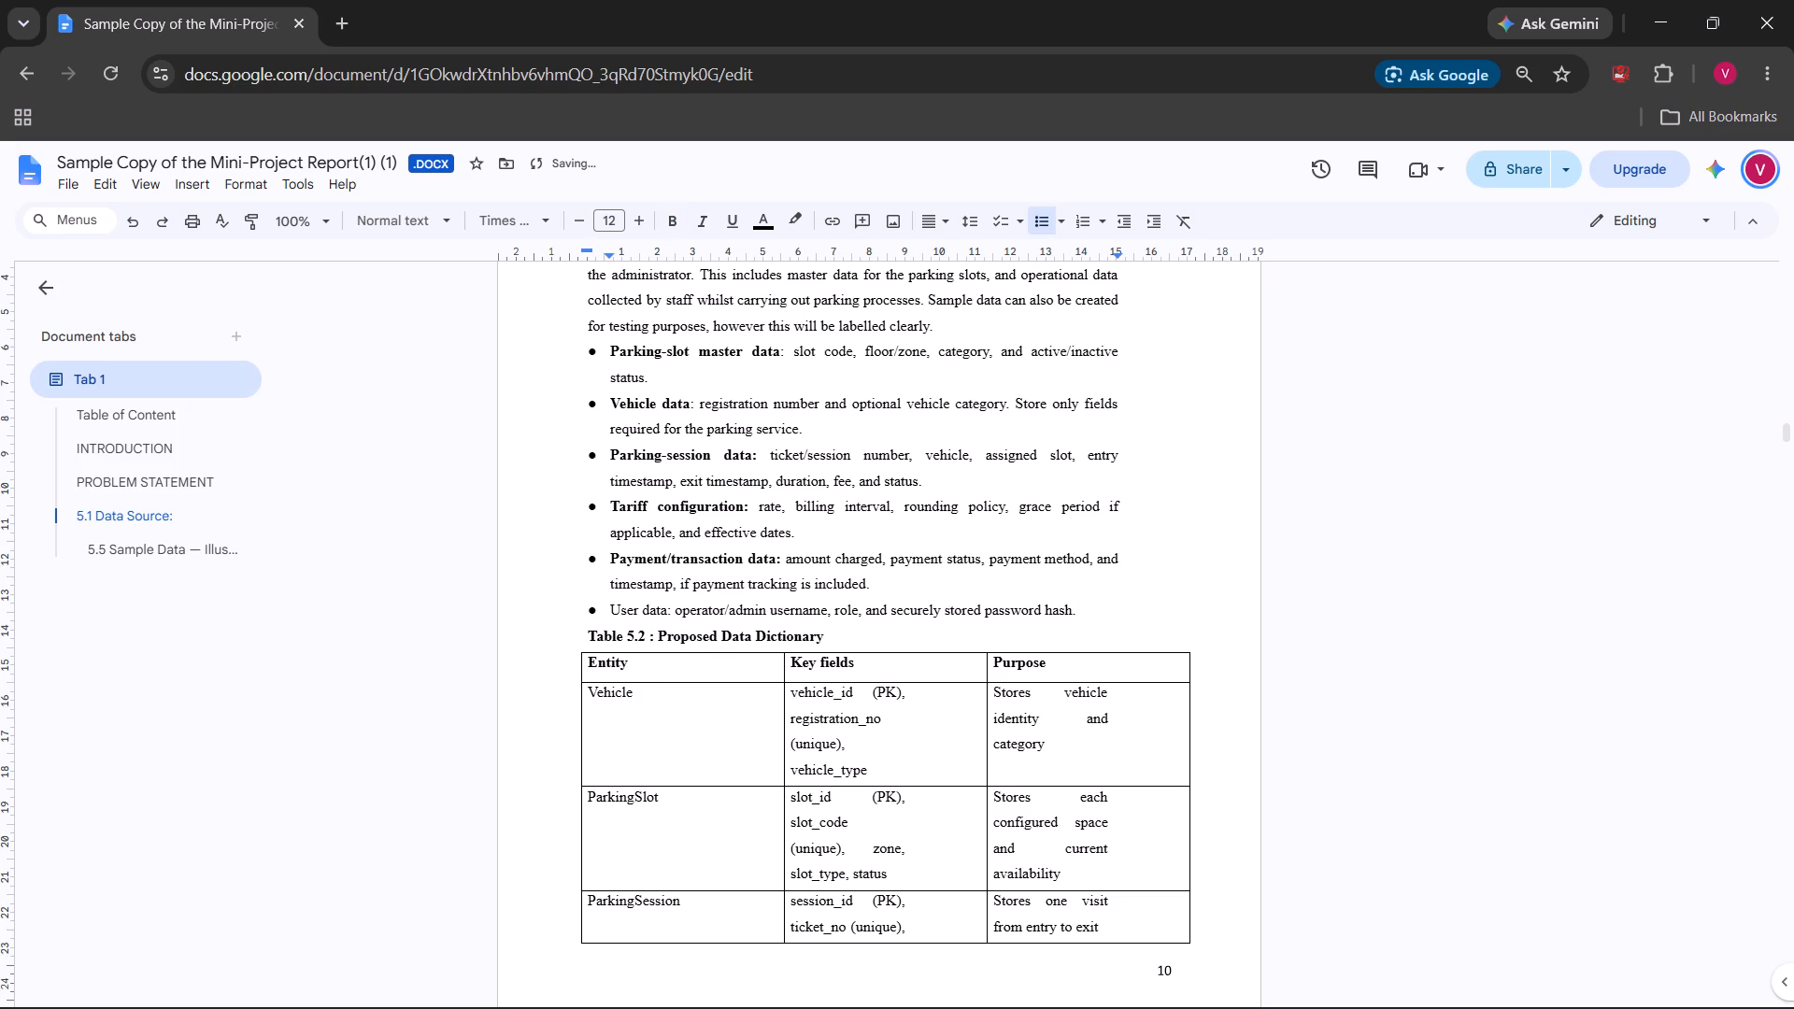
# Insert a blank line between the last Data Source bullet and the Table 5.2 caption.
pyautogui.scroll(1, 1212, 605)
pyautogui.scroll(-1, 1212, 605)
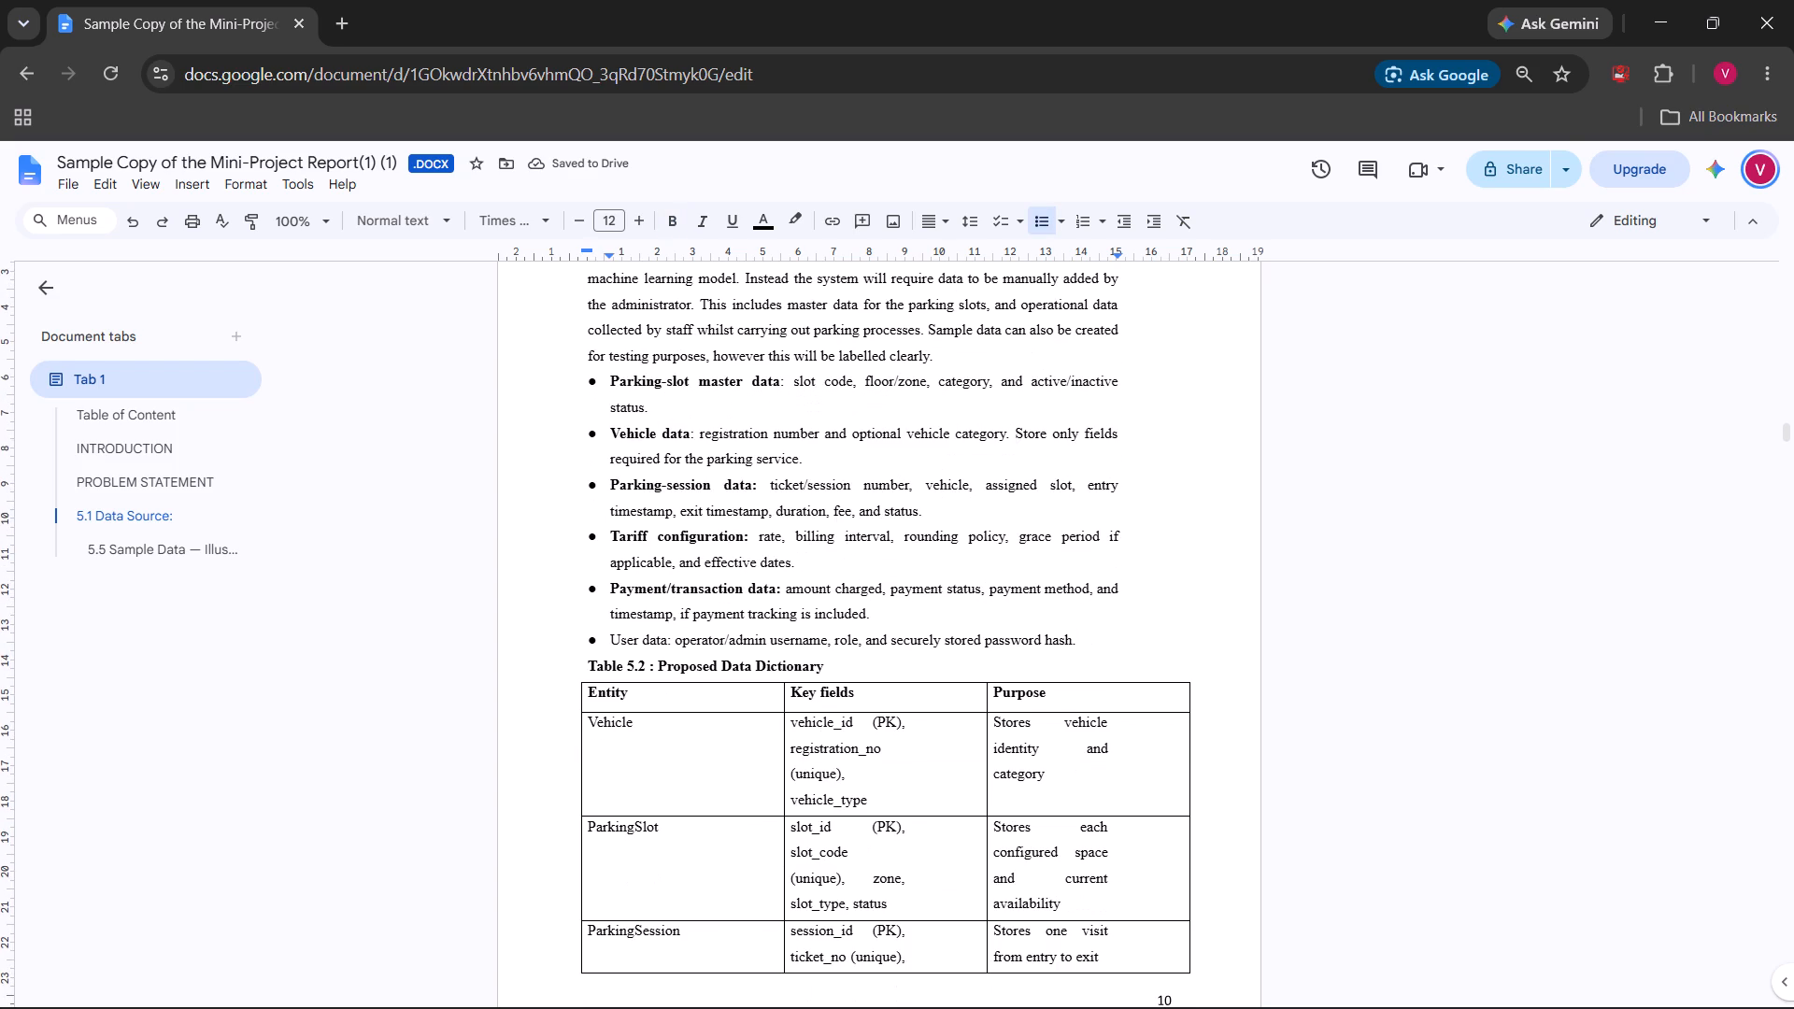
pyautogui.scroll(-2, 1212, 605)
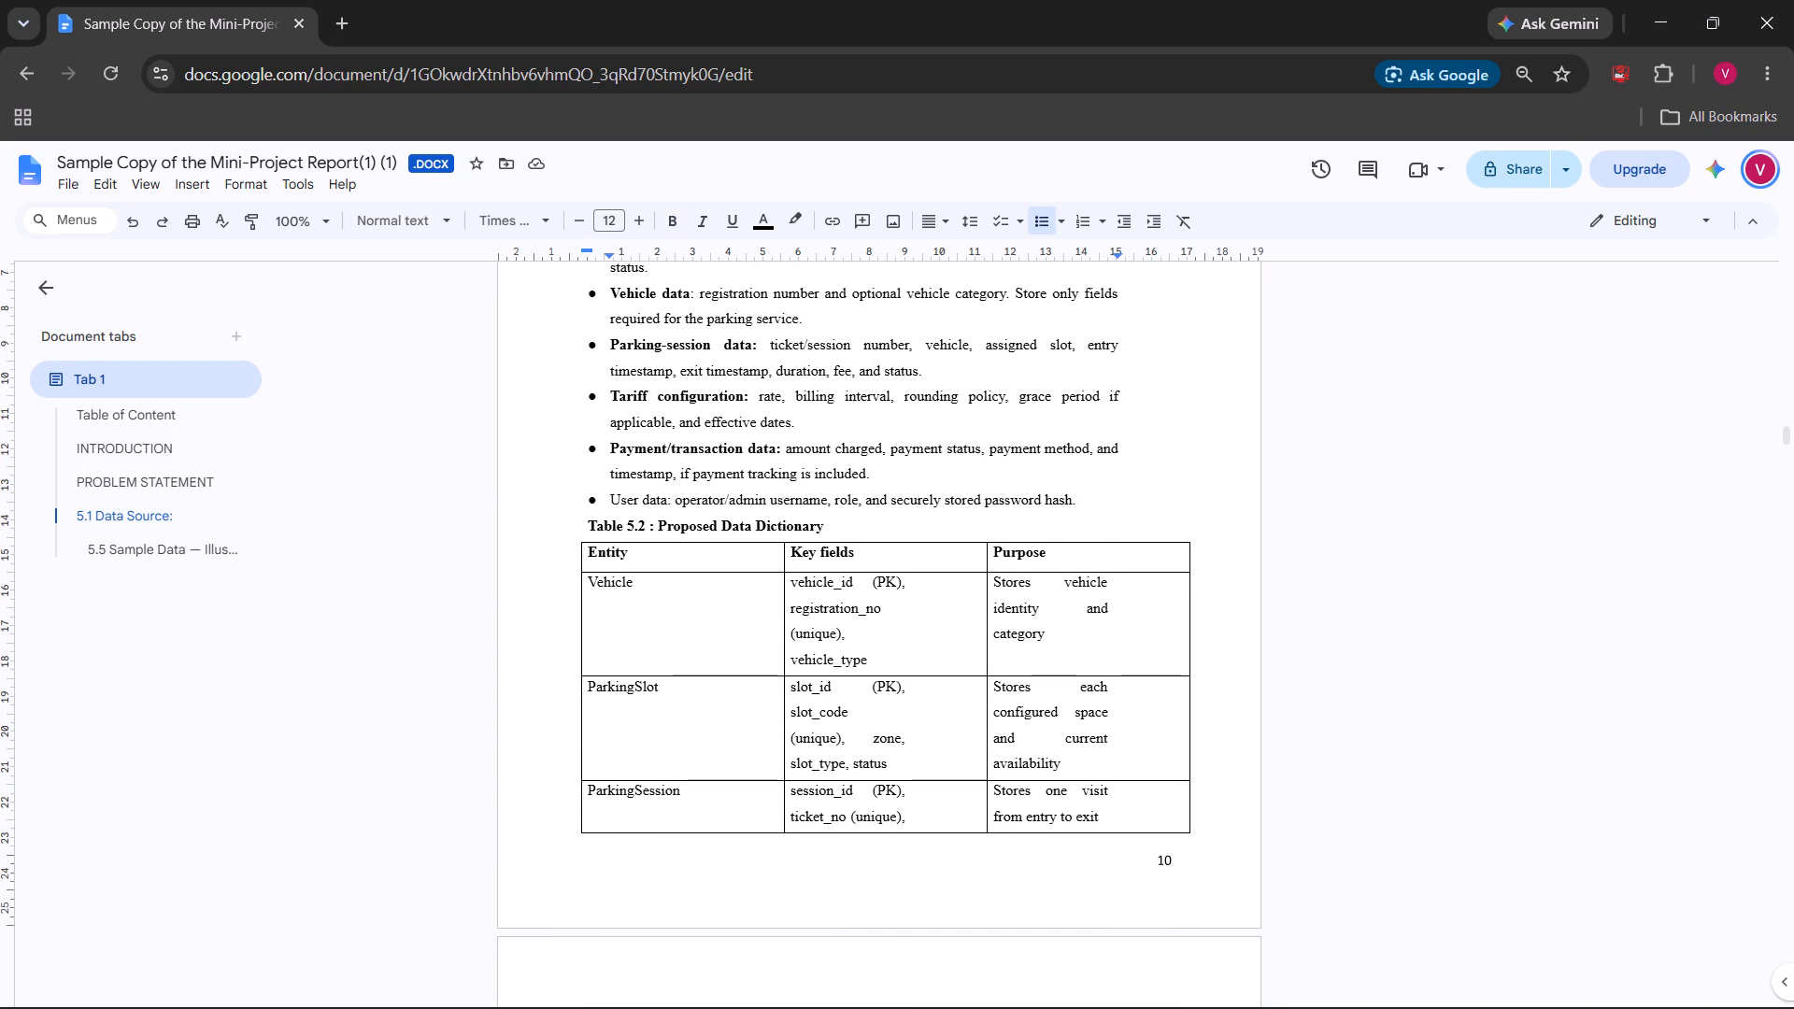
pyautogui.scroll(-3, 1212, 605)
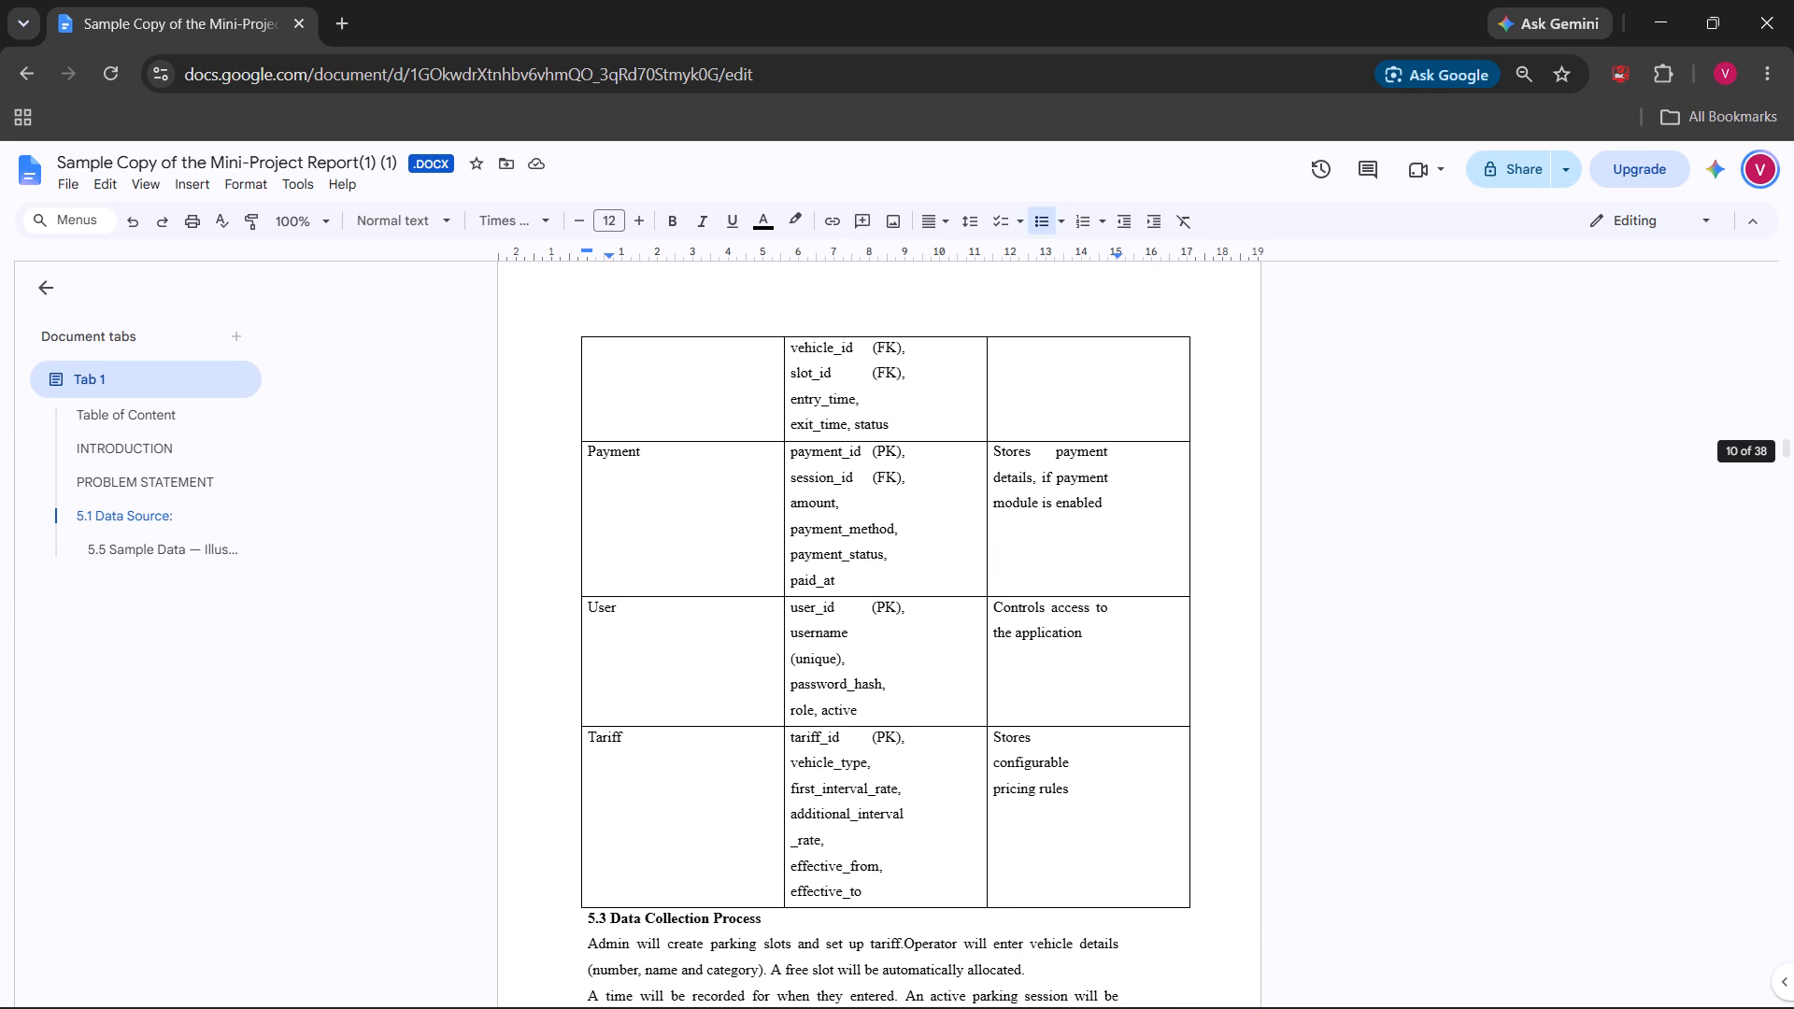
pyautogui.scroll(-1, 1212, 605)
pyautogui.scroll(5, 1212, 605)
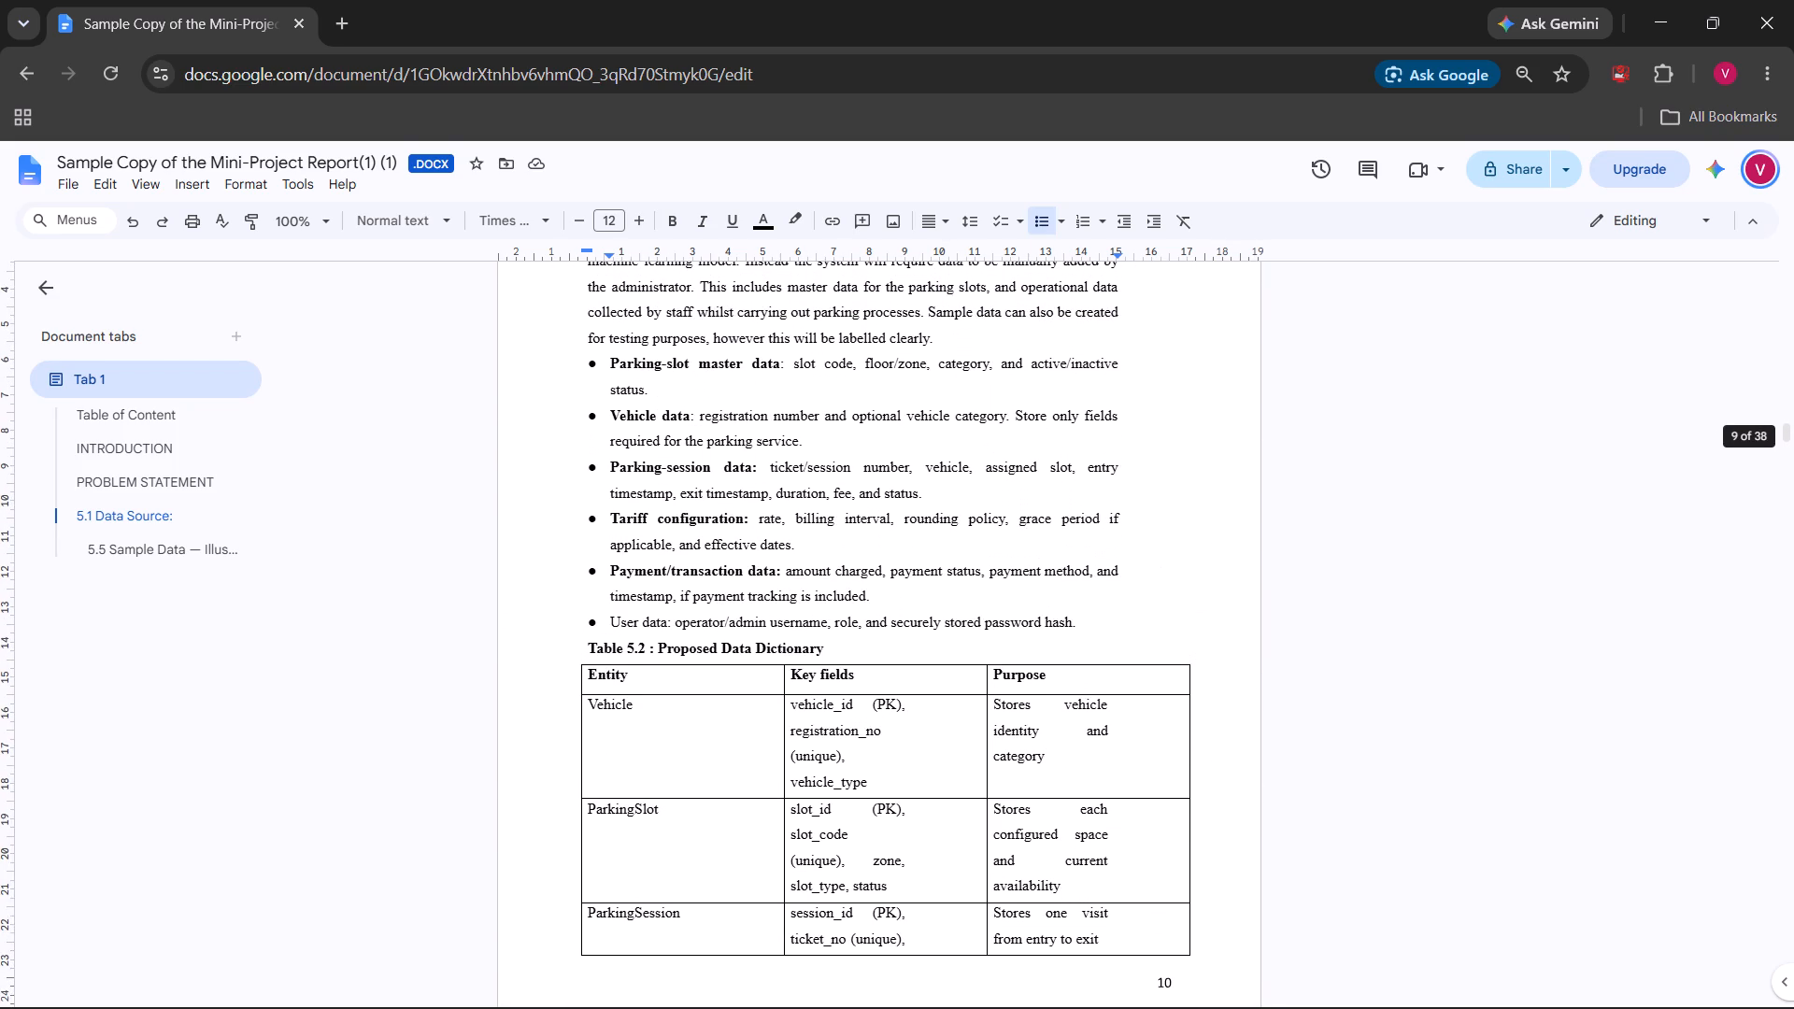
pyautogui.click(588, 648)
pyautogui.press('Return')
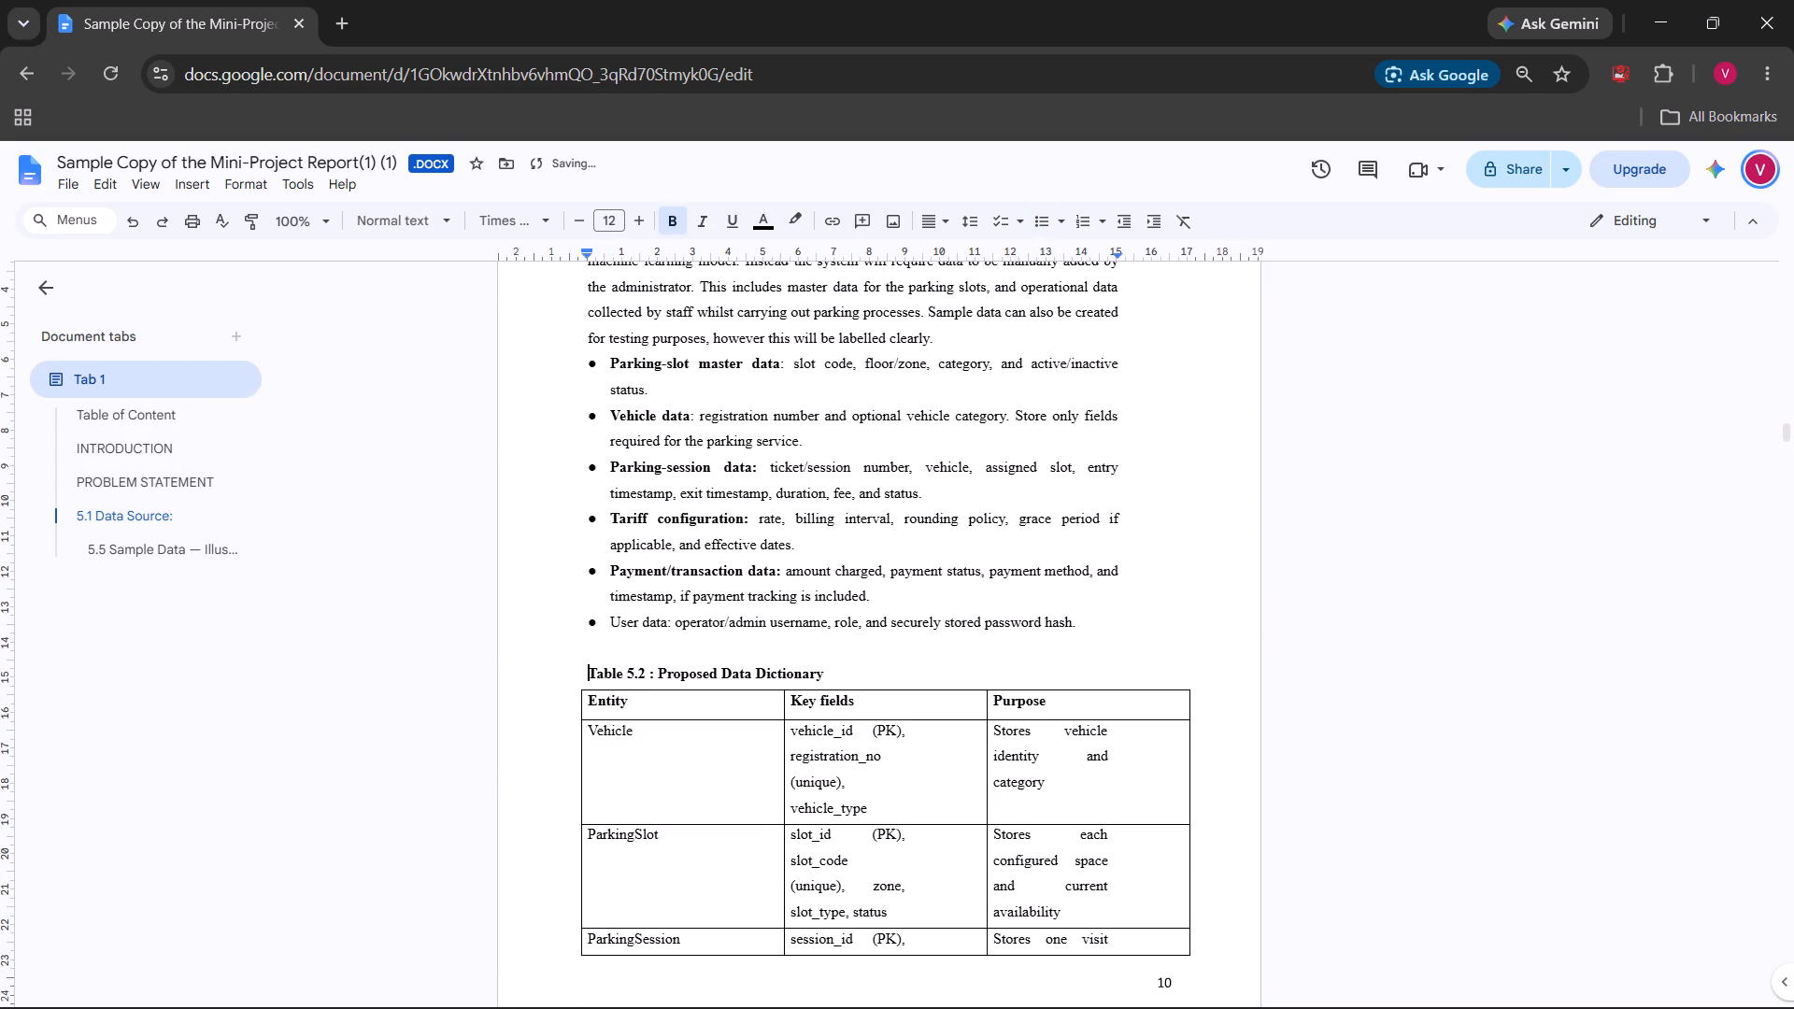
# Apply 1.5 line spacing from the Data Collection heading through the 5.1 text, the Table 5.2 caption and the table.
pyautogui.scroll(1, 1038, 601)
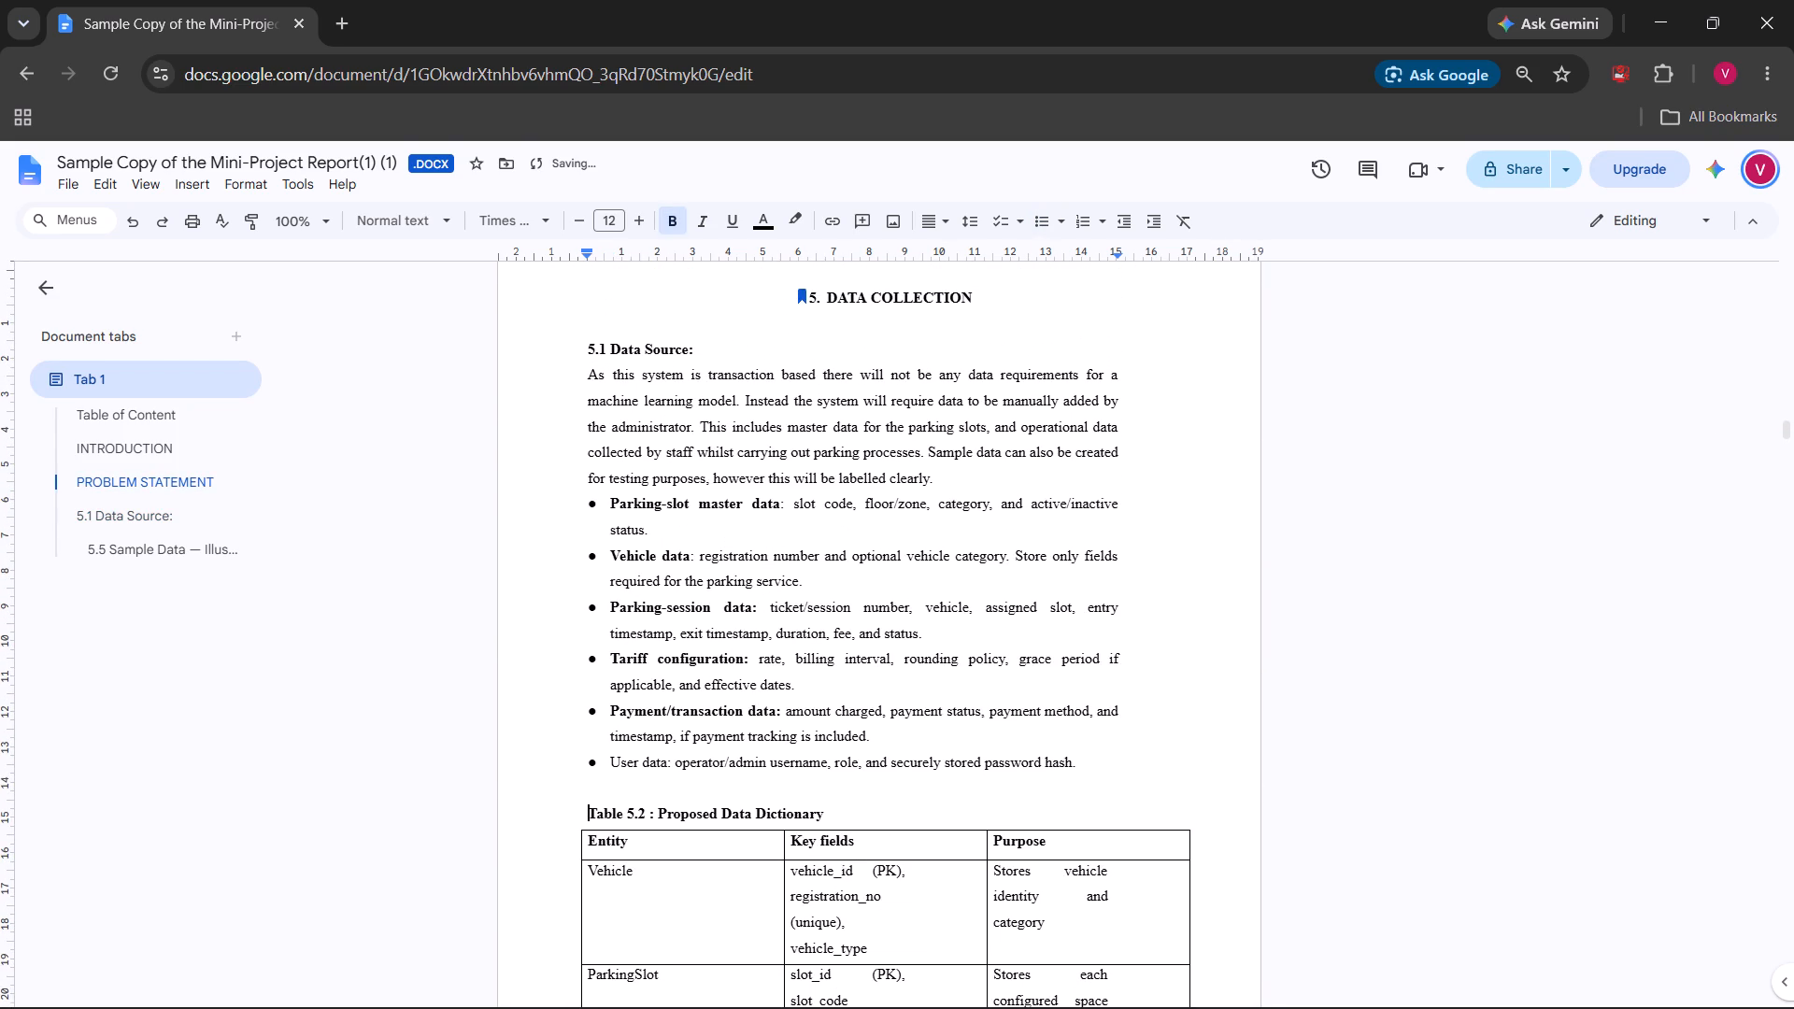
pyautogui.scroll(-5, 1219, 512)
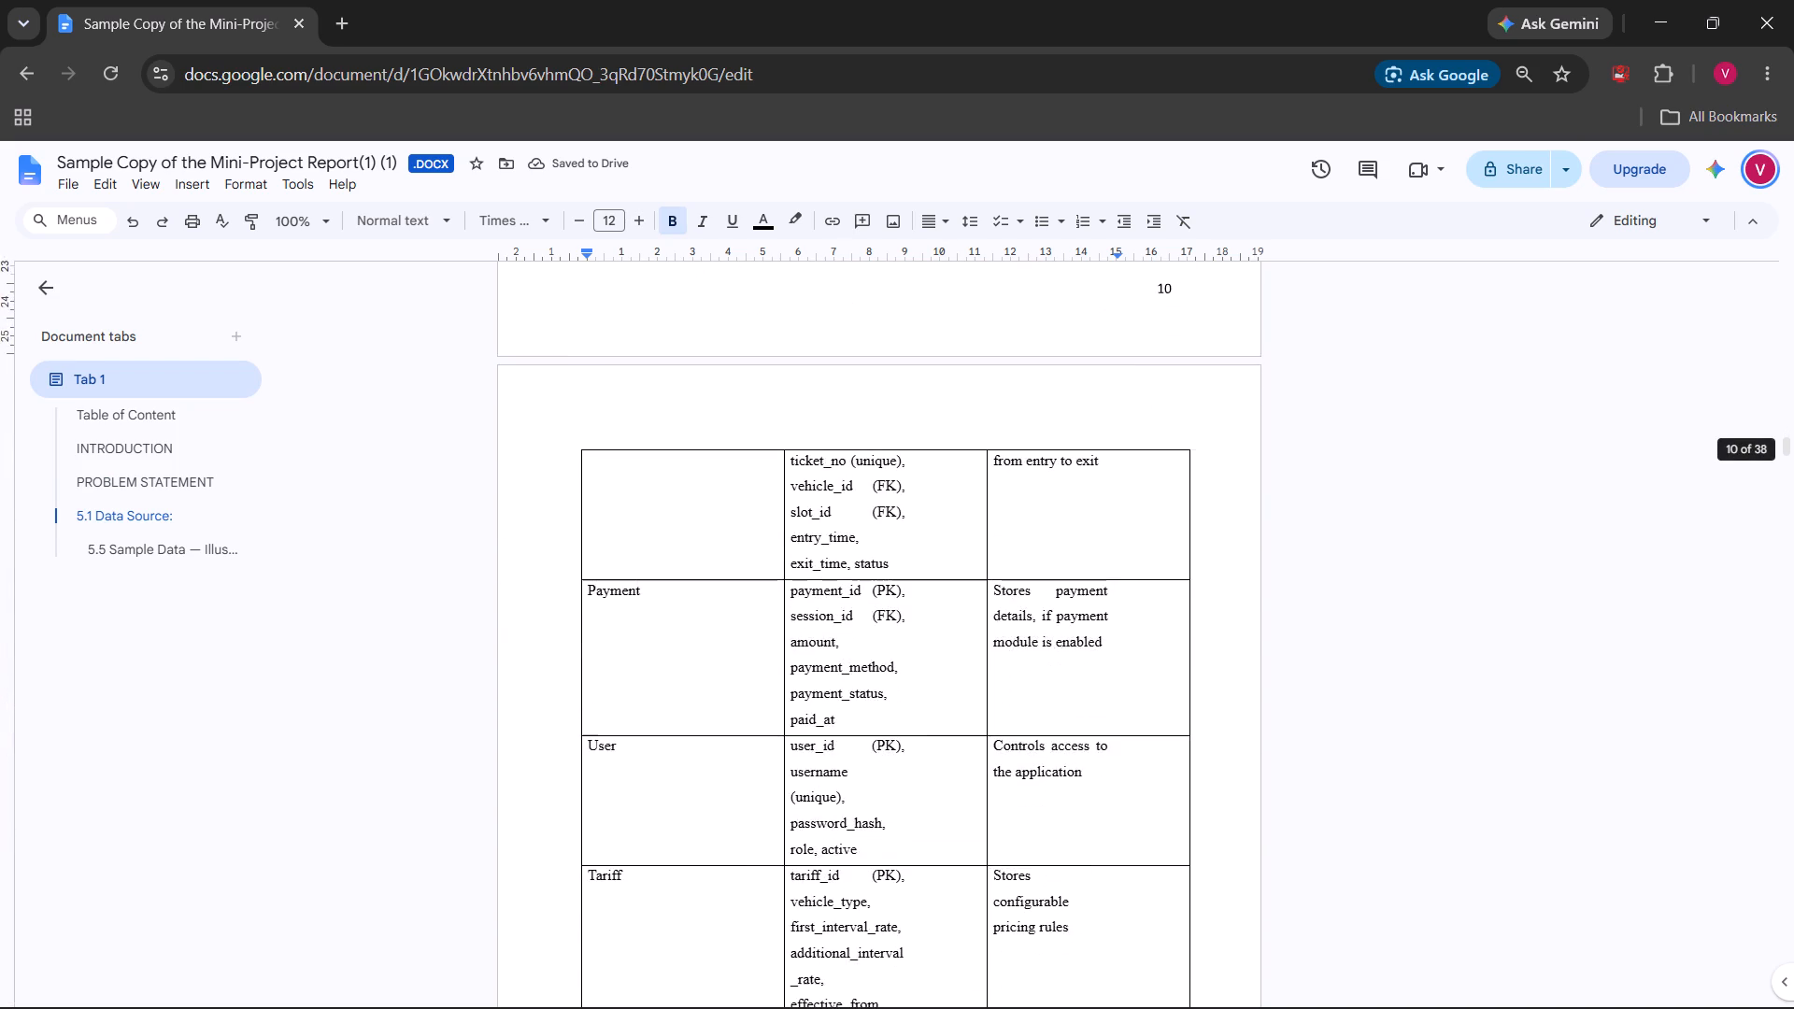
pyautogui.scroll(-3, 1219, 512)
pyautogui.scroll(4, 1104, 783)
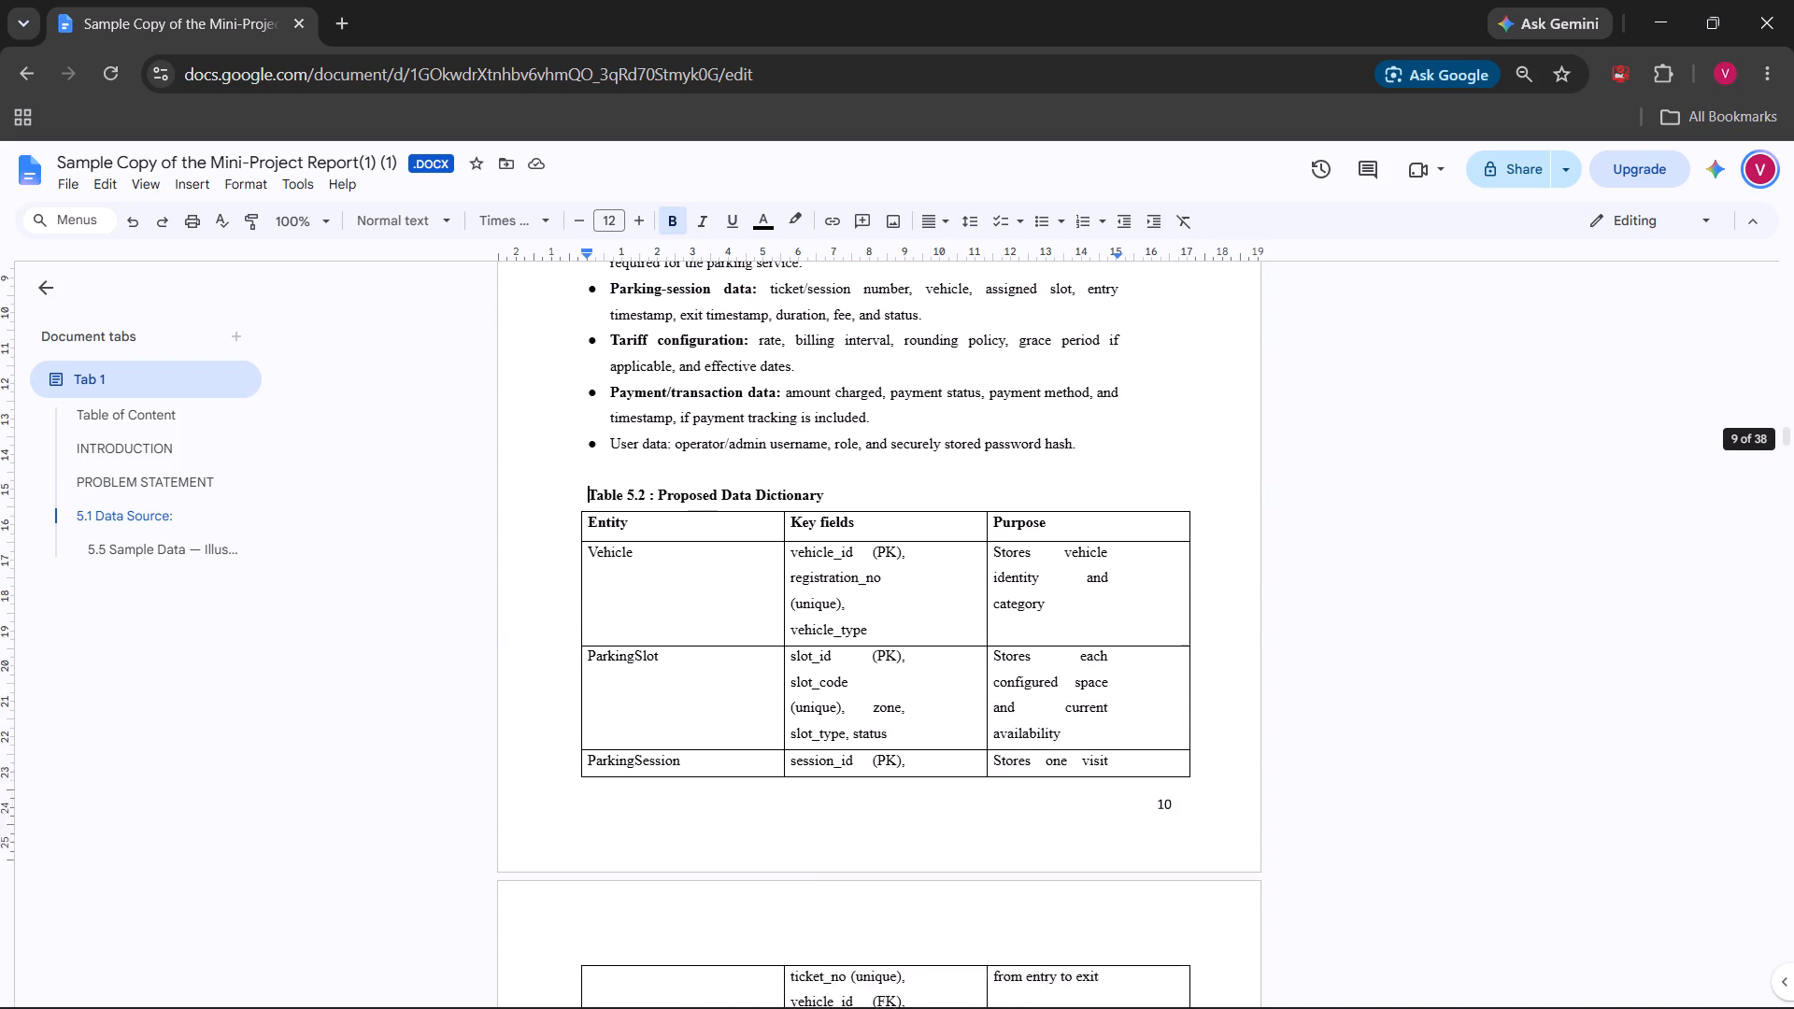
pyautogui.scroll(1, 1104, 783)
pyautogui.moveTo(1131, 786); pyautogui.dragTo(982, 321)
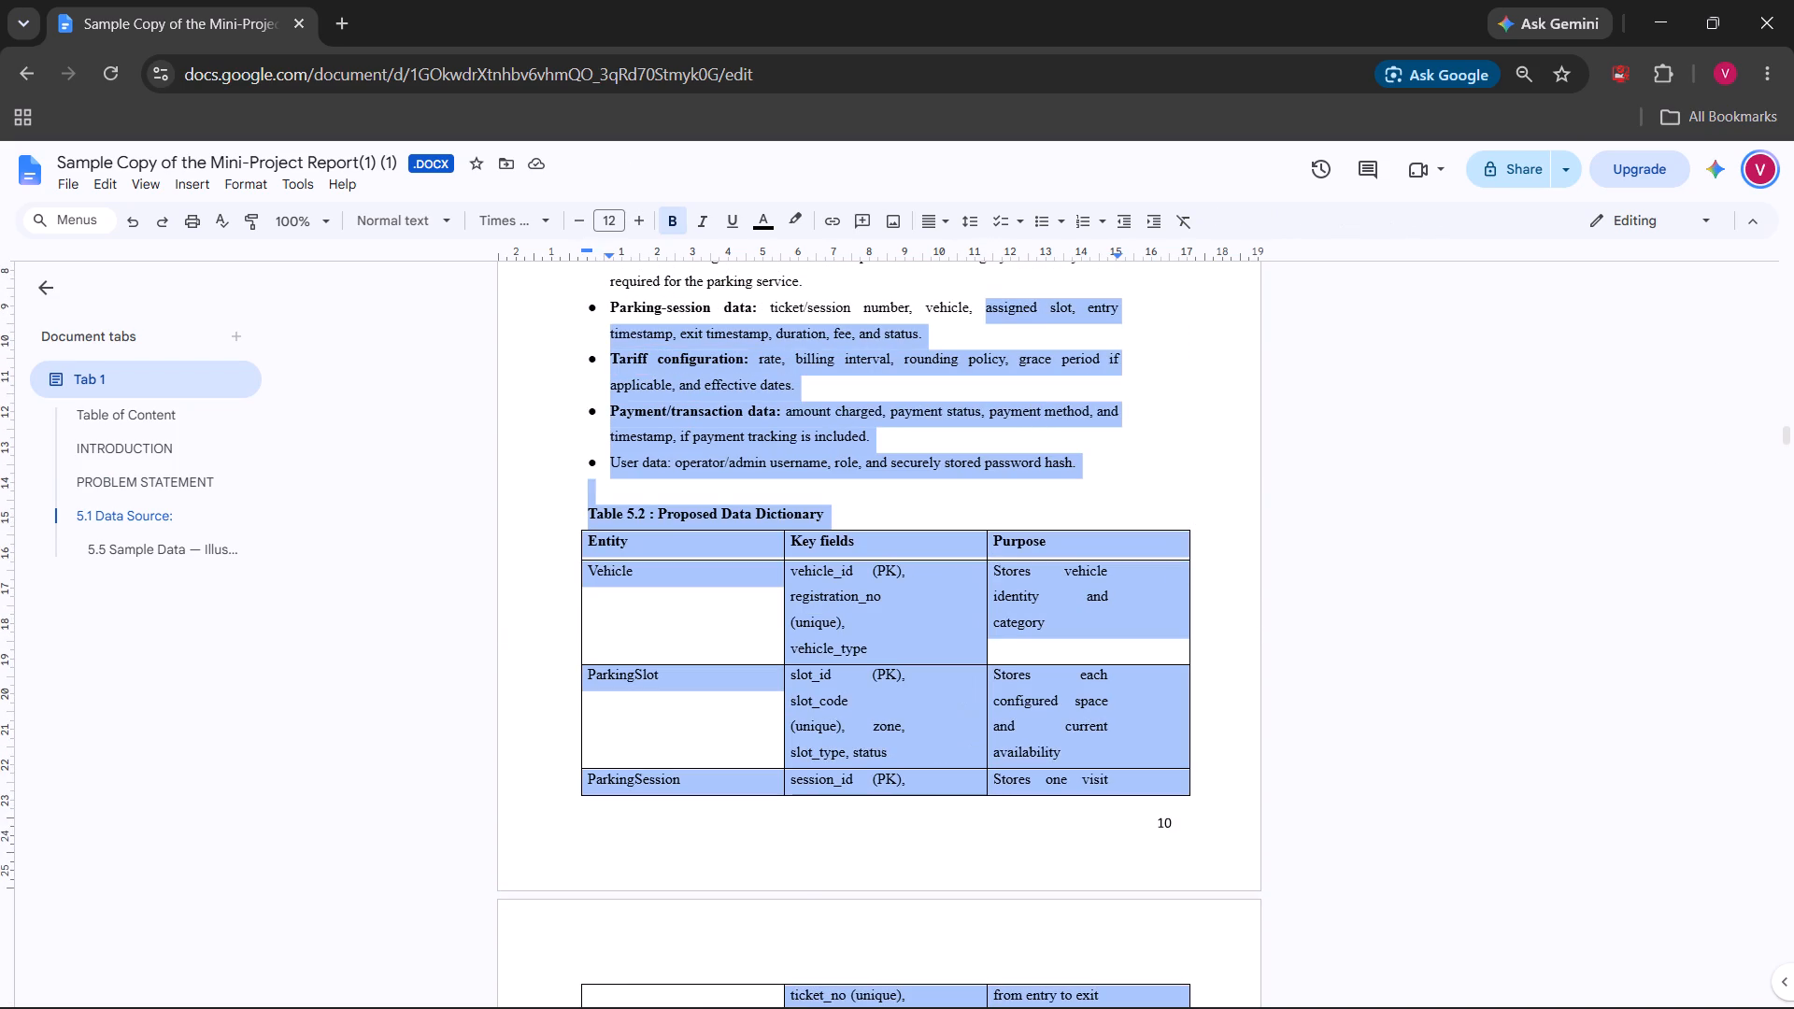
pyautogui.moveTo(982, 321); pyautogui.dragTo(791, 593)
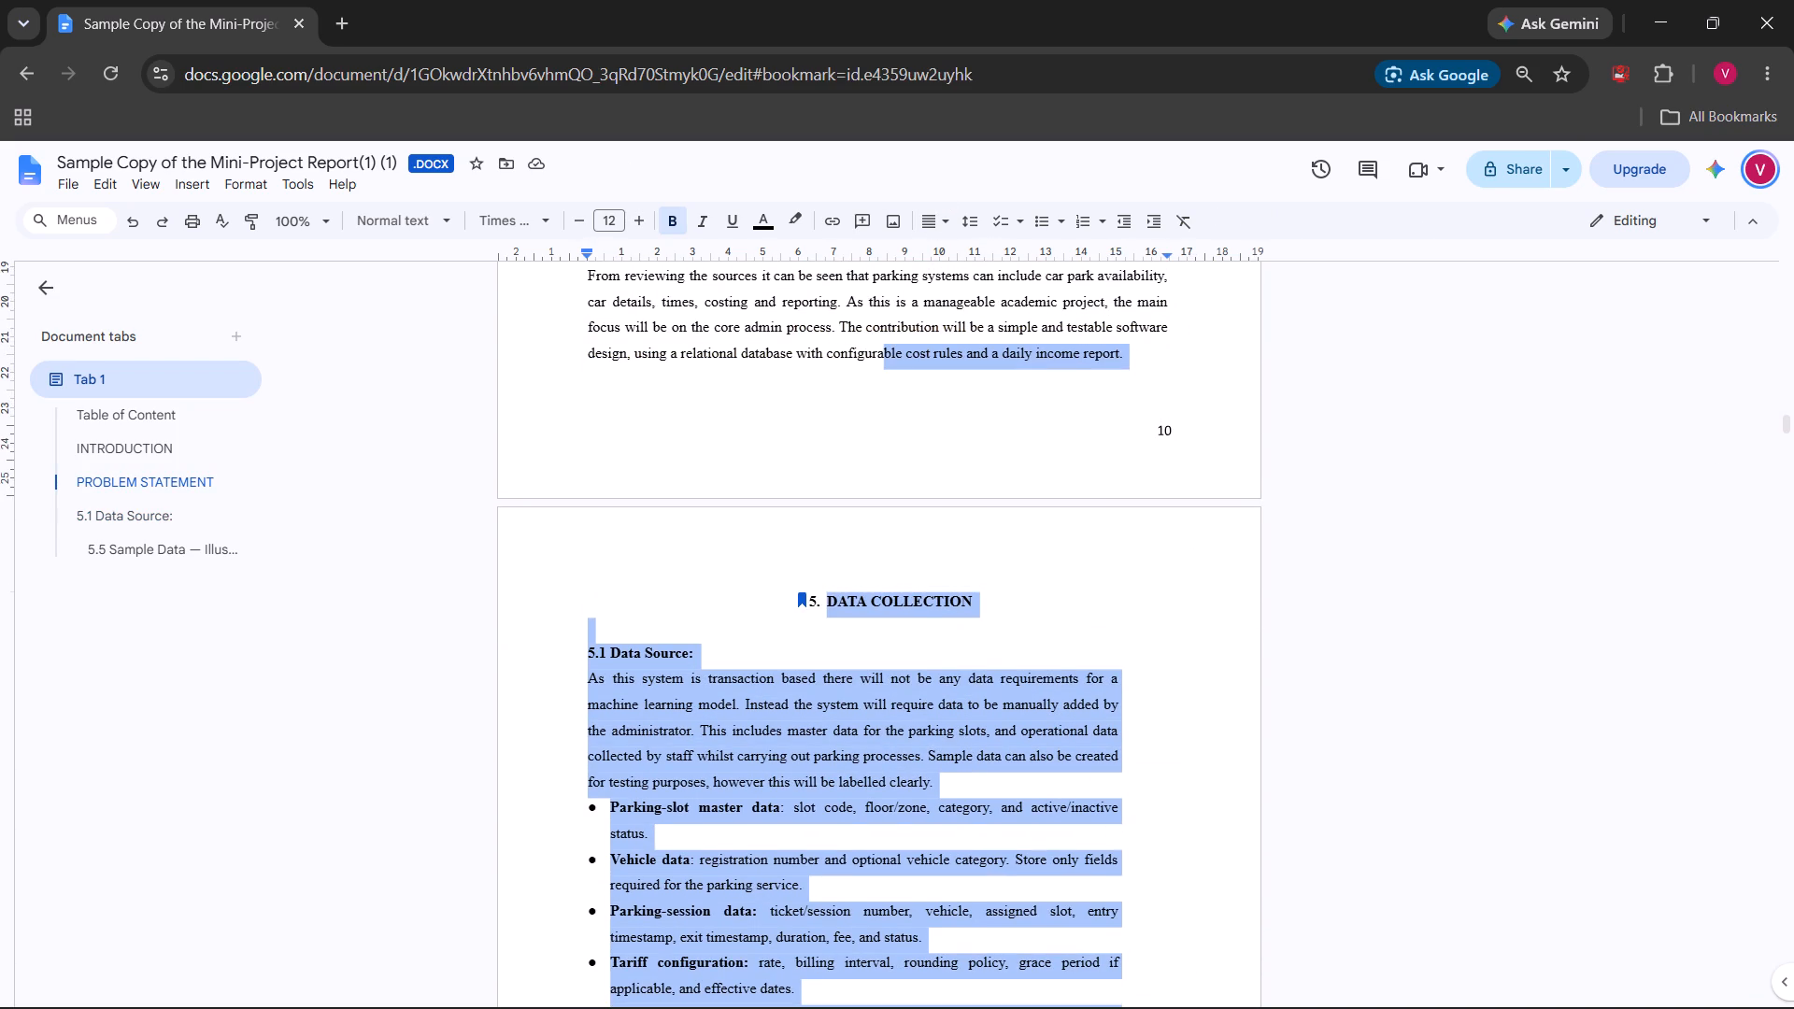
pyautogui.moveTo(791, 593); pyautogui.dragTo(789, 582)
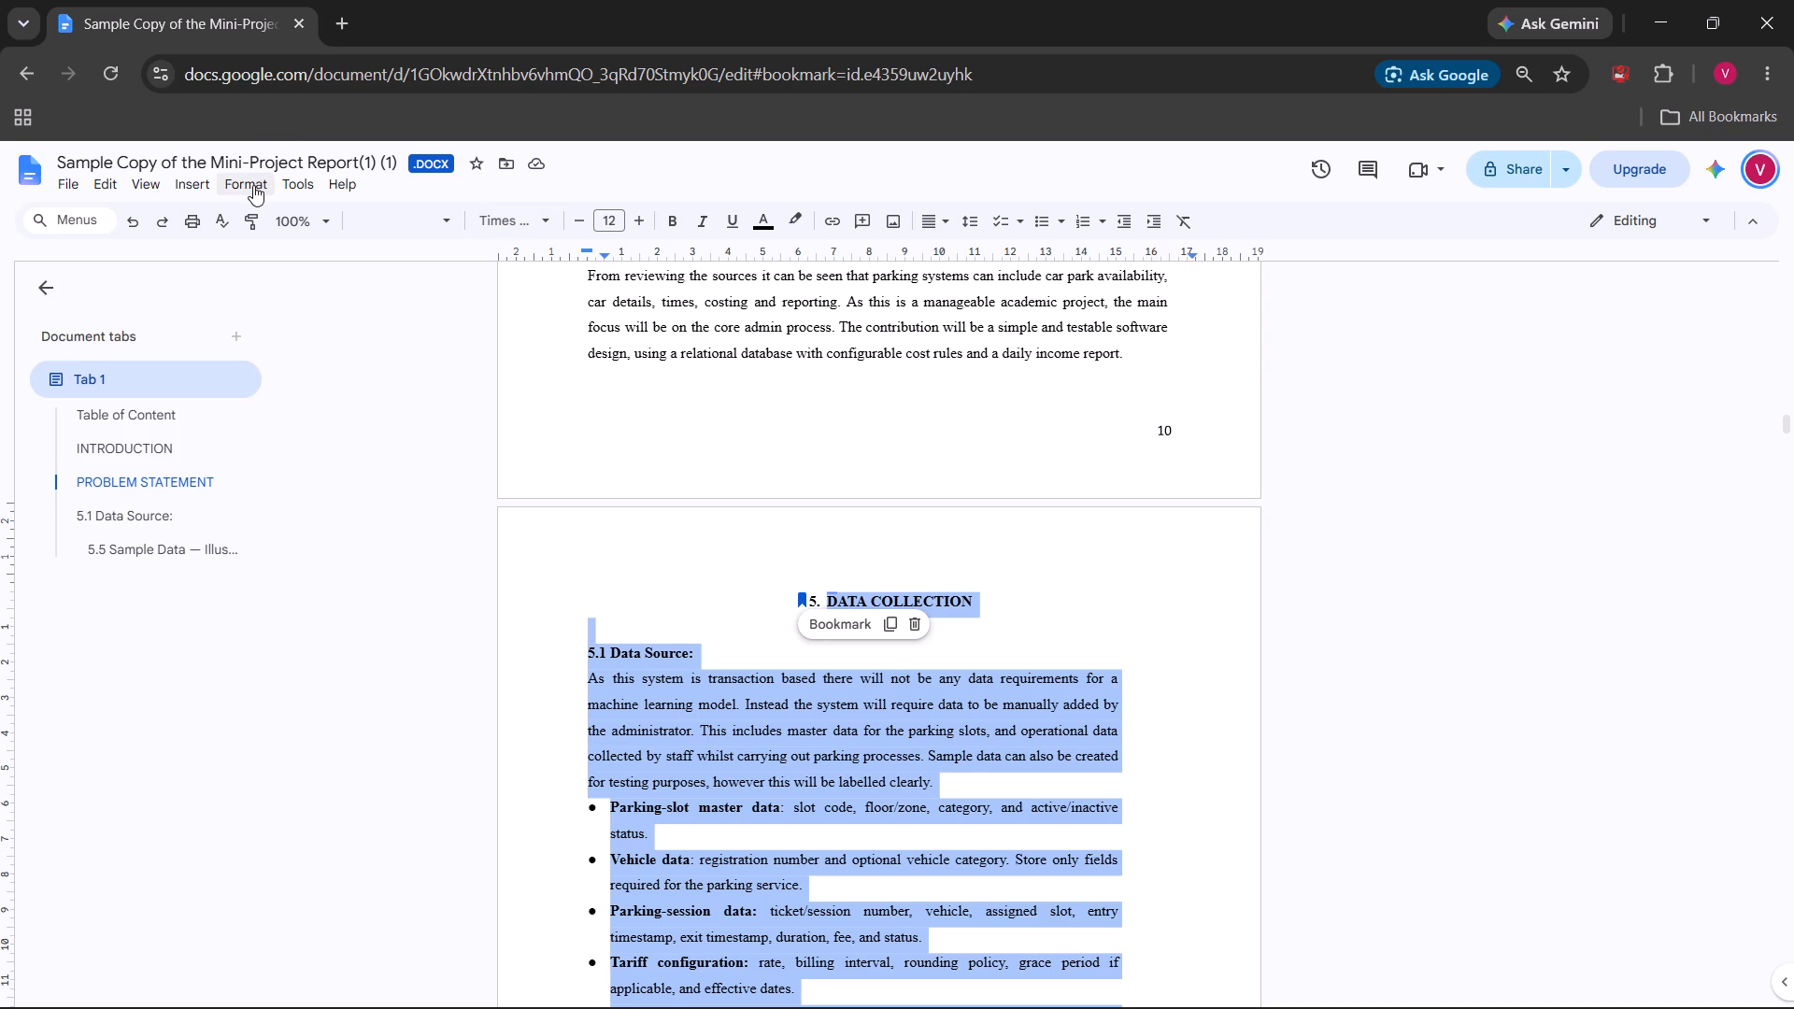
pyautogui.click(246, 183)
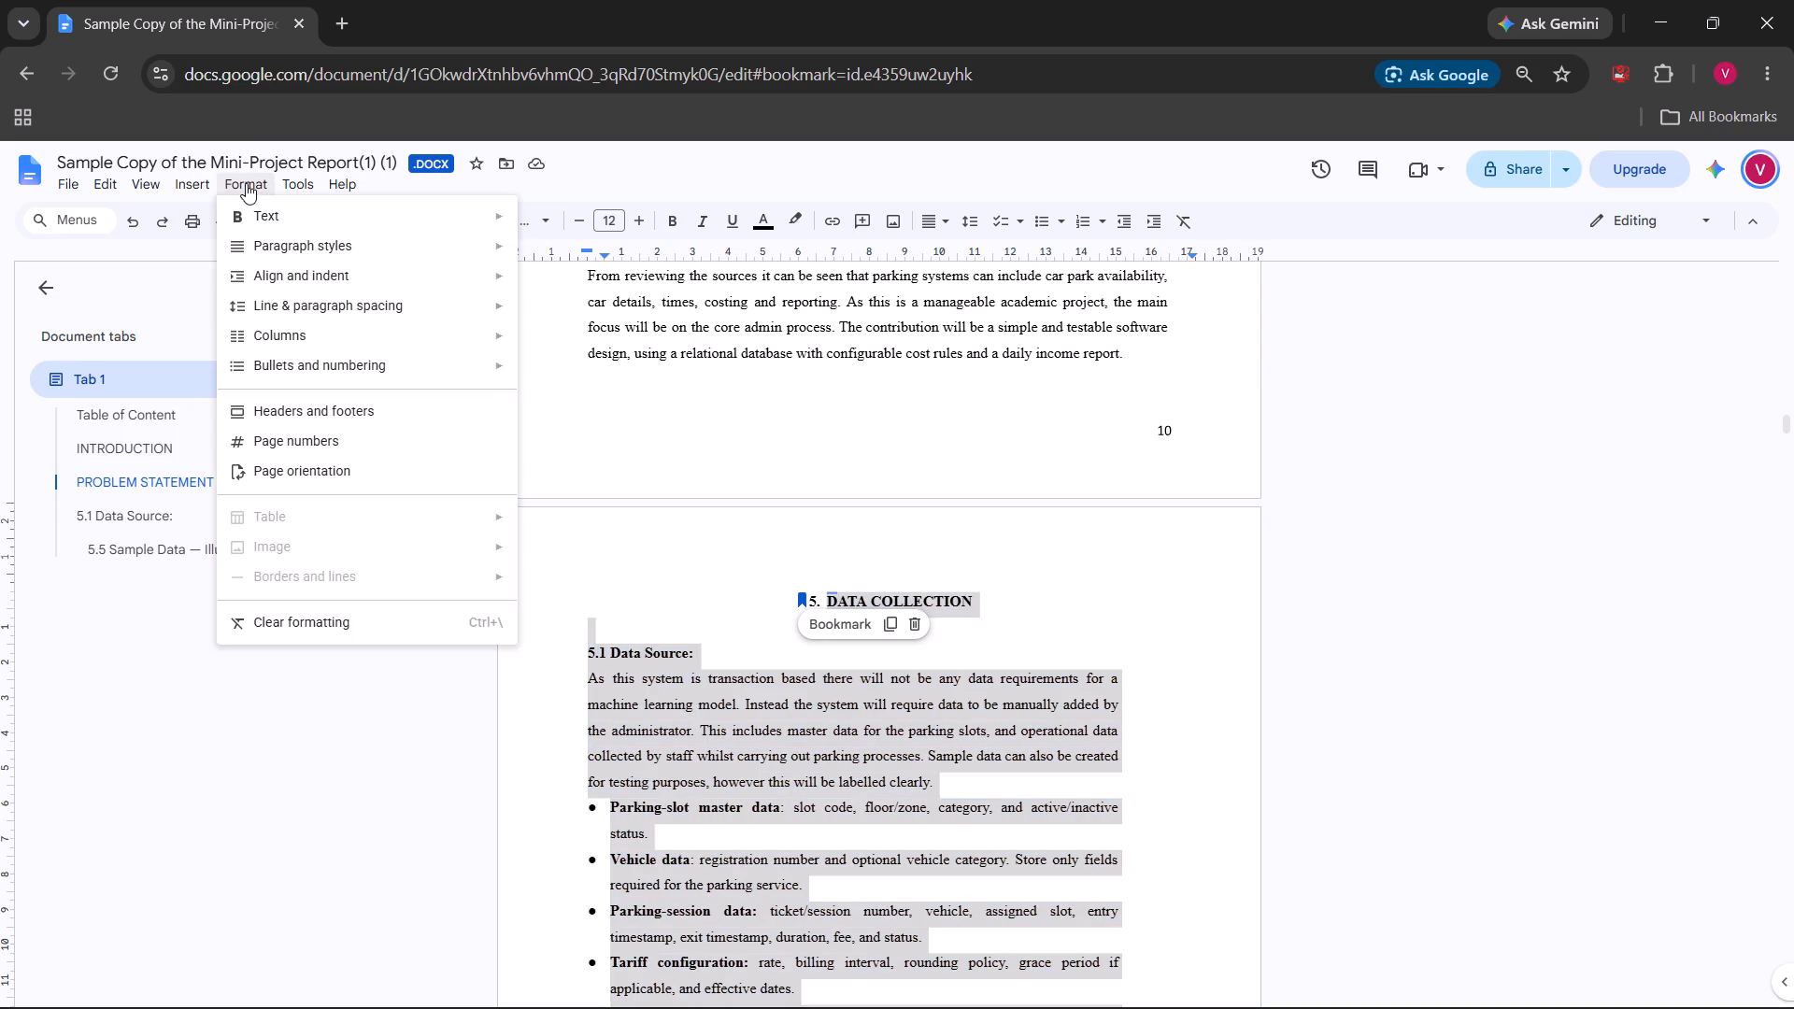
pyautogui.click(575, 368)
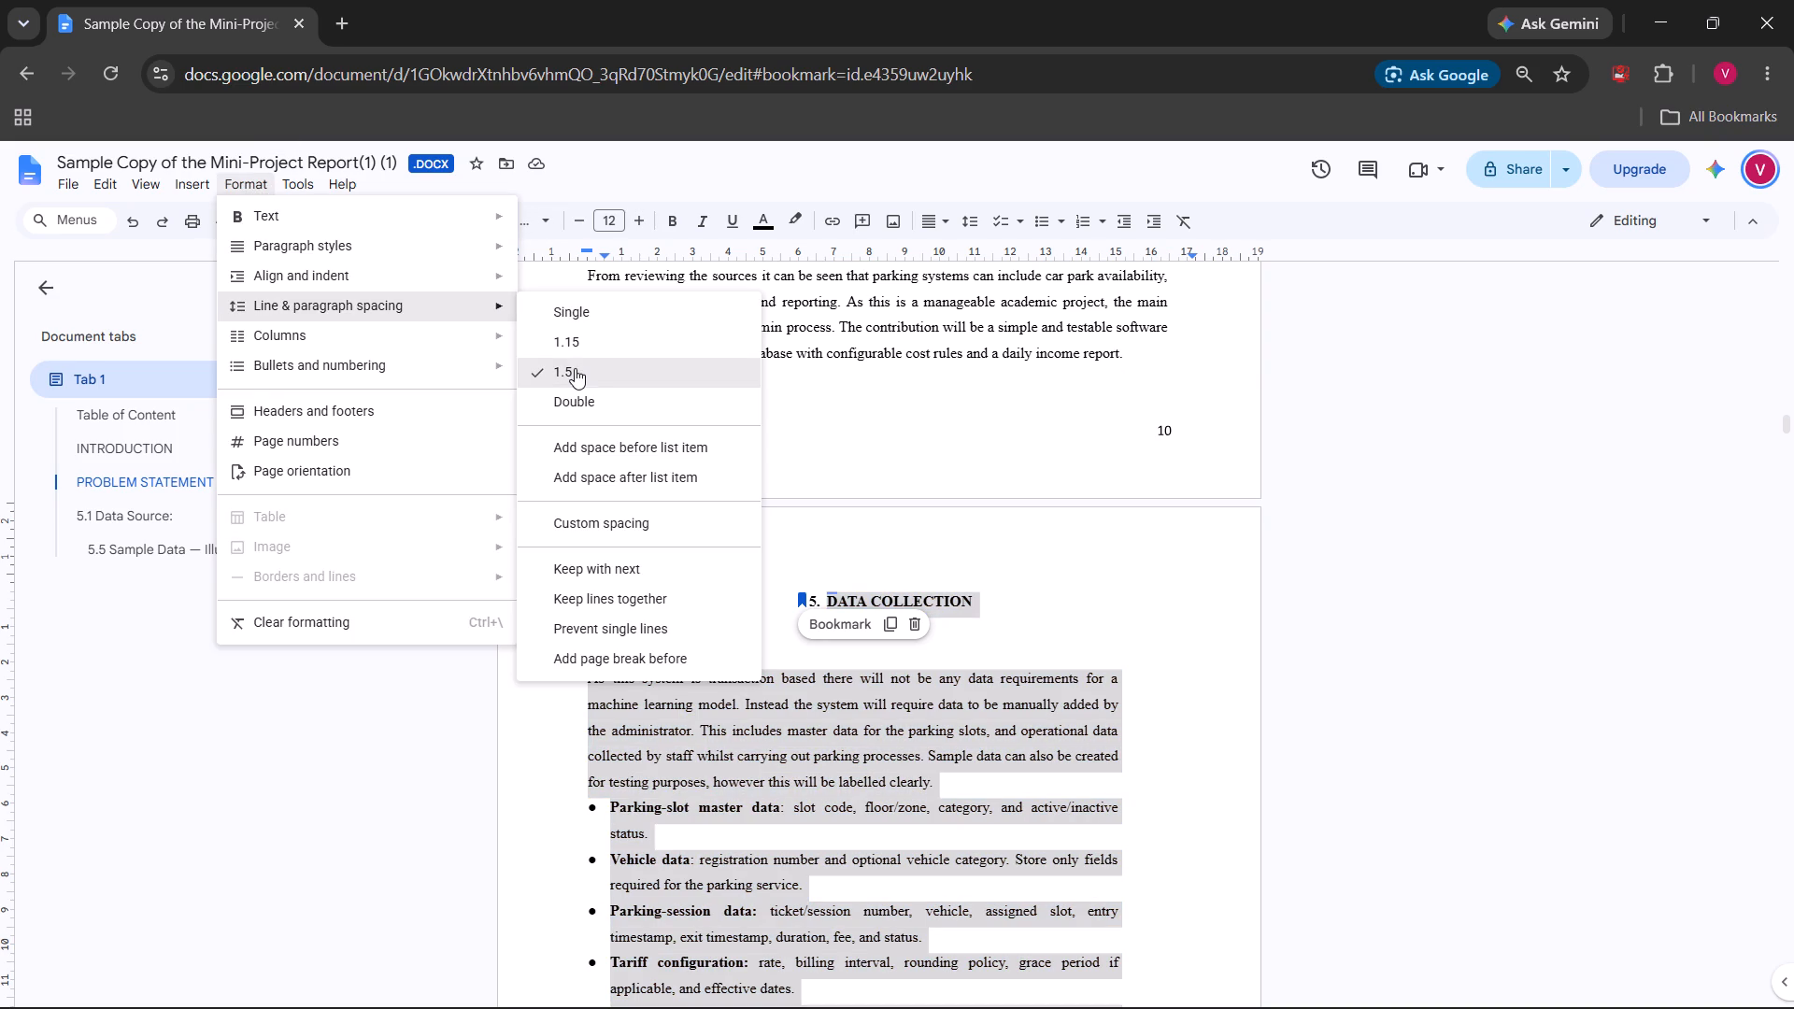
pyautogui.click(1175, 625)
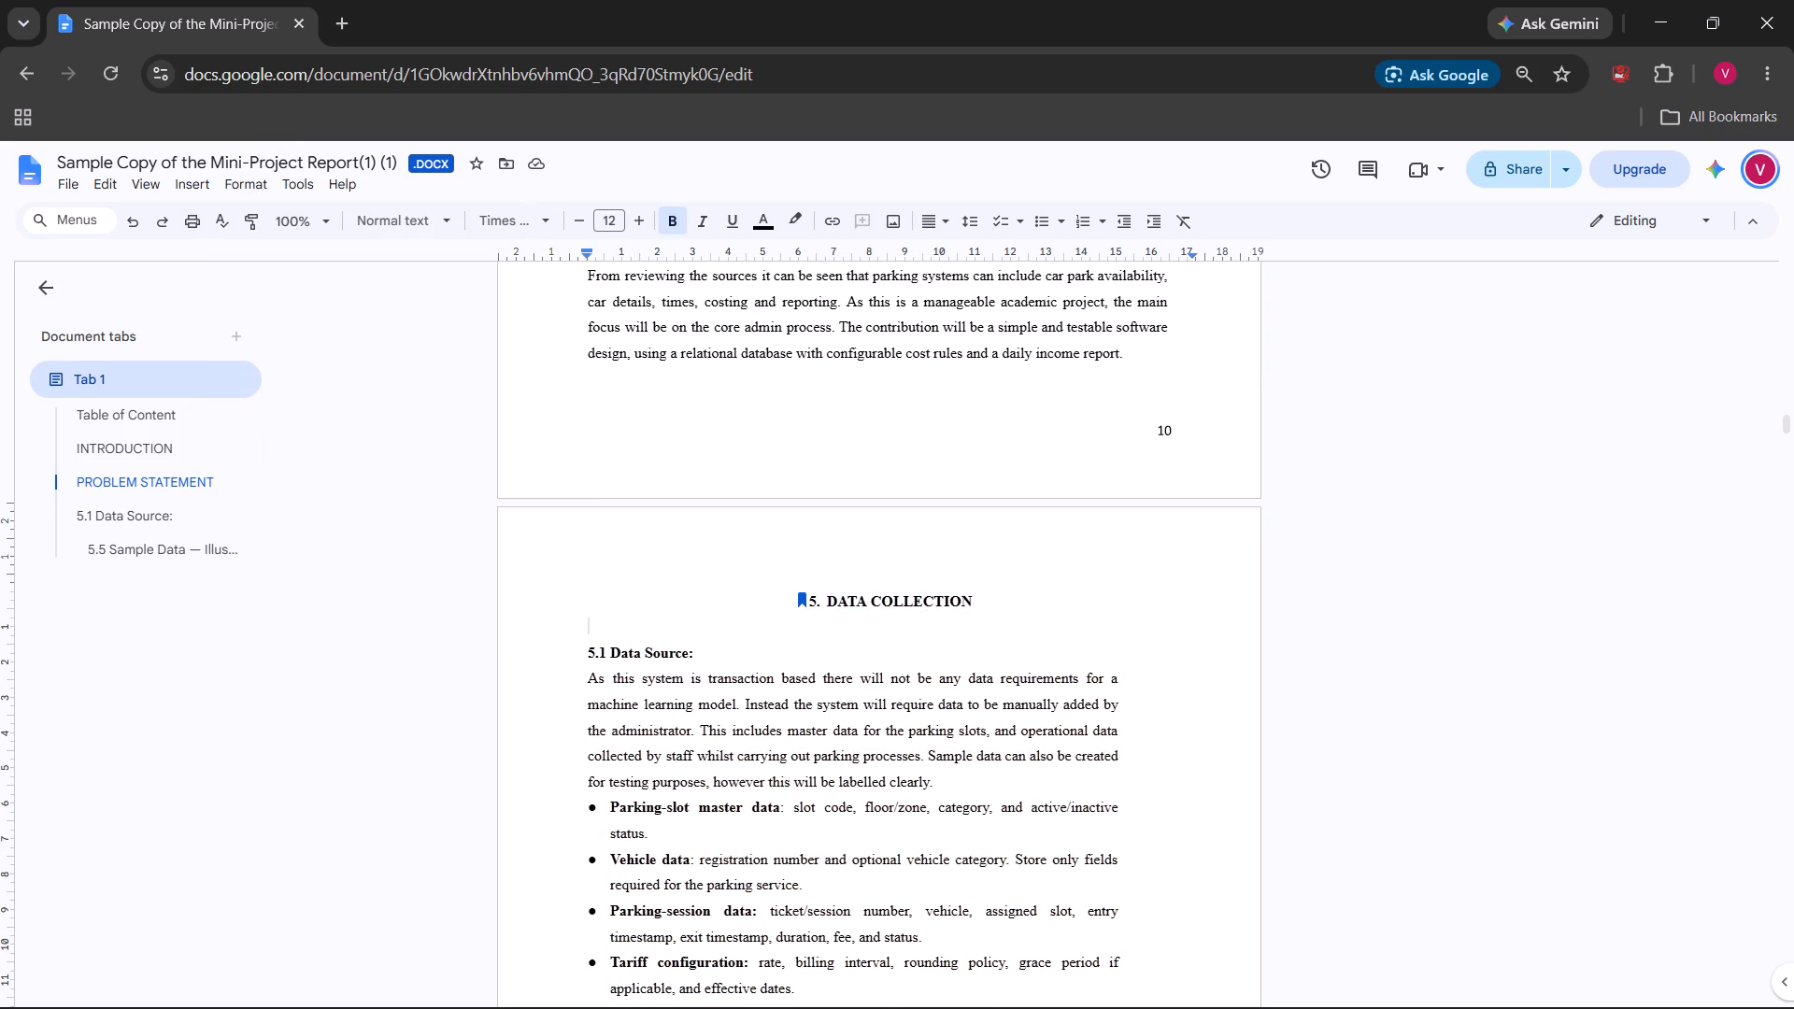
# Left-align the text in all cells of the Table 5.2 Proposed Data Dictionary table.
pyautogui.scroll(-6, 1175, 625)
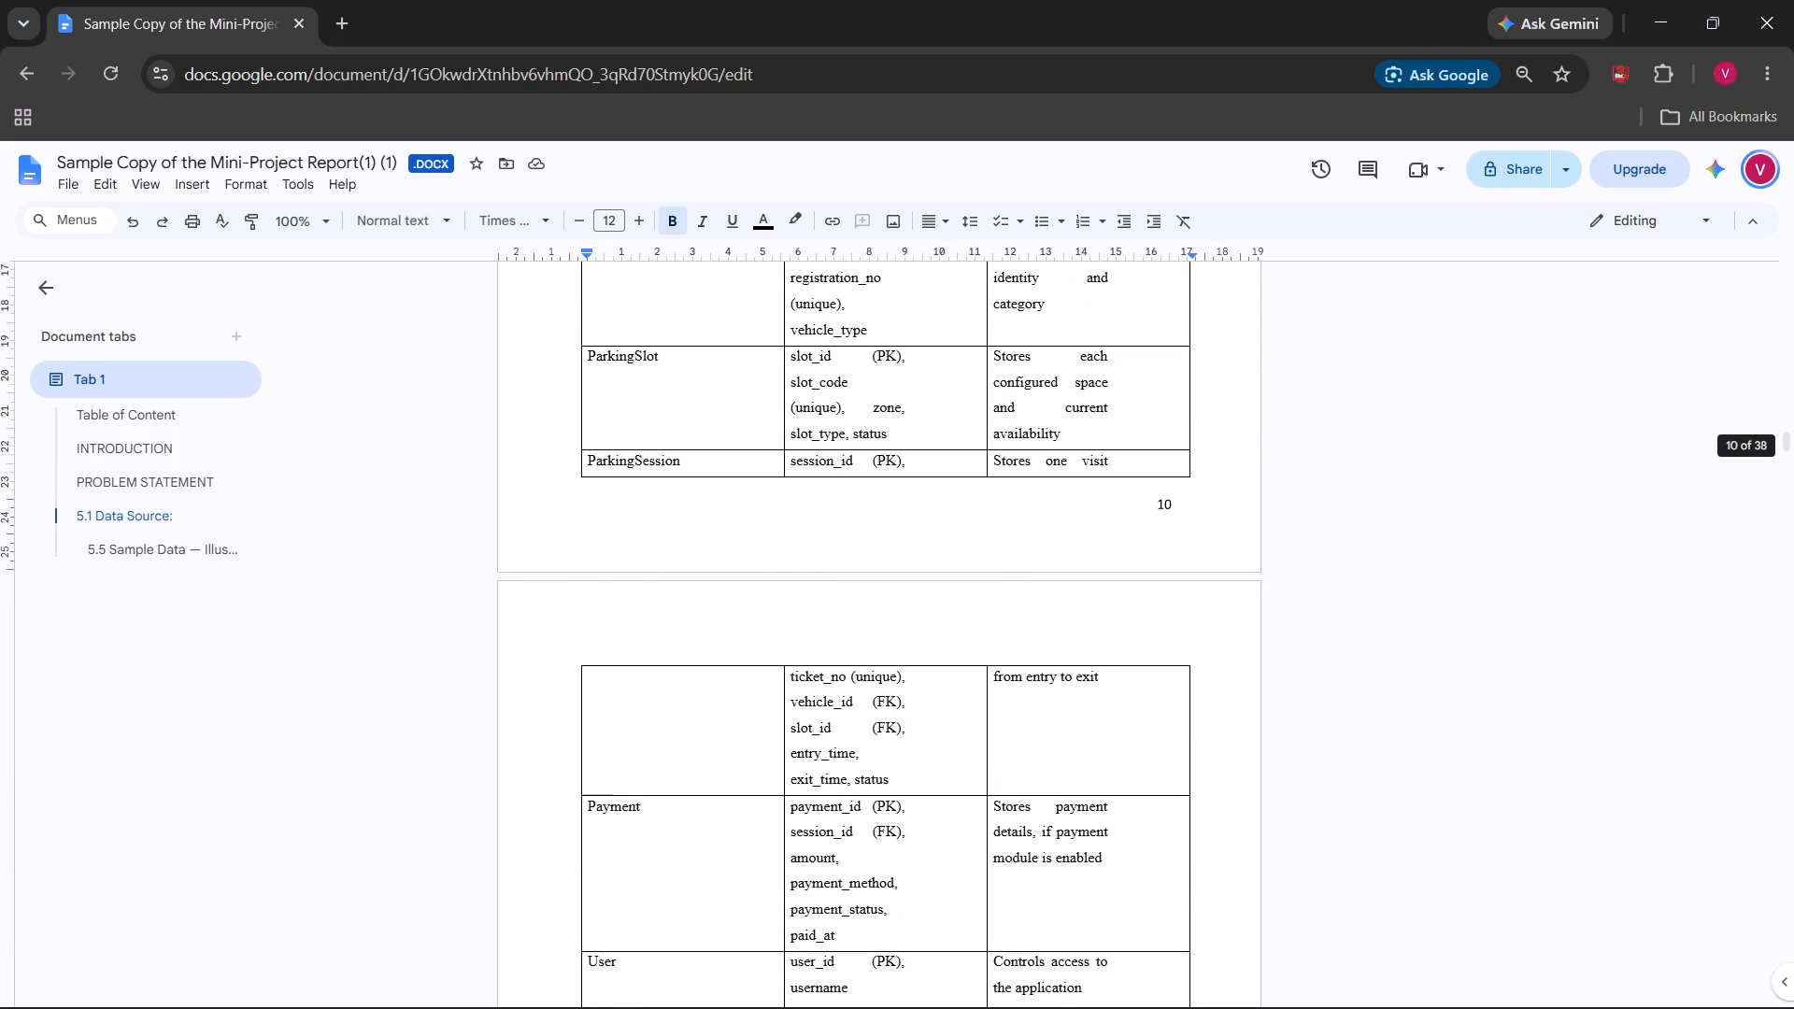
pyautogui.scroll(1, 1175, 625)
pyautogui.scroll(-2, 1161, 702)
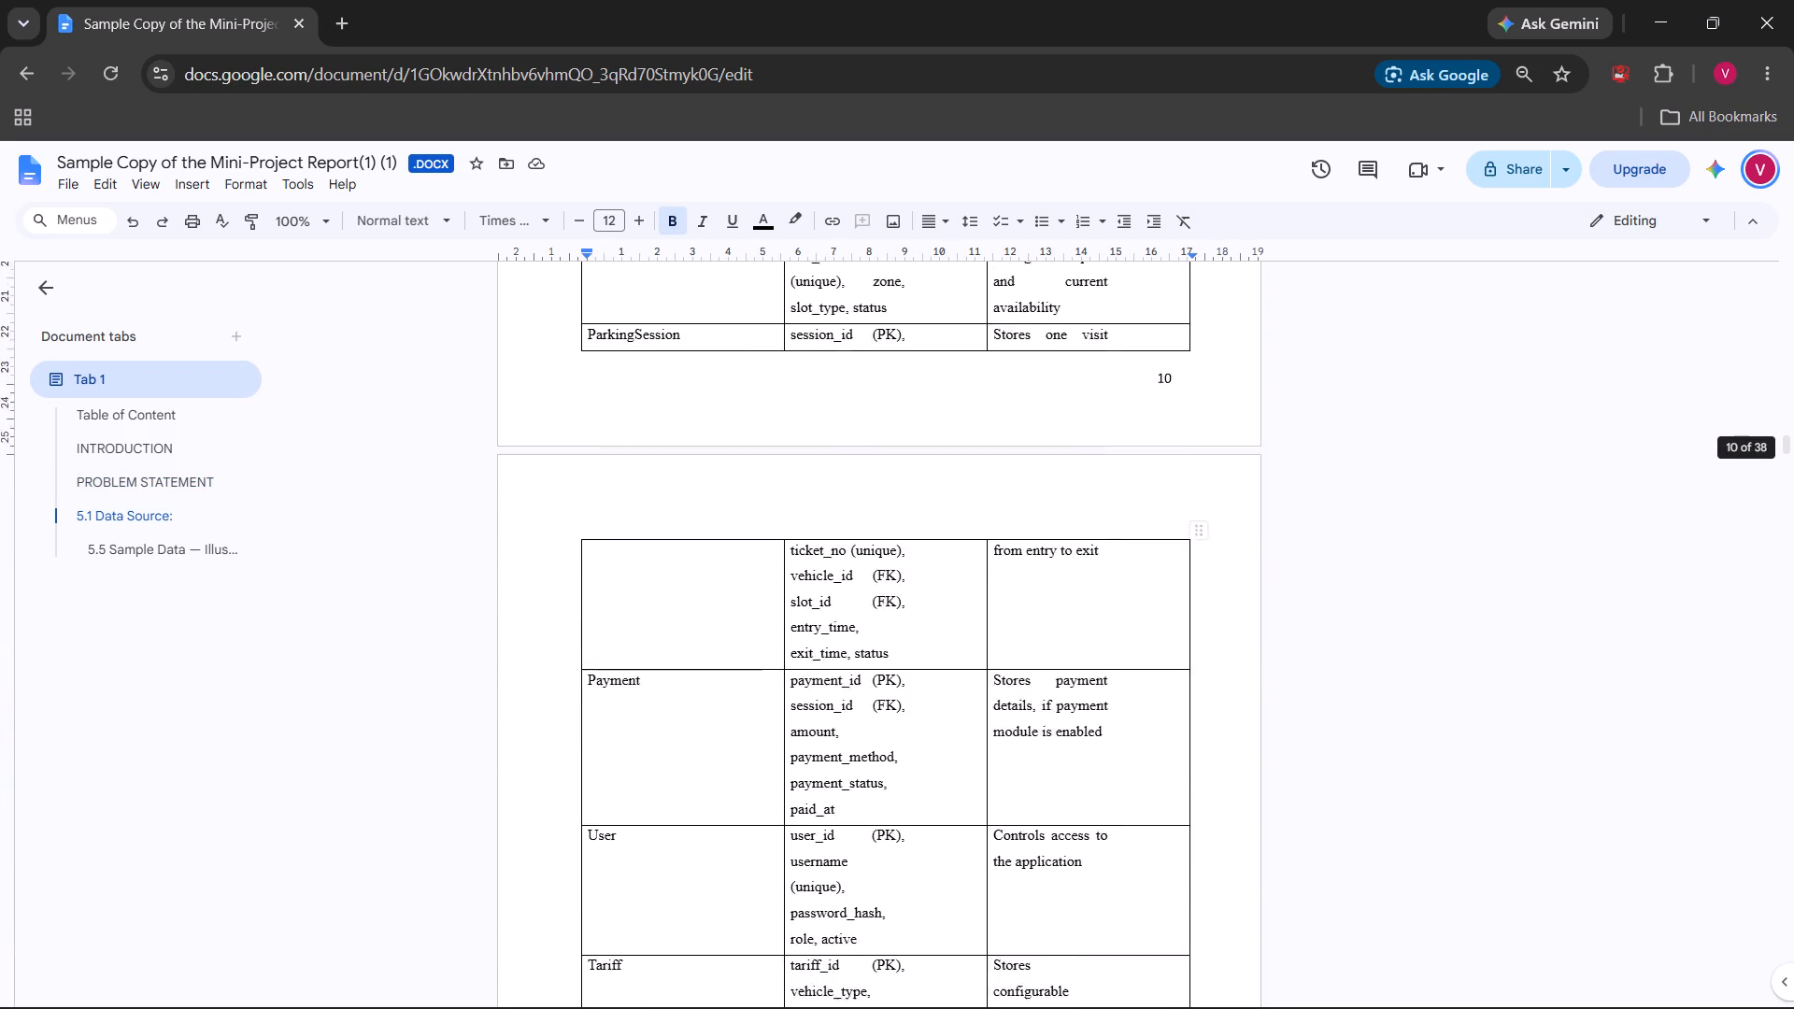
pyautogui.scroll(-4, 1161, 702)
pyautogui.moveTo(1066, 877); pyautogui.dragTo(722, 291)
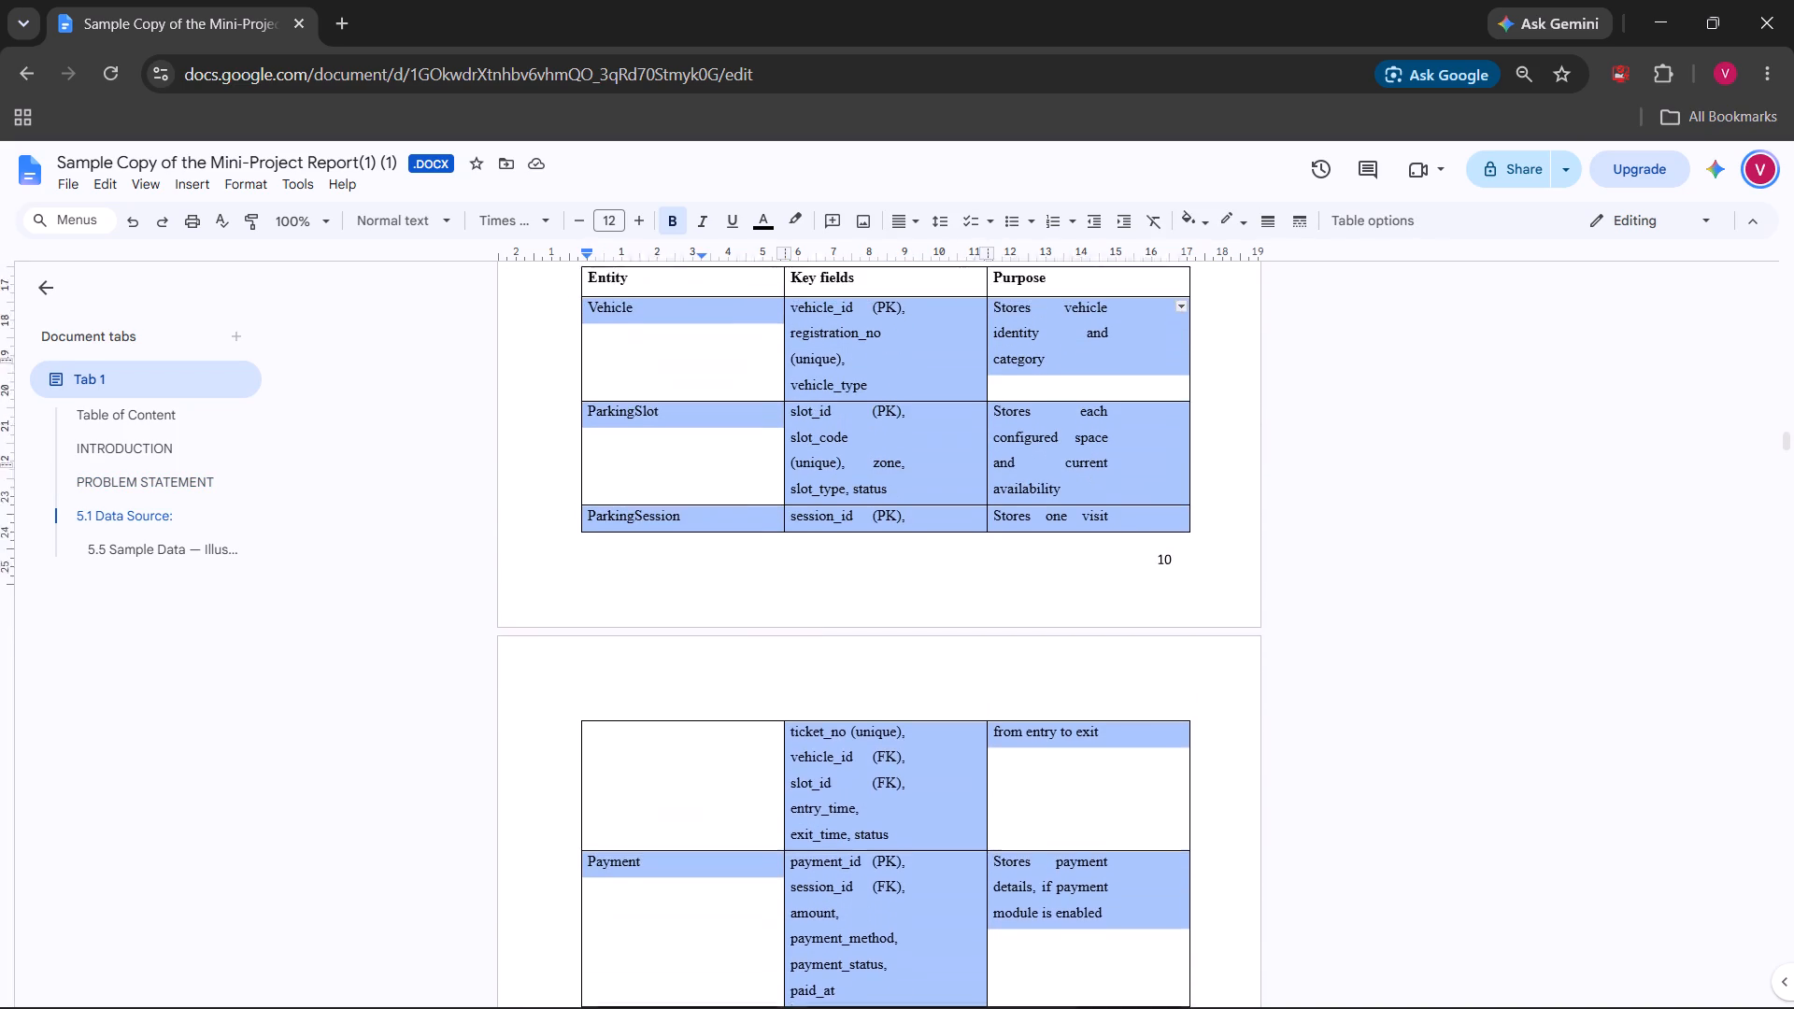
pyautogui.moveTo(722, 291); pyautogui.dragTo(714, 302)
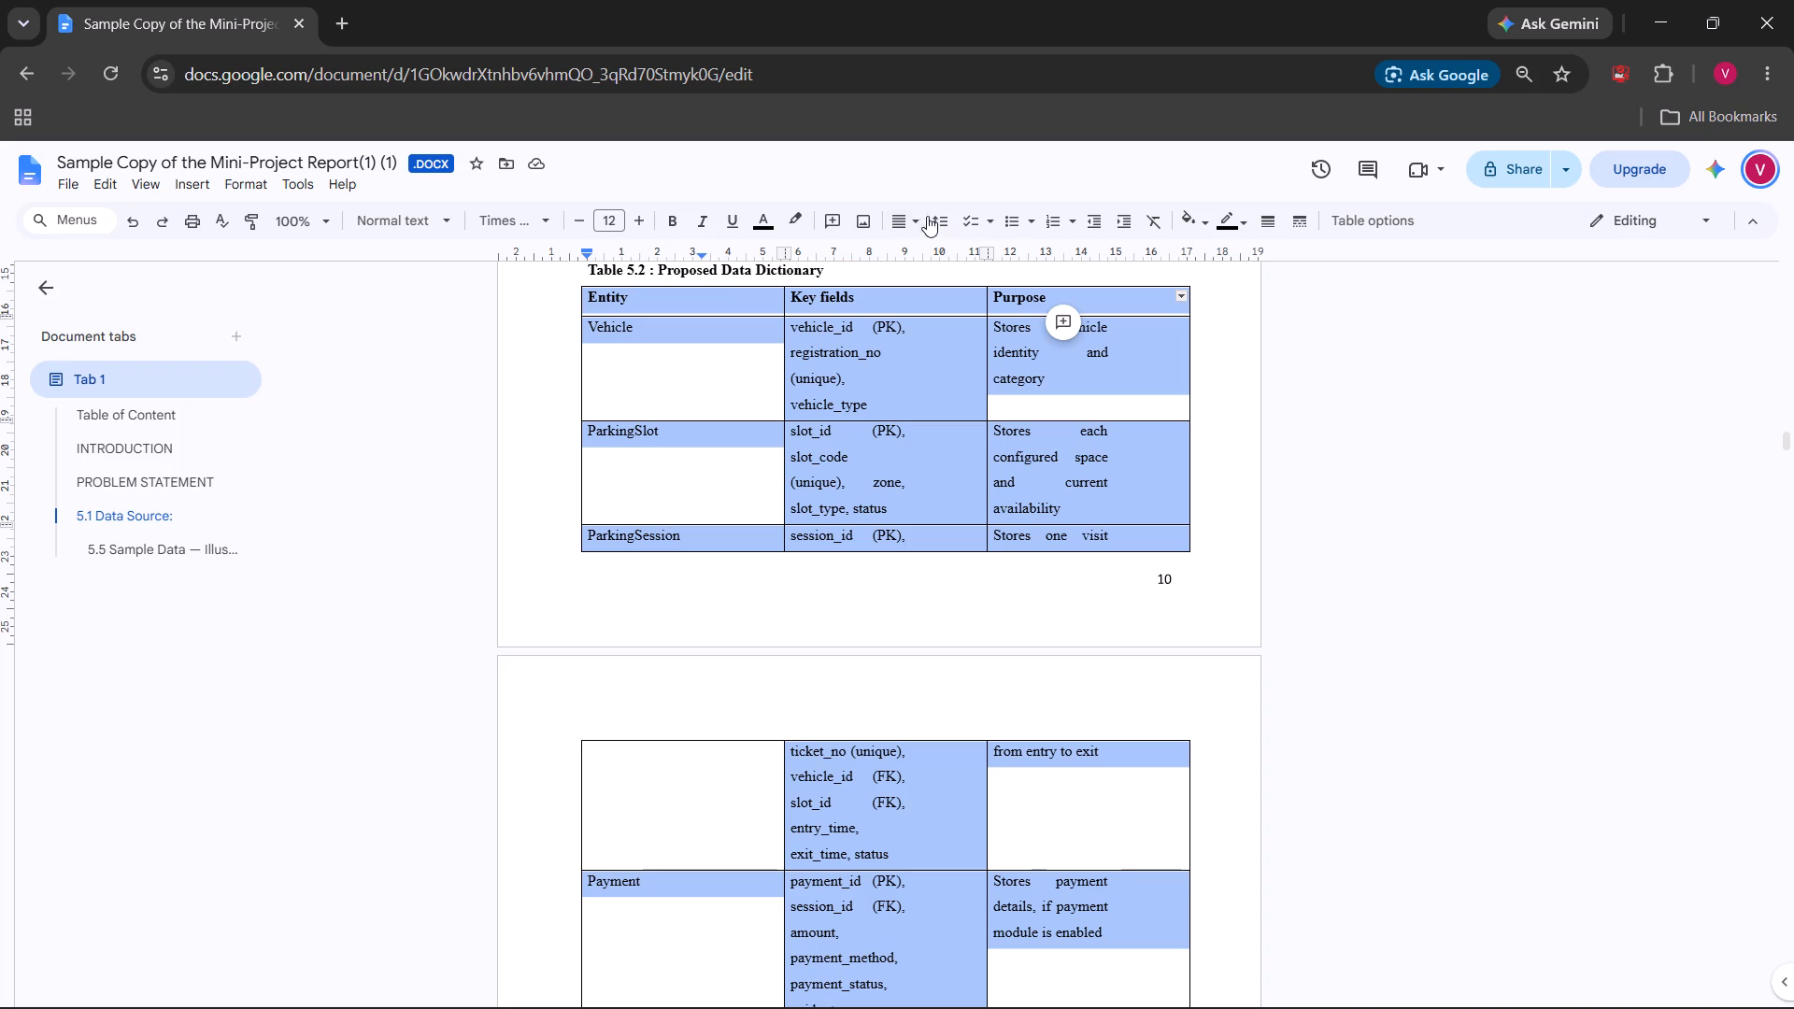
pyautogui.click(917, 220)
pyautogui.click(908, 249)
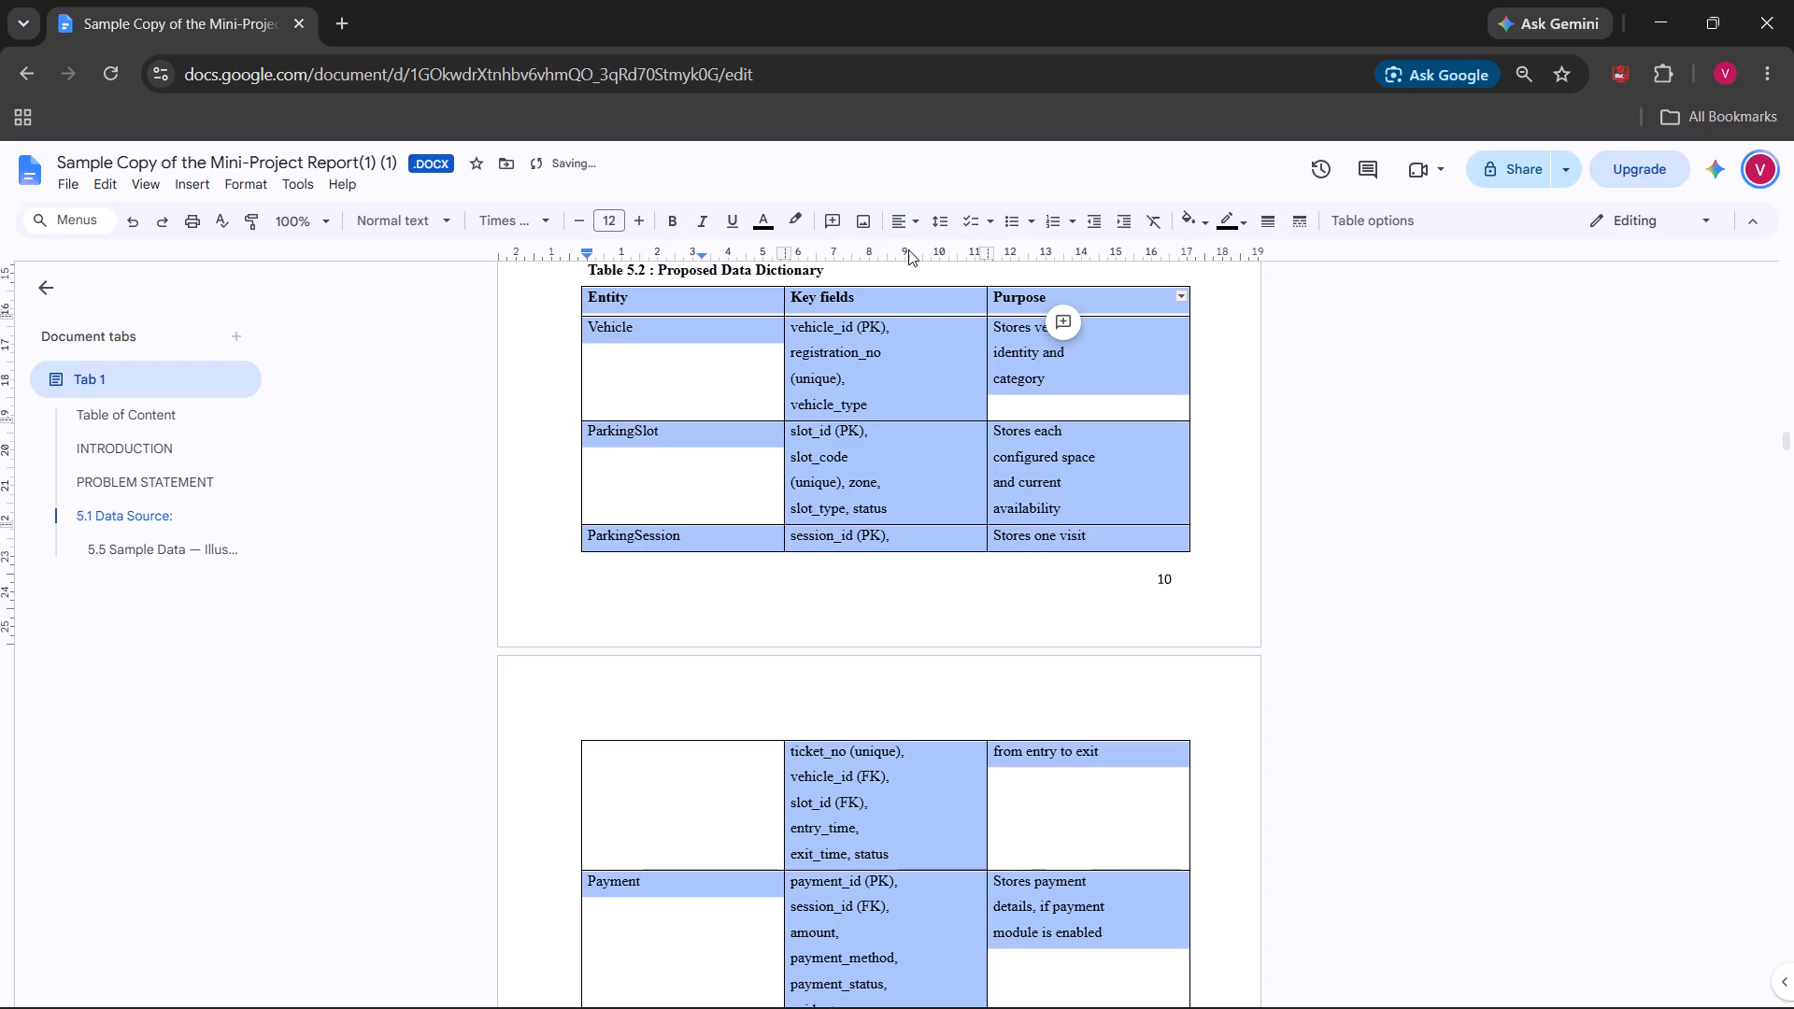
# Apply 1.5 line spacing to the whole Proposed Data Dictionary table.
pyautogui.click(253, 192)
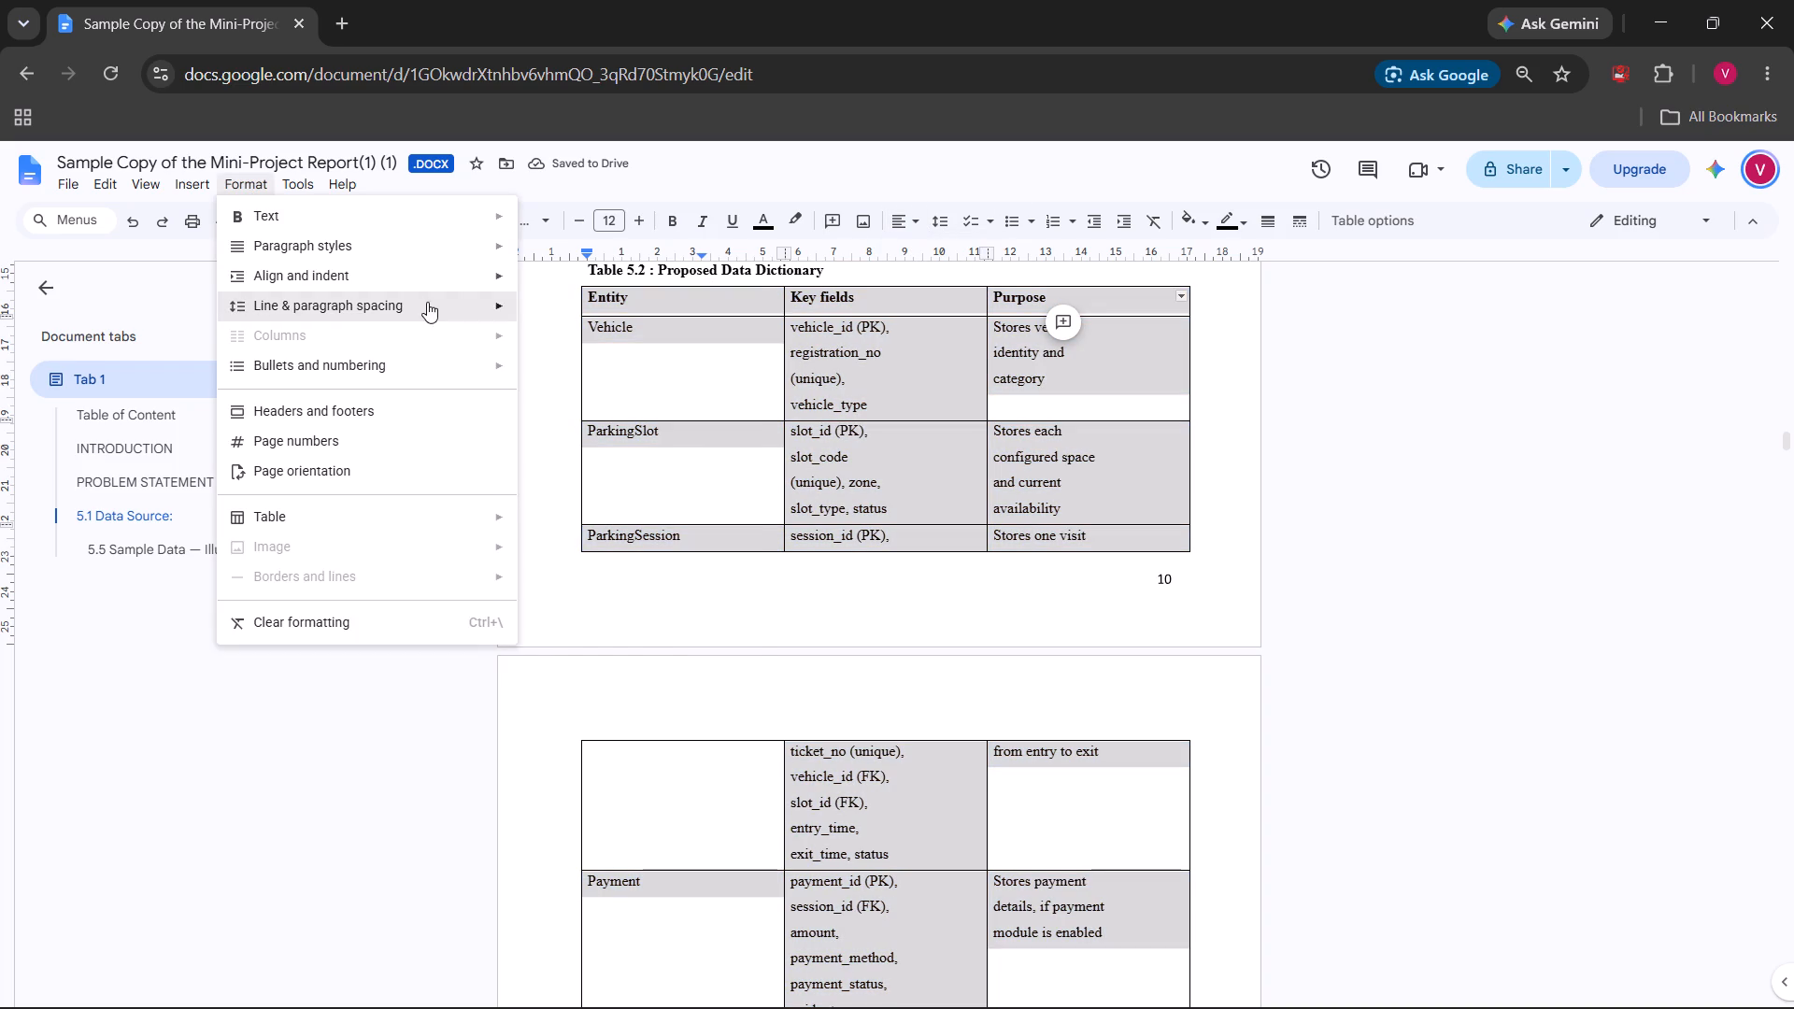
pyautogui.click(591, 375)
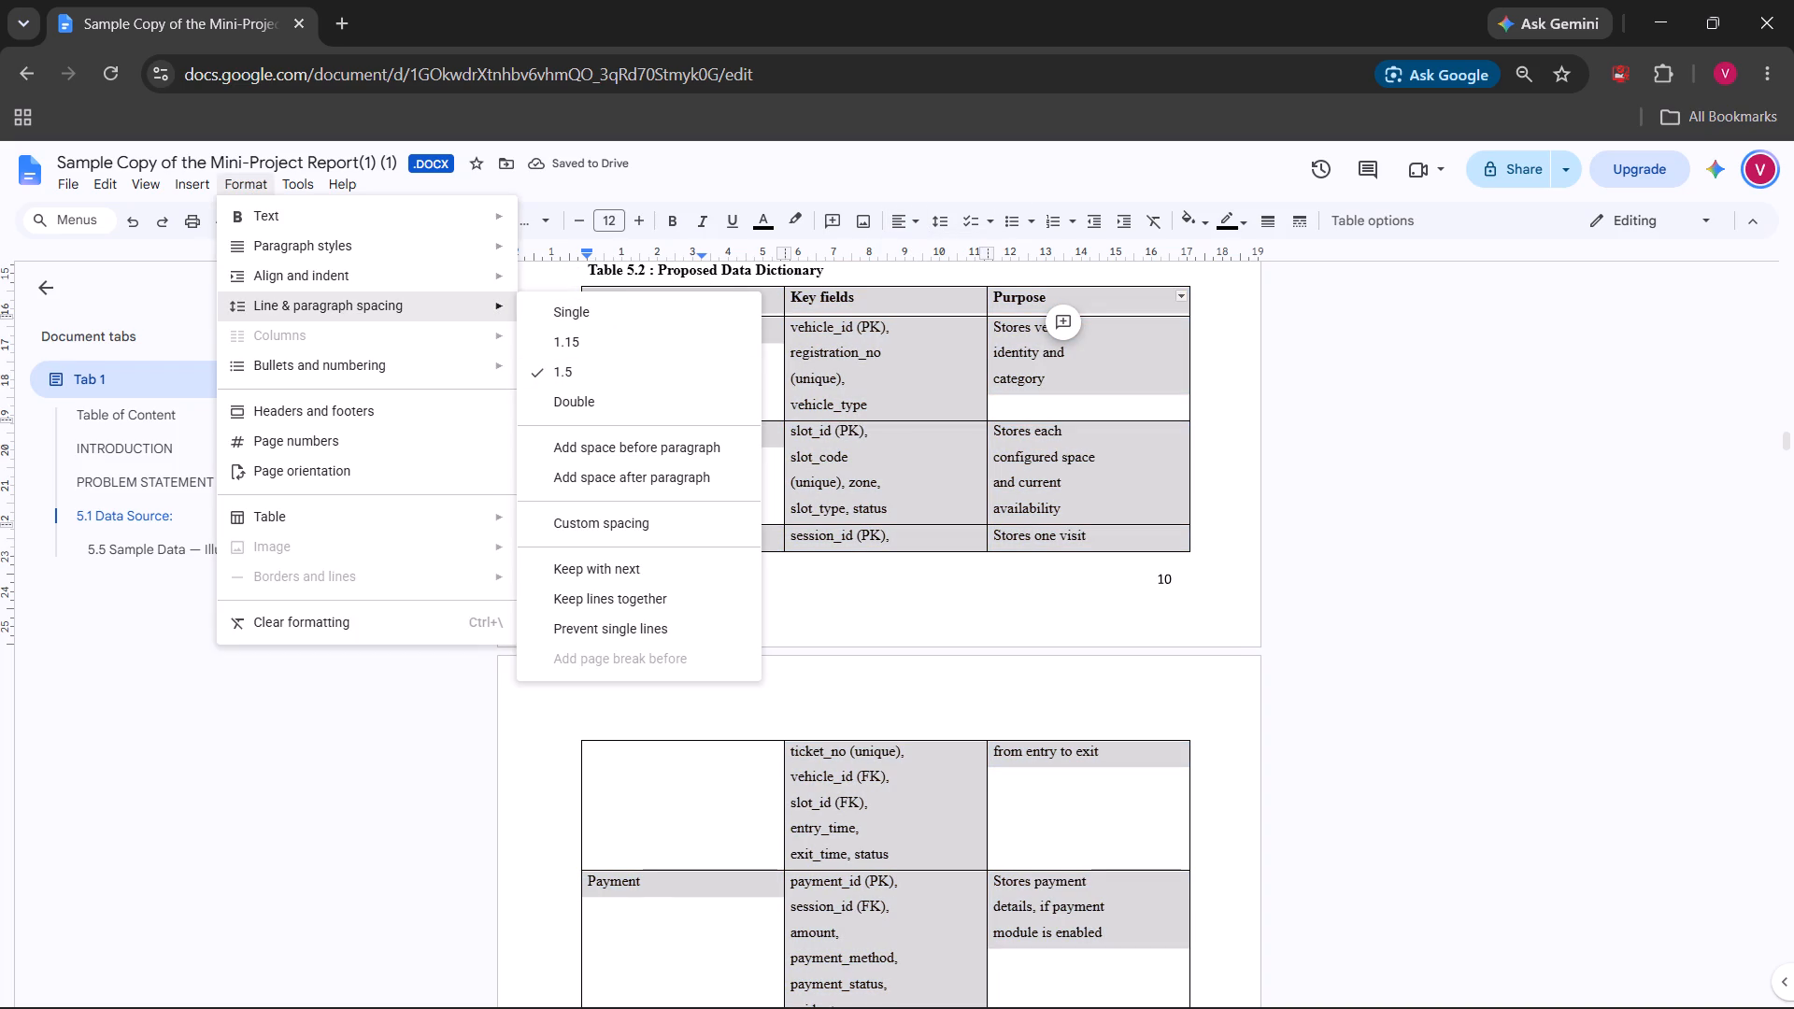
pyautogui.click(1244, 529)
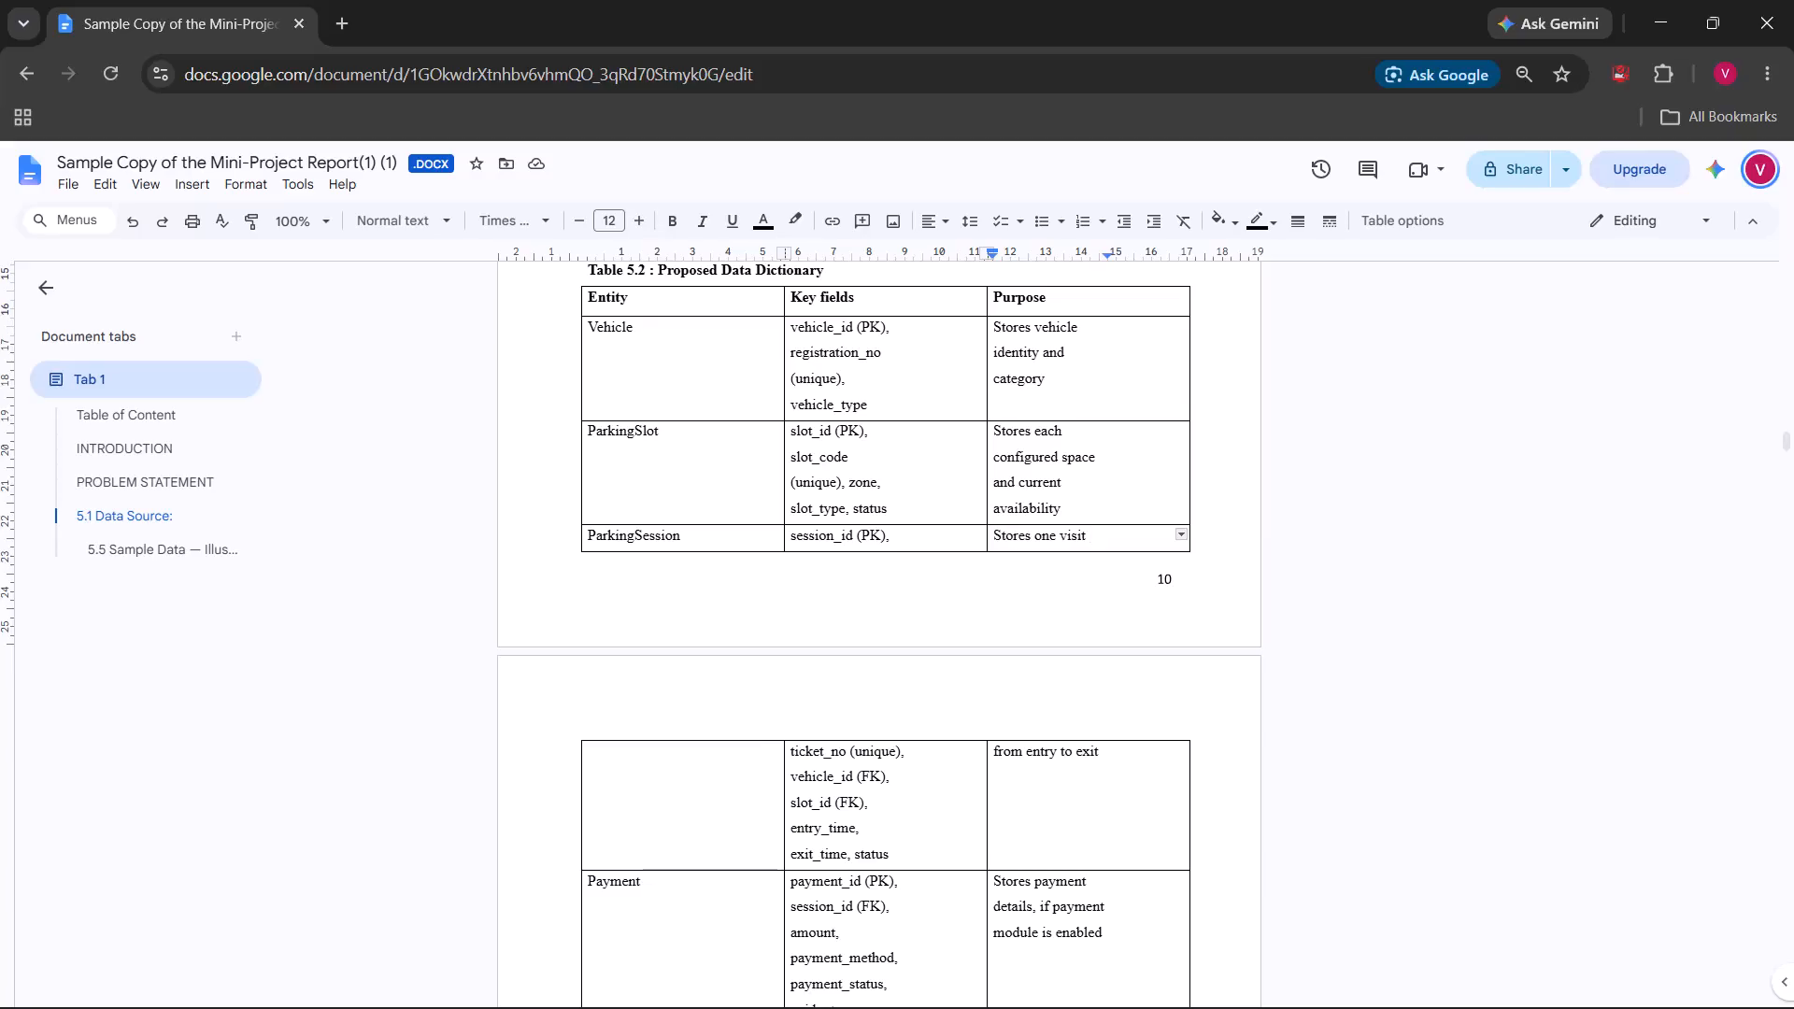
# Narrow the Entity column of the Proposed Data Dictionary table, keeping it wide enough that no entity word breaks mid-word.
pyautogui.moveTo(783, 304); pyautogui.dragTo(675, 307)
pyautogui.moveTo(675, 307); pyautogui.dragTo(694, 306)
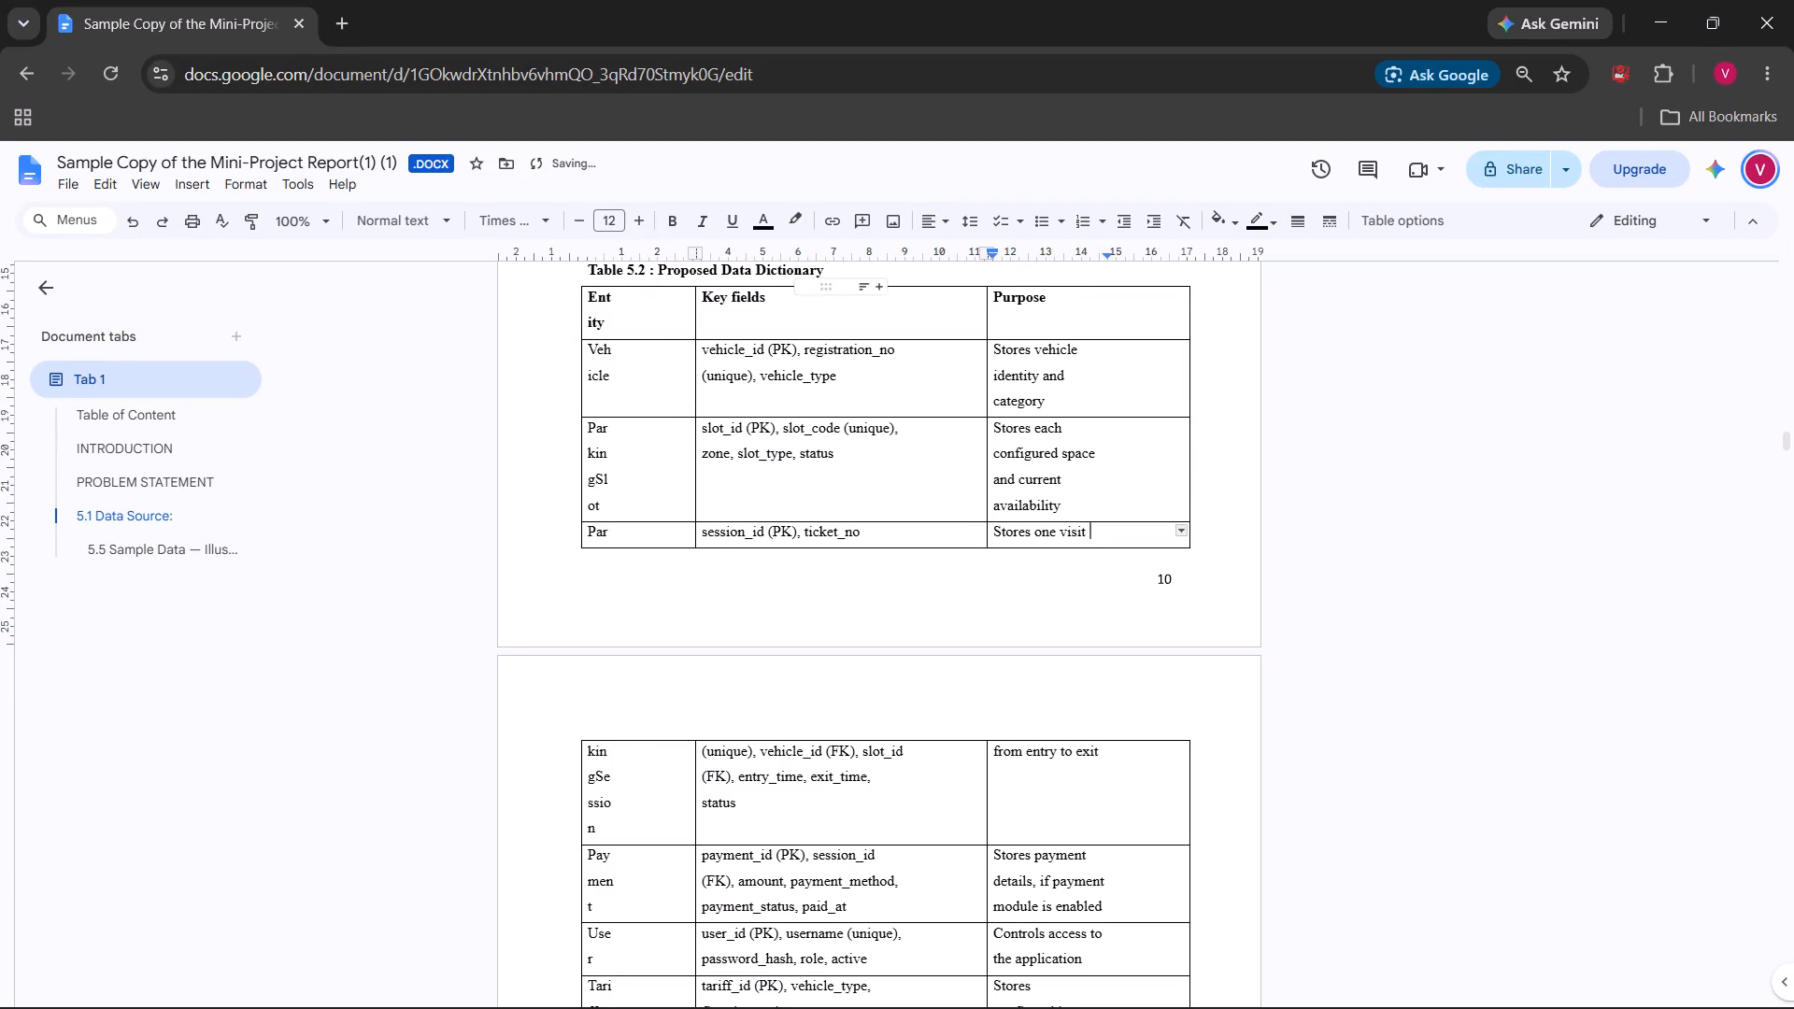
pyautogui.moveTo(694, 329); pyautogui.dragTo(710, 325)
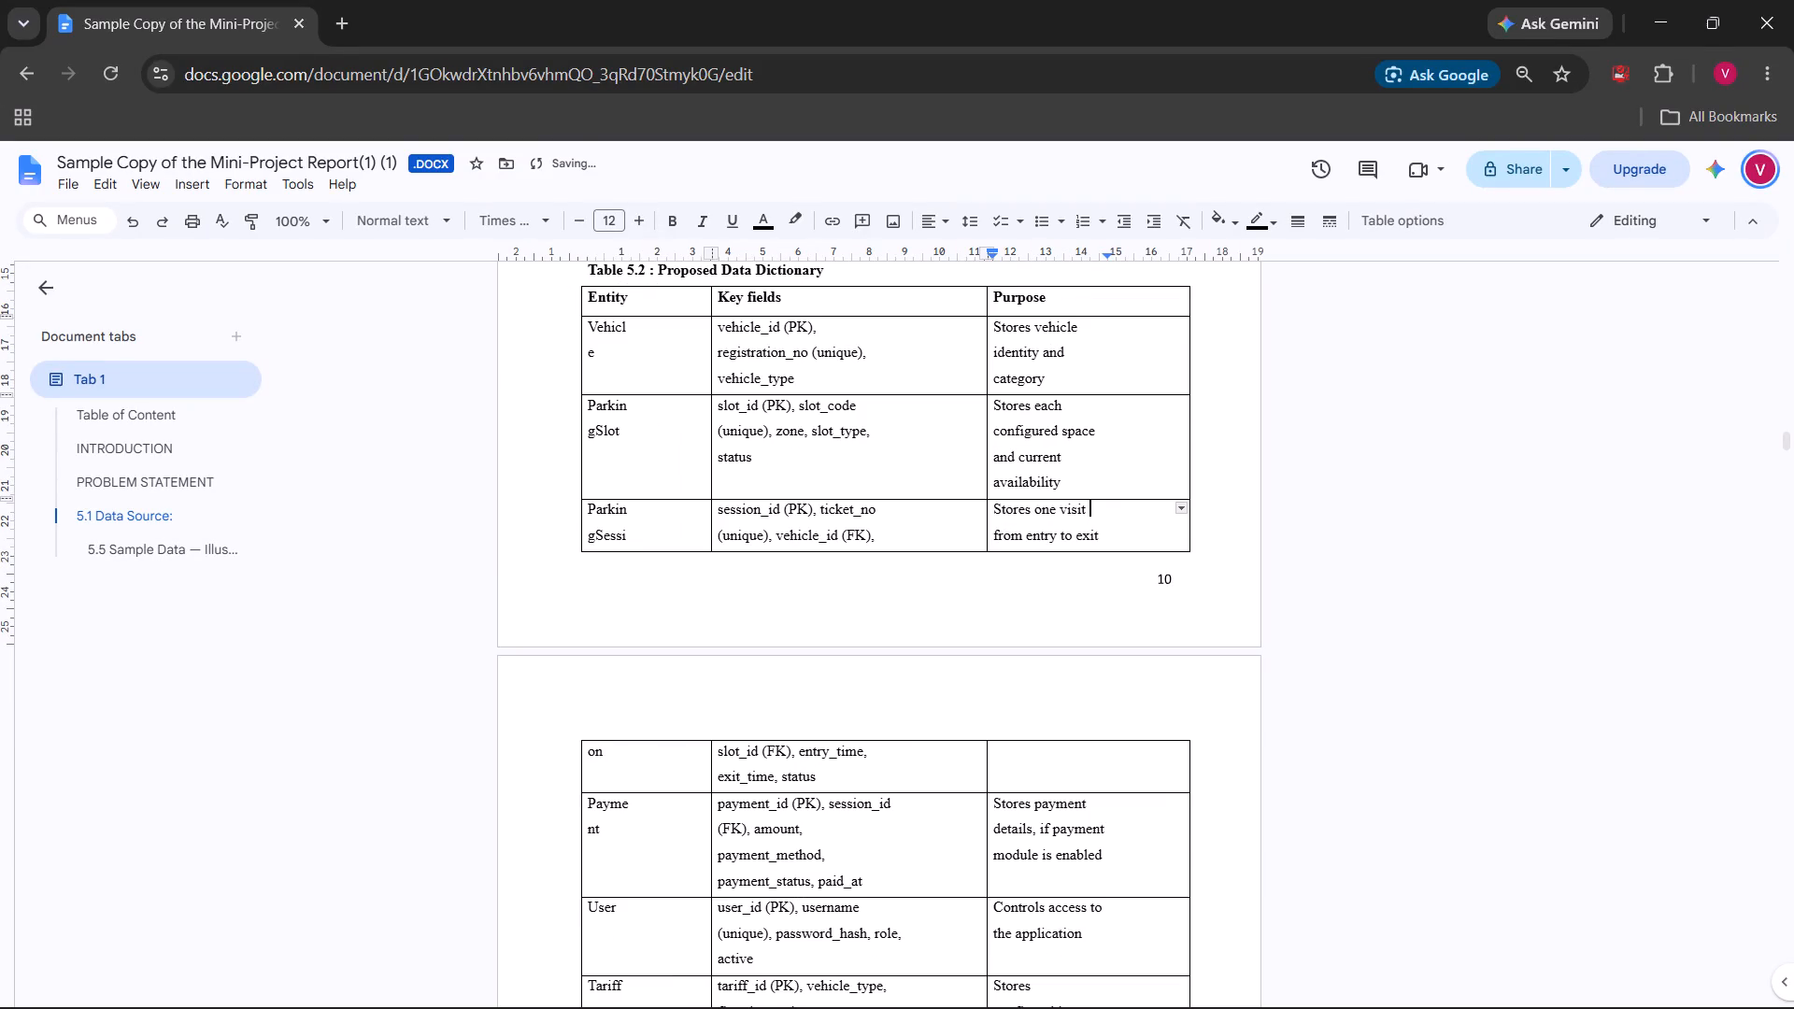
pyautogui.moveTo(712, 314); pyautogui.dragTo(724, 311)
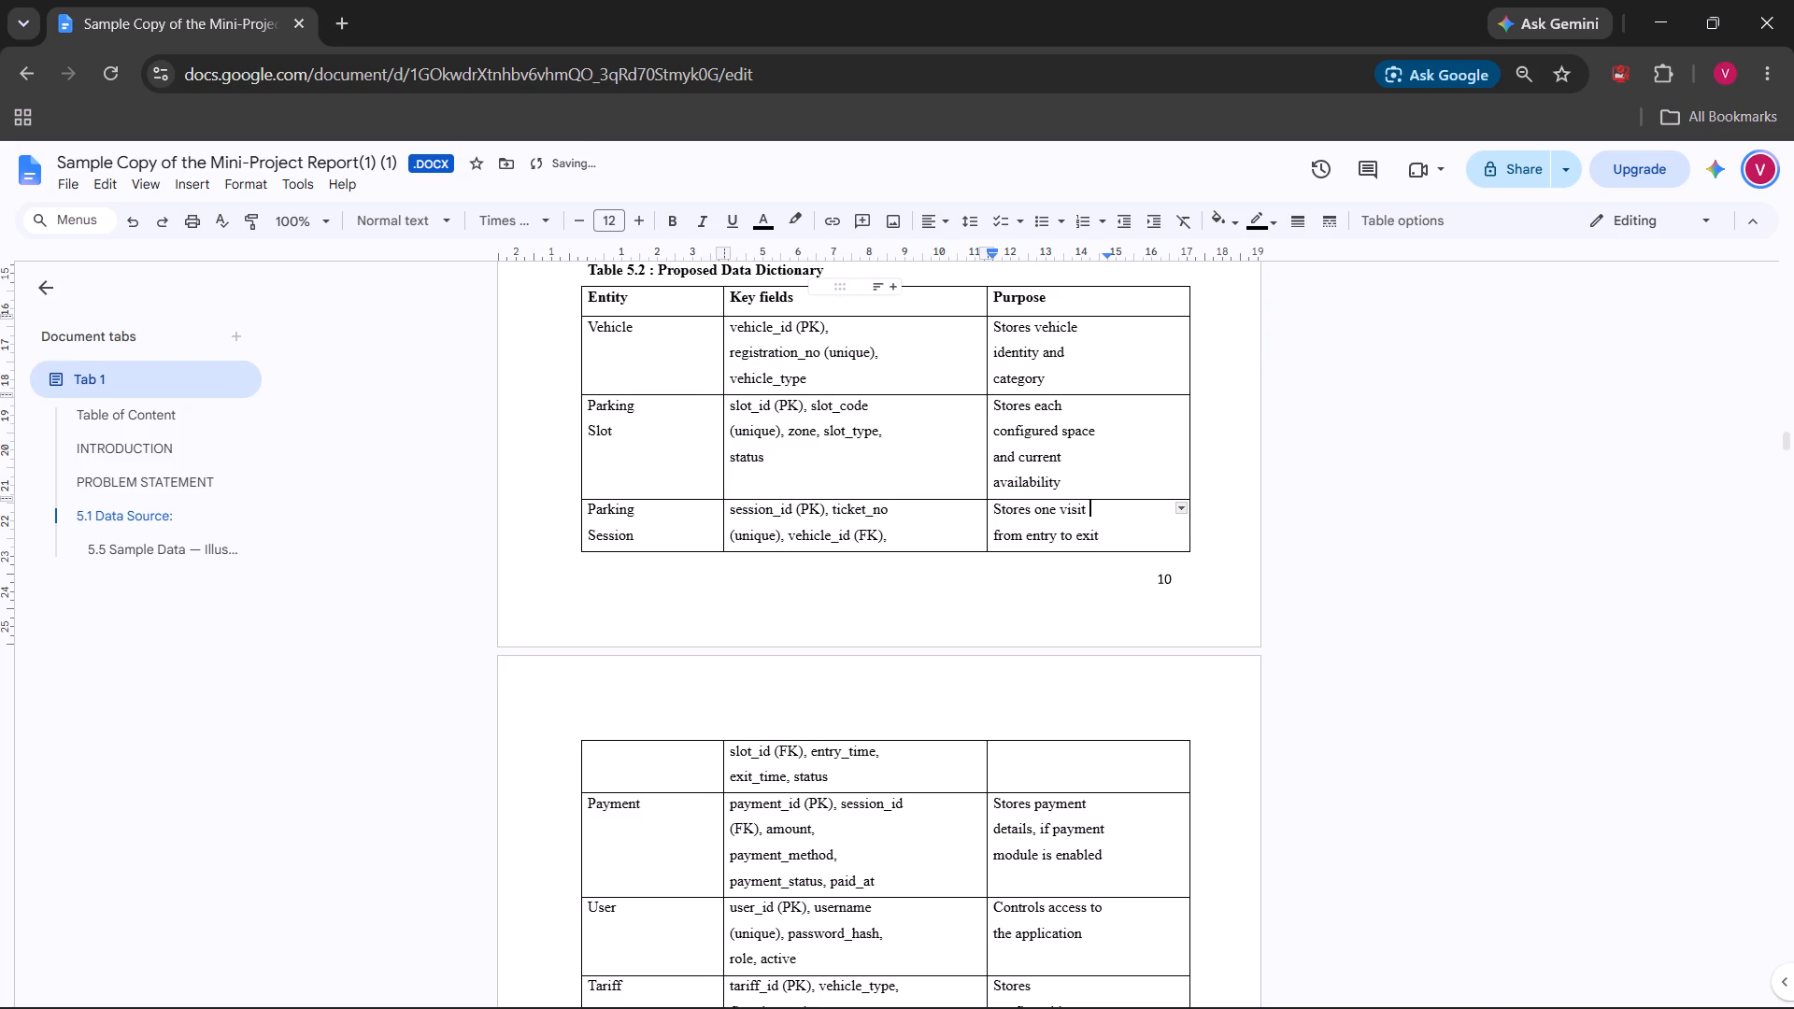
pyautogui.click(1234, 390)
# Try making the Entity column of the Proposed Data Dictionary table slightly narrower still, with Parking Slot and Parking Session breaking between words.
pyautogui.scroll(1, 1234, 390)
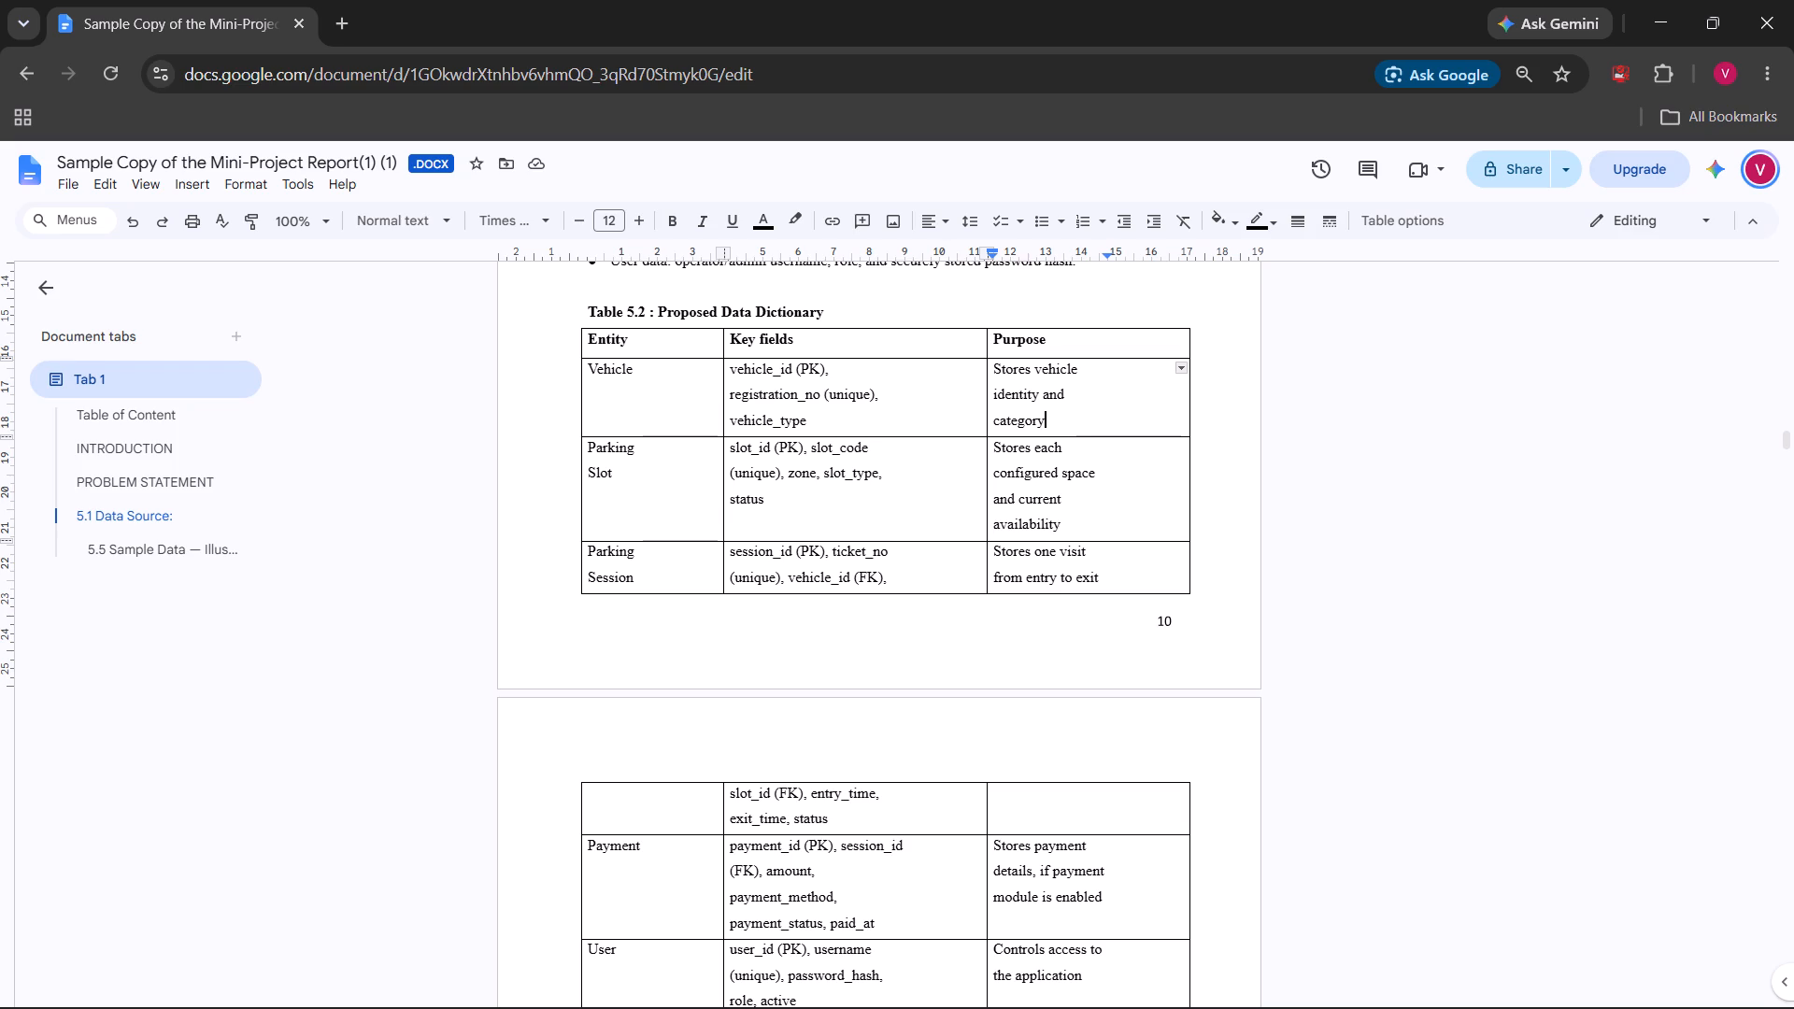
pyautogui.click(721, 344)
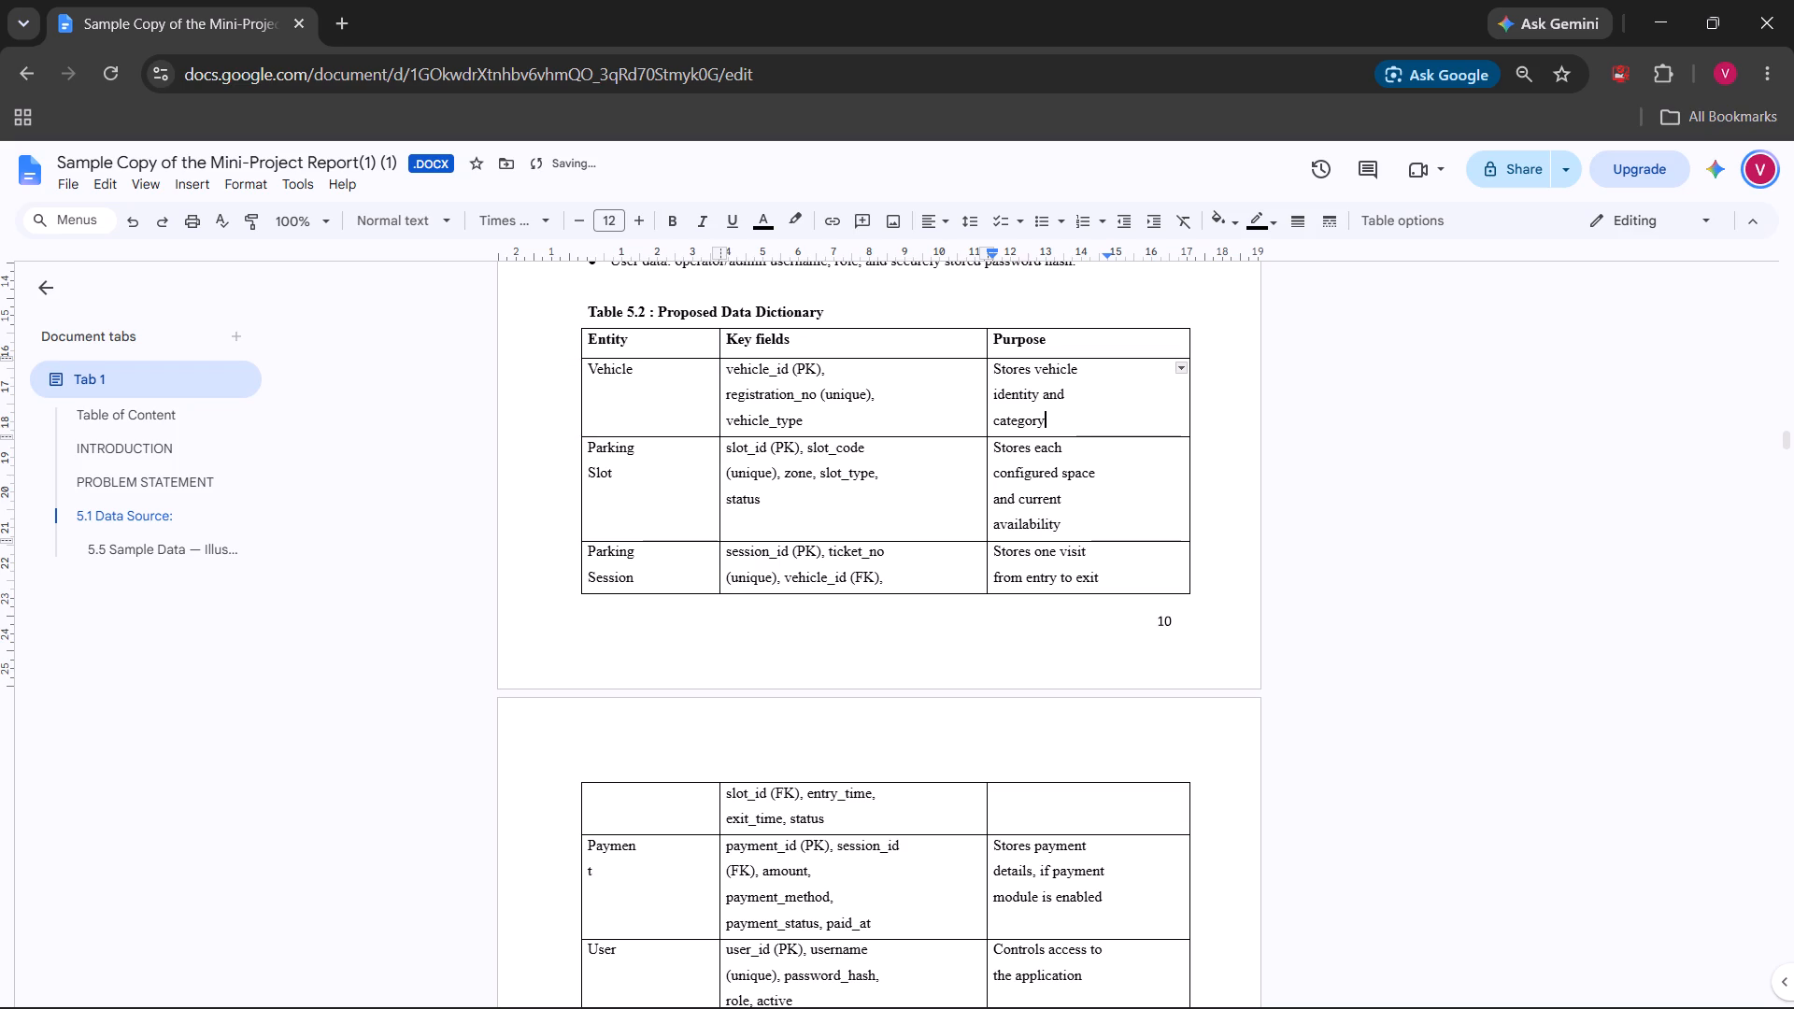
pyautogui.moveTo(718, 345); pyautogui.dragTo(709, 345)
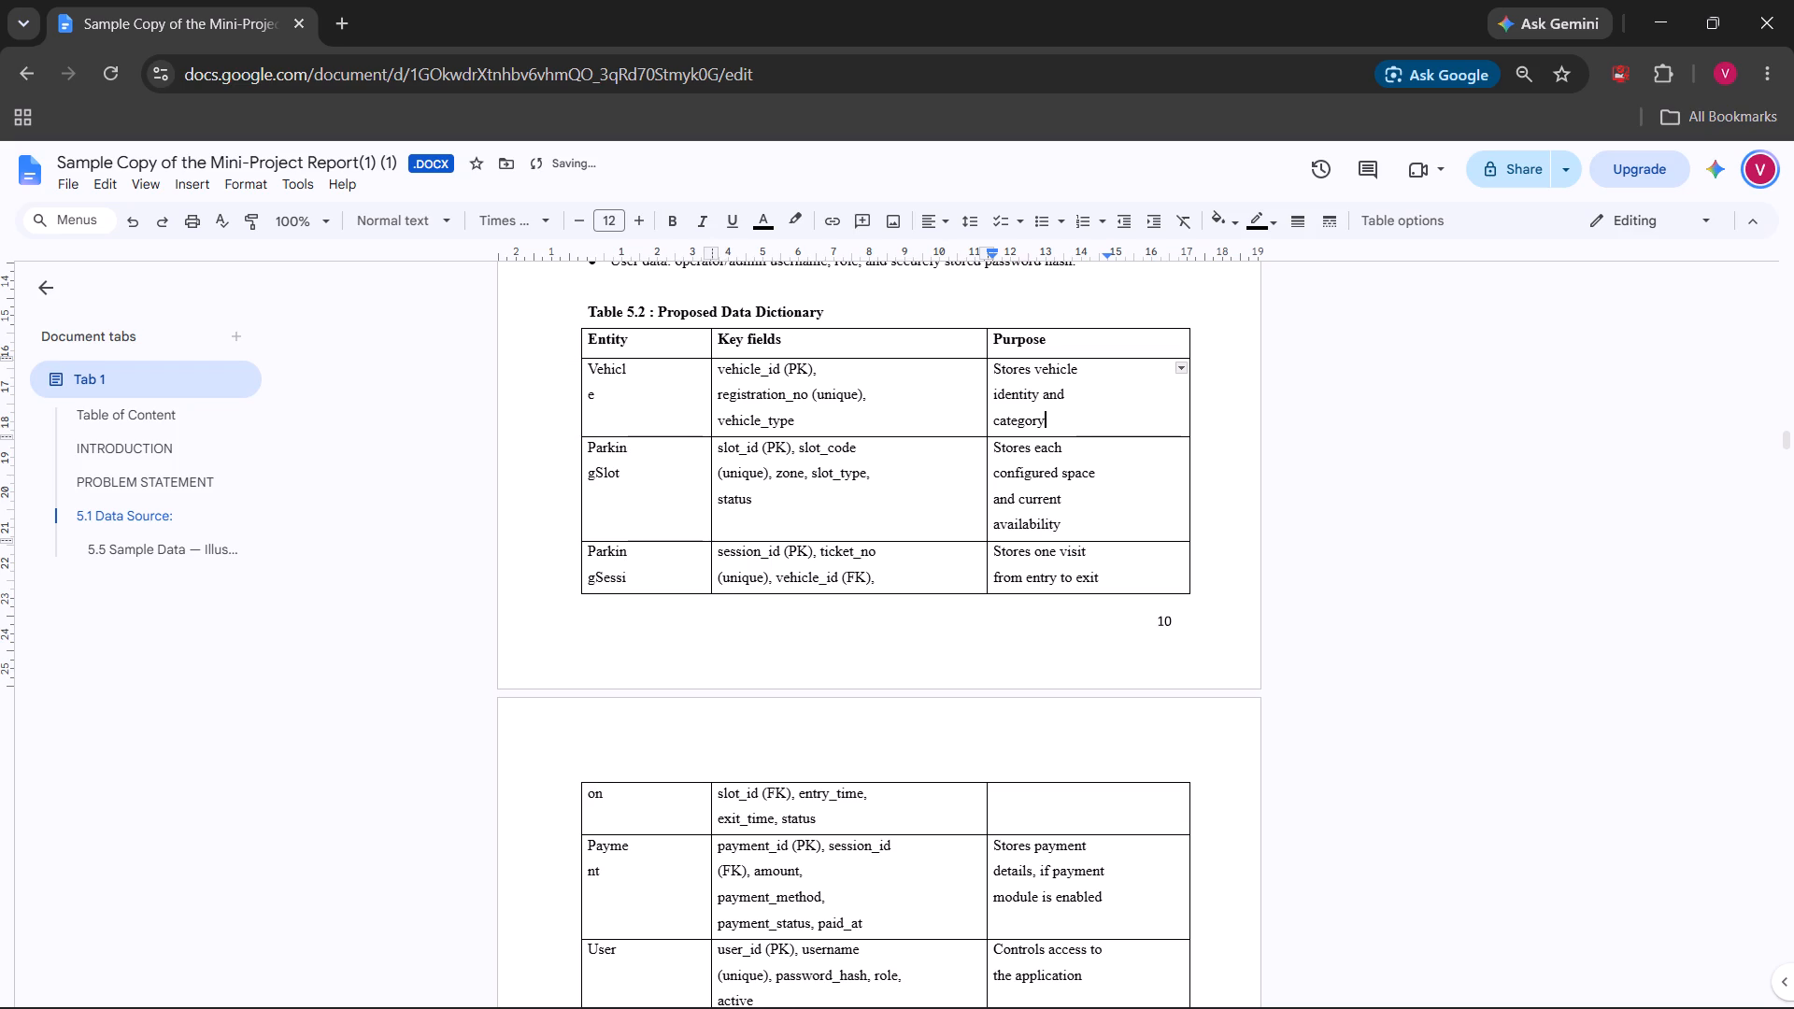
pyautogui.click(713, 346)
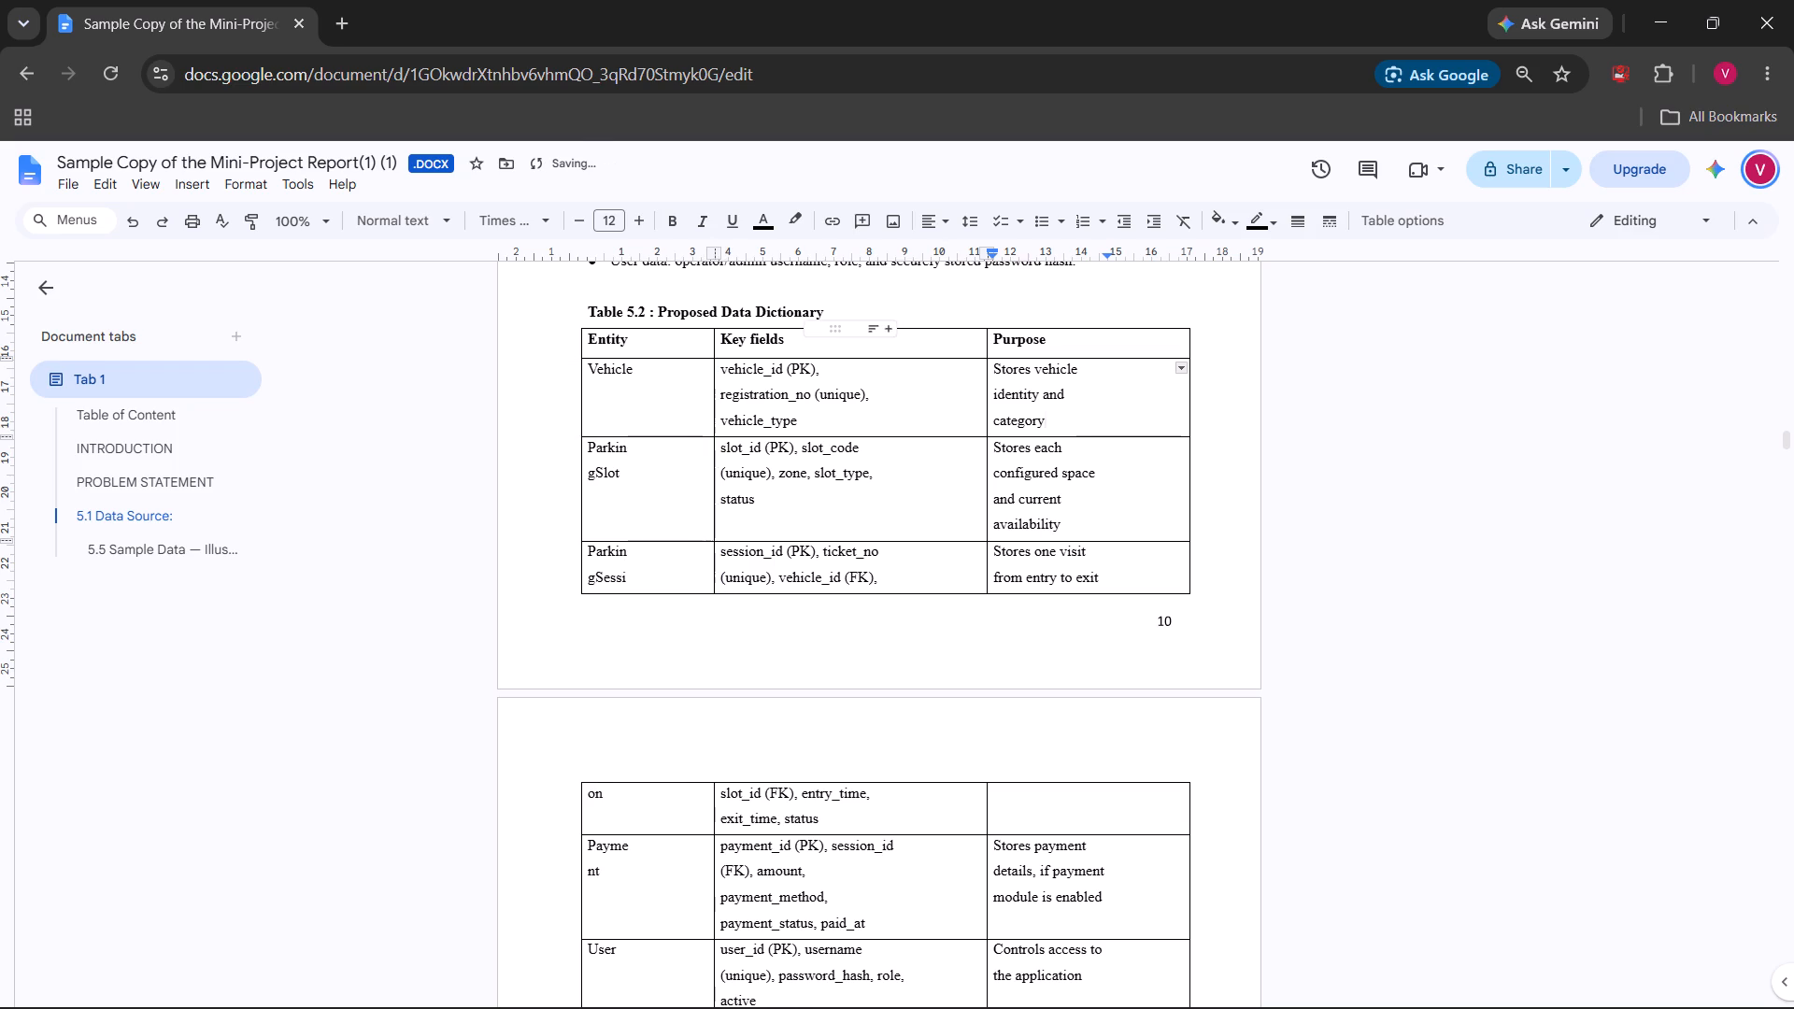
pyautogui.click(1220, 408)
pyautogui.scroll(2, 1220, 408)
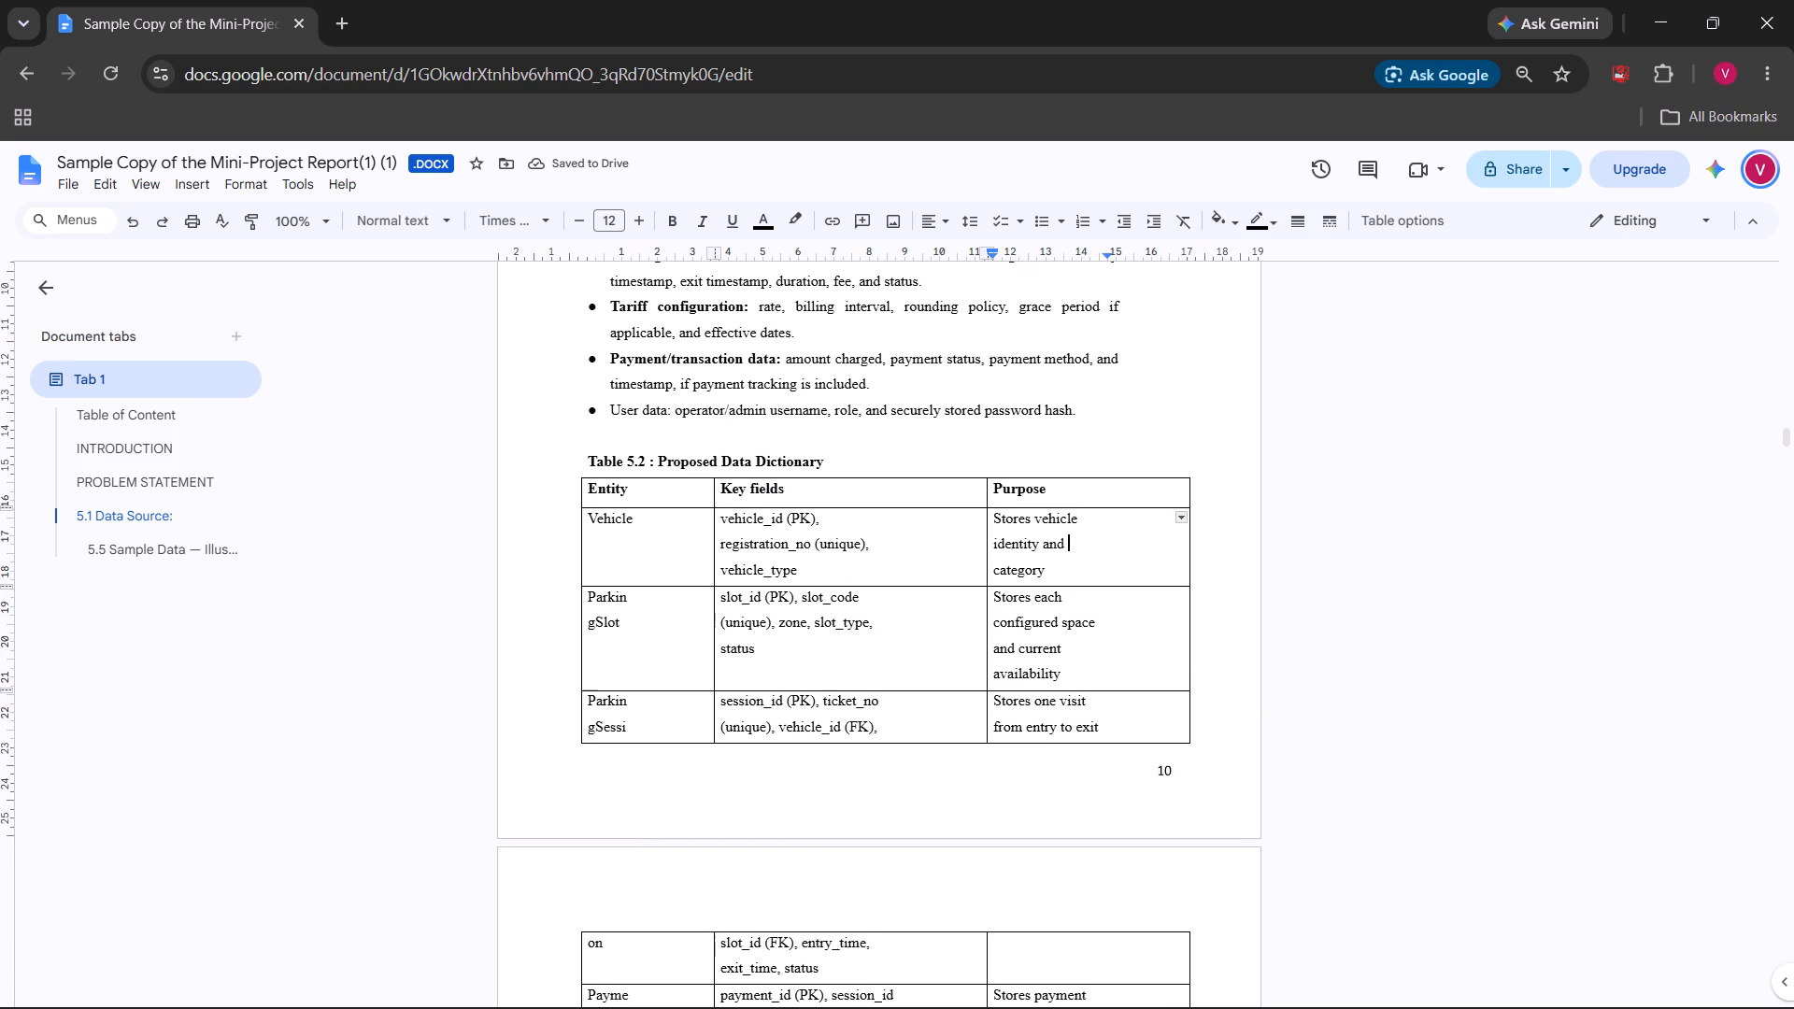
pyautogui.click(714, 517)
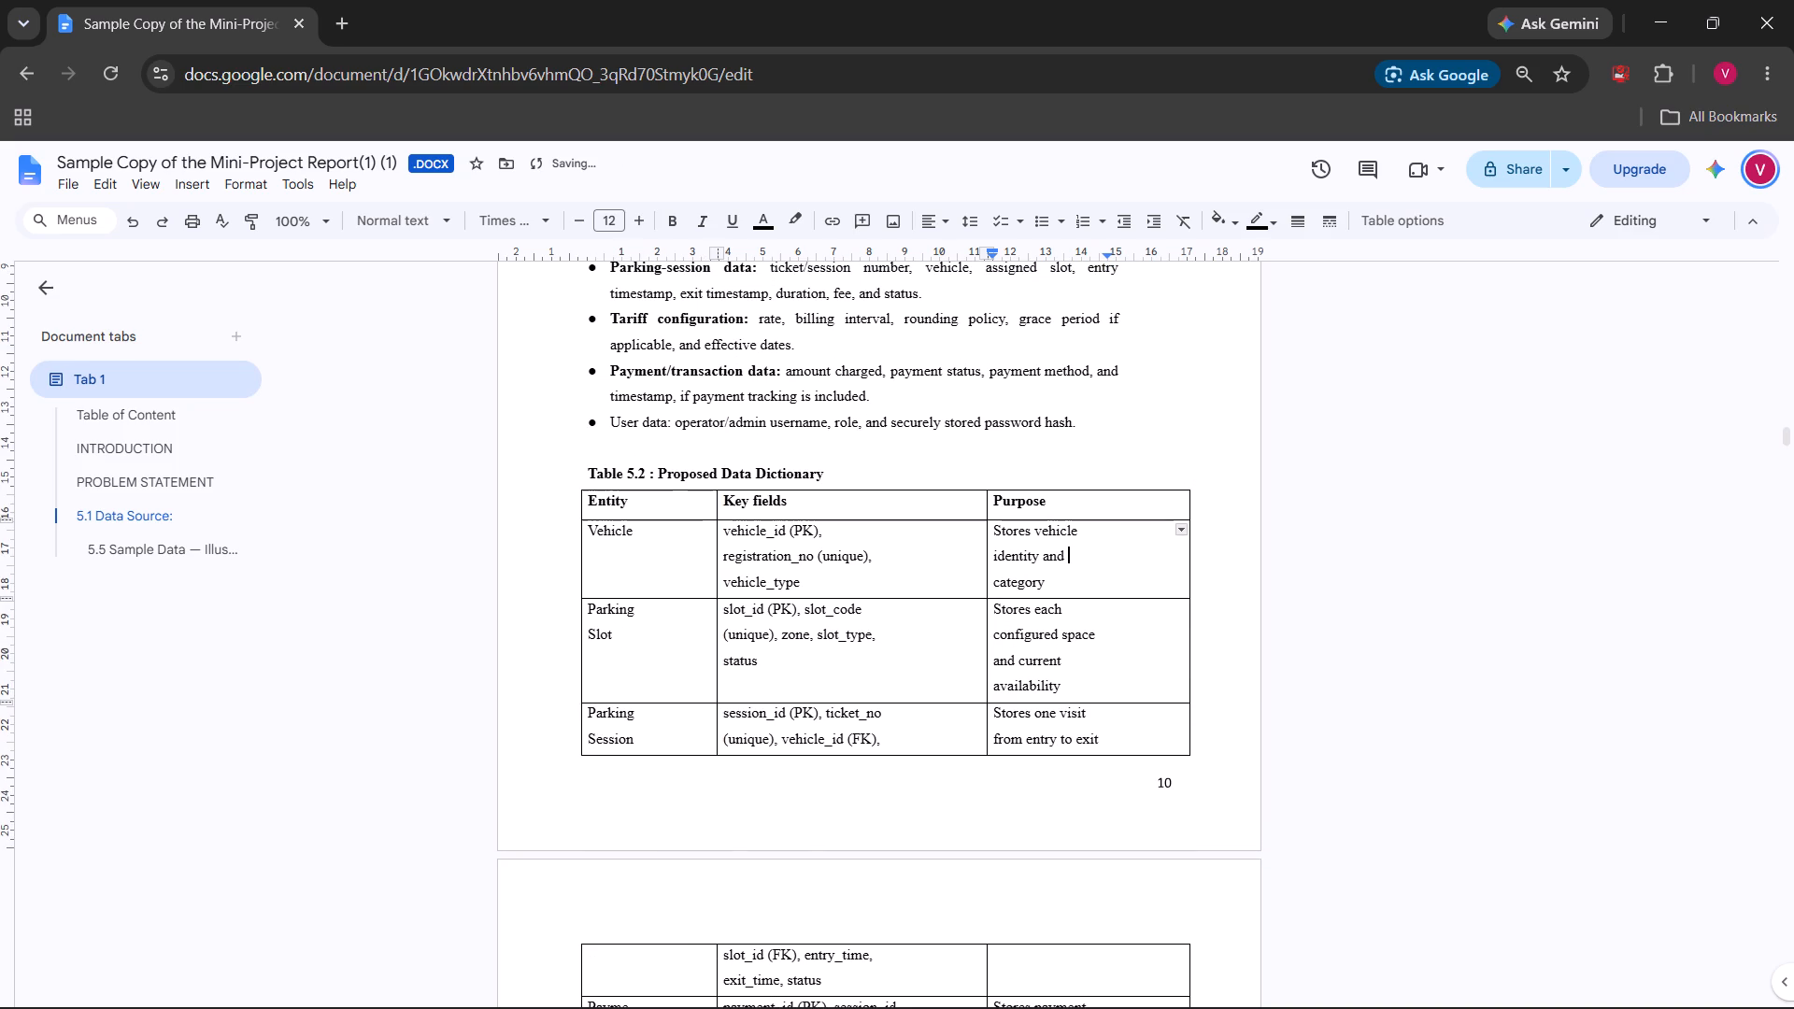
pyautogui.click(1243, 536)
# Widen the Entity column of the Proposed Data Dictionary table slightly until "Payment" fits on one line.
pyautogui.scroll(-4, 1243, 536)
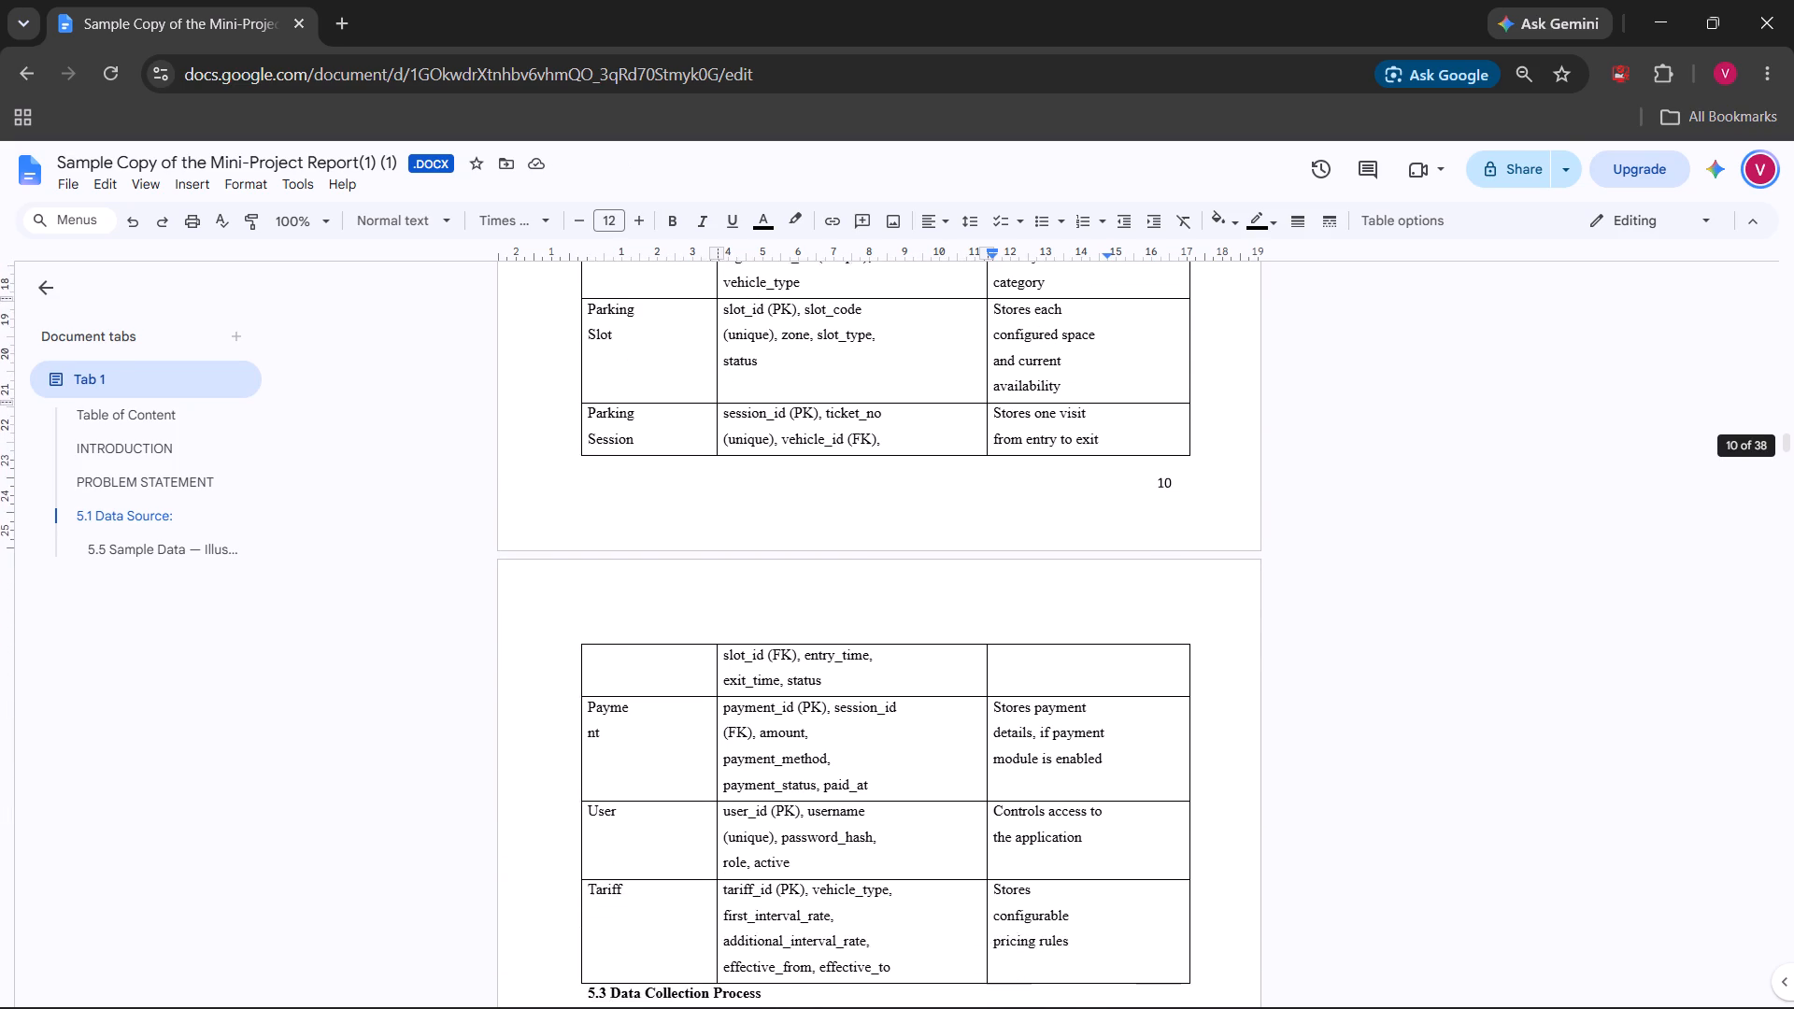
pyautogui.scroll(-1, 1243, 536)
pyautogui.click(717, 593)
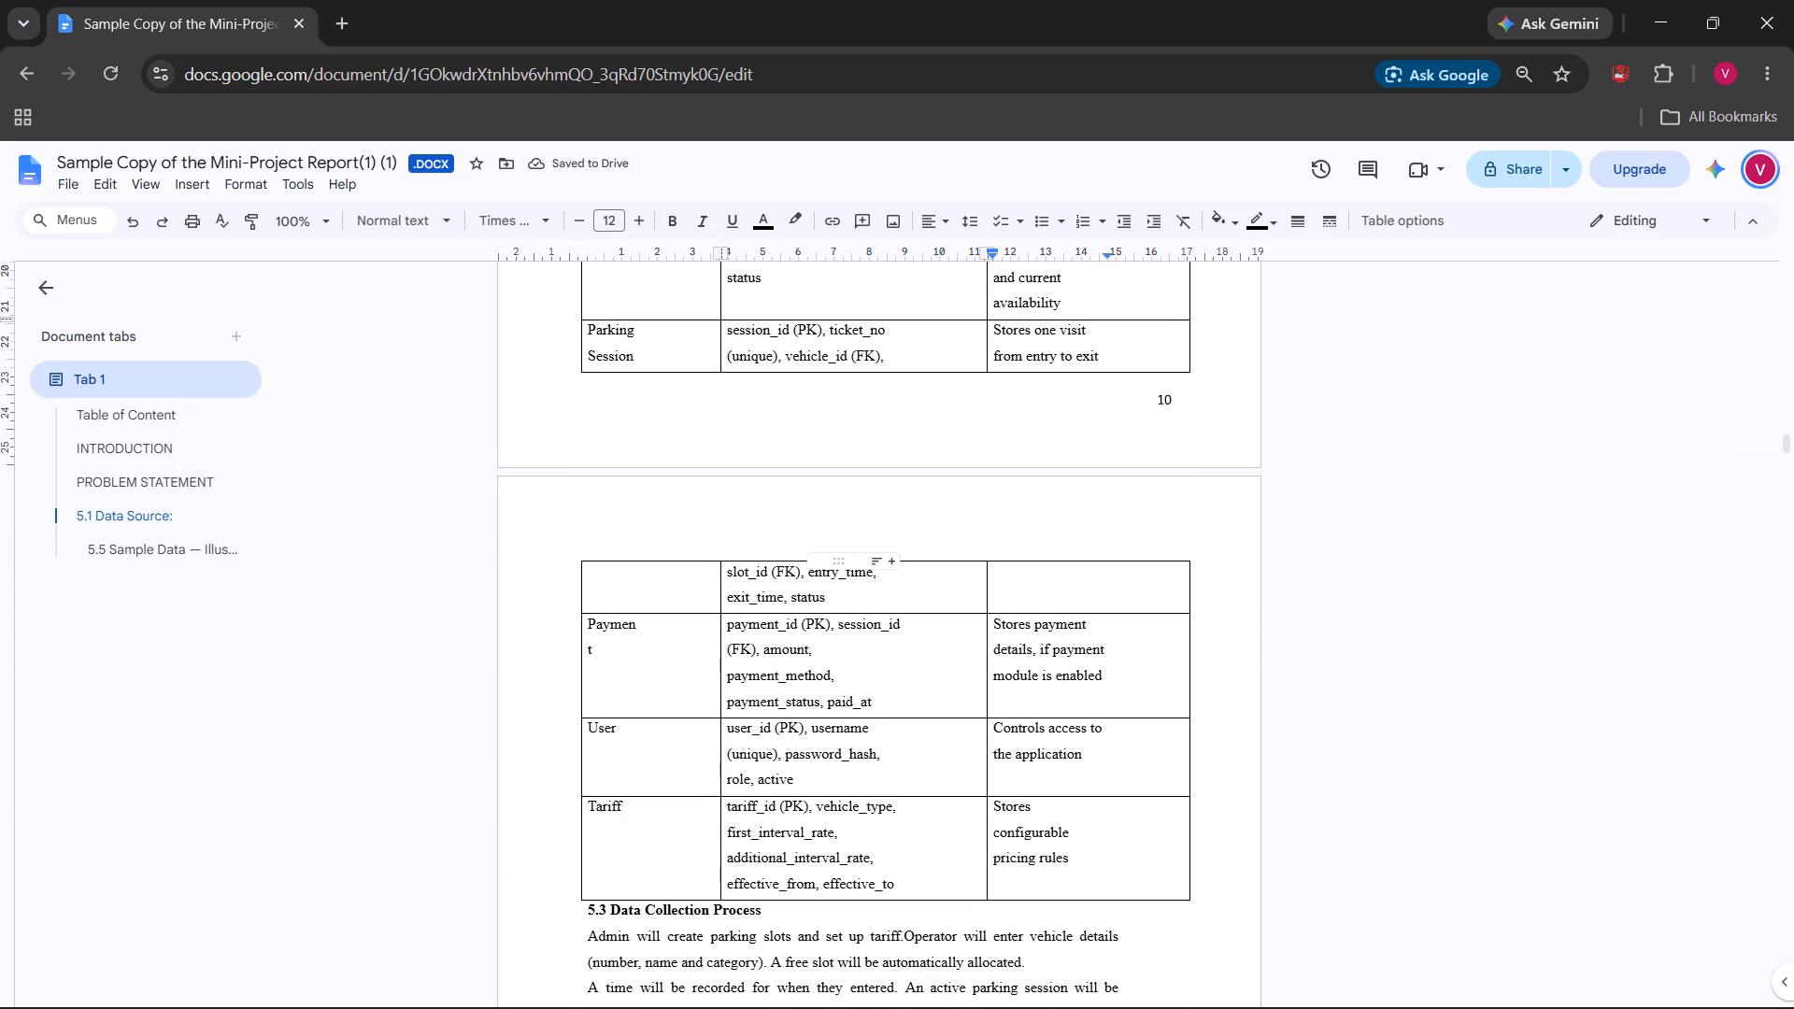
pyautogui.click(720, 577)
pyautogui.click(1241, 550)
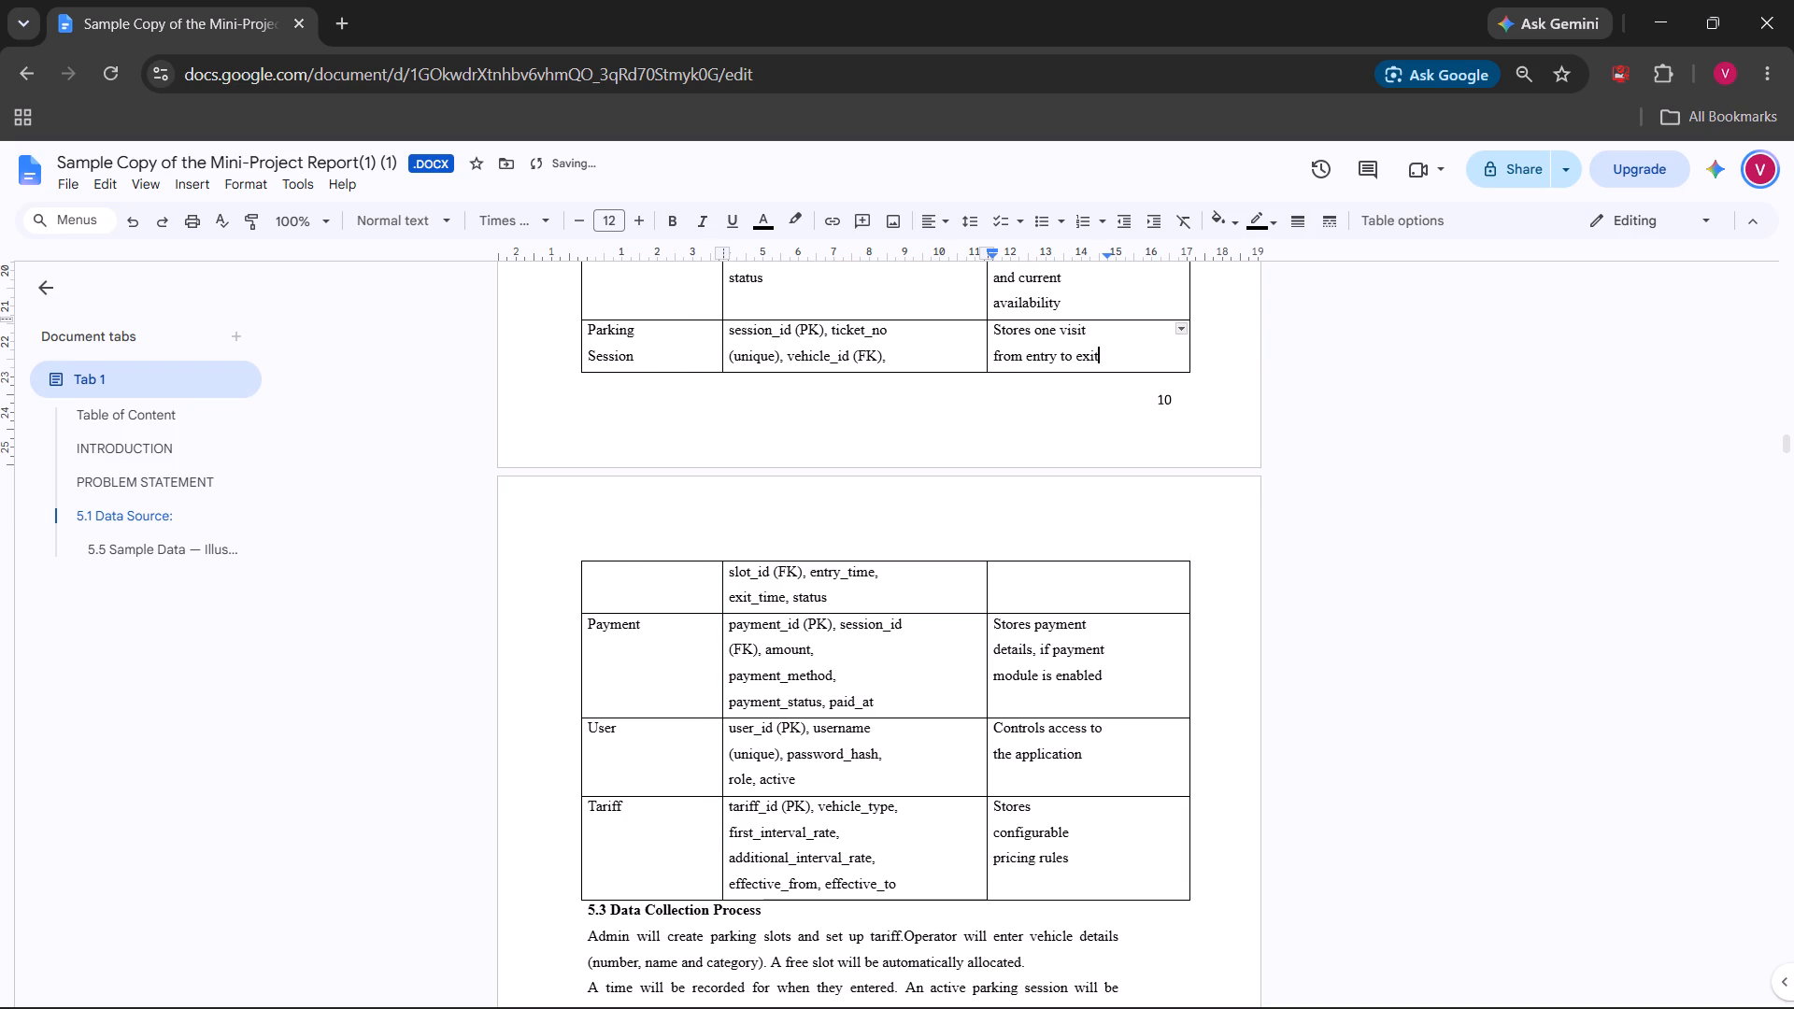
# Insert a blank line between the Proposed Data Dictionary table and the 5.3 Data Collection Process heading.
pyautogui.scroll(3, 1241, 550)
pyautogui.scroll(-2, 1322, 580)
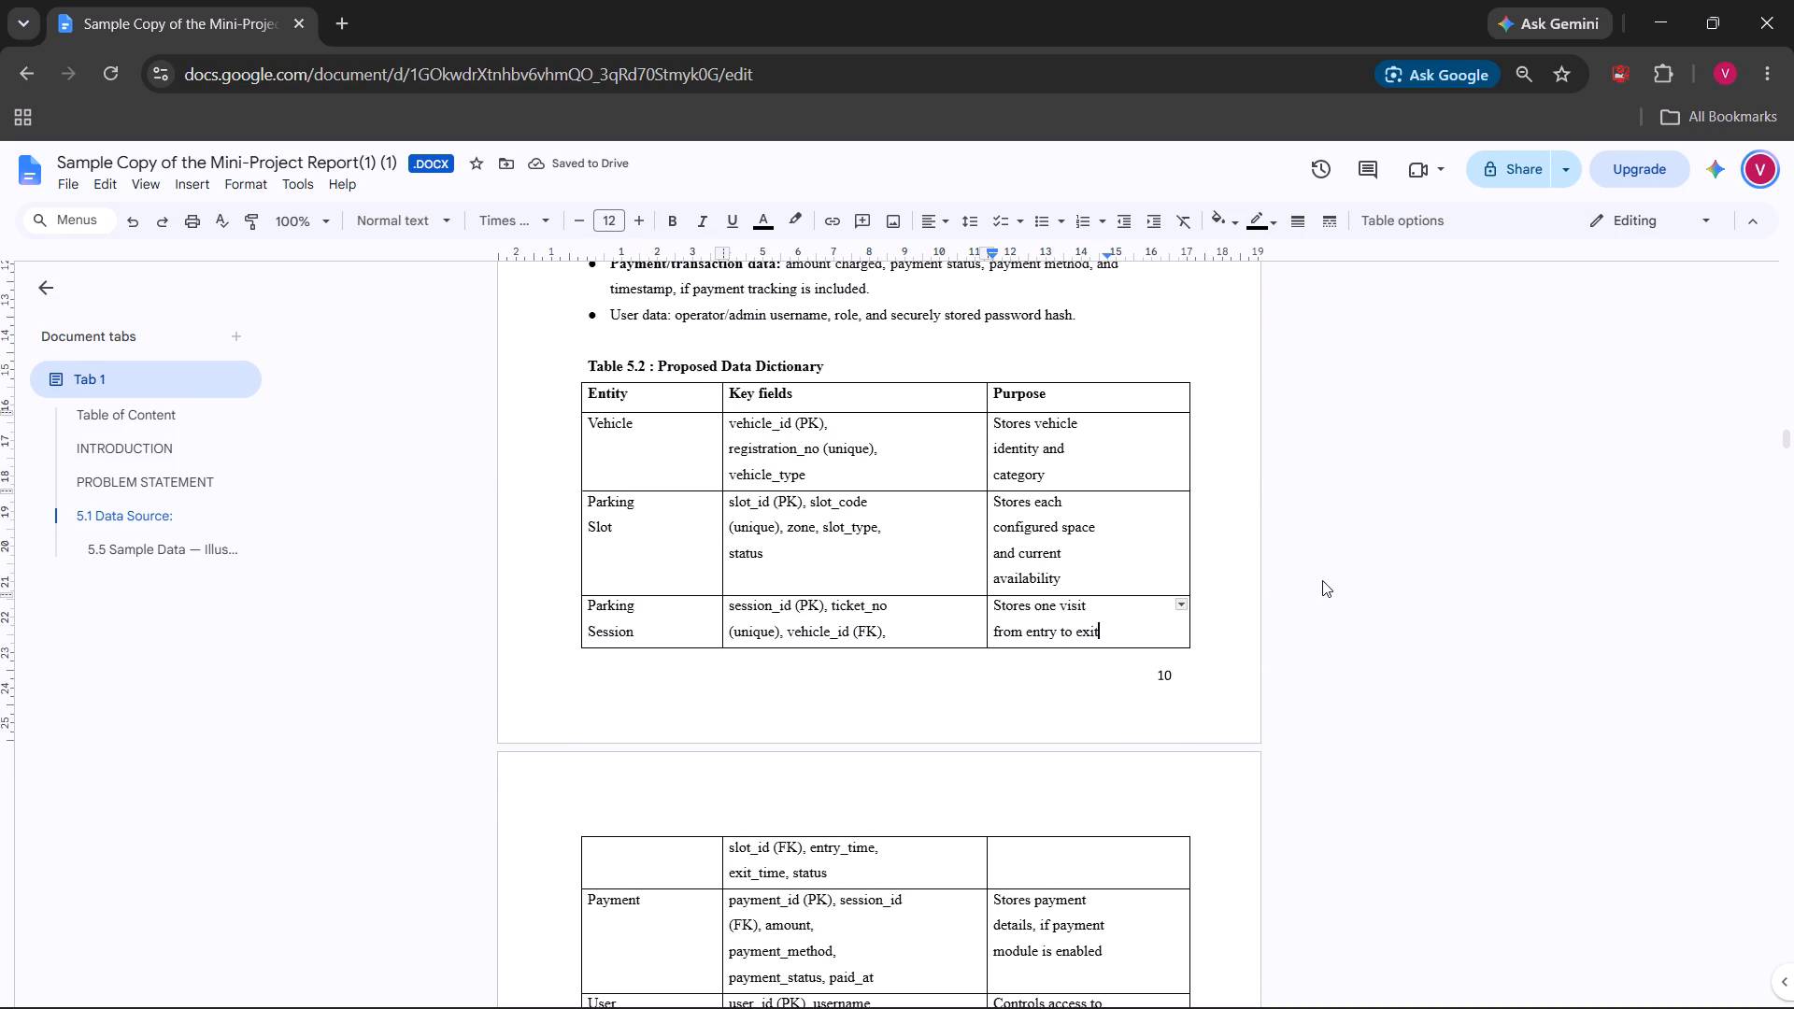
pyautogui.scroll(-2, 1322, 580)
pyautogui.scroll(-1, 1241, 666)
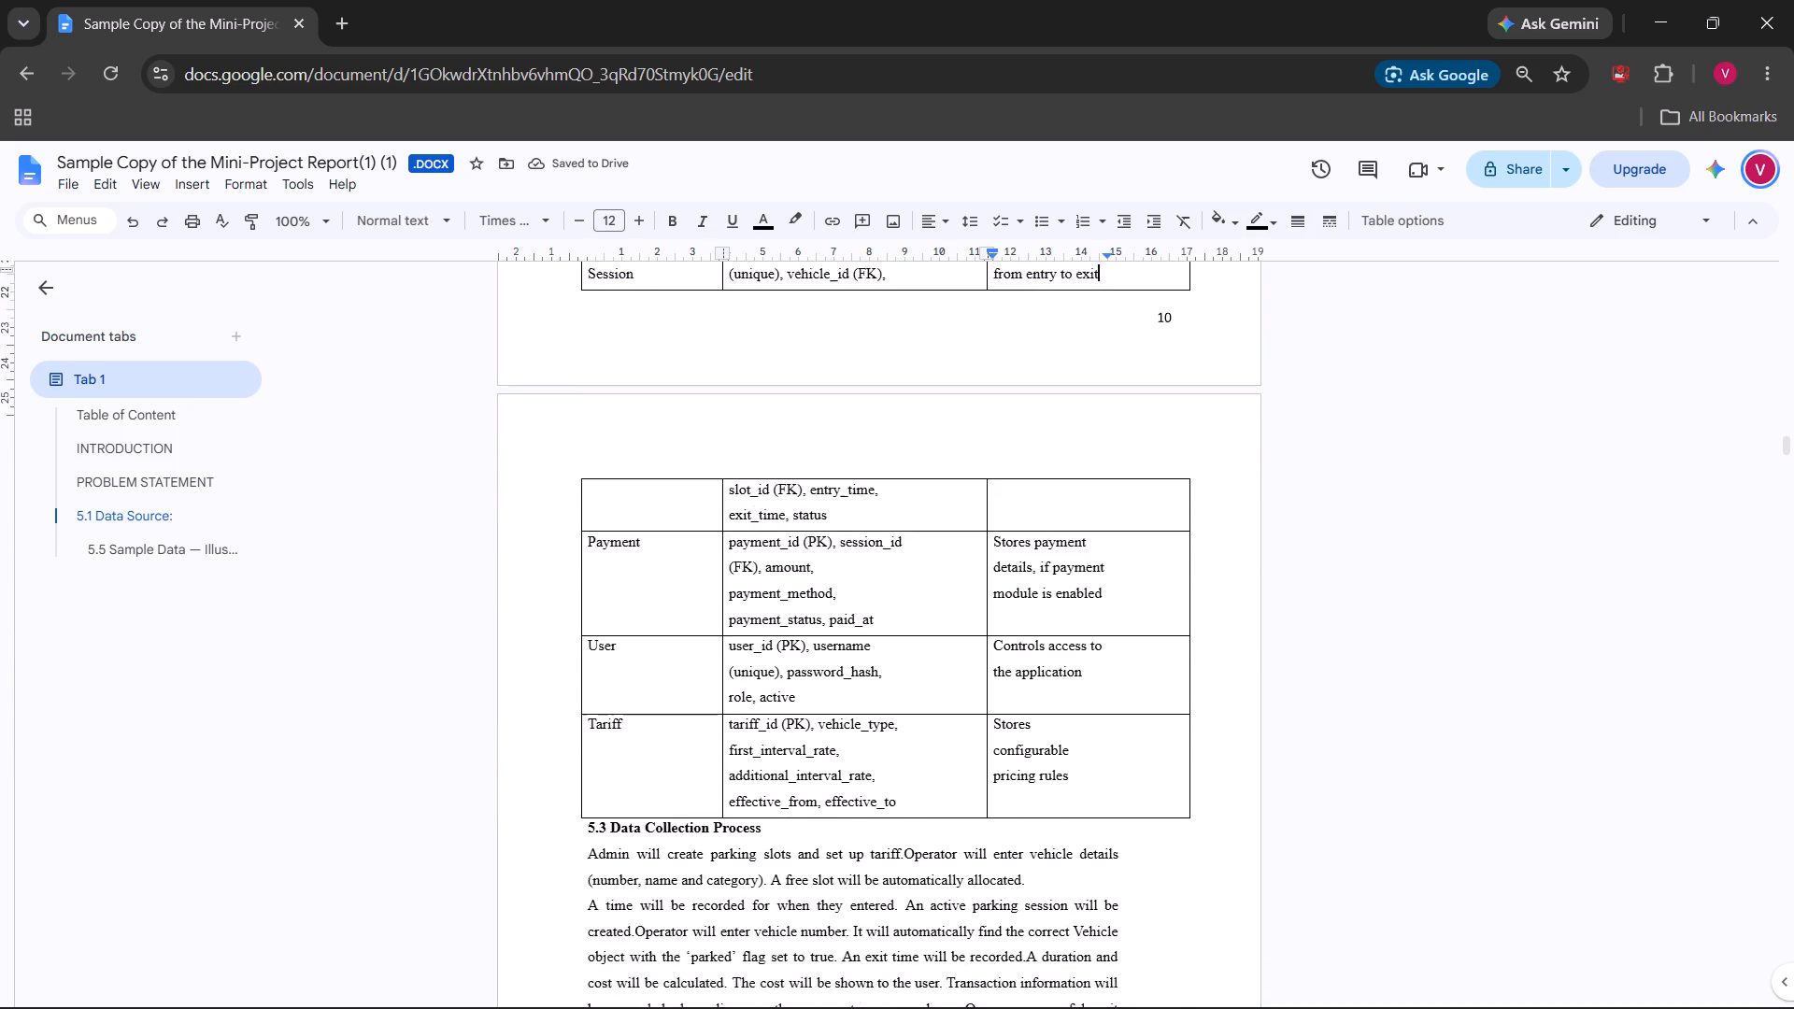
pyautogui.scroll(-1, 1241, 666)
pyautogui.click(589, 634)
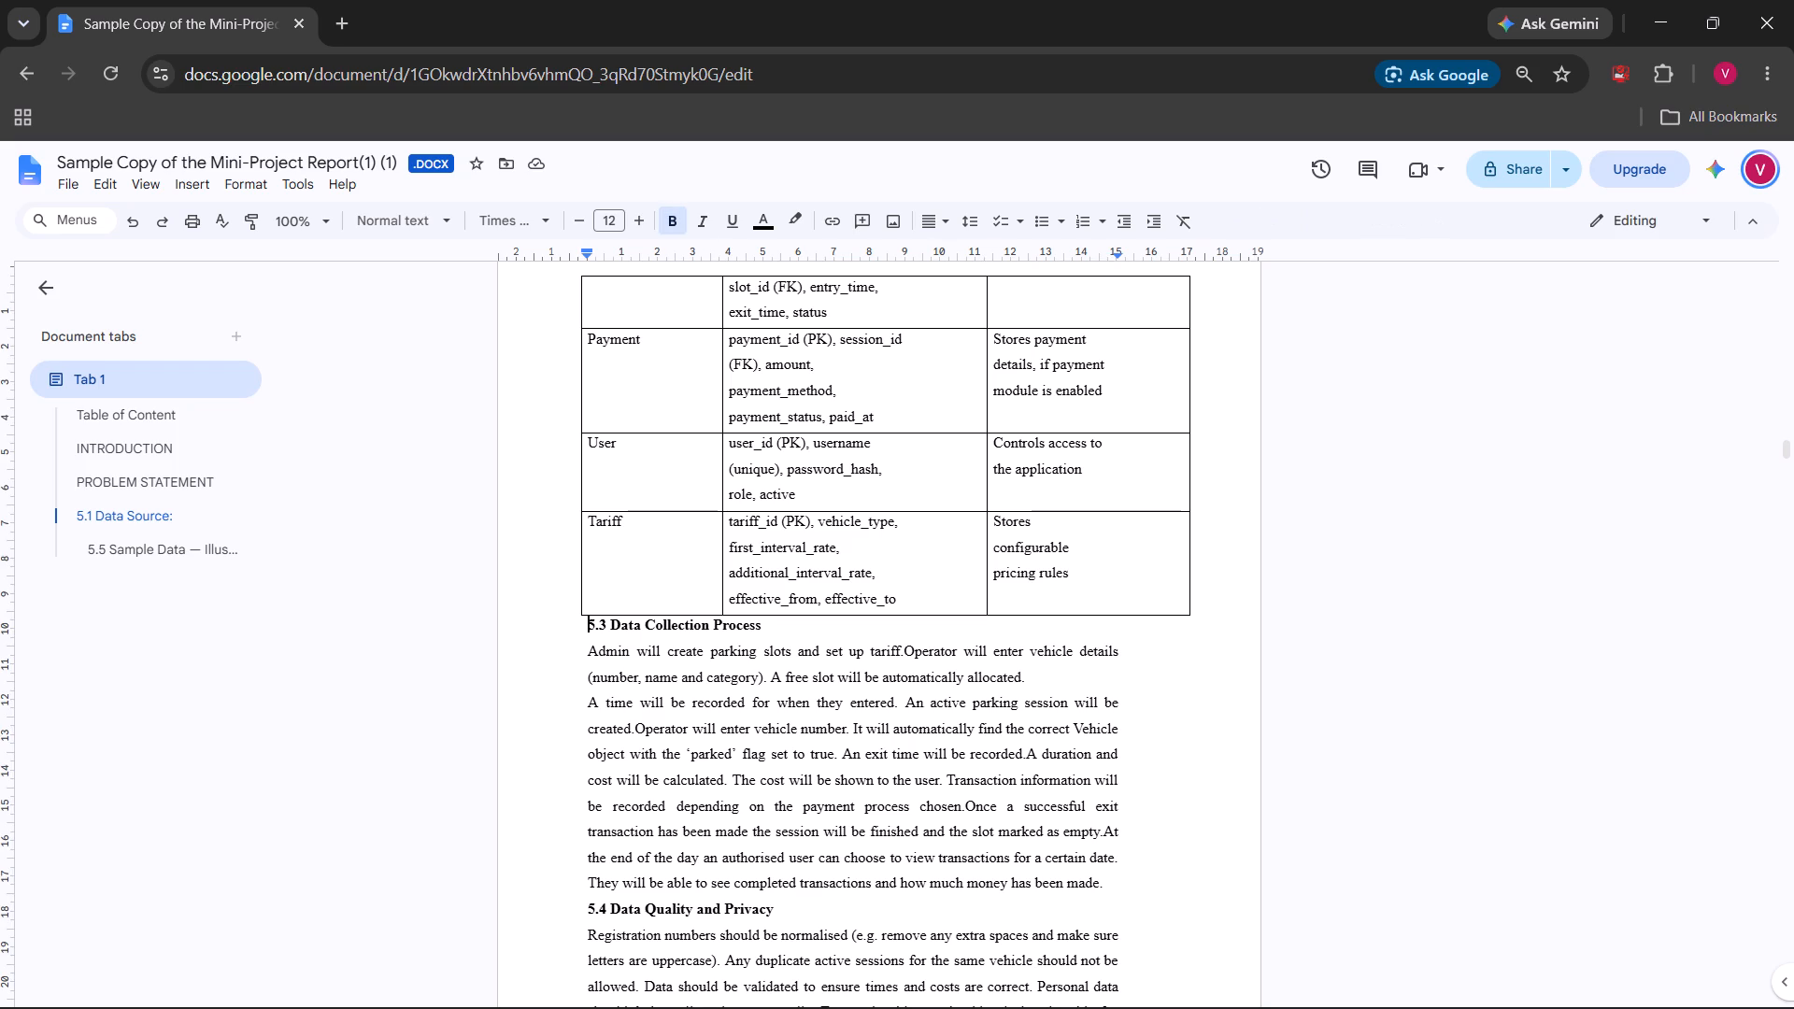
pyautogui.press('Return')
# Apply 1.5 line spacing from the 5.3 Data Collection Process heading through the end of the 5.4 Data Quality and Privacy text.
pyautogui.scroll(-2, 929, 669)
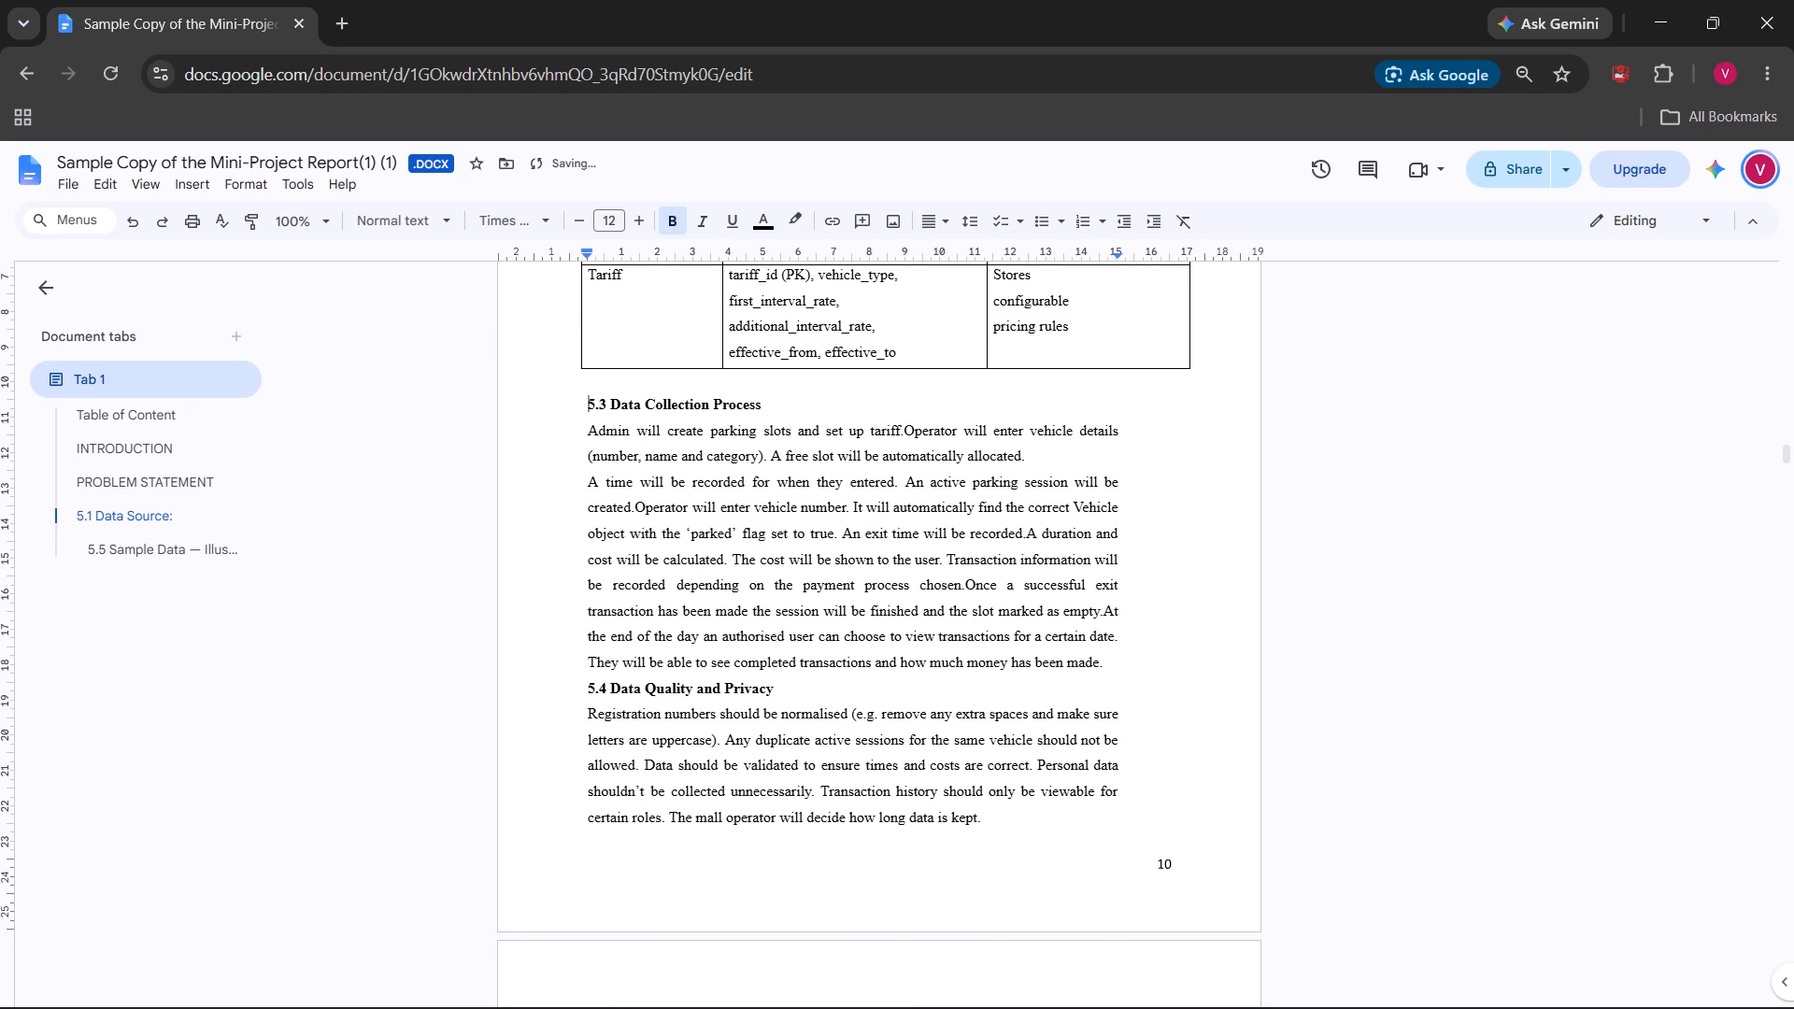
pyautogui.moveTo(1032, 846); pyautogui.dragTo(712, 547)
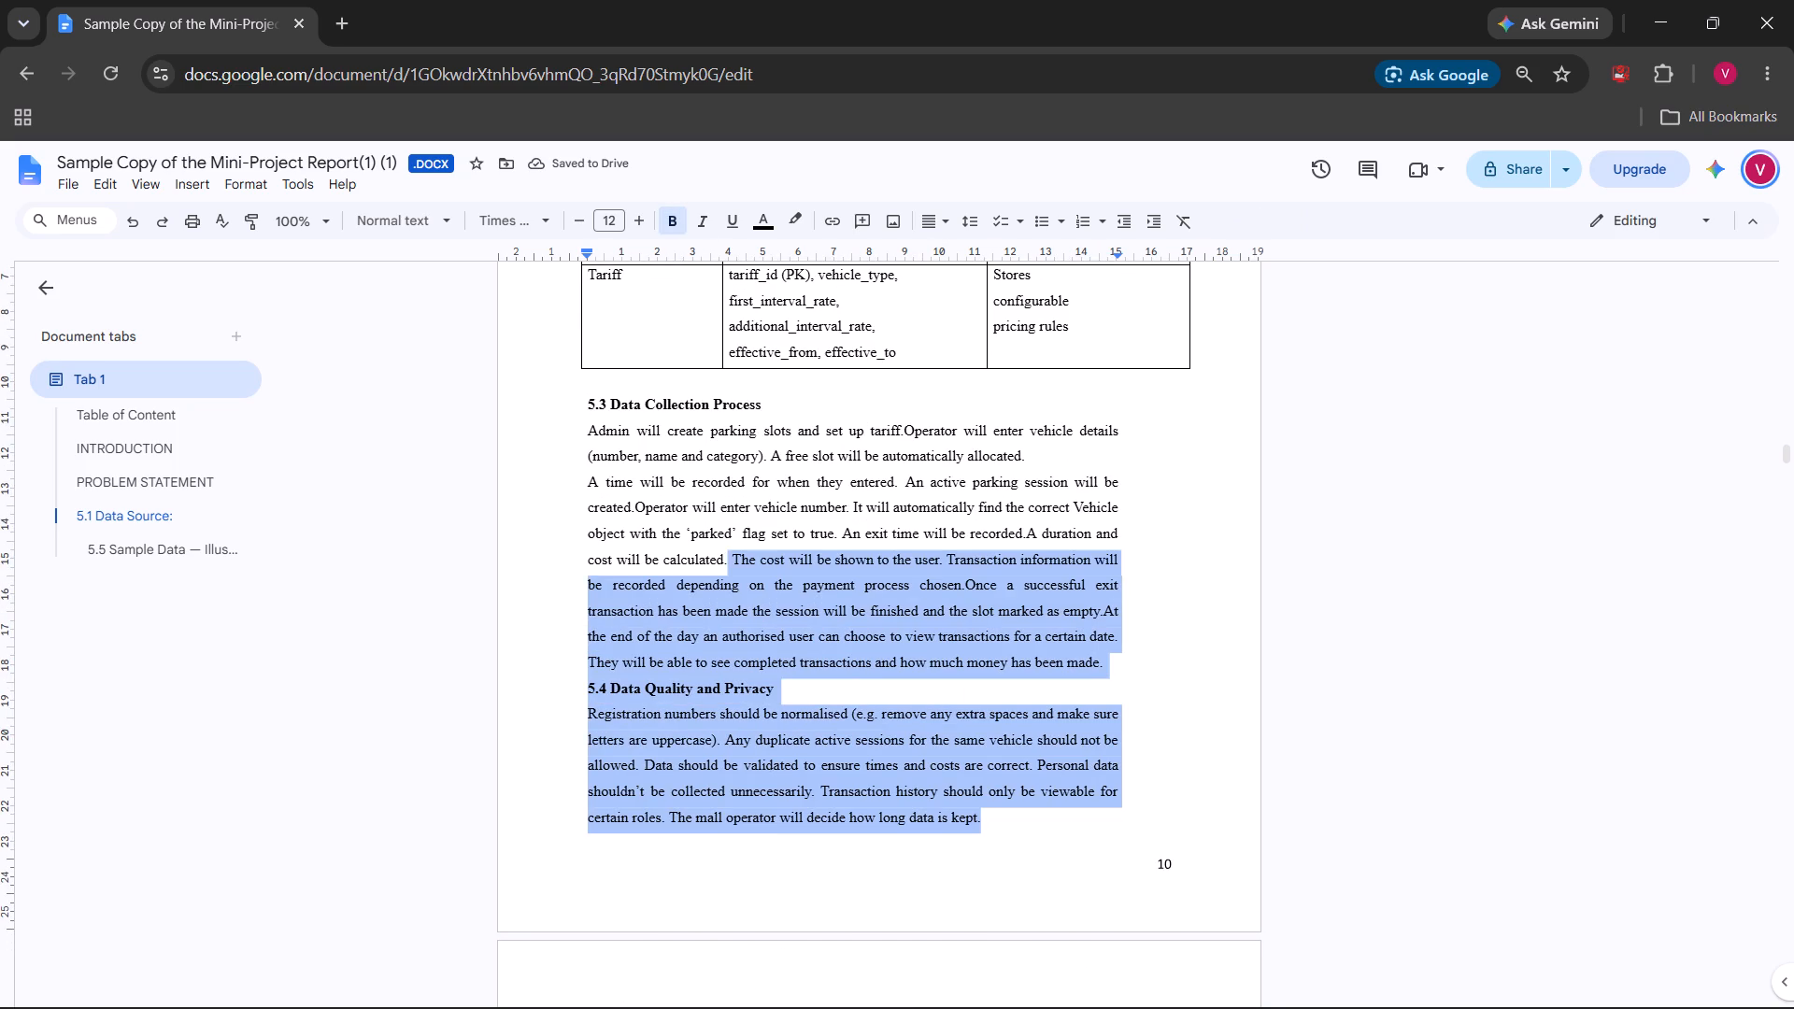
pyautogui.moveTo(712, 547); pyautogui.dragTo(577, 413)
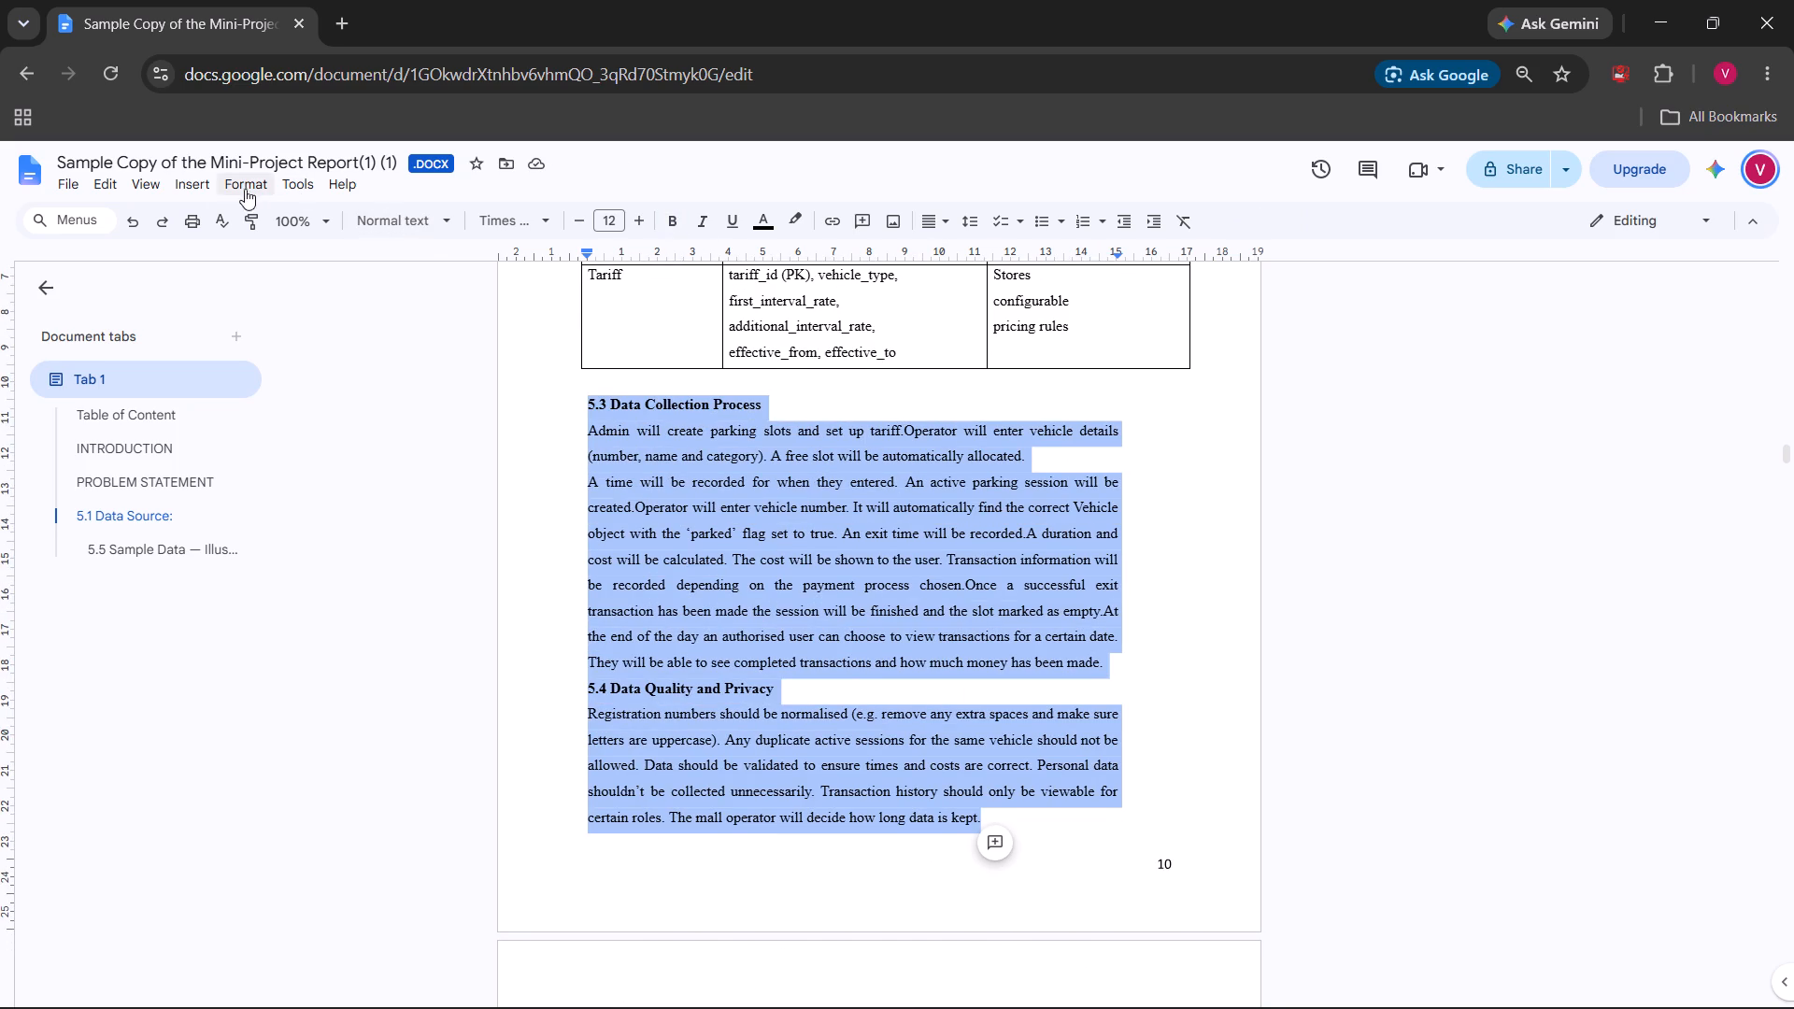
pyautogui.click(256, 176)
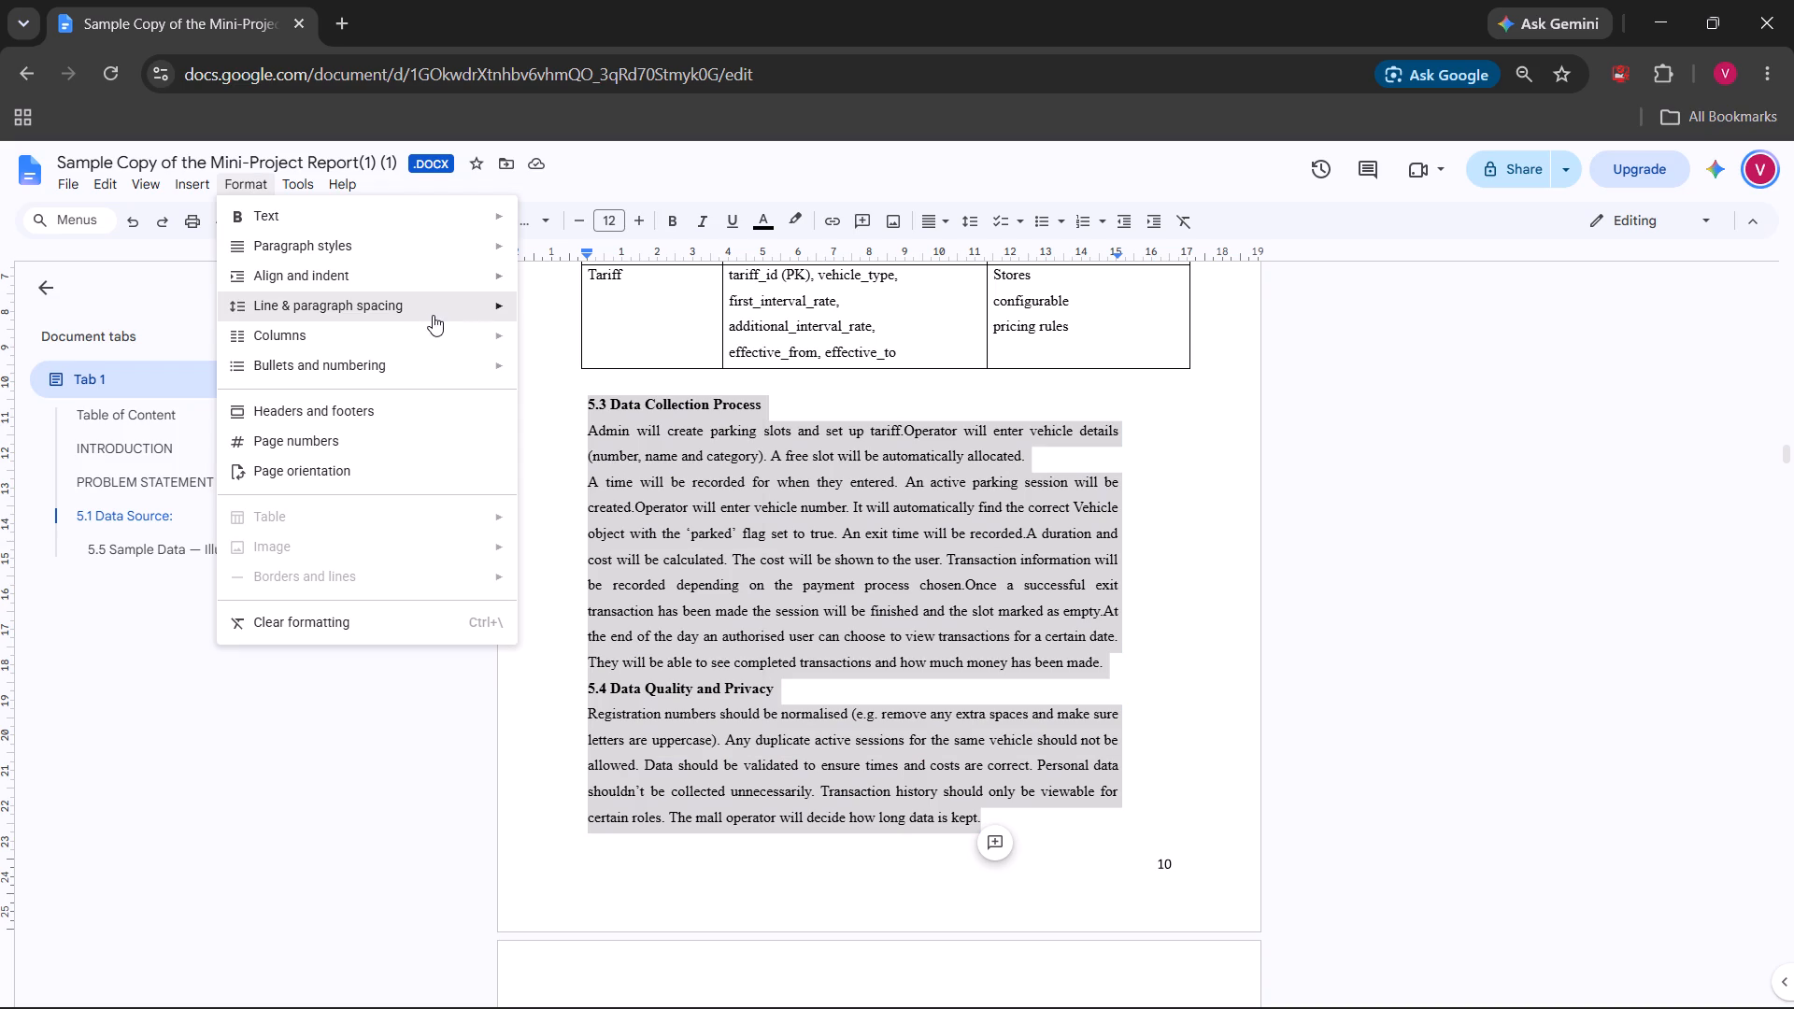
pyautogui.click(577, 372)
pyautogui.click(1208, 497)
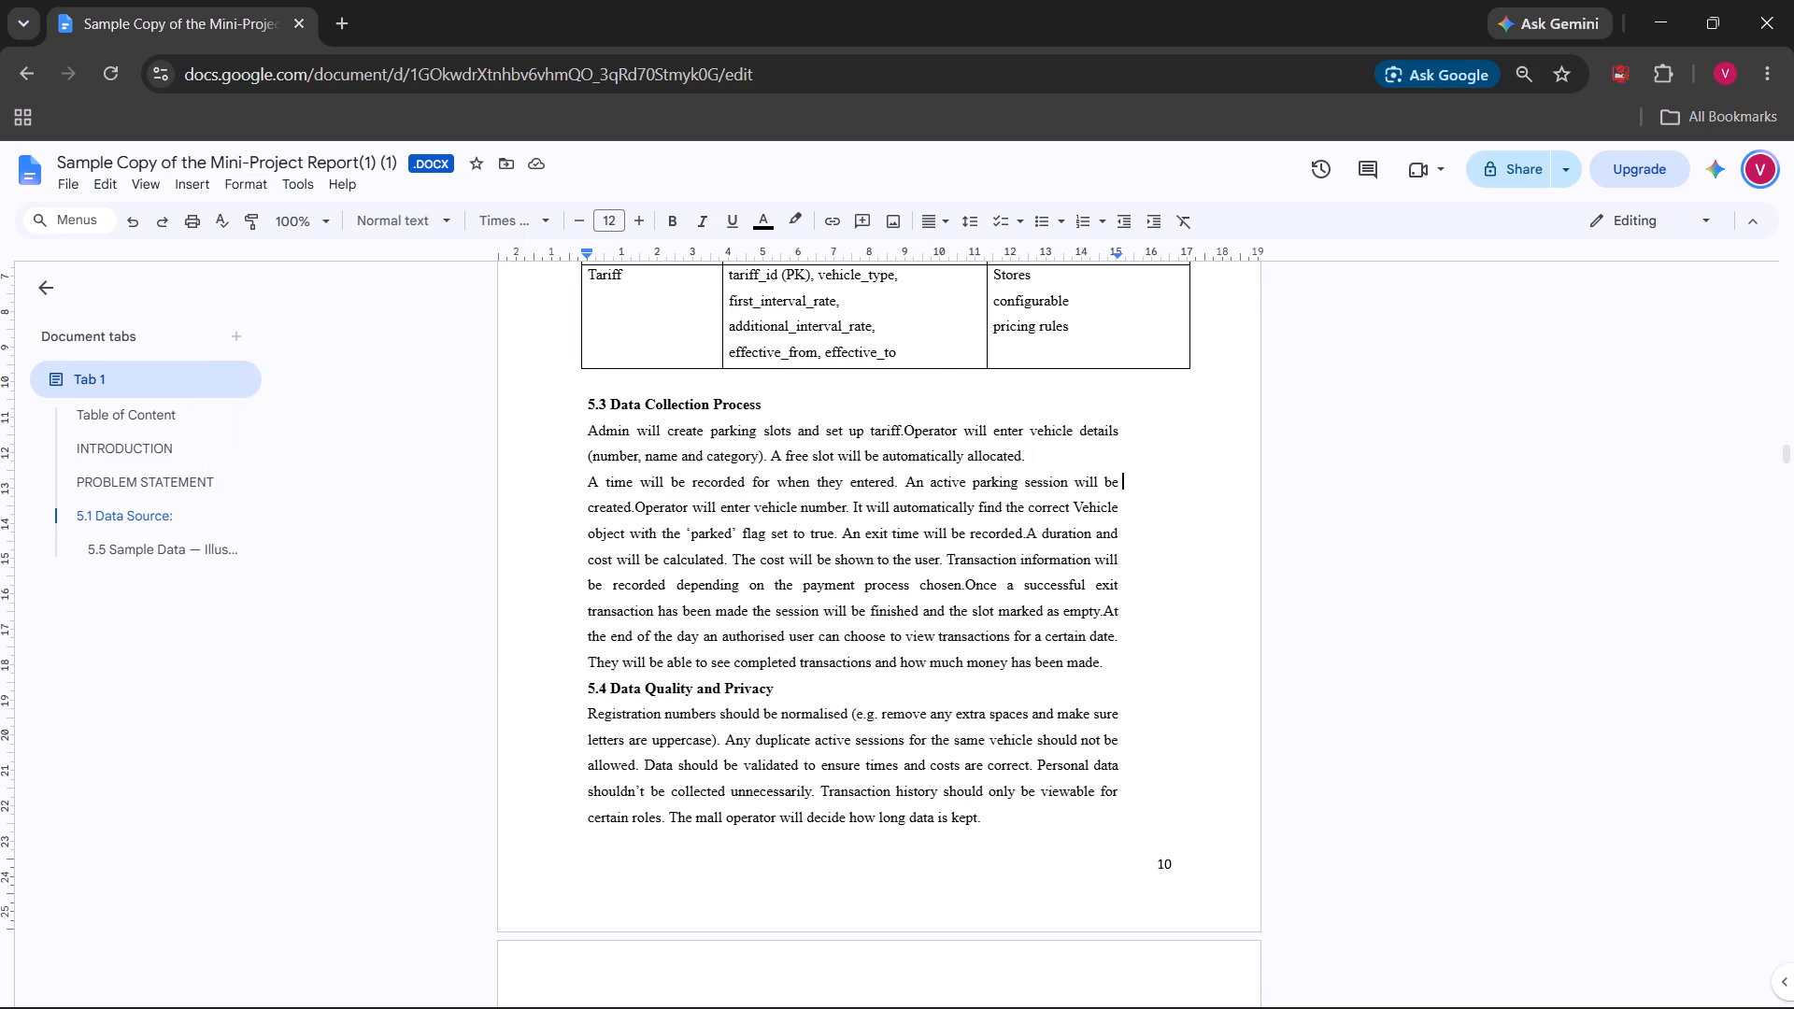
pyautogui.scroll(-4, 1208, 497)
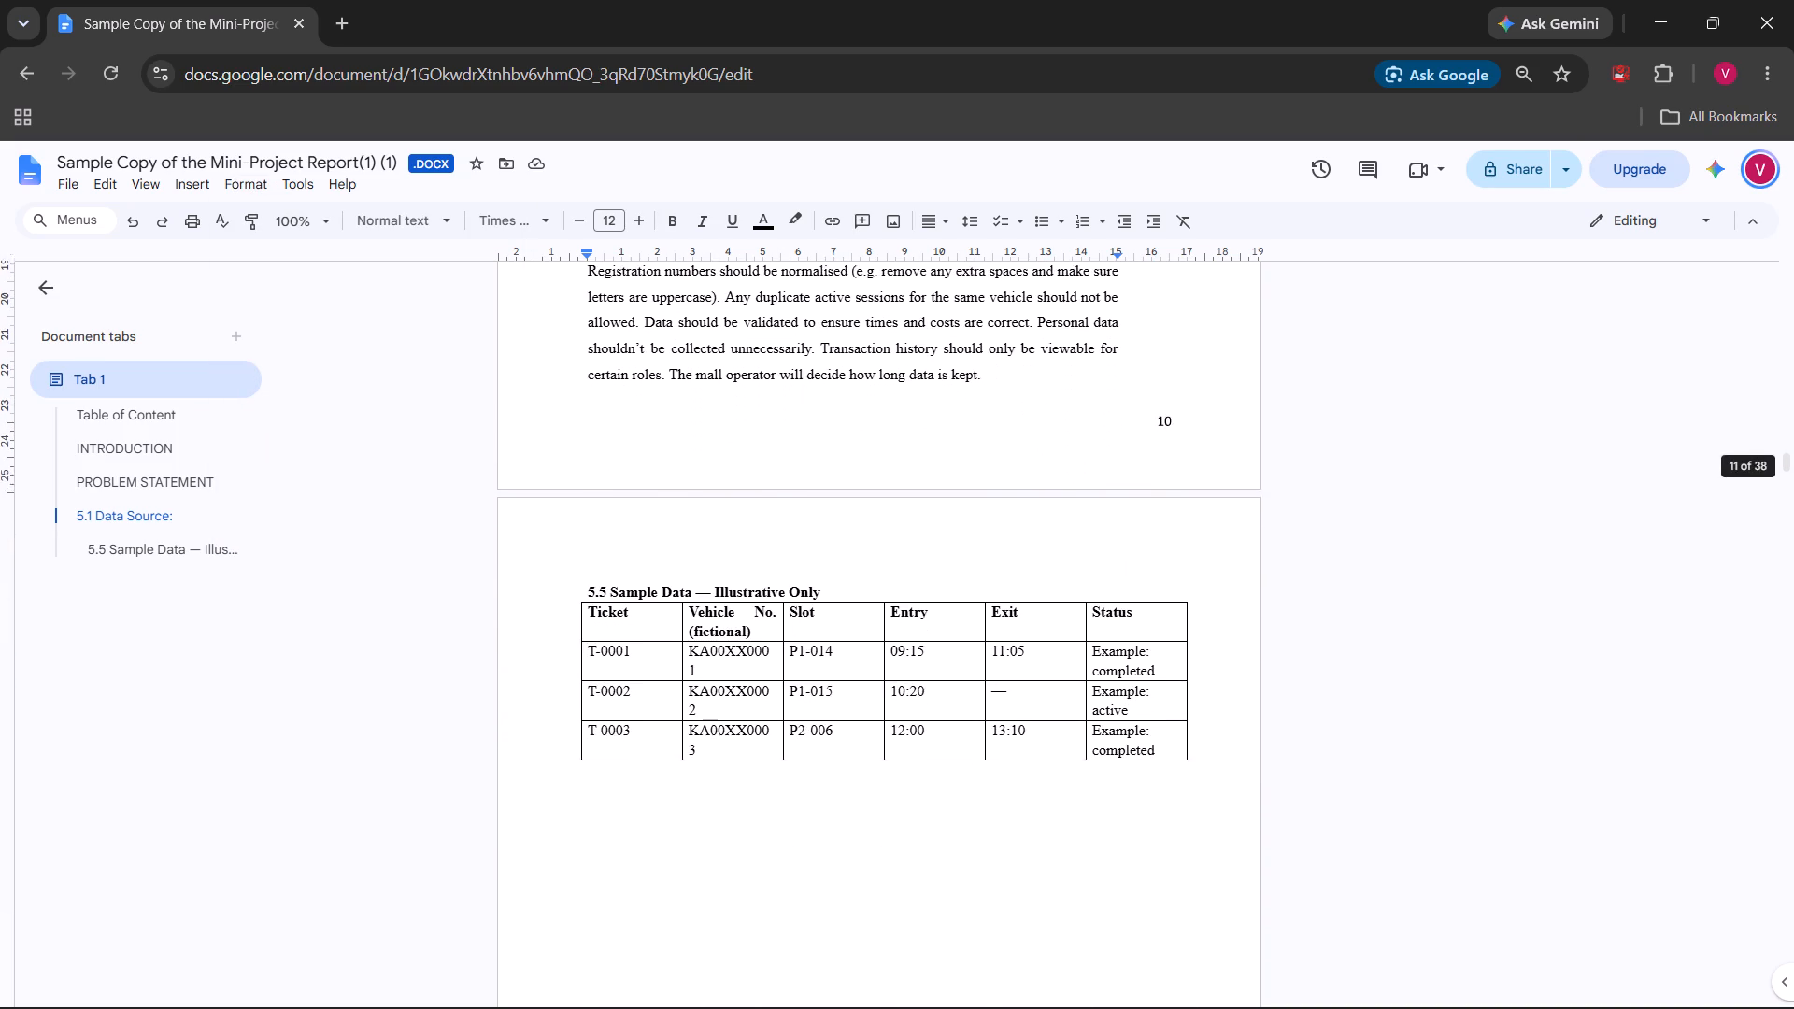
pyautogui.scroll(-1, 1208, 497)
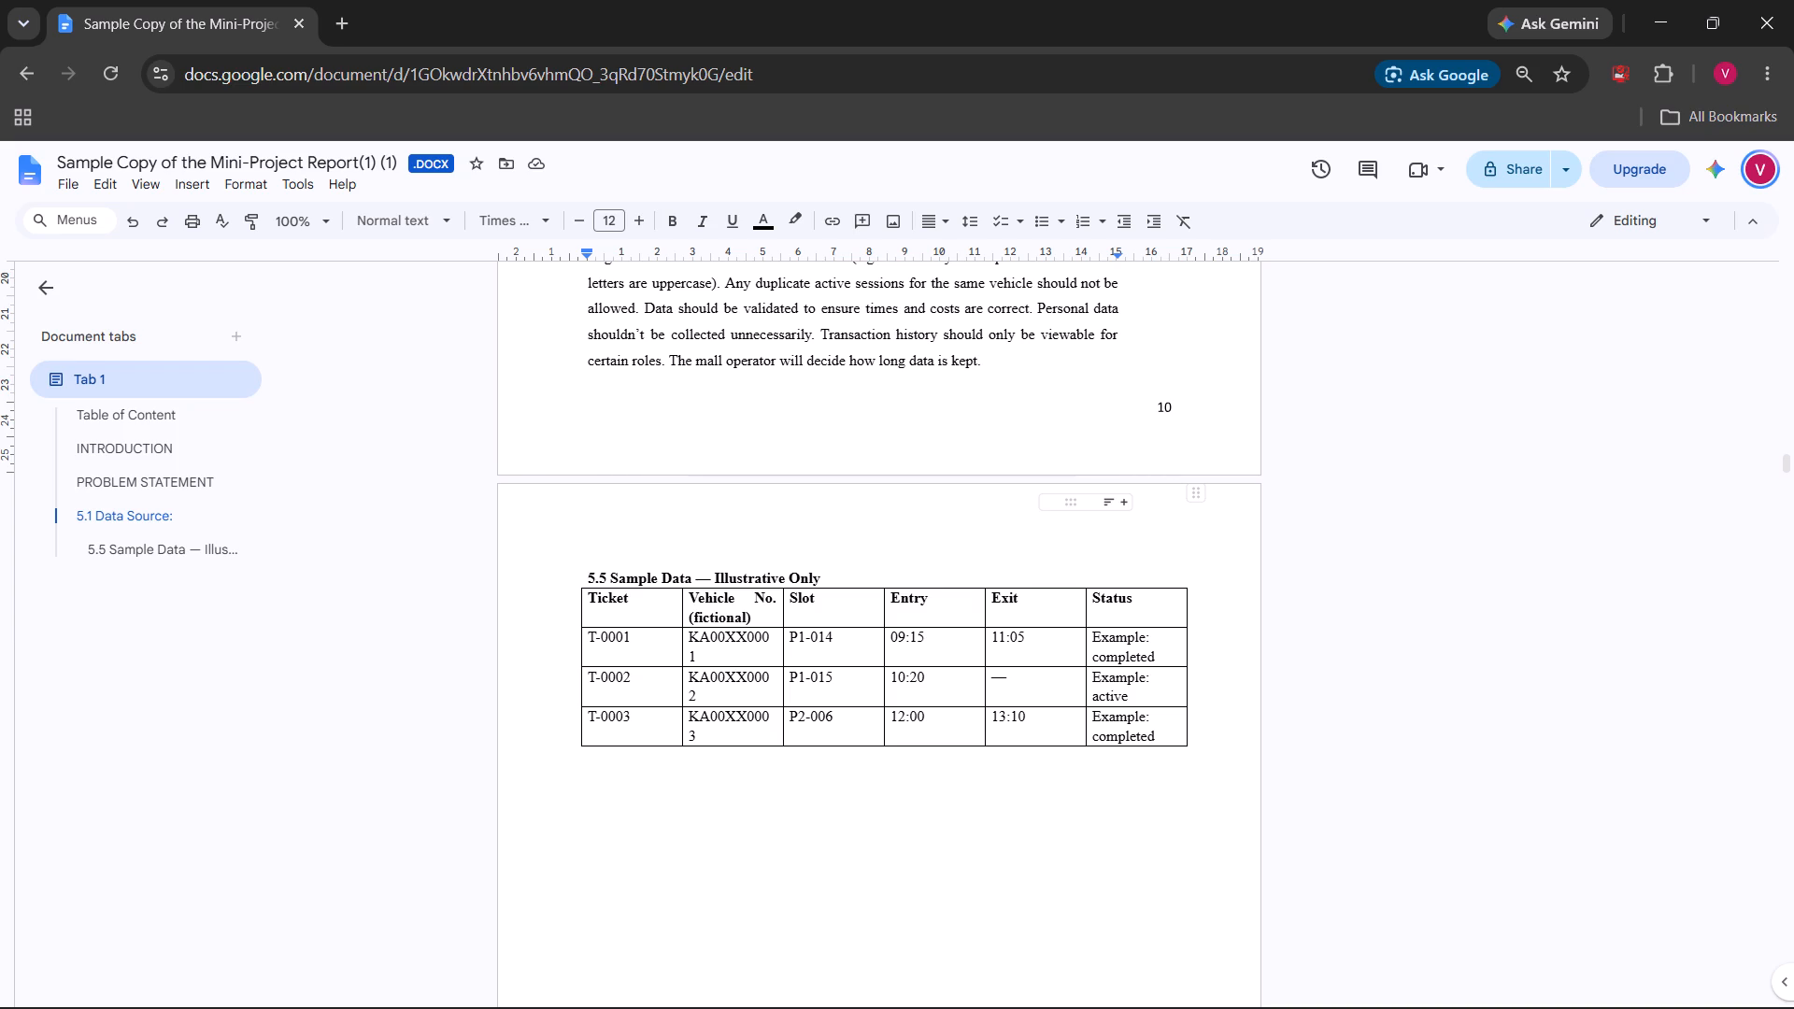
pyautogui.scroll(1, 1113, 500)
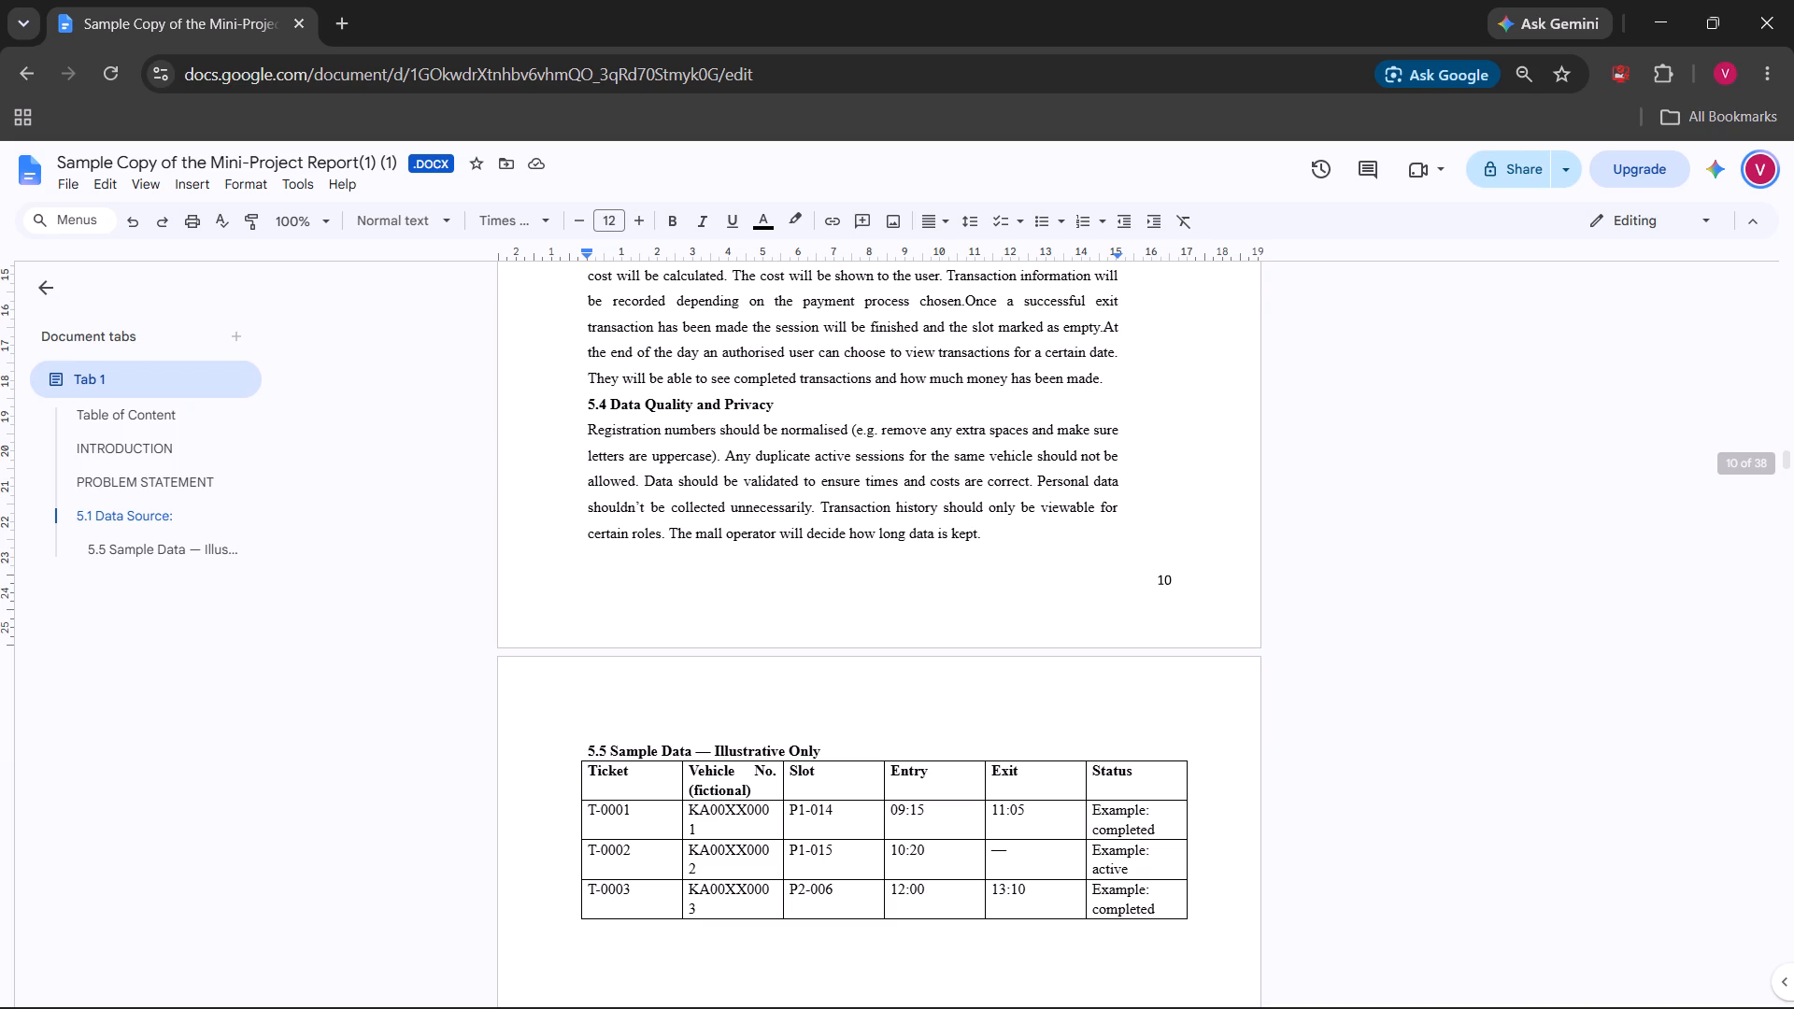
# Review the layout from the Proposed Data Dictionary table through sections 5.3 and 5.4 to the 5.5 Sample Data table.
pyautogui.rightClick(1048, 538)
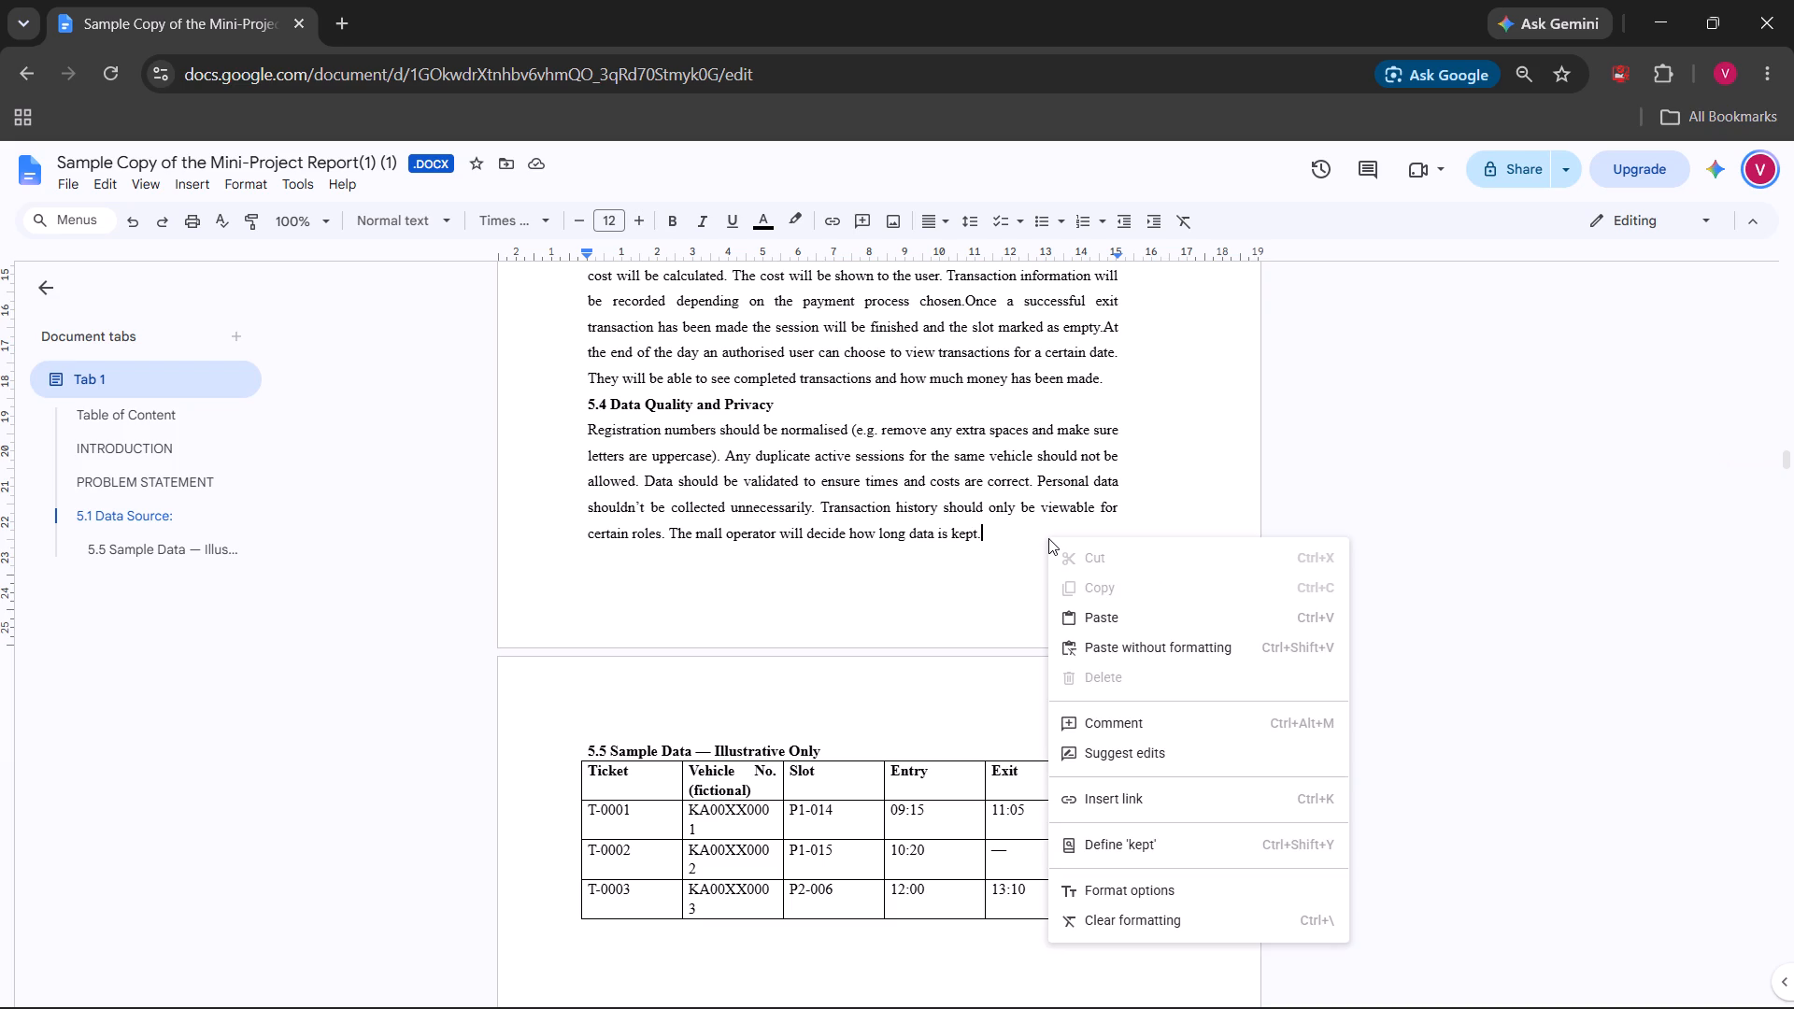
pyautogui.click(949, 562)
pyautogui.scroll(1, 1048, 557)
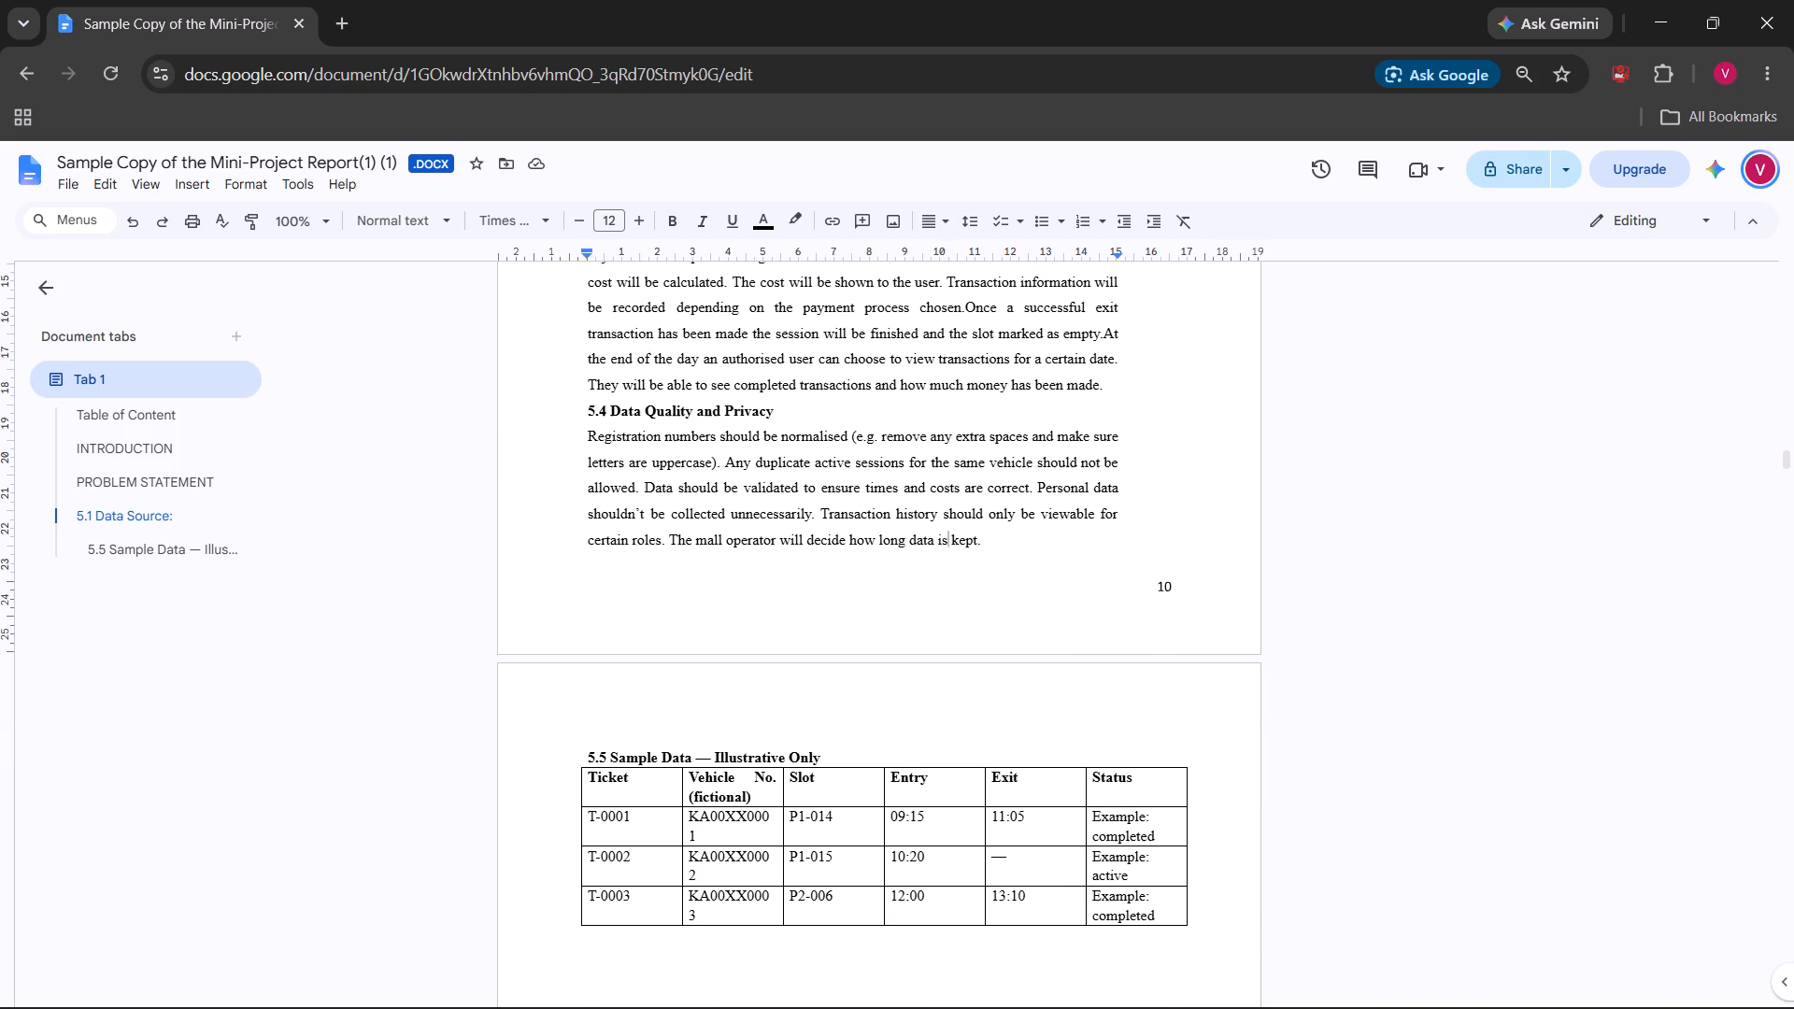
pyautogui.scroll(3, 1048, 557)
pyautogui.scroll(2, 1130, 612)
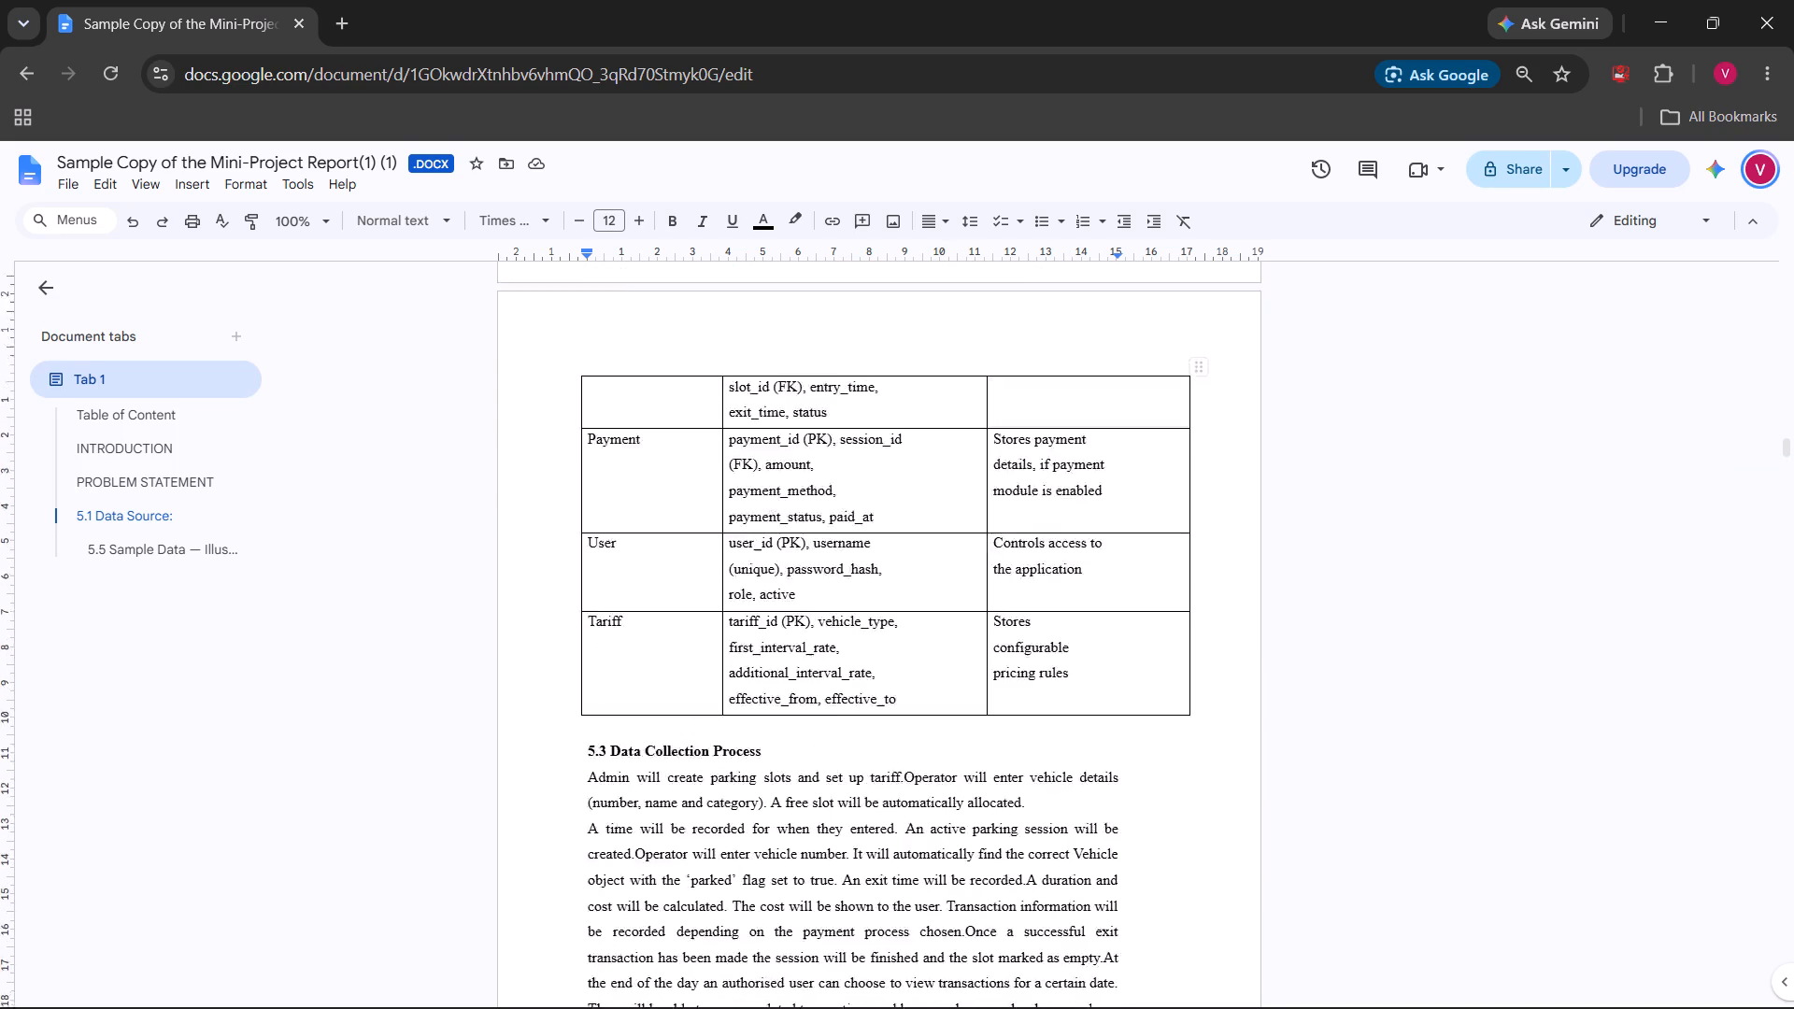
pyautogui.scroll(4, 1130, 612)
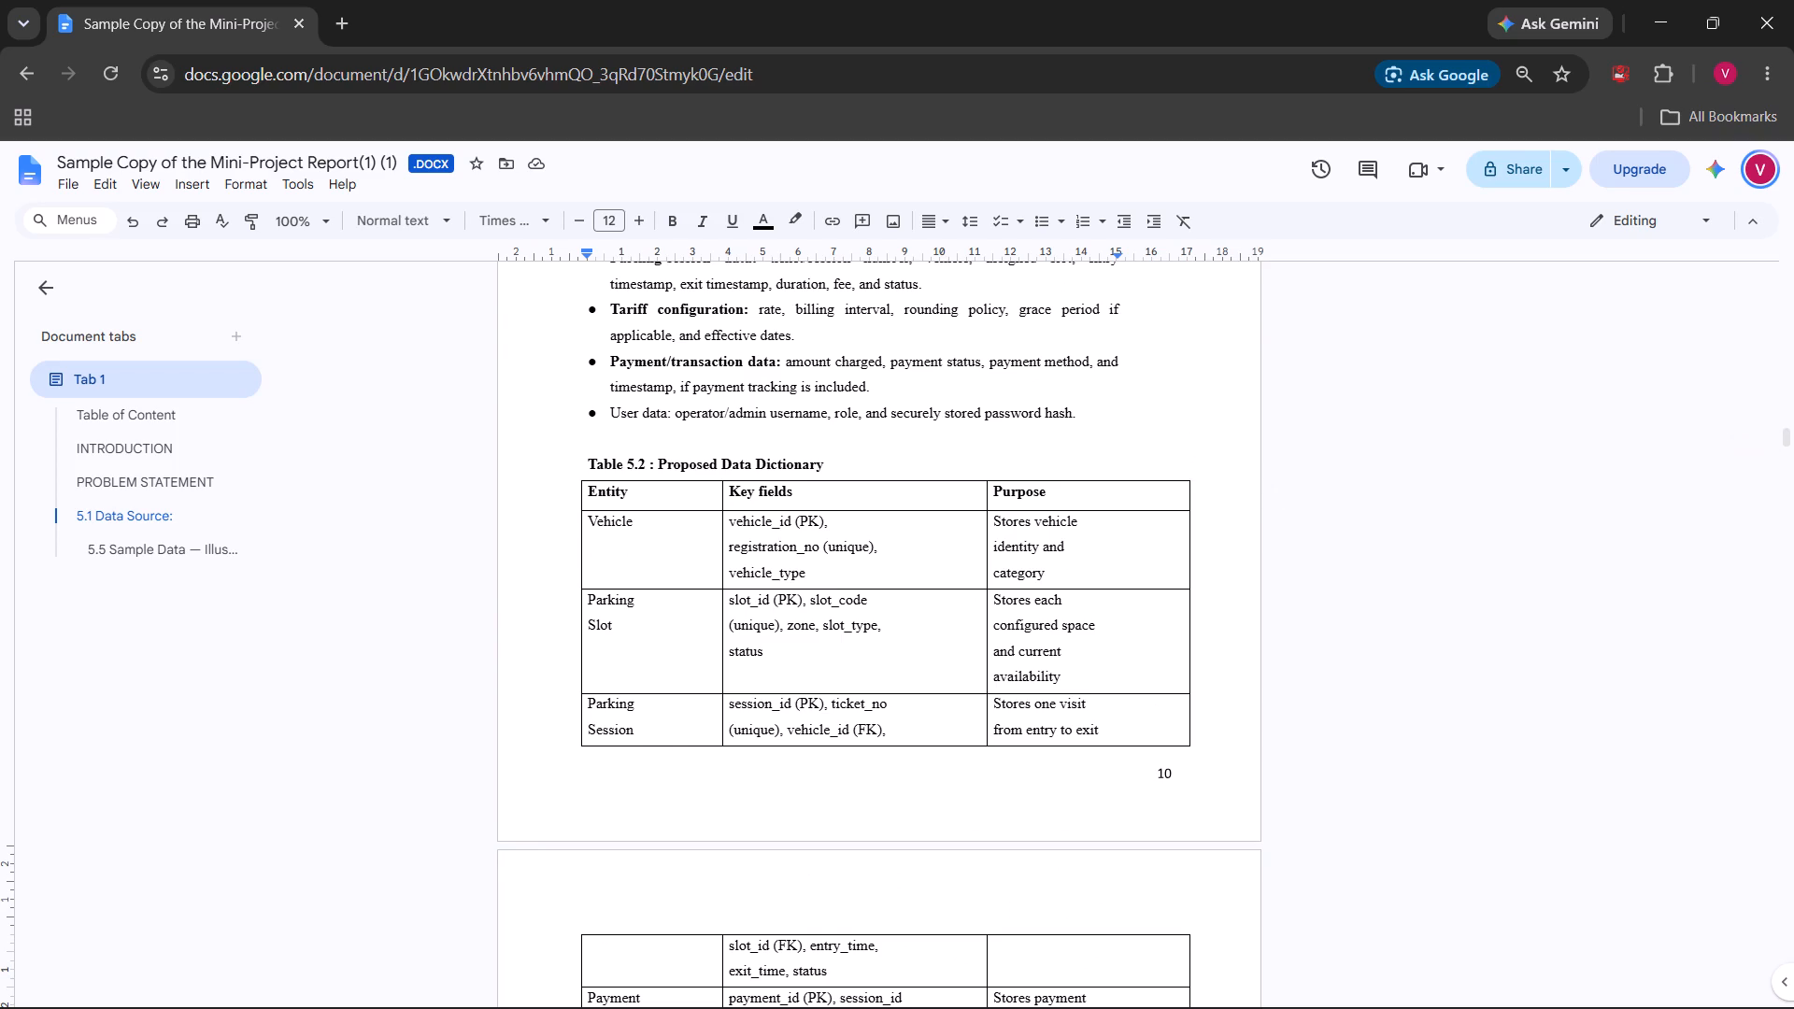
pyautogui.scroll(1, 1246, 497)
pyautogui.scroll(-3, 1228, 566)
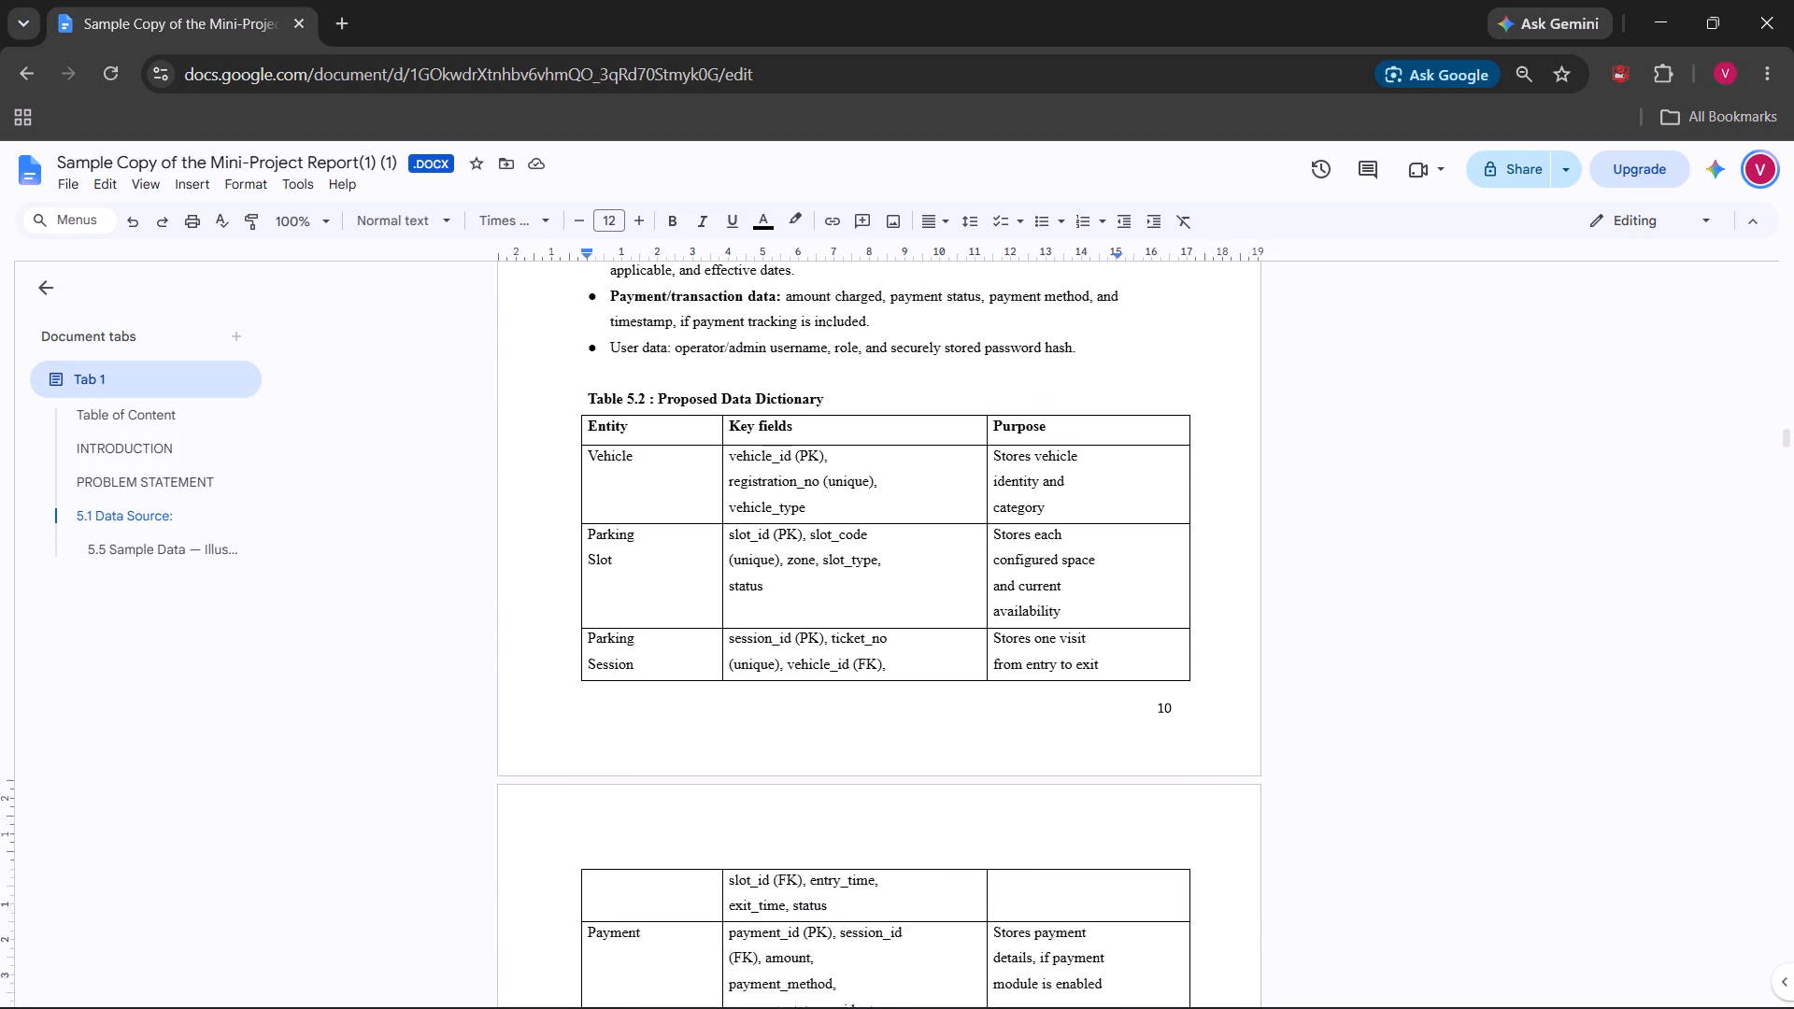
pyautogui.scroll(-4, 1228, 566)
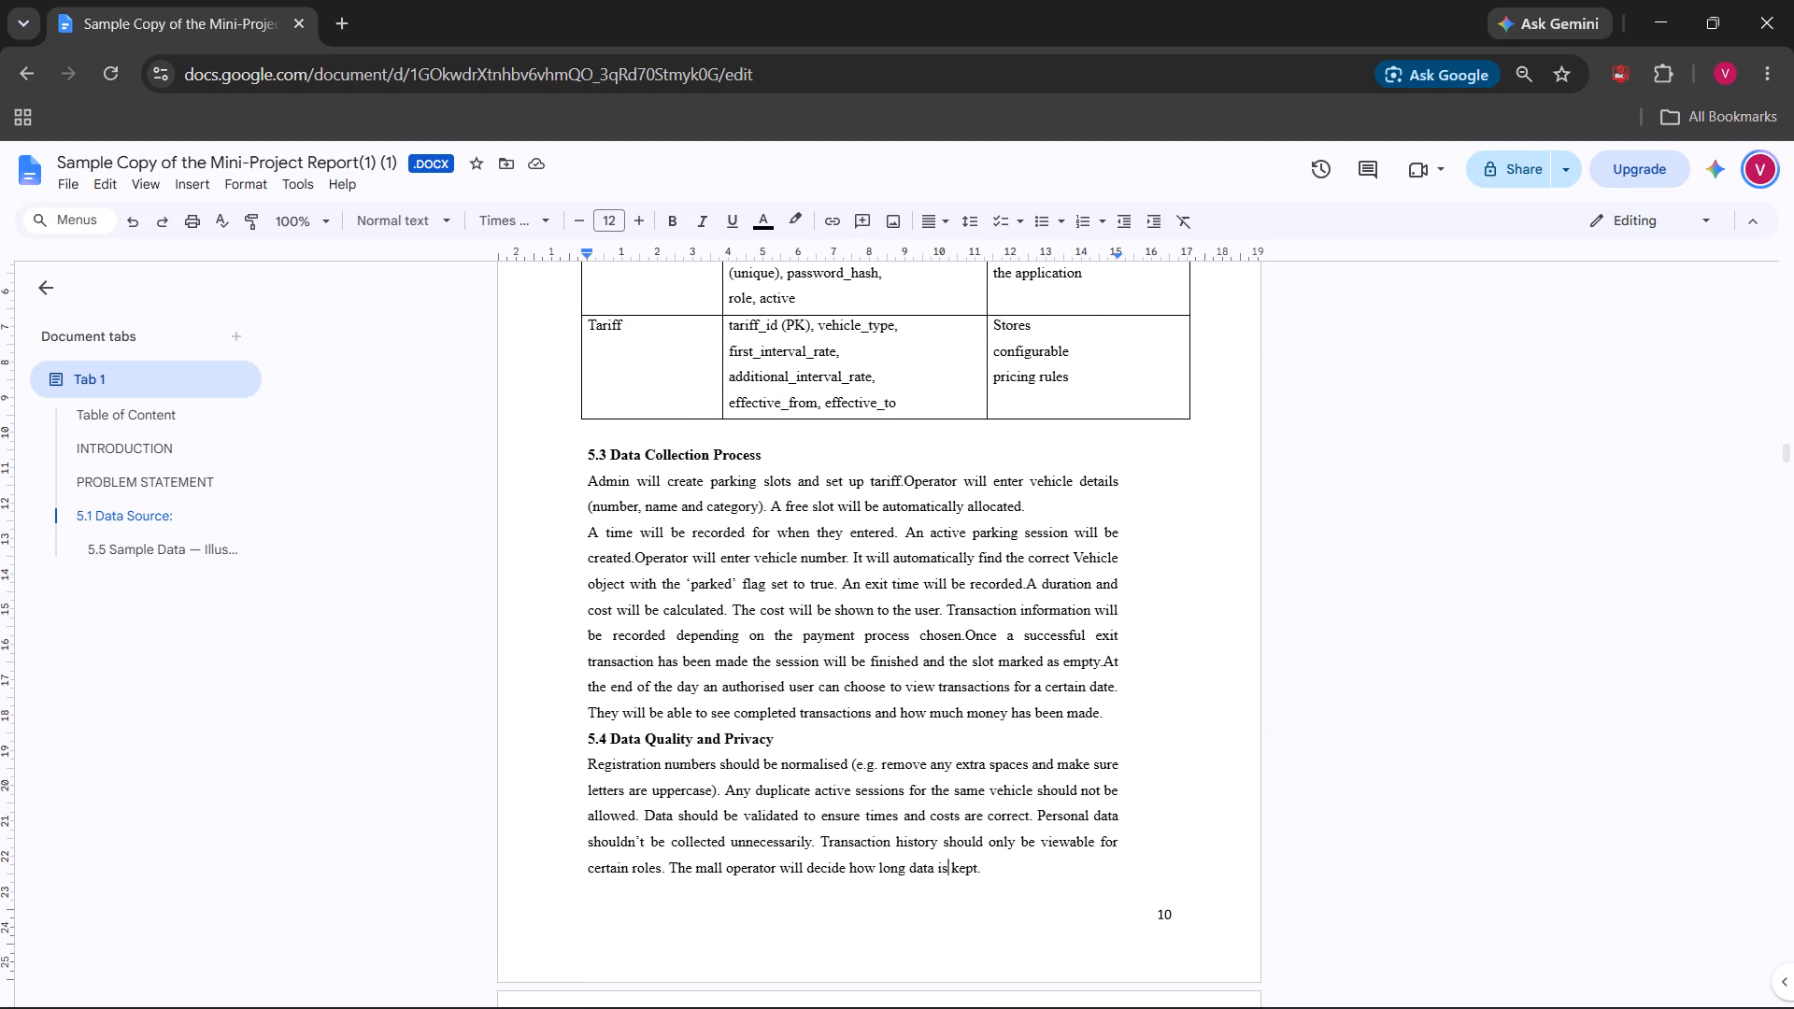
pyautogui.scroll(-1, 1207, 577)
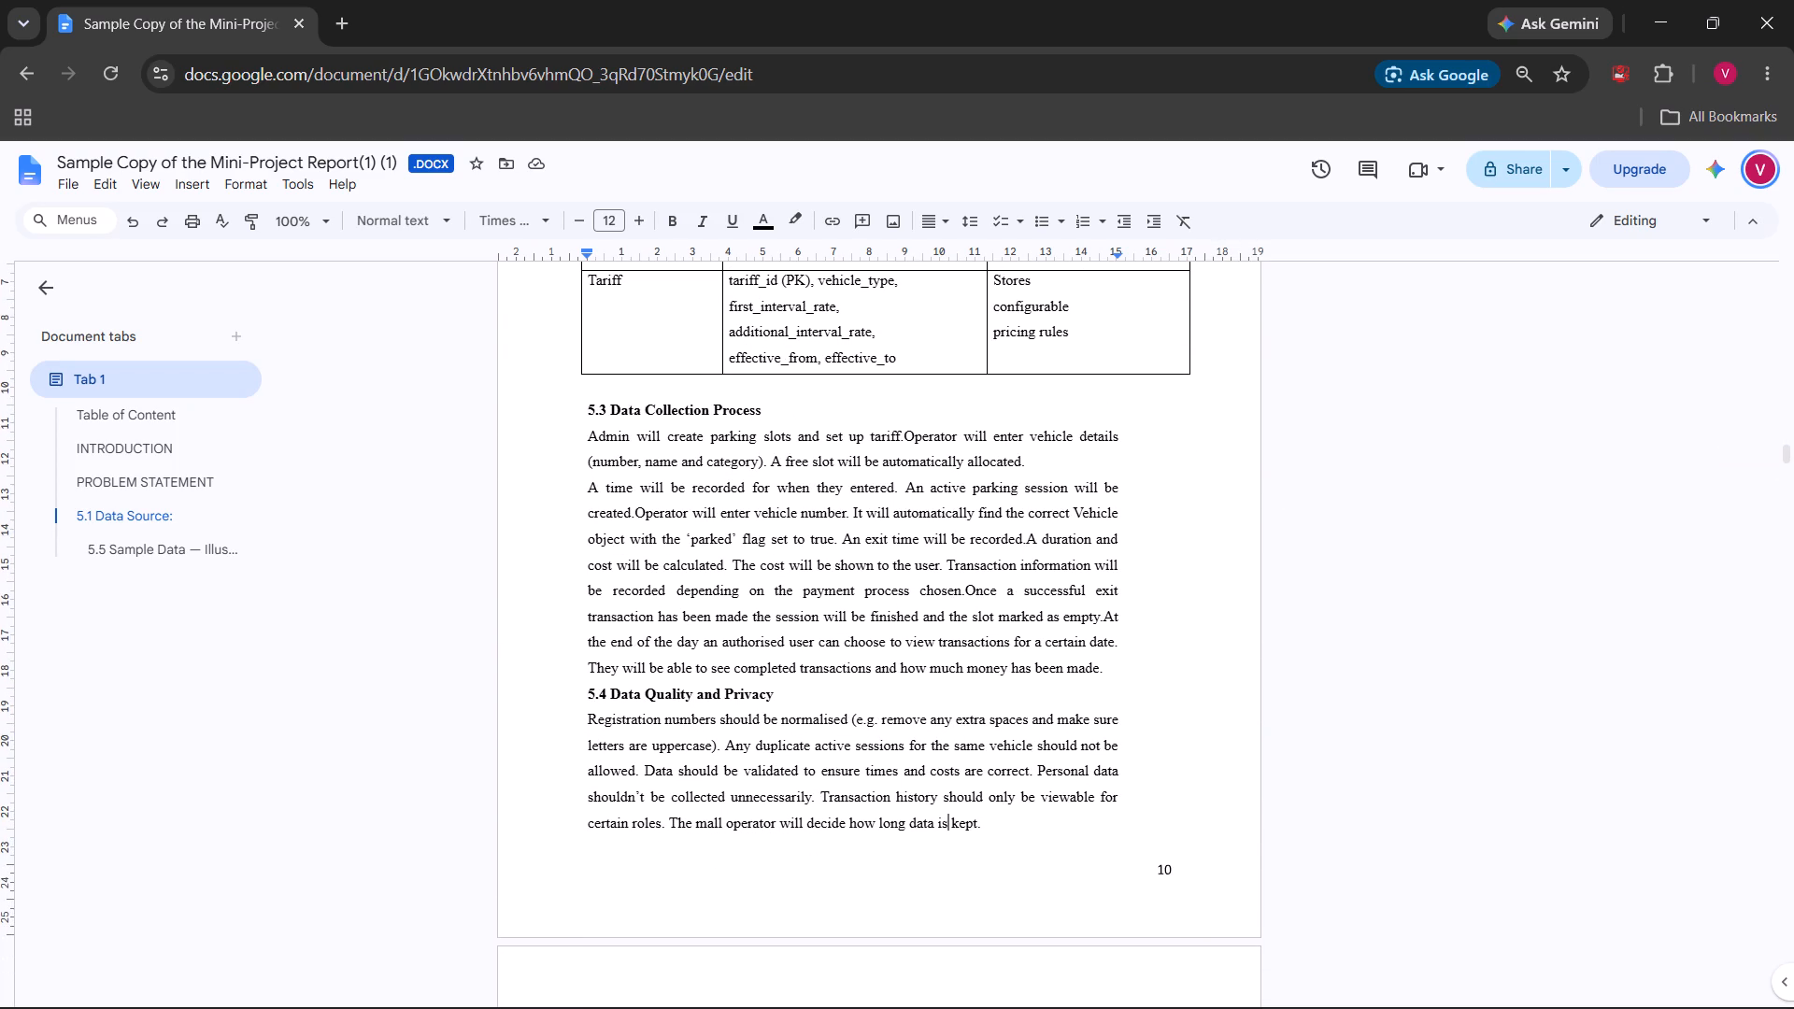
pyautogui.scroll(-1, 1188, 604)
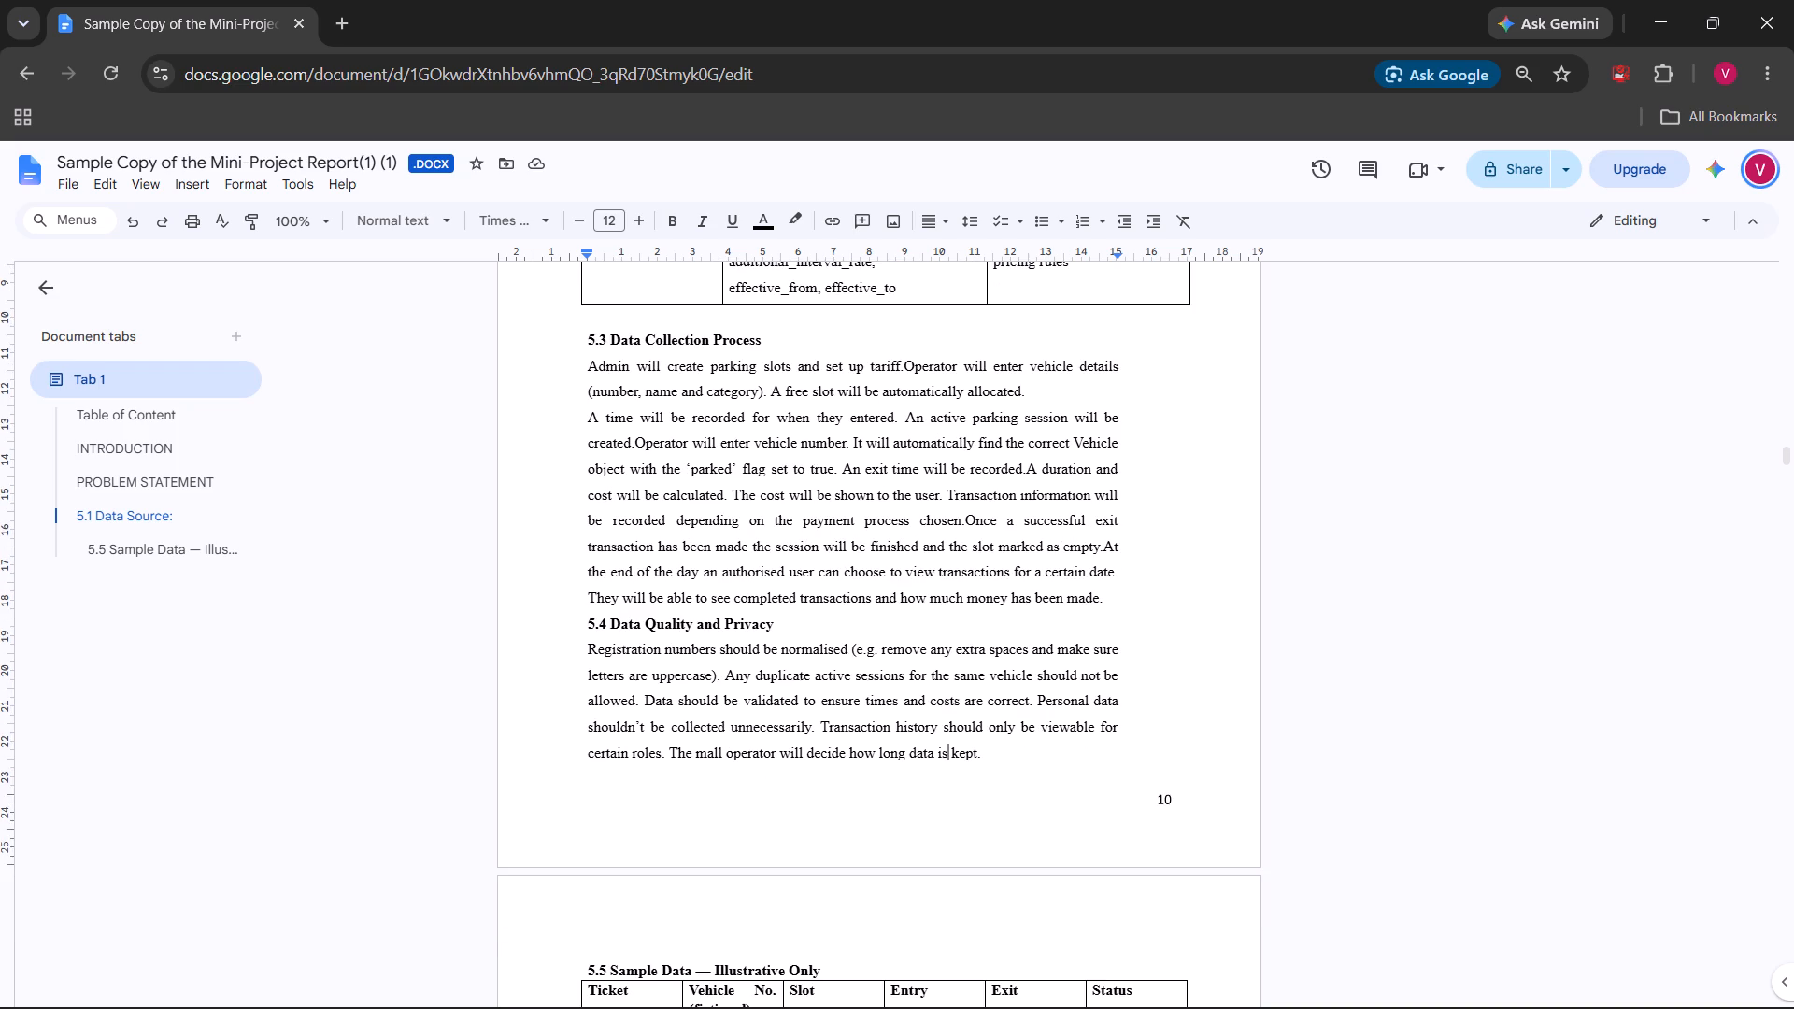
pyautogui.scroll(-1, 1165, 633)
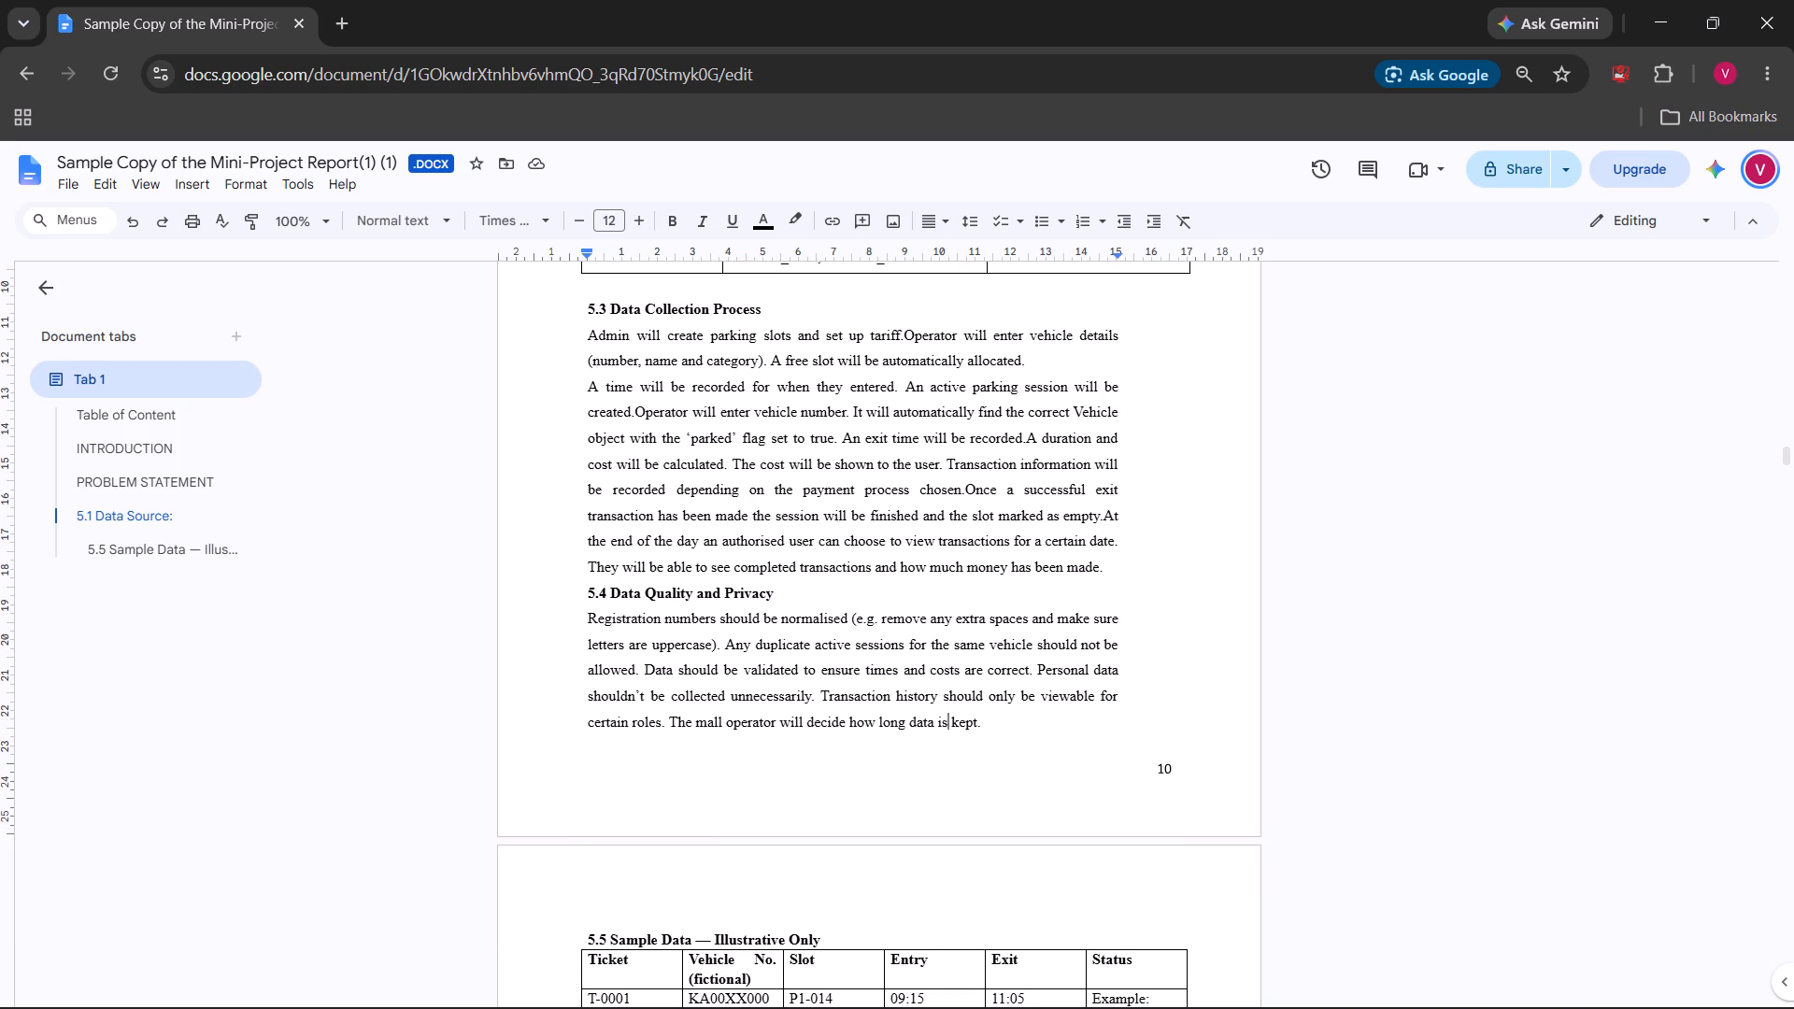
pyautogui.scroll(-2, 1123, 716)
pyautogui.scroll(-1, 1201, 738)
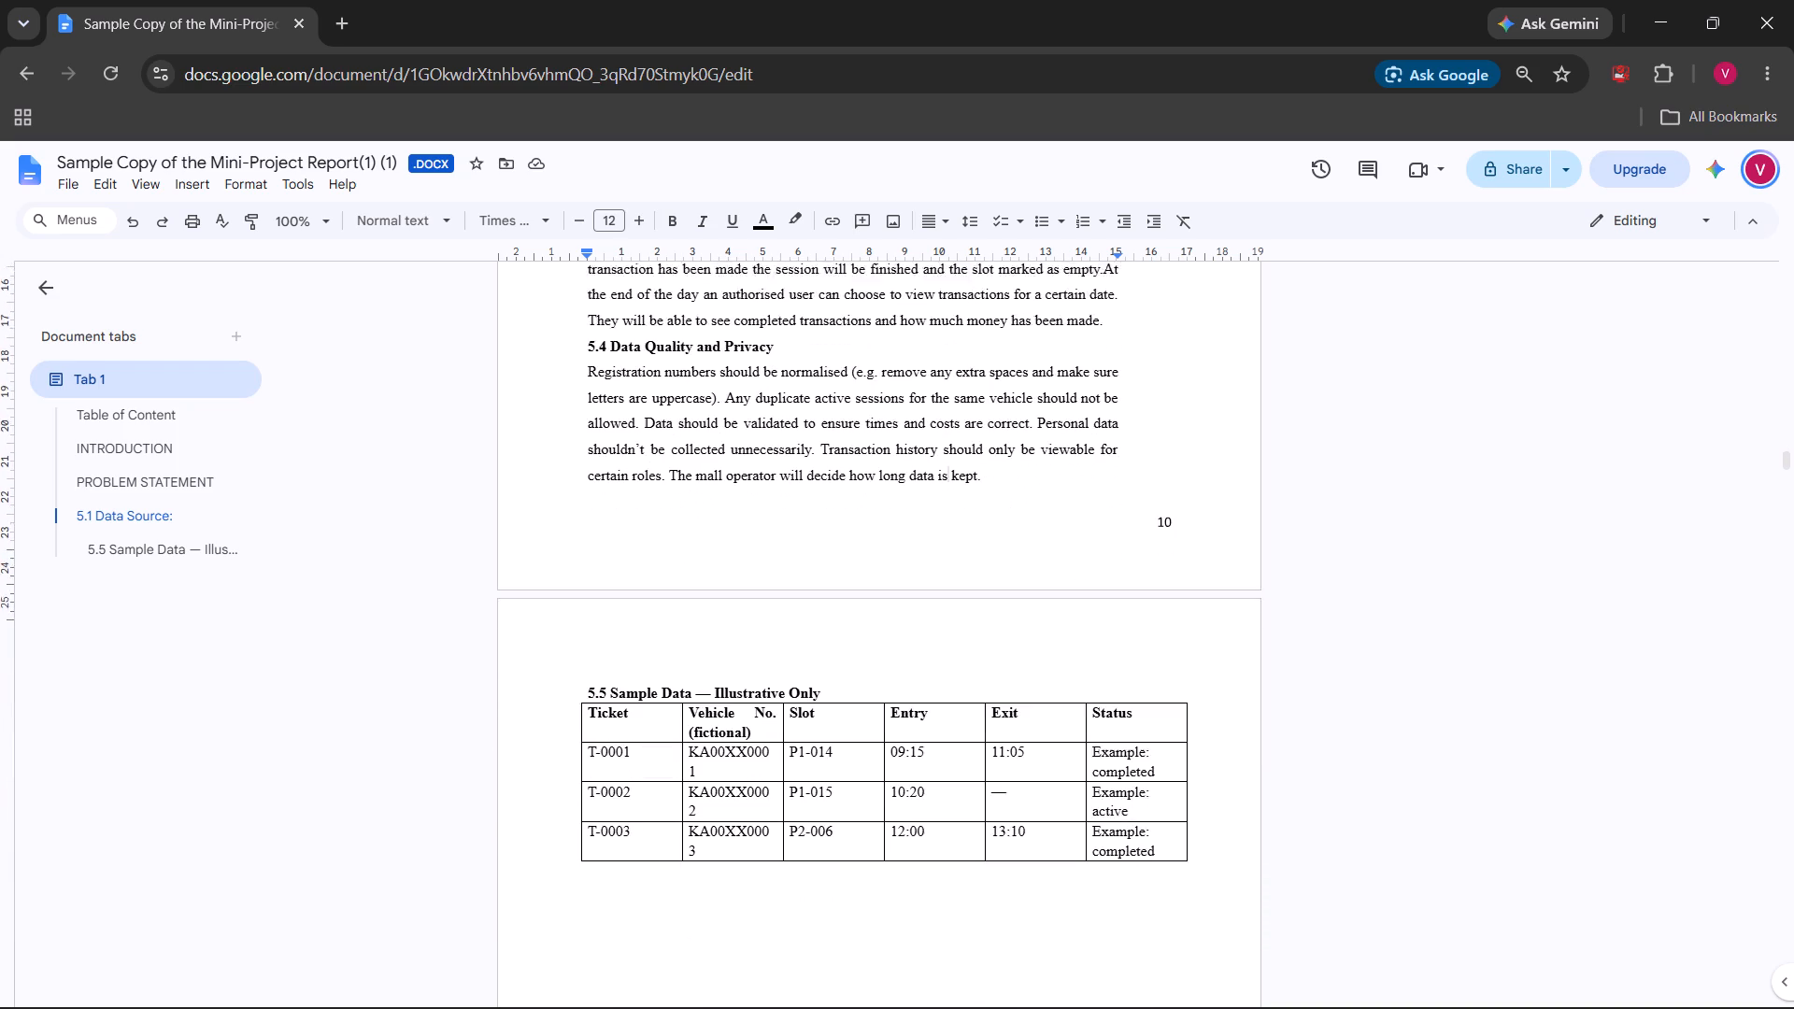
pyautogui.scroll(-2, 1201, 738)
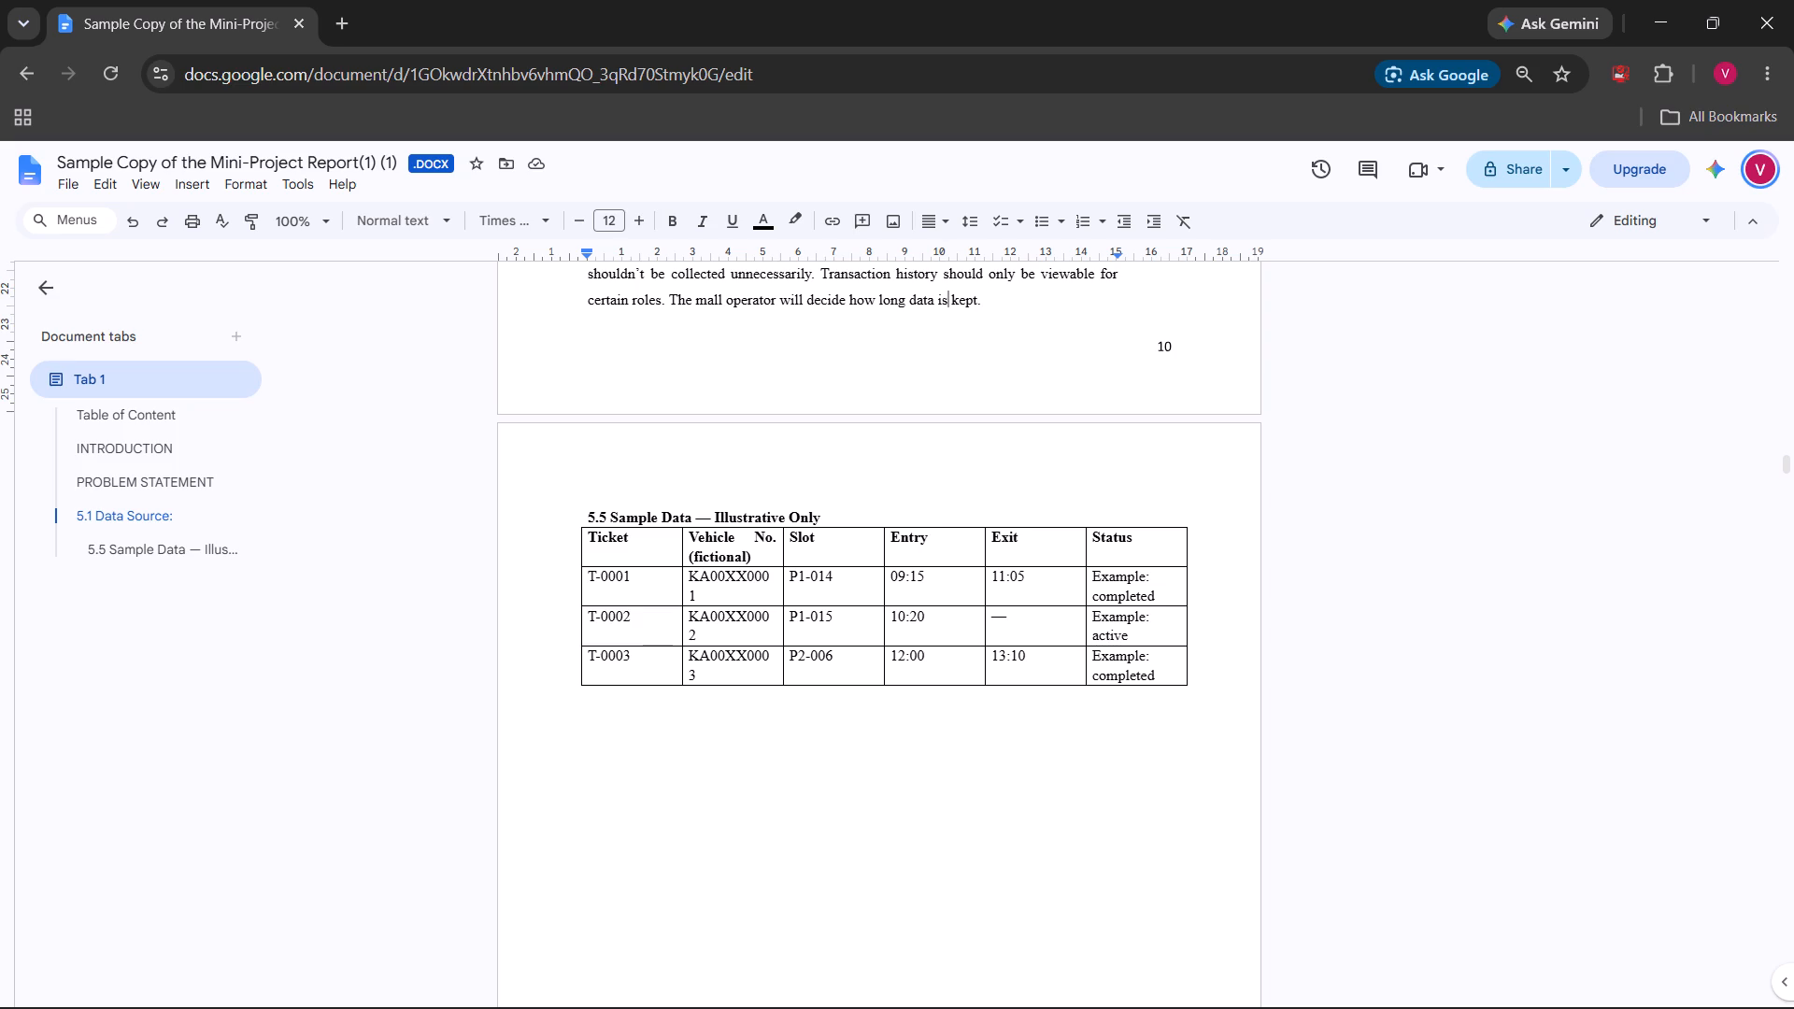
pyautogui.hscroll(-1, 910, 758)
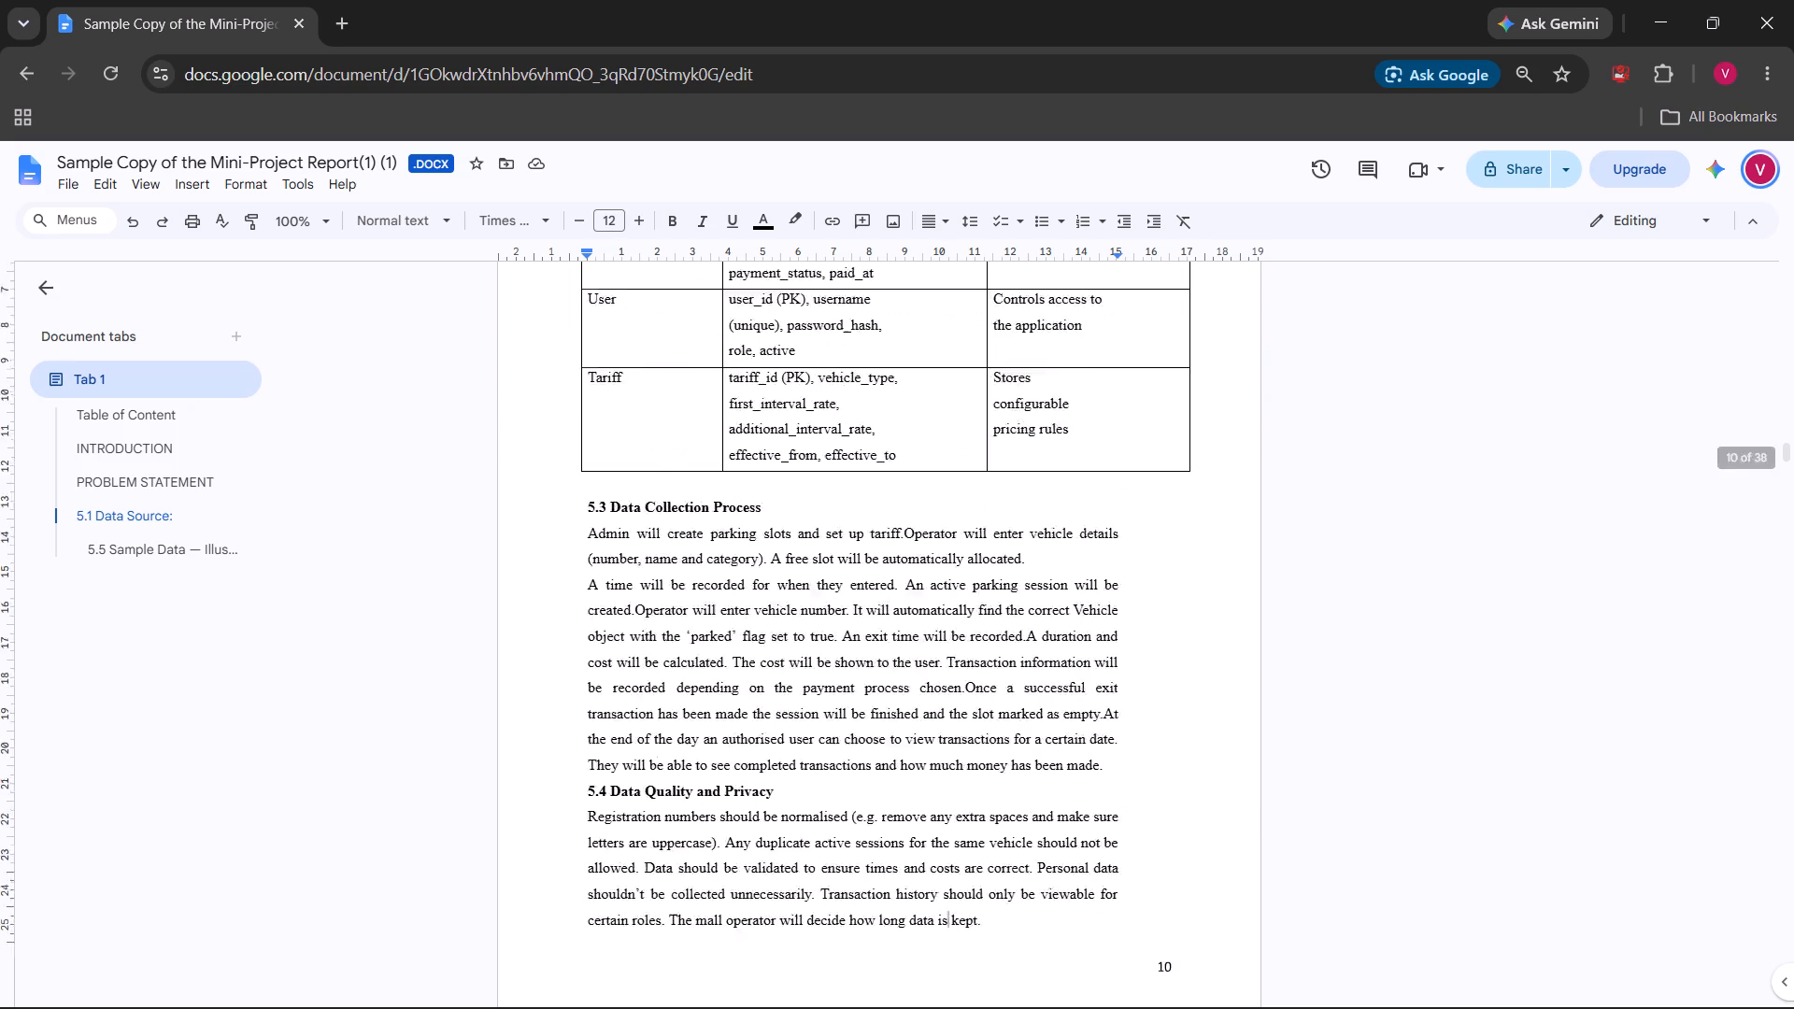
pyautogui.hscroll(-1, 910, 758)
# Change the 5.5 Sample Data heading into the table caption "Table 5.2 : Sample Data — Illustrative Only".
pyautogui.scroll(-3, 934, 709)
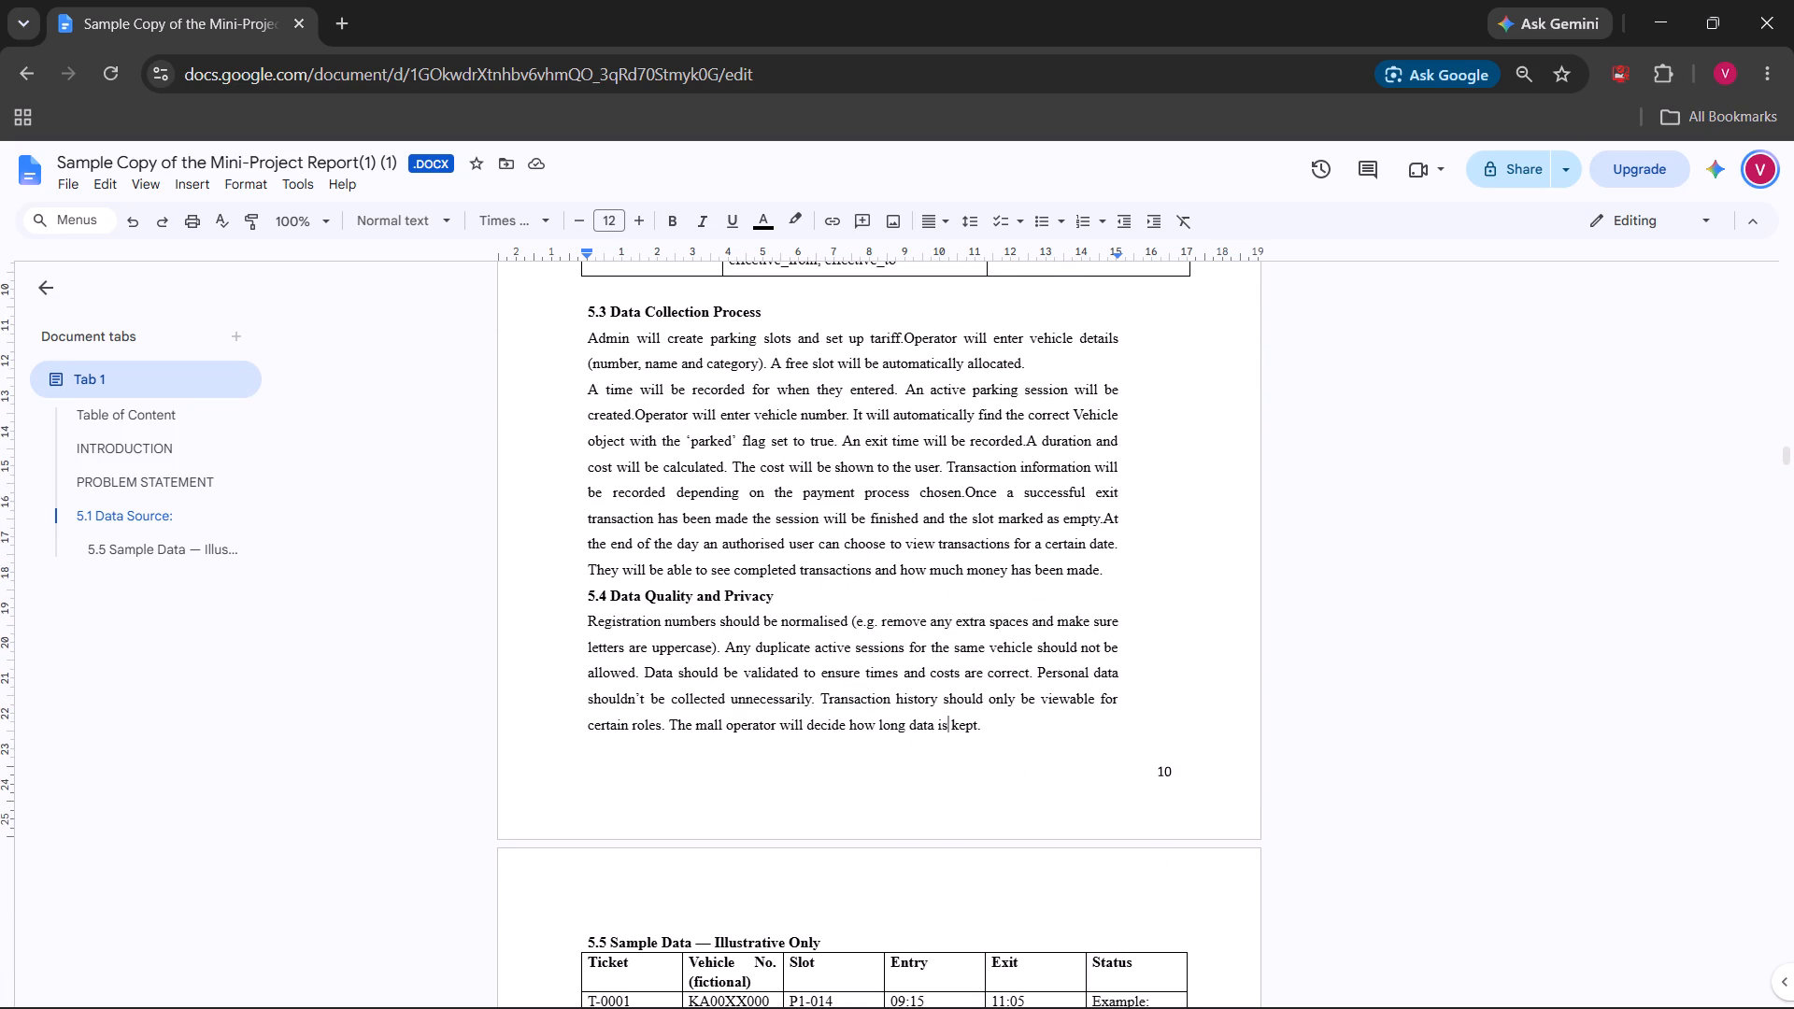
pyautogui.scroll(-3, 850, 804)
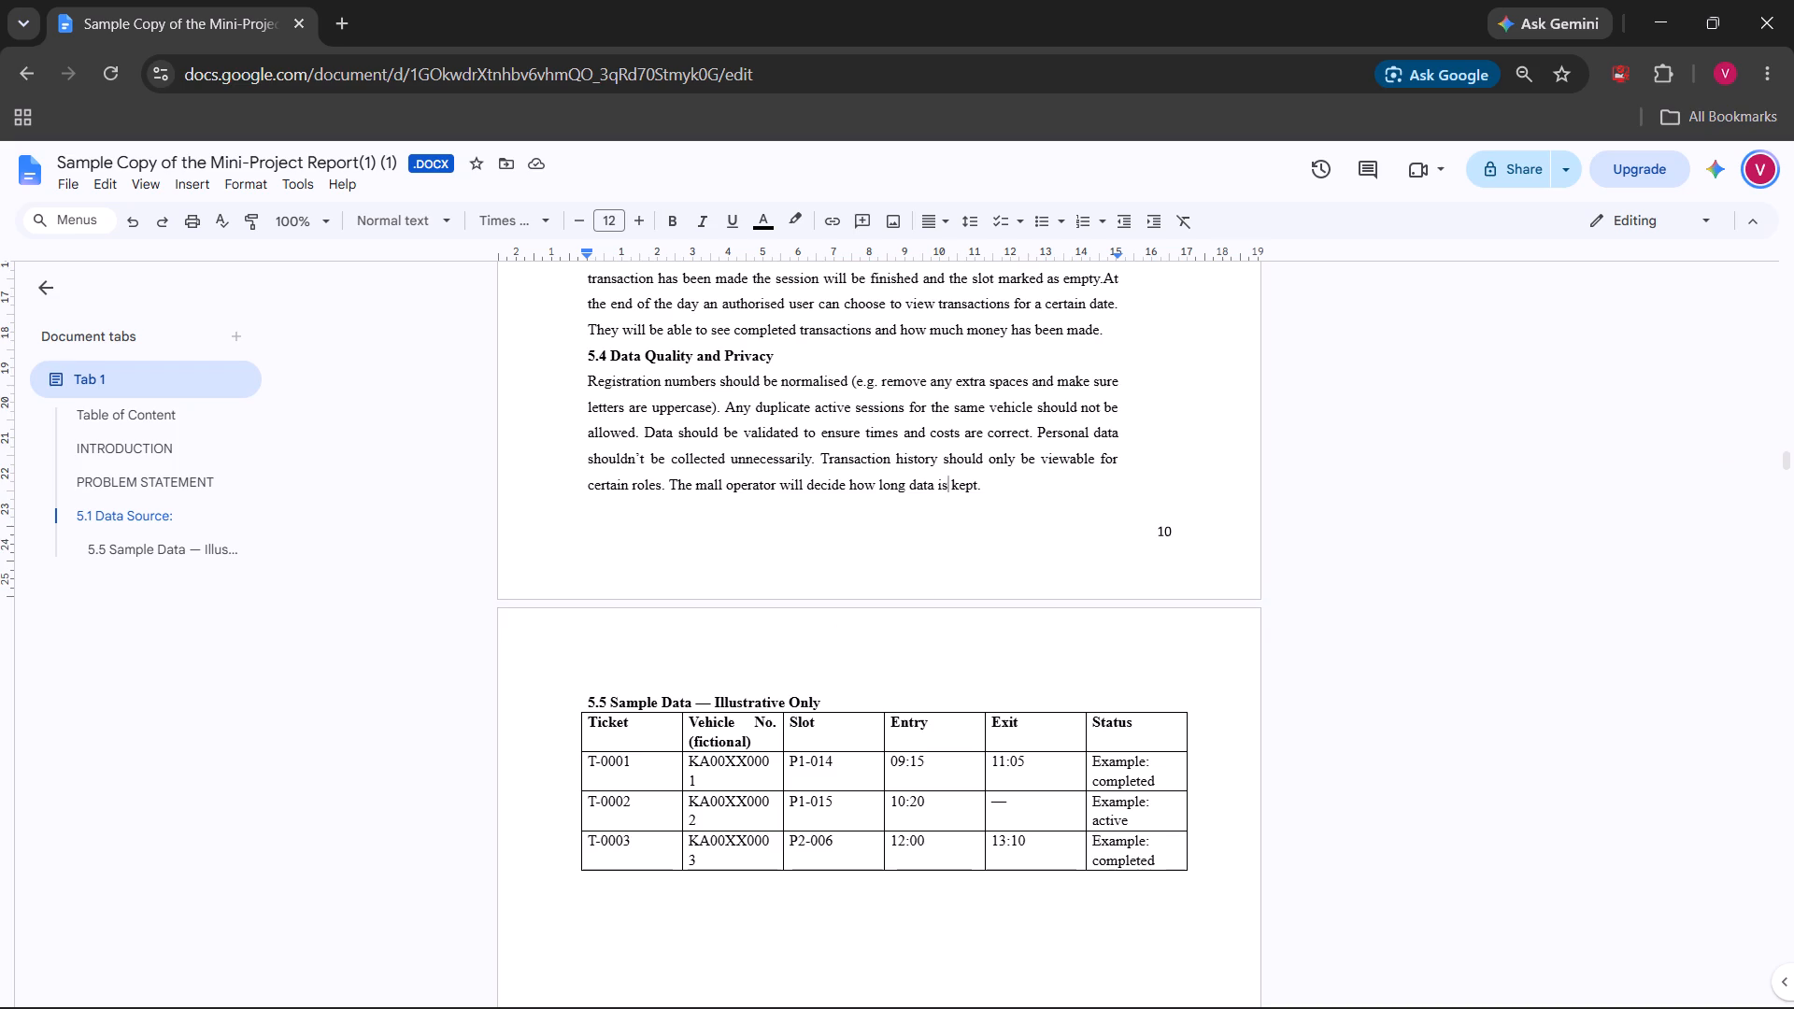
pyautogui.scroll(-3, 943, 569)
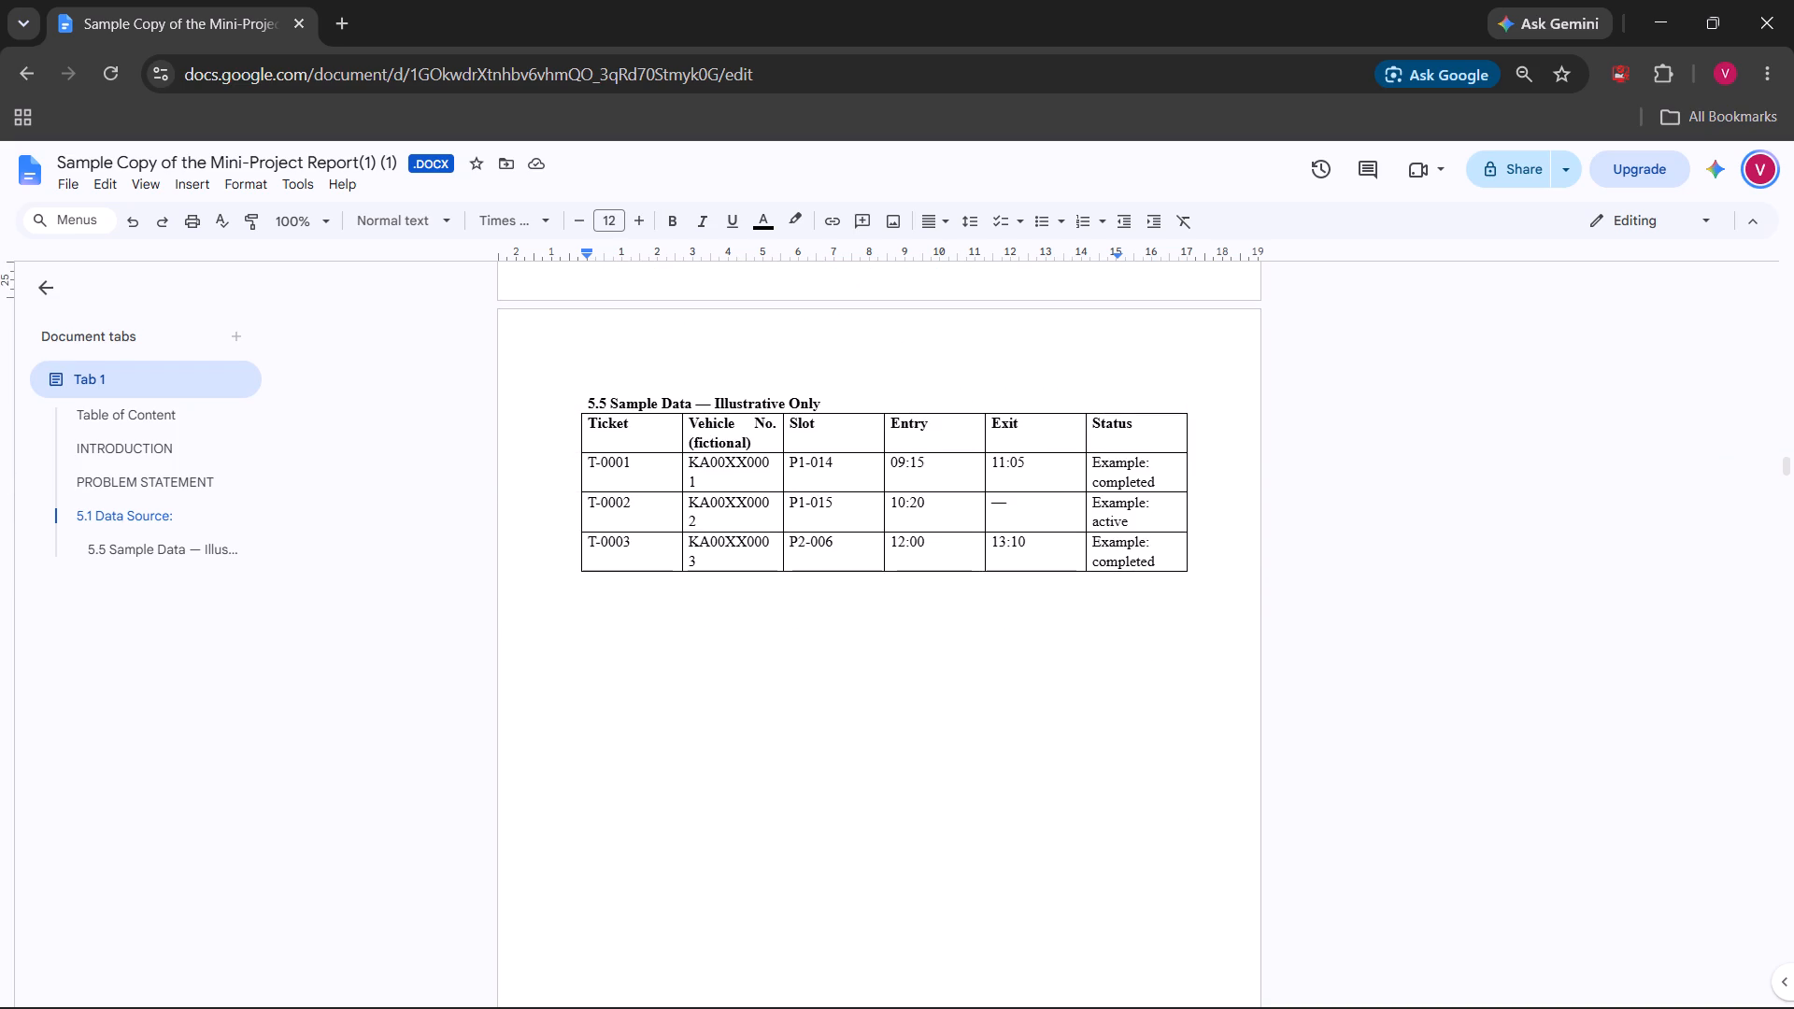
pyautogui.click(589, 396)
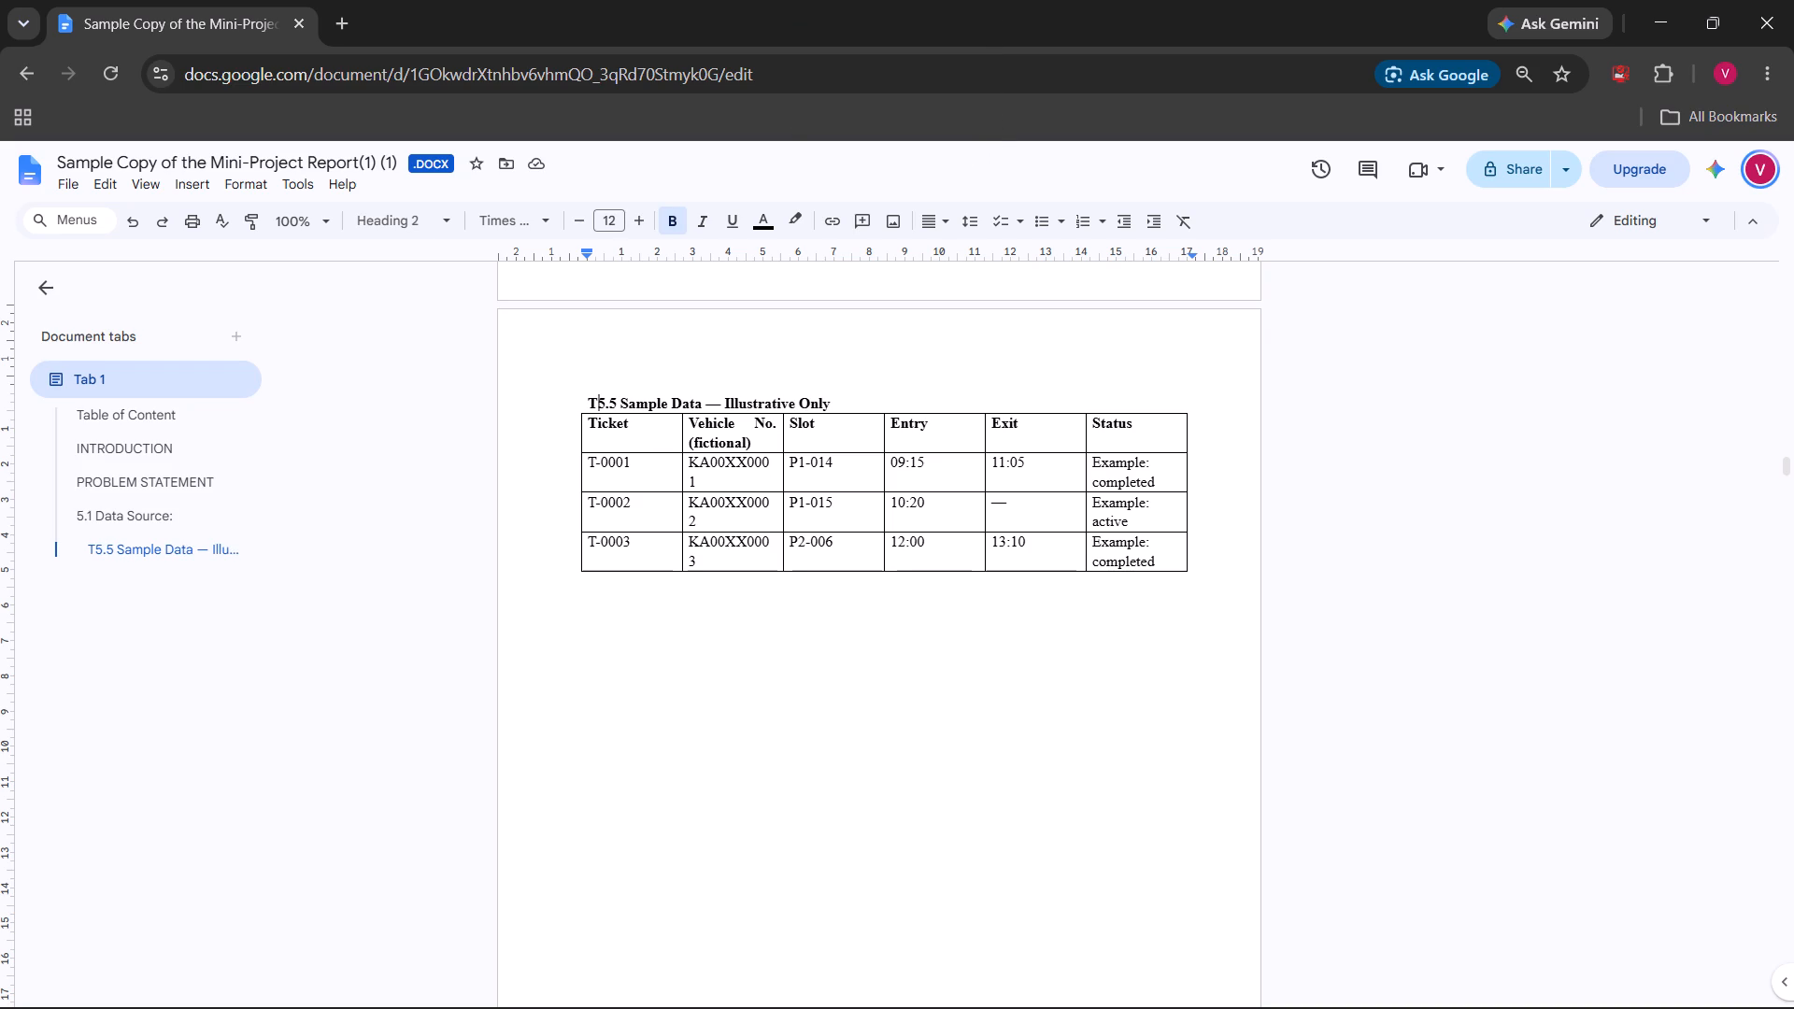
pyautogui.click(622, 398)
pyautogui.press('Left')
pyautogui.press('BackSpace')
pyautogui.press('2')
pyautogui.press('Left')
pyautogui.press('Left')
pyautogui.press('Left')
pyautogui.write('abl')
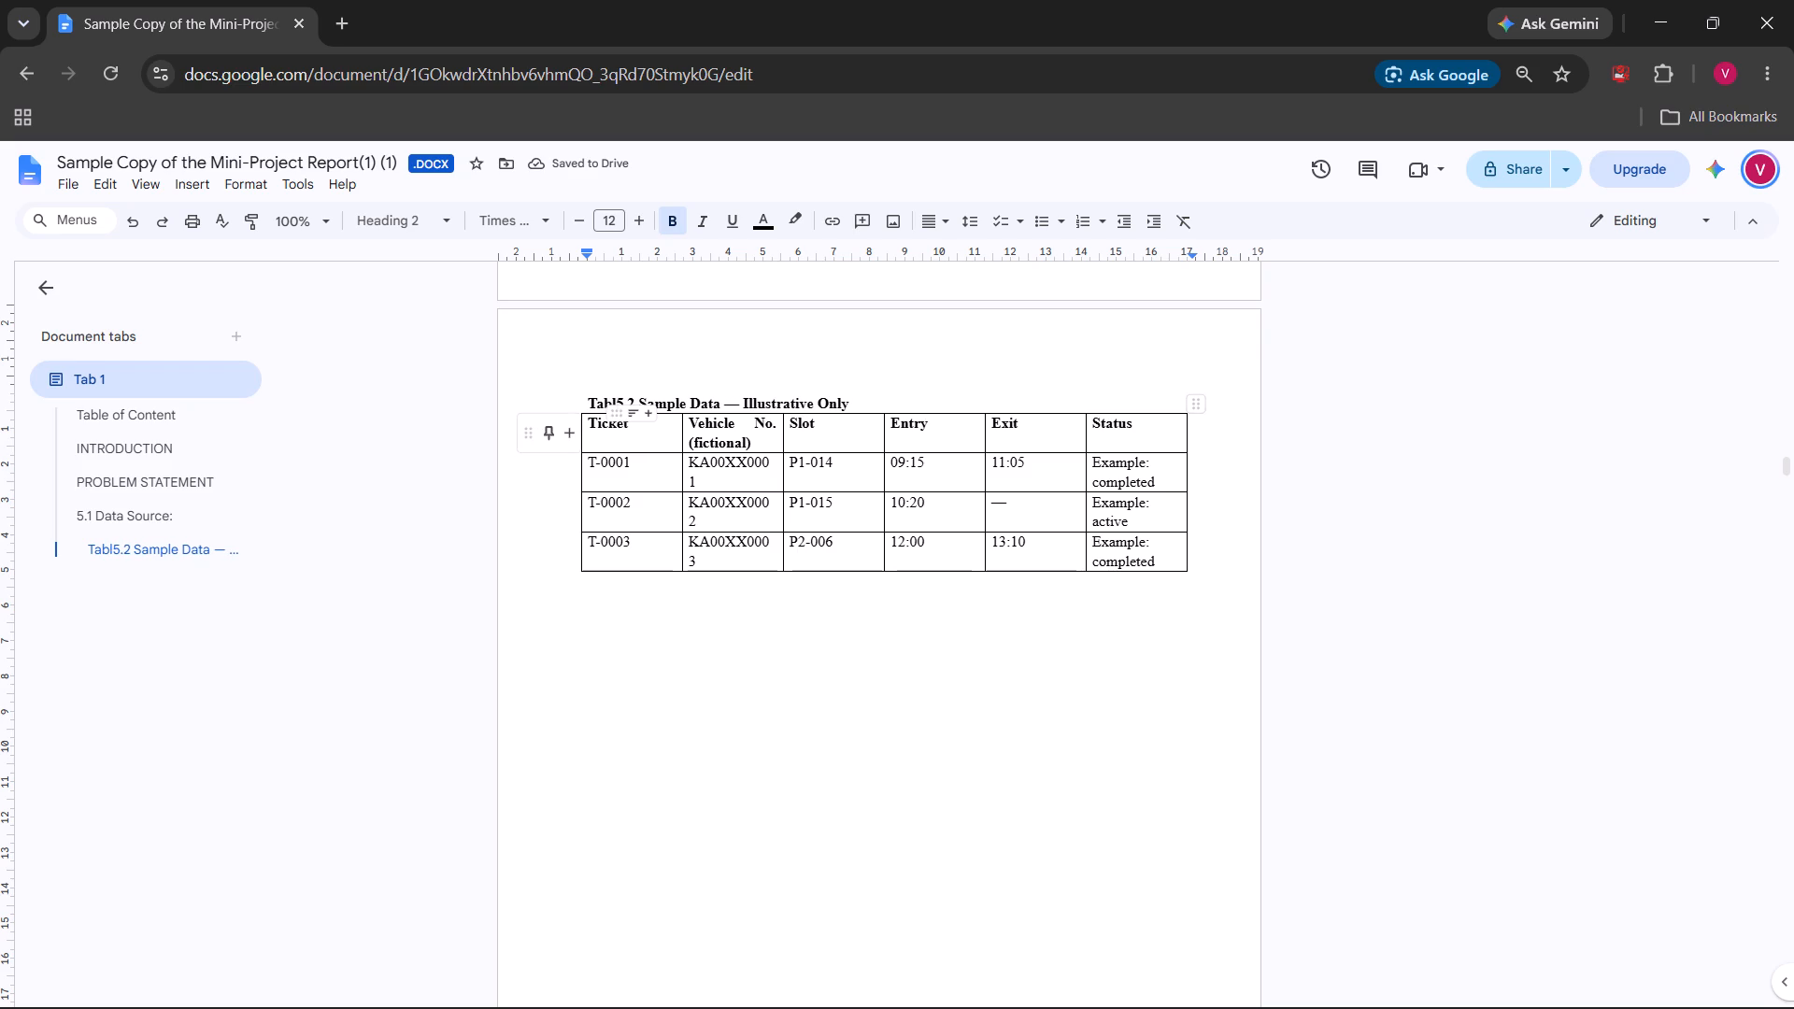
pyautogui.write('e')
pyautogui.press('space')
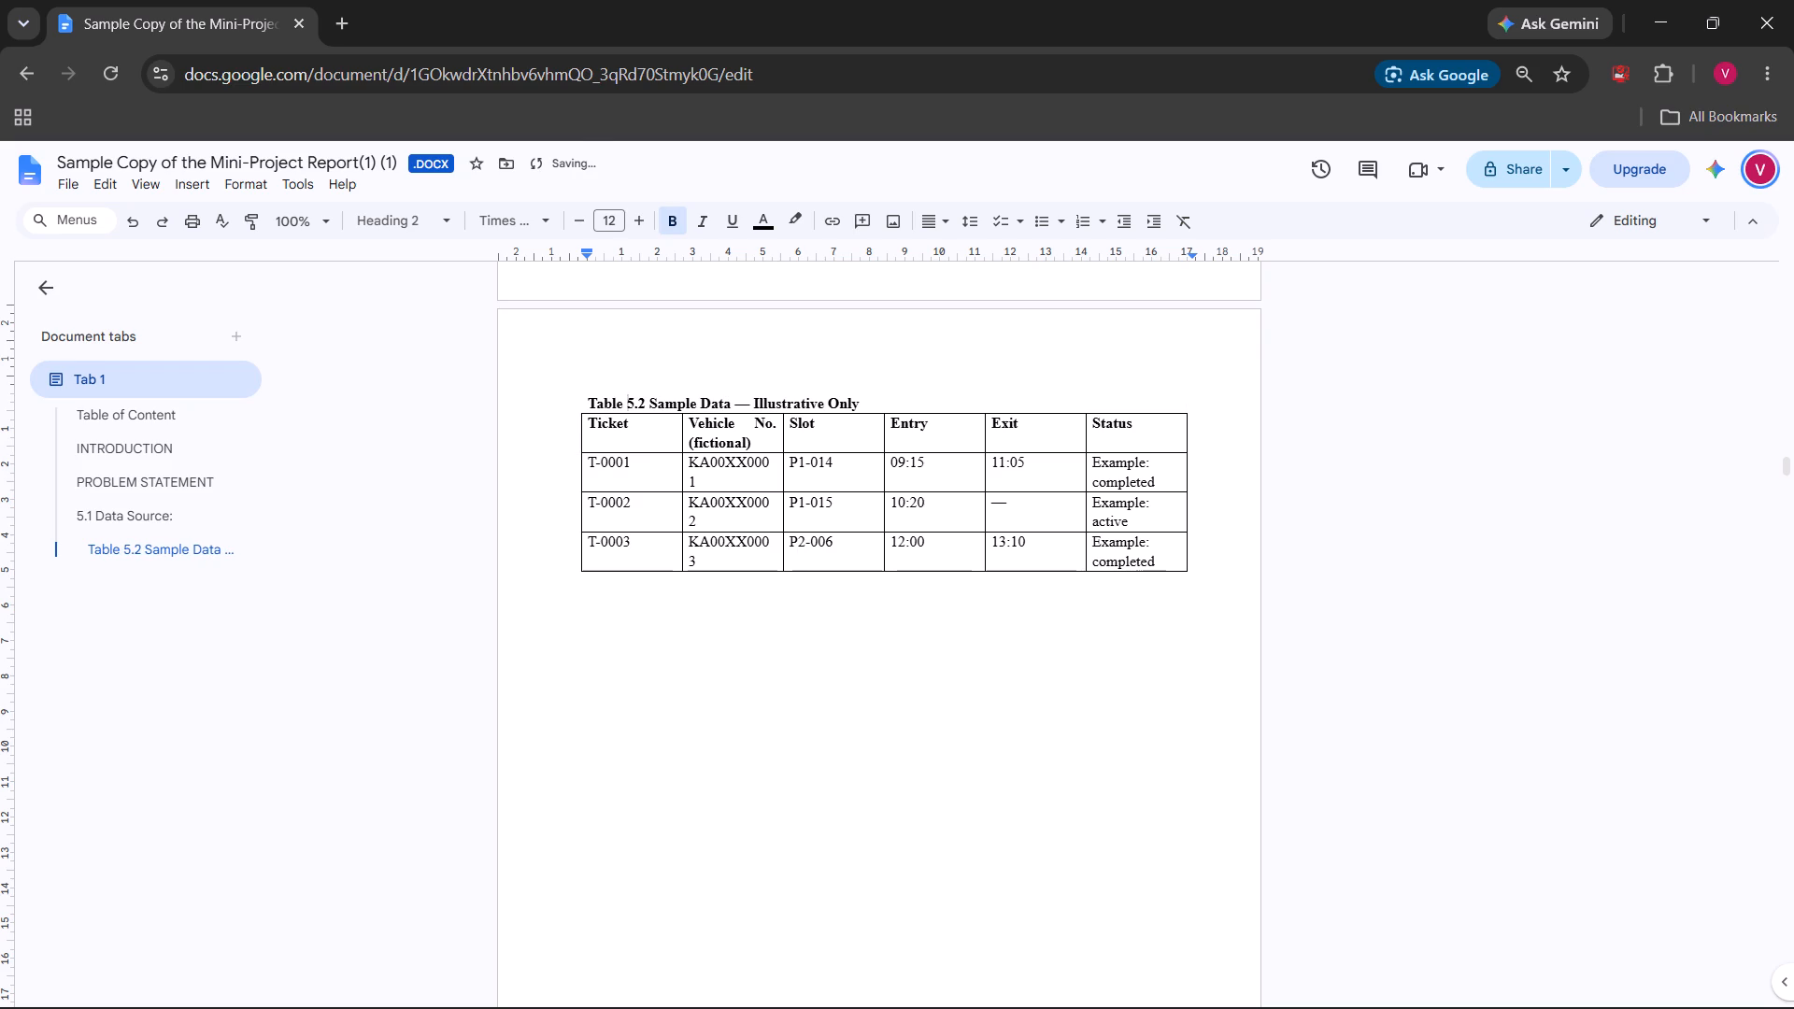
pyautogui.click(649, 397)
pyautogui.write(':')
pyautogui.press('space')
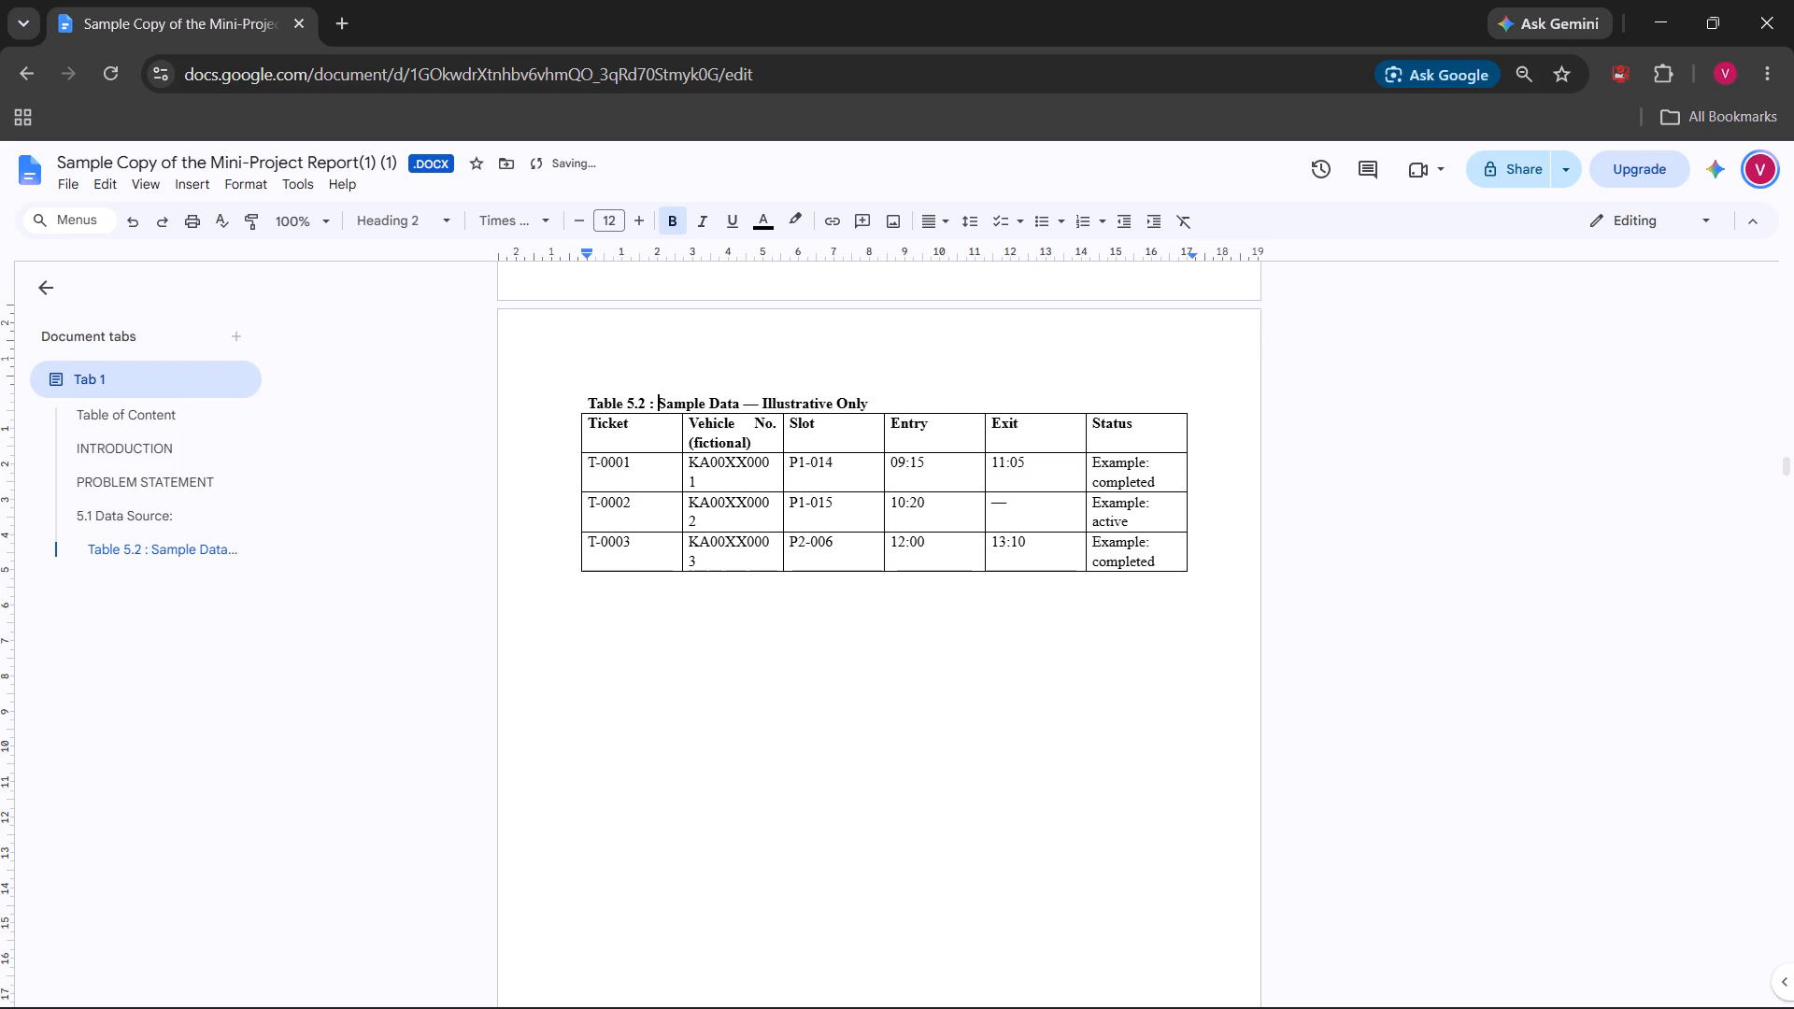
# Left-align the text in all cells of the Sample Data table.
pyautogui.click(1007, 638)
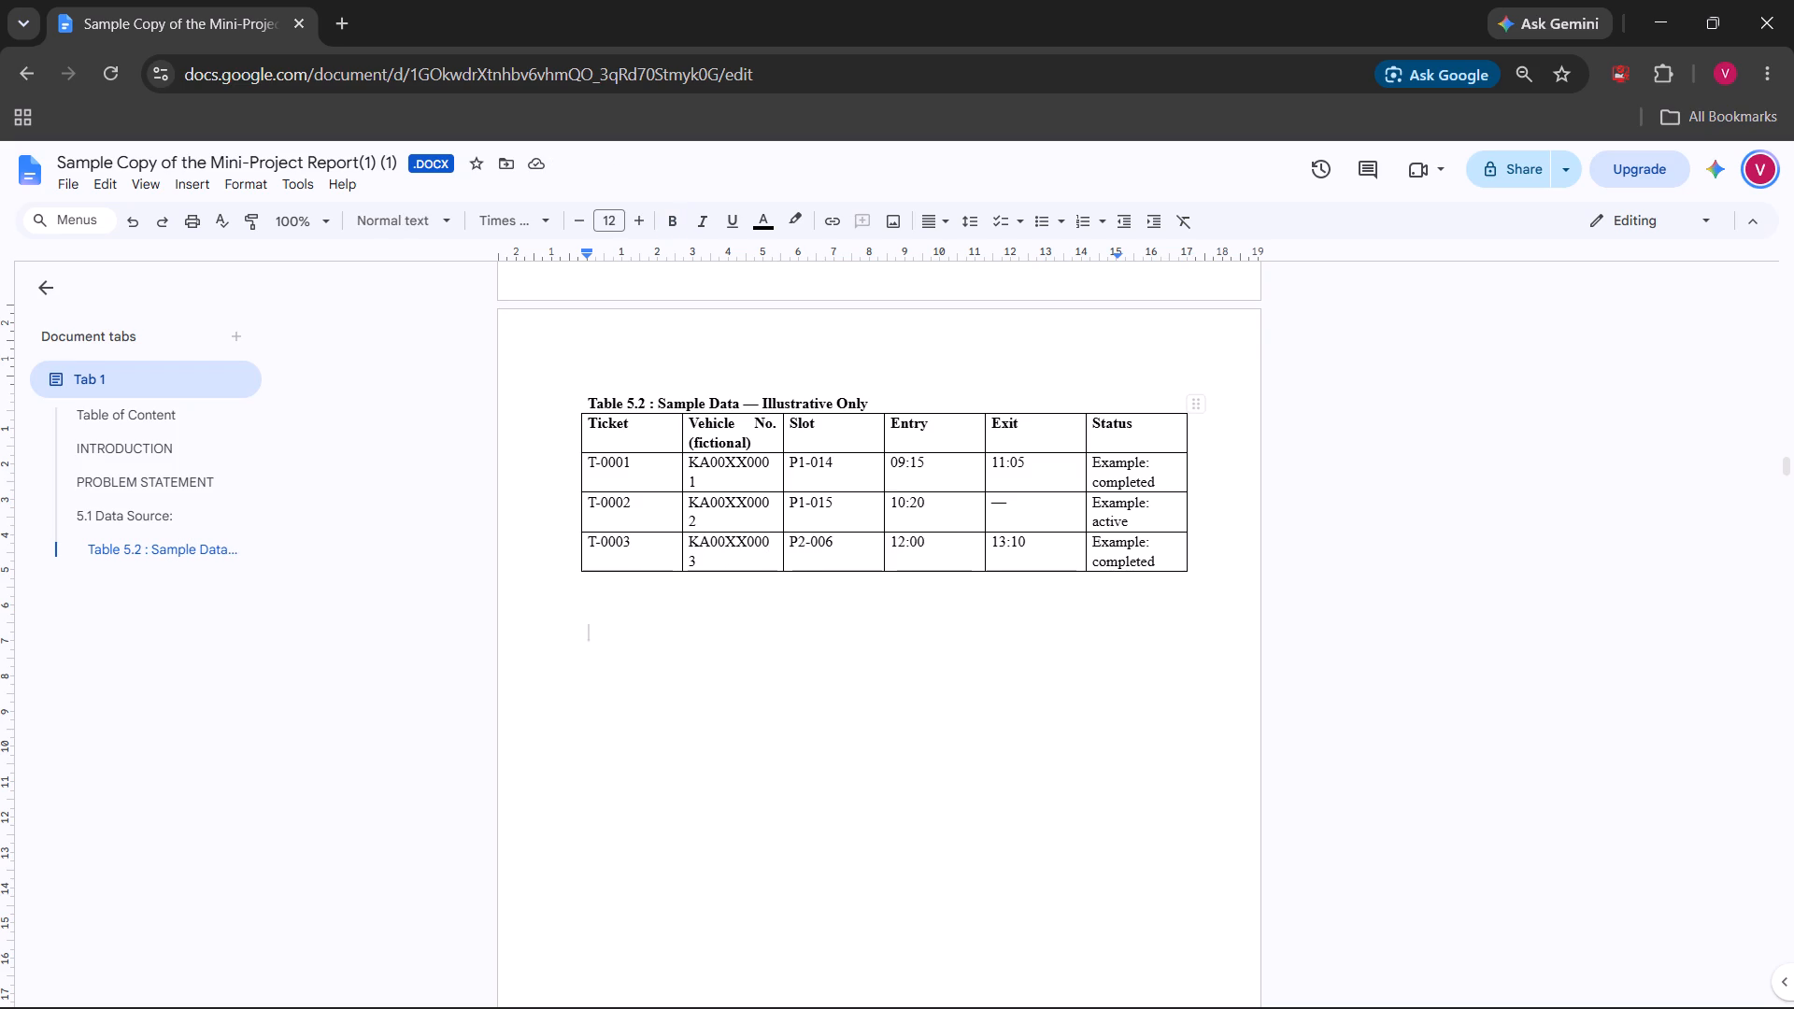
pyautogui.moveTo(1163, 560); pyautogui.dragTo(619, 436)
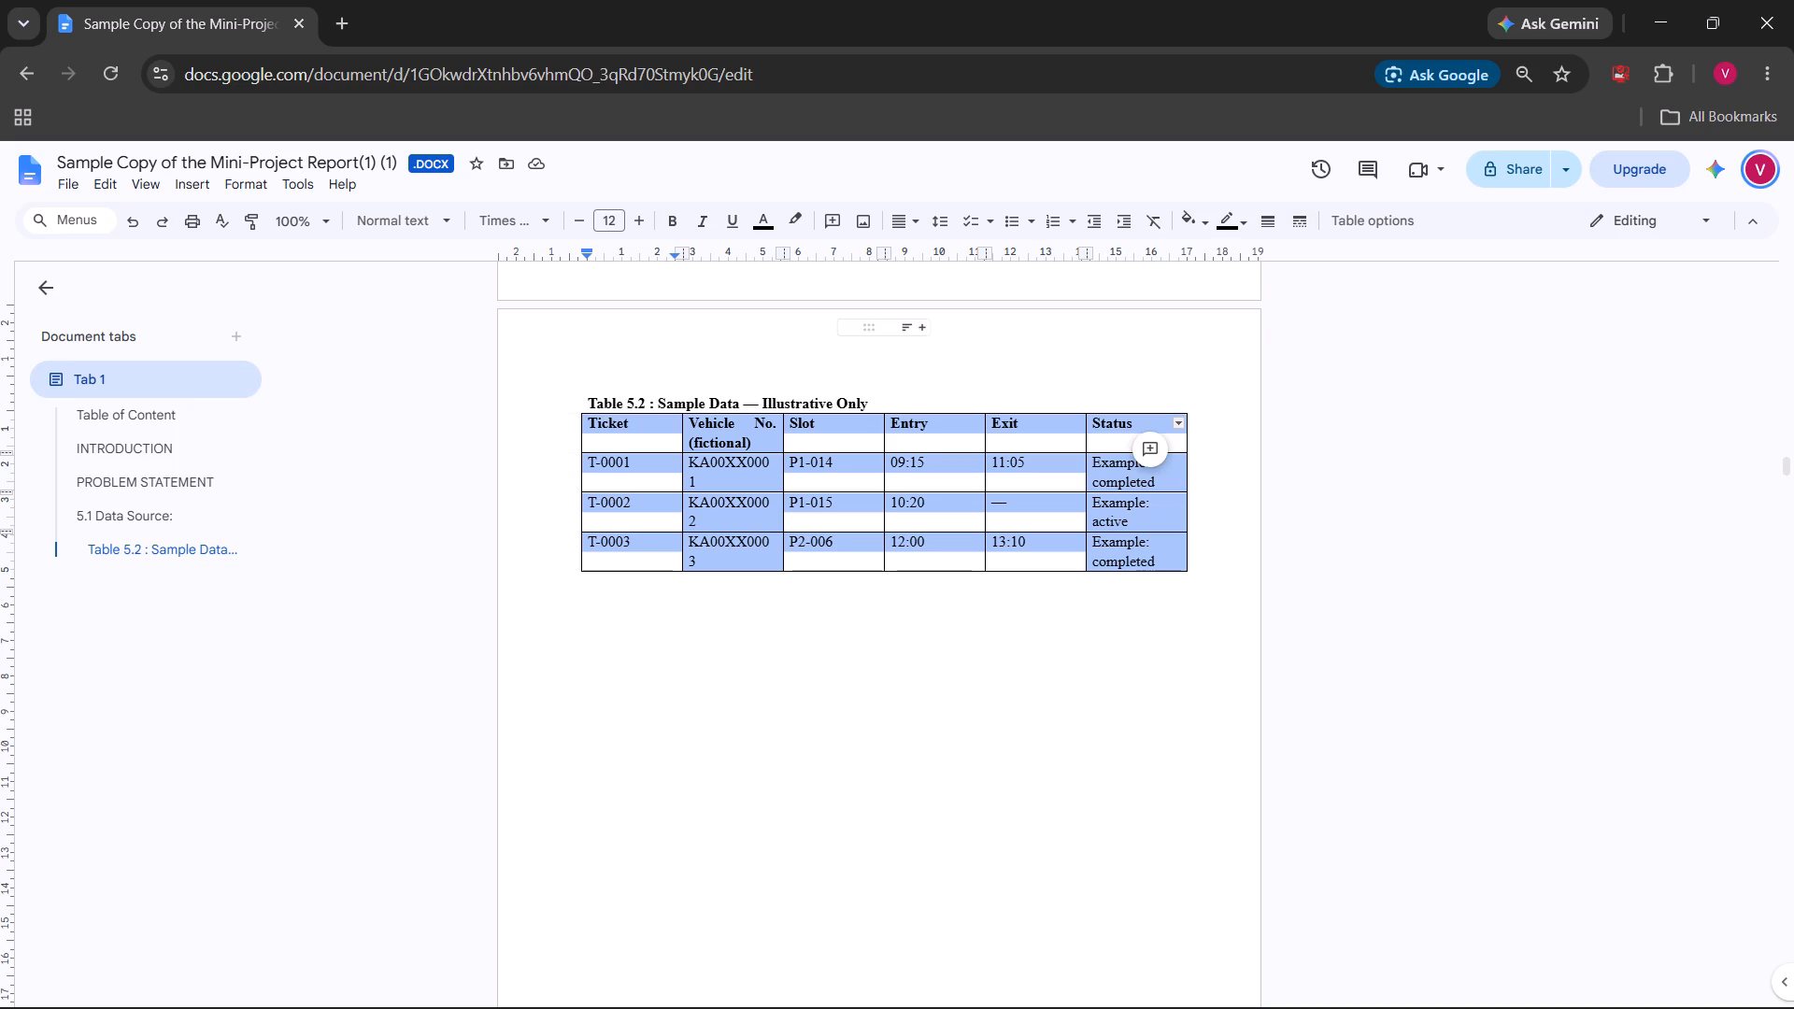
pyautogui.click(918, 217)
pyautogui.click(907, 251)
pyautogui.doubleClick(811, 663)
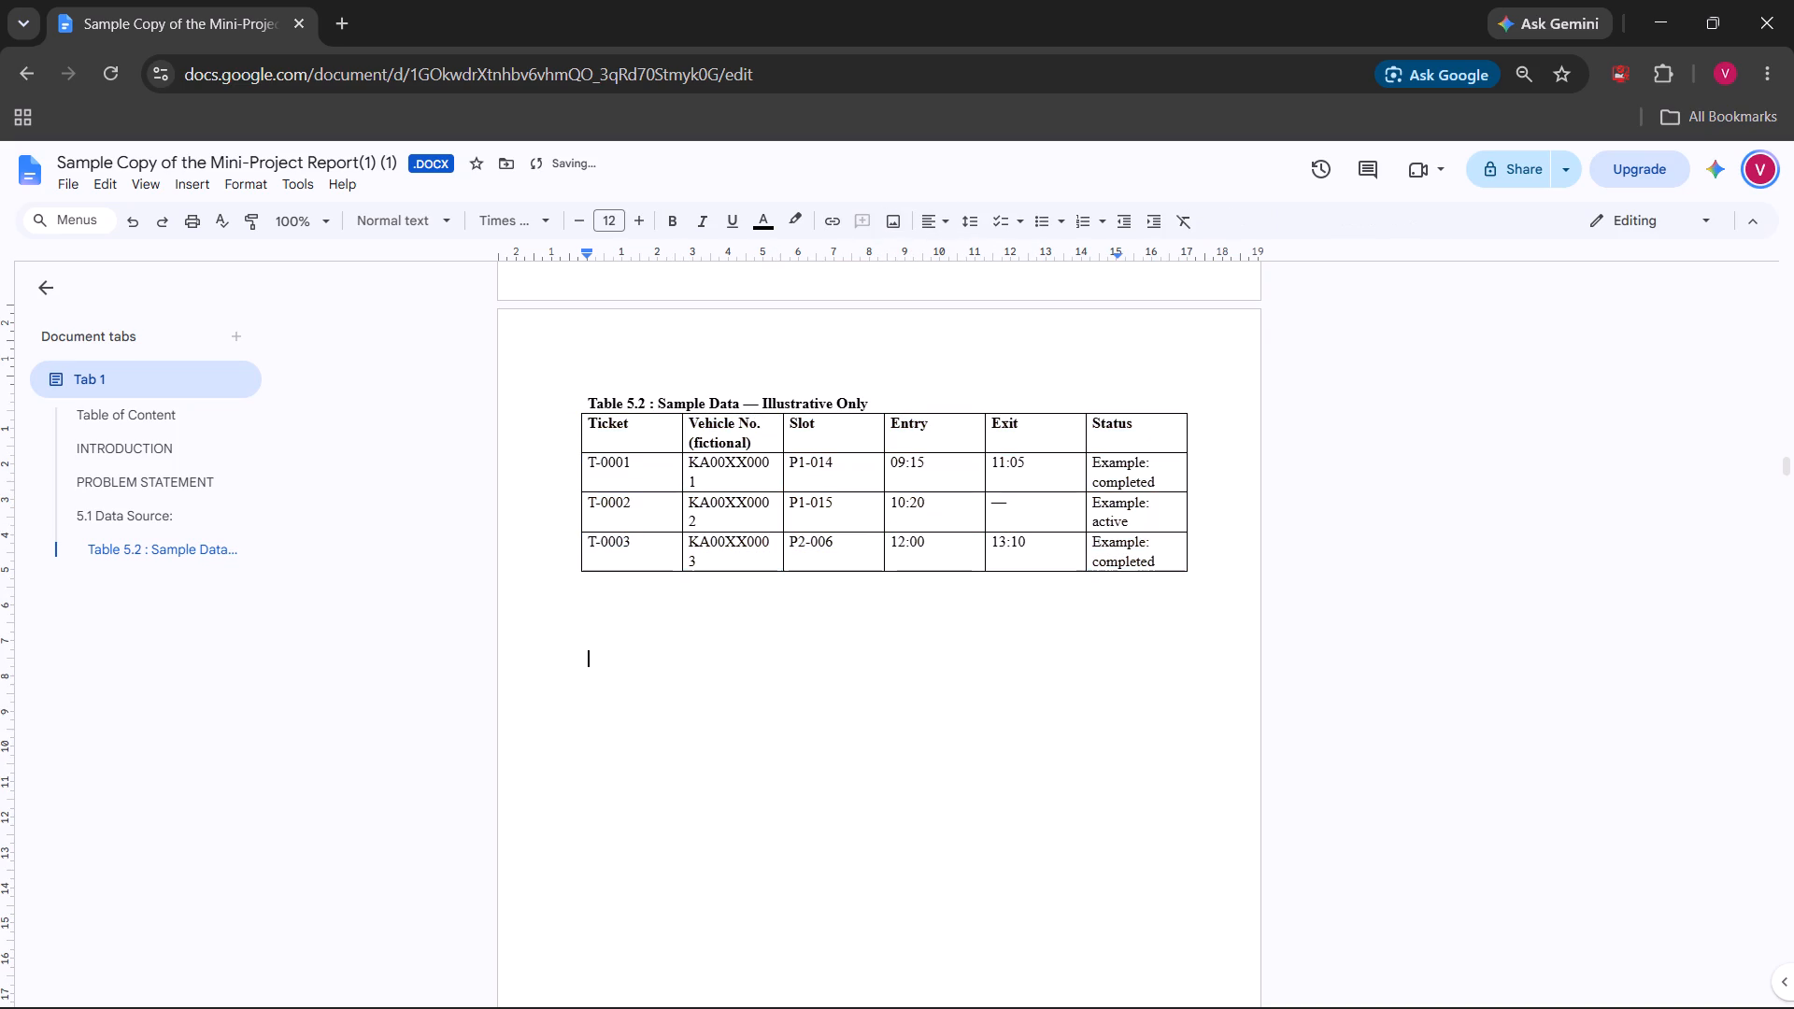
# Widen the Vehicle No. column of the Sample Data table slightly until each registration number fits on one line.
pyautogui.click(786, 434)
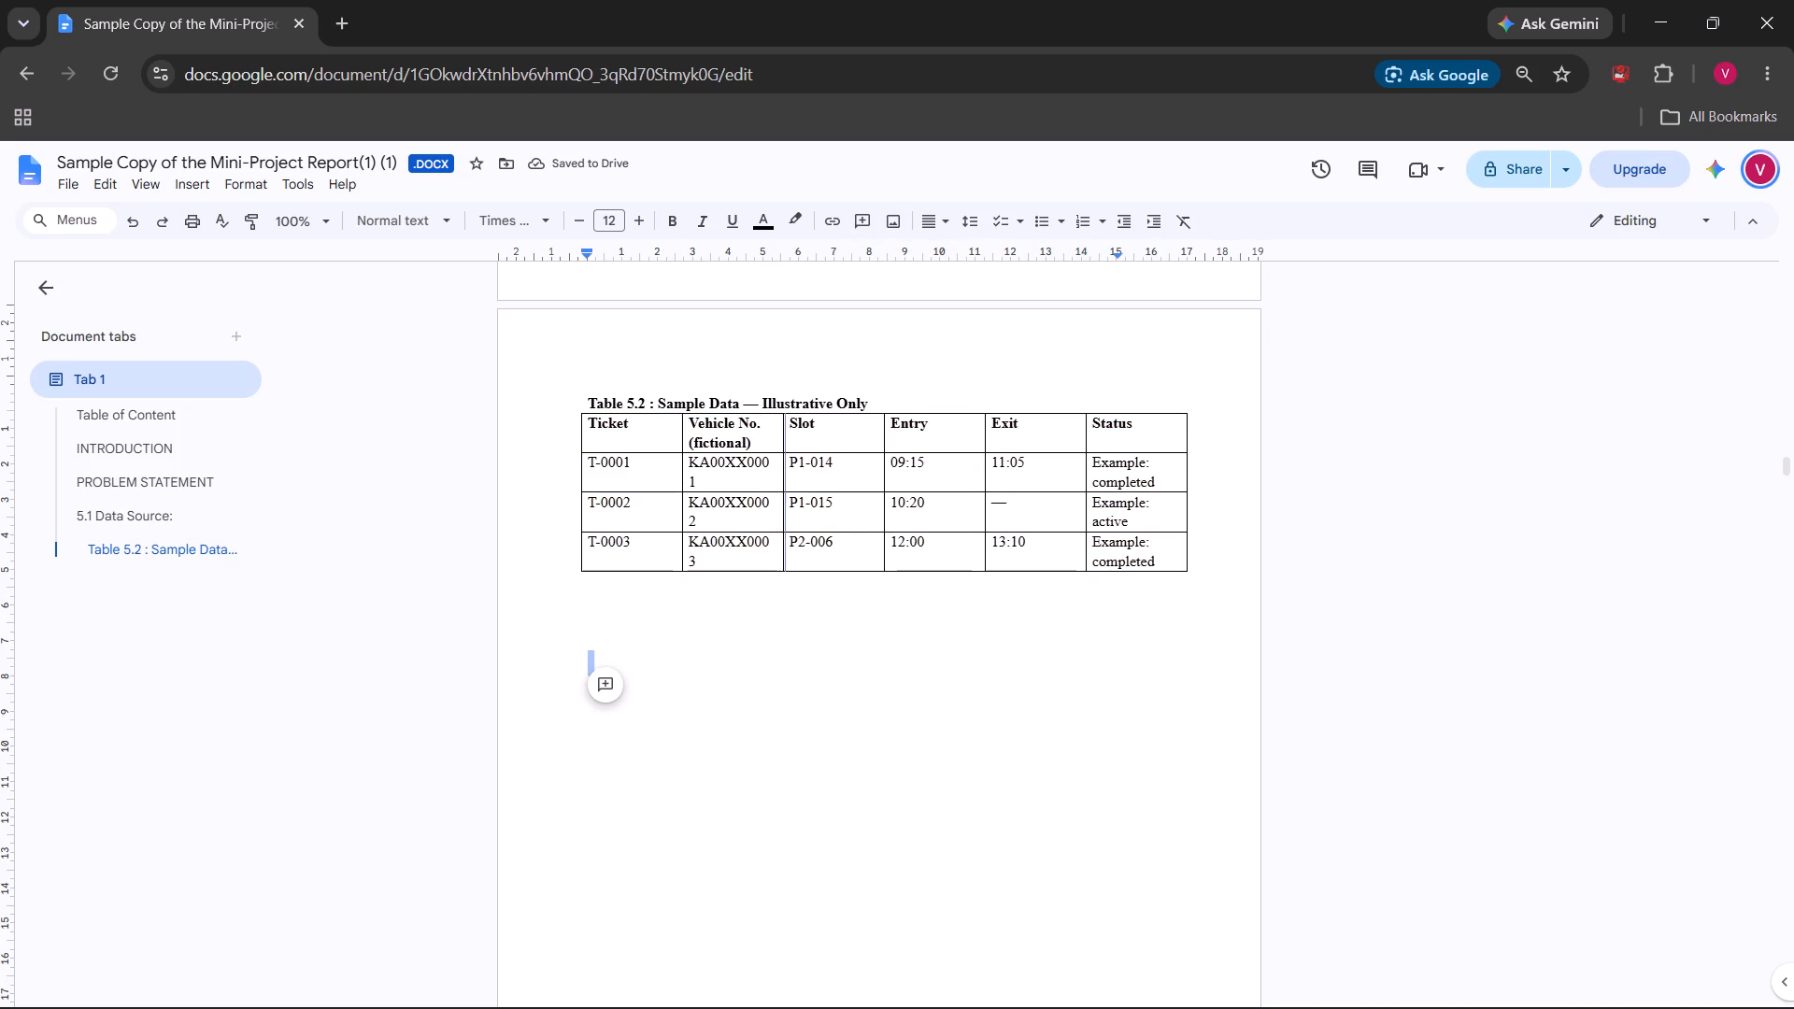
pyautogui.click(878, 651)
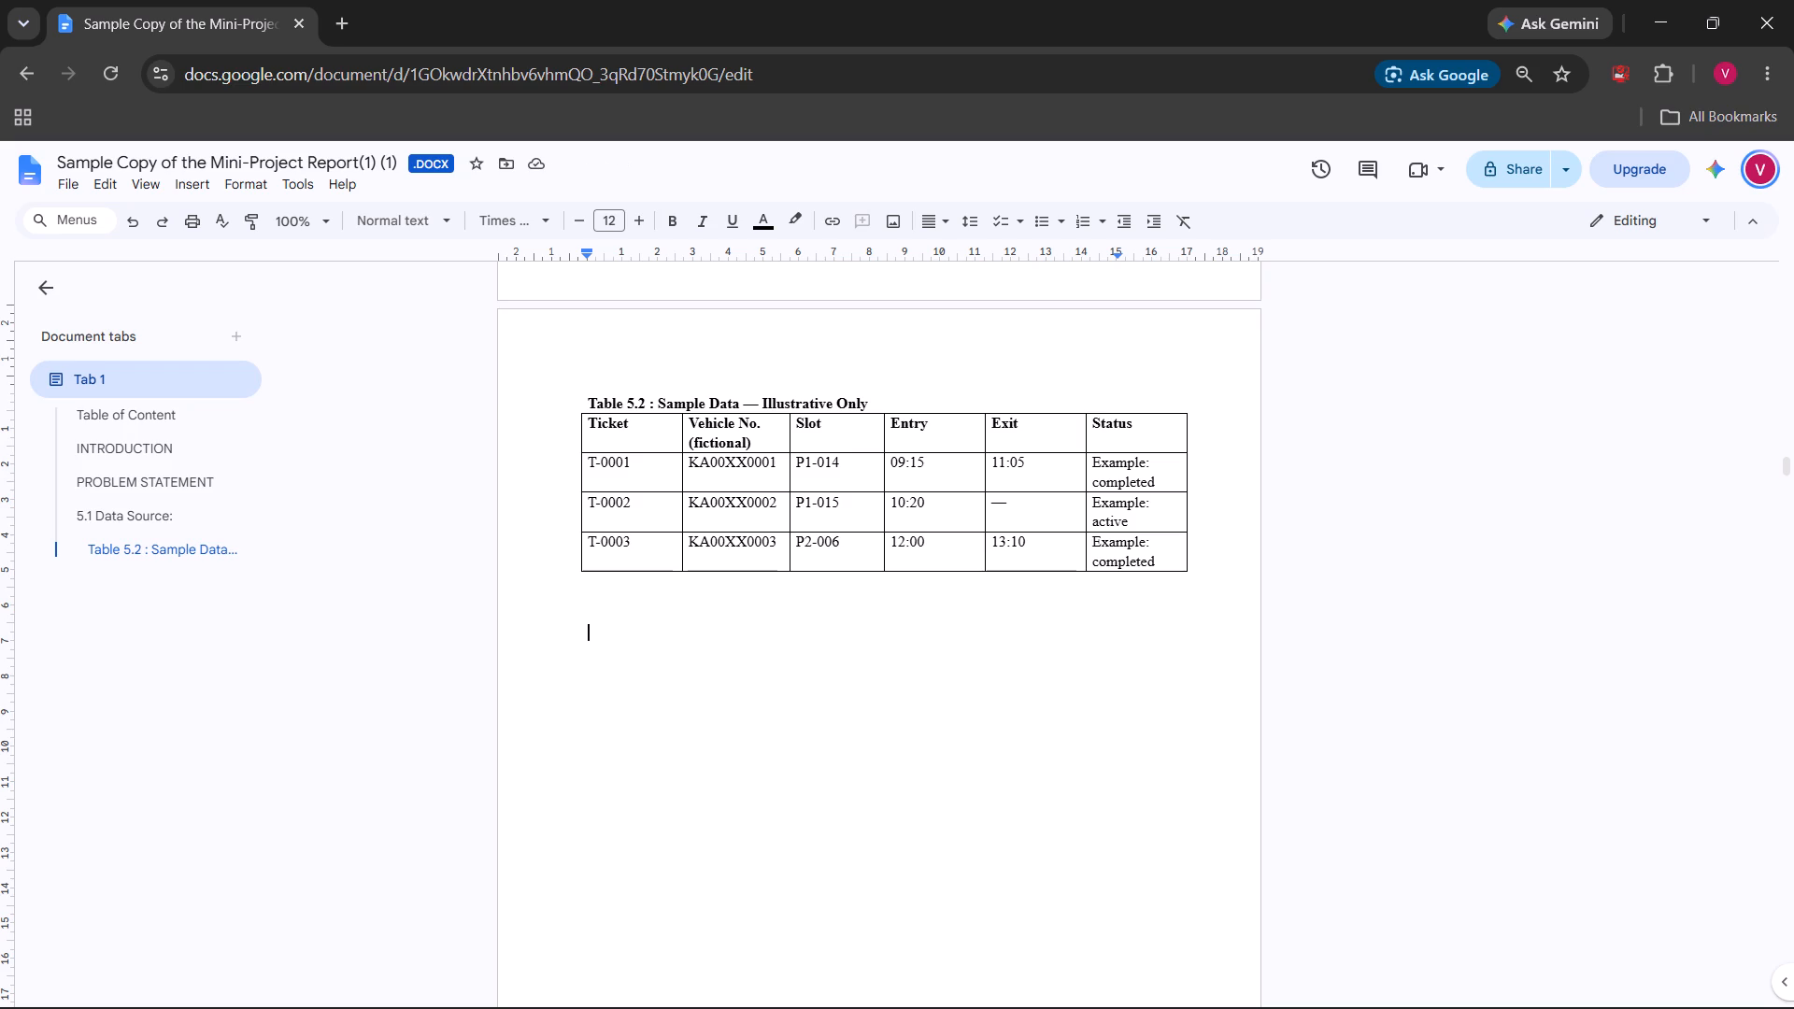
# Insert a blank line between the Sample Data caption and its table.
pyautogui.scroll(-2, 1151, 689)
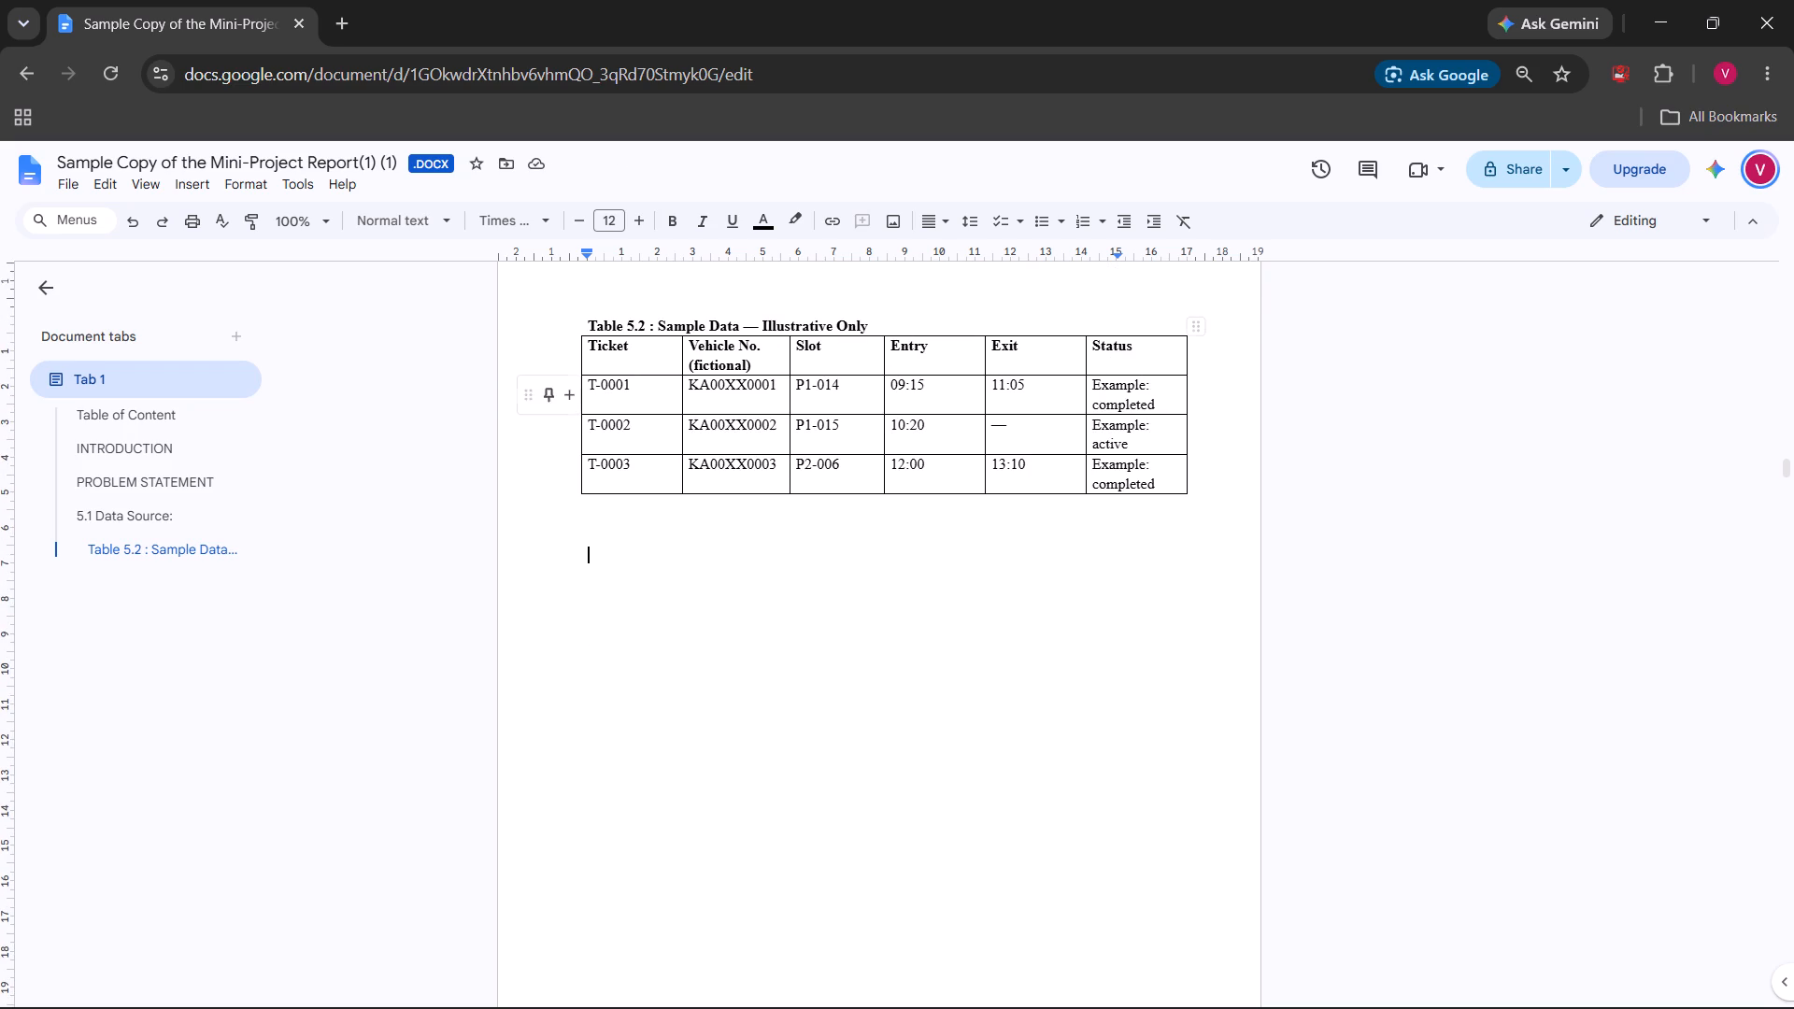
pyautogui.click(888, 325)
pyautogui.press('Return')
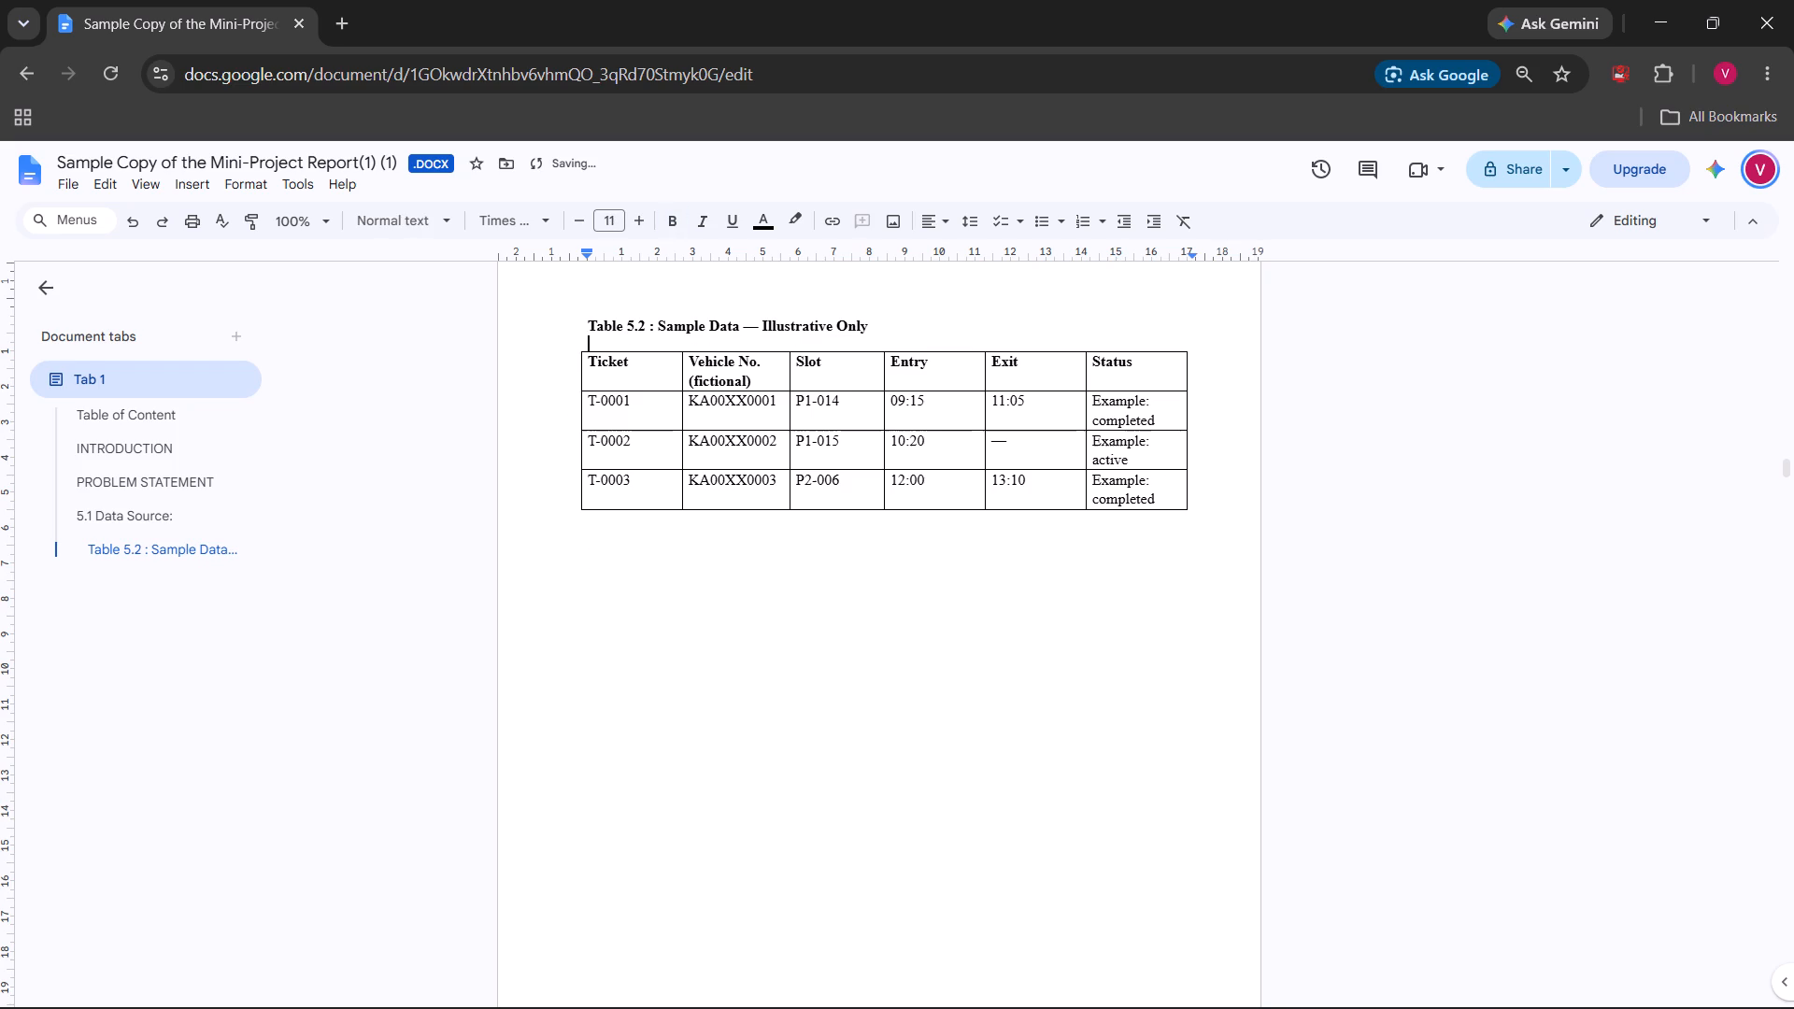
# Apply 1.5 line spacing to section 6, from the DATA PREPARATION AND VALIDATION heading through the end of 6.4 Fee Policy.
pyautogui.scroll(-5, 1169, 614)
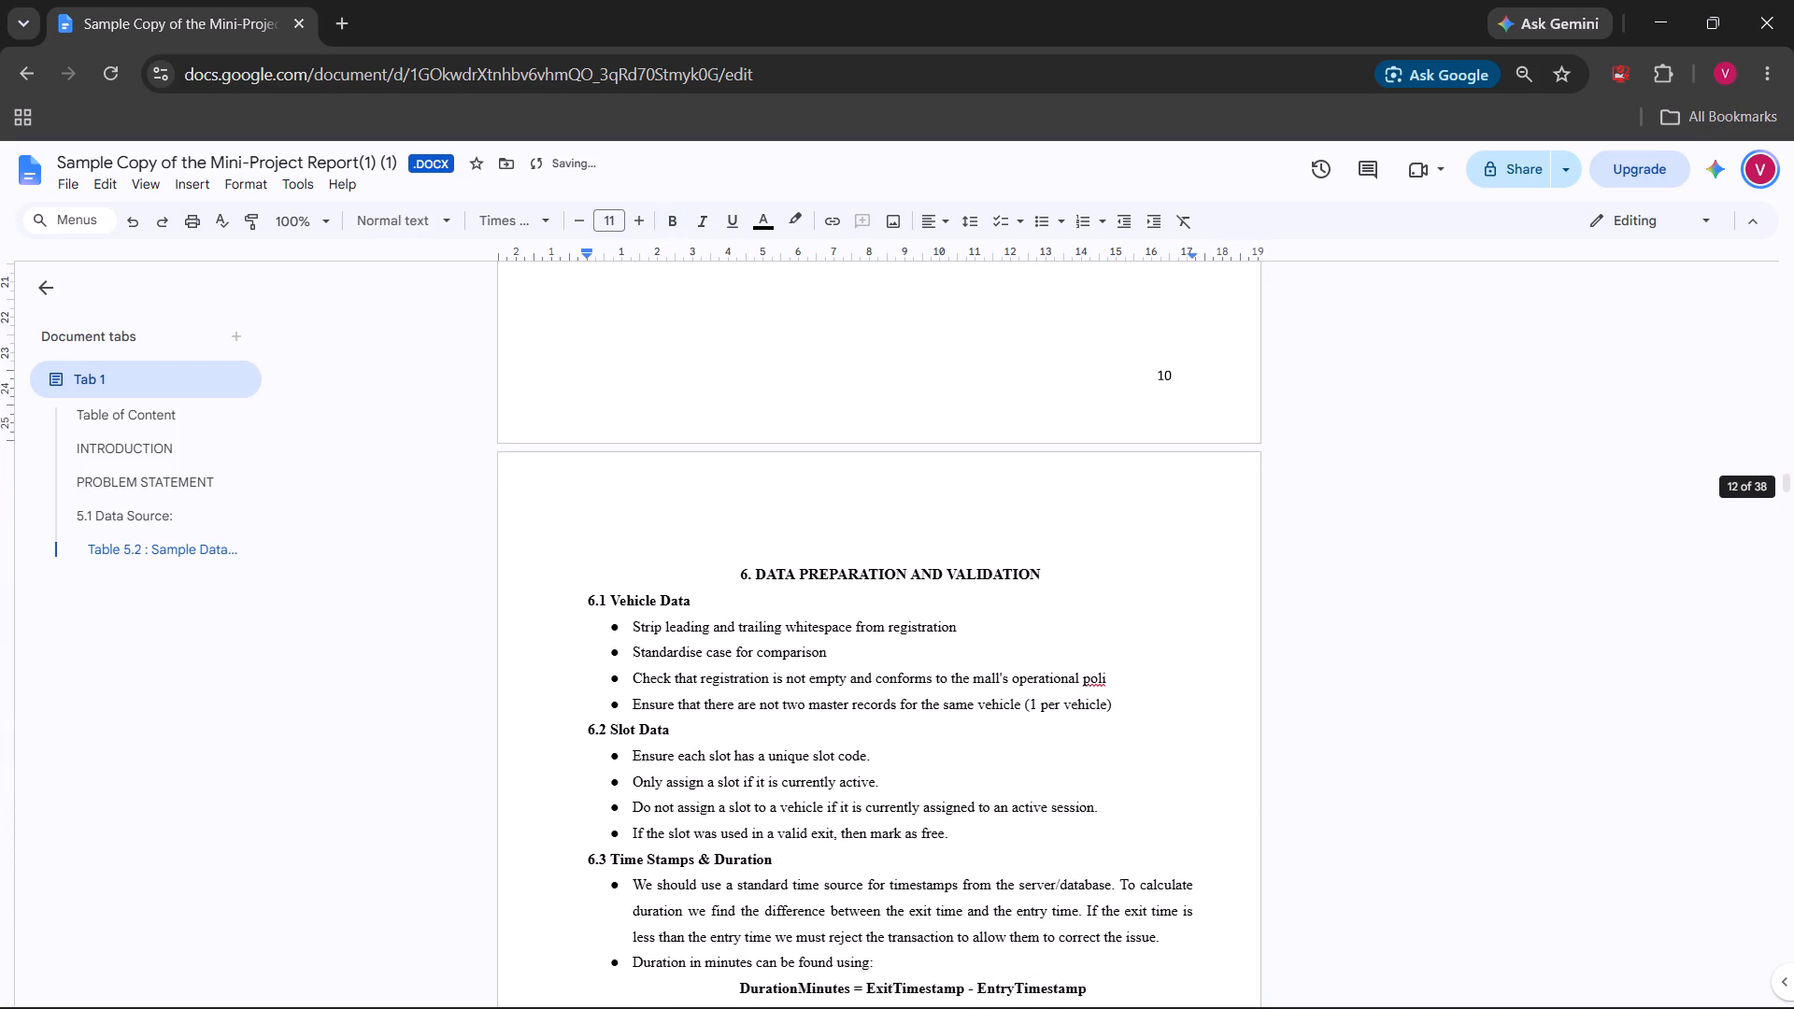
pyautogui.scroll(-7, 1169, 614)
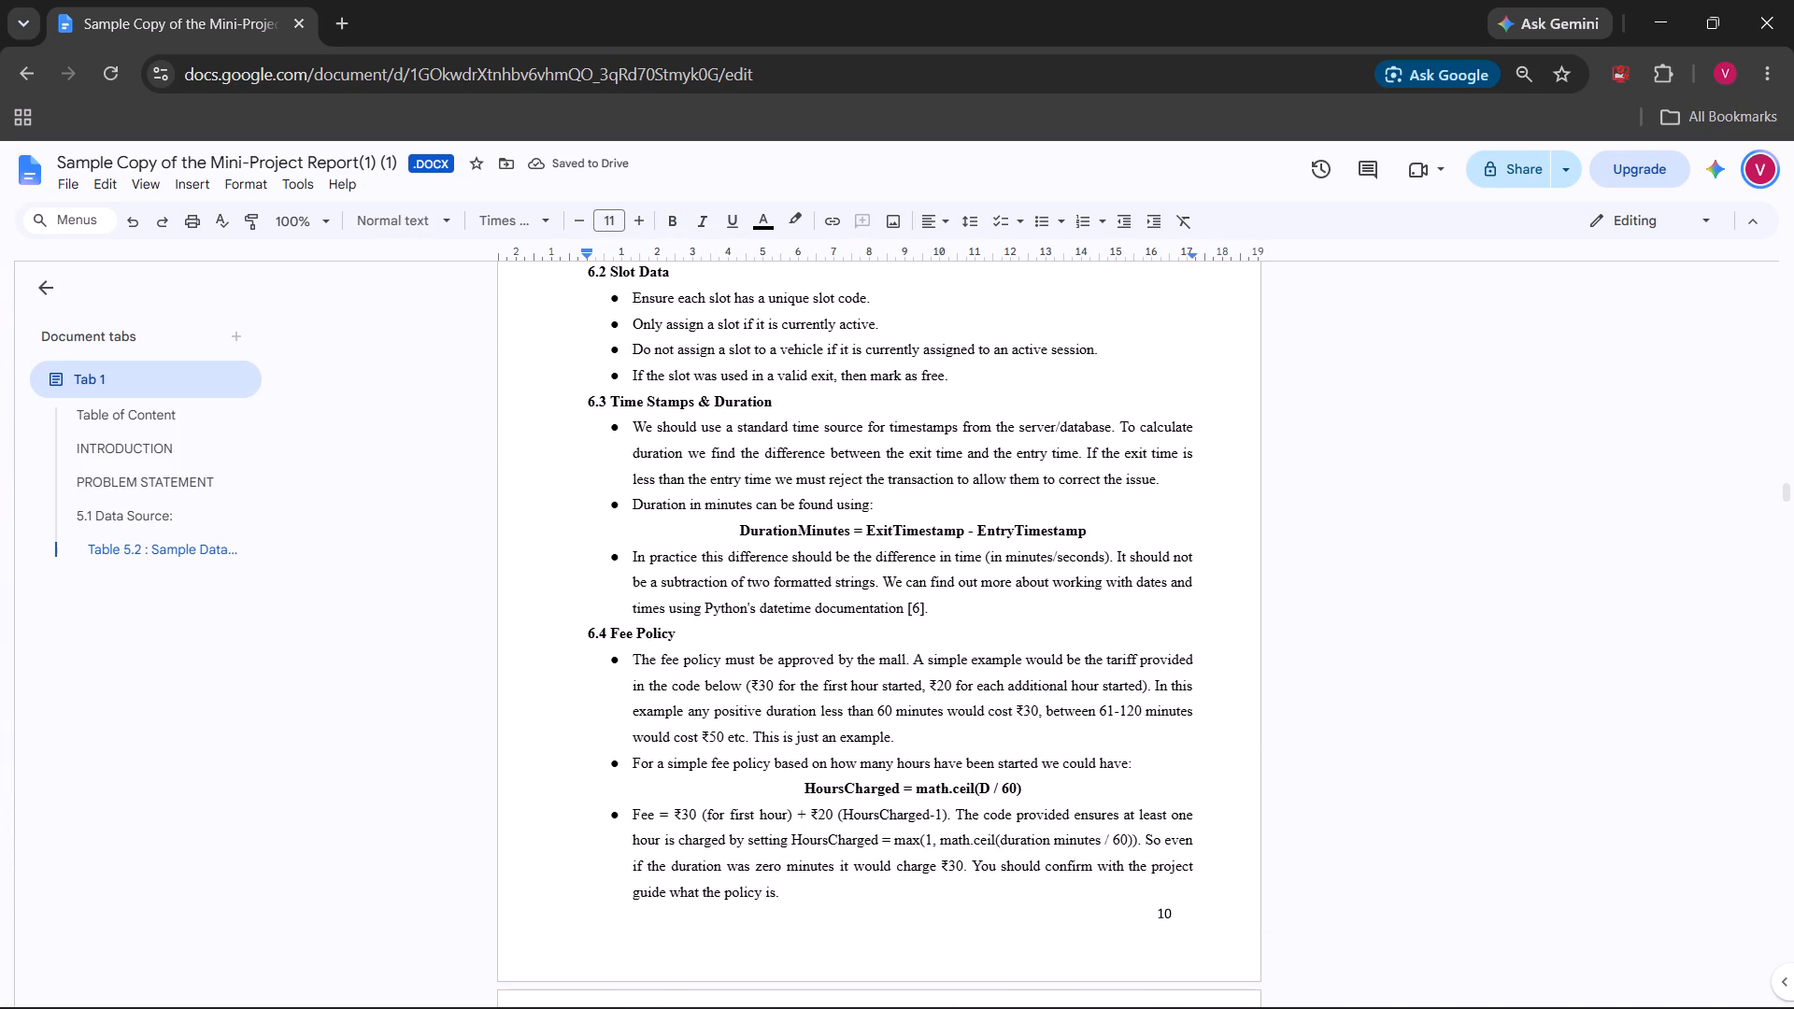
pyautogui.moveTo(868, 900); pyautogui.dragTo(768, 464)
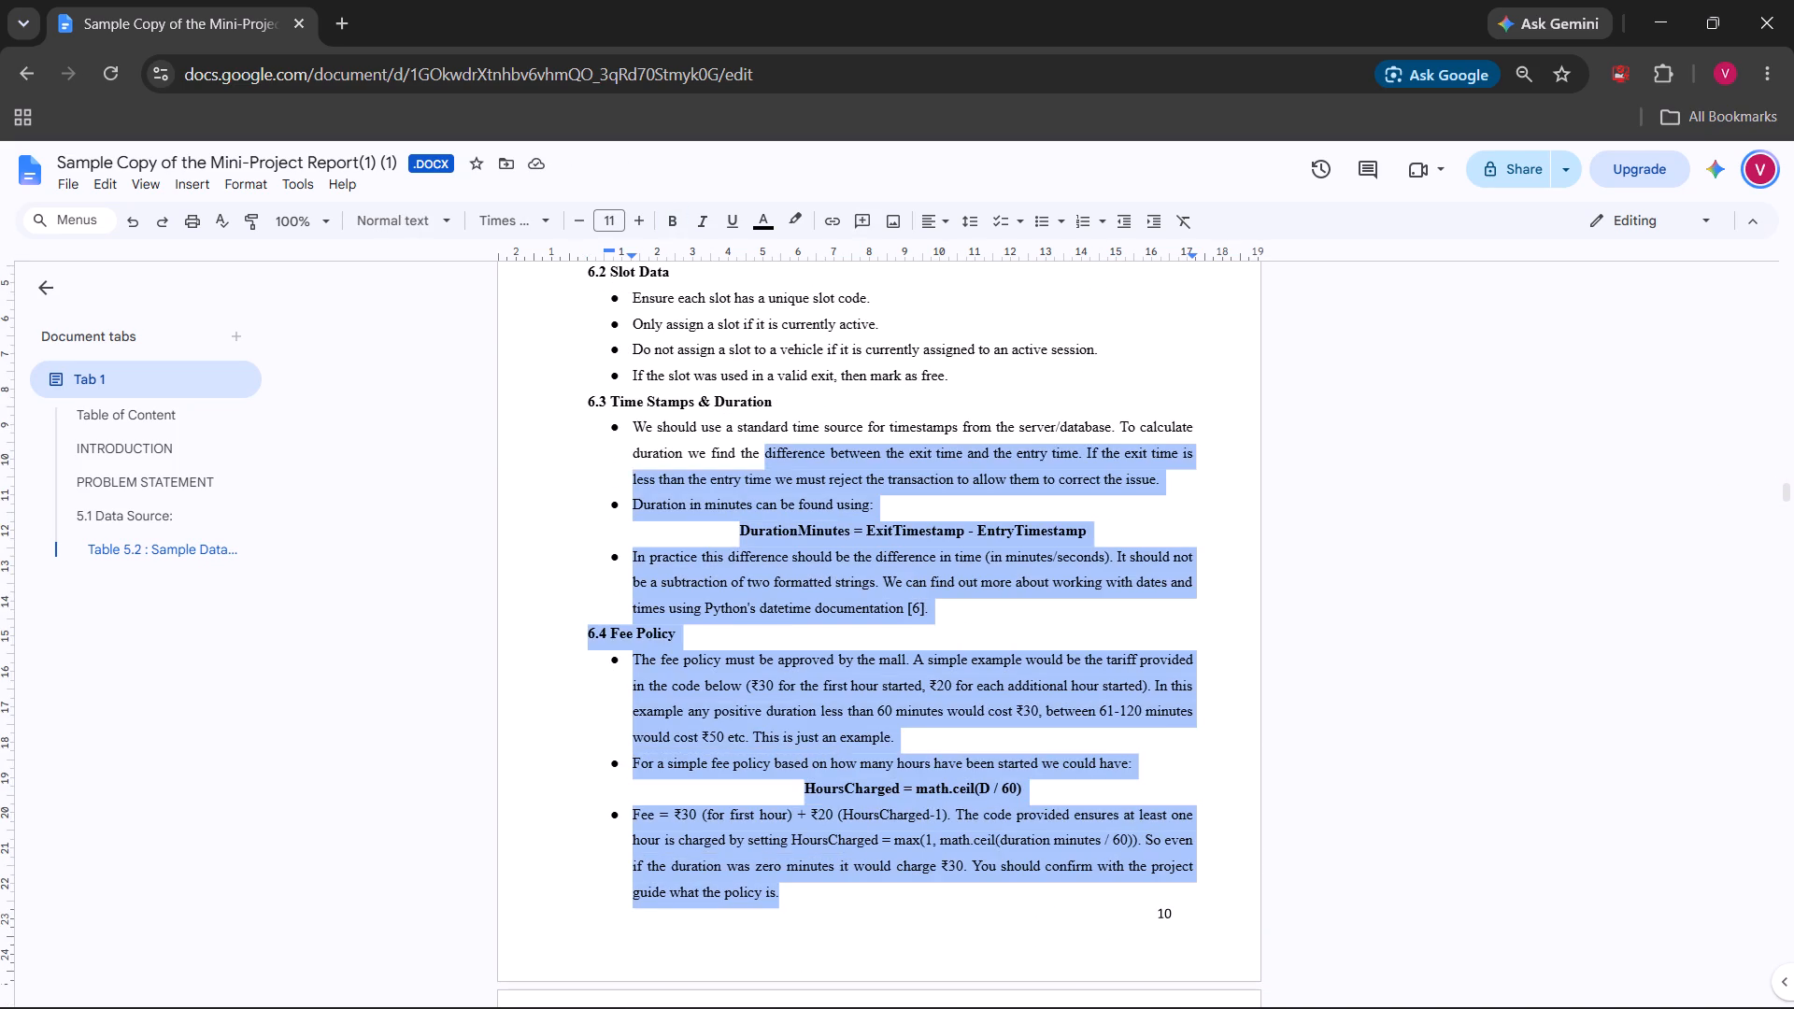
pyautogui.moveTo(768, 464); pyautogui.dragTo(726, 907)
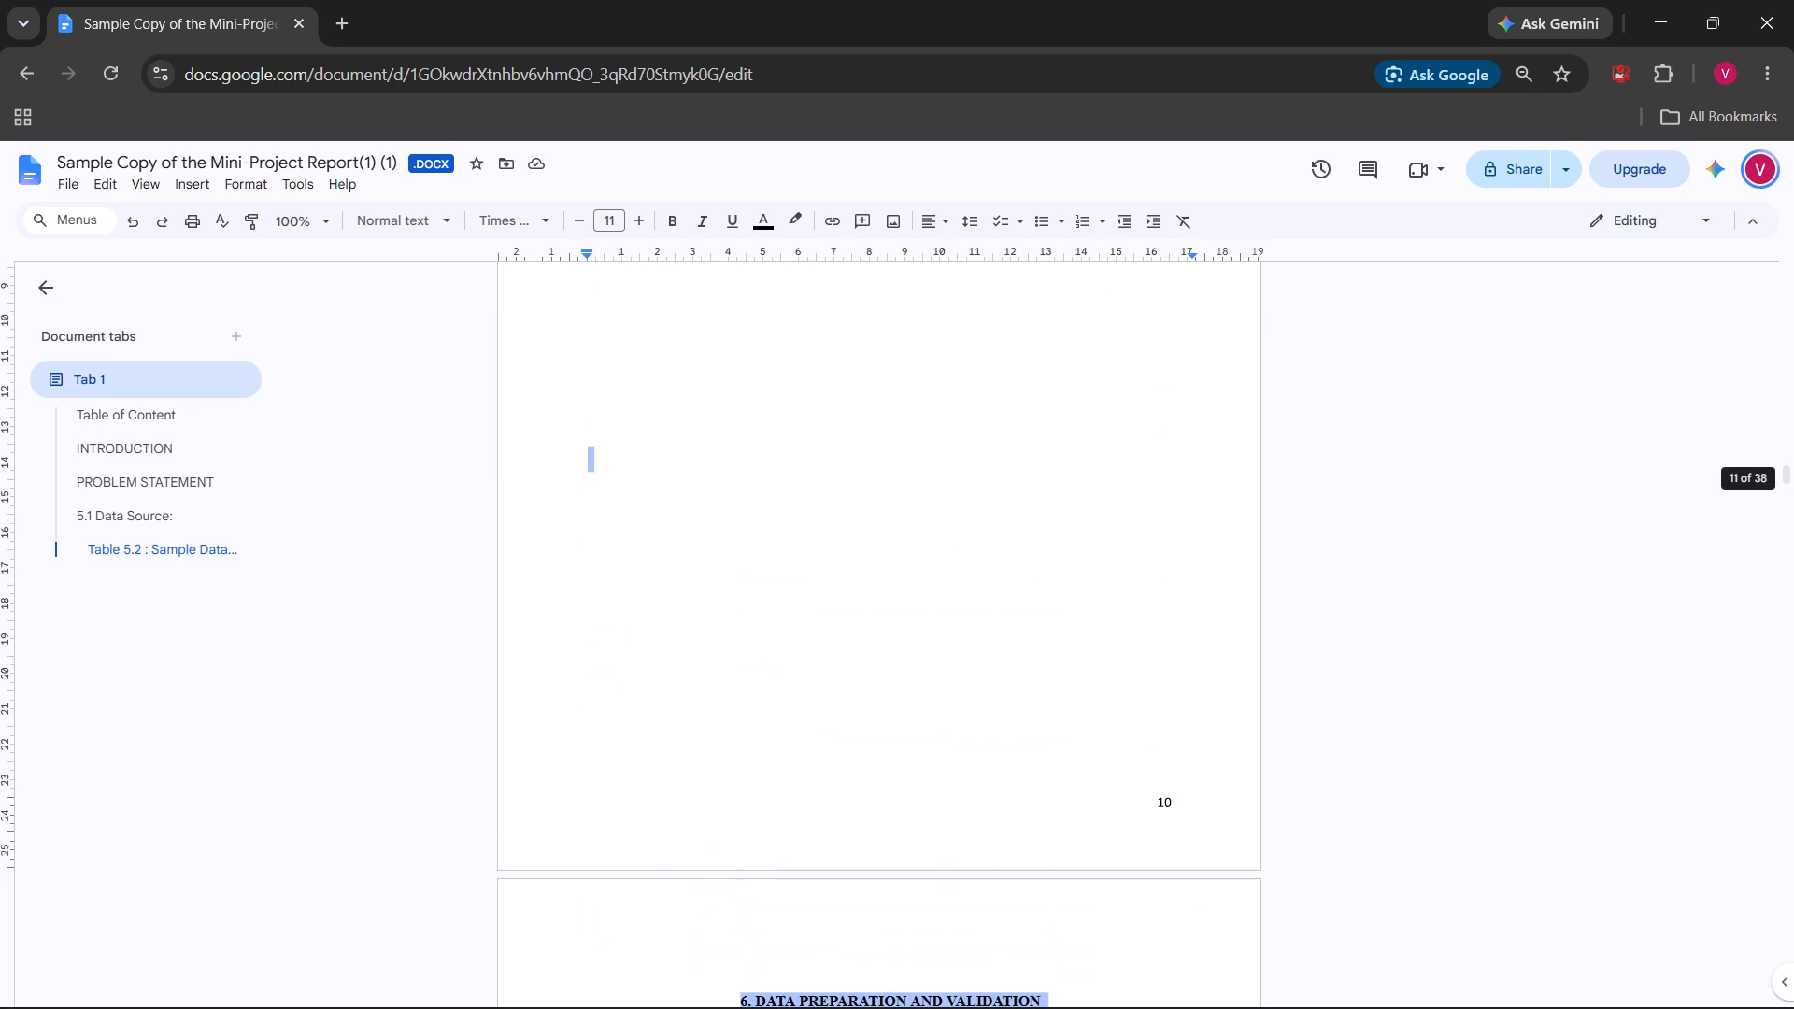
pyautogui.moveTo(726, 907); pyautogui.dragTo(710, 905)
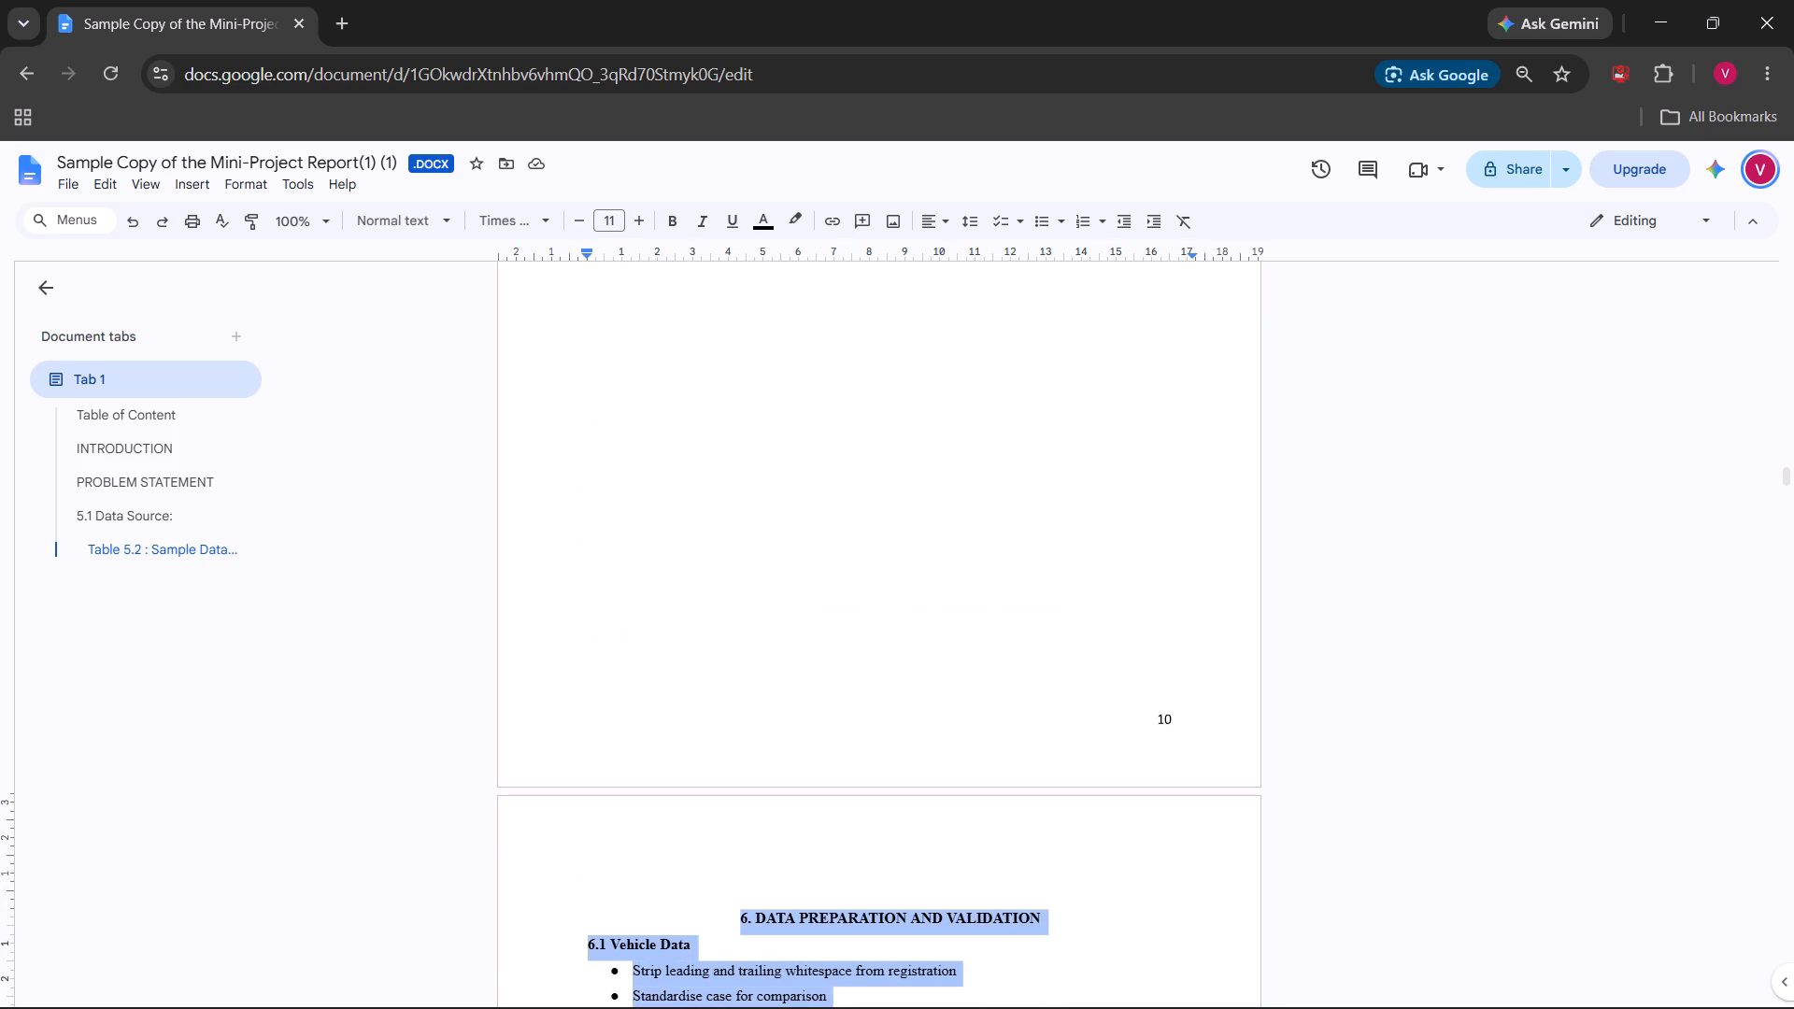
pyautogui.moveTo(710, 905); pyautogui.dragTo(710, 908)
pyautogui.click(261, 181)
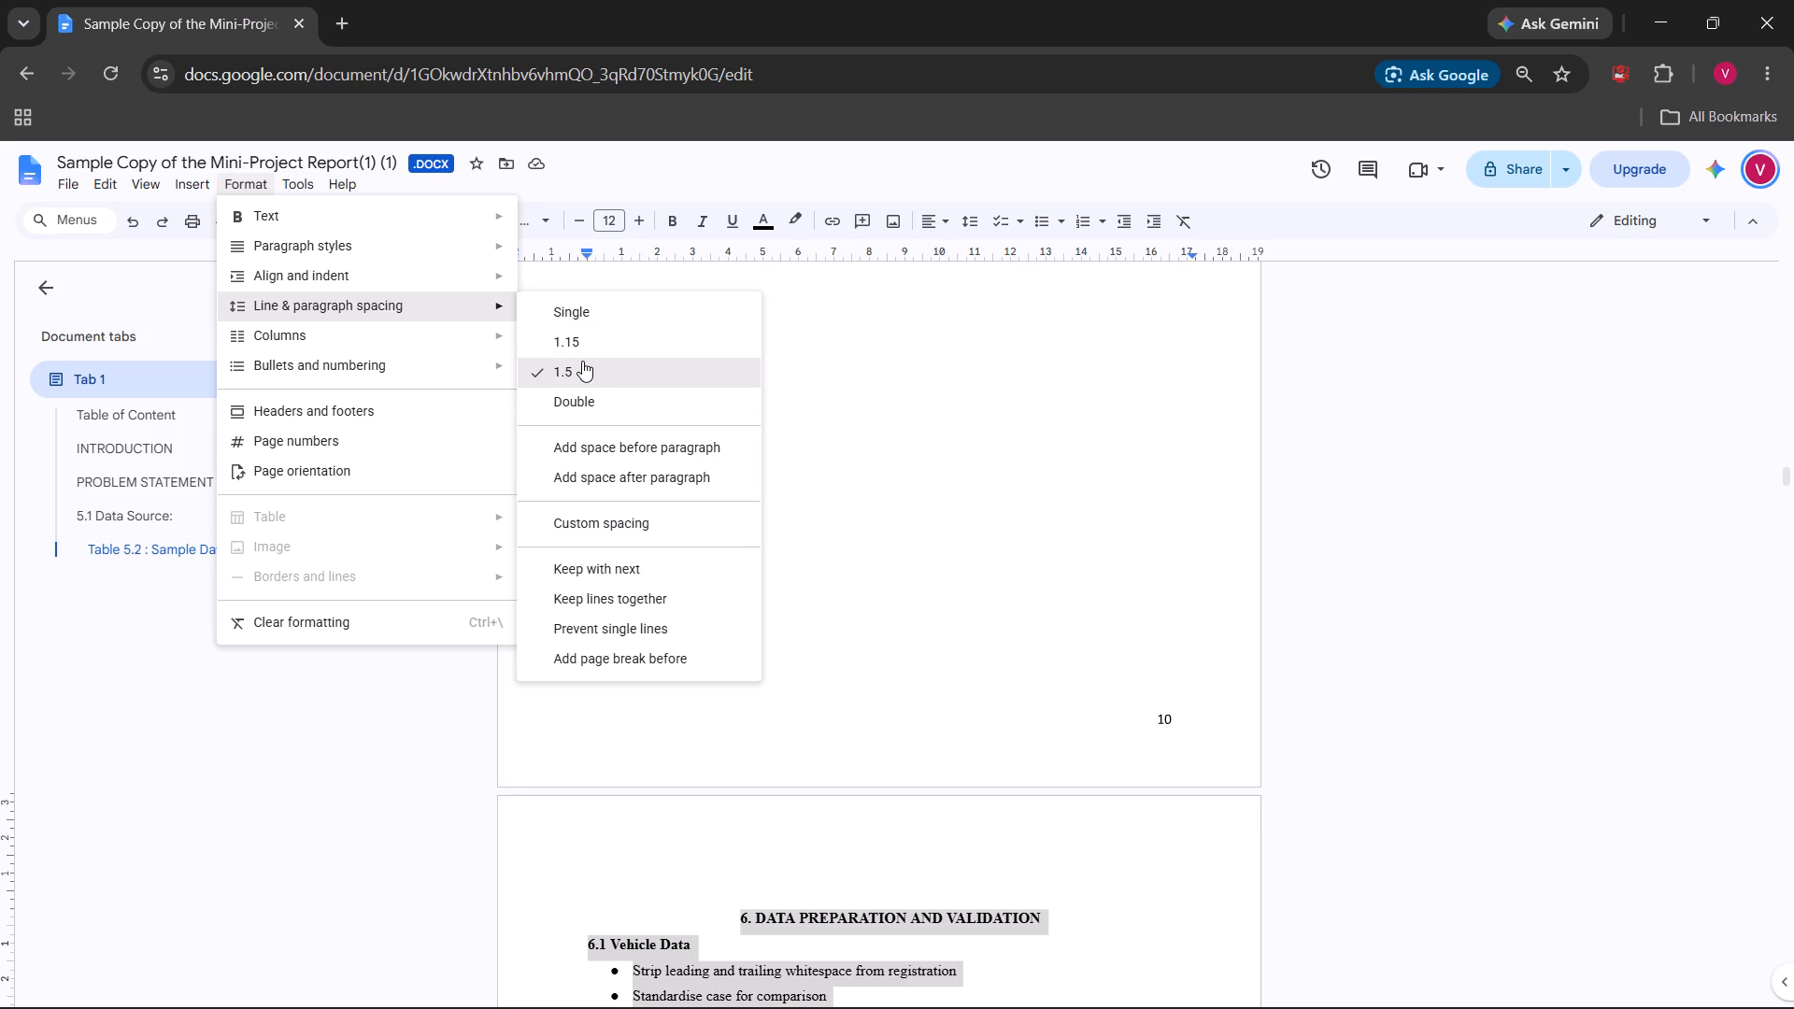
pyautogui.click(582, 361)
pyautogui.click(910, 472)
# Apply 1.5 line spacing to subsections 6.5 Data Consistency & Safe Transactions and 6.6 Report Times.
pyautogui.scroll(-5, 910, 472)
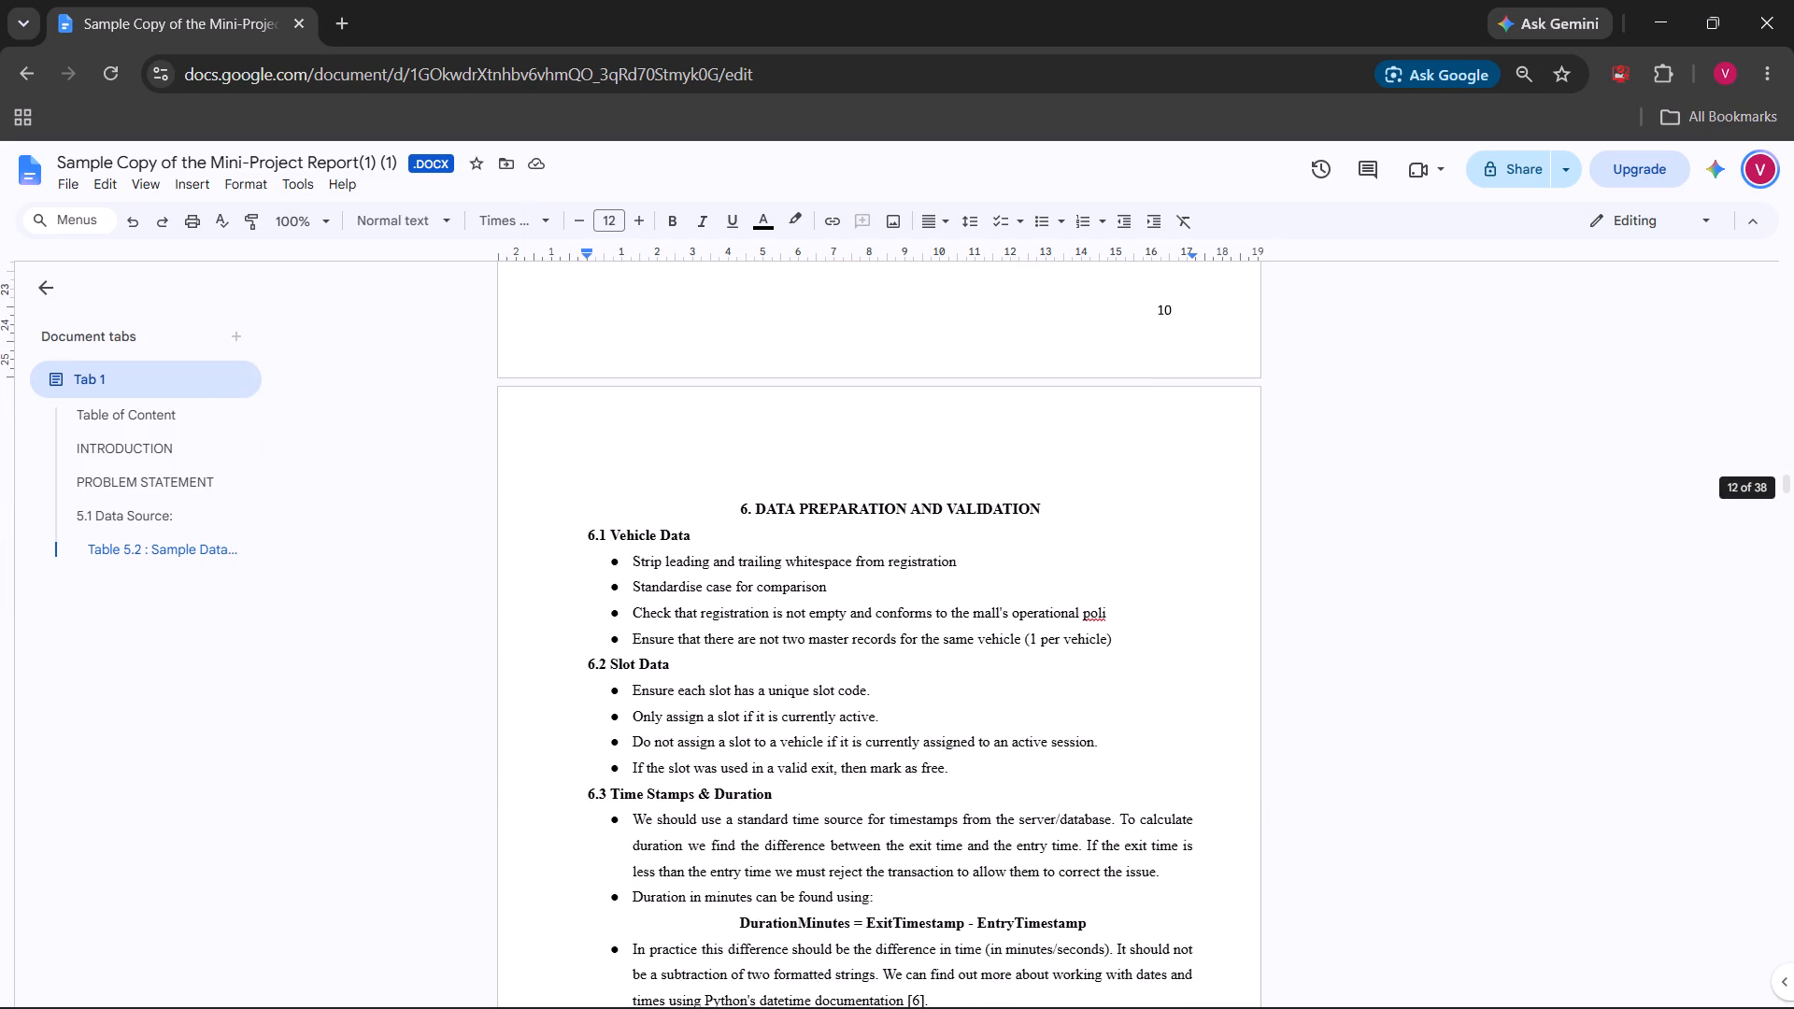
pyautogui.scroll(-2, 1042, 556)
pyautogui.scroll(-5, 1165, 652)
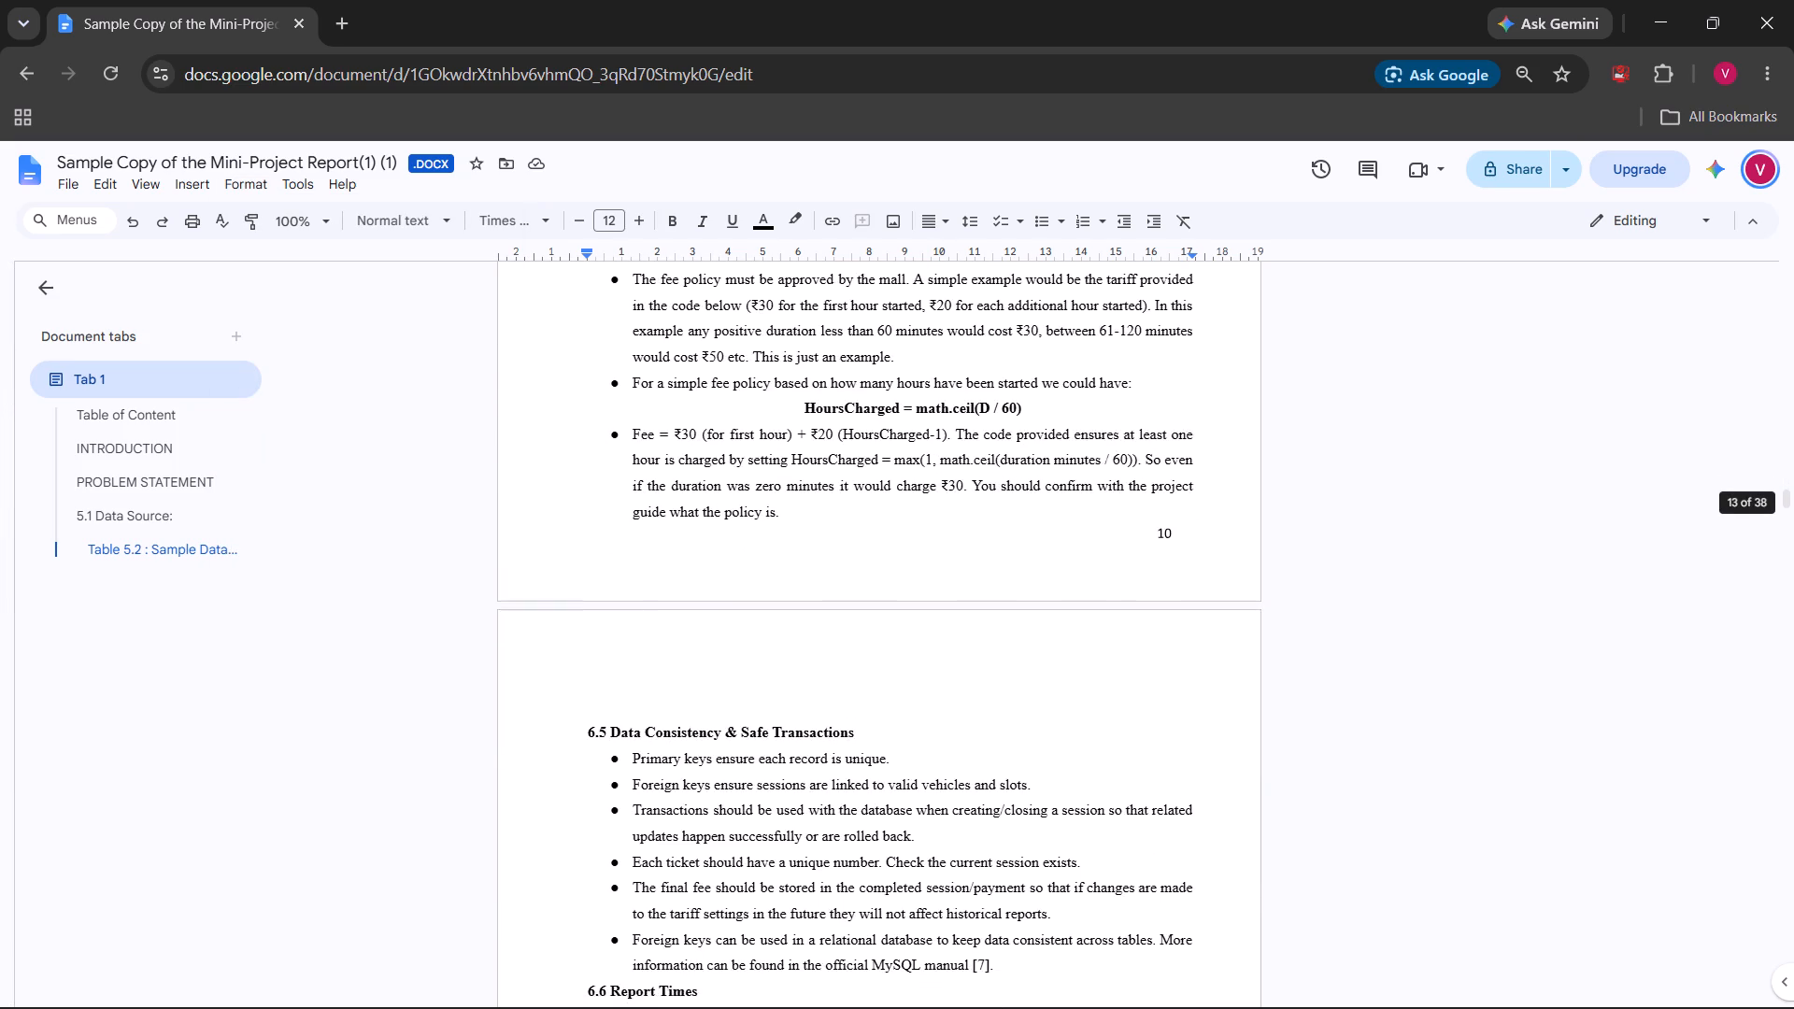
pyautogui.scroll(-2, 1165, 652)
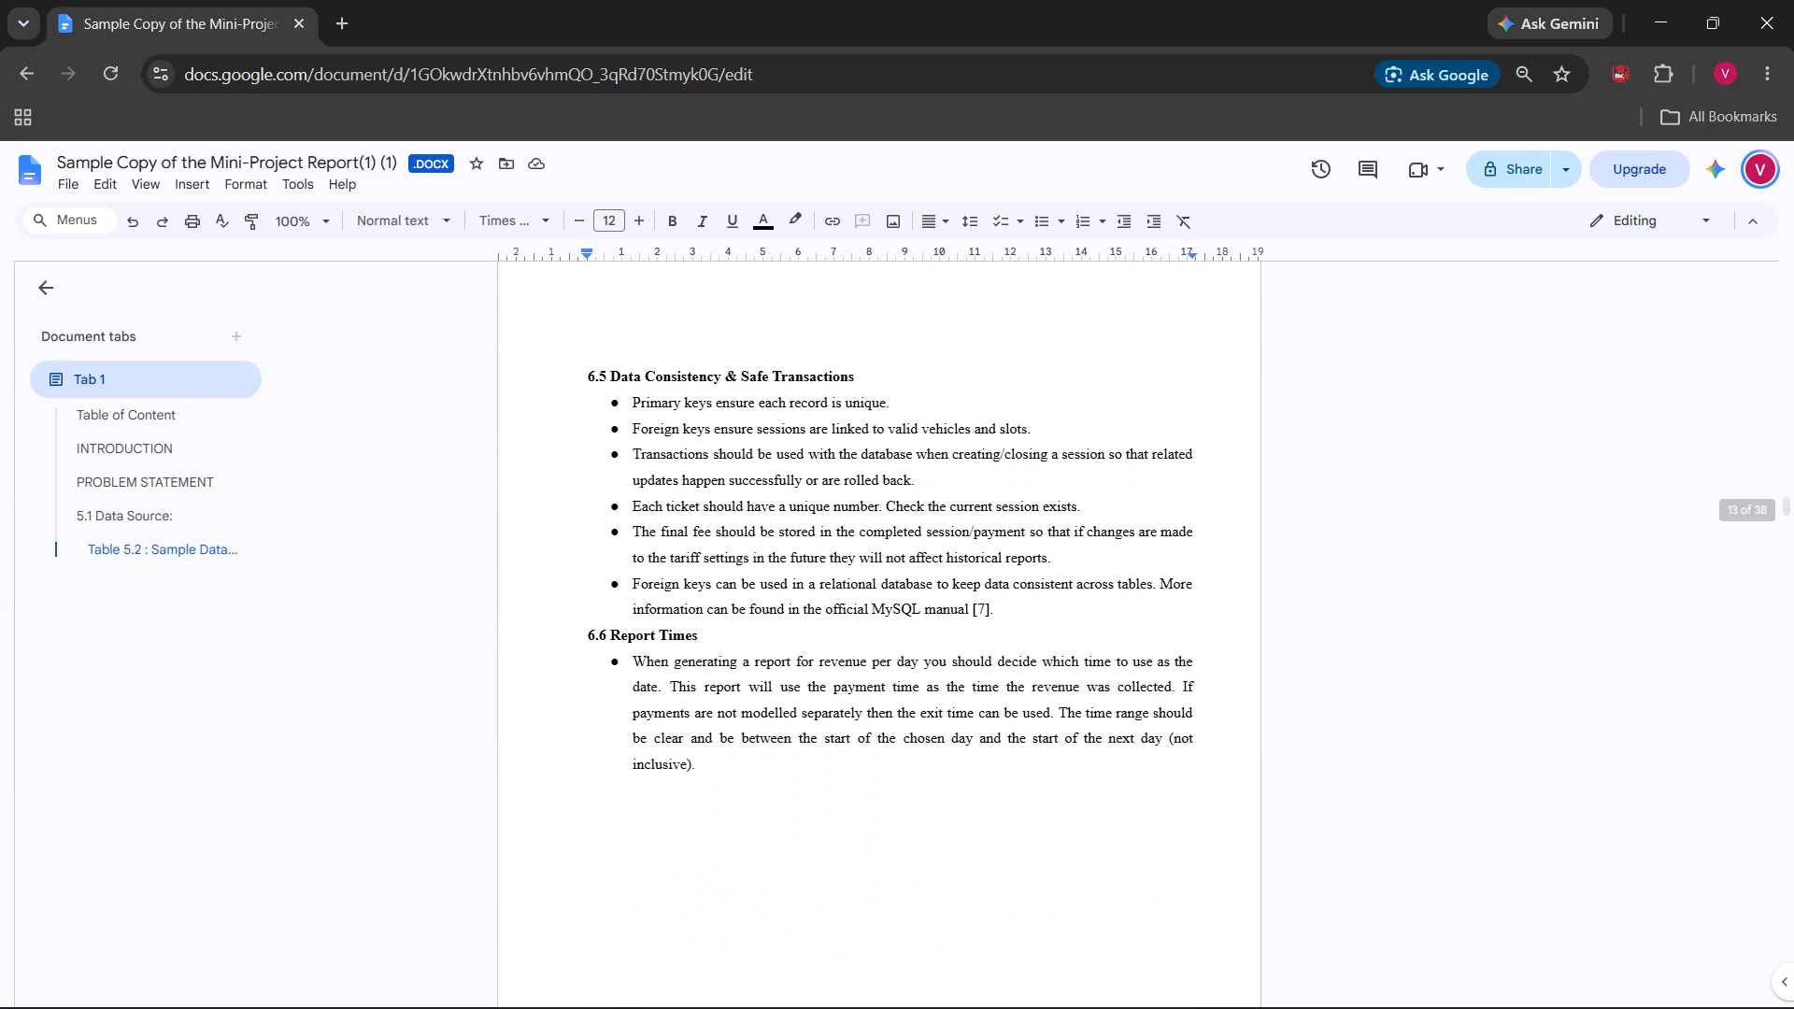
pyautogui.moveTo(829, 783); pyautogui.dragTo(593, 381)
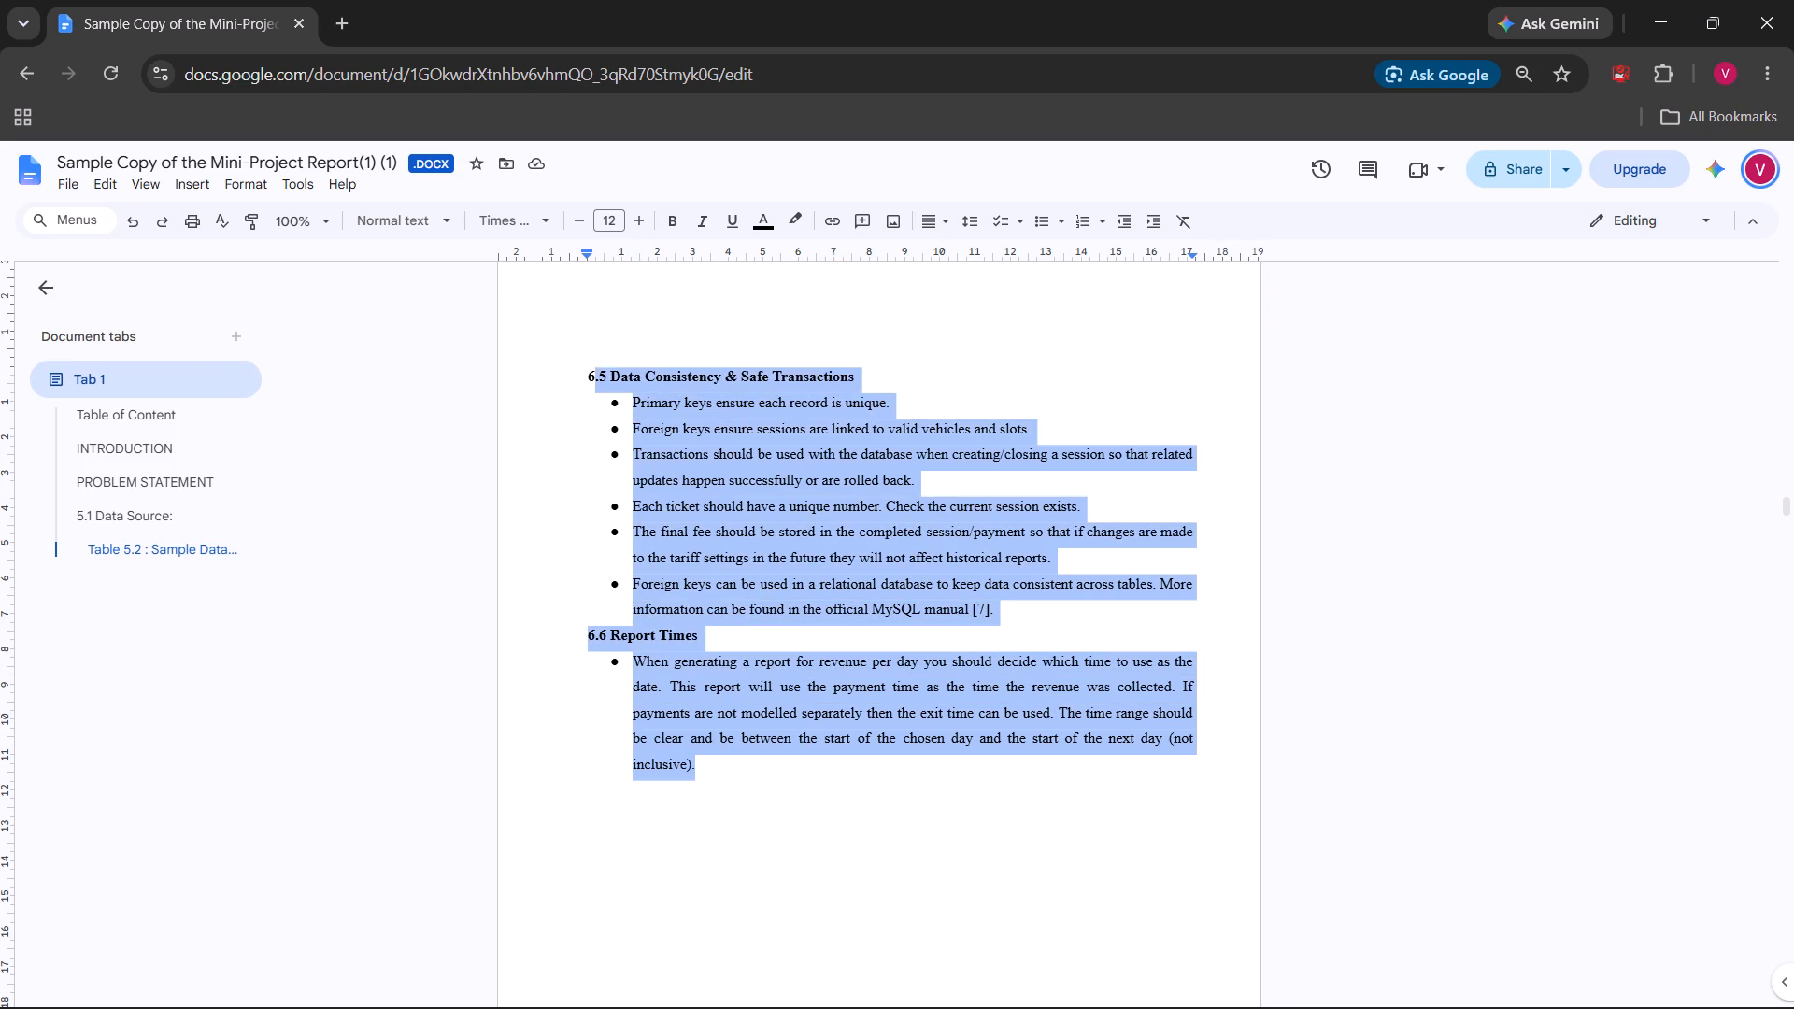
pyautogui.moveTo(593, 381); pyautogui.dragTo(592, 379)
pyautogui.click(528, 434)
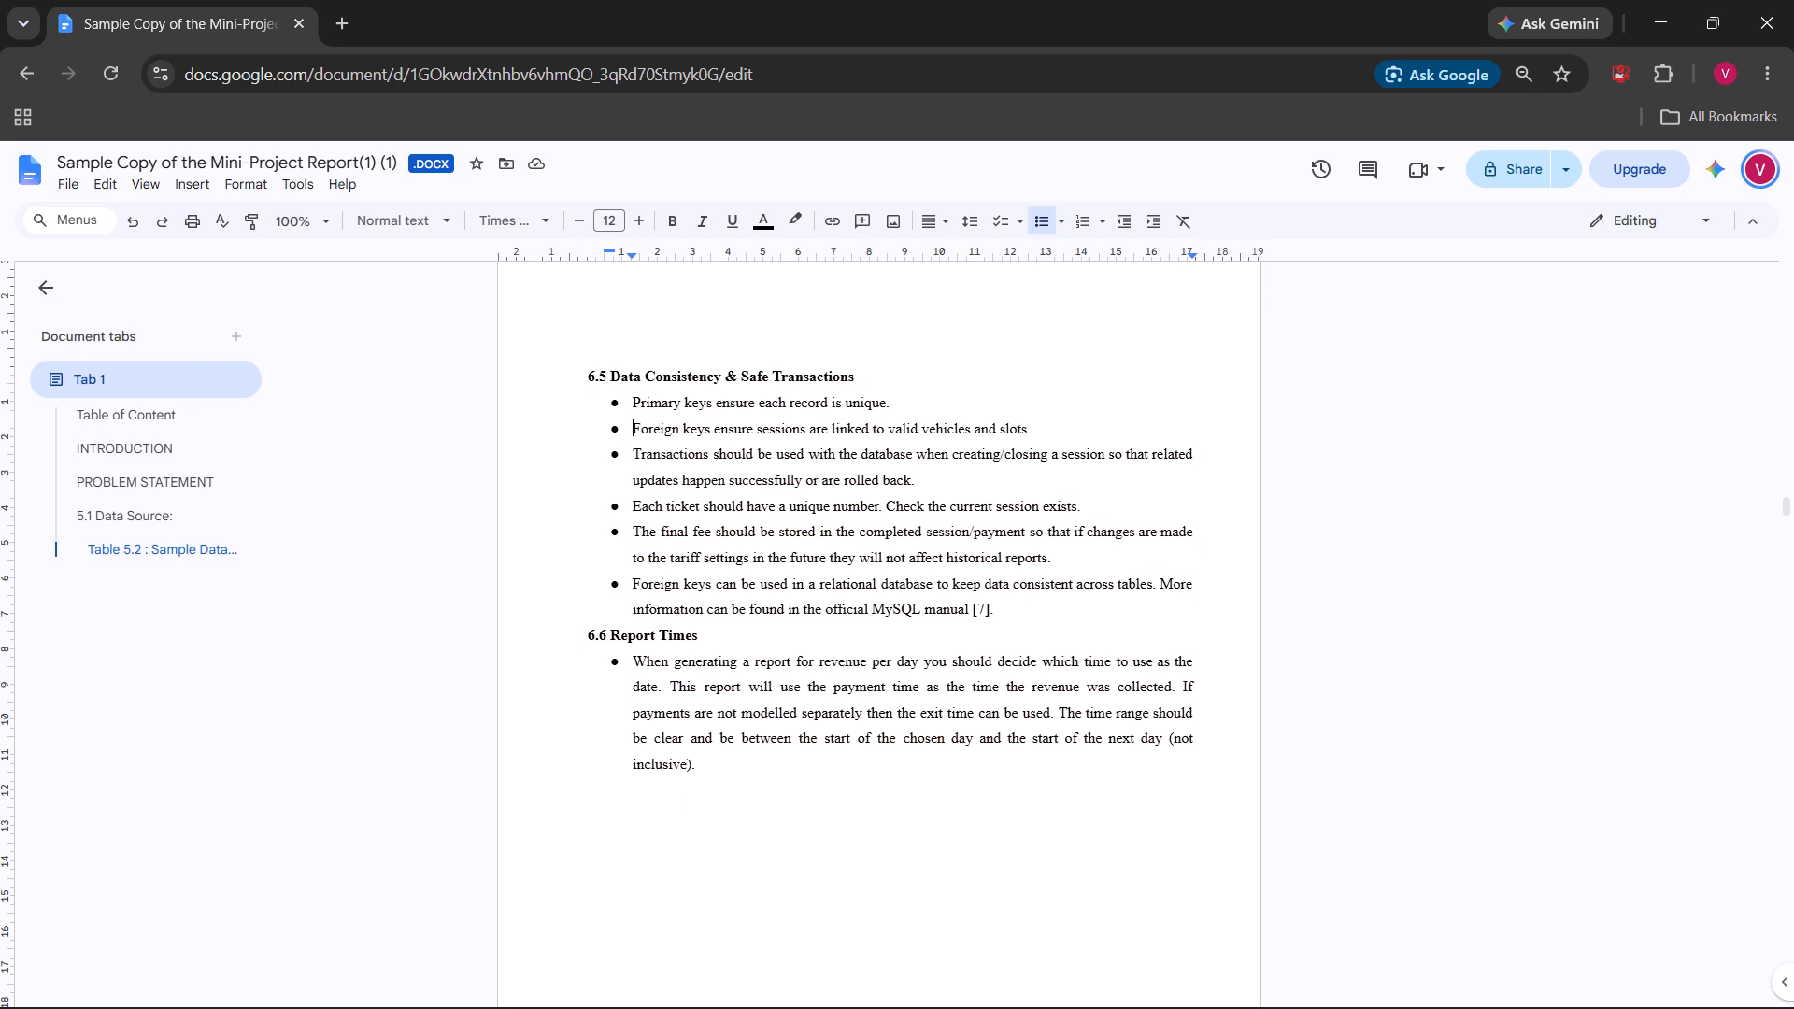
pyautogui.moveTo(733, 758); pyautogui.dragTo(546, 368)
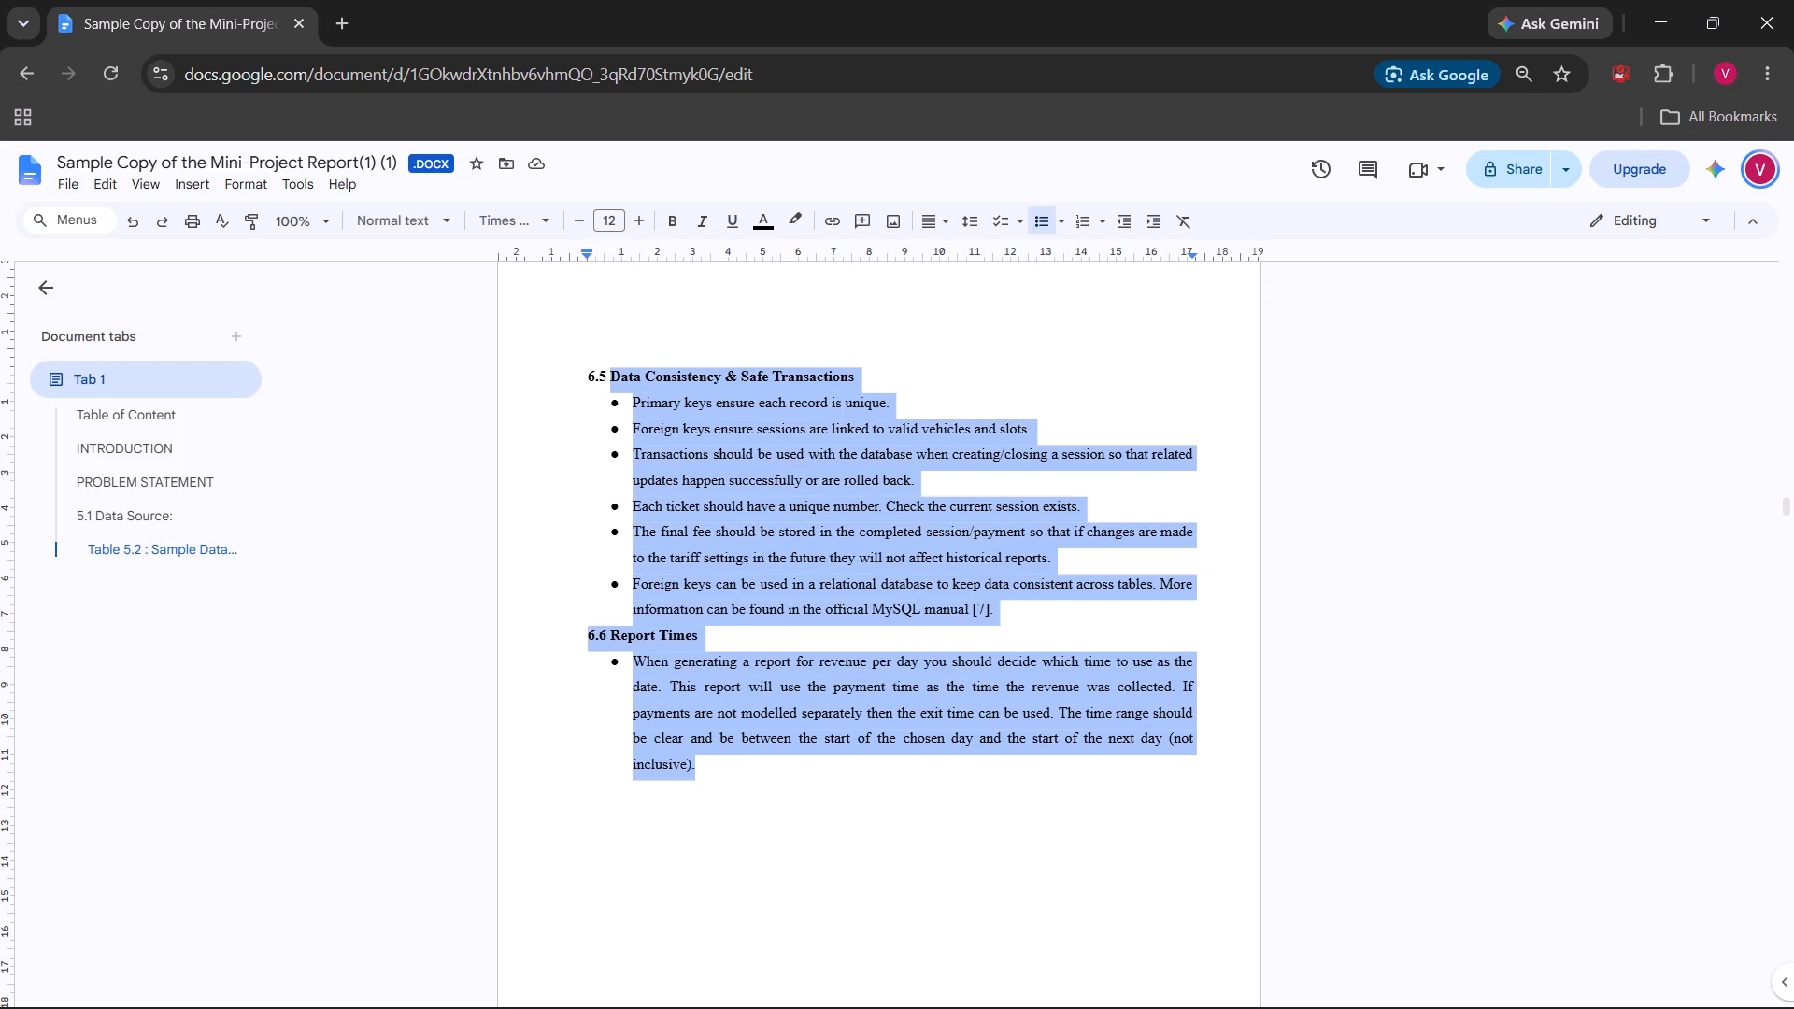
pyautogui.moveTo(546, 368); pyautogui.dragTo(539, 377)
pyautogui.click(240, 181)
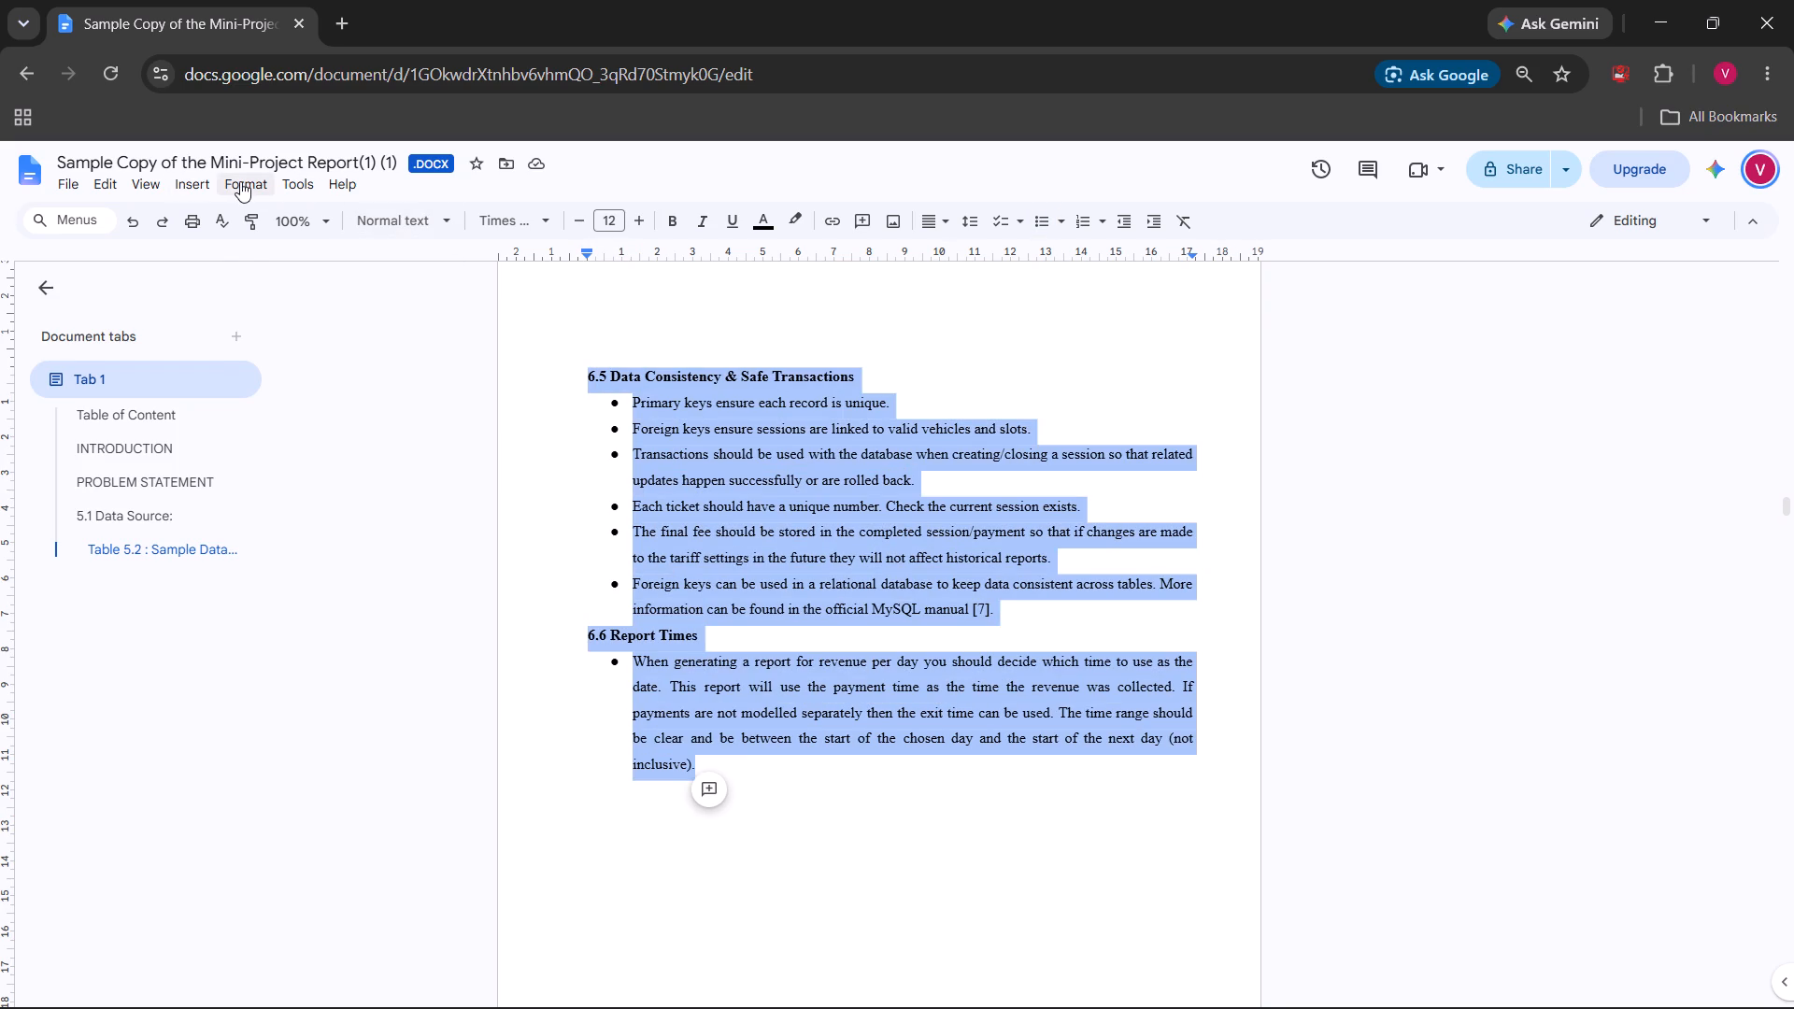
pyautogui.click(583, 372)
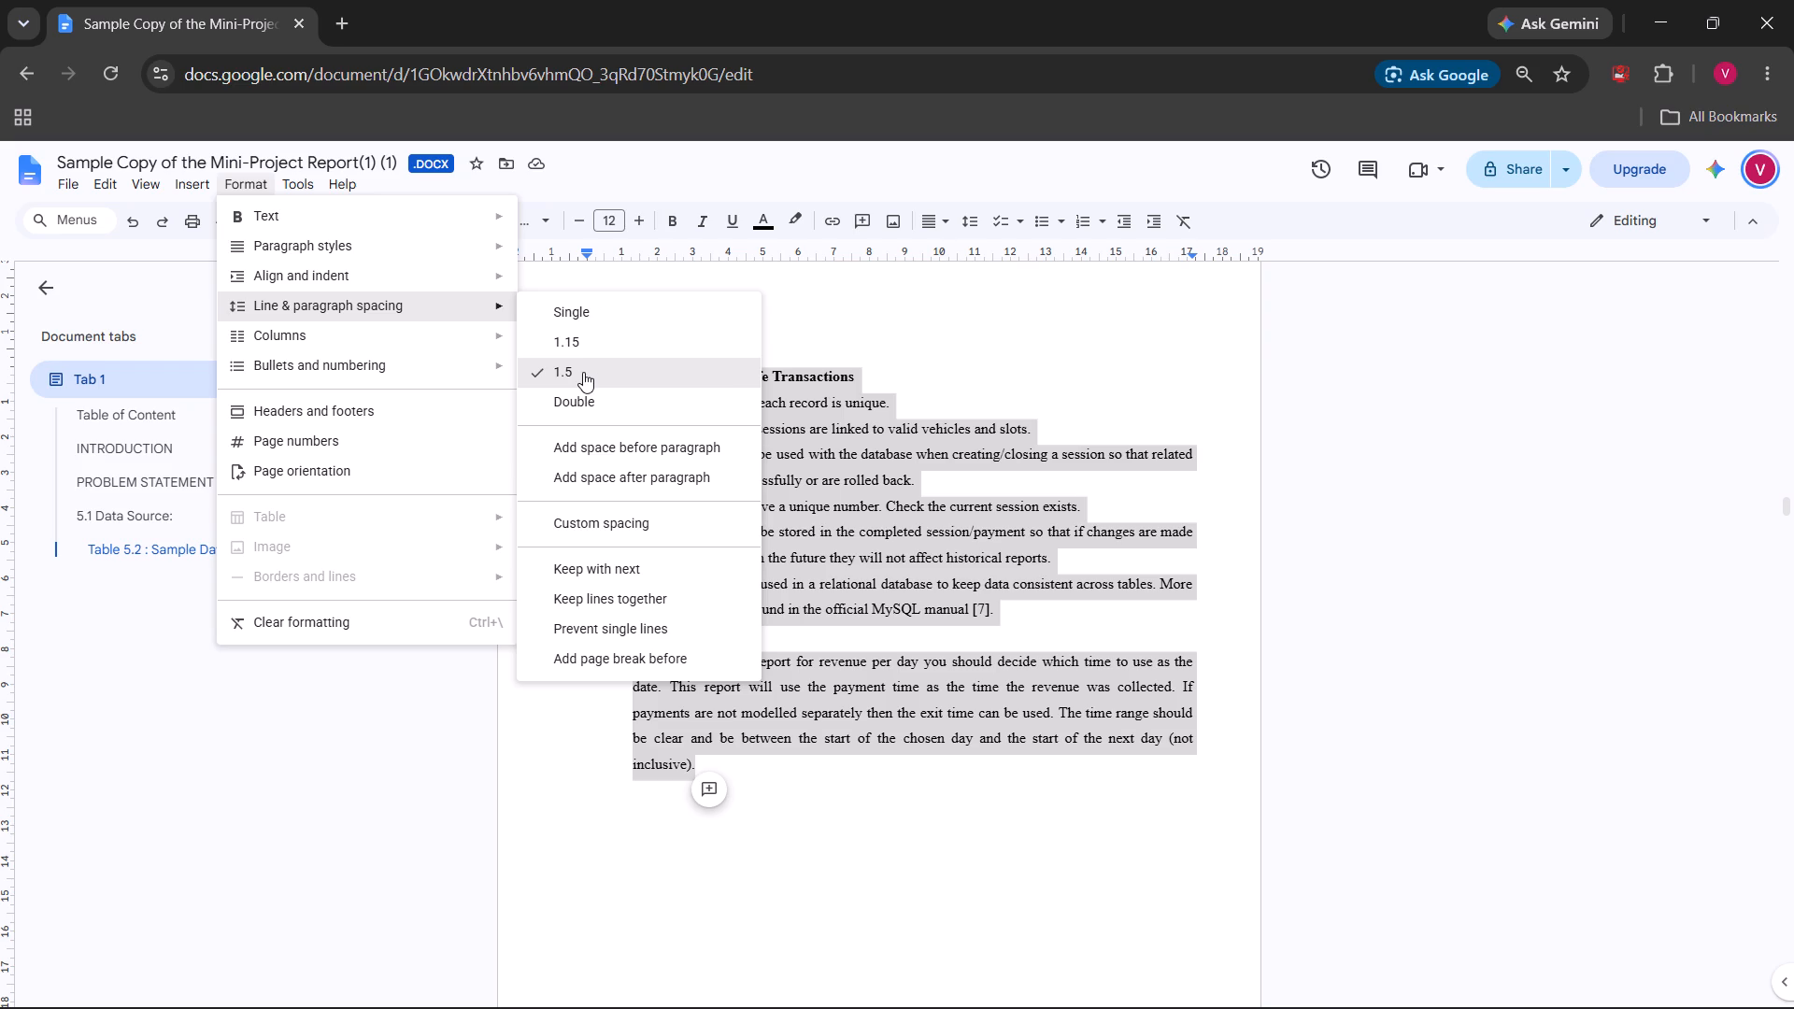
pyautogui.click(911, 773)
# Change the 7.2 Main Modules heading above the modules table into a caption numbered "Table 7.1:".
pyautogui.scroll(-5, 911, 773)
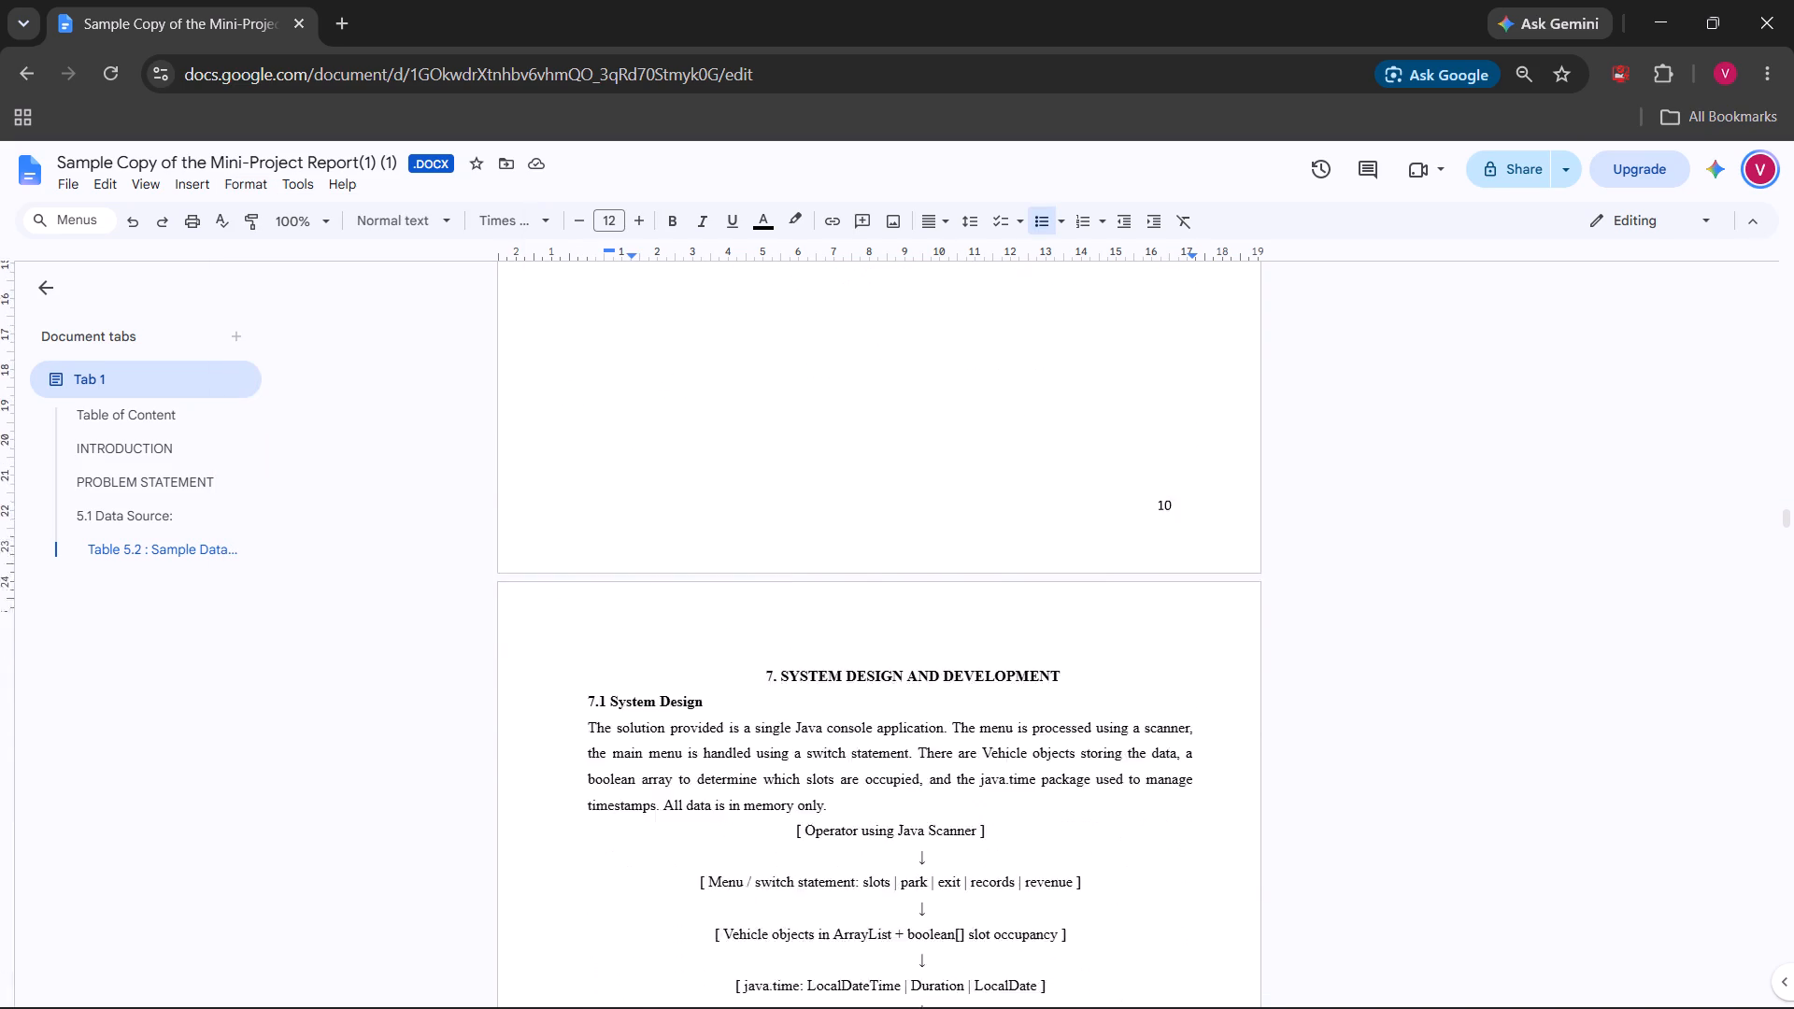
pyautogui.scroll(-4, 911, 773)
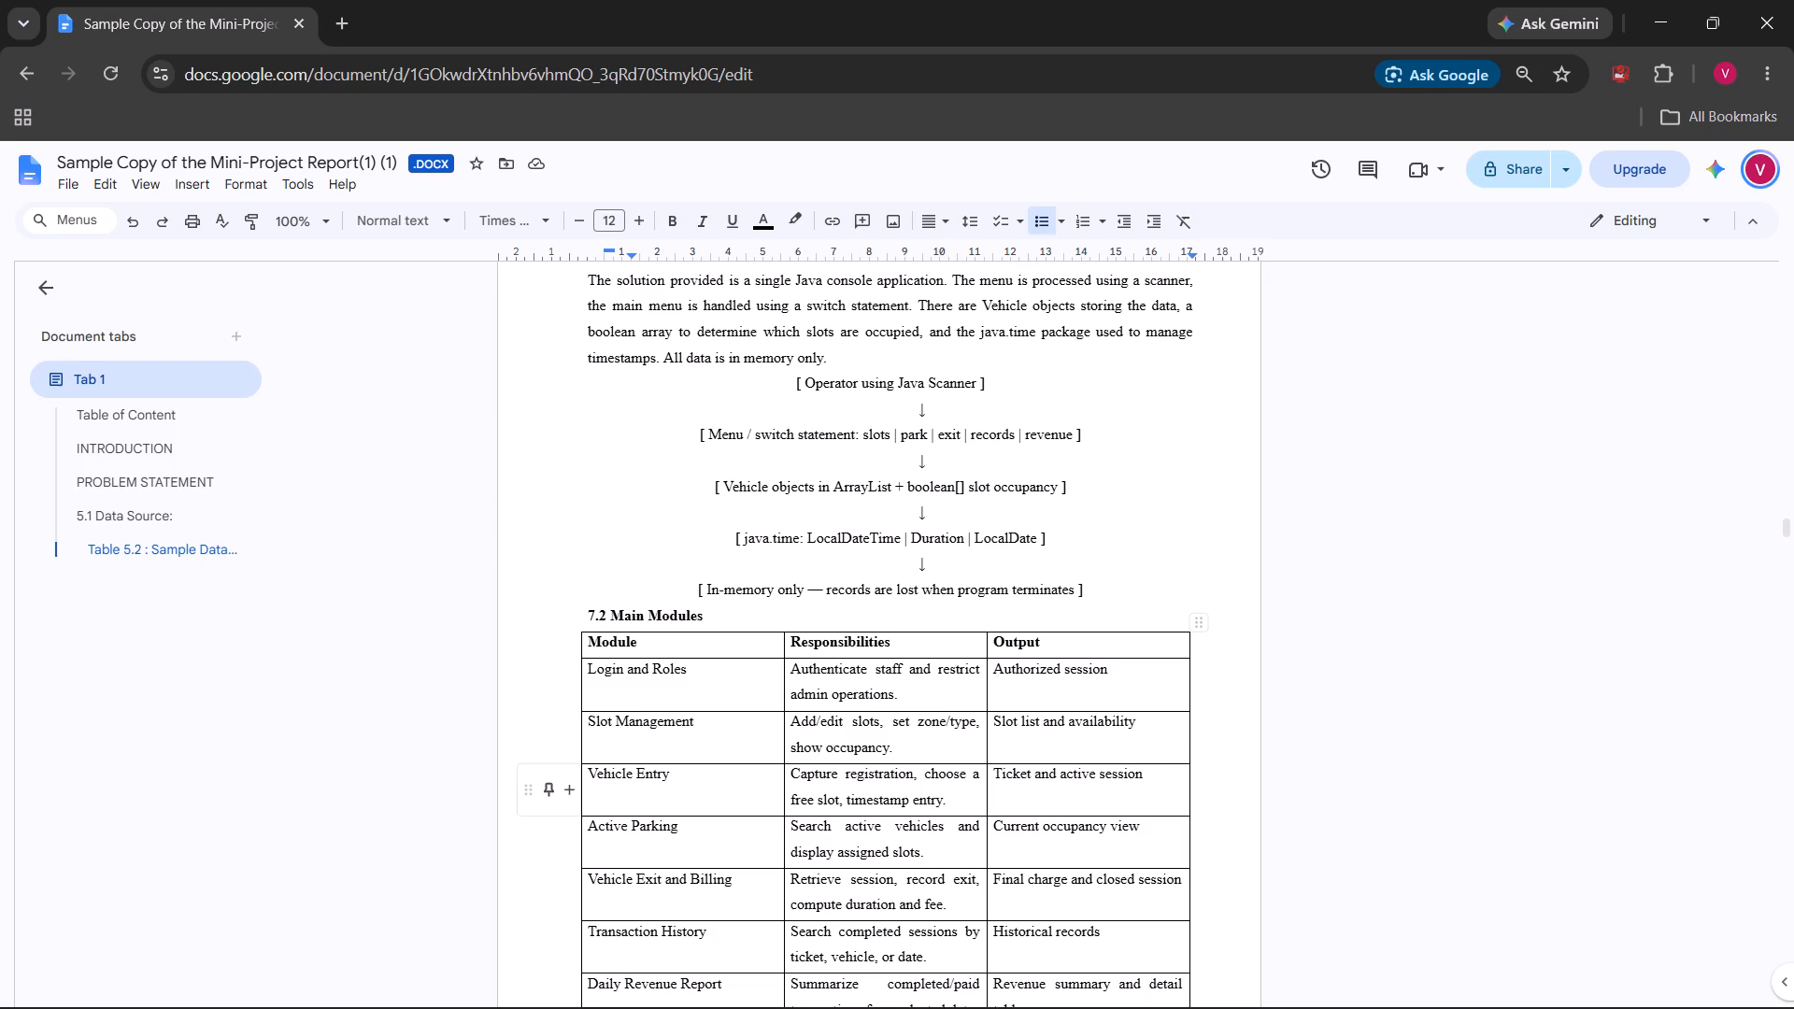
pyautogui.click(607, 617)
pyautogui.press('BackSpace')
pyautogui.press('BackSpace')
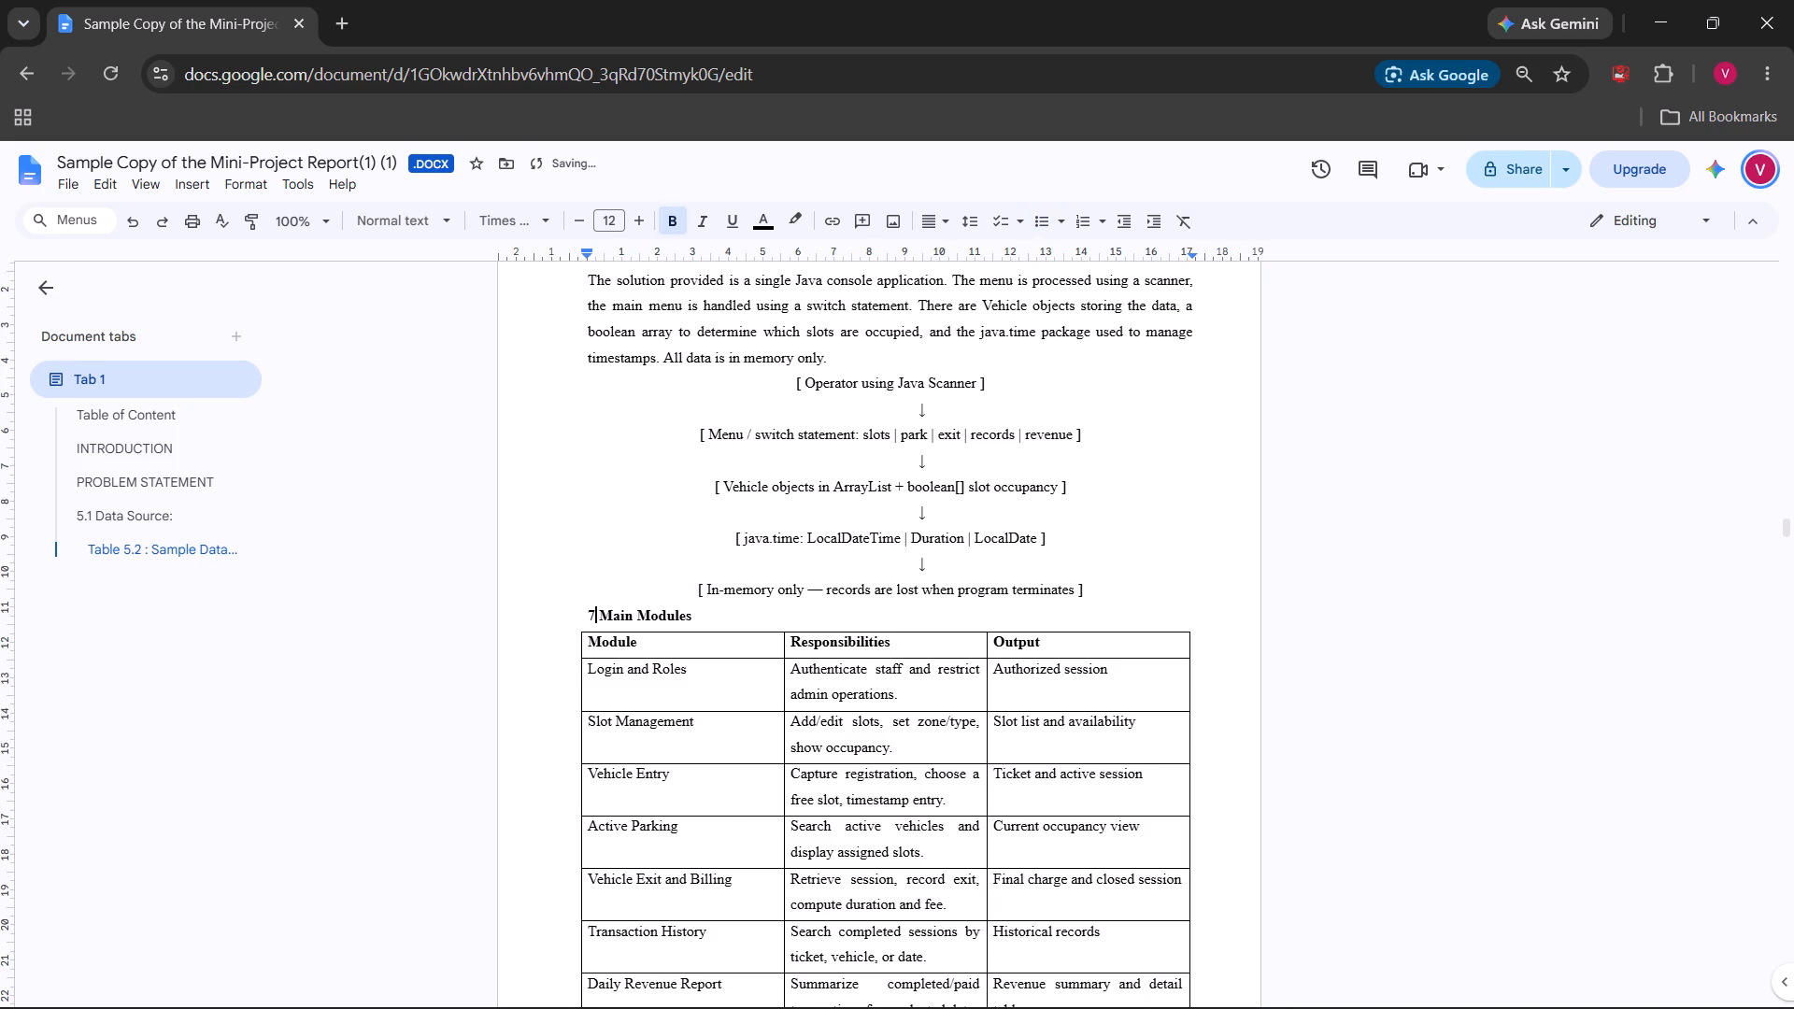
pyautogui.press('BackSpace')
pyautogui.press('BackSpace')
pyautogui.hotkey('ctrl', 'z')
pyautogui.press('BackSpace')
pyautogui.press('BackSpace')
pyautogui.press('BackSpace')
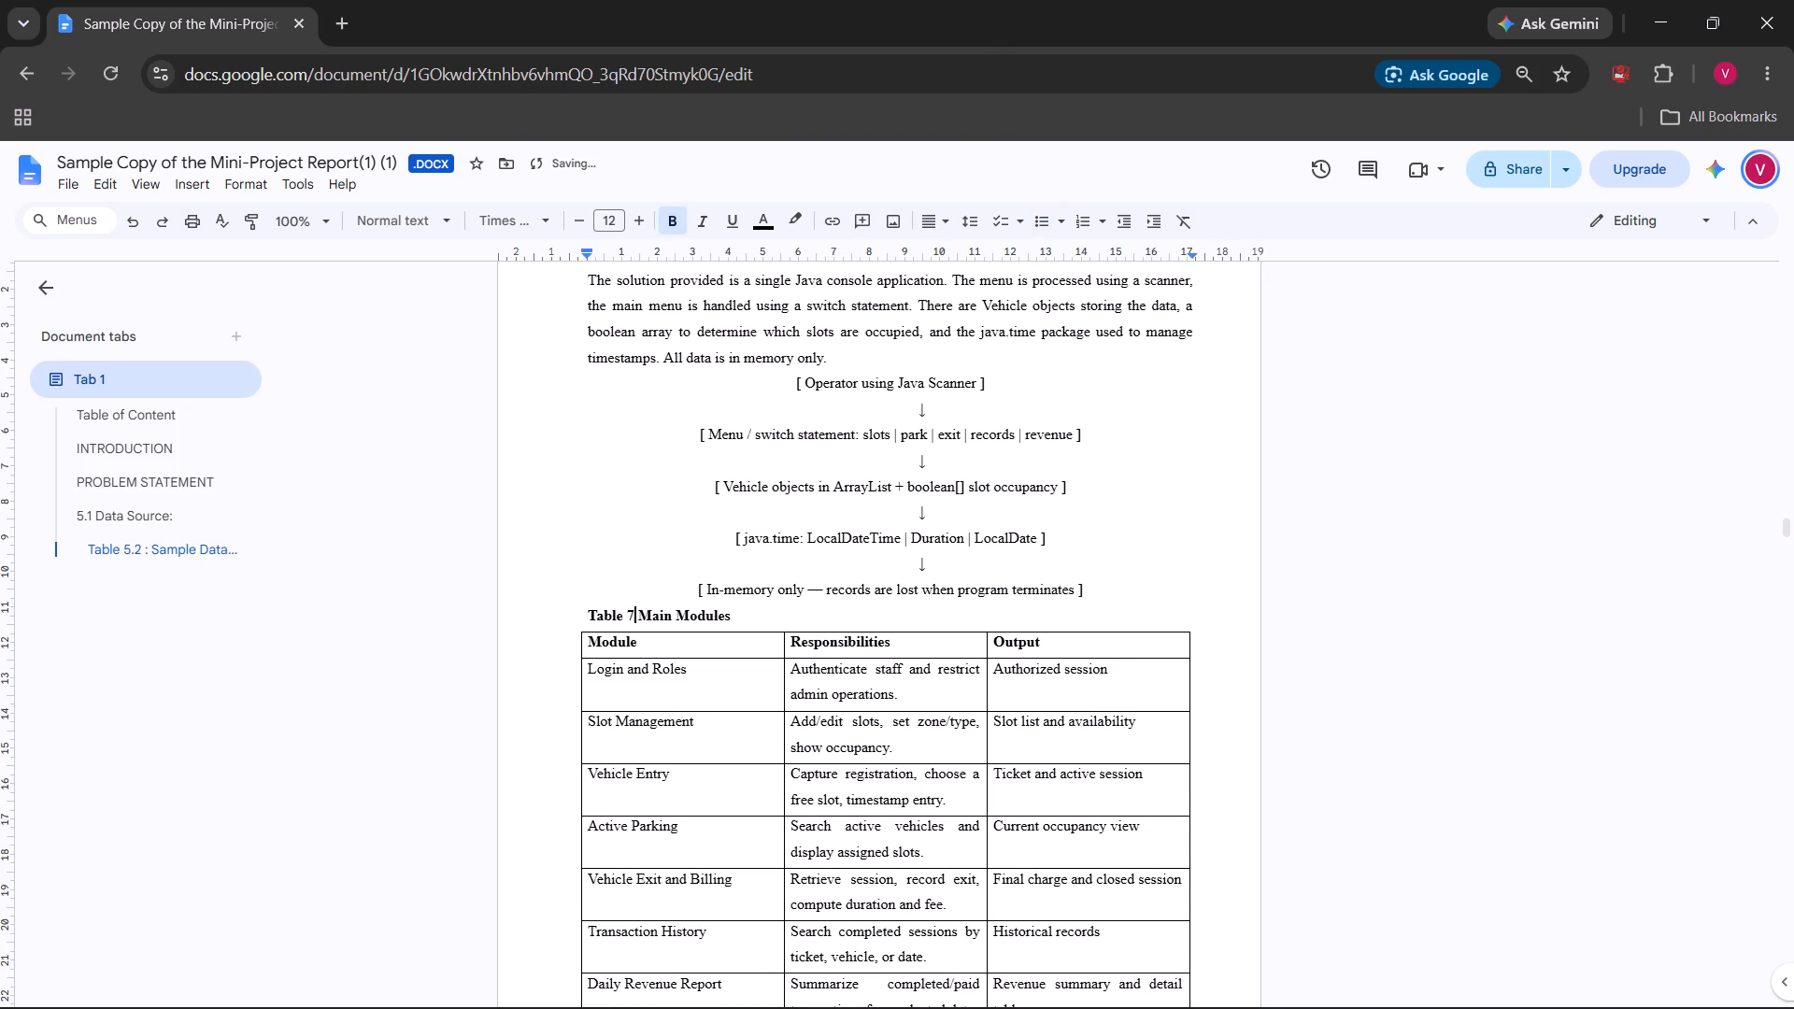
pyautogui.write(':')
pyautogui.press('space')
# Tidy the spacing around the colon in the modules table caption so it reads "Table 7.1: Main Modules".
pyautogui.click(644, 619)
pyautogui.press('space')
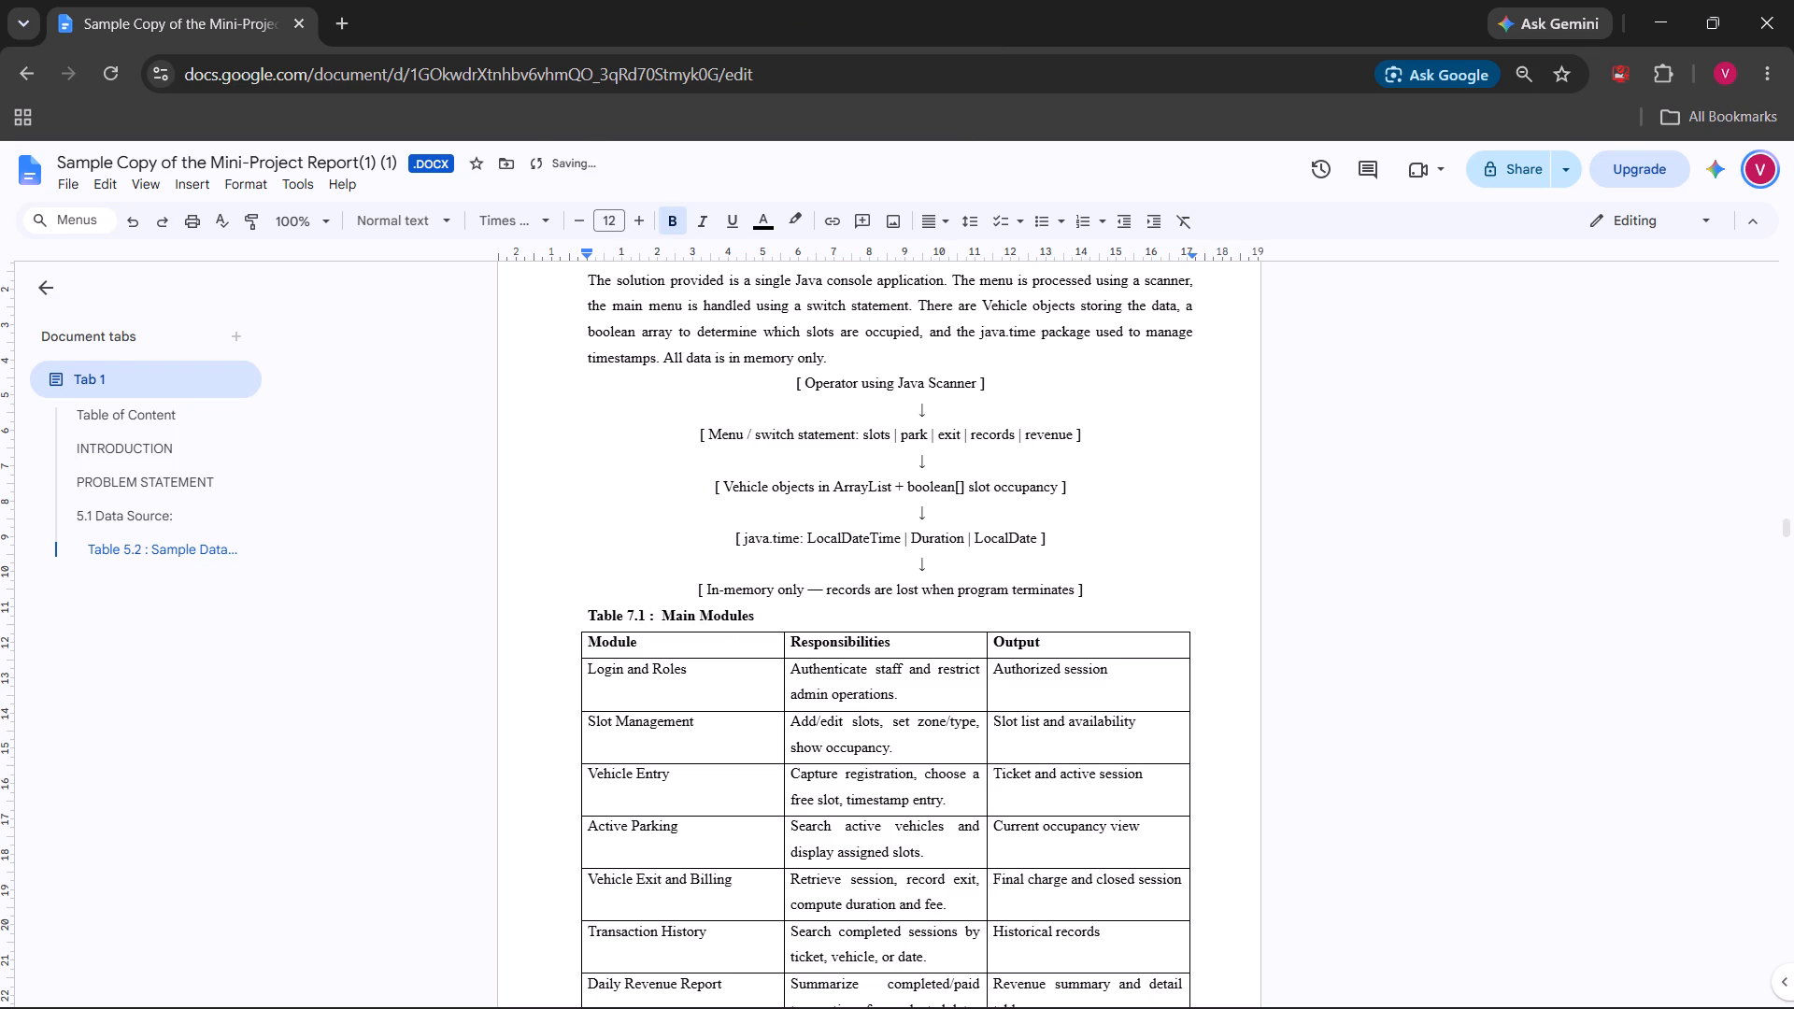
pyautogui.press('BackSpace')
pyautogui.click(792, 612)
pyautogui.scroll(-1, 901, 601)
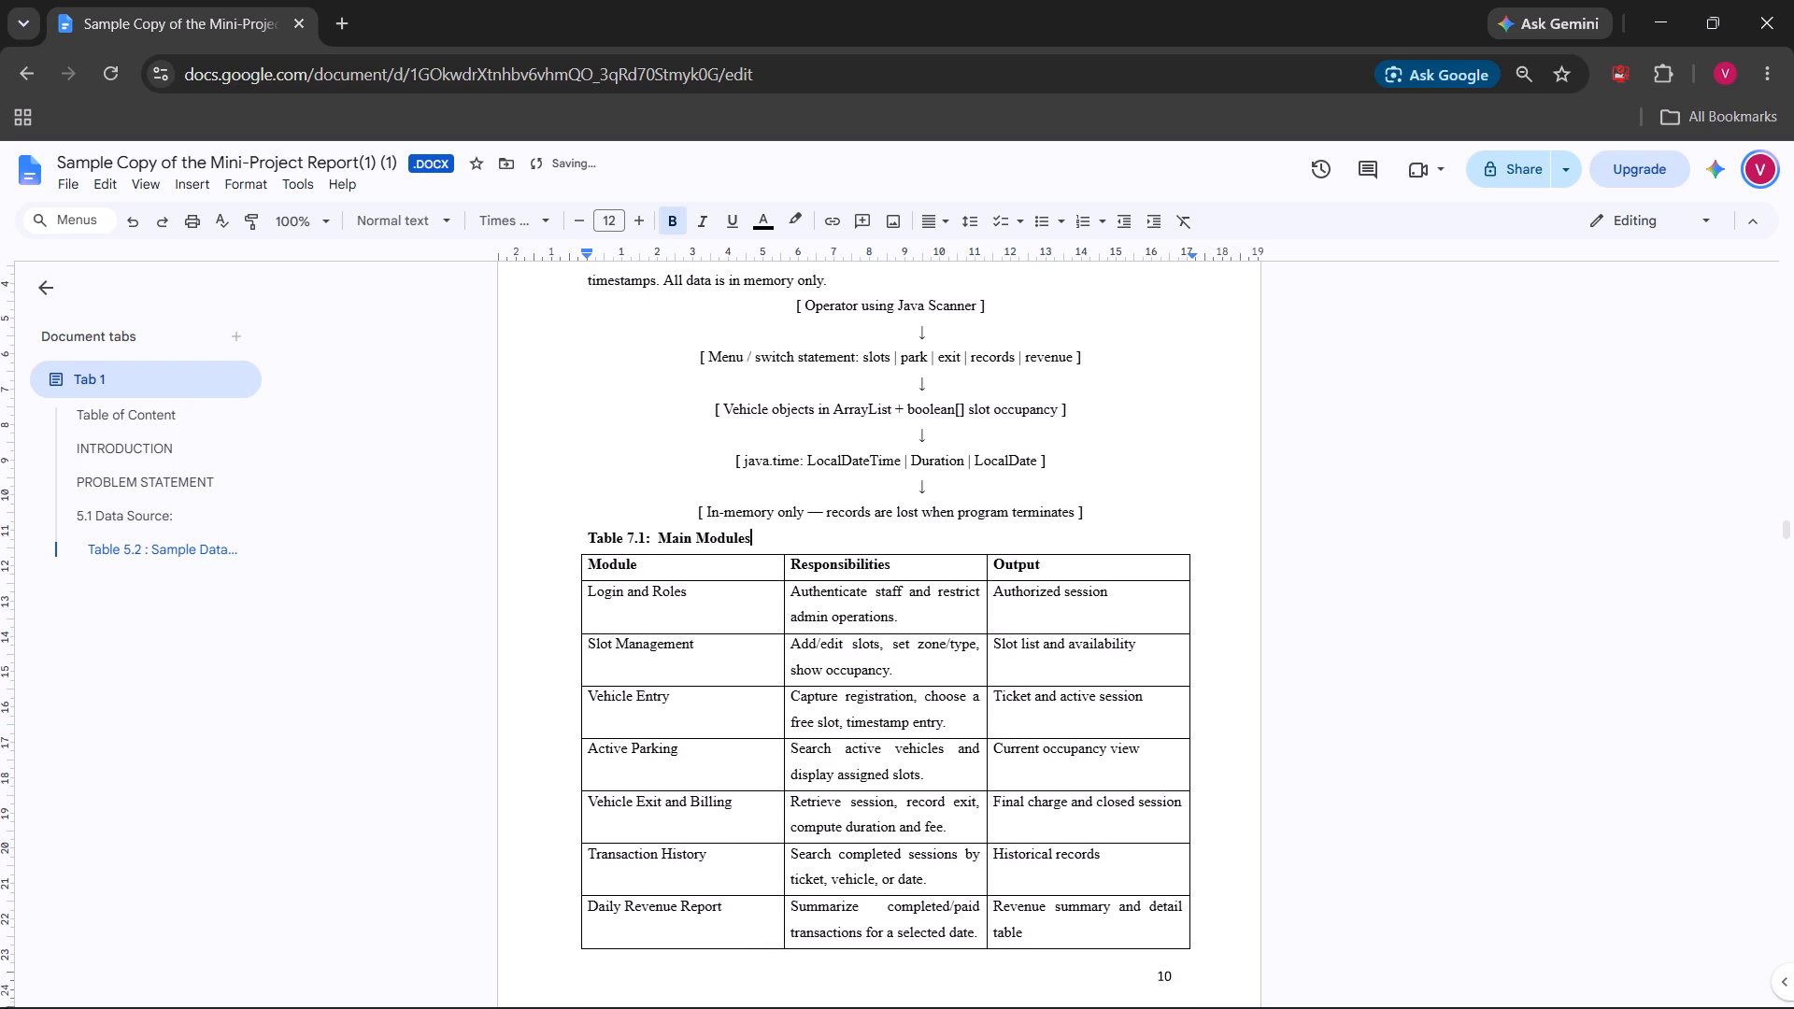
pyautogui.click(662, 536)
pyautogui.click(662, 536)
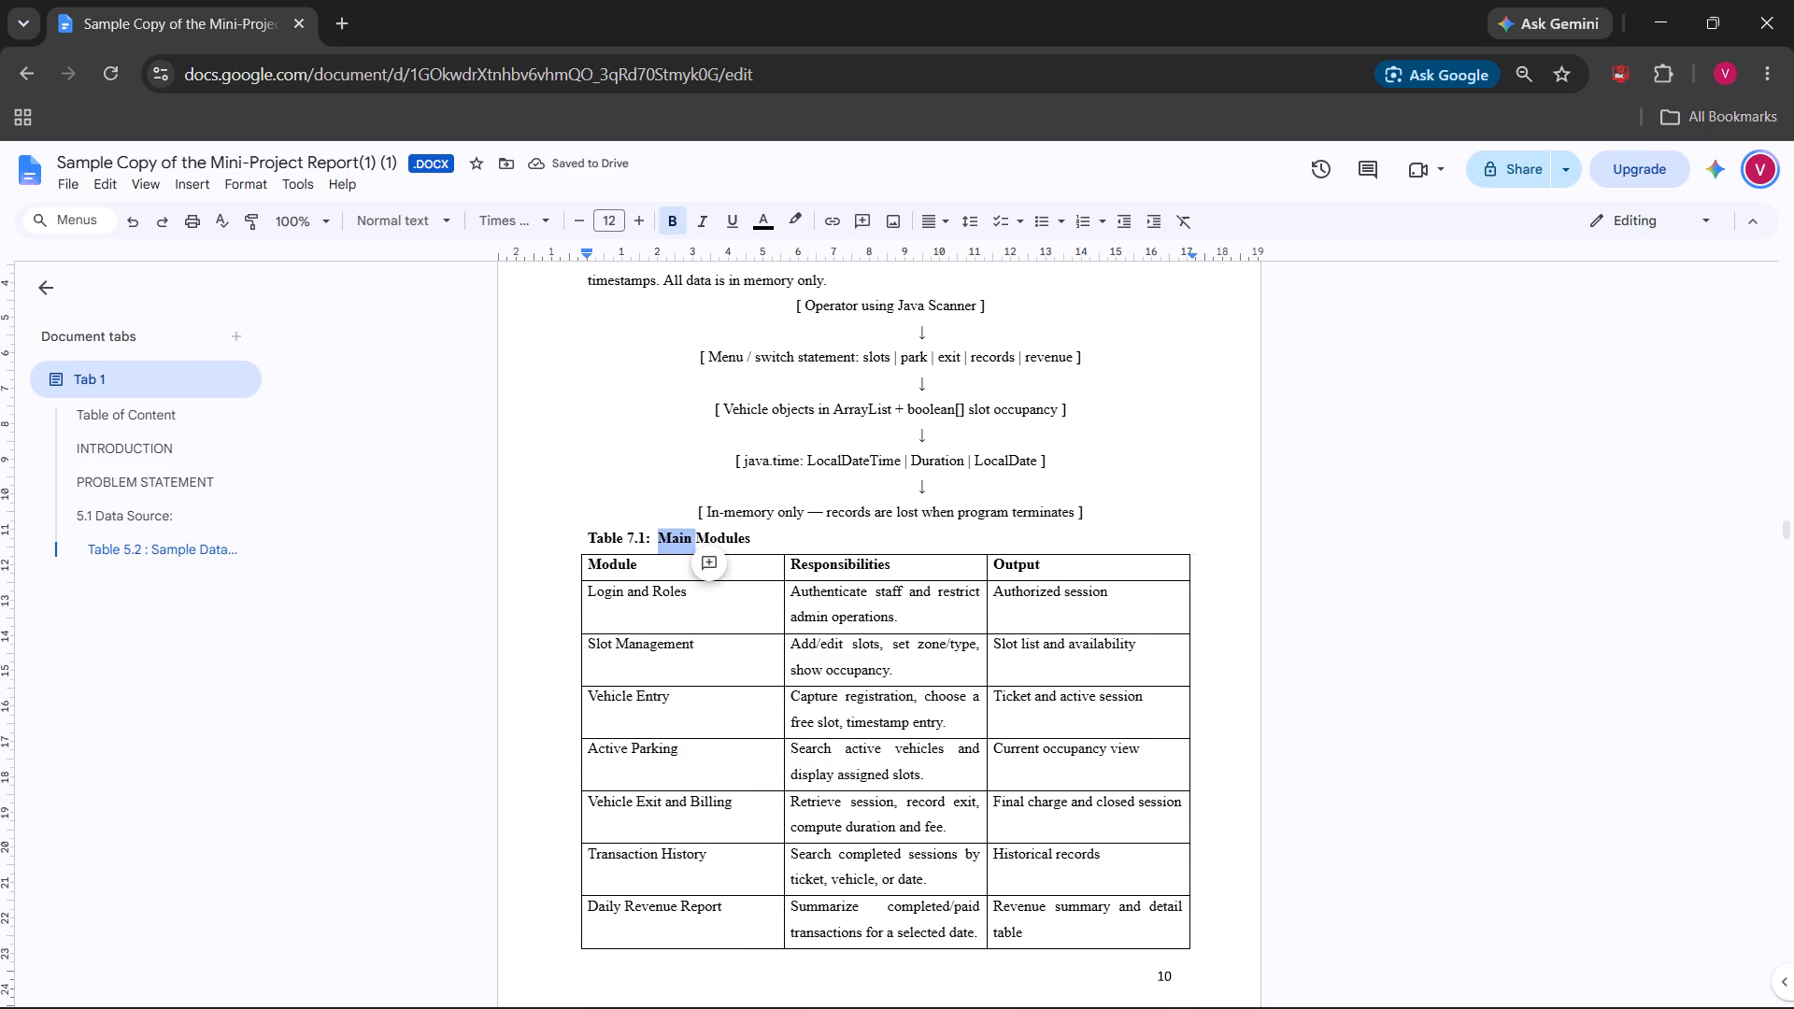
pyautogui.click(662, 536)
pyautogui.press('BackSpace')
# Left-align the text in all cells of the Main Modules table.
pyautogui.scroll(-2, 765, 538)
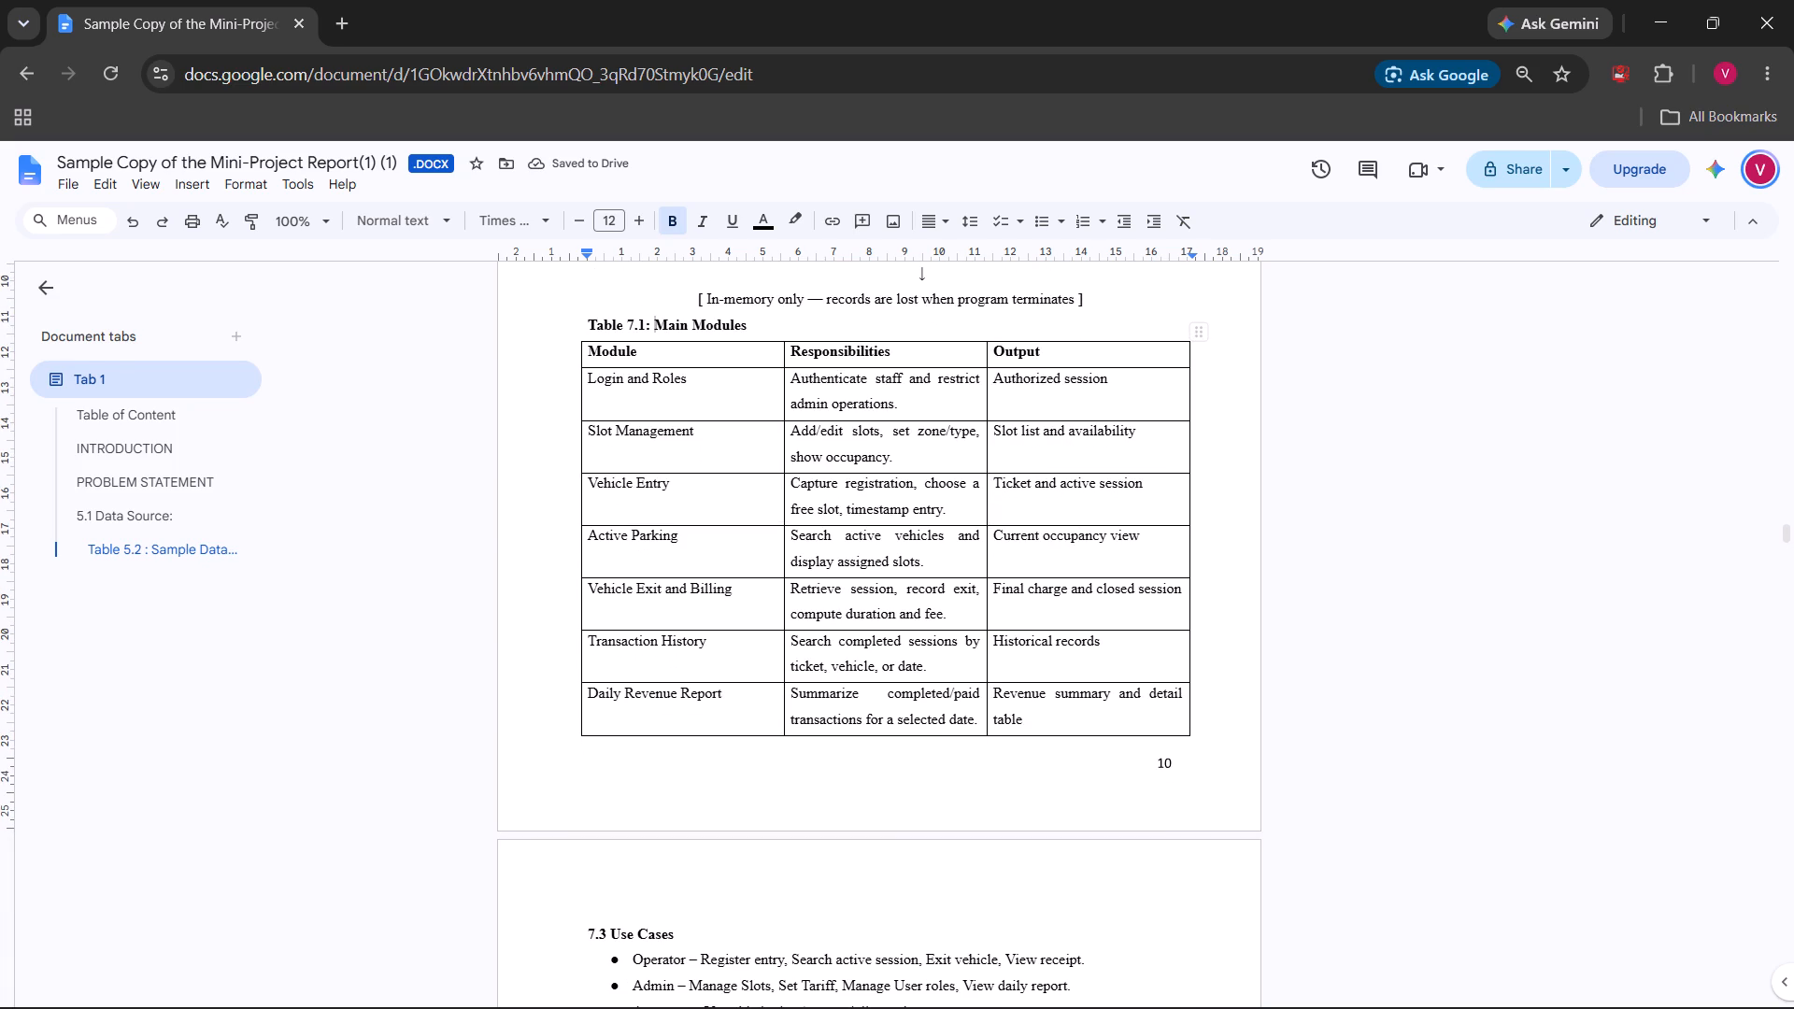
pyautogui.moveTo(1039, 722); pyautogui.dragTo(620, 358)
pyautogui.click(914, 216)
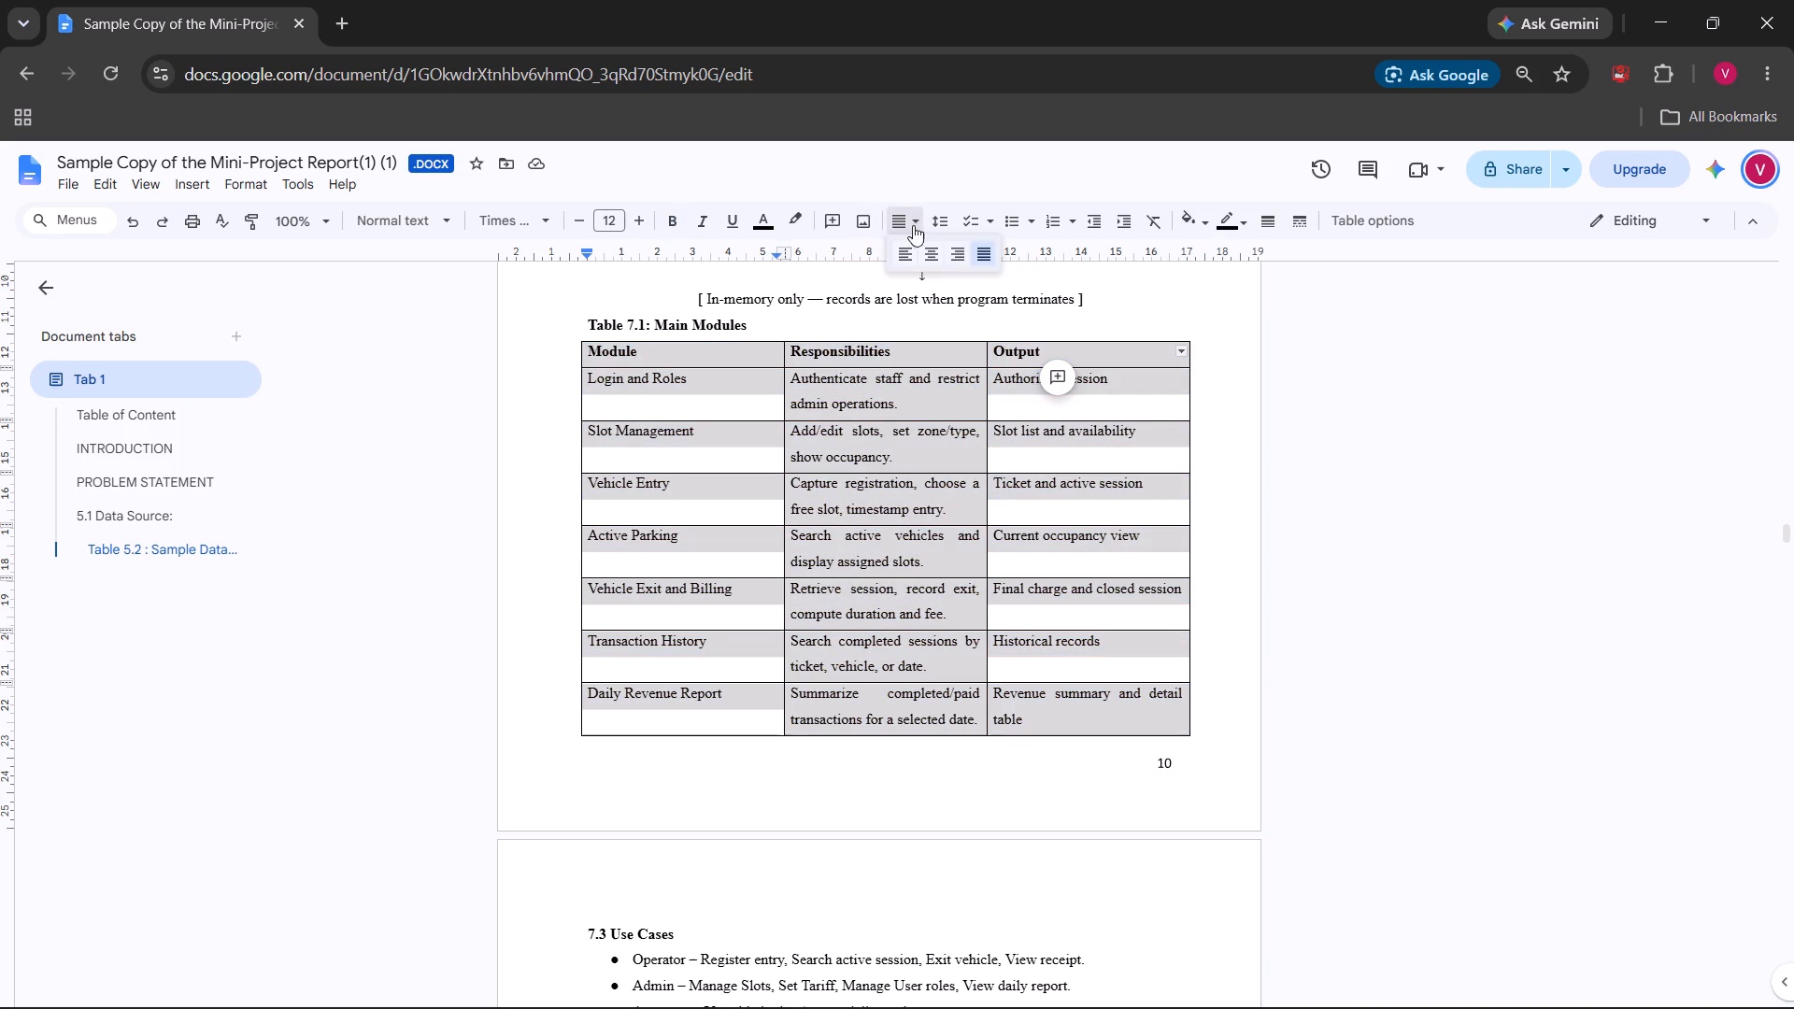
pyautogui.click(905, 260)
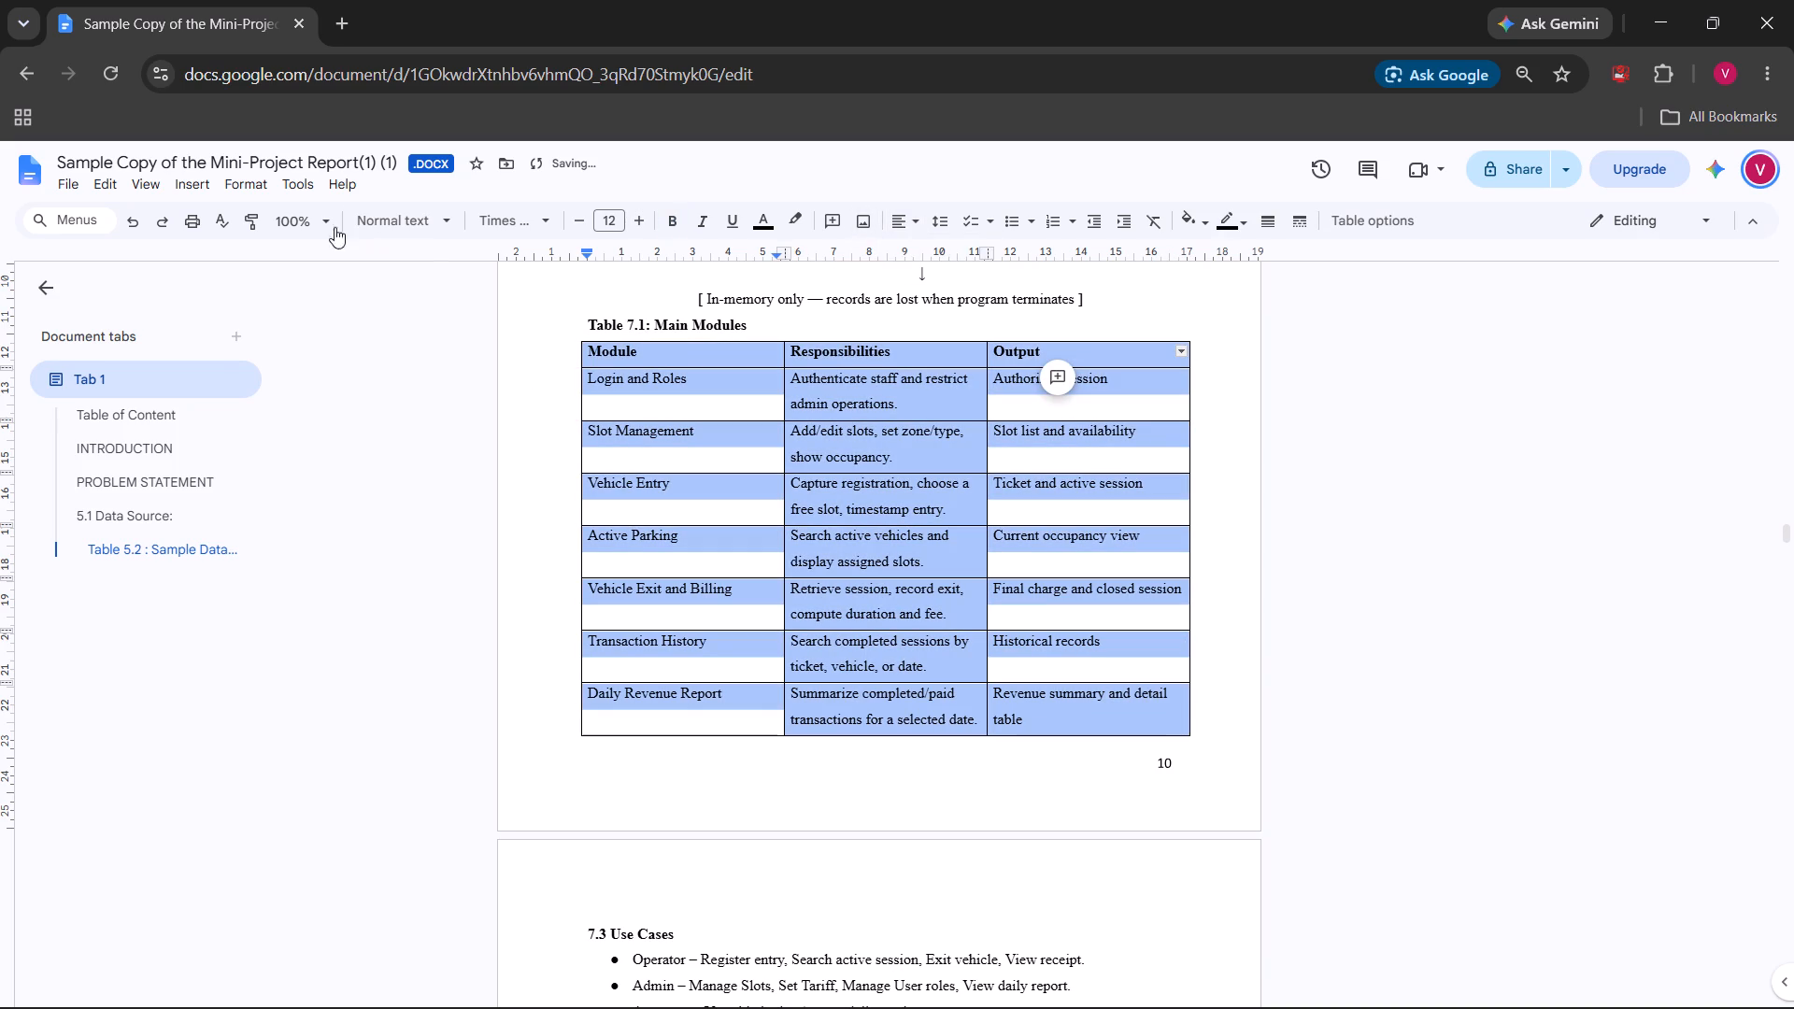
# Apply 1.5 line spacing to all cells of the Main Modules table.
pyautogui.click(248, 192)
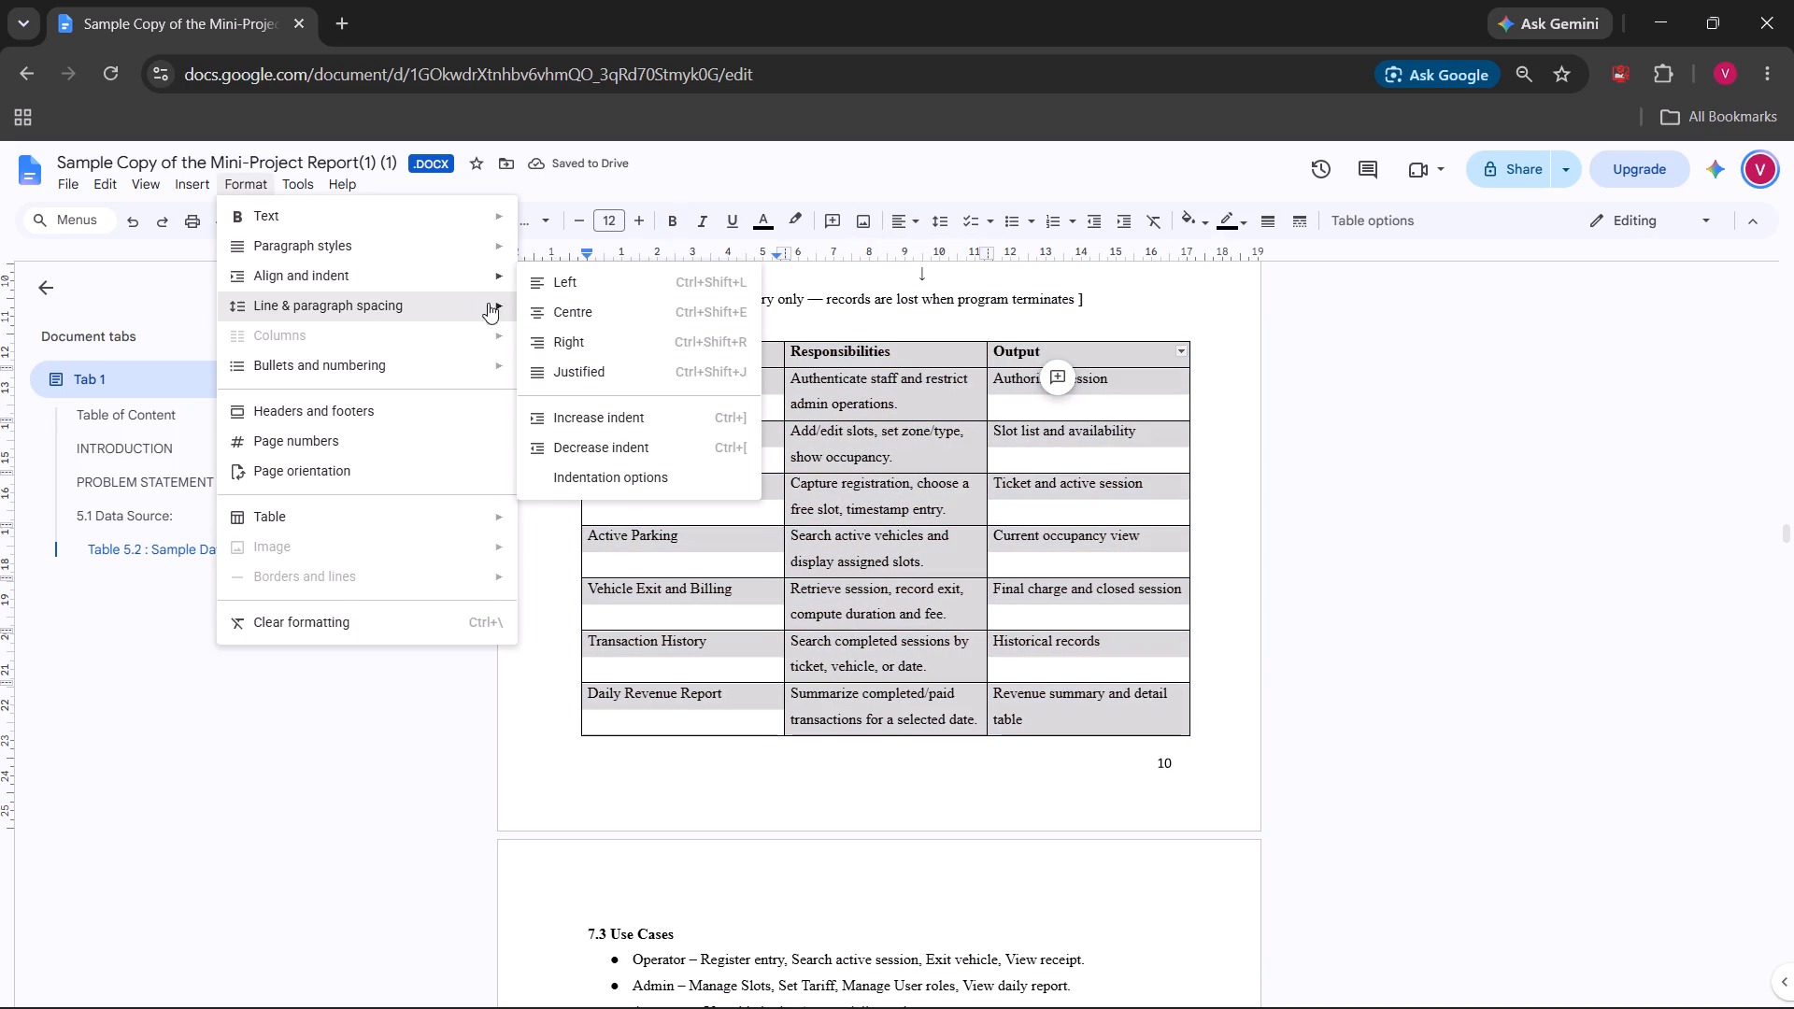
pyautogui.click(577, 374)
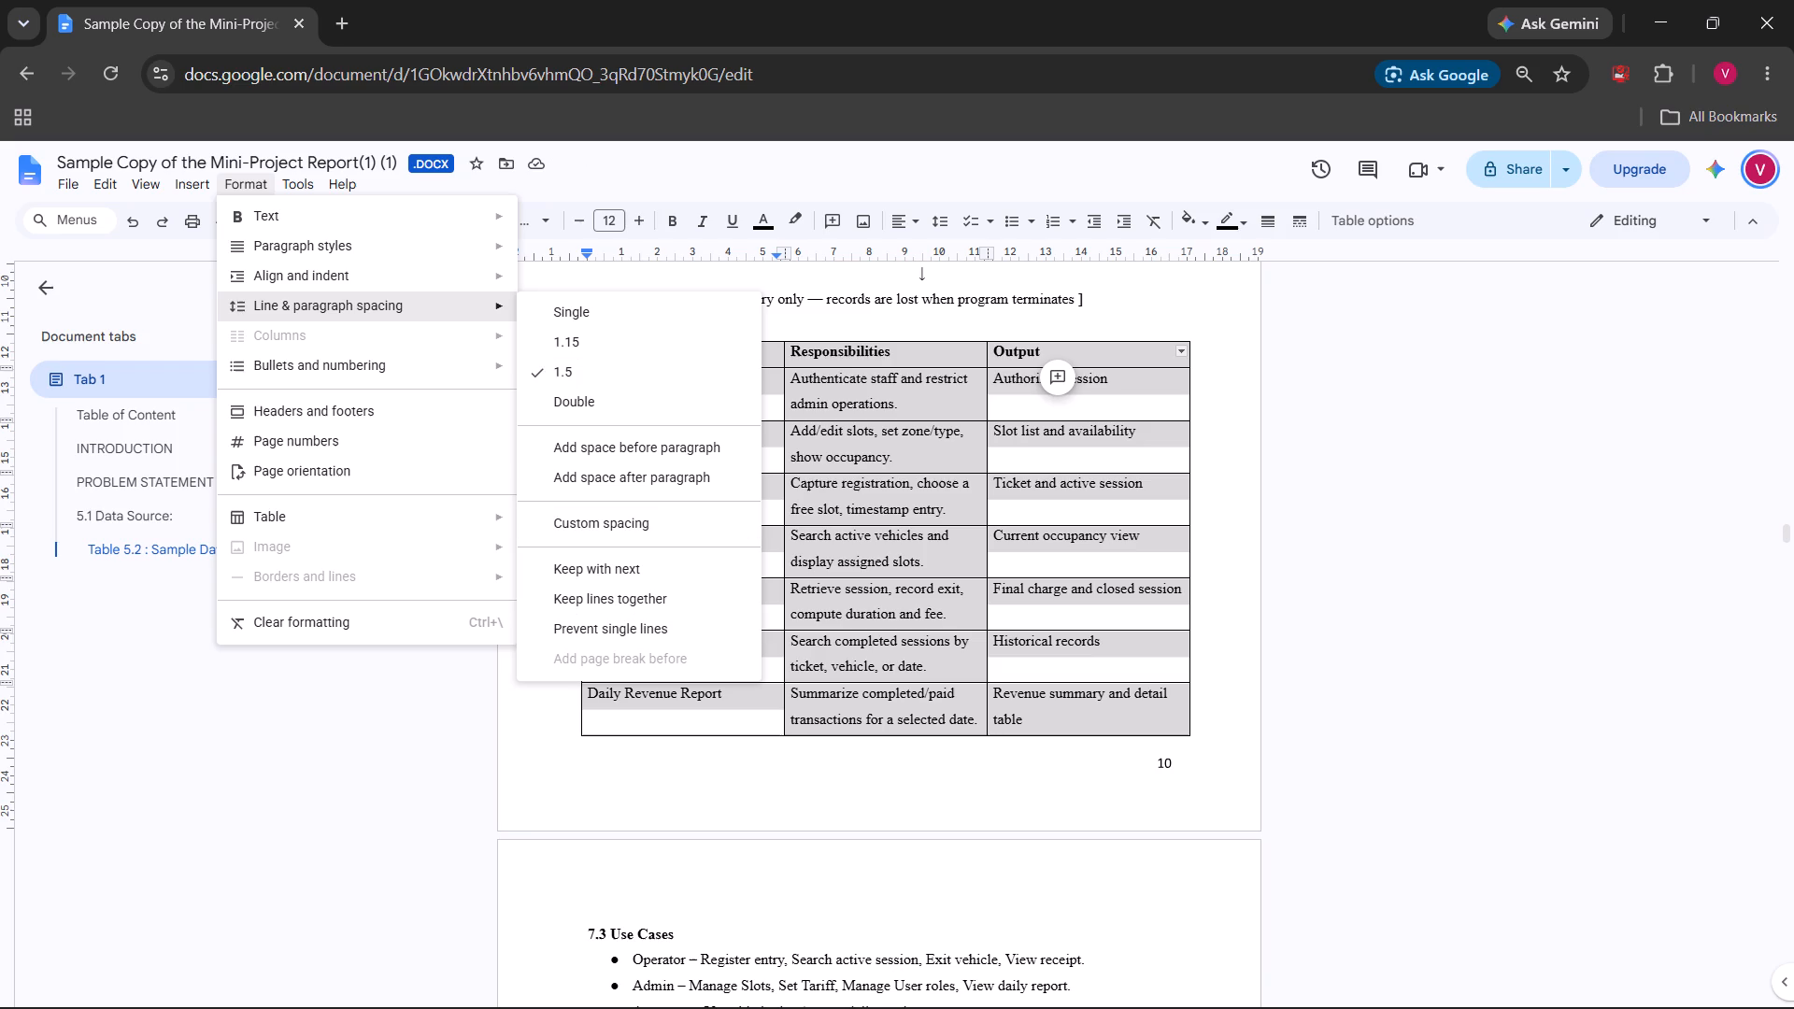
pyautogui.click(701, 804)
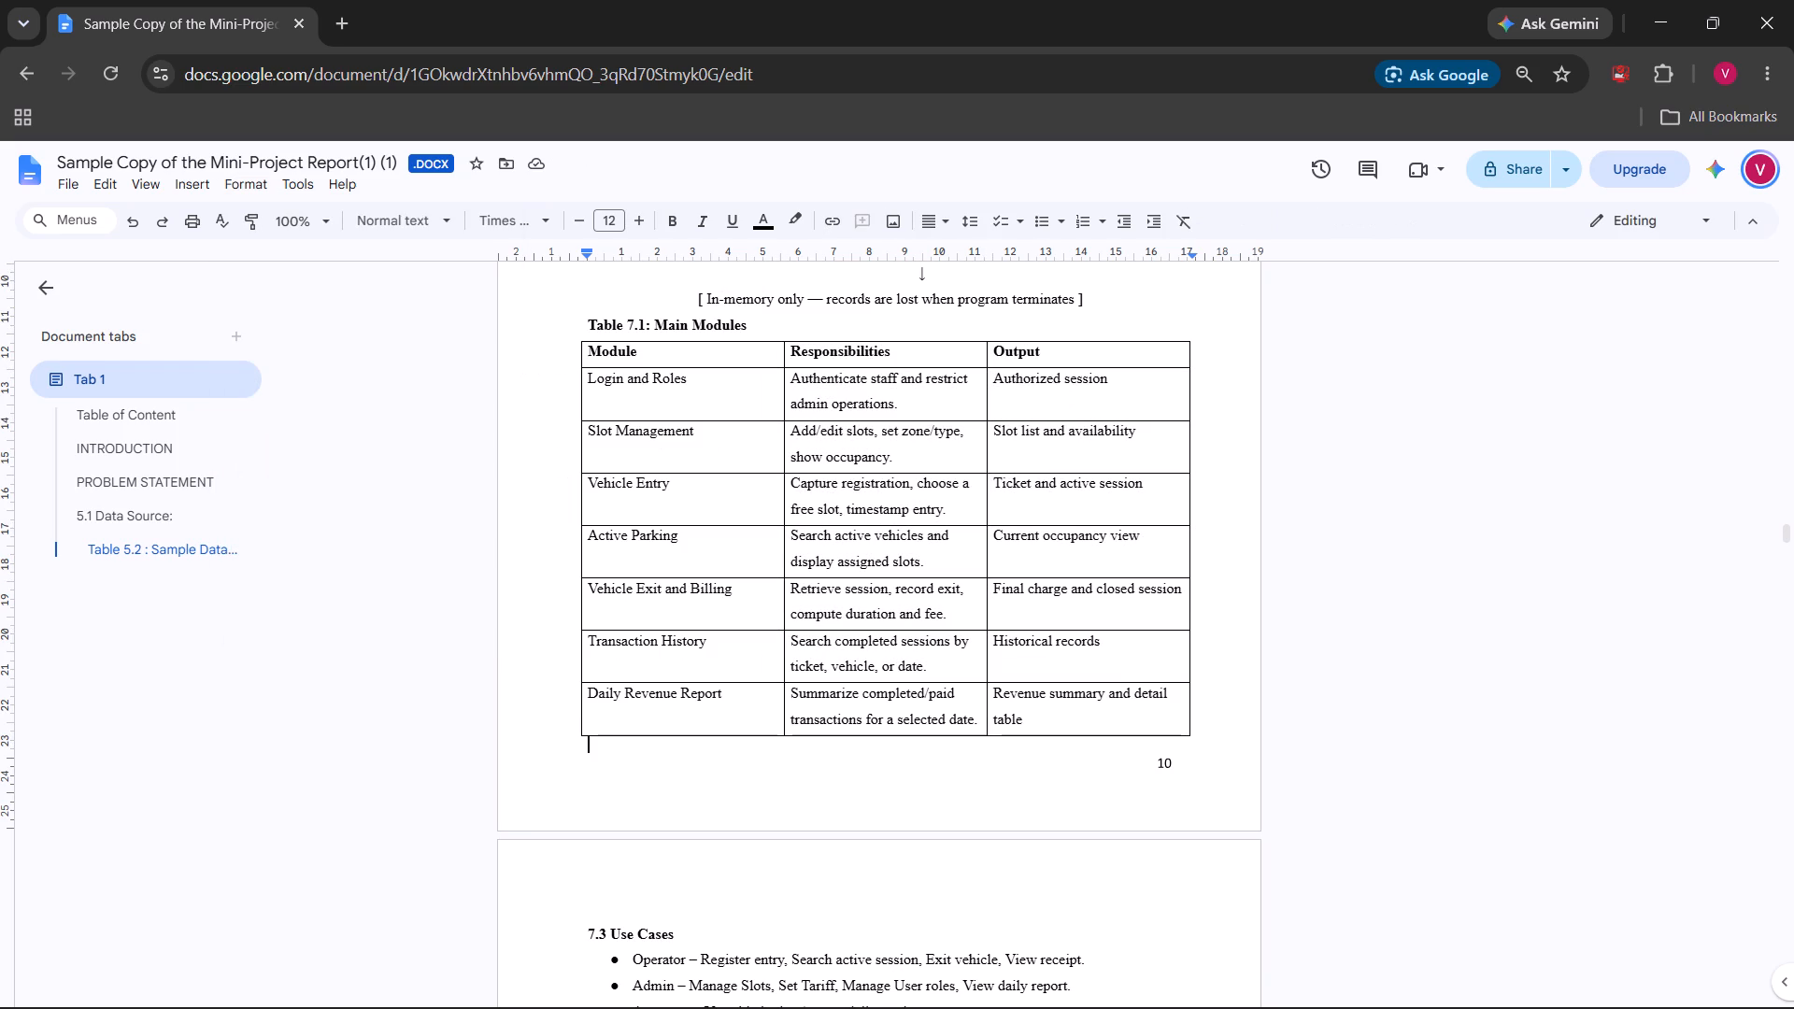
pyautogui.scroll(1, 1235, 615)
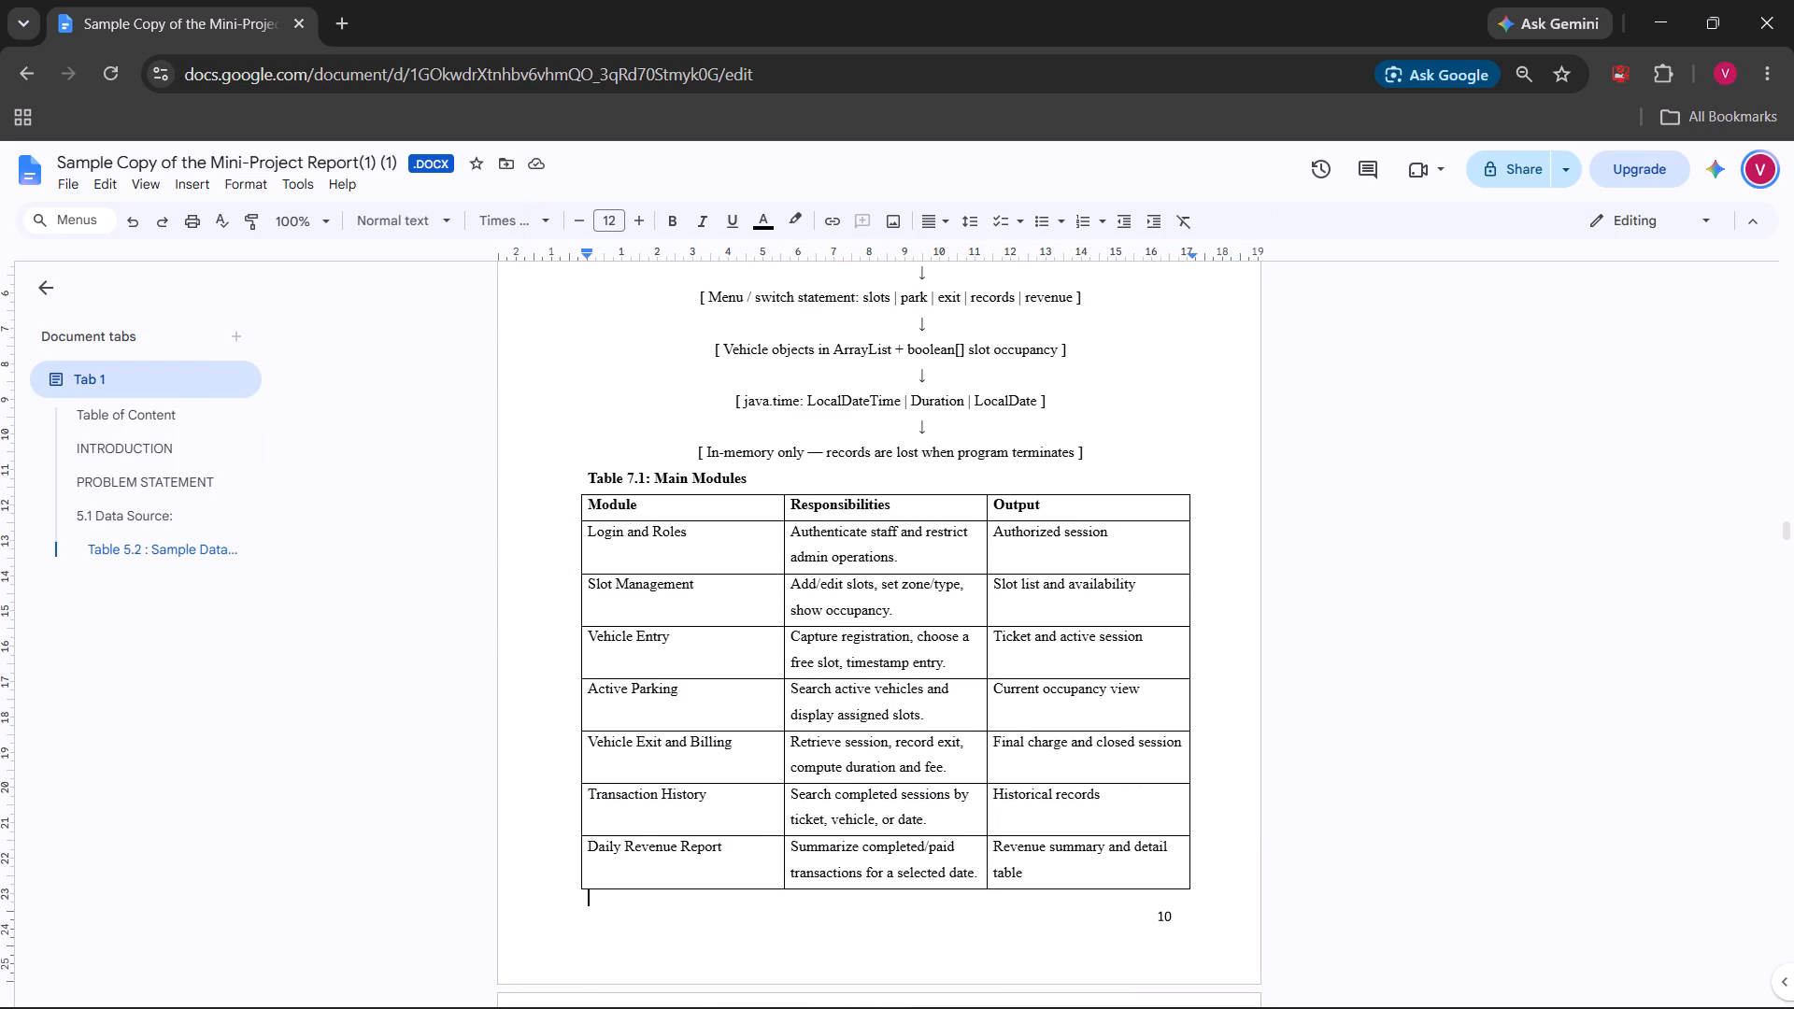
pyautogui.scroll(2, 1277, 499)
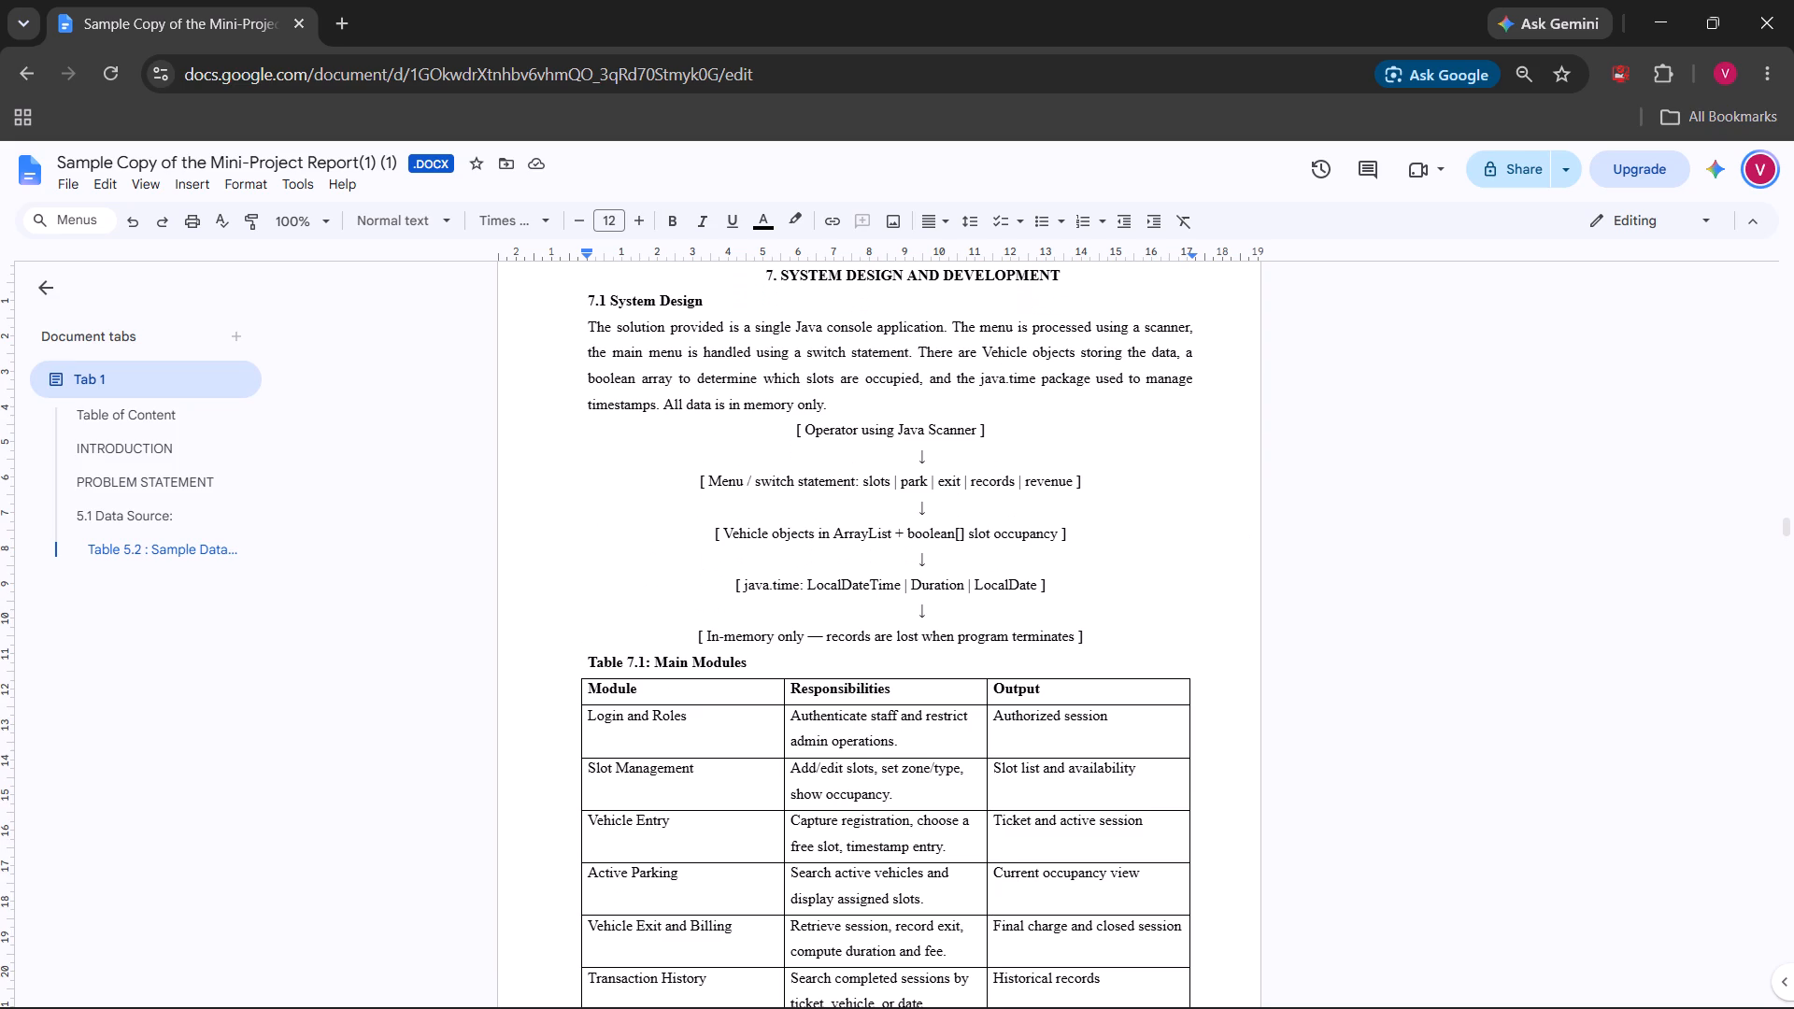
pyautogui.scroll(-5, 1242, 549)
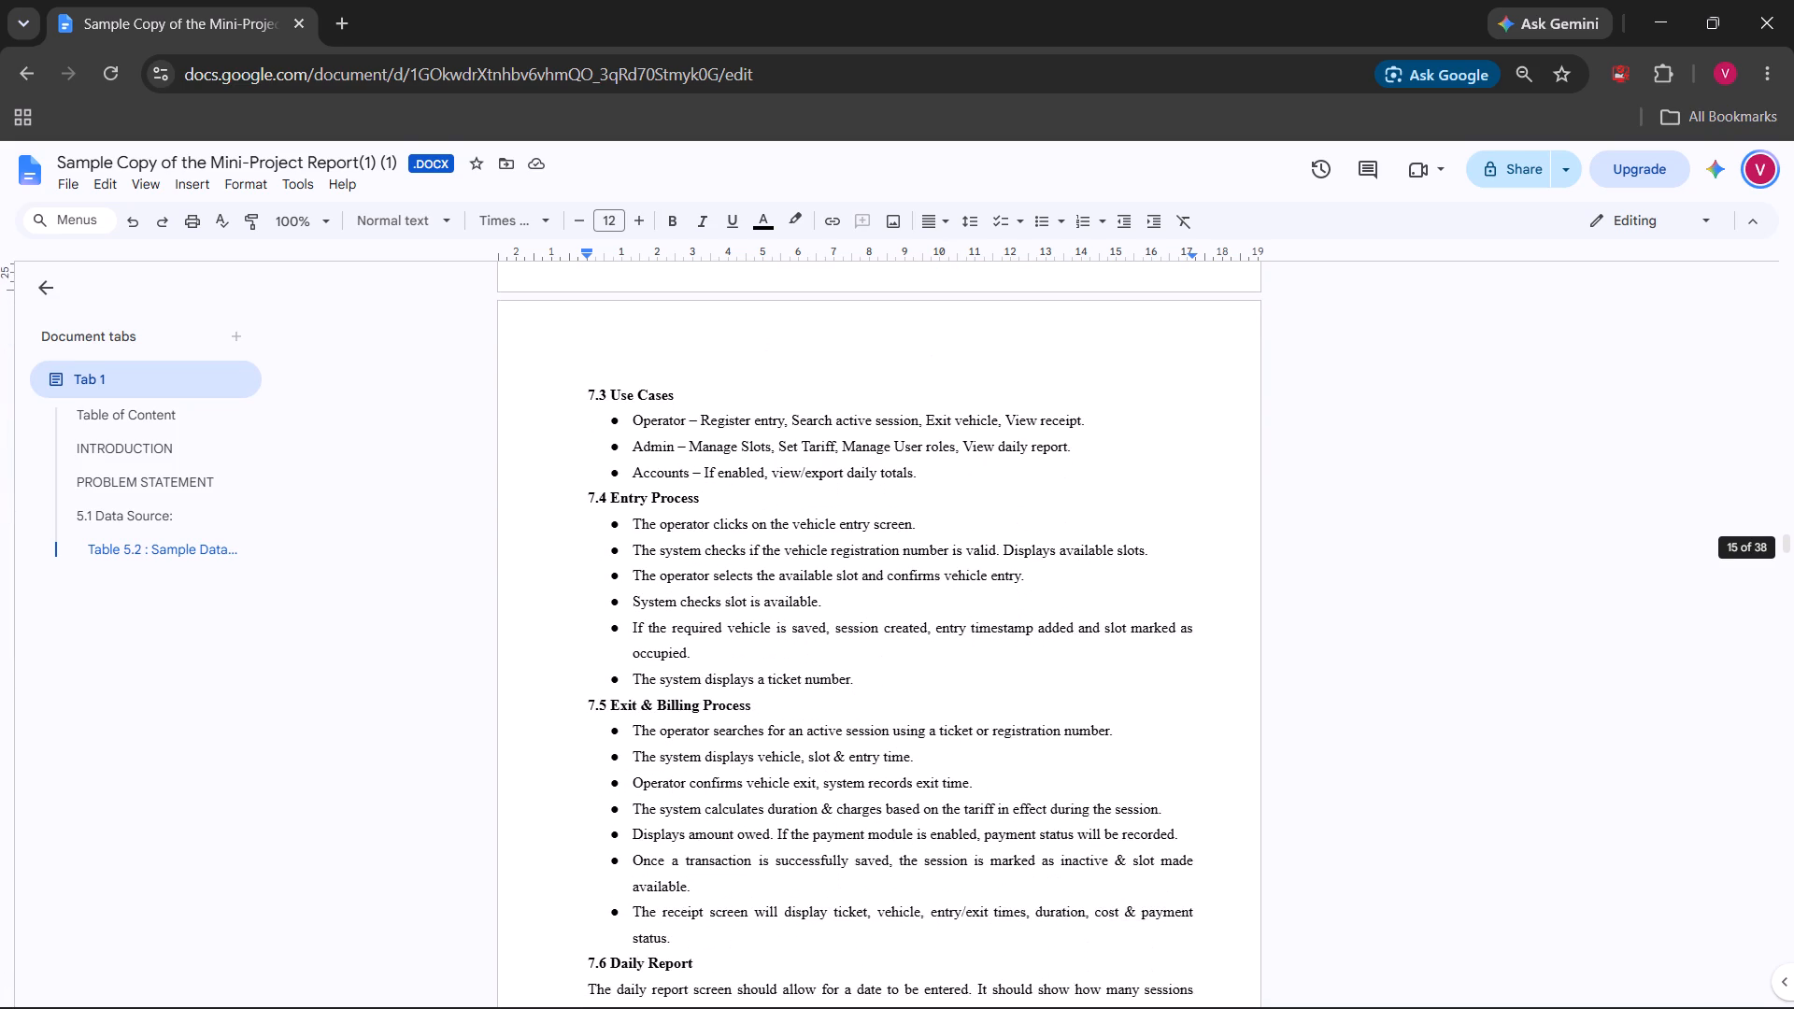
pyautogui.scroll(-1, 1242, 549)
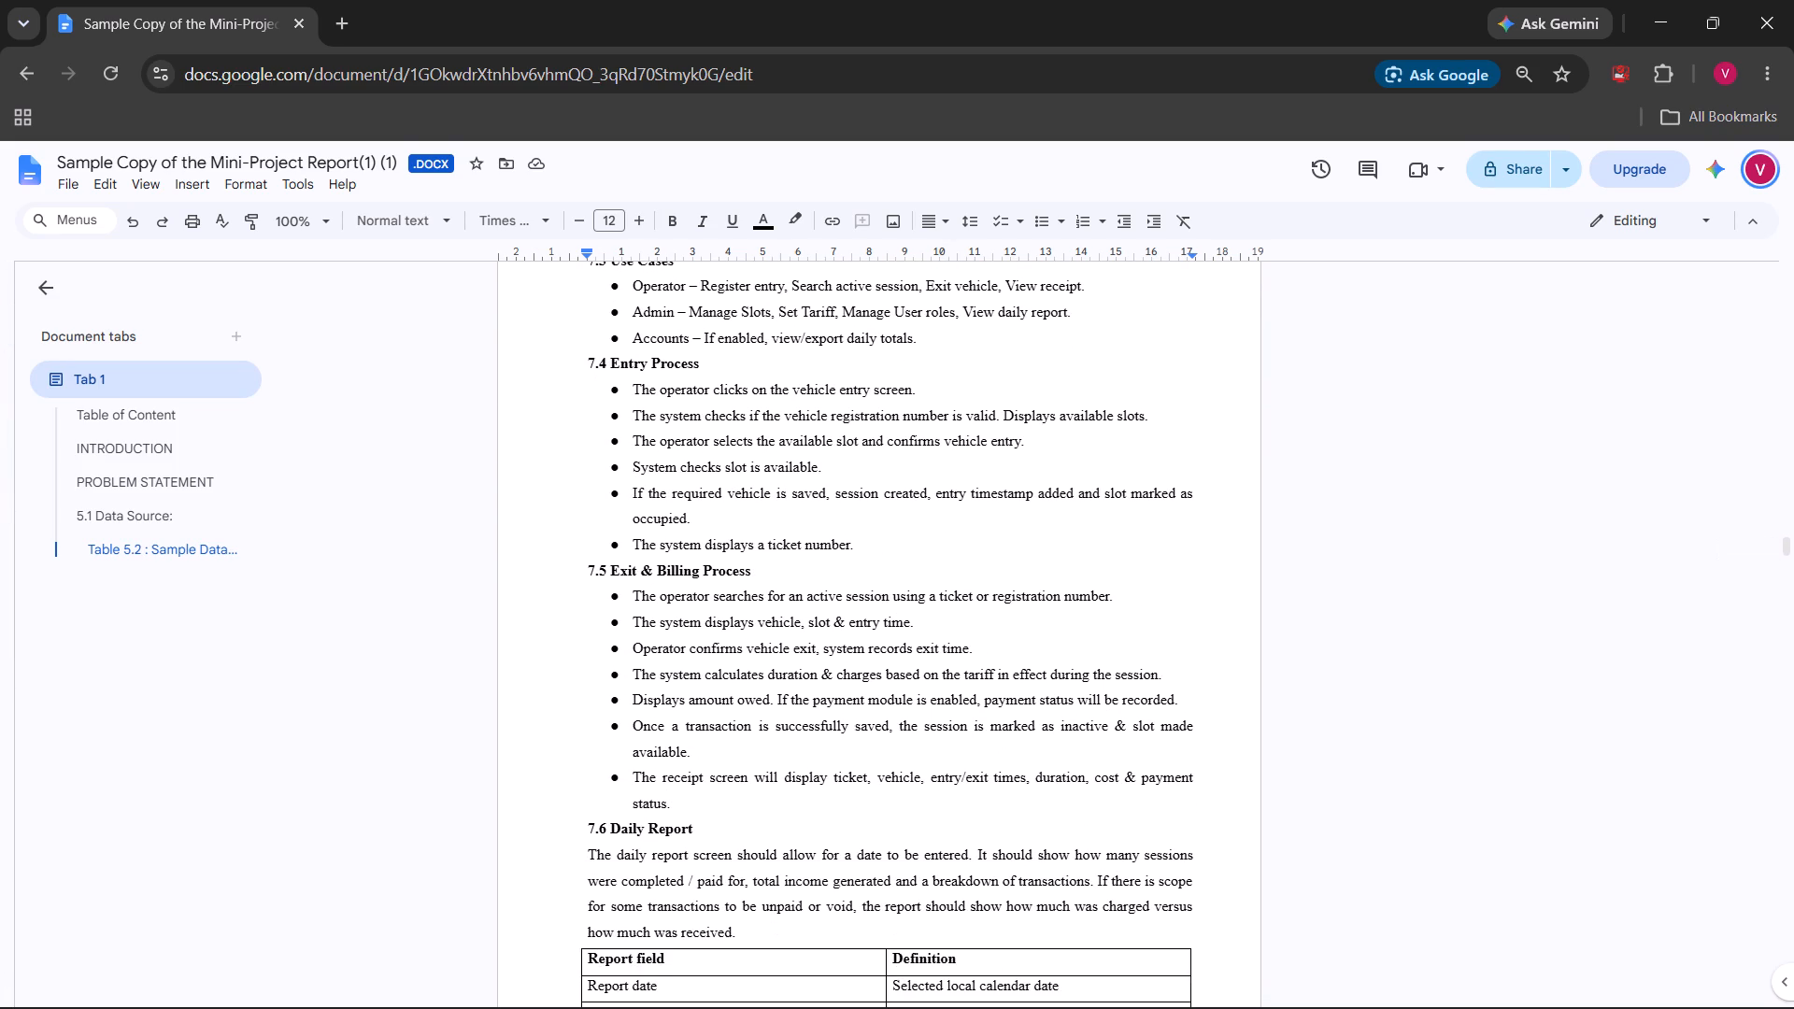
# Start a caption on a new line between the 7.6 Daily Report paragraph and its table, reading "Table 7.2".
pyautogui.click(747, 932)
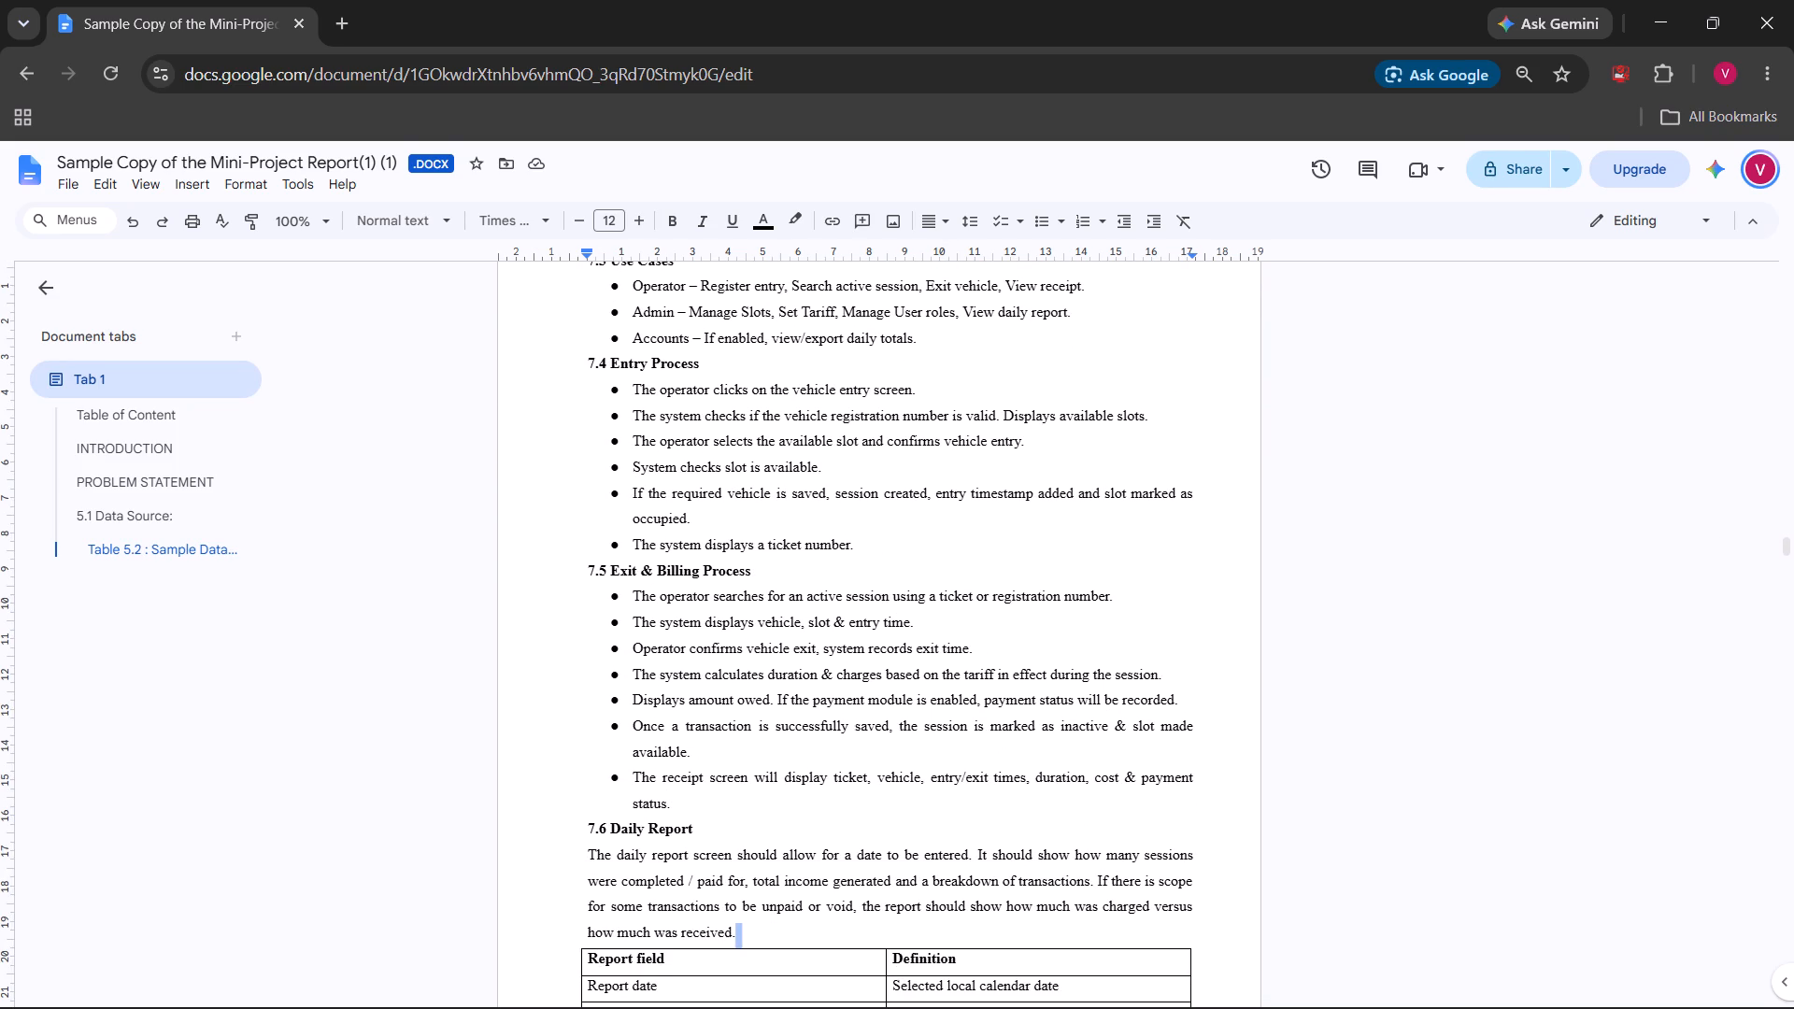
pyautogui.click(745, 927)
pyautogui.scroll(-1, 798, 914)
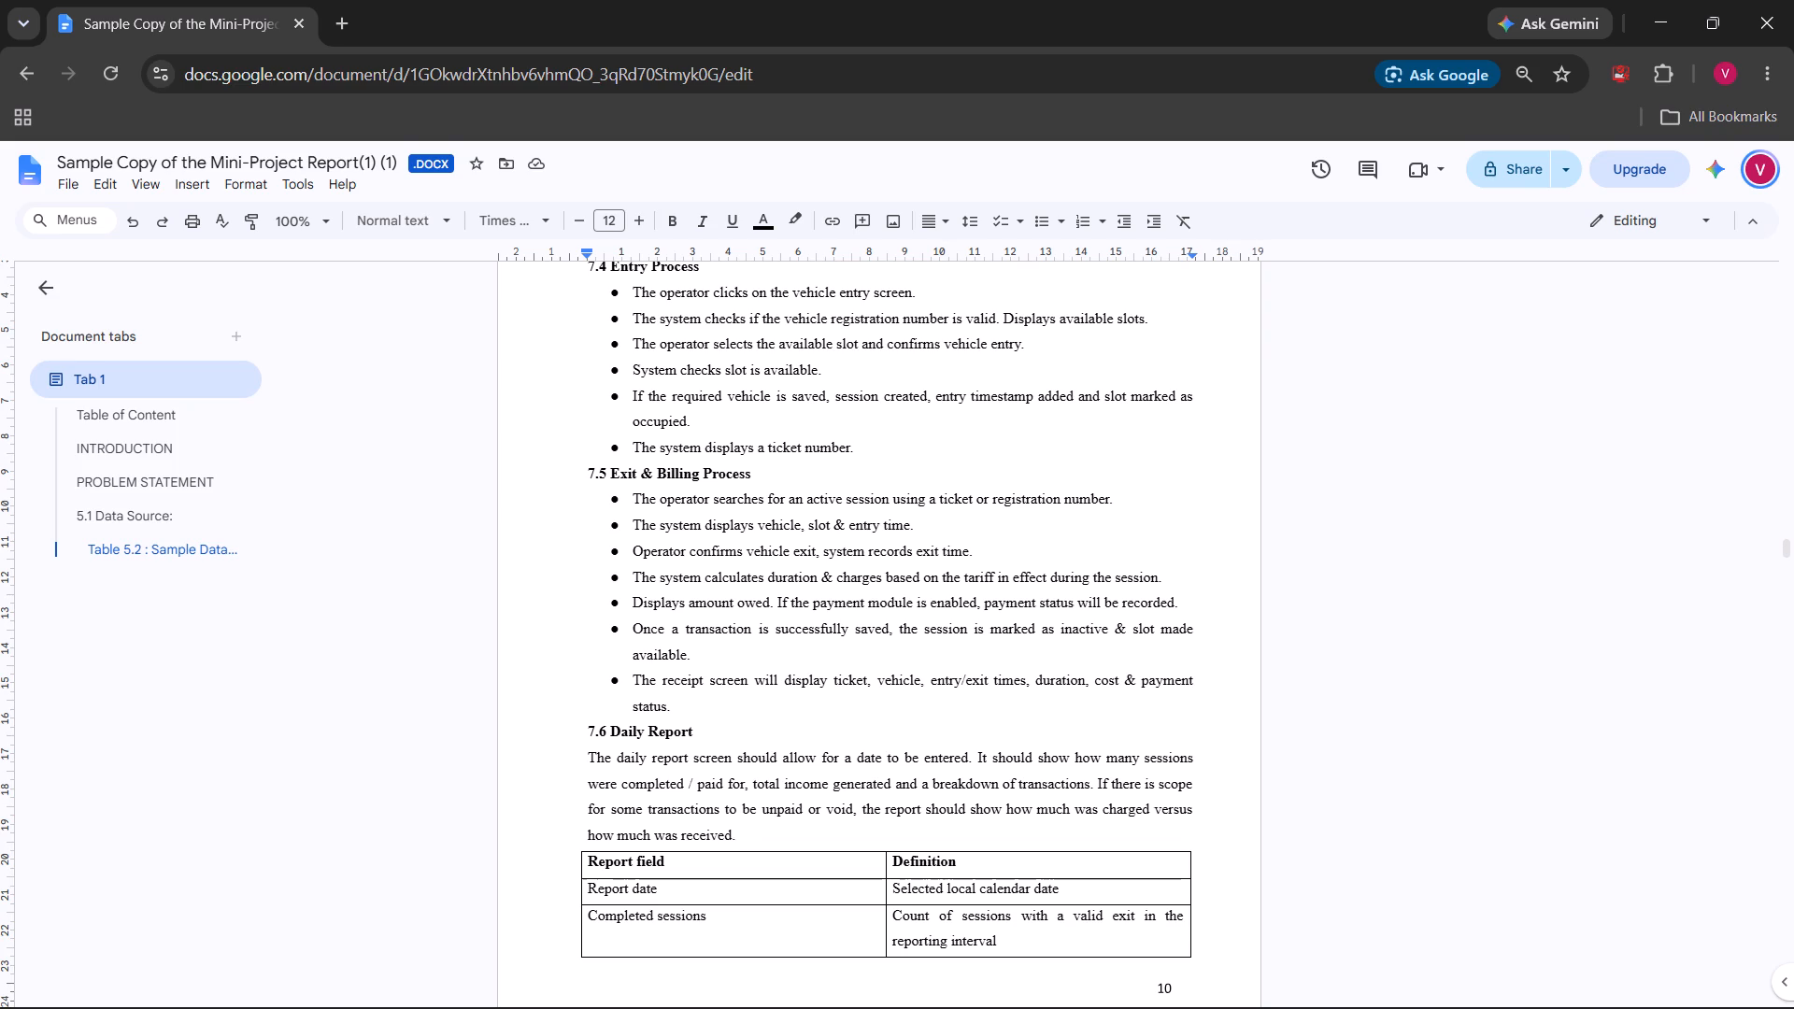
pyautogui.scroll(-2, 783, 838)
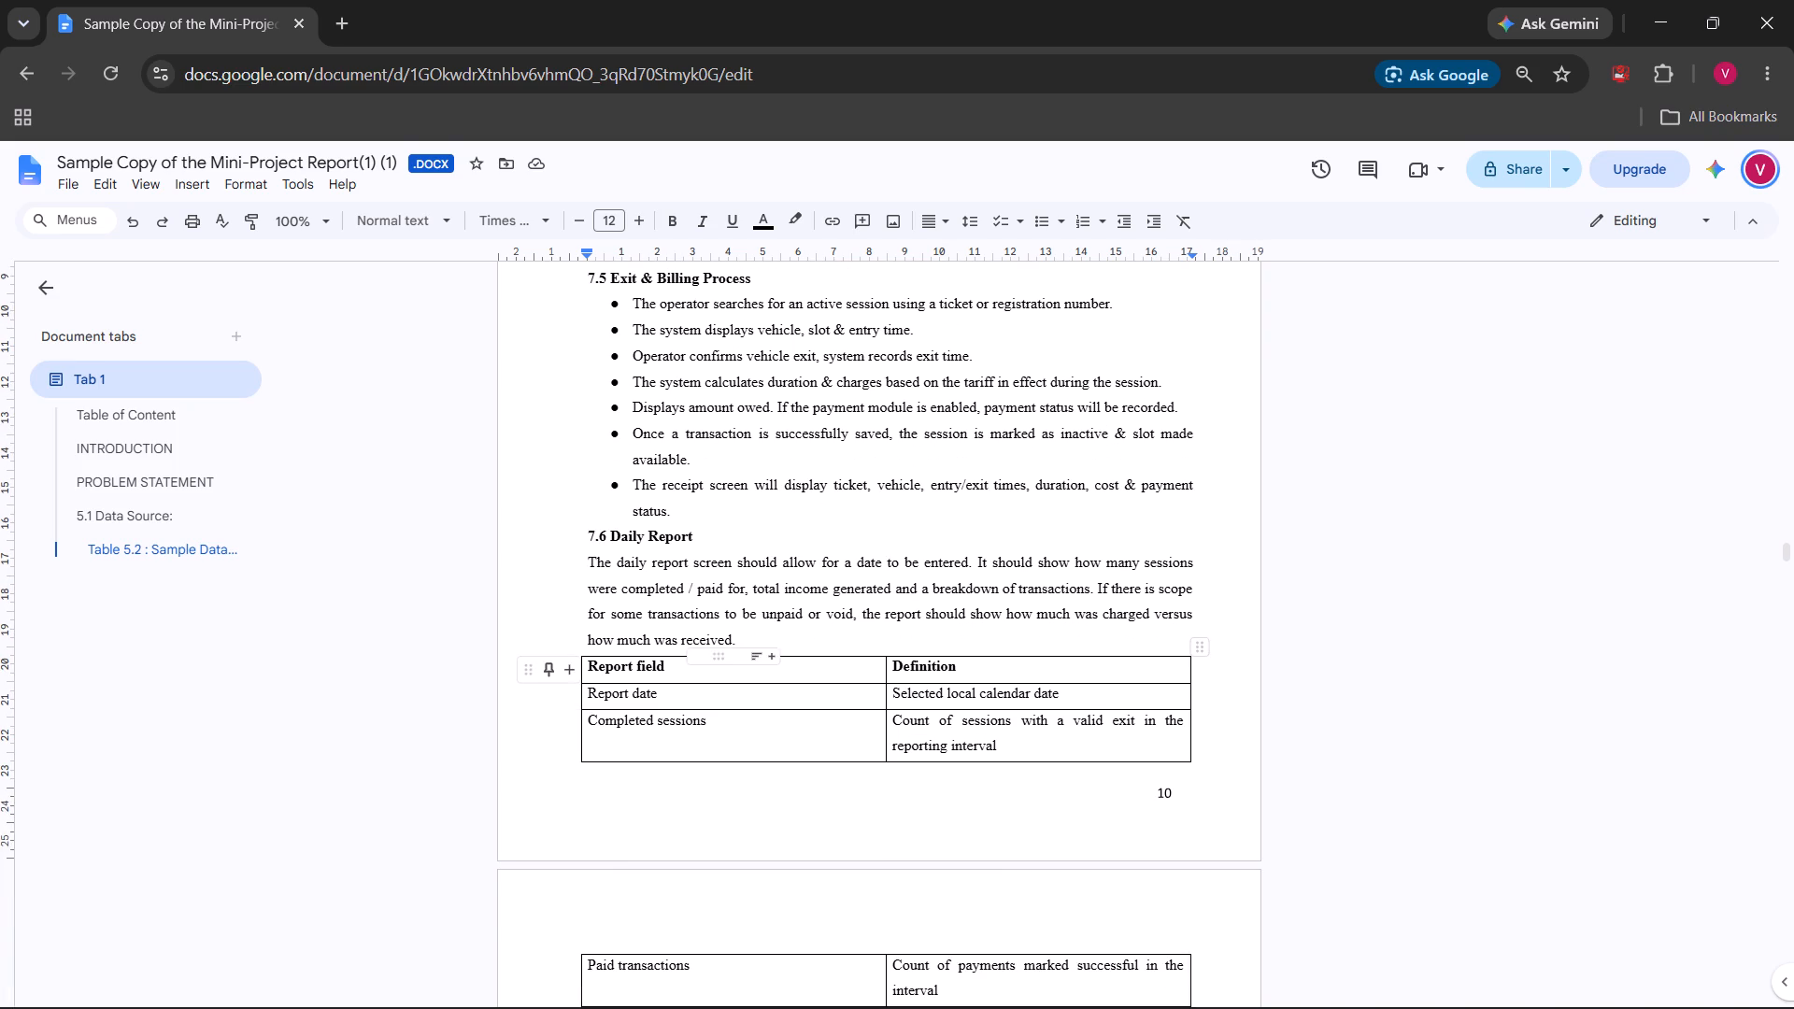
pyautogui.press('Return')
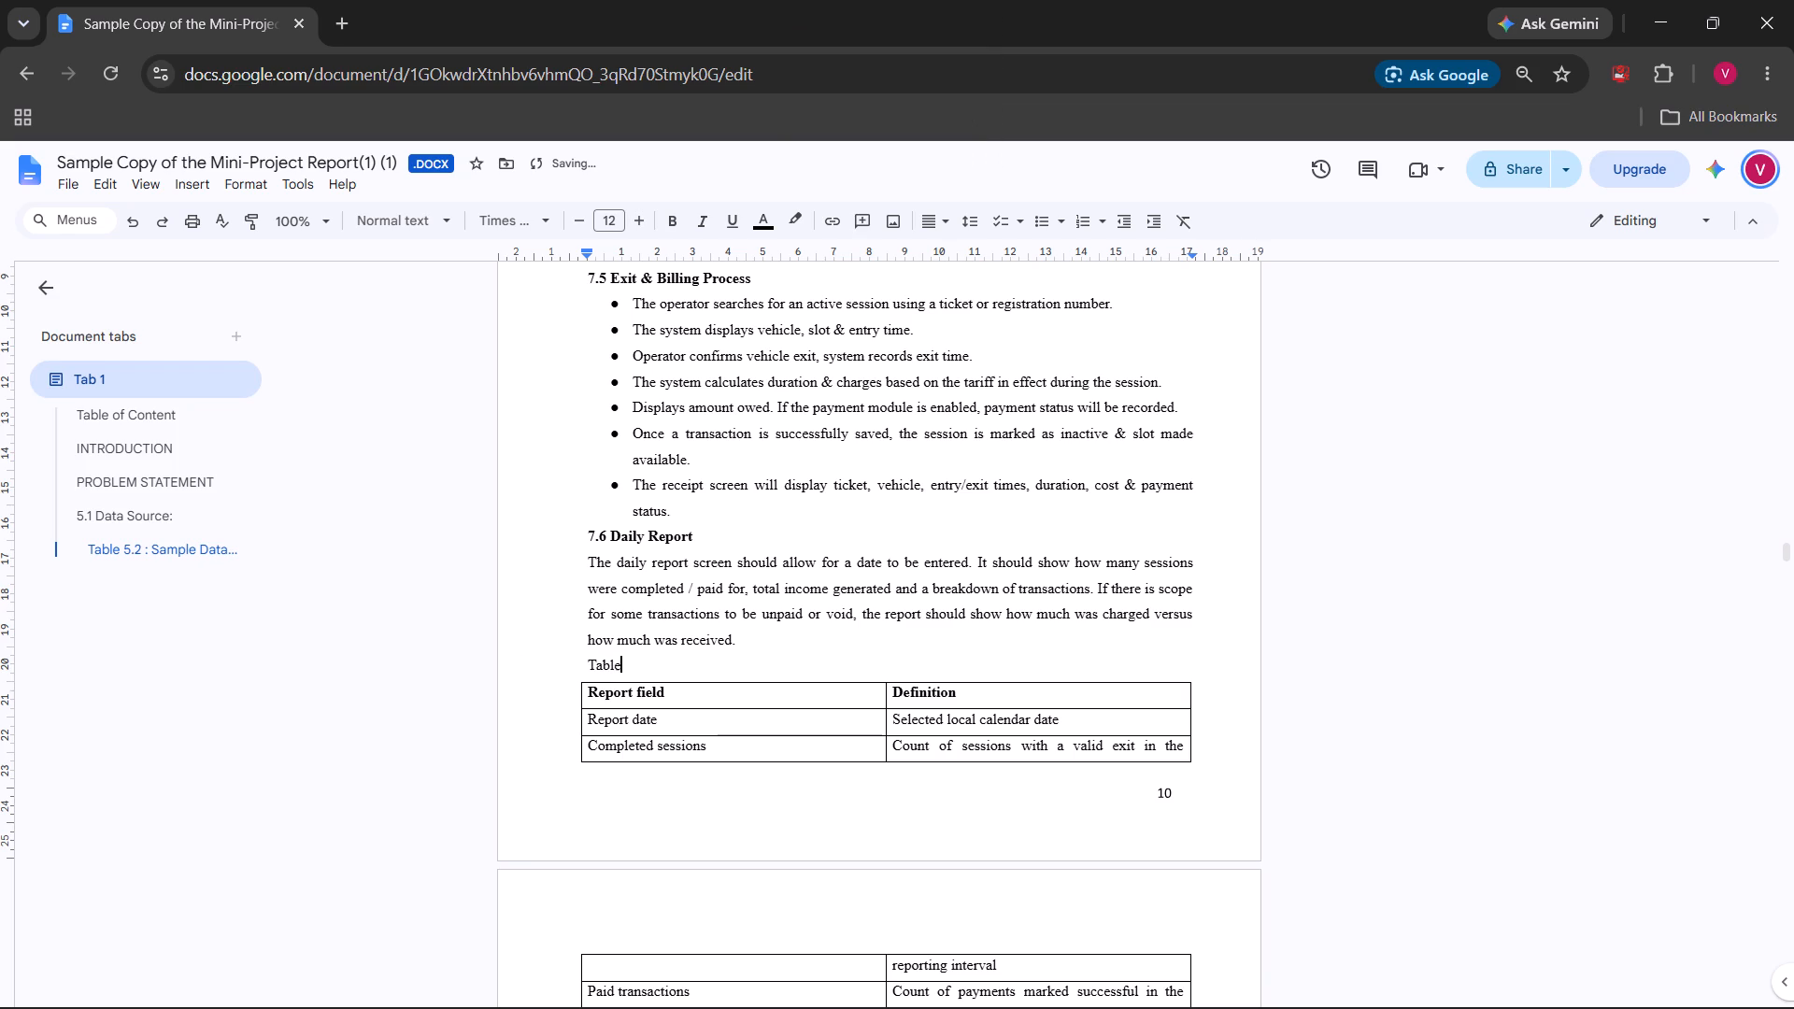
pyautogui.press('space')
pyautogui.write('9')
pyautogui.press('BackSpace')
pyautogui.write('7.2')
pyautogui.write(';')
pyautogui.press('space')
pyautogui.press('BackSpace')
pyautogui.press('BackSpace')
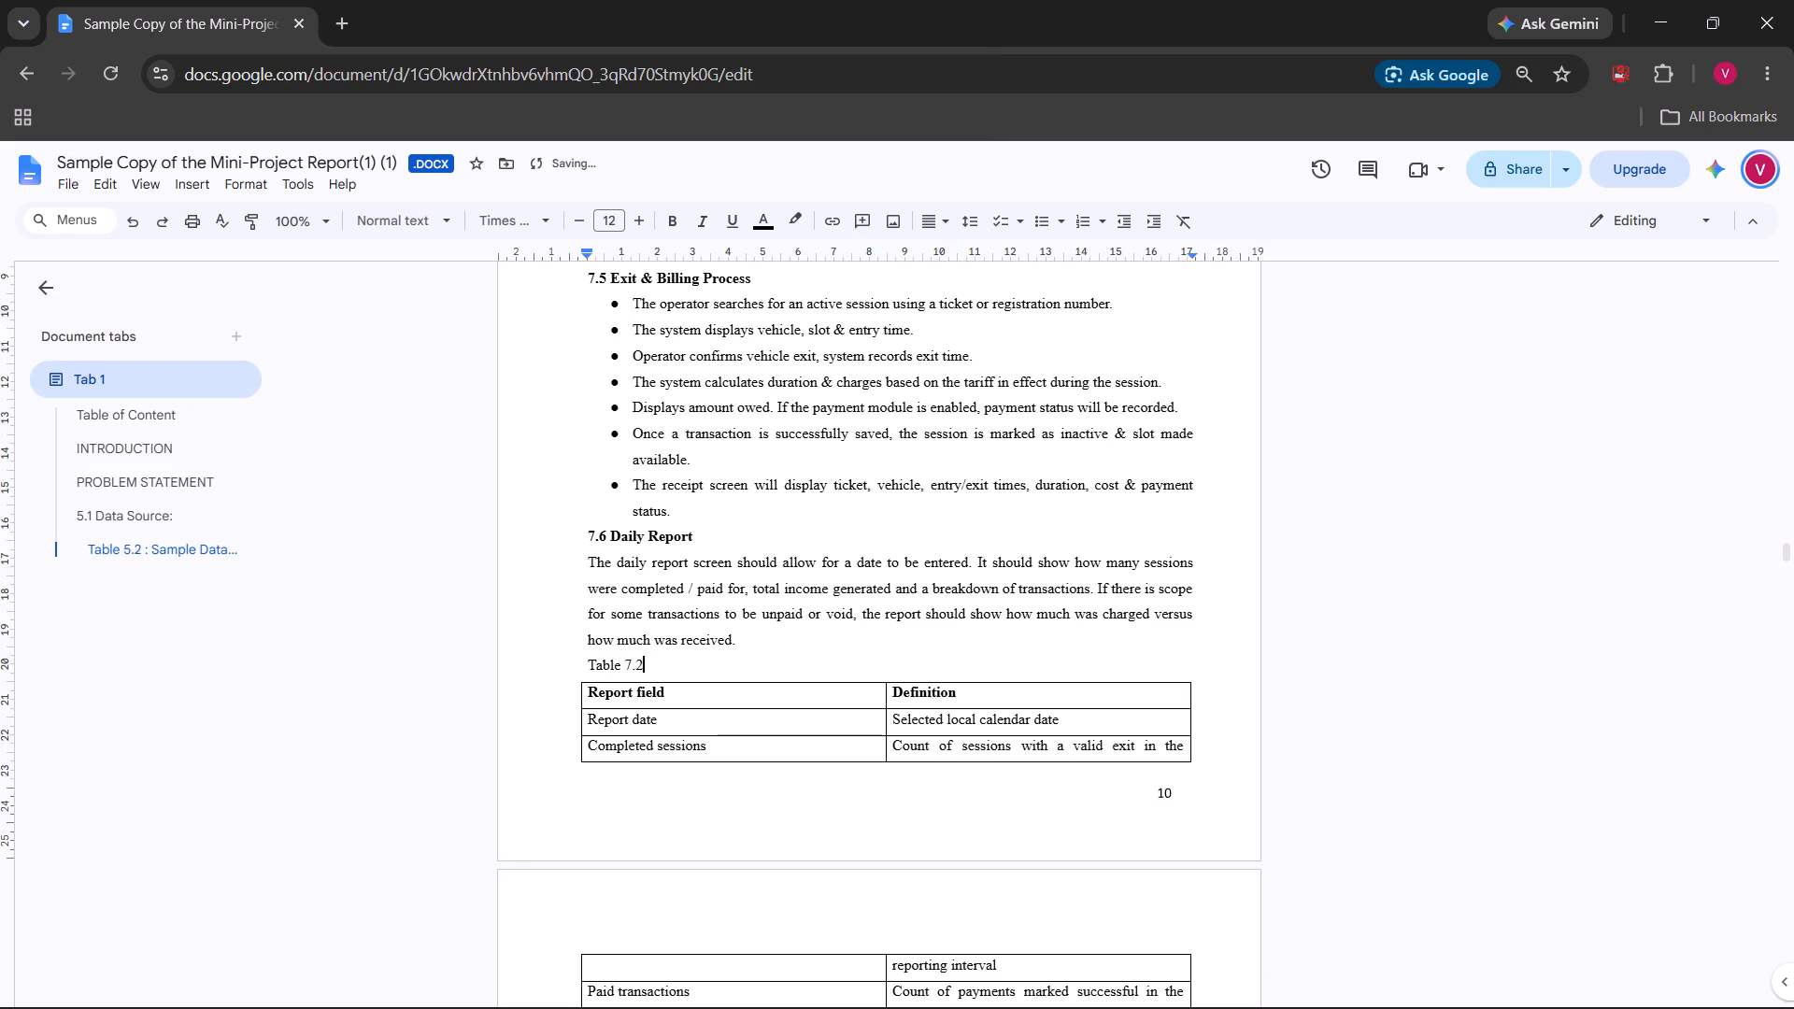
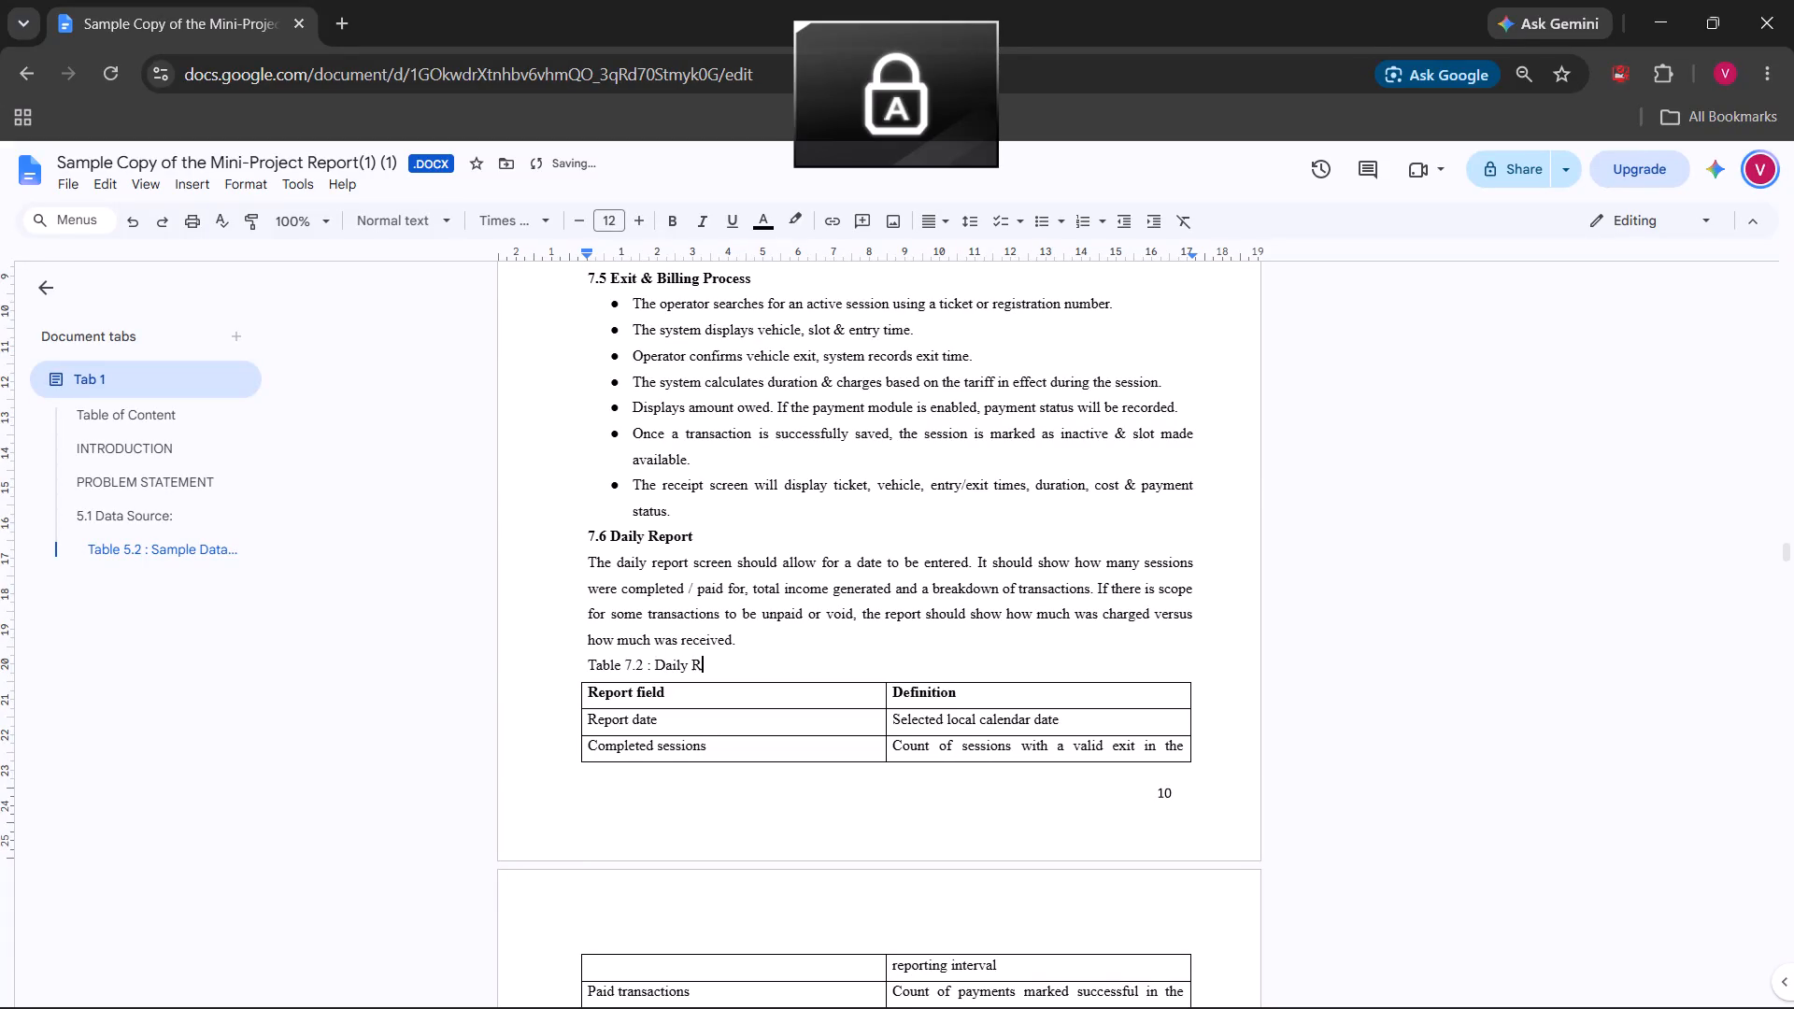
# Complete the caption above the 7.6 table so it reads "Table 7.2 : Daily Report".
pyautogui.write('epo')
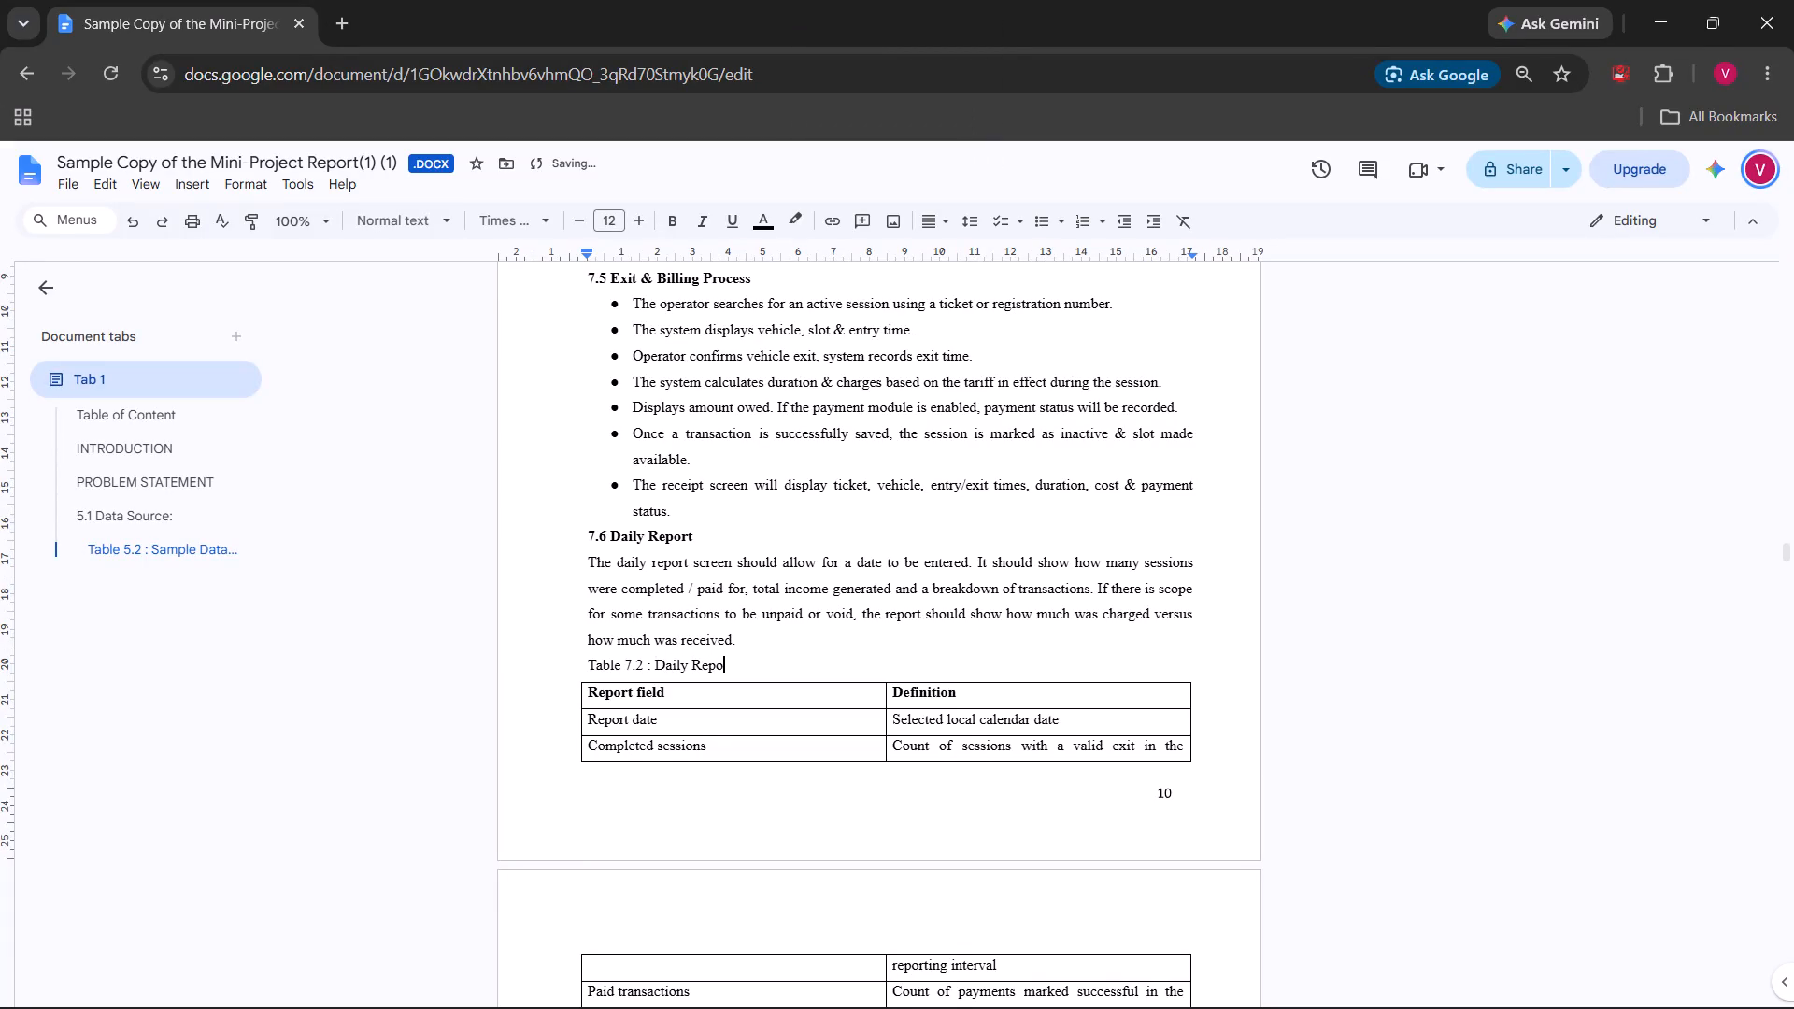
pyautogui.press('BackSpace')
pyautogui.press('BackSpace')
pyautogui.press('BackSpace')
pyautogui.press('BackSpace')
pyautogui.press('BackSpace')
pyautogui.press('BackSpace')
pyautogui.press('BackSpace')
pyautogui.press('BackSpace')
pyautogui.press('BackSpace')
pyautogui.press('BackSpace')
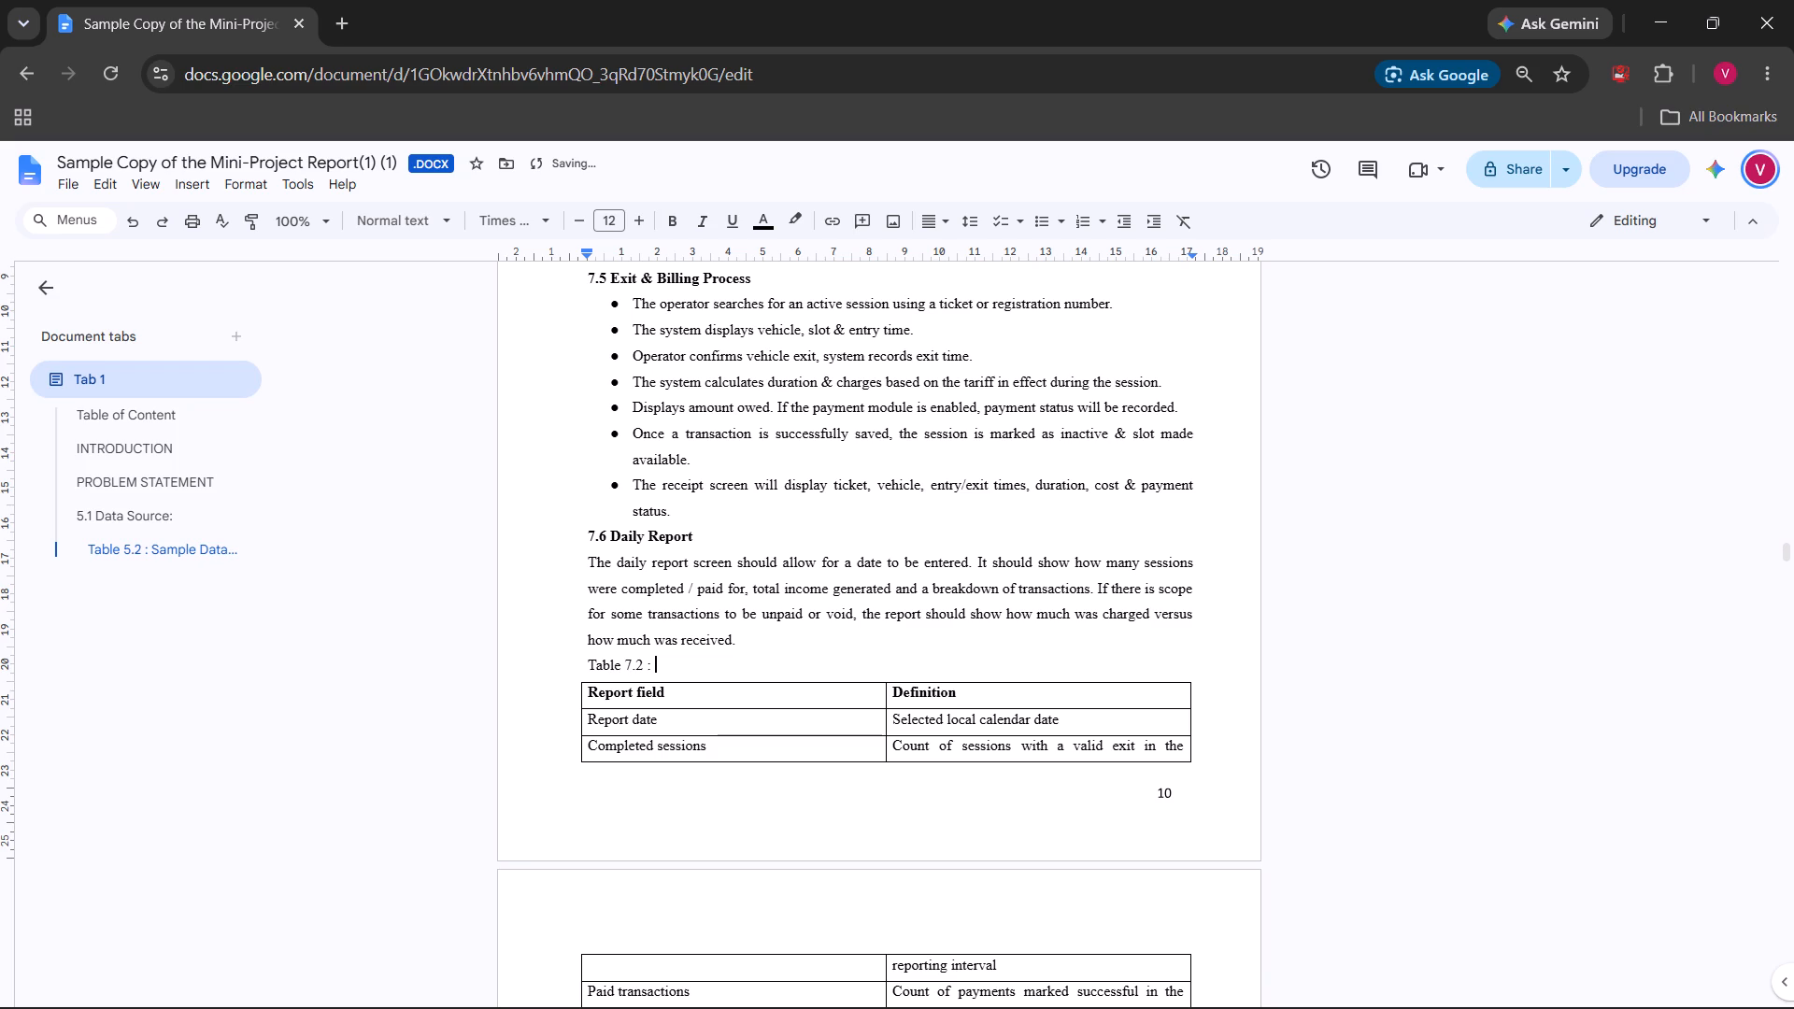
pyautogui.scroll(-2, 721, 647)
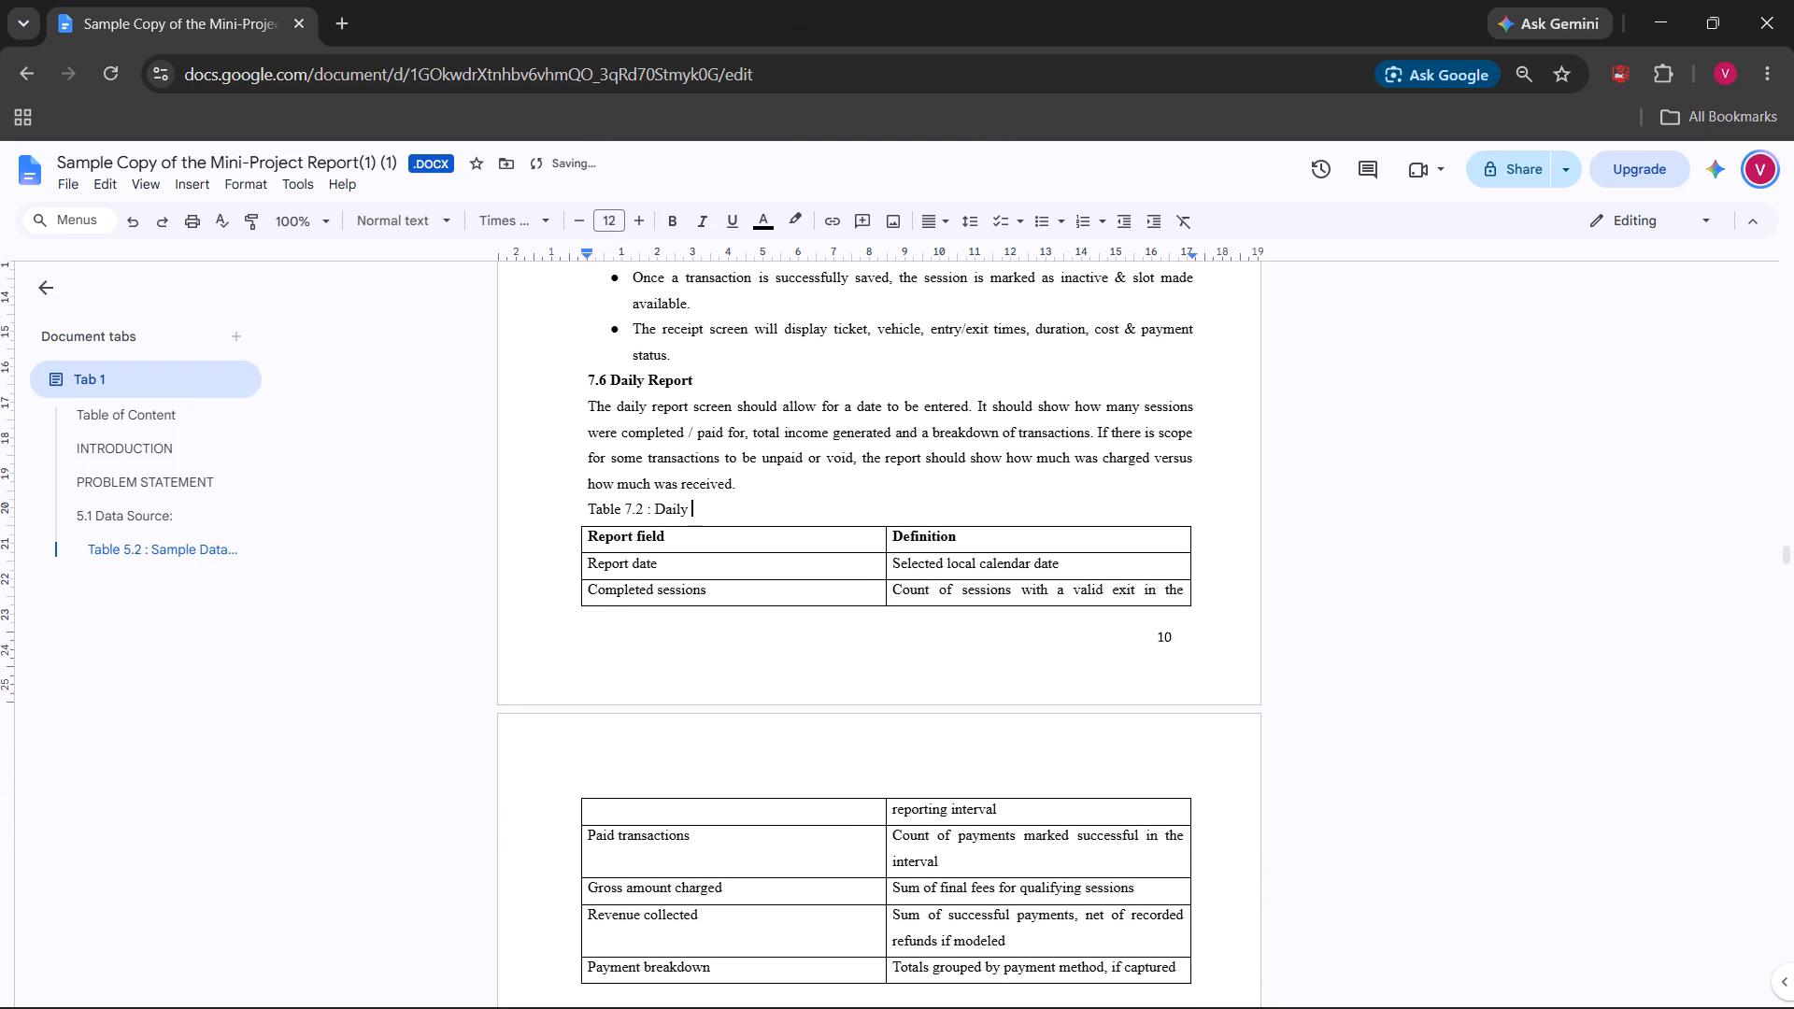
pyautogui.press('r')
pyautogui.write('eport')
# Make the whole "Table 7.2 : Daily Report" caption bold.
pyautogui.moveTo(742, 507); pyautogui.dragTo(694, 516)
pyautogui.moveTo(694, 516); pyautogui.dragTo(589, 514)
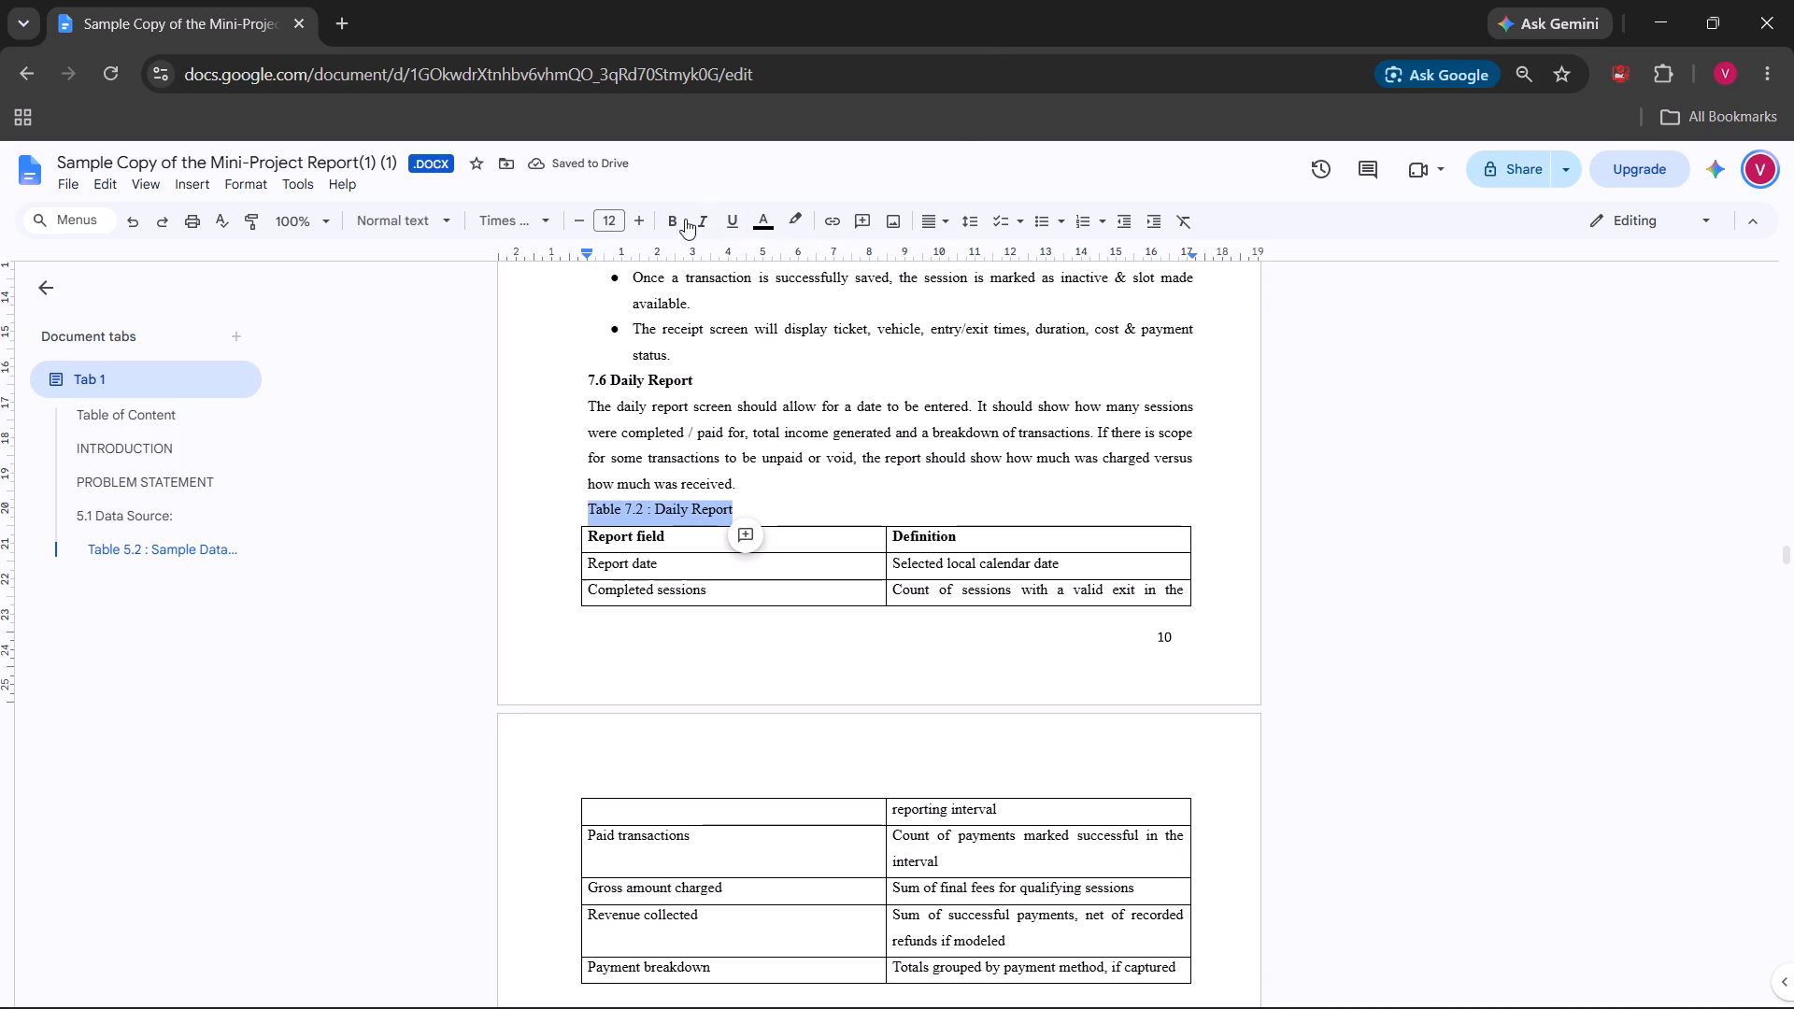
pyautogui.click(674, 218)
pyautogui.click(802, 511)
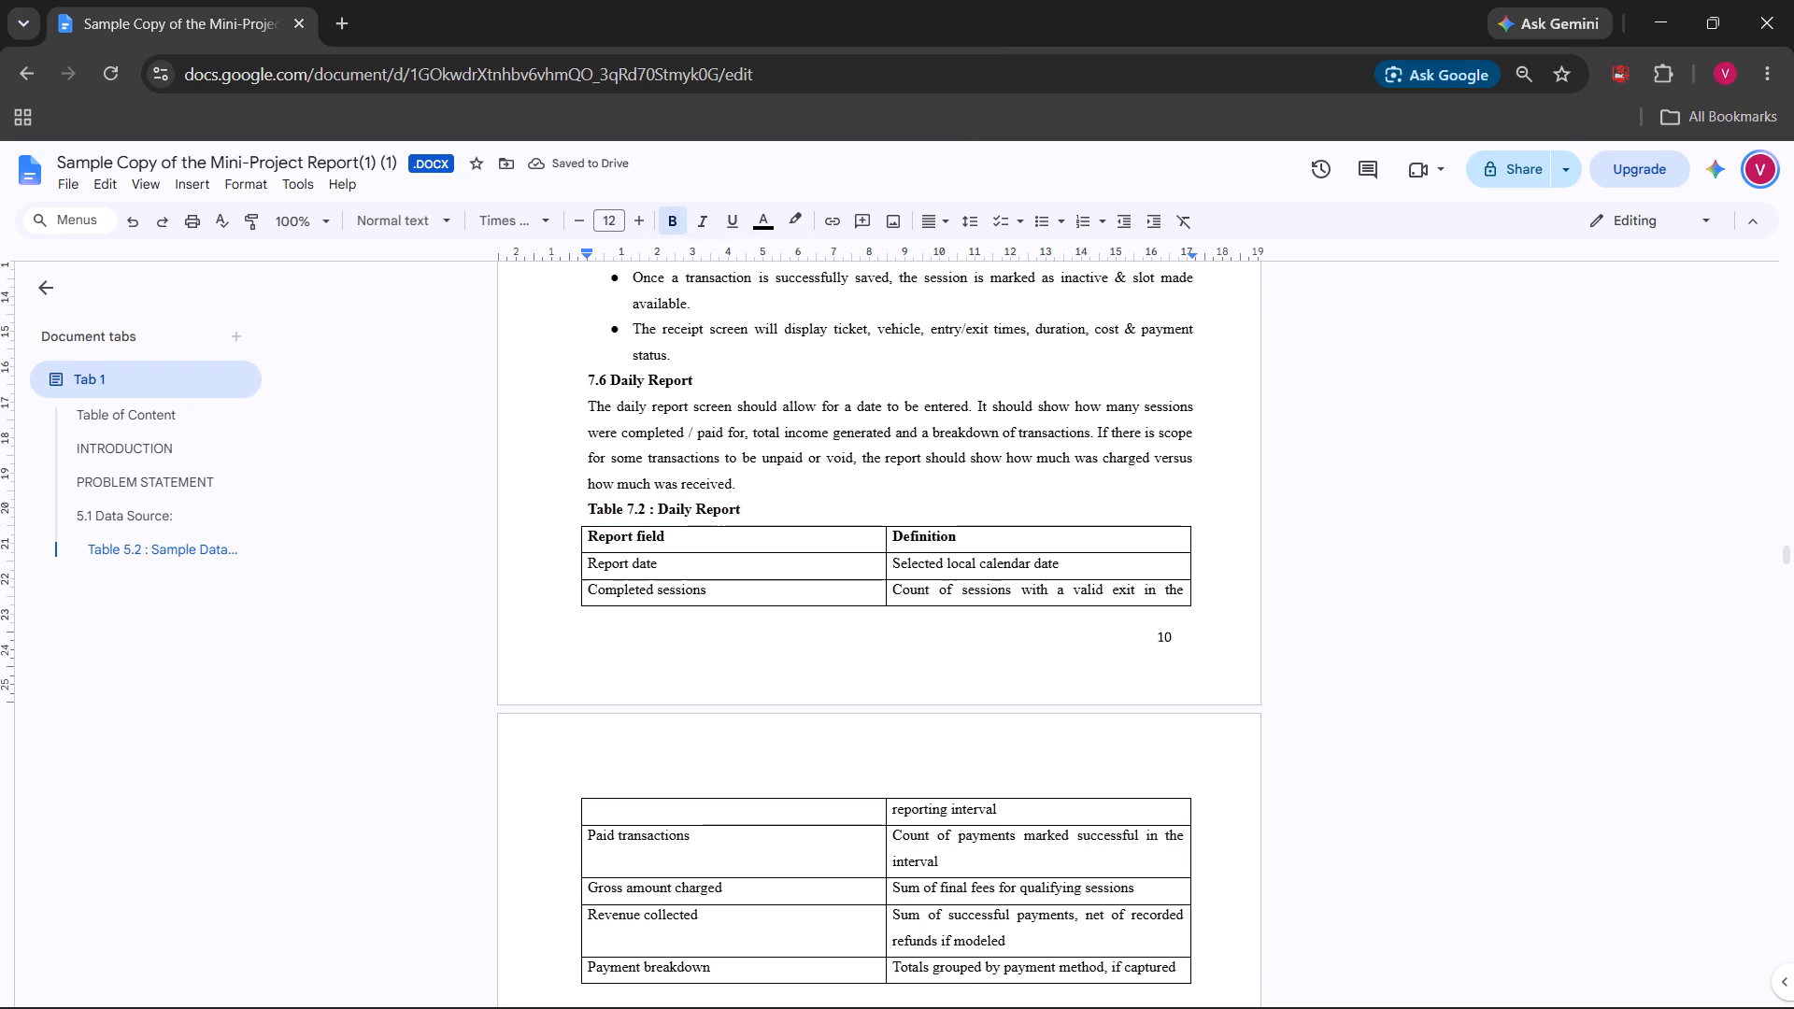
# Review the heading and table layout of section 7, from 7.6 Daily Report back to 7.1 System Design.
pyautogui.scroll(2, 831, 496)
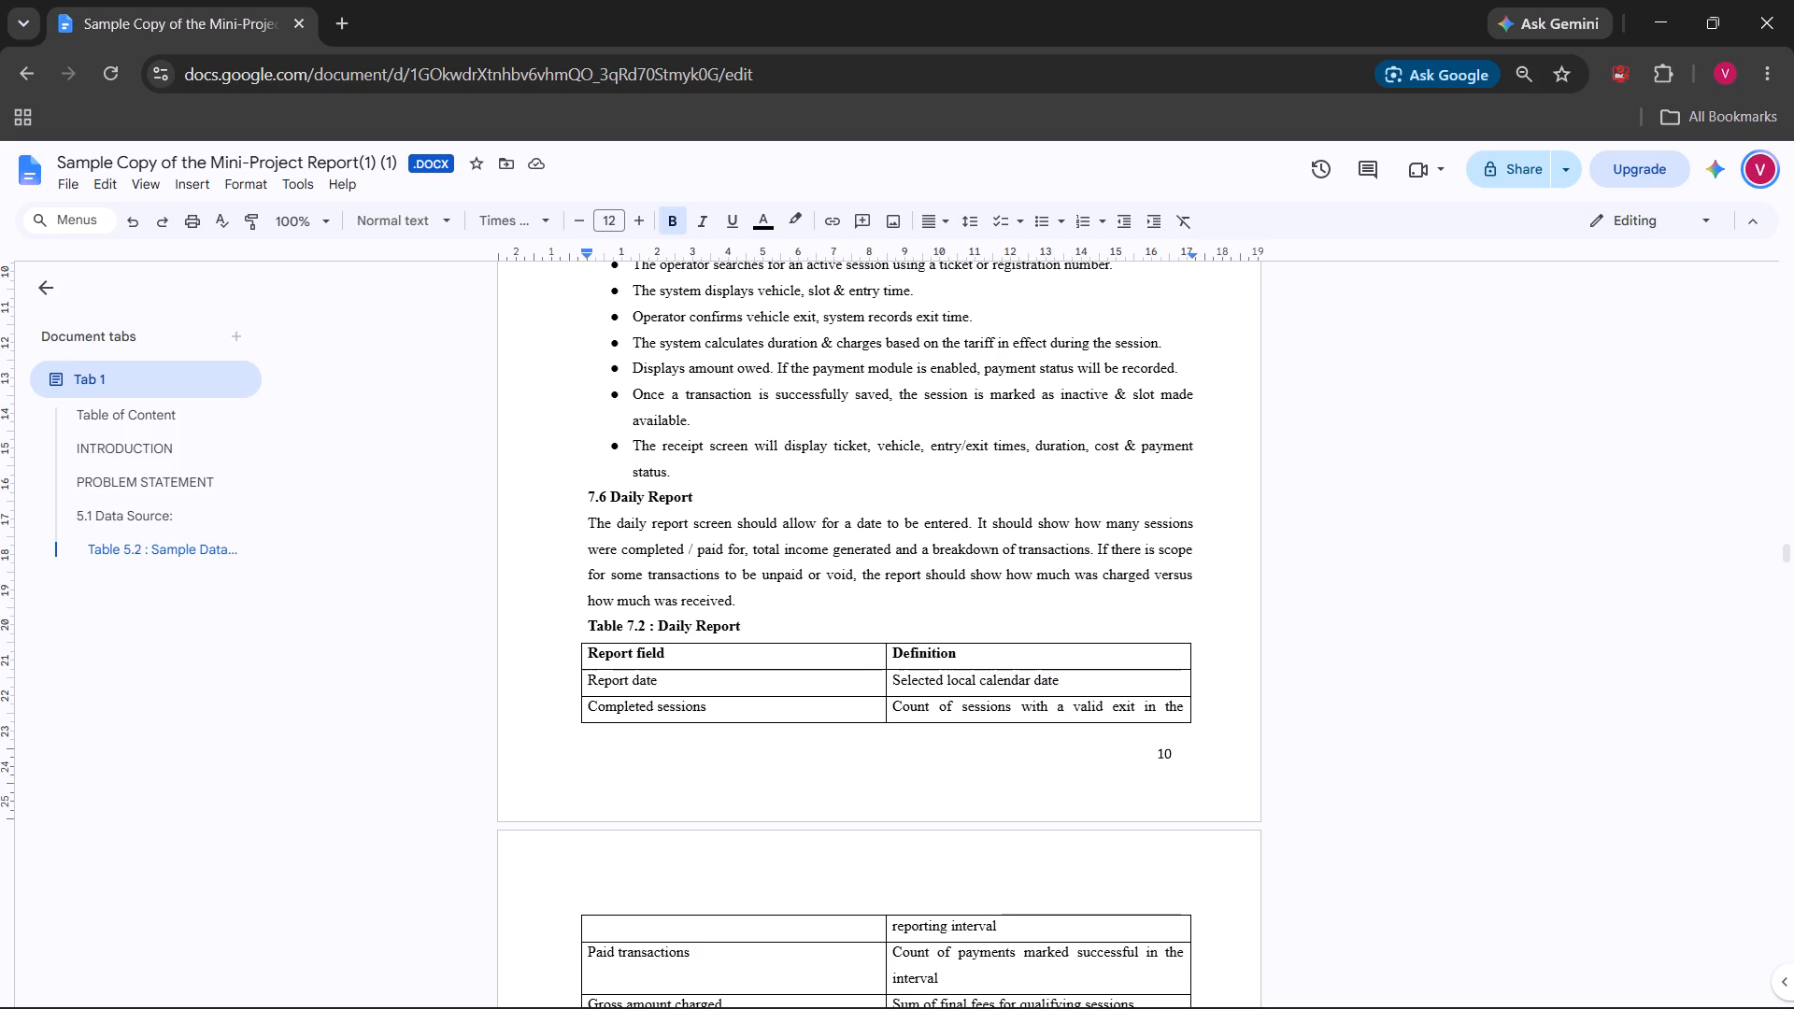
pyautogui.scroll(2, 1206, 491)
pyautogui.scroll(1, 1018, 470)
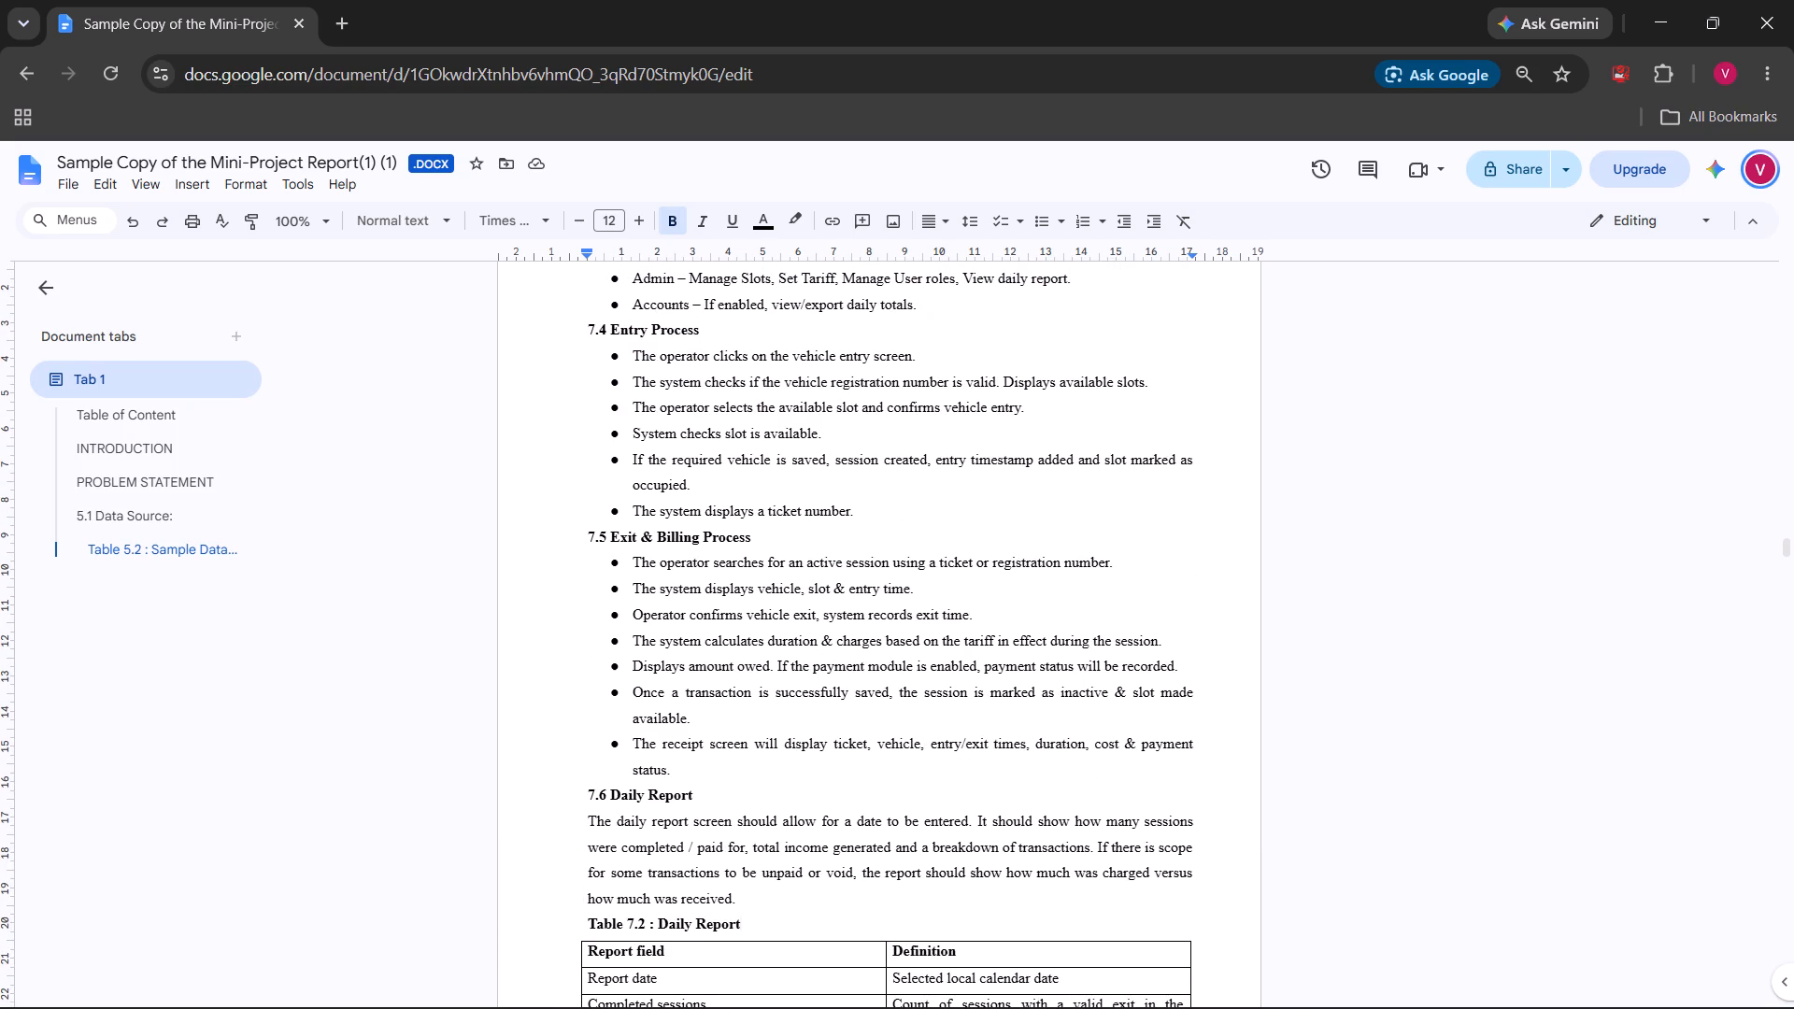
pyautogui.scroll(1, 722, 419)
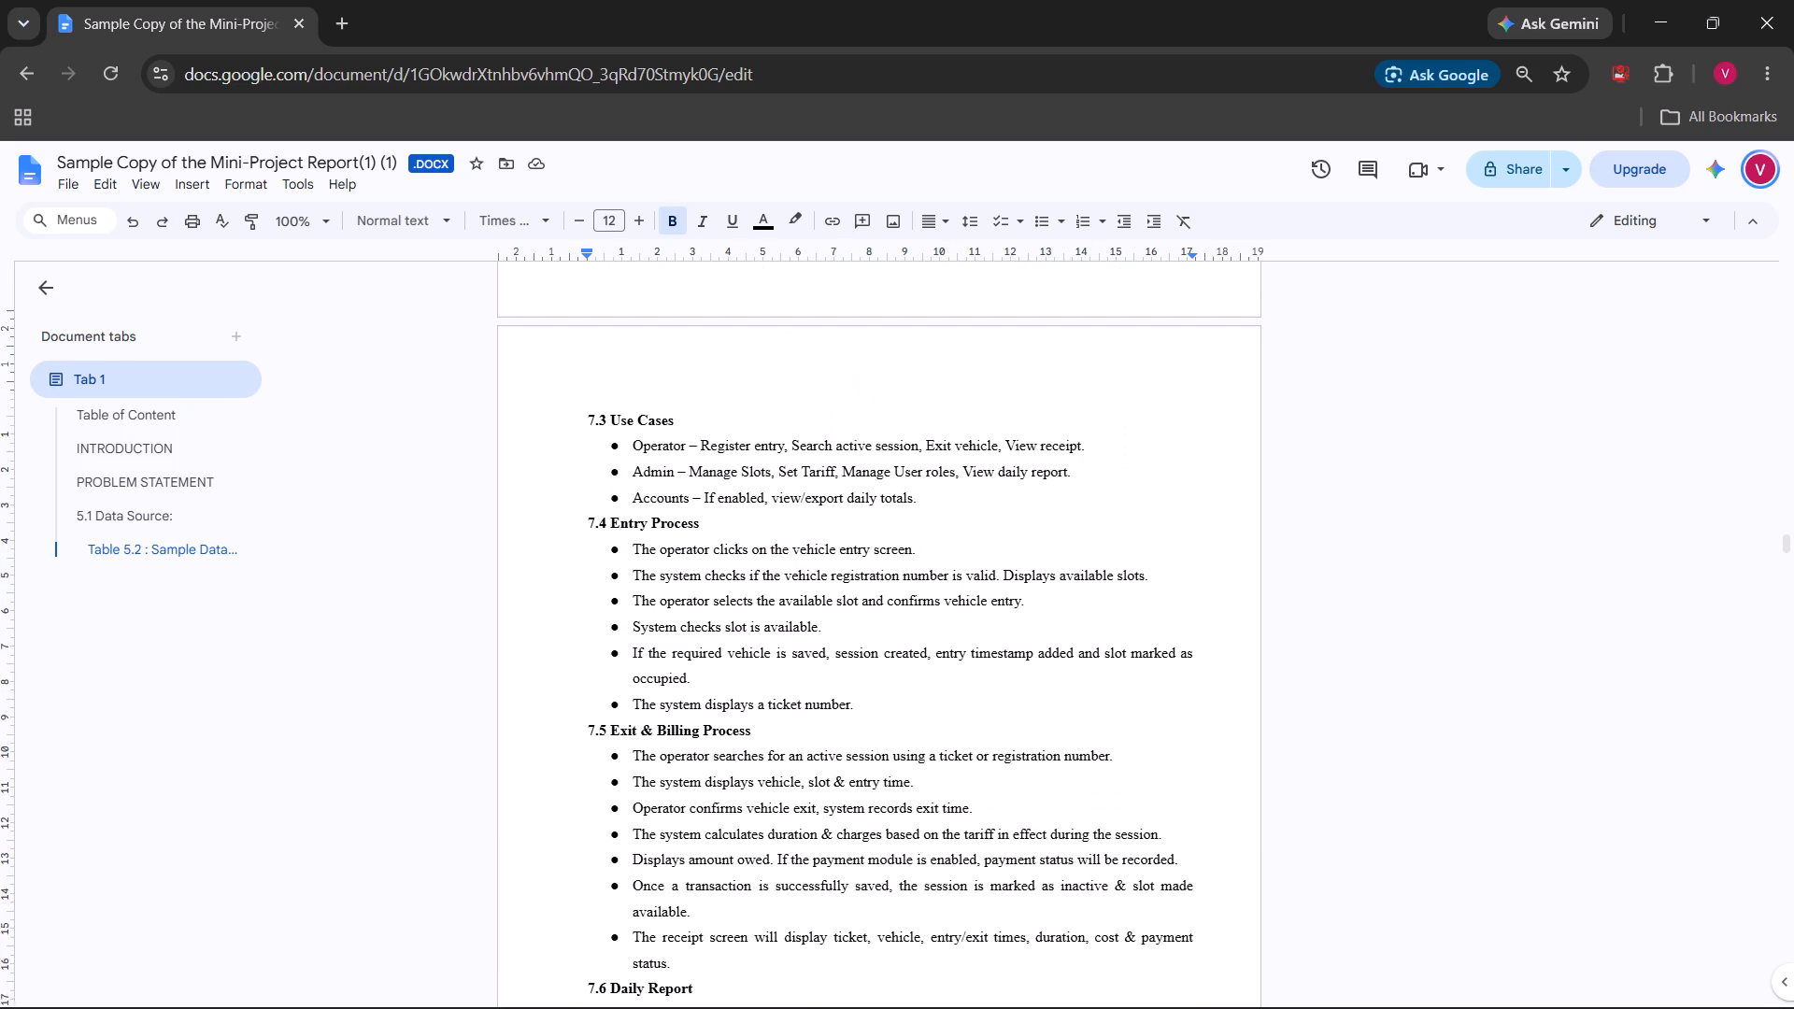
pyautogui.scroll(1, 722, 419)
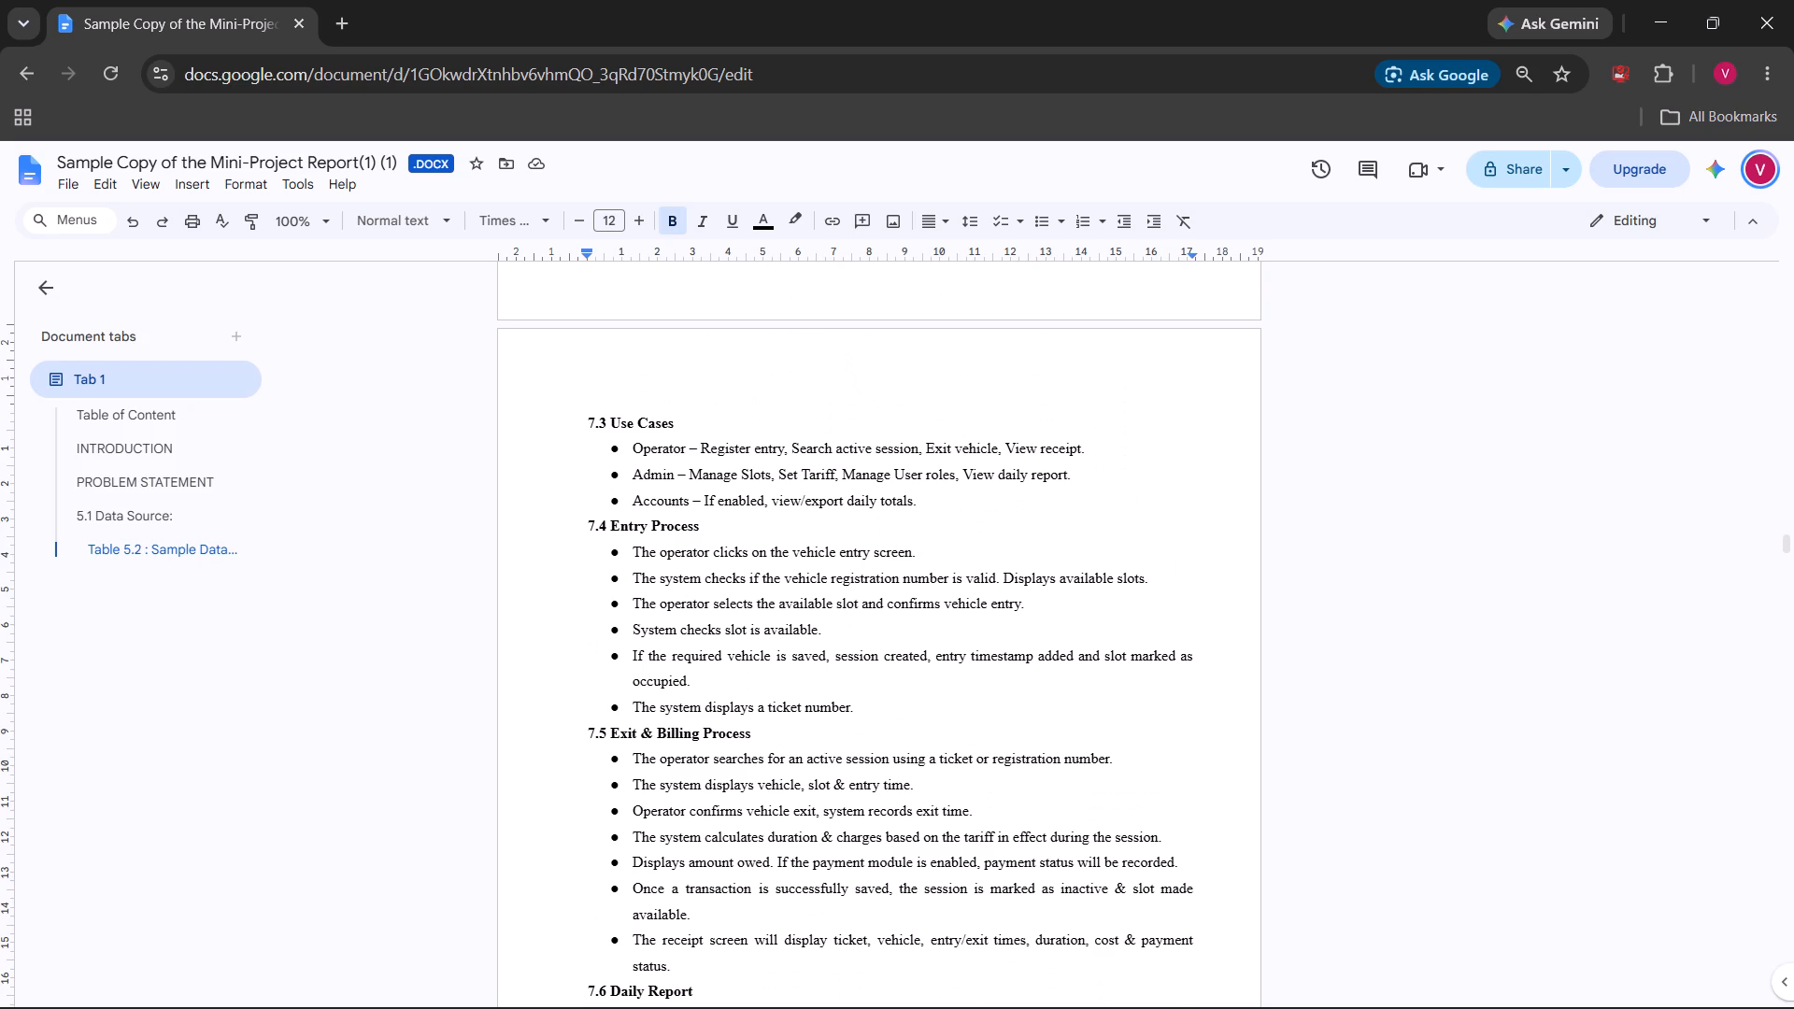
pyautogui.scroll(5, 722, 419)
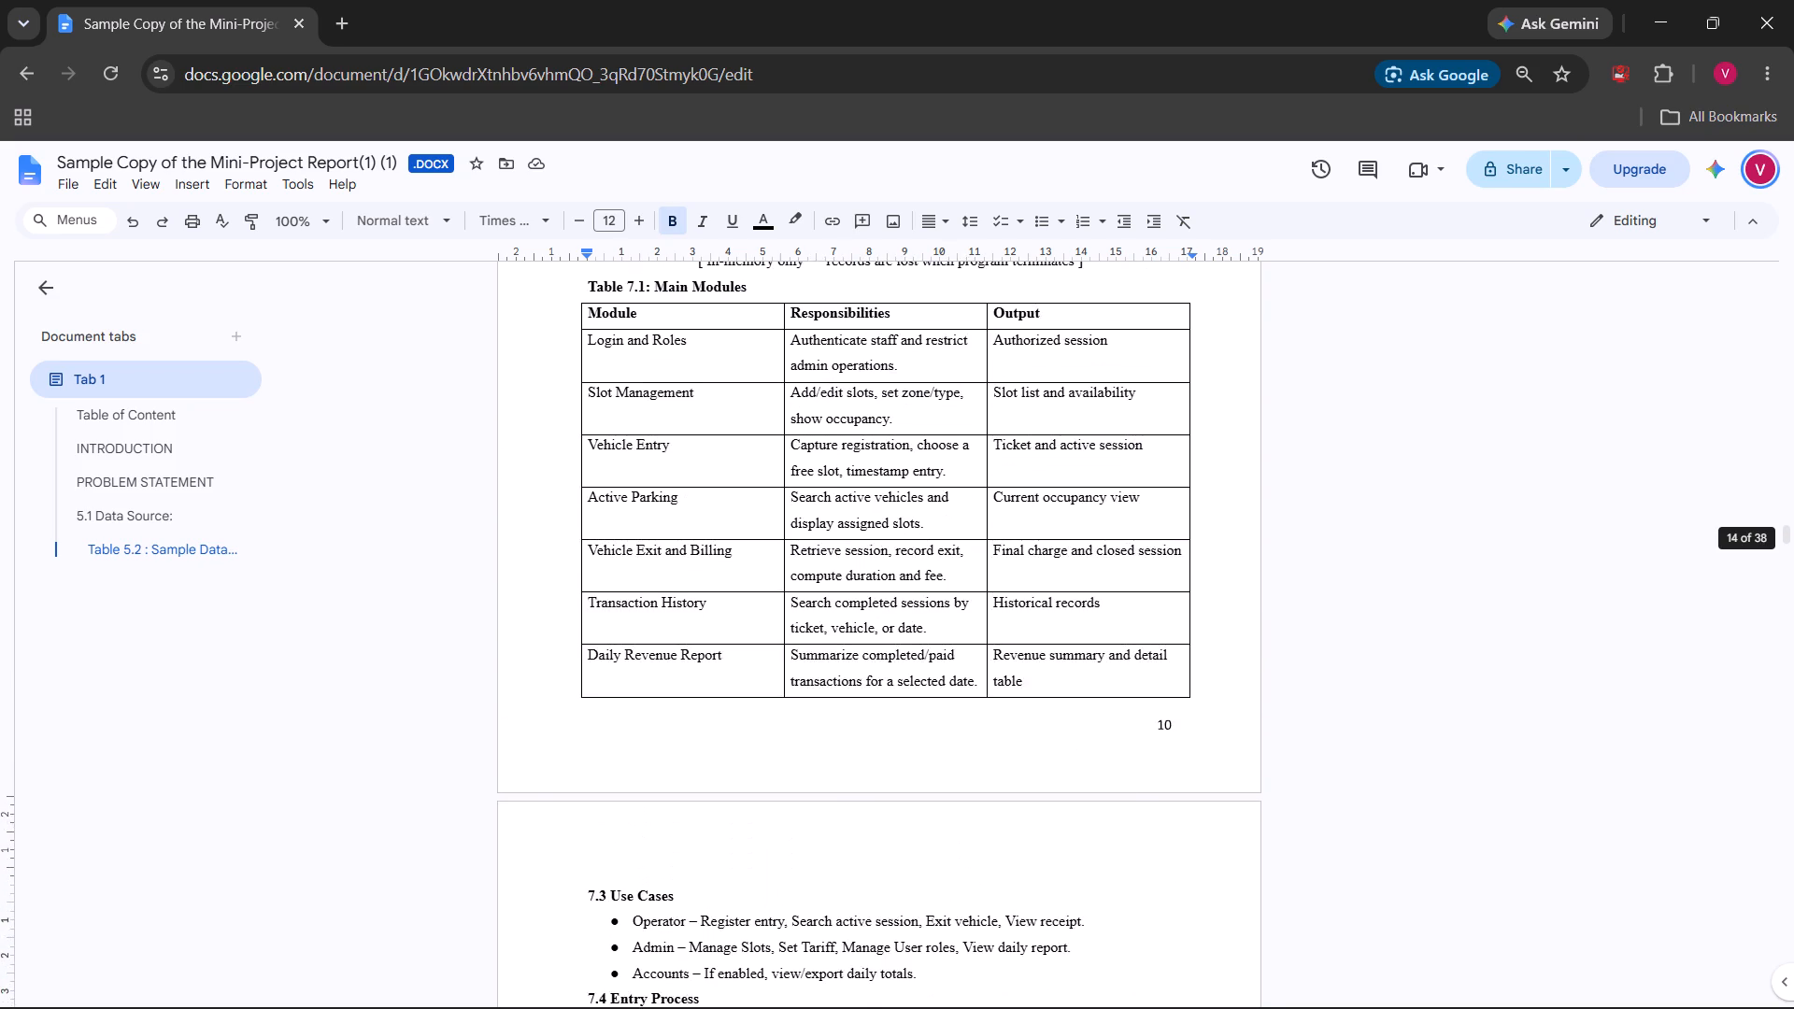
pyautogui.scroll(5, 722, 419)
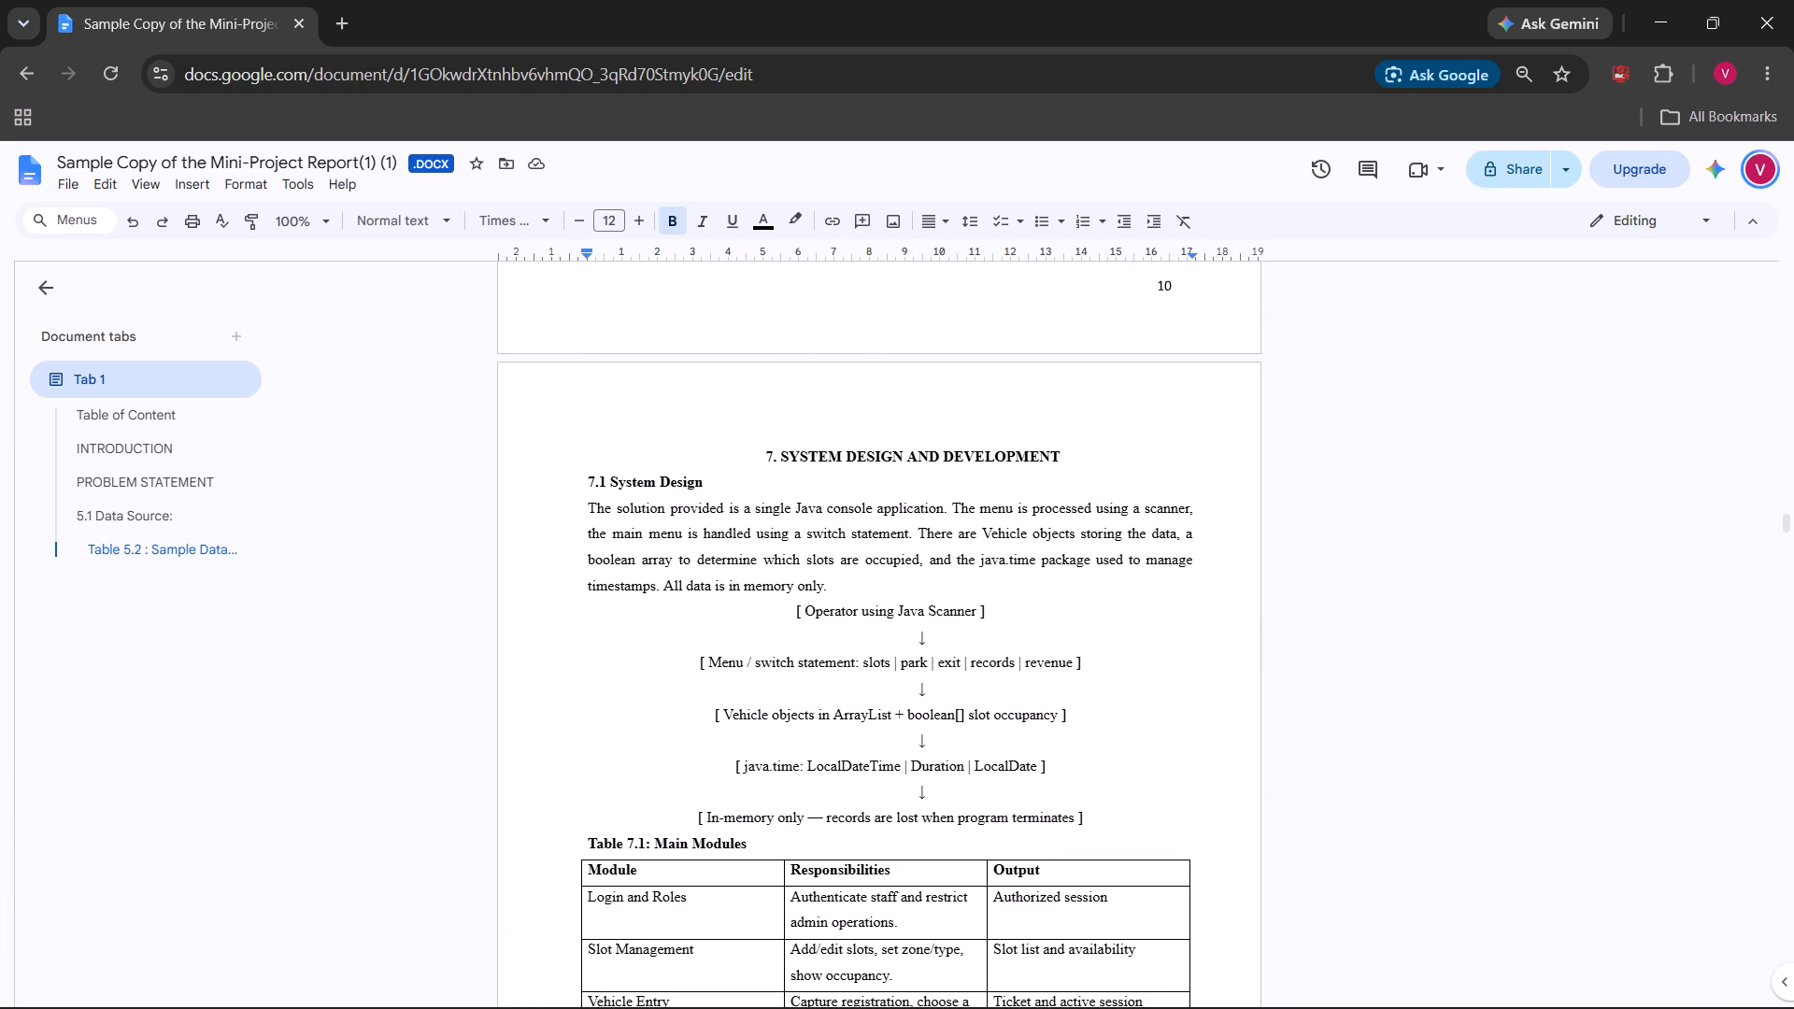
pyautogui.scroll(-1, 787, 643)
pyautogui.scroll(-2, 670, 670)
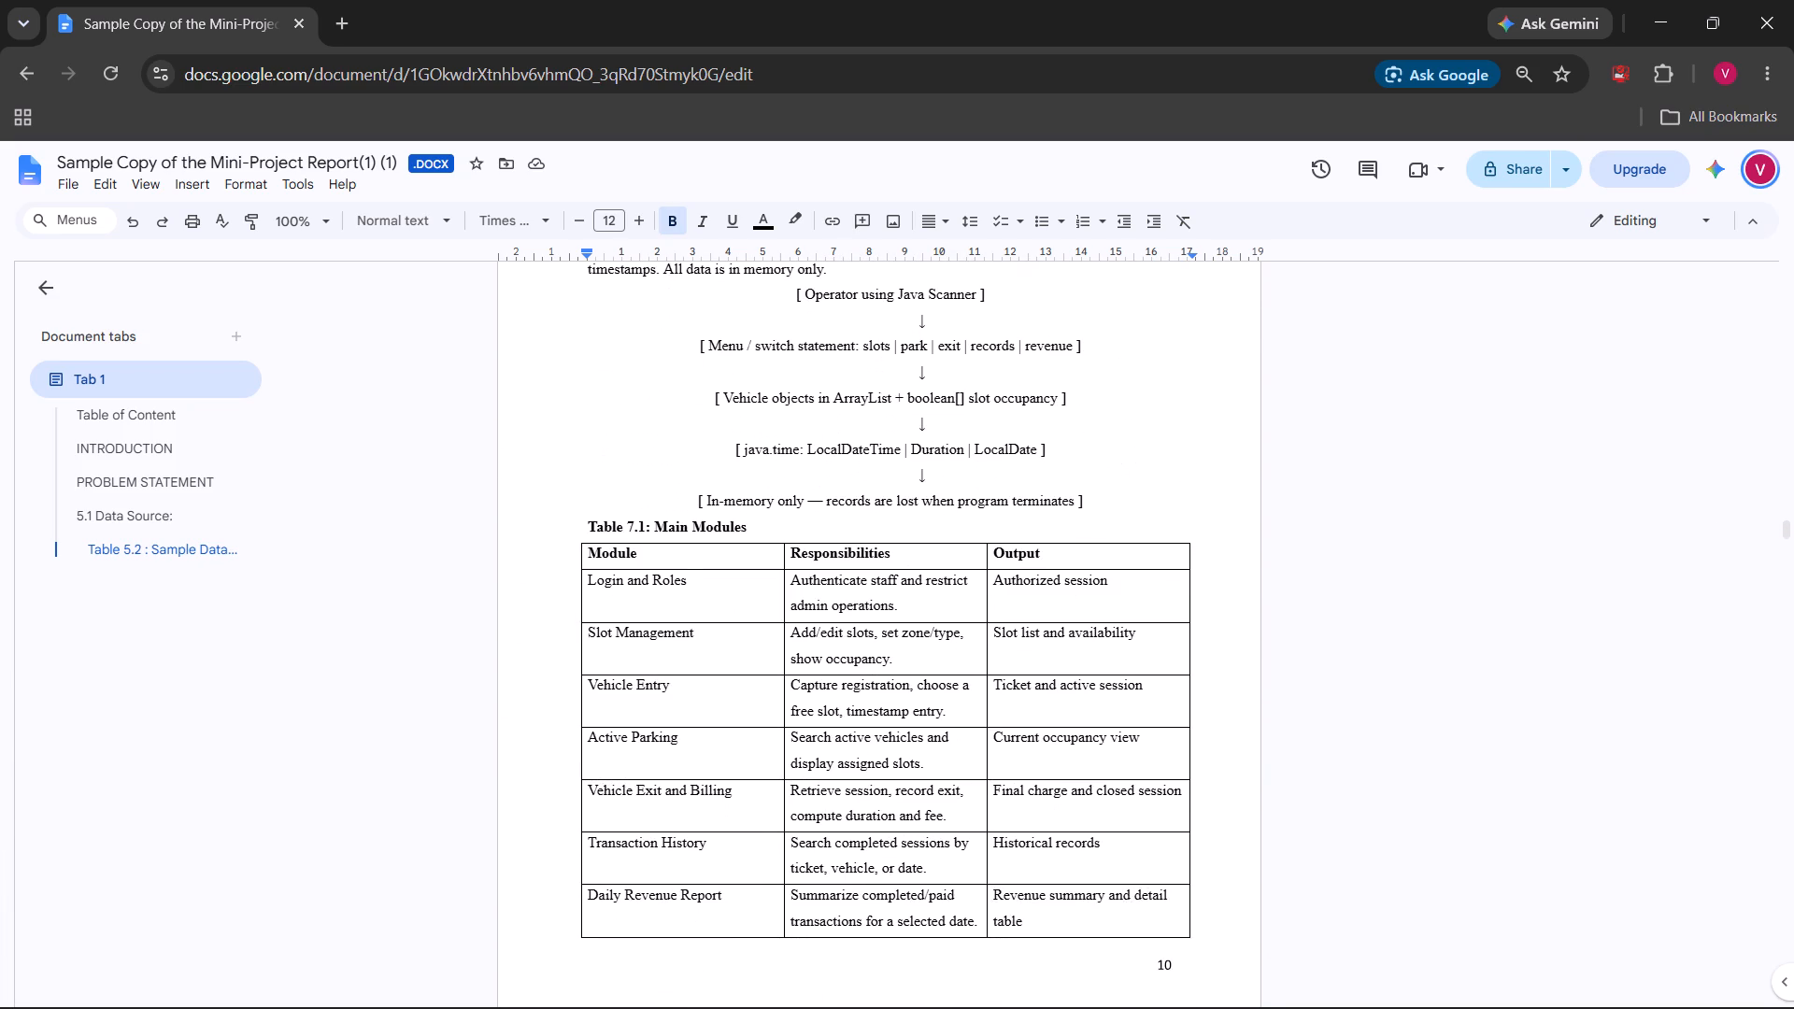
pyautogui.scroll(-3, 725, 628)
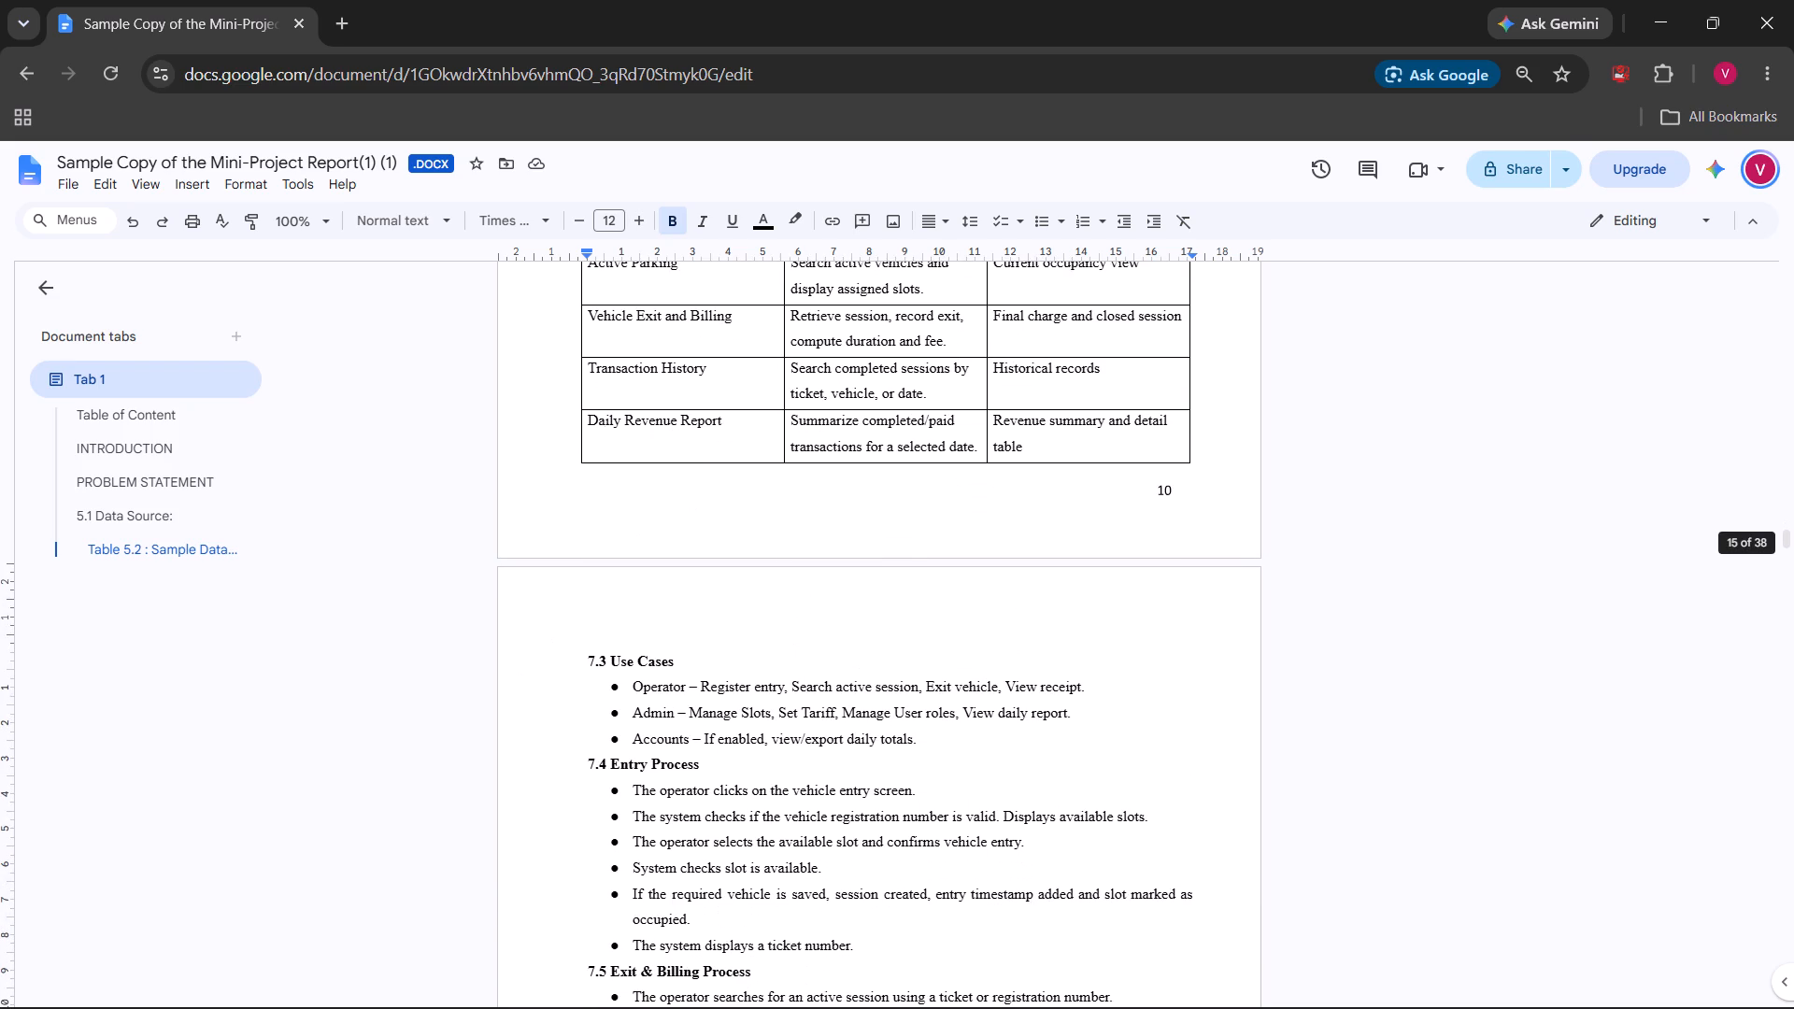
pyautogui.scroll(-1, 672, 636)
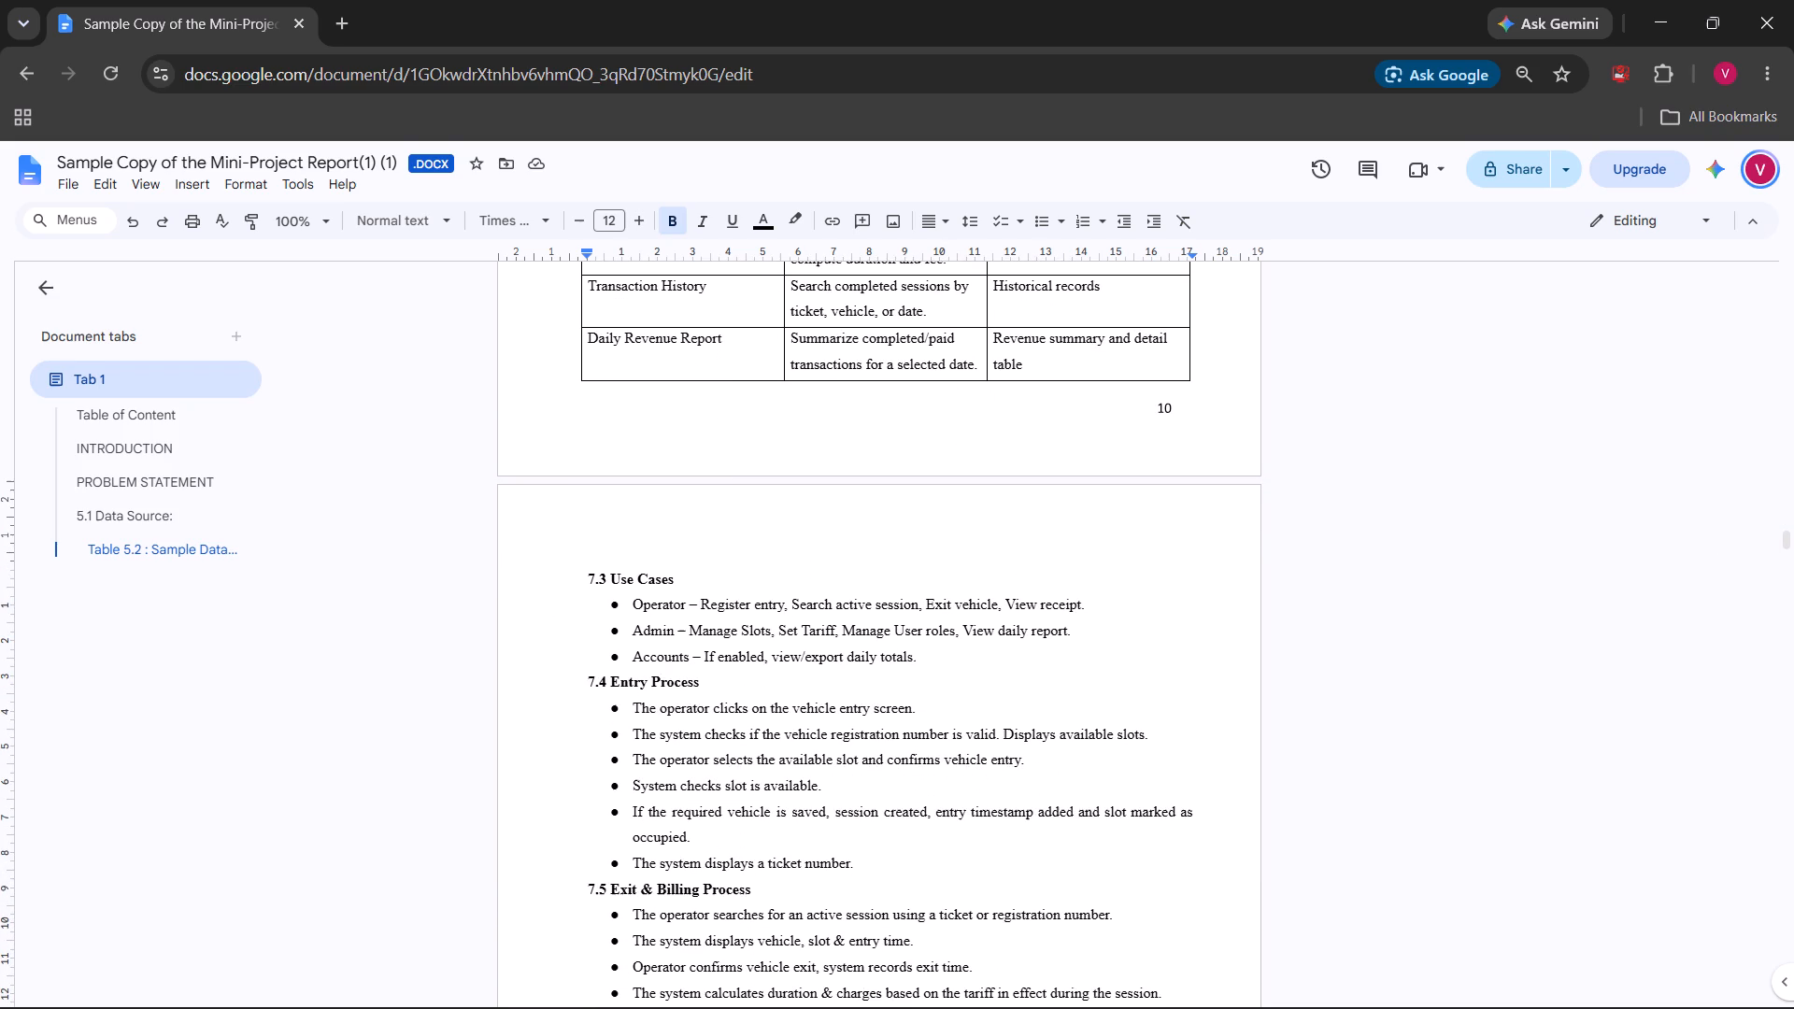
# Insert an extra space between the number and title in headings 7.3 Use Cases, 7.4 Entry Process, 7.5 Exit & Billing Process and 7.6 Daily Report.
pyautogui.click(609, 582)
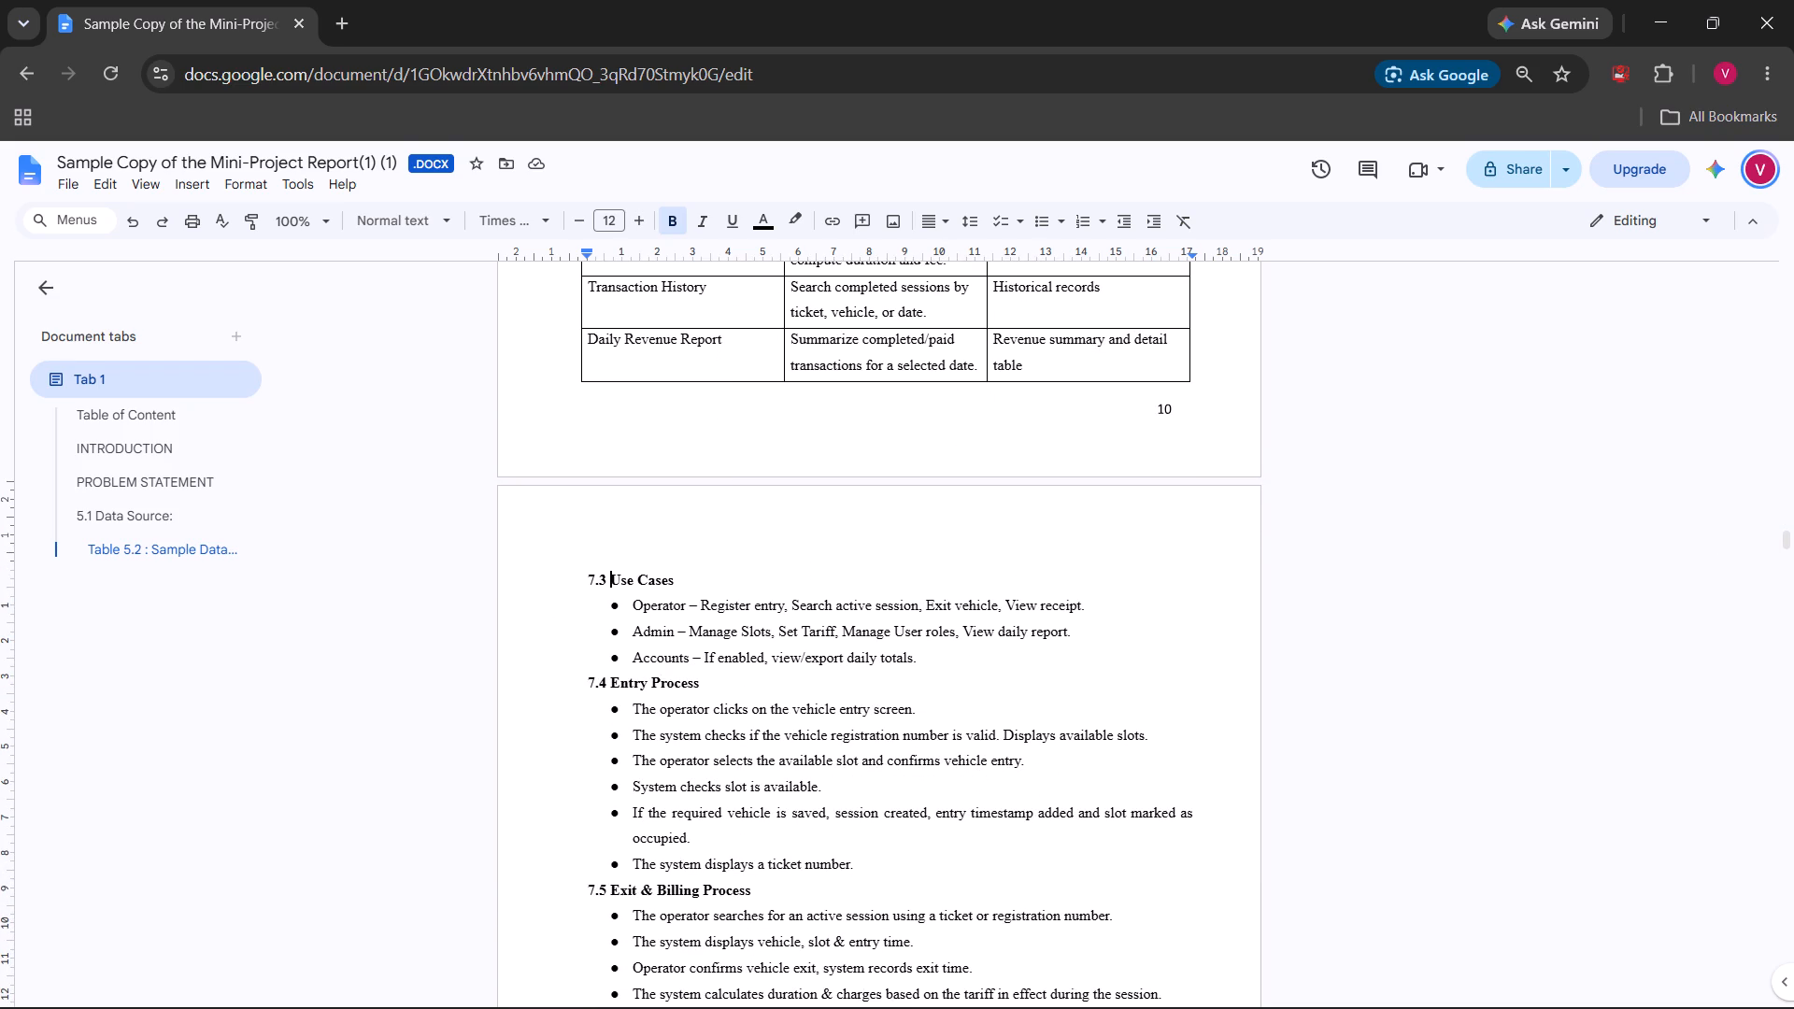
pyautogui.press('space')
pyautogui.click(608, 697)
pyautogui.press('space')
pyautogui.scroll(-1, 608, 697)
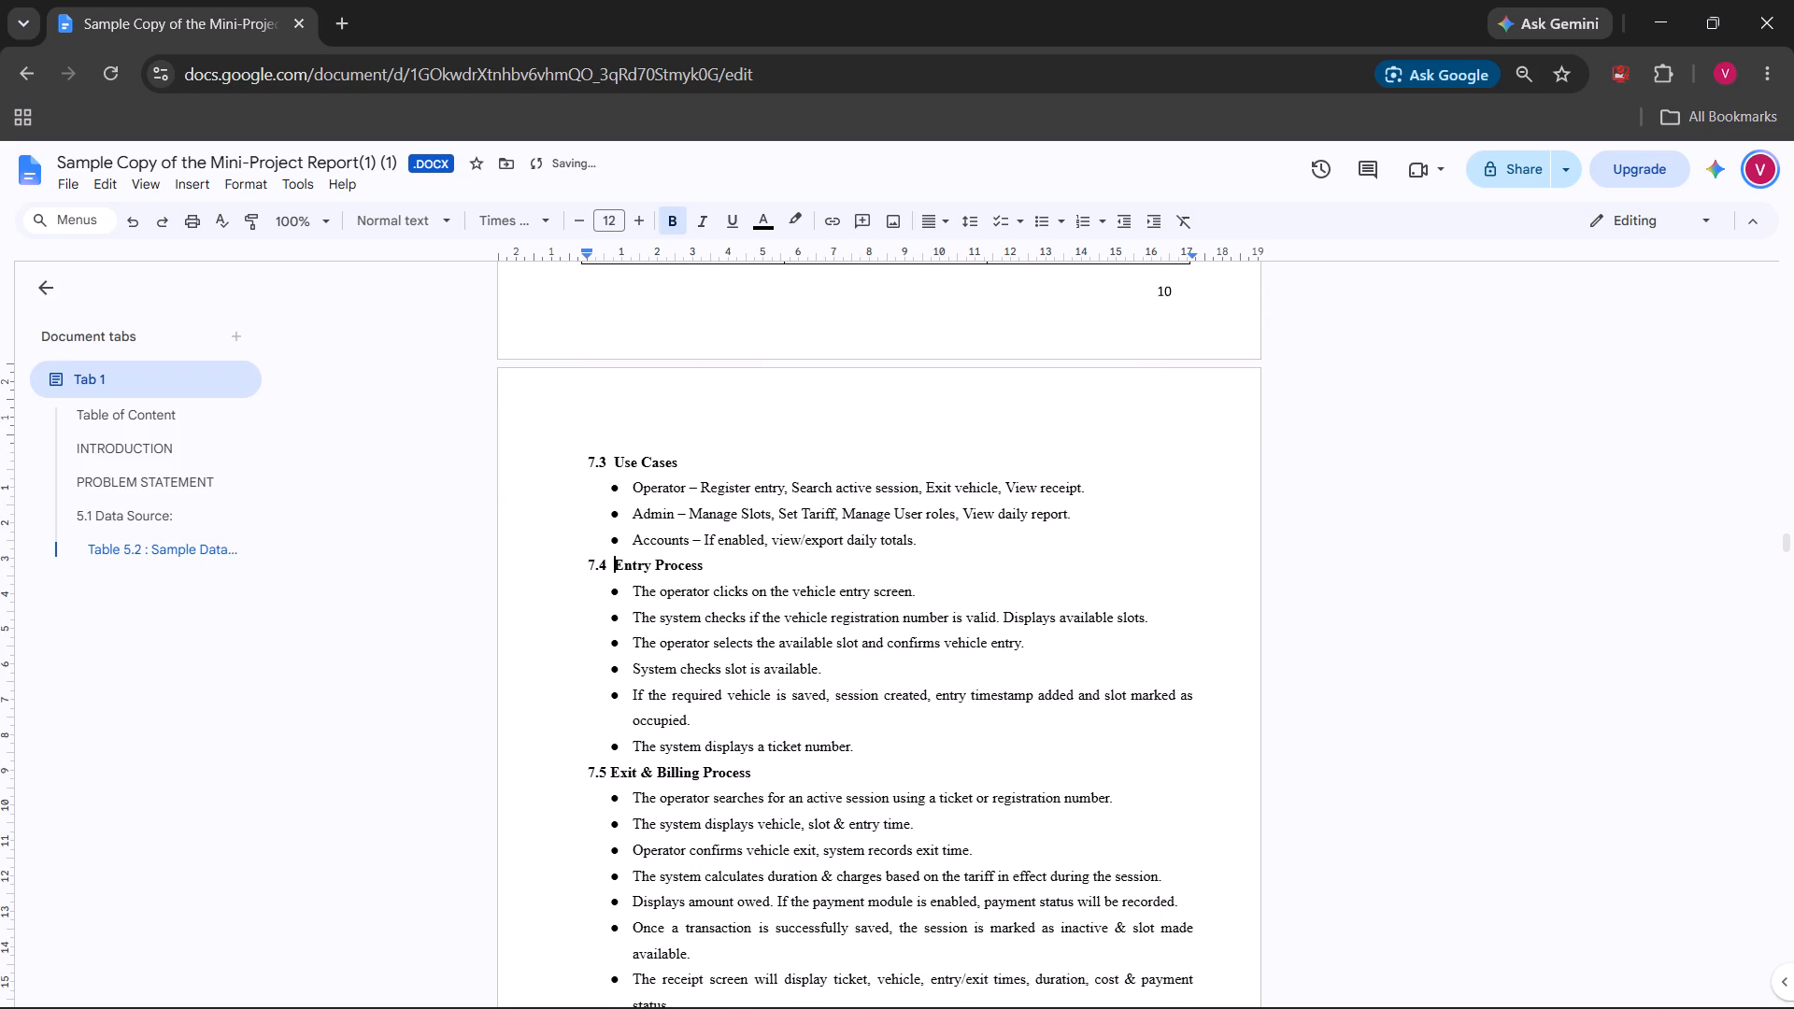
pyautogui.click(610, 786)
pyautogui.press('space')
pyautogui.scroll(-1, 610, 786)
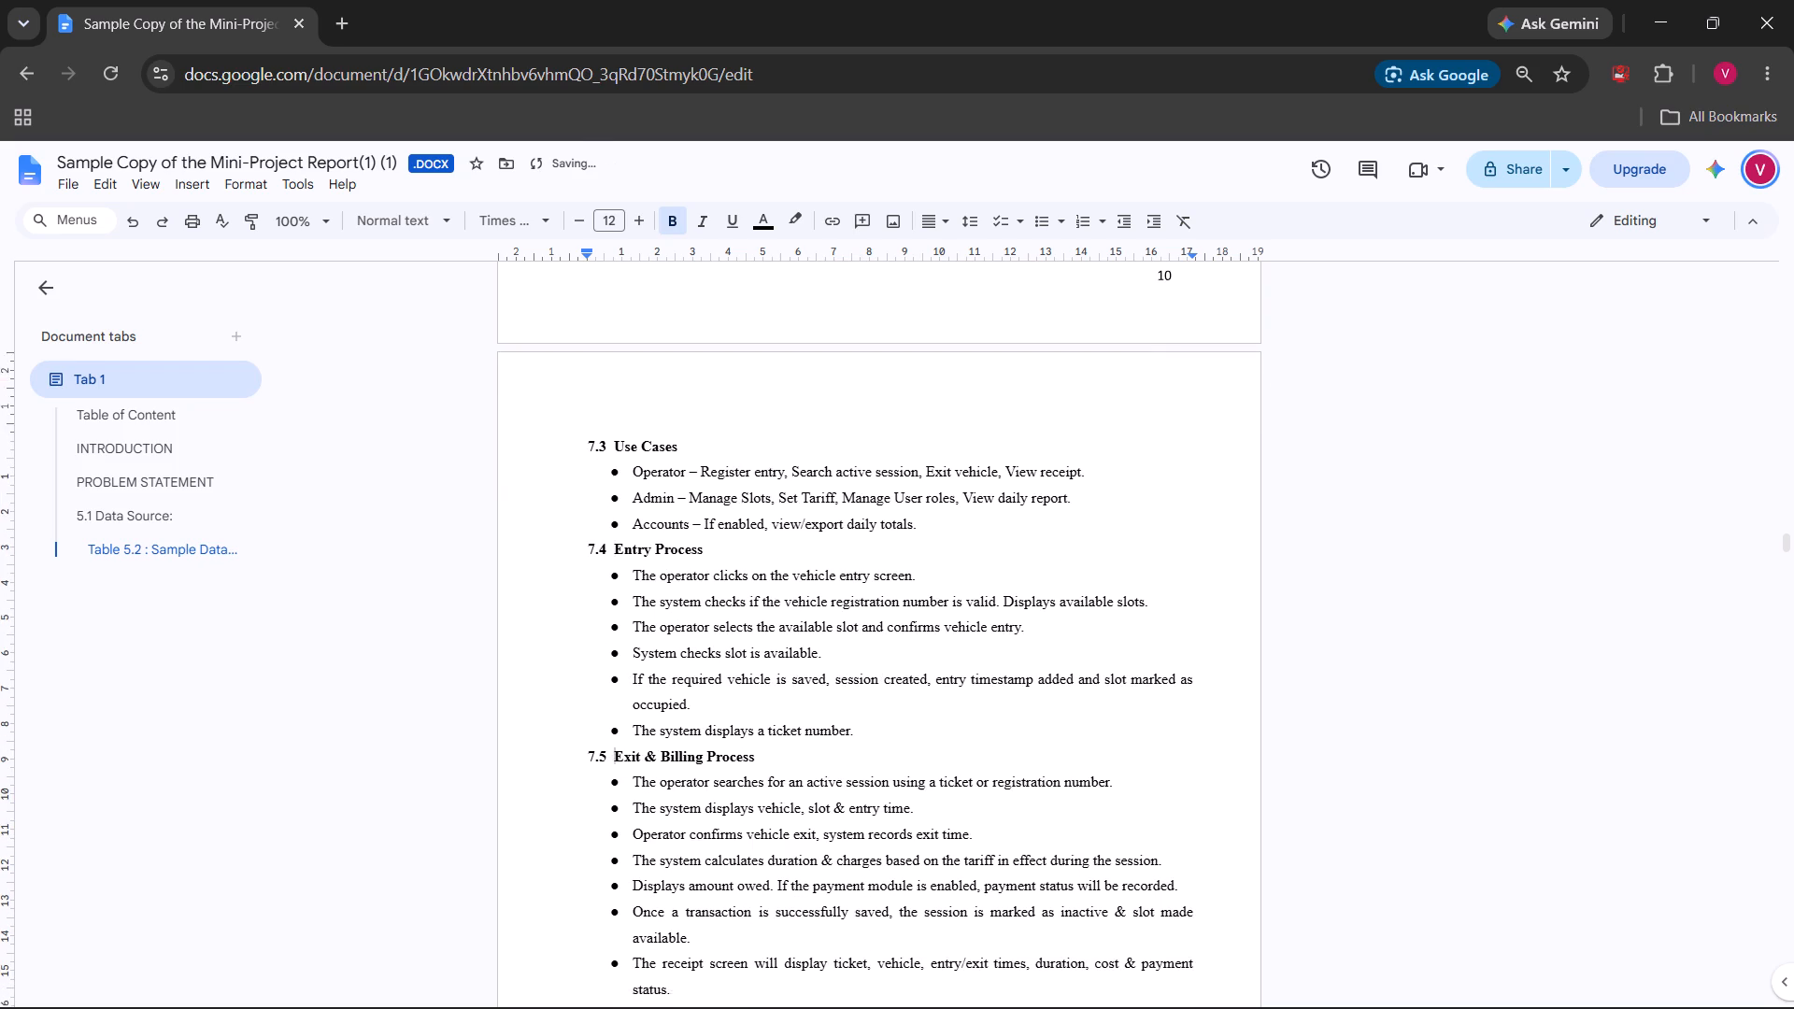
pyautogui.scroll(-2, 610, 786)
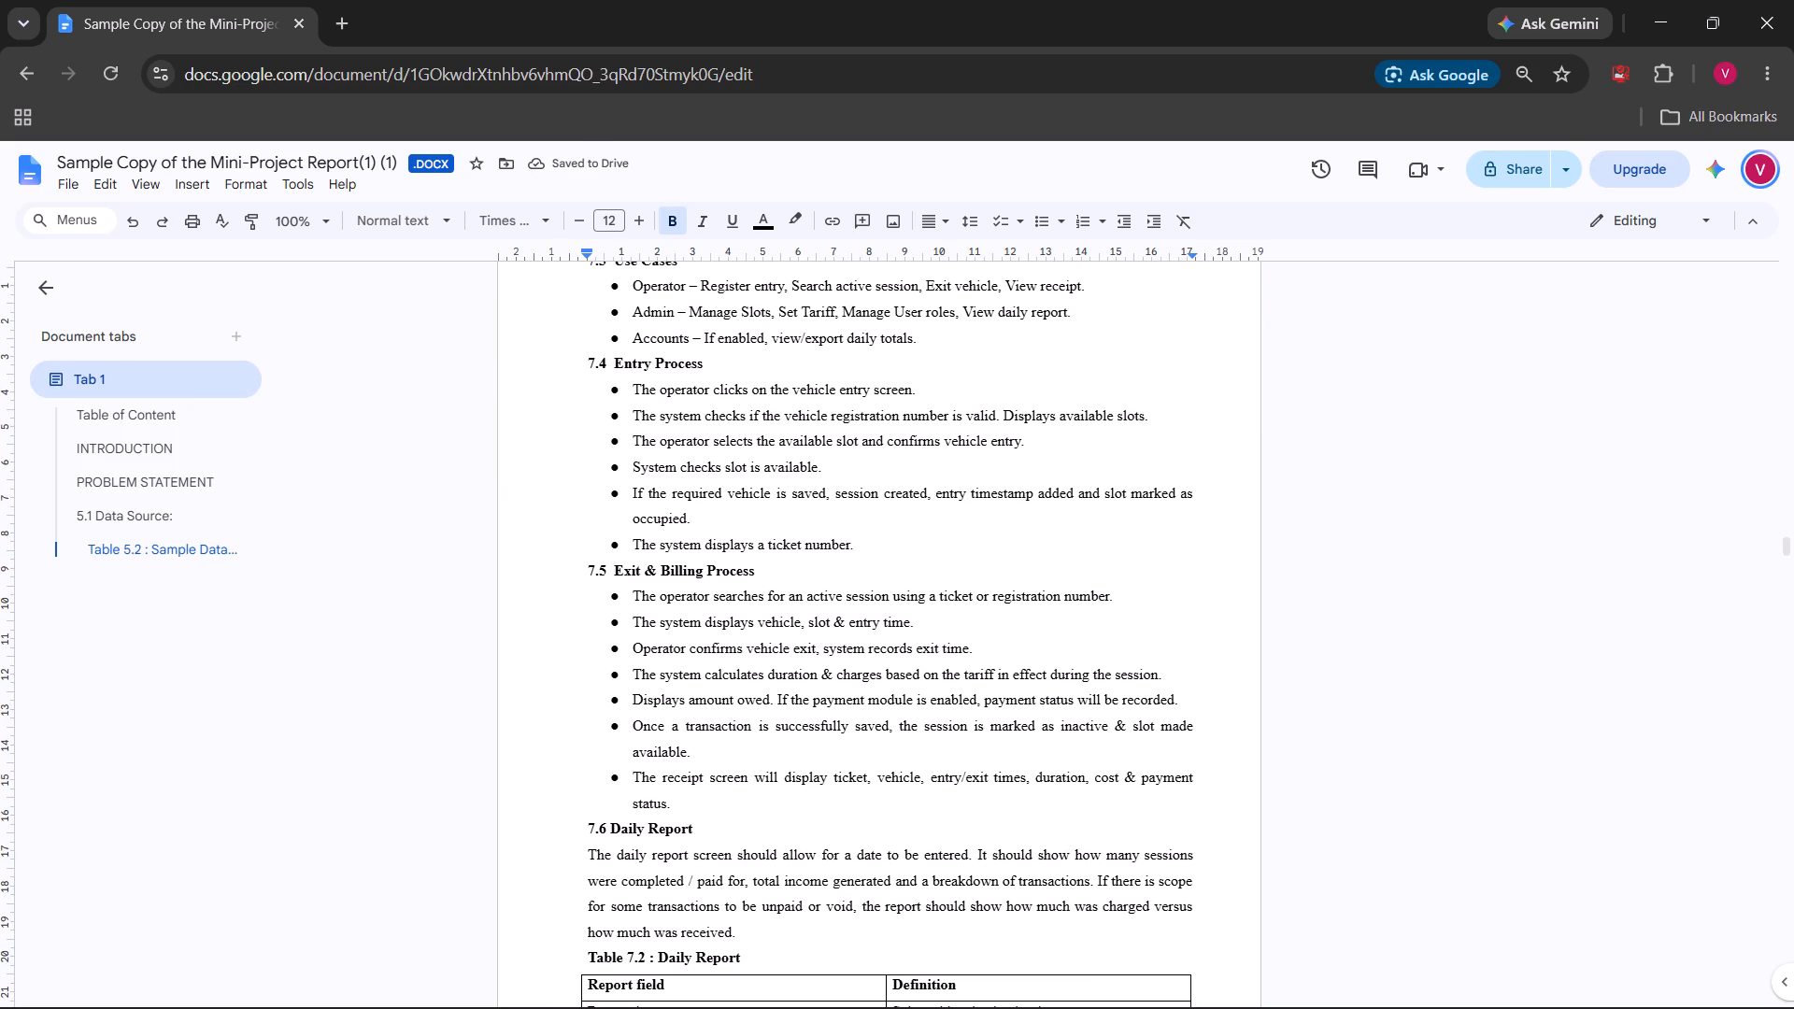
pyautogui.click(616, 834)
pyautogui.press('Left')
pyautogui.press('space')
# Narrow the Report field column of the Daily Report table so every definition fits on a single line.
pyautogui.scroll(-2, 616, 834)
pyautogui.scroll(-1, 737, 770)
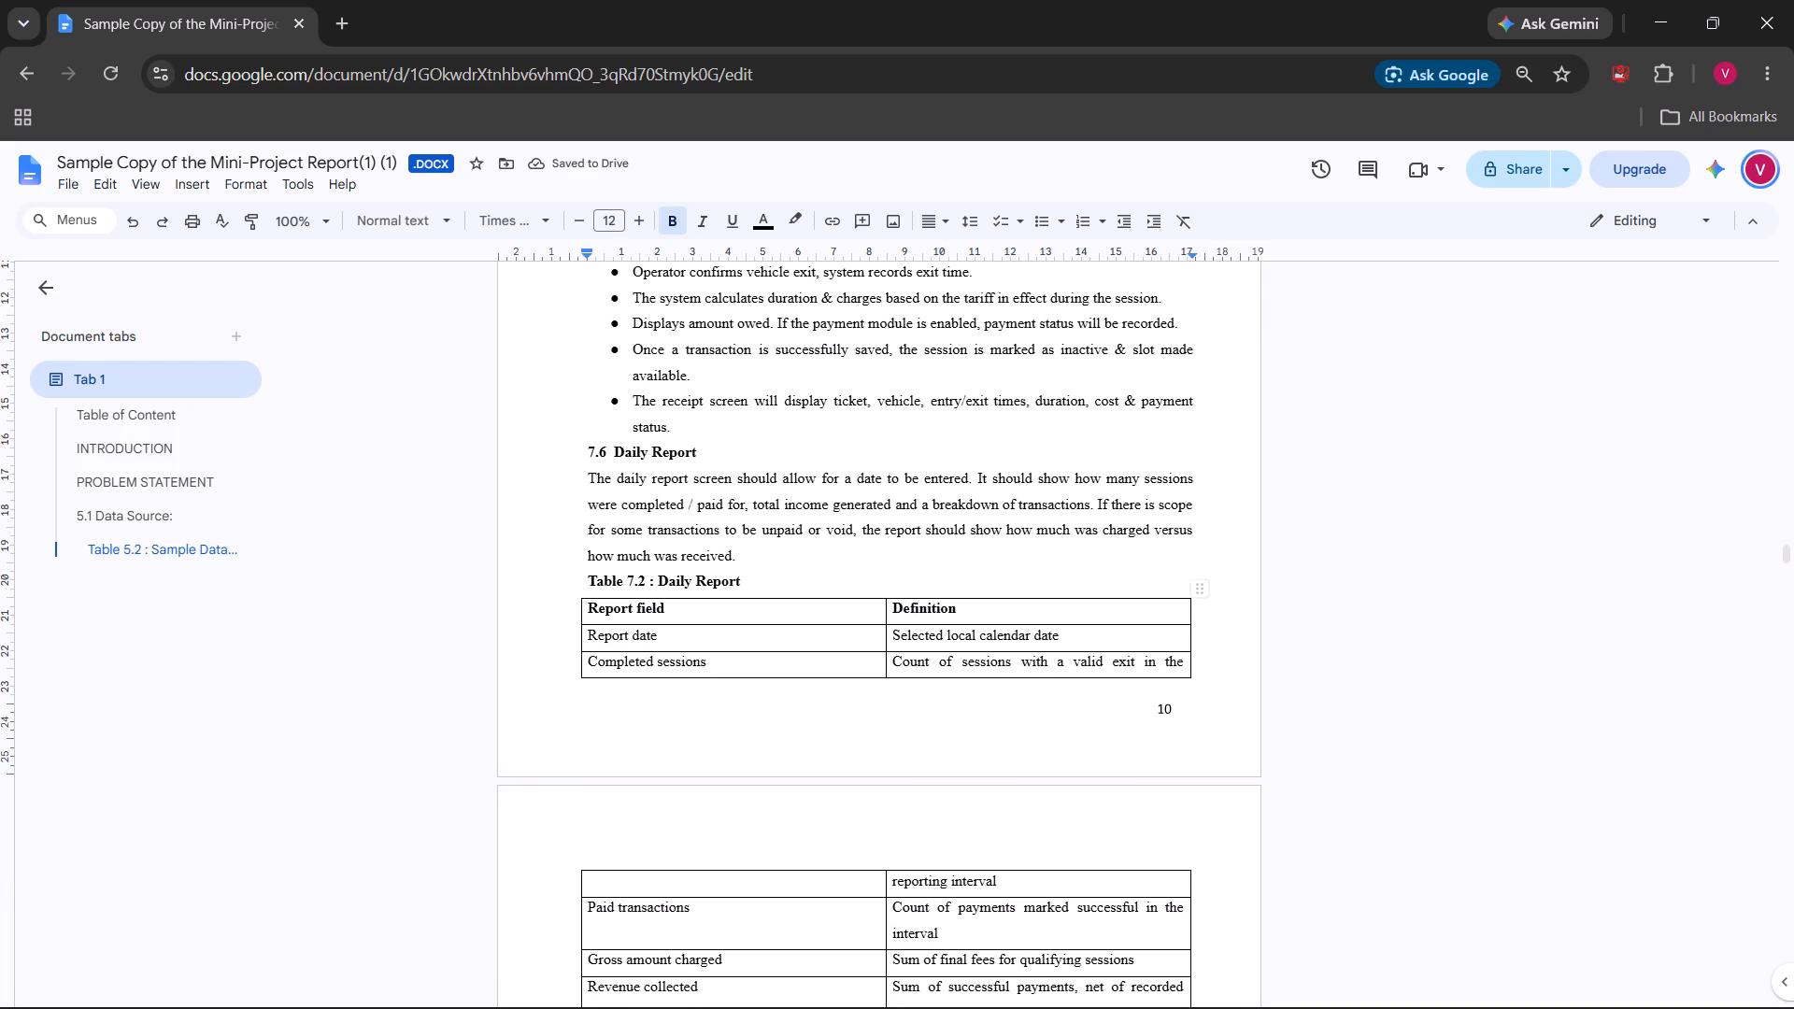
pyautogui.moveTo(883, 611); pyautogui.dragTo(855, 614)
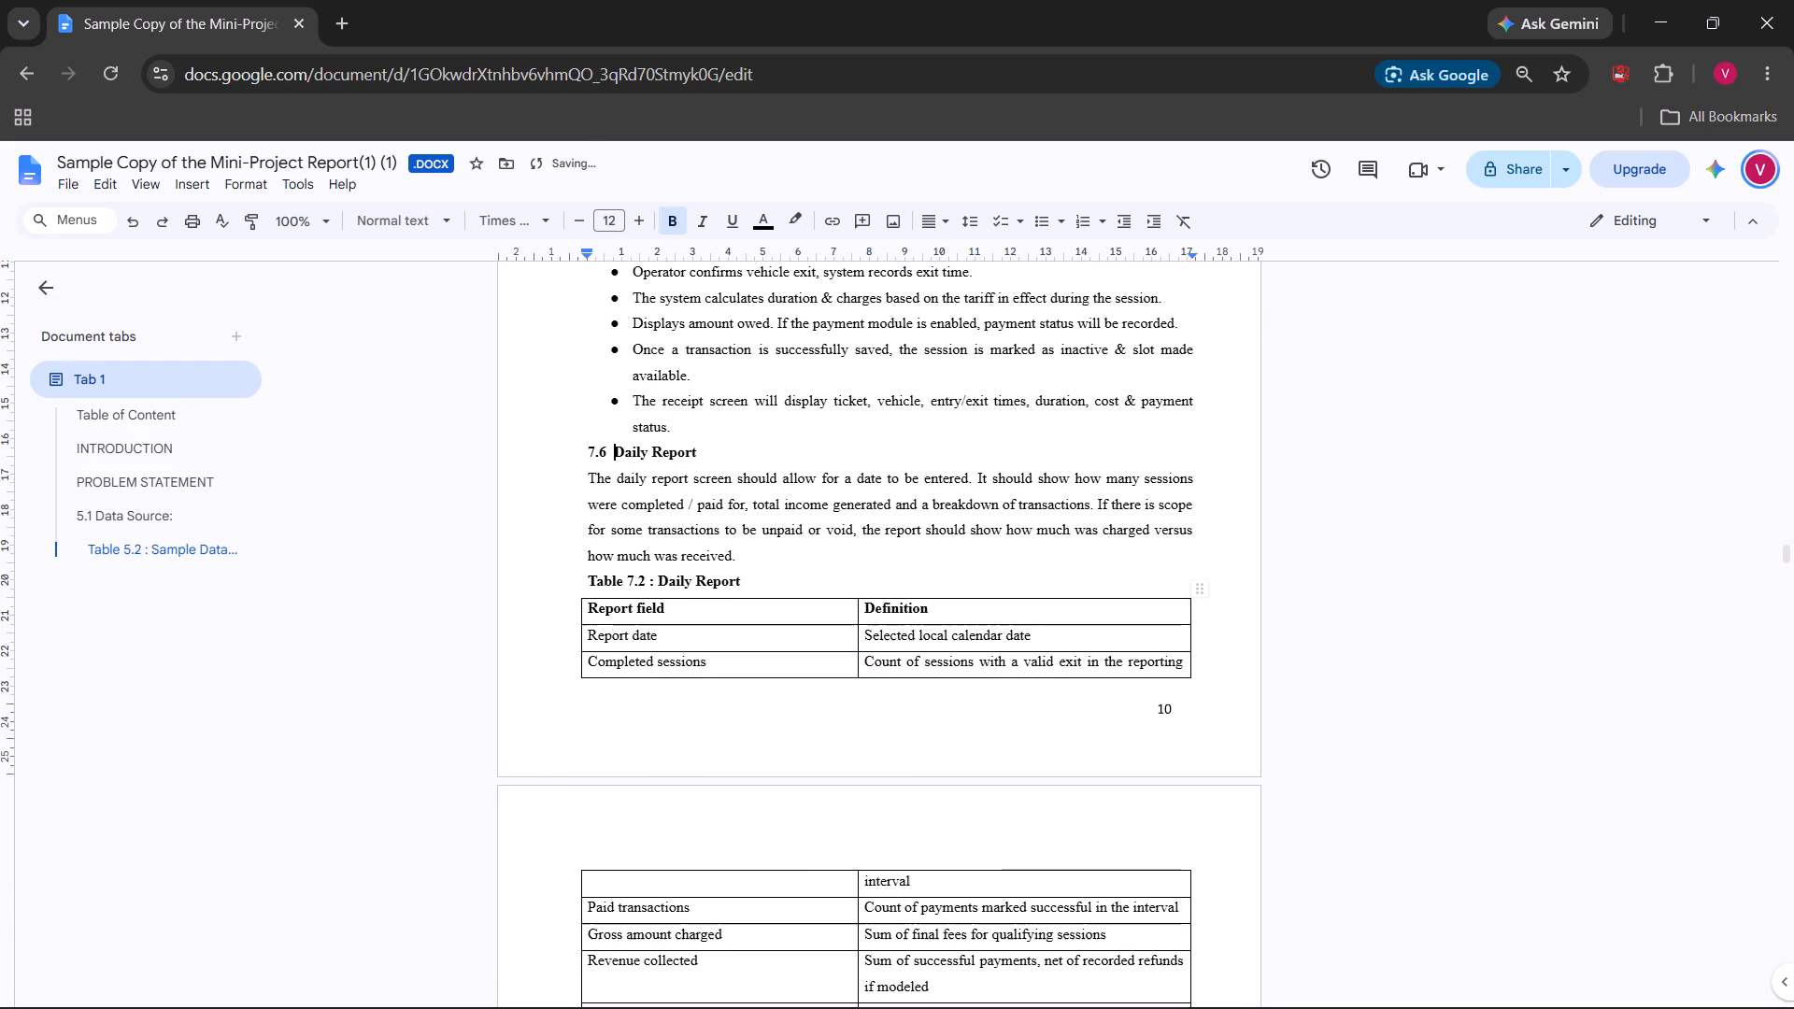
pyautogui.scroll(-2, 828, 748)
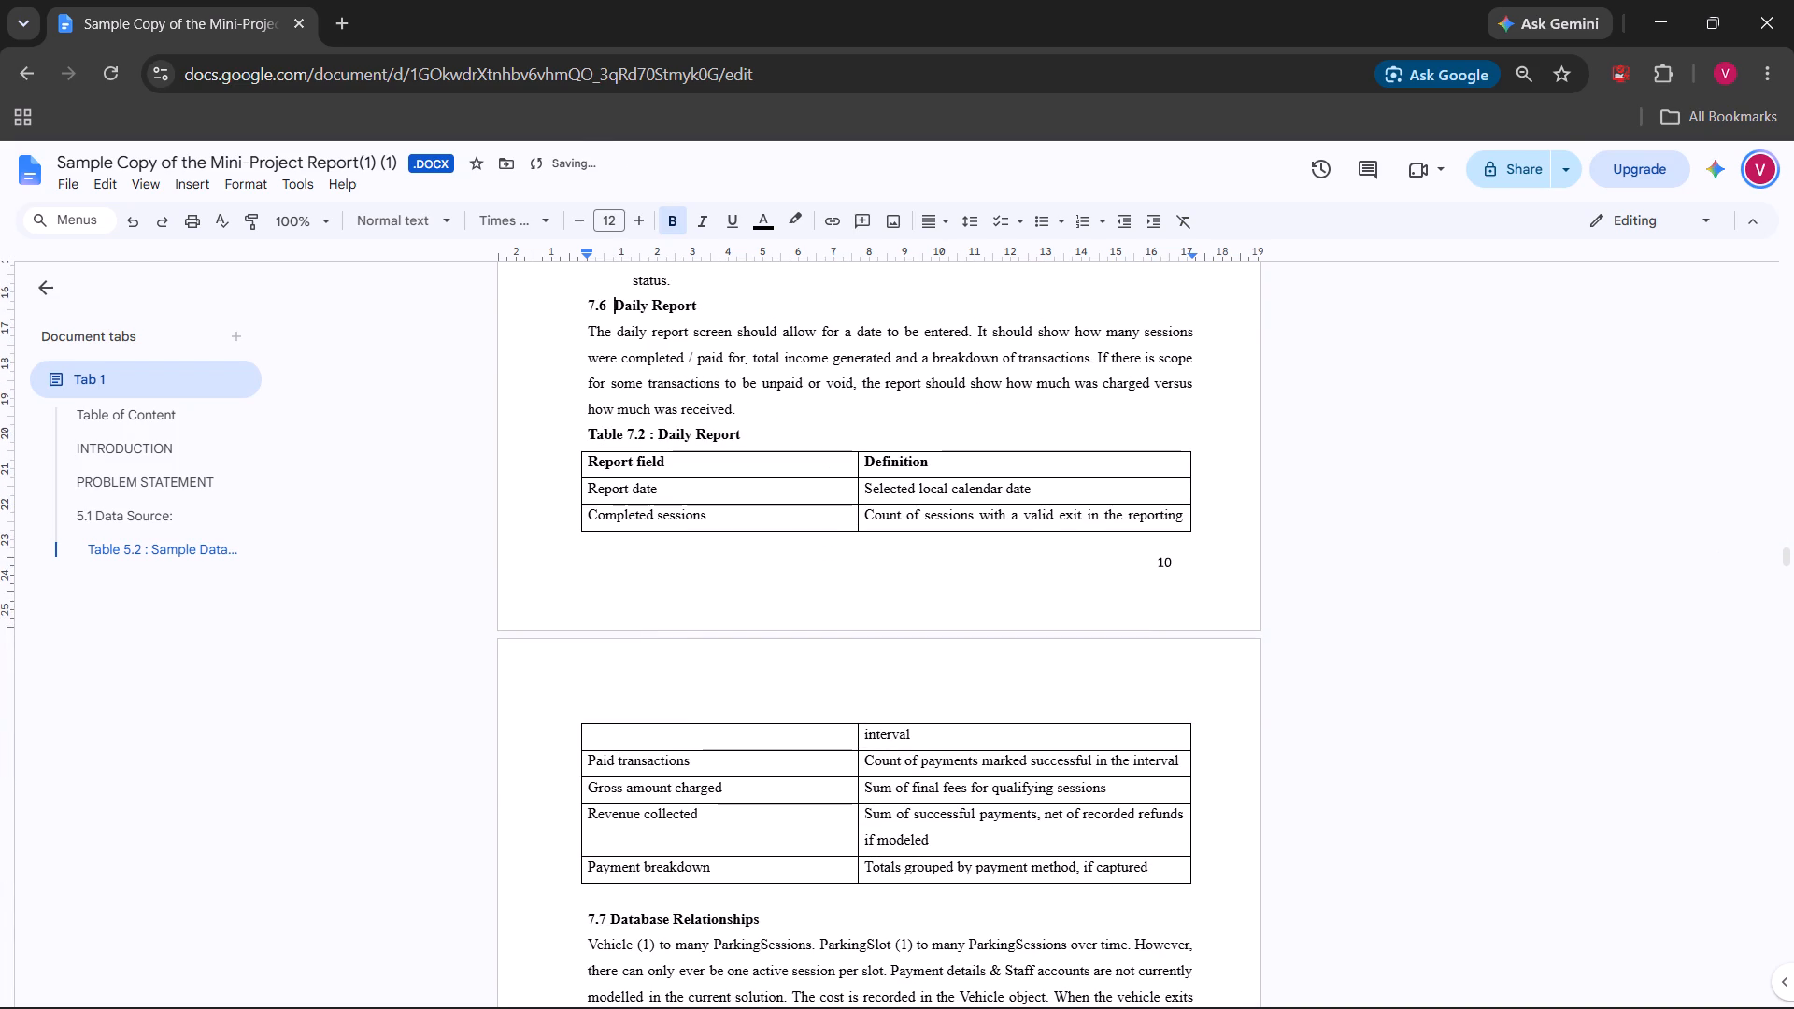
pyautogui.moveTo(856, 480); pyautogui.dragTo(833, 481)
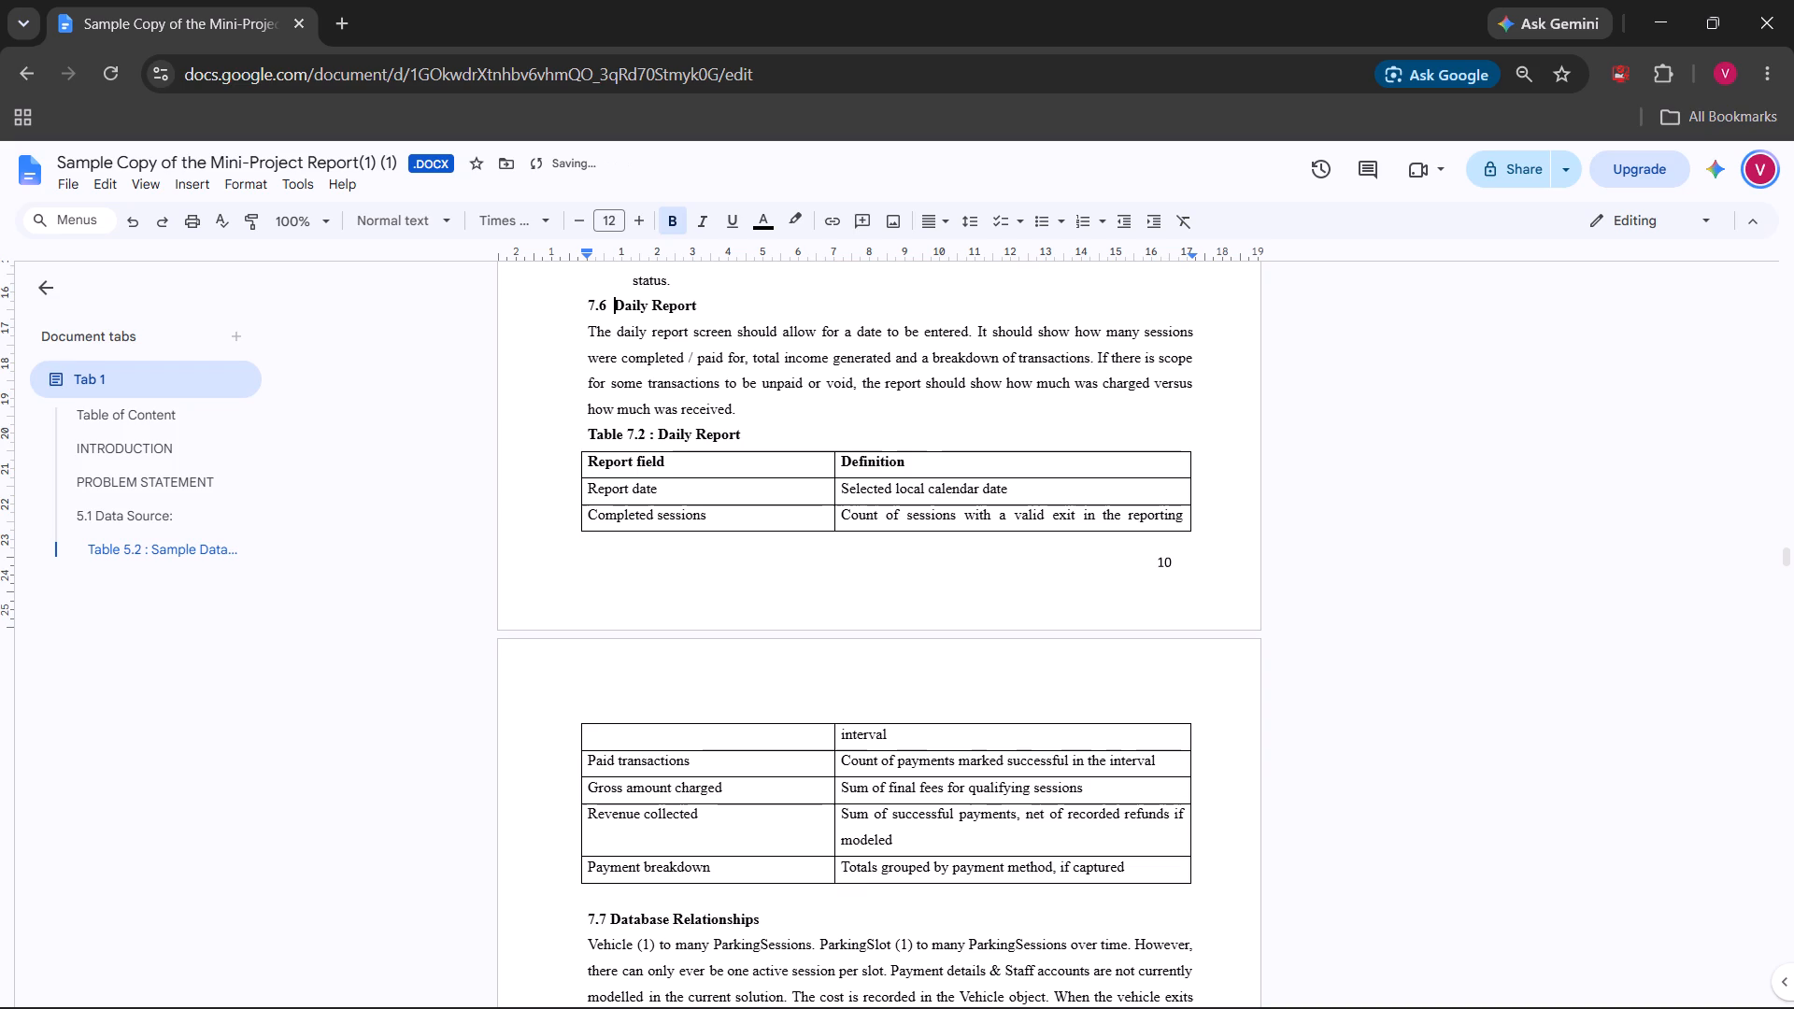
pyautogui.moveTo(832, 482); pyautogui.dragTo(790, 485)
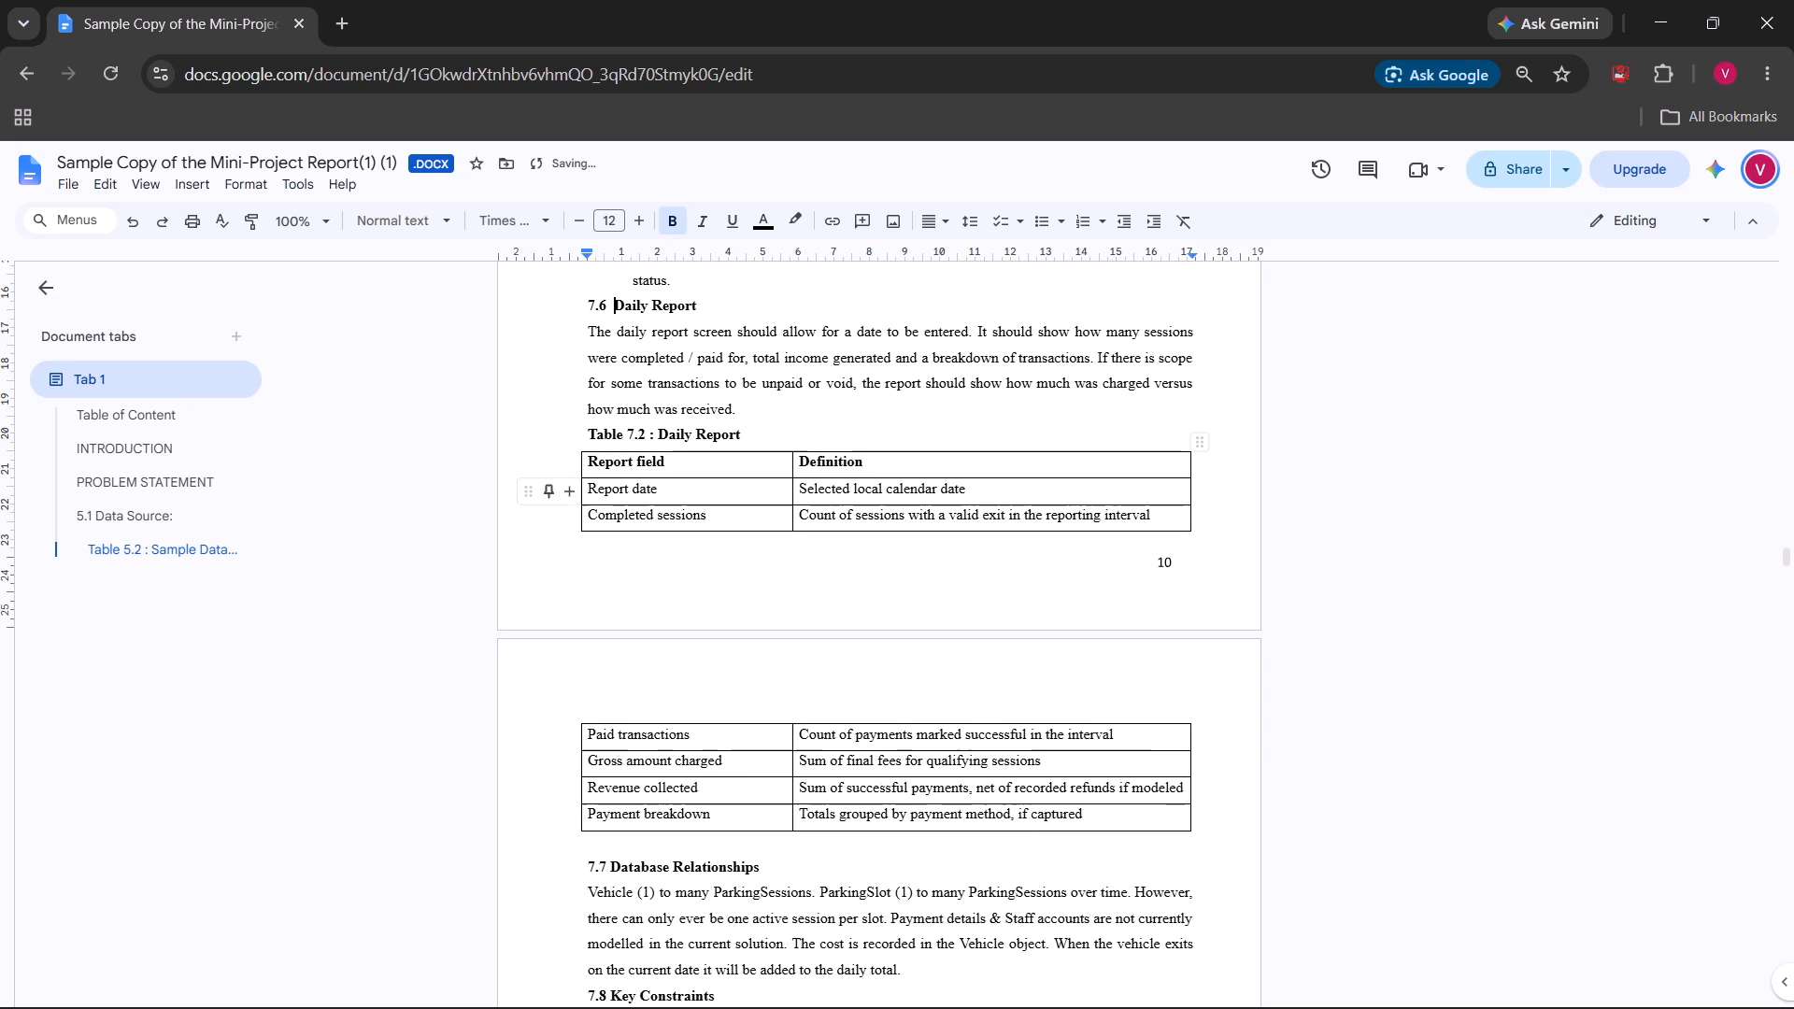
pyautogui.click(950, 574)
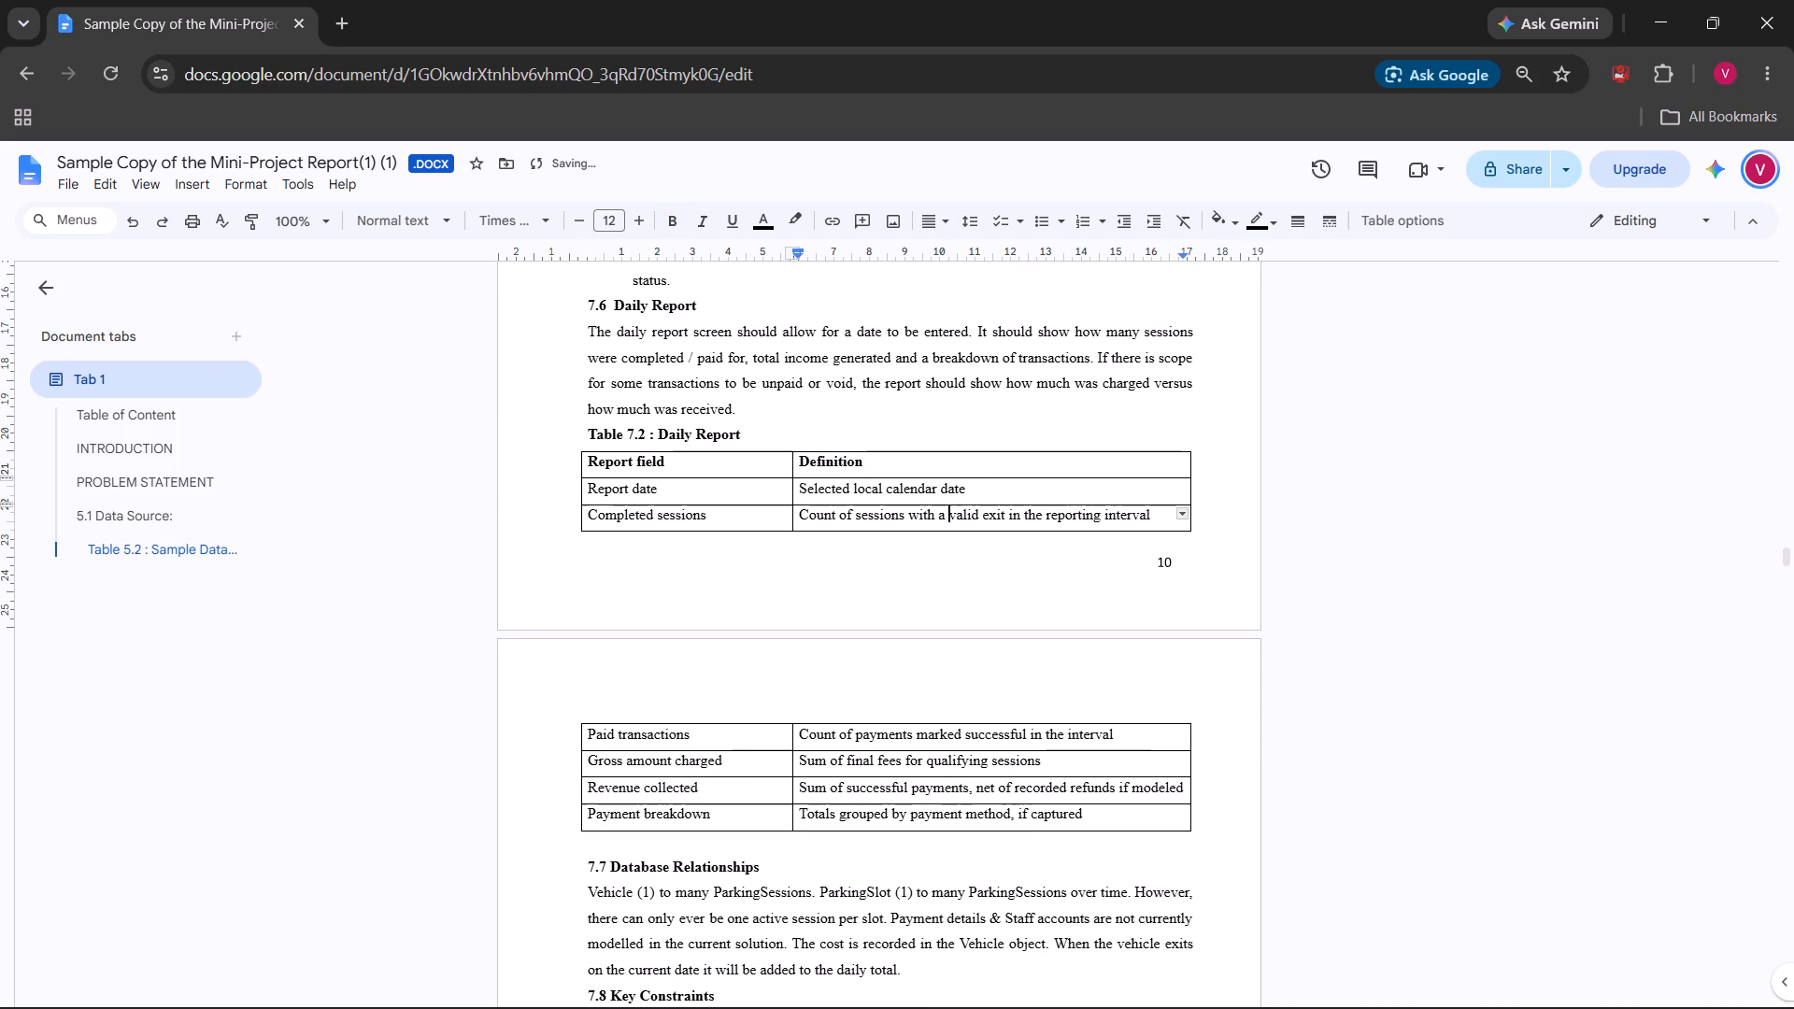
# Look over the layout of sections 7.7 Database Relationships, 7.8 Key Constraints and the 7.9 Flow Diagram.
pyautogui.scroll(-1, 1043, 597)
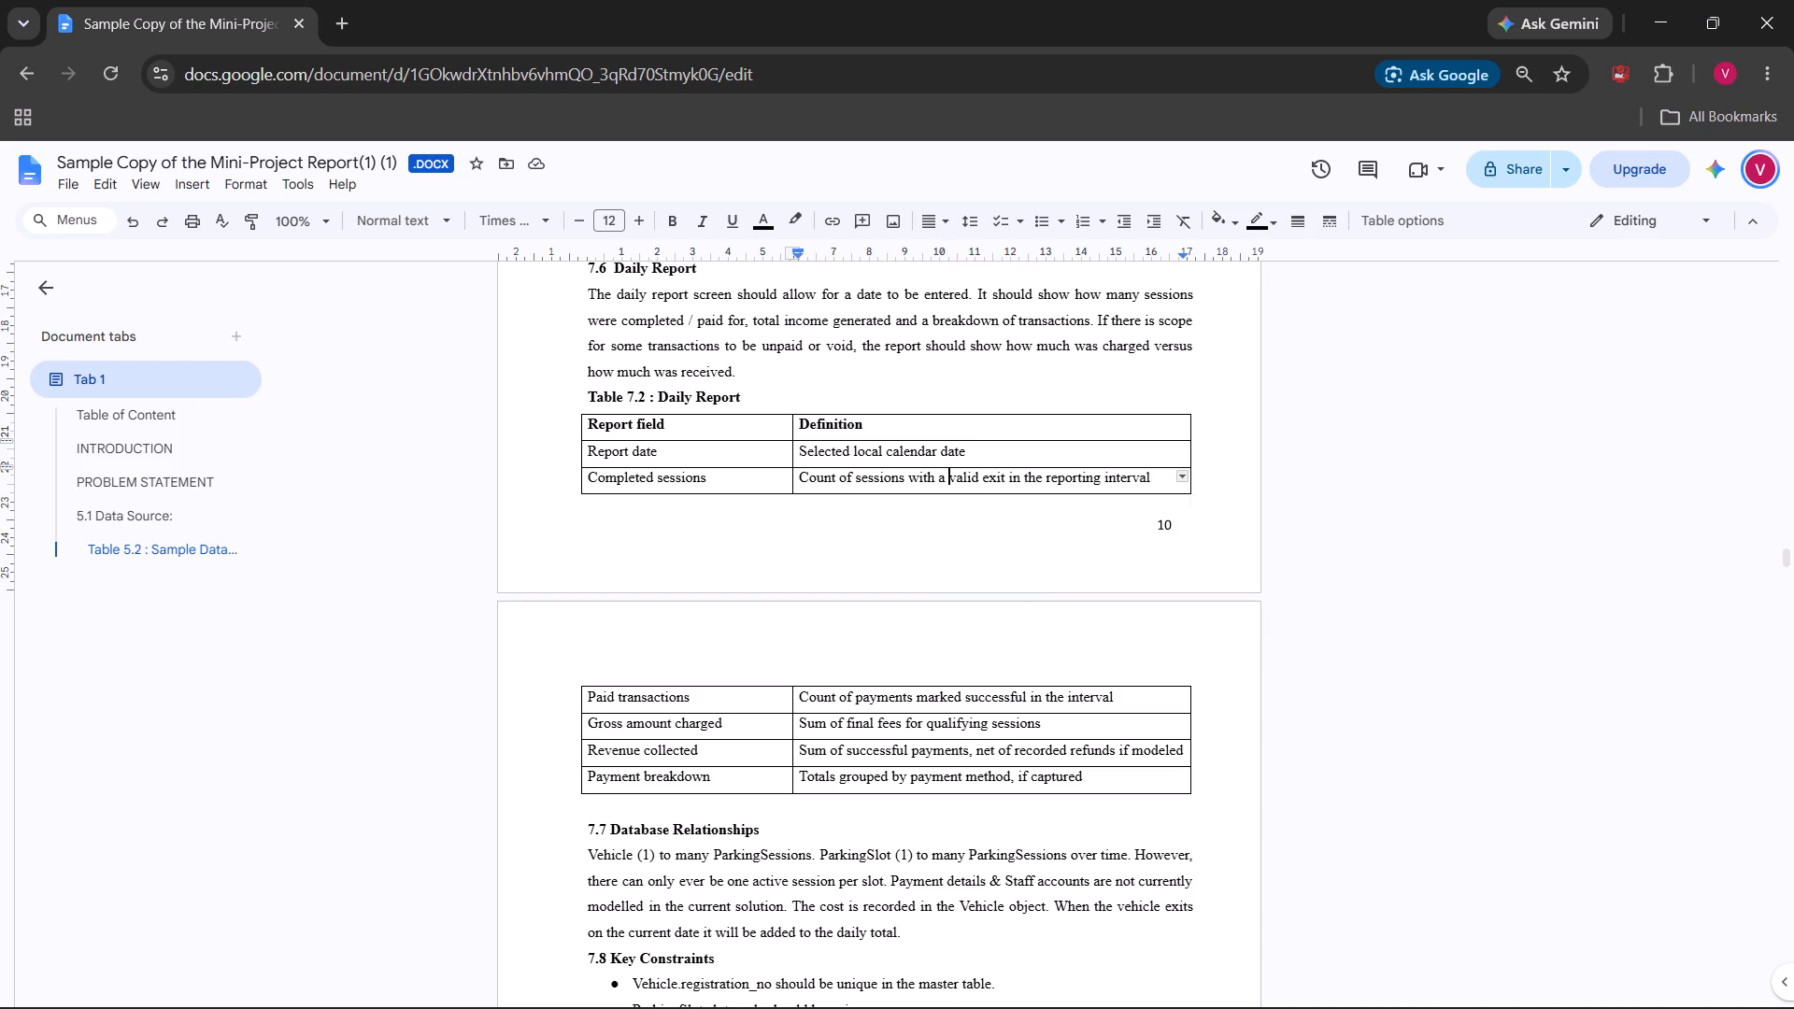
pyautogui.scroll(-1, 1258, 576)
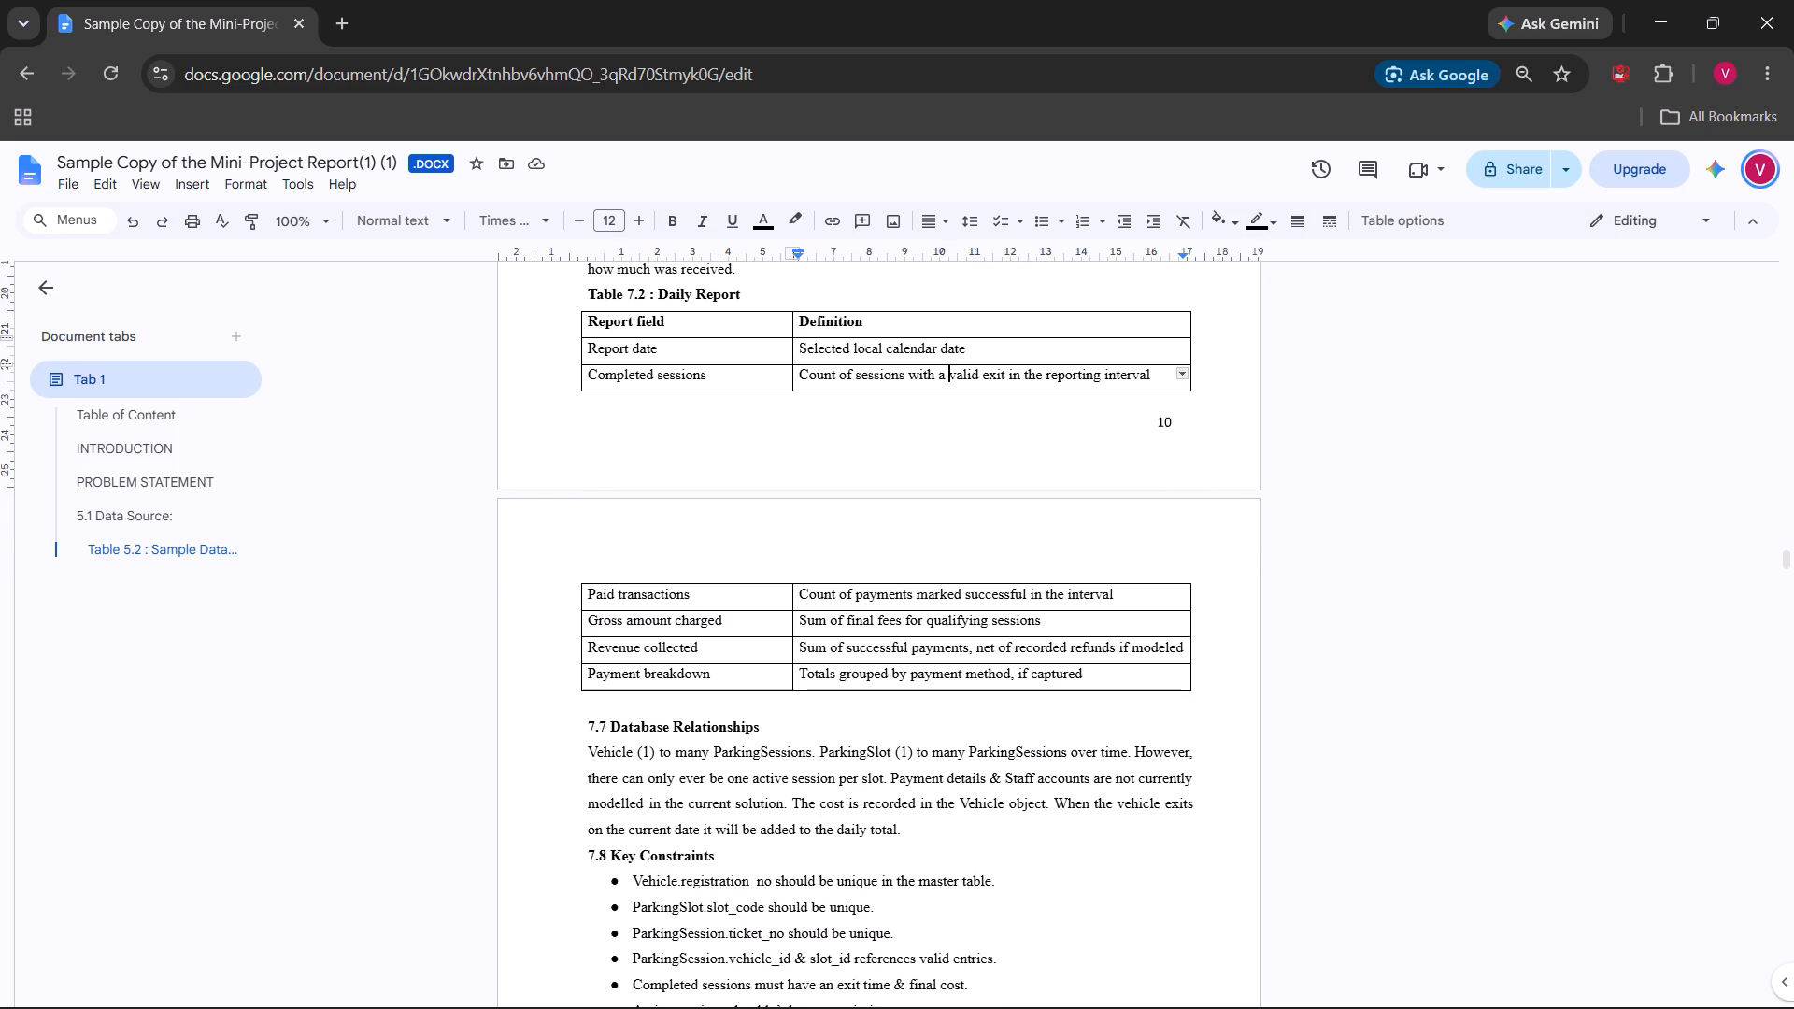
pyautogui.scroll(-5, 1258, 576)
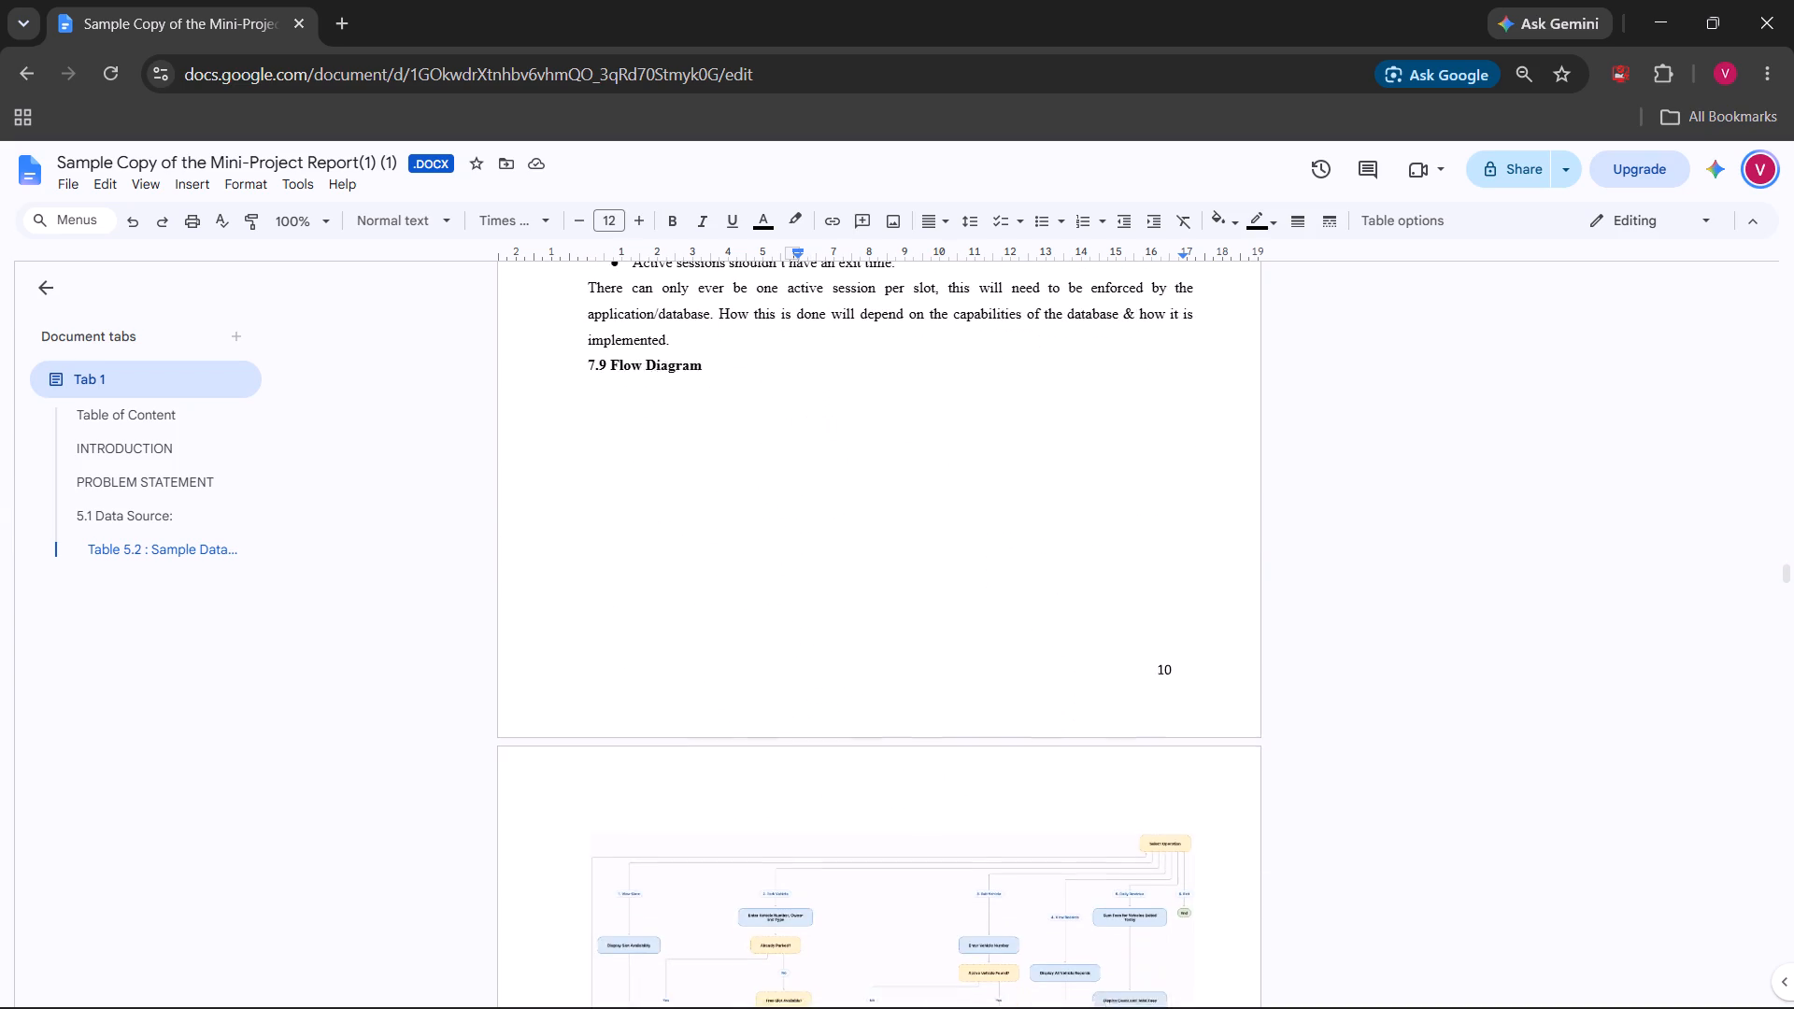
pyautogui.scroll(-3, 1258, 576)
pyautogui.scroll(2, 1258, 576)
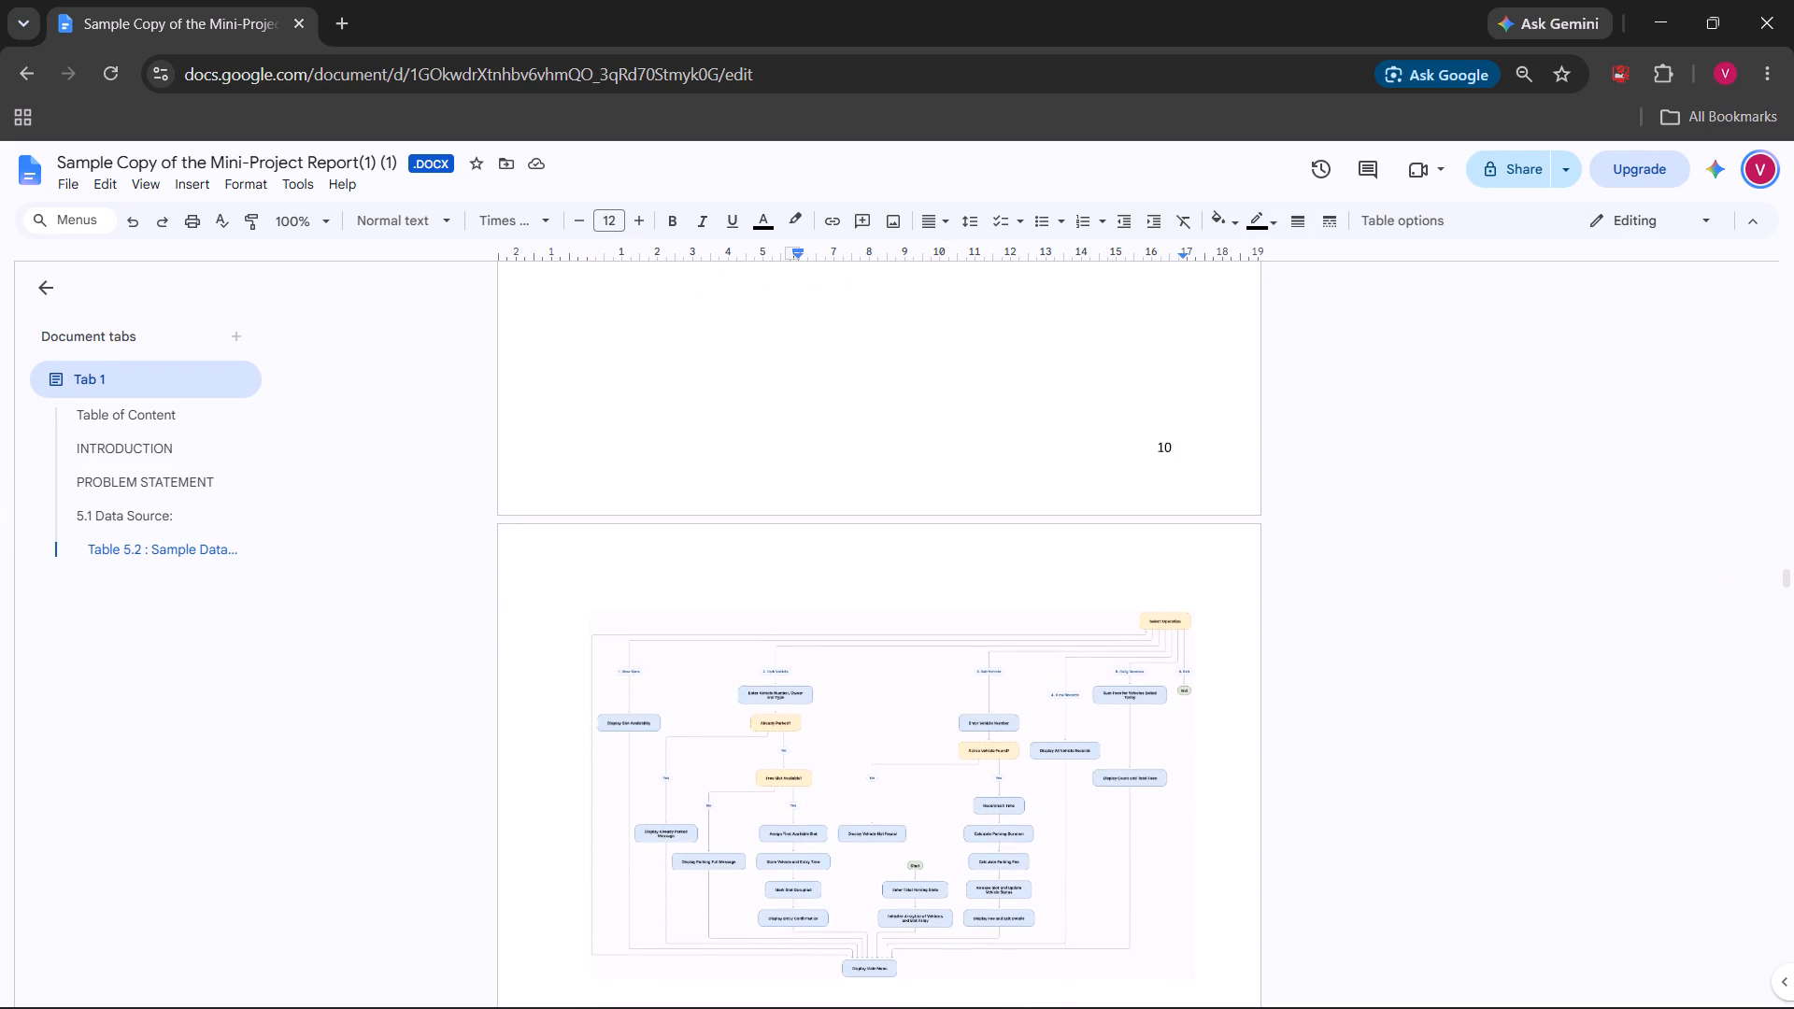
pyautogui.scroll(4, 1258, 576)
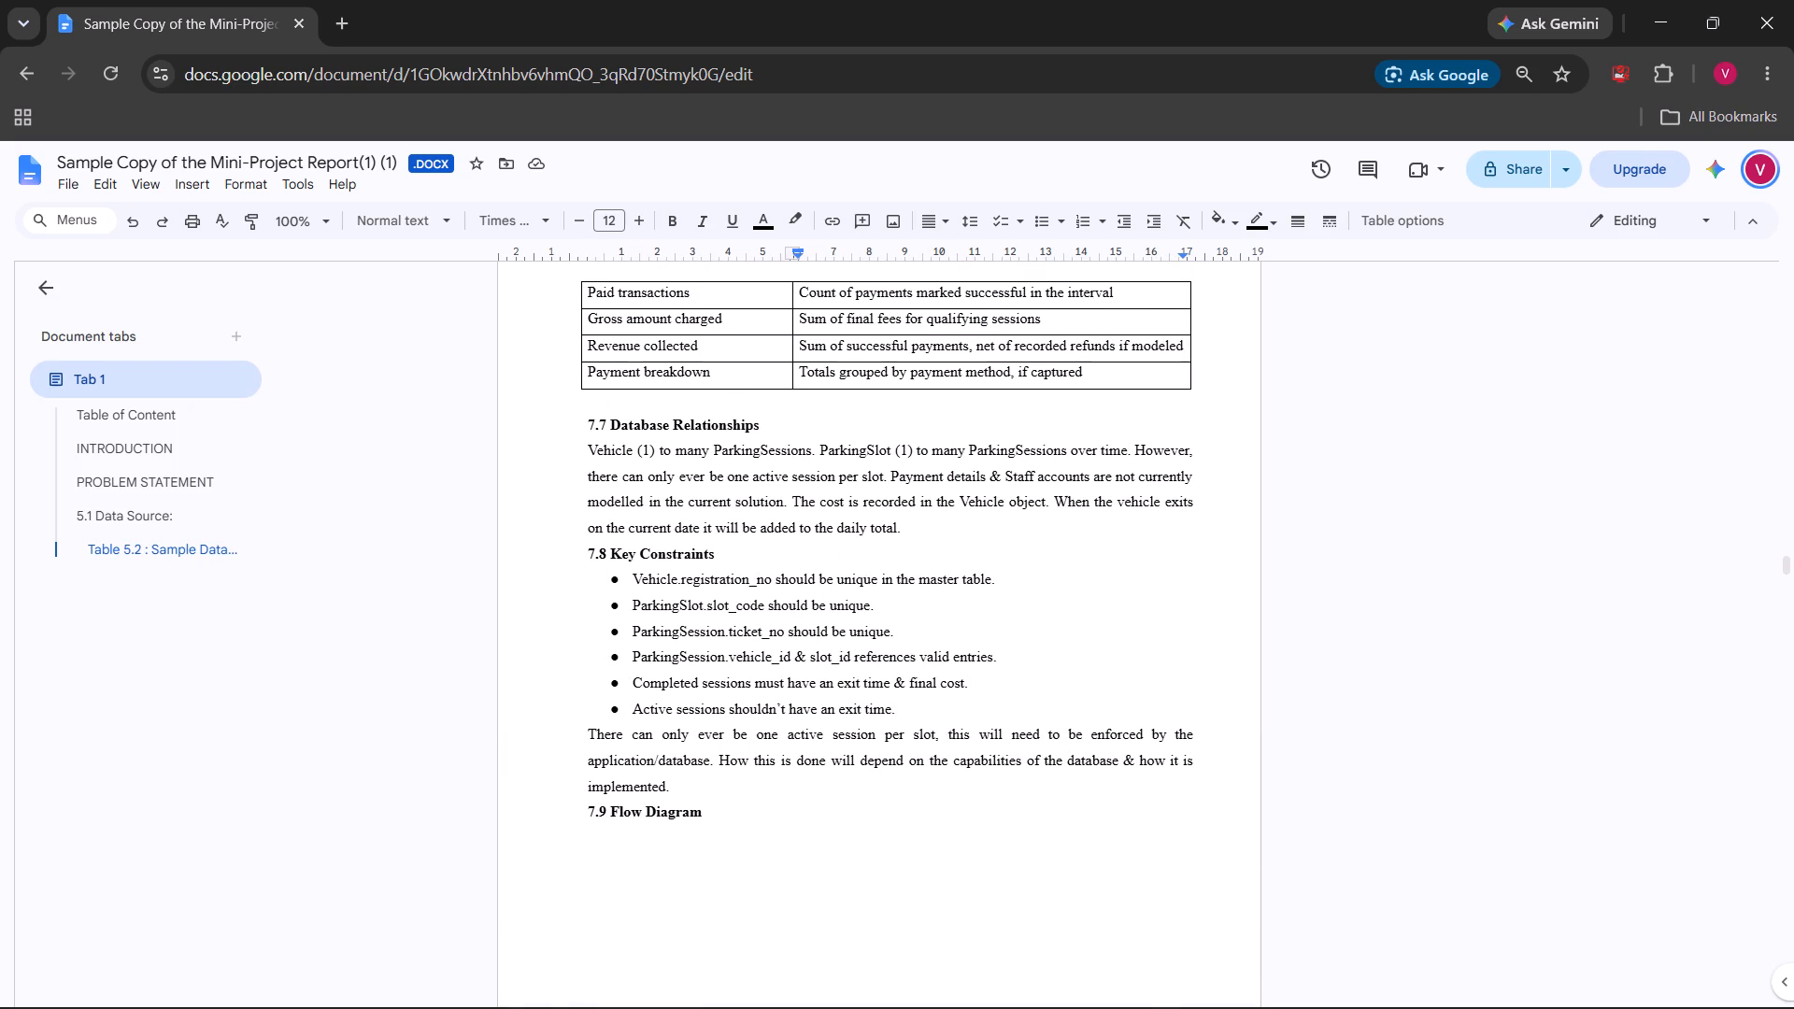
# Apply 1.5 line spacing from the Daily Report table through the closing paragraph of 7.8 Key Constraints.
pyautogui.moveTo(817, 791); pyautogui.dragTo(655, 354)
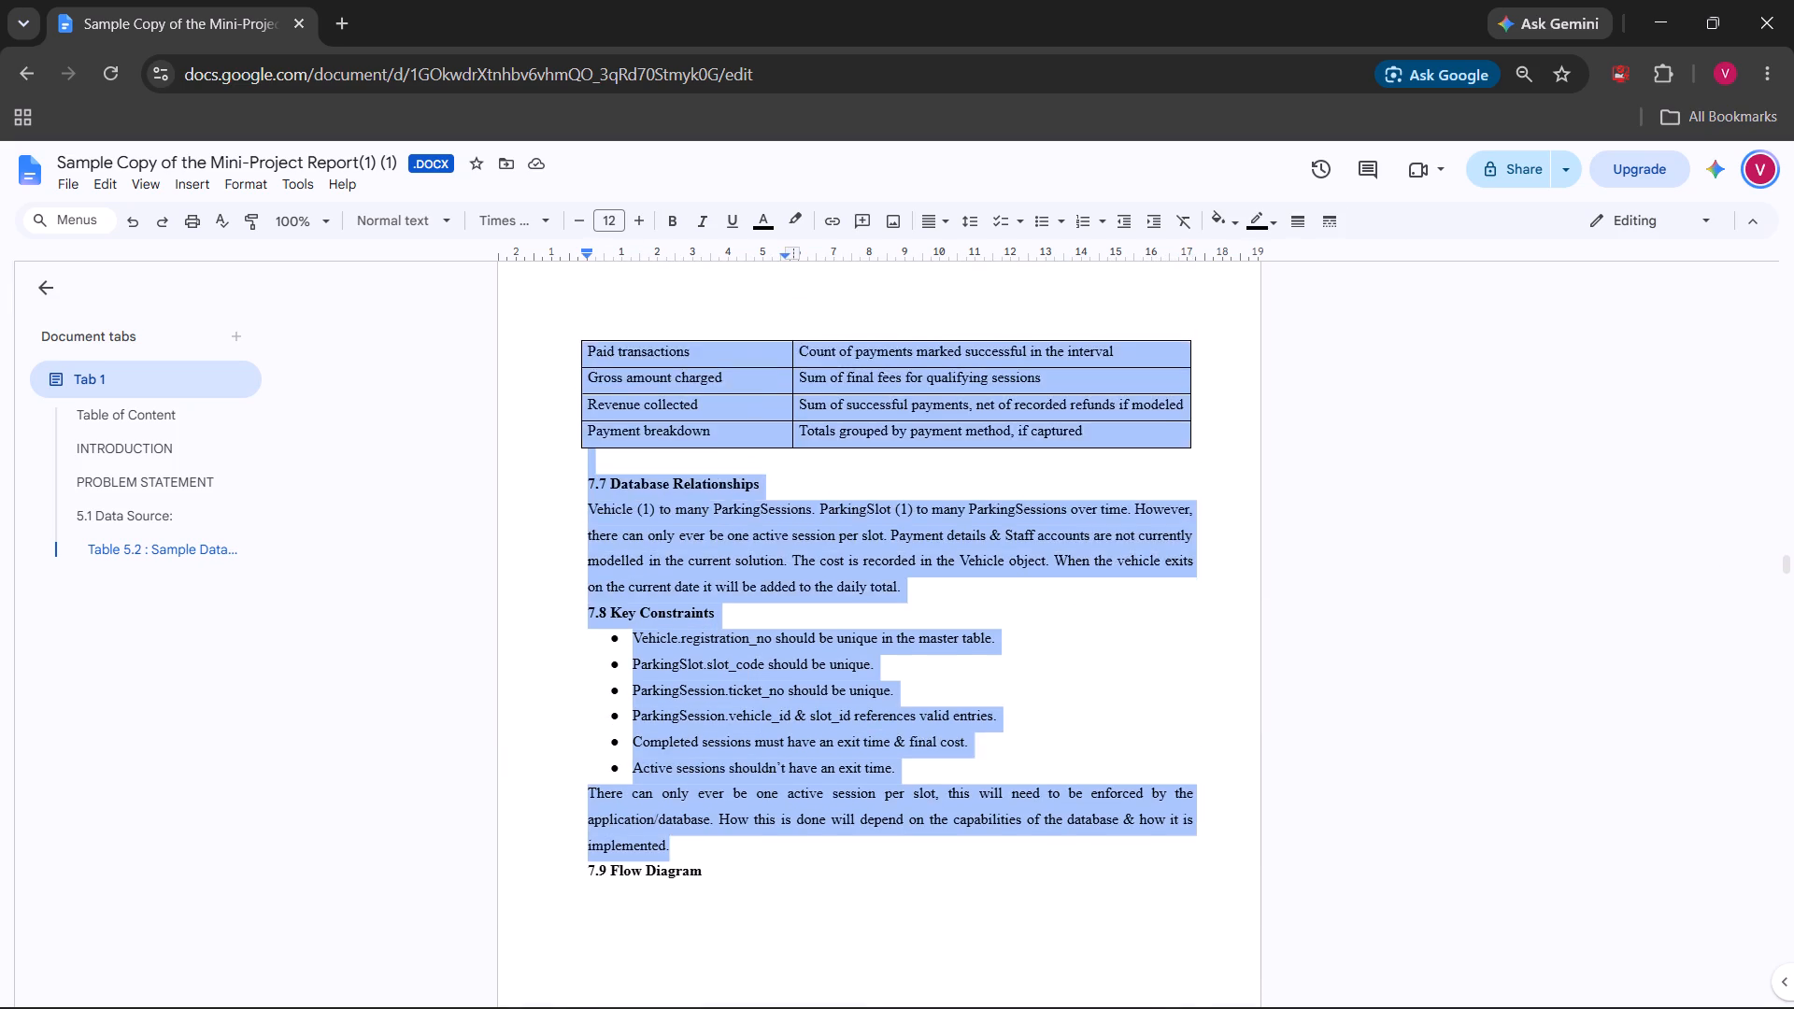
pyautogui.moveTo(655, 354); pyautogui.dragTo(608, 441)
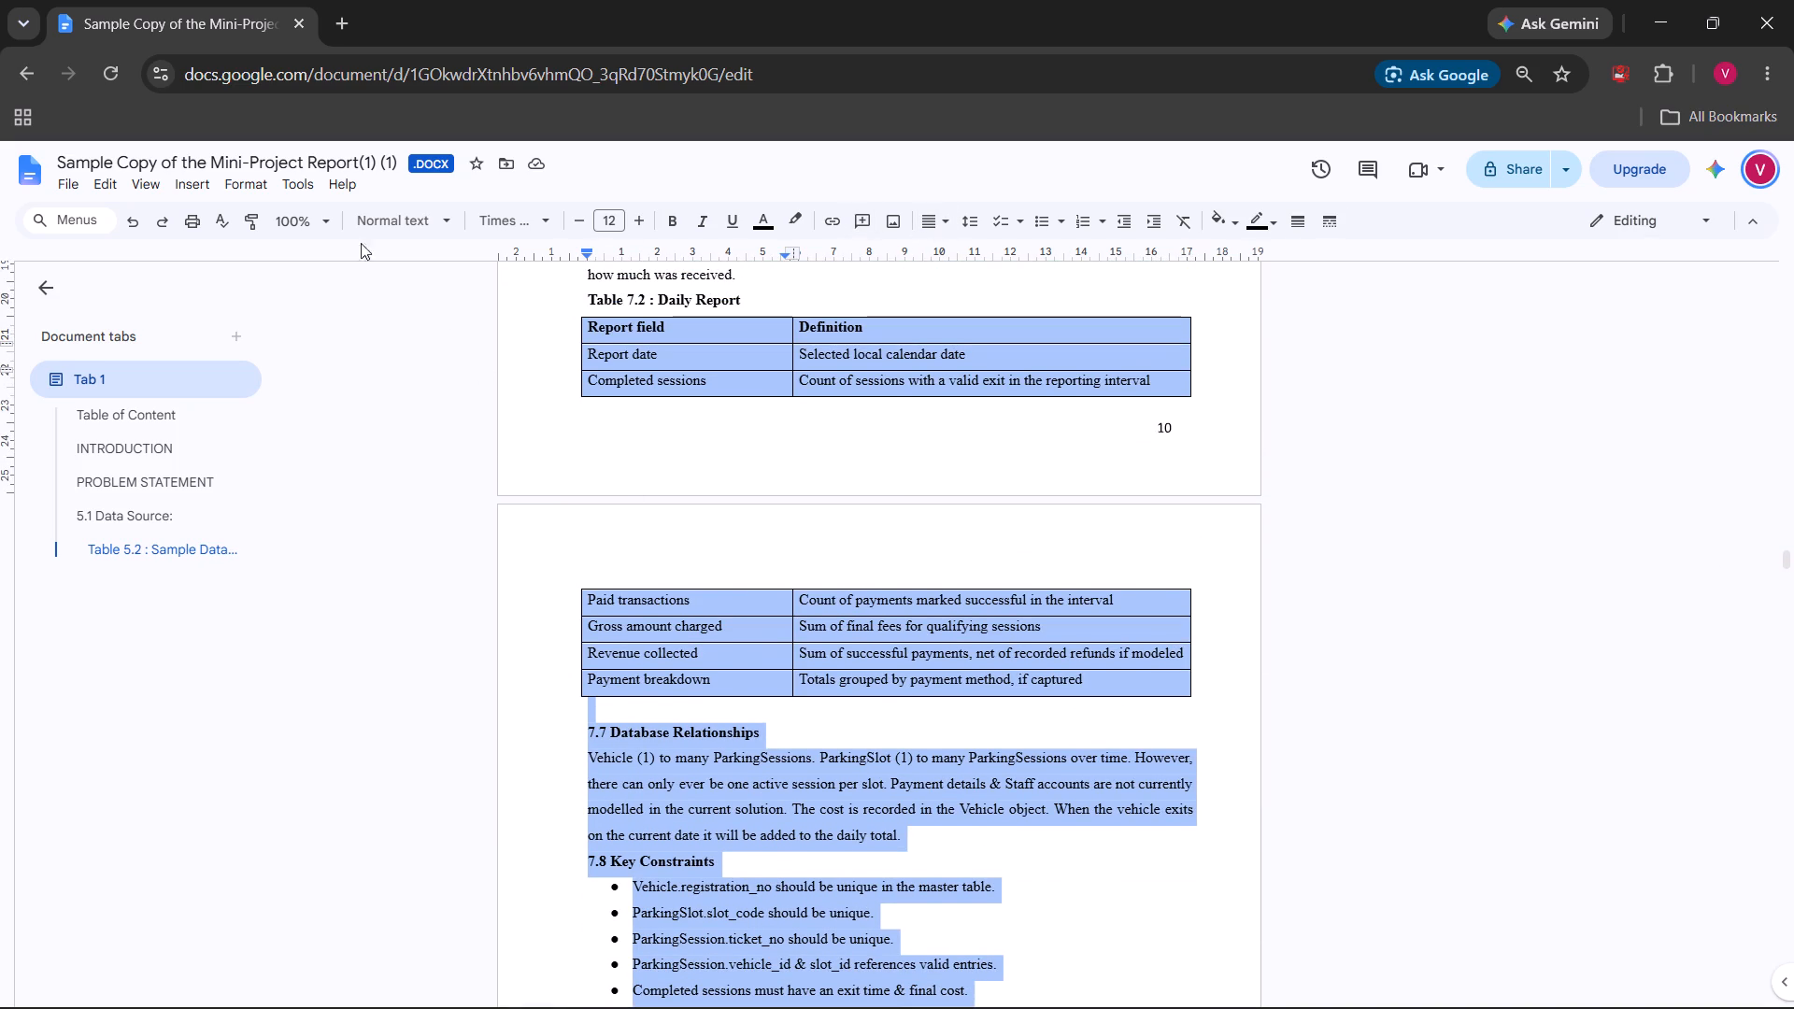
pyautogui.click(266, 195)
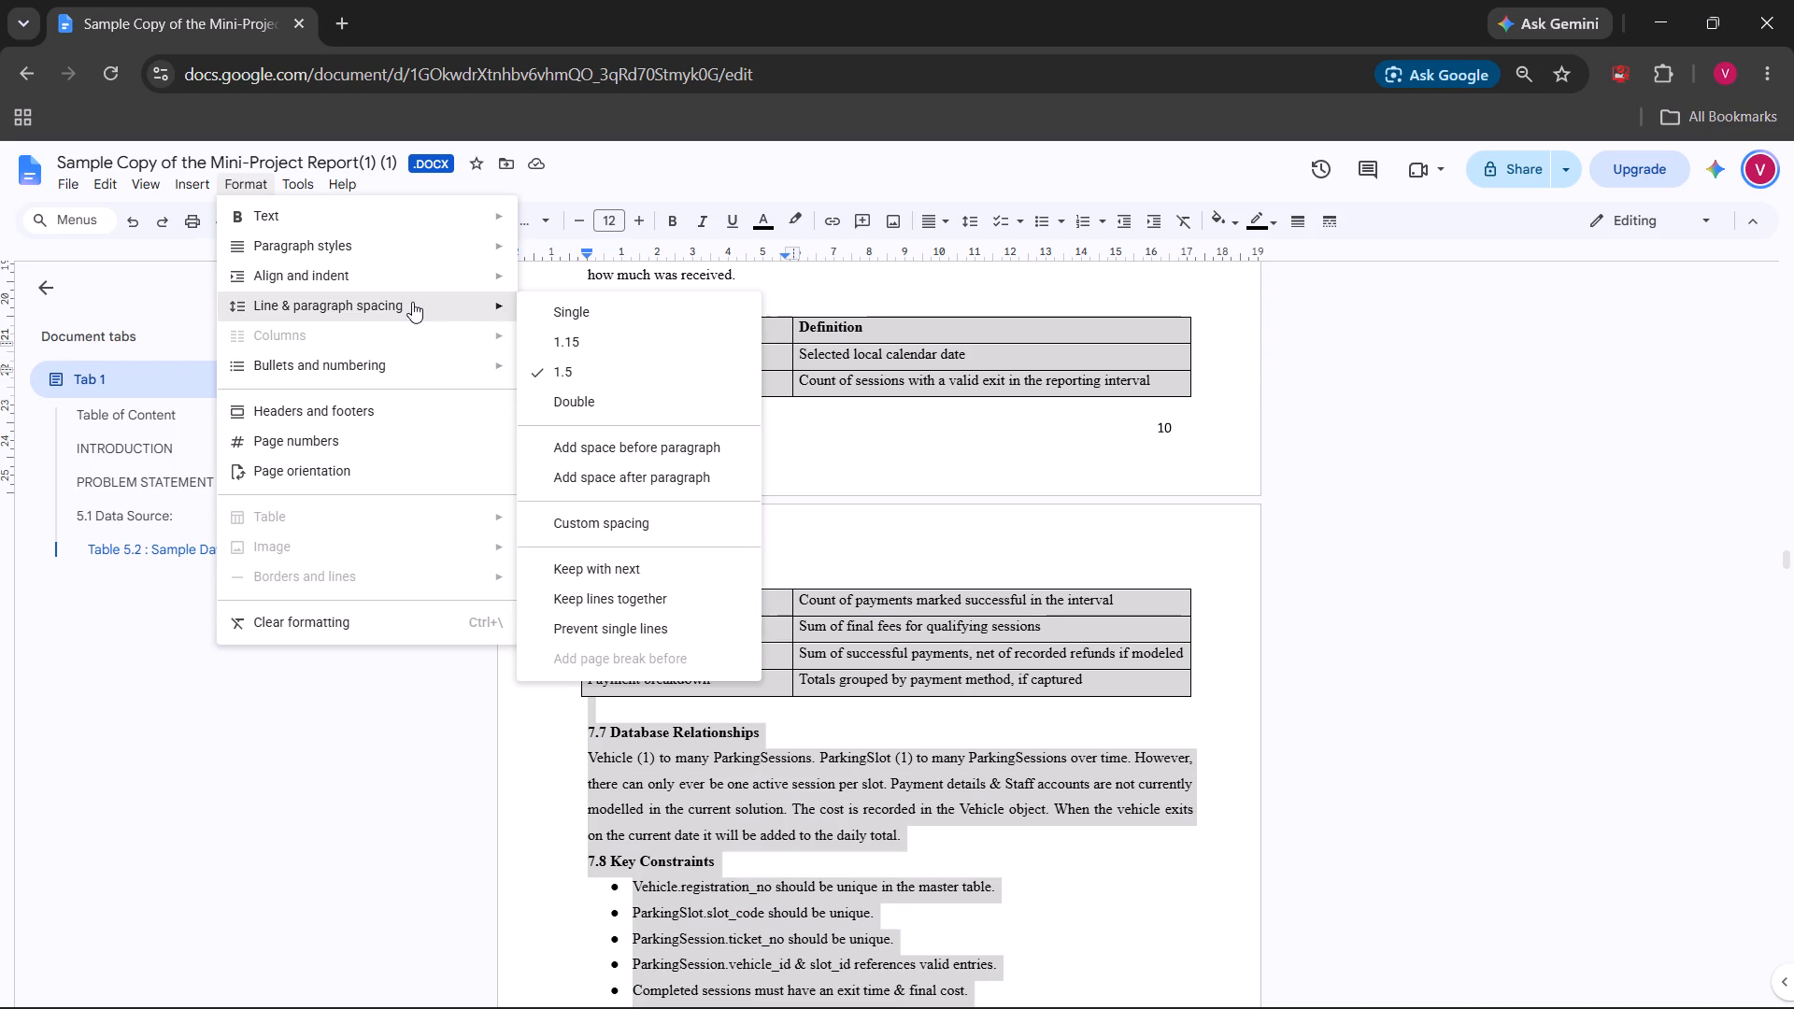
pyautogui.click(592, 370)
pyautogui.click(1000, 478)
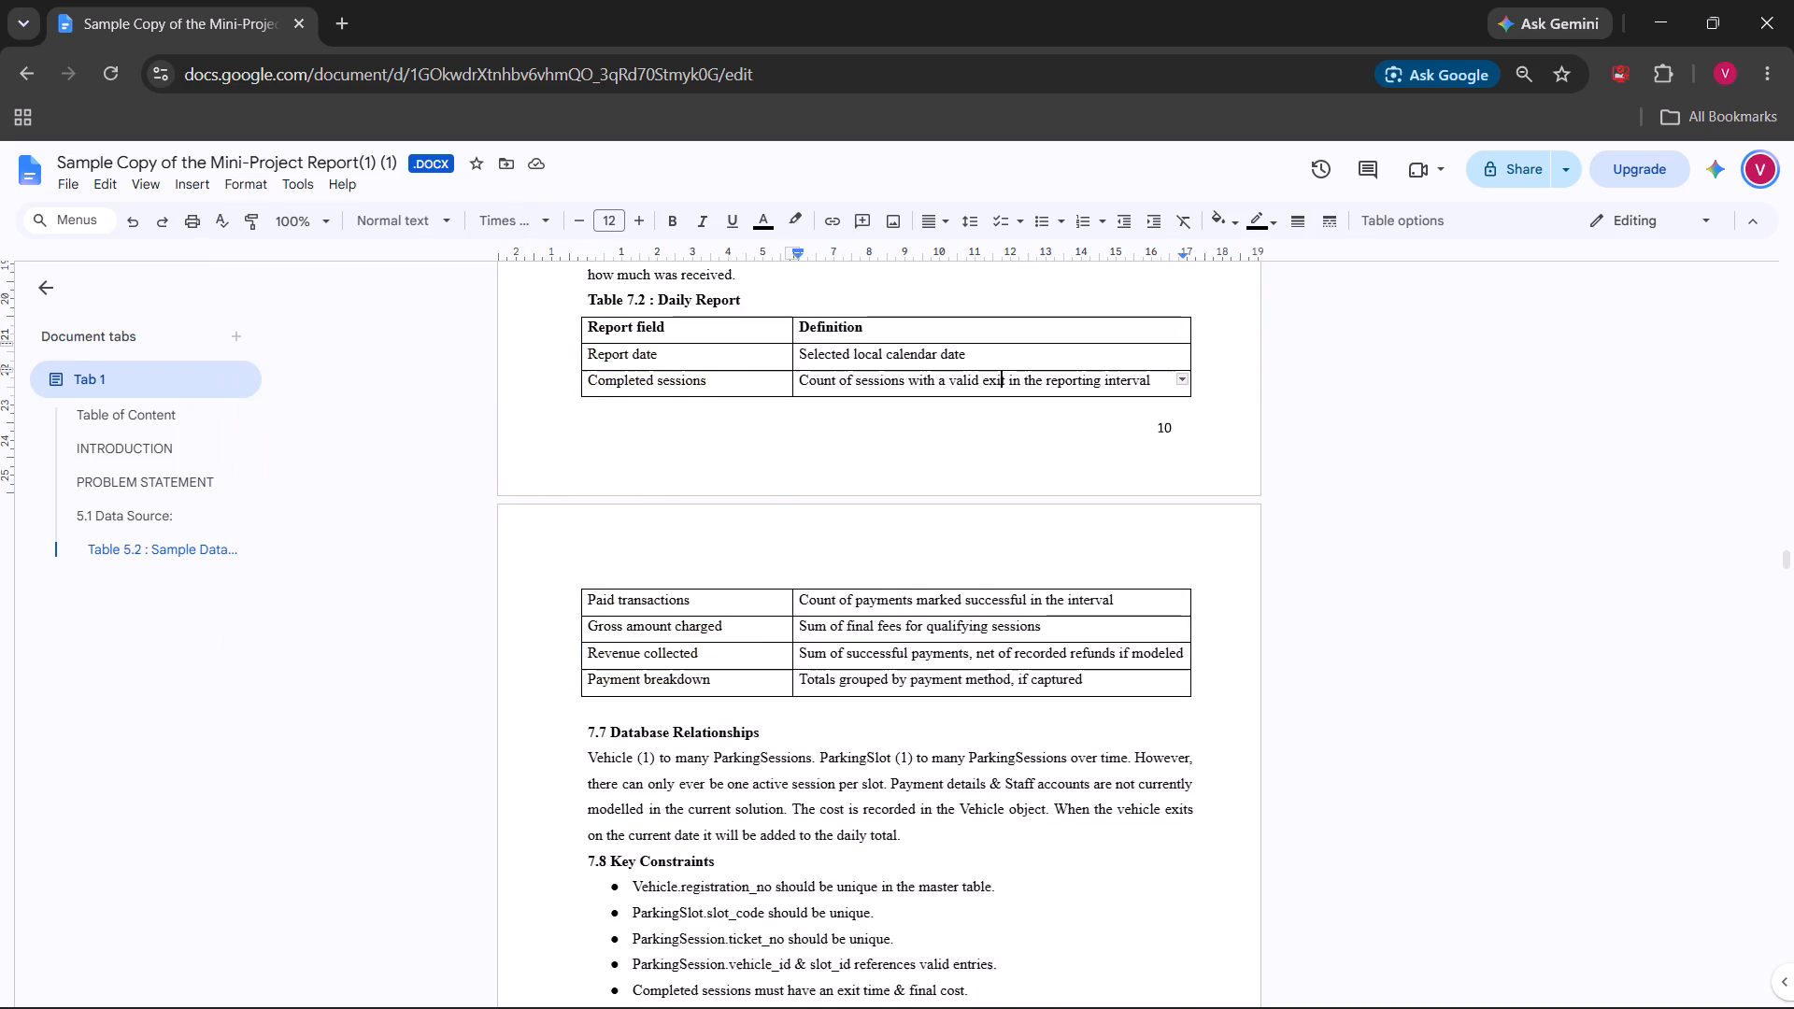
# Insert an extra space between the number and title in headings 7.7 Database Relationships and 7.8 Key Constraints.
pyautogui.scroll(-3, 1000, 478)
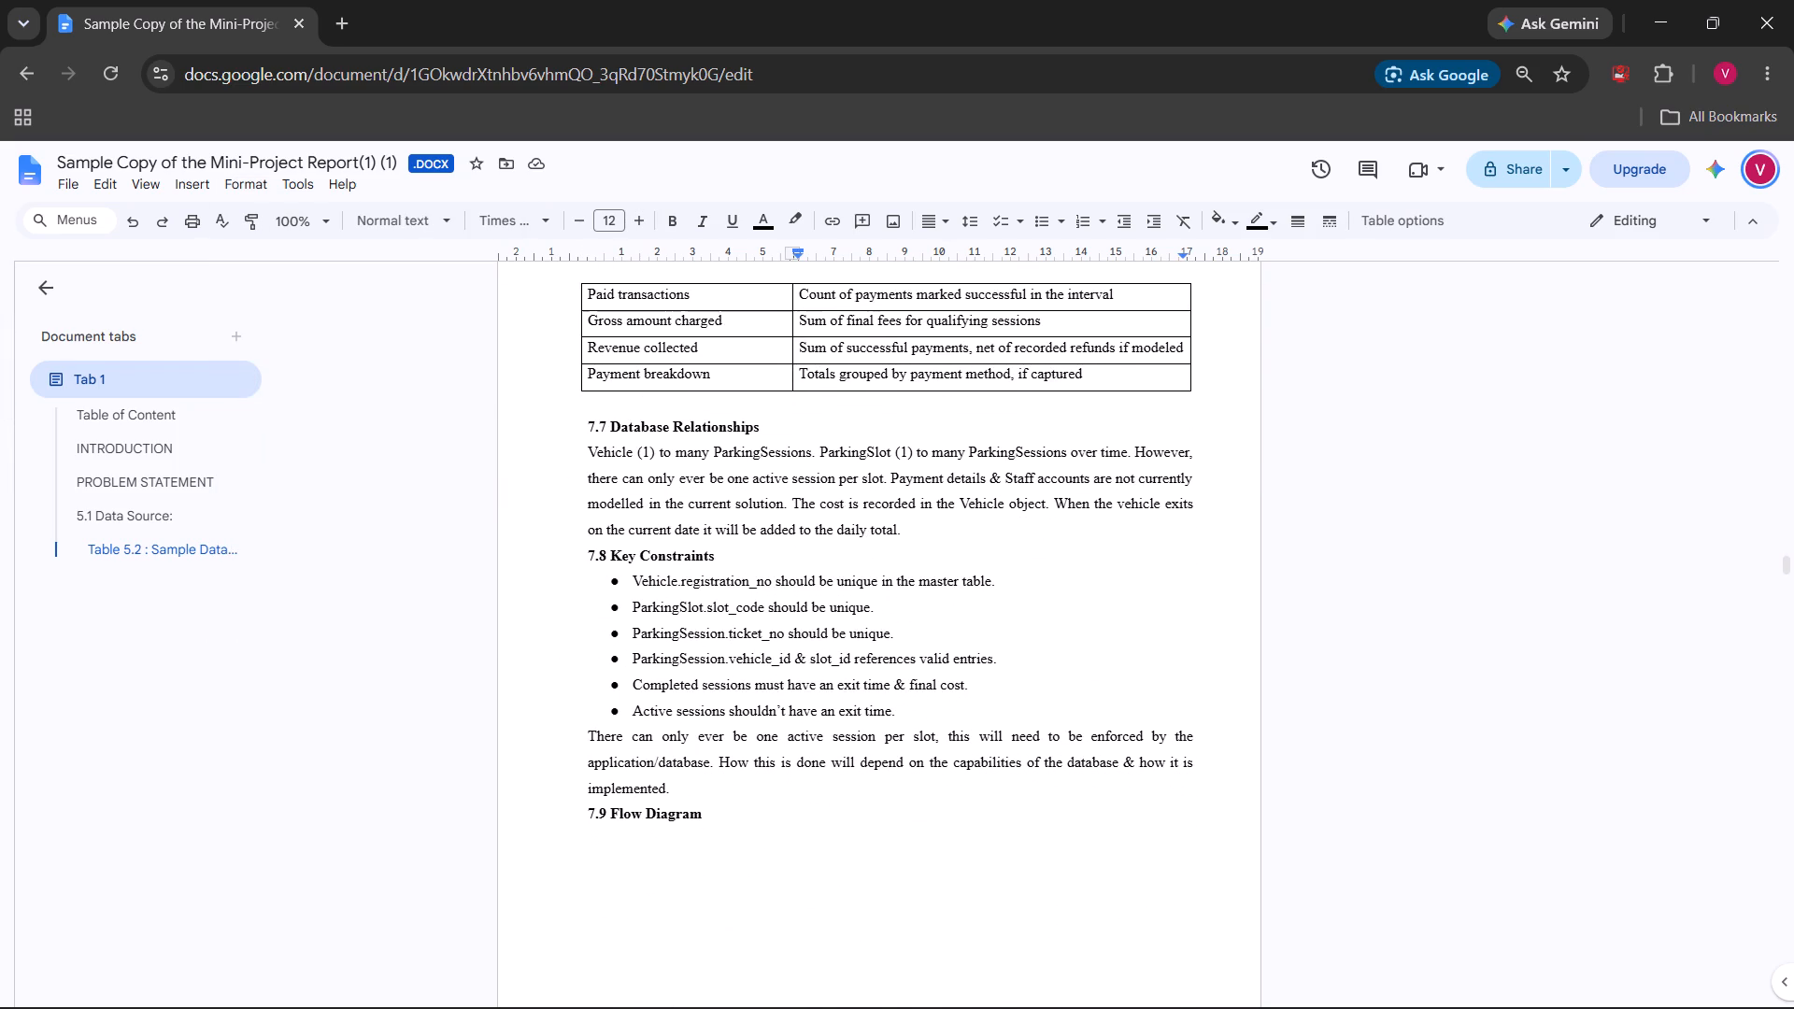
pyautogui.doubleClick(609, 433)
pyautogui.press('space')
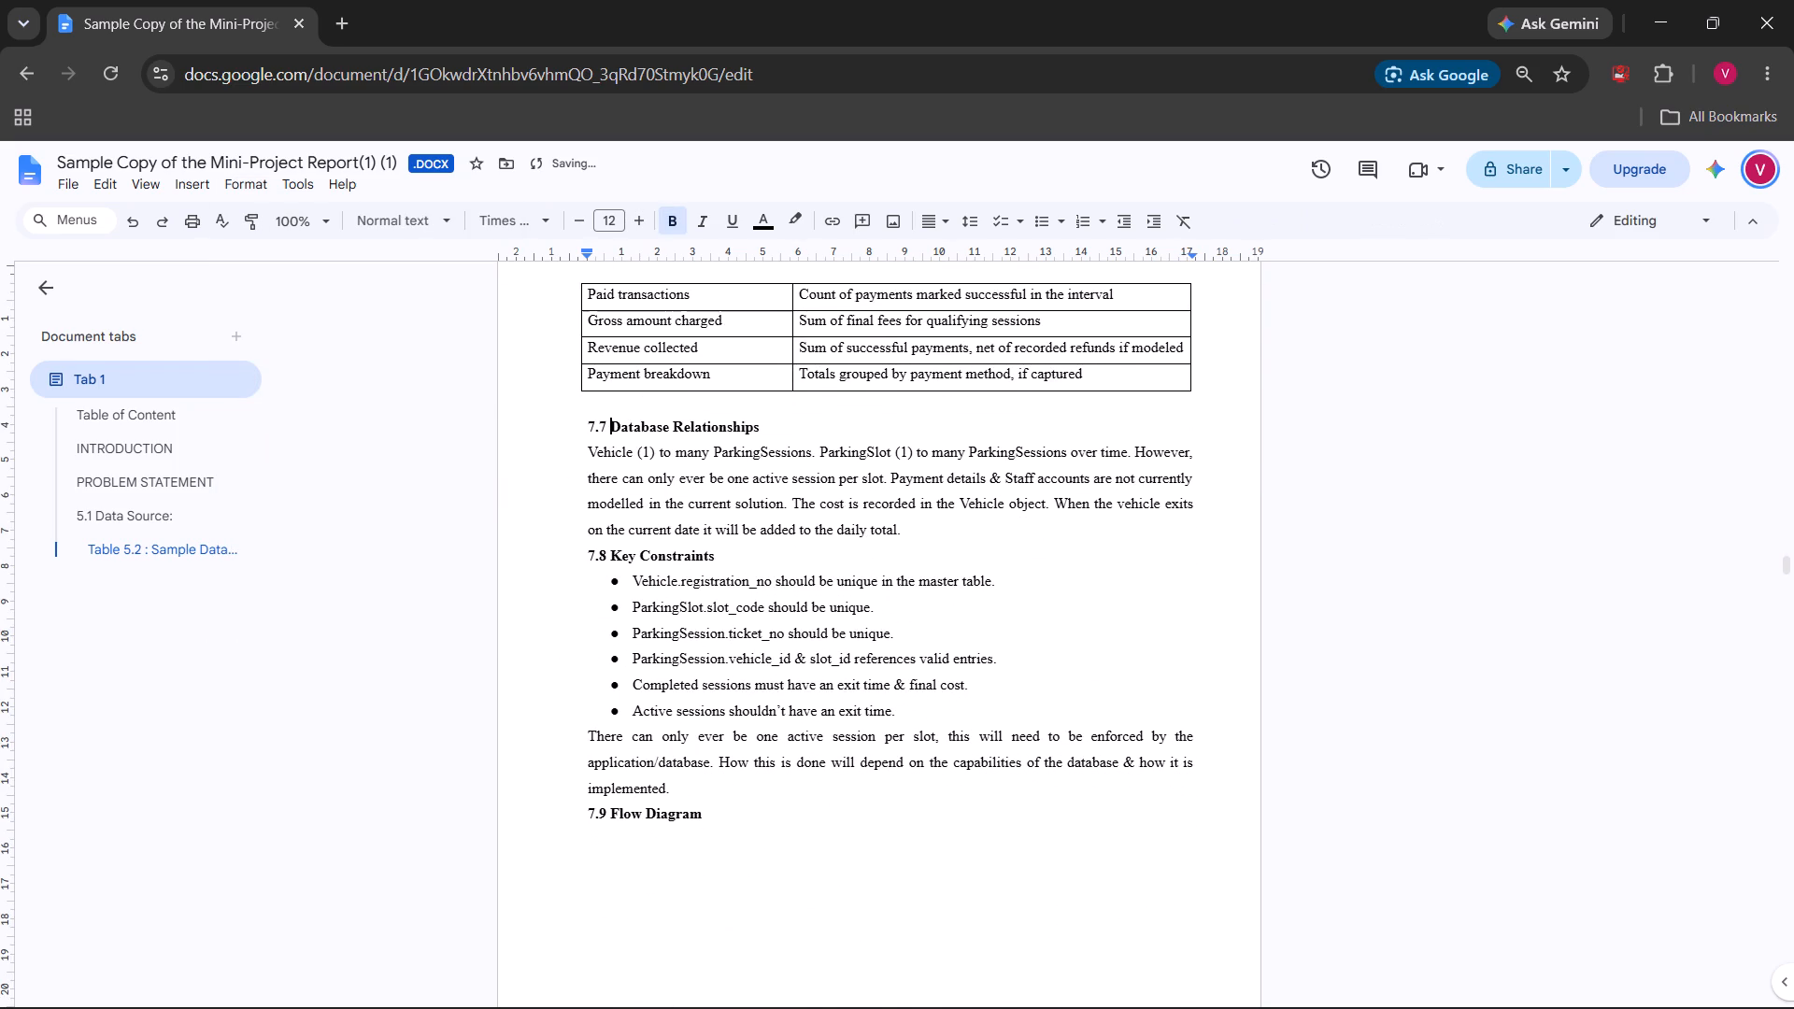
pyautogui.press('space')
pyautogui.click(610, 551)
pyautogui.press('space')
# Push the 7.9 Flow Diagram heading onto the following page, directly above its diagram, by inserting blank lines before it.
pyautogui.scroll(-1, 613, 811)
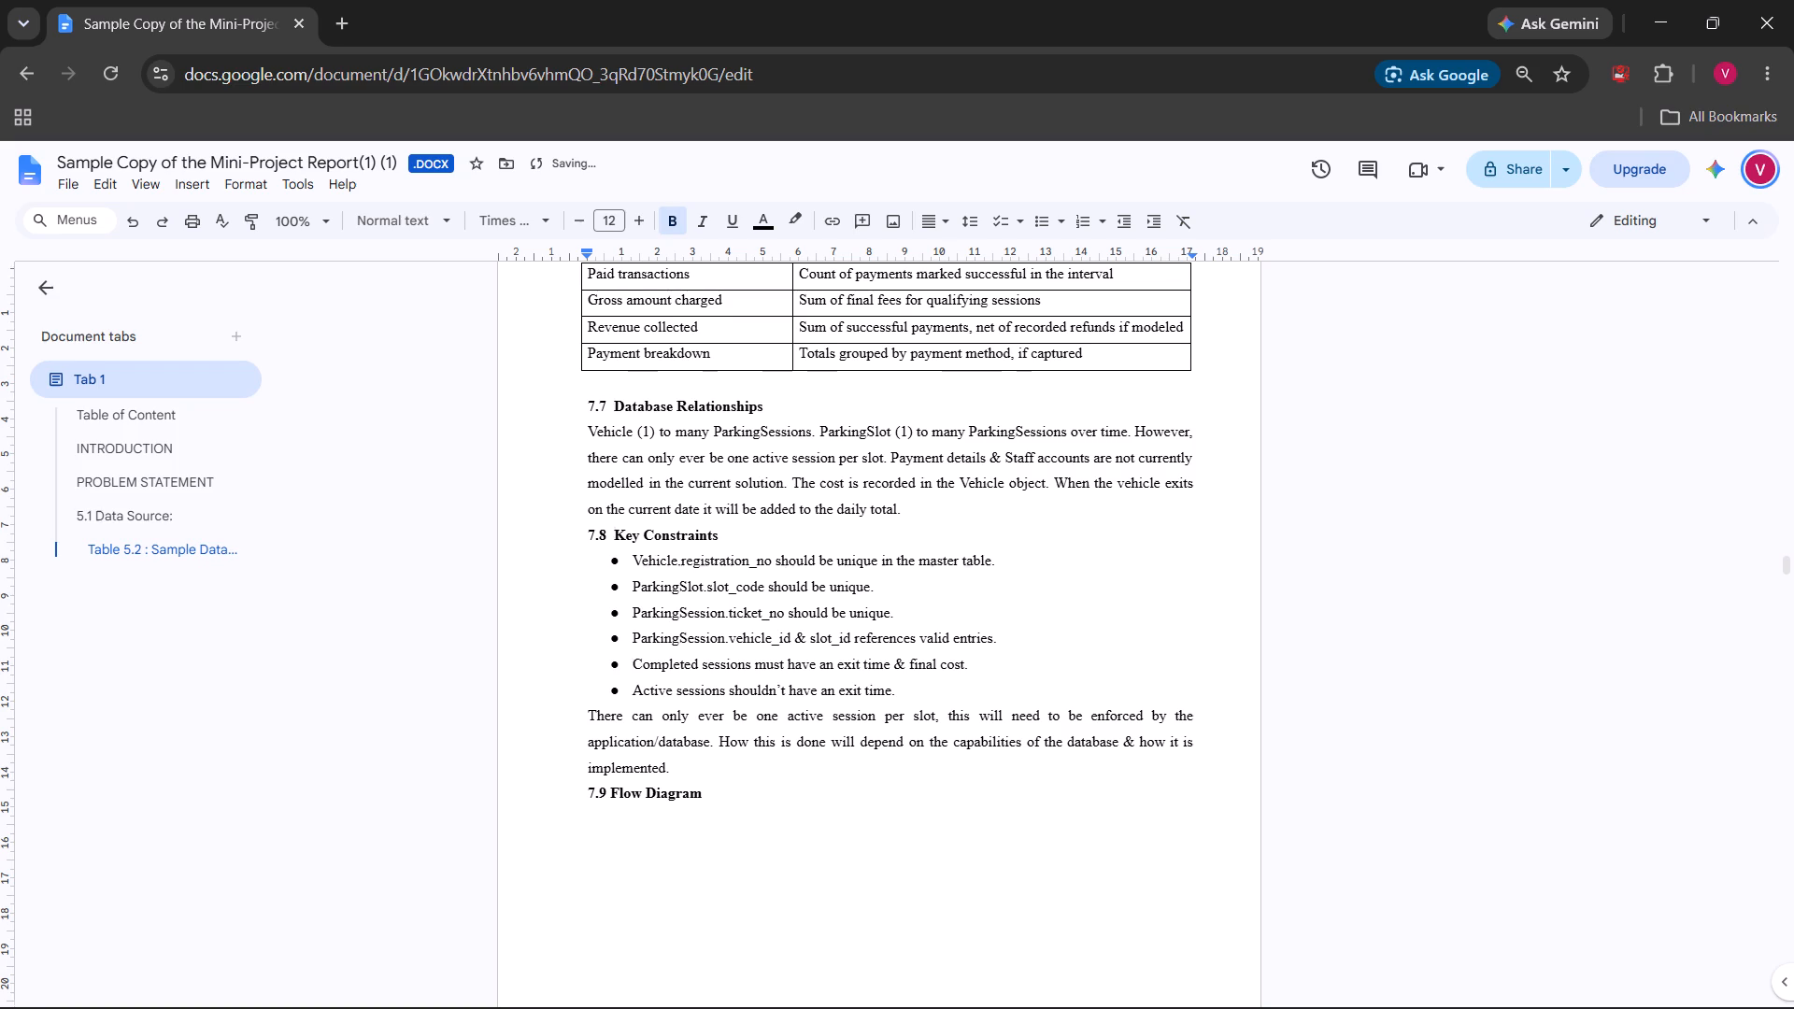
pyautogui.scroll(-2, 613, 811)
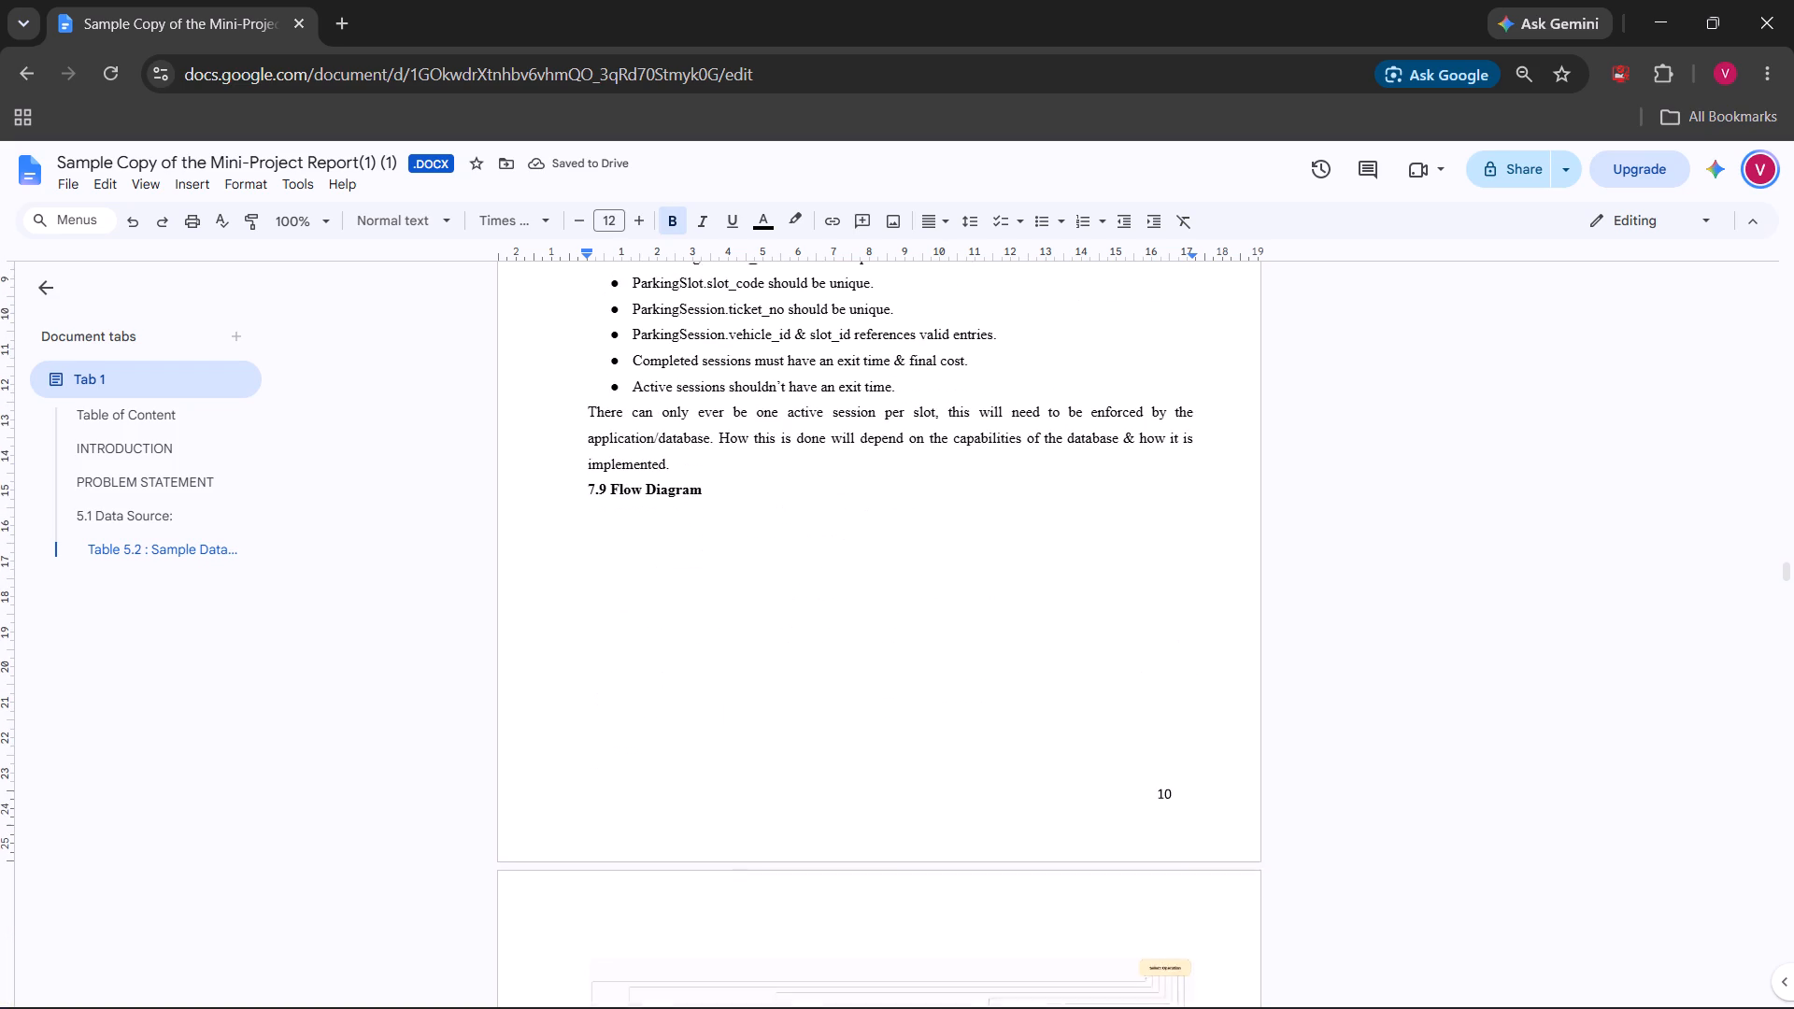
pyautogui.scroll(-2, 613, 811)
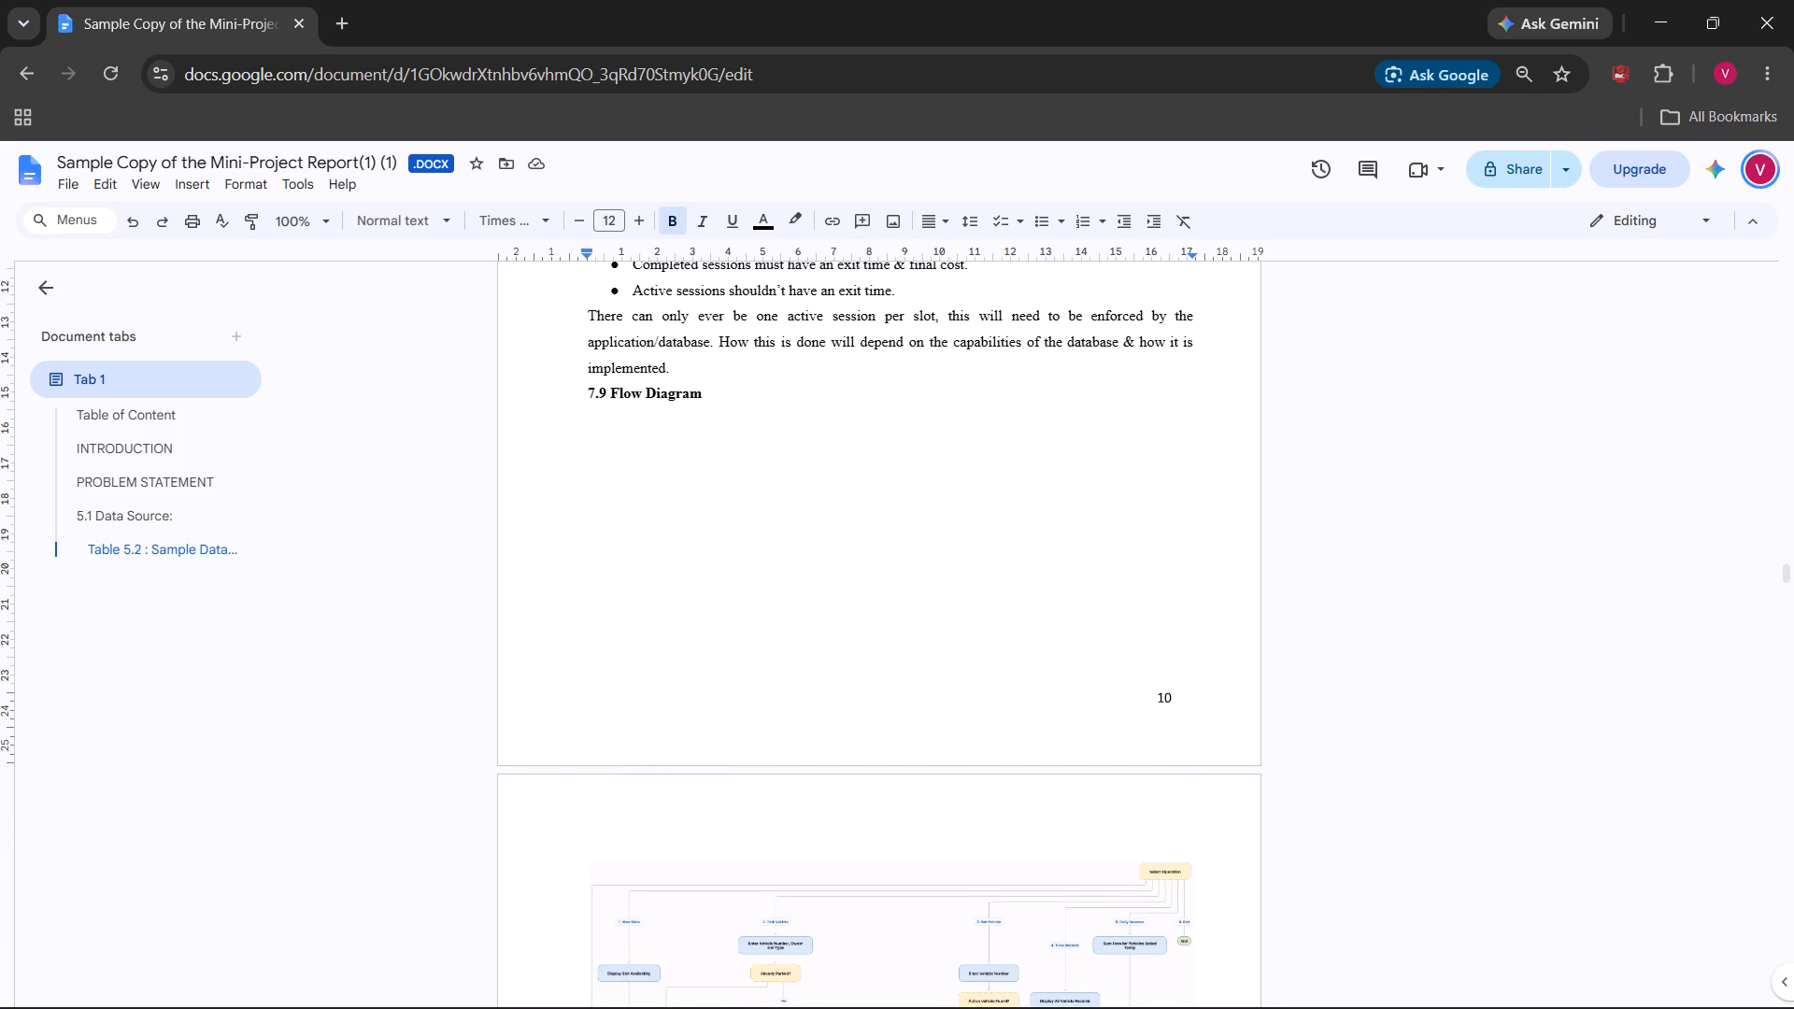
pyautogui.click(589, 397)
pyautogui.press('Return')
pyautogui.press('Return')
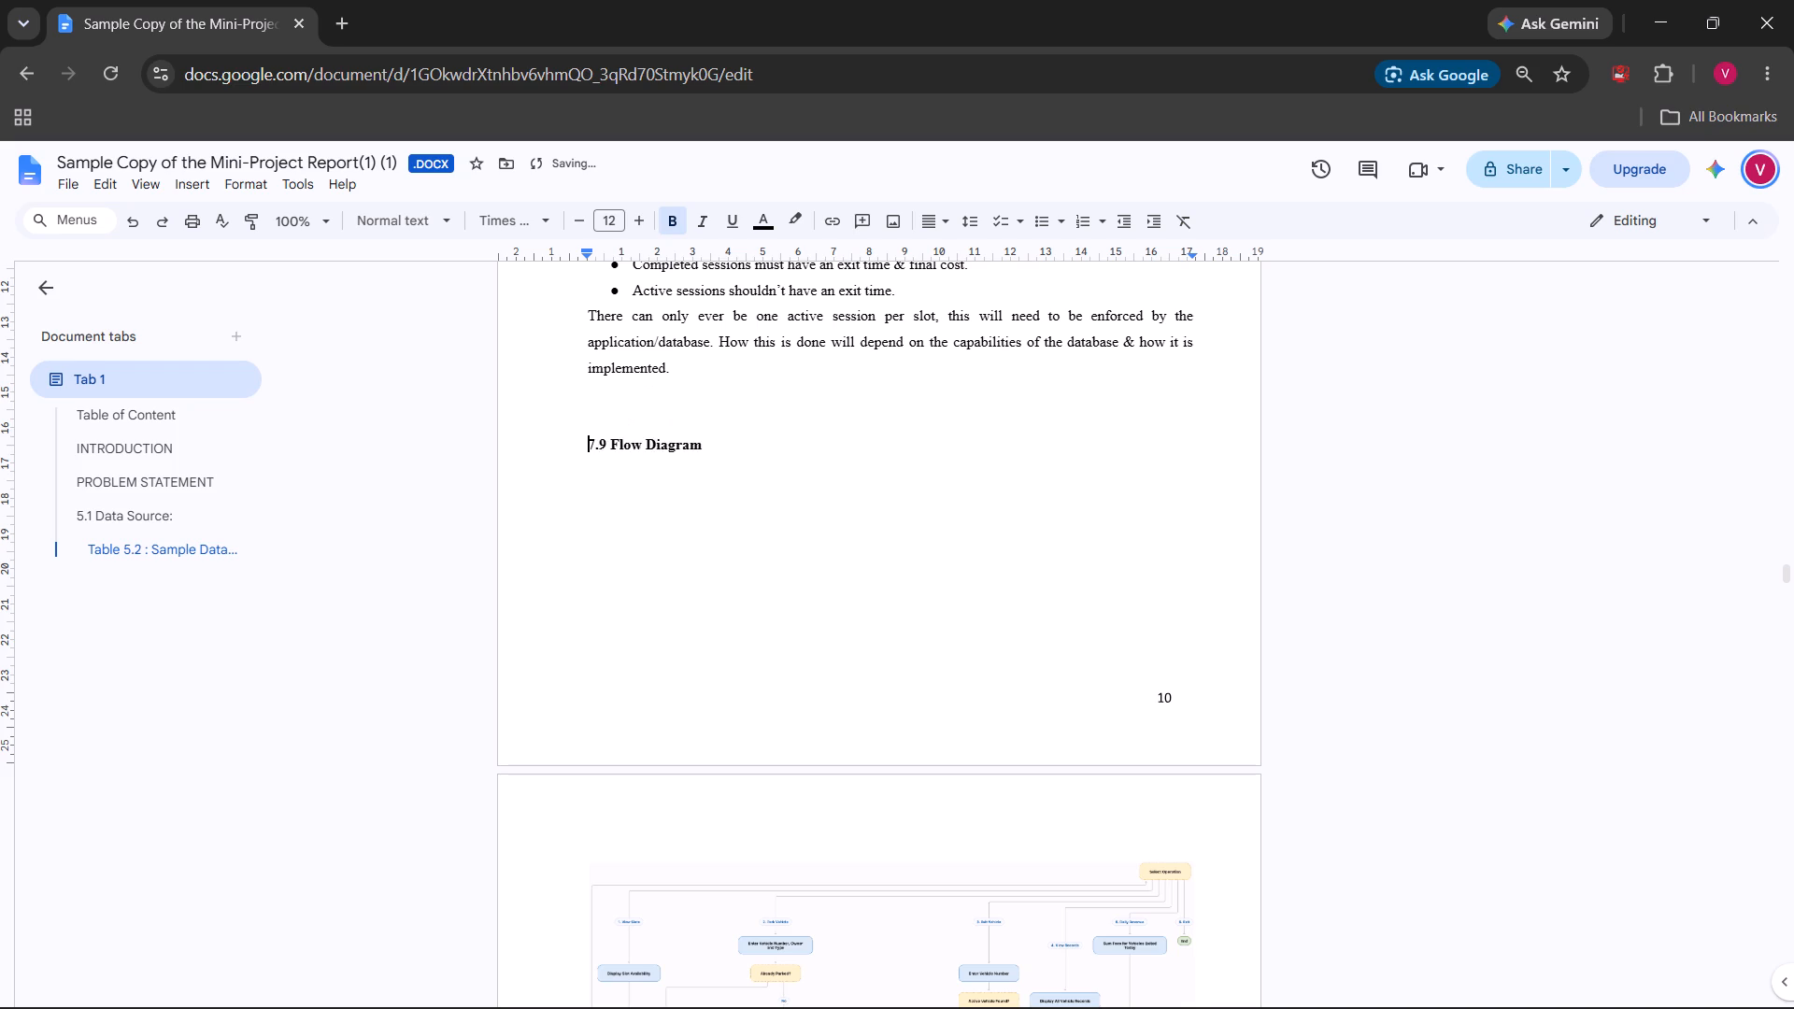
pyautogui.press('Return')
pyautogui.press('Return')
pyautogui.press('Return')
pyautogui.press('Return')
pyautogui.press('Return')
pyautogui.press('Return')
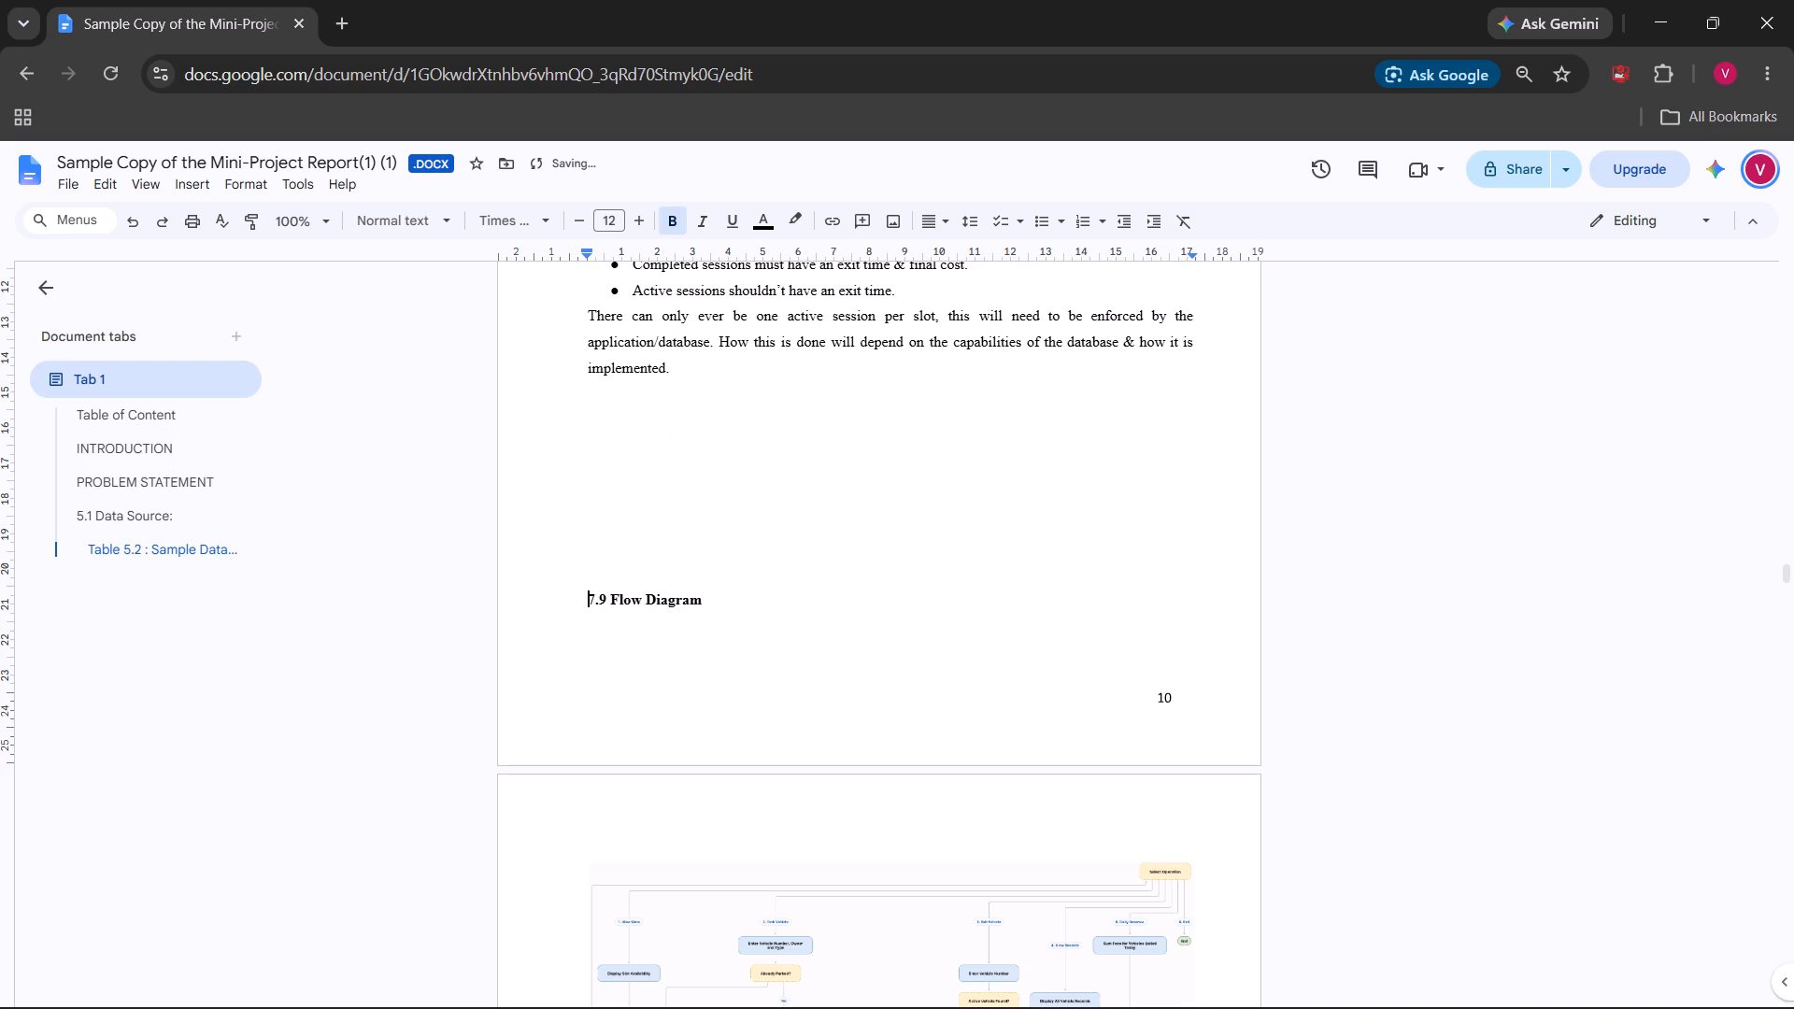
pyautogui.press('Return')
pyautogui.press('Return')
pyautogui.press('Return')
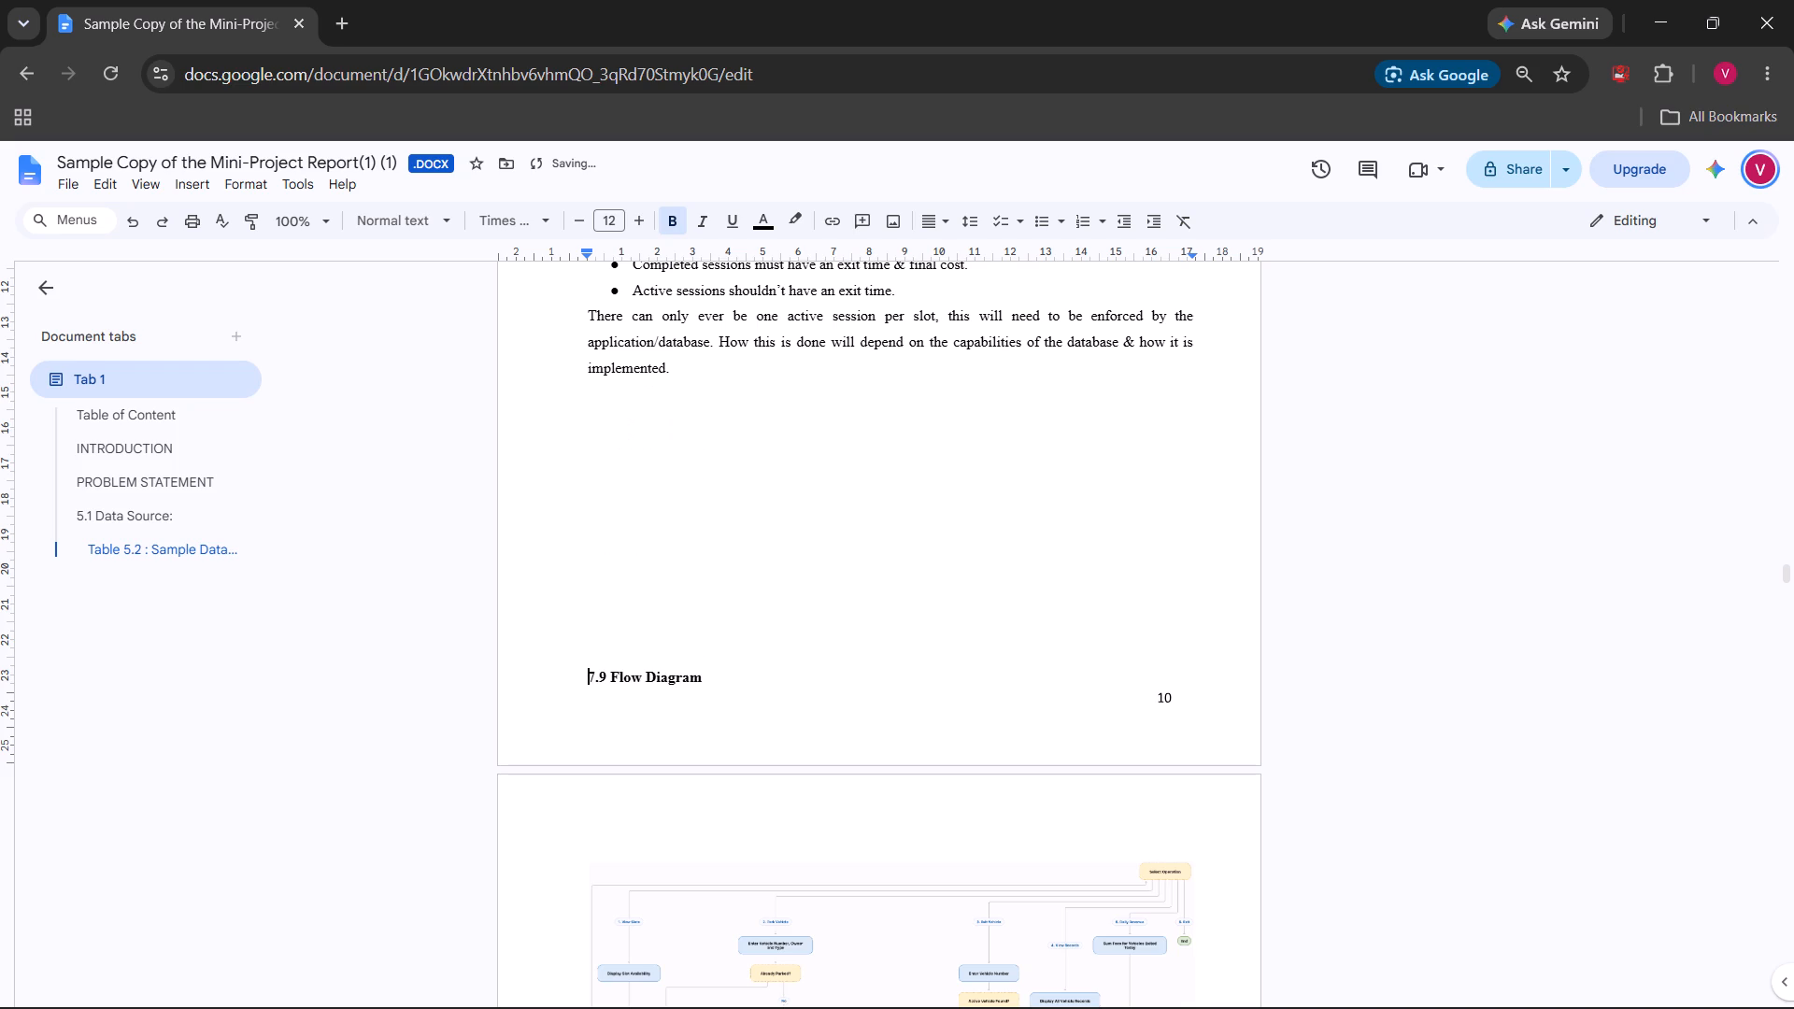
pyautogui.press('Return')
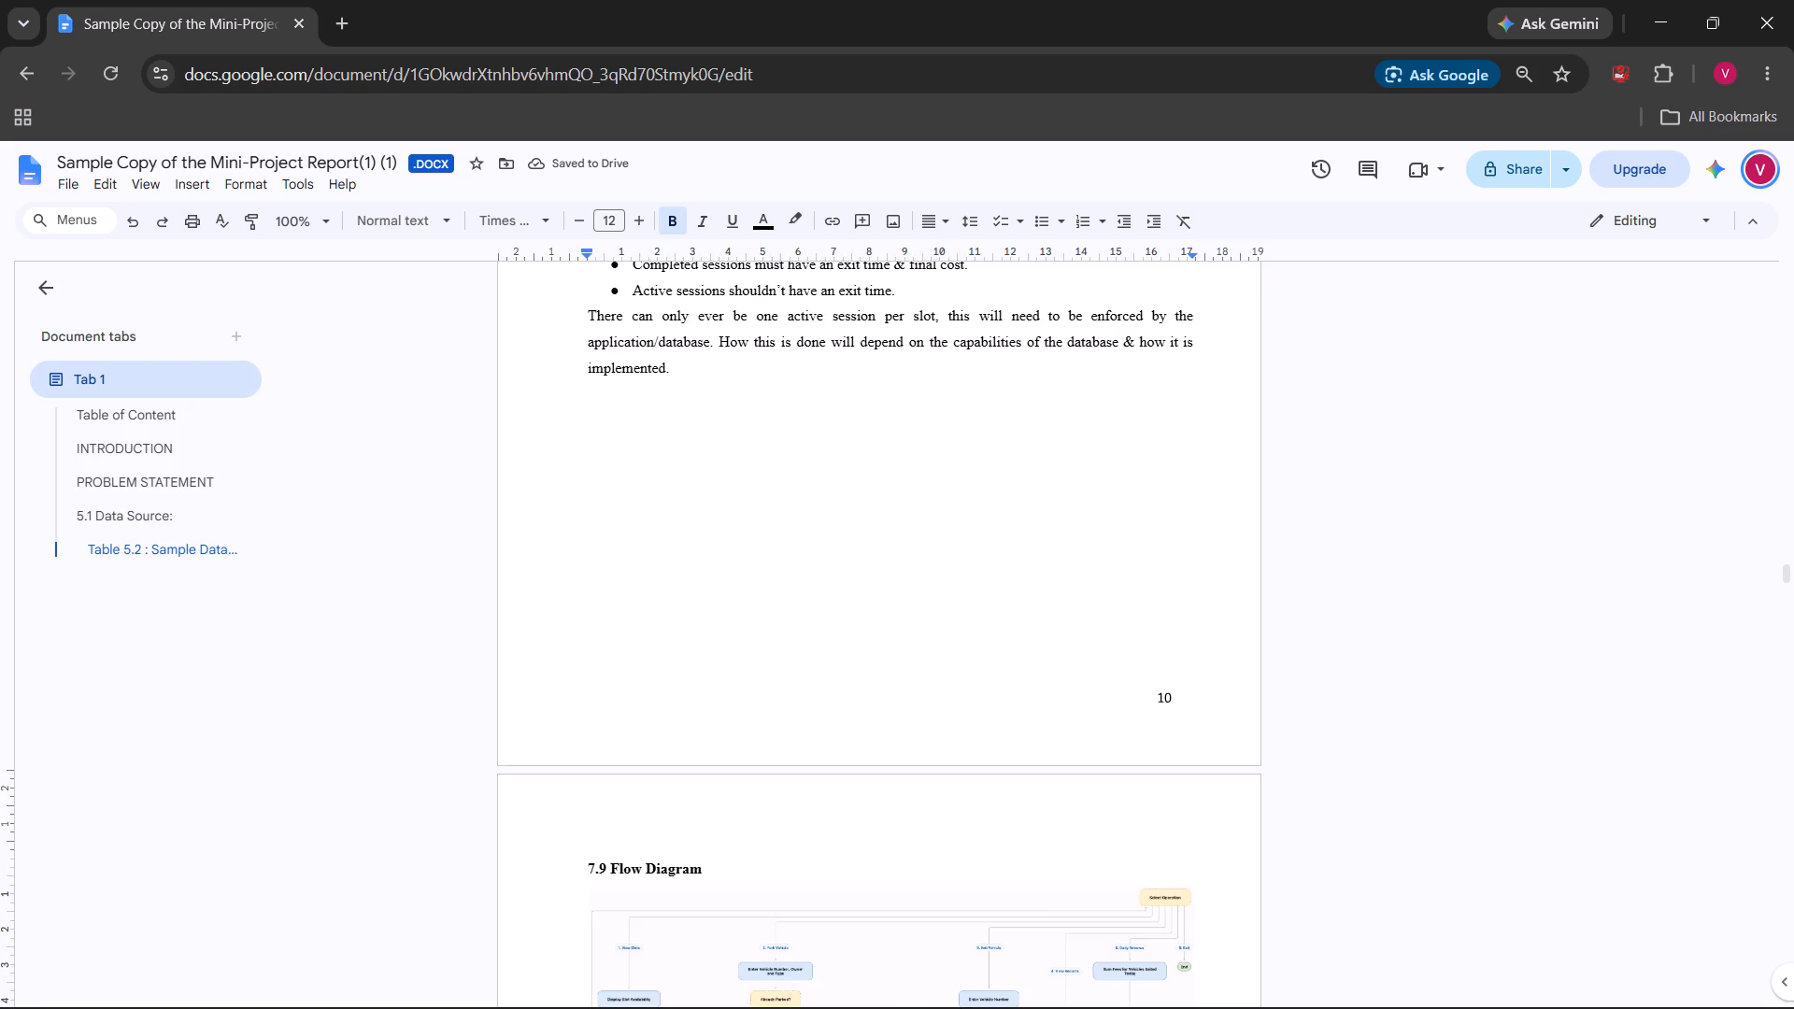
# Enlarge the flow diagram image to about 17 cm tall and about 19 cm wide, stretching it to the page's right edge.
pyautogui.scroll(-3, 589, 397)
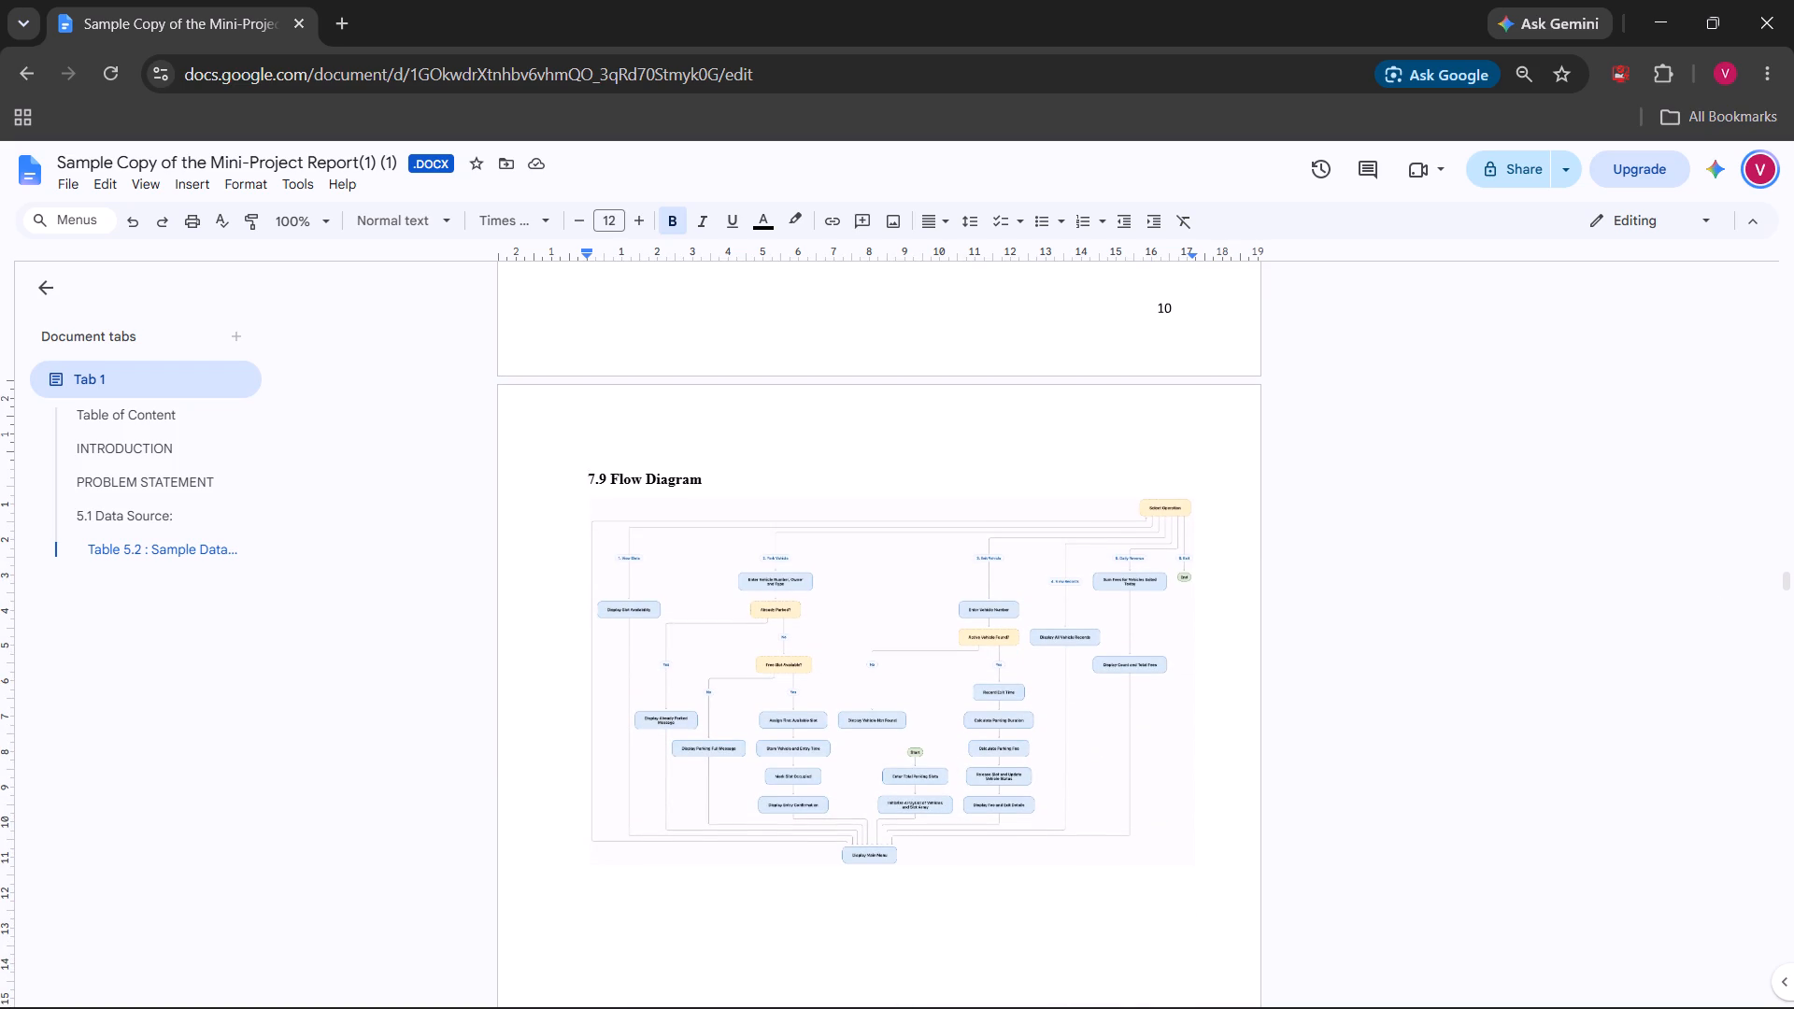
pyautogui.scroll(-2, 589, 397)
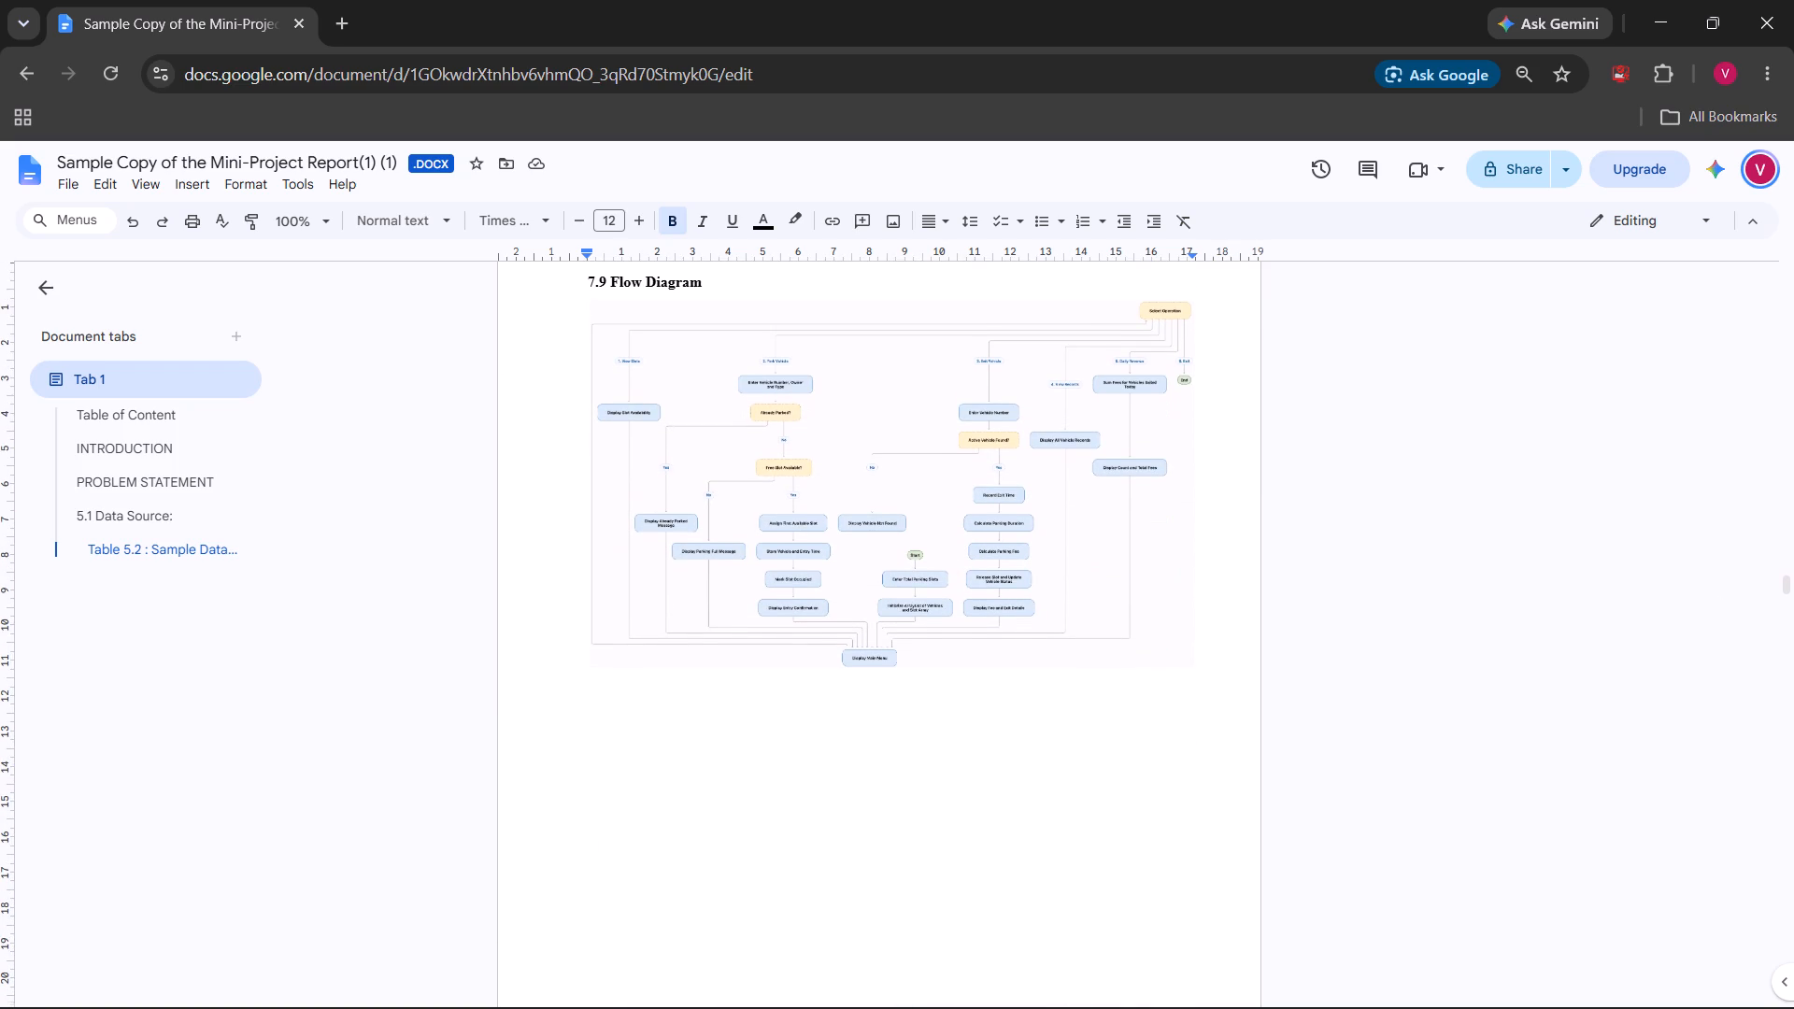
pyautogui.click(831, 440)
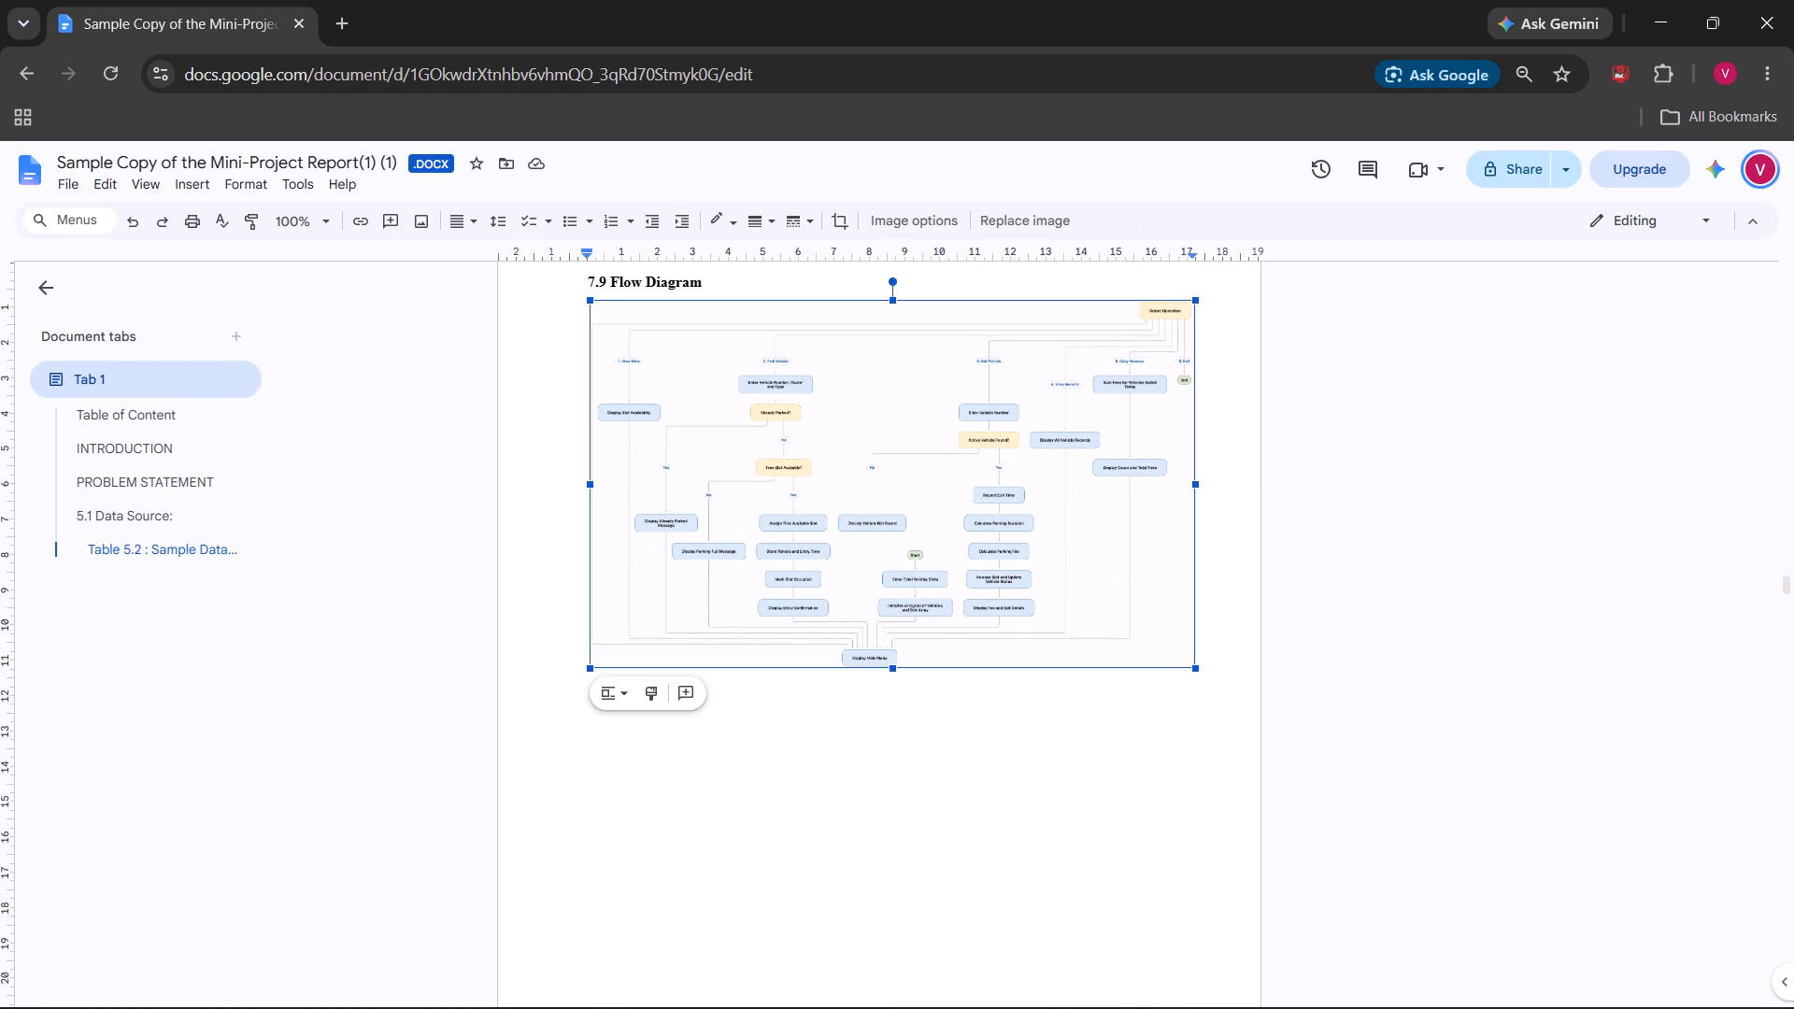
pyautogui.moveTo(891, 674); pyautogui.dragTo(897, 940)
pyautogui.moveTo(891, 664); pyautogui.dragTo(873, 904)
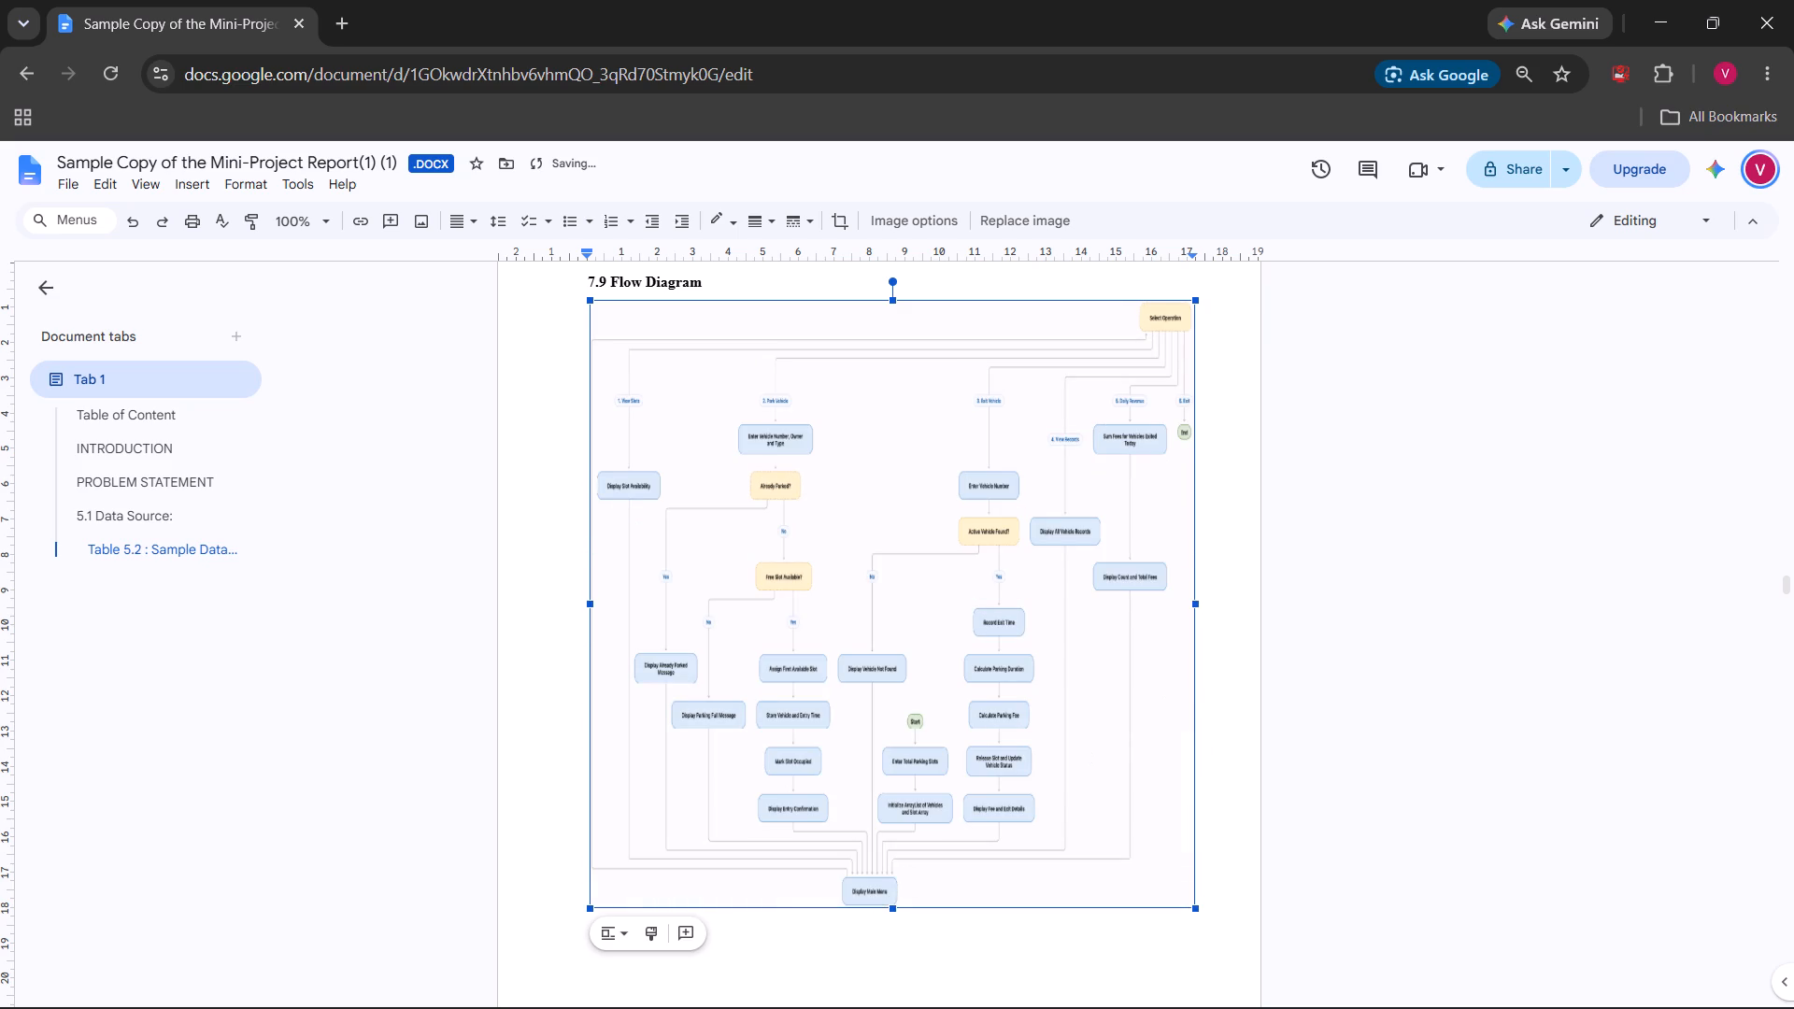
pyautogui.moveTo(1193, 604); pyautogui.dragTo(1257, 604)
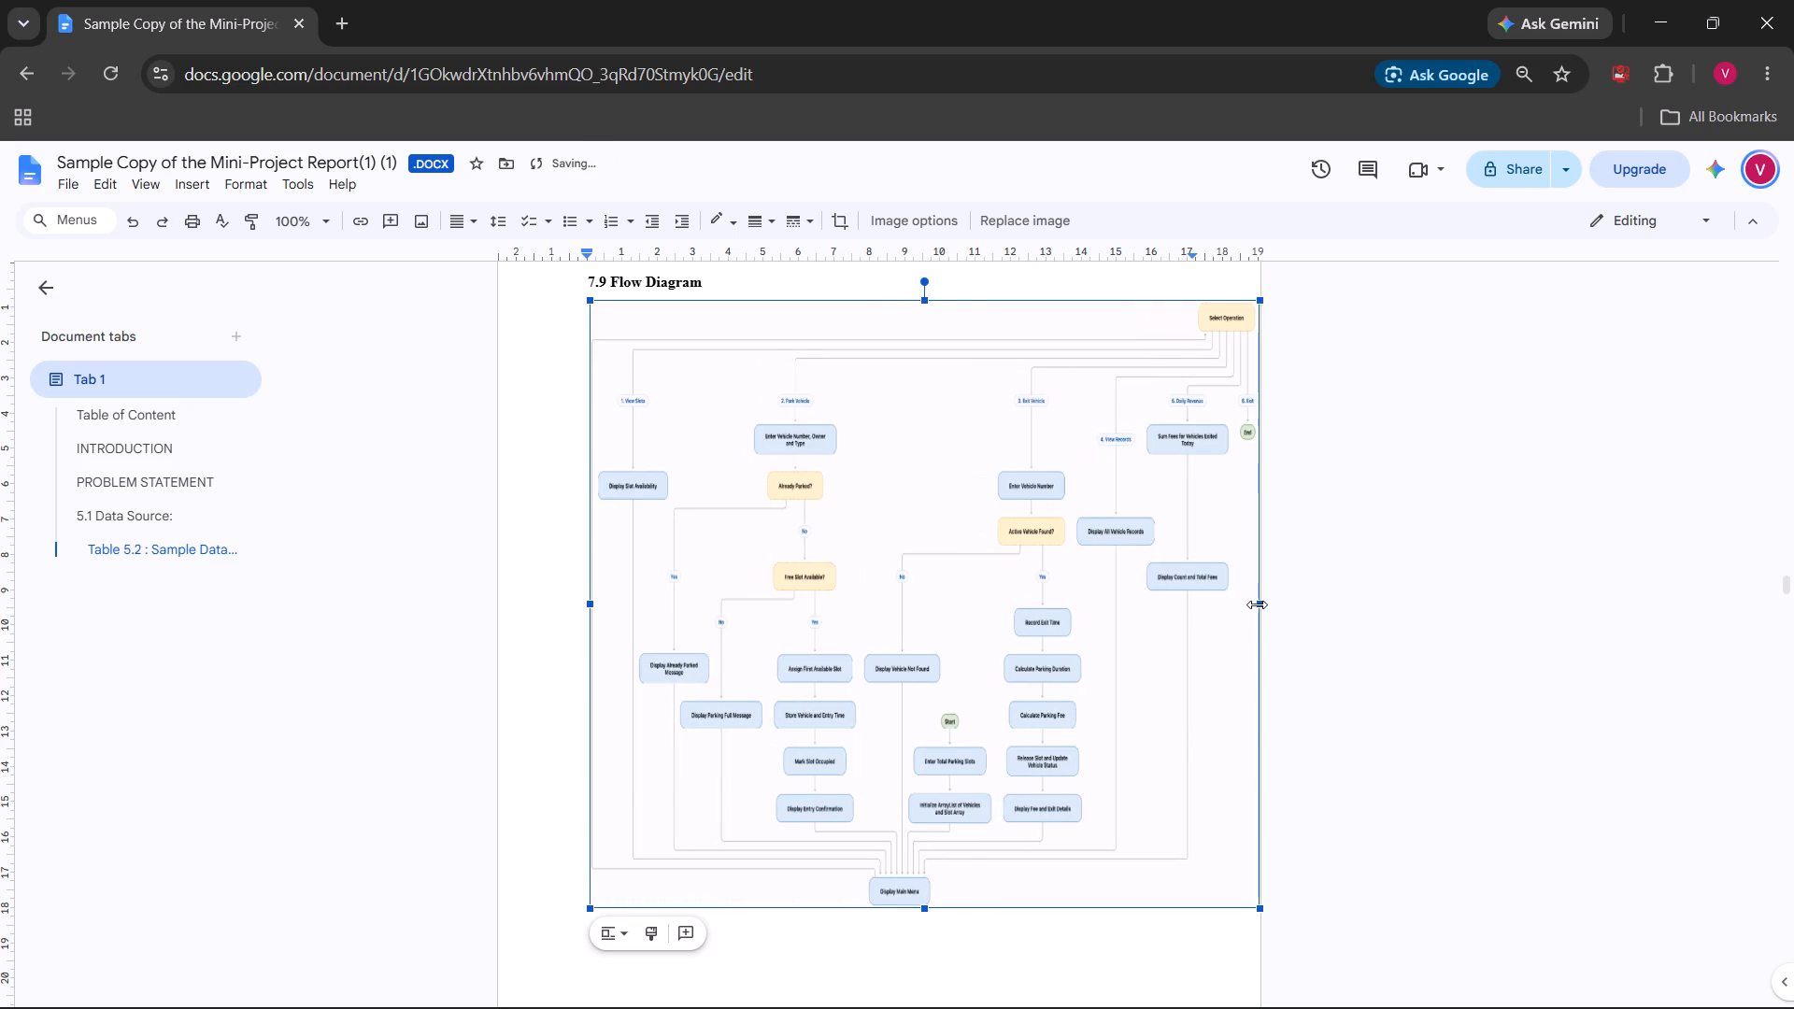
pyautogui.click(1149, 602)
pyautogui.click(1320, 610)
# Check how the enlarged flow diagram sits on its page between the end of 7.8 and the start of section 8.
pyautogui.hscroll(-1, 1320, 610)
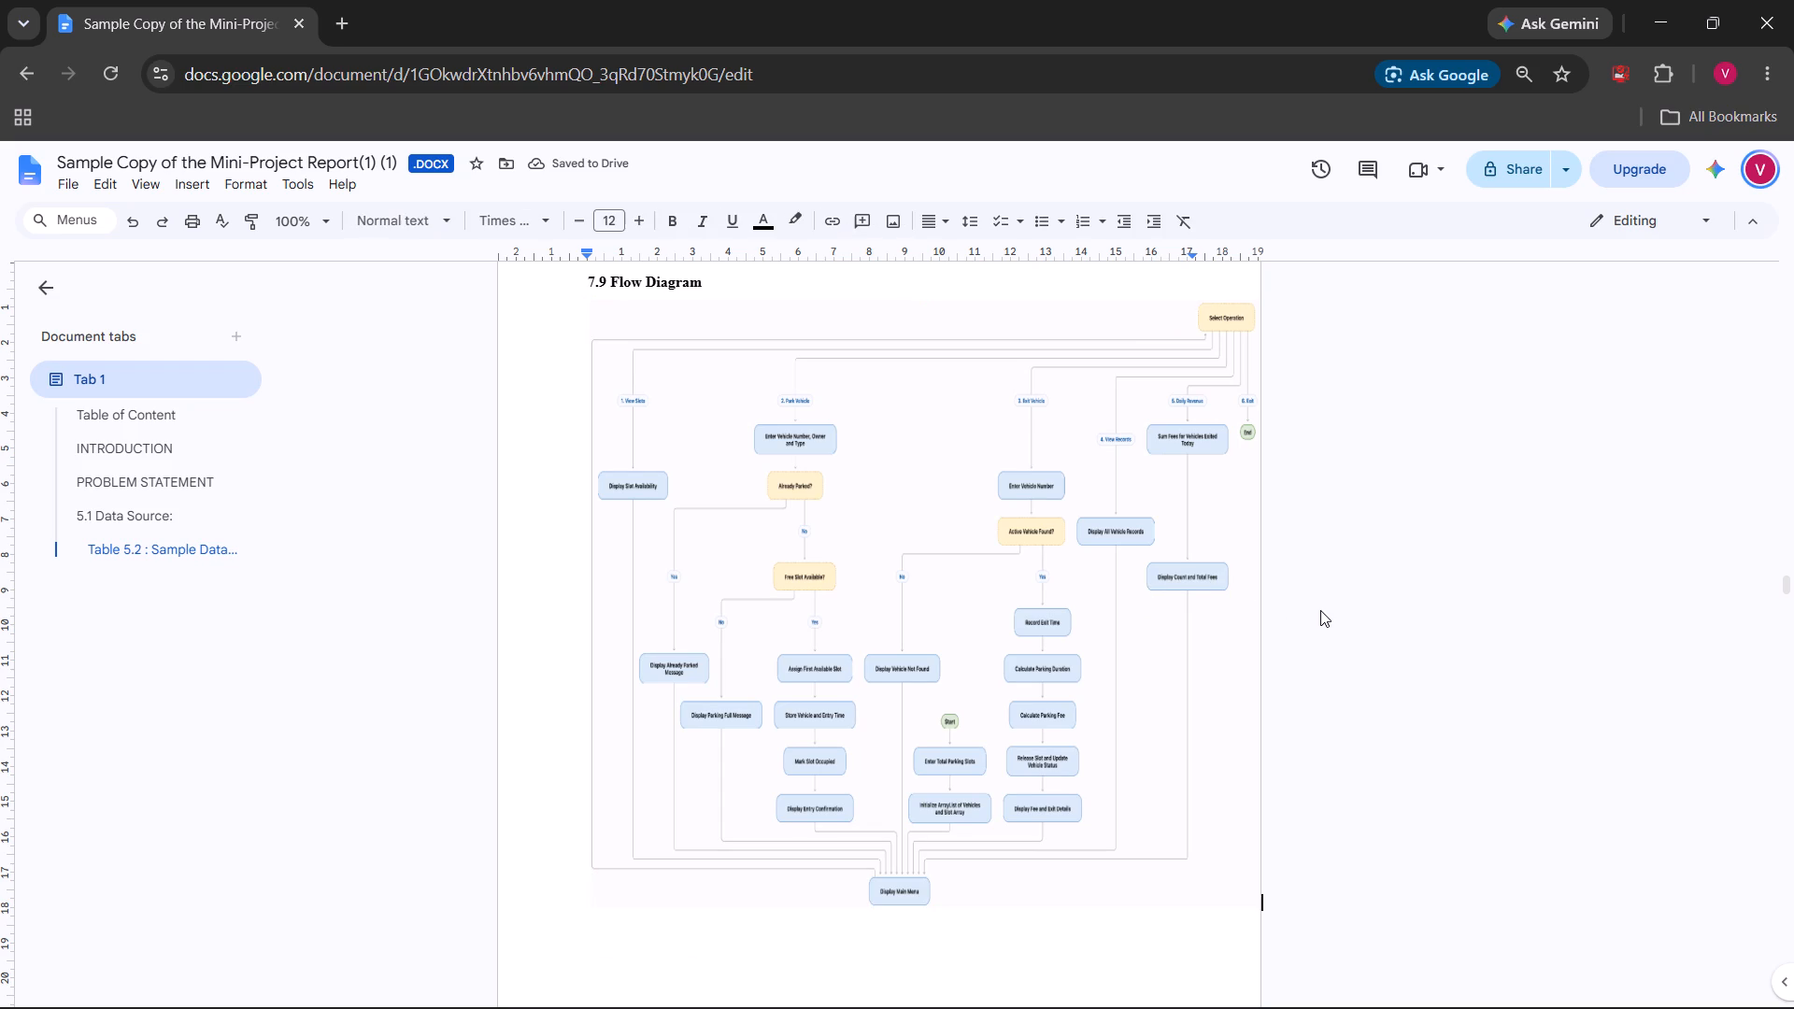
pyautogui.hscroll(-1, 1320, 610)
pyautogui.scroll(-1, 1320, 610)
pyautogui.scroll(-2, 1170, 635)
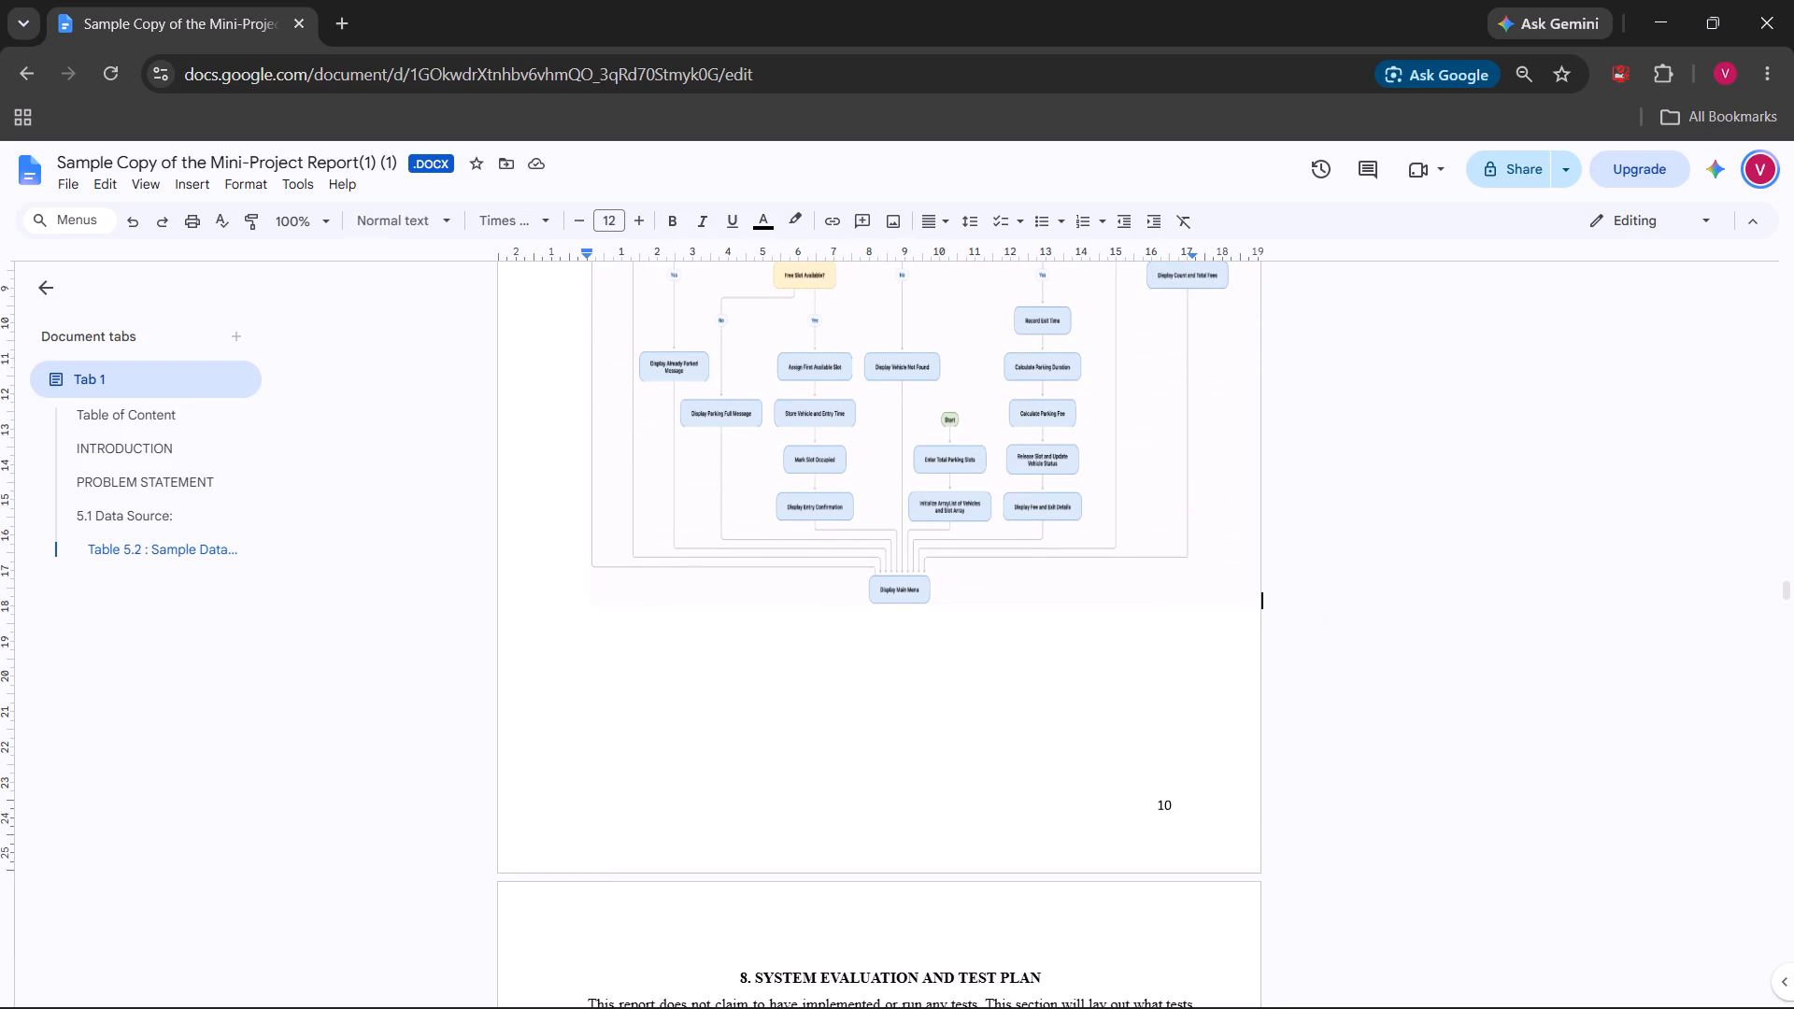
pyautogui.scroll(1, 1170, 635)
pyautogui.scroll(2, 1065, 724)
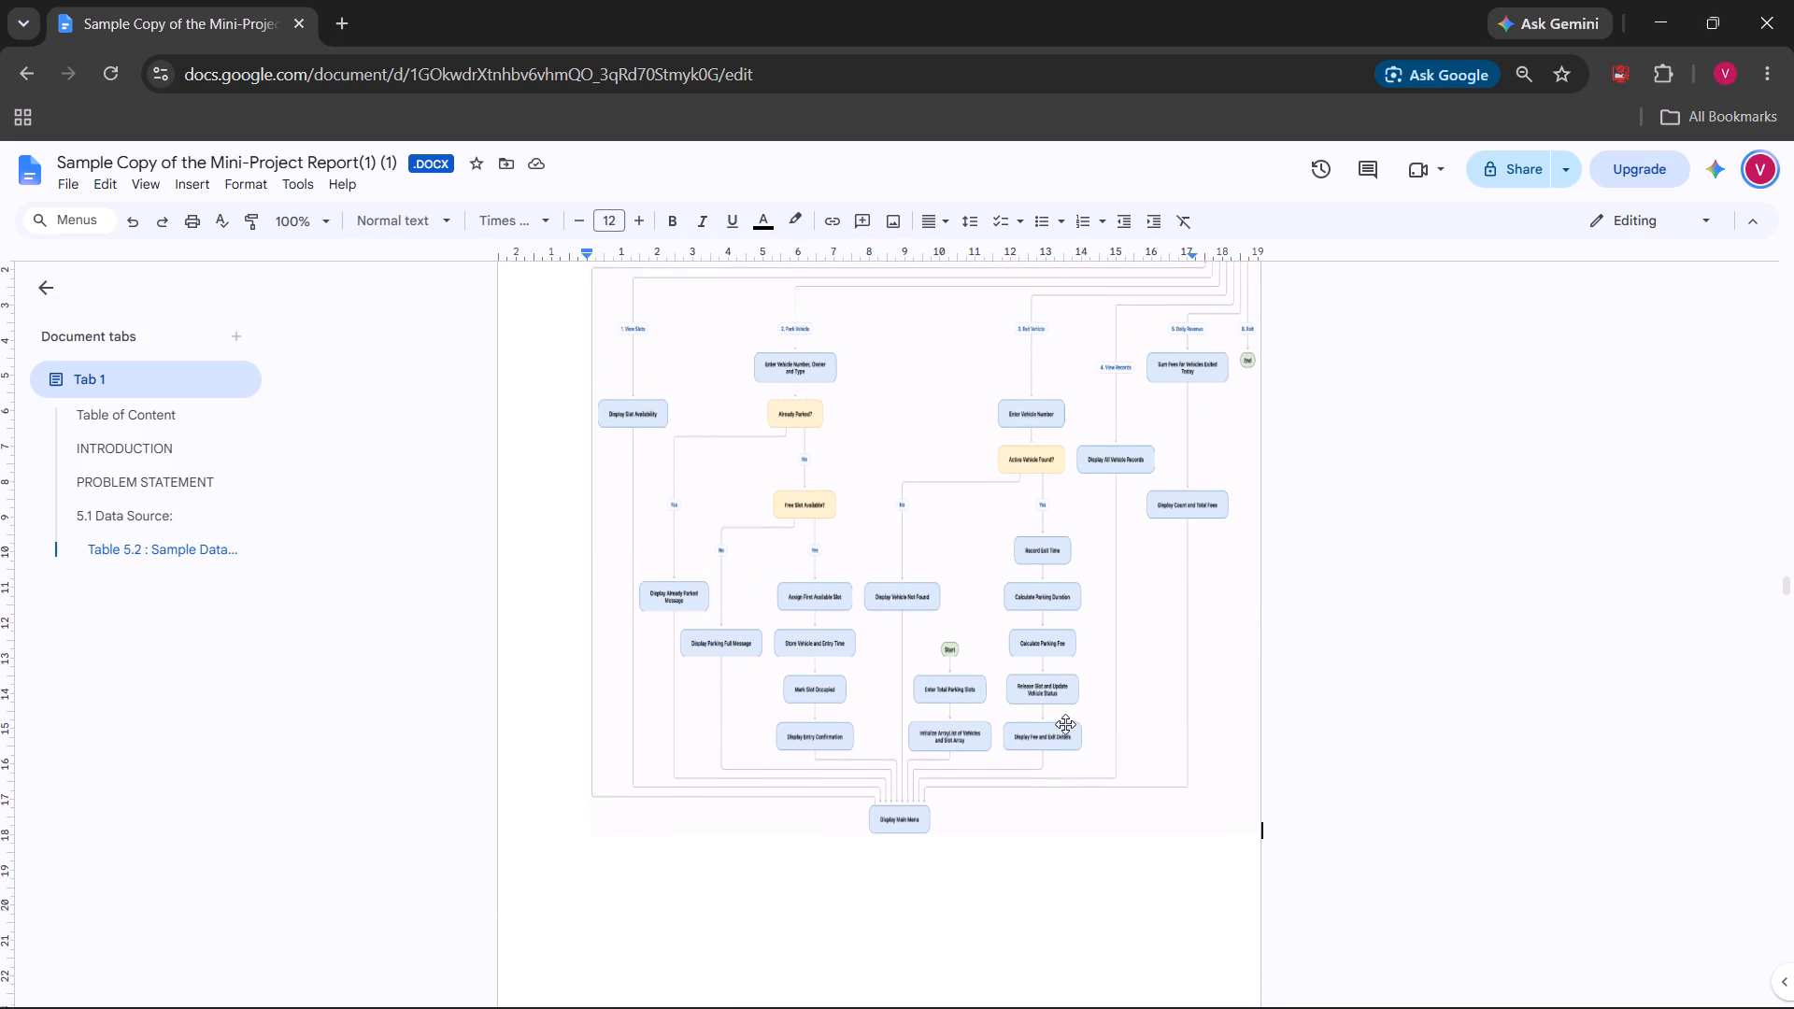
pyautogui.scroll(3, 1065, 724)
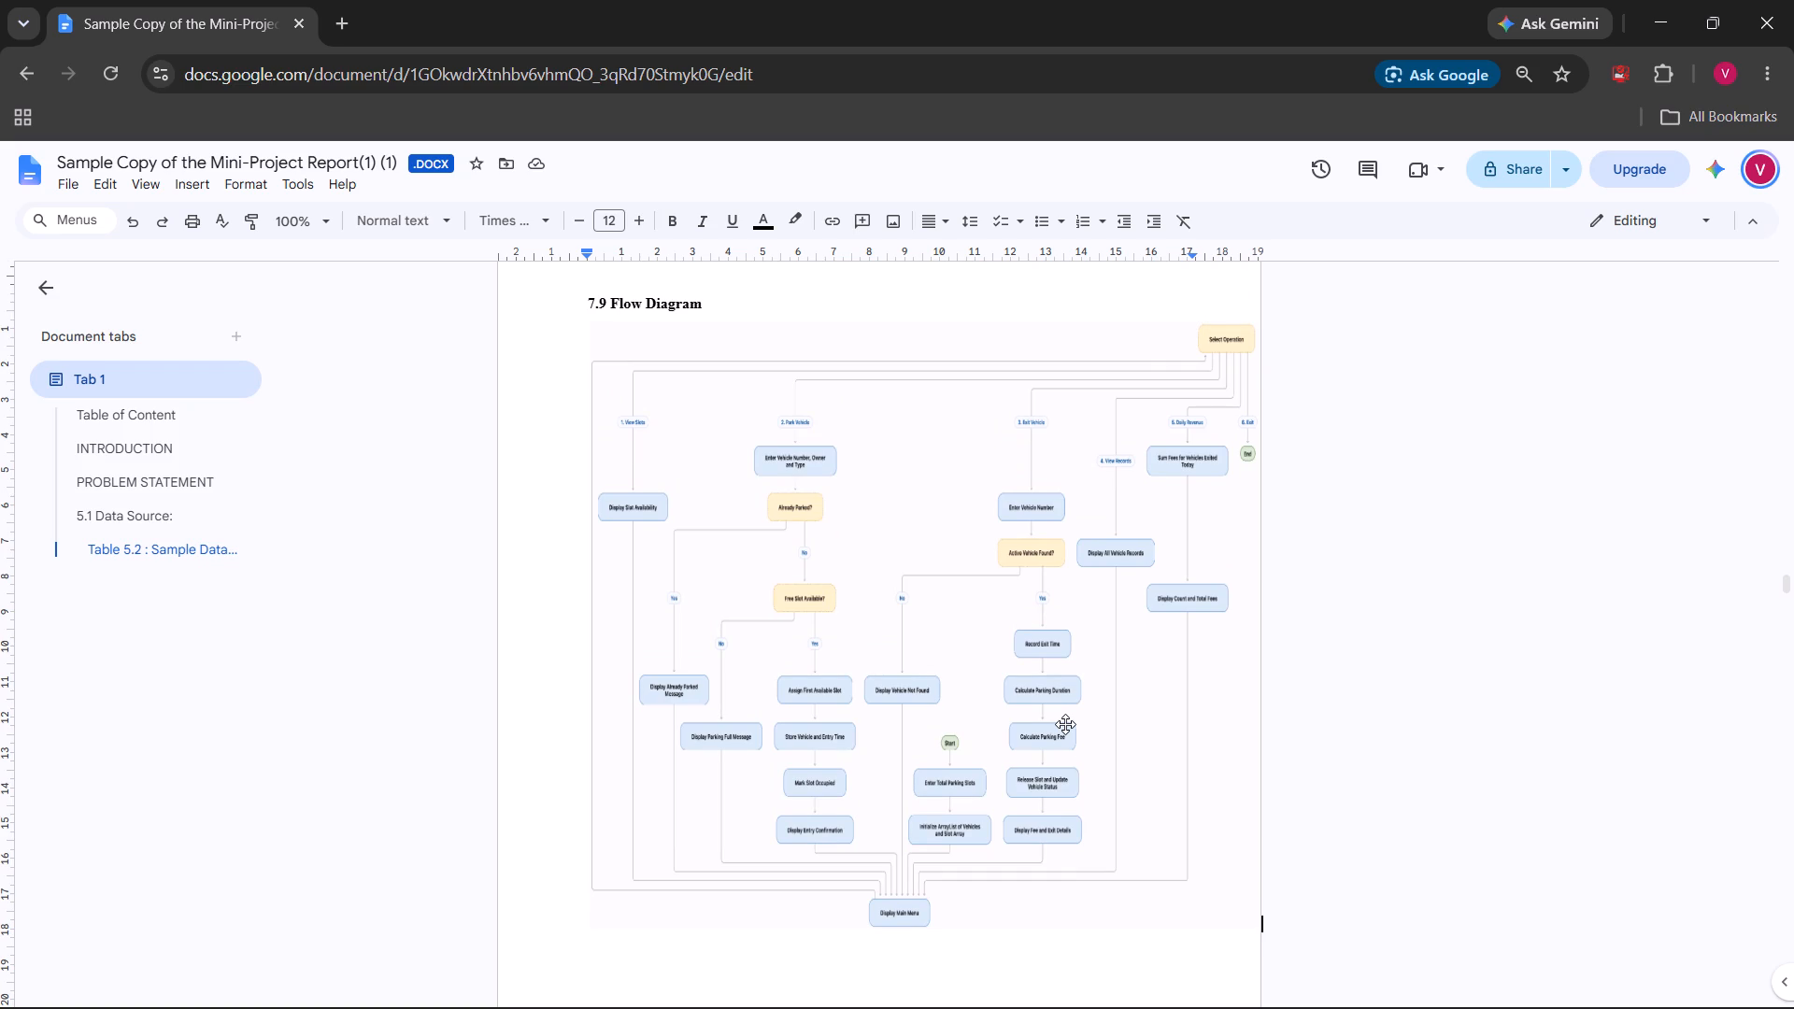
pyautogui.scroll(2, 950, 697)
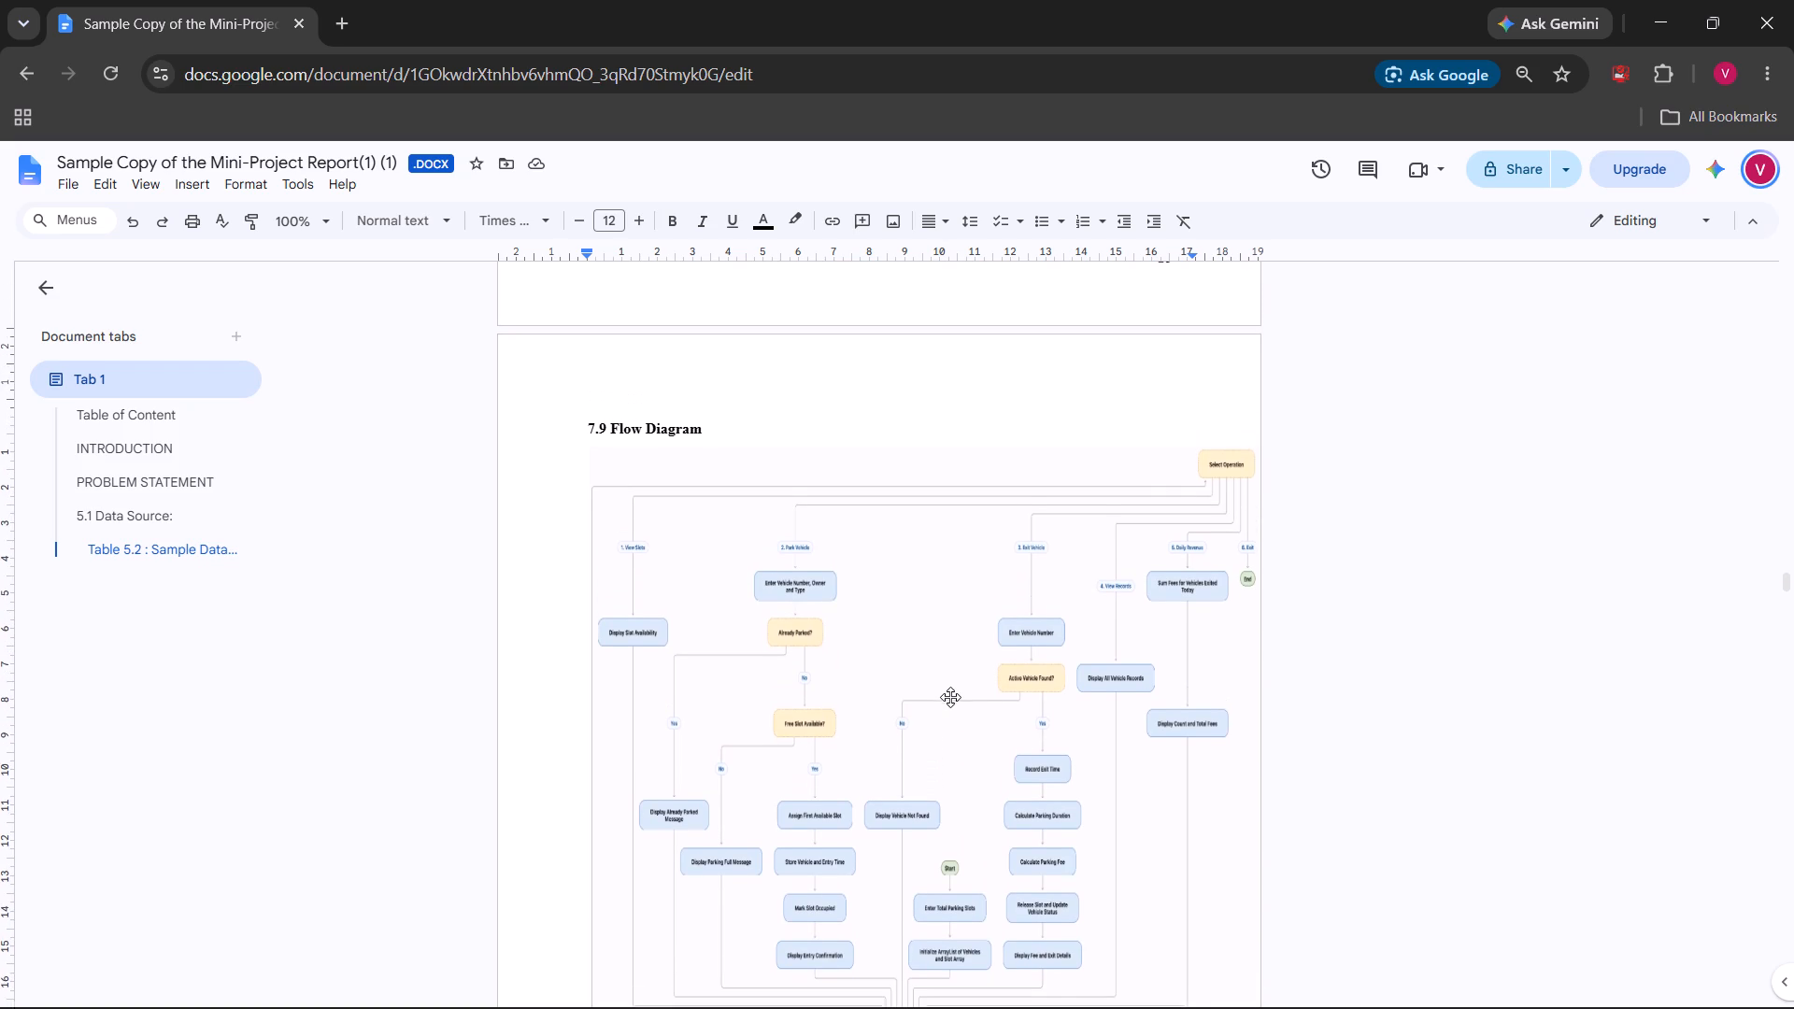
pyautogui.scroll(3, 838, 429)
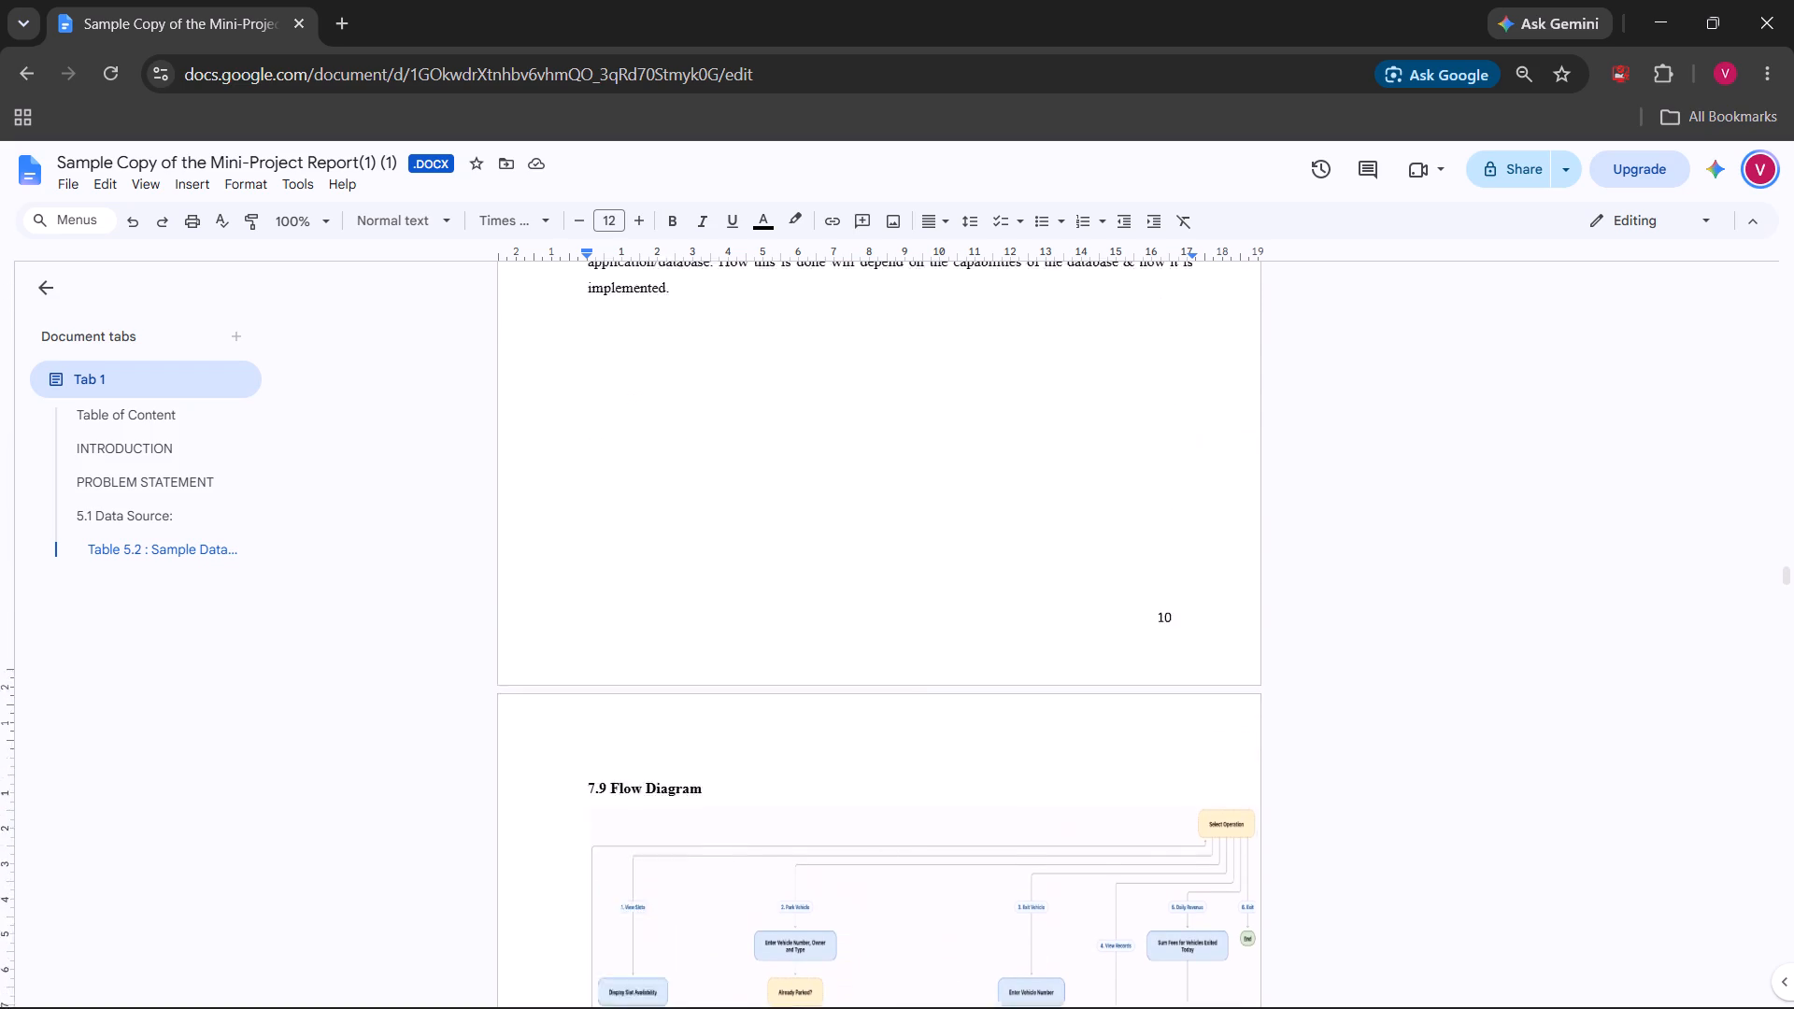
pyautogui.scroll(2, 838, 429)
pyautogui.scroll(-7, 884, 722)
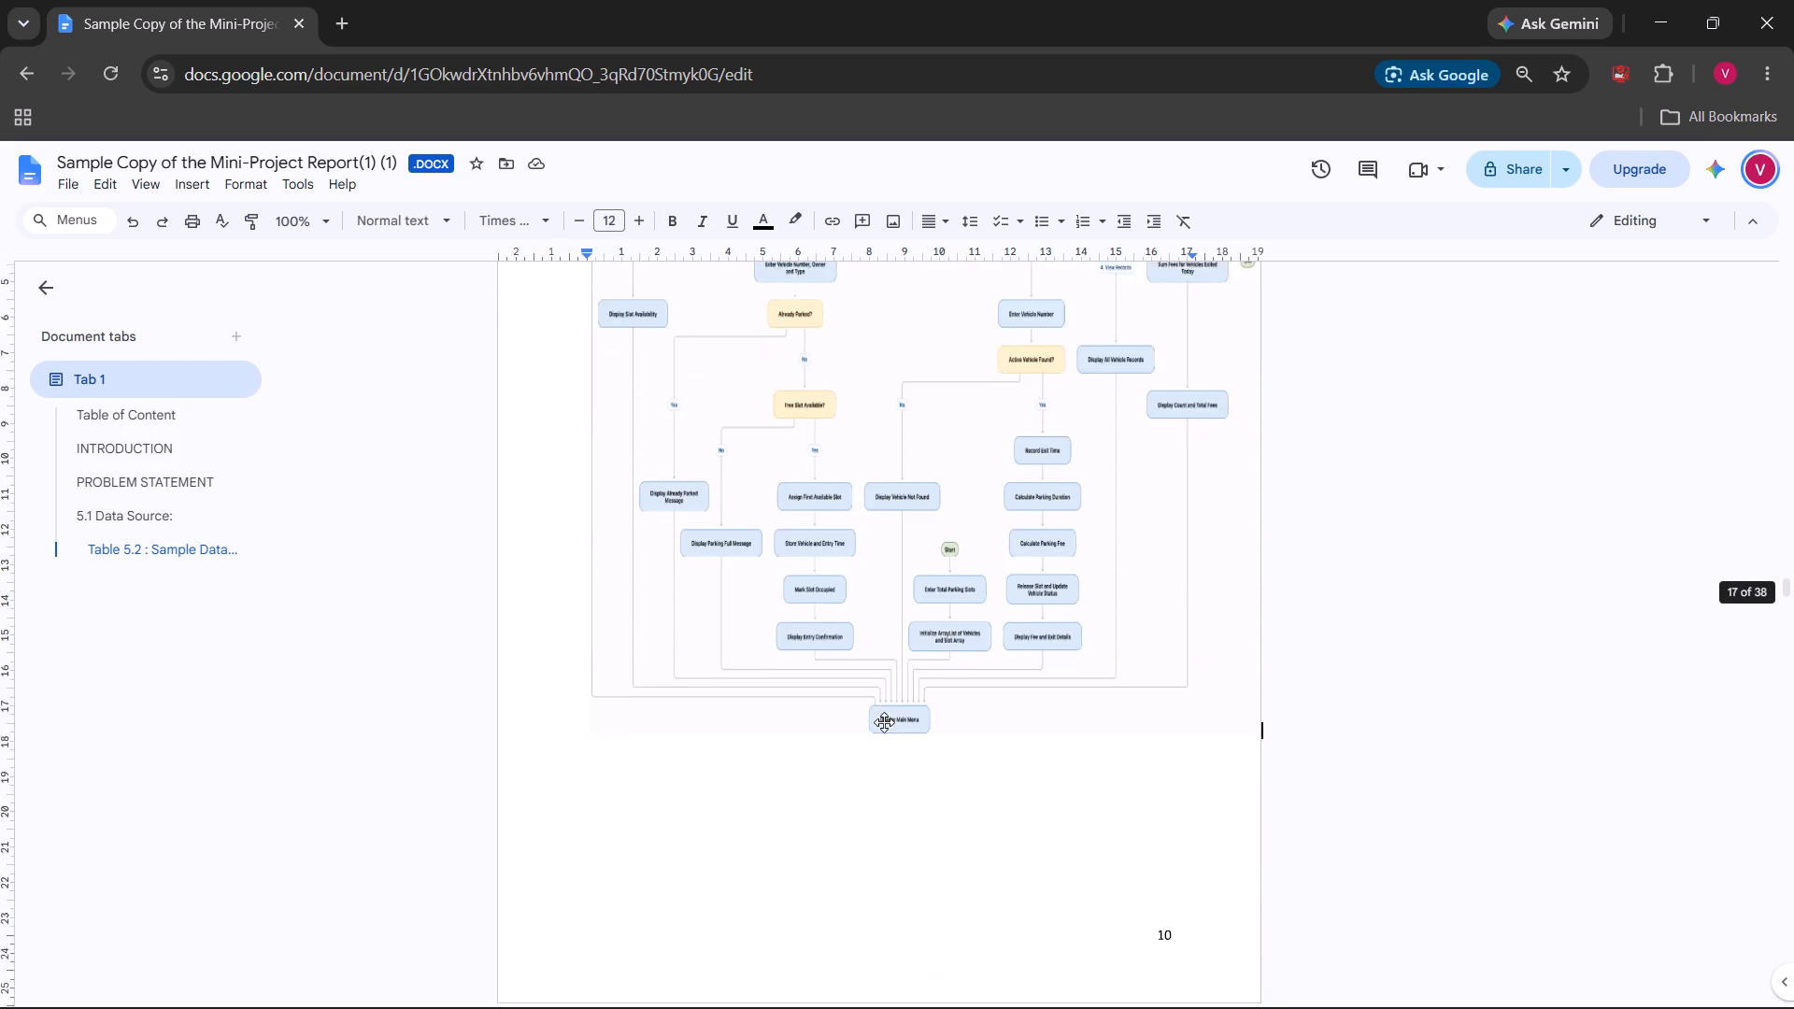
pyautogui.scroll(-1, 884, 722)
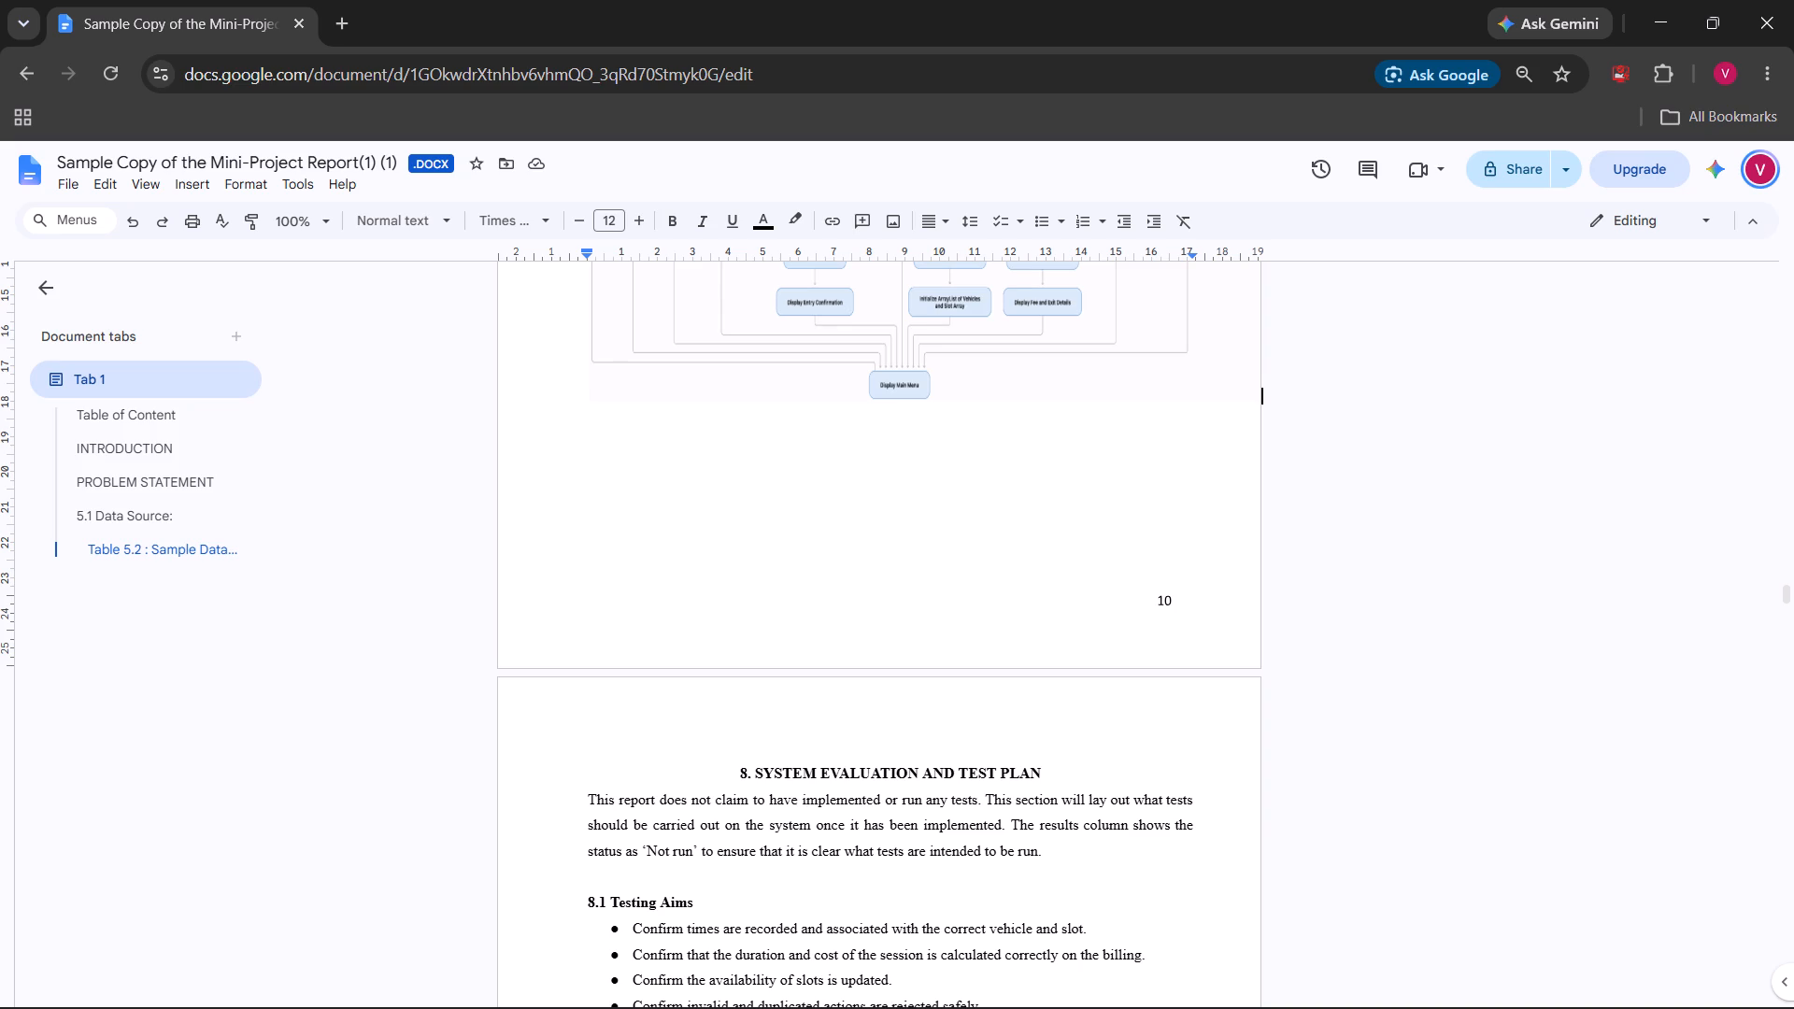
pyautogui.scroll(1, 947, 639)
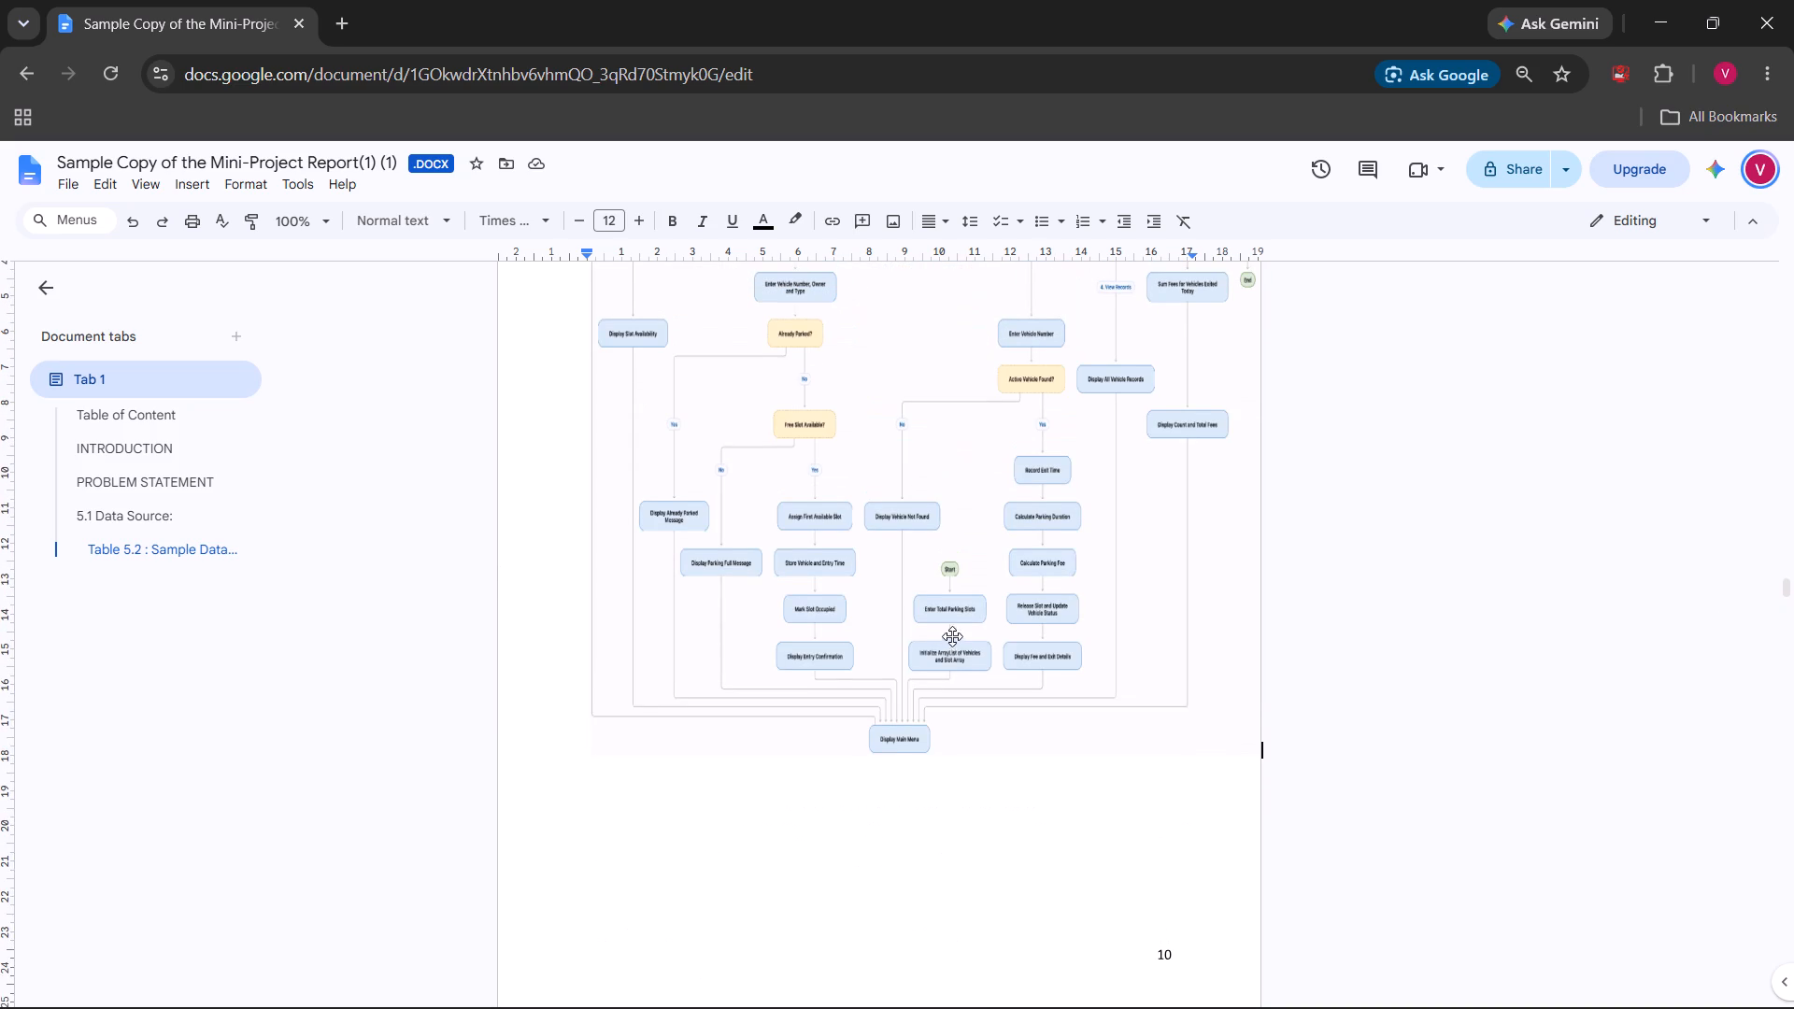
pyautogui.scroll(3, 985, 608)
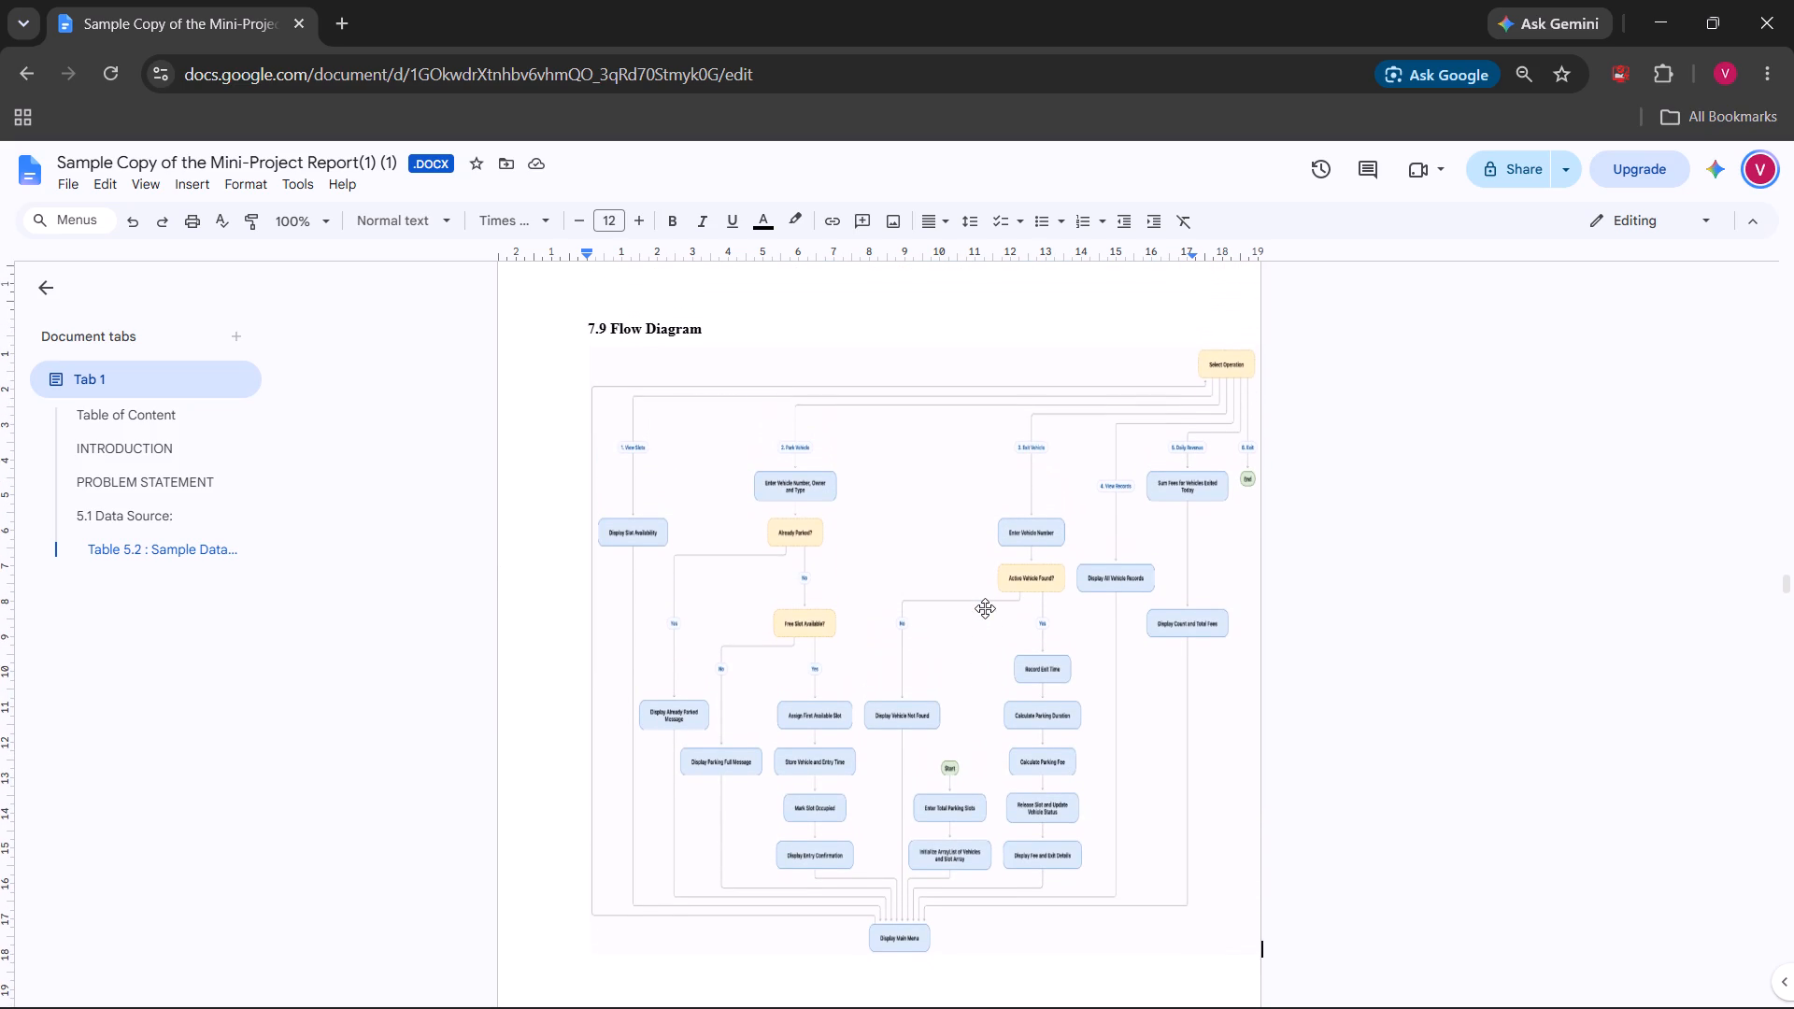
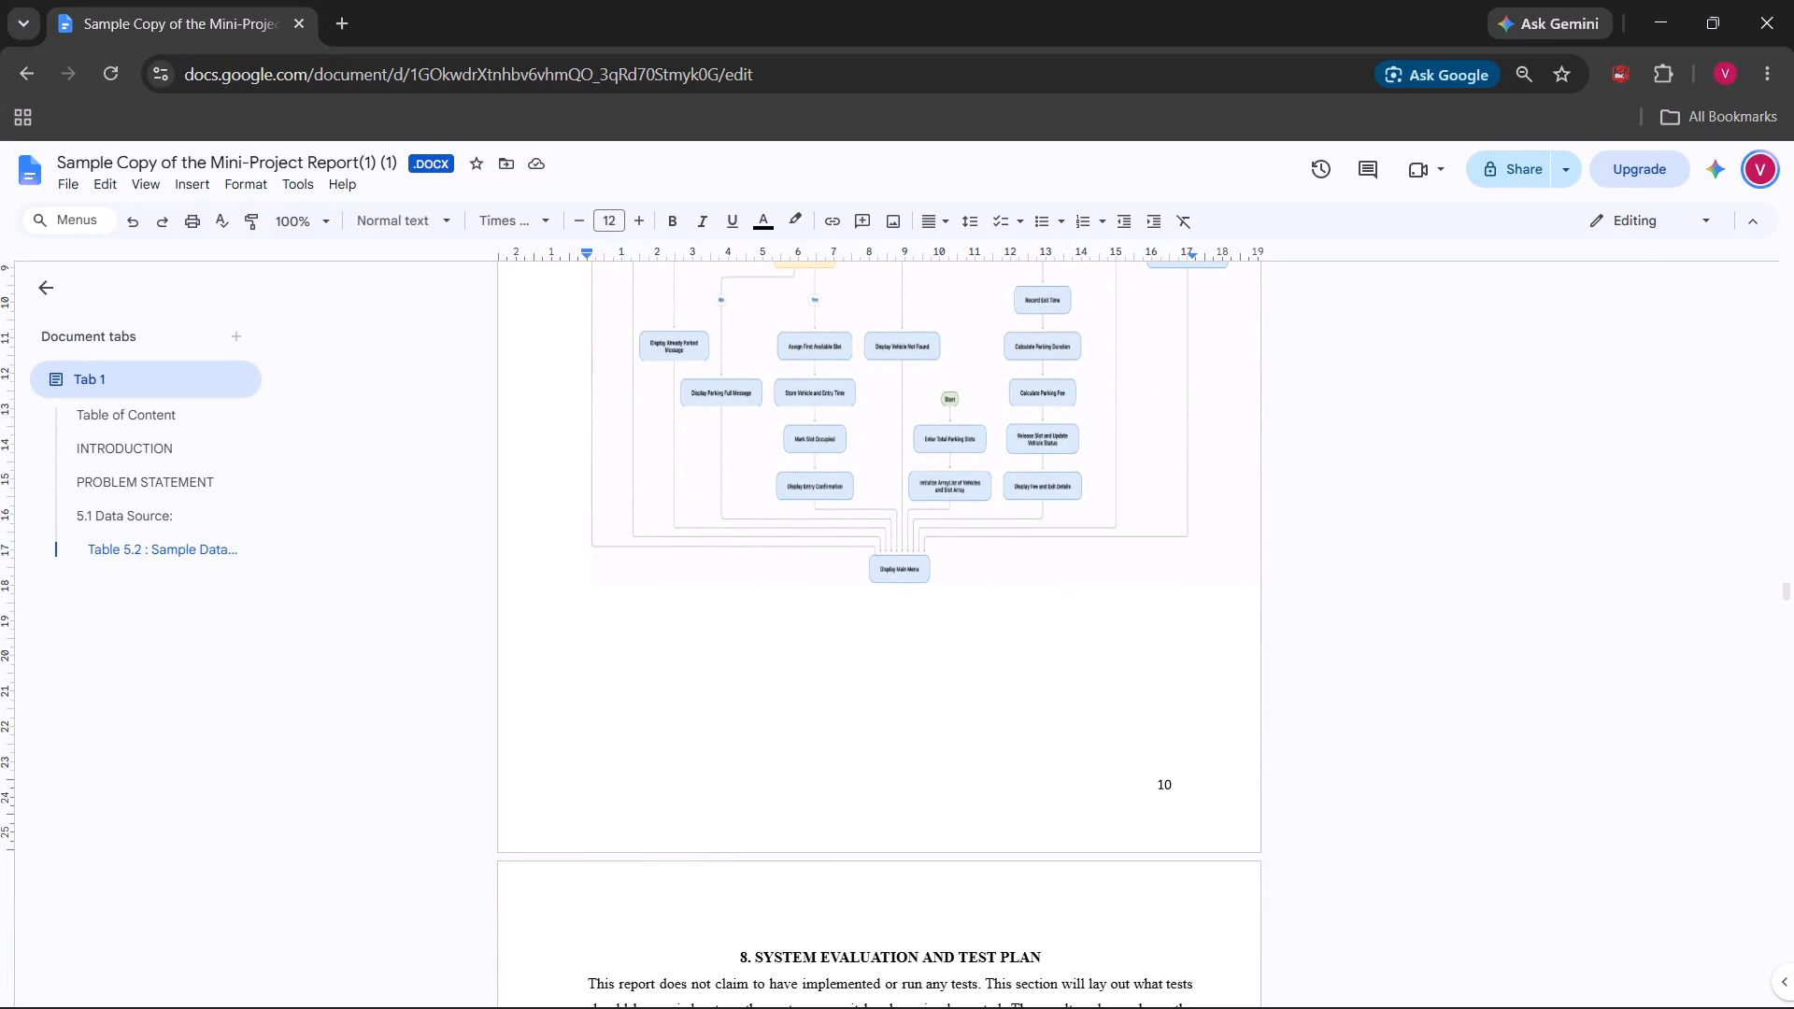
# Review the flow diagram's page and the layout of section 8, from 8.1 Testing Aims through 8.6 Limitations.
pyautogui.click(1057, 690)
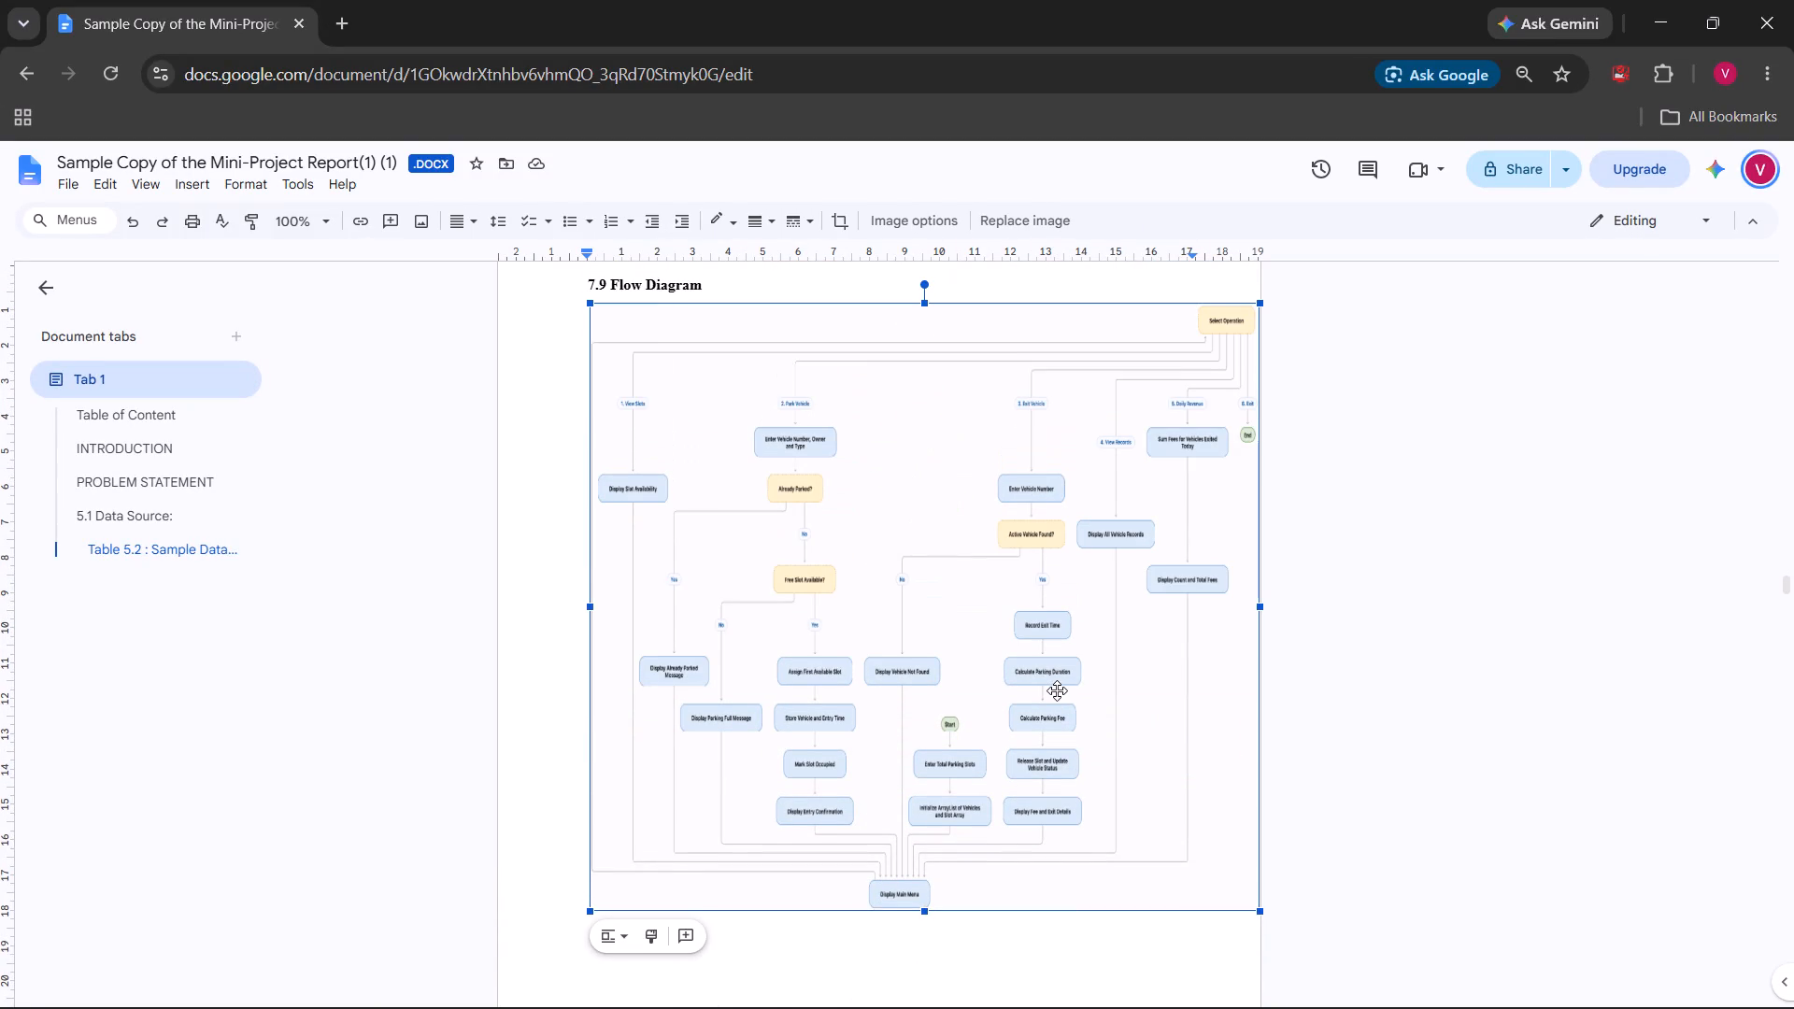
pyautogui.click(1313, 768)
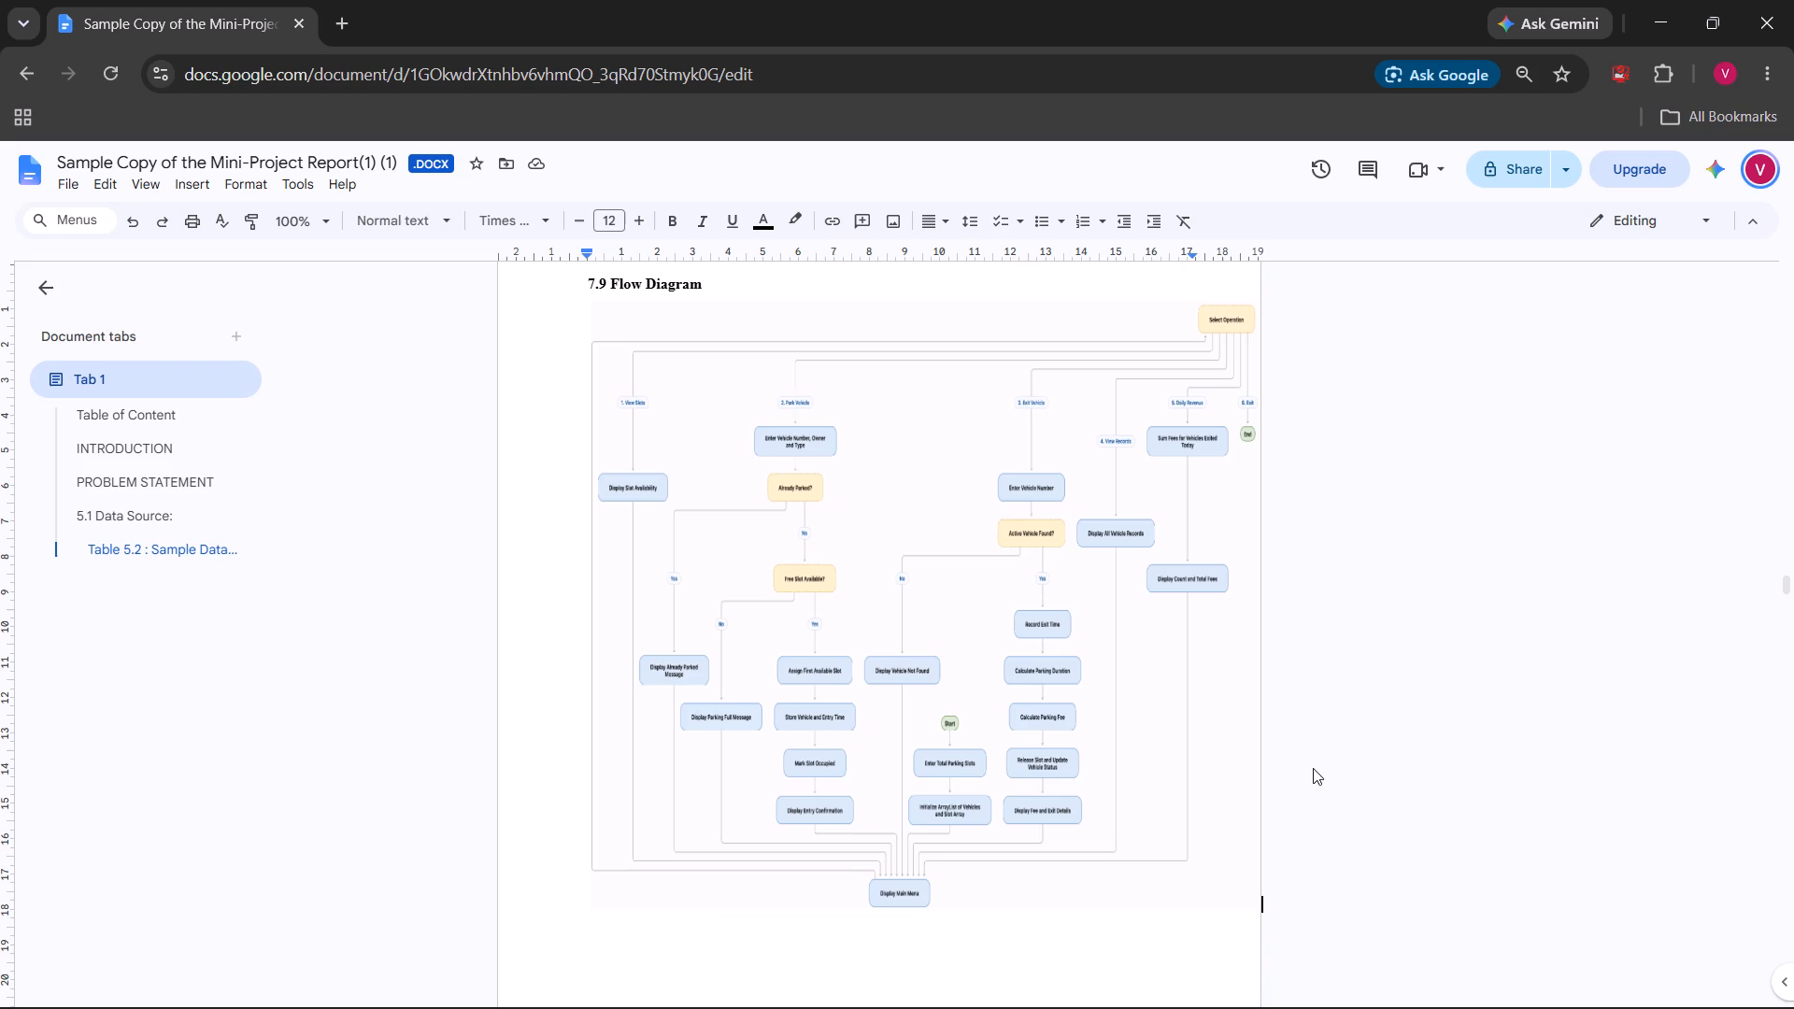
pyautogui.scroll(1, 1046, 644)
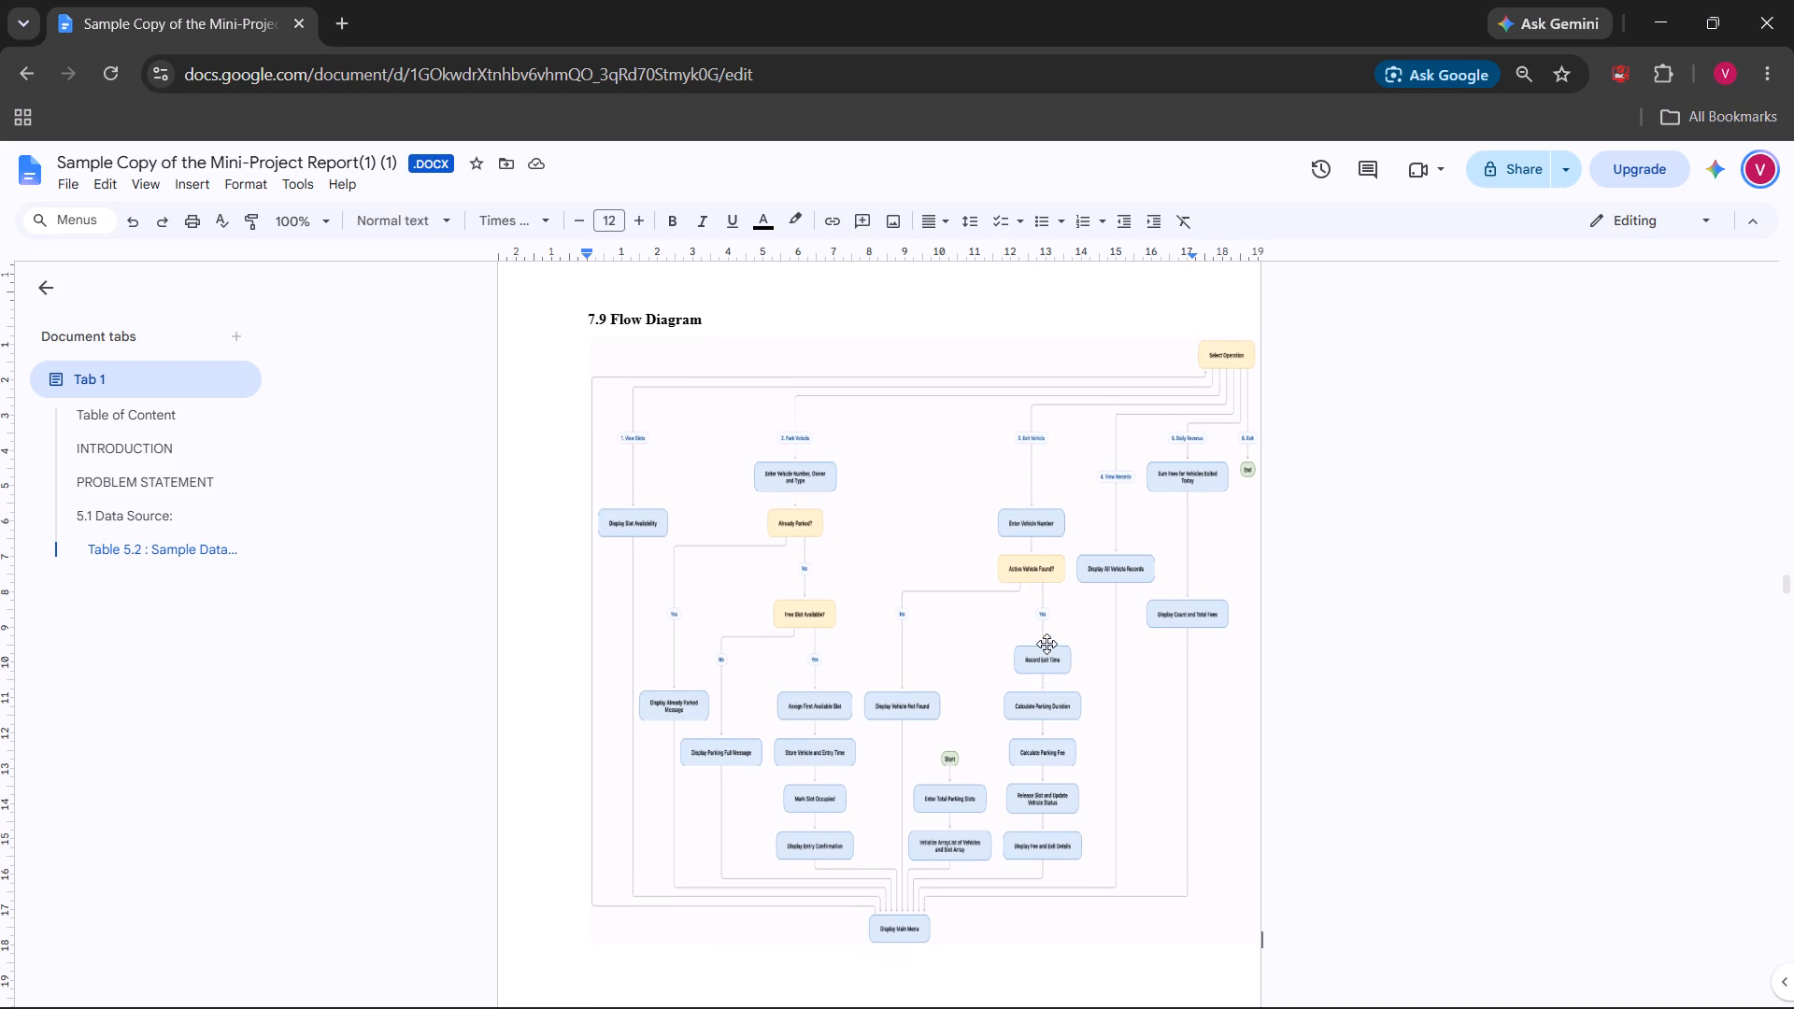
pyautogui.scroll(2, 1225, 535)
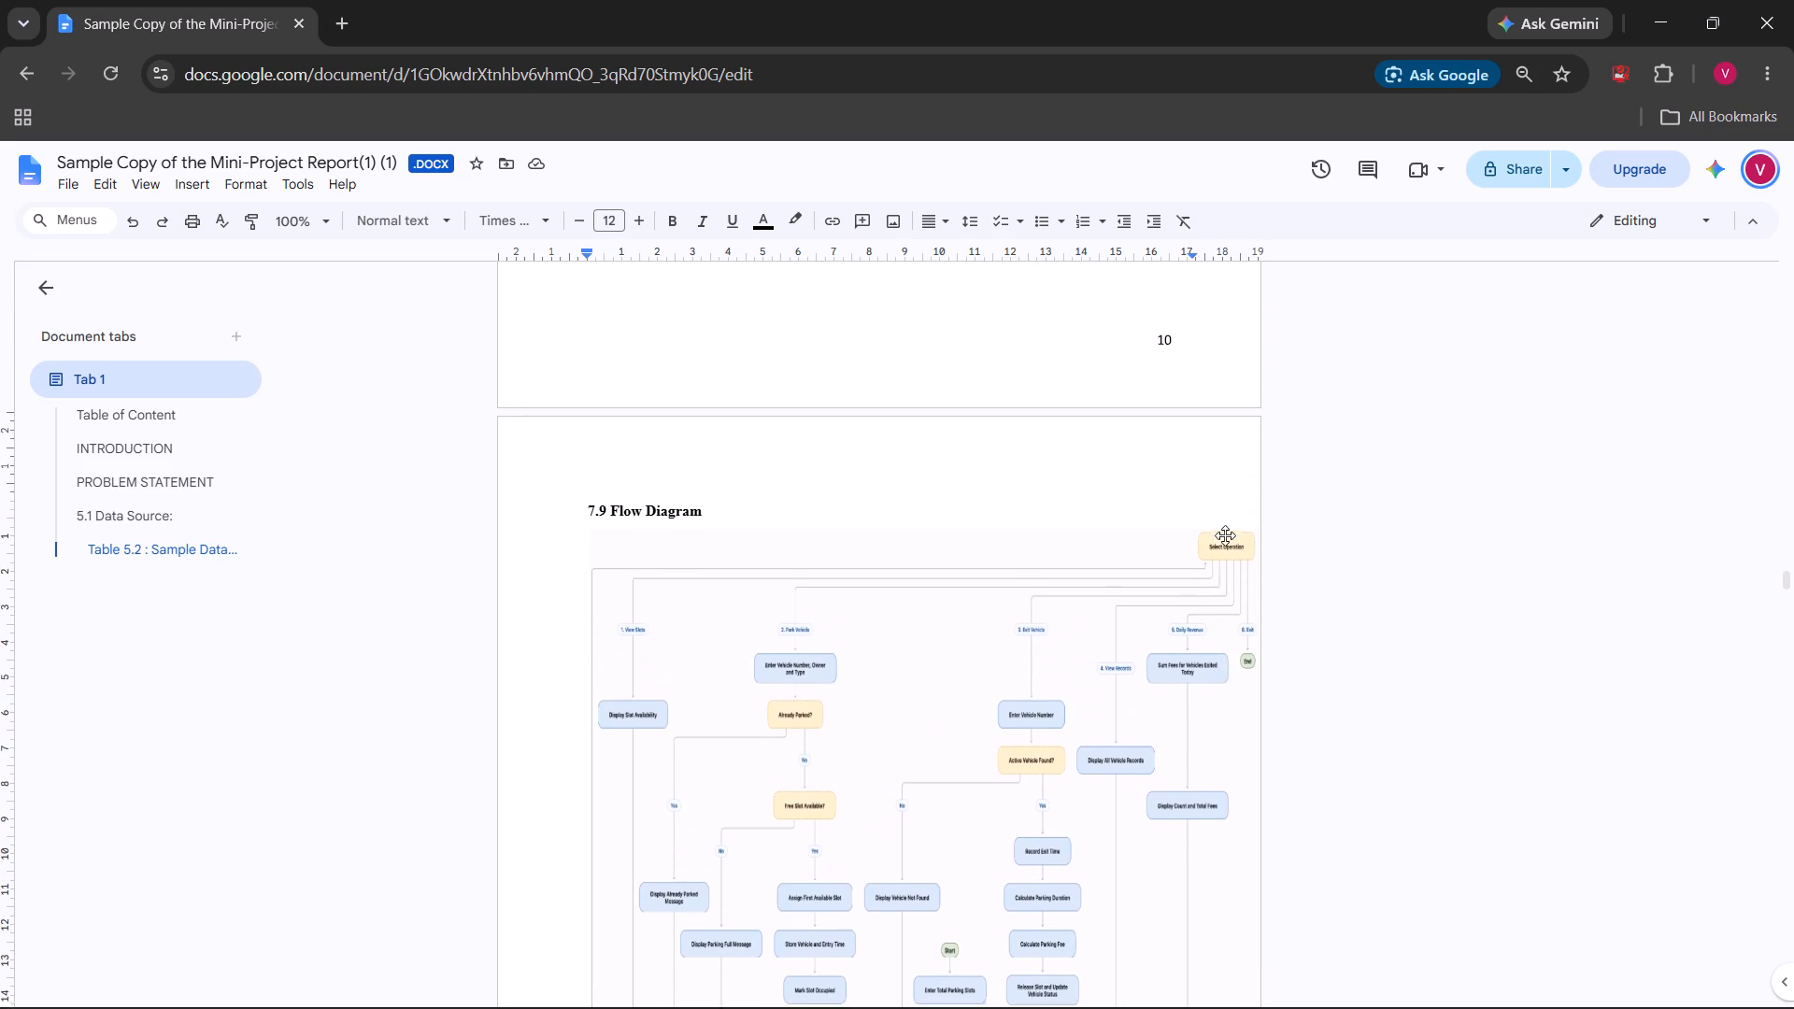
pyautogui.scroll(4, 1026, 466)
pyautogui.scroll(-9, 1003, 622)
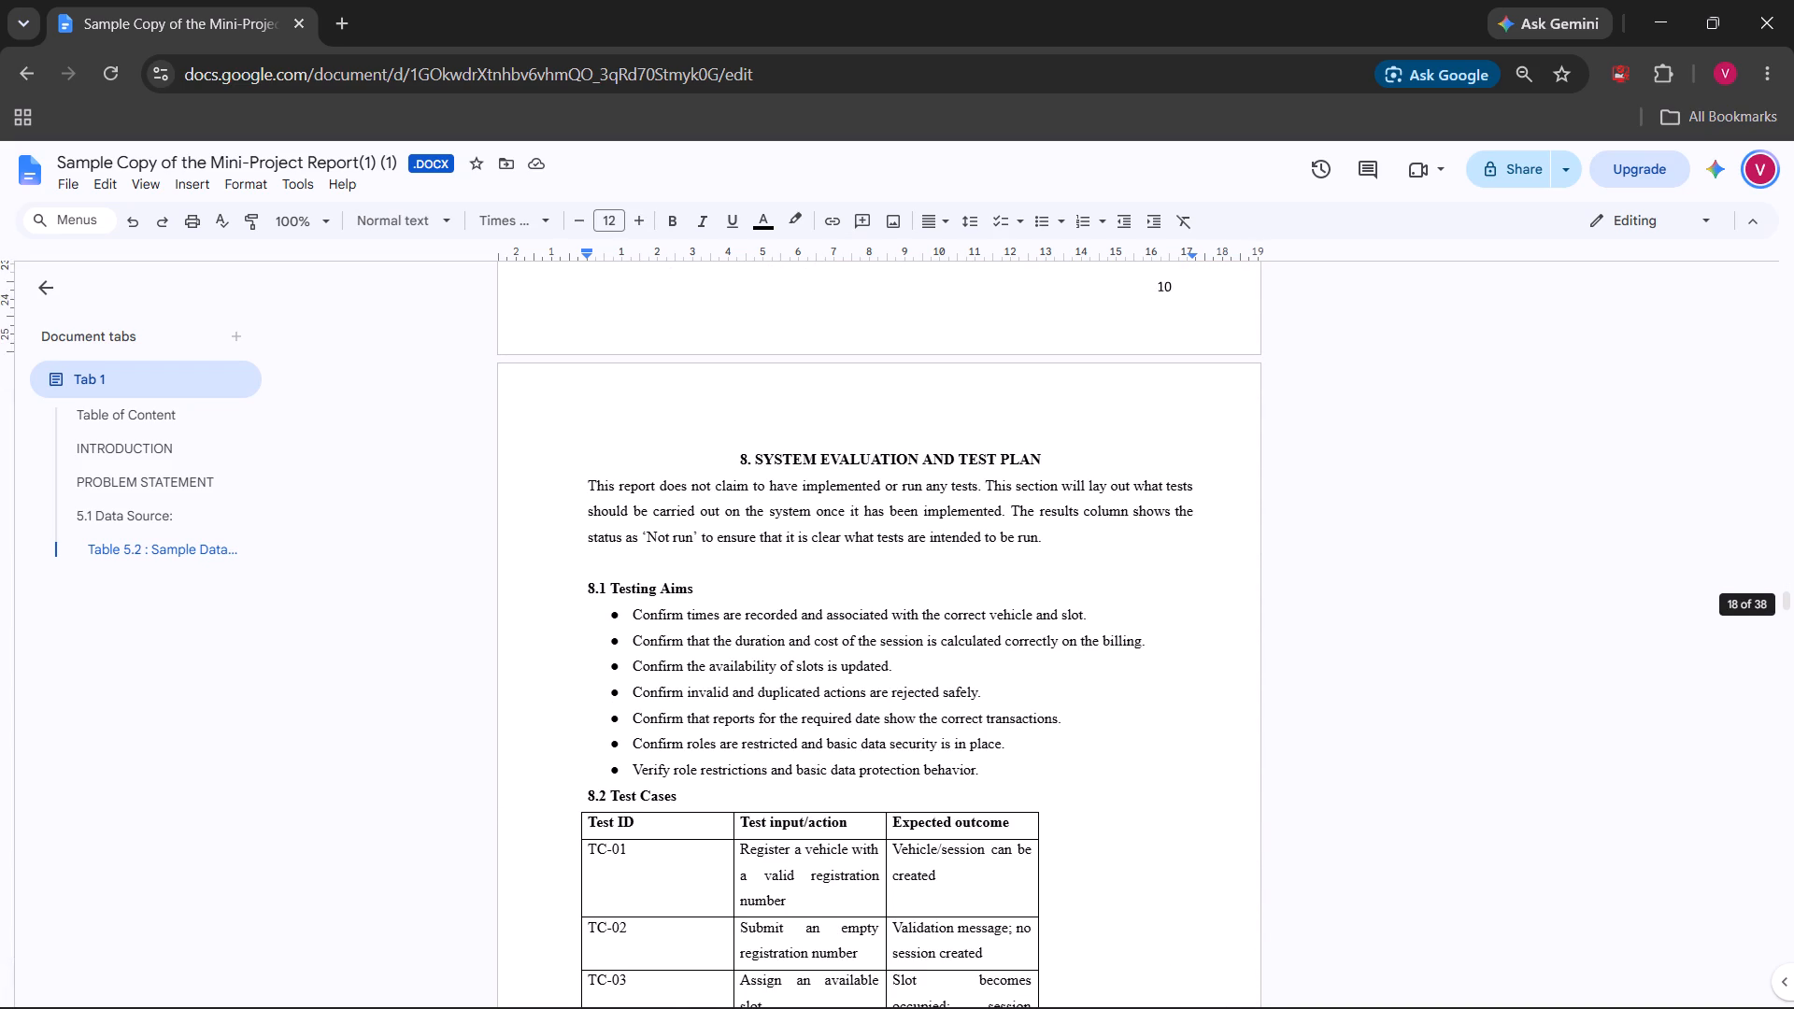
pyautogui.scroll(-15, 1141, 659)
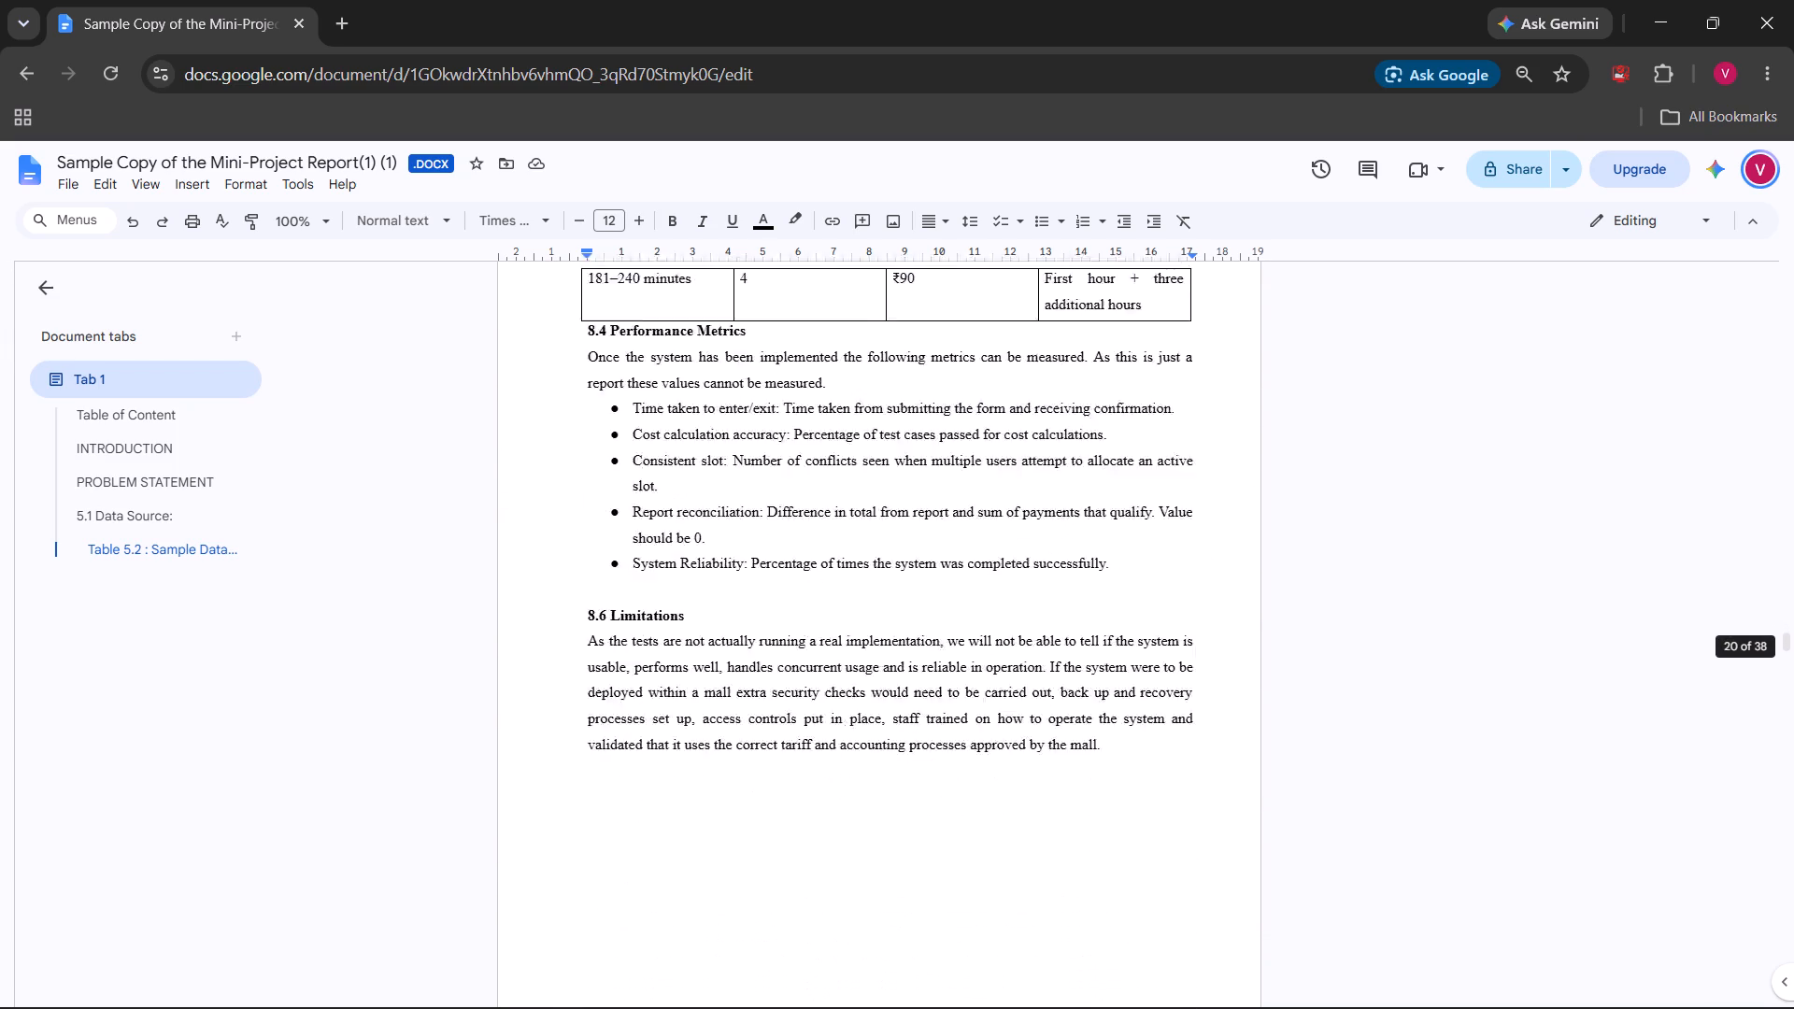
pyautogui.scroll(-3, 1141, 659)
pyautogui.hscroll(-1, 1141, 659)
pyautogui.scroll(3, 1141, 659)
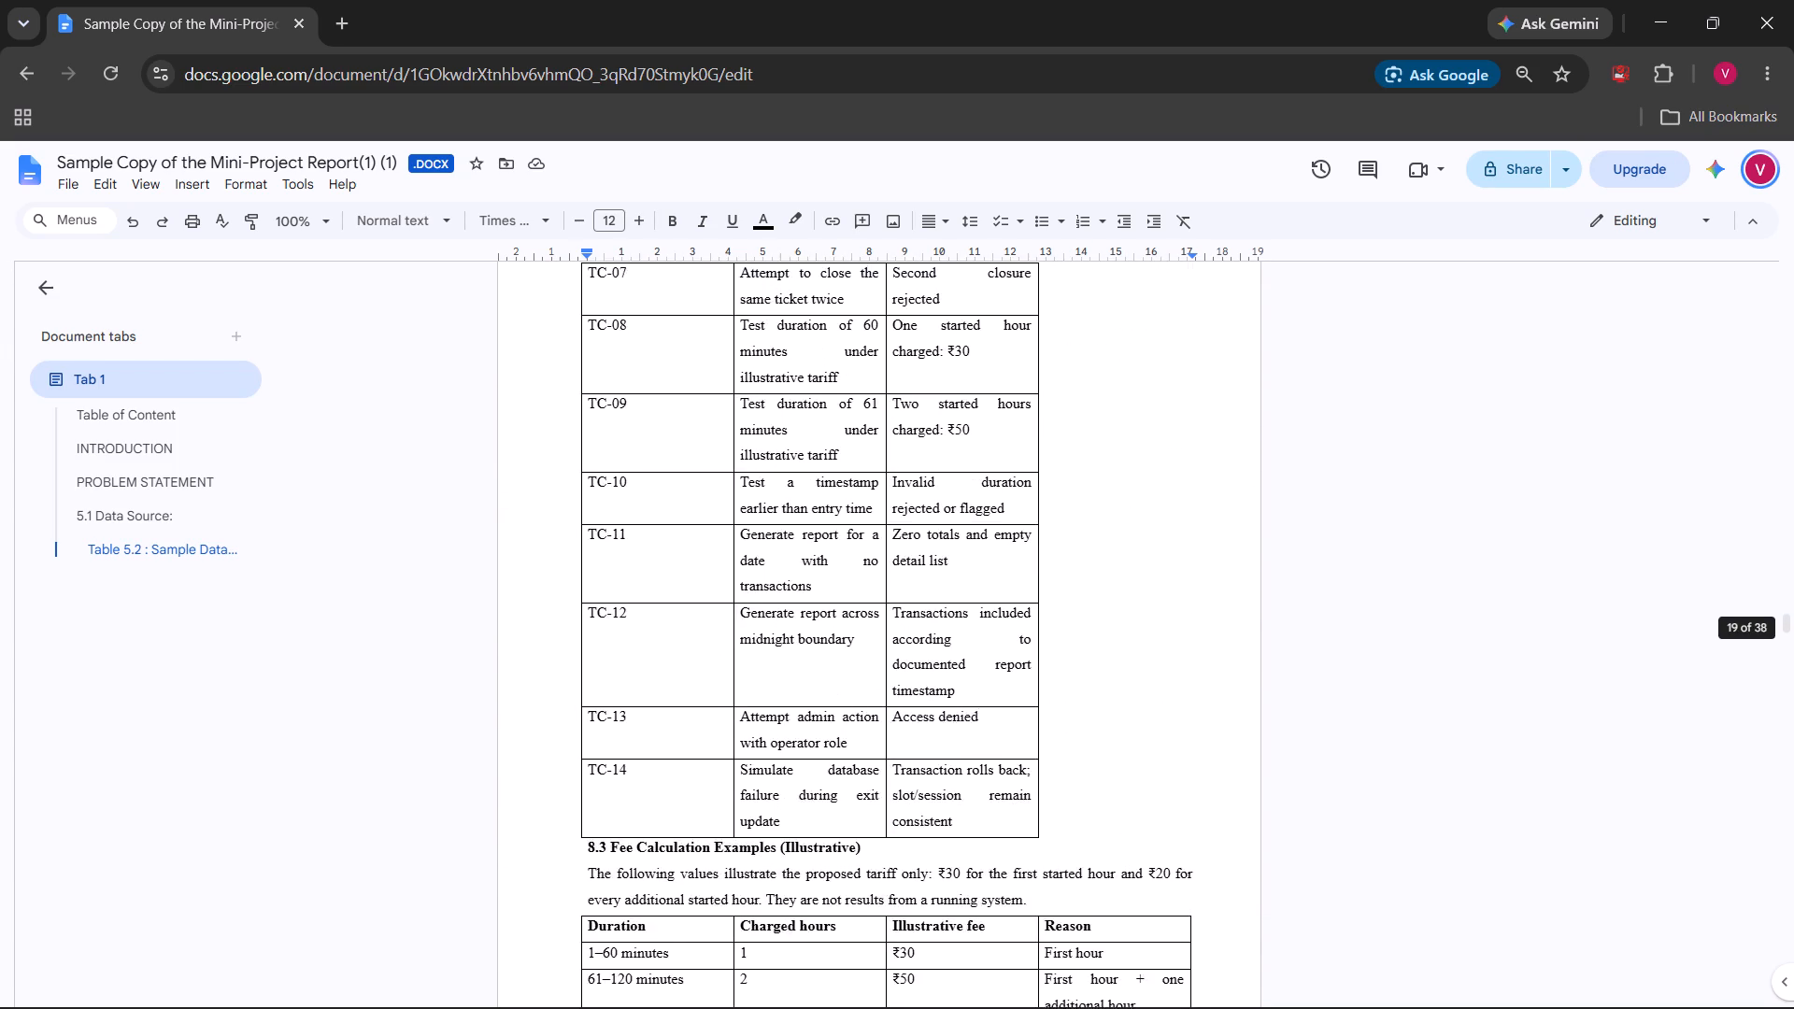
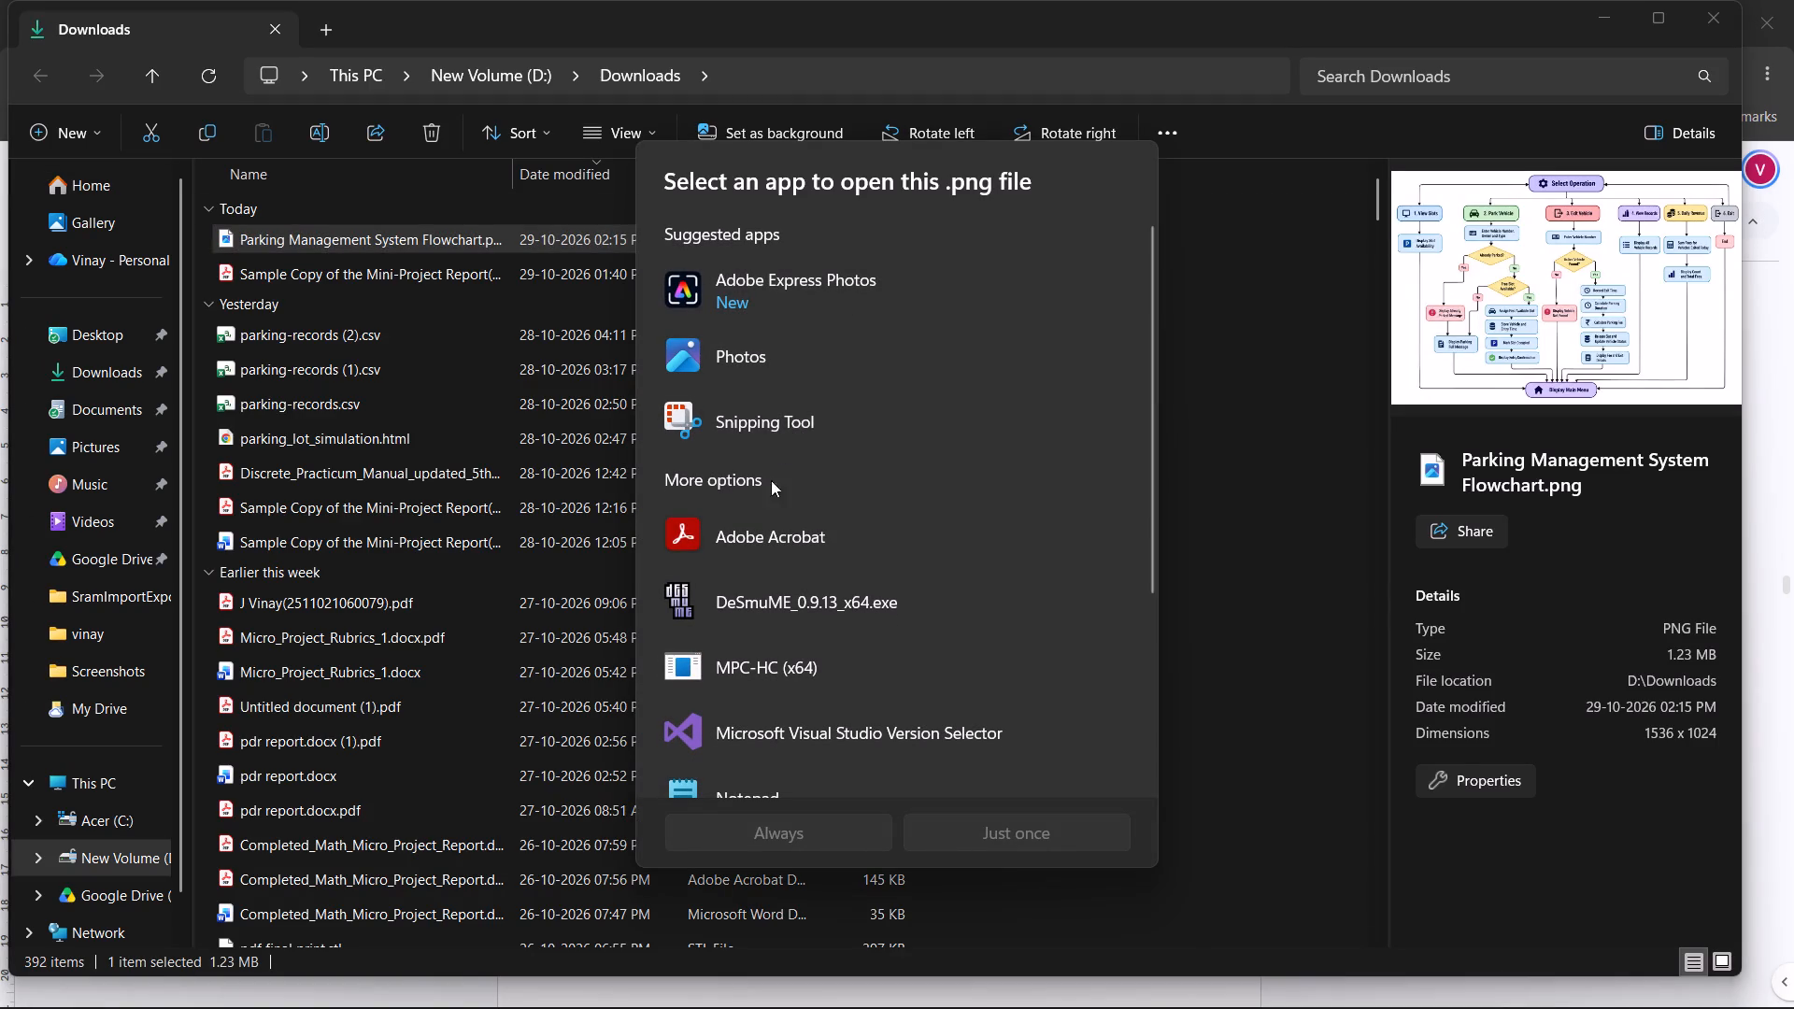
pyautogui.click(763, 550)
pyautogui.click(774, 313)
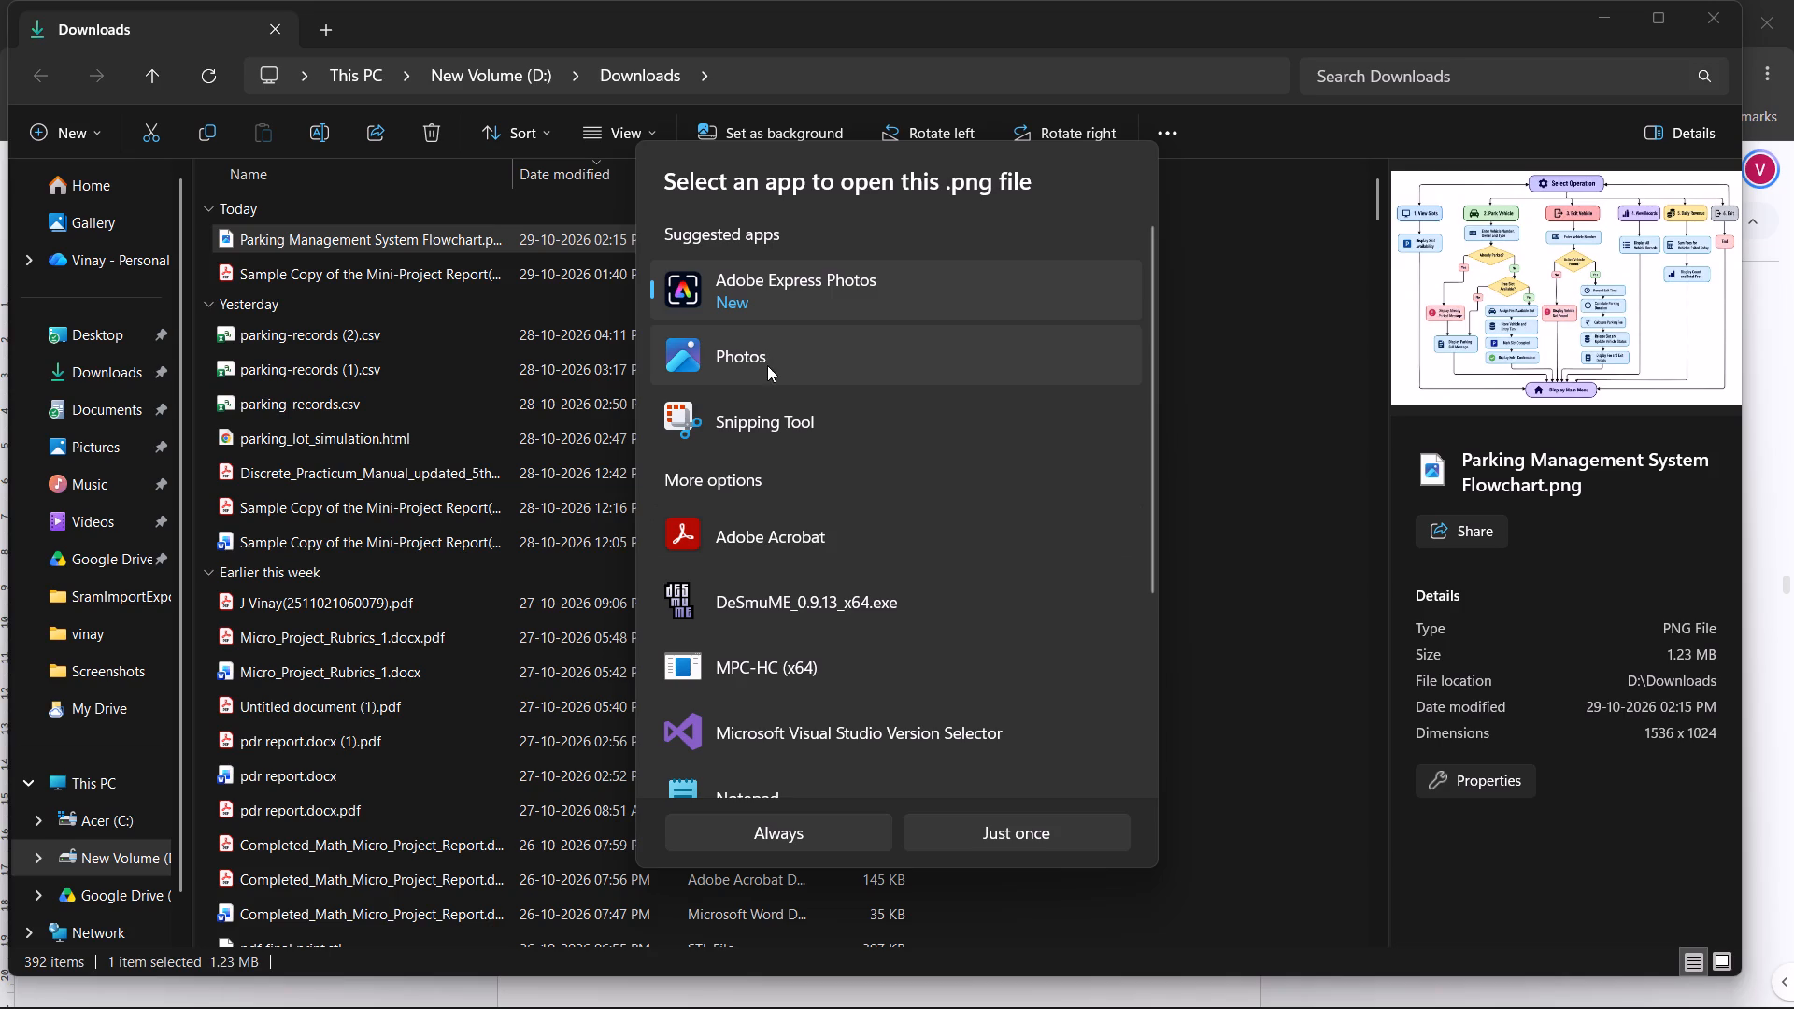
pyautogui.click(806, 362)
pyautogui.click(1044, 849)
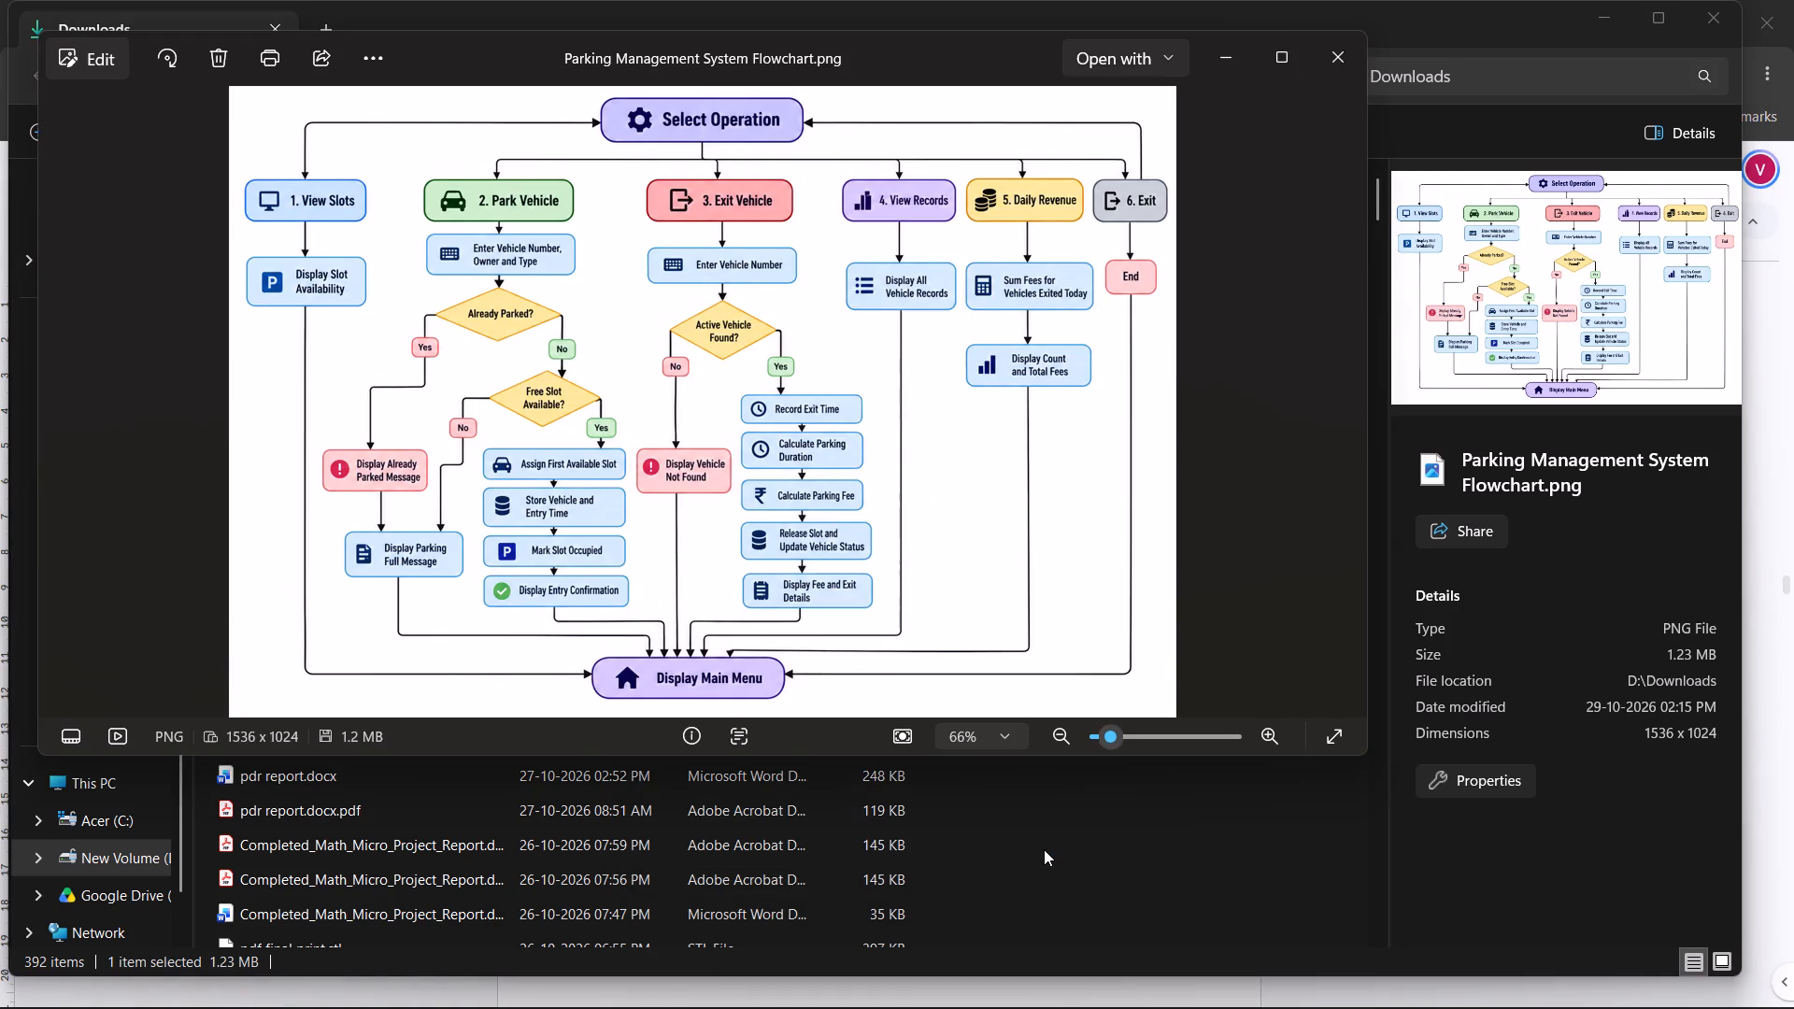
# Copy the flowchart image from Photos and minimize the Photos and Downloads windows.
pyautogui.rightClick(730, 484)
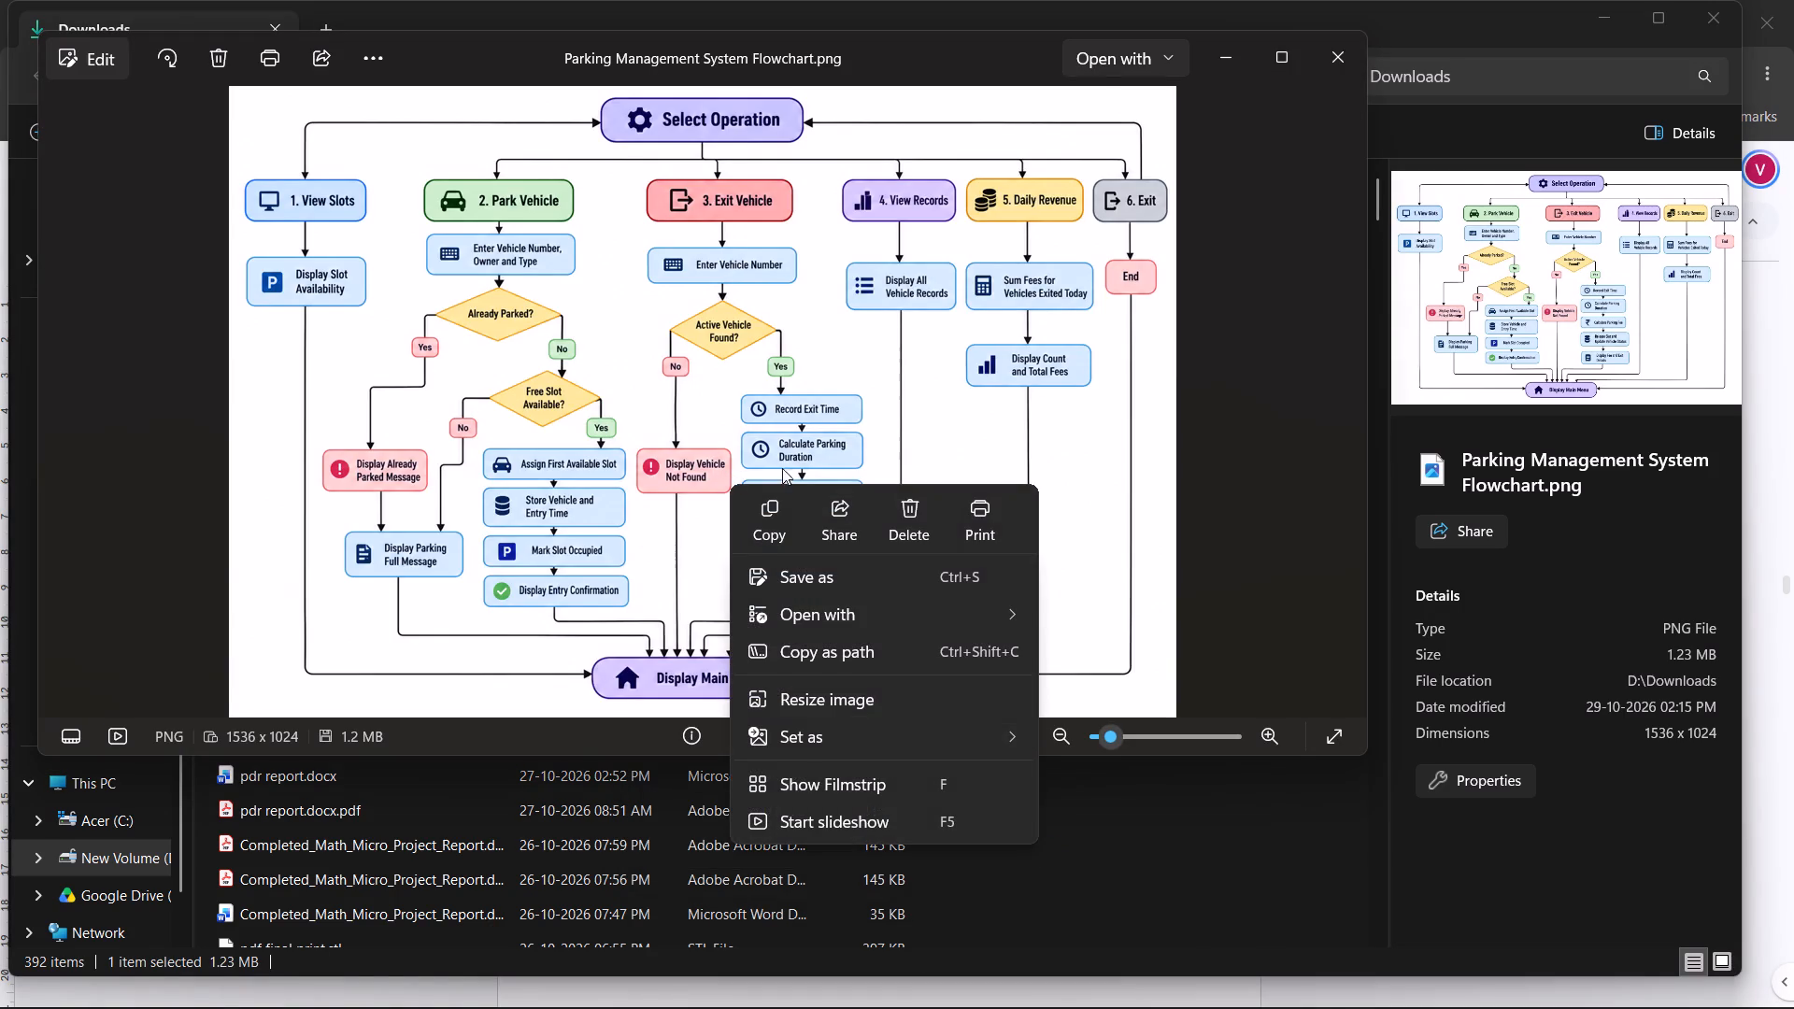
pyautogui.click(771, 535)
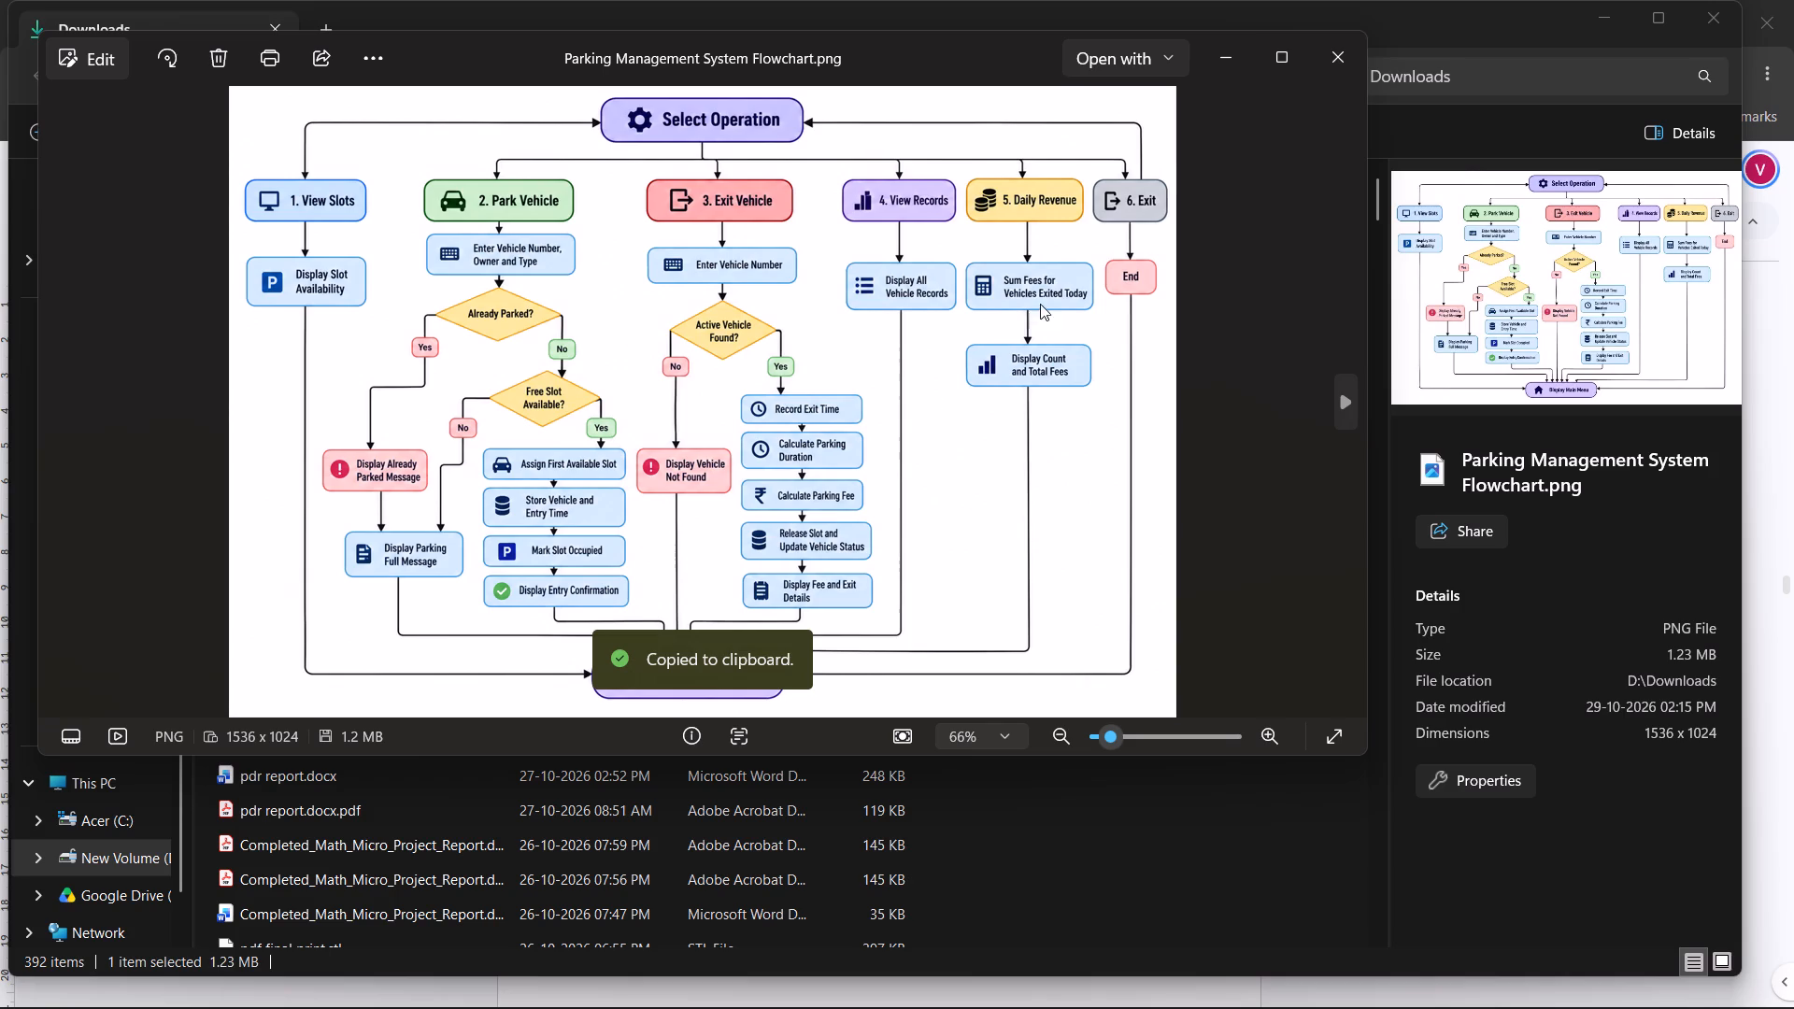
pyautogui.click(1226, 69)
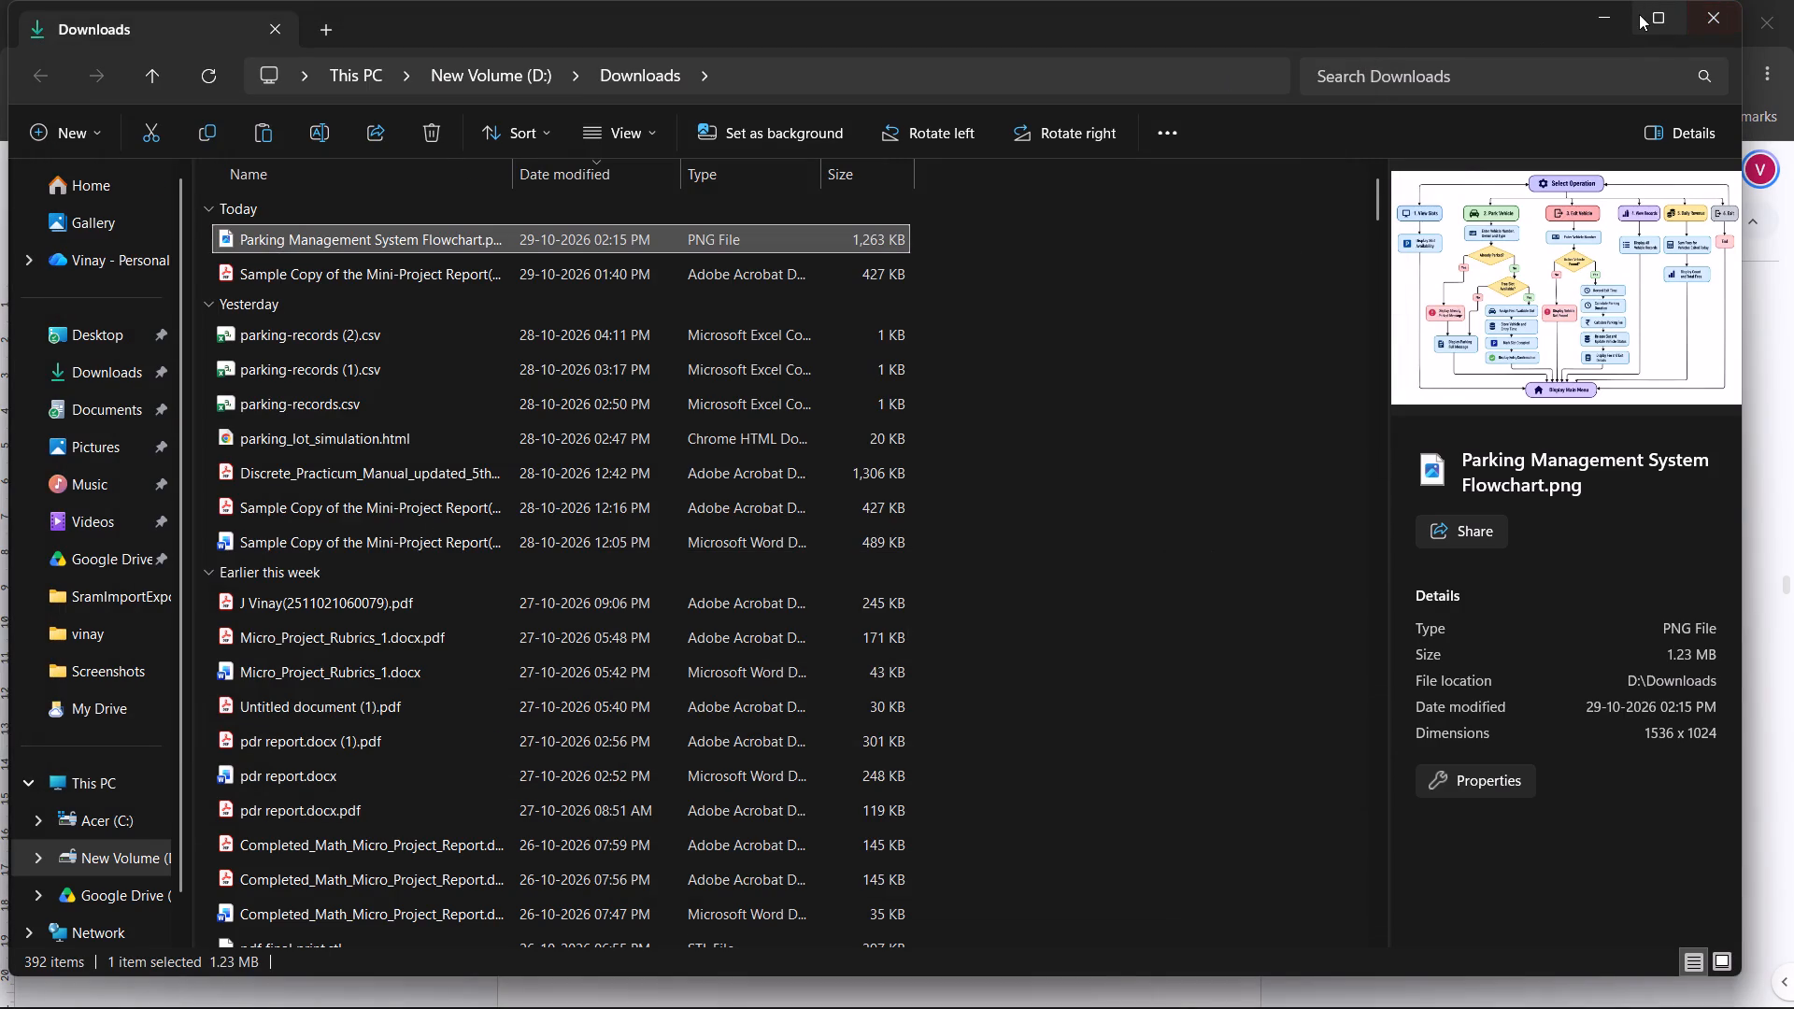
pyautogui.click(1613, 19)
# Replace the old diagram under the 7.9 Flow Diagram heading with the copied flowchart image.
pyautogui.click(1025, 551)
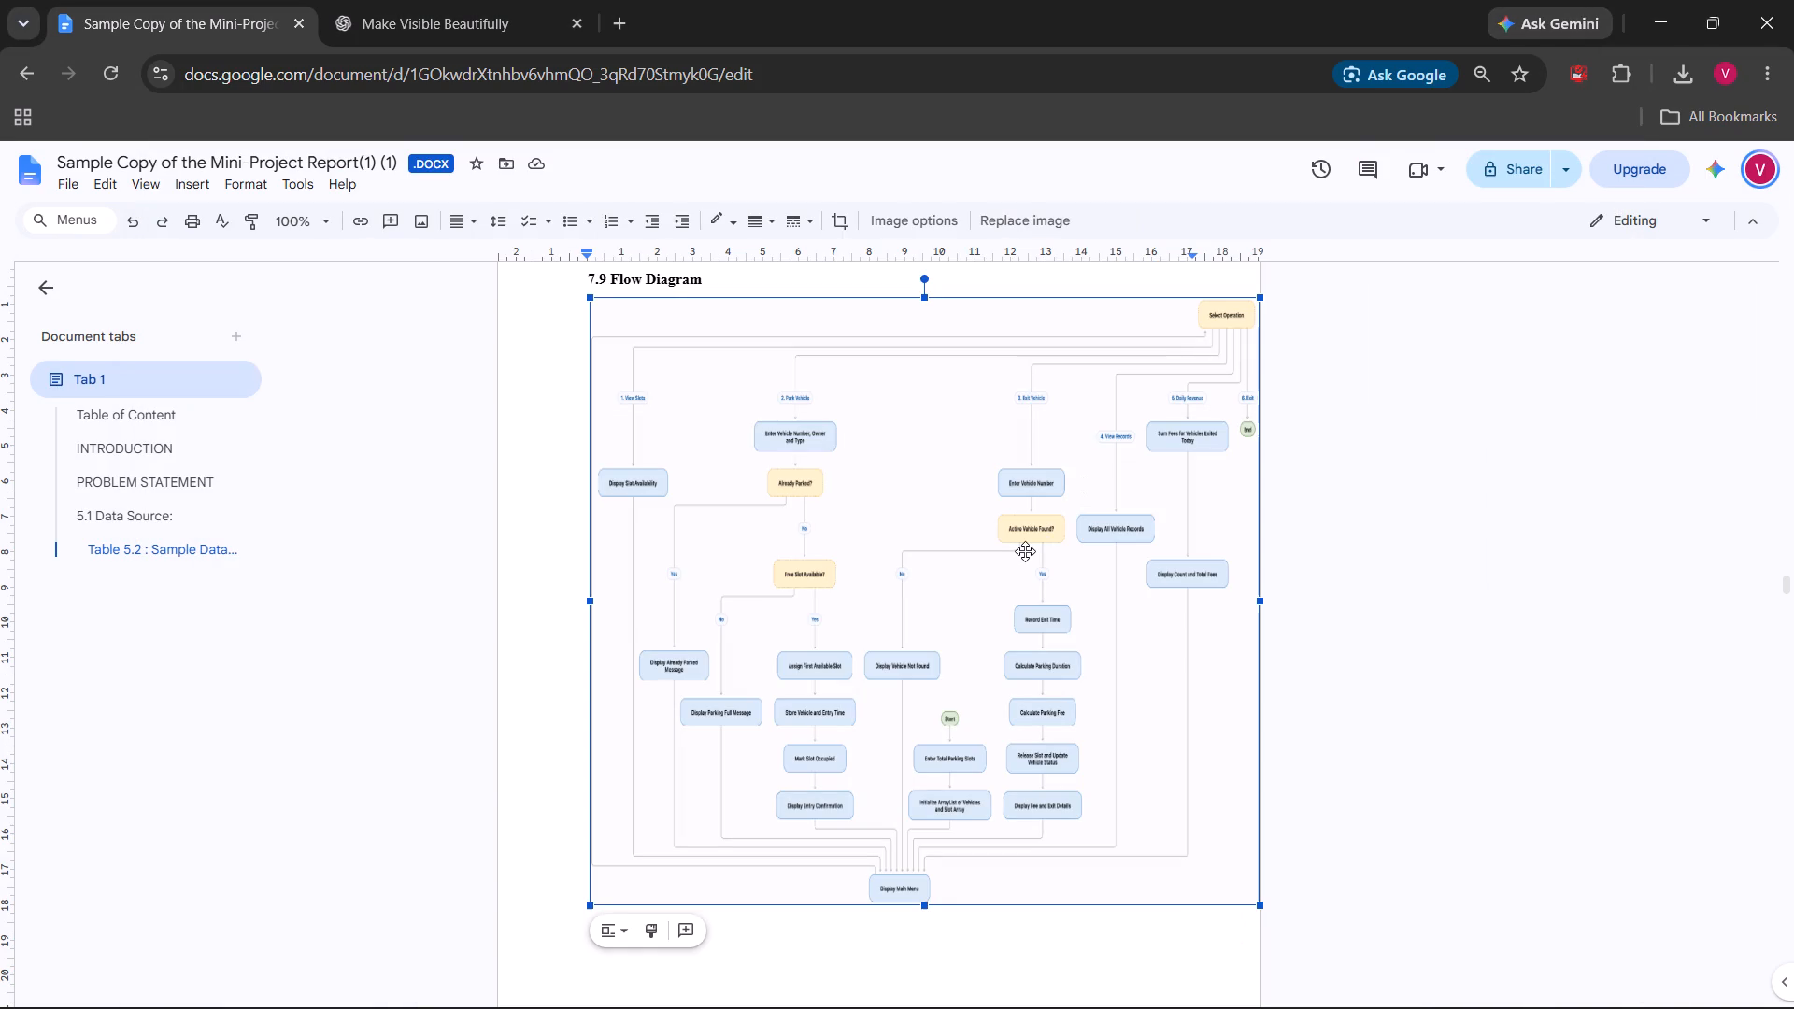
pyautogui.hotkey('ctrl', 'v')
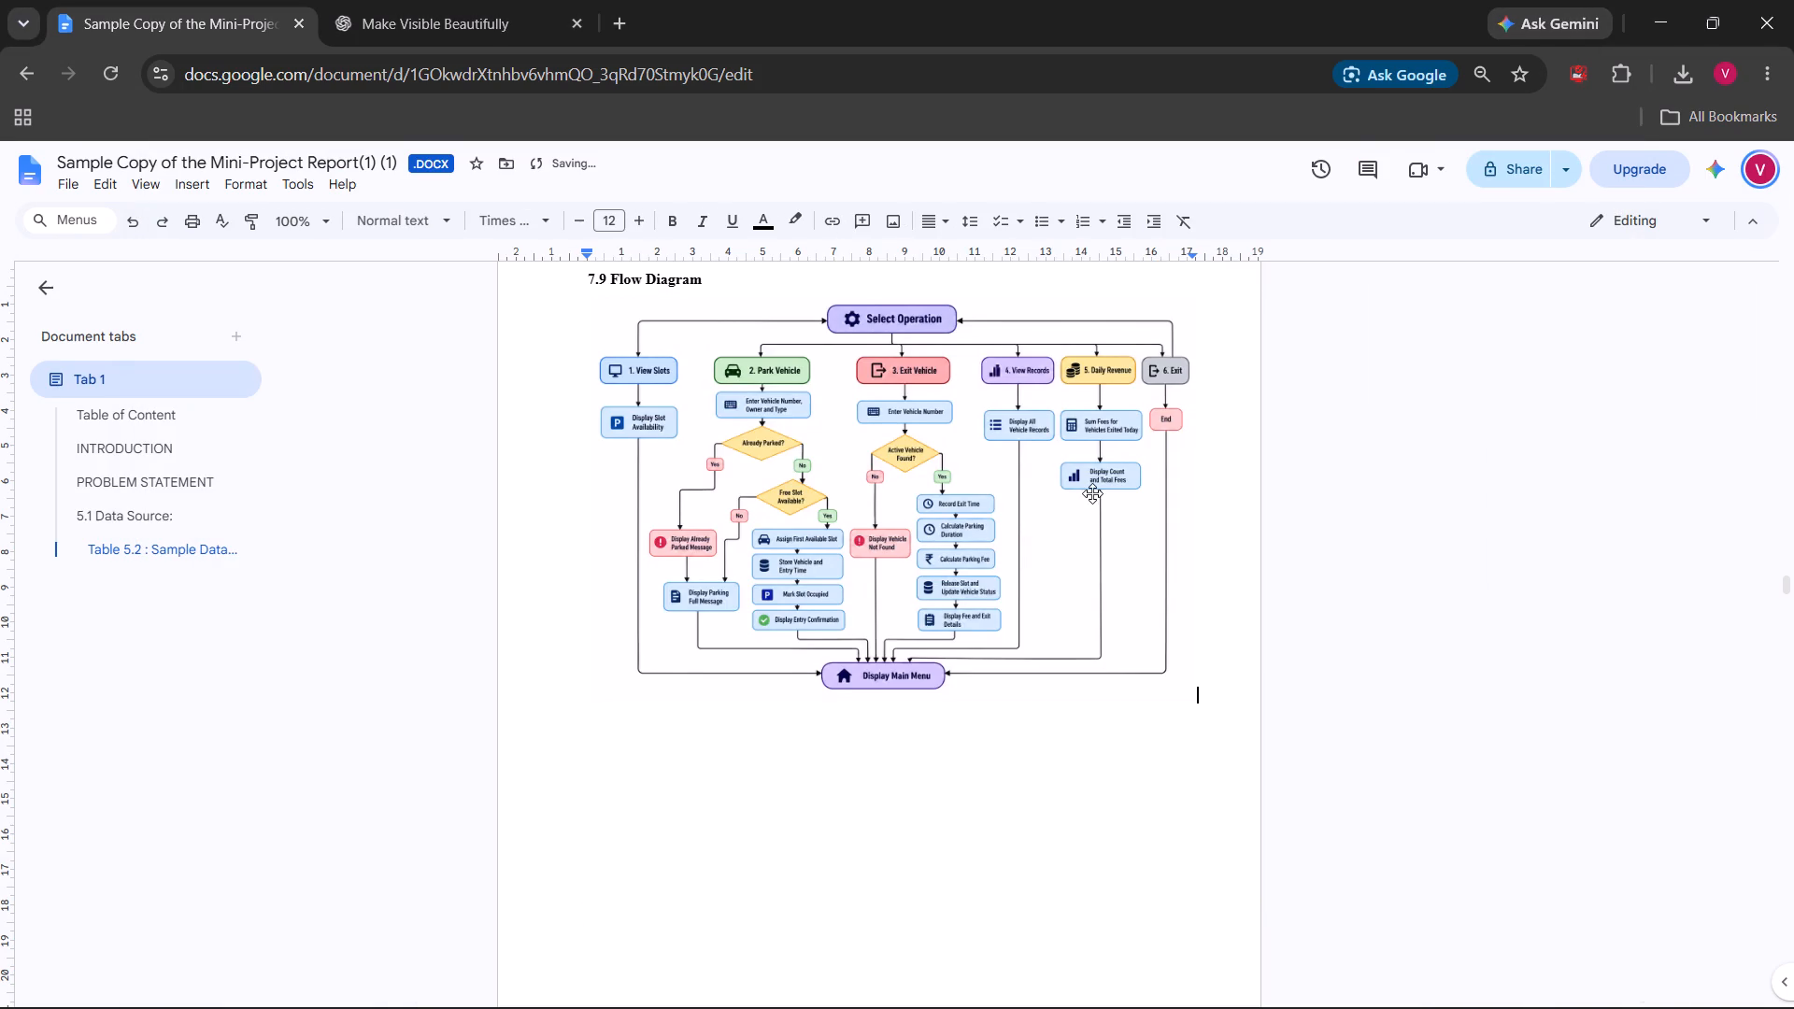
# Enlarge the new flow diagram by stretching it taller and widening it to the page's right edge.
pyautogui.scroll(1, 1092, 493)
pyautogui.click(917, 586)
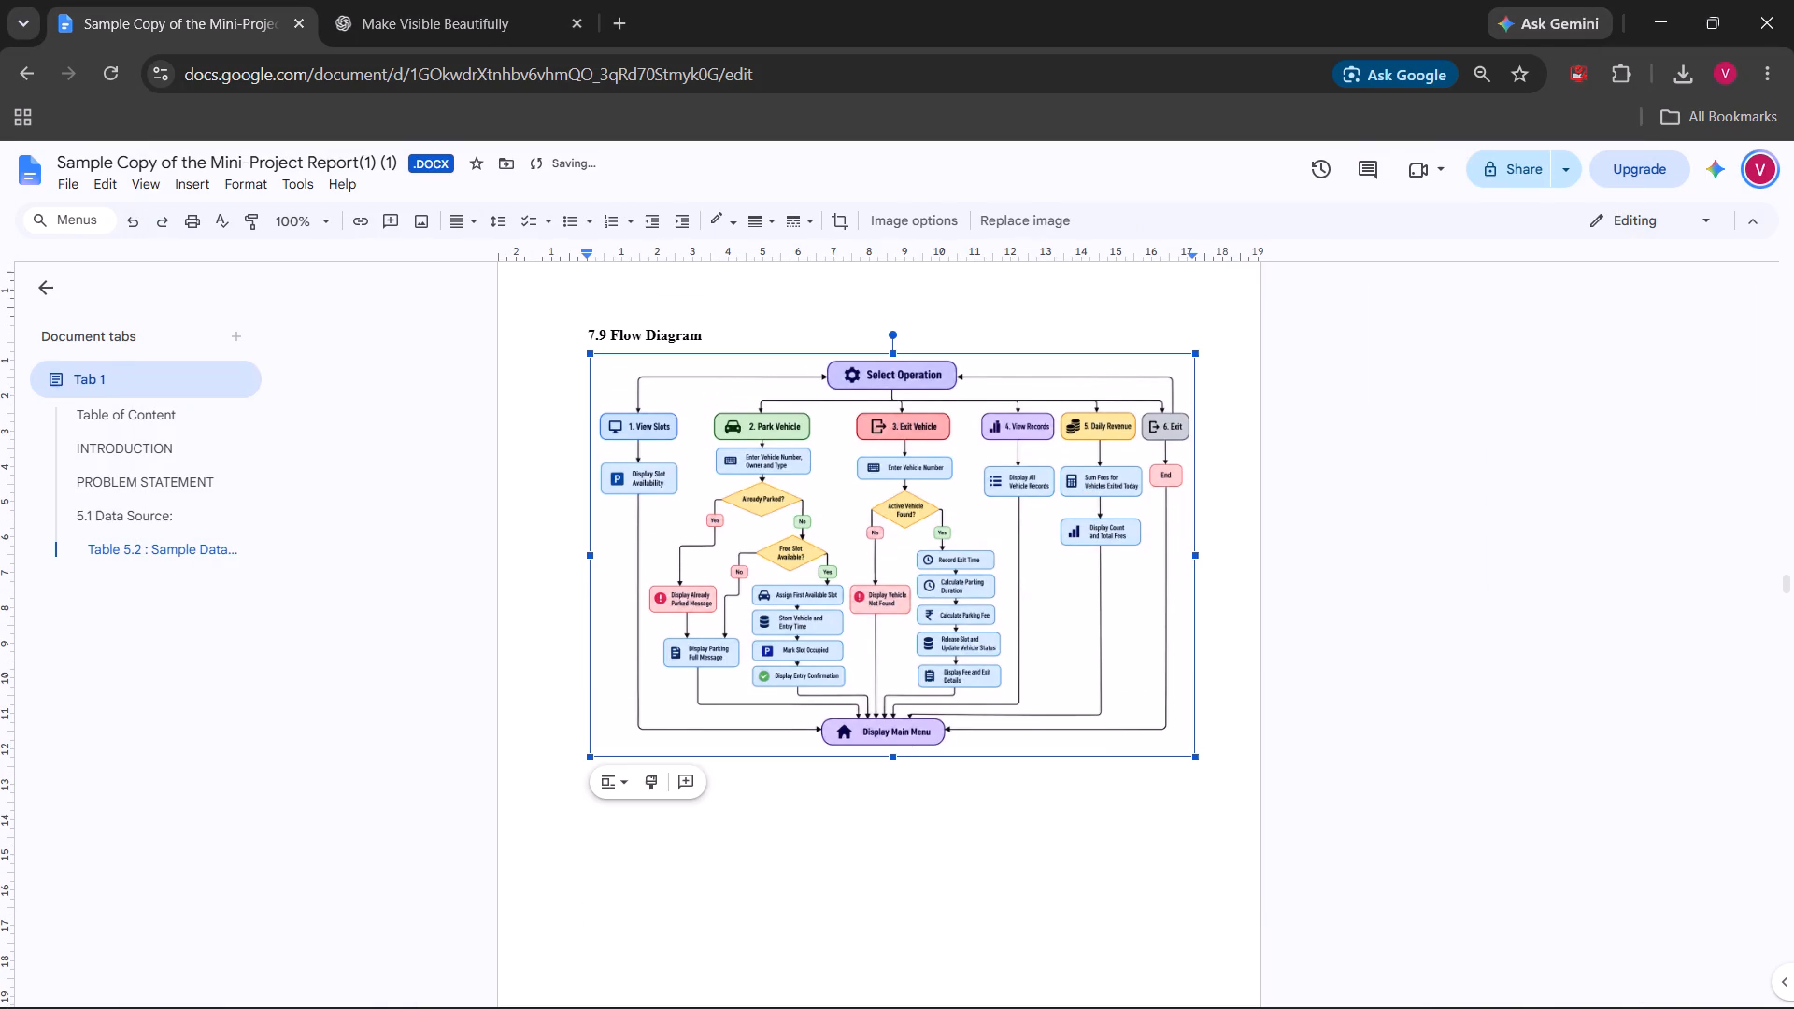
pyautogui.moveTo(889, 760); pyautogui.dragTo(899, 1008)
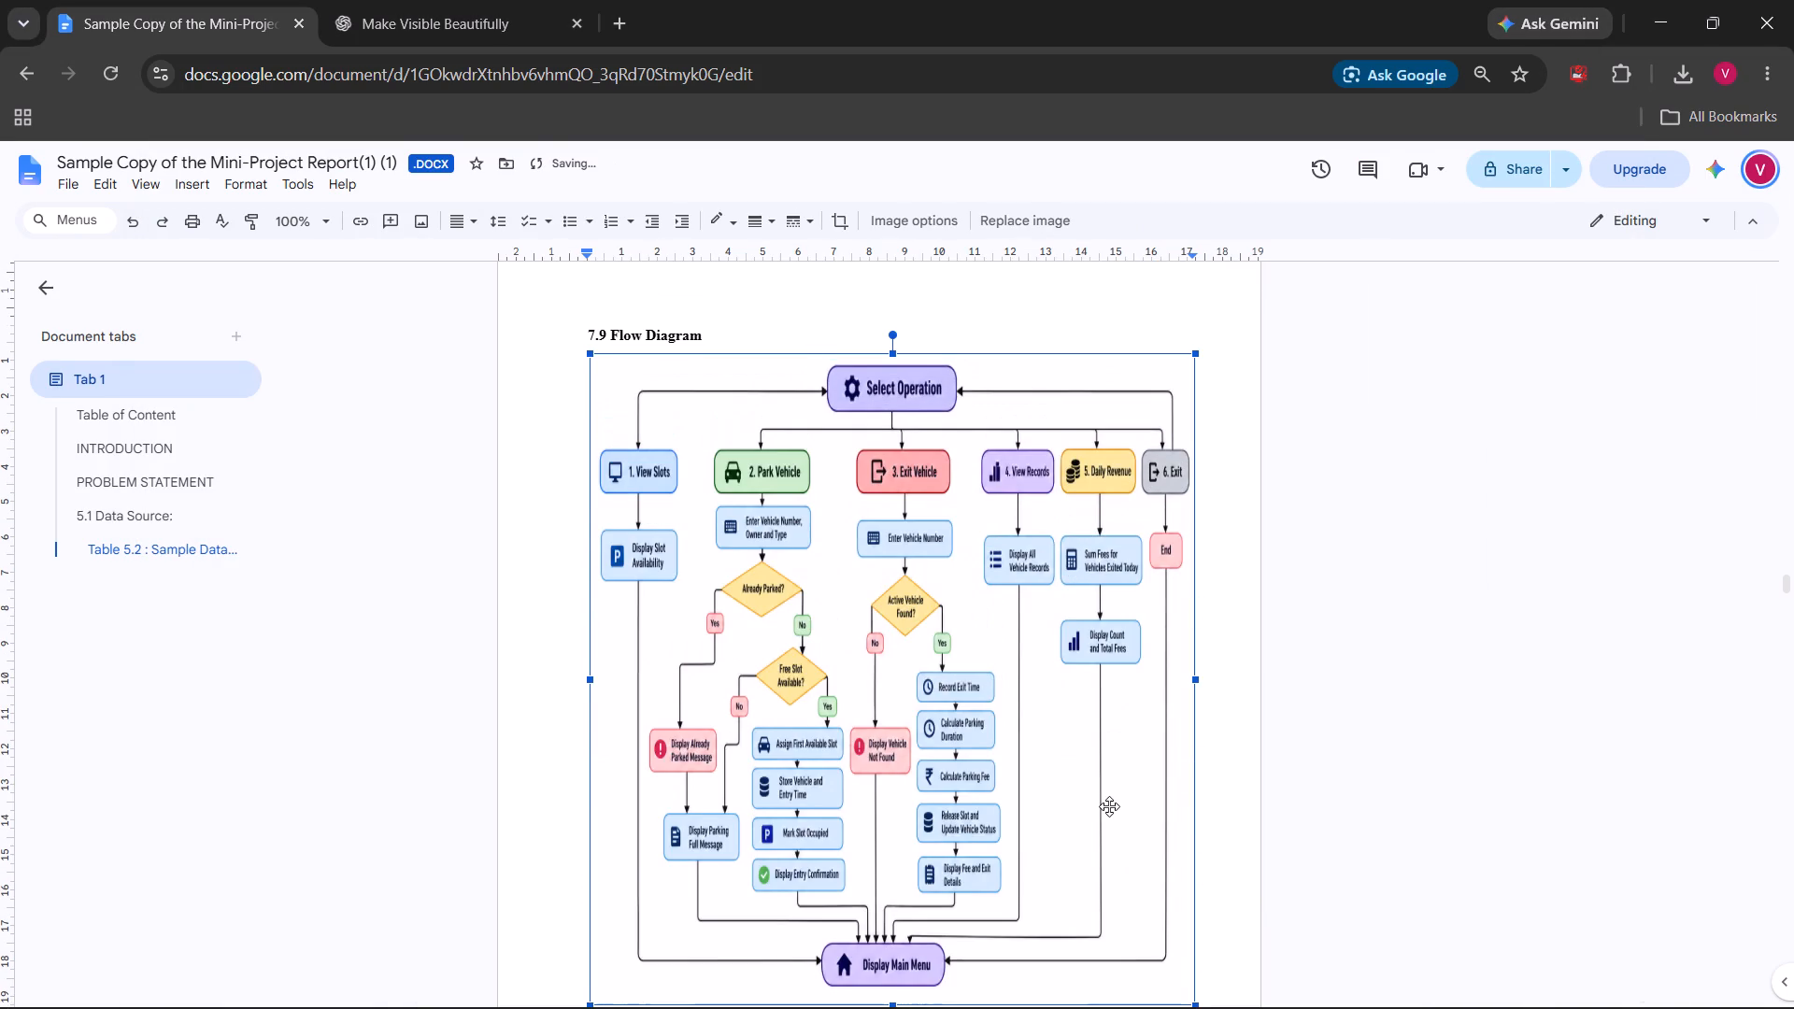
pyautogui.scroll(-2, 1109, 806)
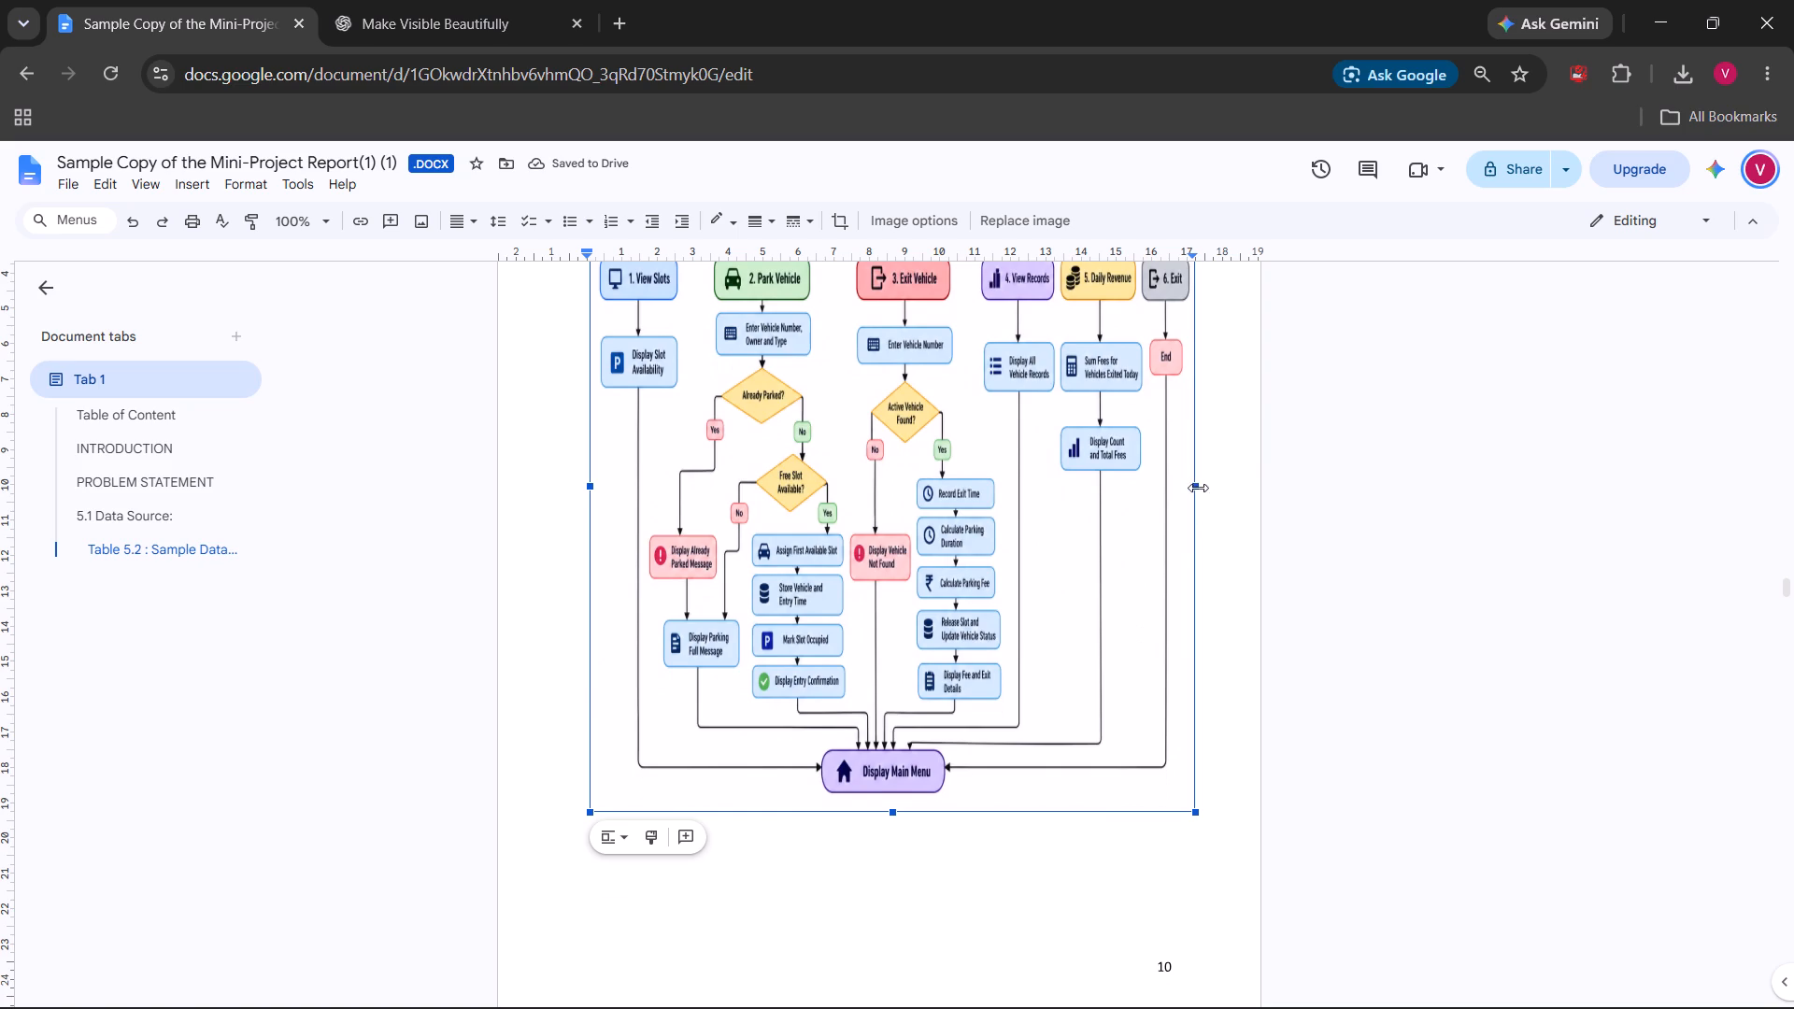
pyautogui.moveTo(1194, 489); pyautogui.dragTo(1258, 486)
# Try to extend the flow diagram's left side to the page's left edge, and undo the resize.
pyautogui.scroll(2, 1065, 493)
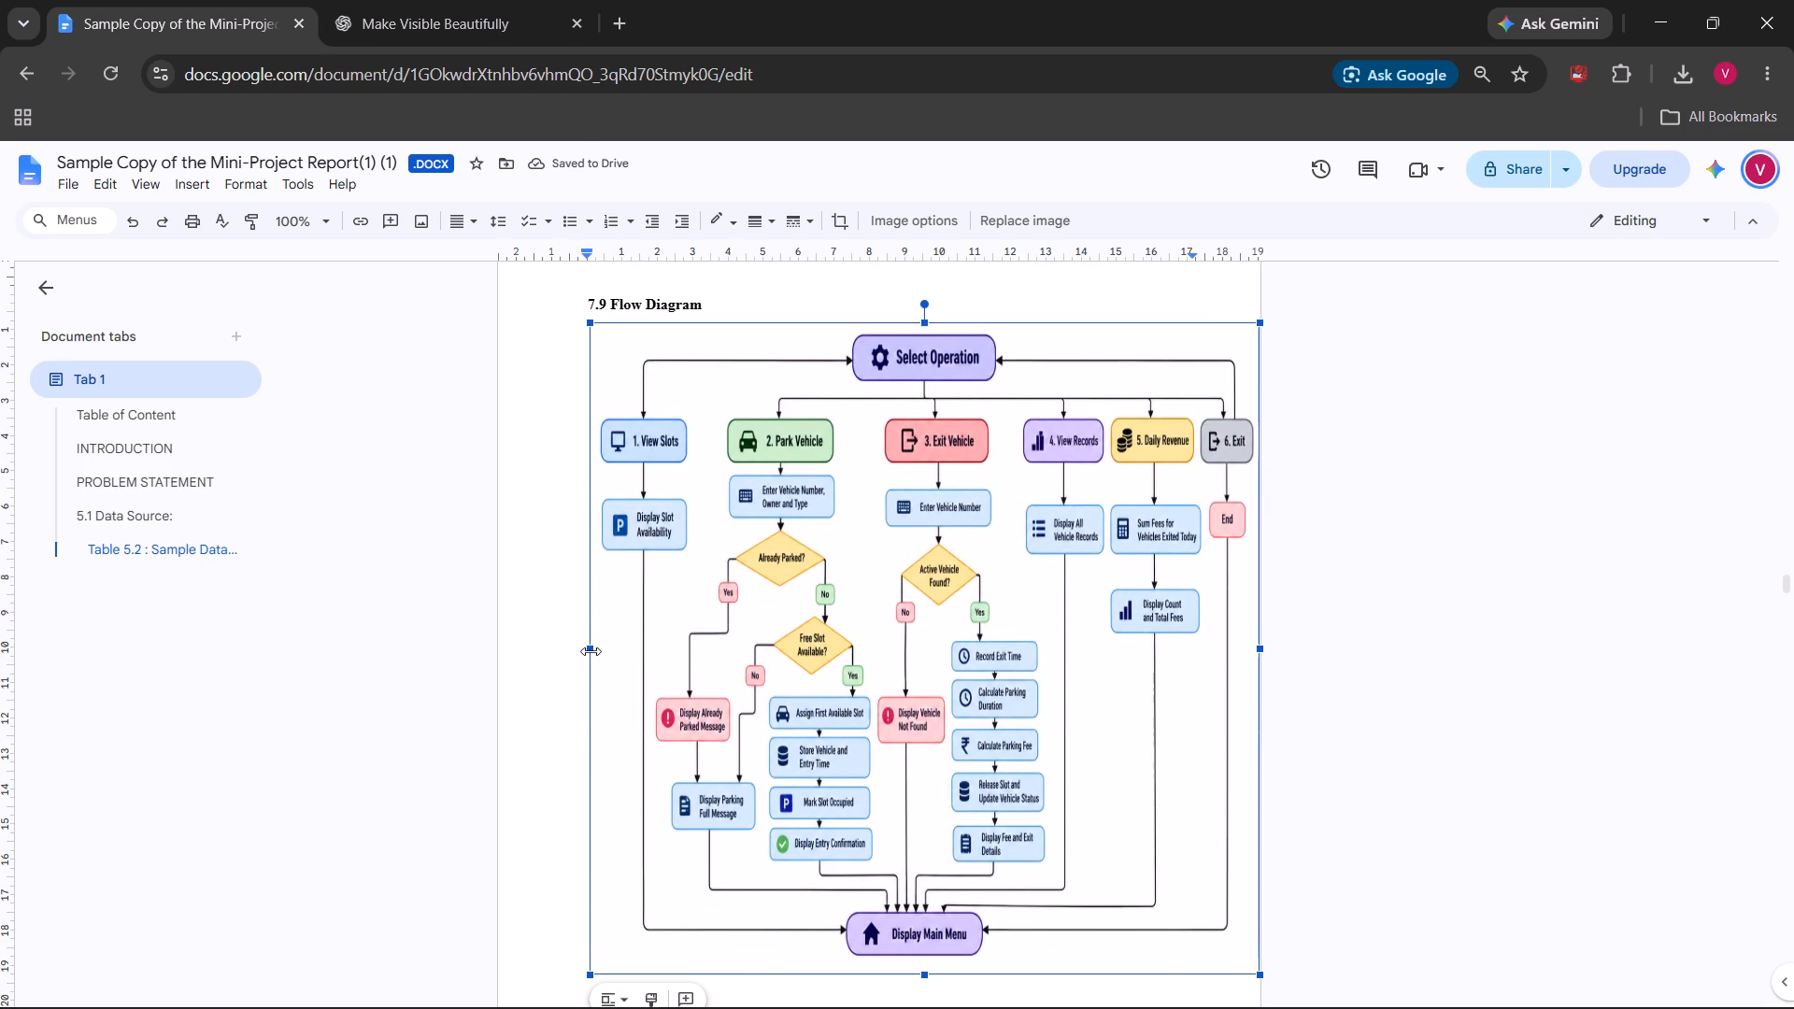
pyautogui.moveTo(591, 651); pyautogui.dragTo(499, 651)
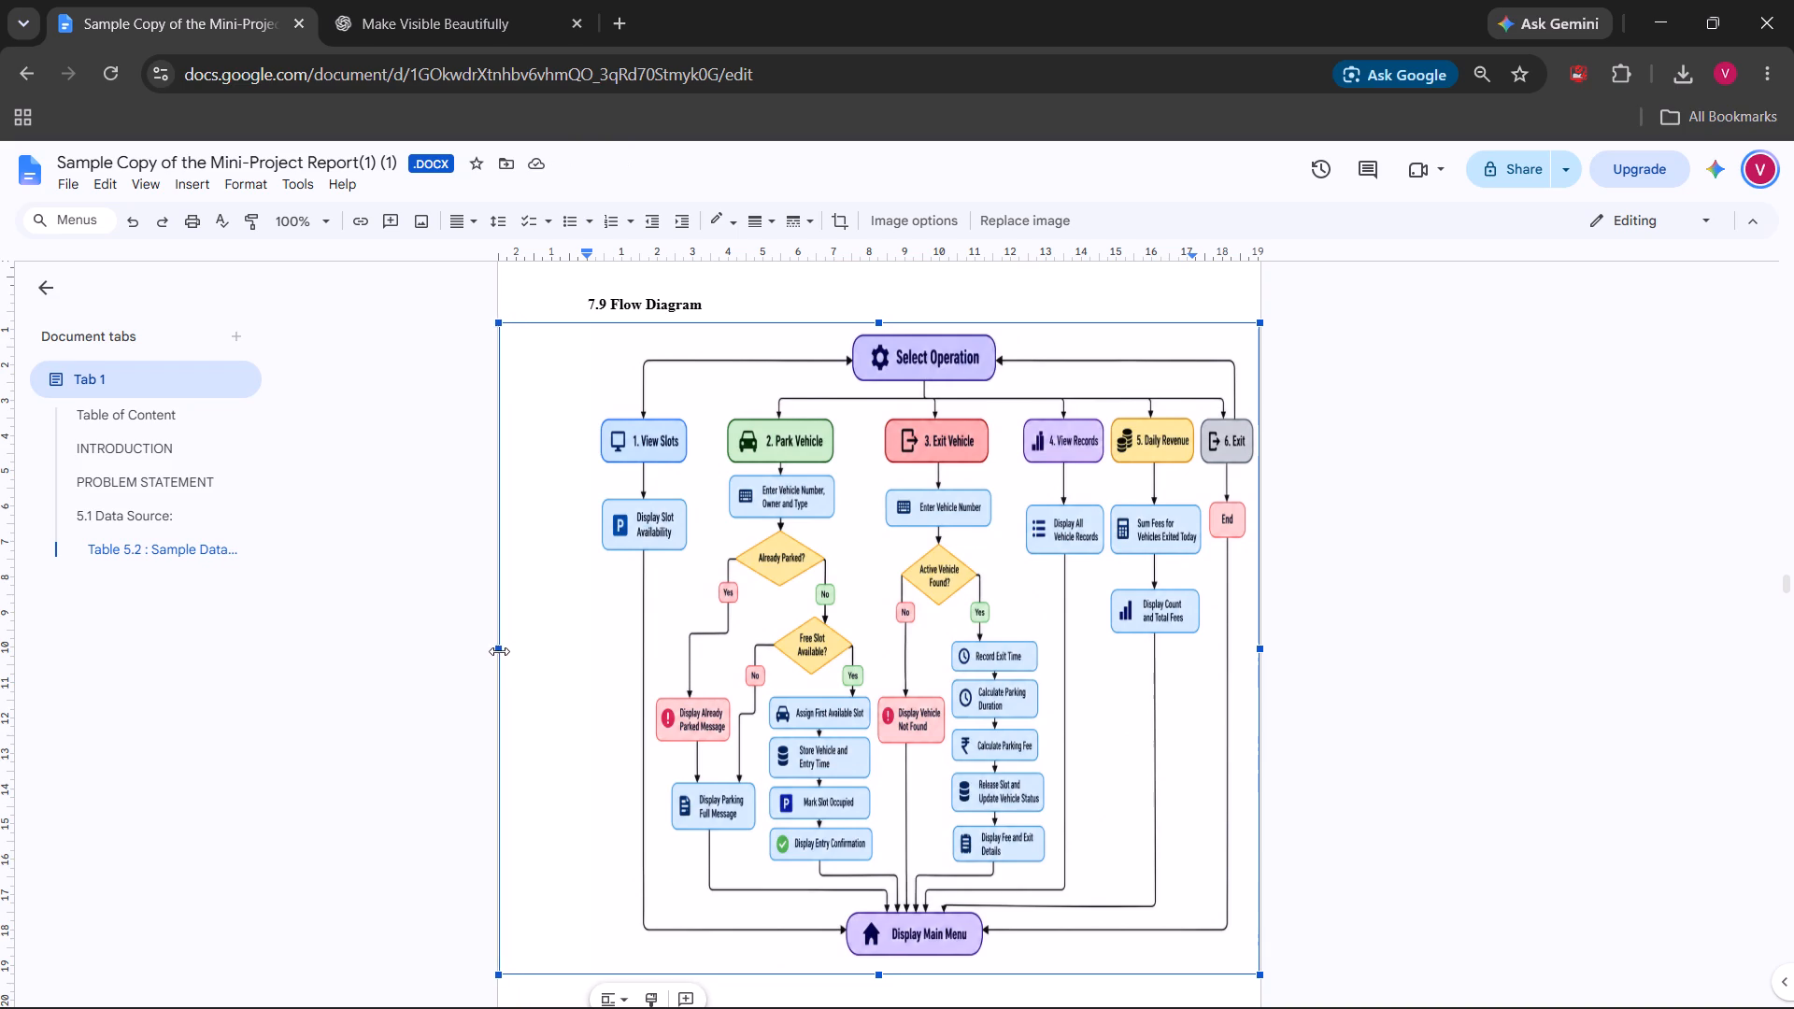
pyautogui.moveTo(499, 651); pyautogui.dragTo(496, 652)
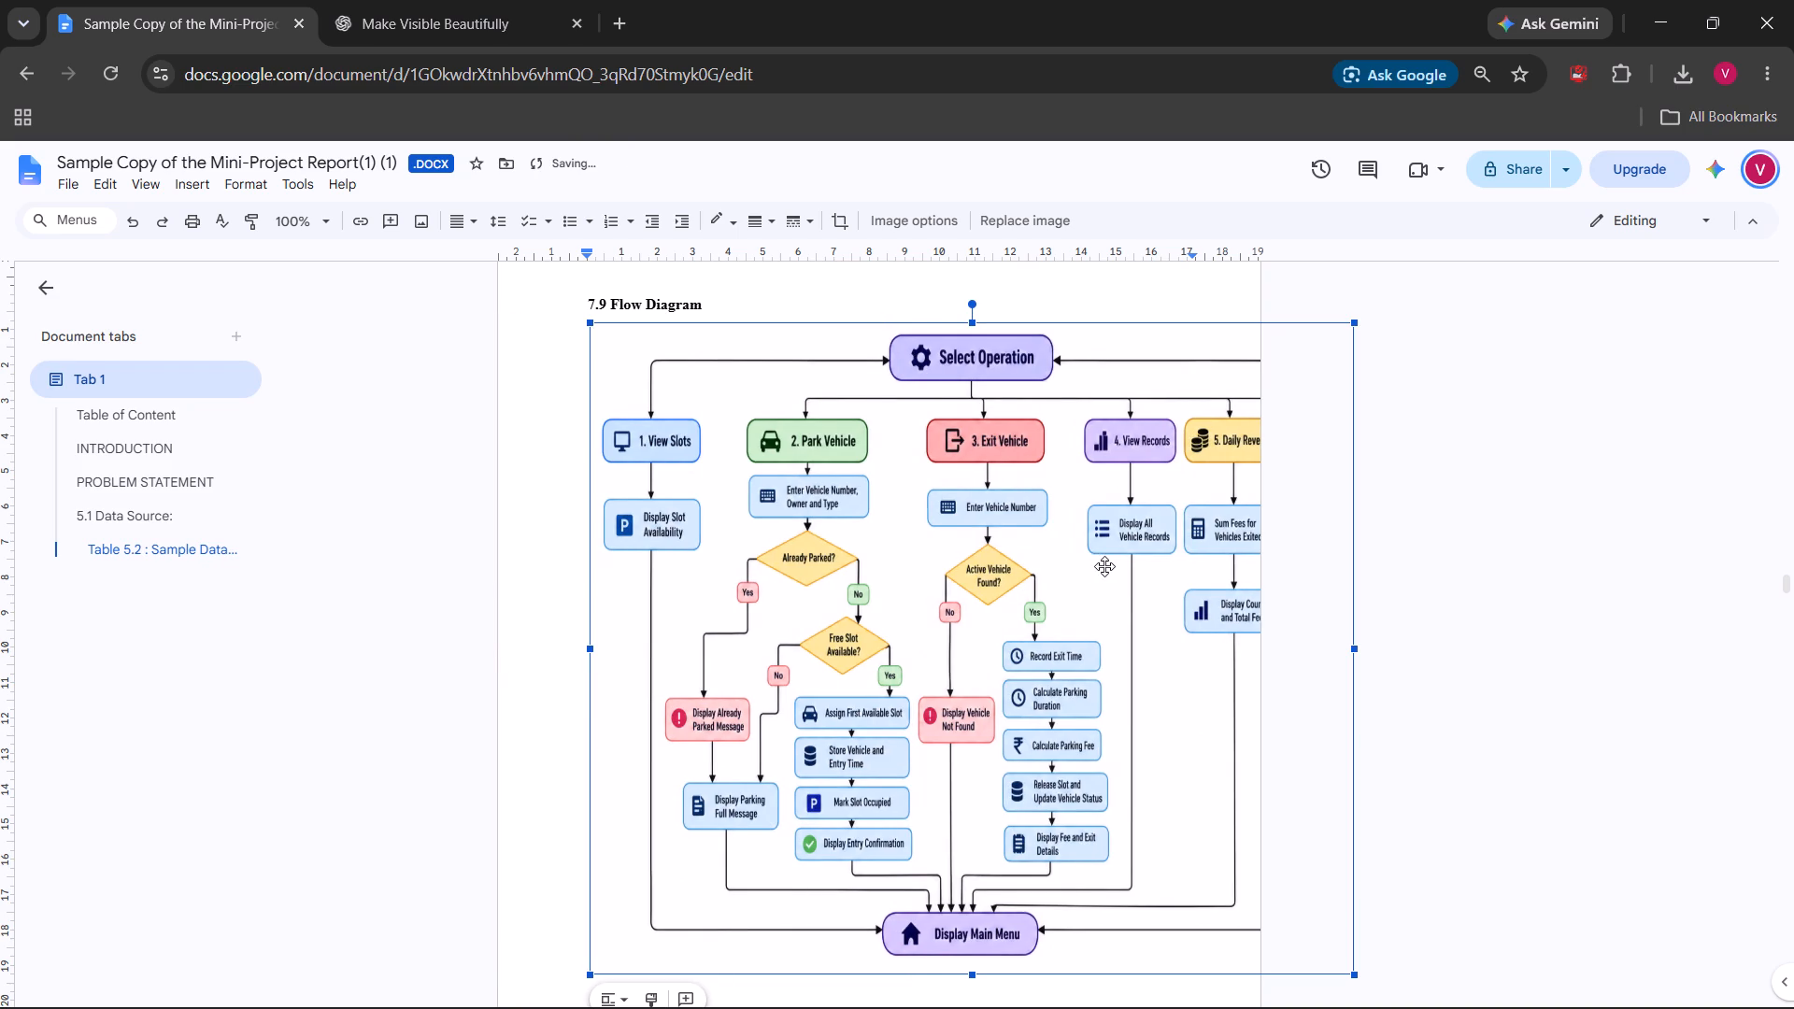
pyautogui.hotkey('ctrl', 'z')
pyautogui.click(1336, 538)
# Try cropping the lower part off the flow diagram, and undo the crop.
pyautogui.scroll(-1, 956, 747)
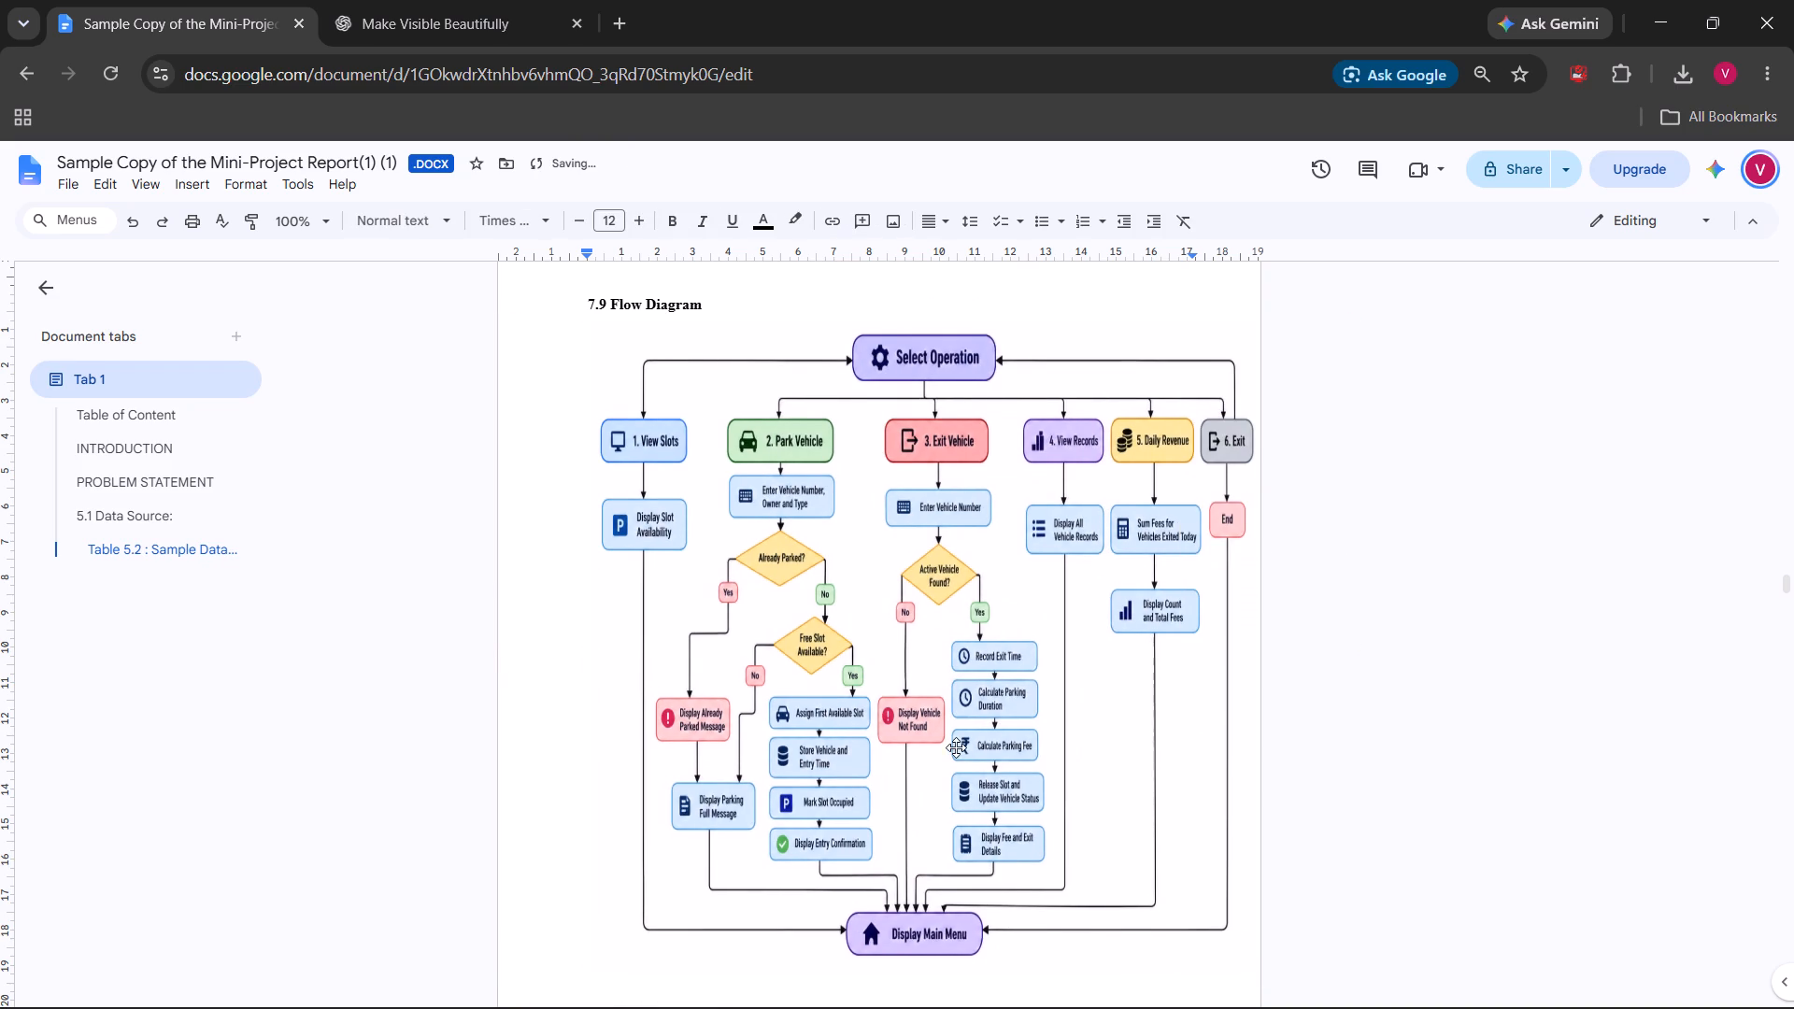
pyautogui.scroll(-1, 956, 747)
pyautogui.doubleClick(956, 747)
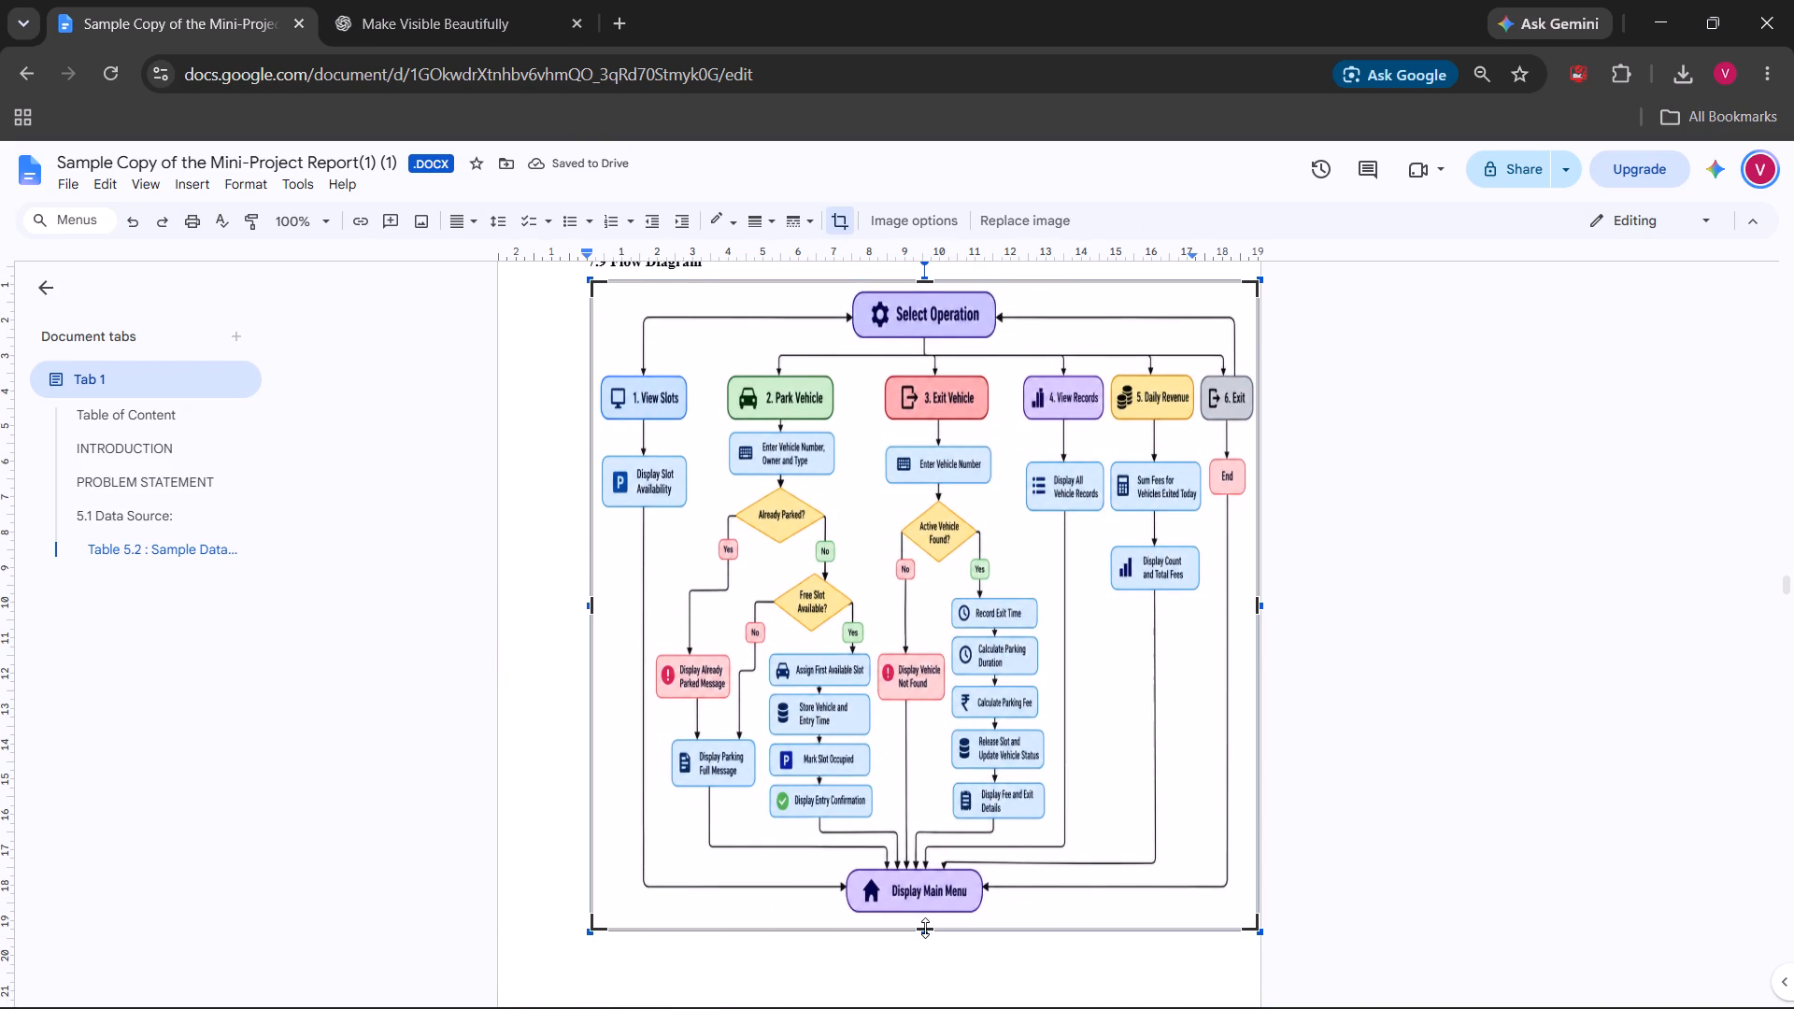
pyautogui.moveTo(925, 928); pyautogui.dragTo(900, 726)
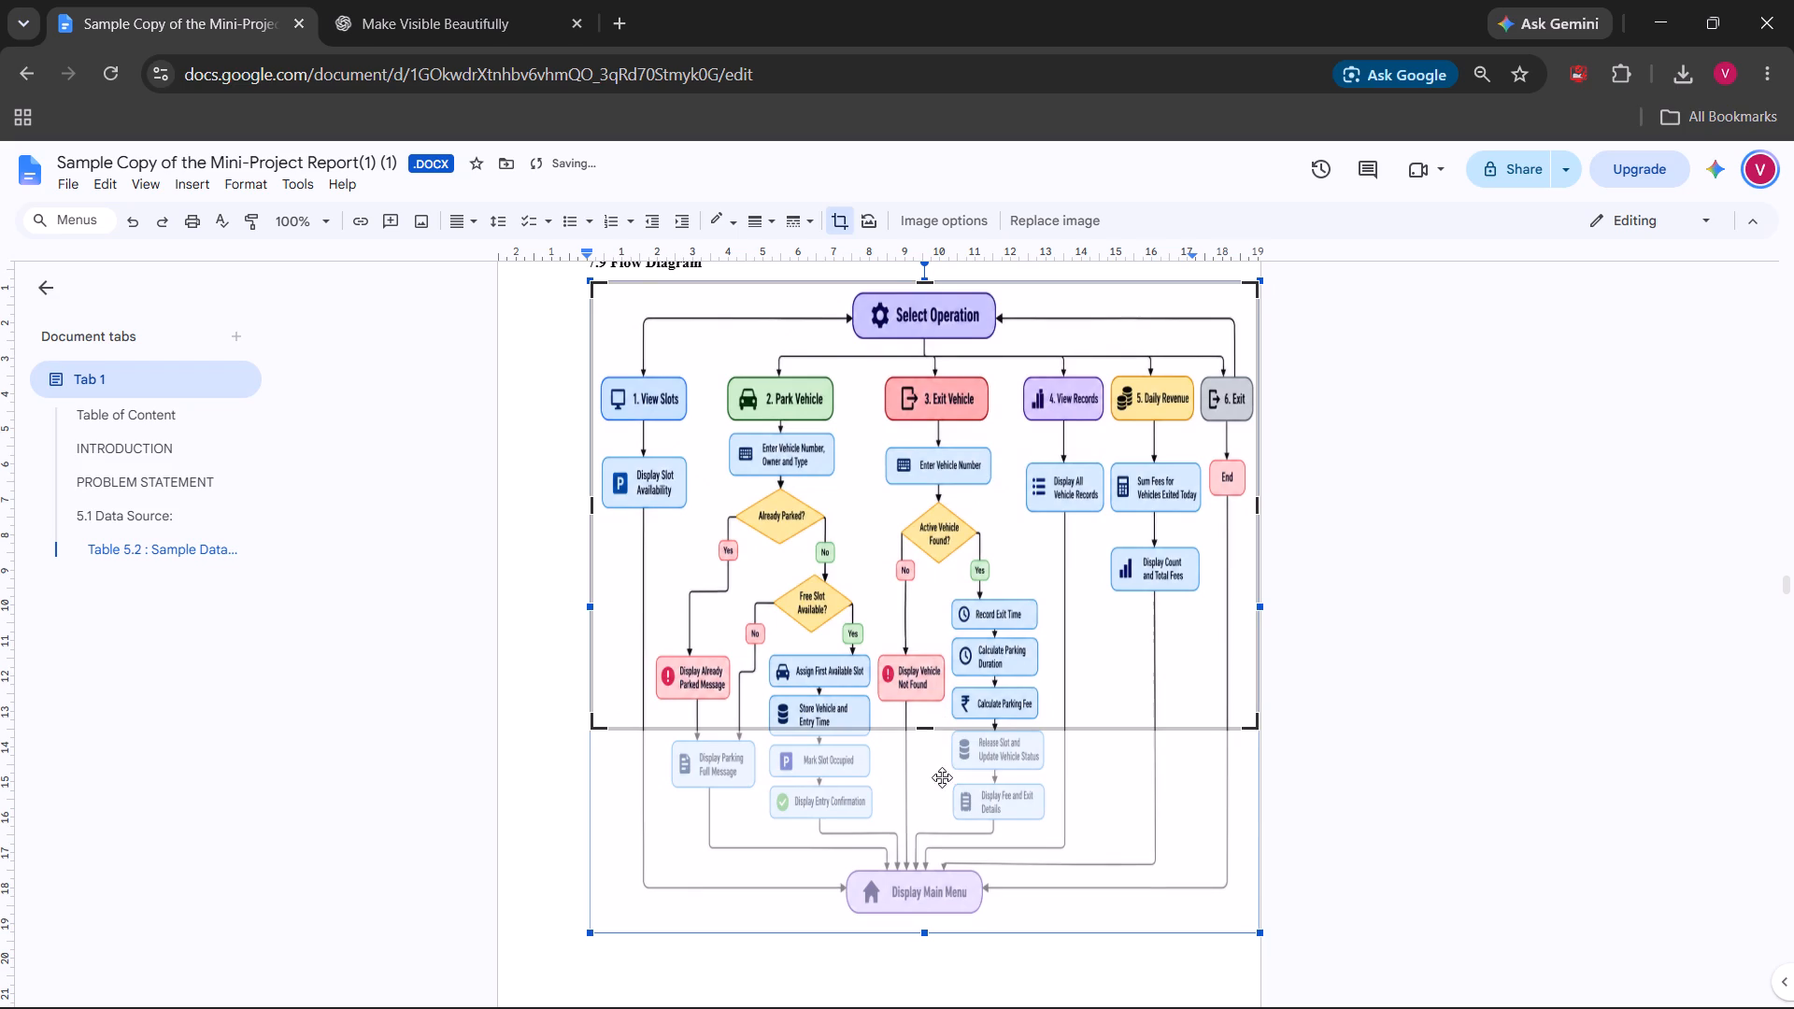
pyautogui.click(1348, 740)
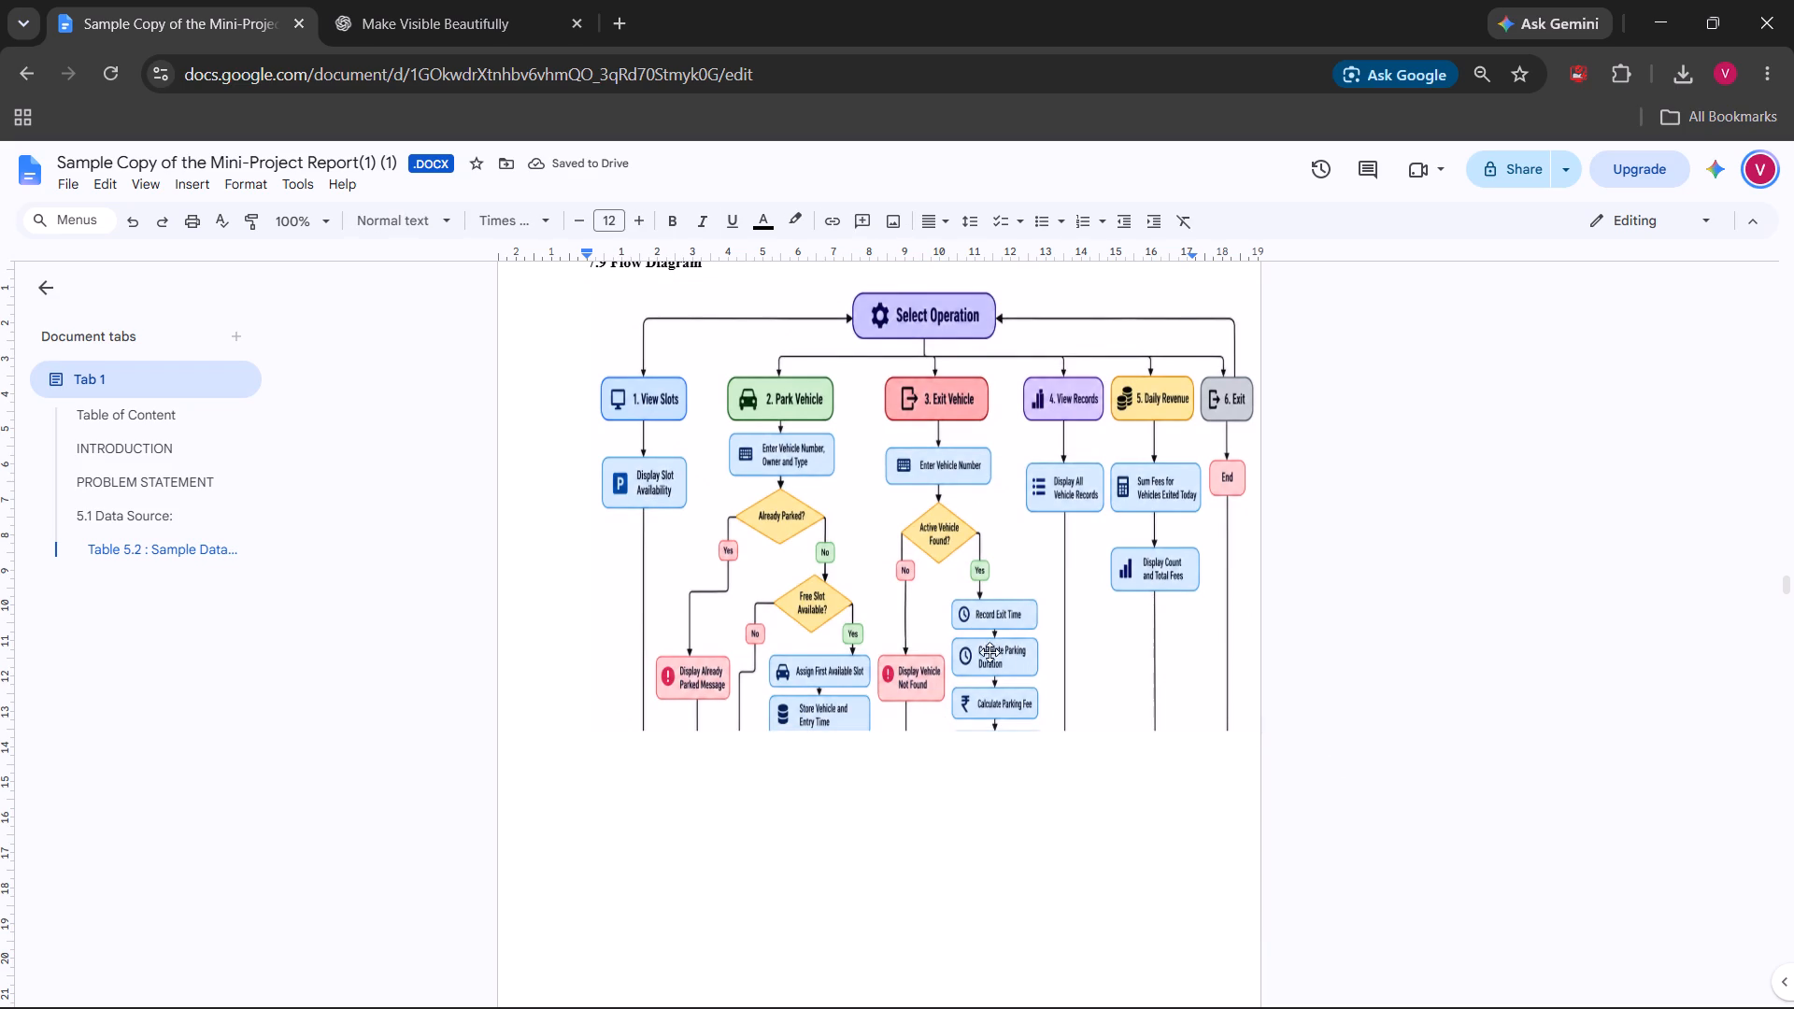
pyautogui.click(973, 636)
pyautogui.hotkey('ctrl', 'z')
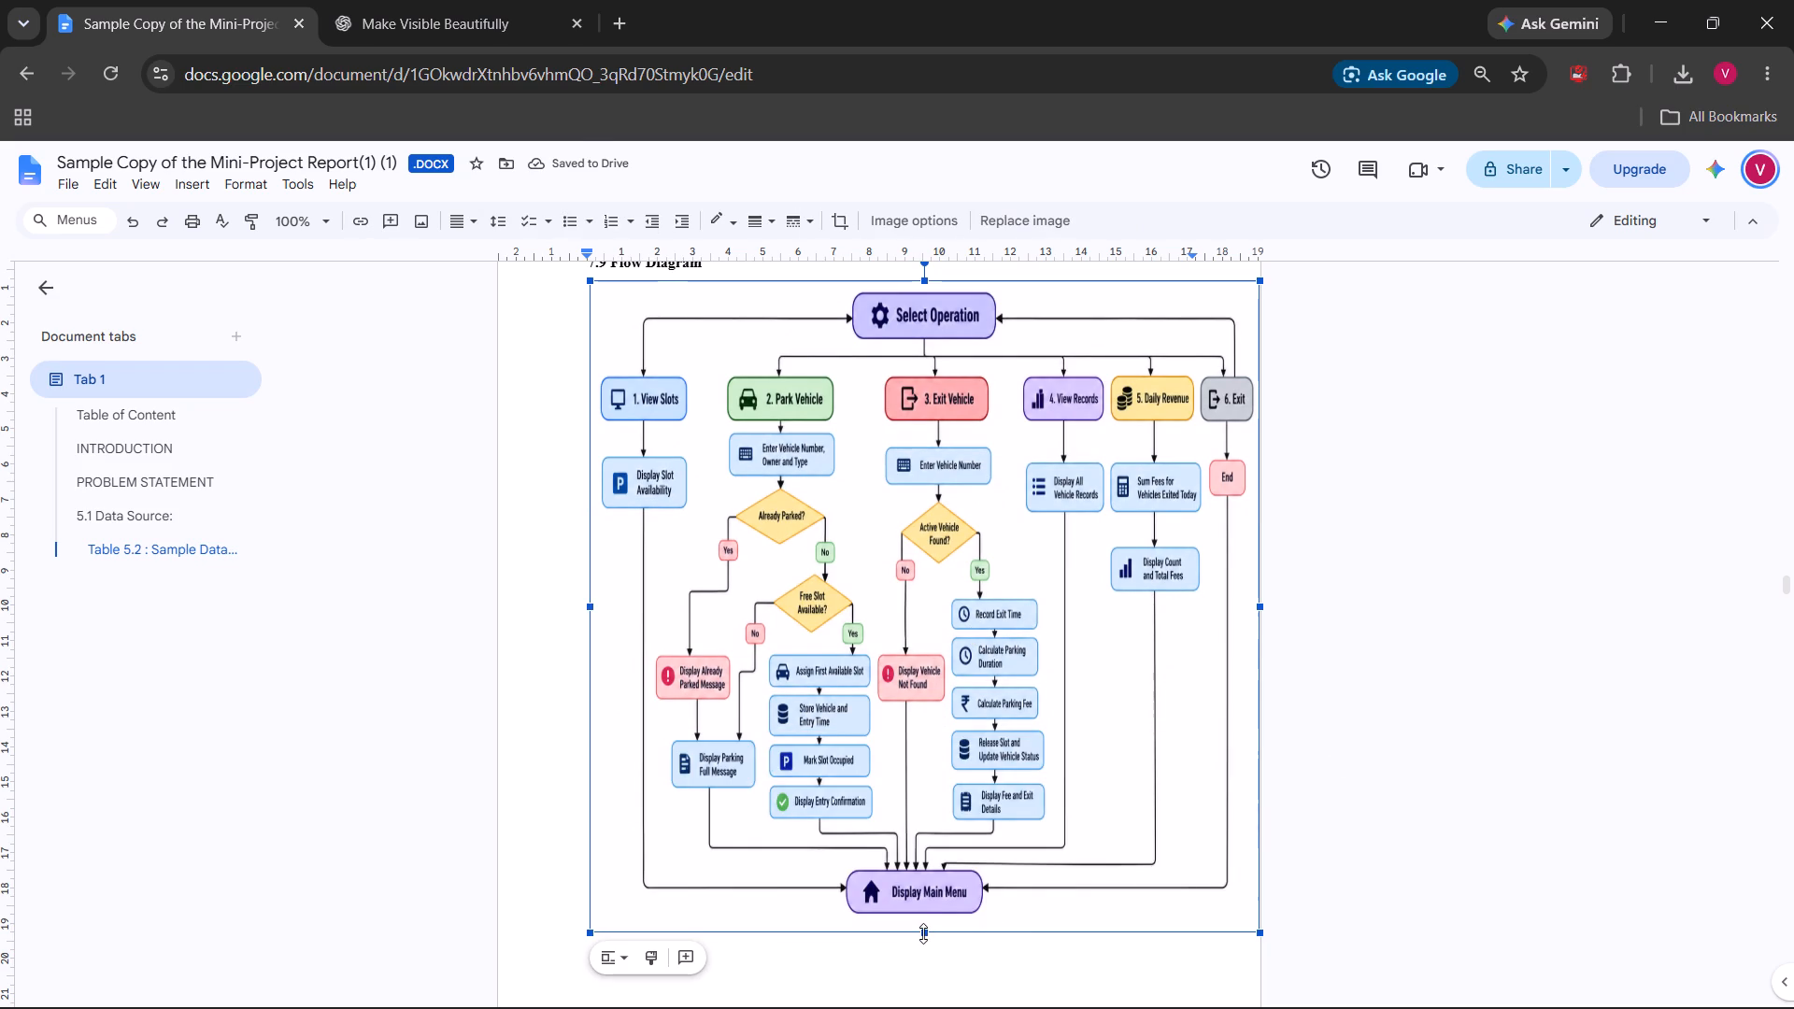
# Reduce the flow diagram's height to about 16 cm by raising its bottom edge.
pyautogui.moveTo(923, 933); pyautogui.dragTo(916, 847)
pyautogui.click(979, 912)
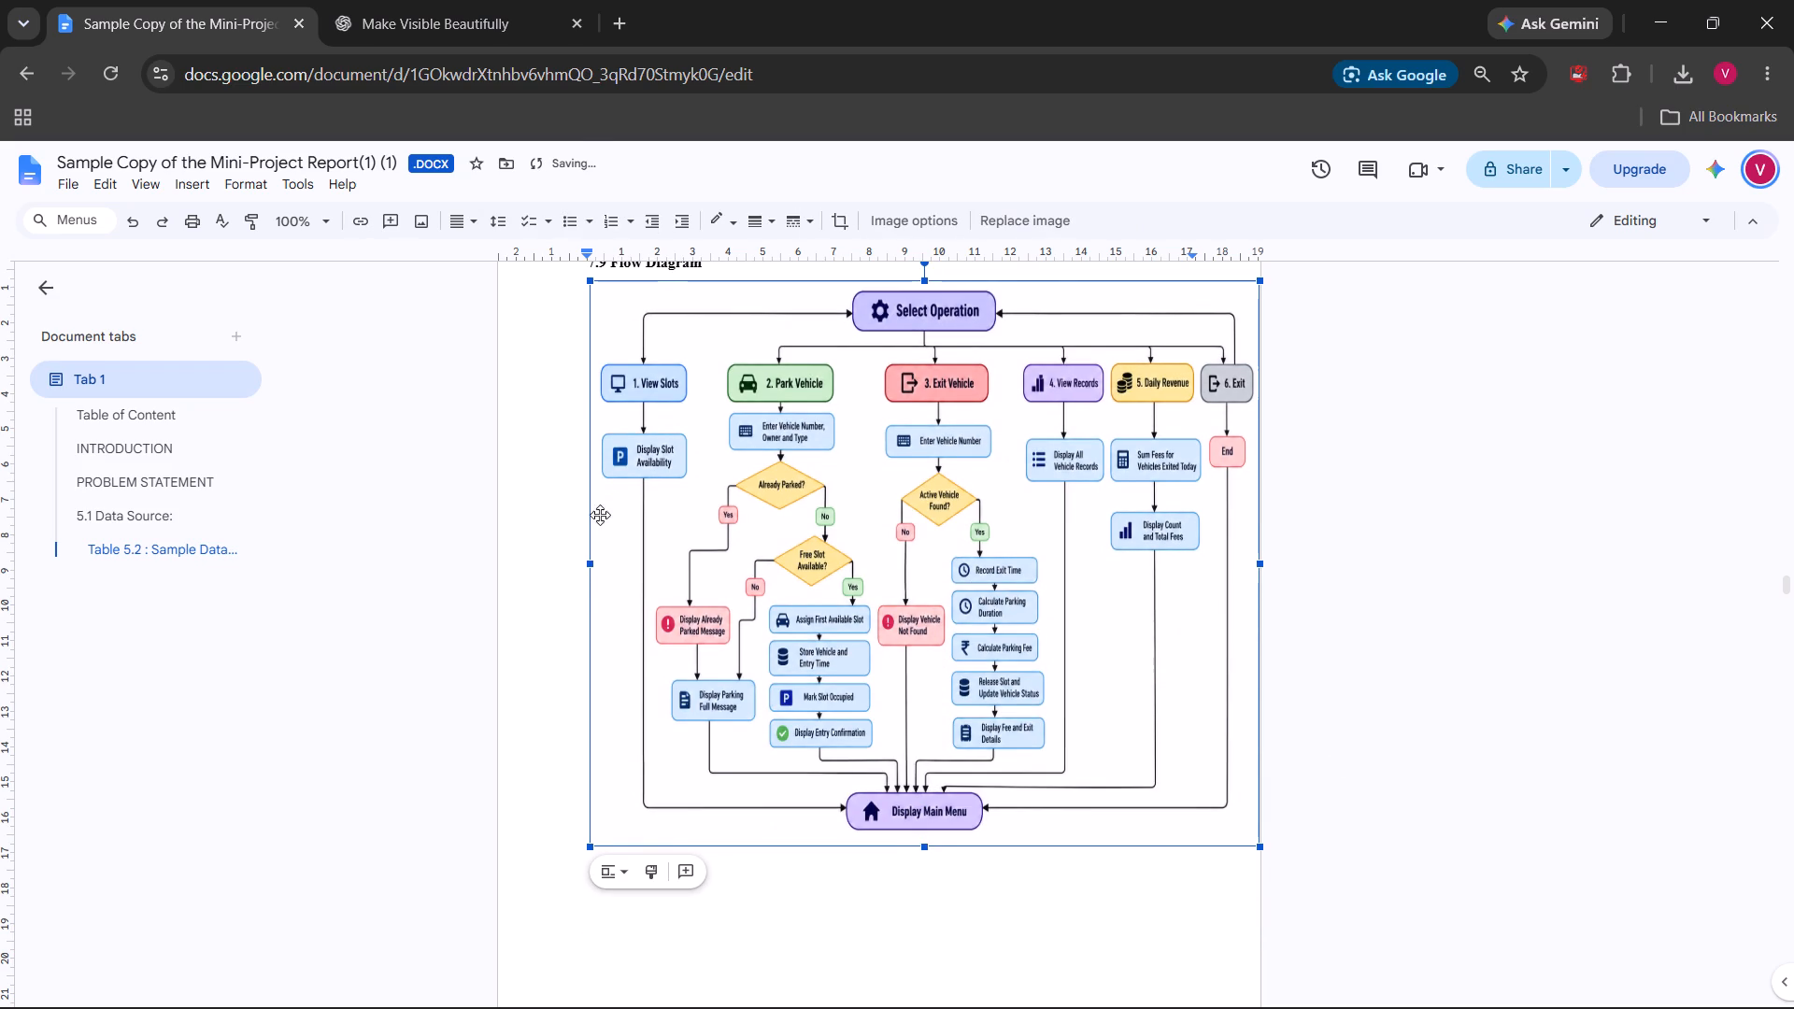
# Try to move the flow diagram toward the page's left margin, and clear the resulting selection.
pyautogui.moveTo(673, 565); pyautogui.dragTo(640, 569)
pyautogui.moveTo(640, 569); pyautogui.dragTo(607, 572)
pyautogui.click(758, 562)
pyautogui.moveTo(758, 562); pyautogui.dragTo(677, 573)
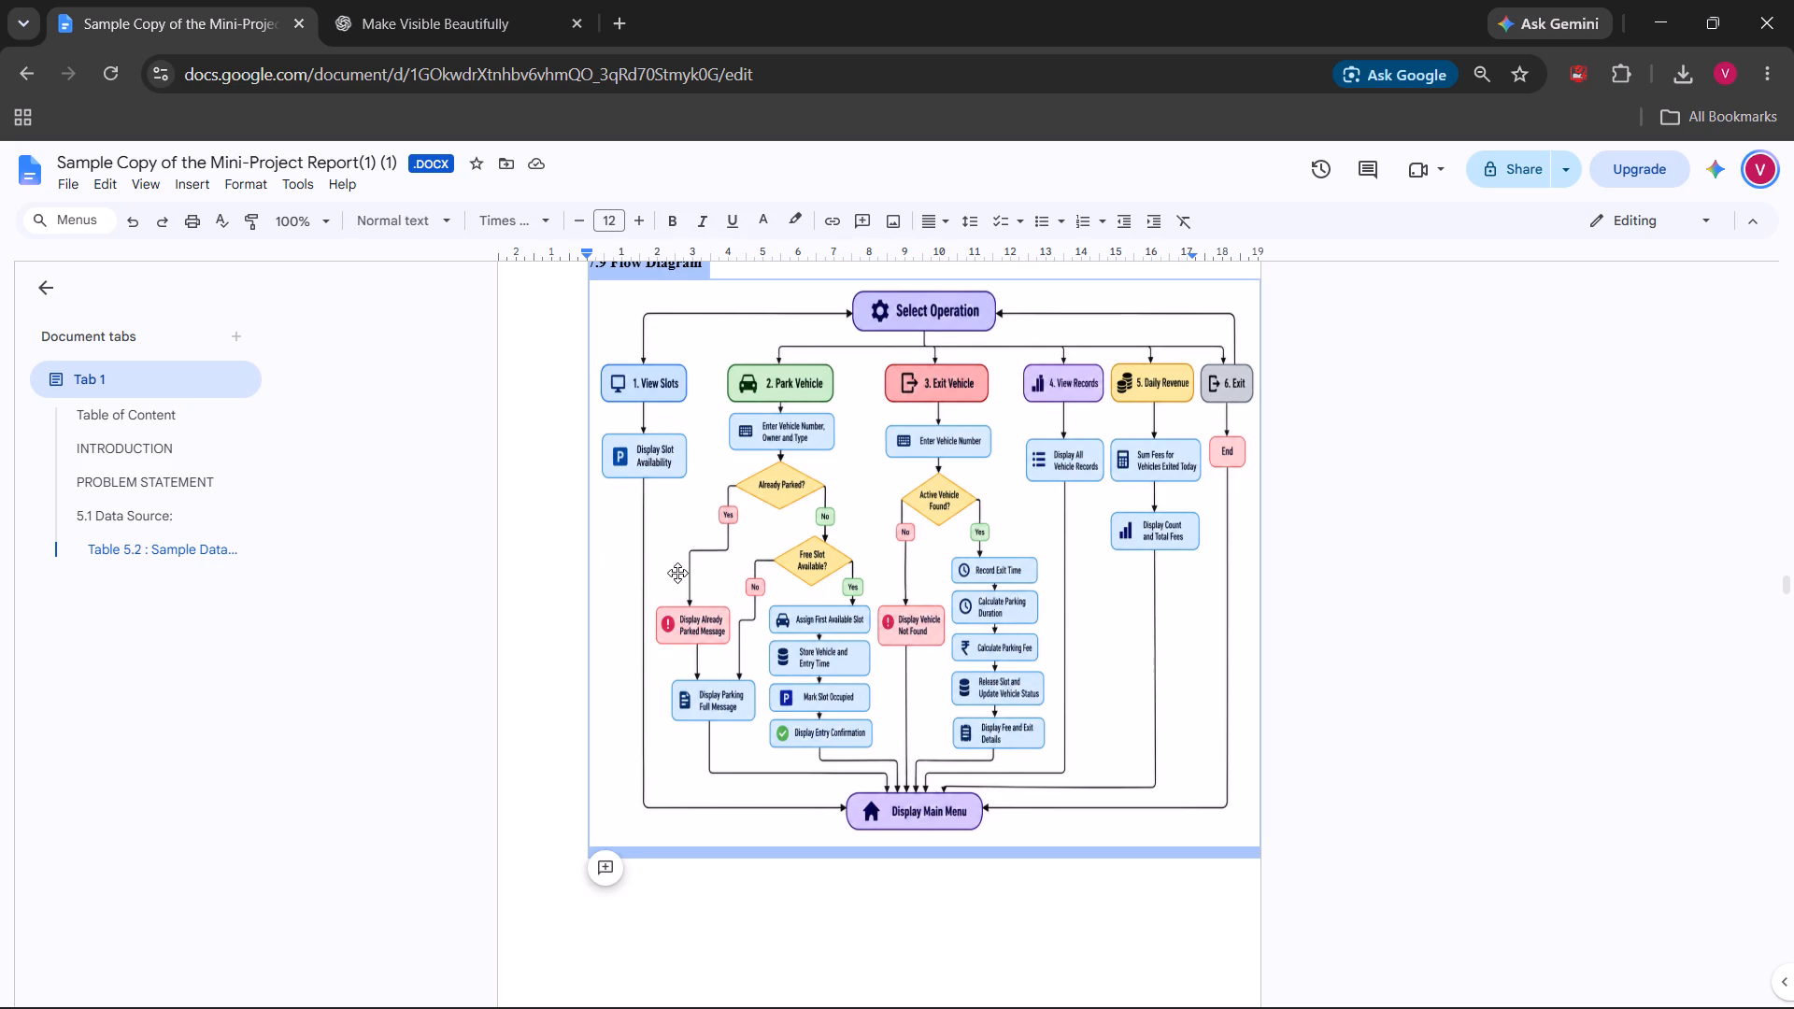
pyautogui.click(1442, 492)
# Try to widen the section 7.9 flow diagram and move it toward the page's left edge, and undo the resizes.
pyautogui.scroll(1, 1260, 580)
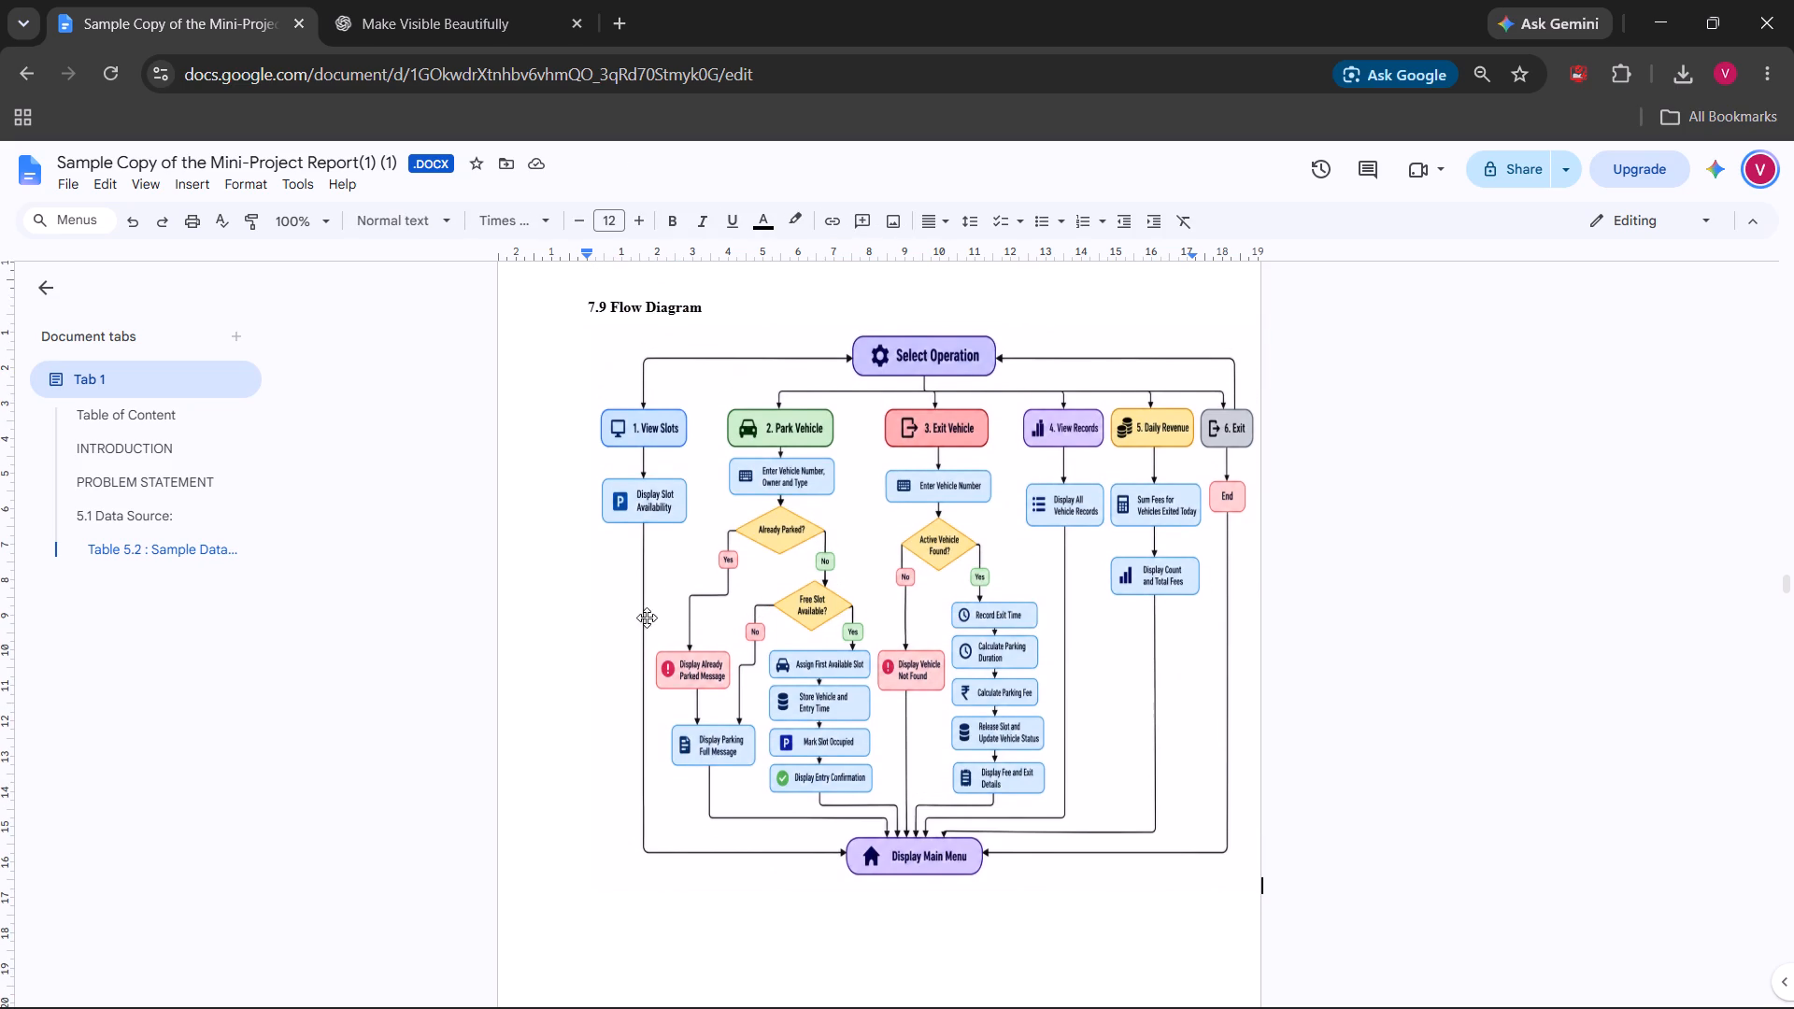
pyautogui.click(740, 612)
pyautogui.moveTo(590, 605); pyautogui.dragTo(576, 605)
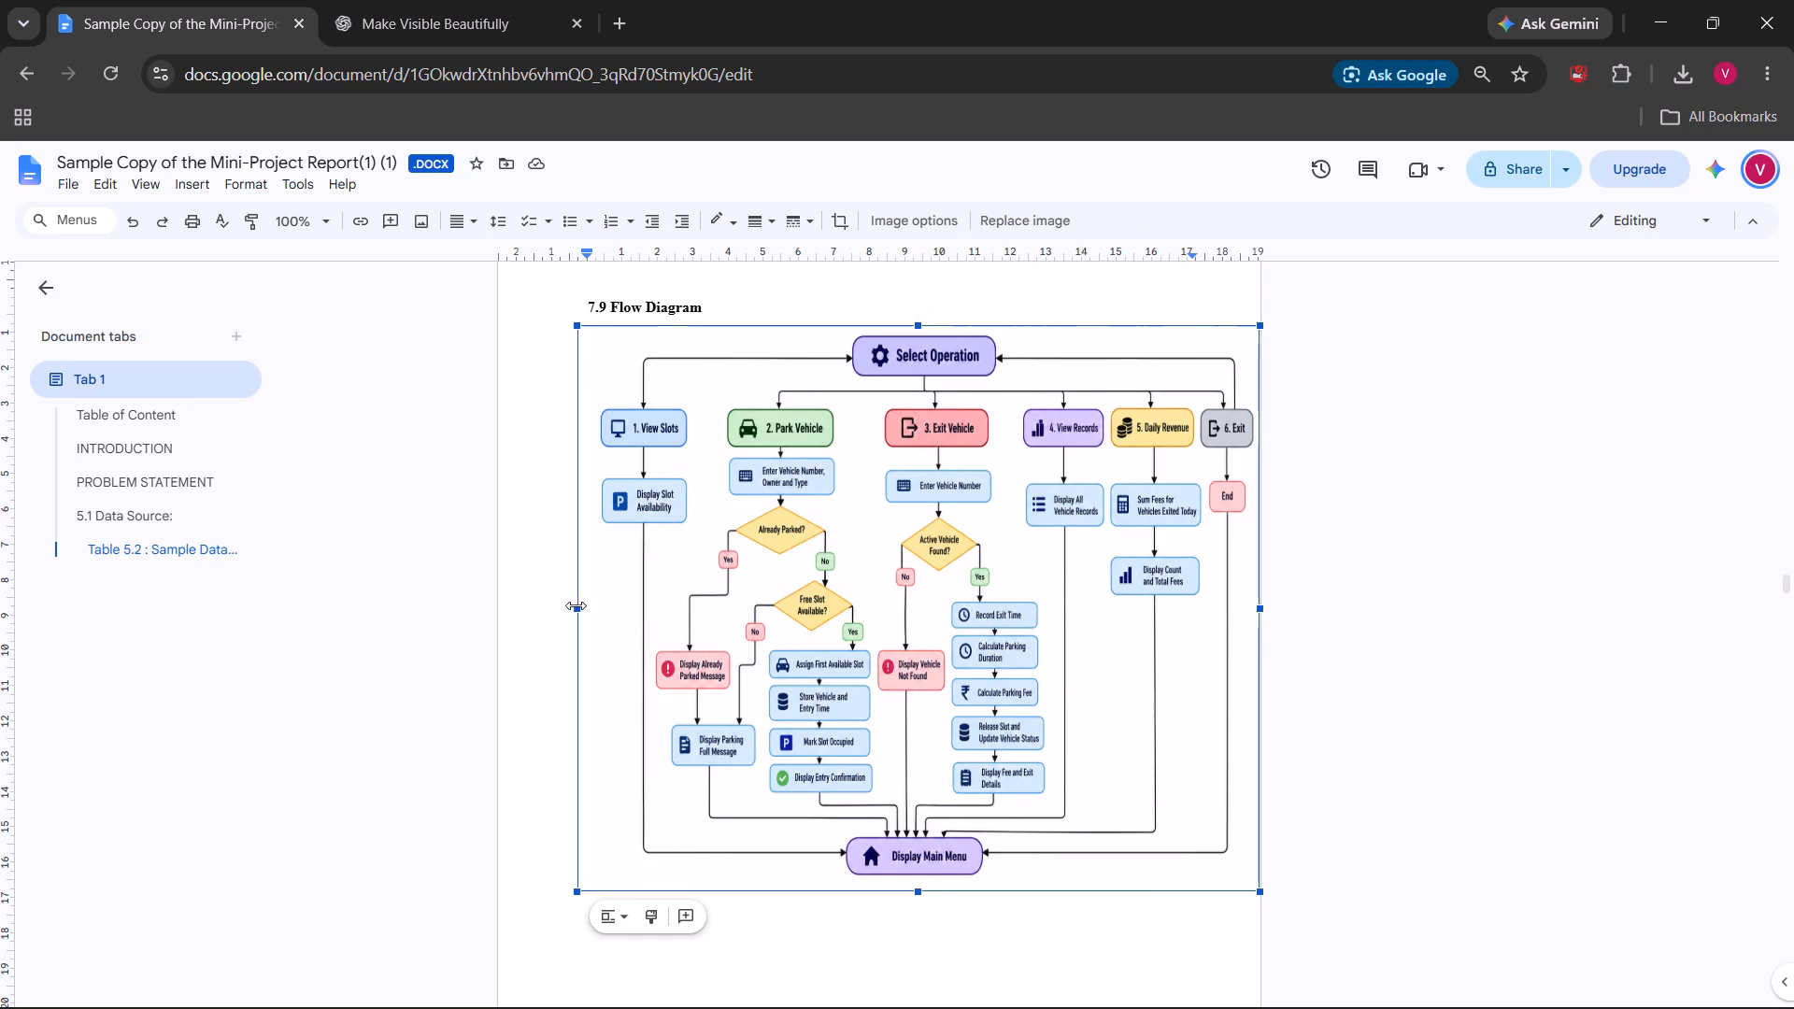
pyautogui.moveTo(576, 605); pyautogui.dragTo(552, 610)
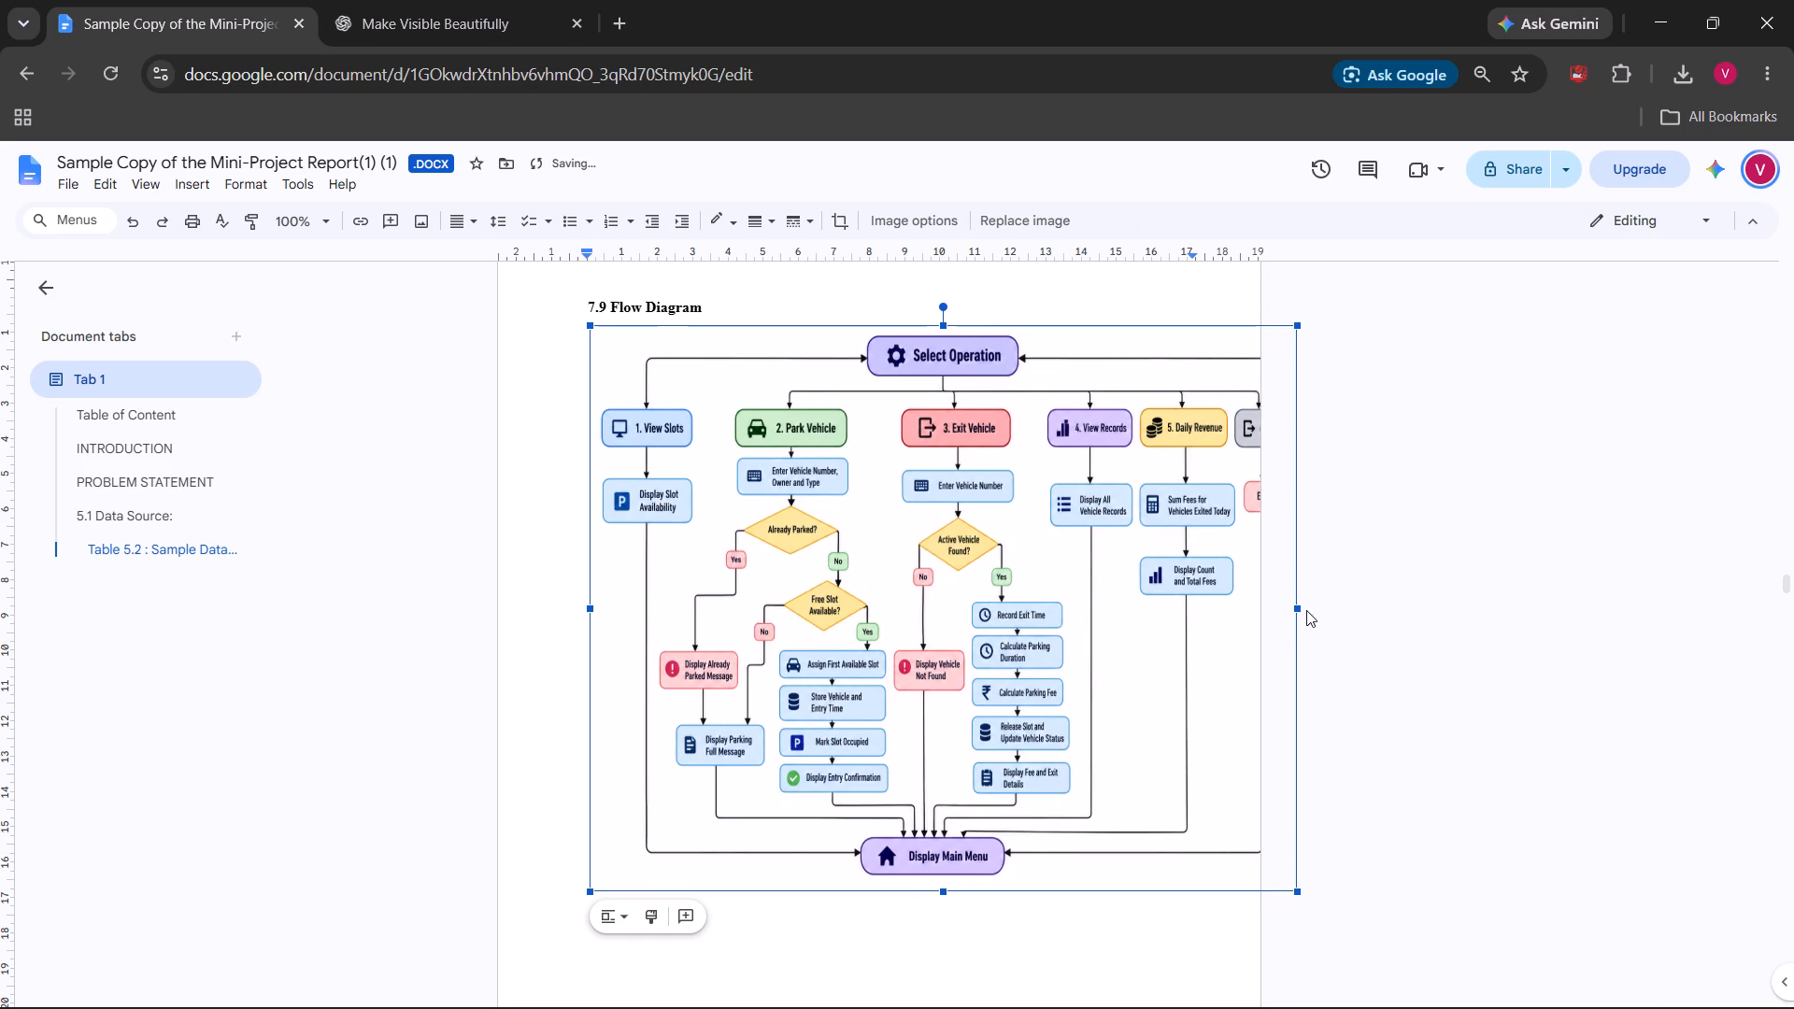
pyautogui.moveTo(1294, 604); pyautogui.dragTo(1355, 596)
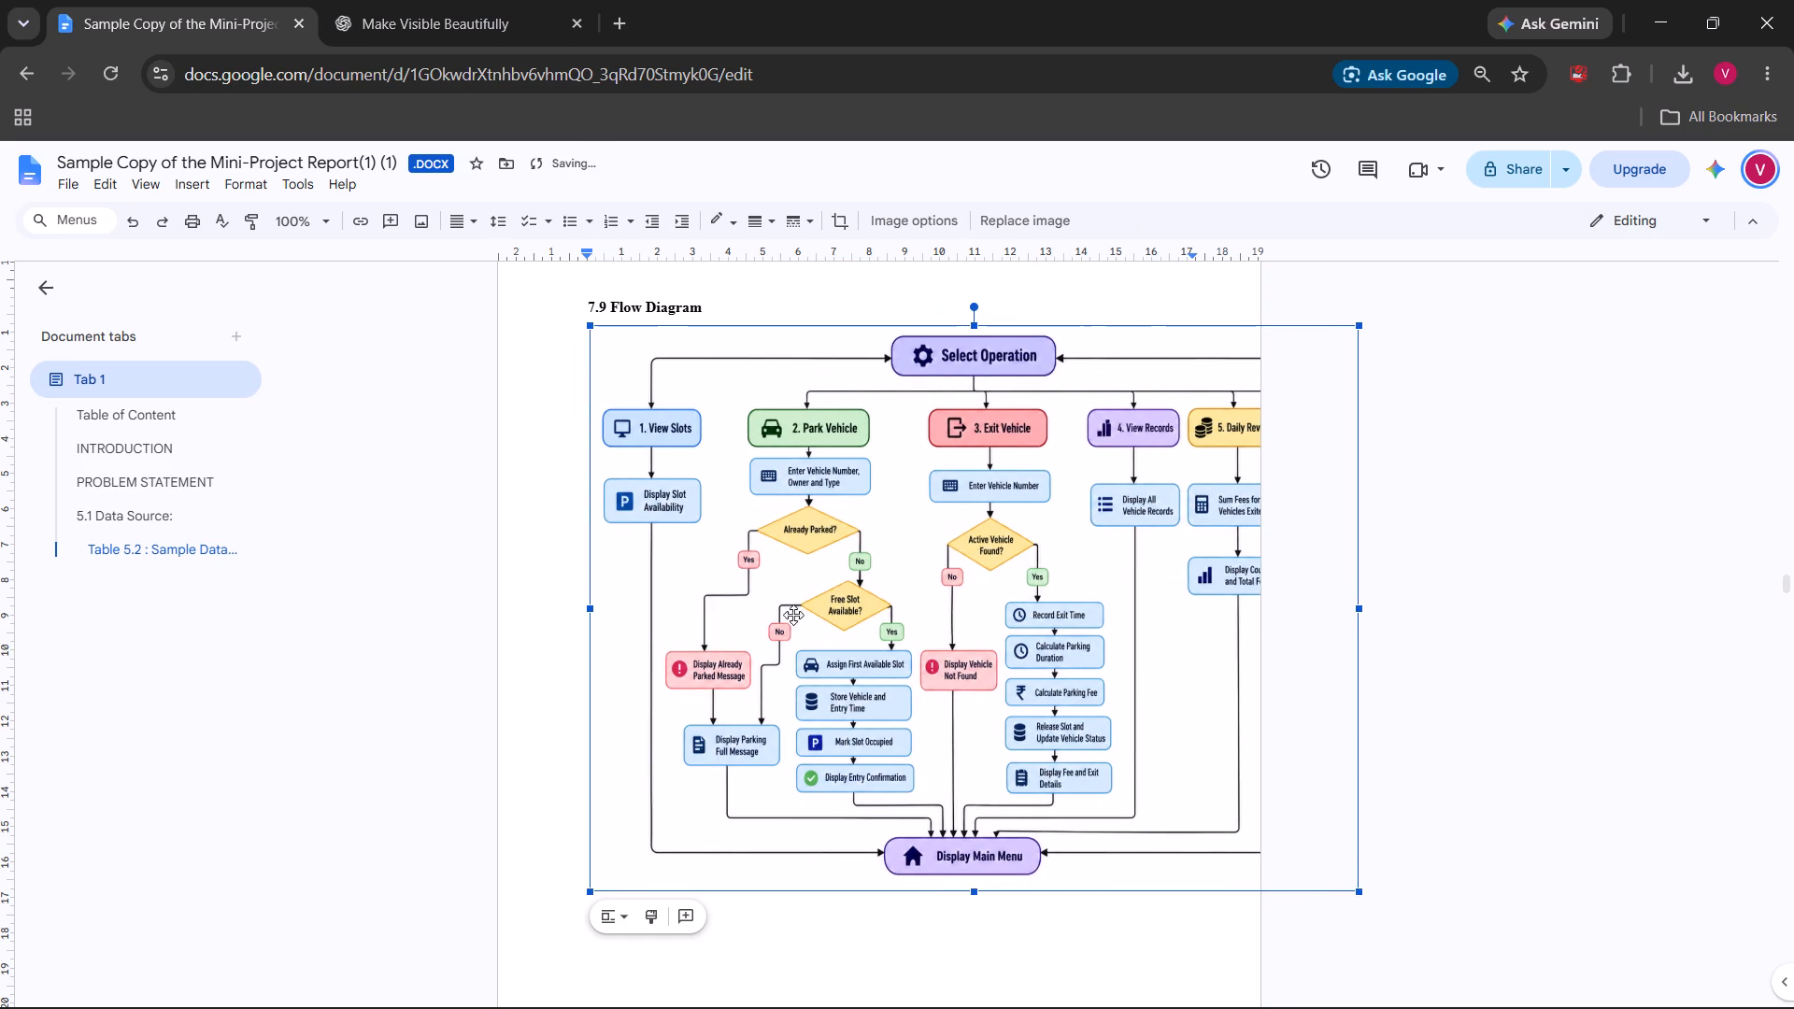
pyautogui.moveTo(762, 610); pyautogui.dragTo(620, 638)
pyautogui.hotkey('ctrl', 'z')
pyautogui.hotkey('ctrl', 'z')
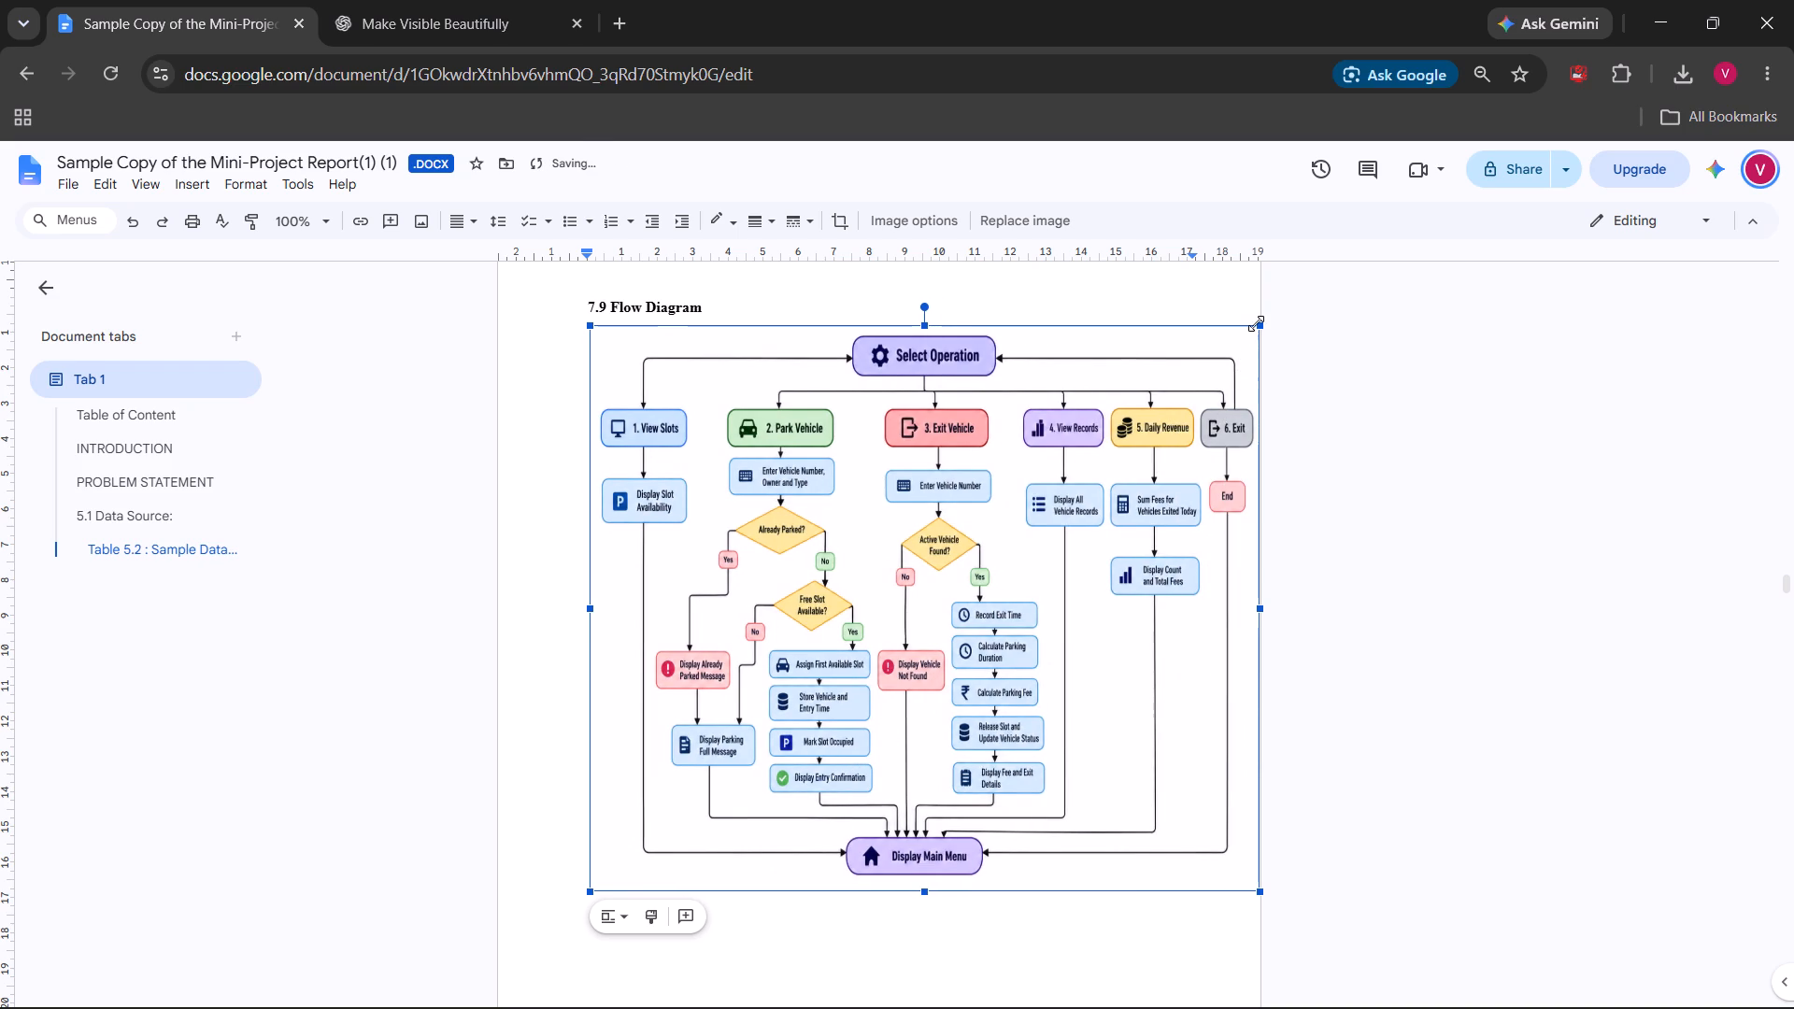
# Resize the flow diagram to about 19 cm wide and 17 cm tall, spanning from the text margin to the page's right edge.
pyautogui.moveTo(1256, 323); pyautogui.dragTo(1160, 366)
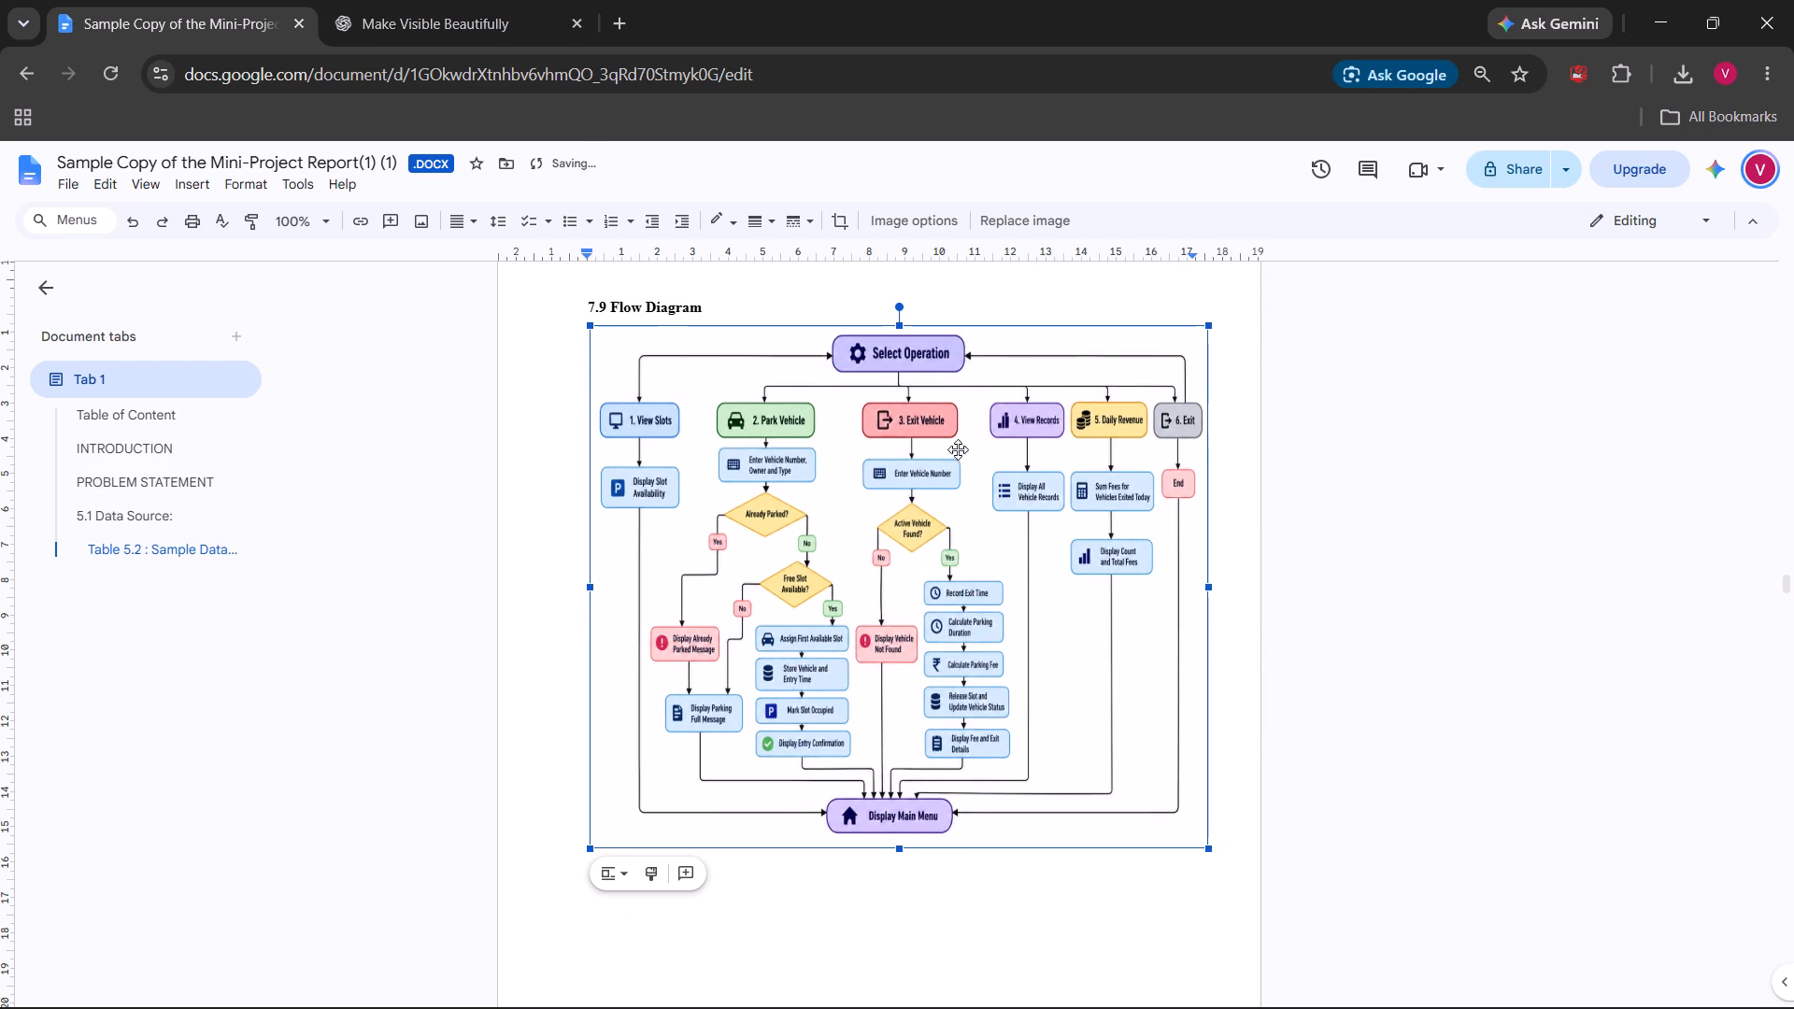
pyautogui.click(591, 592)
pyautogui.moveTo(594, 583); pyautogui.dragTo(549, 586)
pyautogui.moveTo(549, 586); pyautogui.dragTo(535, 586)
pyautogui.moveTo(589, 587); pyautogui.dragTo(538, 583)
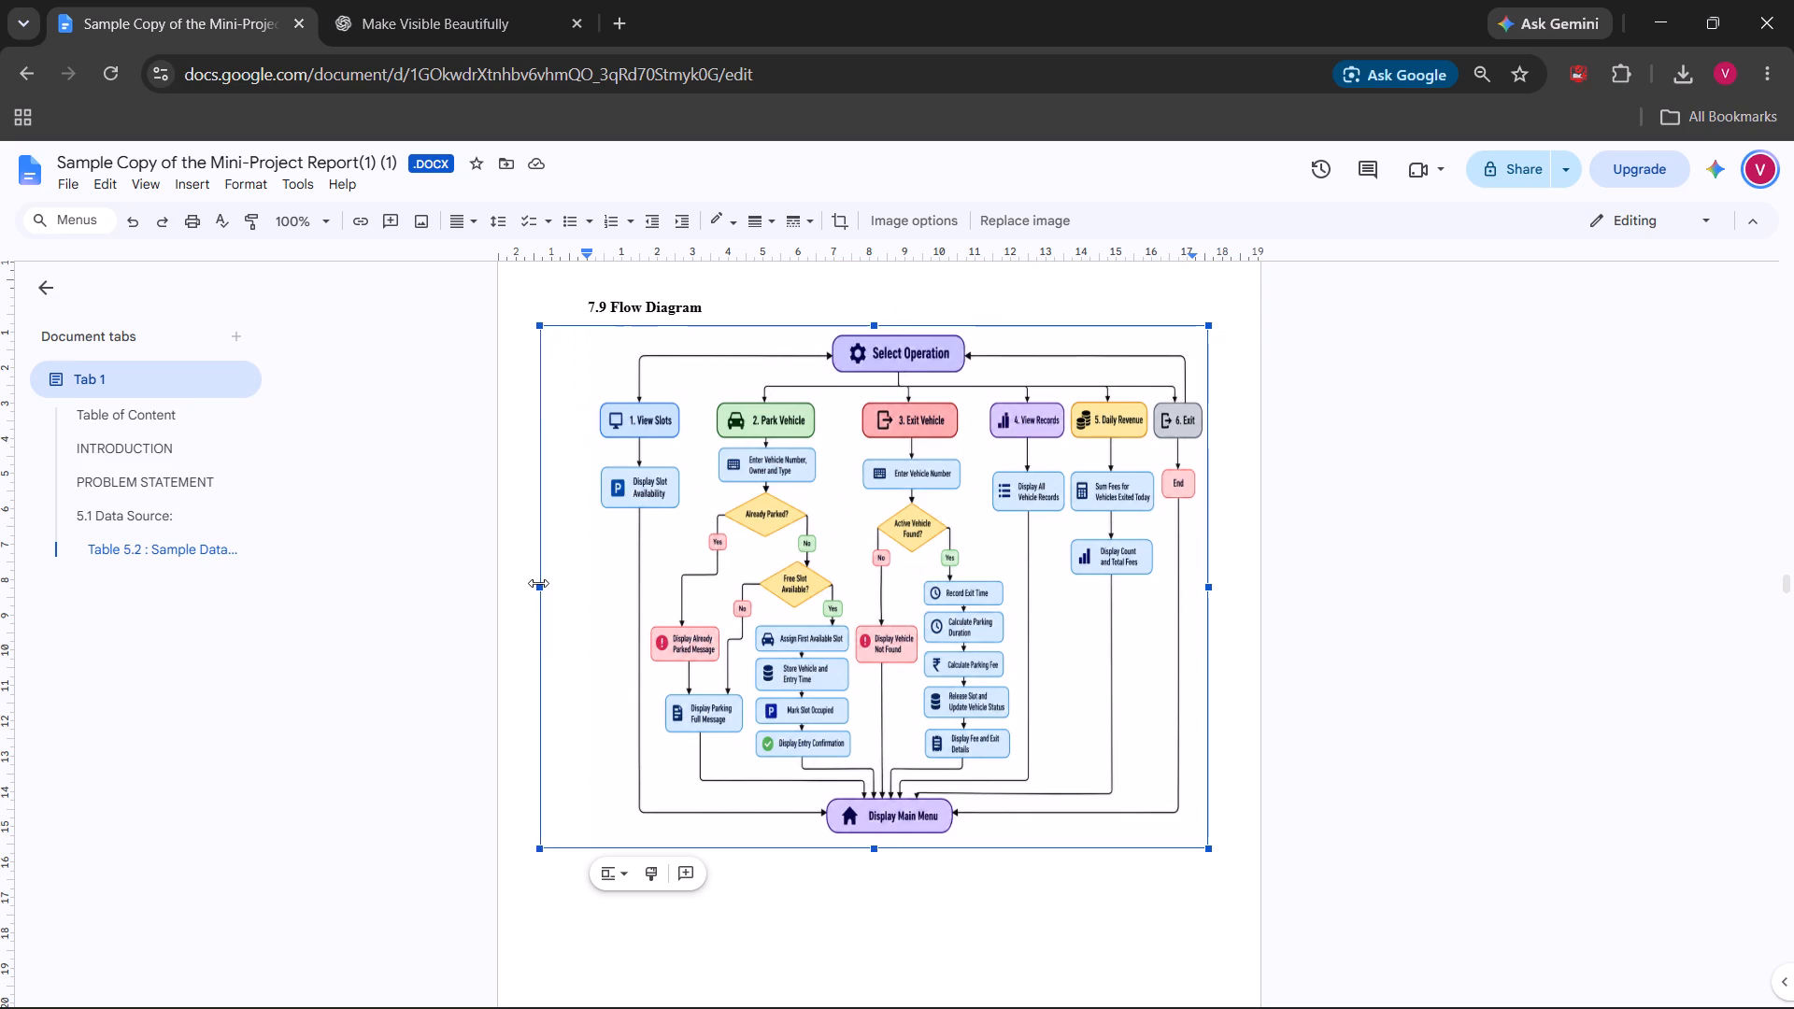
pyautogui.moveTo(538, 583); pyautogui.dragTo(537, 583)
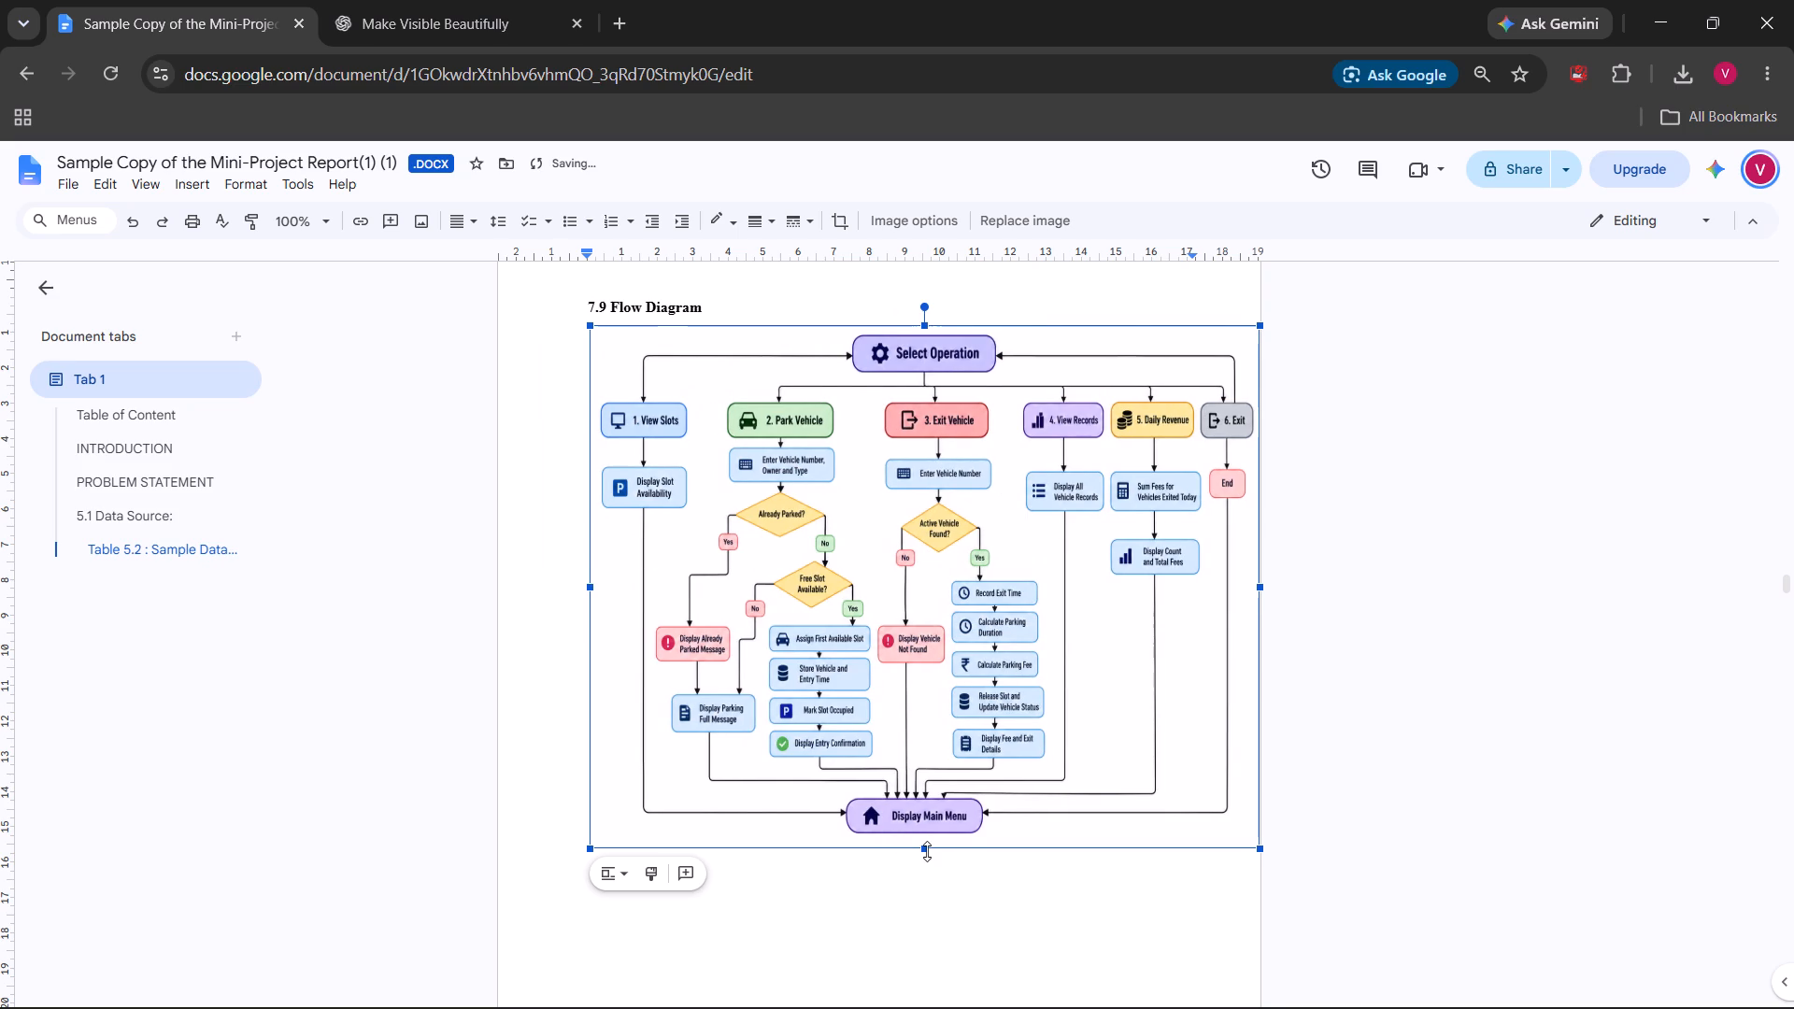
pyautogui.moveTo(927, 851); pyautogui.dragTo(917, 927)
pyautogui.click(1373, 649)
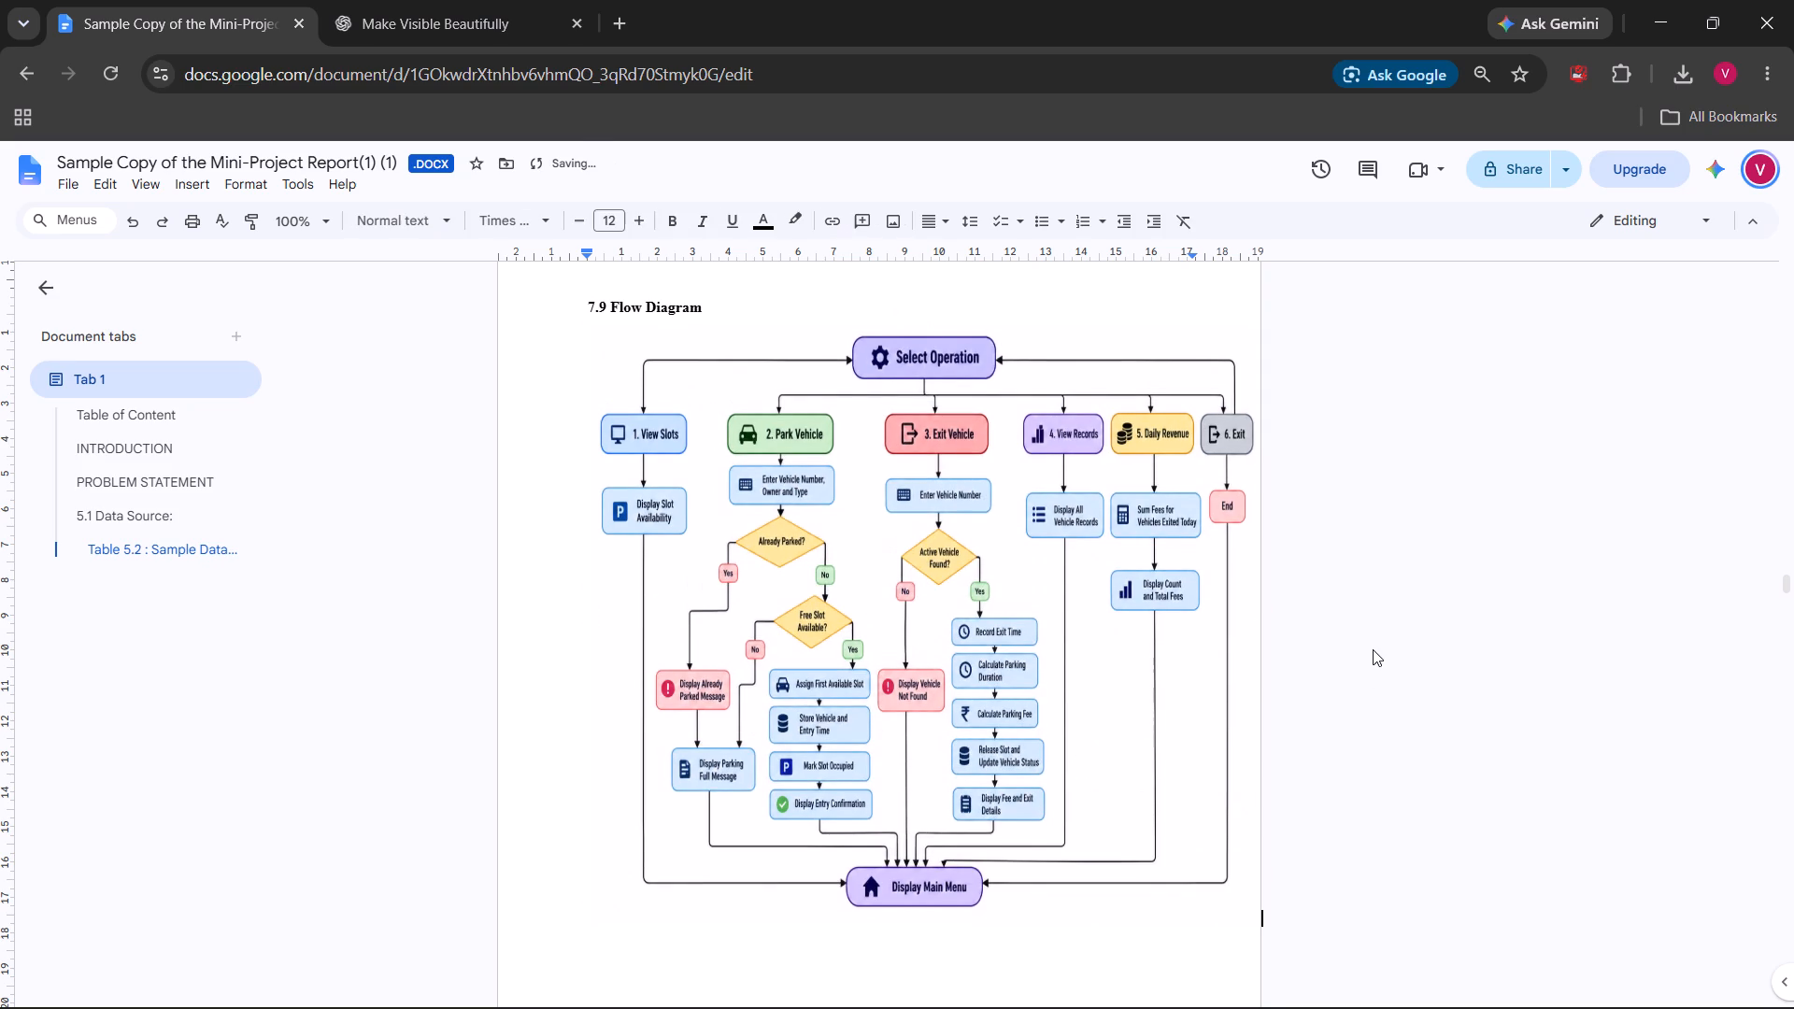
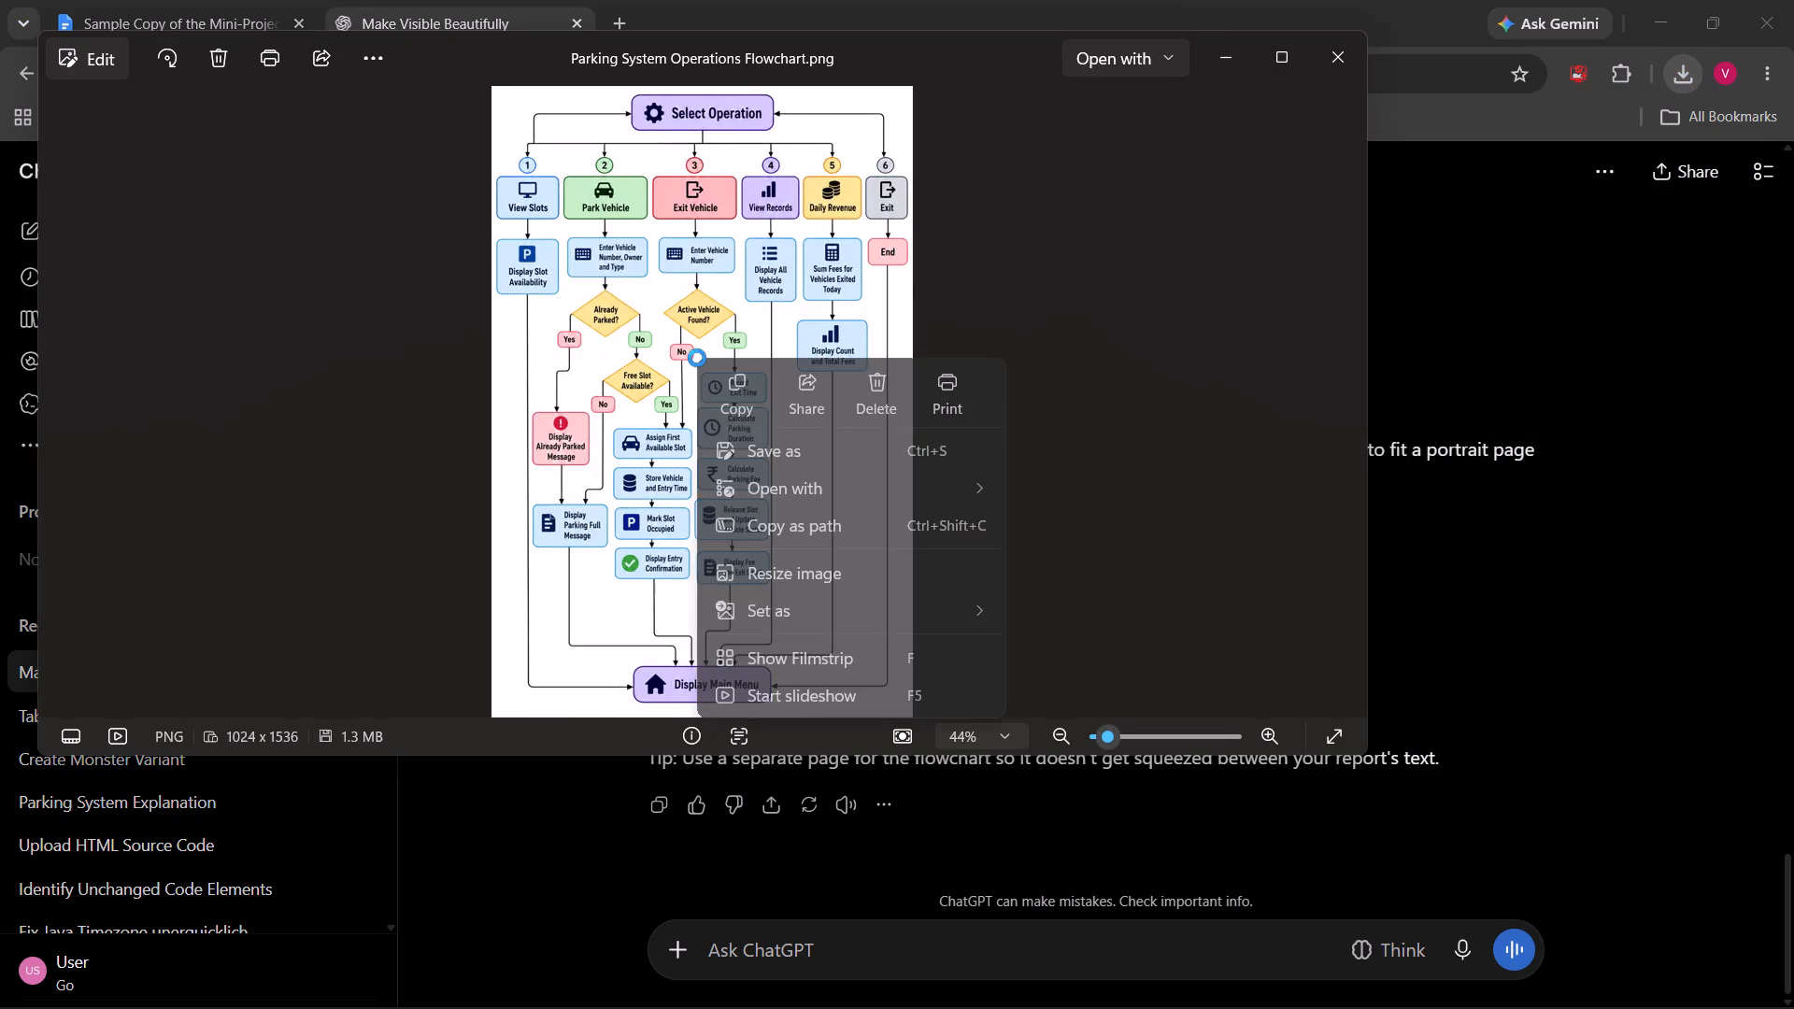
pyautogui.click(756, 402)
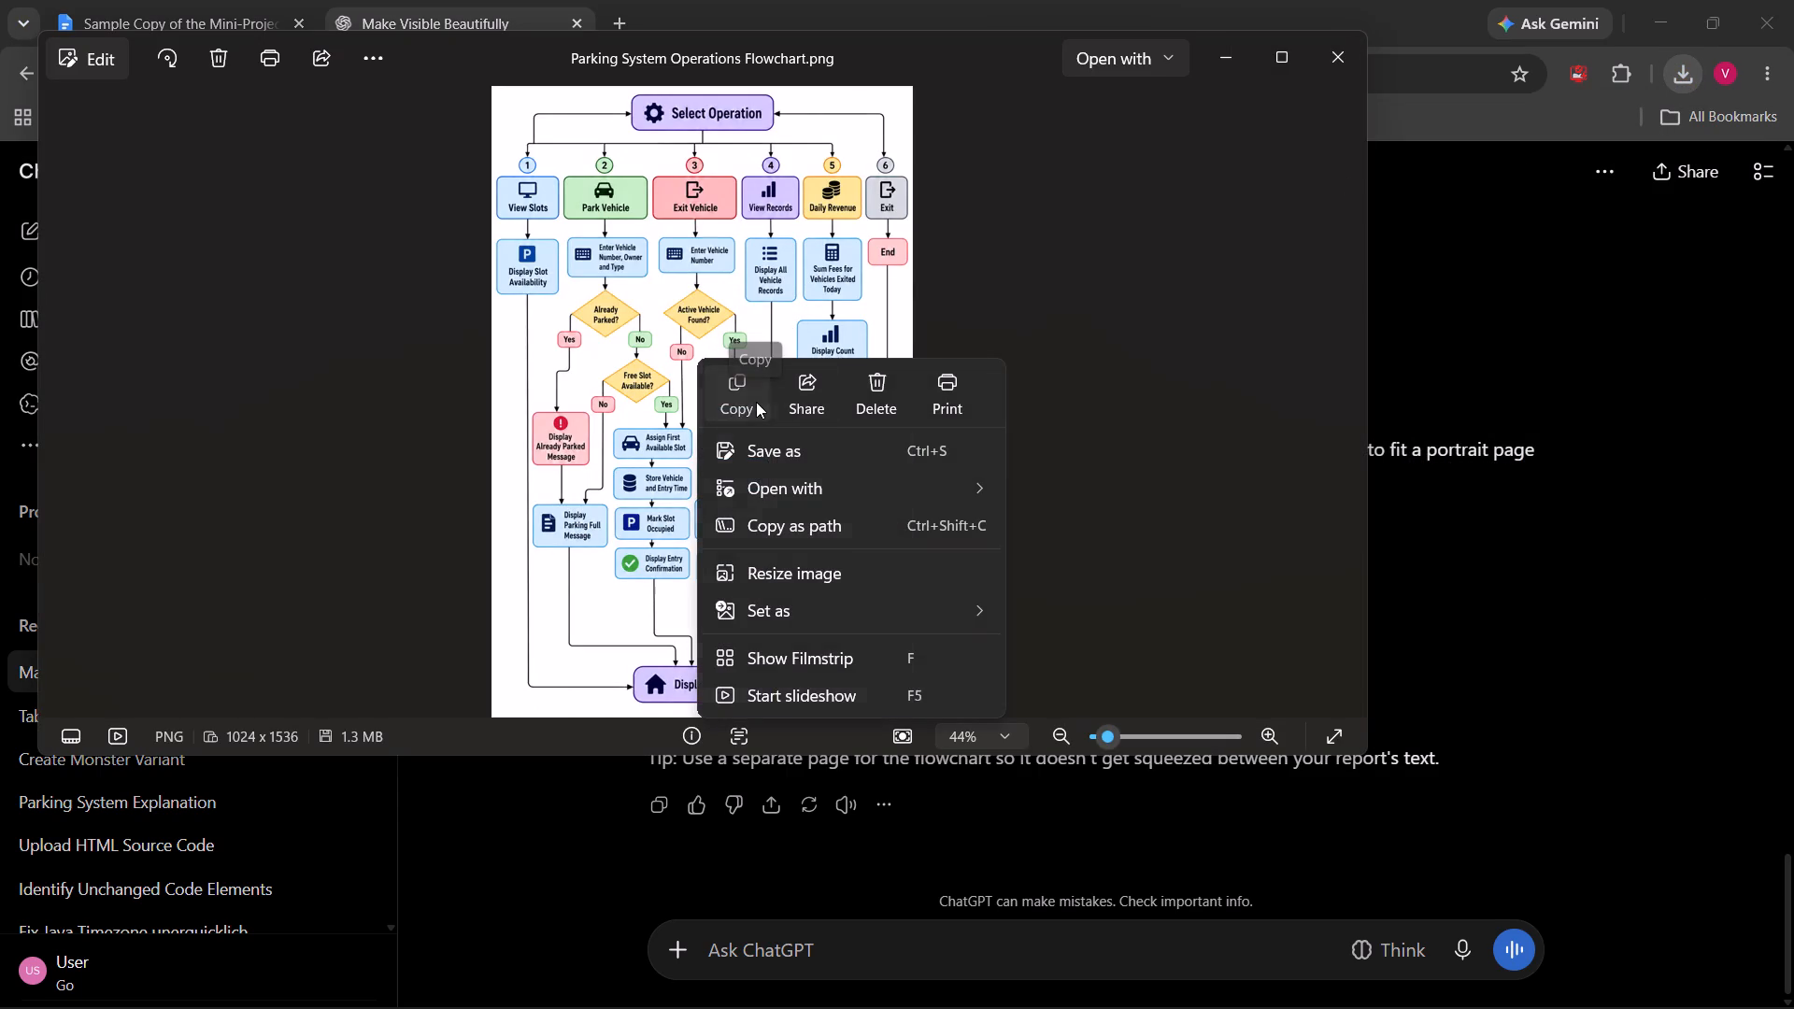
pyautogui.click(1341, 49)
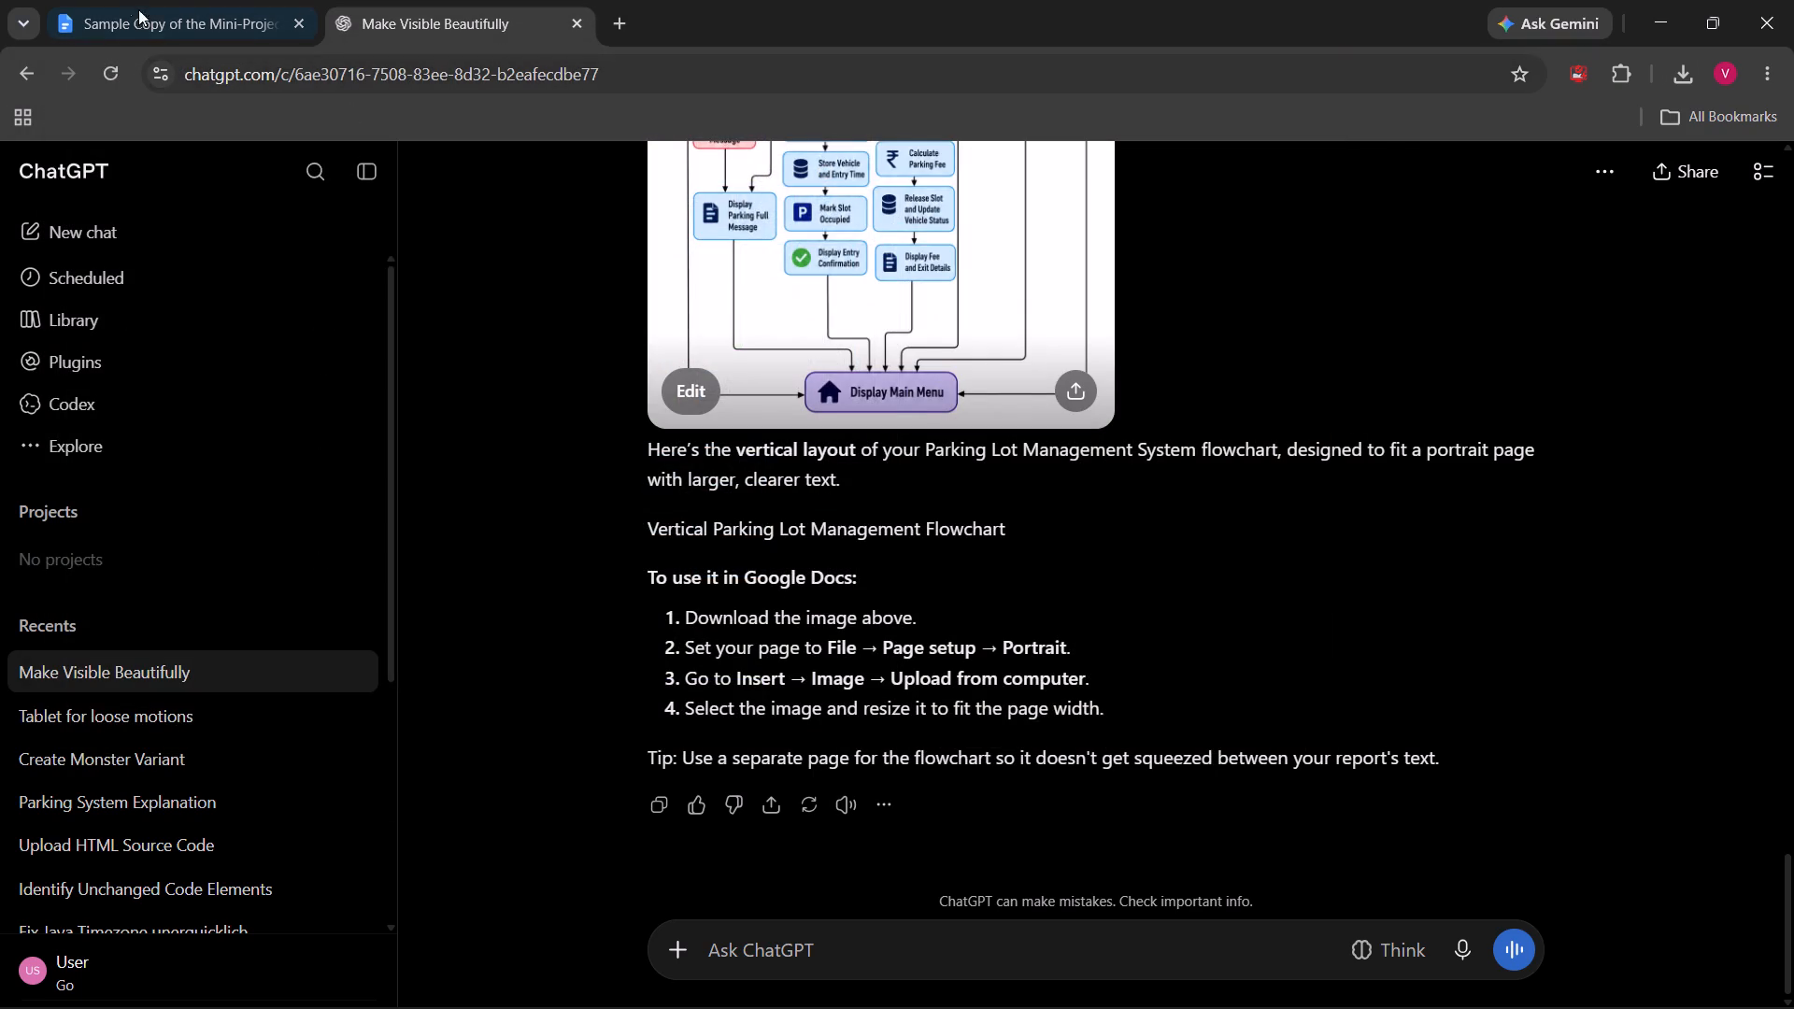
# Switch to the report and replace the 7.9 flow diagram with the copied vertical flowchart.
pyautogui.click(121, 0)
pyautogui.click(793, 625)
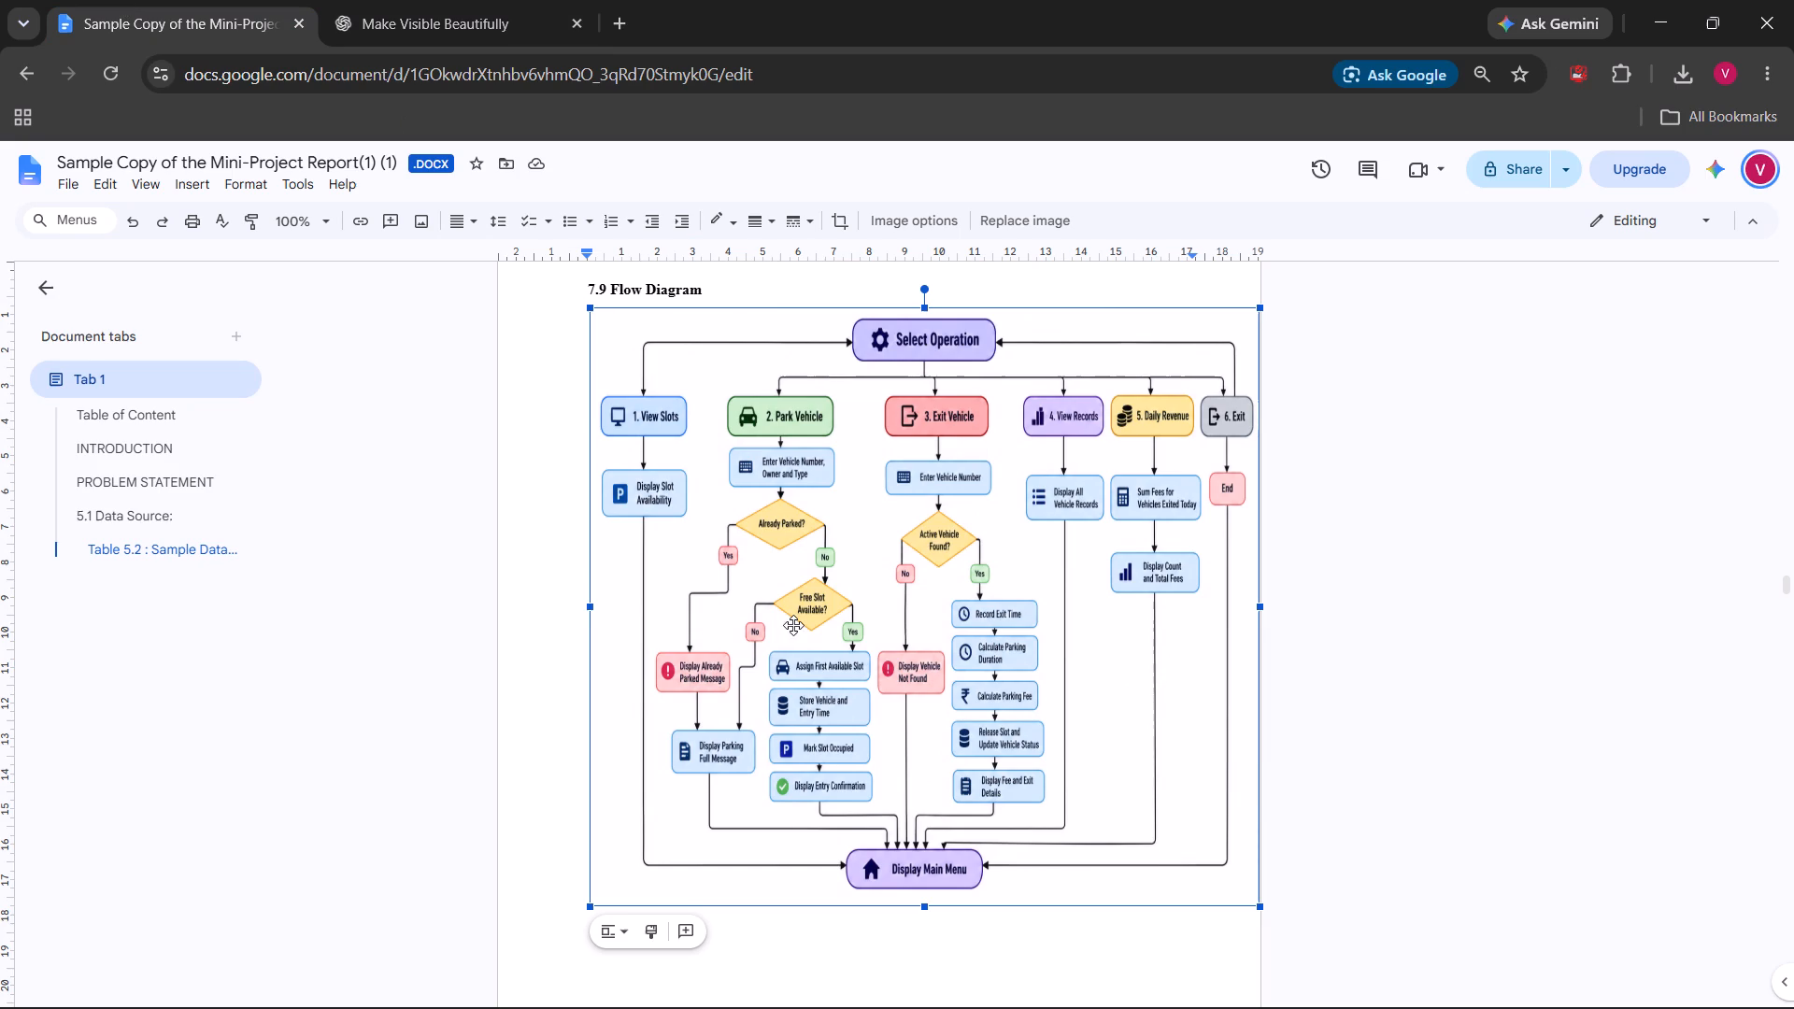
pyautogui.hotkey('ctrl', 'v')
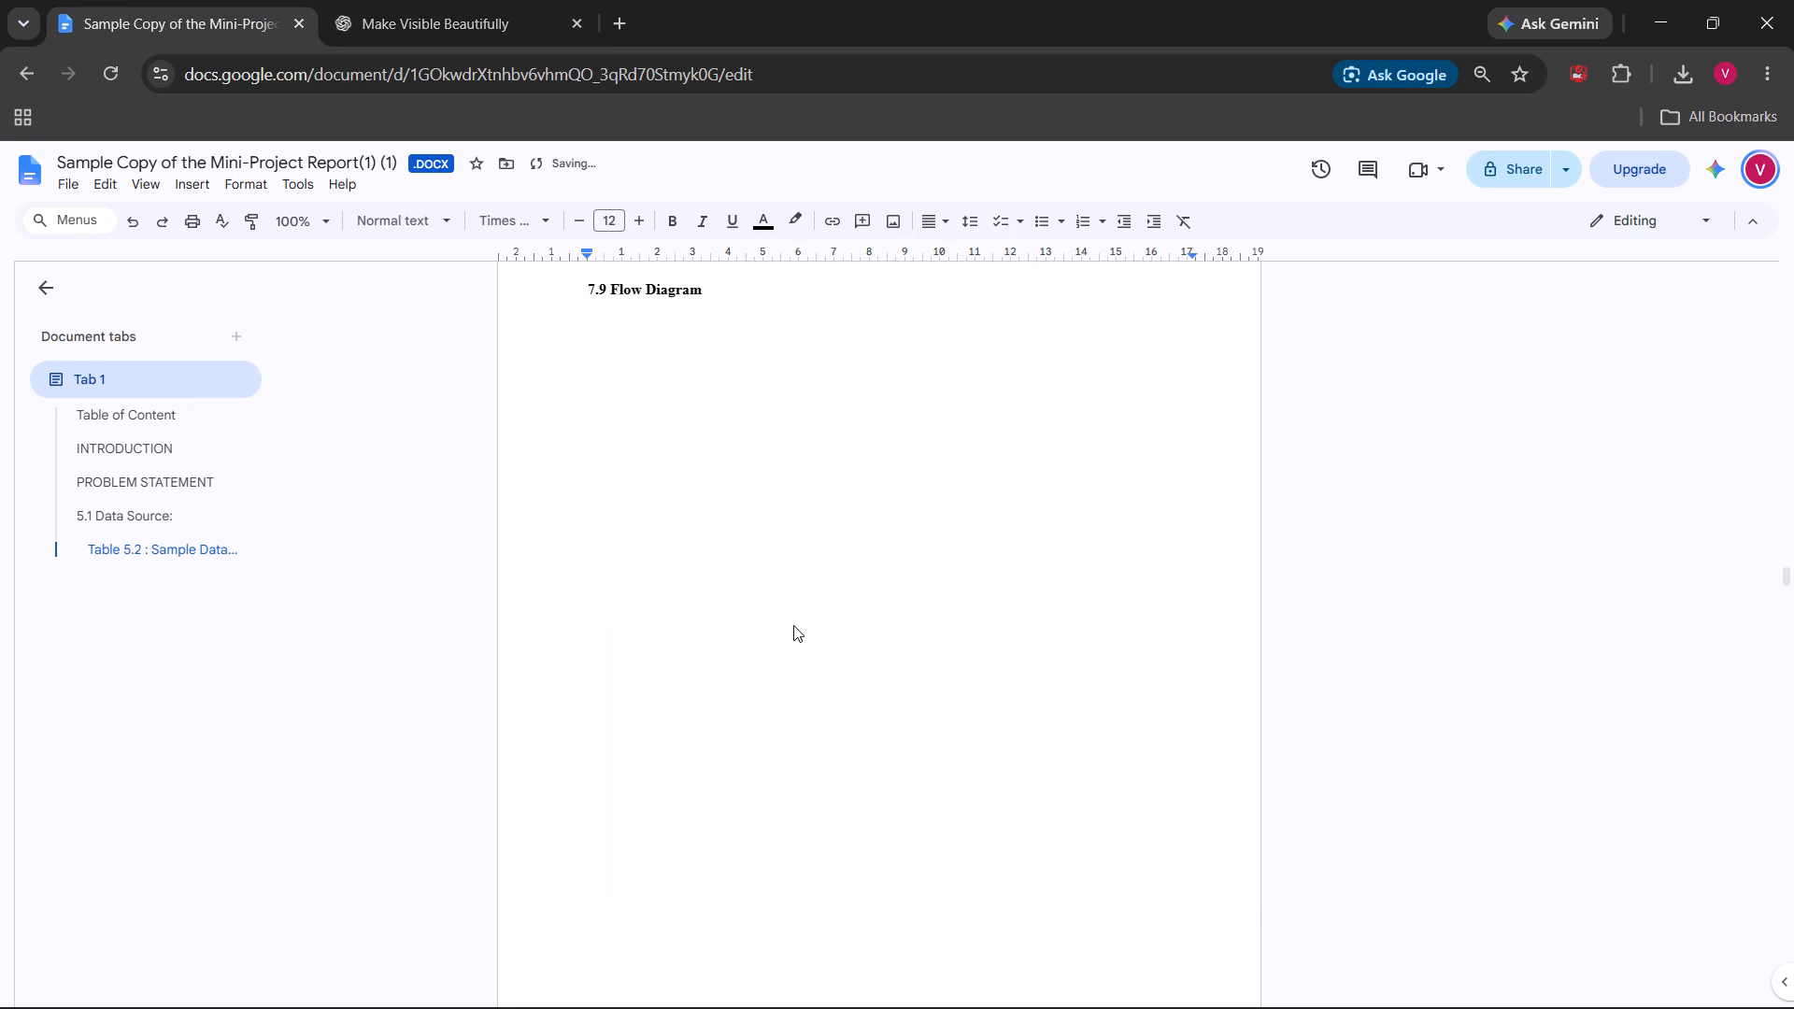
# Reduce the height of the vertical flowchart from its bottom edge so it stays within the page.
pyautogui.scroll(-8, 793, 625)
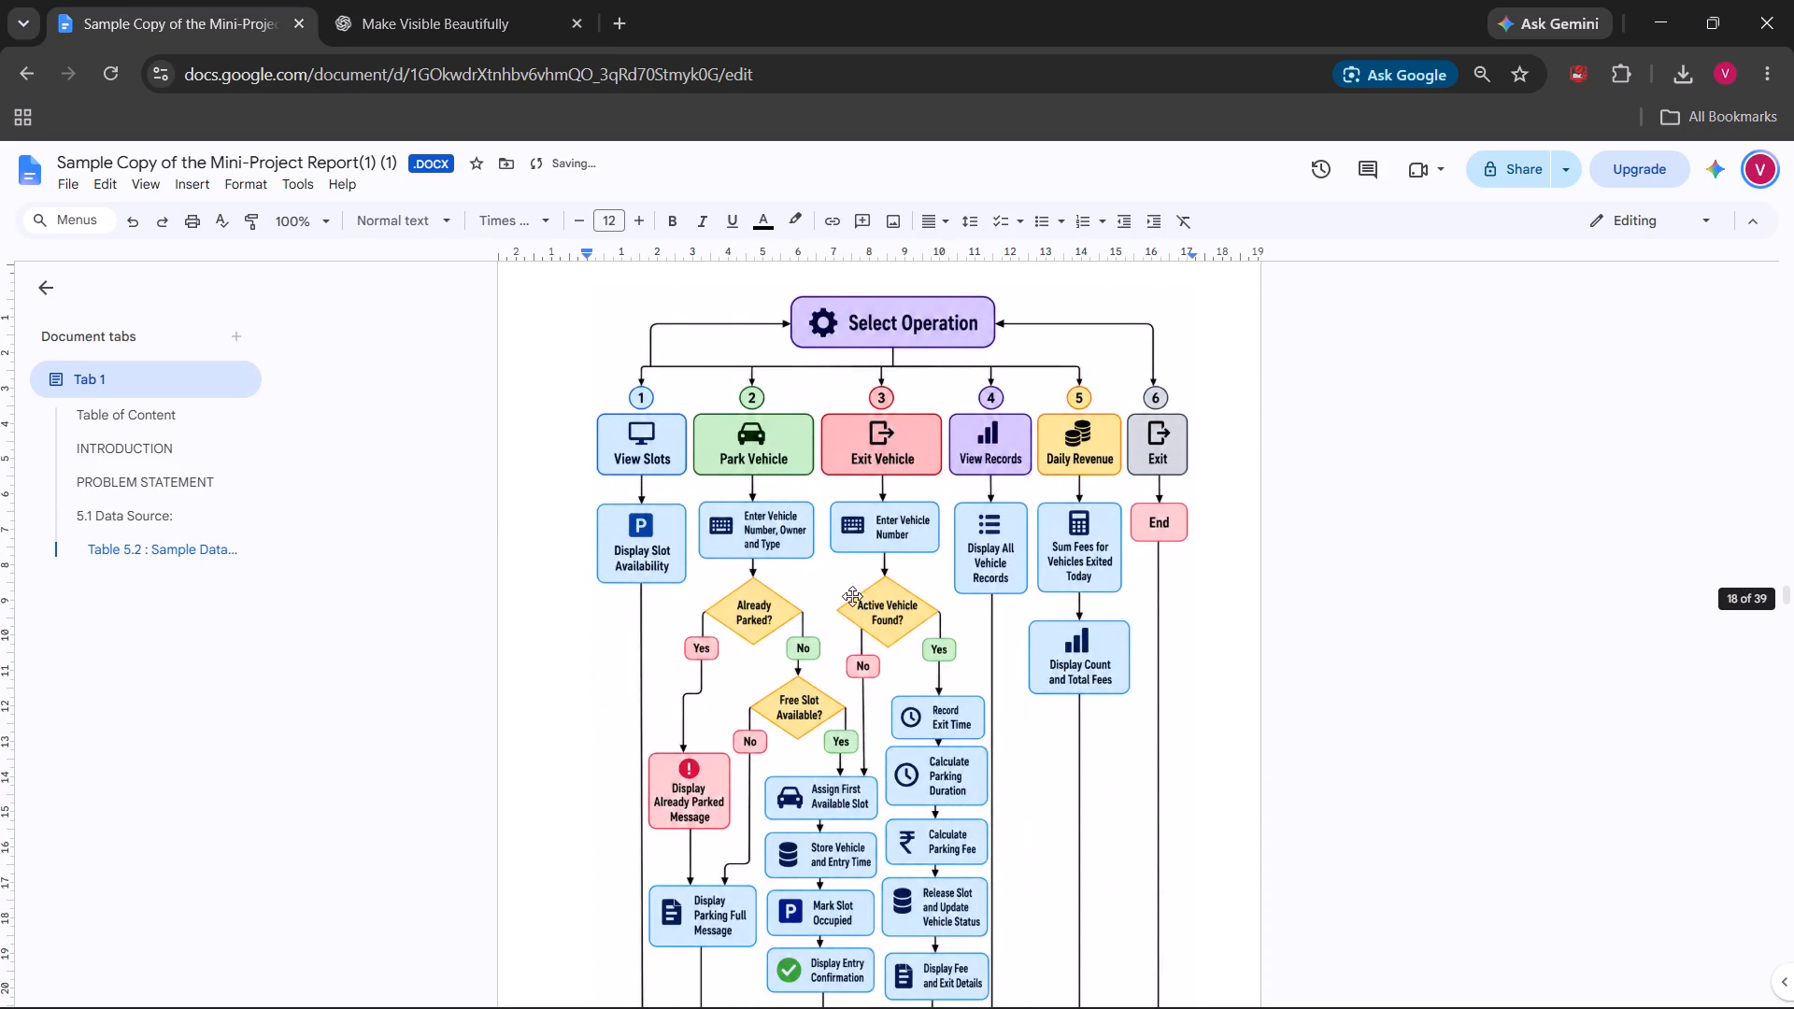
pyautogui.click(880, 586)
pyautogui.scroll(-3, 880, 586)
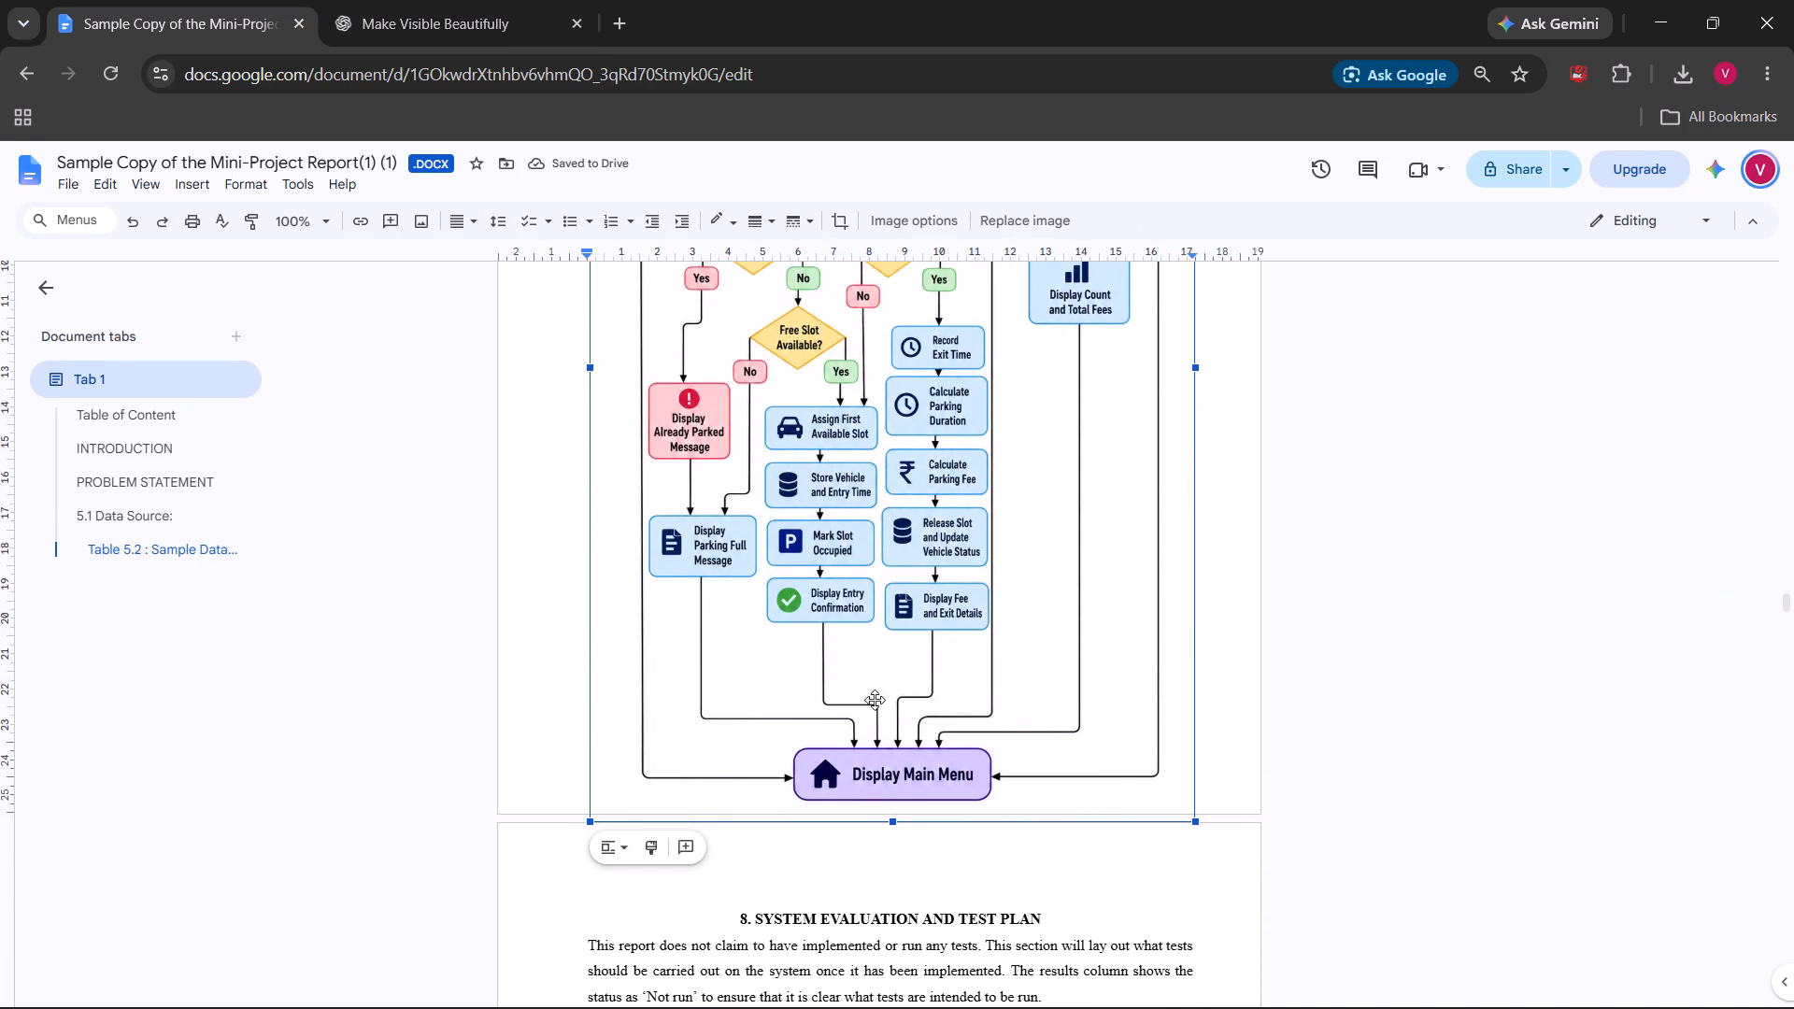
pyautogui.moveTo(891, 817); pyautogui.dragTo(889, 750)
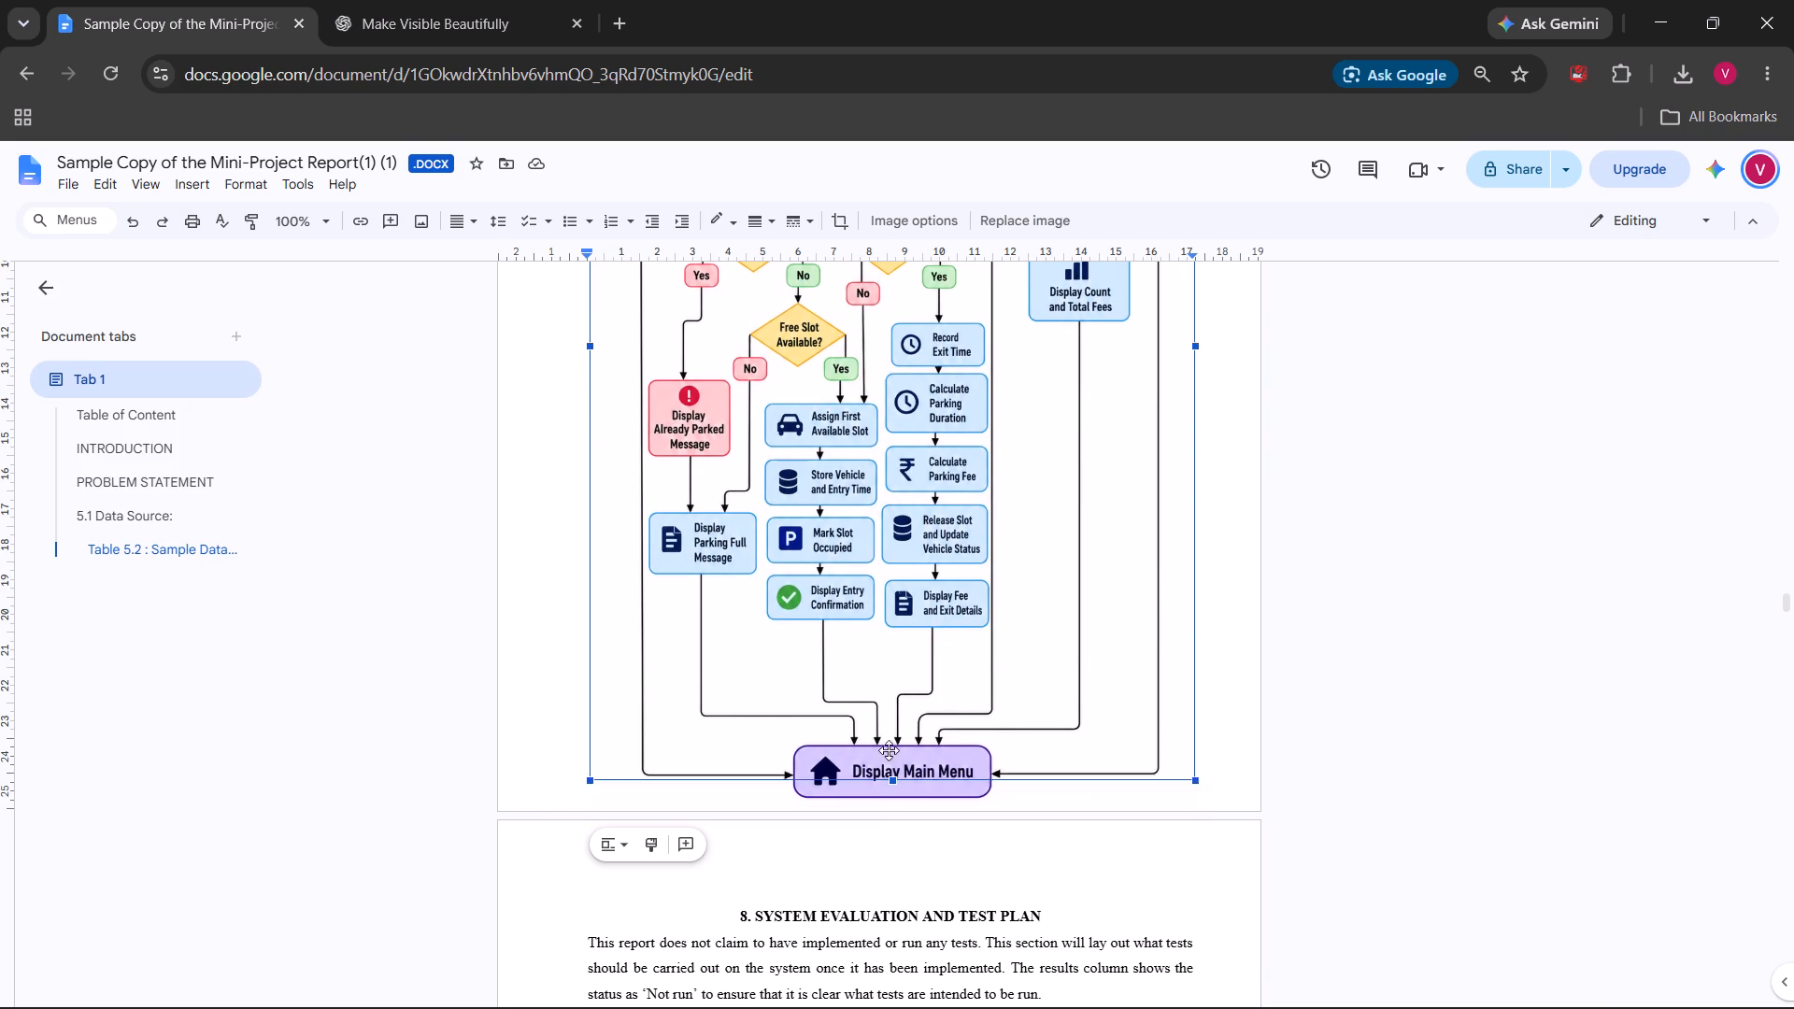
pyautogui.moveTo(889, 750); pyautogui.dragTo(887, 715)
pyautogui.scroll(7, 995, 545)
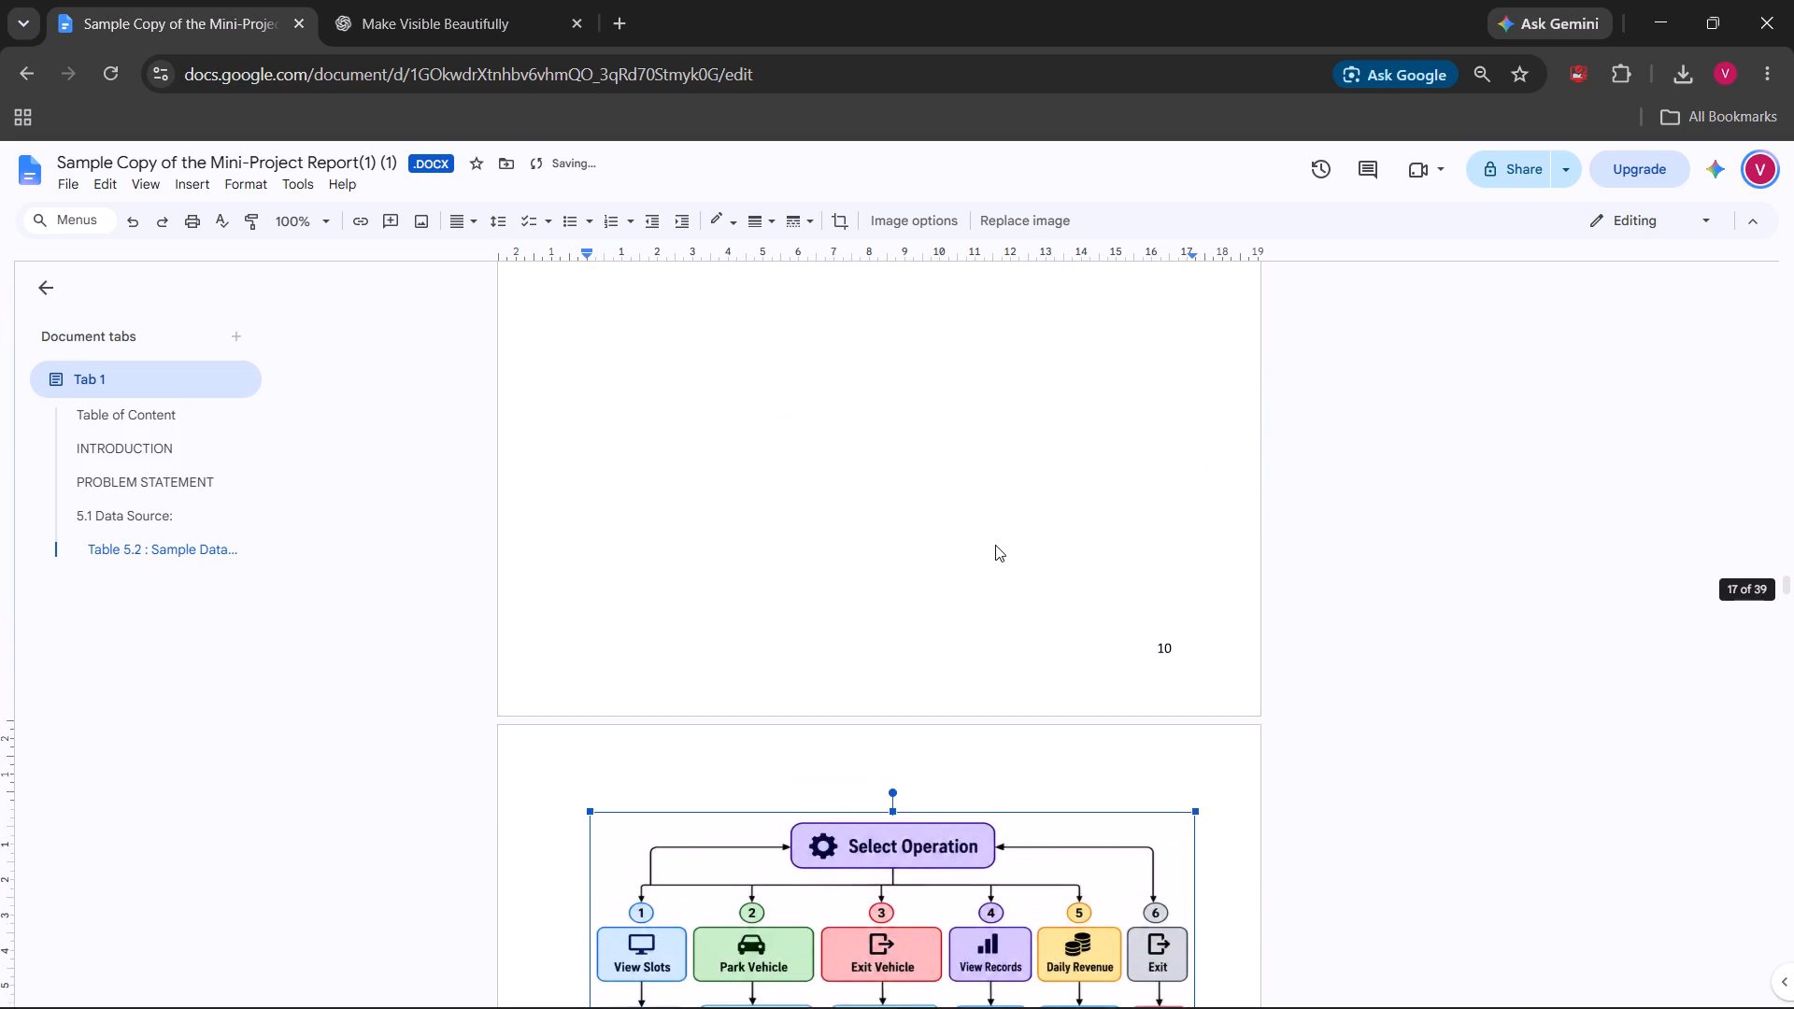
# Remove the line break before the "7.9 Flow Diagram" heading to pull it up onto the previous page.
pyautogui.scroll(3, 995, 545)
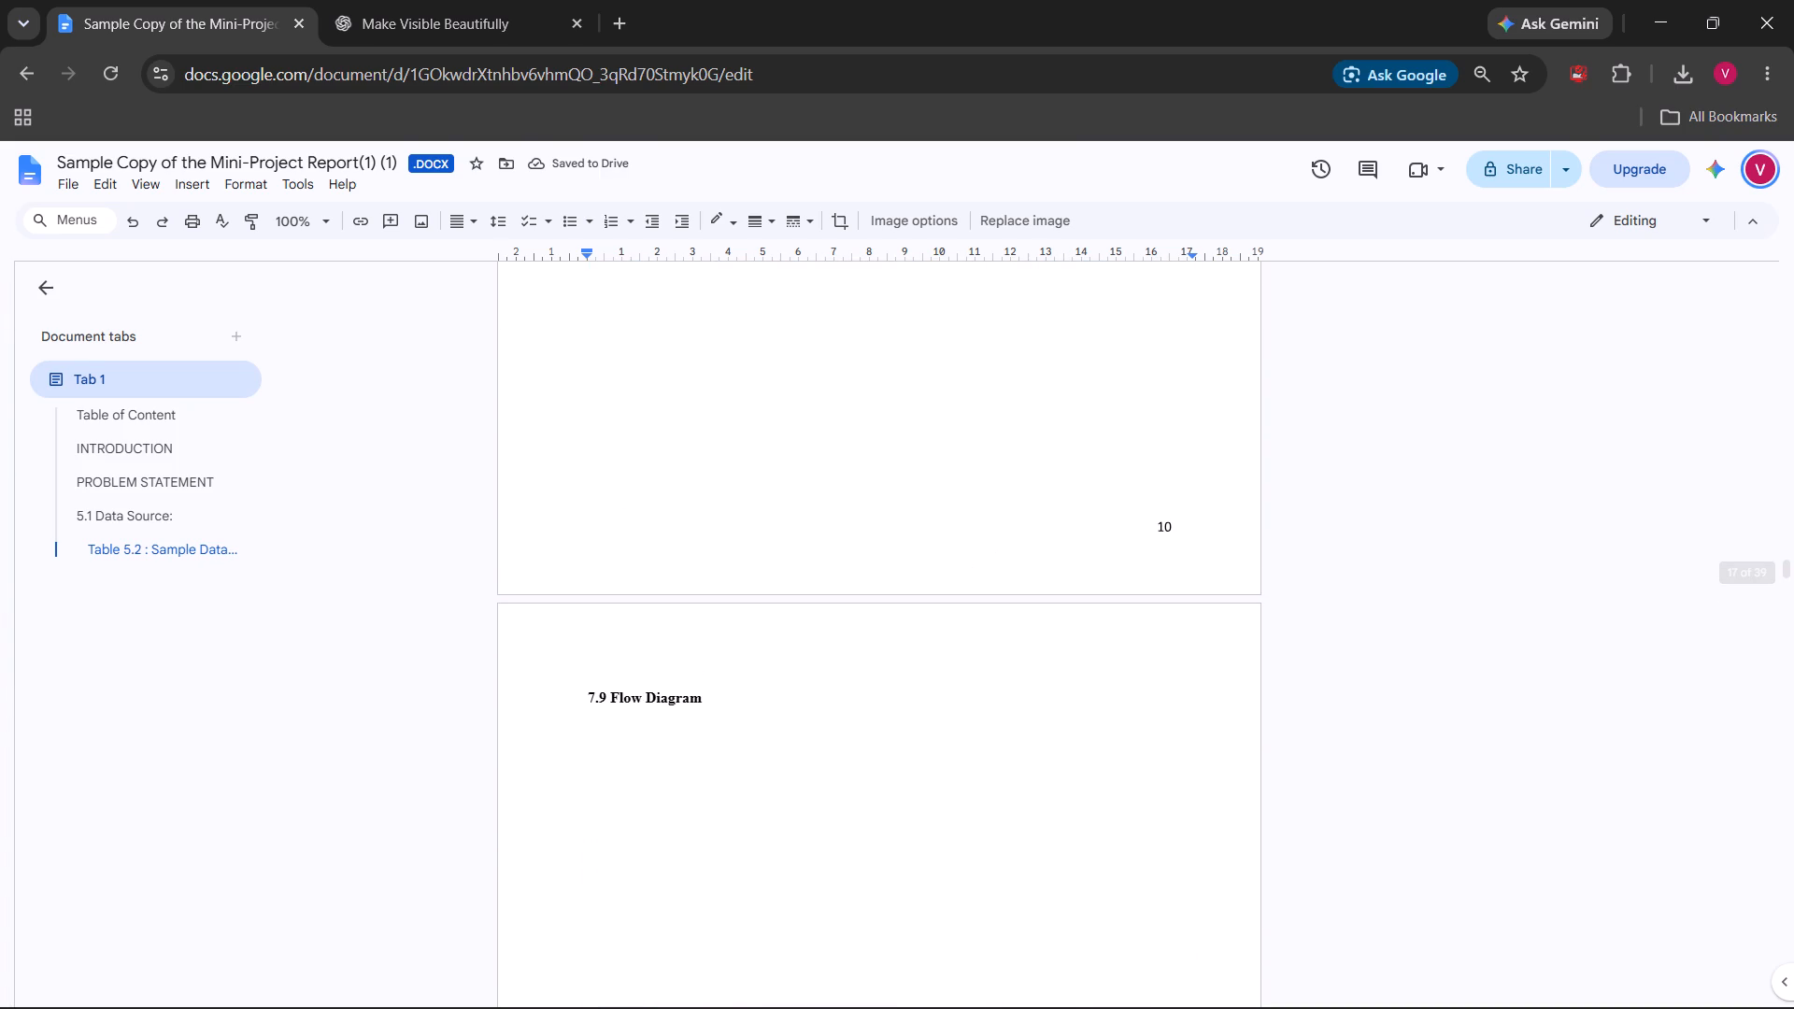
pyautogui.click(580, 698)
pyautogui.press('BackSpace')
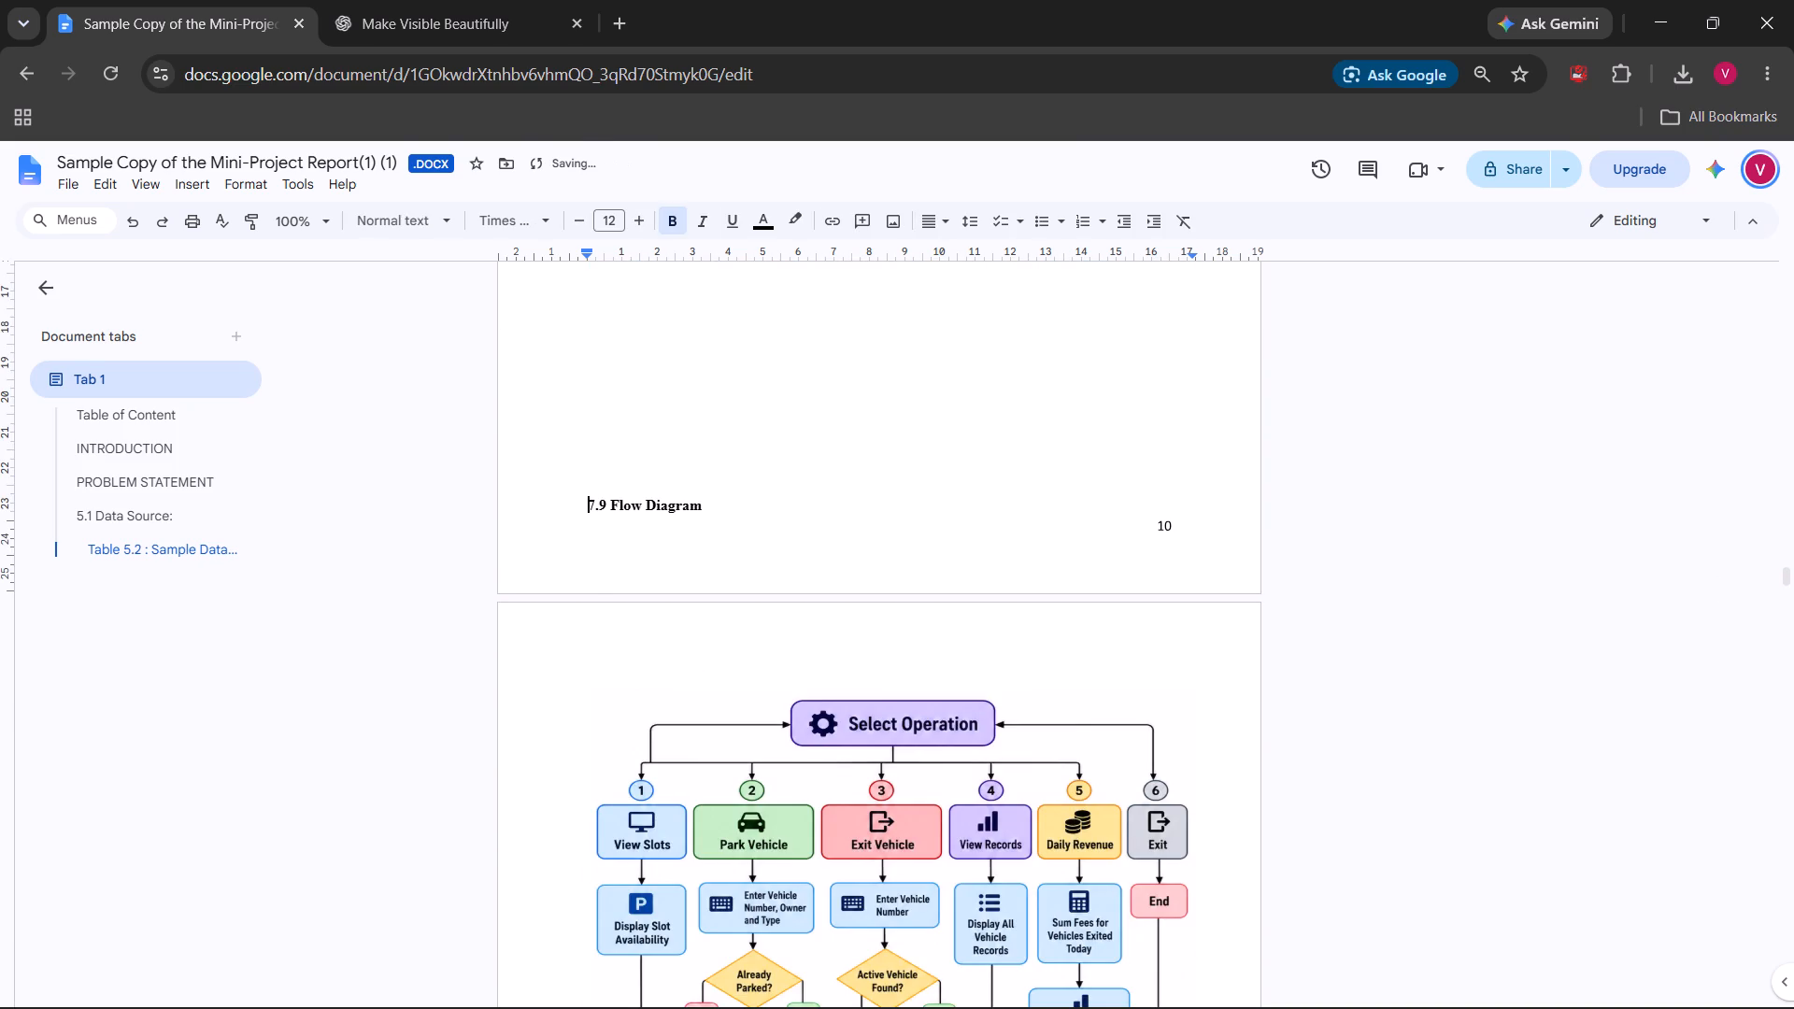
# Shrink the vertical flowchart's height further to make room for the heading above it on the same page.
pyautogui.scroll(-2, 714, 628)
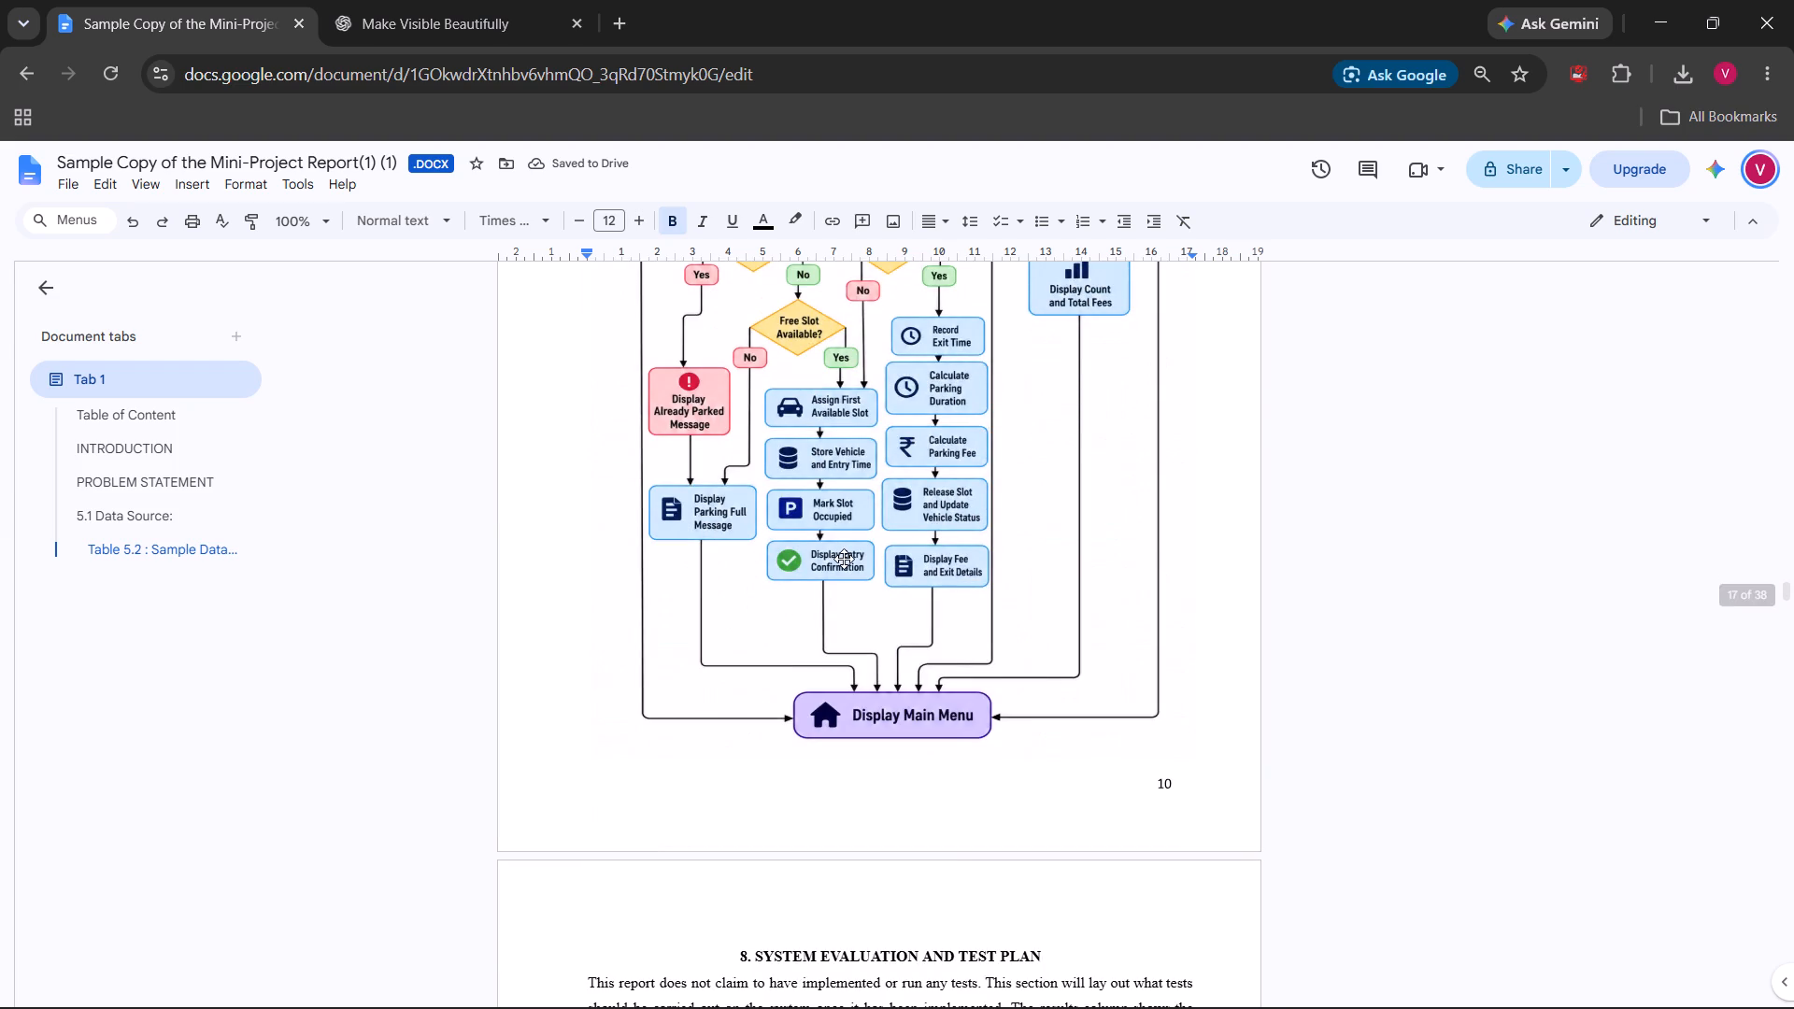
pyautogui.click(844, 559)
pyautogui.scroll(4, 958, 506)
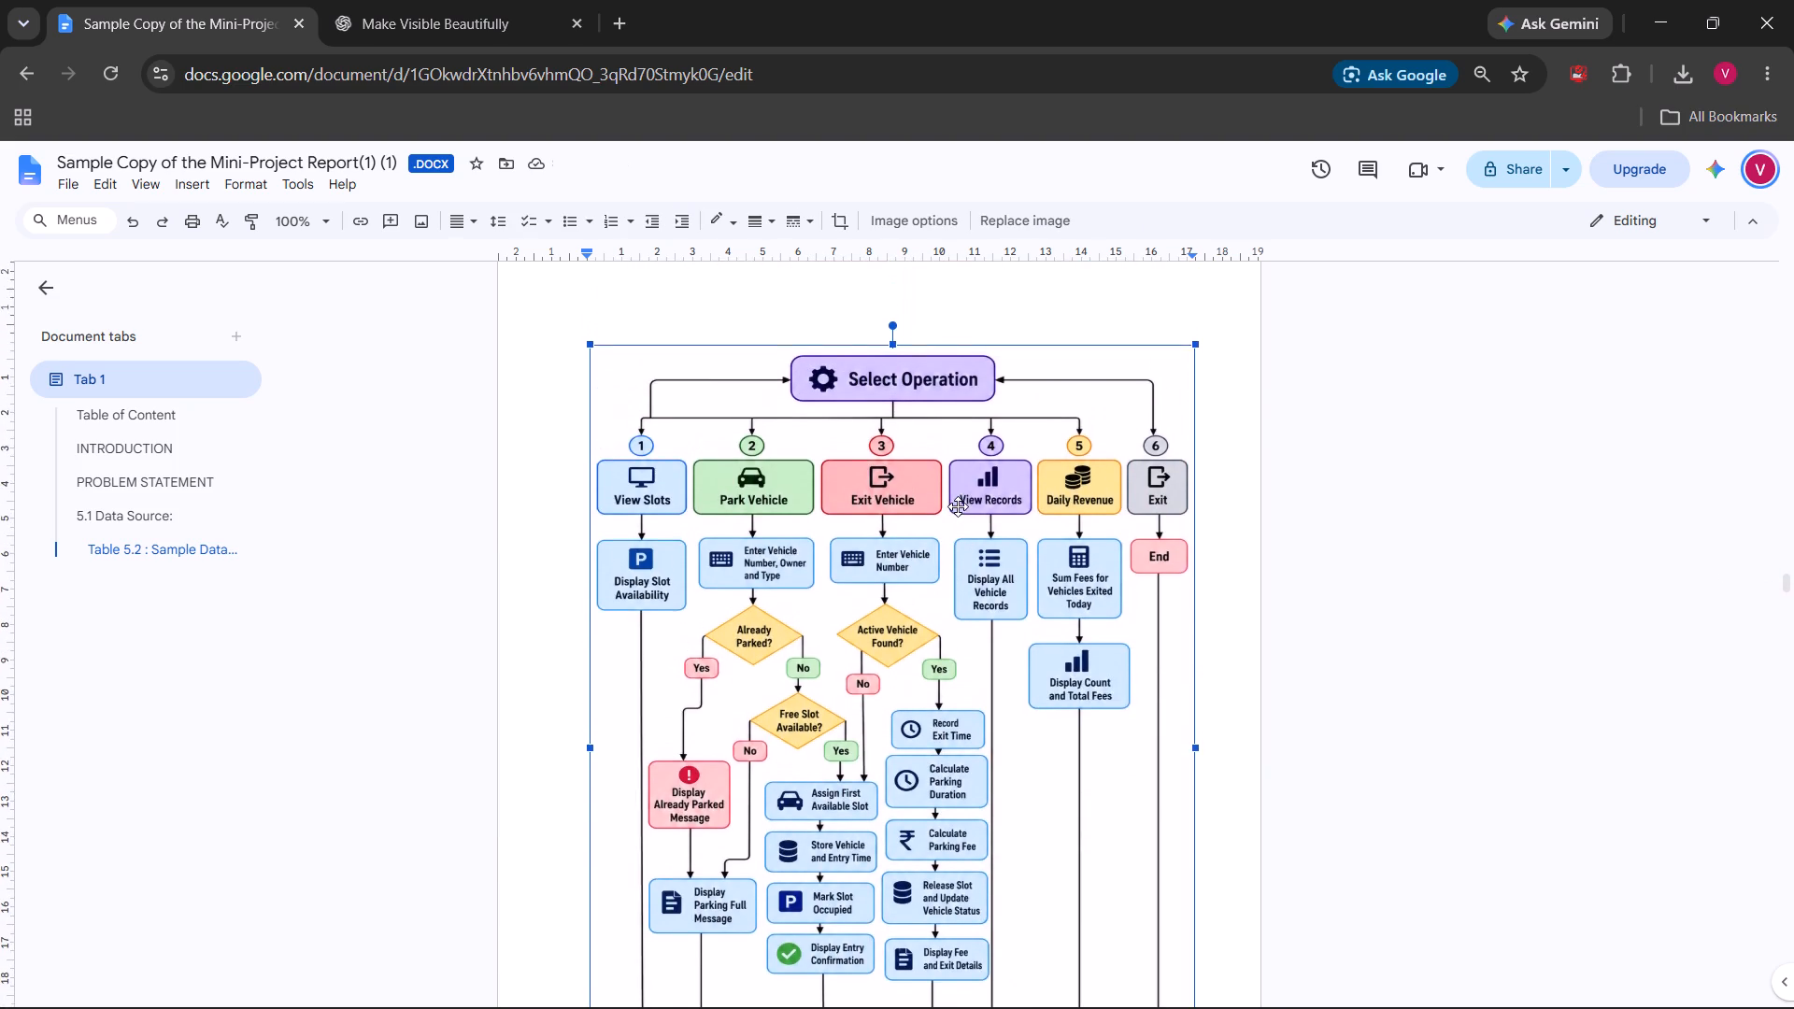
pyautogui.scroll(1, 958, 506)
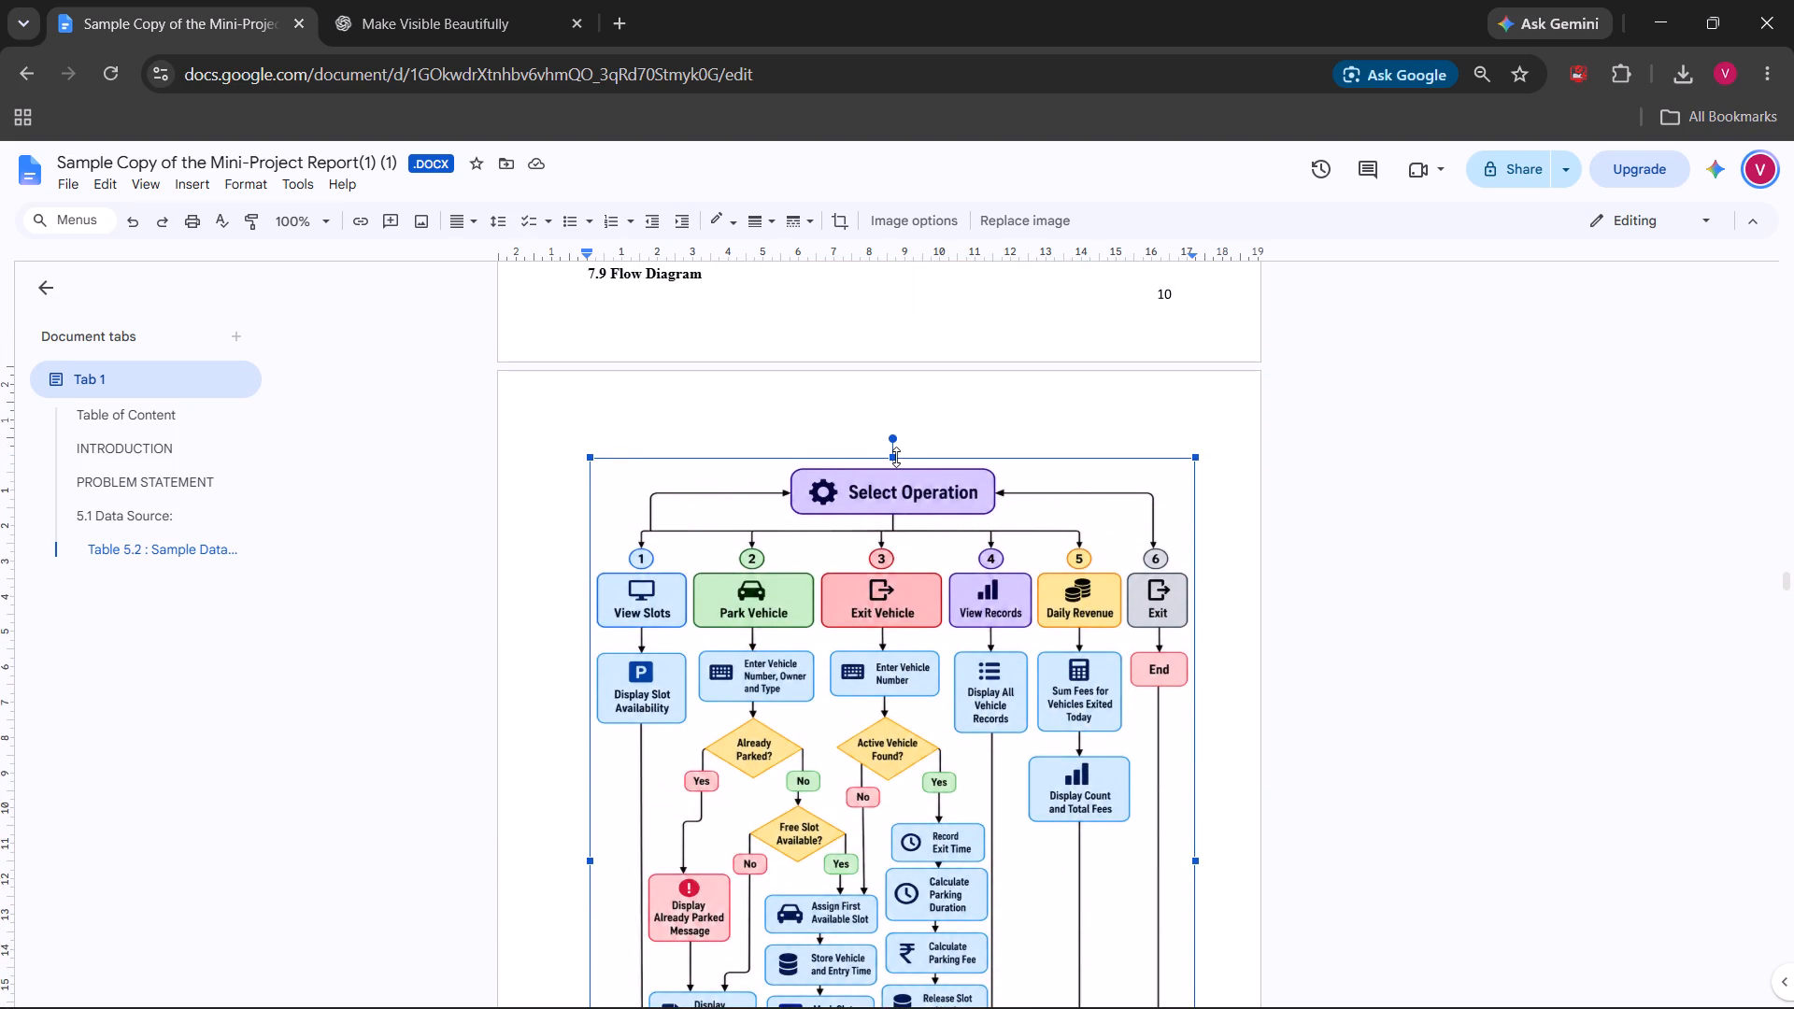
pyautogui.moveTo(896, 457); pyautogui.dragTo(891, 480)
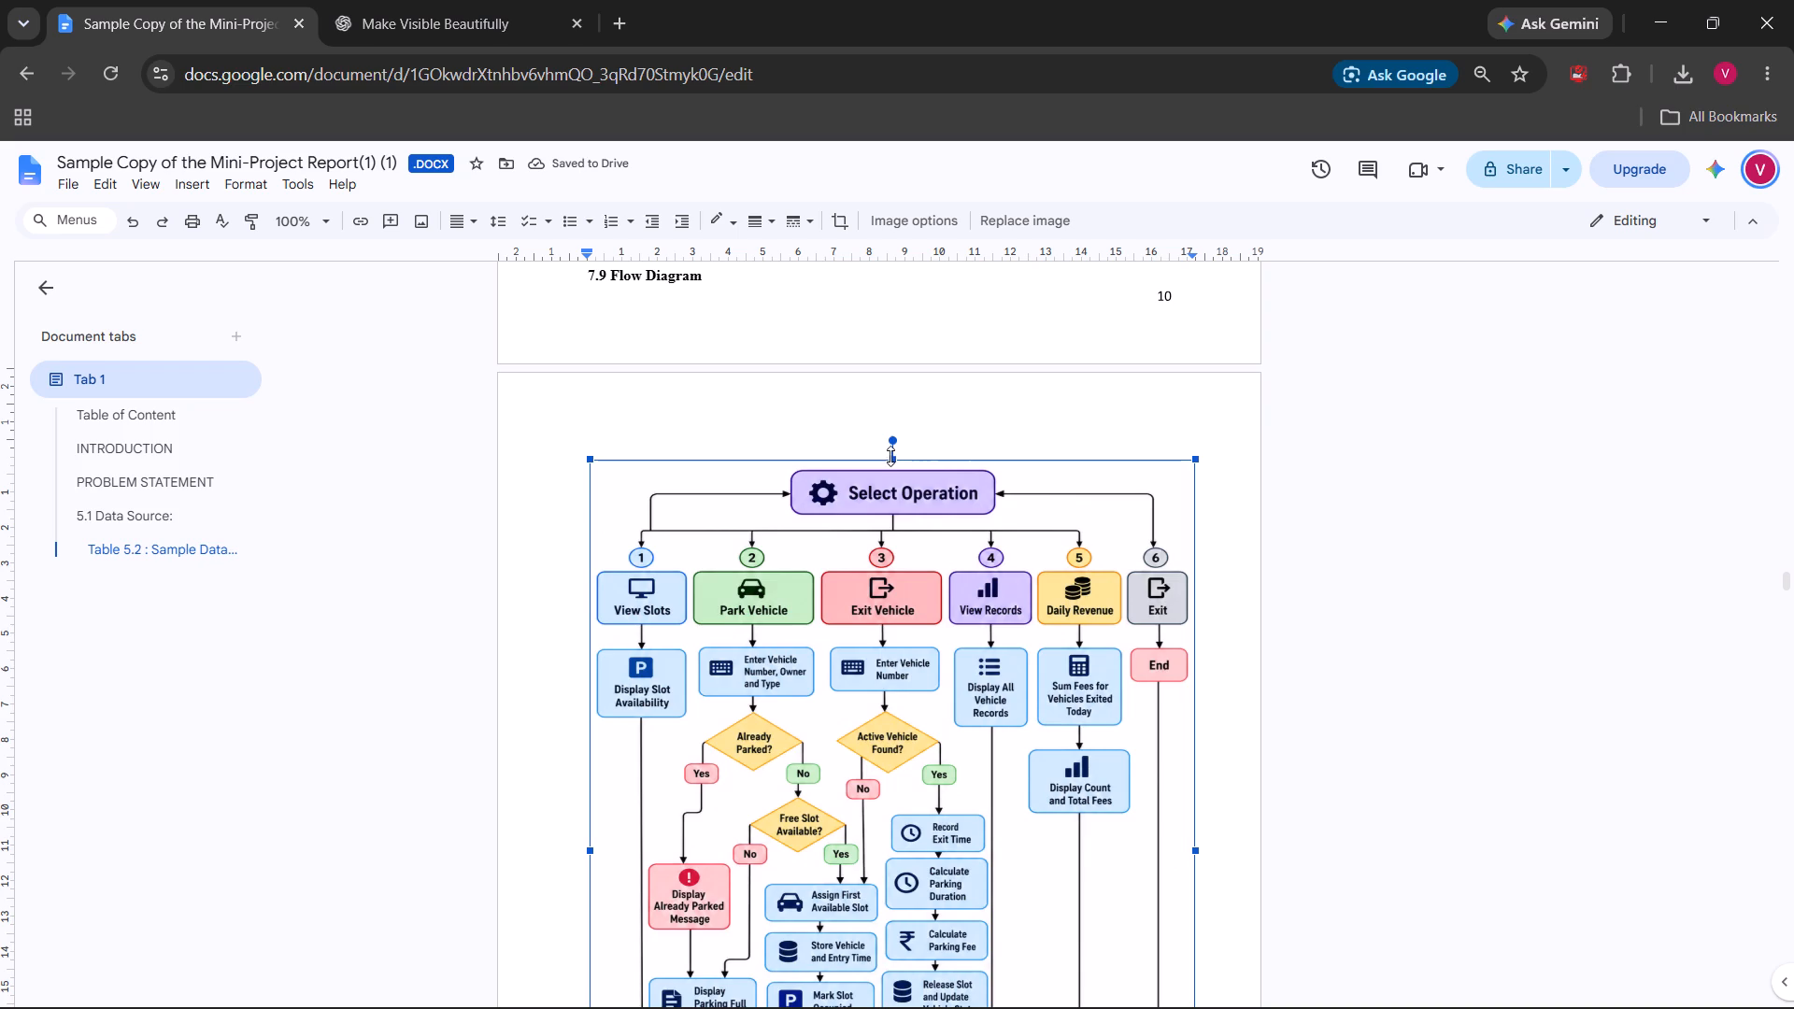
pyautogui.click(890, 454)
pyautogui.scroll(-6, 833, 561)
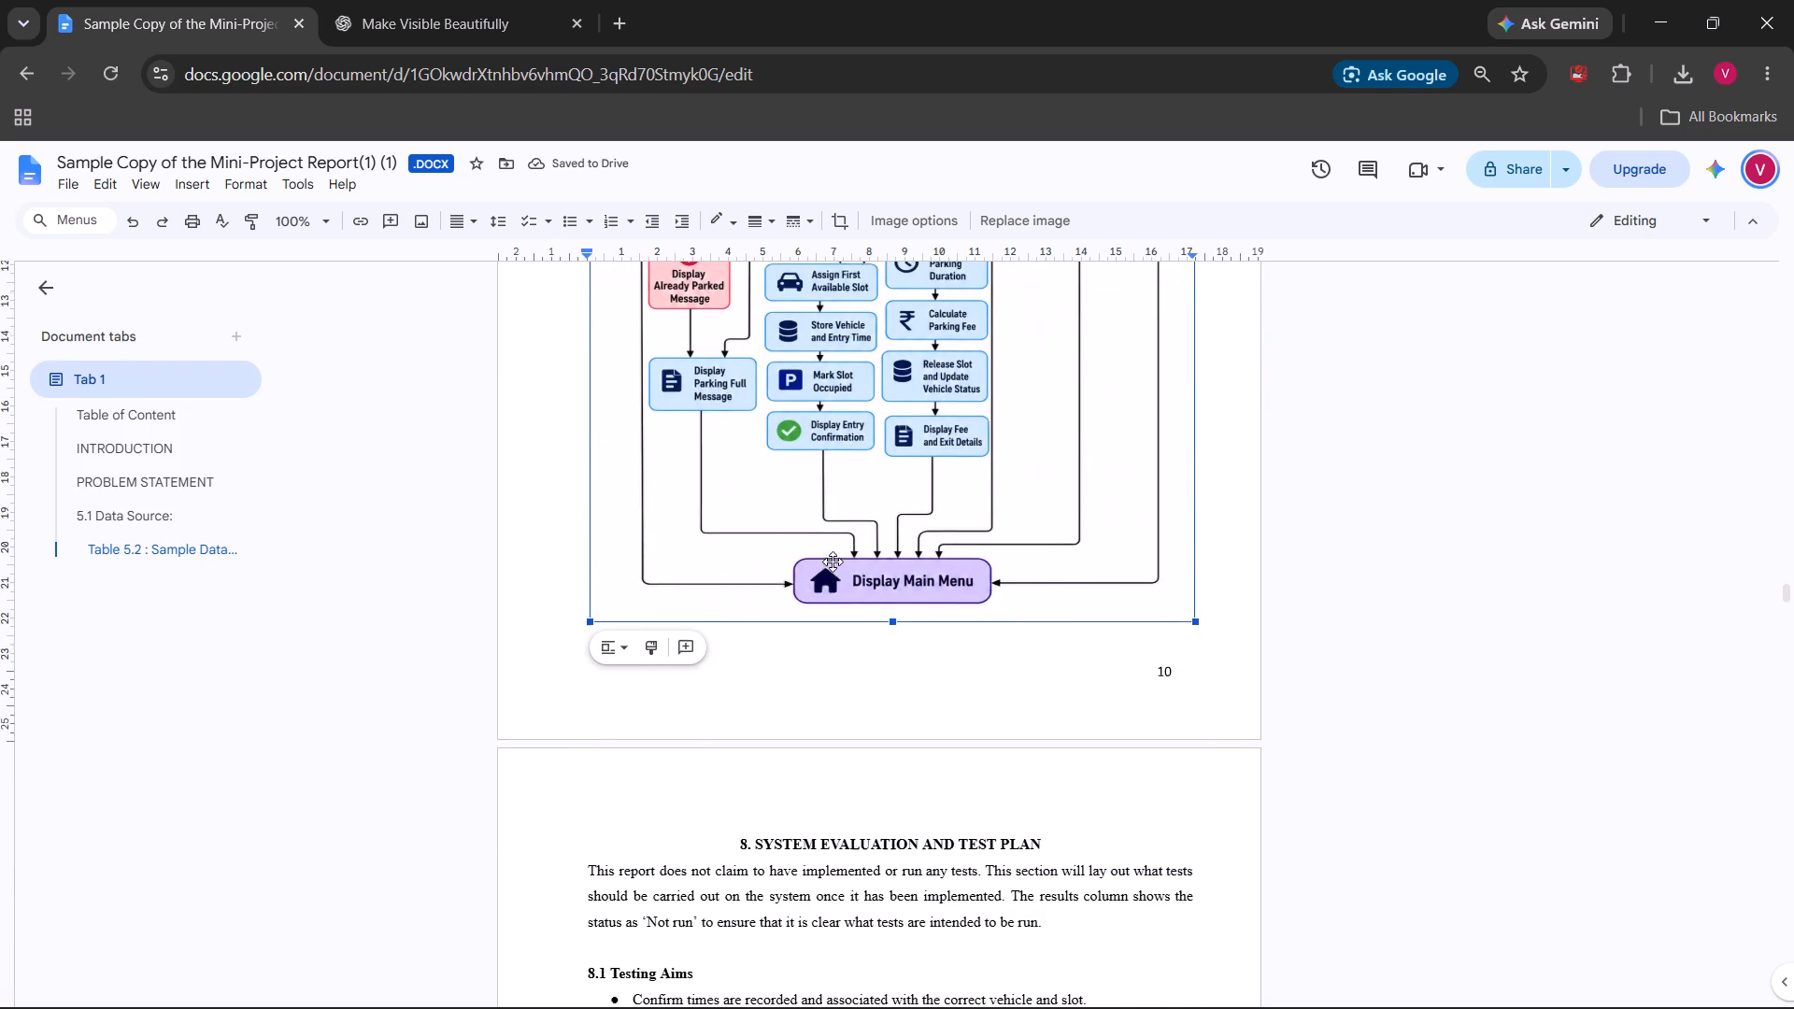
pyautogui.moveTo(892, 595); pyautogui.dragTo(893, 561)
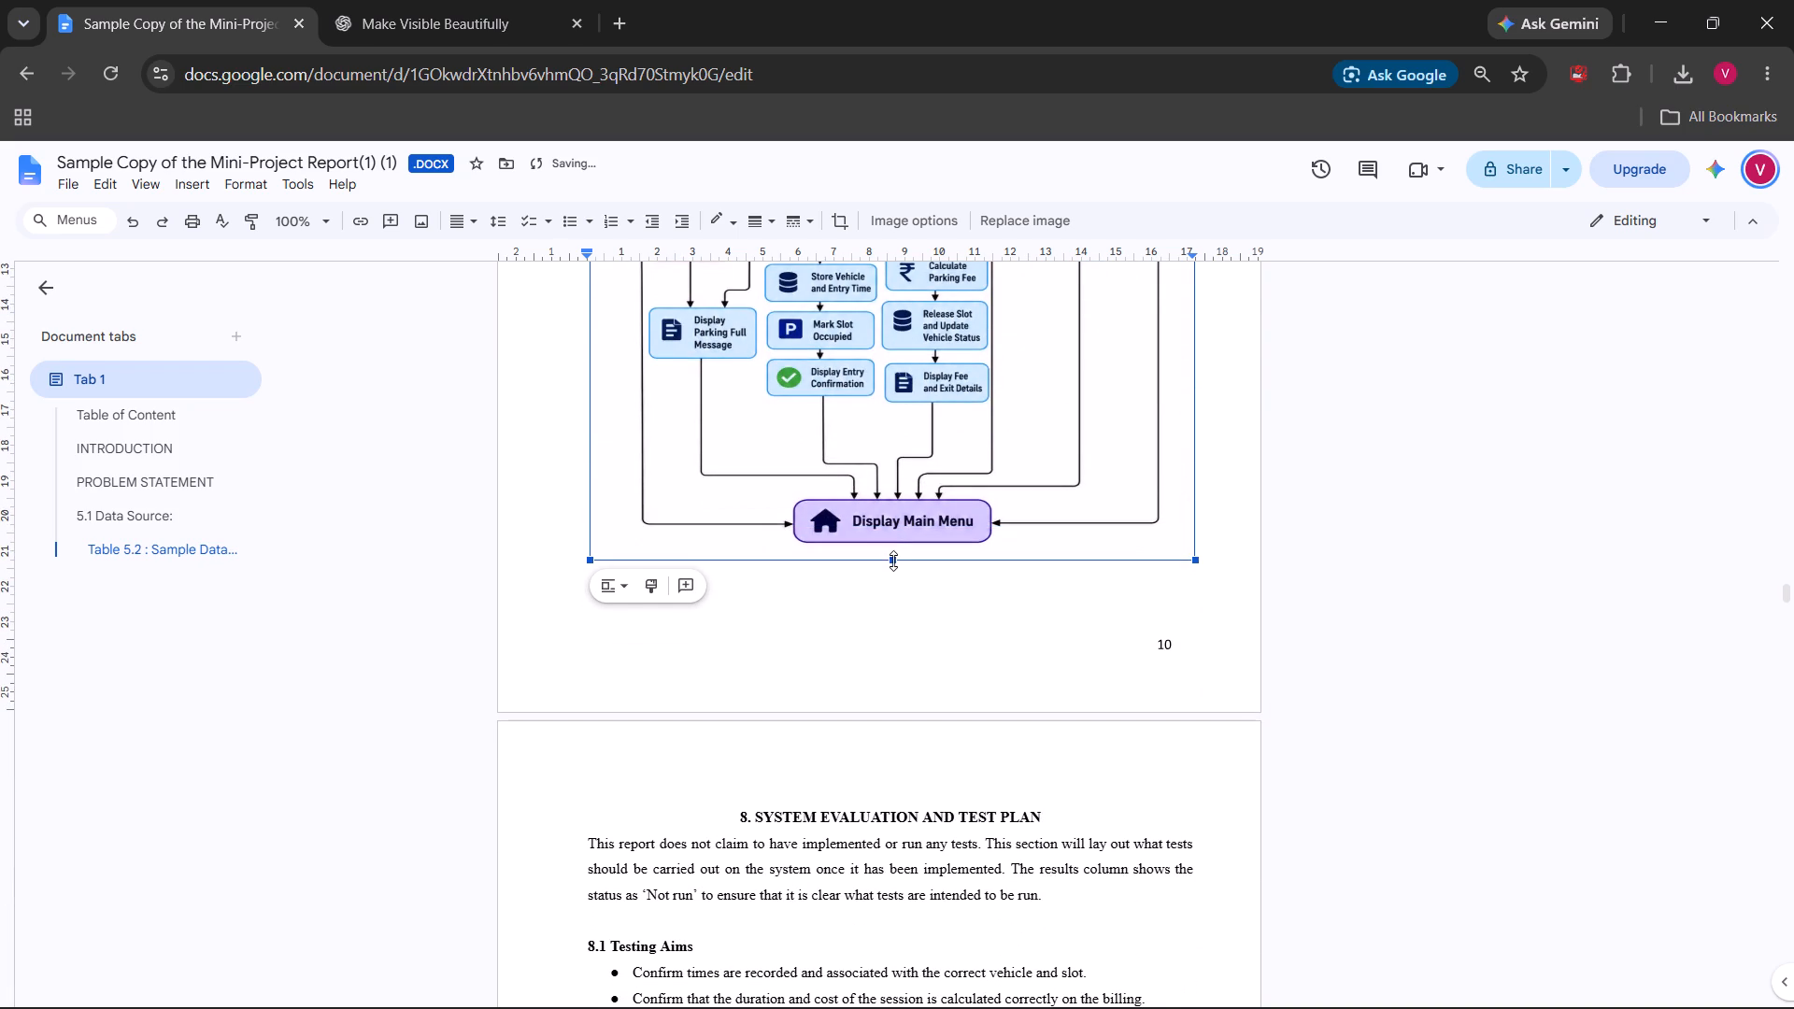
pyautogui.moveTo(896, 461); pyautogui.dragTo(879, 623)
pyautogui.click(887, 691)
# Insert a line break before the "7.9 Flow Diagram" heading to move it onto the flowchart's page.
pyautogui.scroll(6, 874, 533)
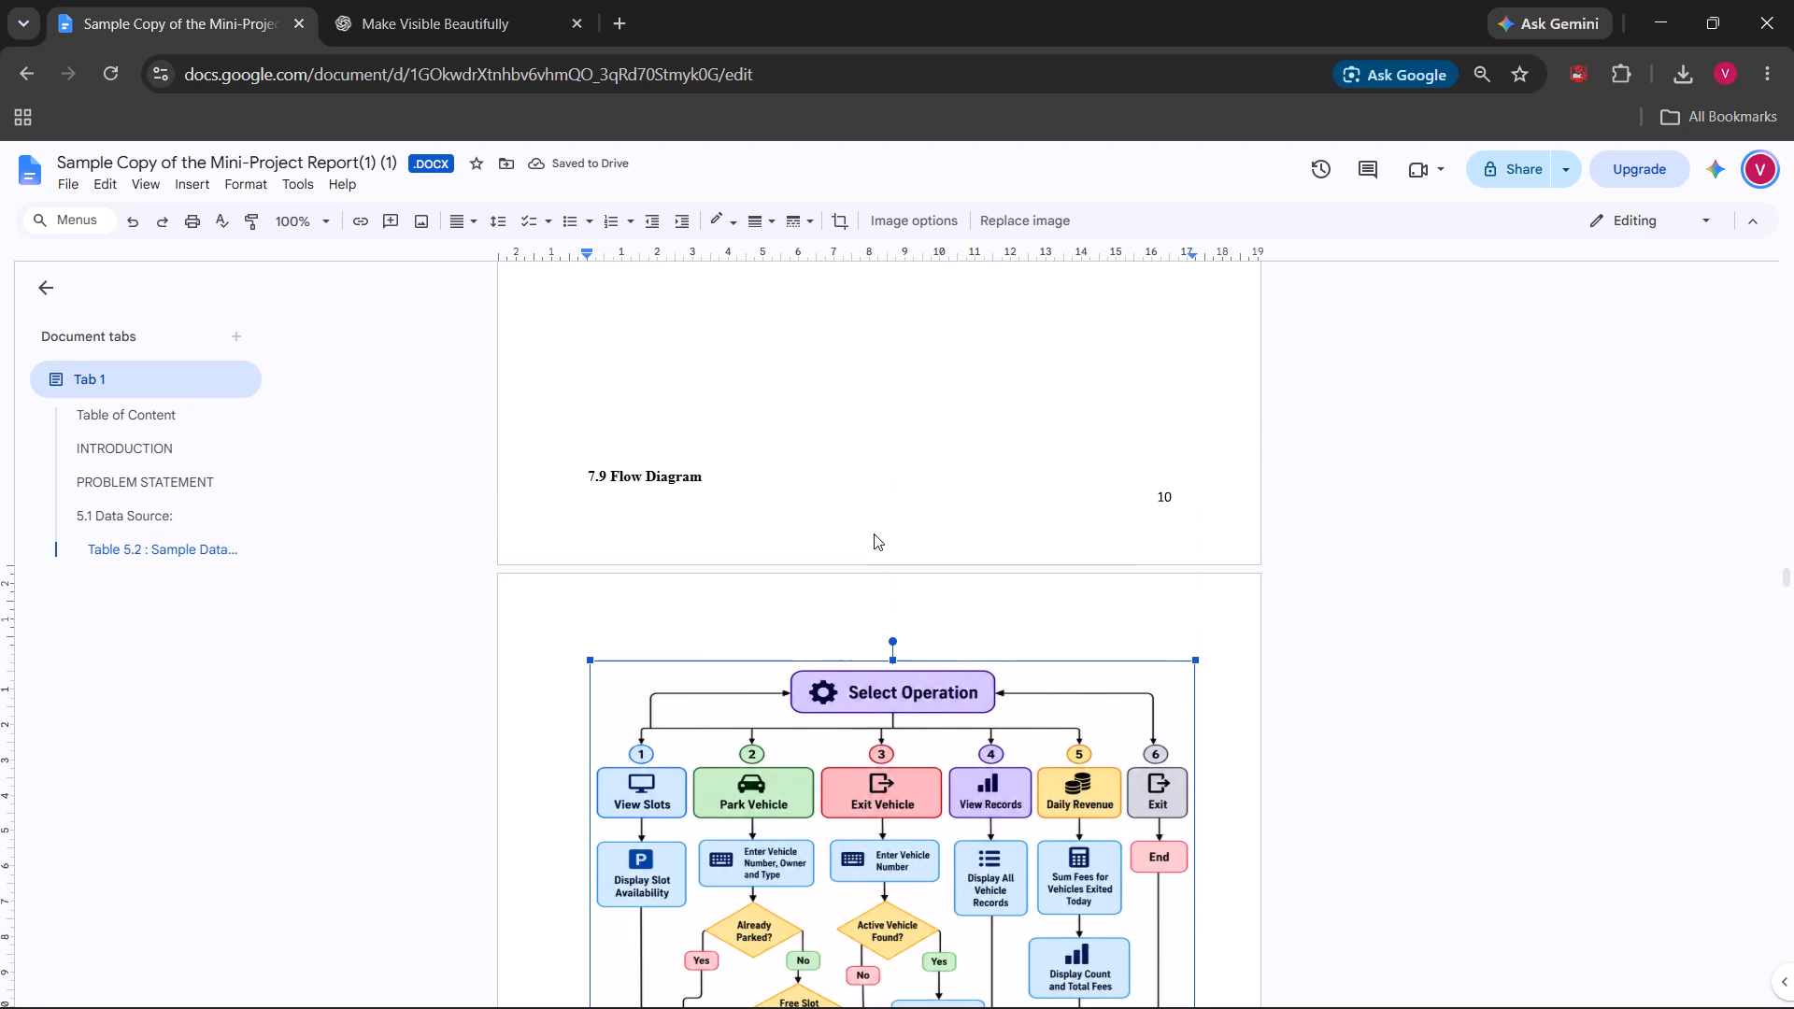
pyautogui.click(590, 472)
pyautogui.press('Return')
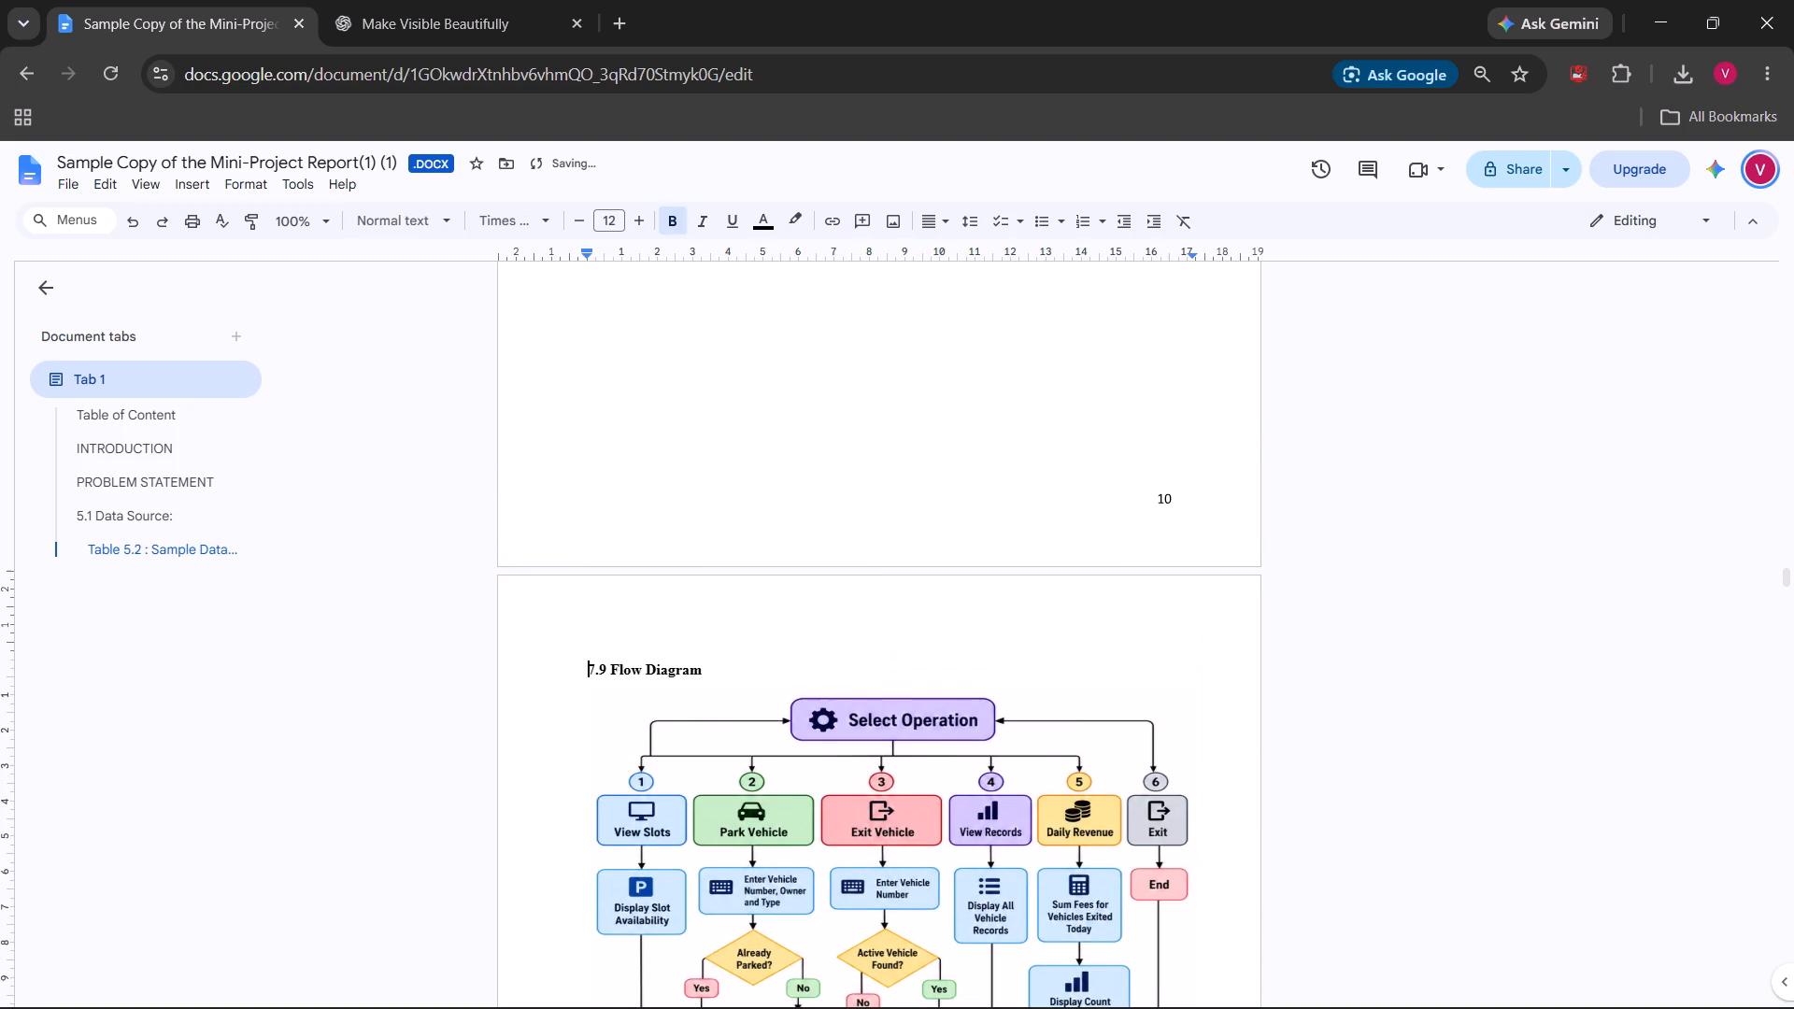
# Check how the resized vertical flowchart fits and reads on its page.
pyautogui.scroll(-3, 952, 636)
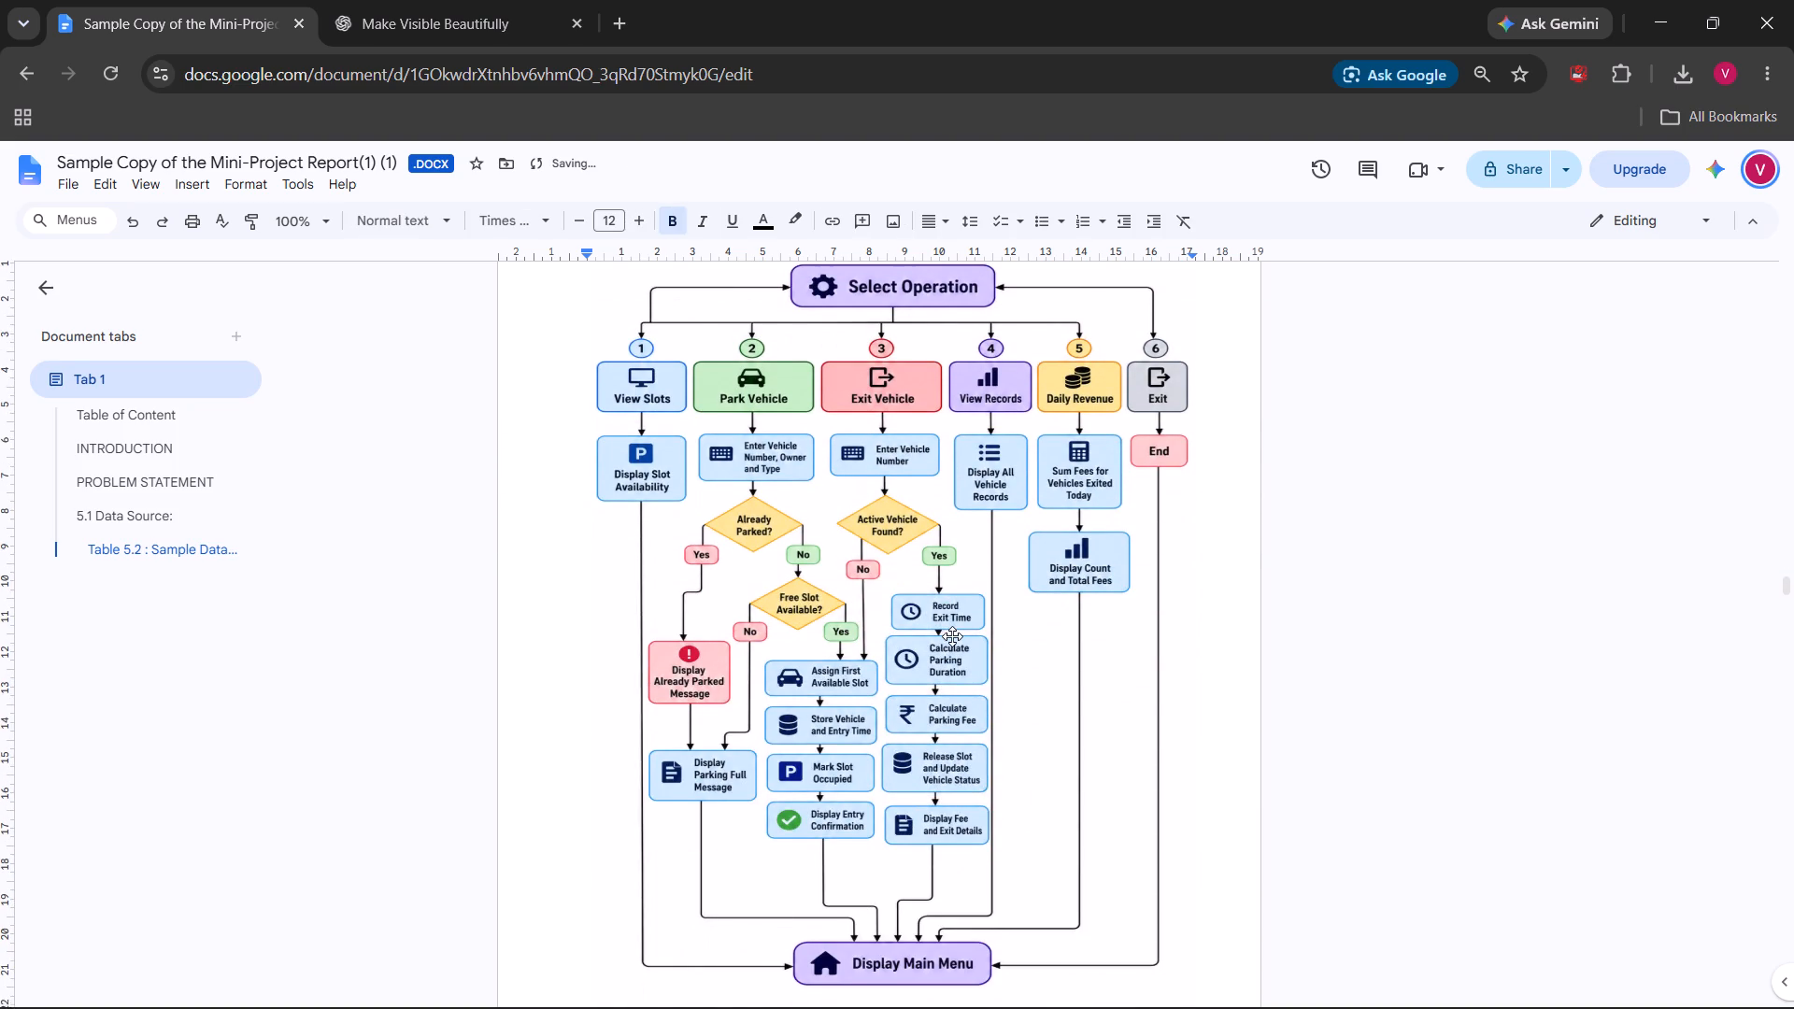
pyautogui.click(1459, 502)
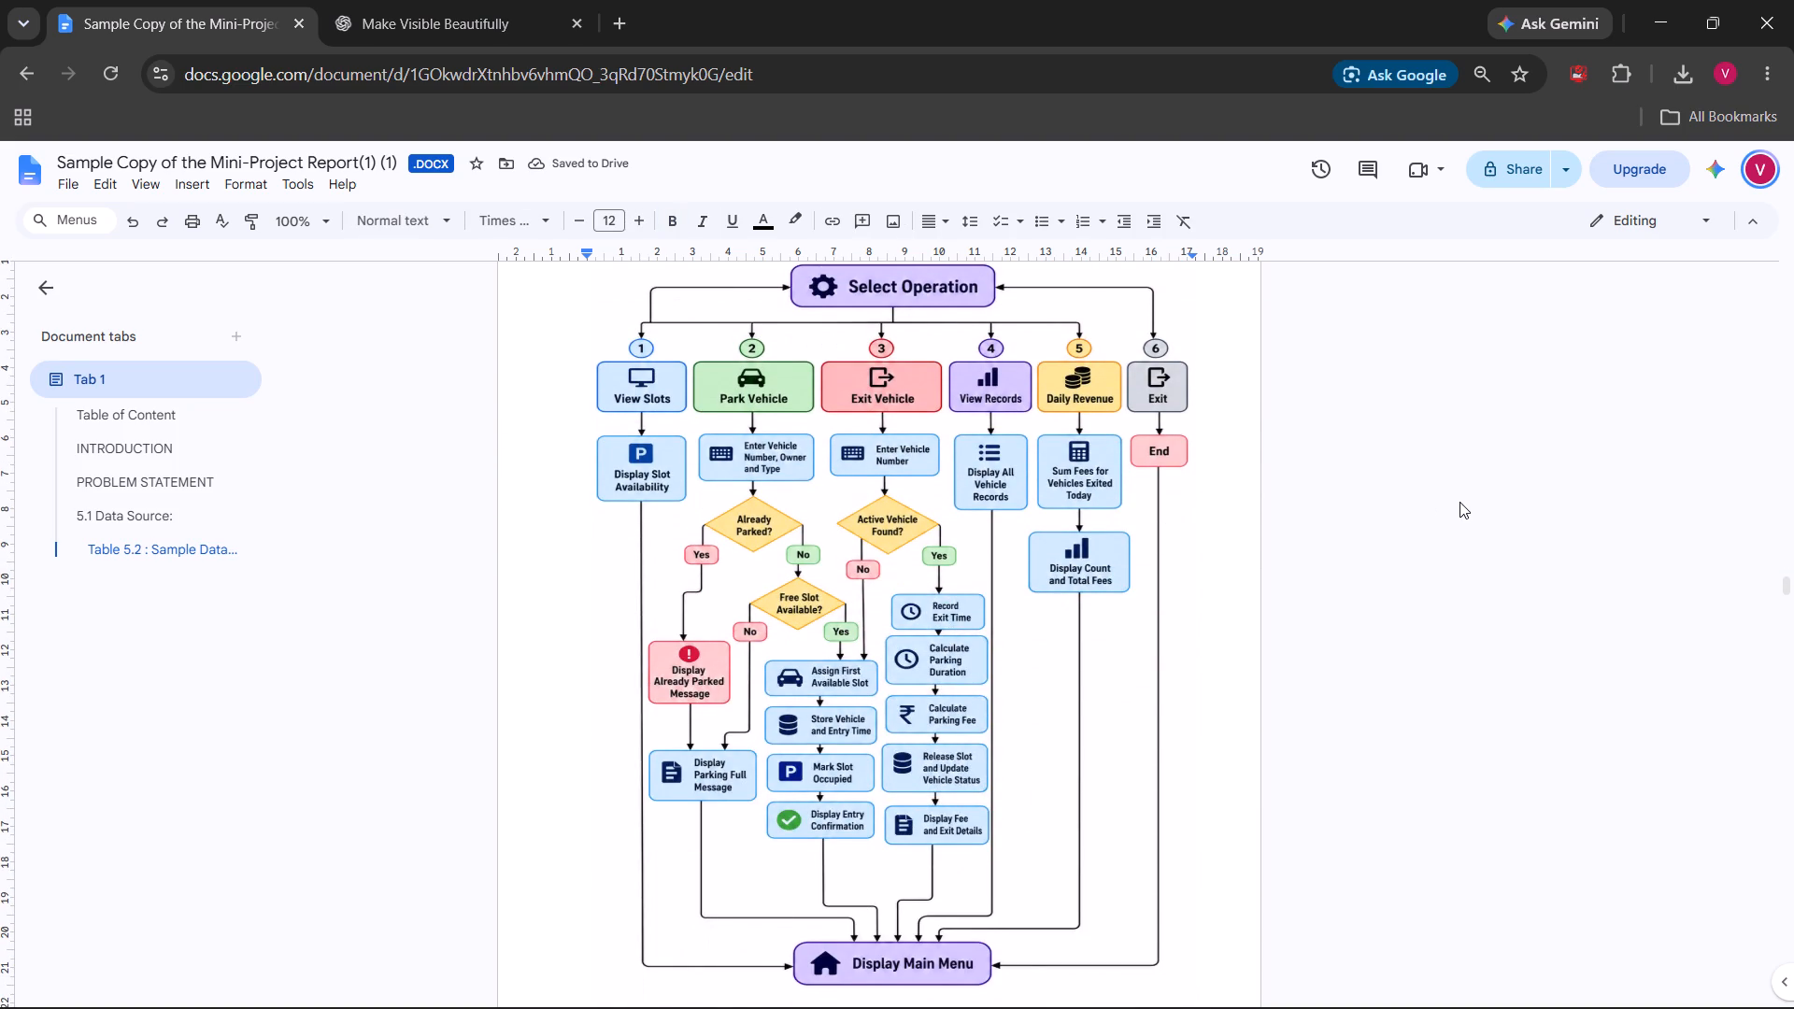
pyautogui.scroll(-1, 1459, 502)
pyautogui.click(766, 436)
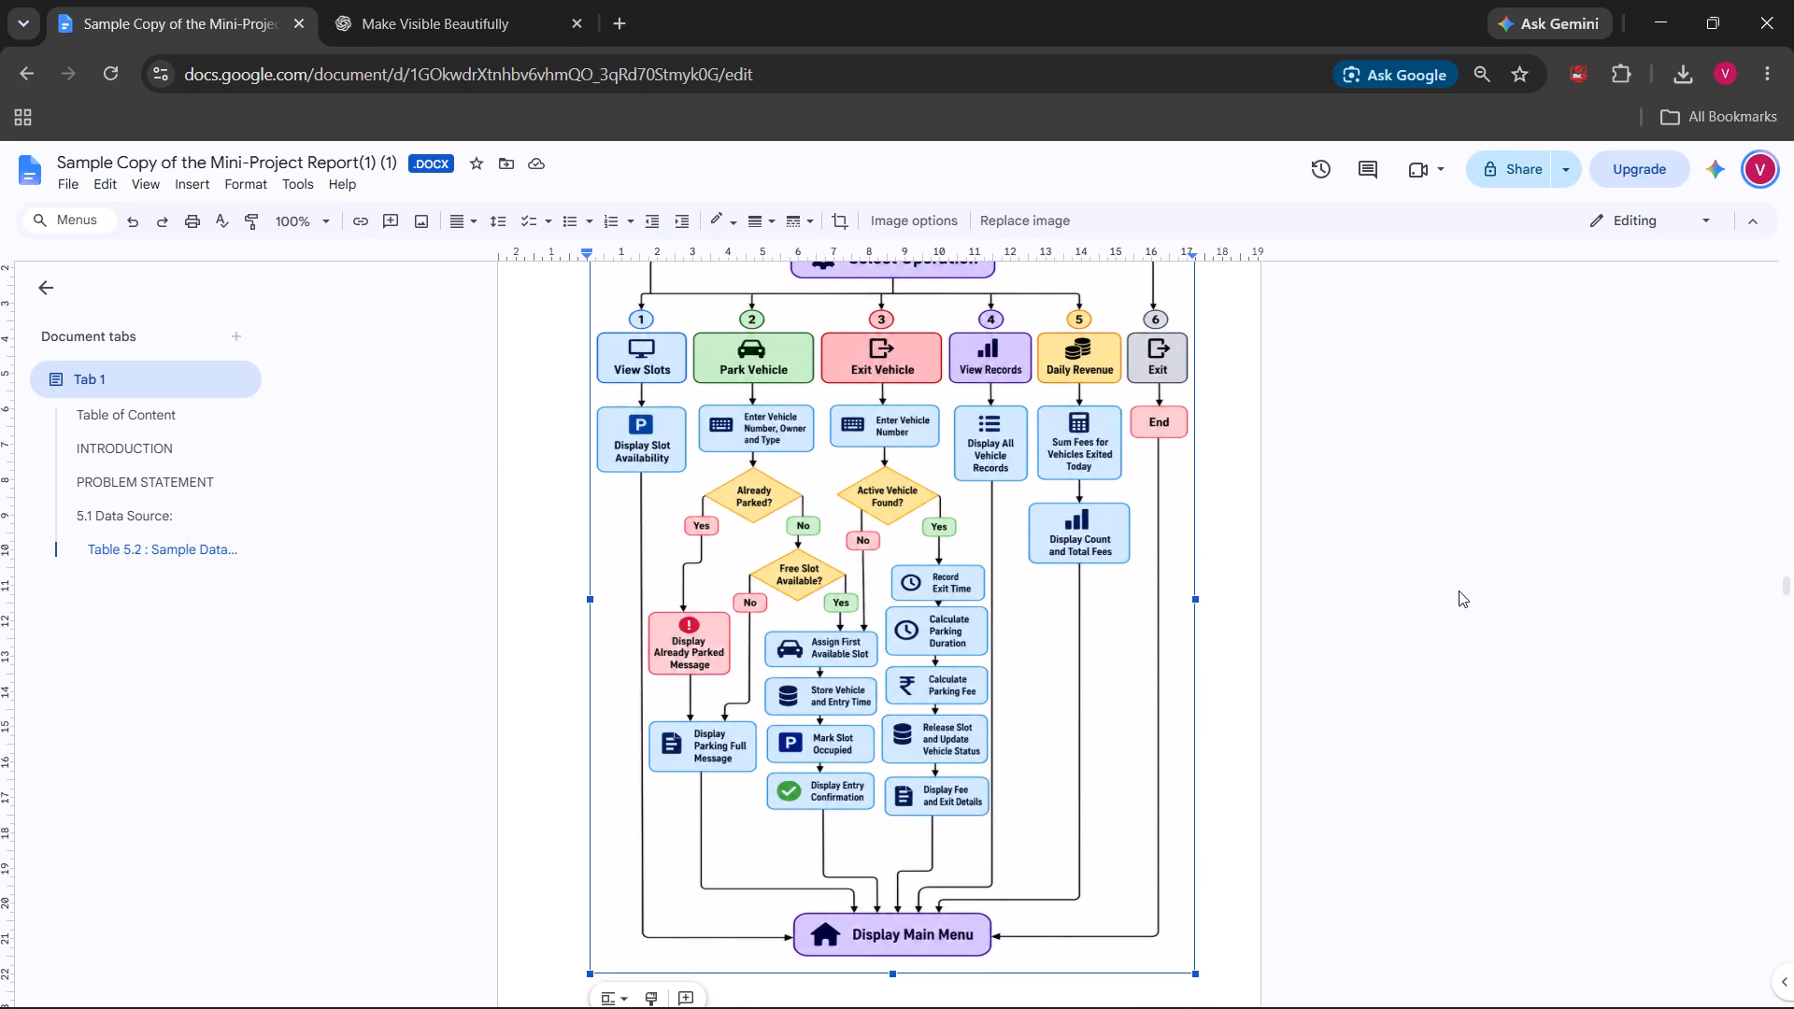
pyautogui.click(1459, 590)
pyautogui.scroll(-1, 1288, 511)
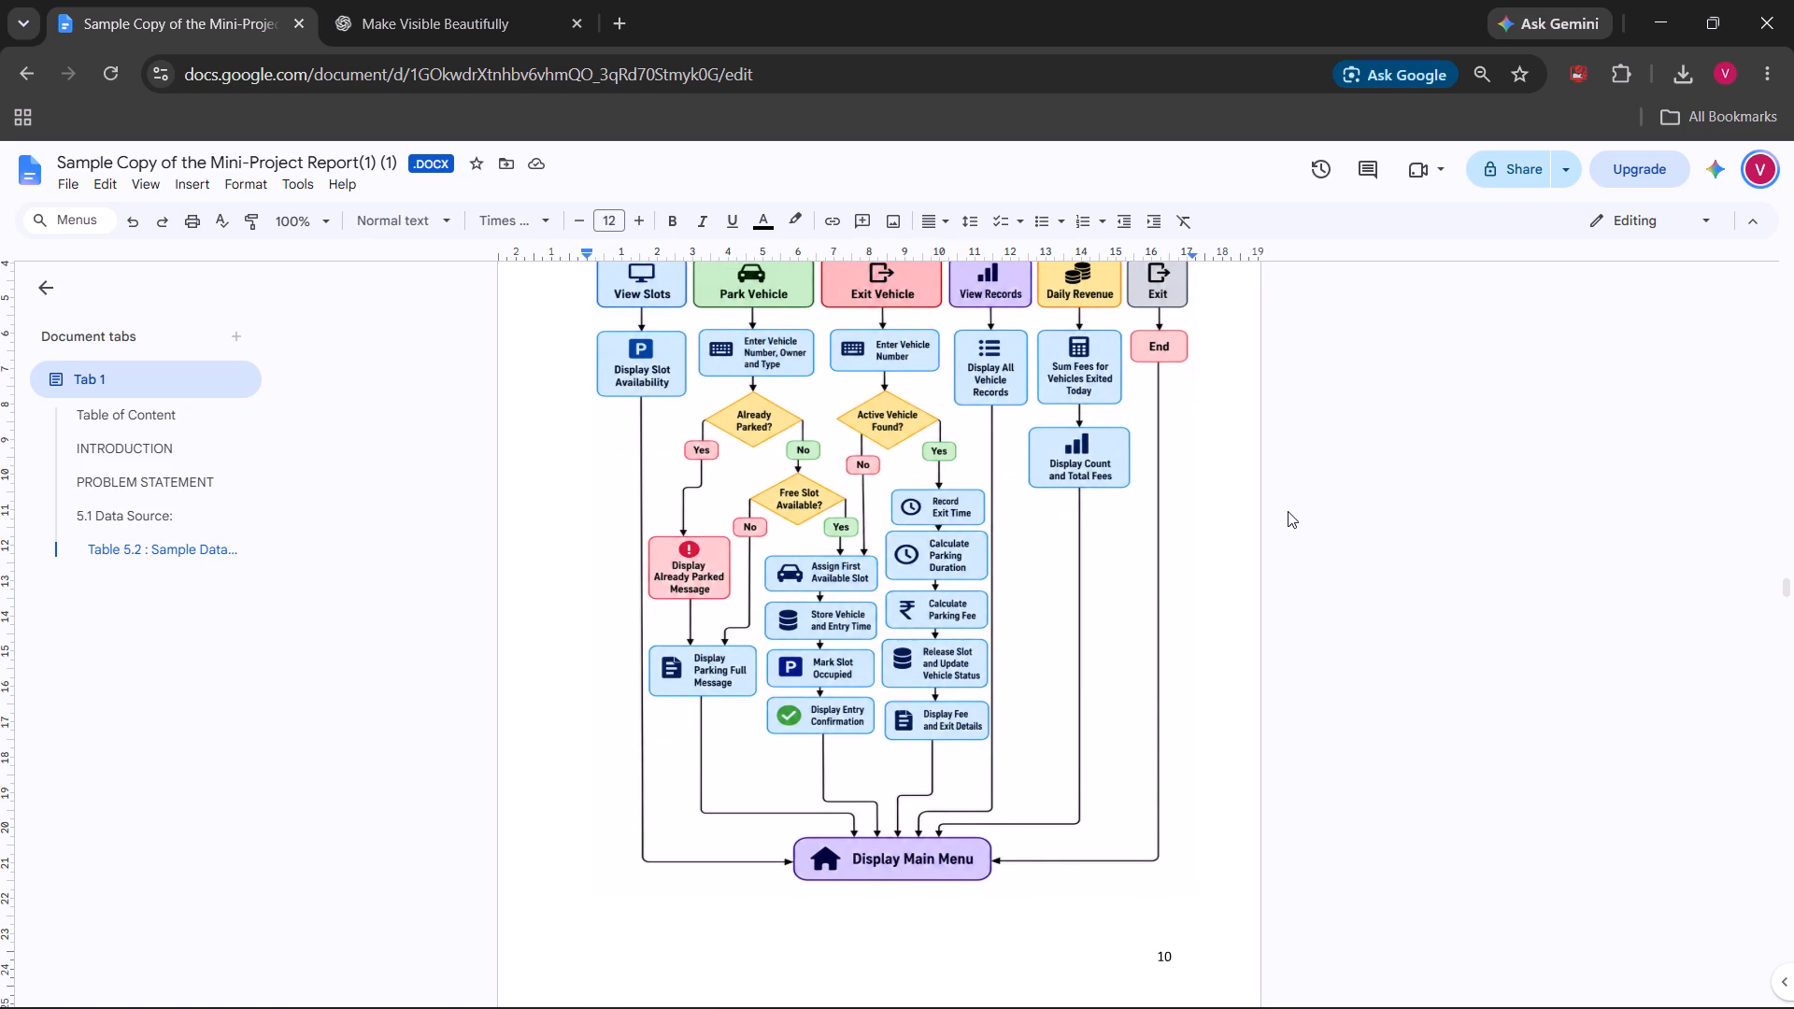
pyautogui.hscroll(-1, 1288, 511)
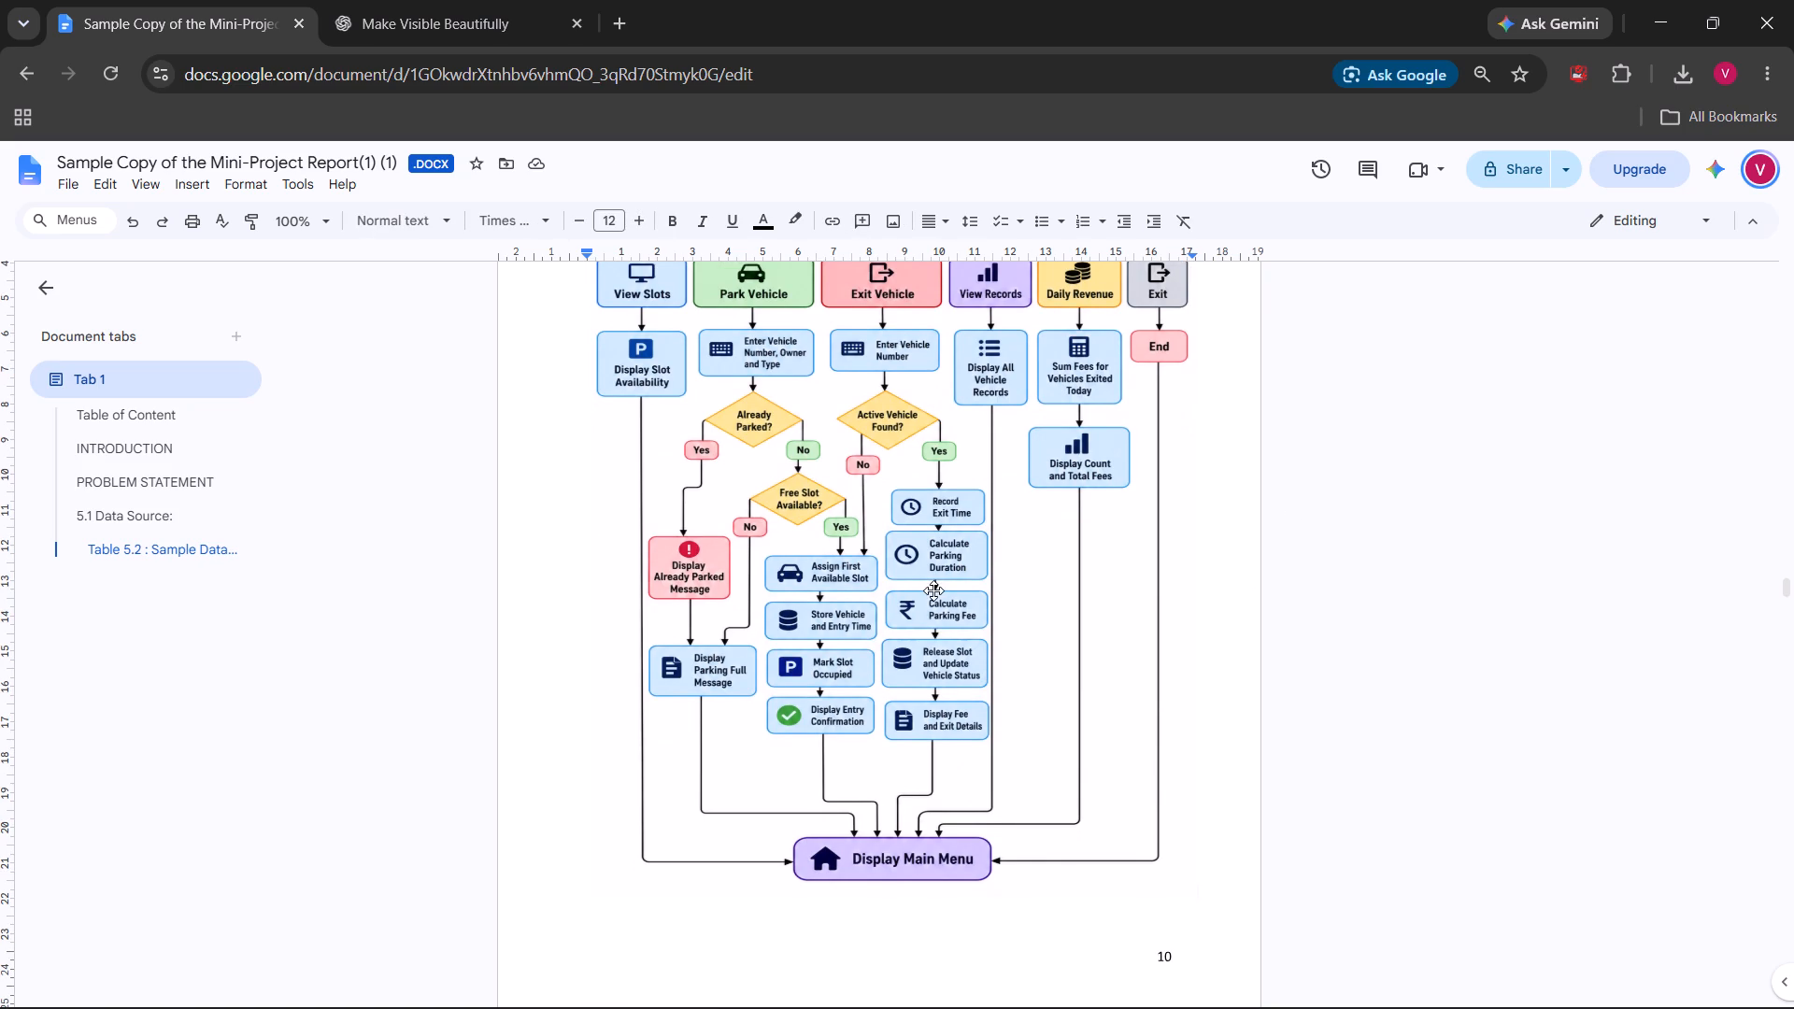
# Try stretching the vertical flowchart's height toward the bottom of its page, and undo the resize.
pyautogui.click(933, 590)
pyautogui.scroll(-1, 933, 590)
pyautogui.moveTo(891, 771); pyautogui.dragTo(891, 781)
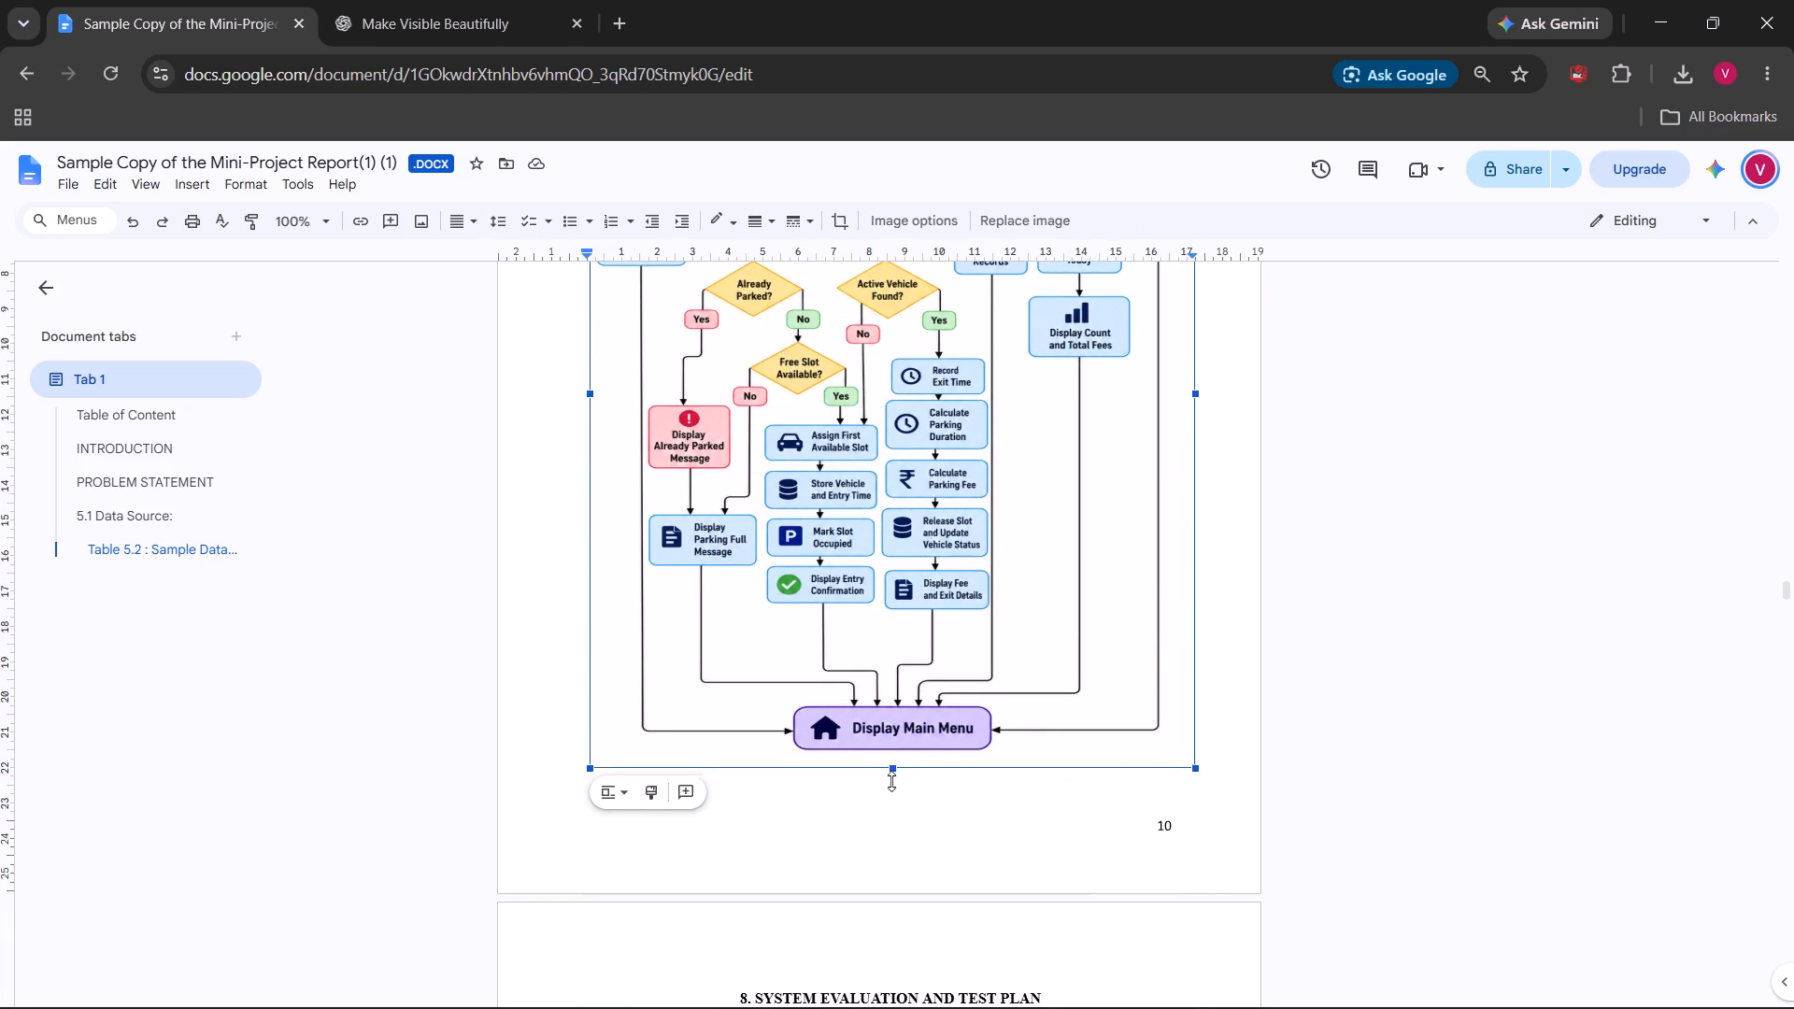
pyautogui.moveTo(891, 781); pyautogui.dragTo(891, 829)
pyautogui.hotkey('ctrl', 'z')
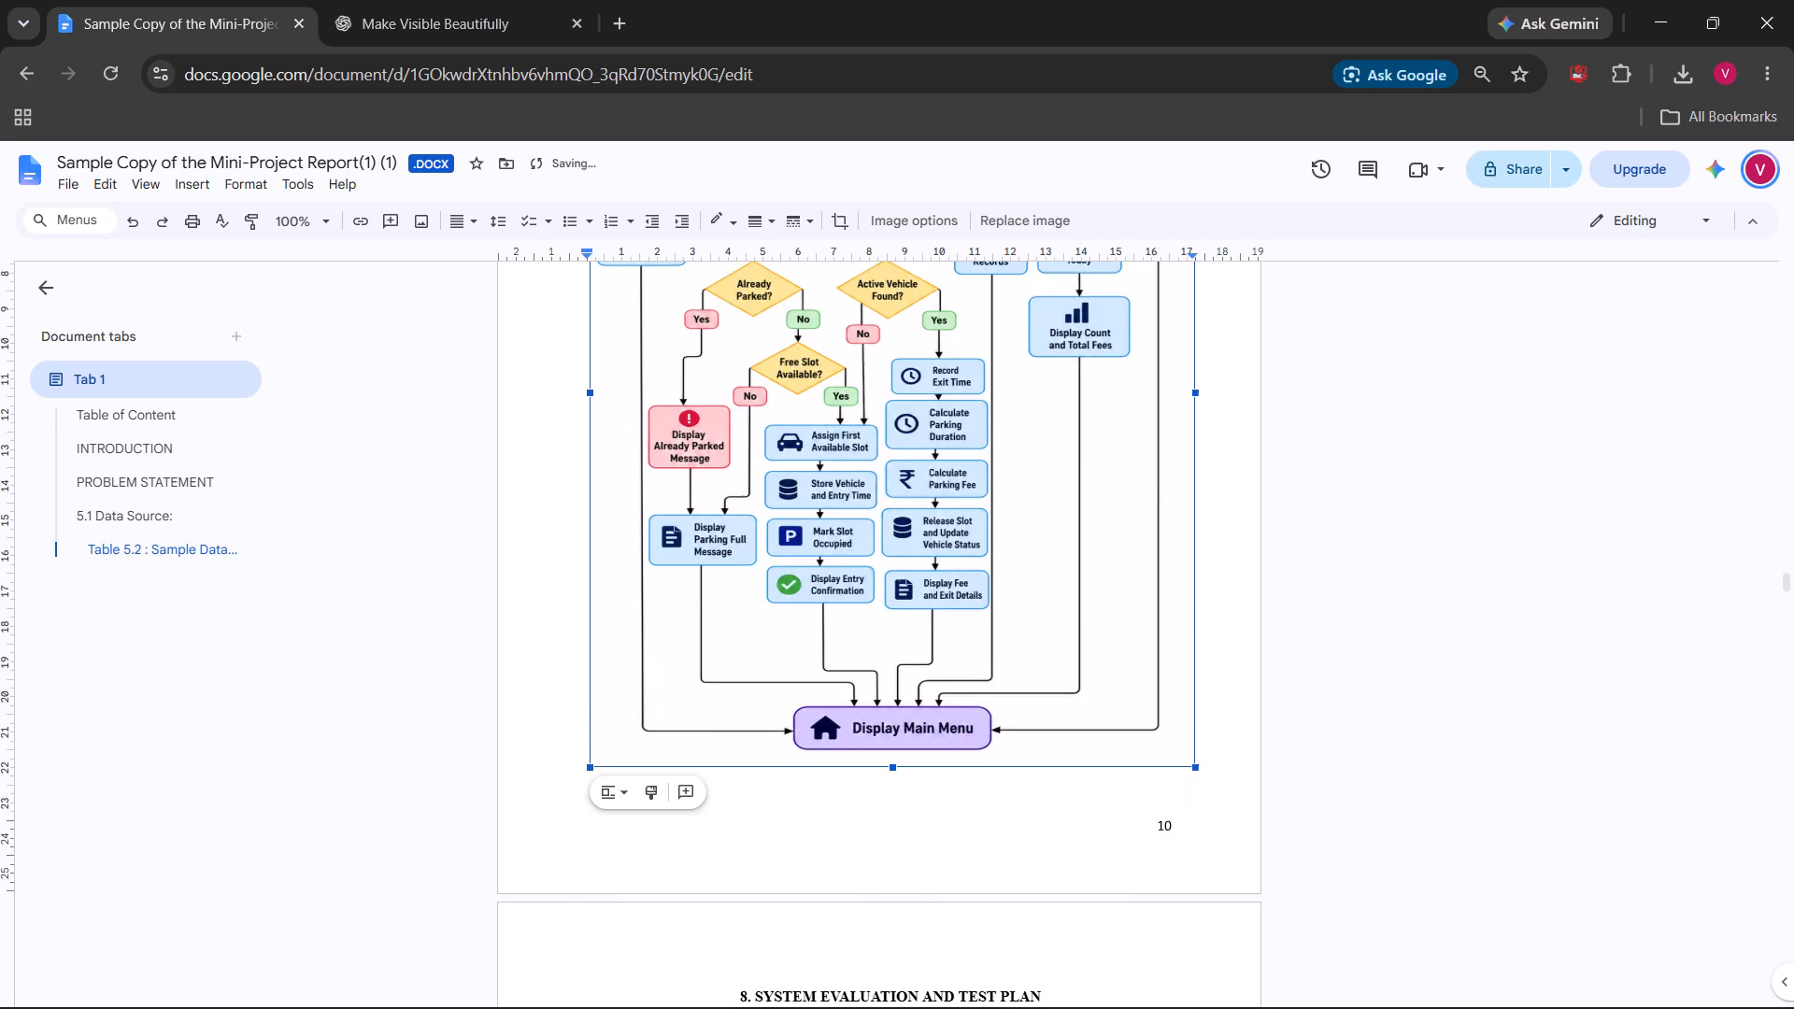
# Widen the vertical flowchart to the right until its edge nearly reaches the page edge.
pyautogui.moveTo(1192, 389); pyautogui.dragTo(1229, 389)
pyautogui.click(1335, 423)
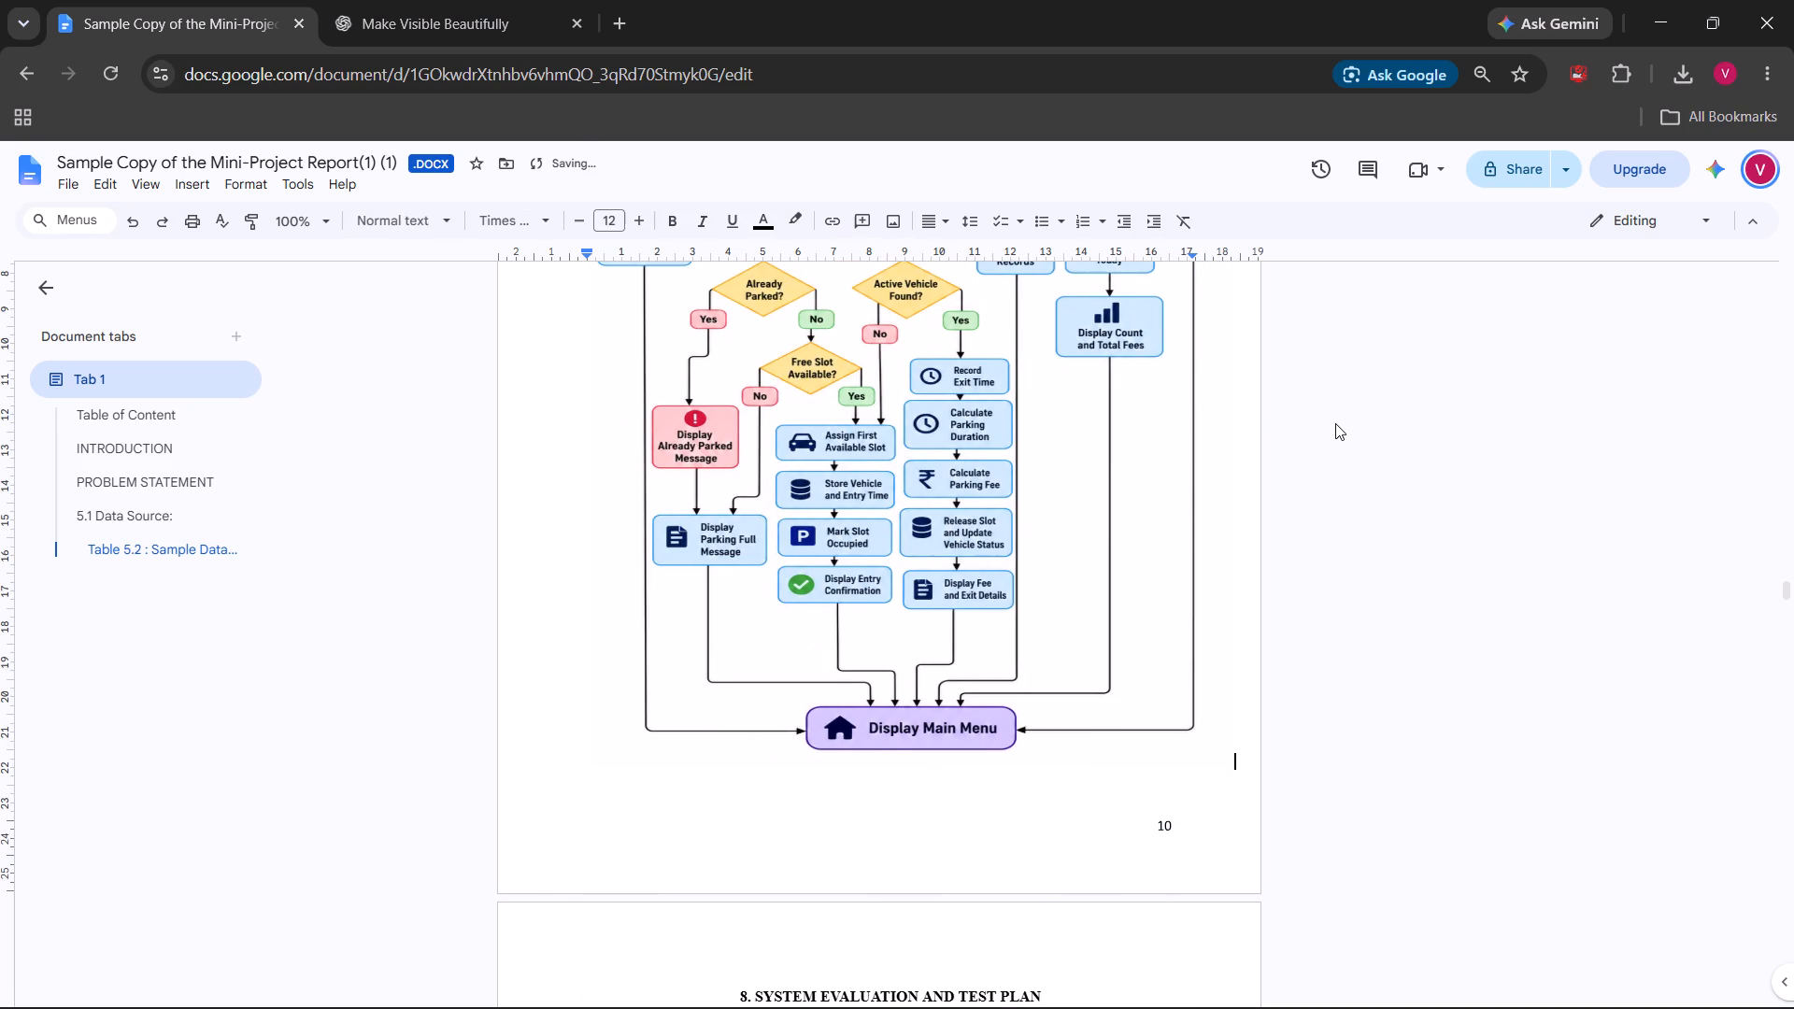
pyautogui.scroll(3, 1335, 423)
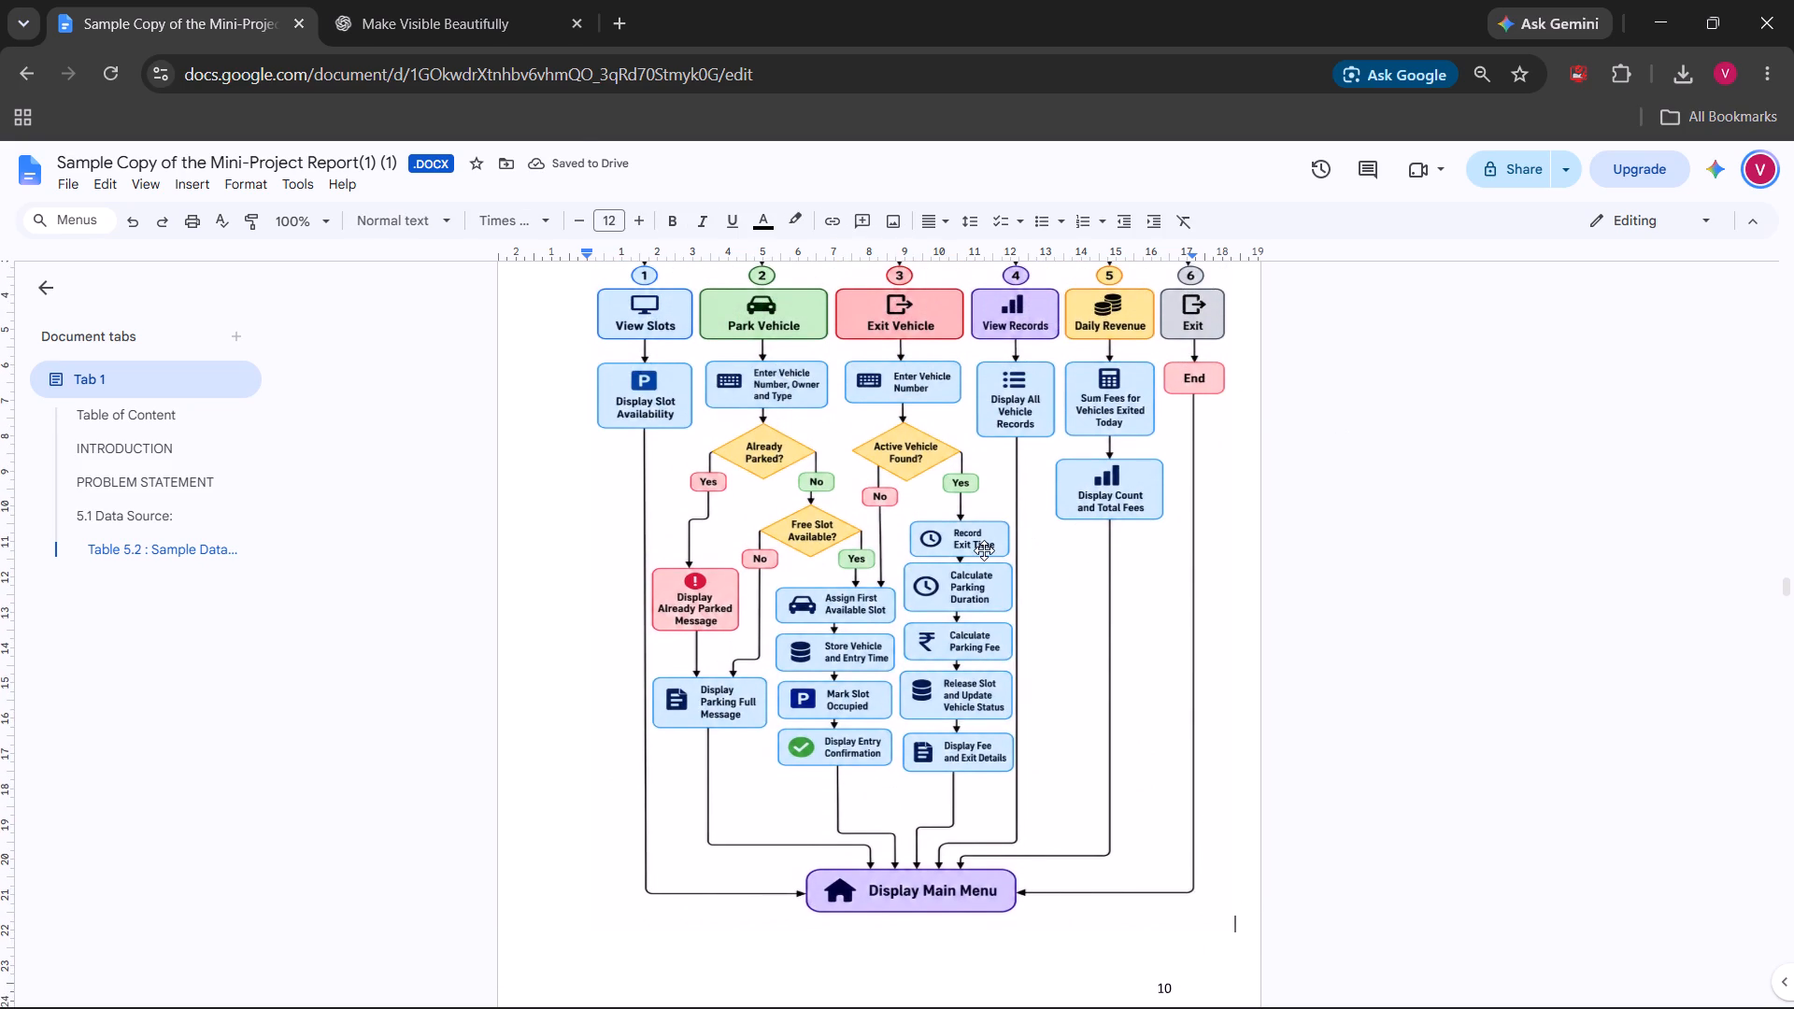
pyautogui.click(984, 550)
pyautogui.moveTo(1229, 555); pyautogui.dragTo(1242, 556)
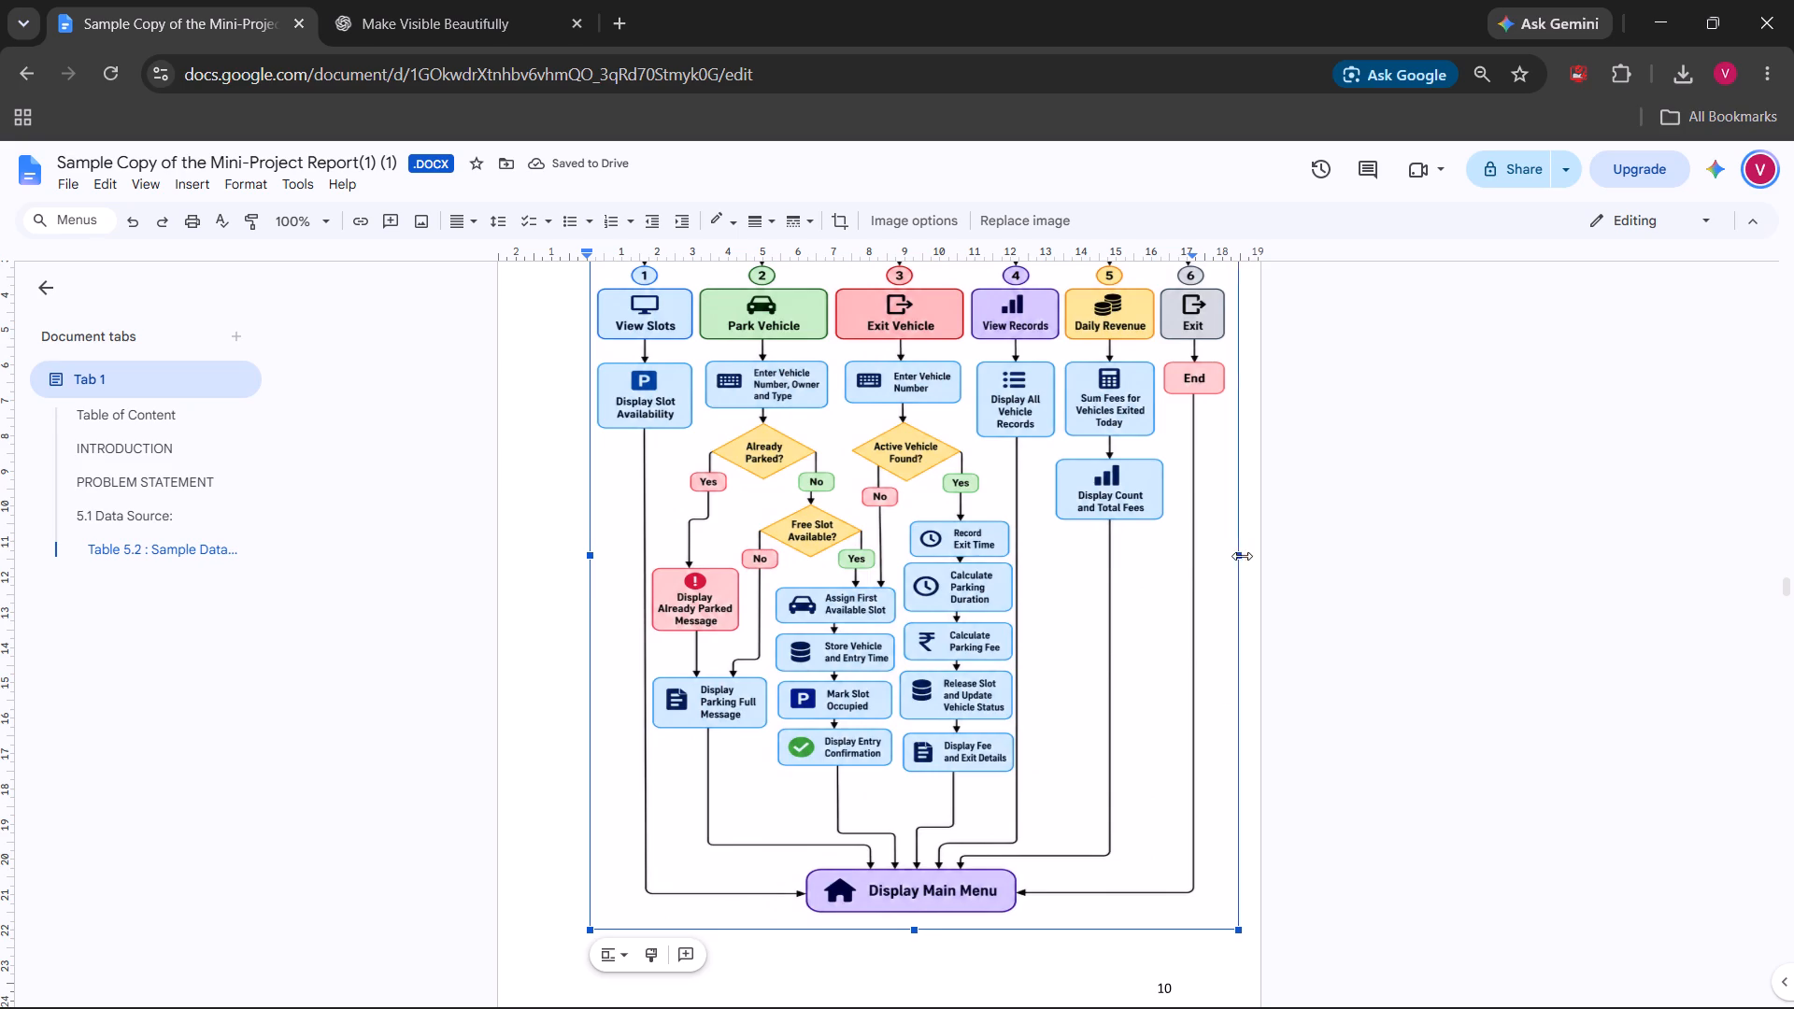
pyautogui.moveTo(1242, 556); pyautogui.dragTo(1248, 556)
pyautogui.click(1375, 583)
pyautogui.scroll(1, 1375, 583)
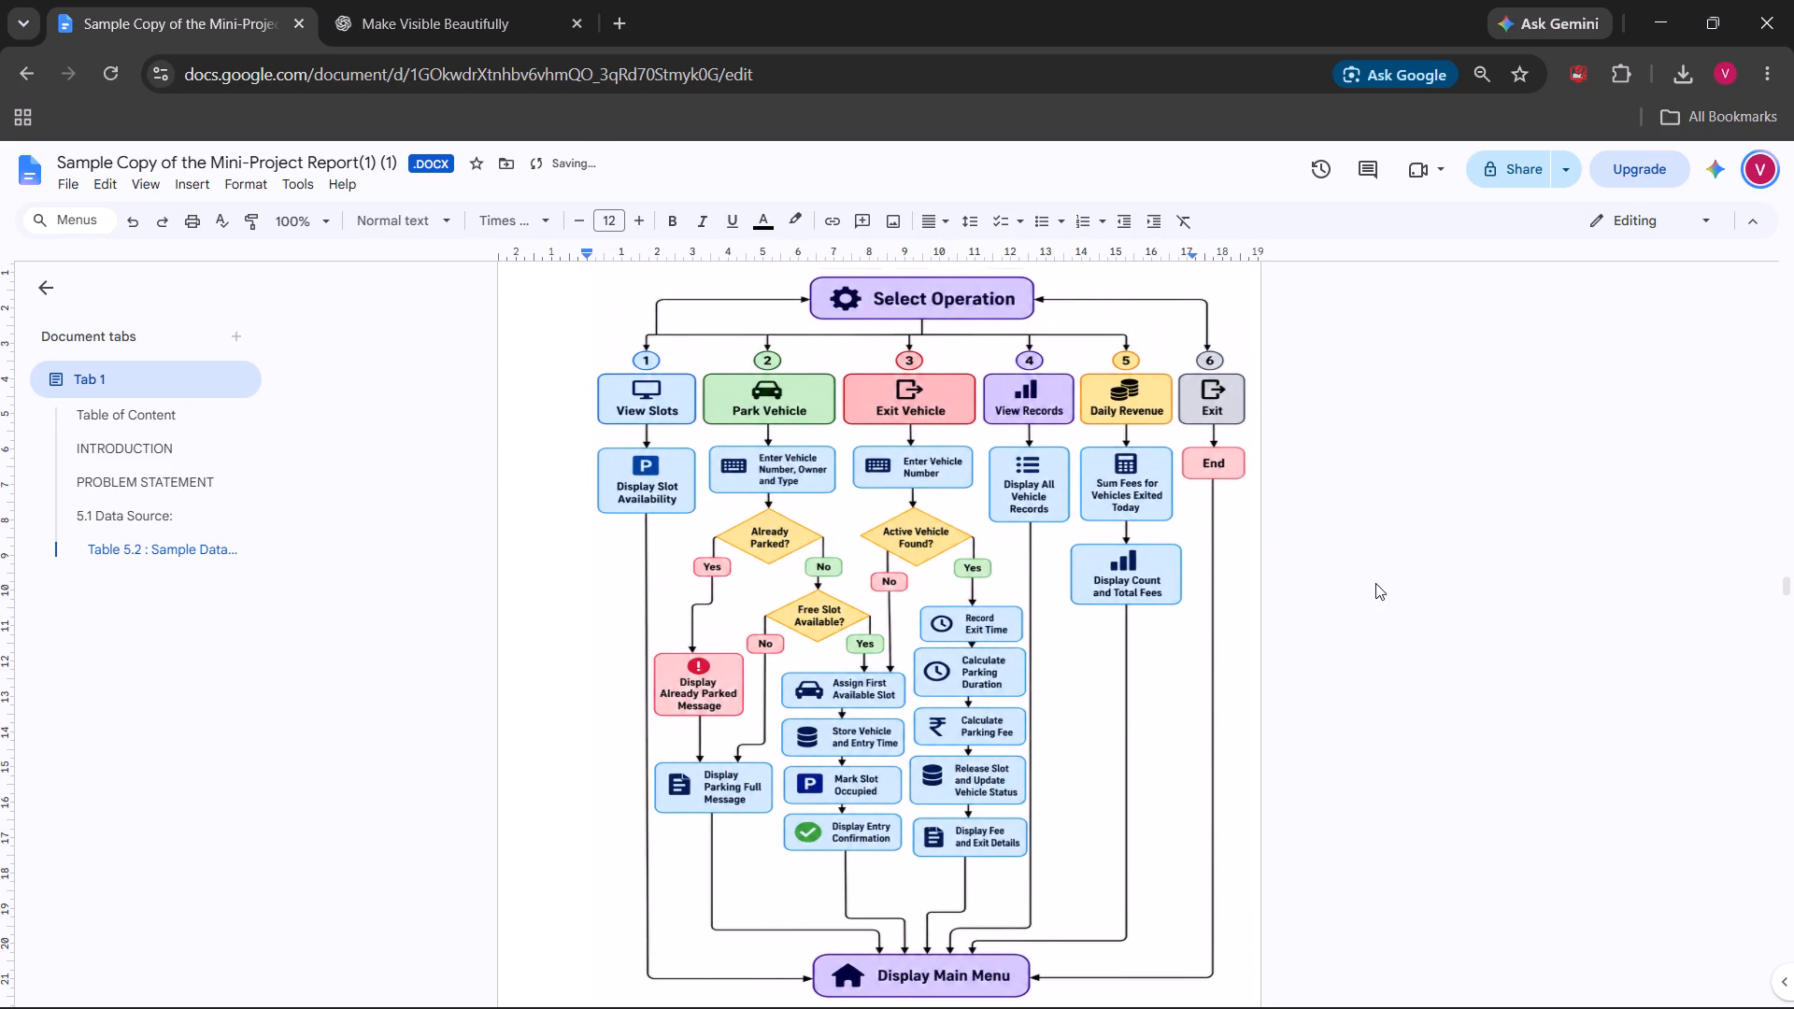
pyautogui.scroll(3, 1375, 583)
pyautogui.scroll(-1, 1375, 583)
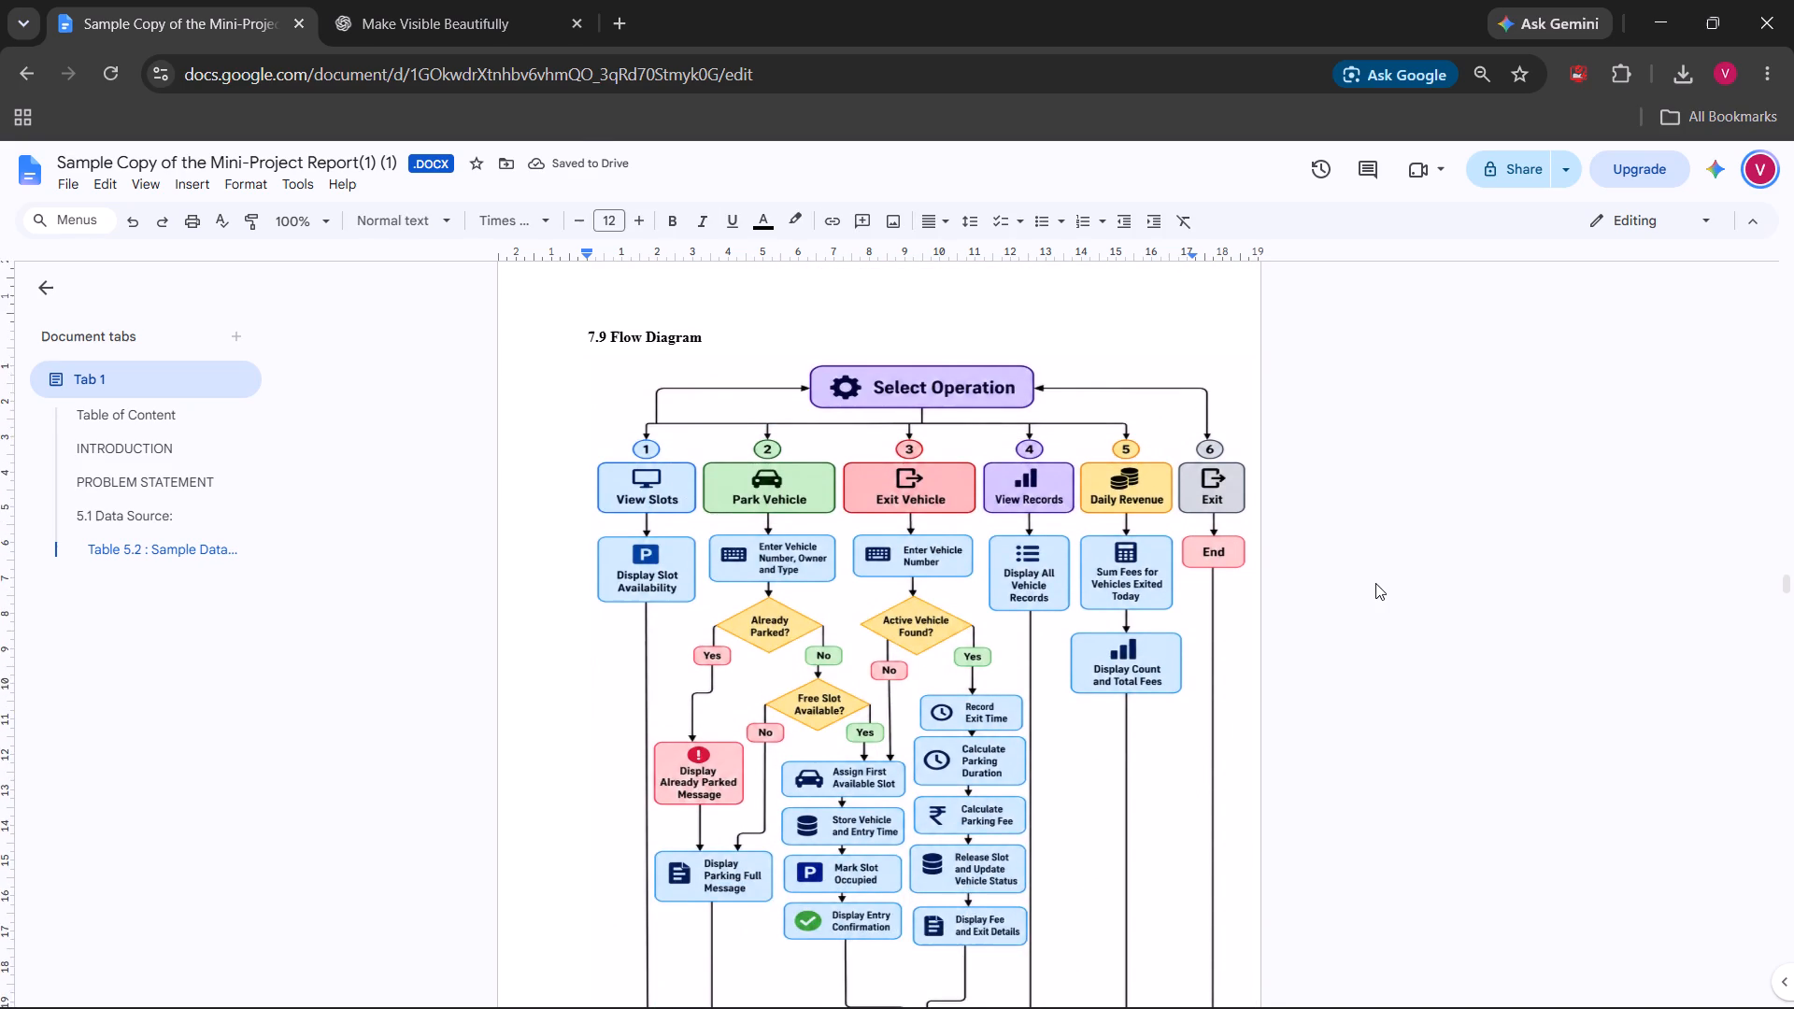
pyautogui.scroll(-3, 1375, 583)
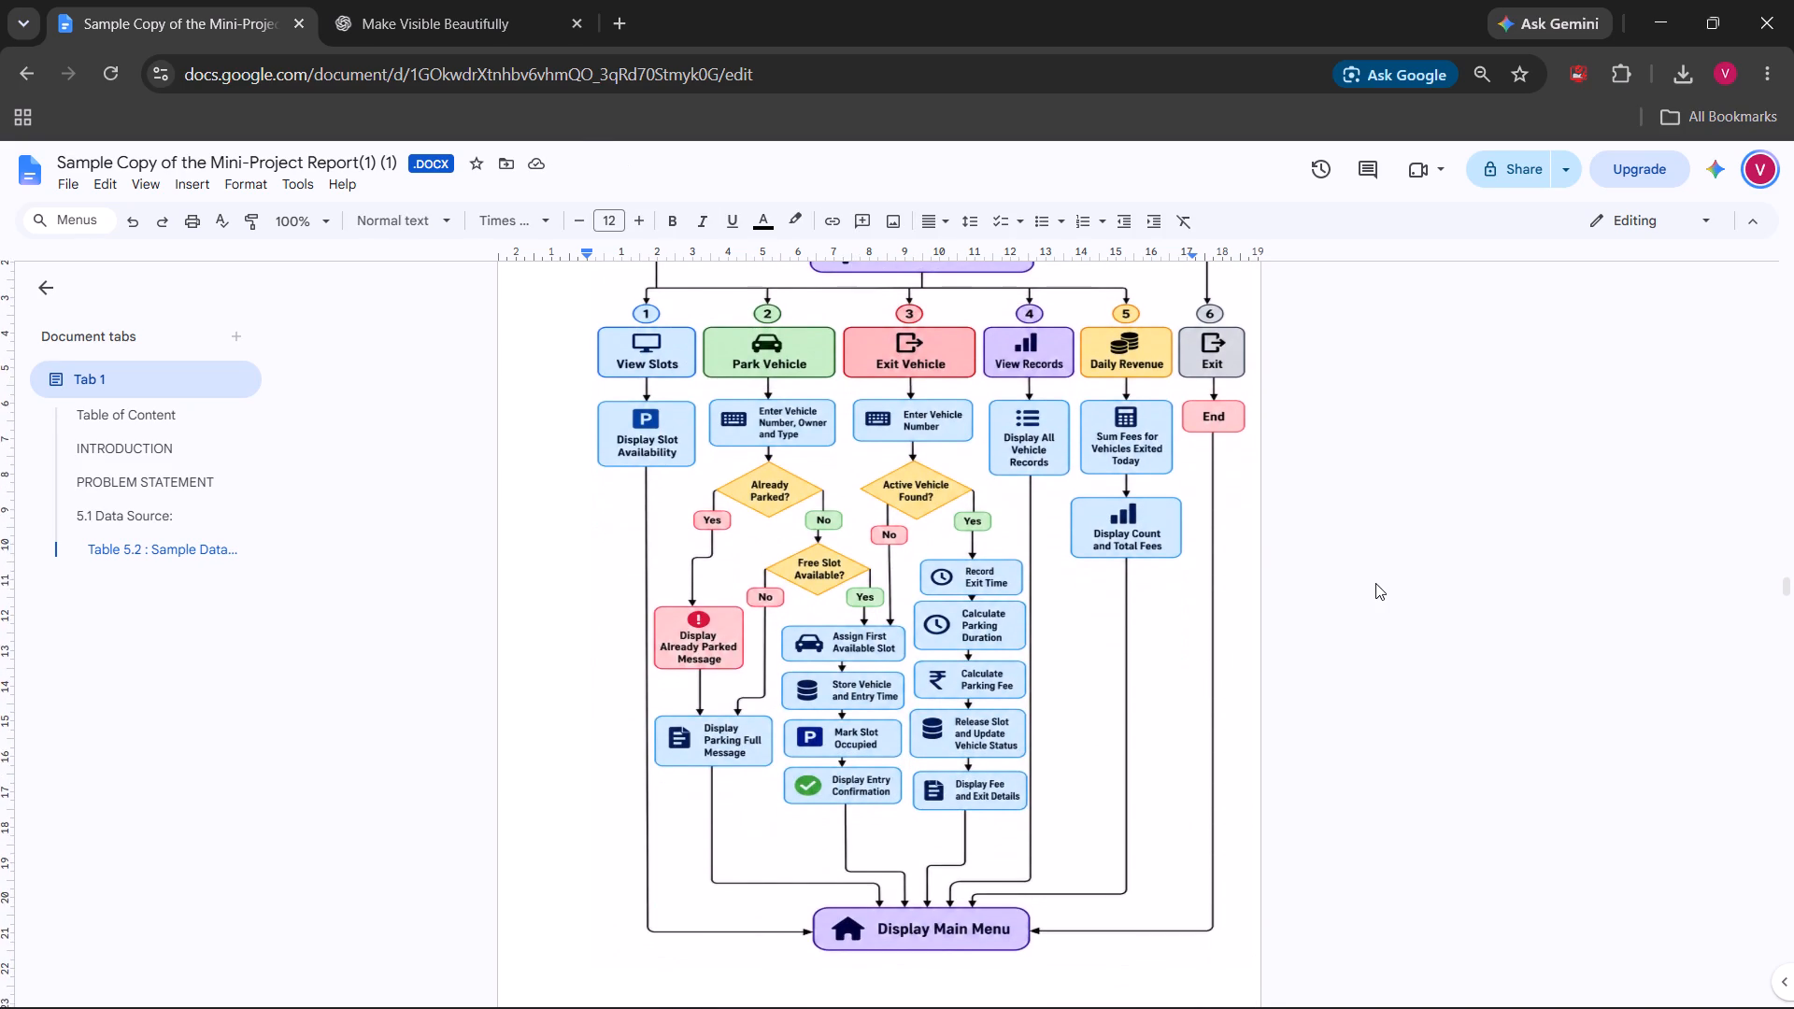
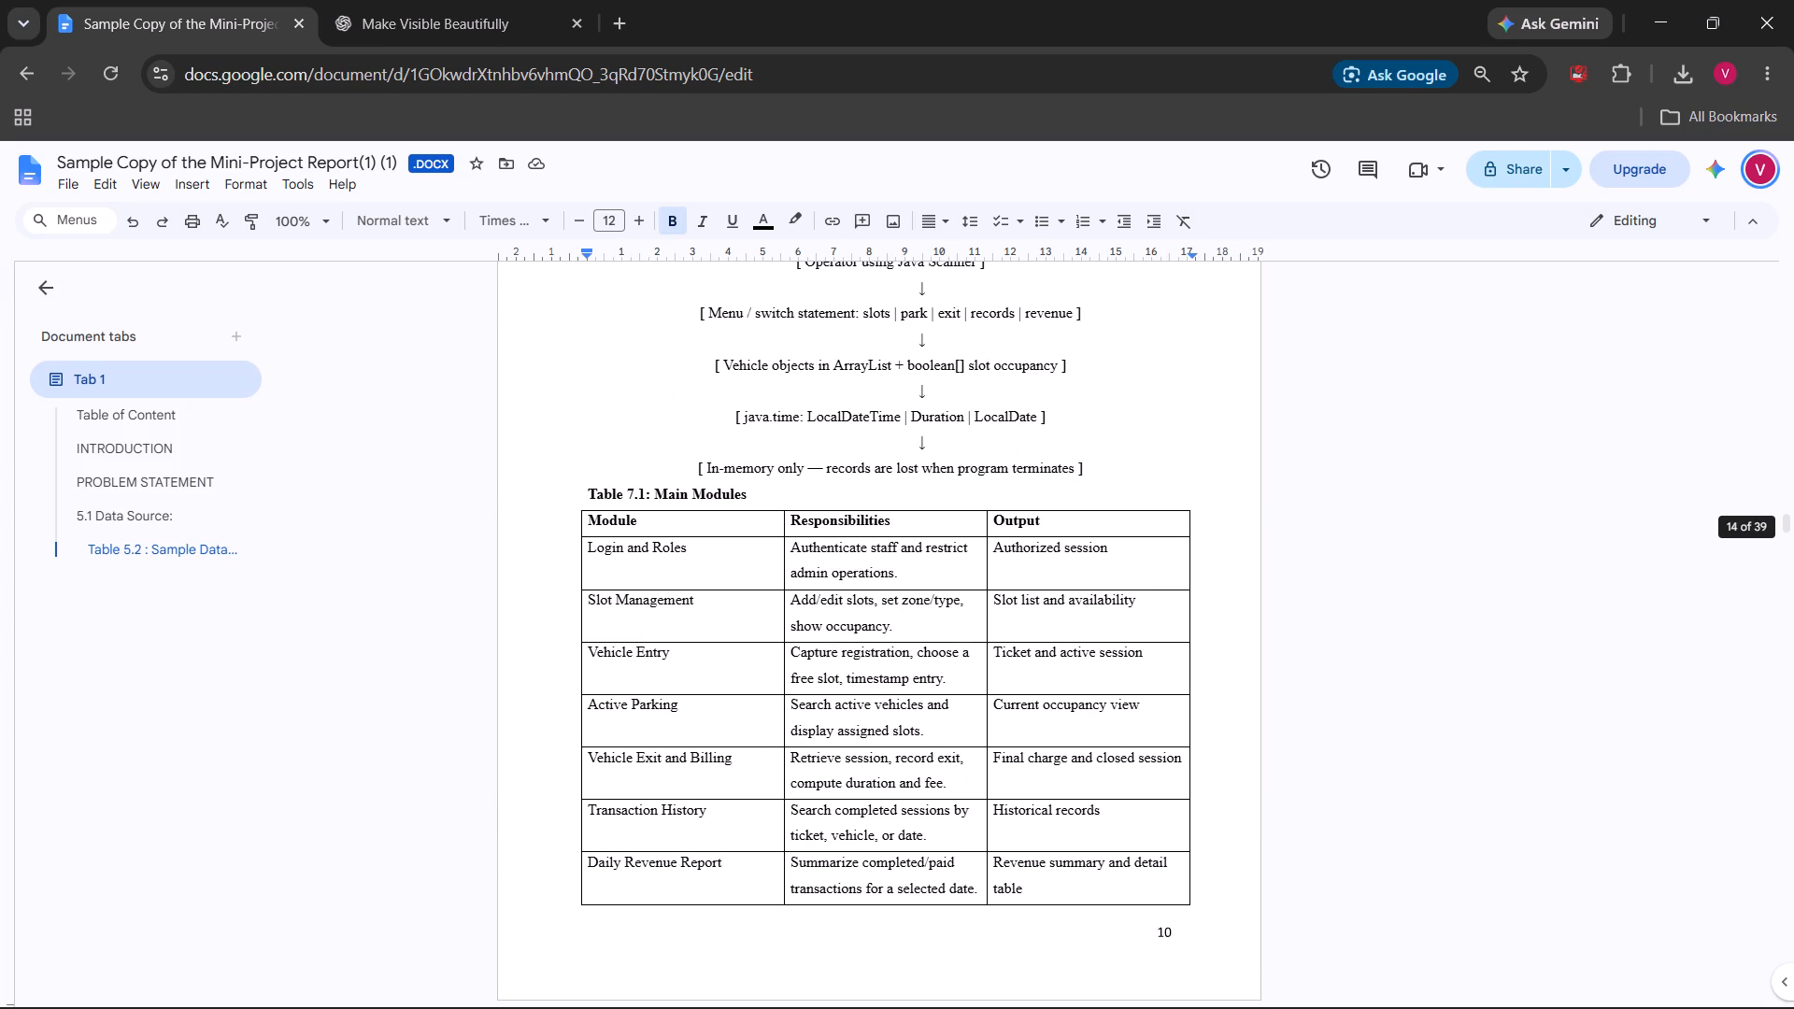
pyautogui.click(658, 498)
pyautogui.press('BackSpace')
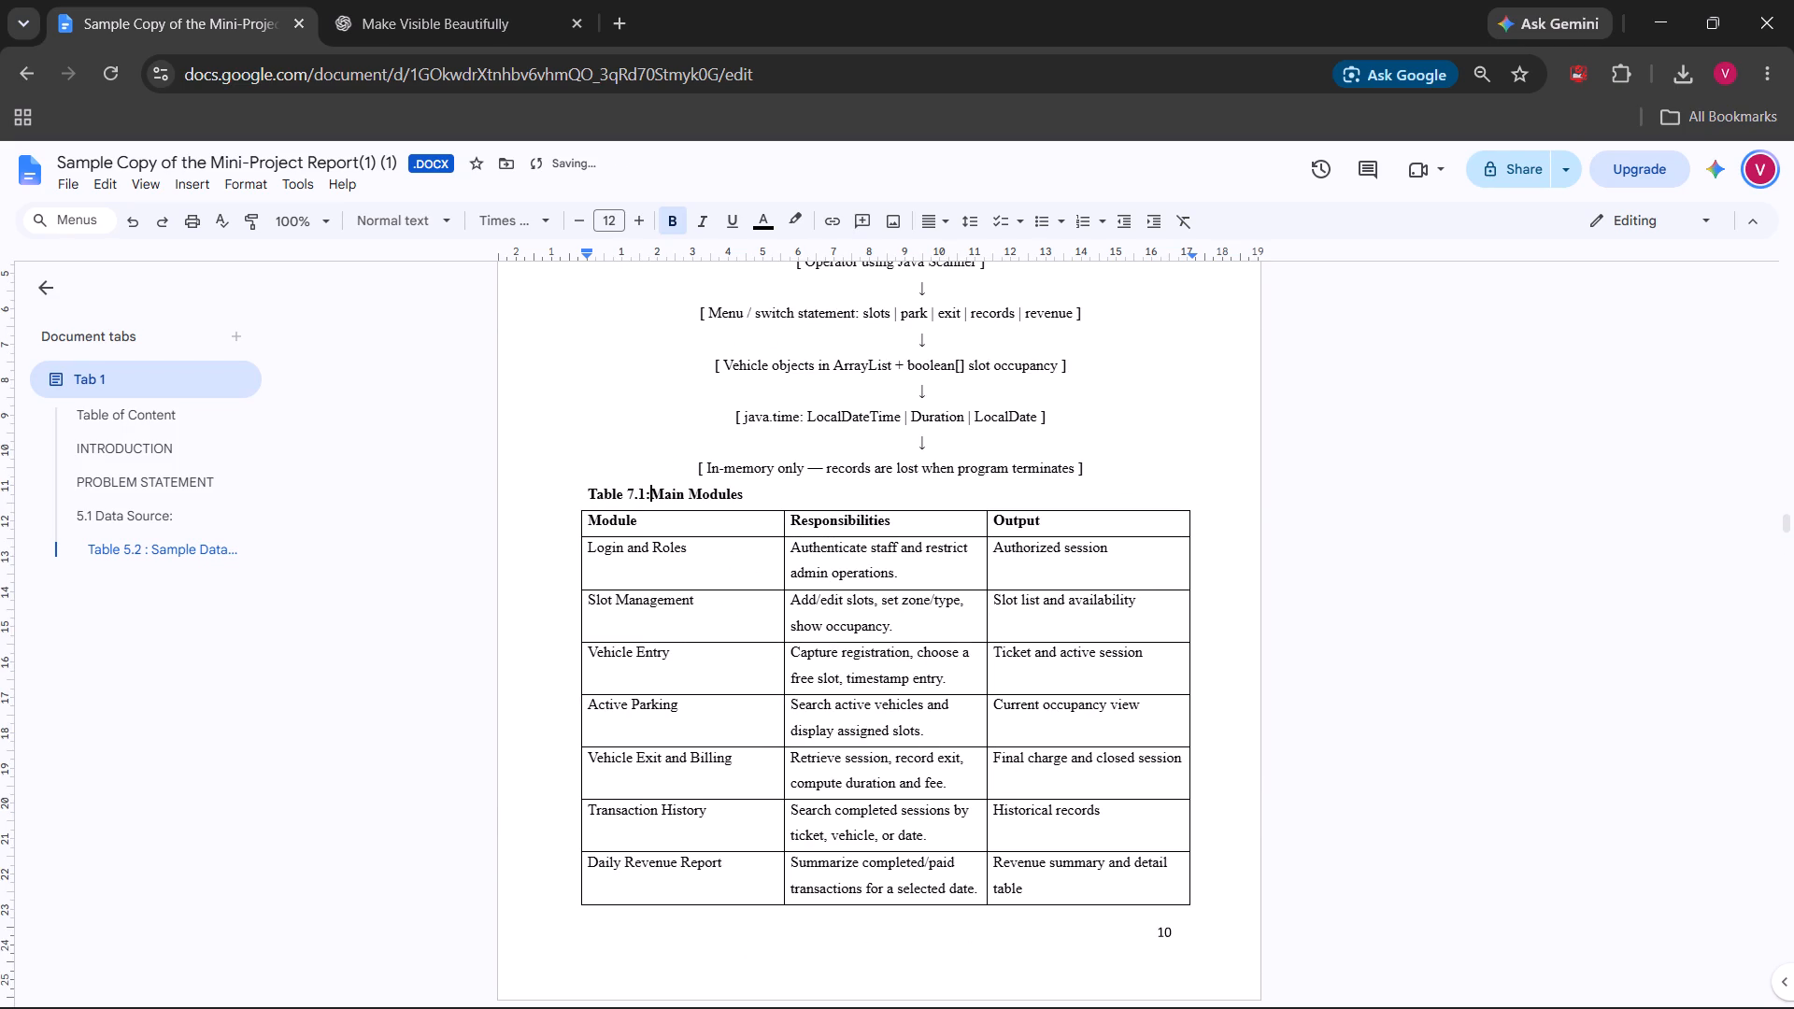
pyautogui.press('BackSpace')
pyautogui.press('space')
# Delete the citation "[6]" and its full stop after "Python's datetime documentation" in section 6.3 Time Stamps & Duration.
pyautogui.scroll(6, 658, 498)
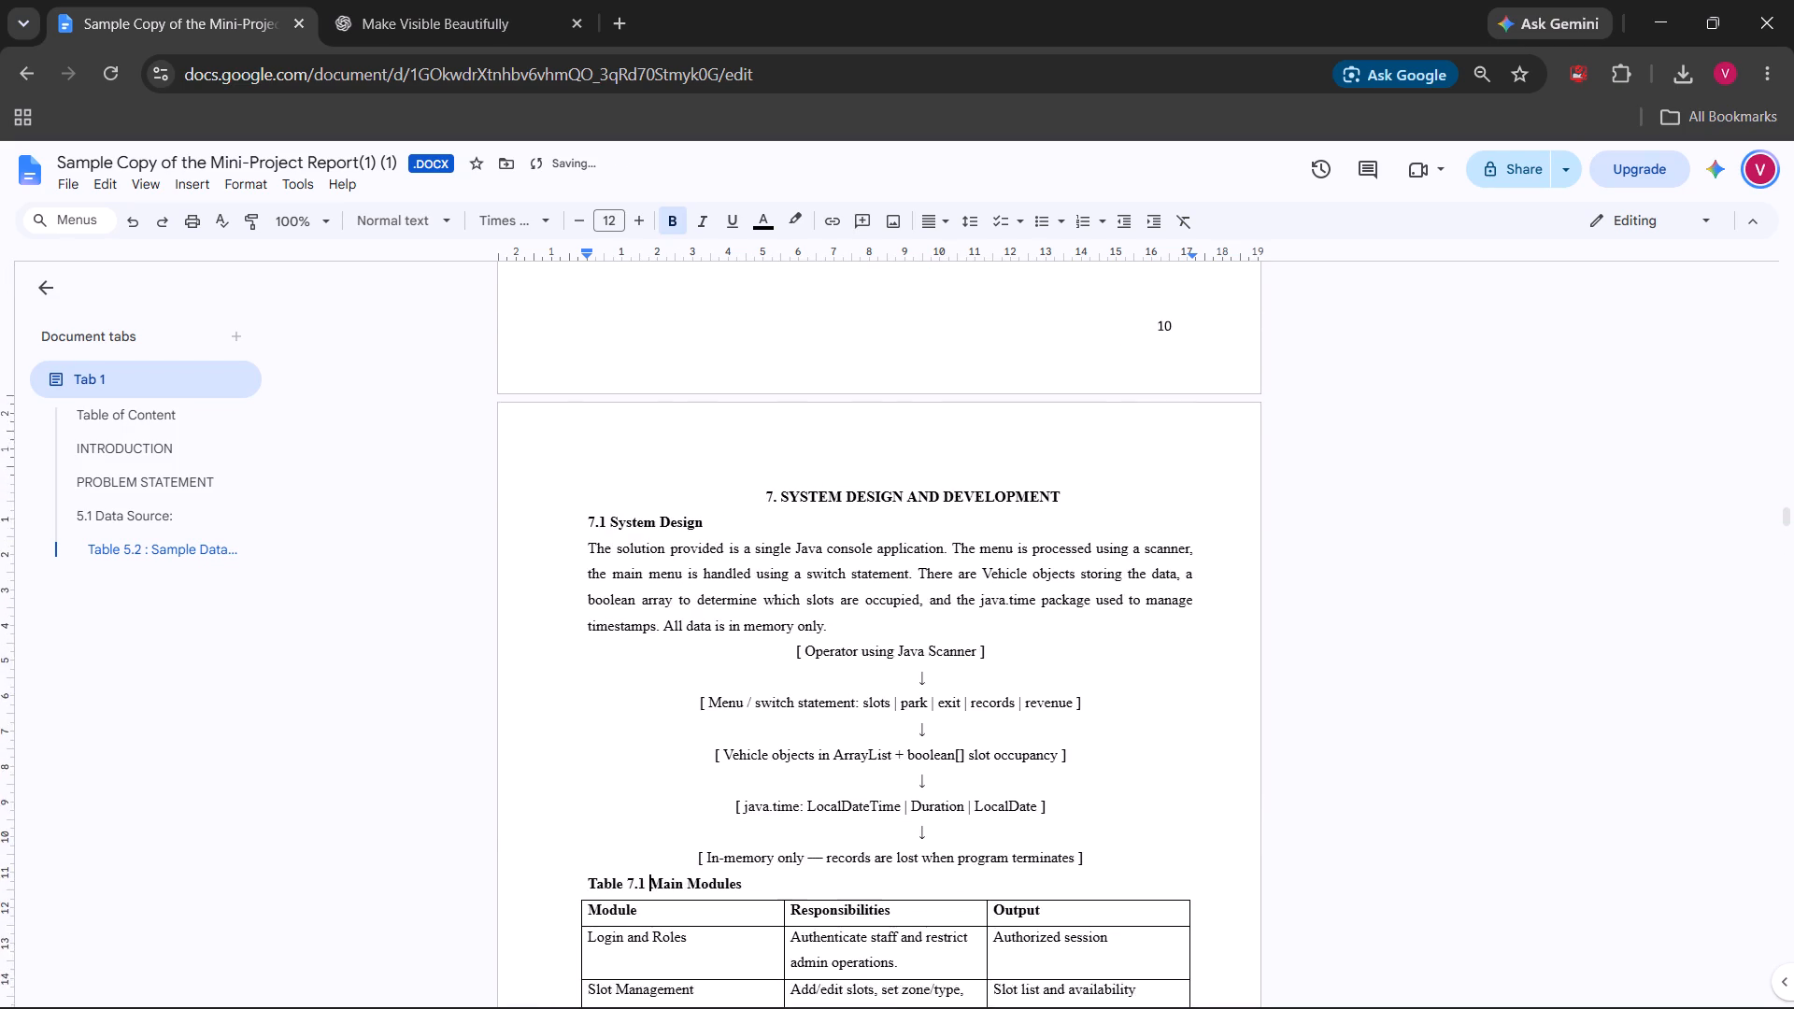
pyautogui.scroll(3, 658, 498)
pyautogui.scroll(2, 493, 524)
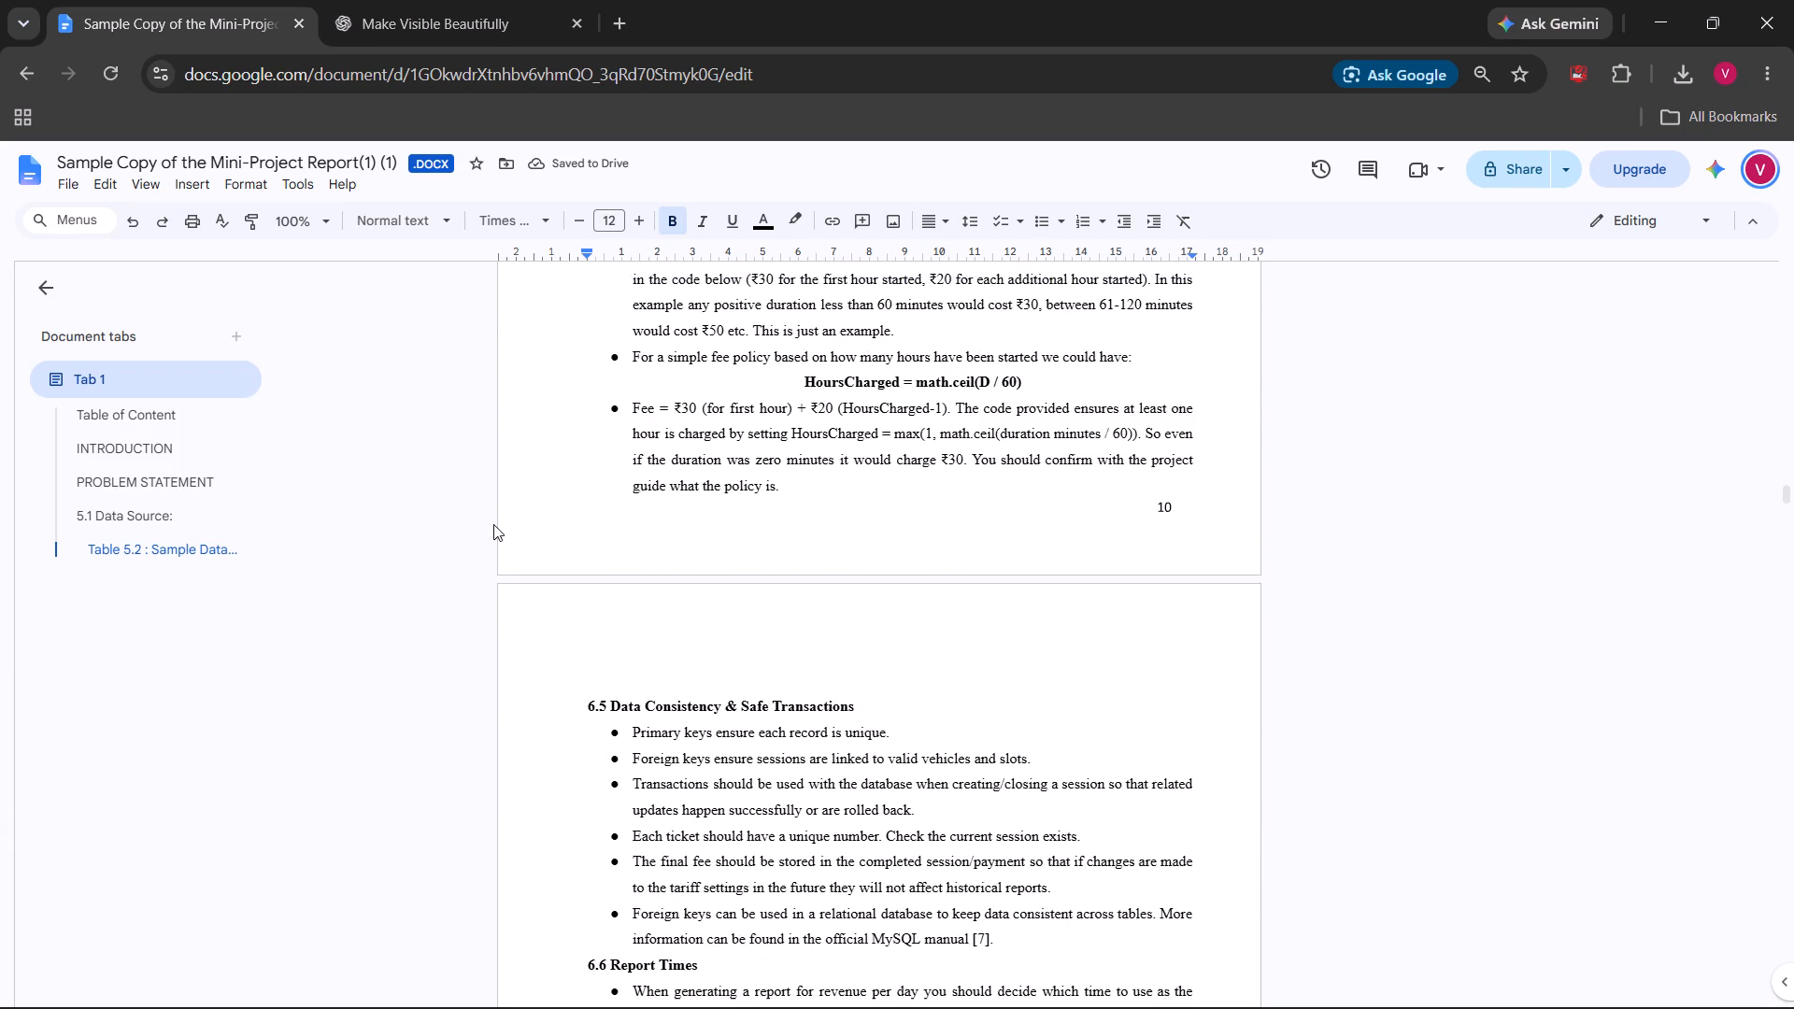
pyautogui.scroll(3, 716, 530)
pyautogui.scroll(1, 733, 628)
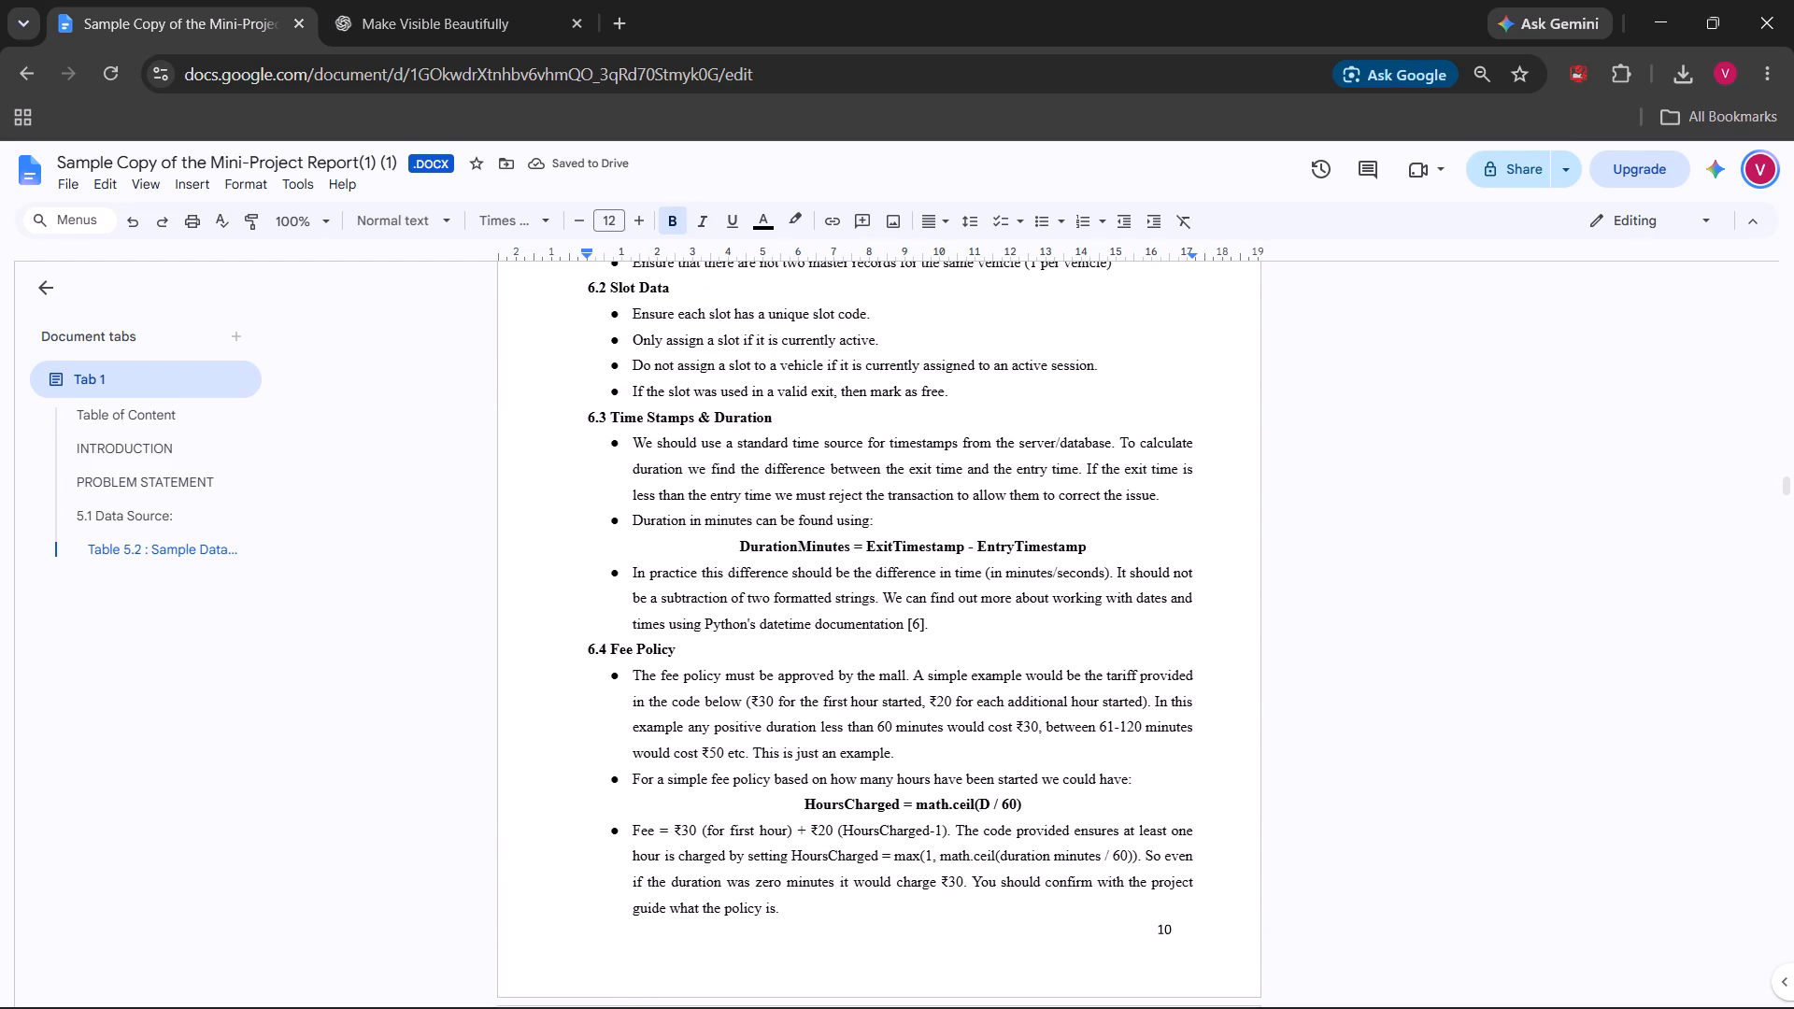
pyautogui.scroll(4, 733, 628)
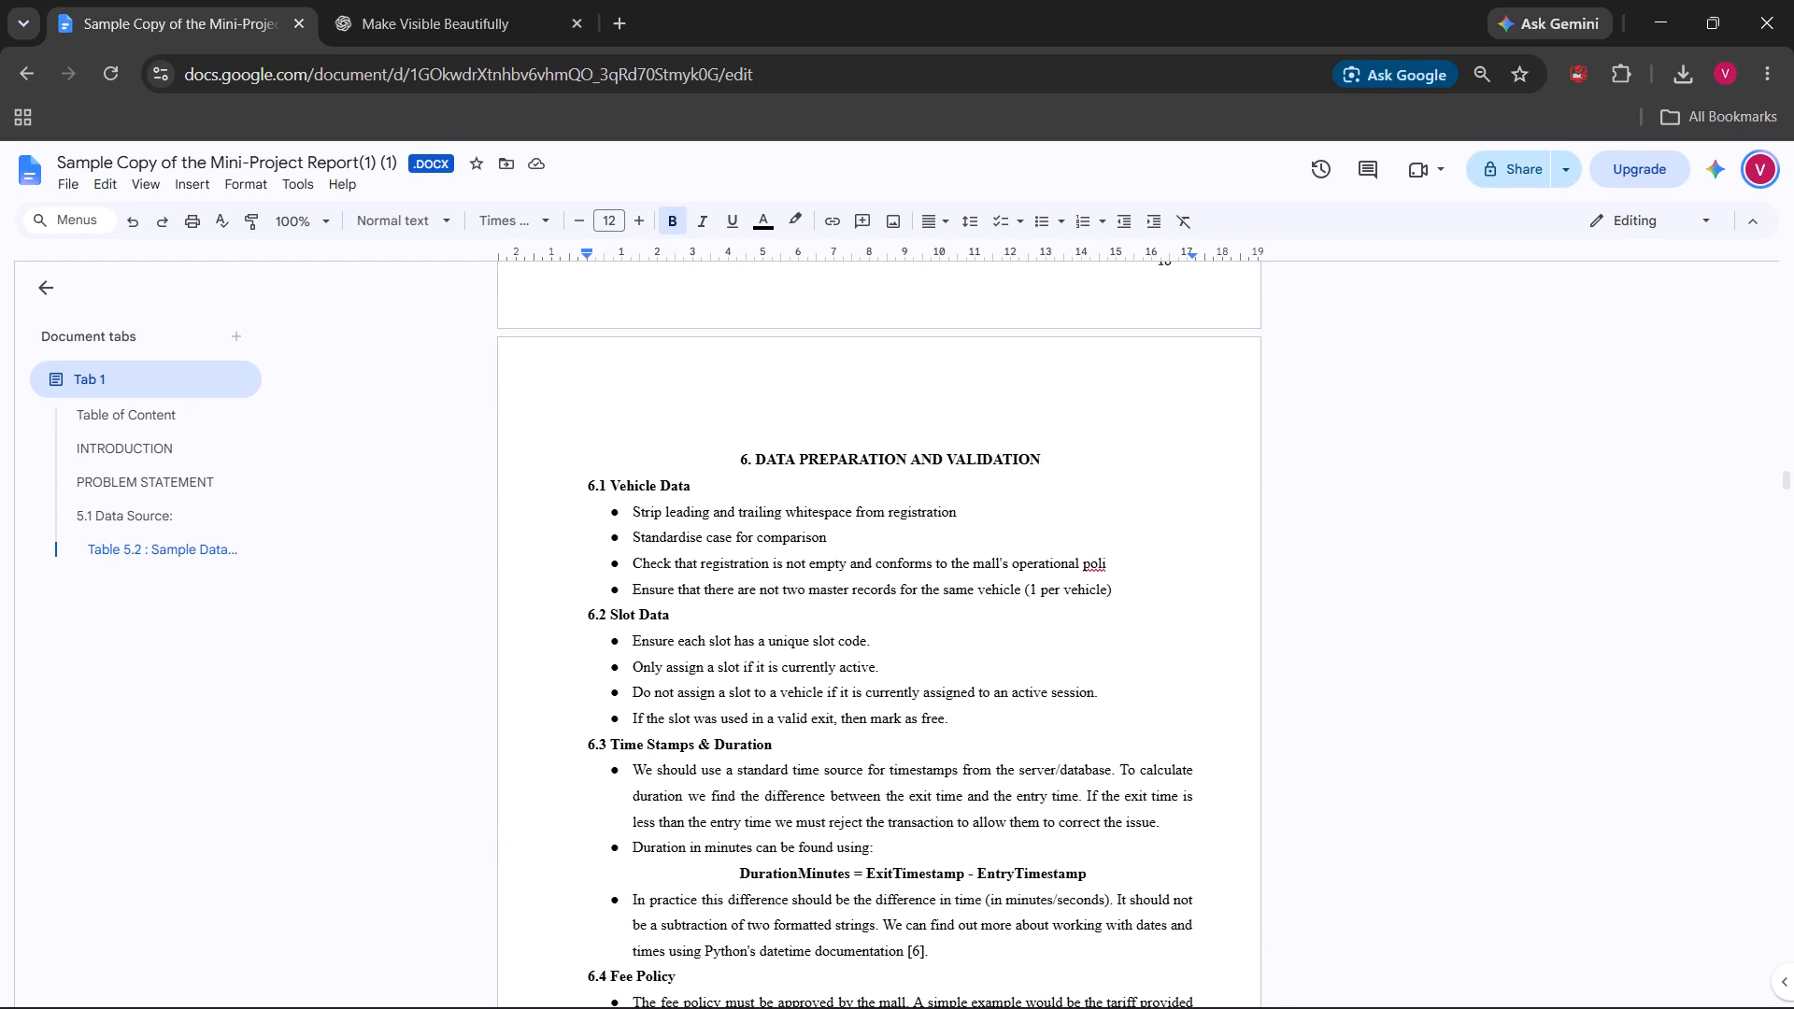
pyautogui.scroll(-2, 980, 754)
pyautogui.click(949, 742)
pyautogui.press('BackSpace')
pyautogui.press('\\')
pyautogui.press('BackSpace')
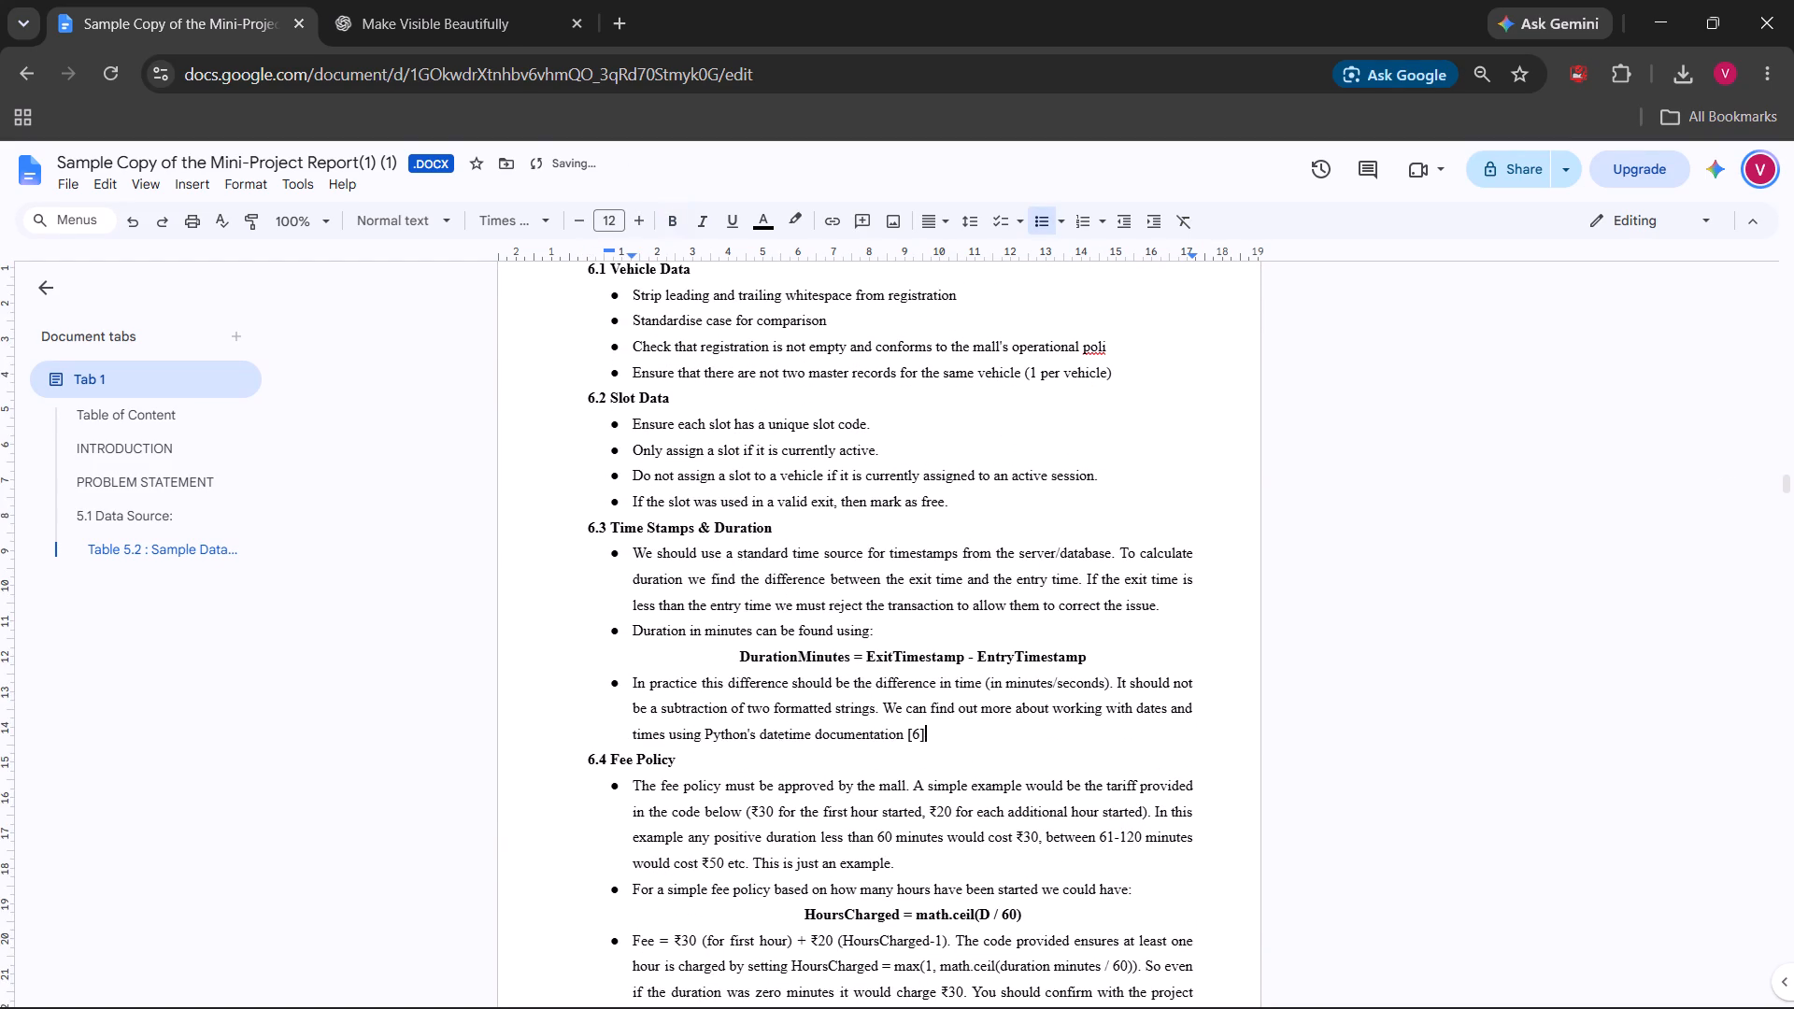
pyautogui.press('BackSpace')
pyautogui.press('BackSpace')
pyautogui.press('BackSpace')
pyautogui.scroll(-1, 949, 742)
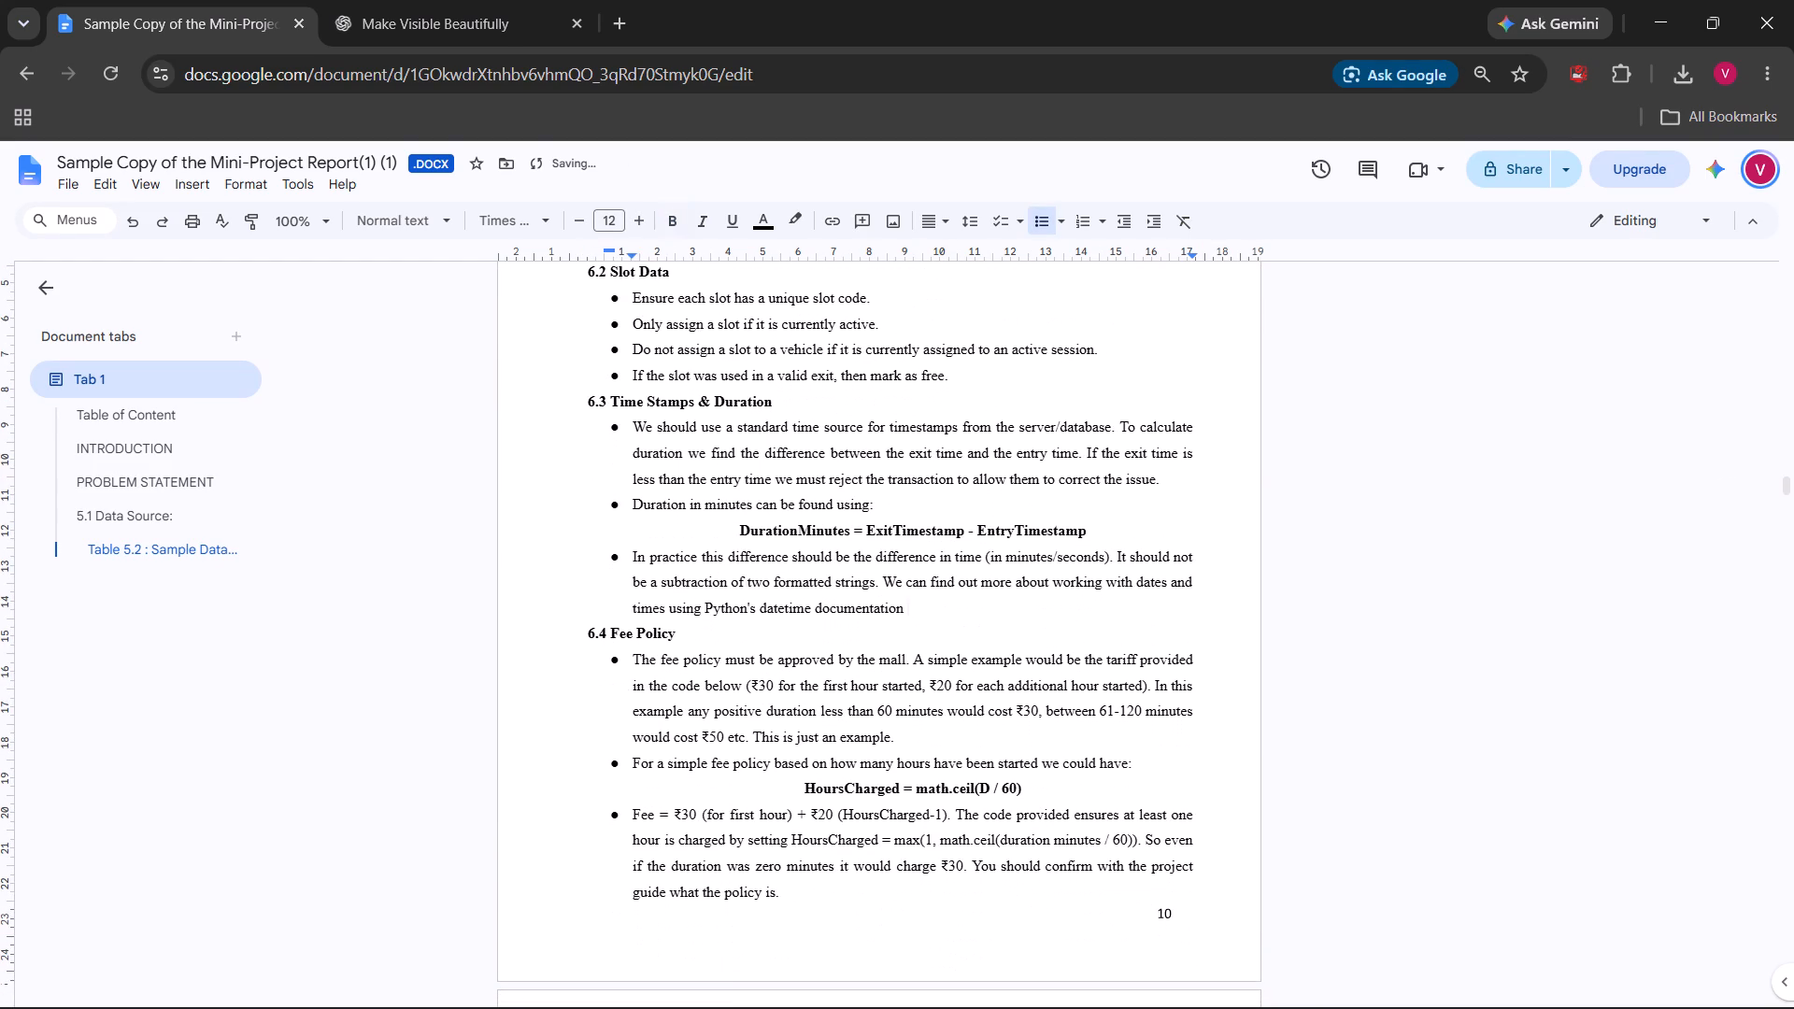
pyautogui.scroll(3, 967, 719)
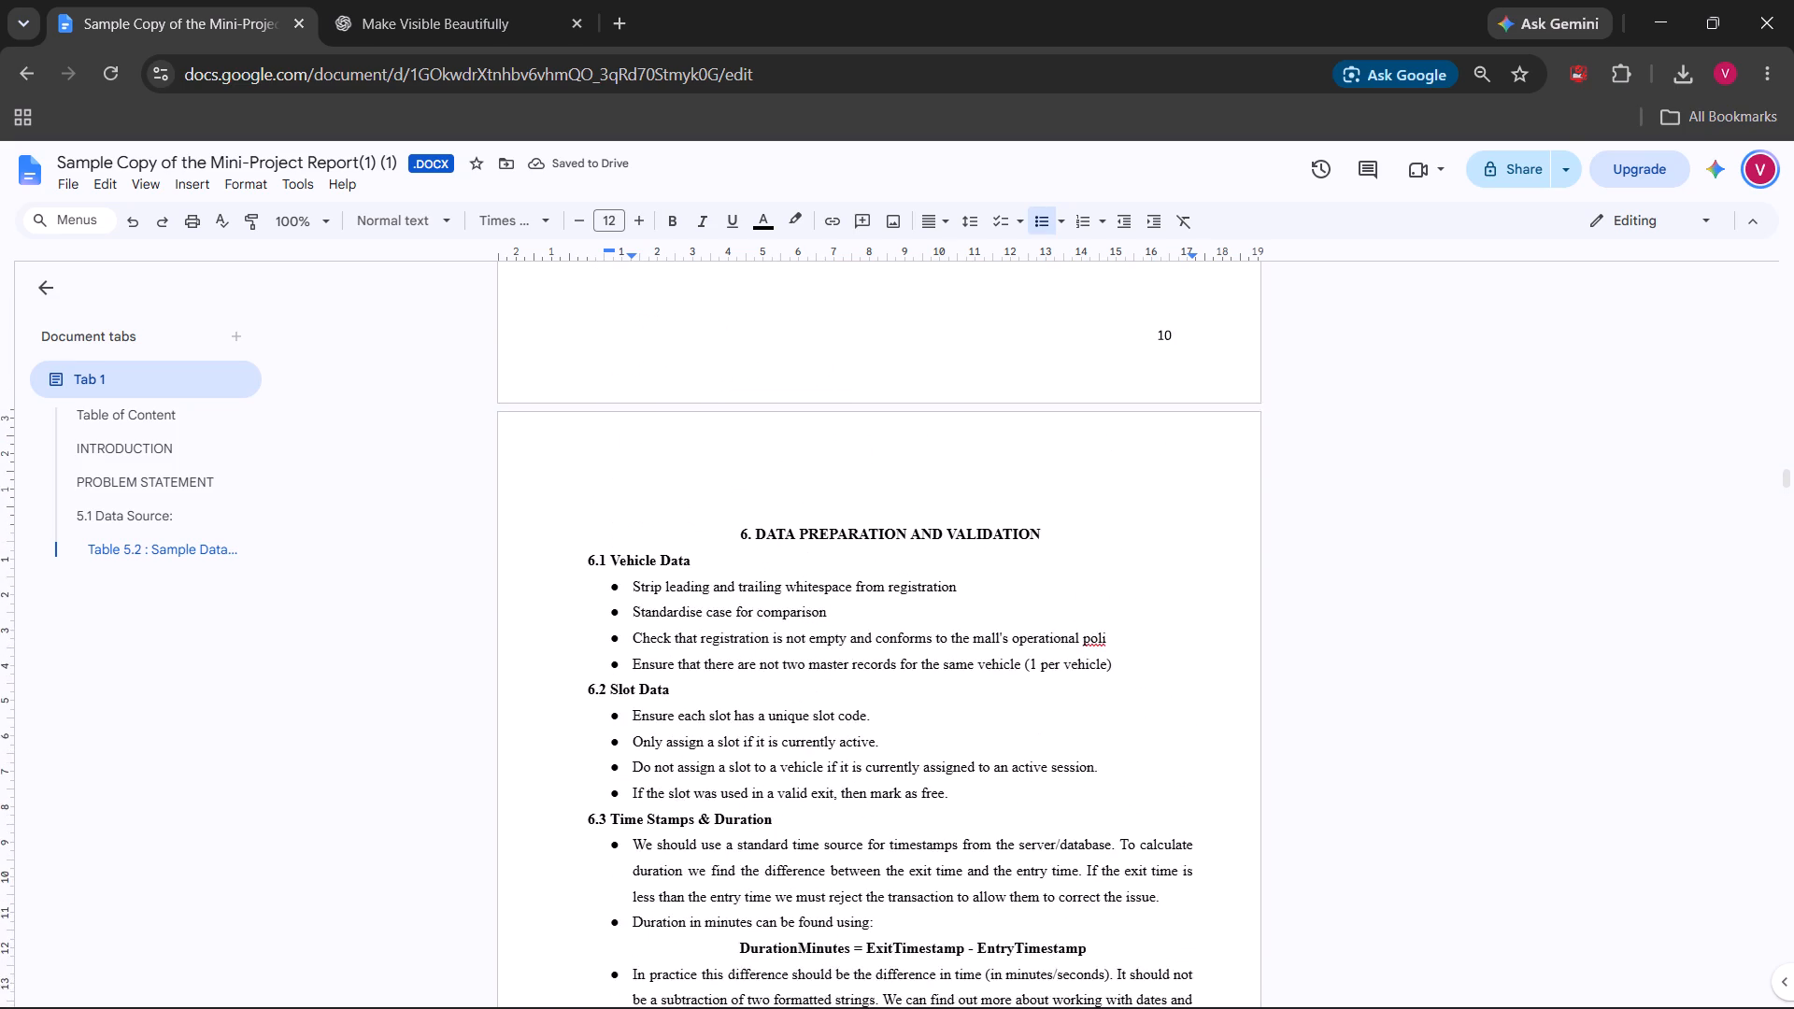
# Remove the colon from the Sample Data table's caption in section 5, keeping the number Table 5.2.
pyautogui.scroll(4, 967, 719)
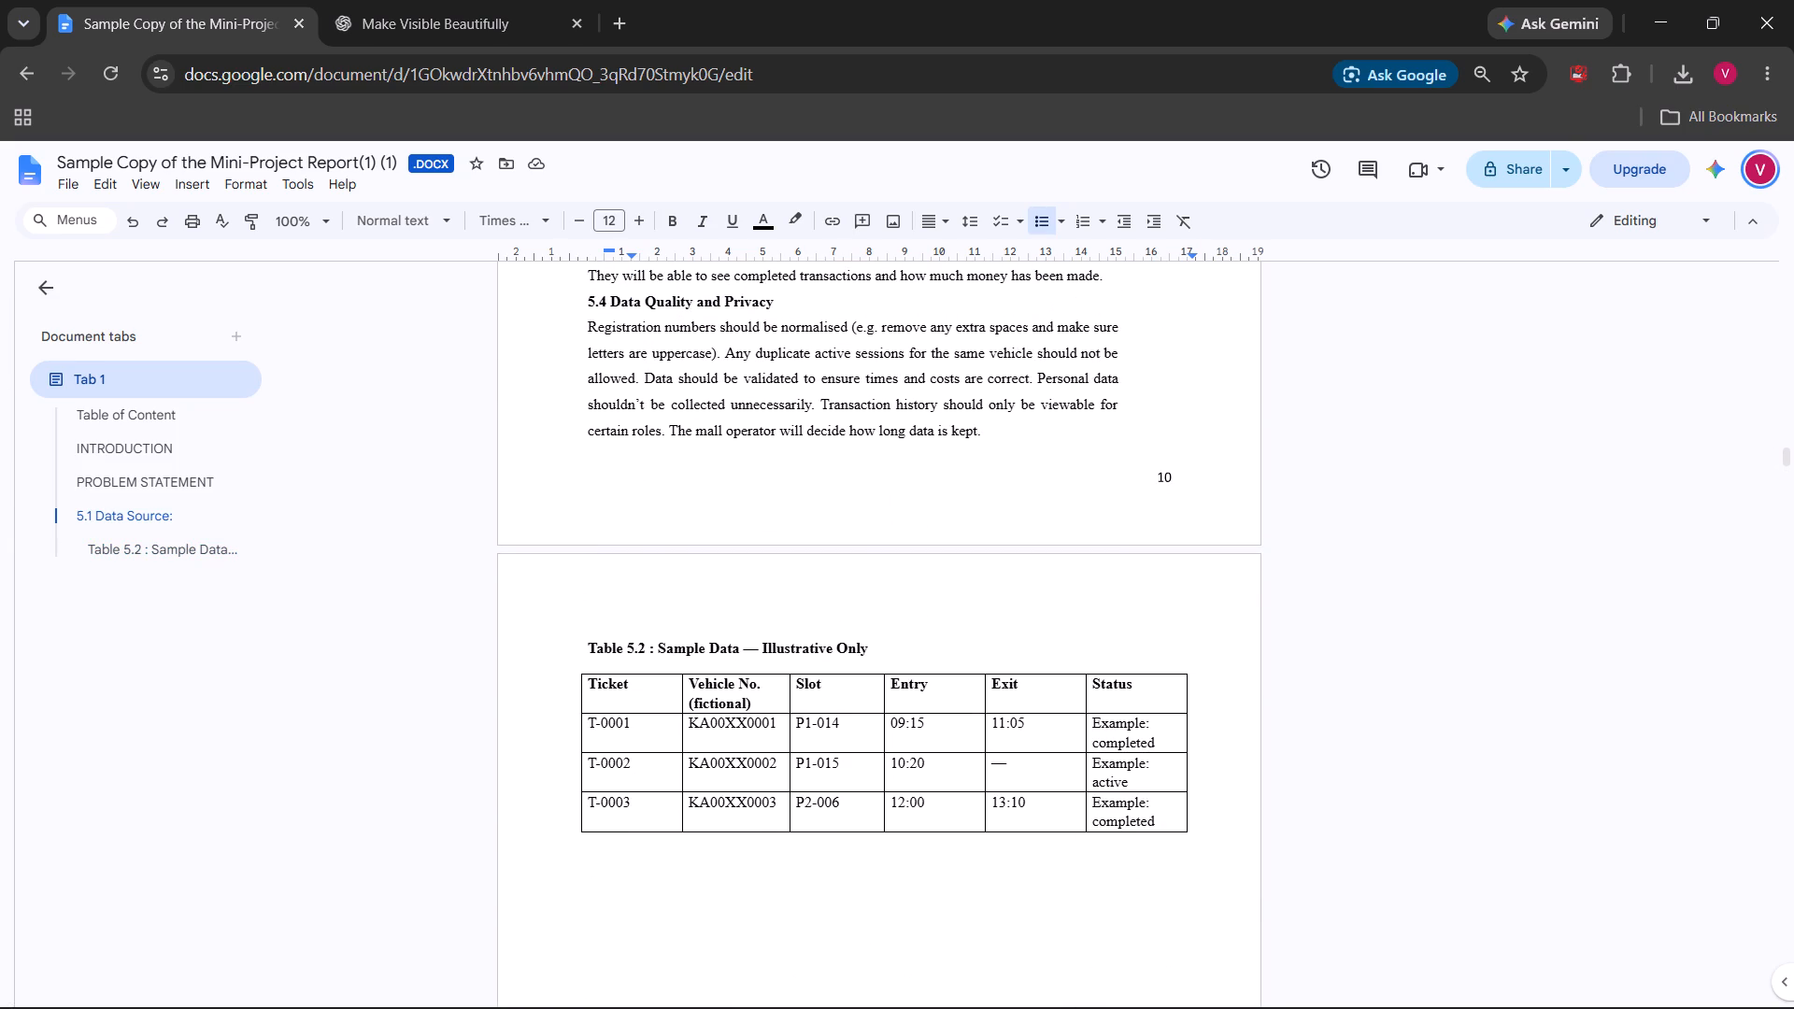
pyautogui.click(650, 652)
pyautogui.press('Right')
pyautogui.press('BackSpace')
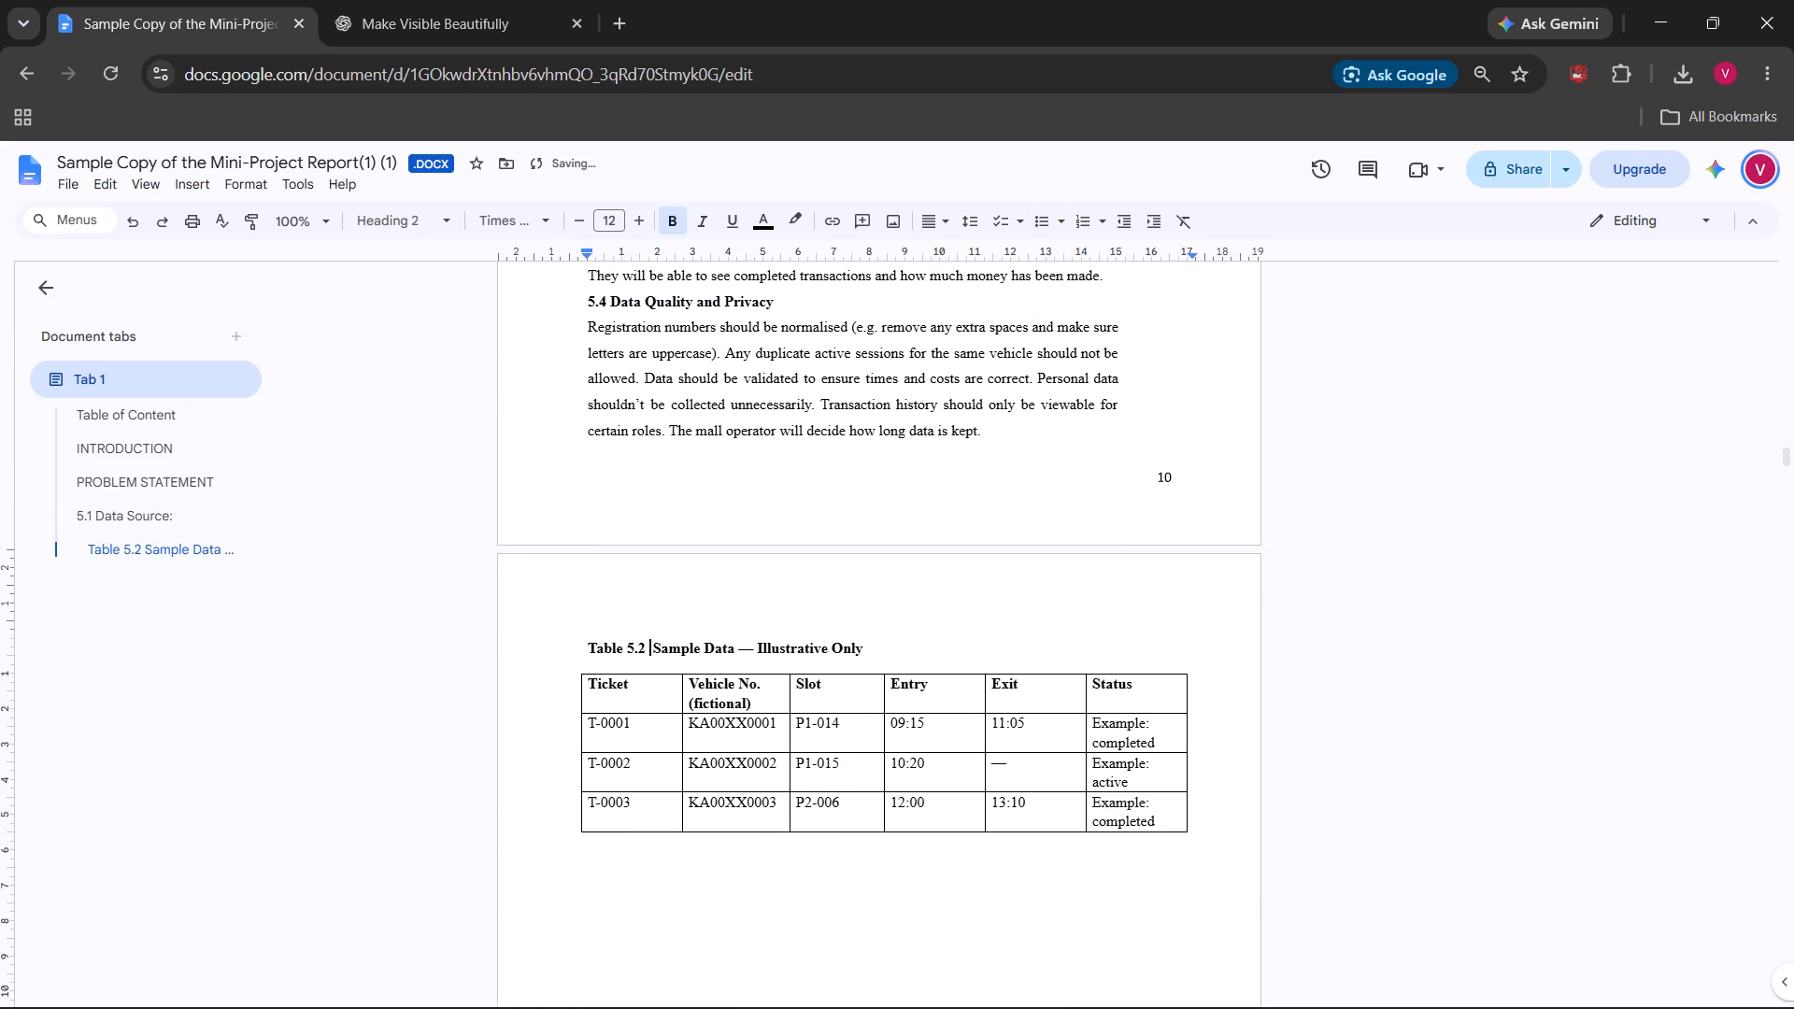
# Remove the colon from the Proposed Data Dictionary caption and renumber it, leaving "Table 5.1 Proposed Data Dictionary".
pyautogui.scroll(5, 700, 632)
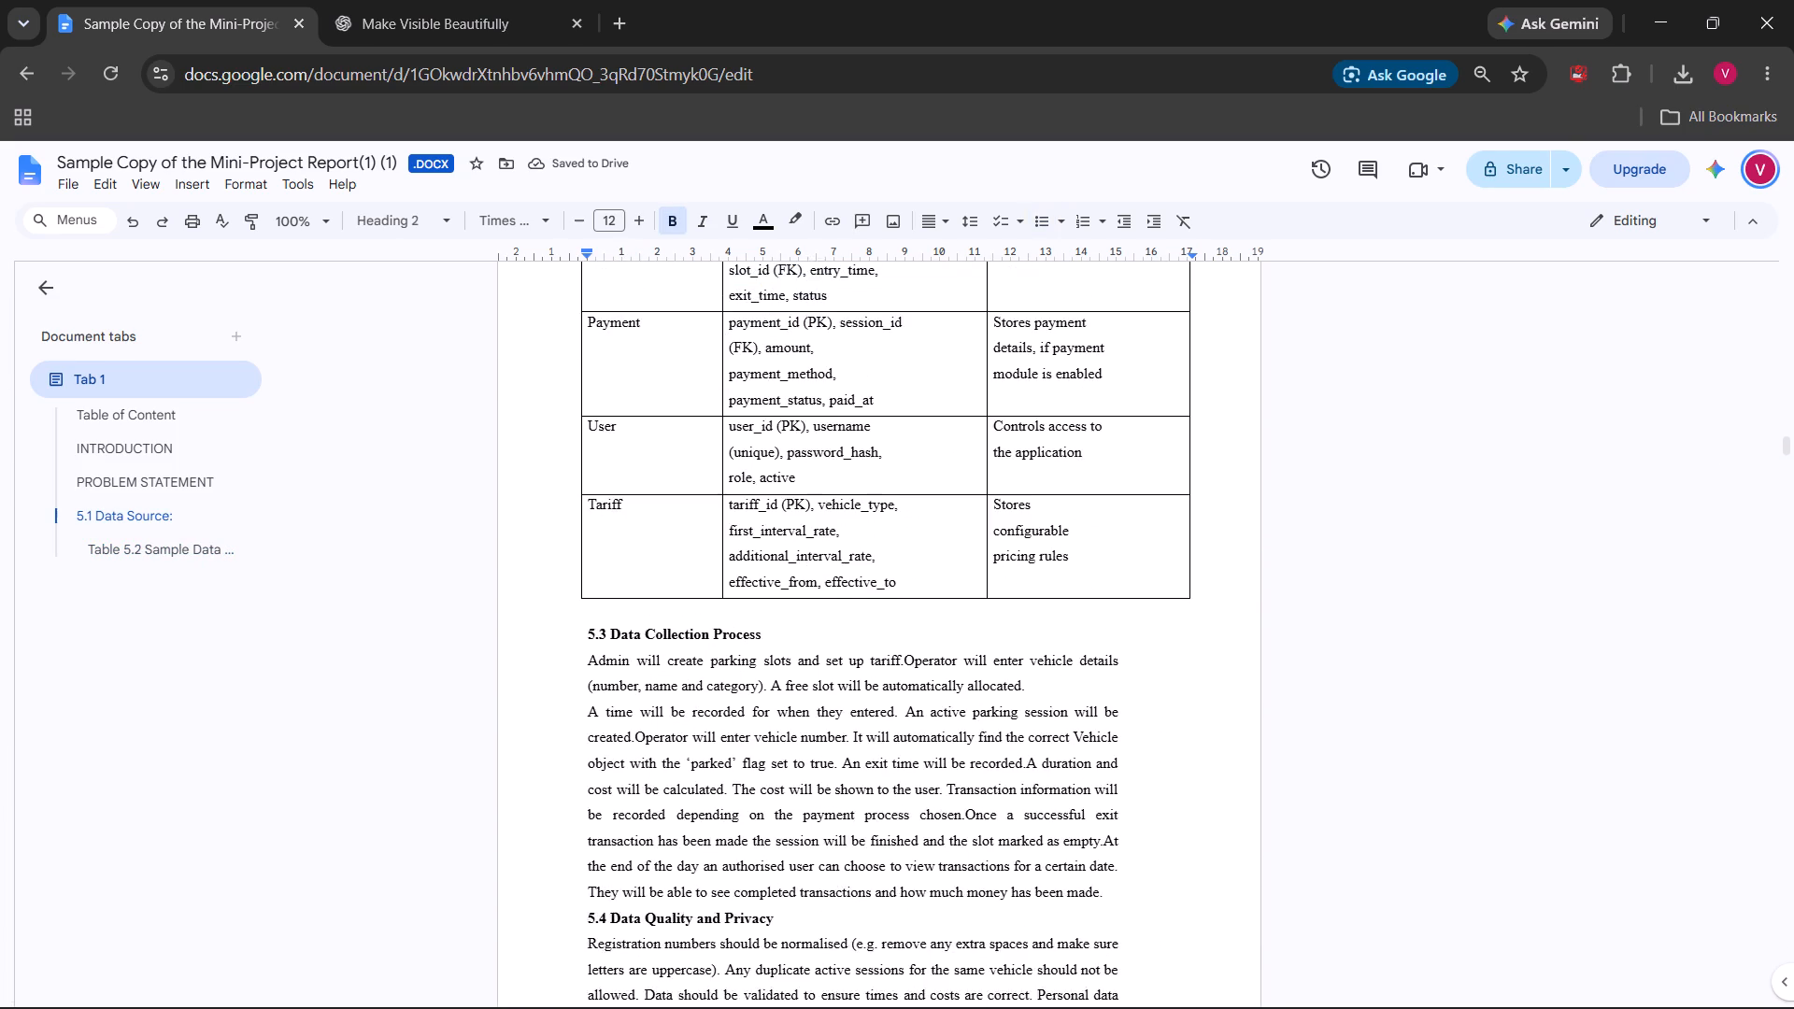
pyautogui.scroll(1, 700, 632)
pyautogui.scroll(2, 778, 610)
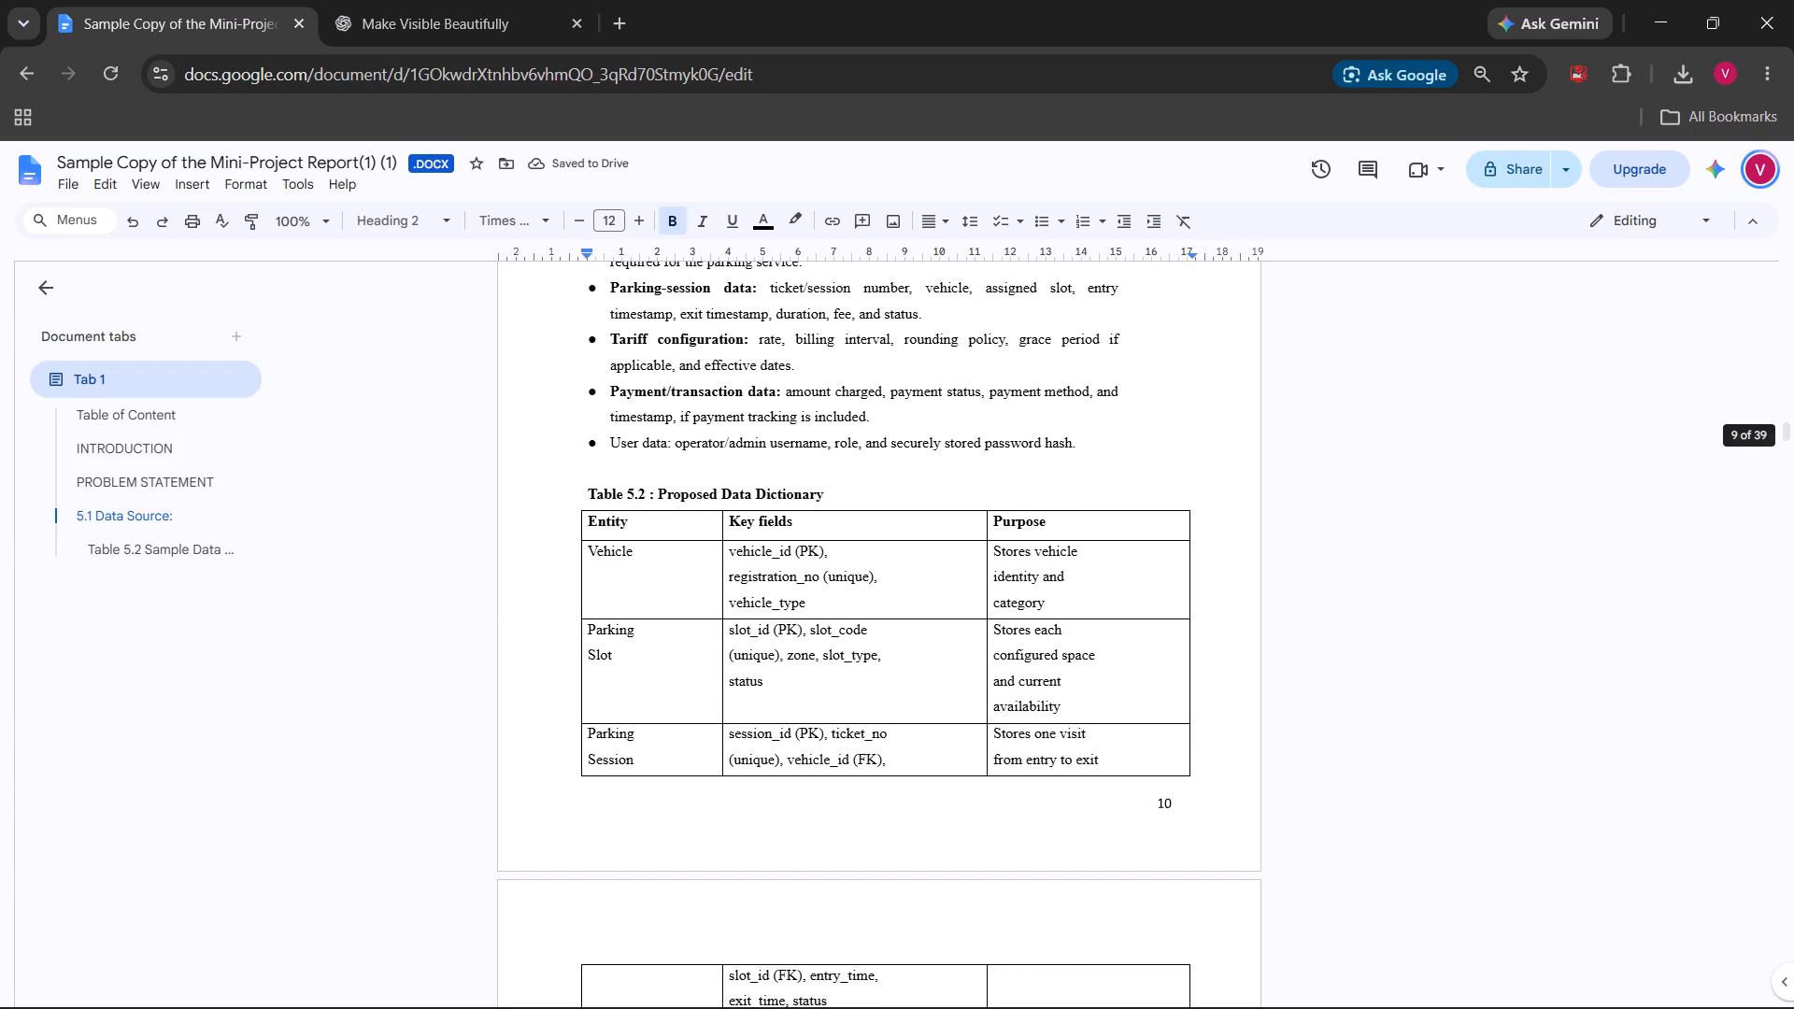
pyautogui.click(656, 492)
pyautogui.press('BackSpace')
pyautogui.press('BackSpace')
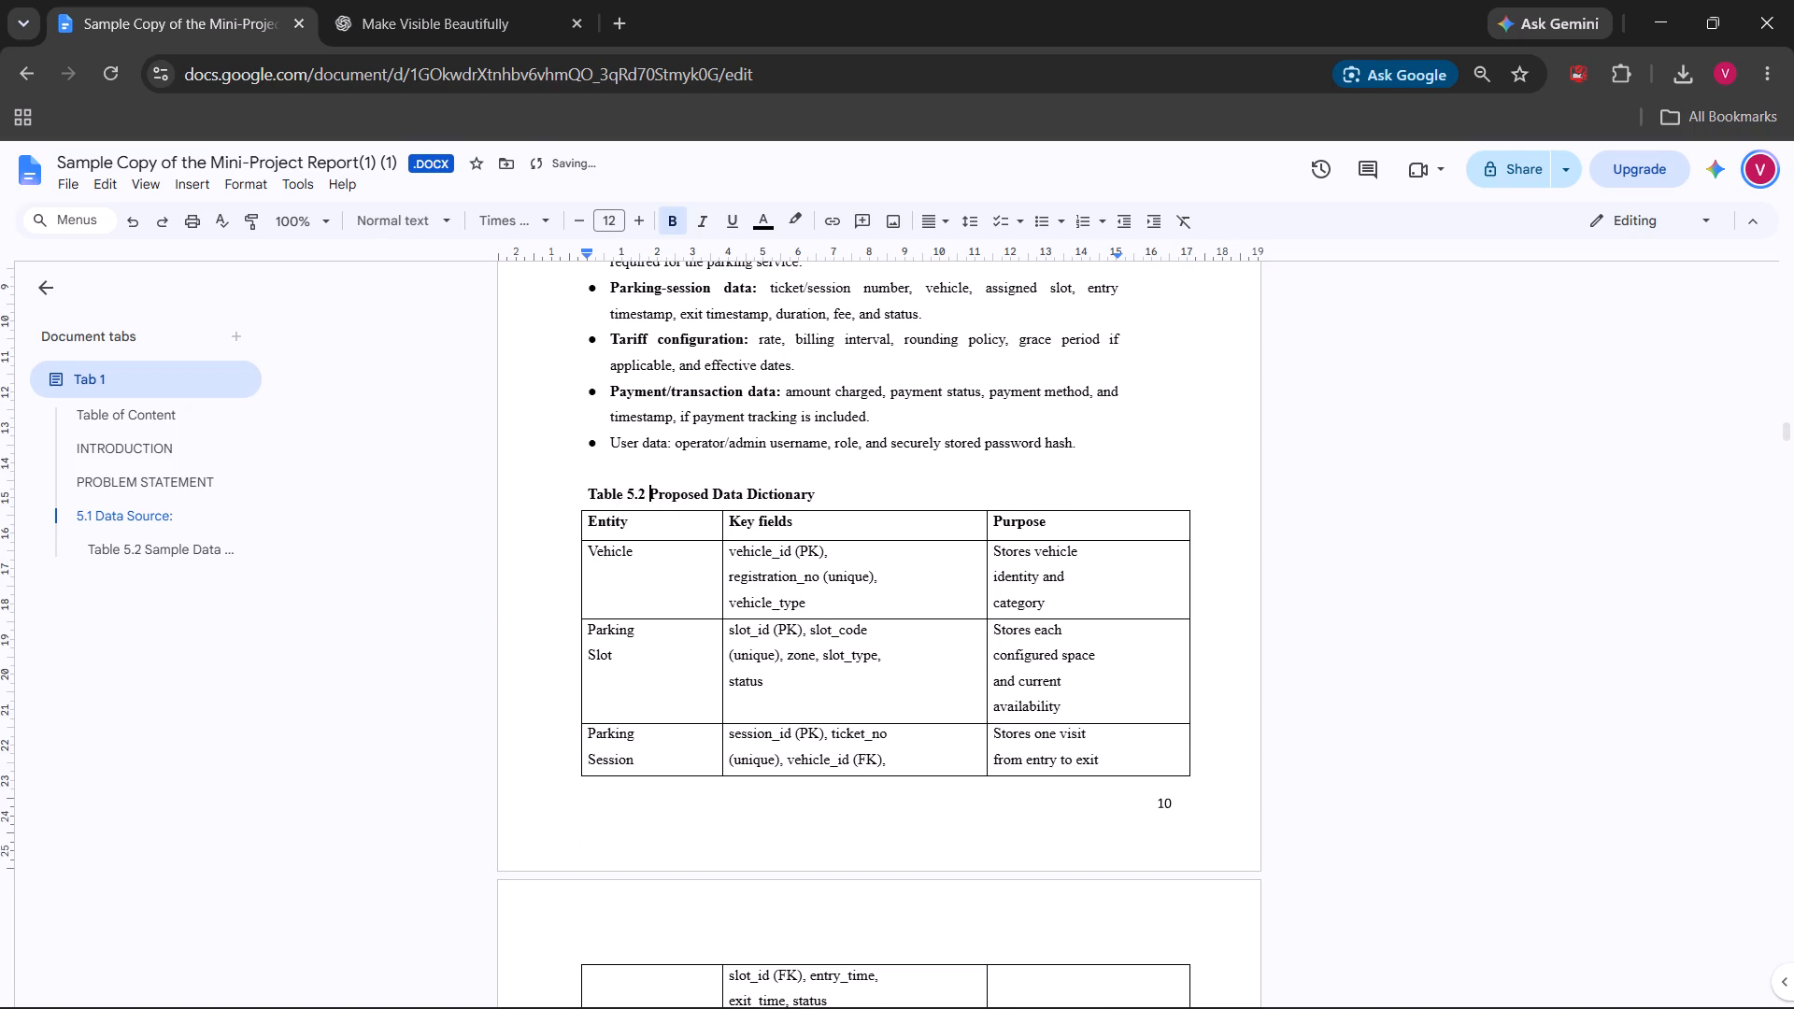
pyautogui.scroll(2, 796, 526)
pyautogui.scroll(2, 873, 588)
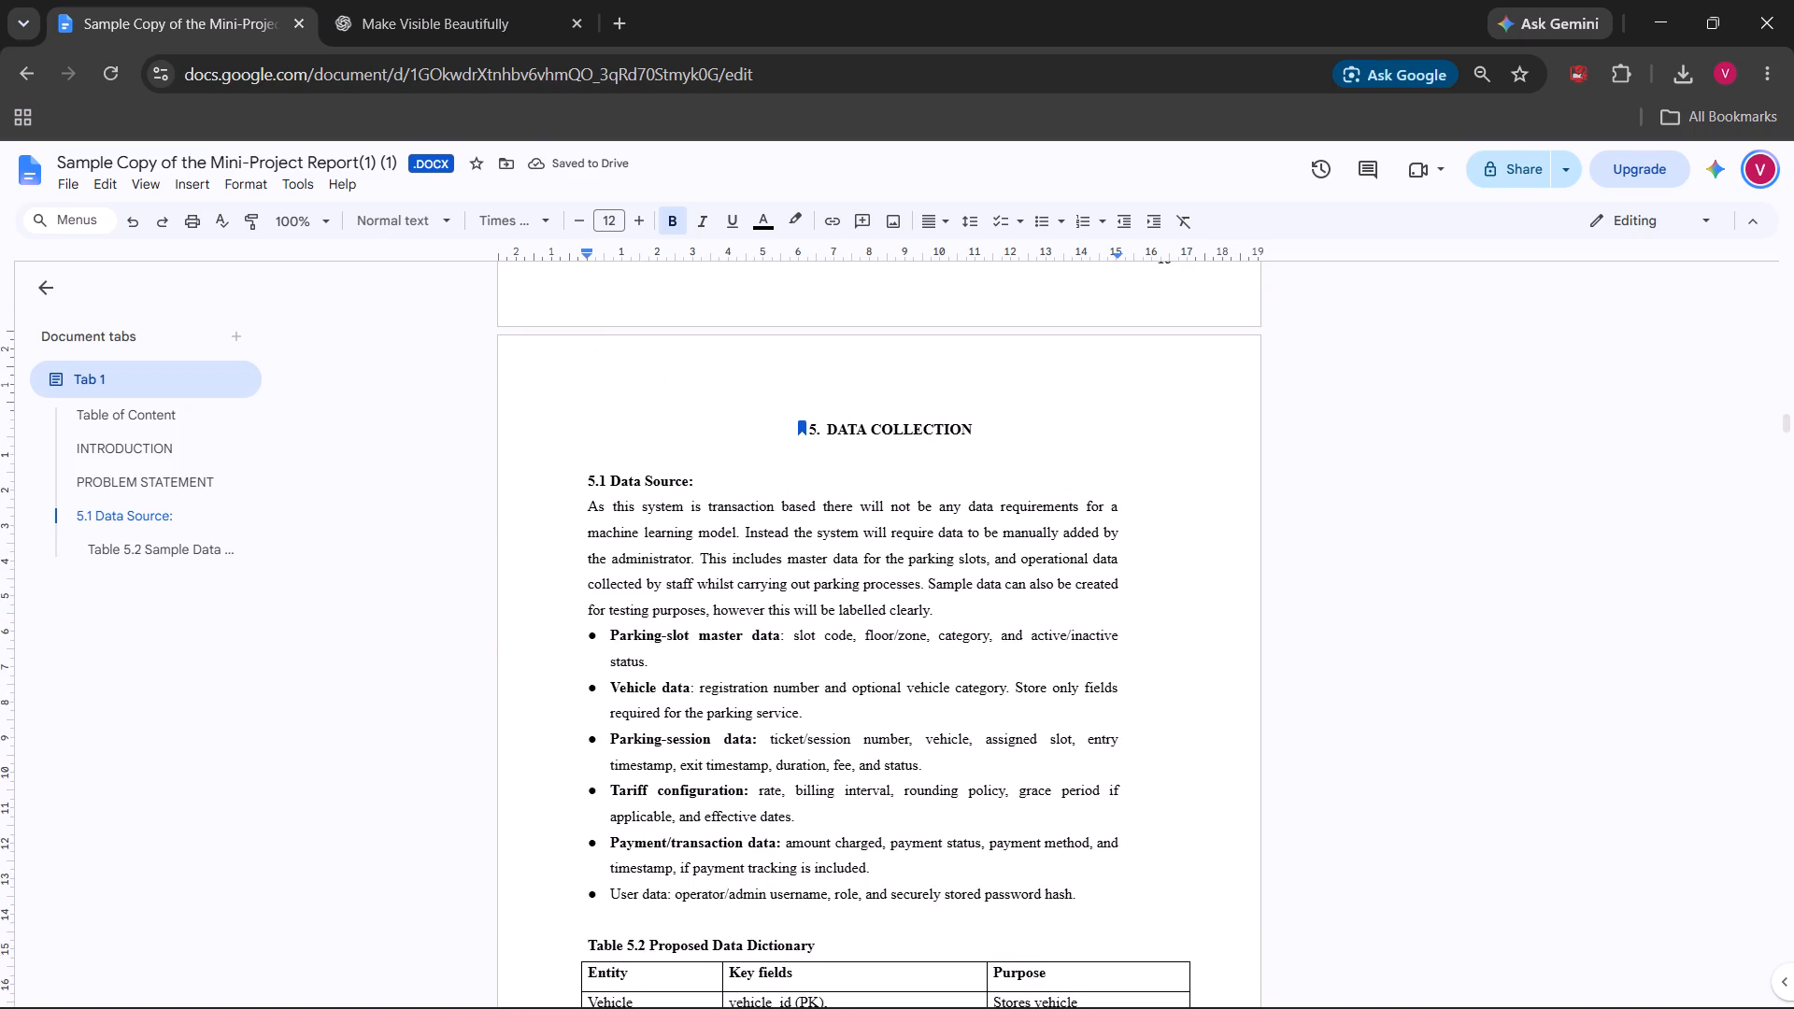
pyautogui.scroll(-1, 873, 588)
pyautogui.press('Left')
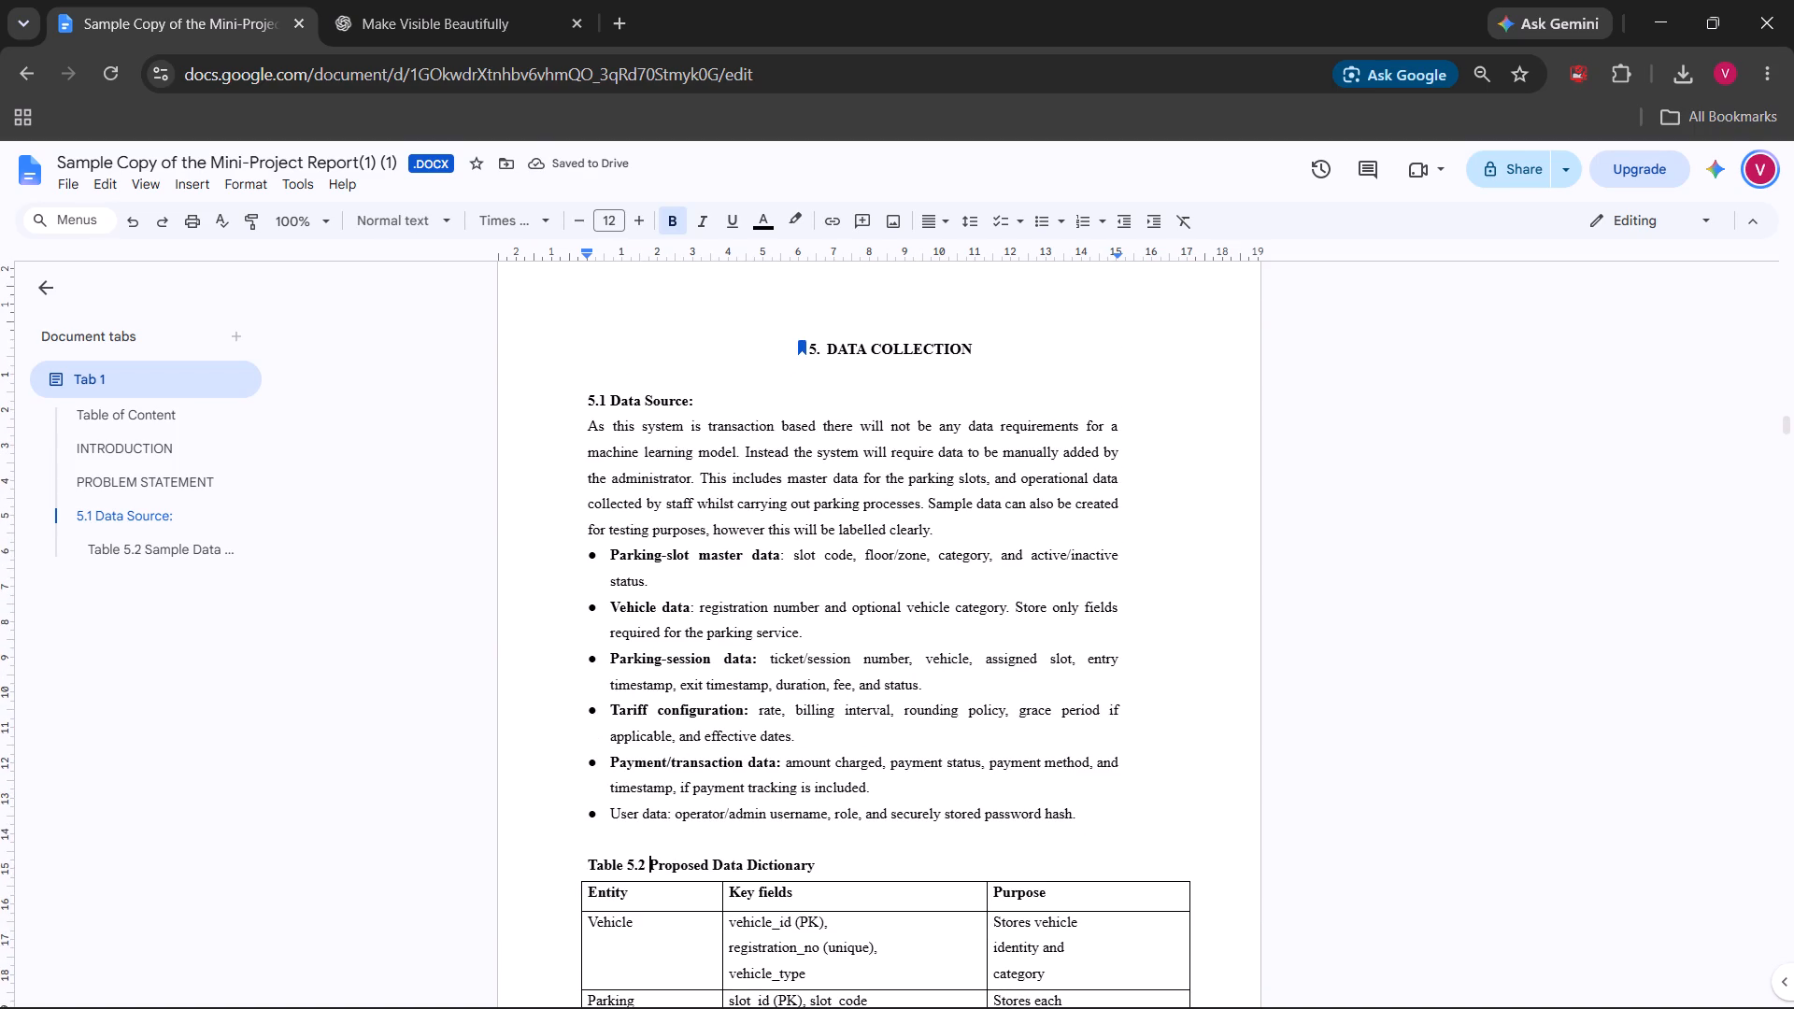
pyautogui.press('BackSpace')
pyautogui.press('1')
# Renumber the Data Collection Process heading below the data dictionary table as 5.2.
pyautogui.scroll(-1, 990, 650)
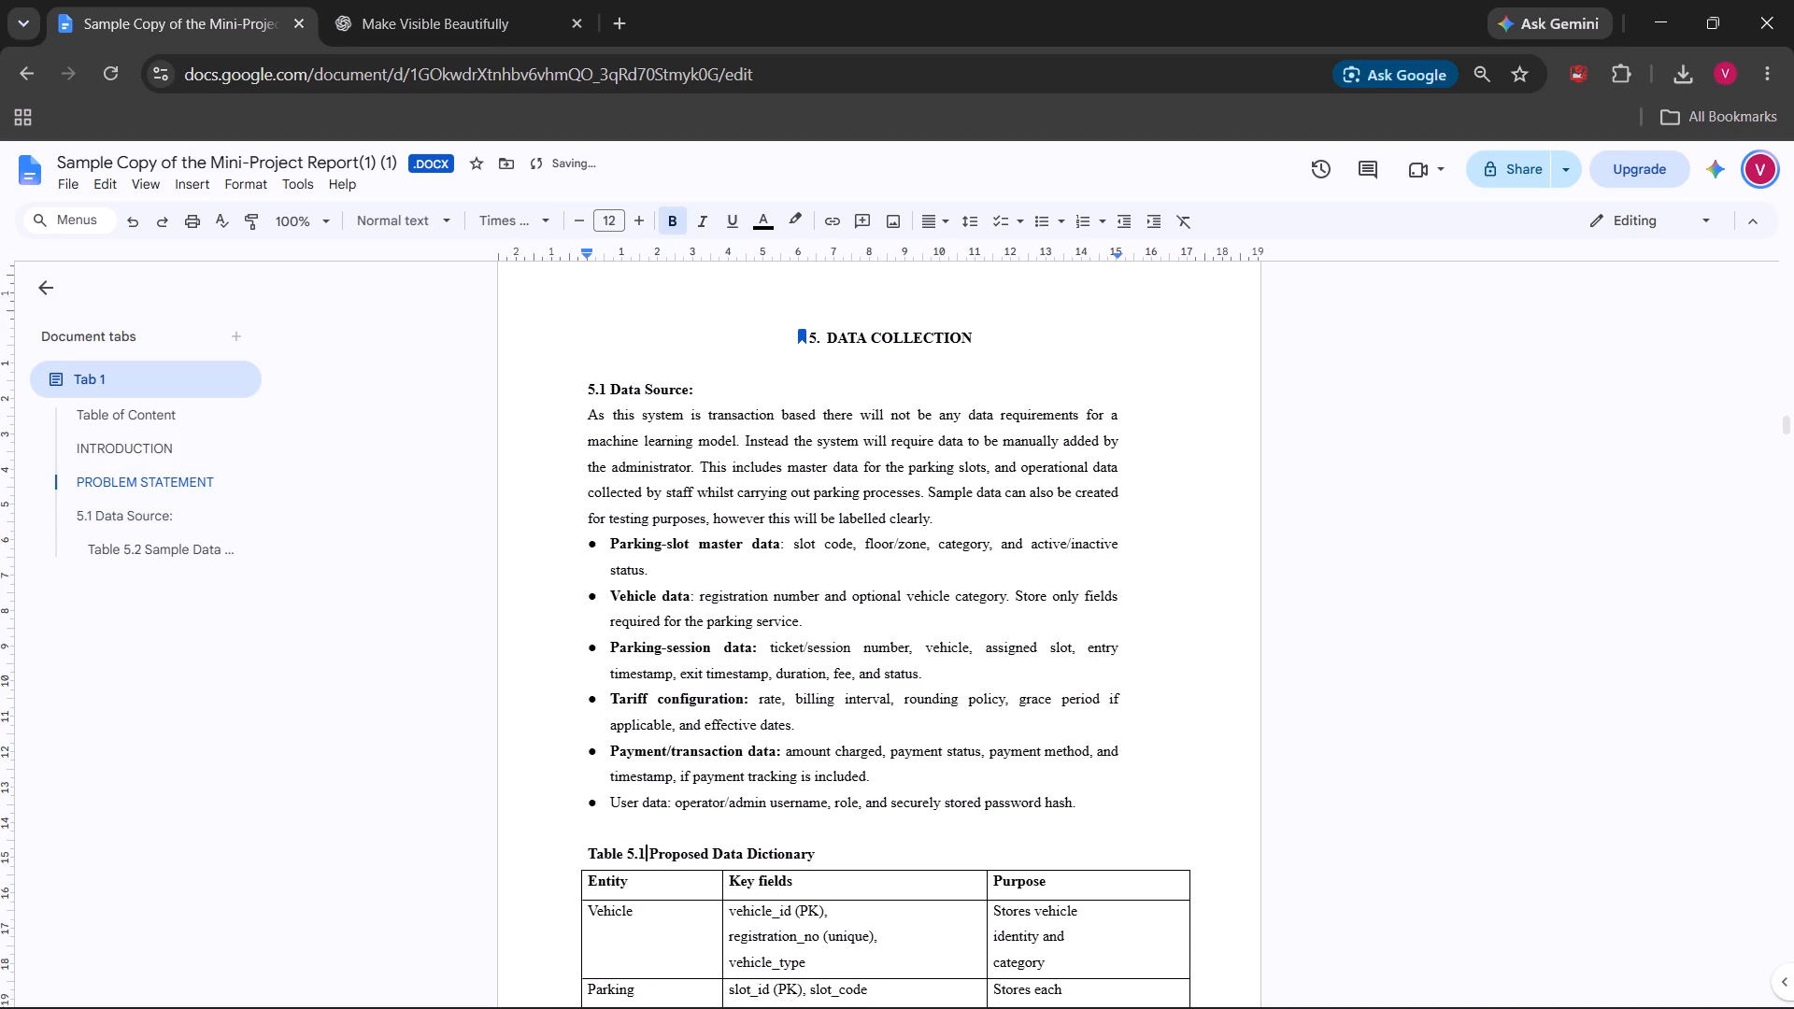
pyautogui.scroll(-1, 990, 650)
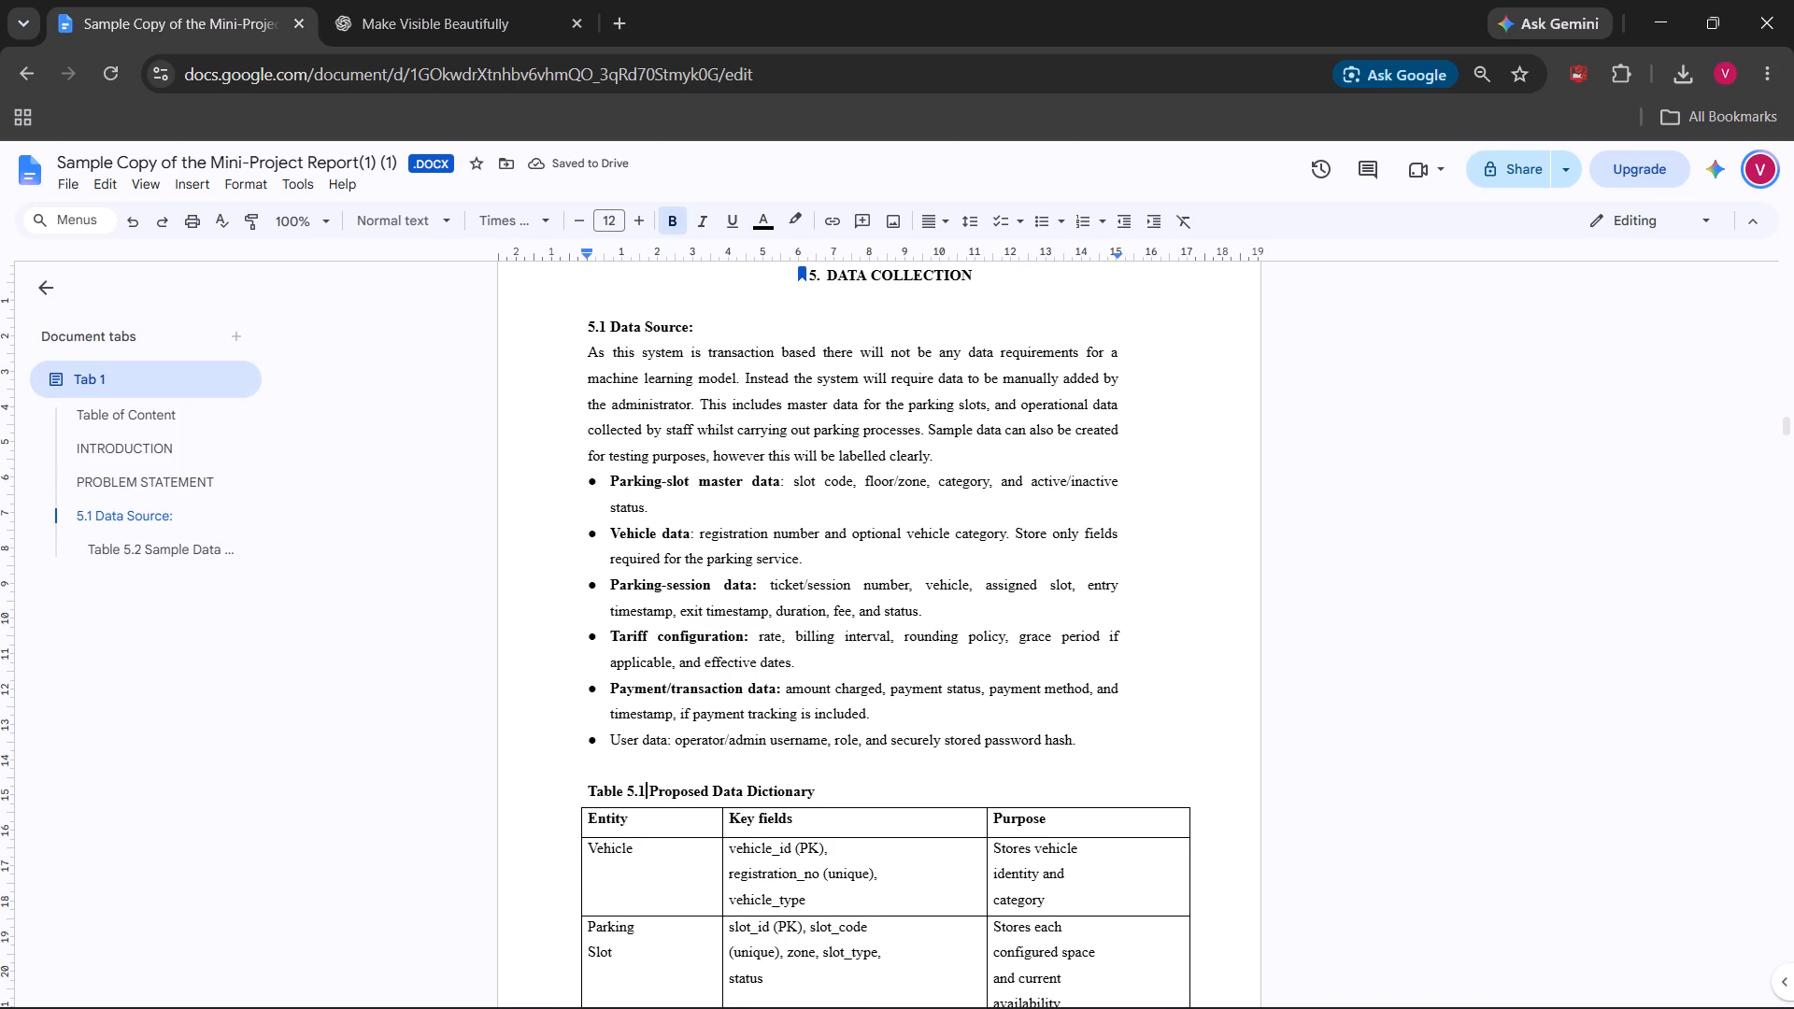
pyautogui.scroll(-2, 1243, 648)
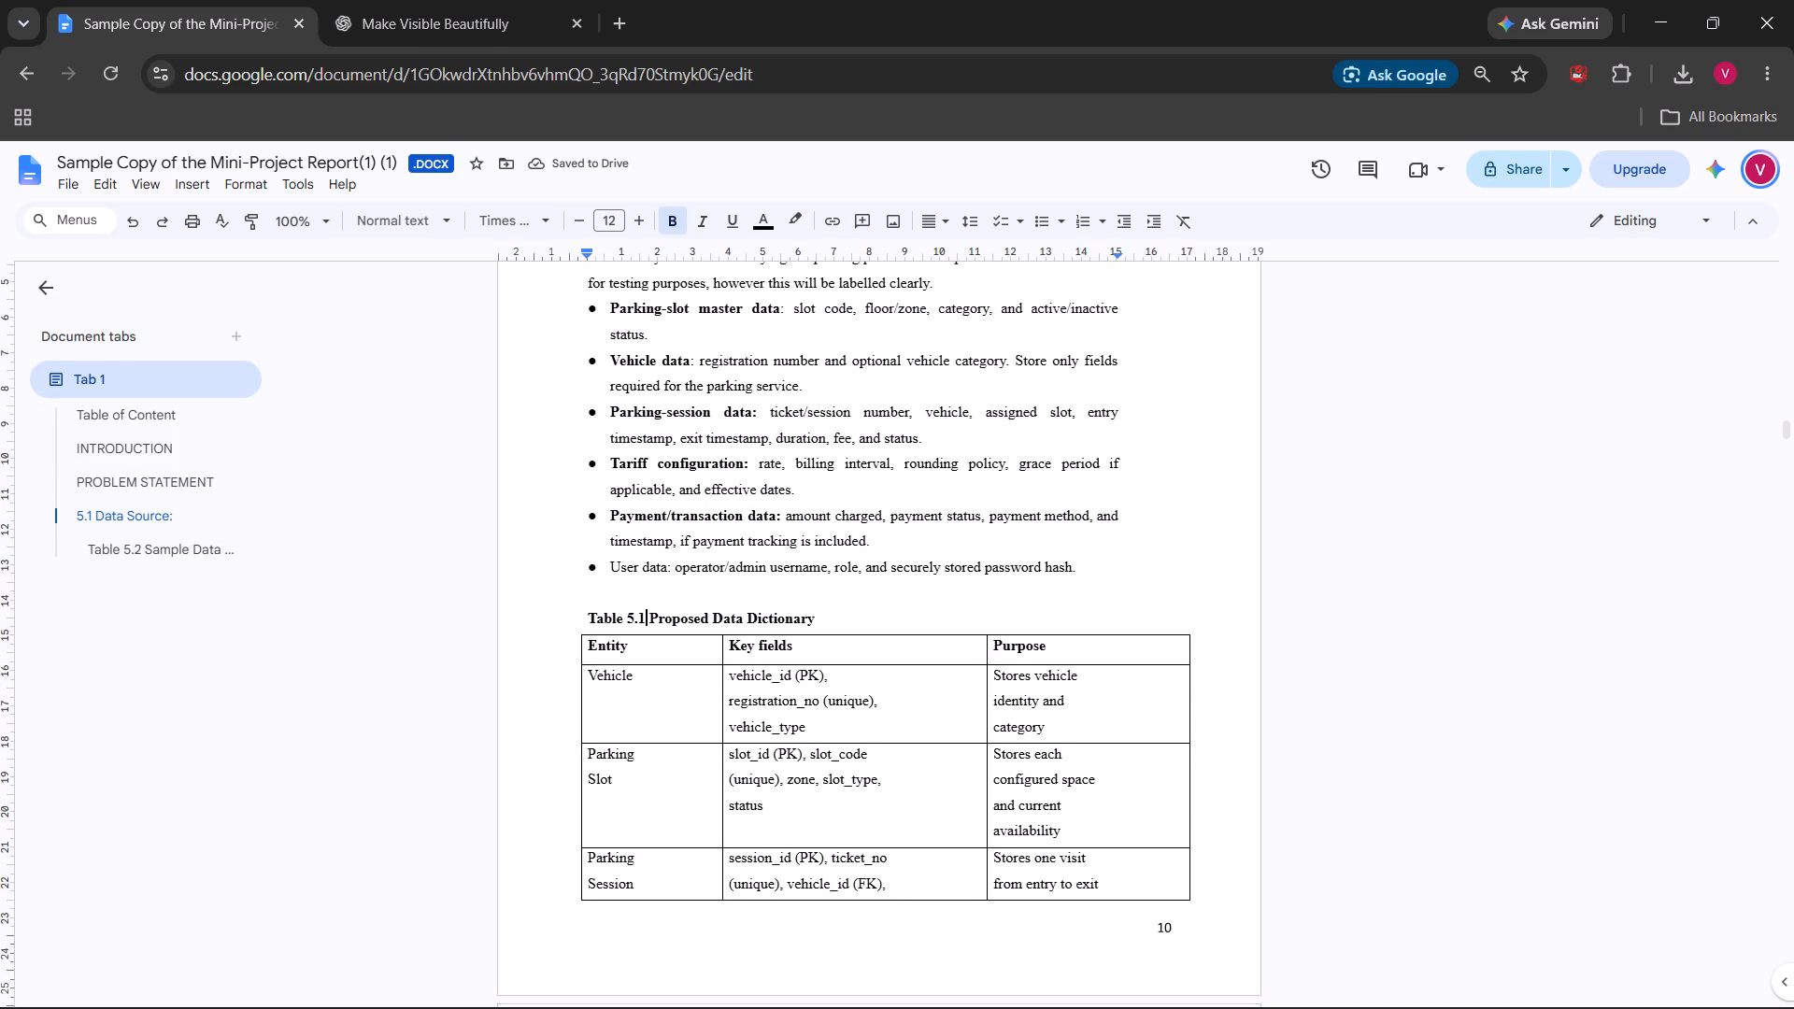
pyautogui.scroll(-5, 1243, 648)
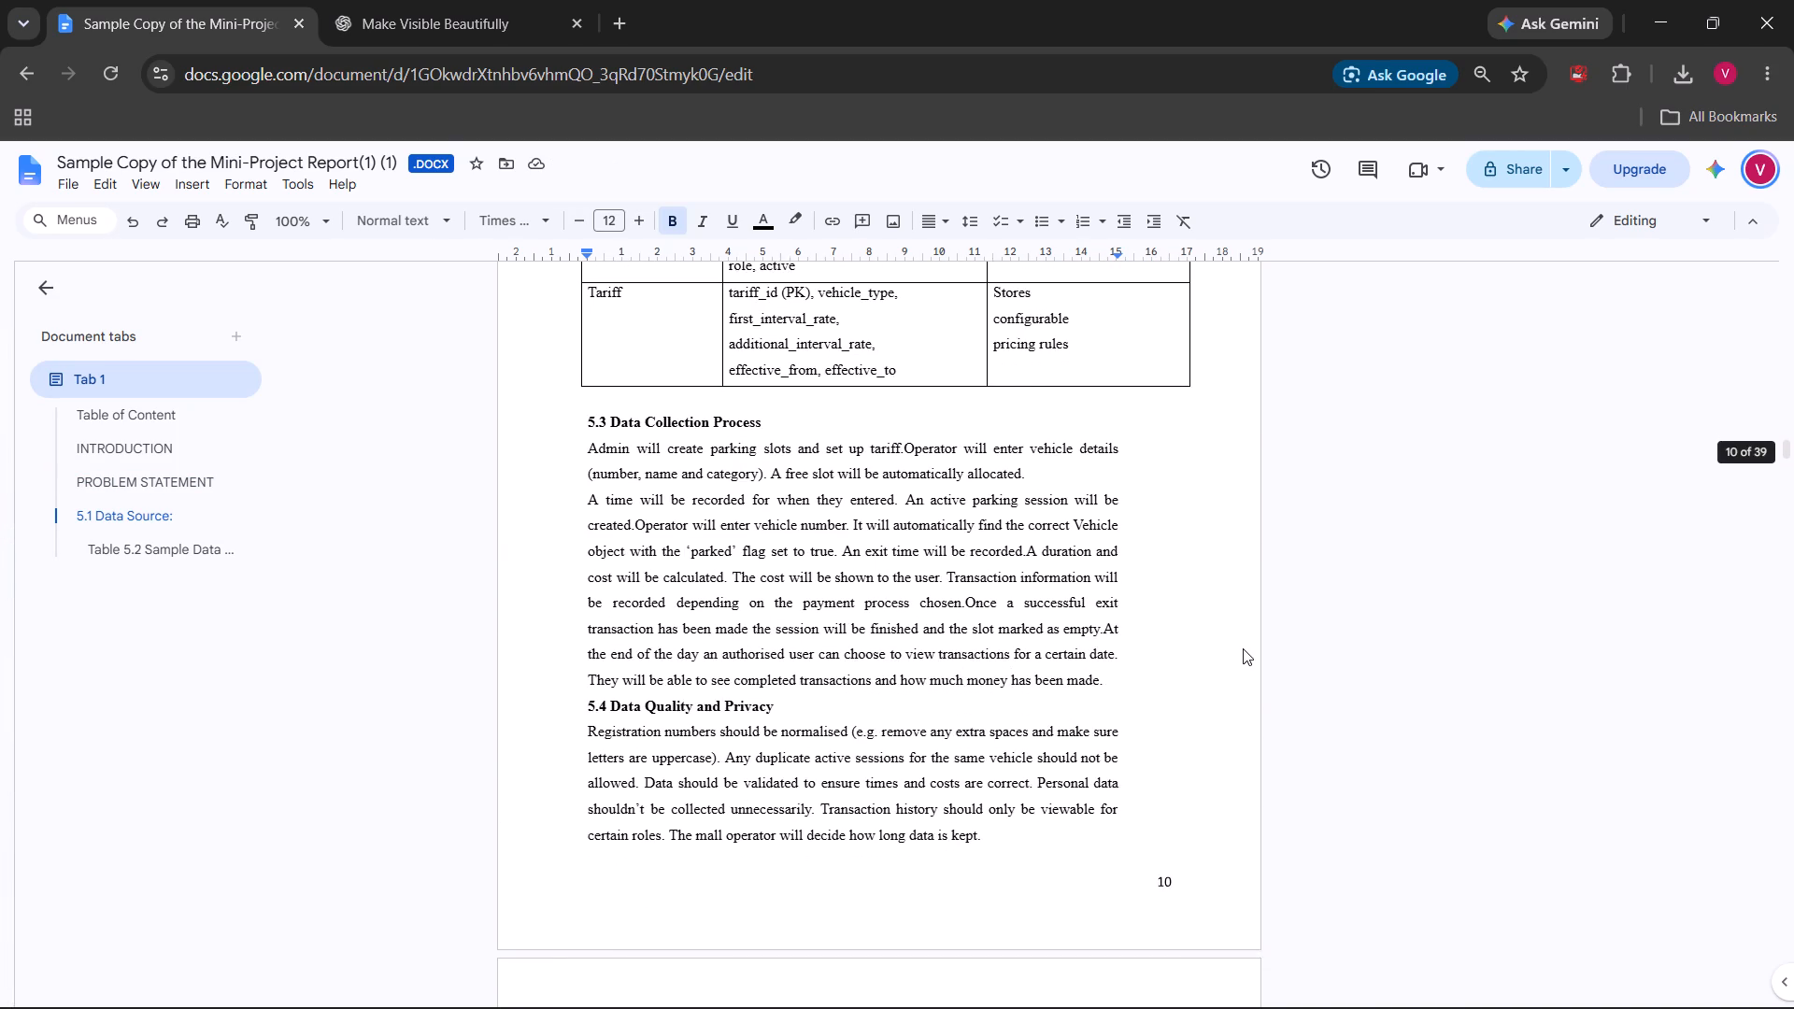
pyautogui.scroll(-1, 1160, 613)
pyautogui.scroll(3, 1215, 579)
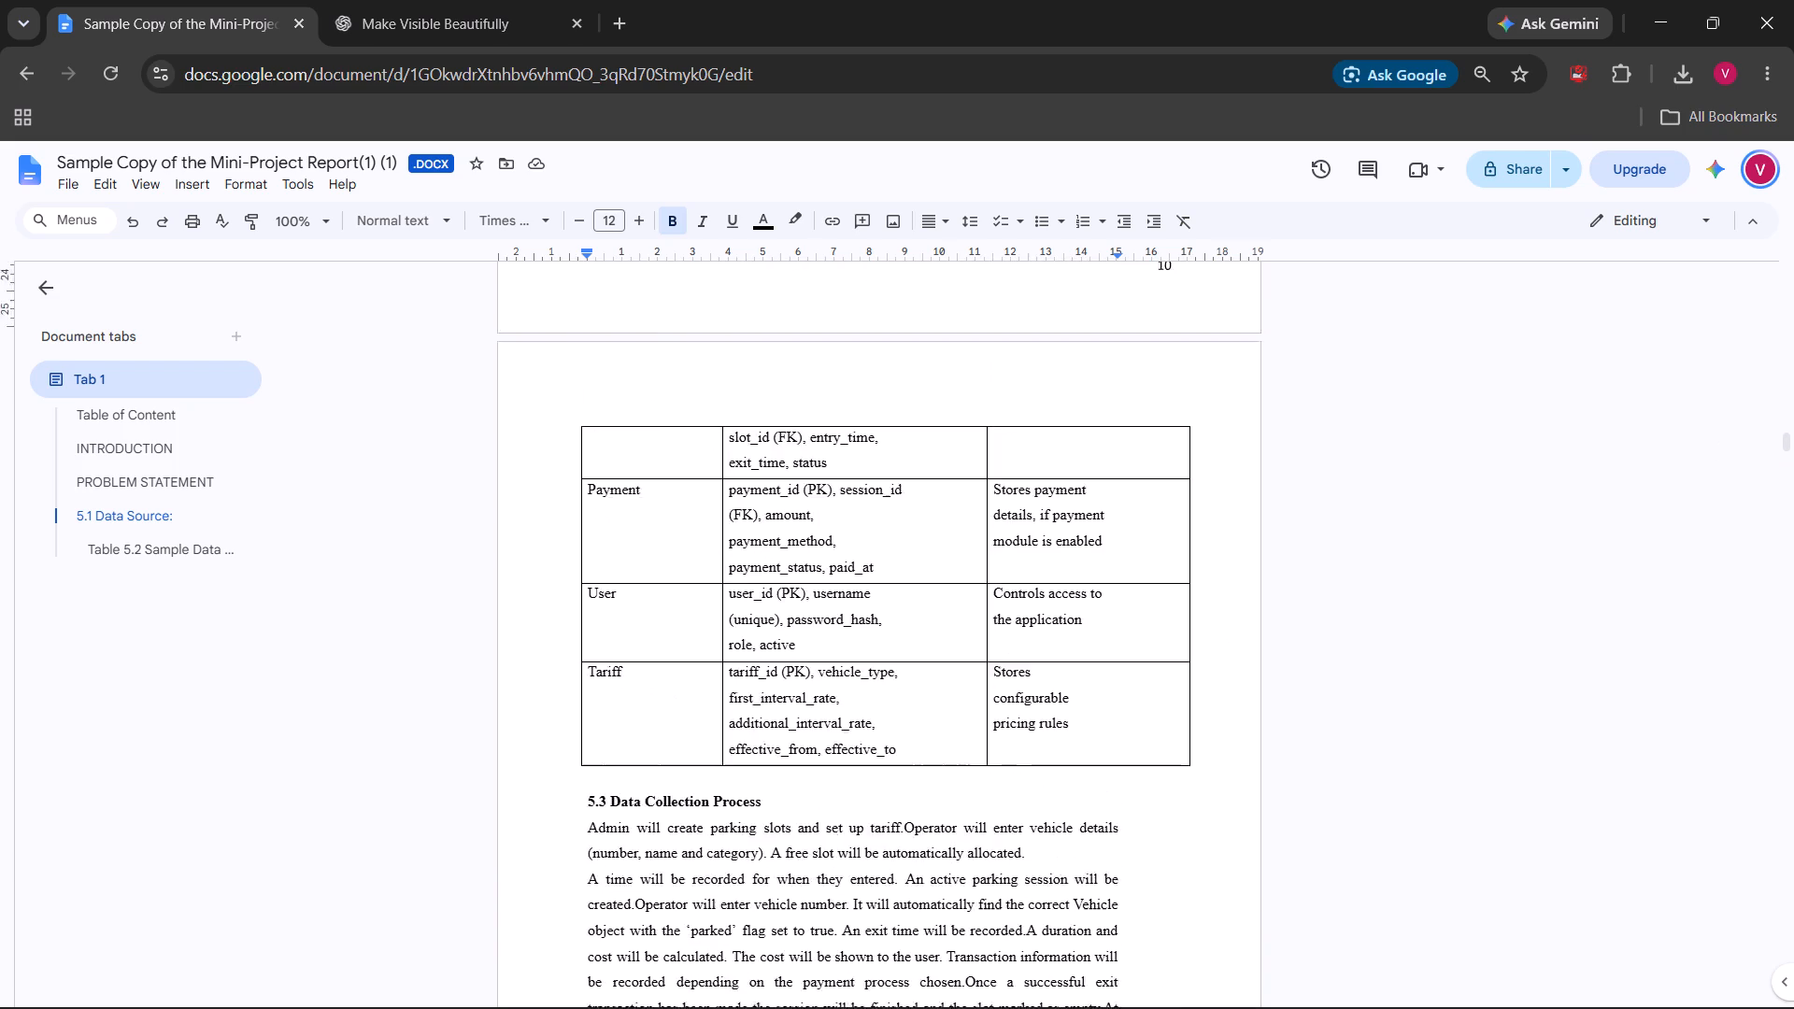
pyautogui.scroll(4, 1215, 579)
pyautogui.hscroll(1, 1215, 579)
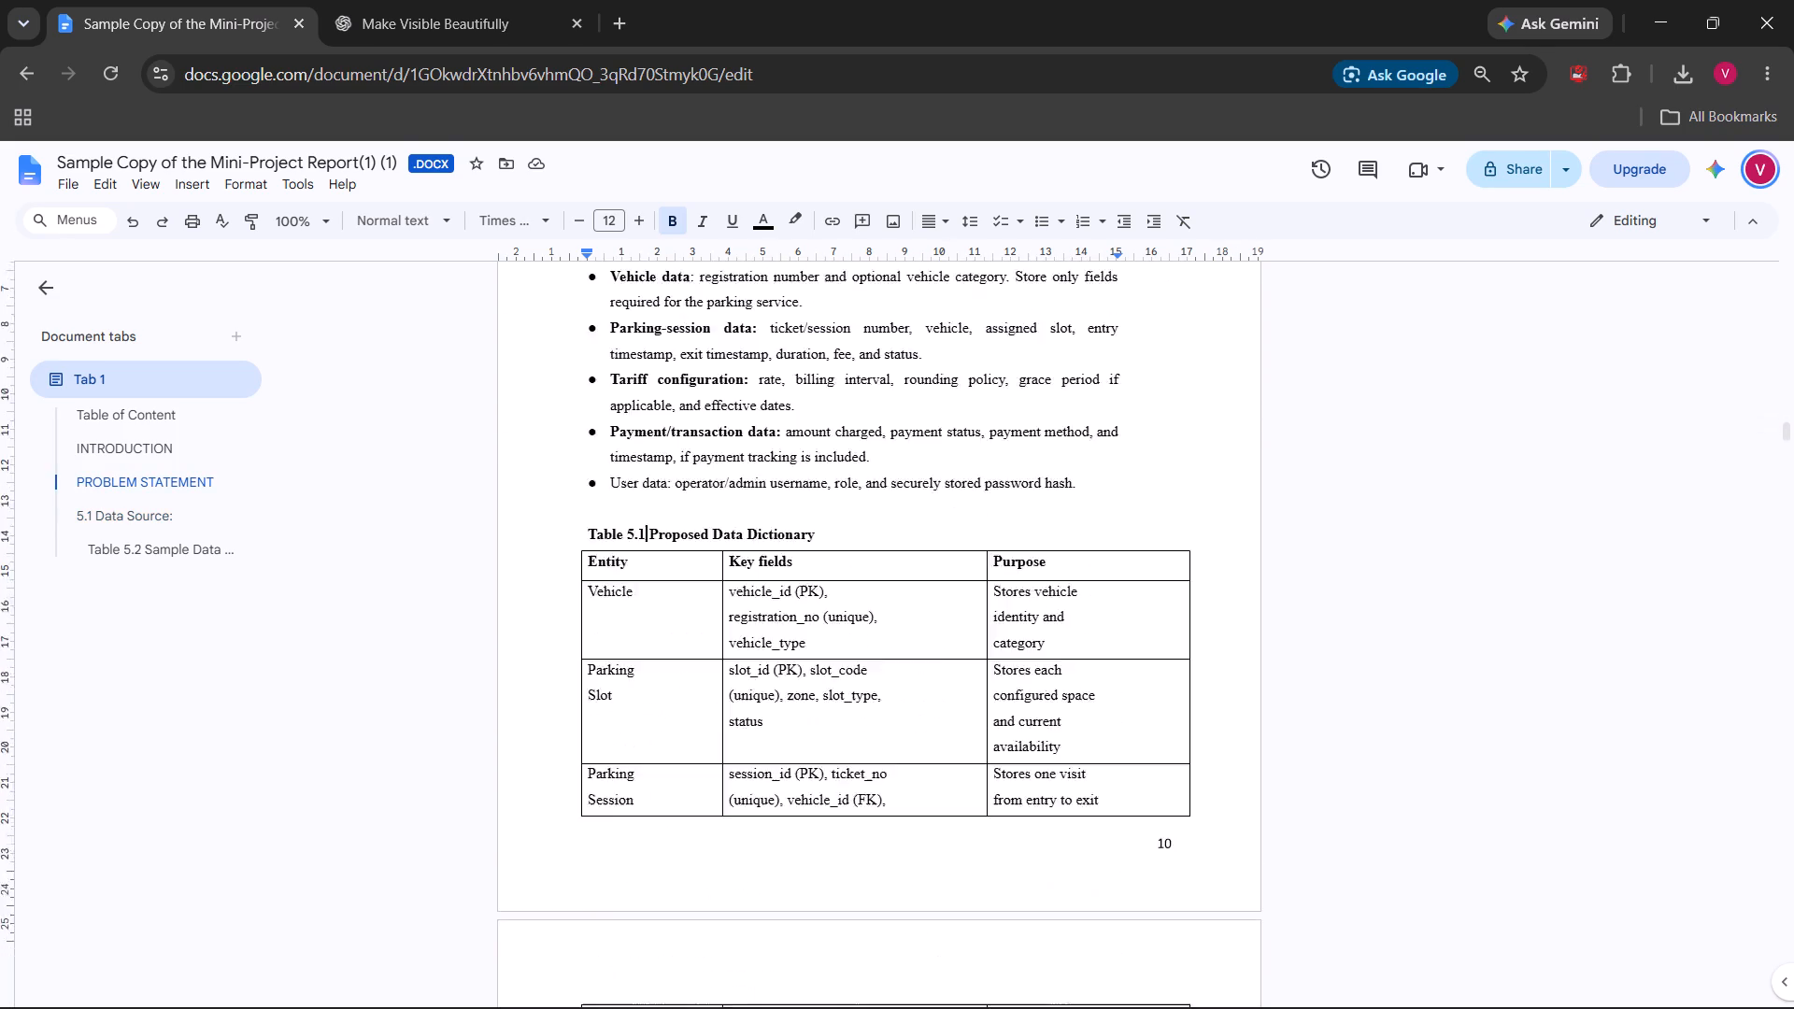
pyautogui.hscroll(1, 1215, 579)
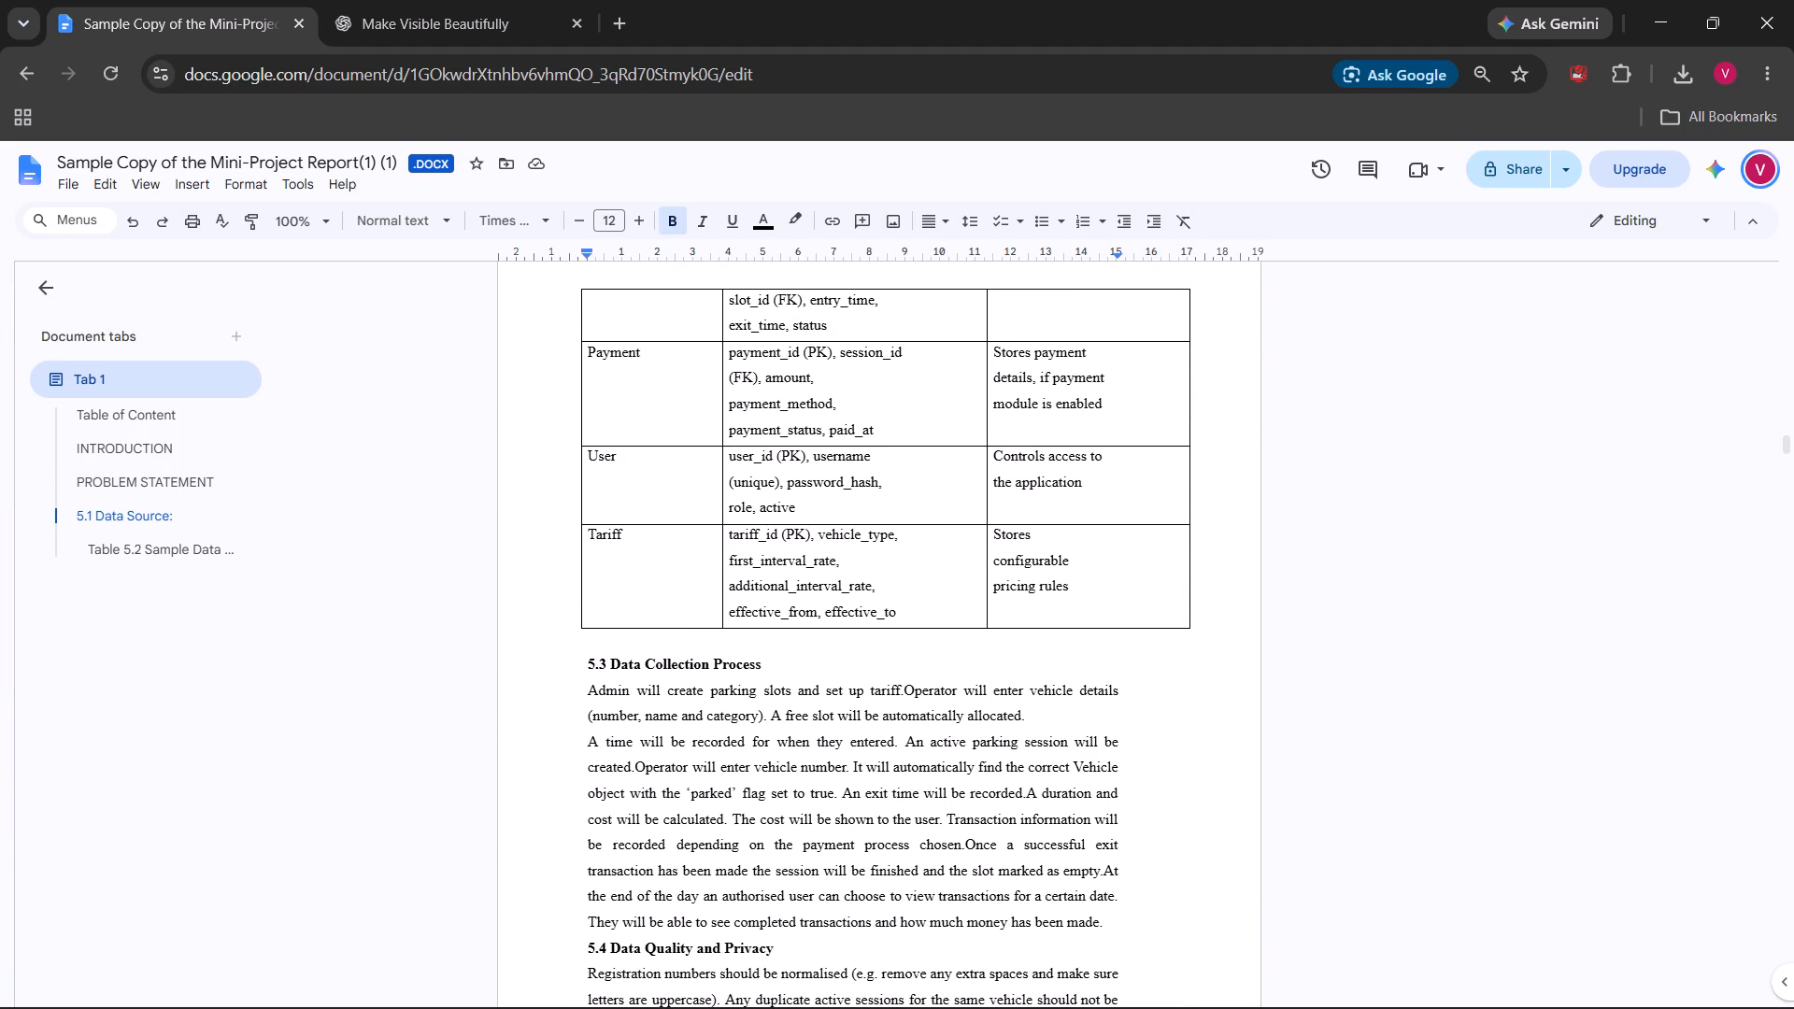
pyautogui.click(608, 662)
pyautogui.press('Left')
pyautogui.press('BackSpace')
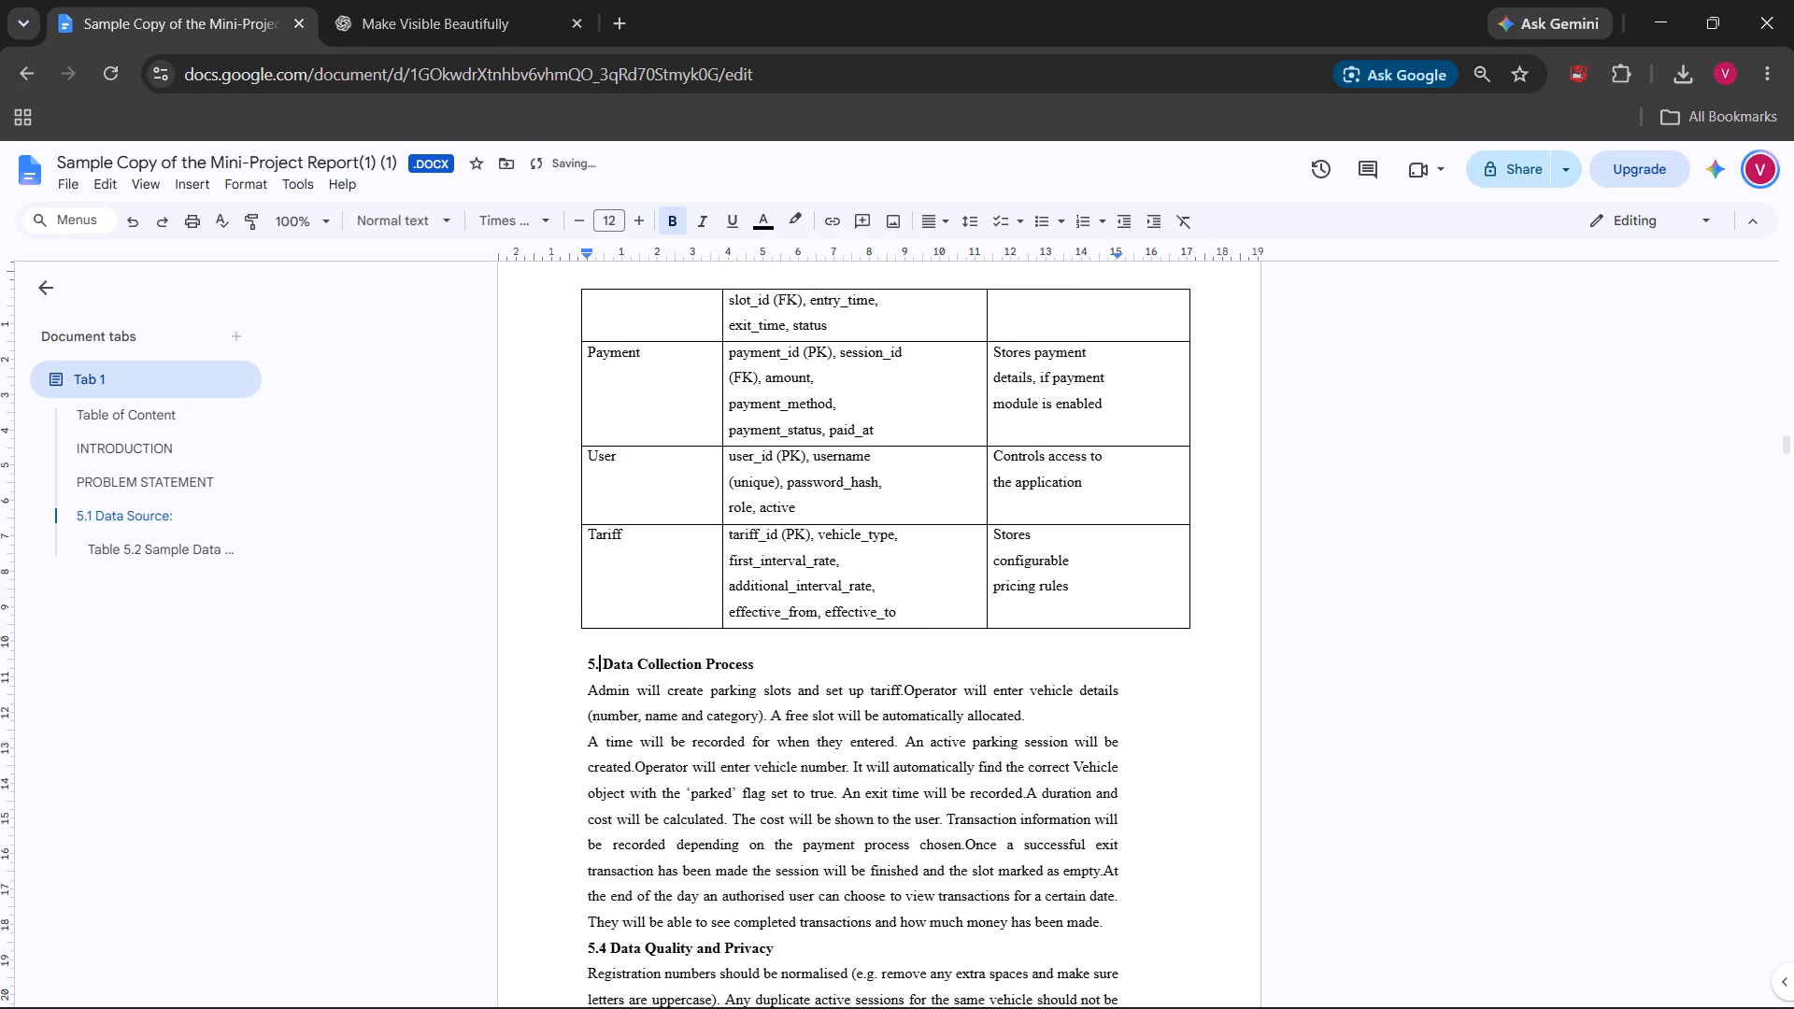
pyautogui.press('2')
# Renumber the Data Quality and Privacy heading as 5.3.
pyautogui.press('Down')
pyautogui.press('Down')
pyautogui.press('Down')
pyautogui.press('Down')
pyautogui.press('Down')
pyautogui.press('Down')
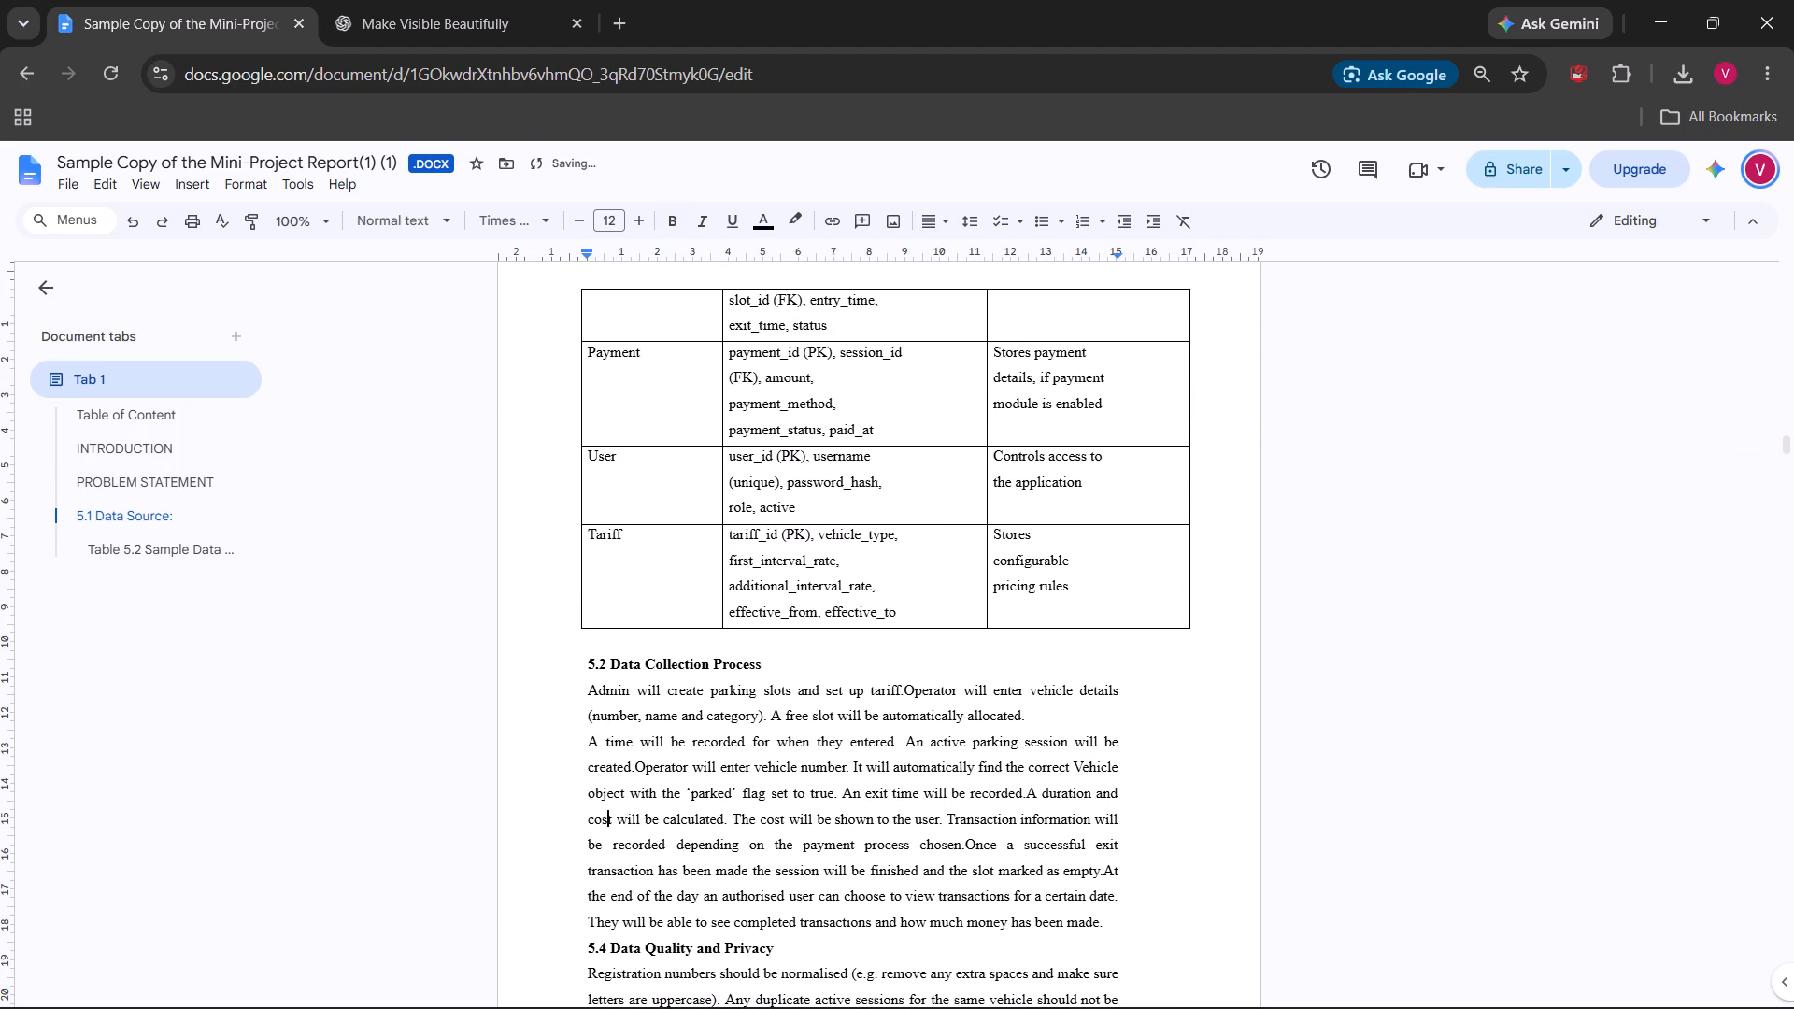
pyautogui.press('Down')
pyautogui.press('Down')
pyautogui.press('Down')
pyautogui.press('Down')
pyautogui.press('Down')
pyautogui.press('Left')
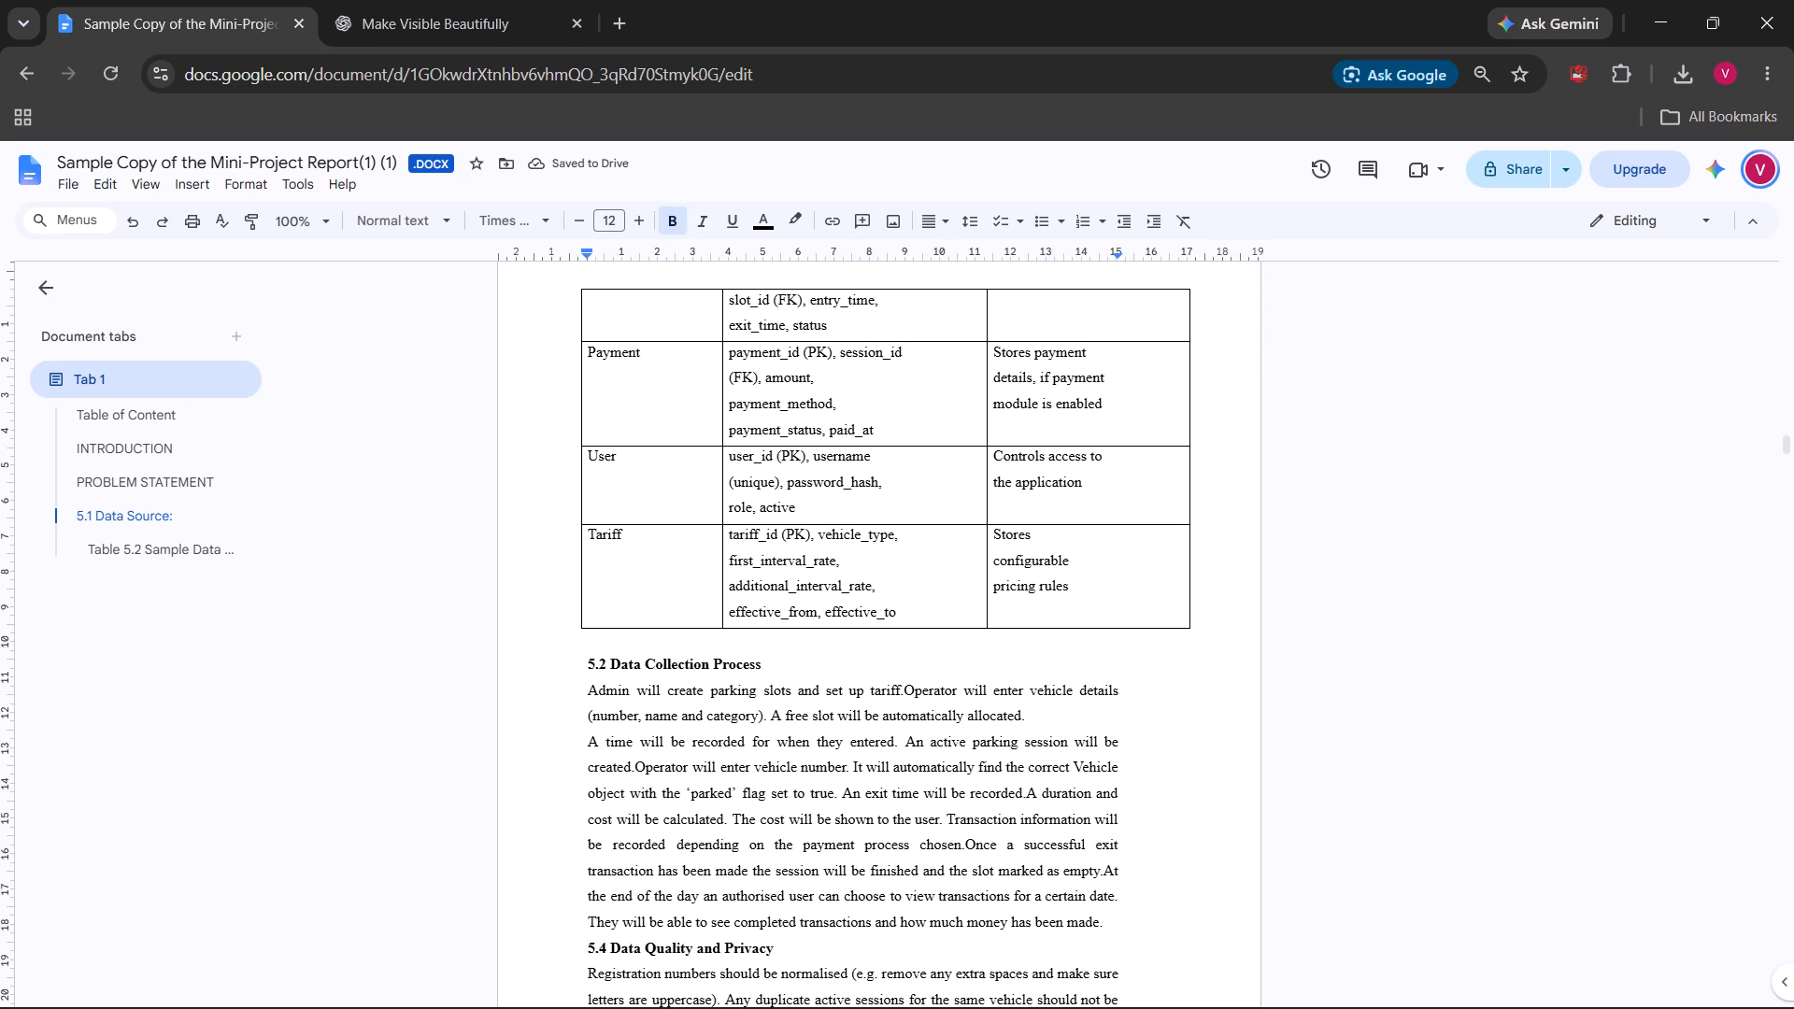
pyautogui.press('Right')
pyautogui.press('BackSpace')
pyautogui.press('3')
# Check the rest of section 5, including the Sample Data table's caption and page layout.
pyautogui.press('Down')
pyautogui.press('Down')
pyautogui.press('Down')
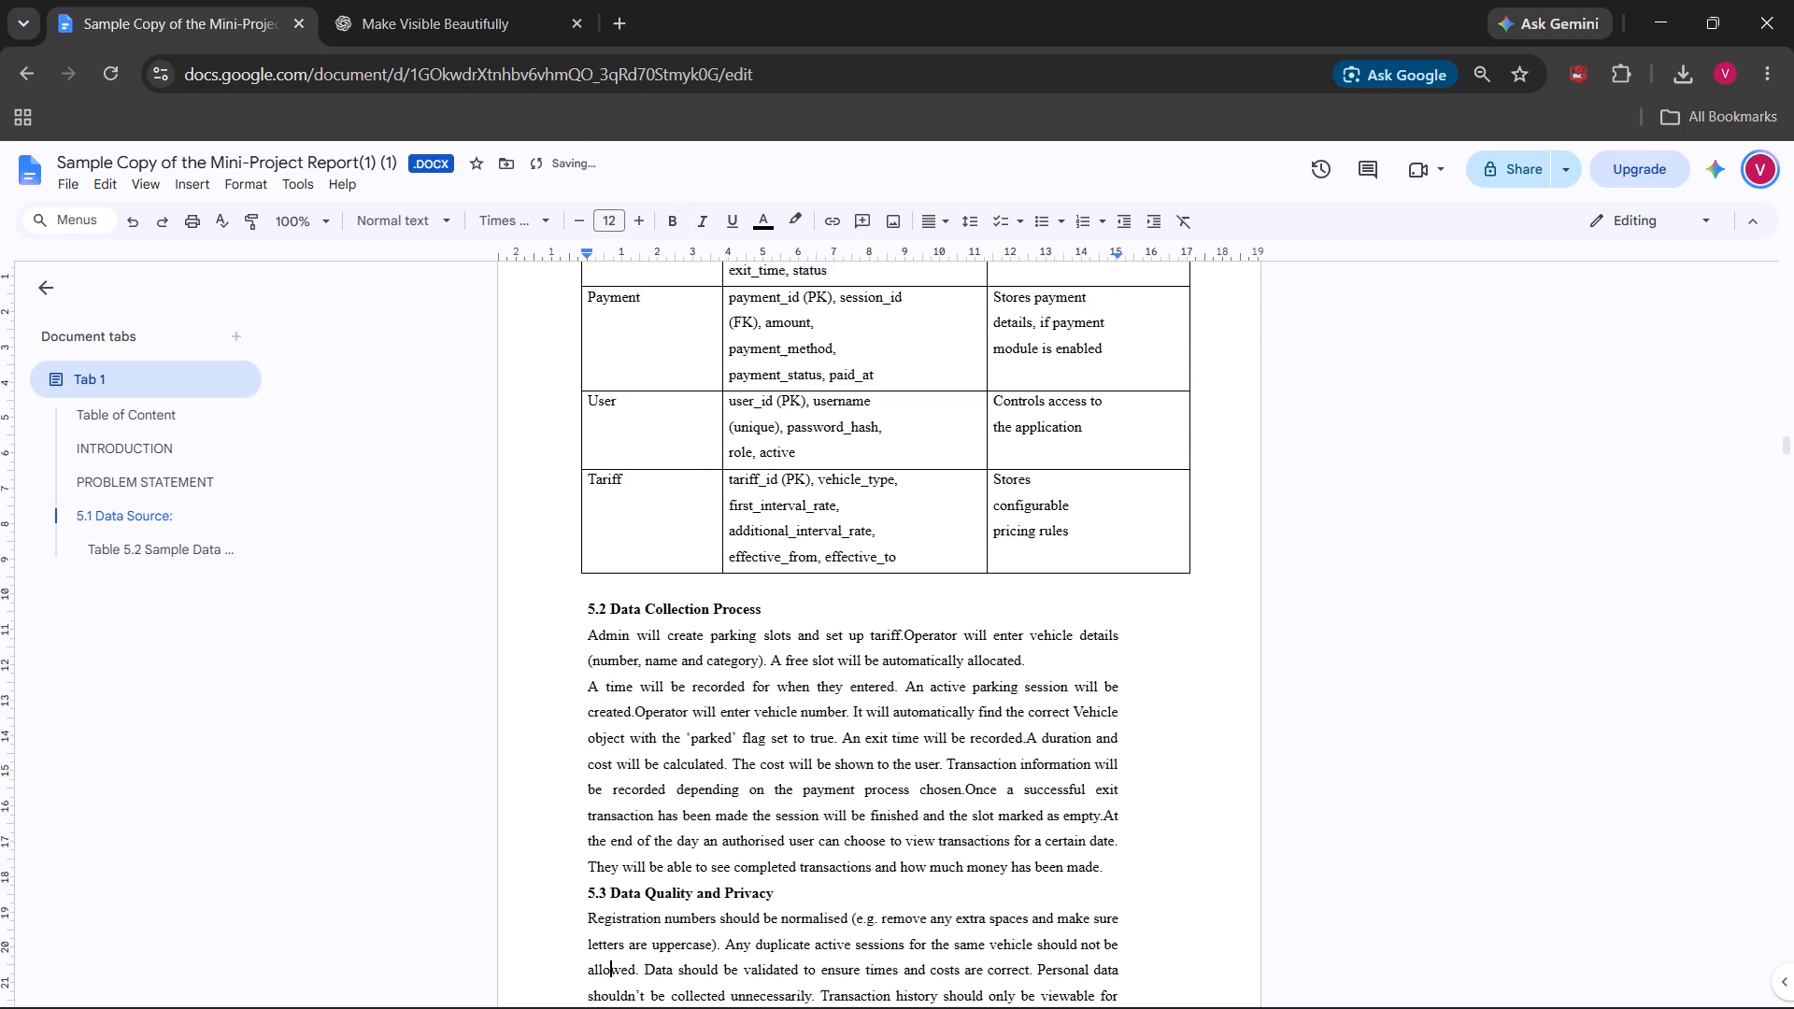
pyautogui.press('Down')
pyautogui.press('Down')
pyautogui.press('Down')
pyautogui.press('Down')
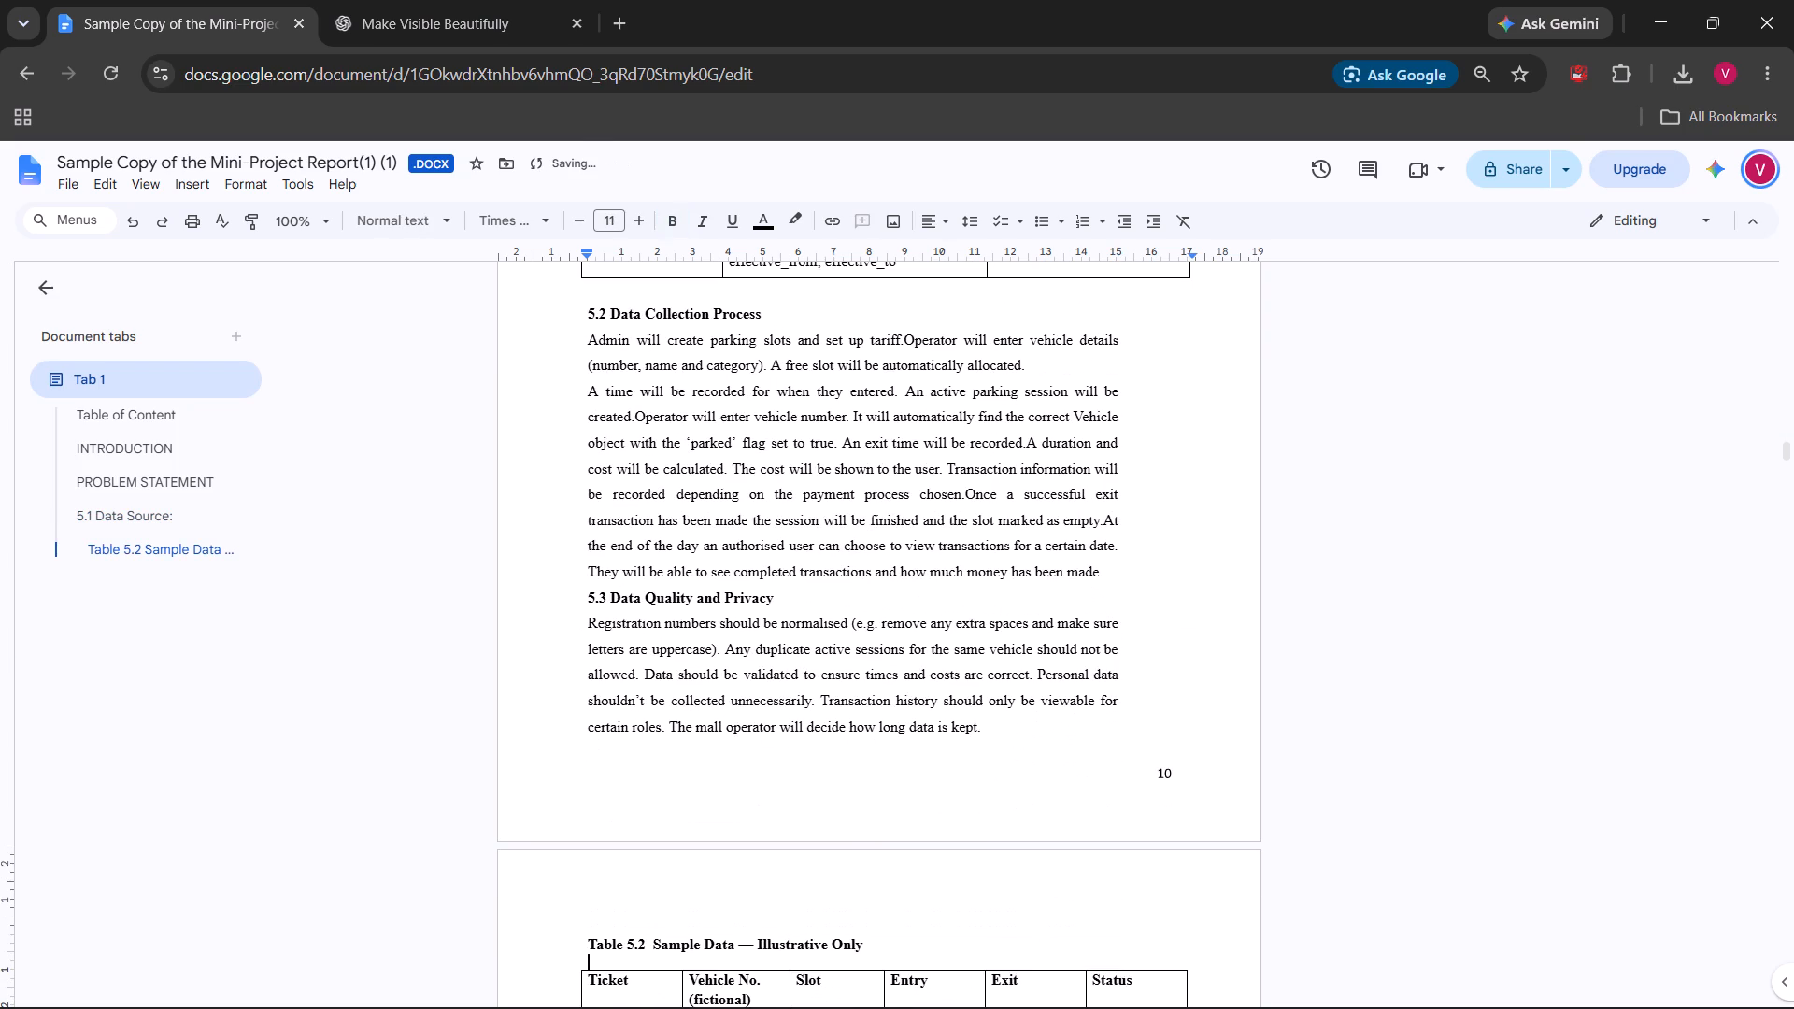
pyautogui.scroll(-6, 608, 662)
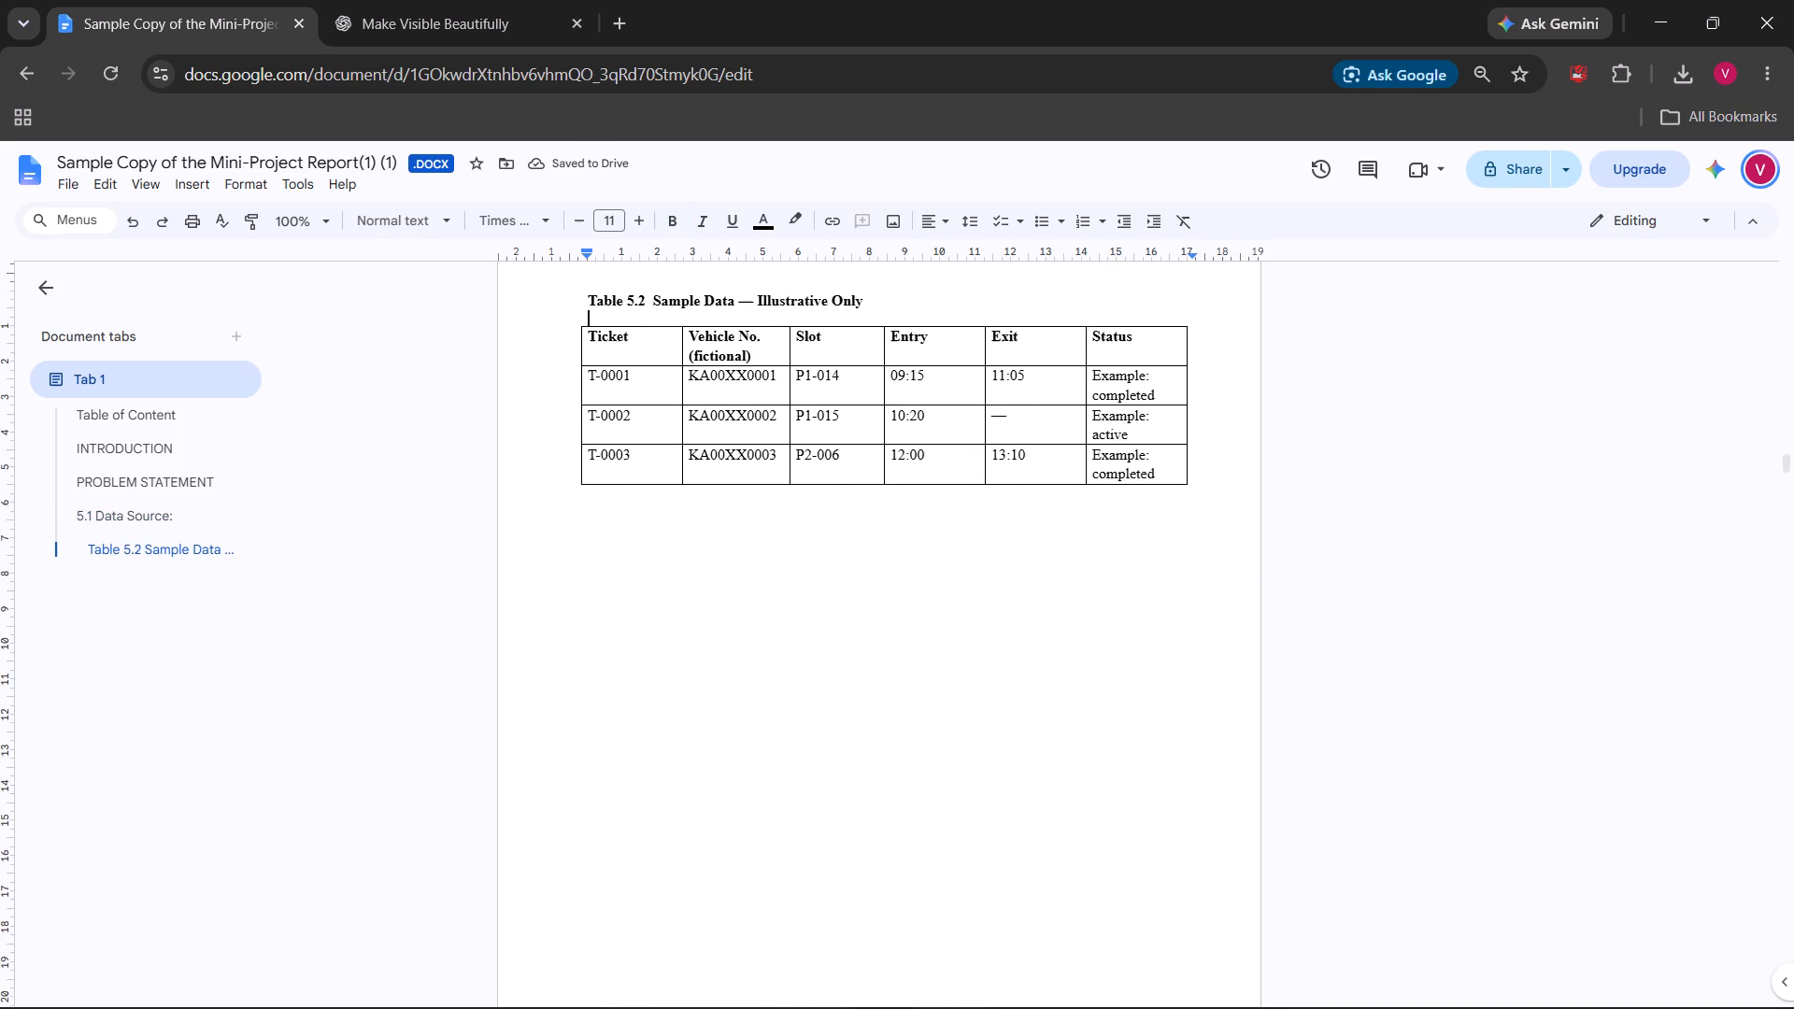
pyautogui.scroll(-2, 608, 662)
pyautogui.scroll(3, 608, 662)
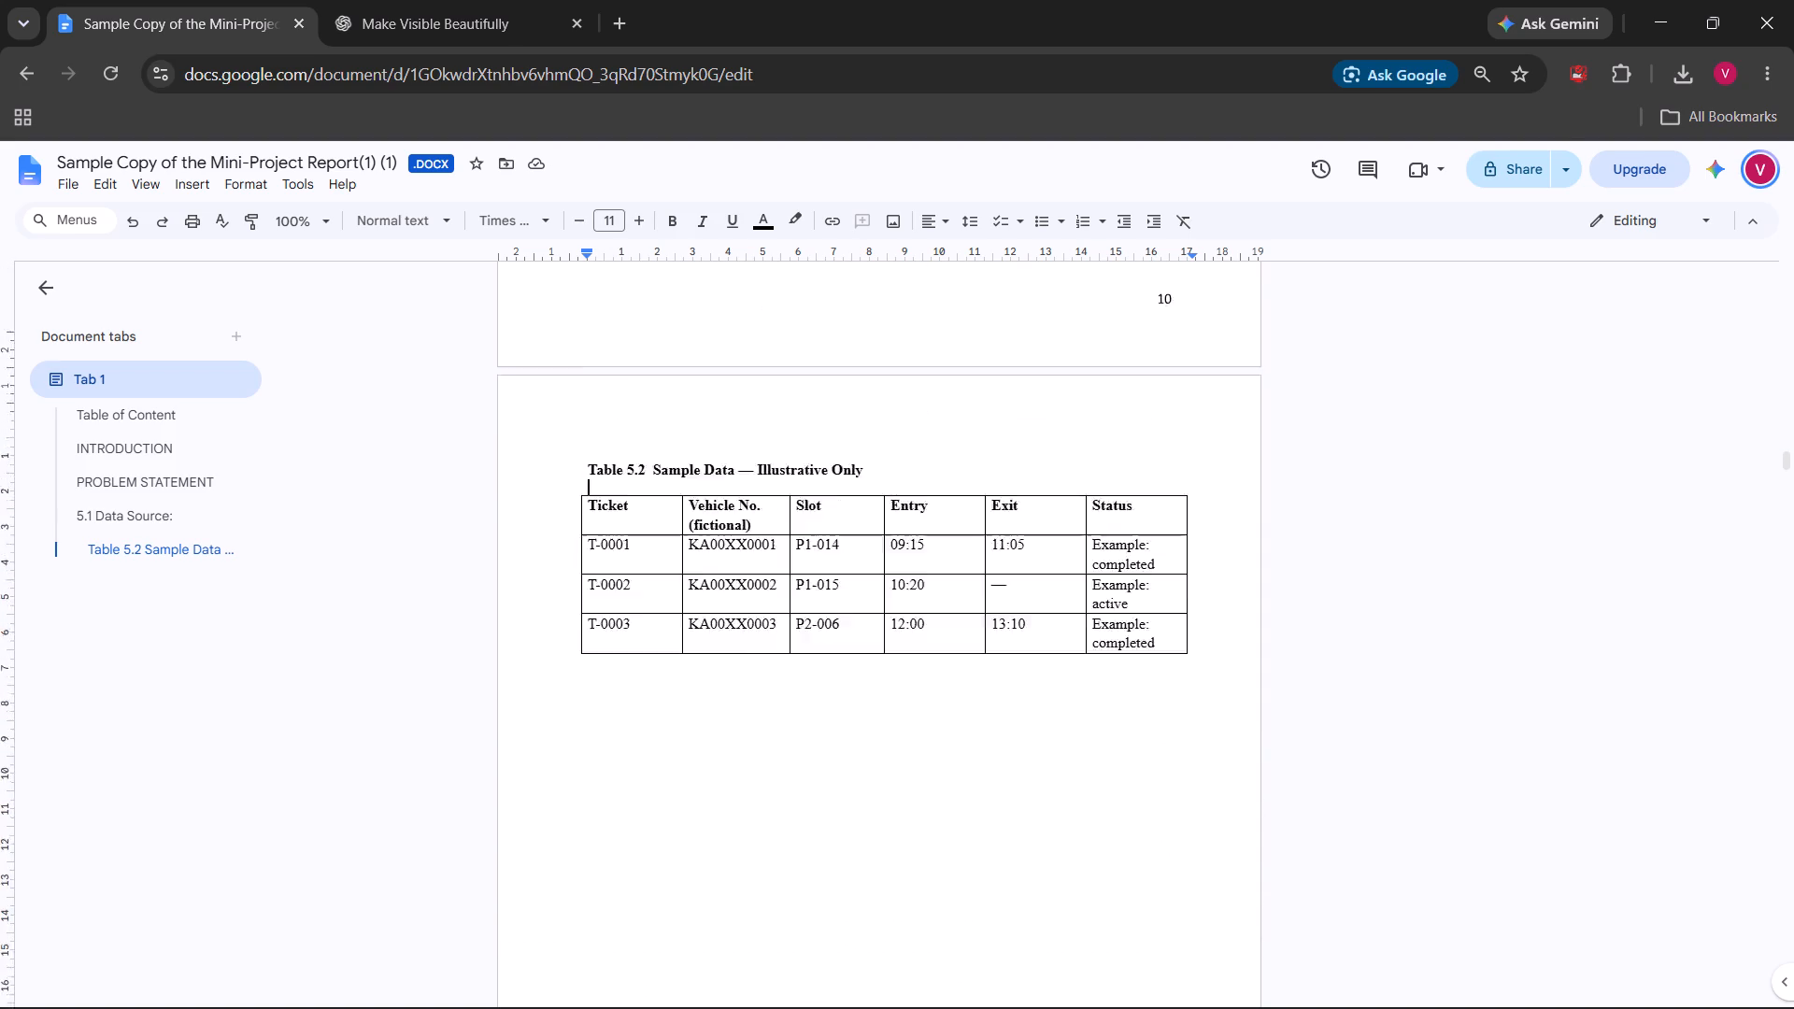
pyautogui.scroll(1, 608, 662)
pyautogui.scroll(-5, 608, 662)
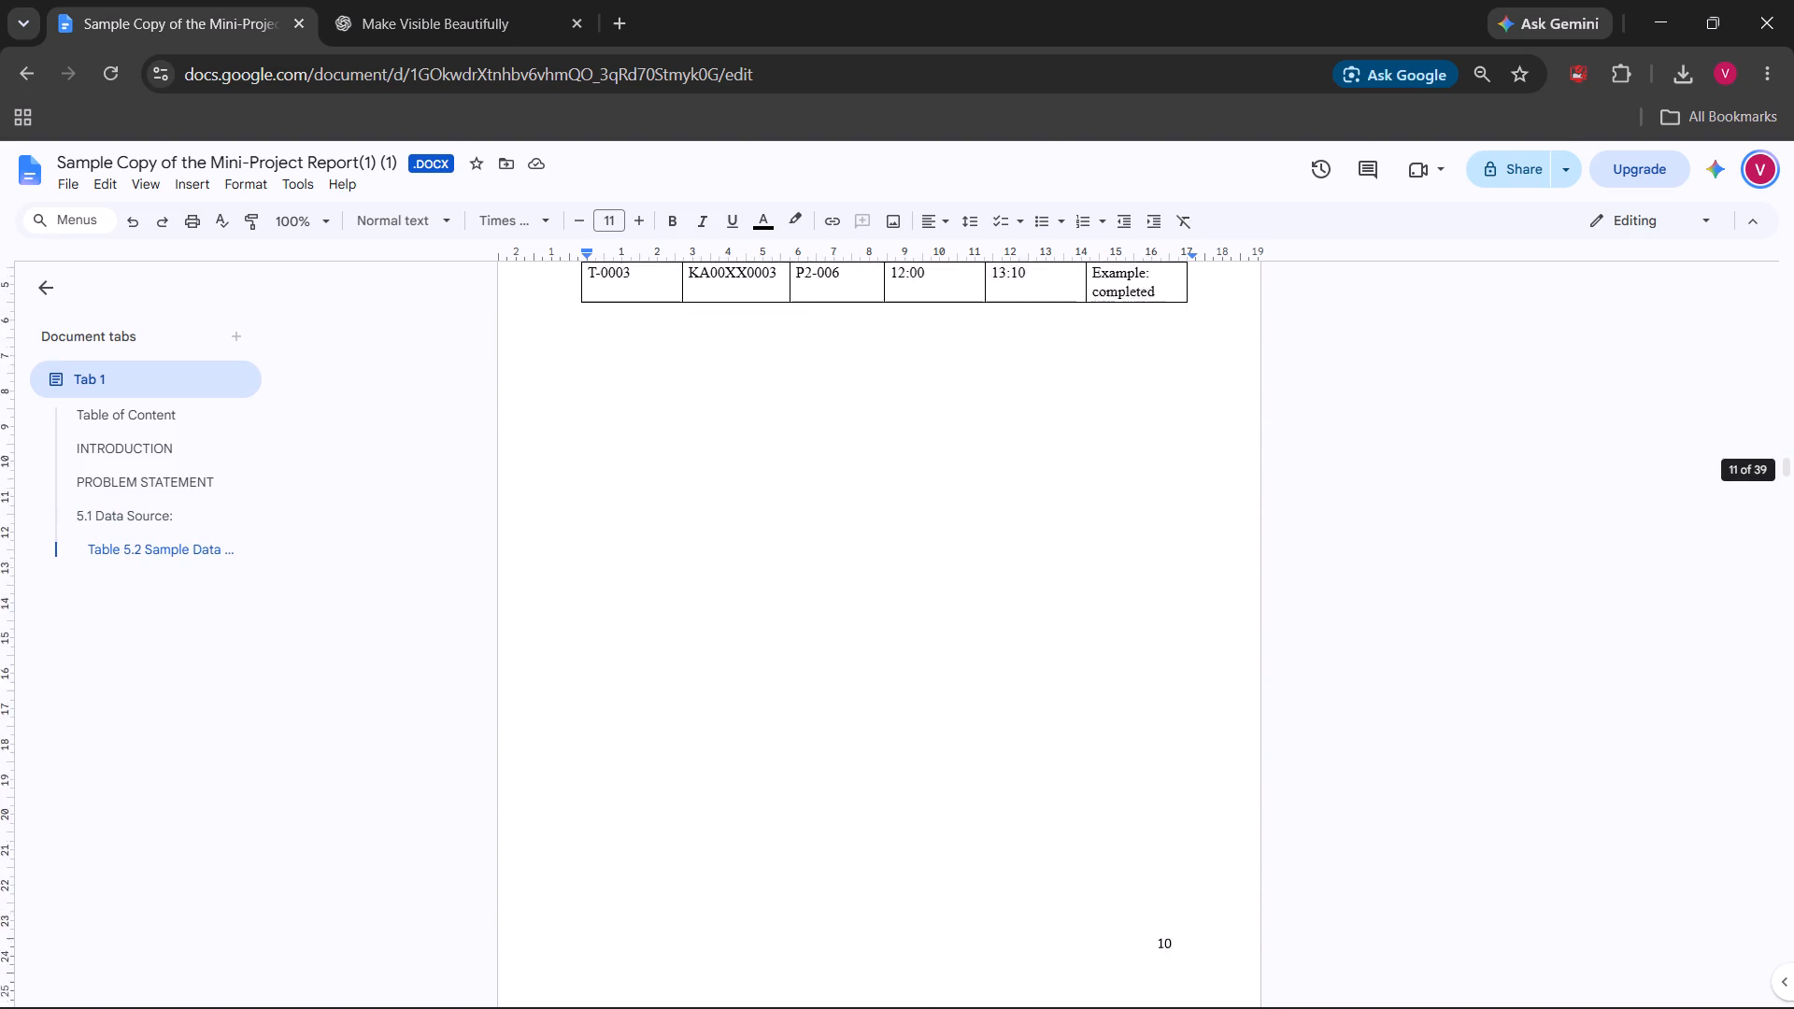
pyautogui.scroll(-1, 608, 662)
pyautogui.scroll(-2, 813, 668)
pyautogui.scroll(7, 963, 610)
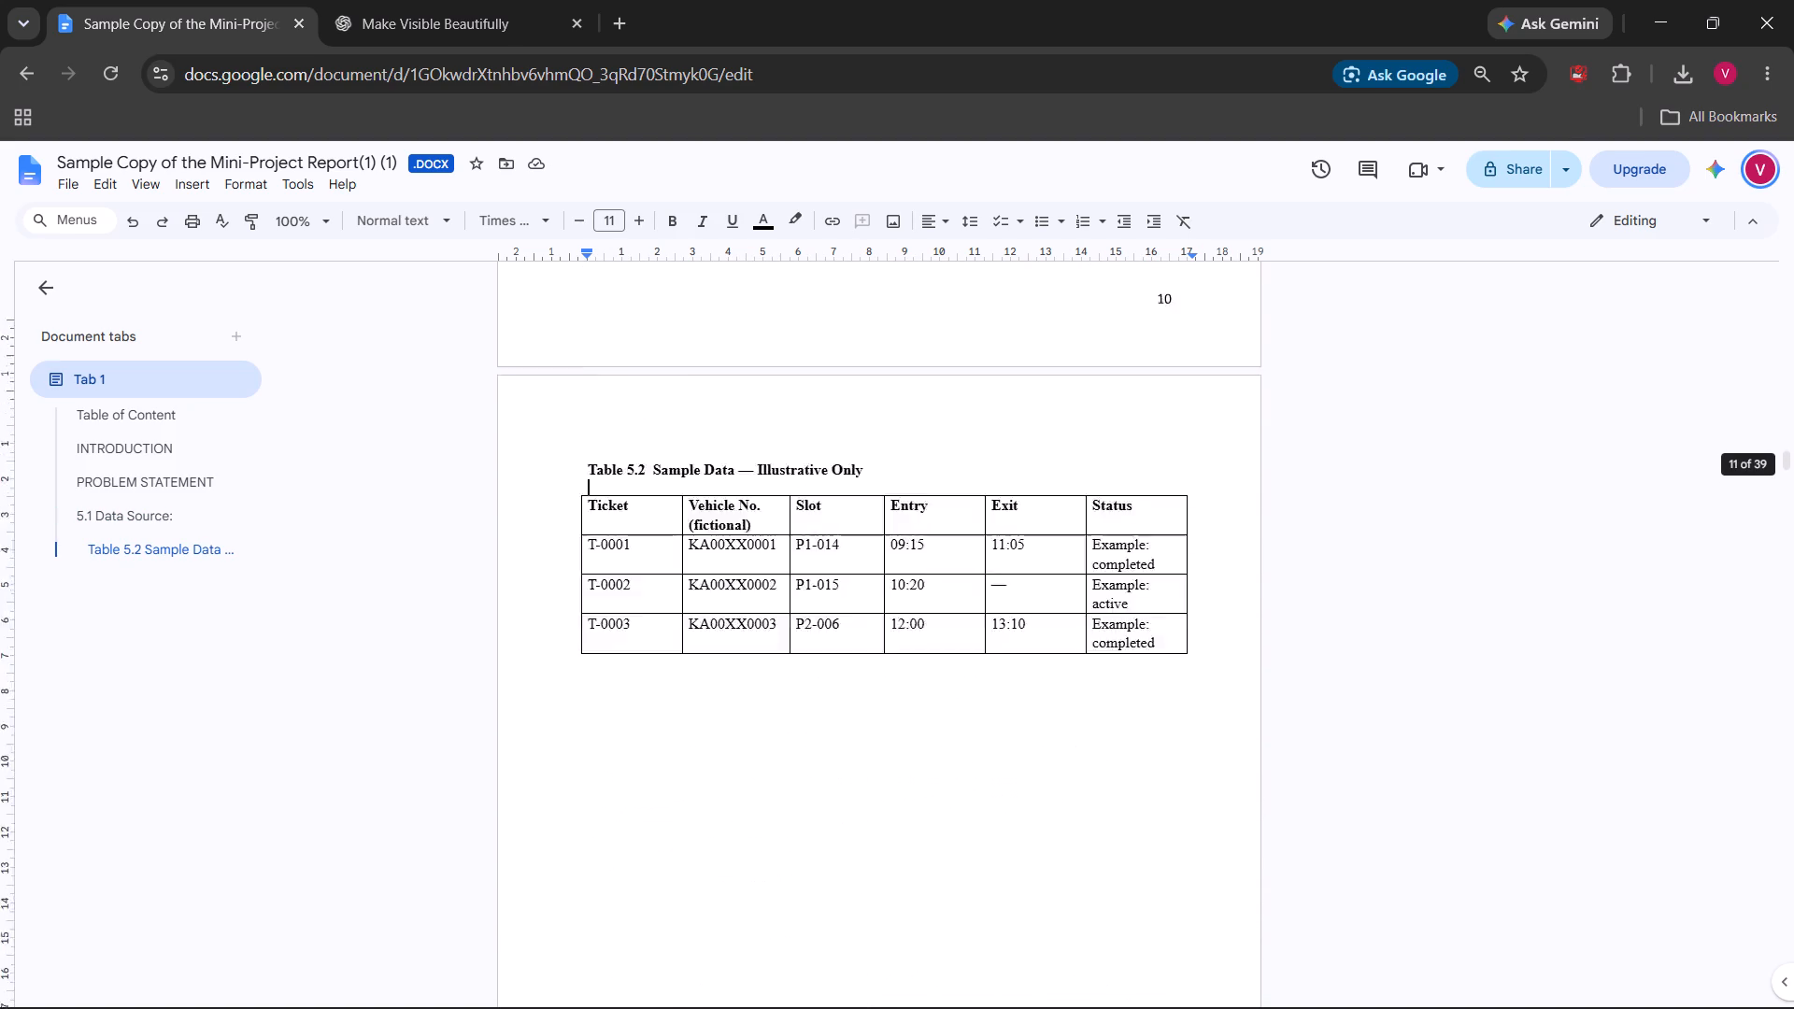
# Review the headings and table captions from the Literature Review back to the Introduction.
pyautogui.scroll(9, 963, 610)
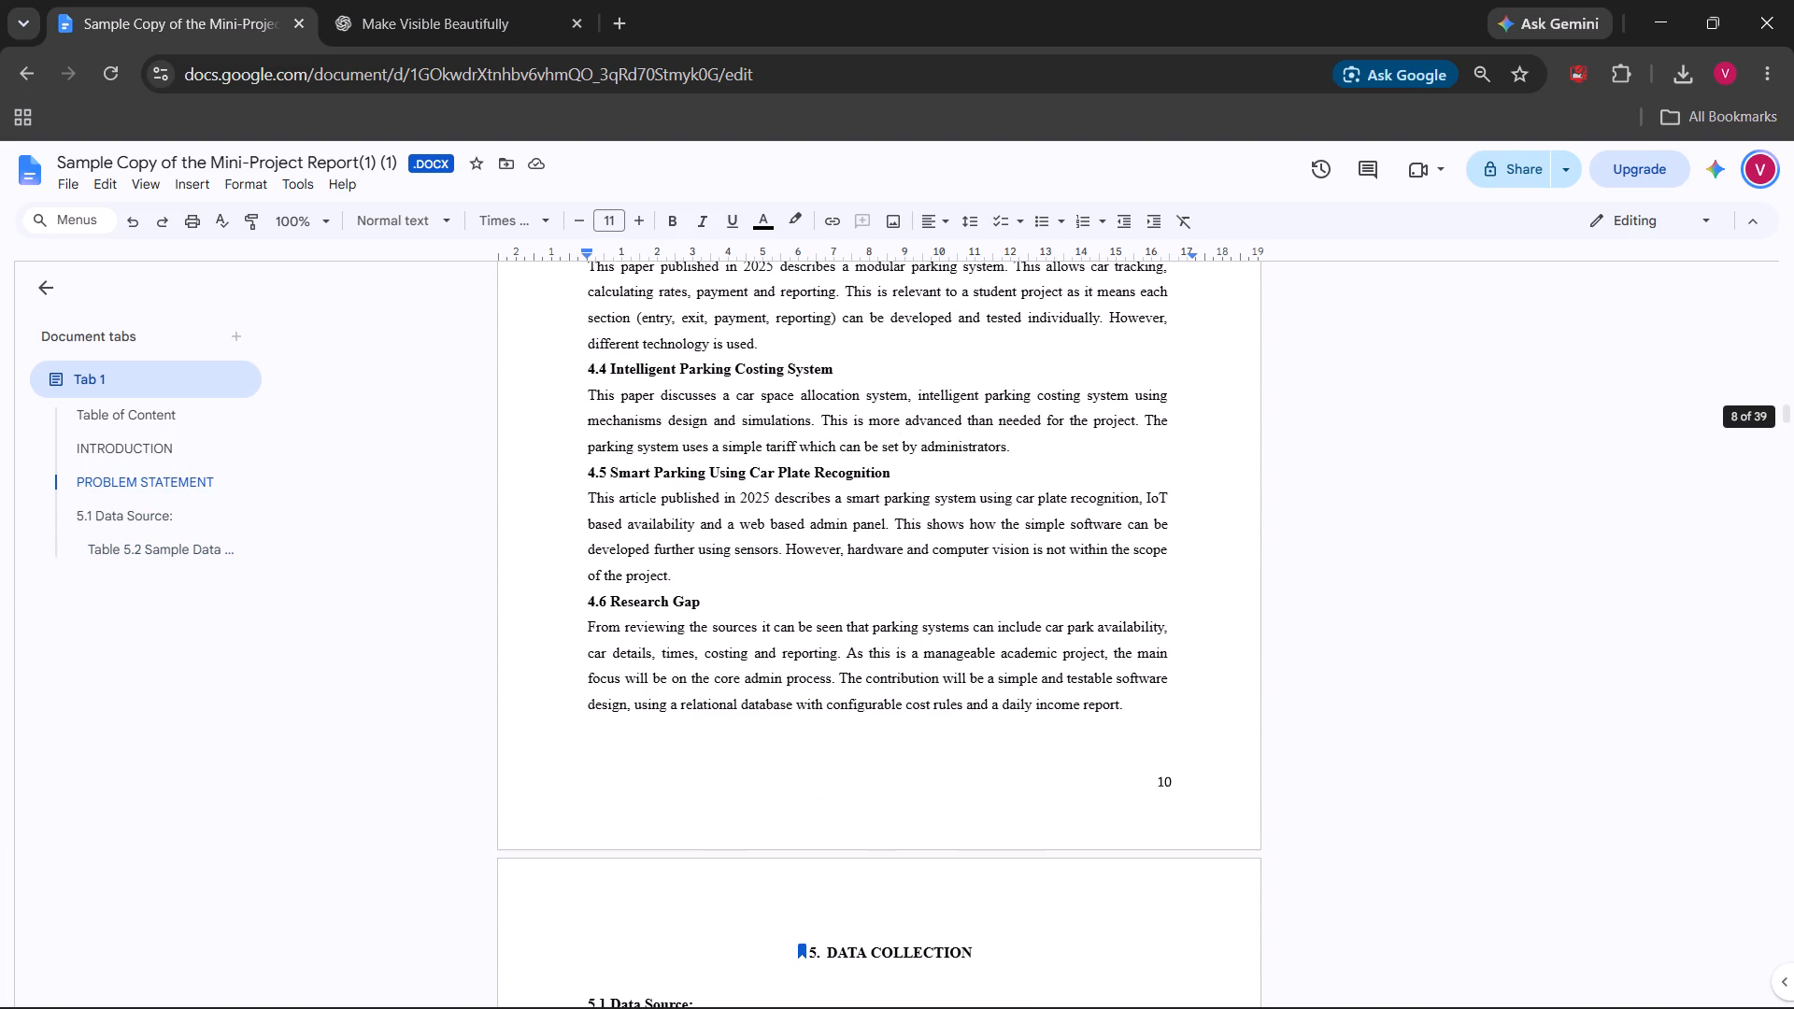
pyautogui.scroll(5, 963, 610)
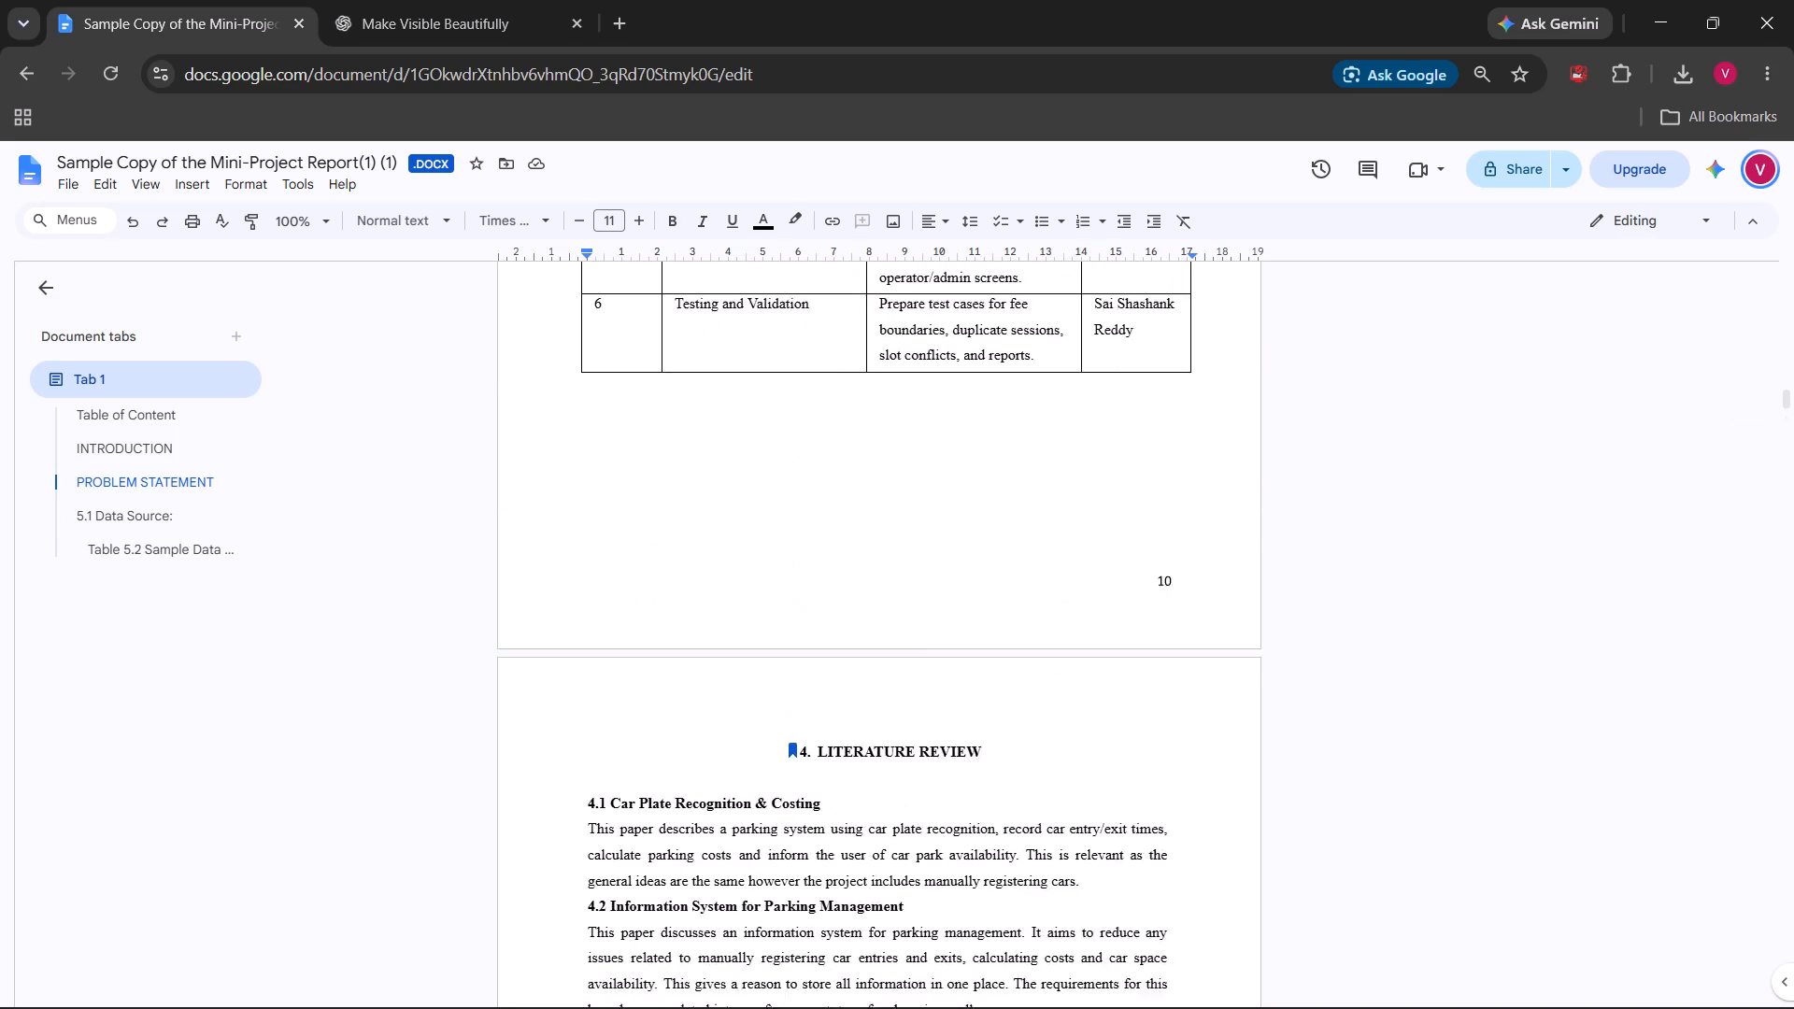
pyautogui.scroll(5, 963, 610)
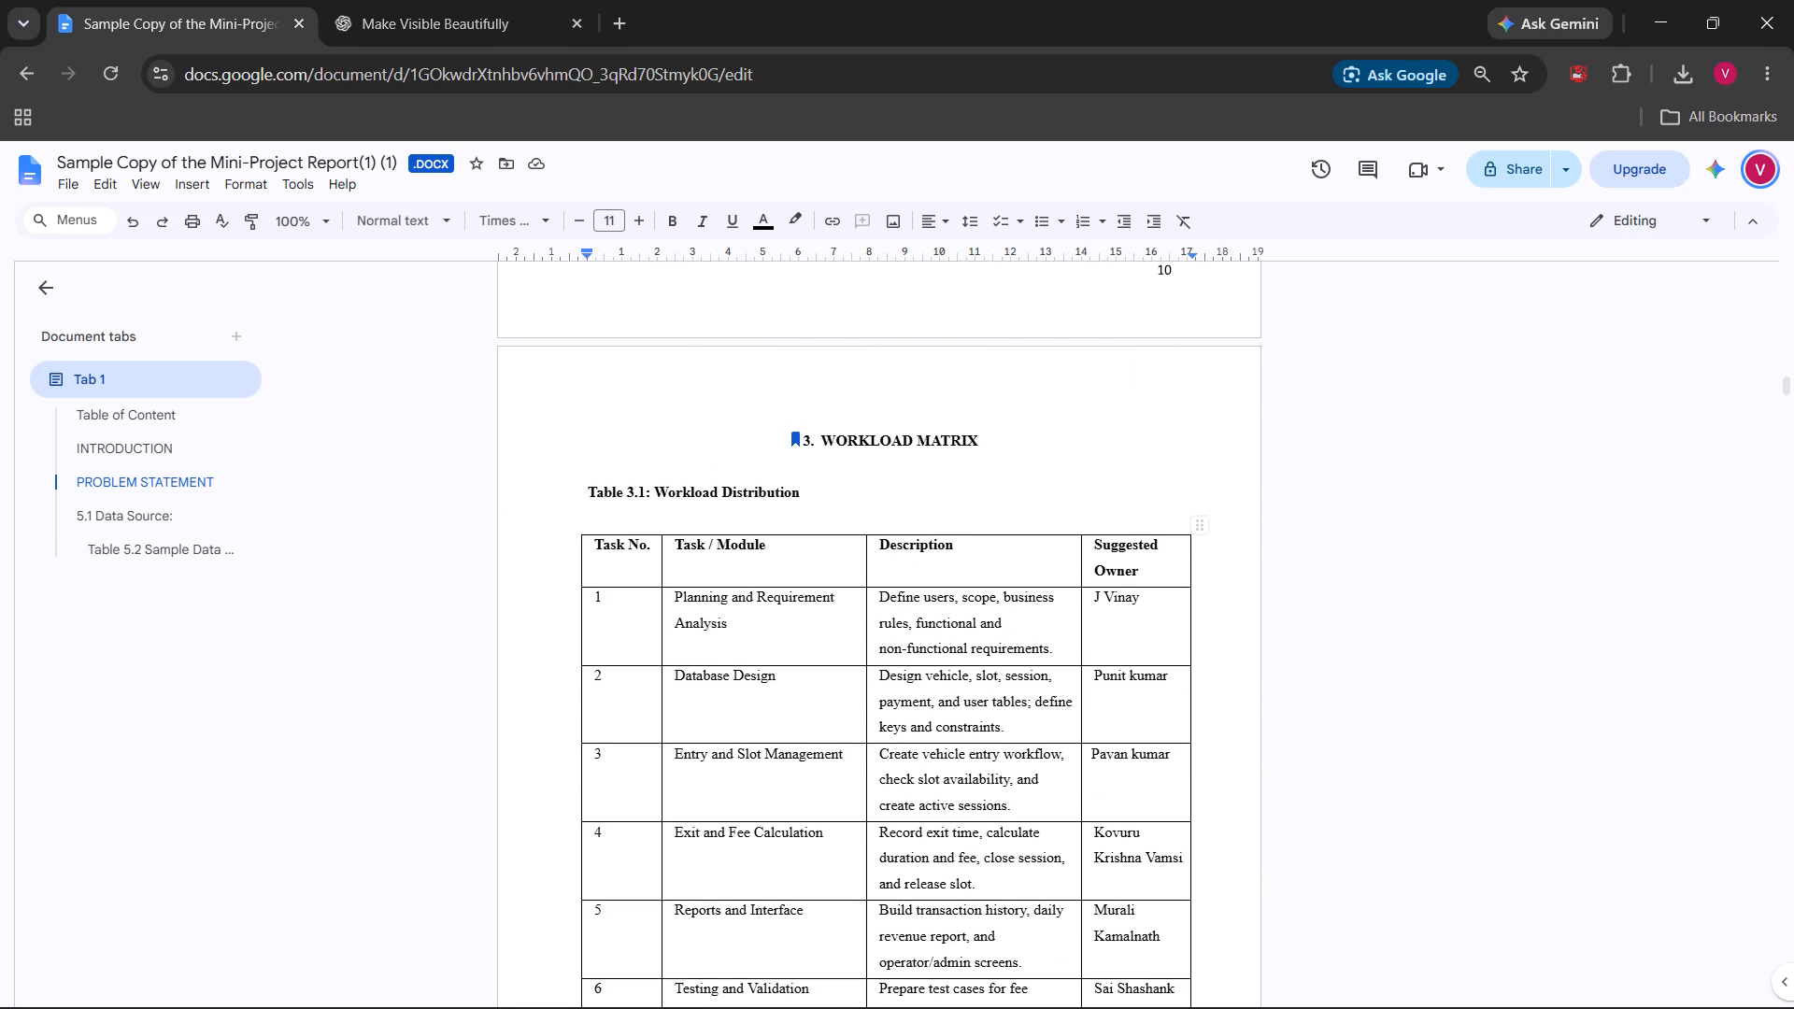
pyautogui.scroll(5, 963, 610)
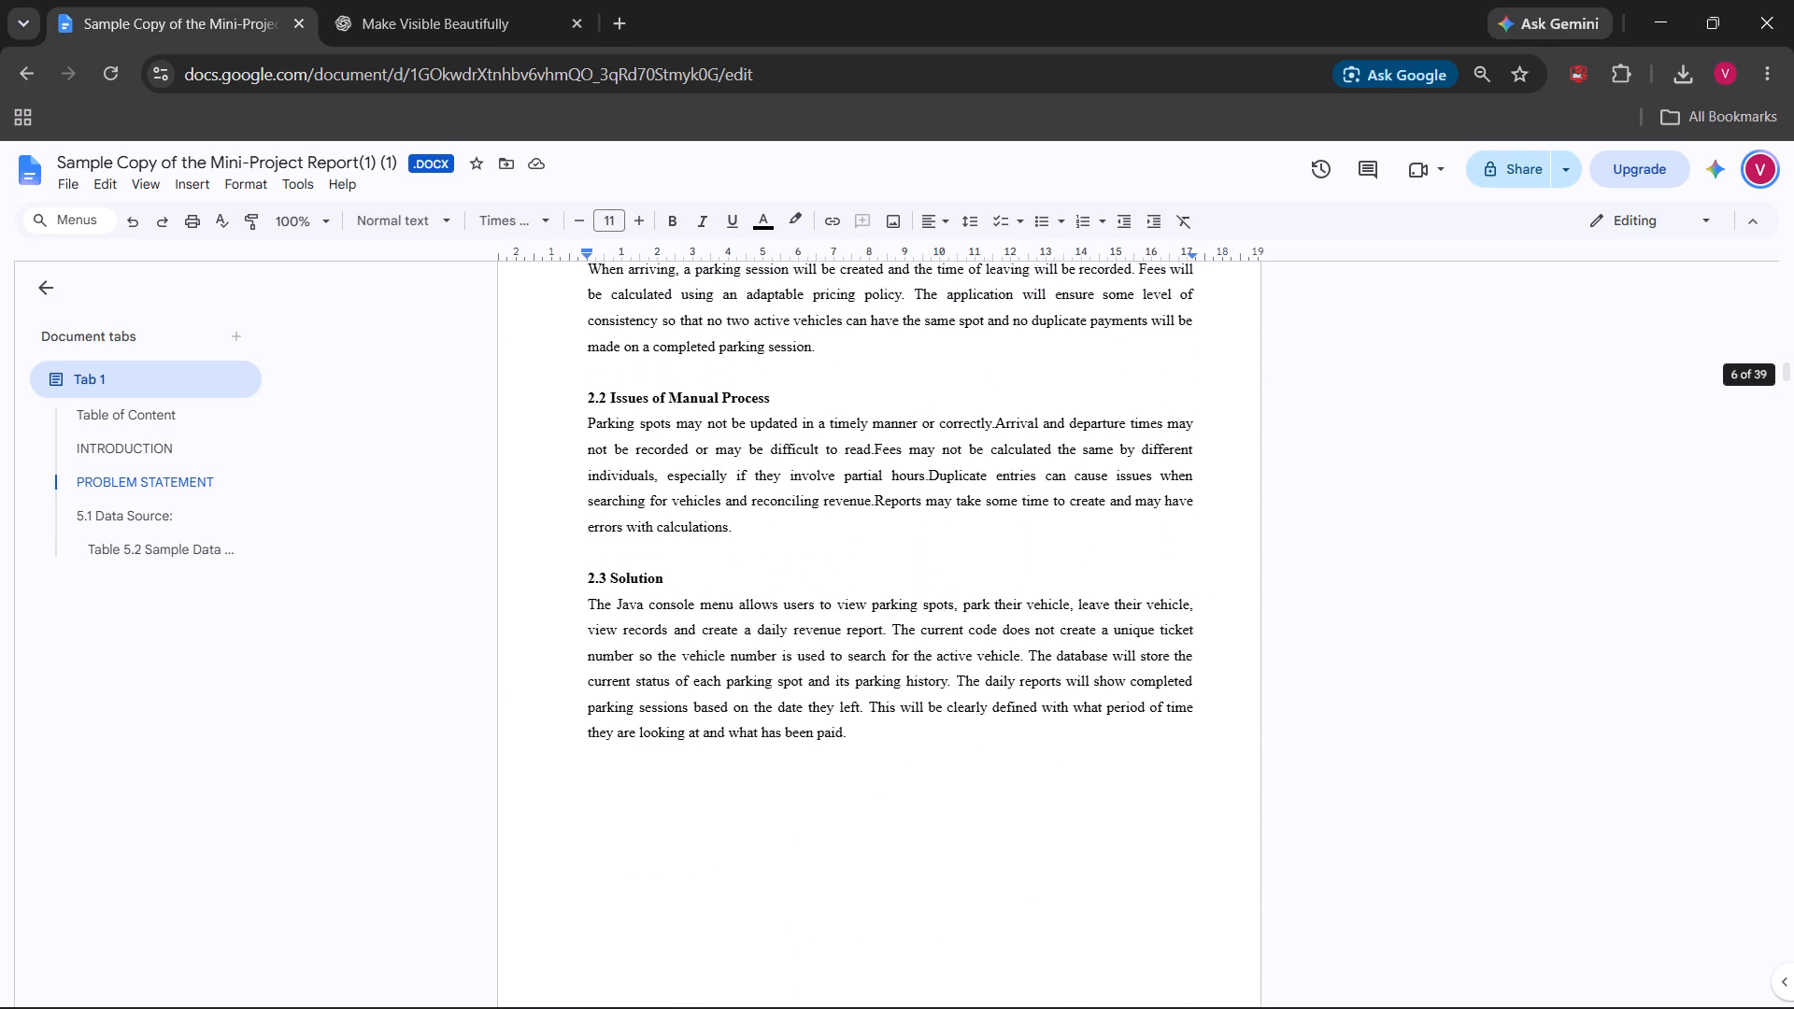
pyautogui.scroll(6, 990, 547)
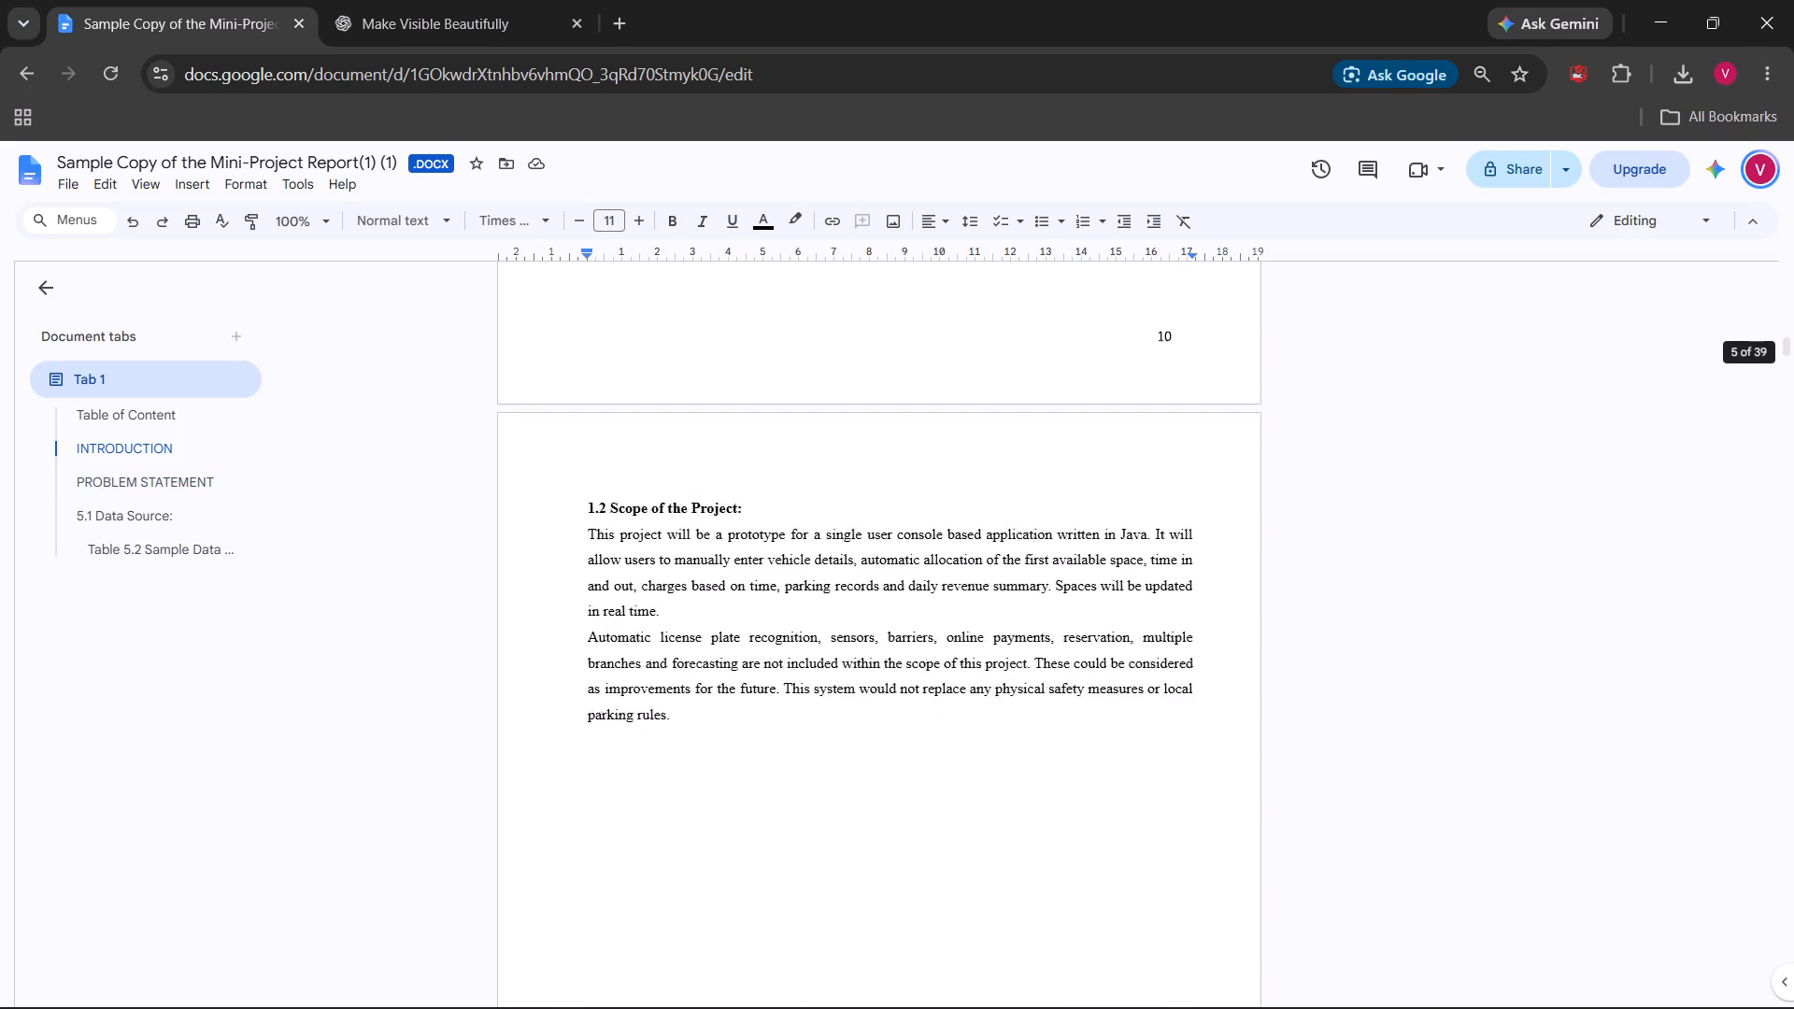
pyautogui.scroll(5, 990, 547)
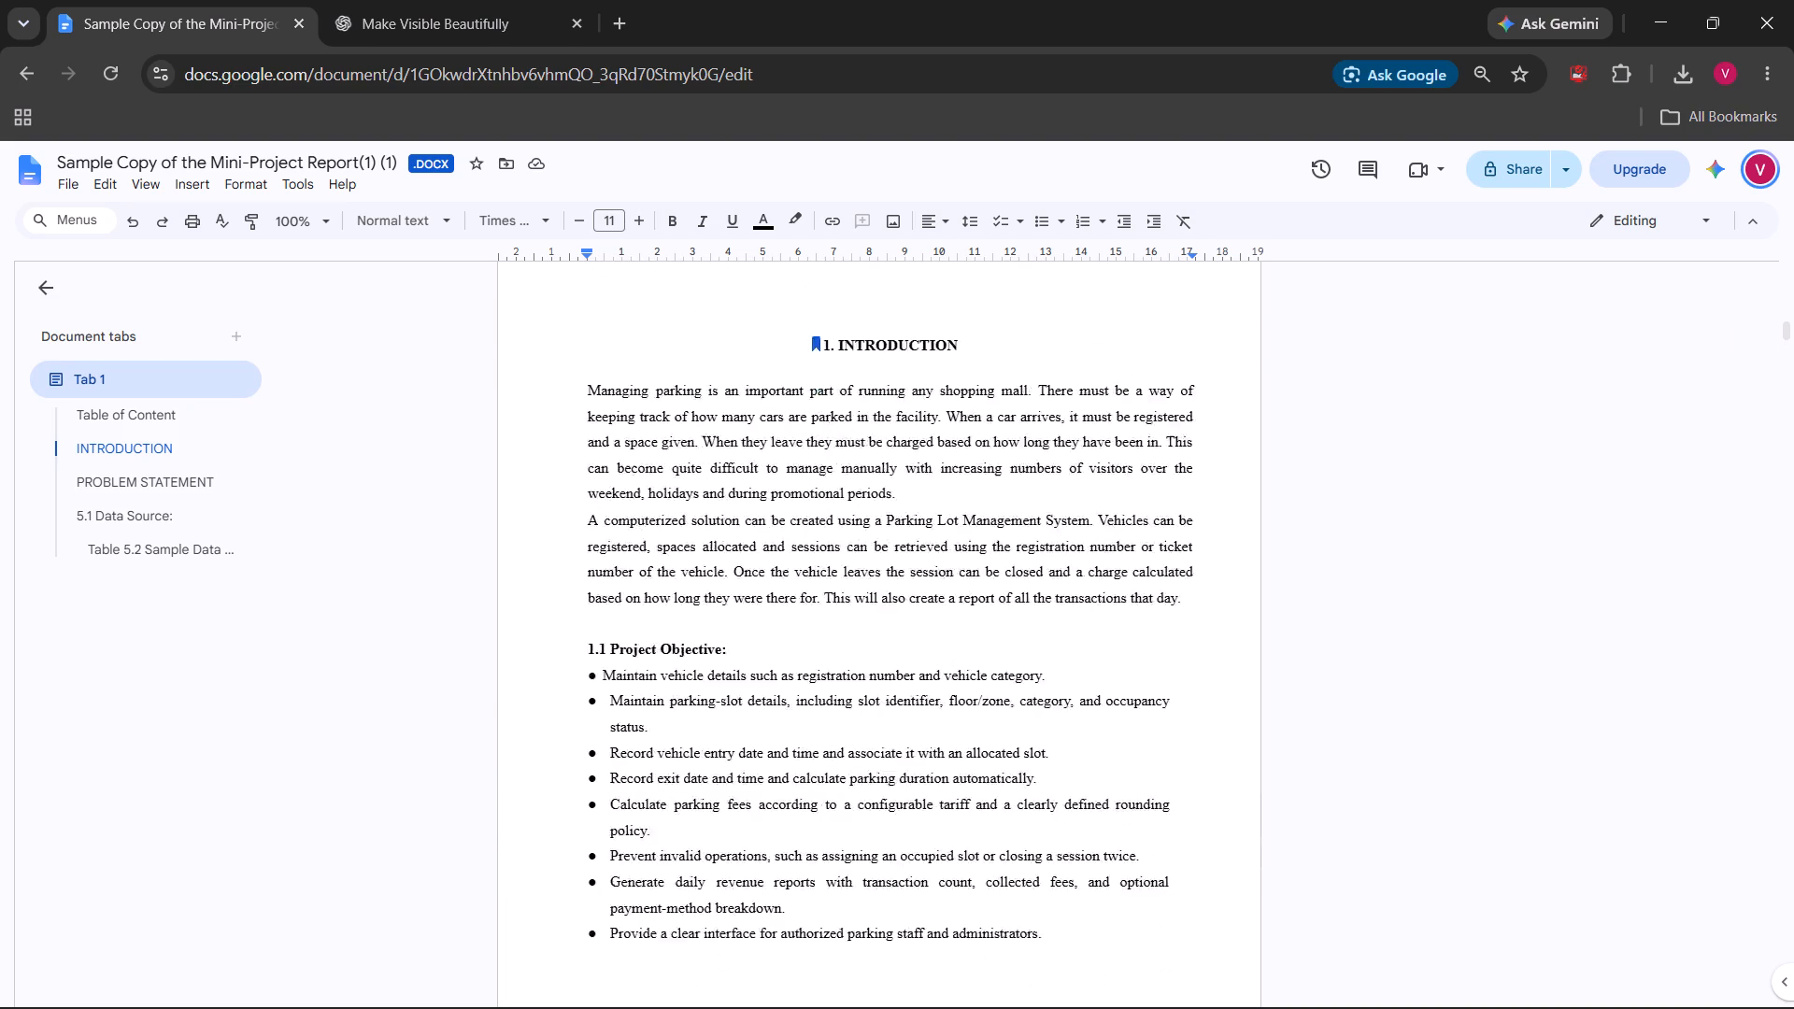
pyautogui.scroll(2, 990, 547)
# Examine the Flow Diagram figure in section 7 and the explanation text that follows it.
pyautogui.scroll(-11, 990, 547)
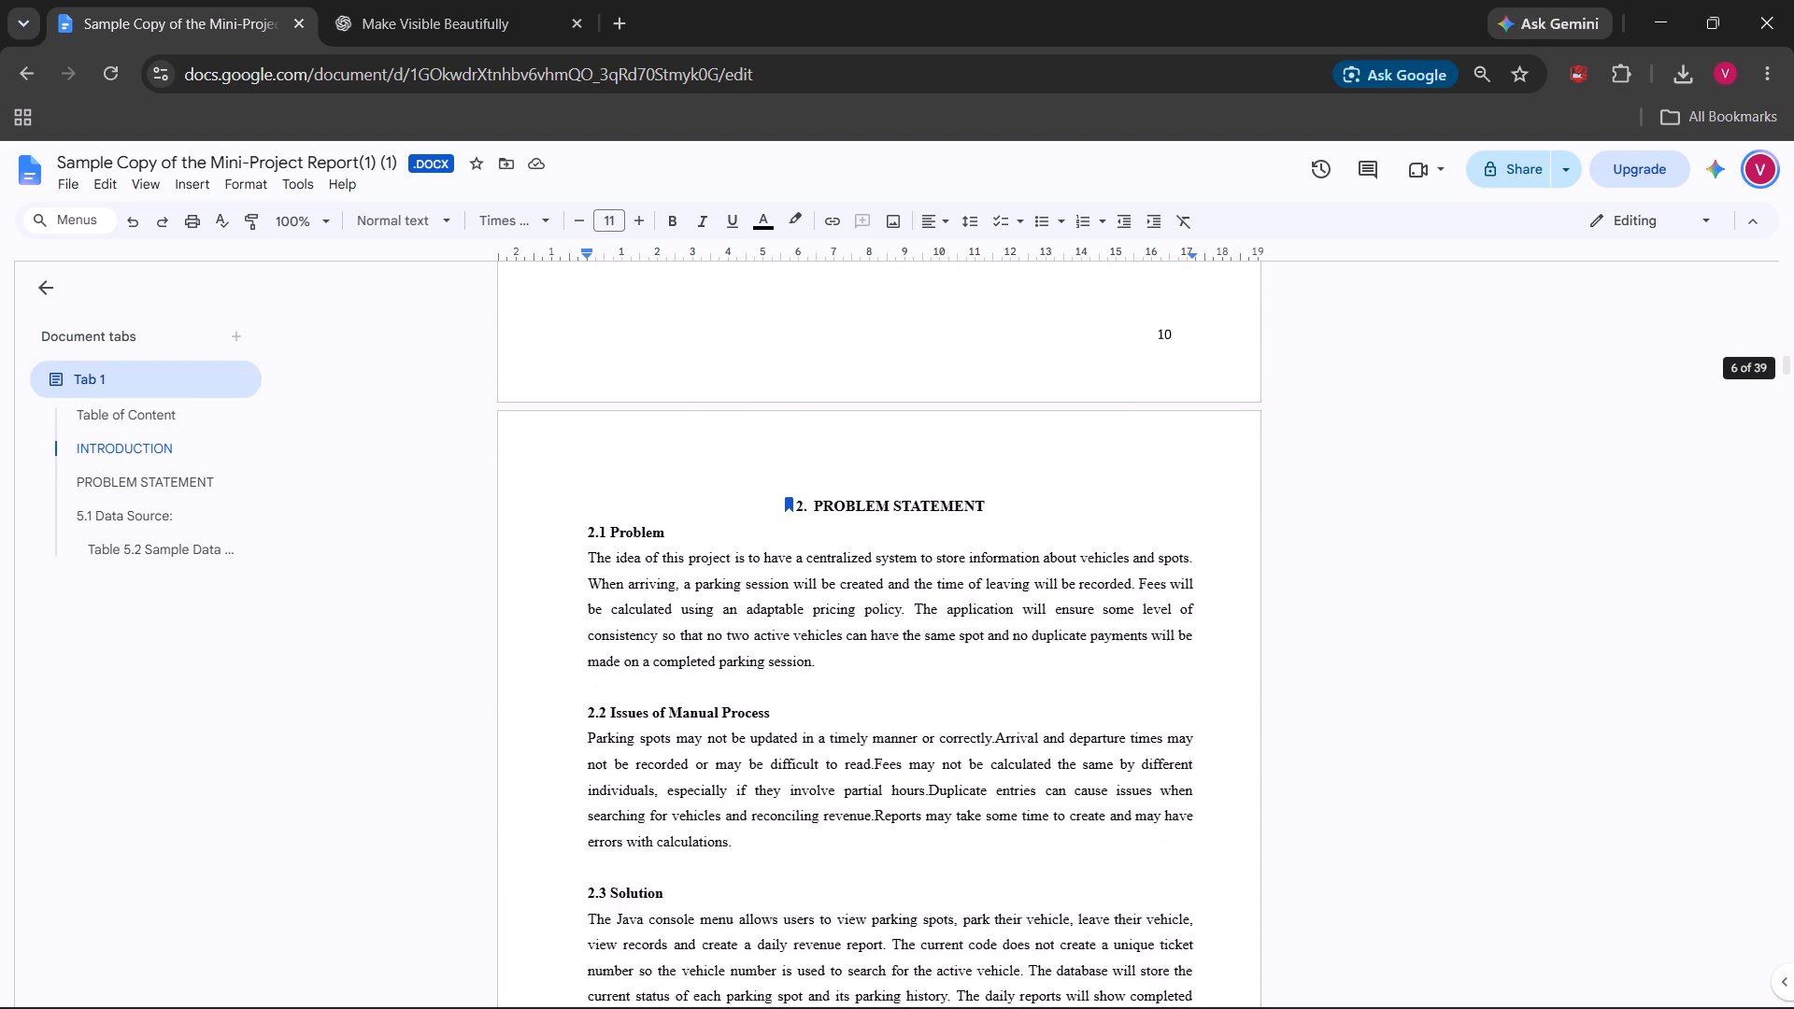
pyautogui.scroll(-11, 990, 547)
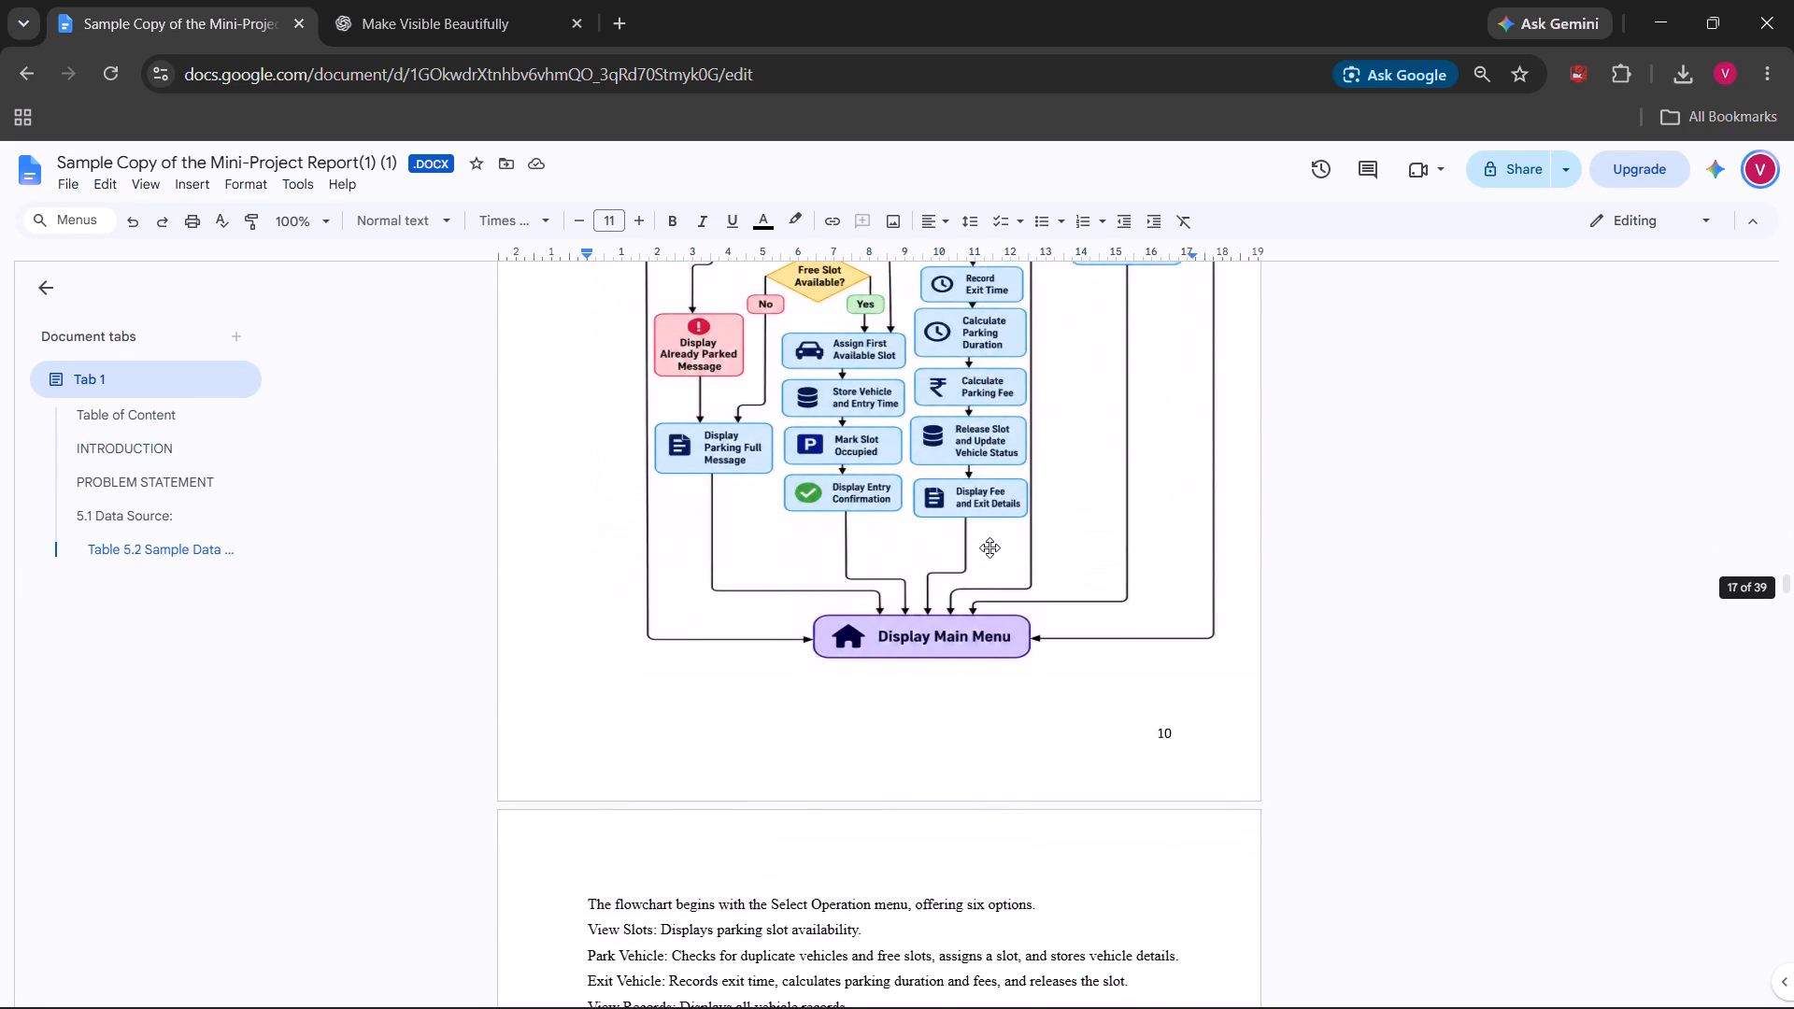
pyautogui.scroll(-3, 990, 547)
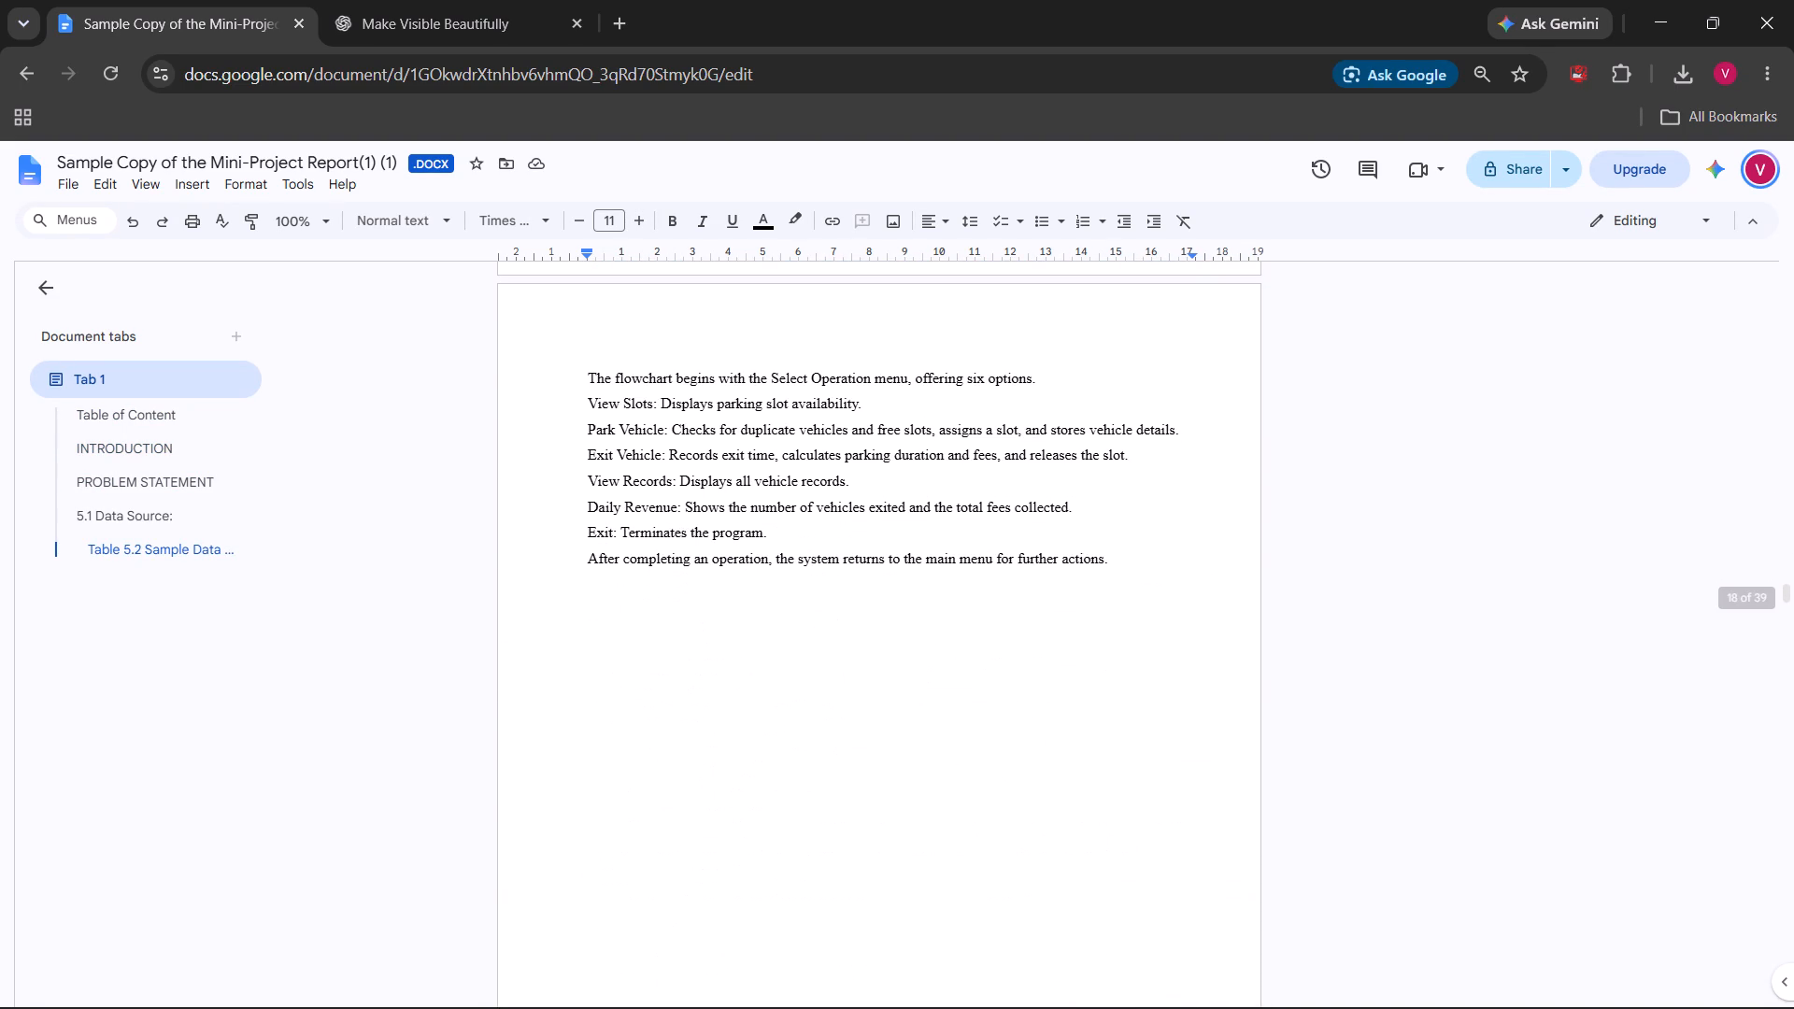
pyautogui.click(606, 346)
pyautogui.scroll(2, 606, 346)
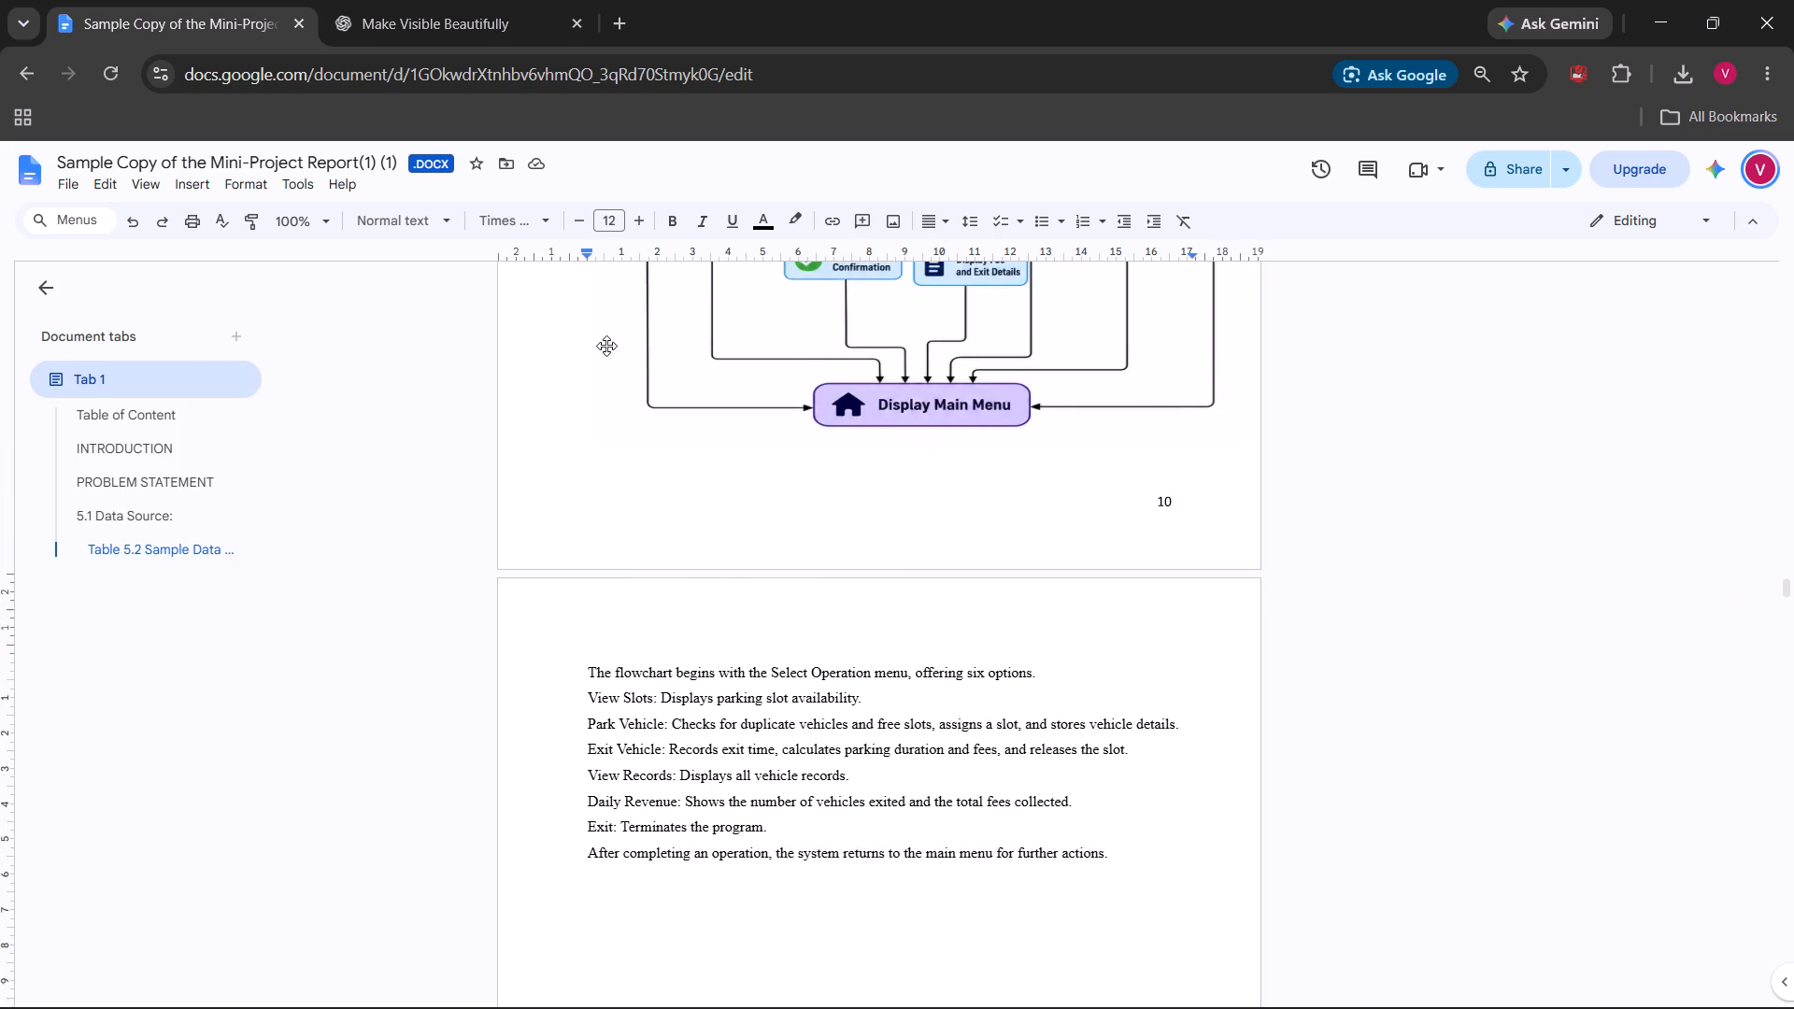
pyautogui.scroll(8, 641, 642)
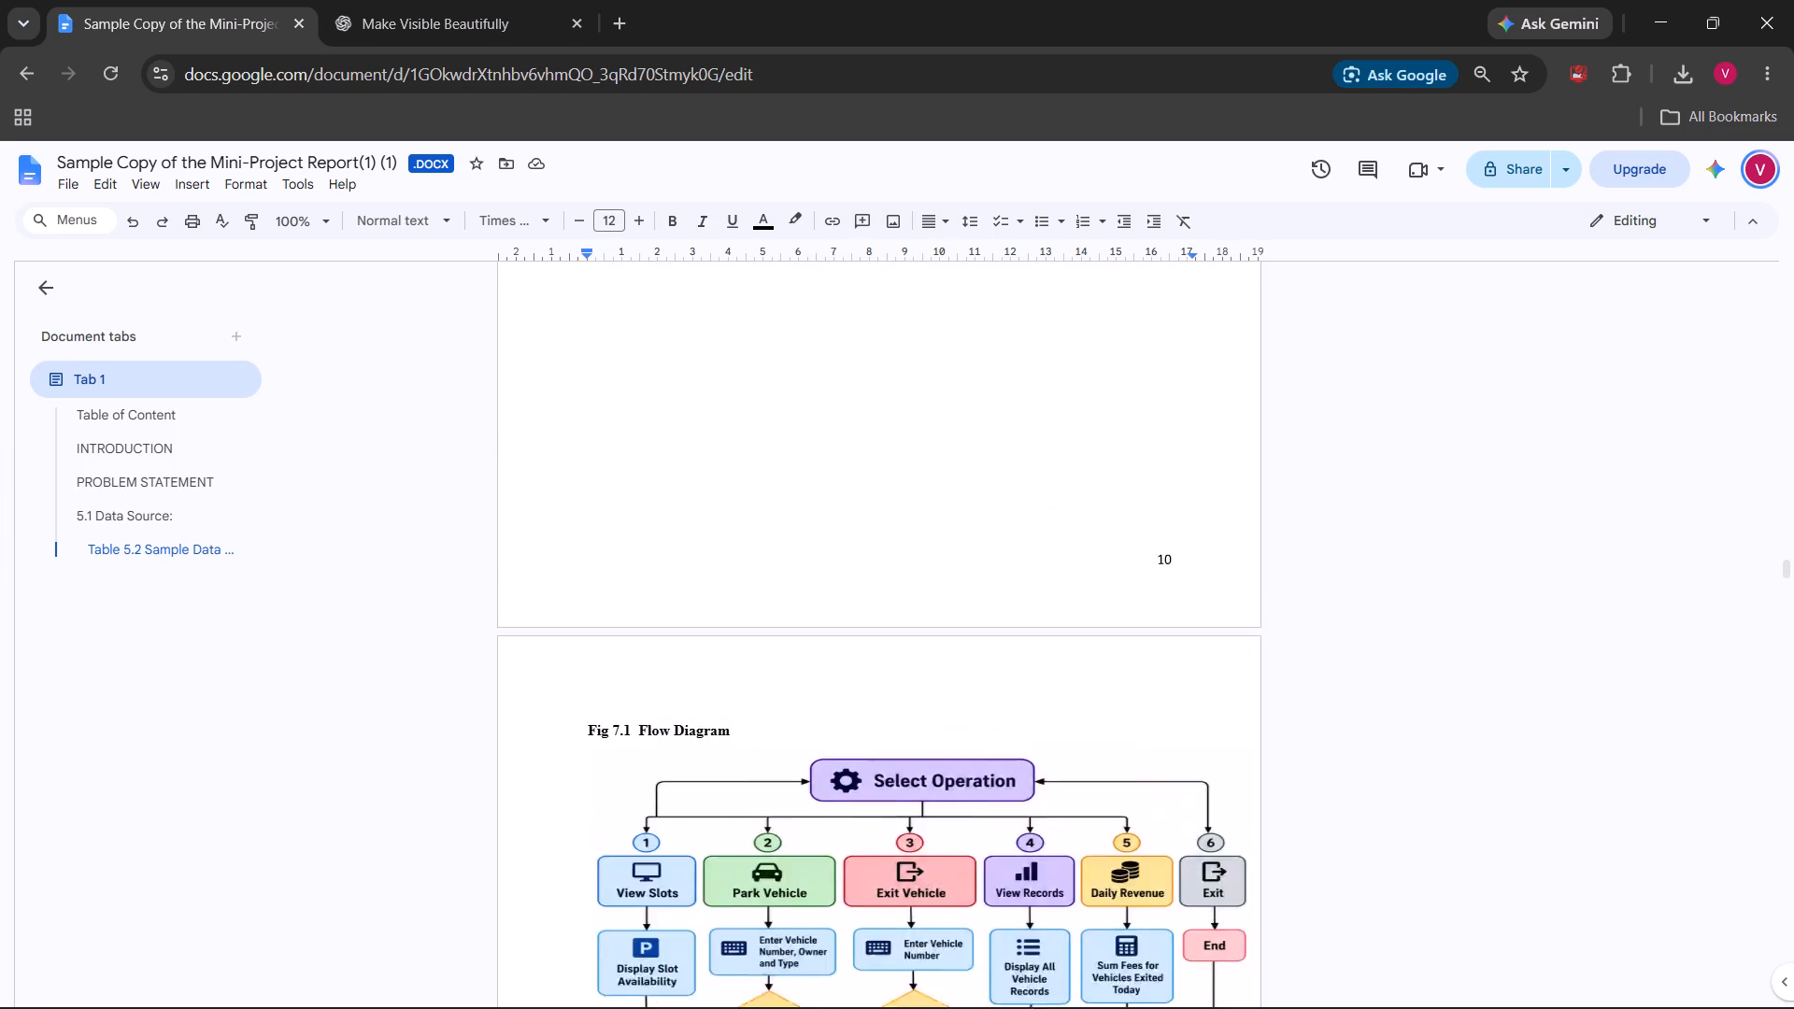
pyautogui.scroll(1, 641, 642)
pyautogui.scroll(-3, 641, 642)
pyautogui.scroll(1, 641, 642)
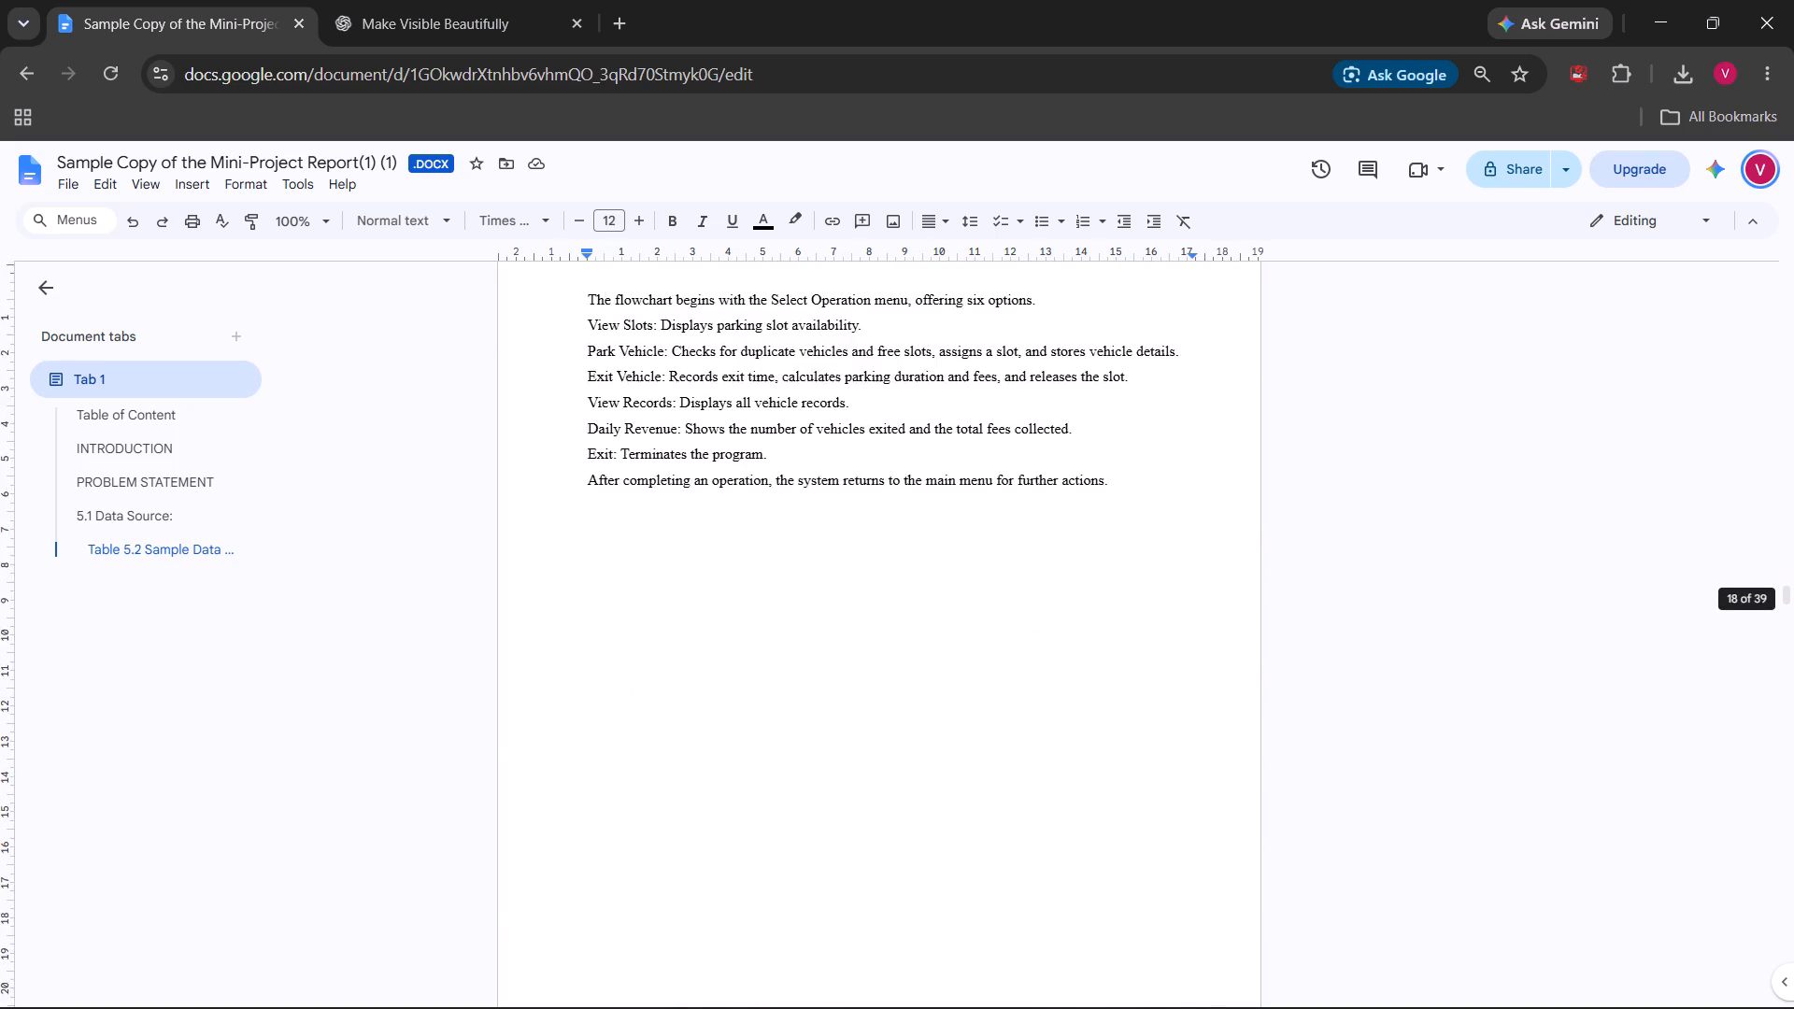
# Add the heading line "7.9 Flowchart Description" above the flowchart explanation that follows the Flow Diagram figure.
pyautogui.scroll(1, 641, 642)
pyautogui.click(609, 934)
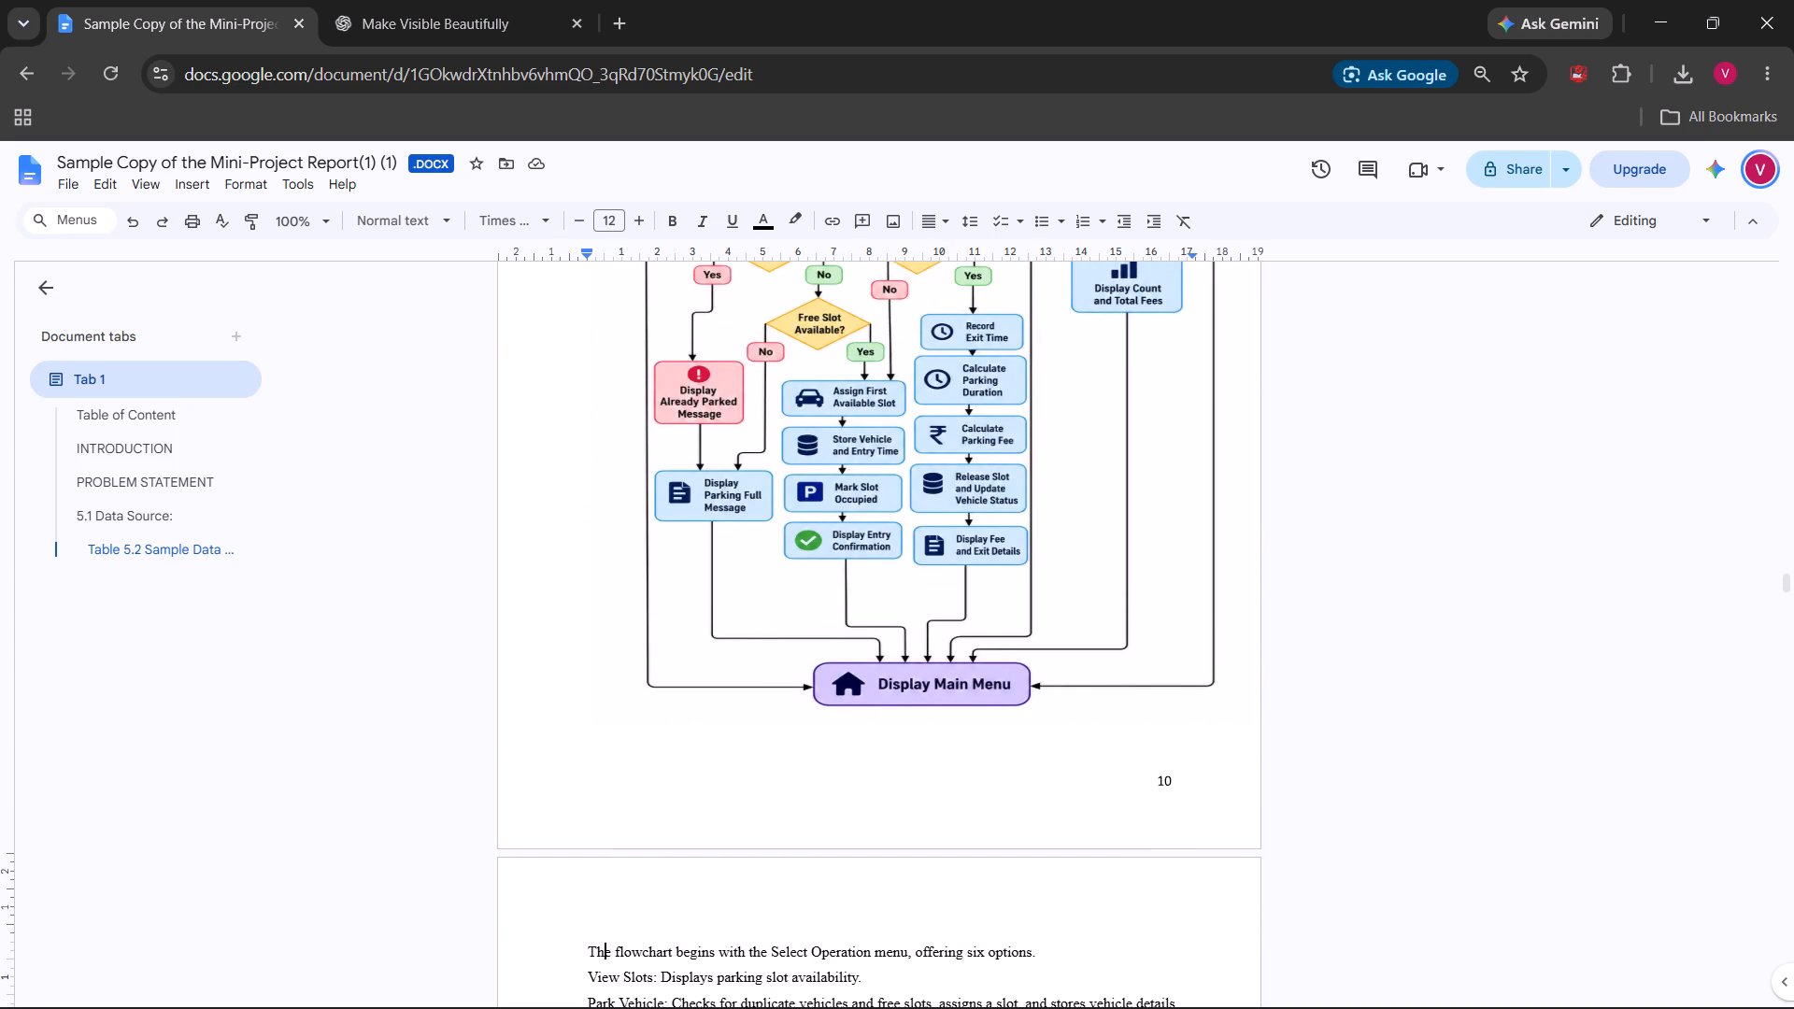
pyautogui.press('Left')
pyautogui.press('Left')
pyautogui.press('Left')
pyautogui.scroll(-2, 609, 934)
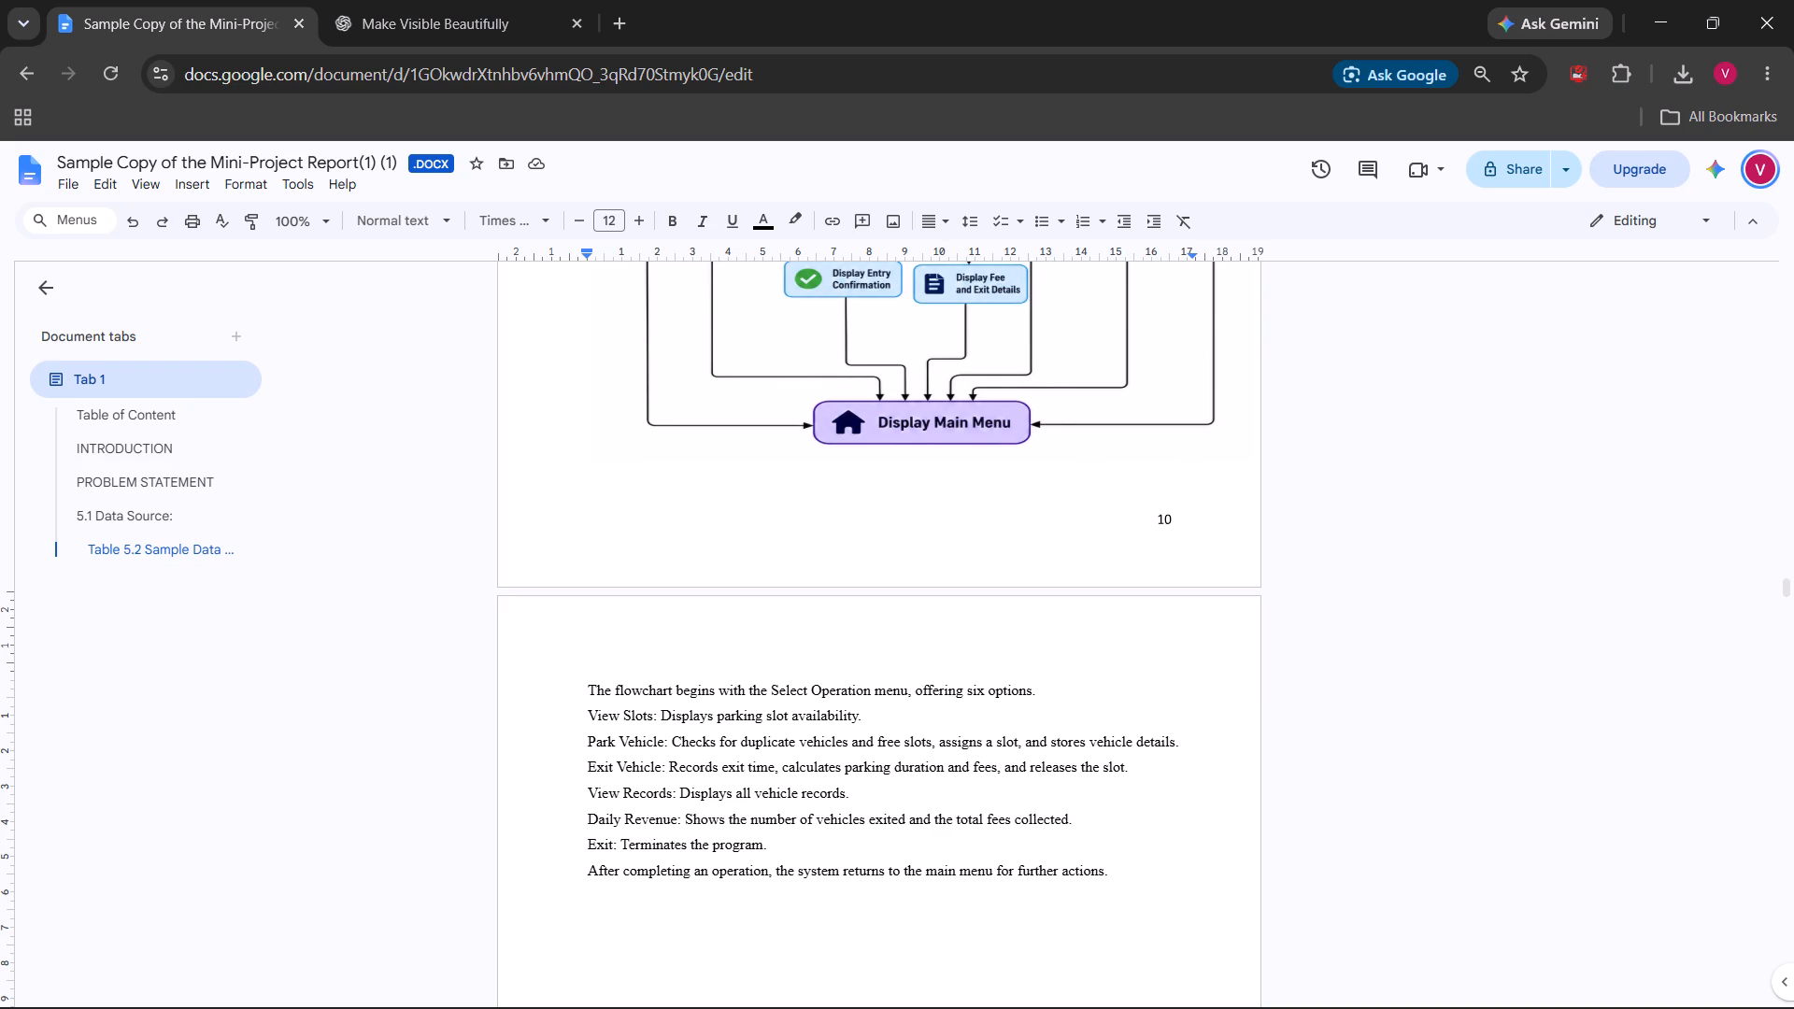
pyautogui.press('Up')
pyautogui.press('Down')
pyautogui.press('Return')
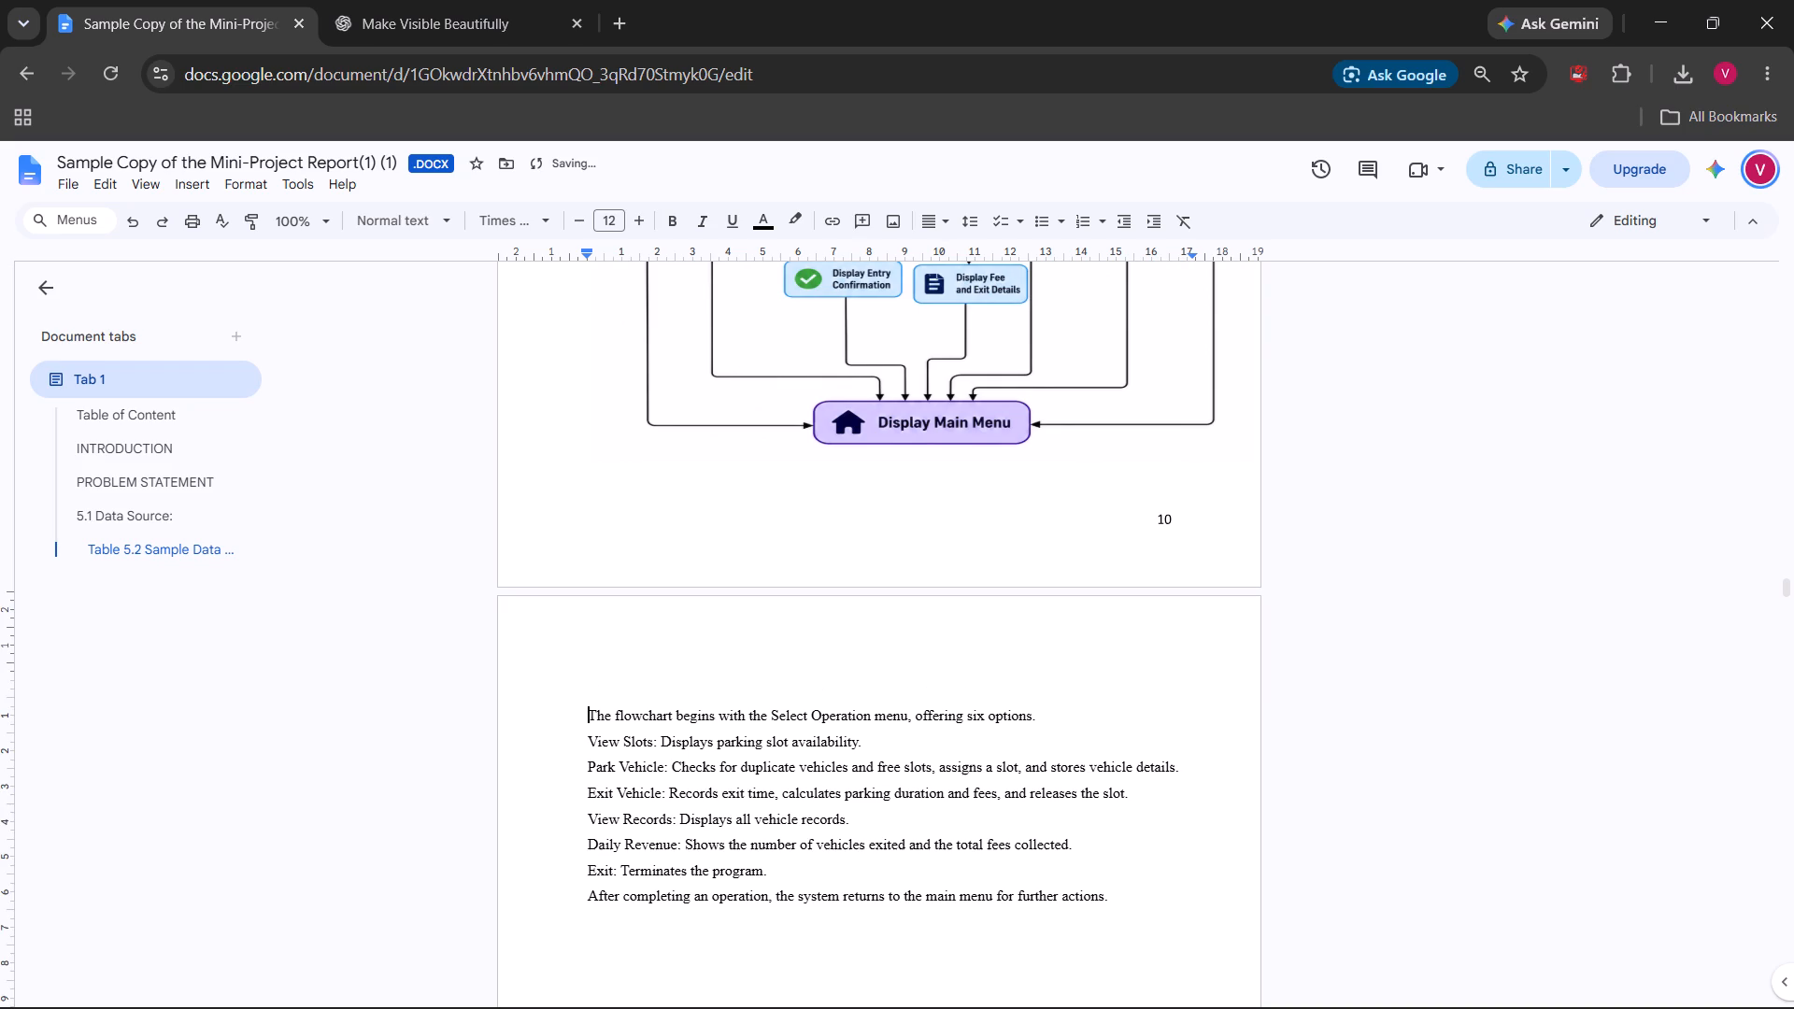
pyautogui.press('Up')
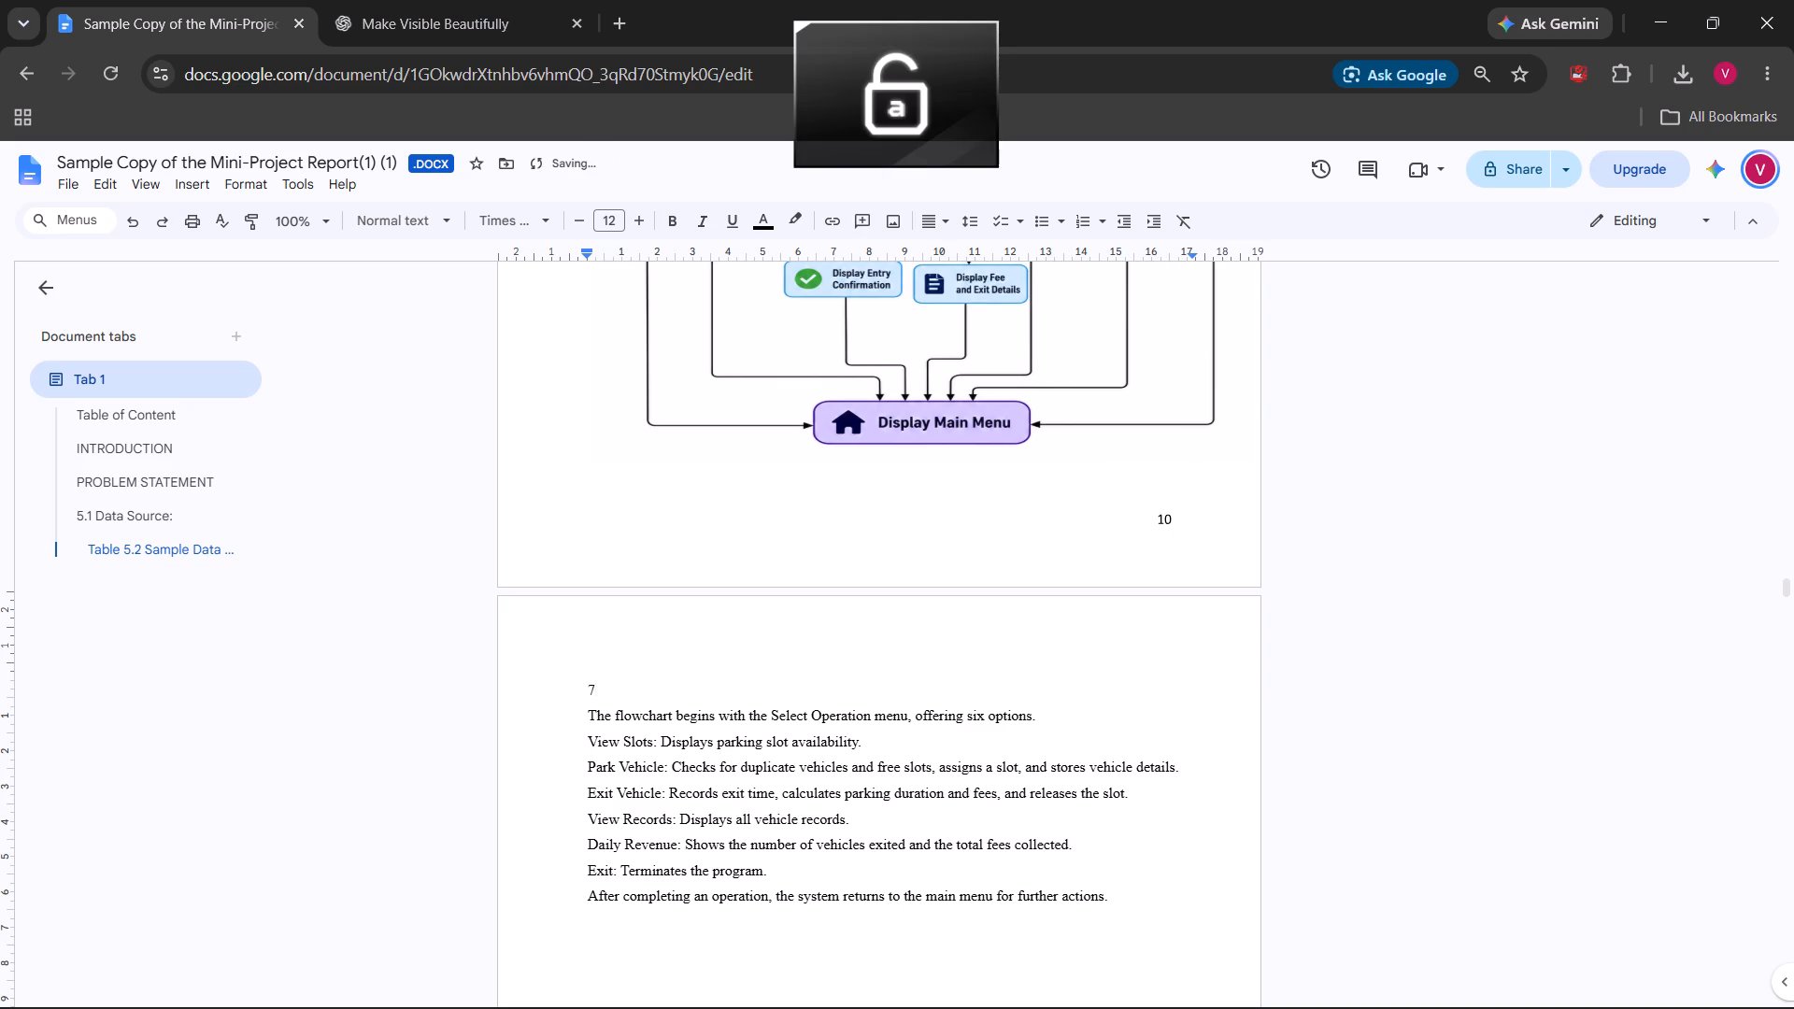
pyautogui.write('7.9')
pyautogui.press('BackSpace')
pyautogui.press('BackSpace')
pyautogui.press('BackSpace')
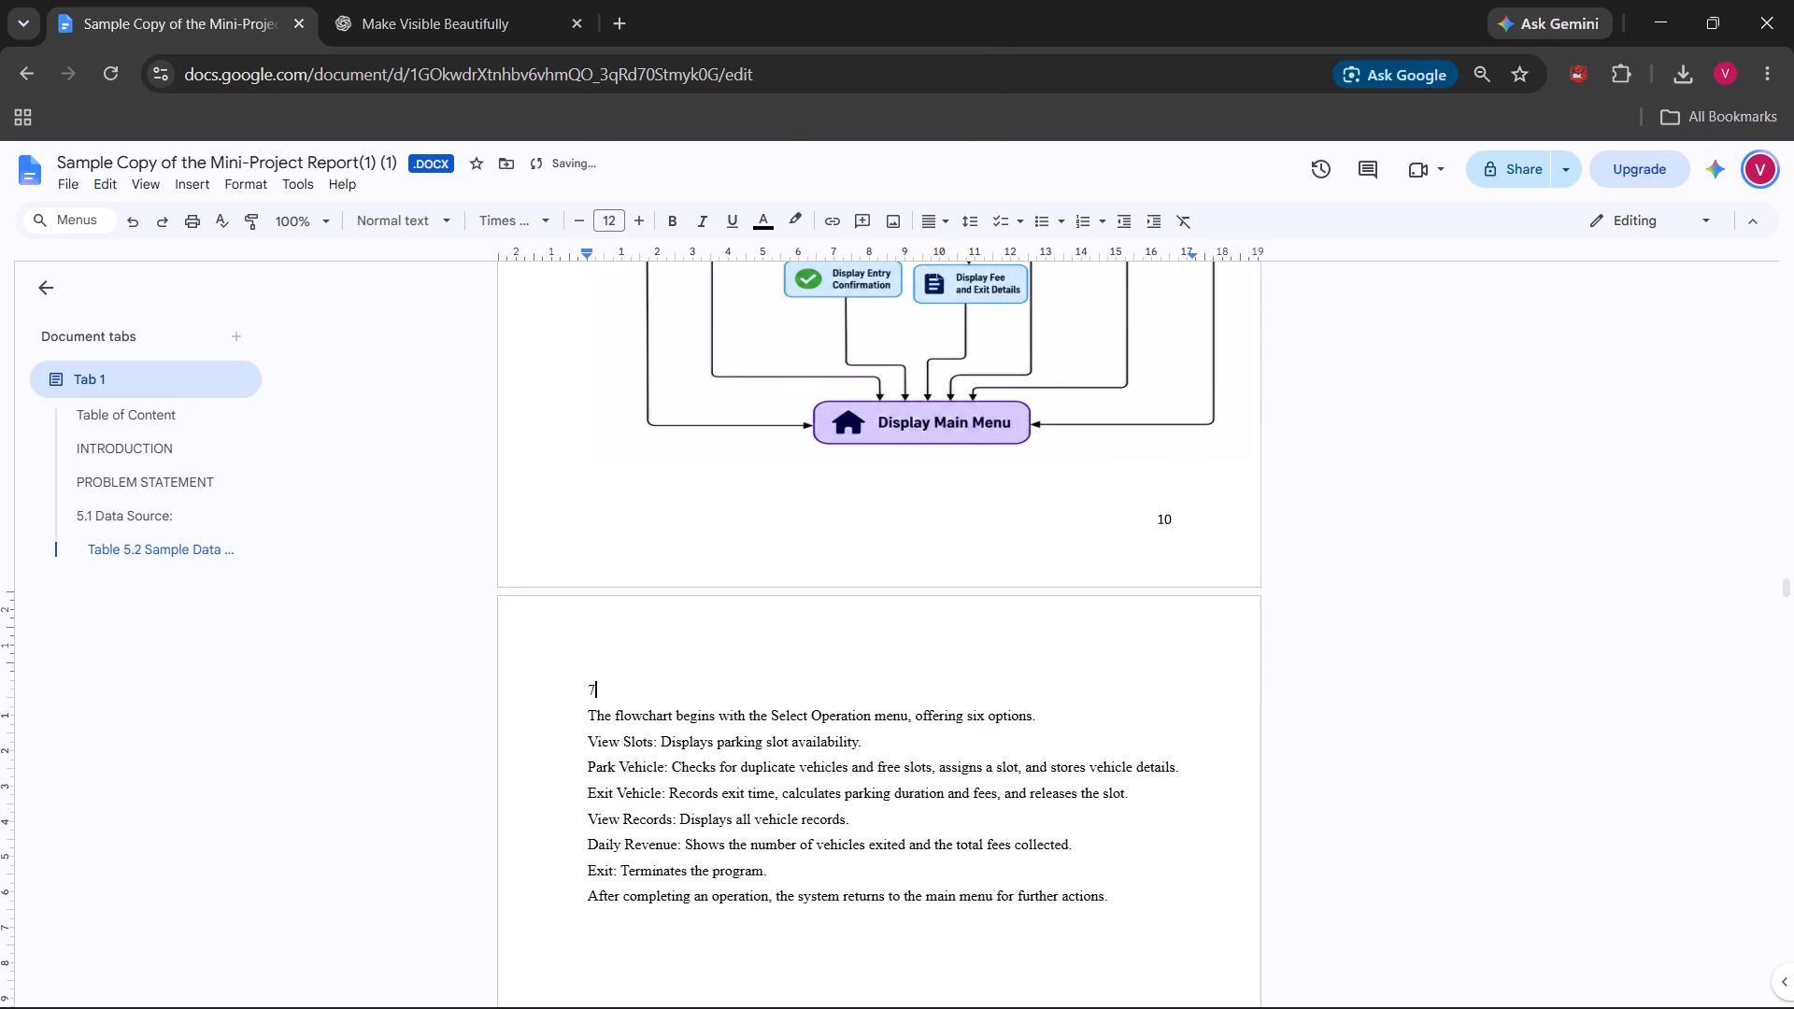
pyautogui.write('.9')
pyautogui.press('space')
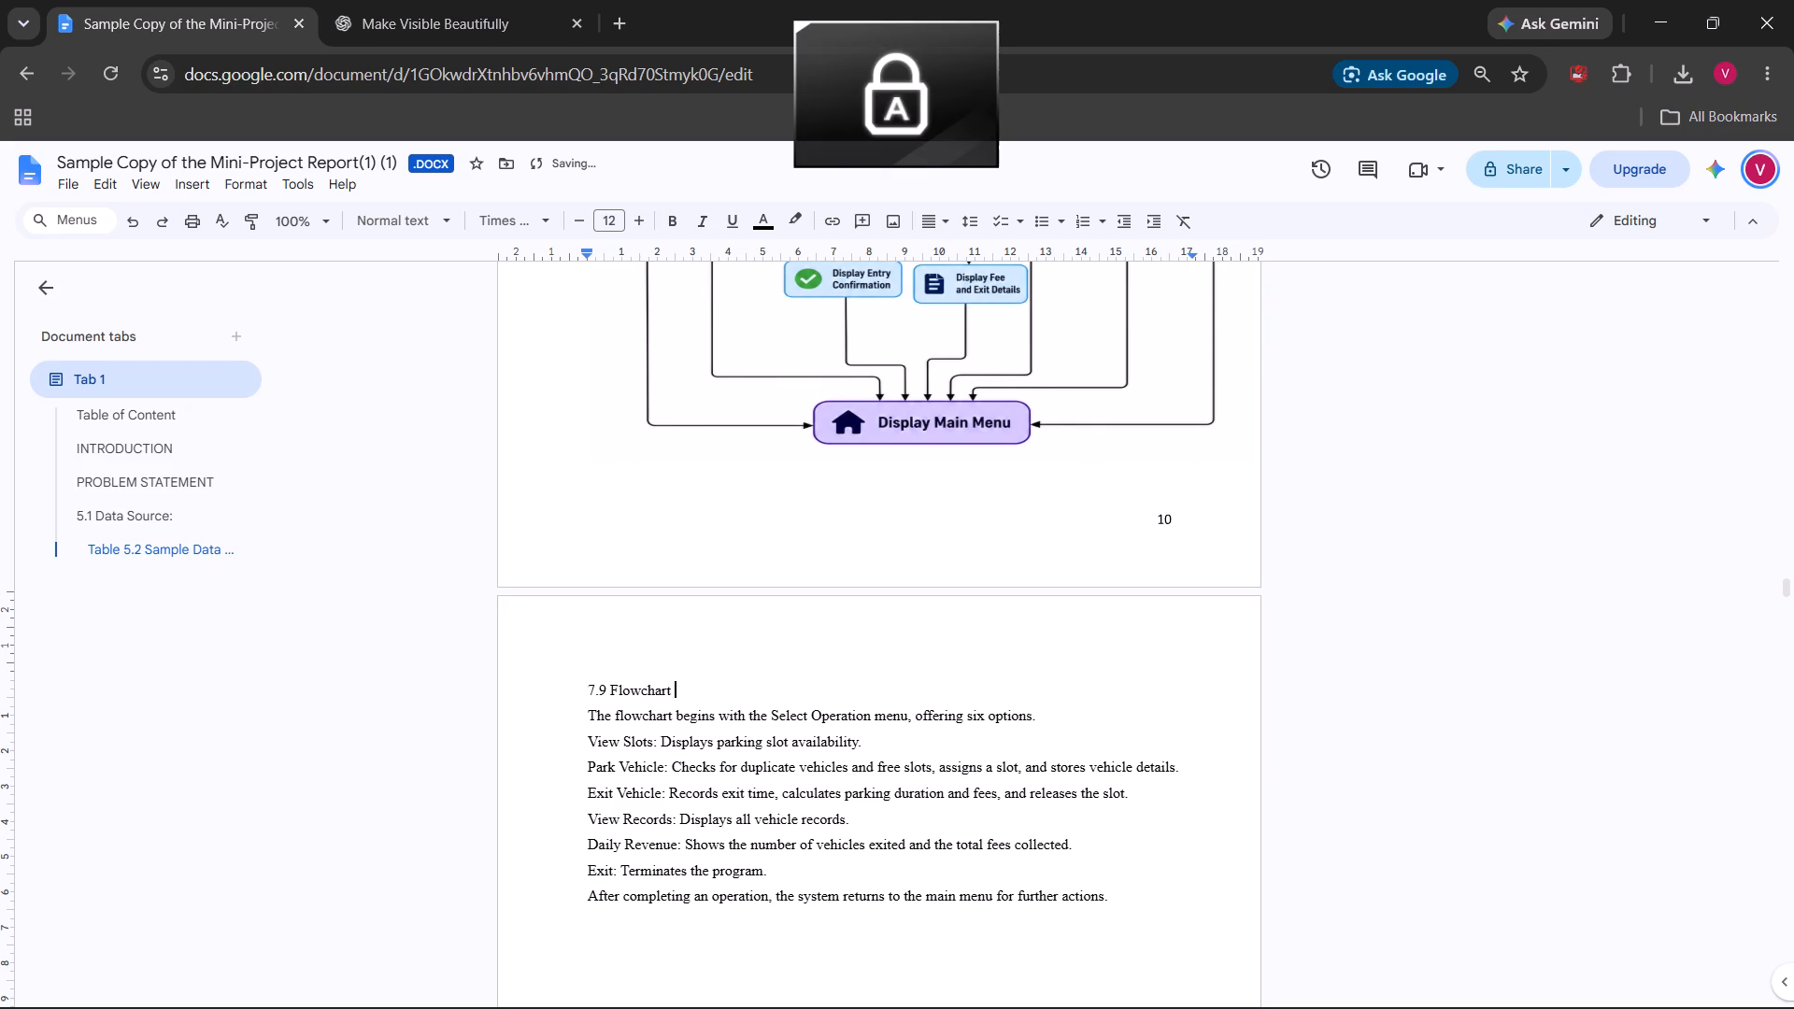
pyautogui.press('BackSpace')
pyautogui.write('cription')
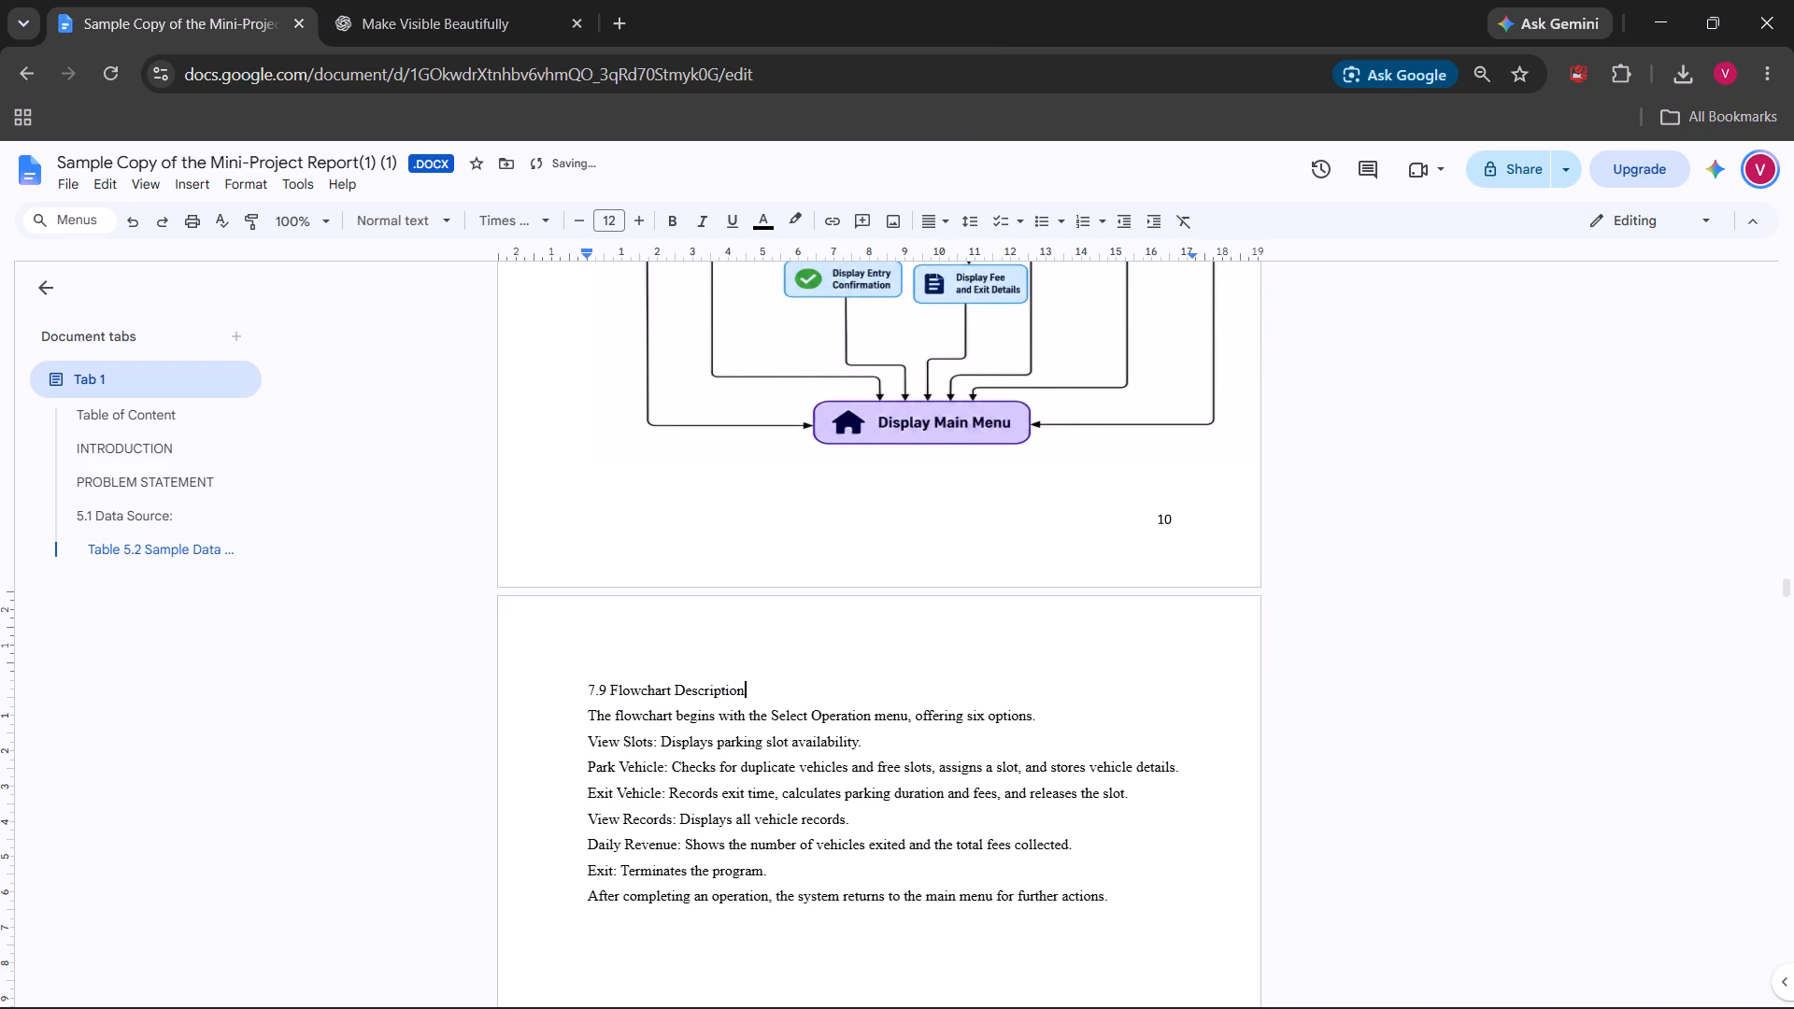
# Make the 7.9 Flowchart Description heading bold.
pyautogui.moveTo(751, 691); pyautogui.dragTo(585, 689)
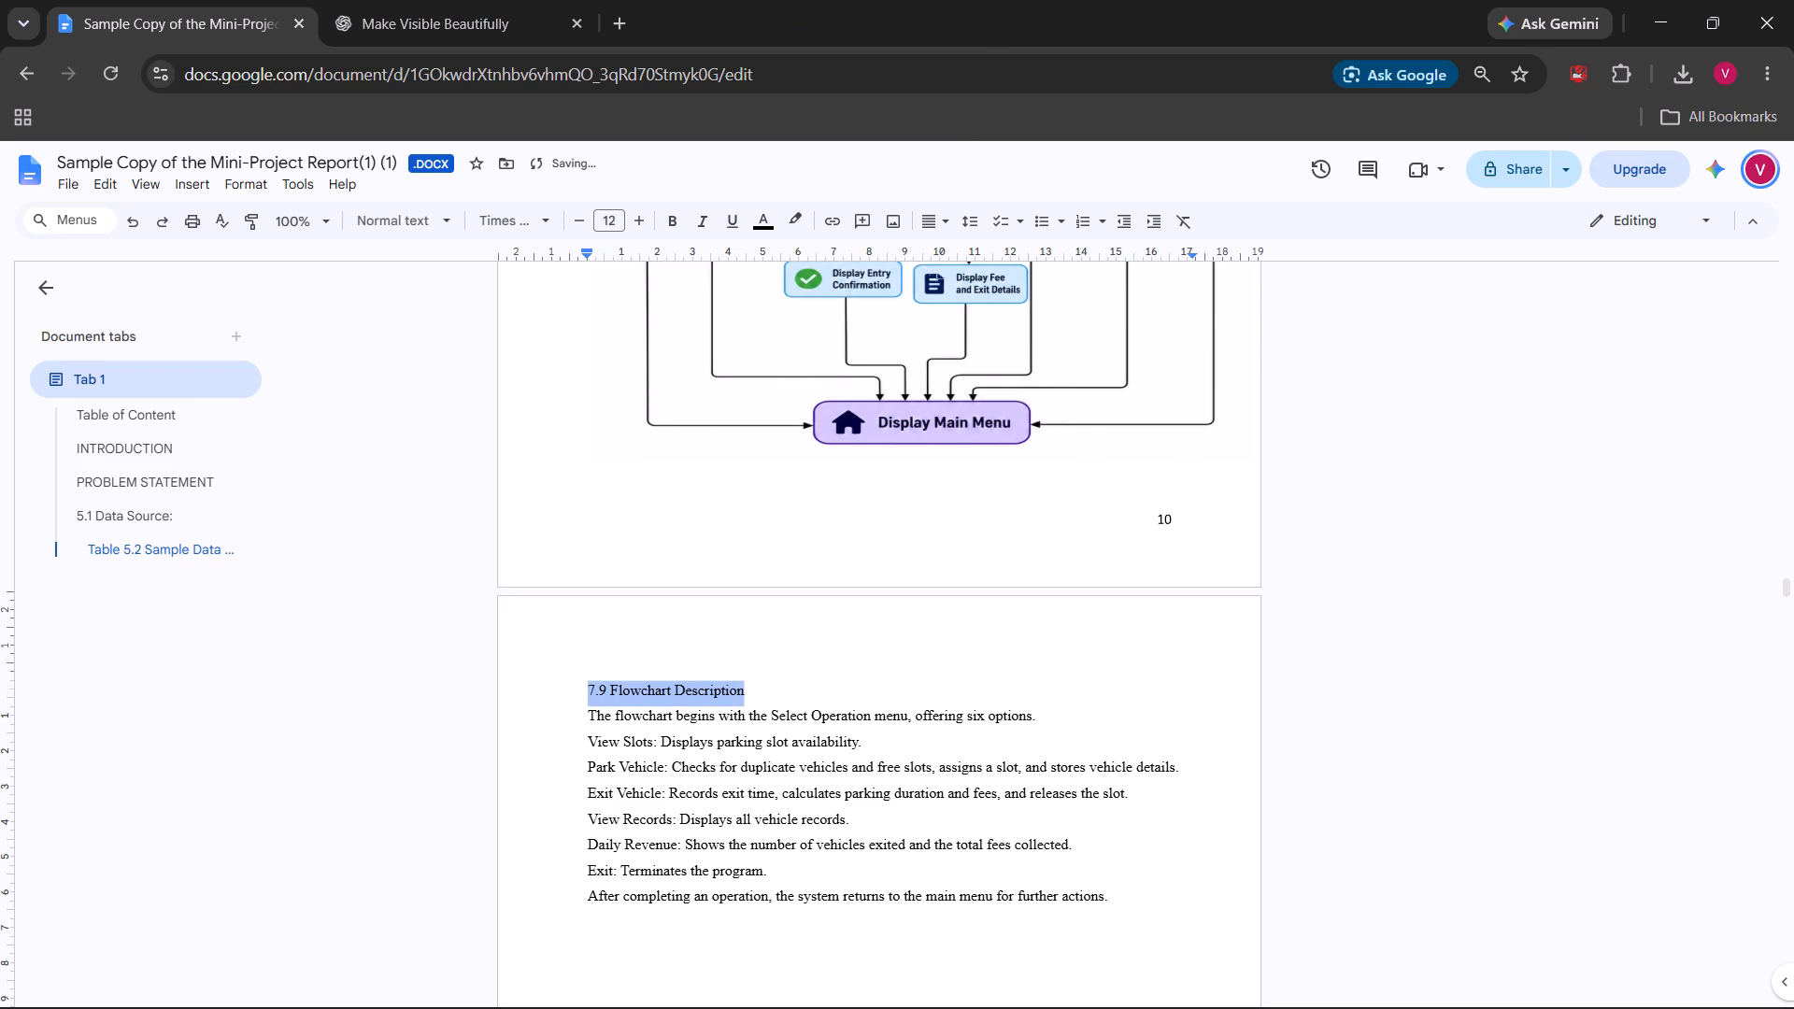
pyautogui.moveTo(585, 689); pyautogui.dragTo(583, 689)
pyautogui.click(675, 225)
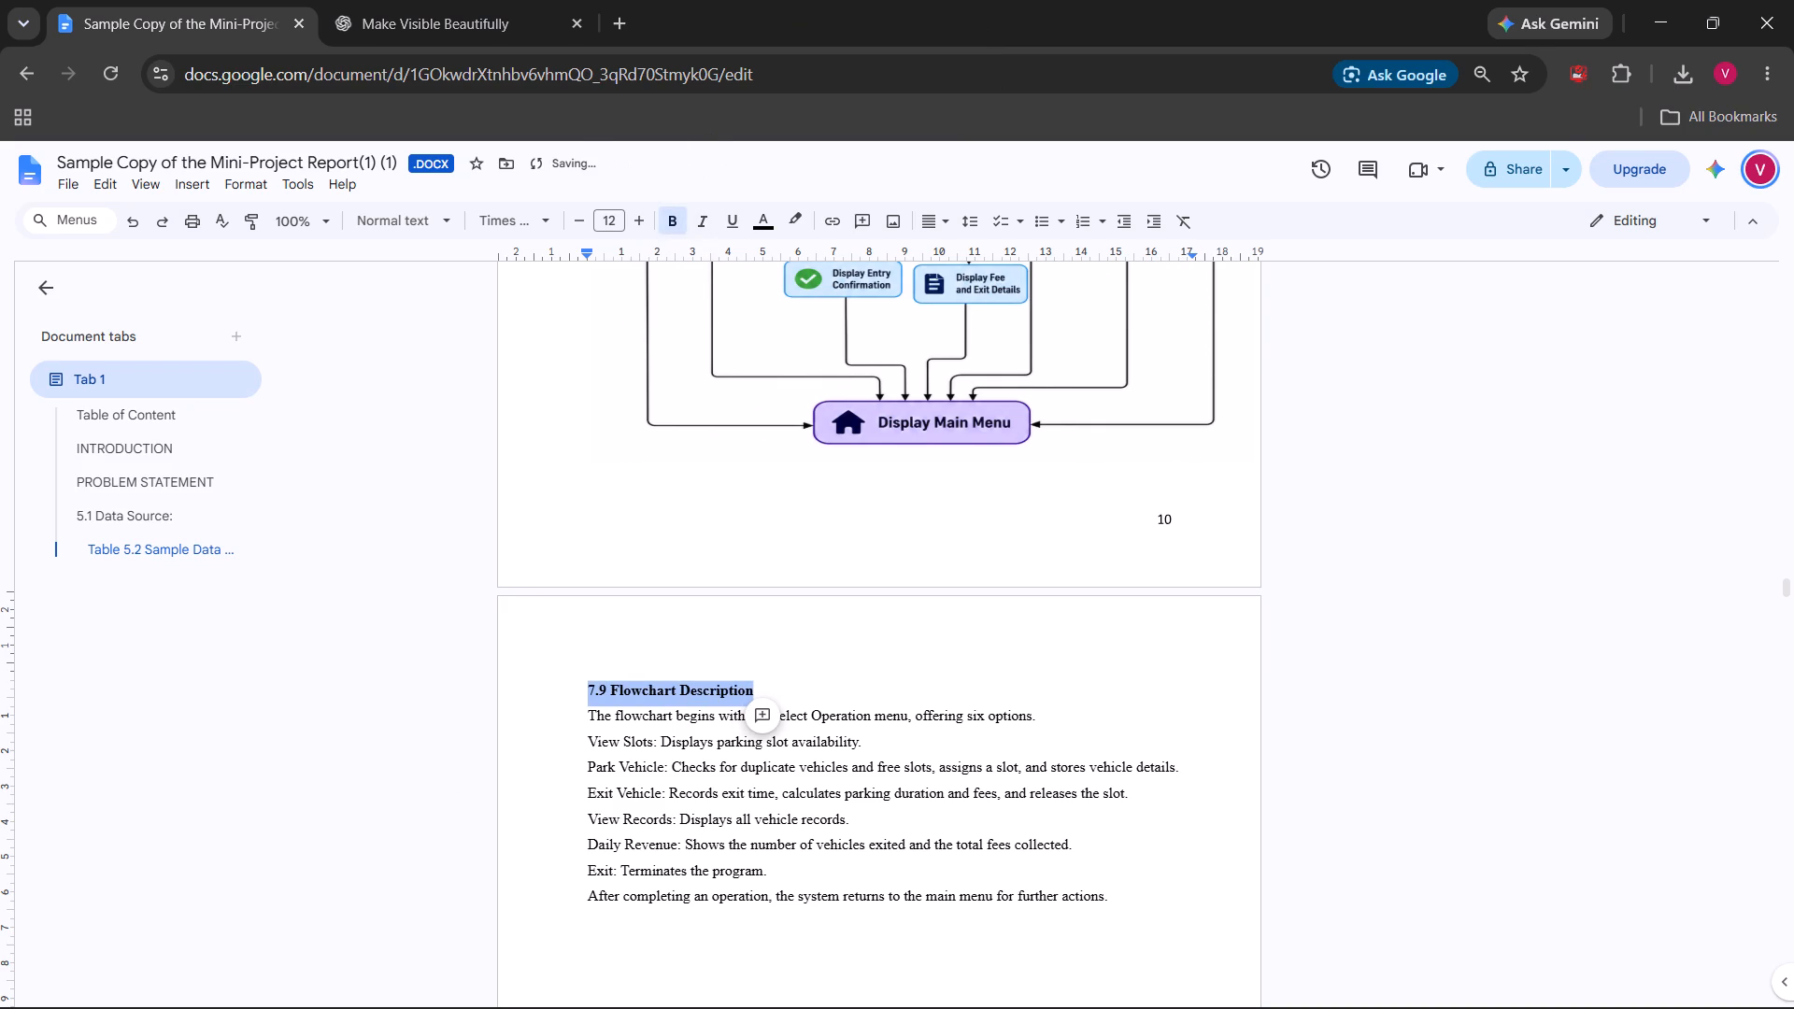
pyautogui.click(961, 648)
# Check the 7.9 heading and its page against the 7.8 Key Constraints section and the Flow Diagram figure before it.
pyautogui.scroll(-2, 961, 648)
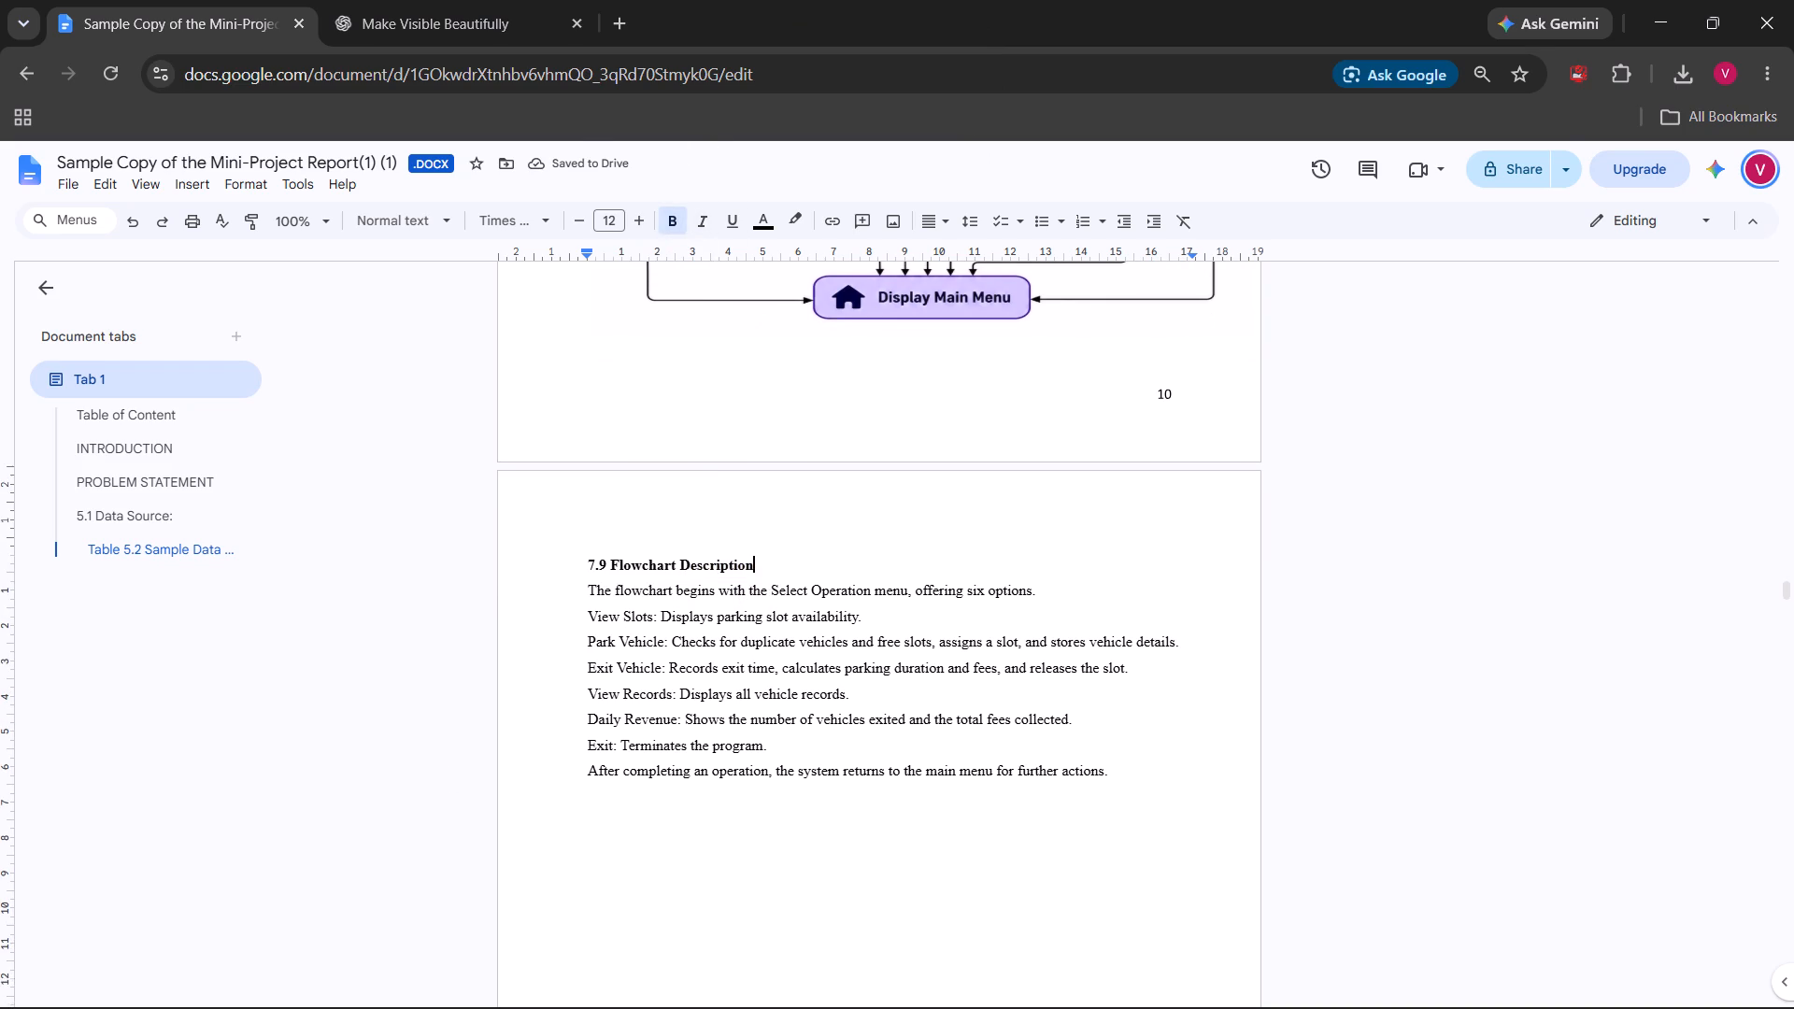
pyautogui.scroll(8, 961, 648)
pyautogui.scroll(-2, 961, 648)
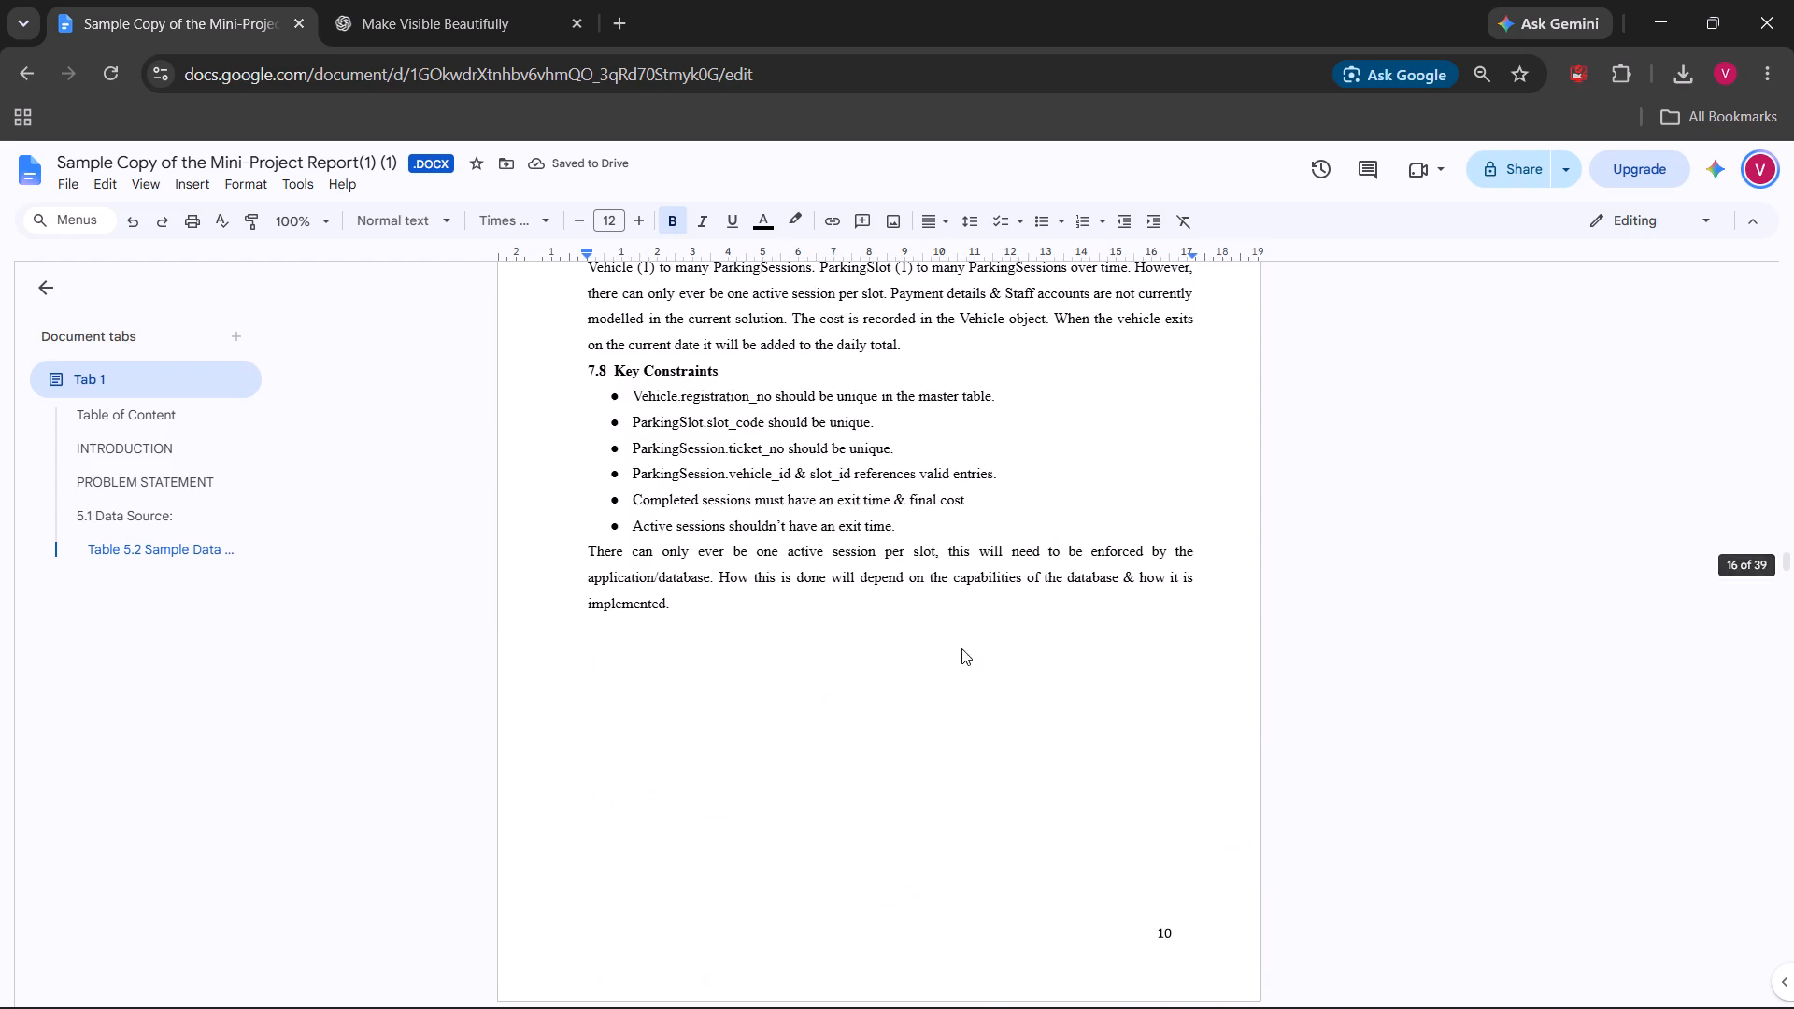
pyautogui.scroll(-1, 961, 648)
pyautogui.scroll(2, 961, 648)
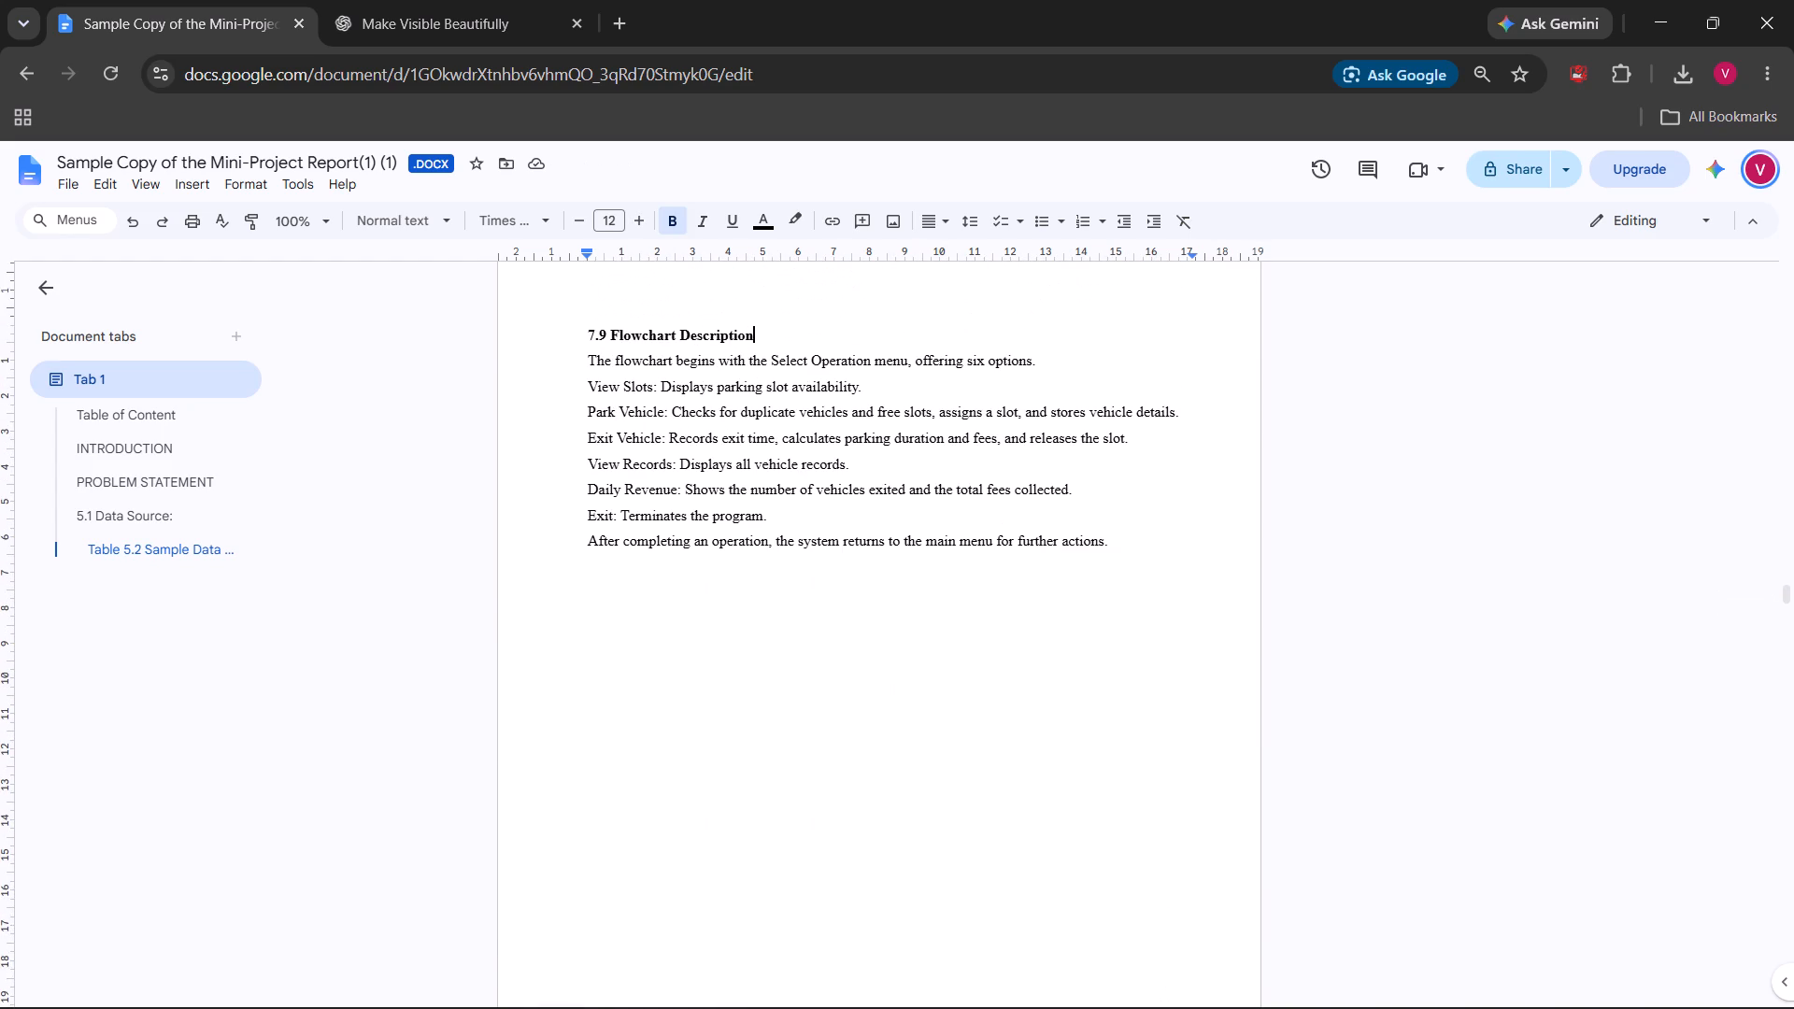
pyautogui.scroll(-2, 961, 648)
pyautogui.scroll(1, 961, 648)
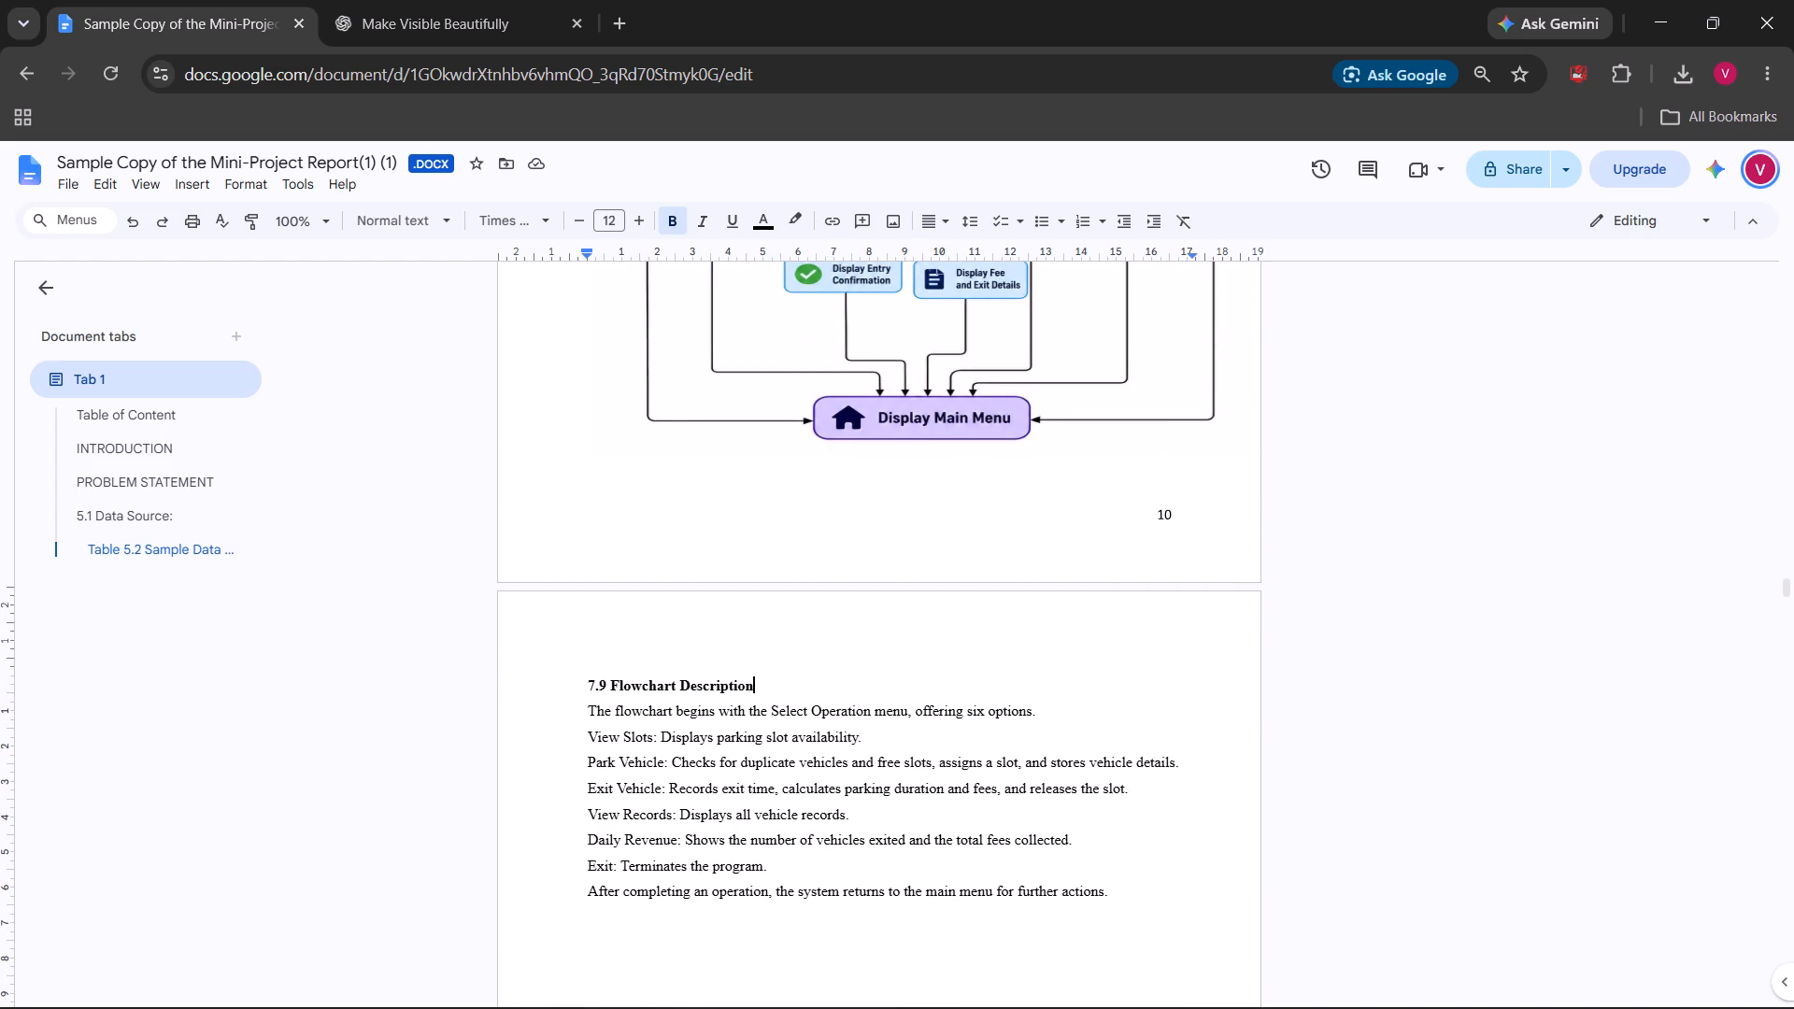
pyautogui.click(582, 688)
pyautogui.scroll(2, 851, 641)
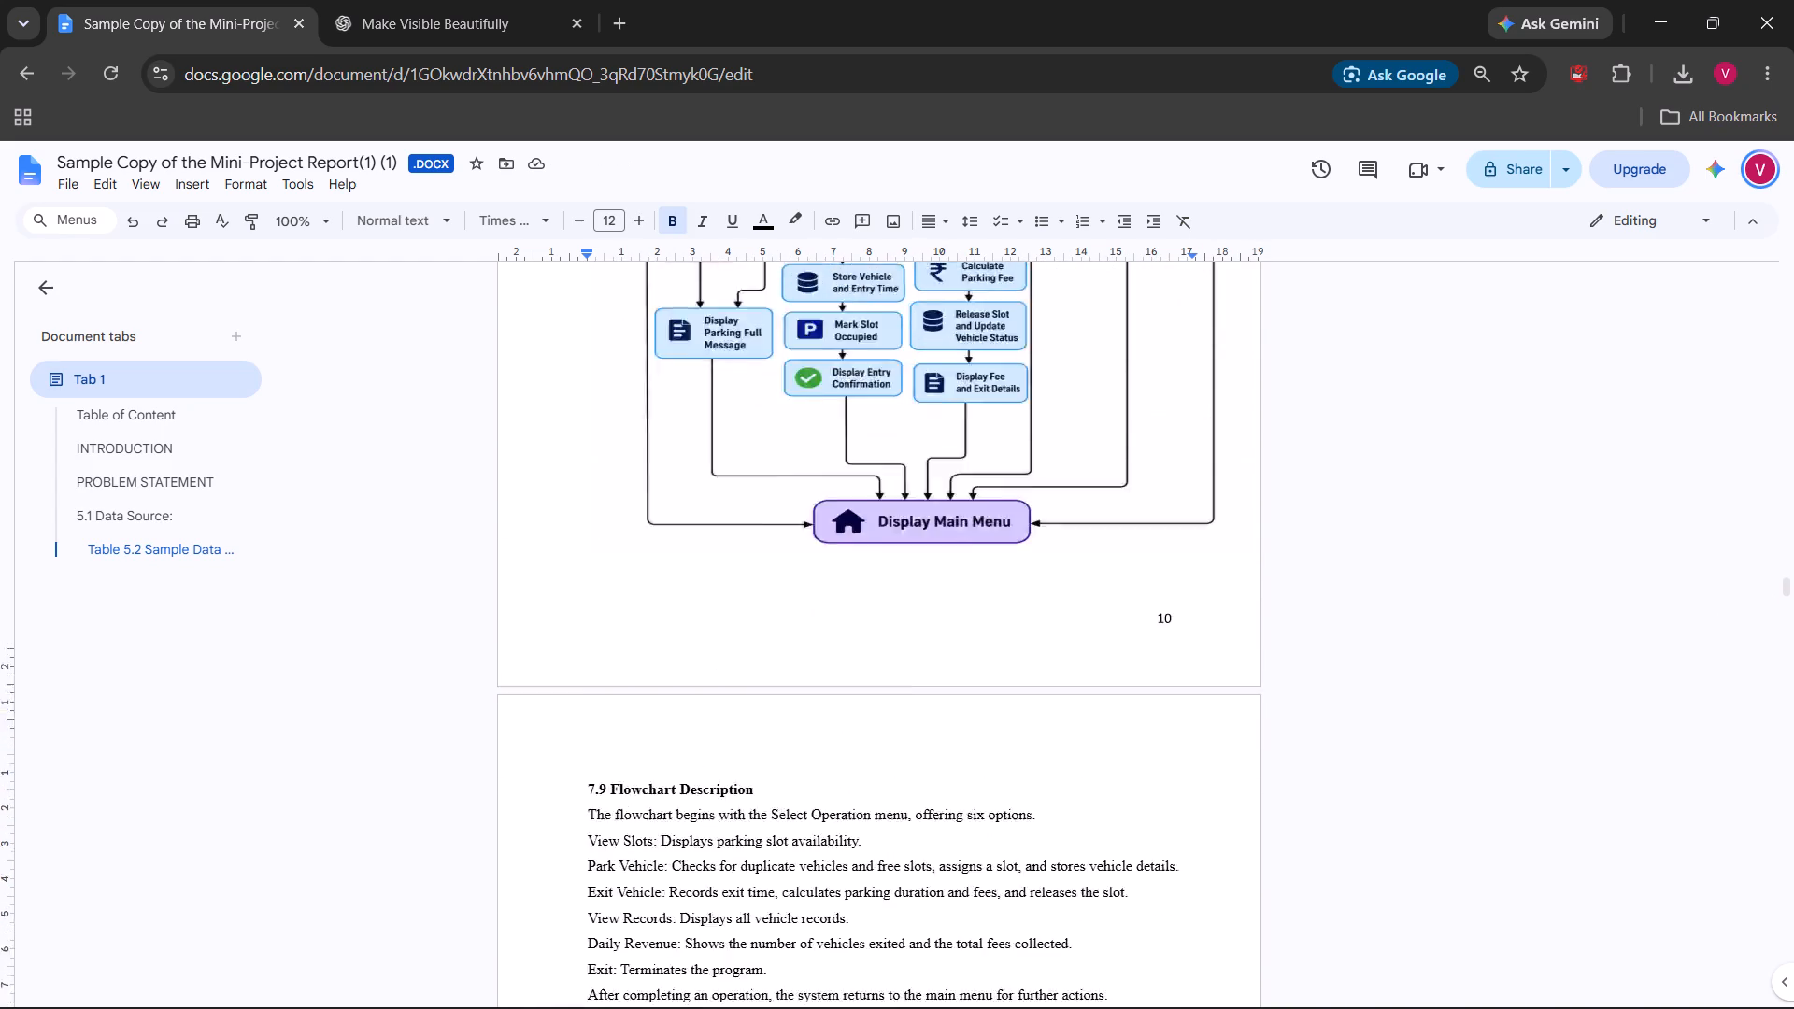
pyautogui.scroll(5, 851, 641)
pyautogui.scroll(-3, 851, 641)
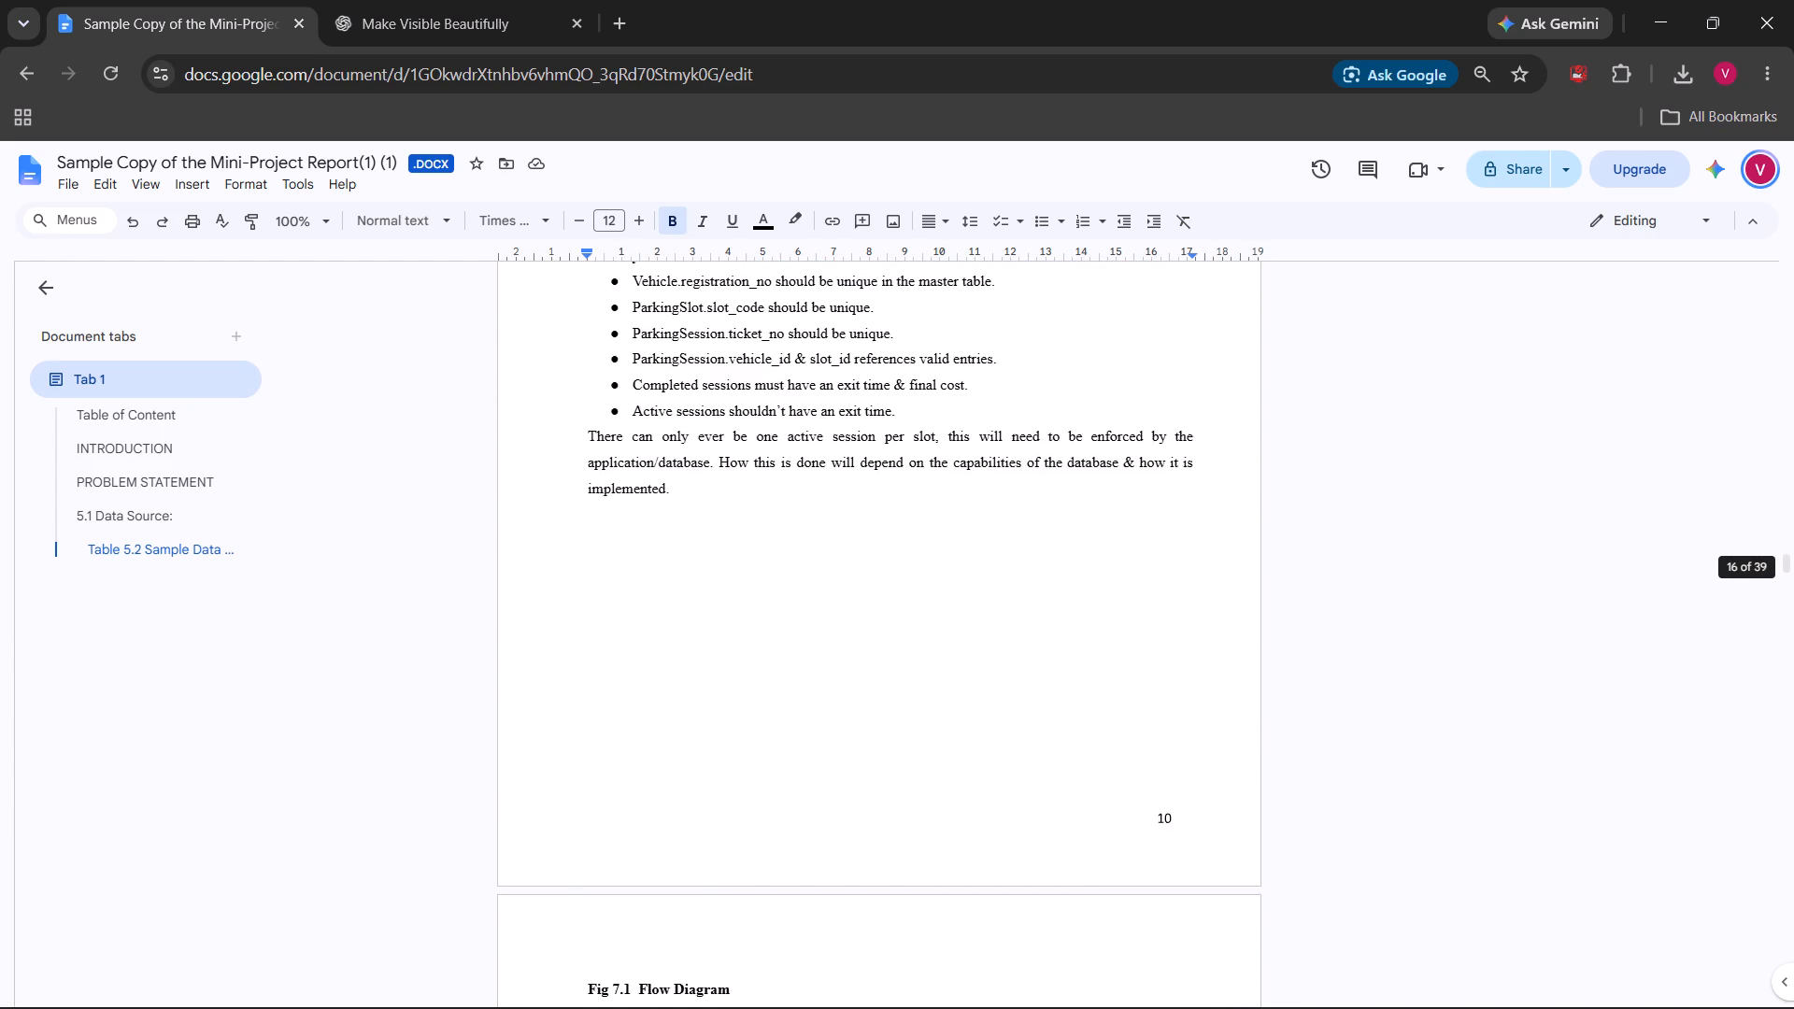
pyautogui.scroll(-5, 851, 641)
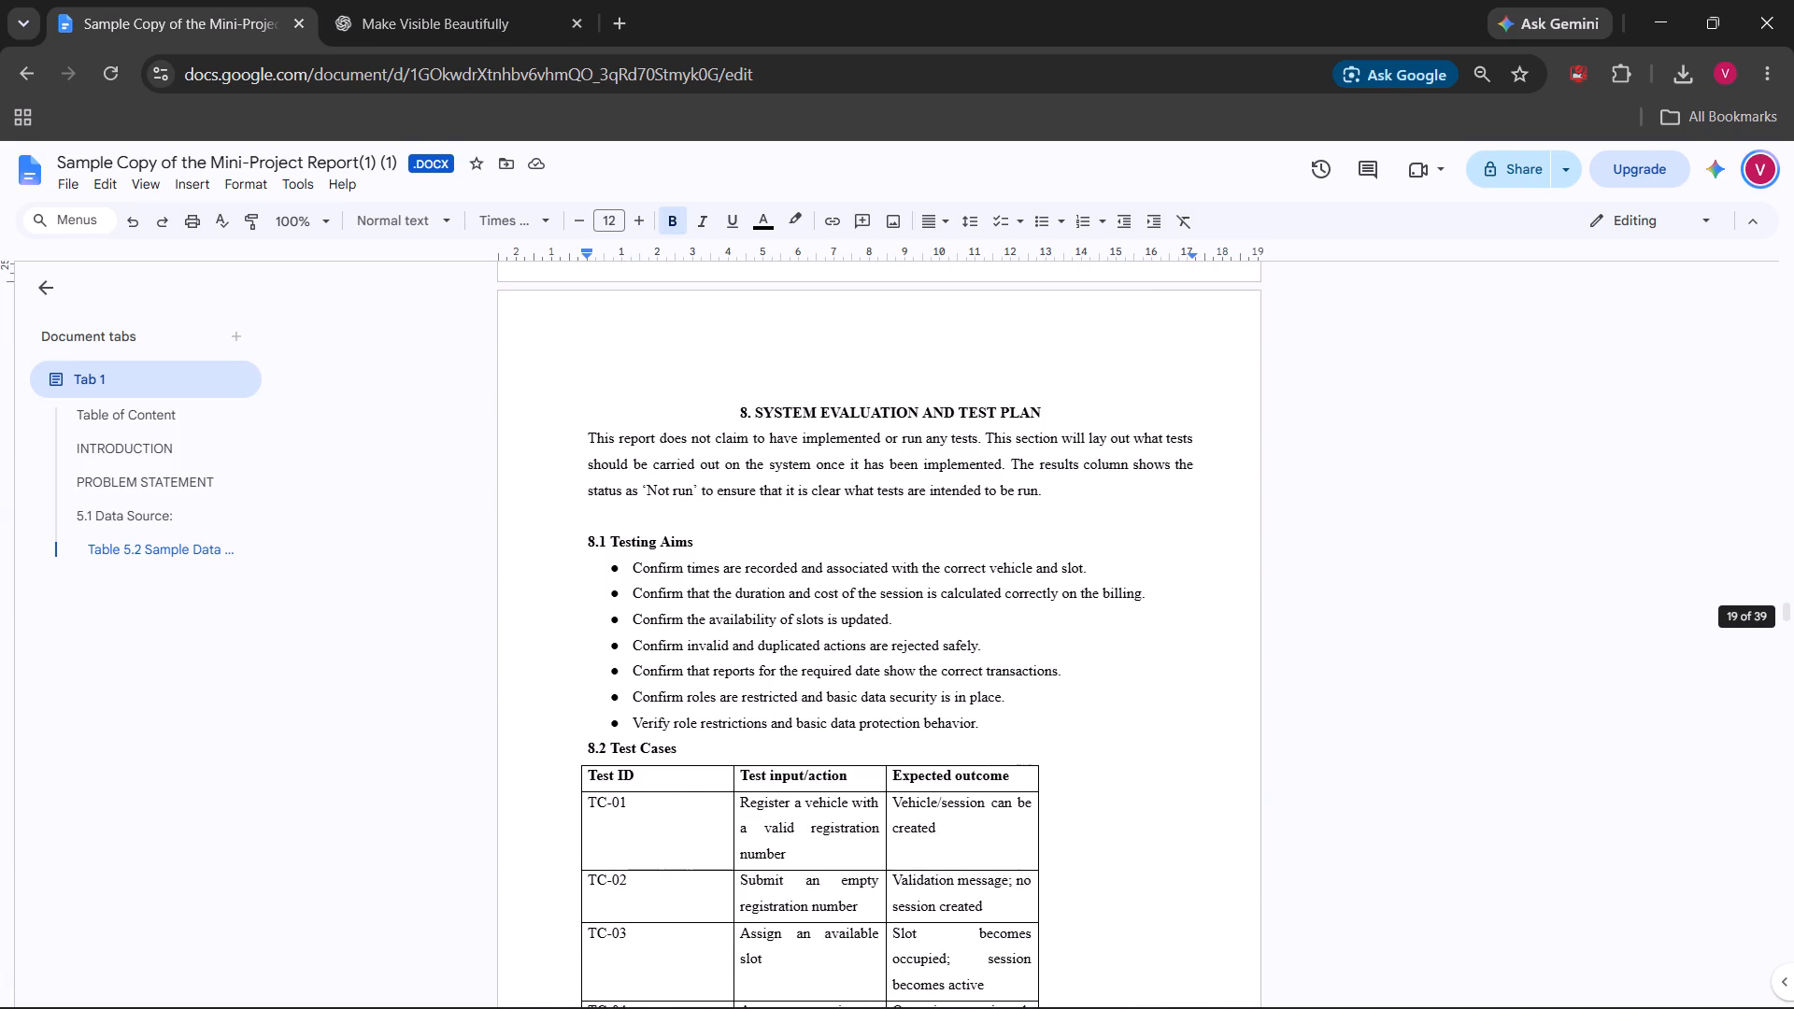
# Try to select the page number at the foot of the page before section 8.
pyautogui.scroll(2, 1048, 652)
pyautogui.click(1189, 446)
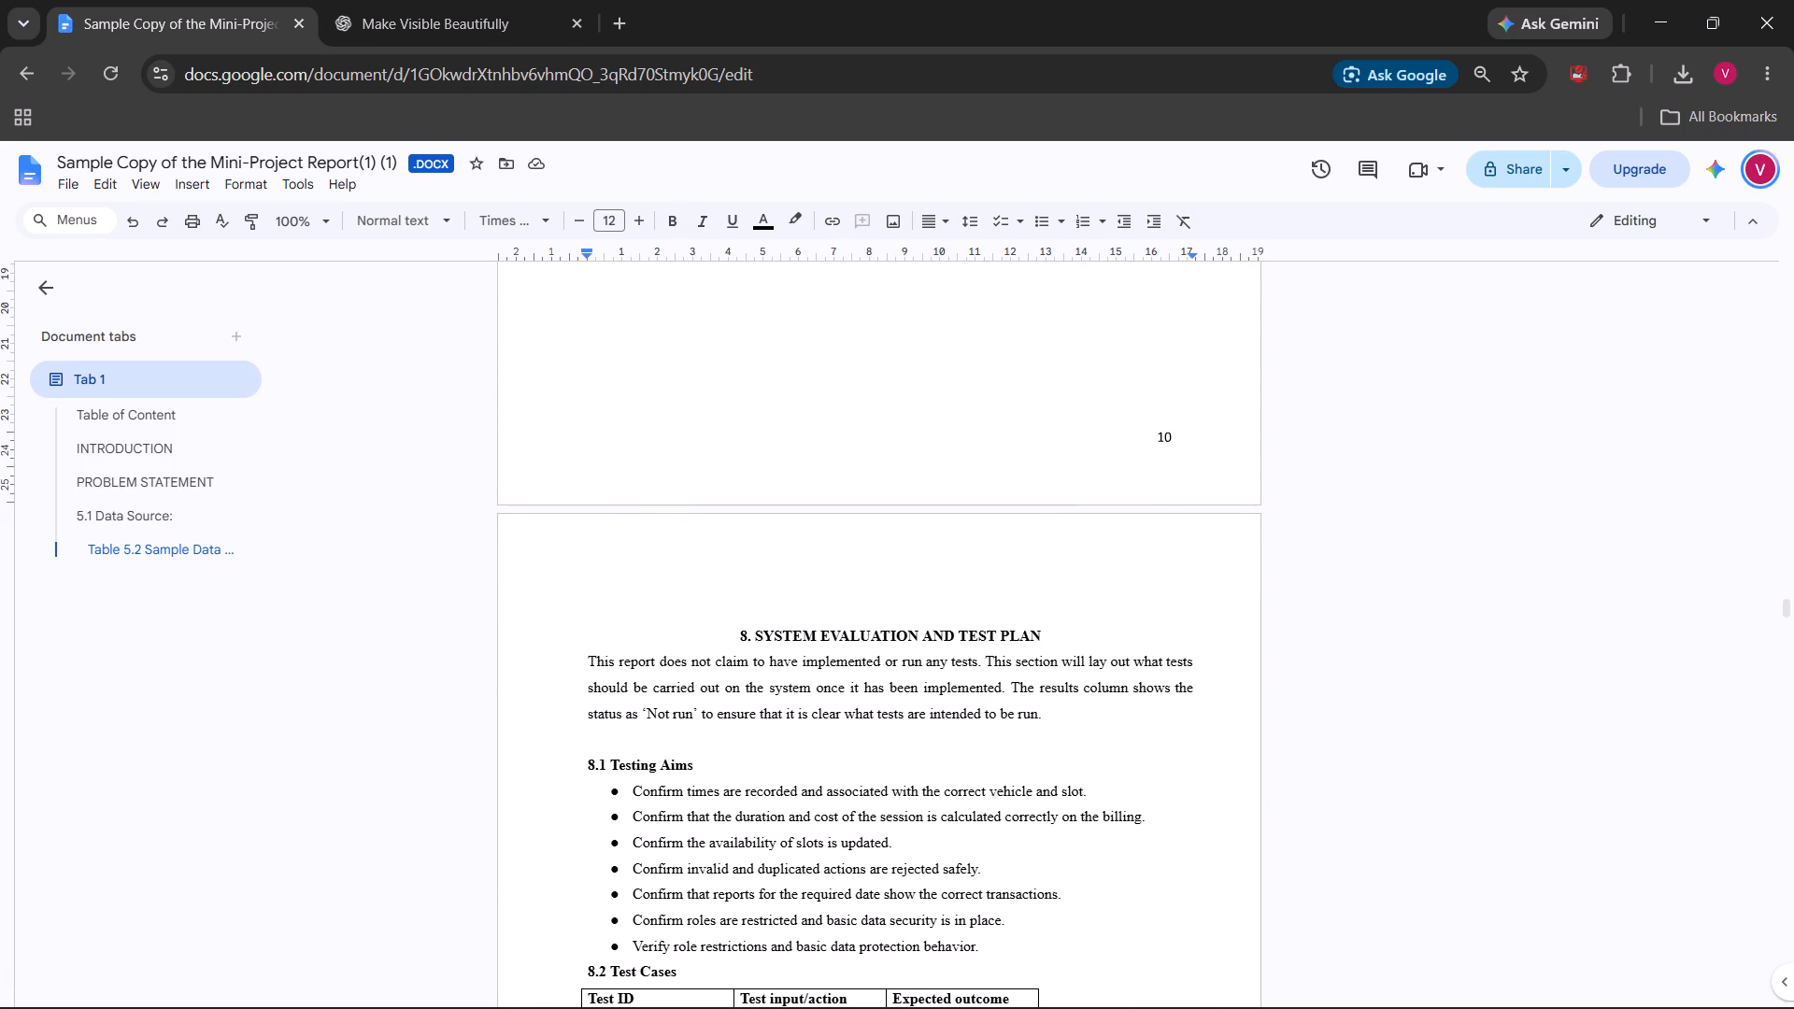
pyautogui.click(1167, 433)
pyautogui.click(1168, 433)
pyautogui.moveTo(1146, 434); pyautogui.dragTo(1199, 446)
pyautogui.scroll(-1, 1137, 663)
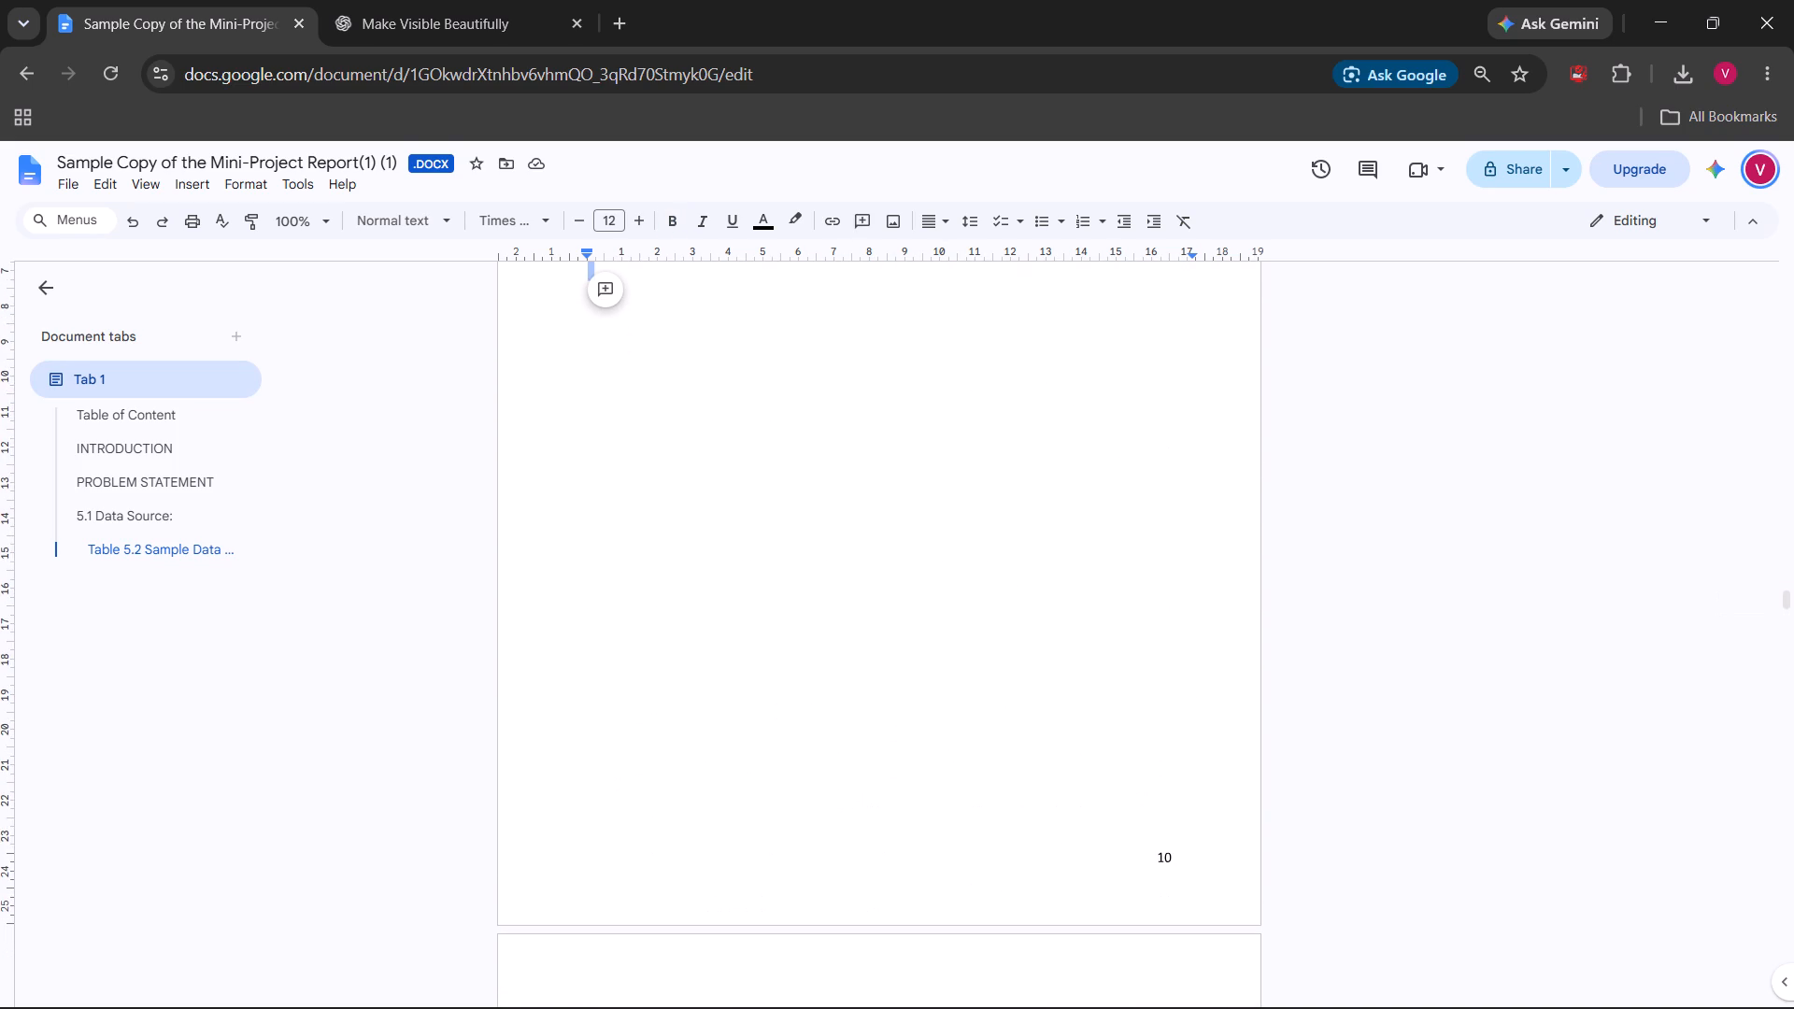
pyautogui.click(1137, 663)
# Examine the opening of section 8, including Testing Aims and the Test Cases table, and the flowchart description page before it.
pyautogui.scroll(-3, 1137, 663)
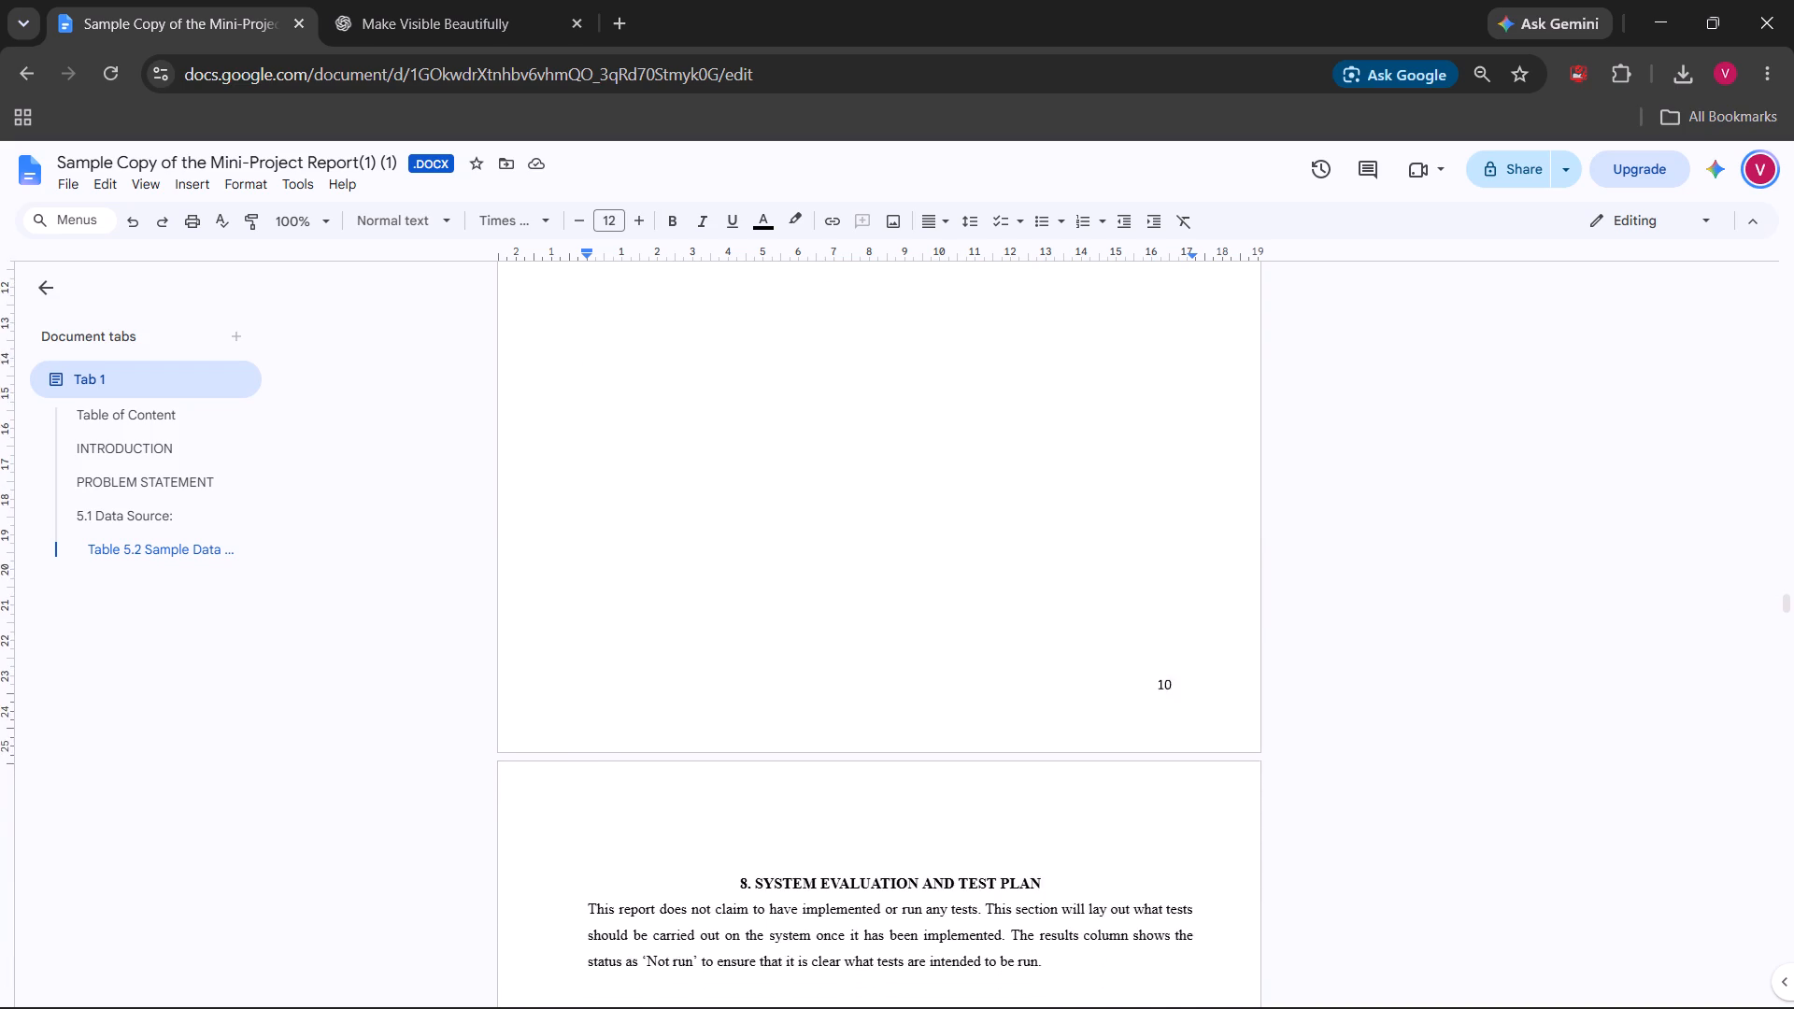
pyautogui.scroll(-3, 1137, 663)
pyautogui.scroll(1, 1137, 663)
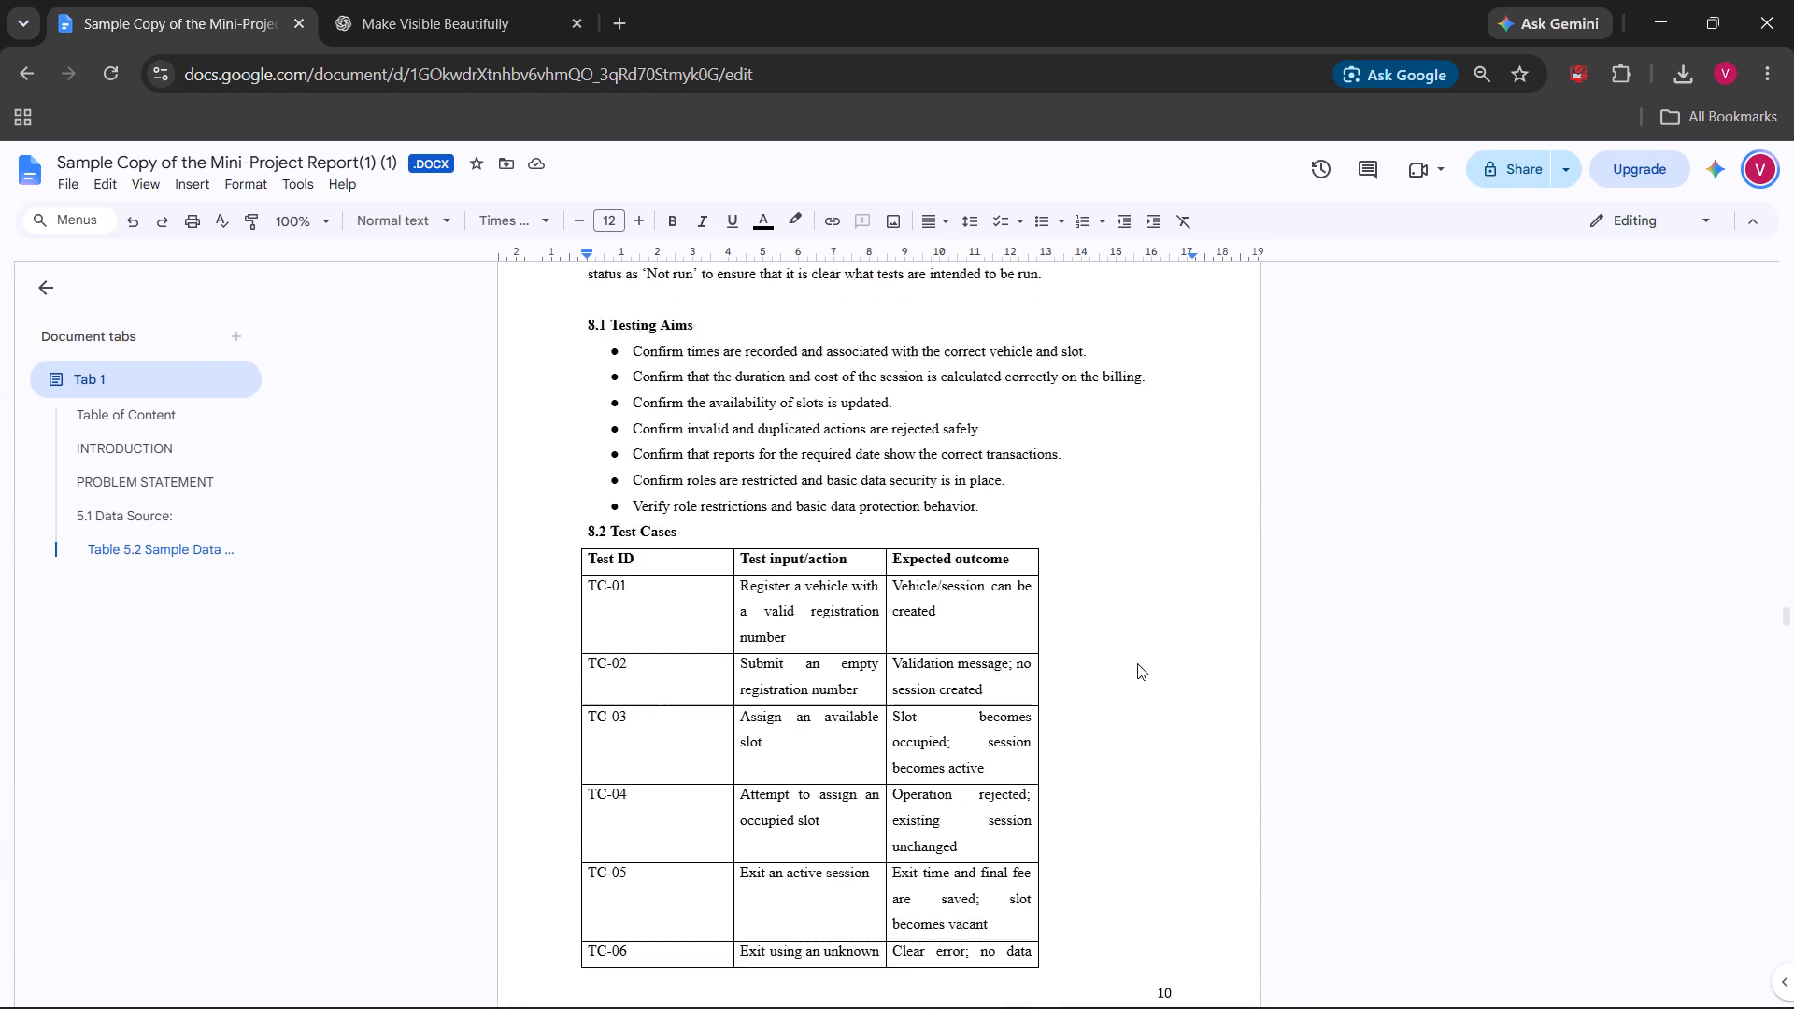
pyautogui.scroll(2, 1137, 663)
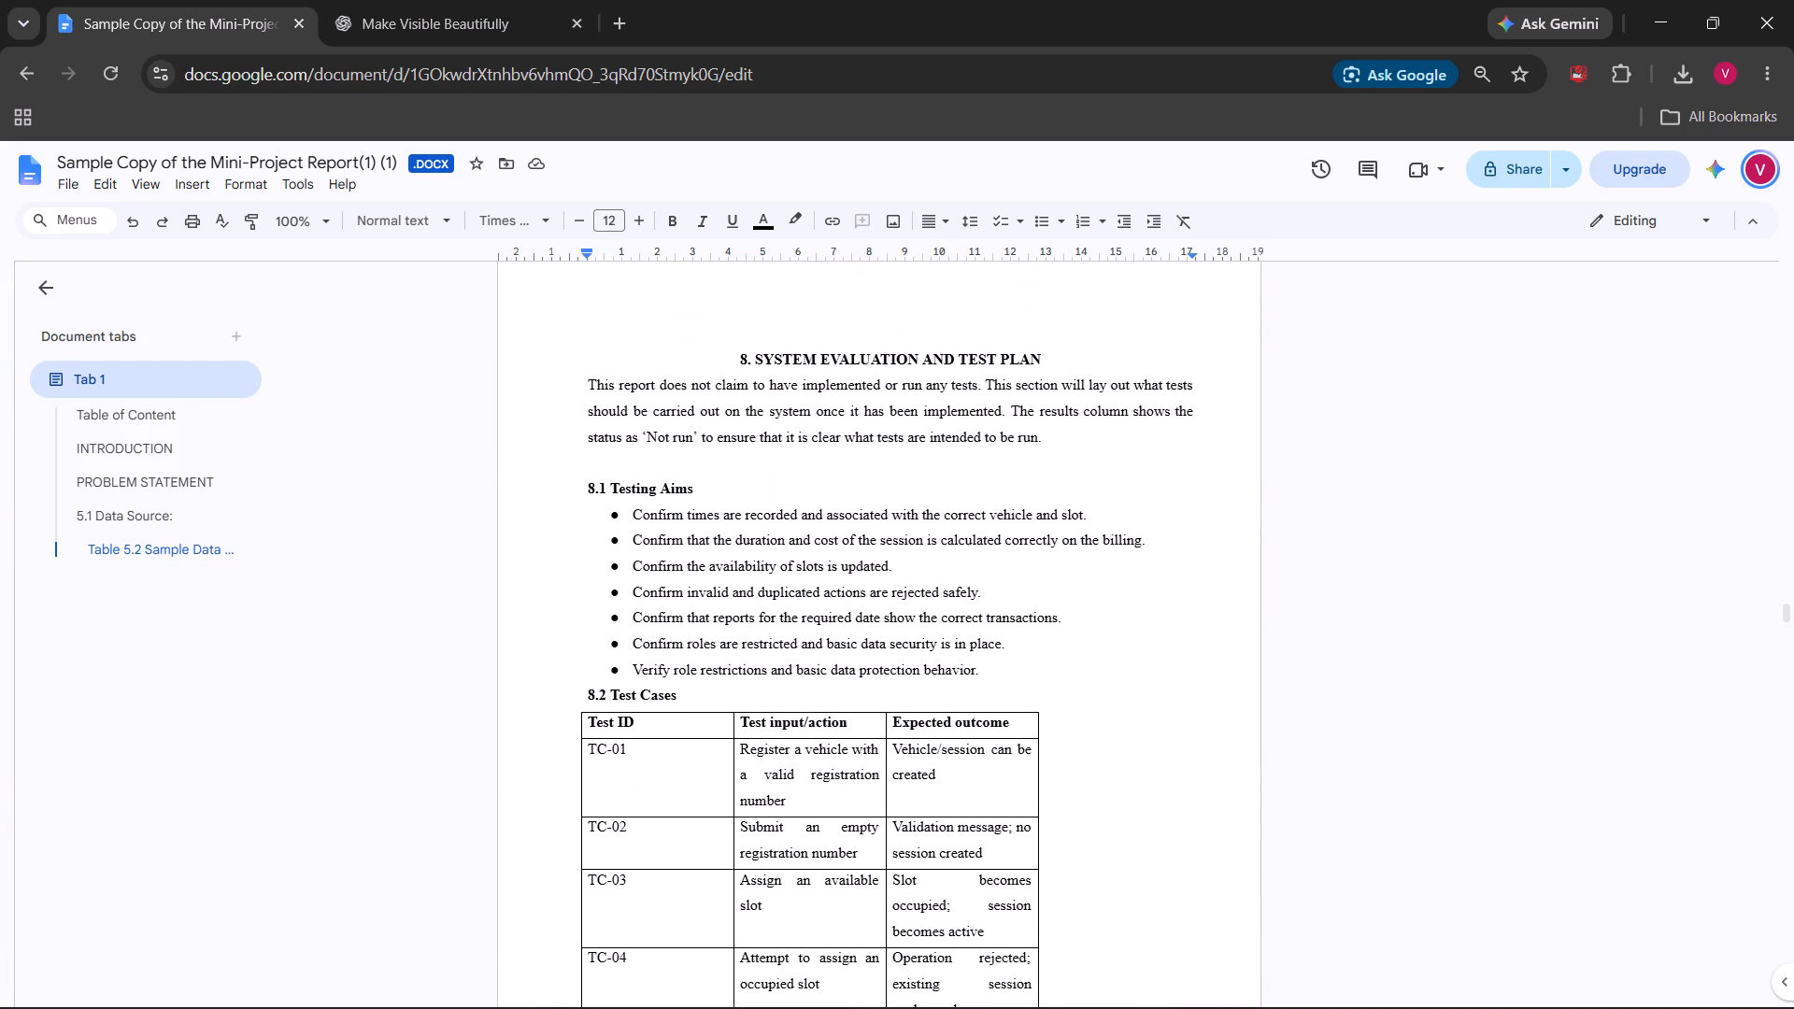
pyautogui.scroll(1, 1137, 663)
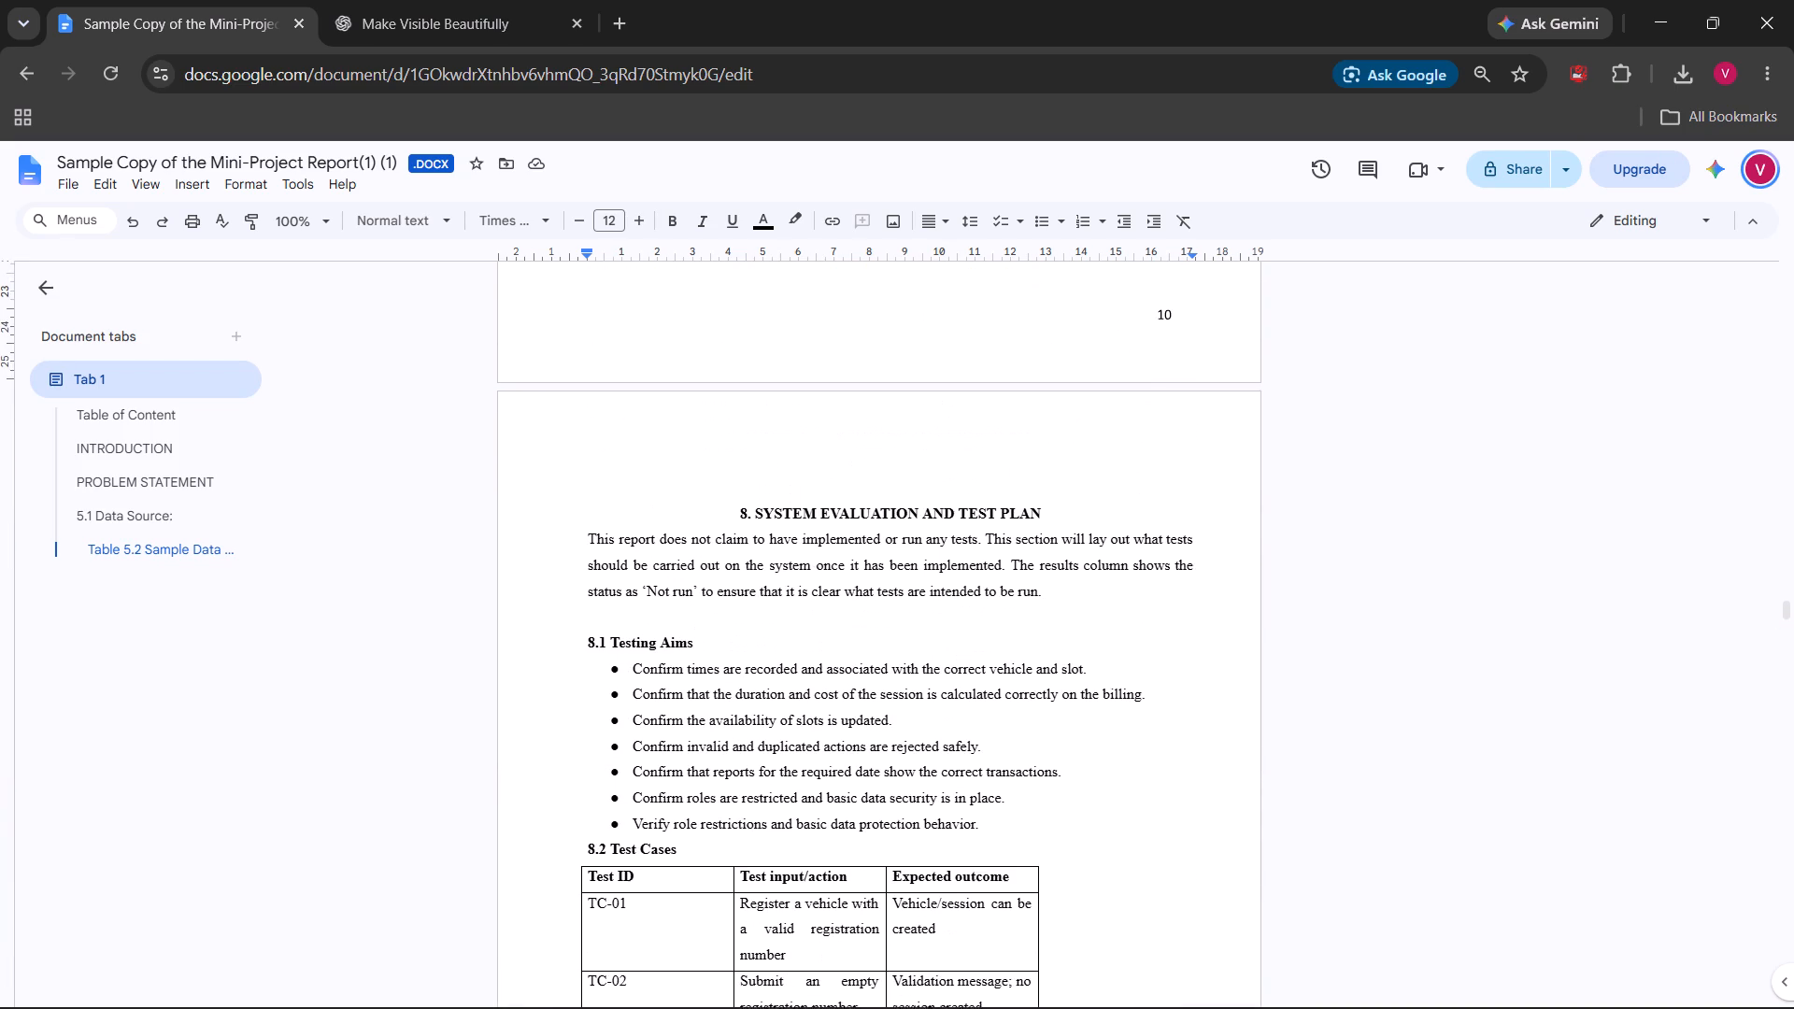
pyautogui.scroll(1, 1137, 663)
pyautogui.scroll(1, 860, 412)
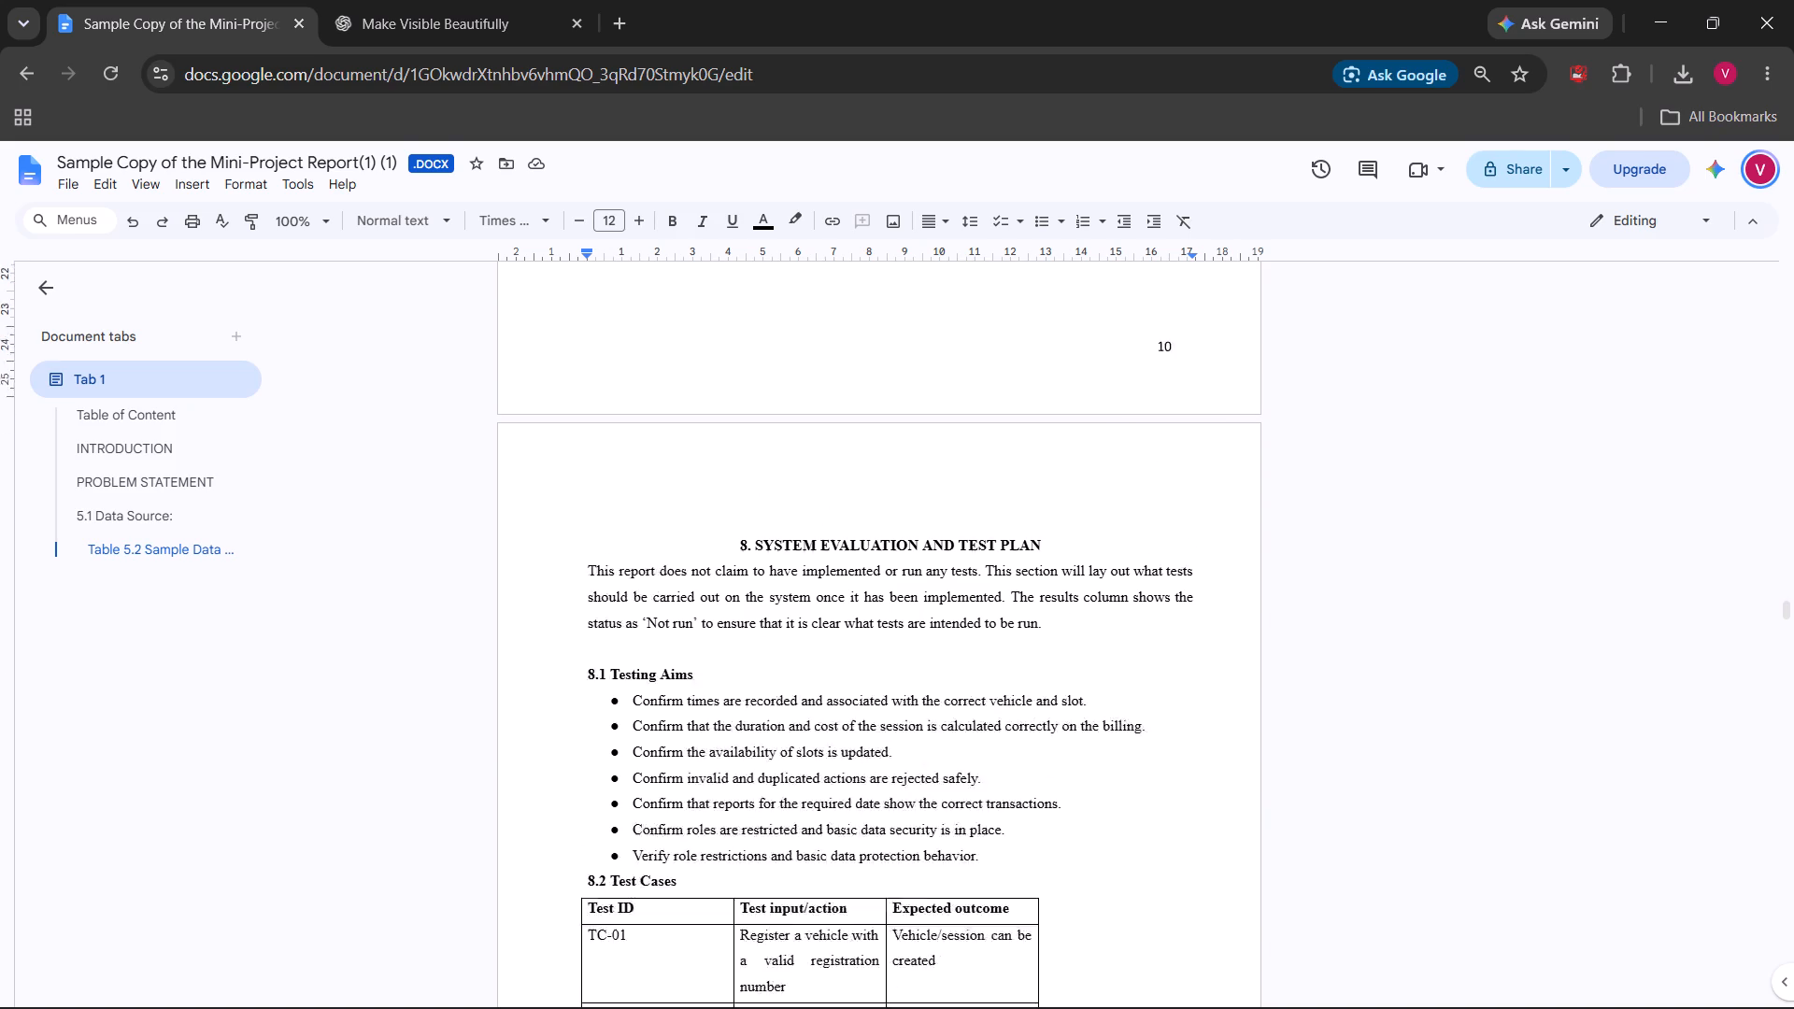
pyautogui.scroll(6, 860, 412)
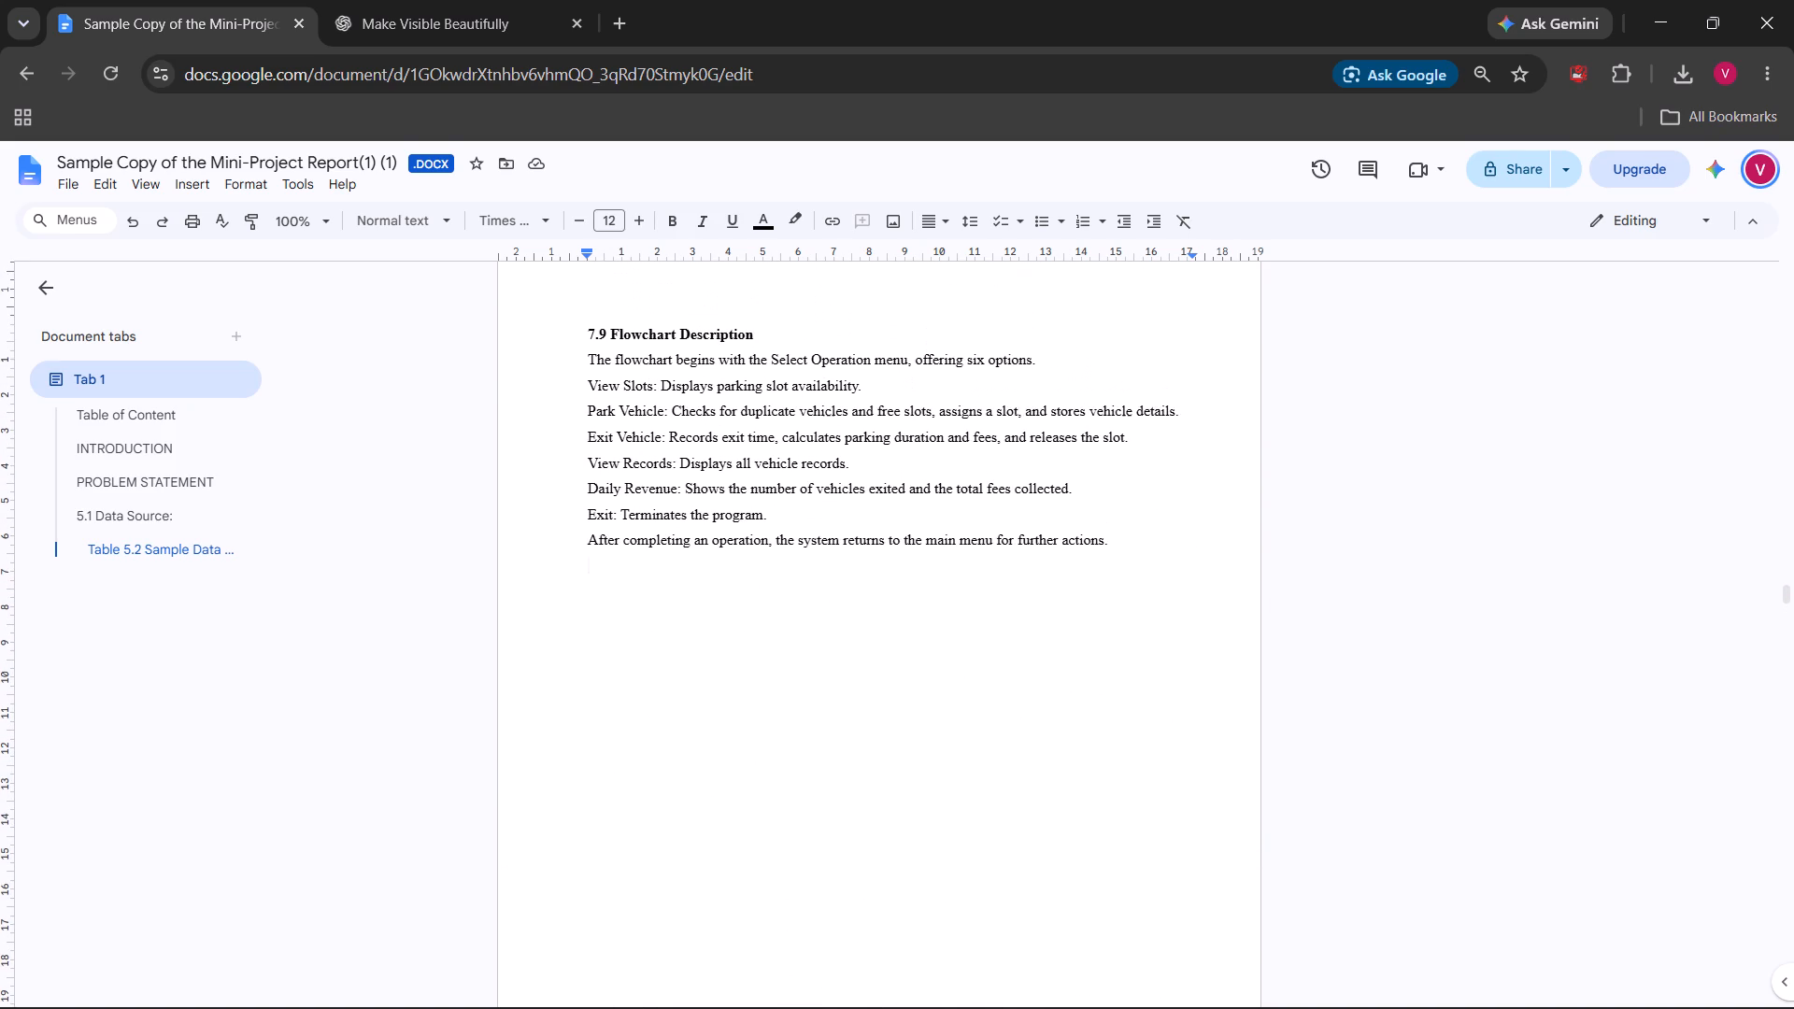
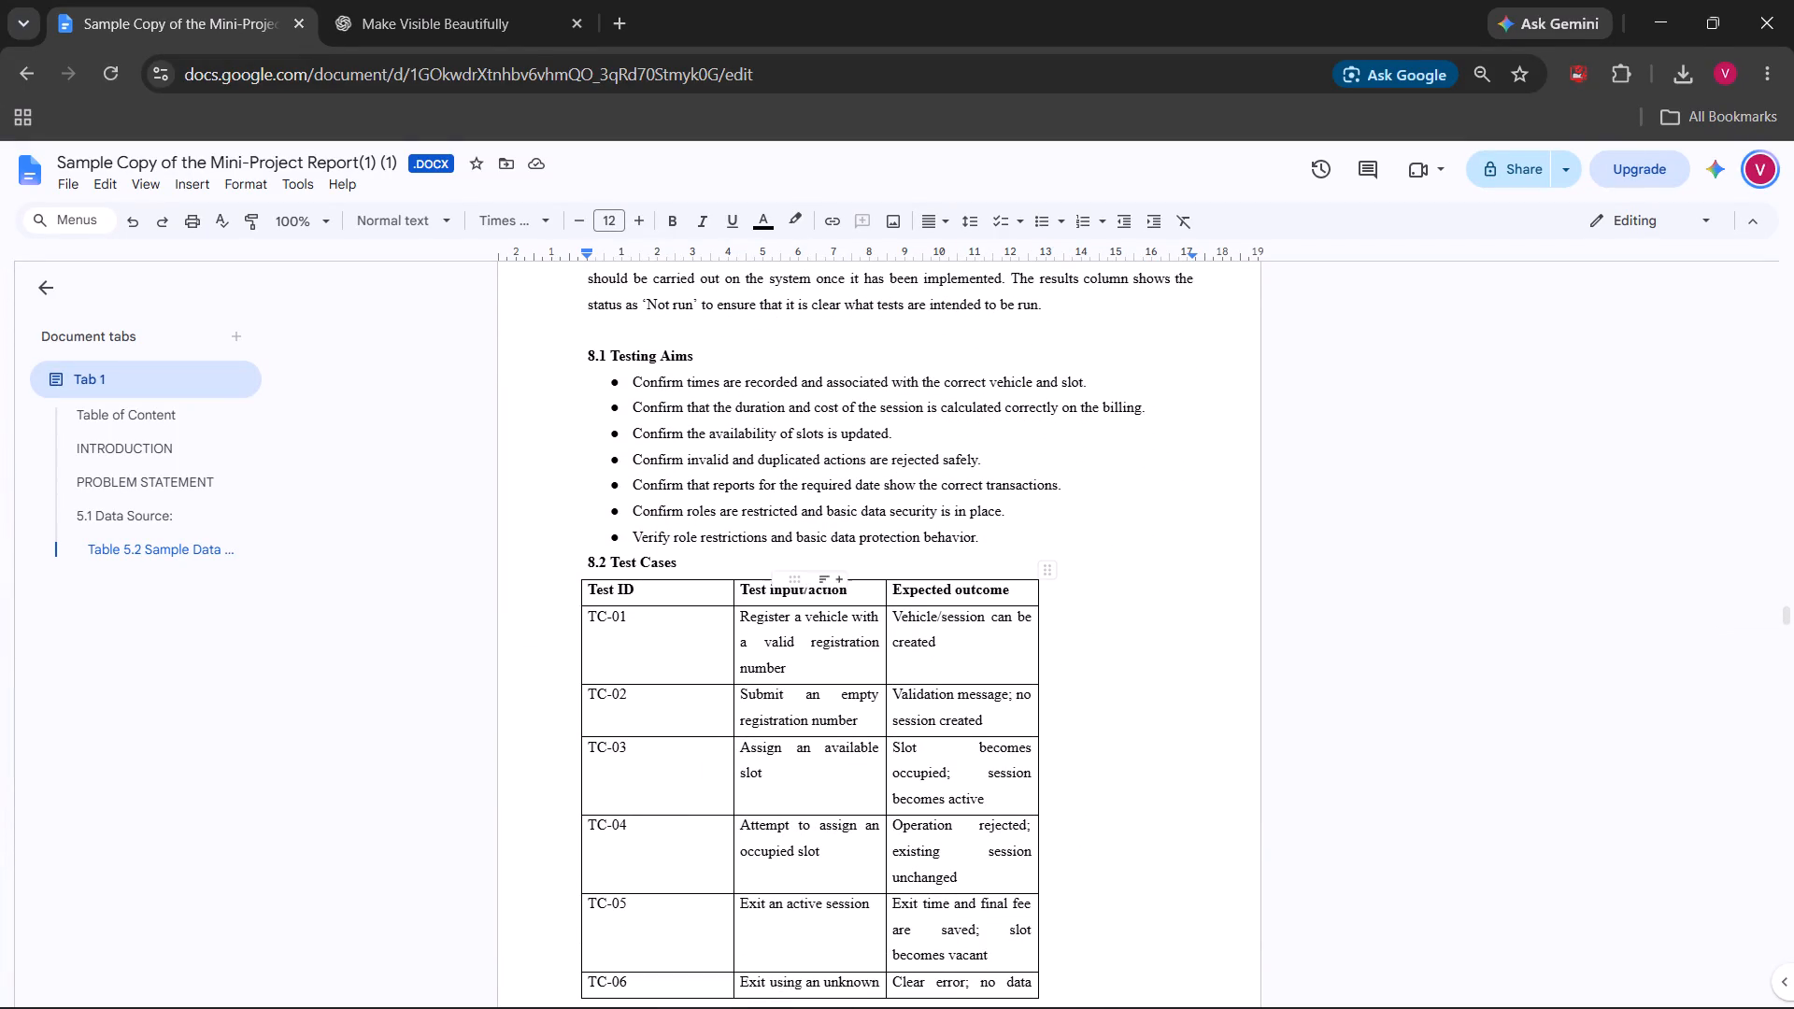
# Change the test cases heading above the table to read "Table 8.1 Test Cases".
pyautogui.click(609, 561)
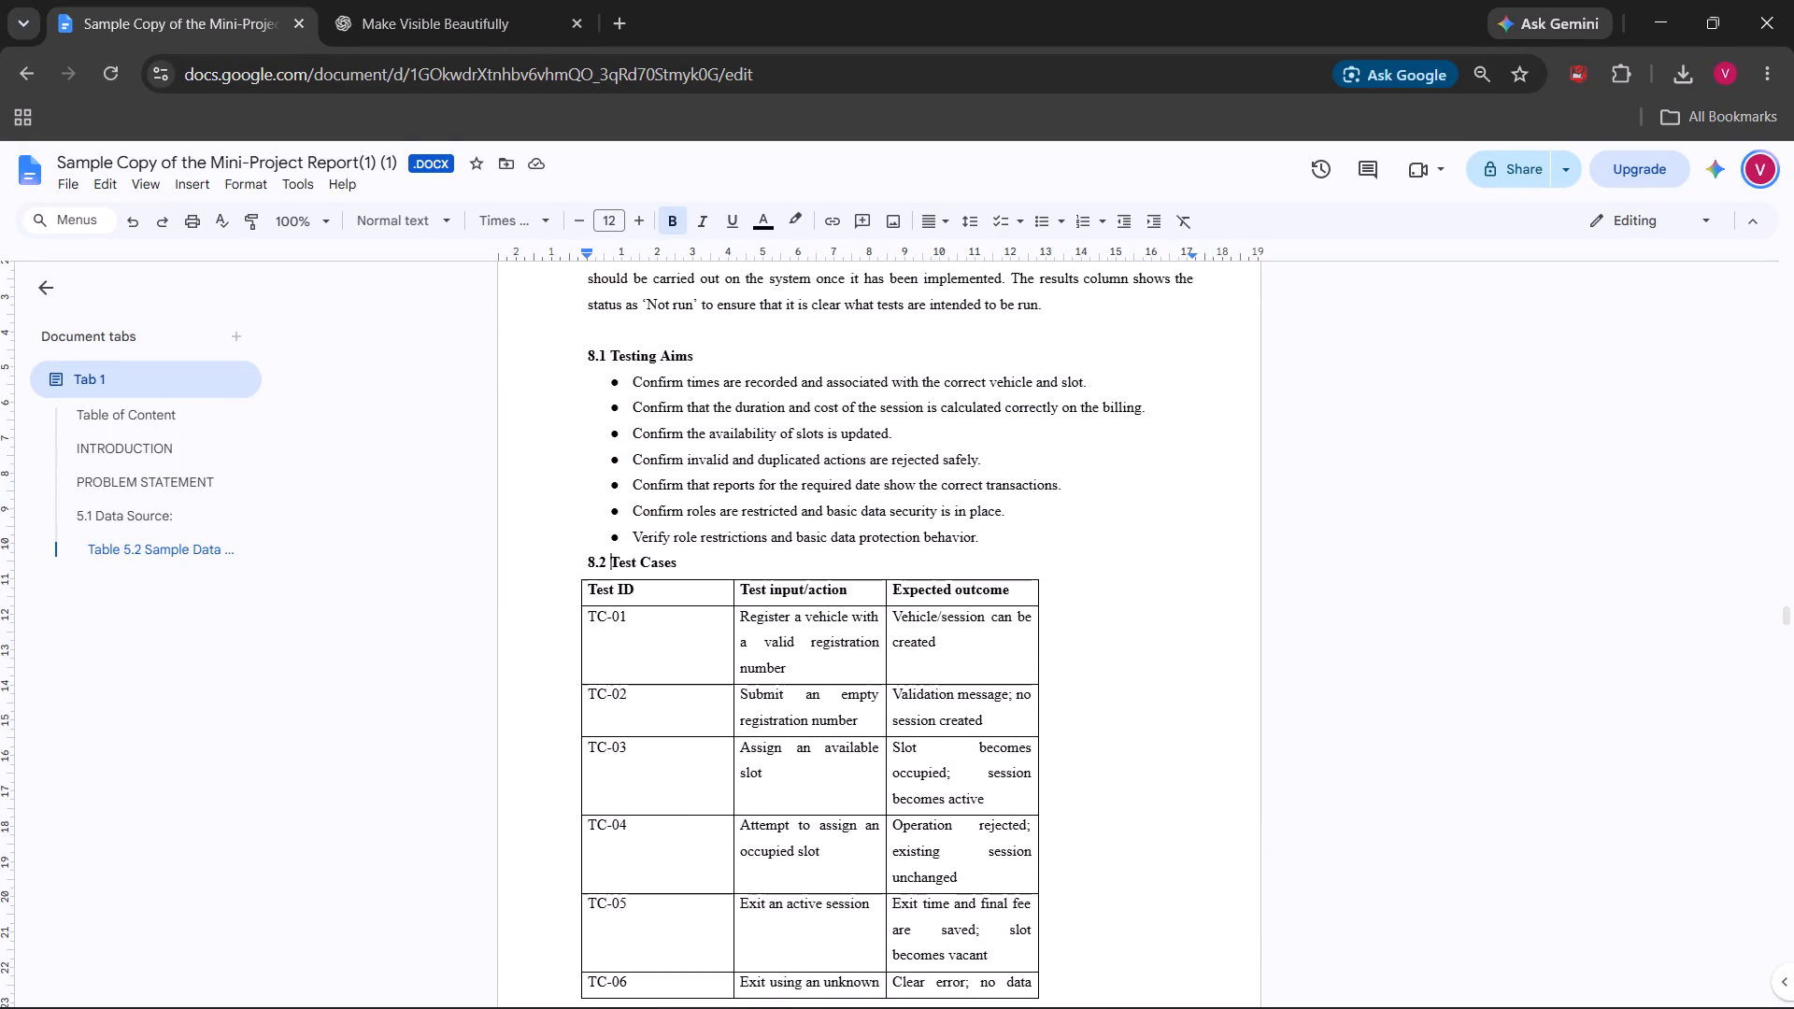
pyautogui.press('Left')
pyautogui.press('Left')
pyautogui.press('Left')
pyautogui.press('Left')
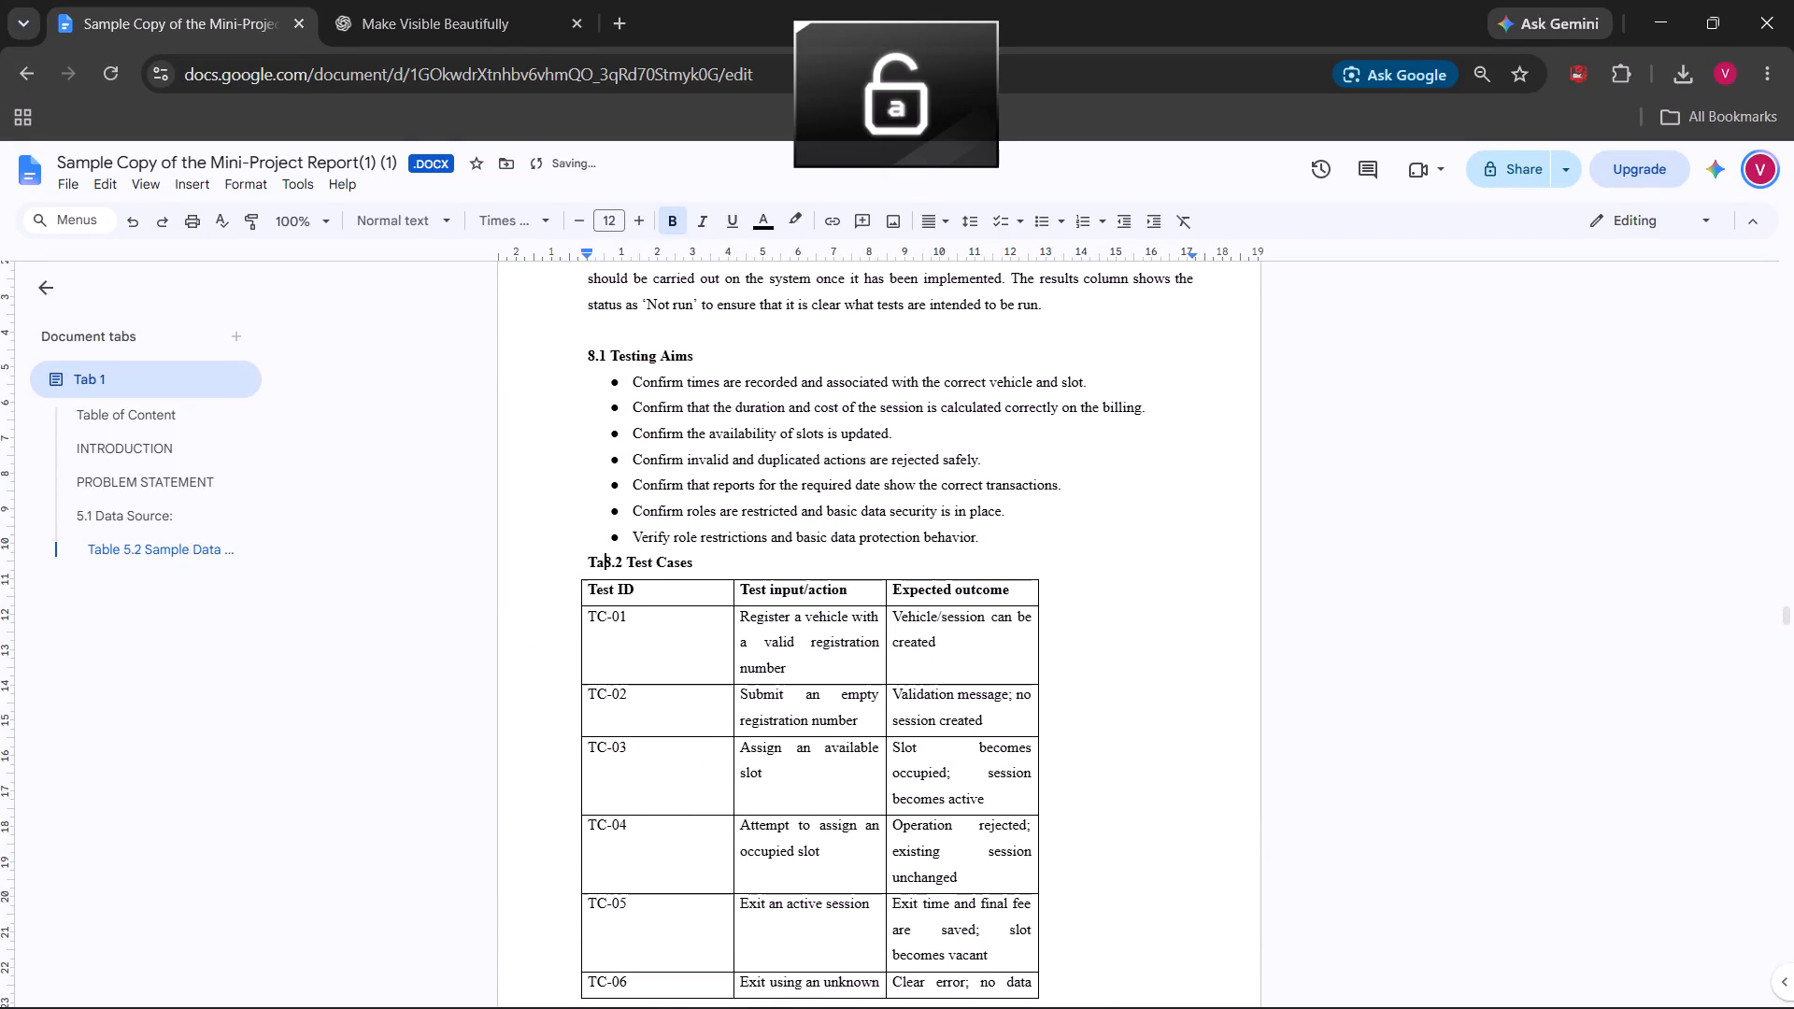
pyautogui.press('Right')
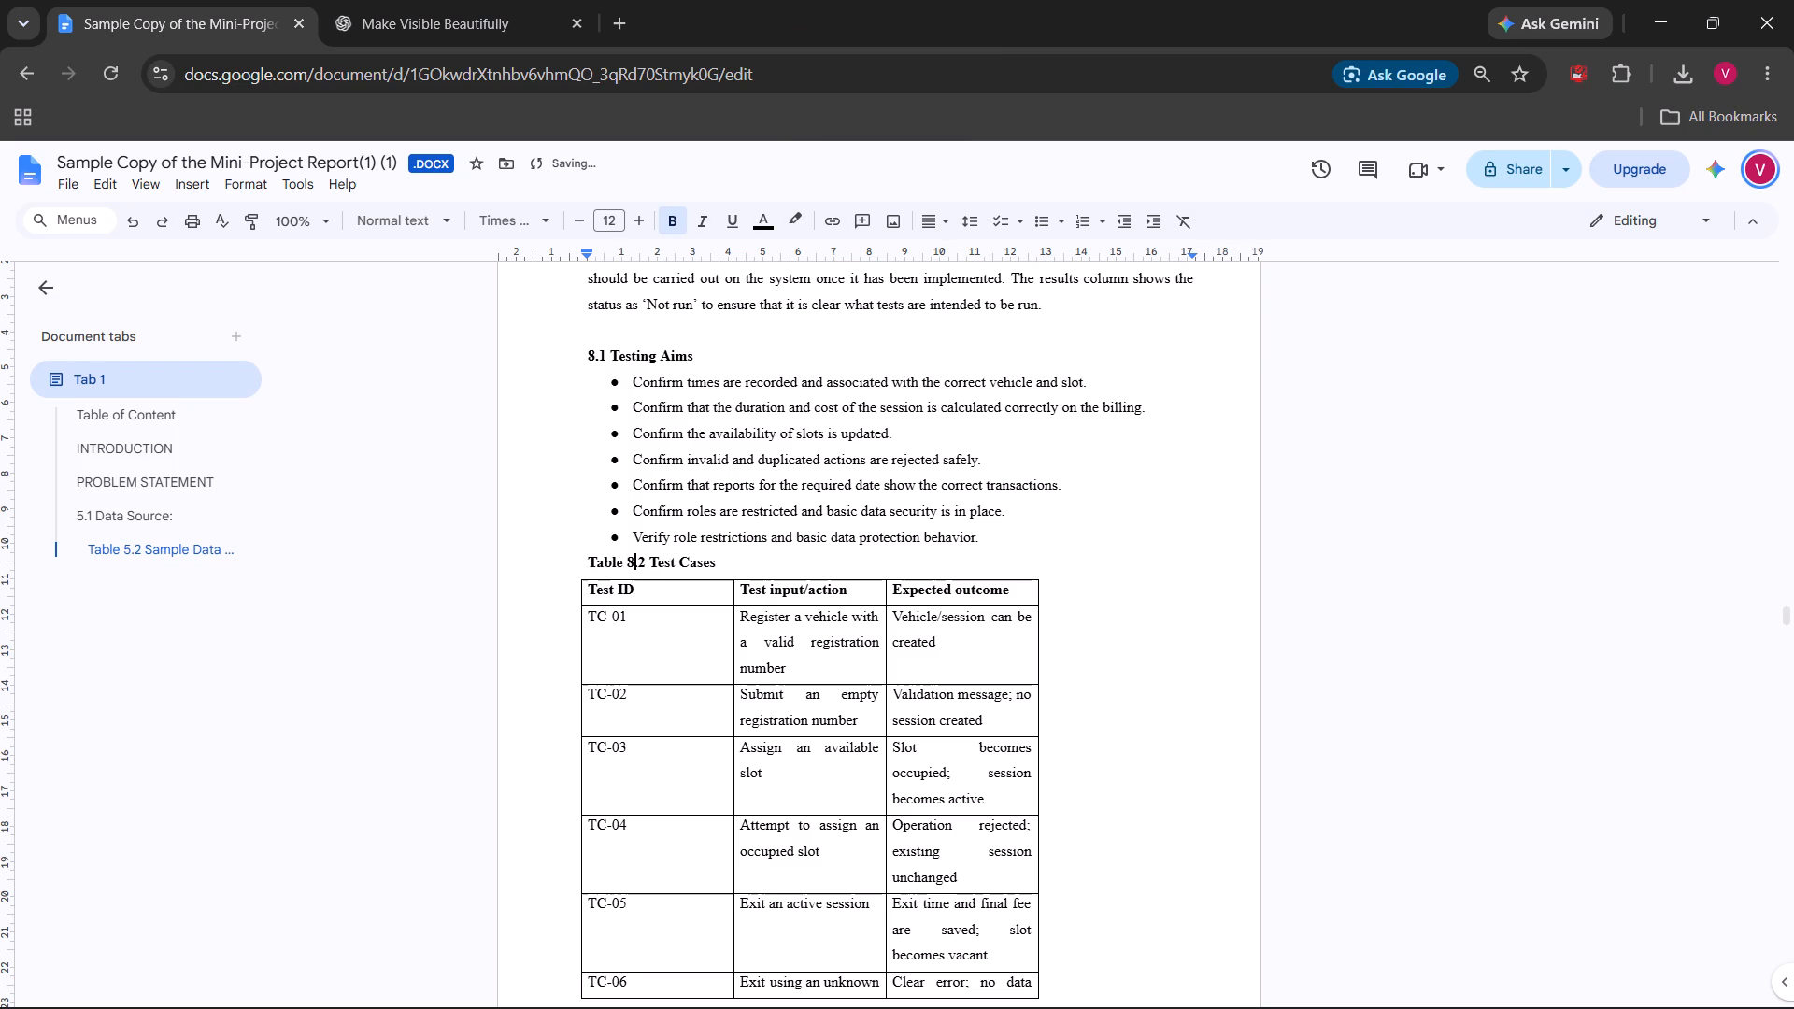
pyautogui.press('Right')
pyautogui.press('Right')
pyautogui.press('BackSpace')
pyautogui.press('1')
# Left-align the text in all cells of the Table 8.1 test cases table, from the header row through the last test case.
pyautogui.scroll(-1, 895, 848)
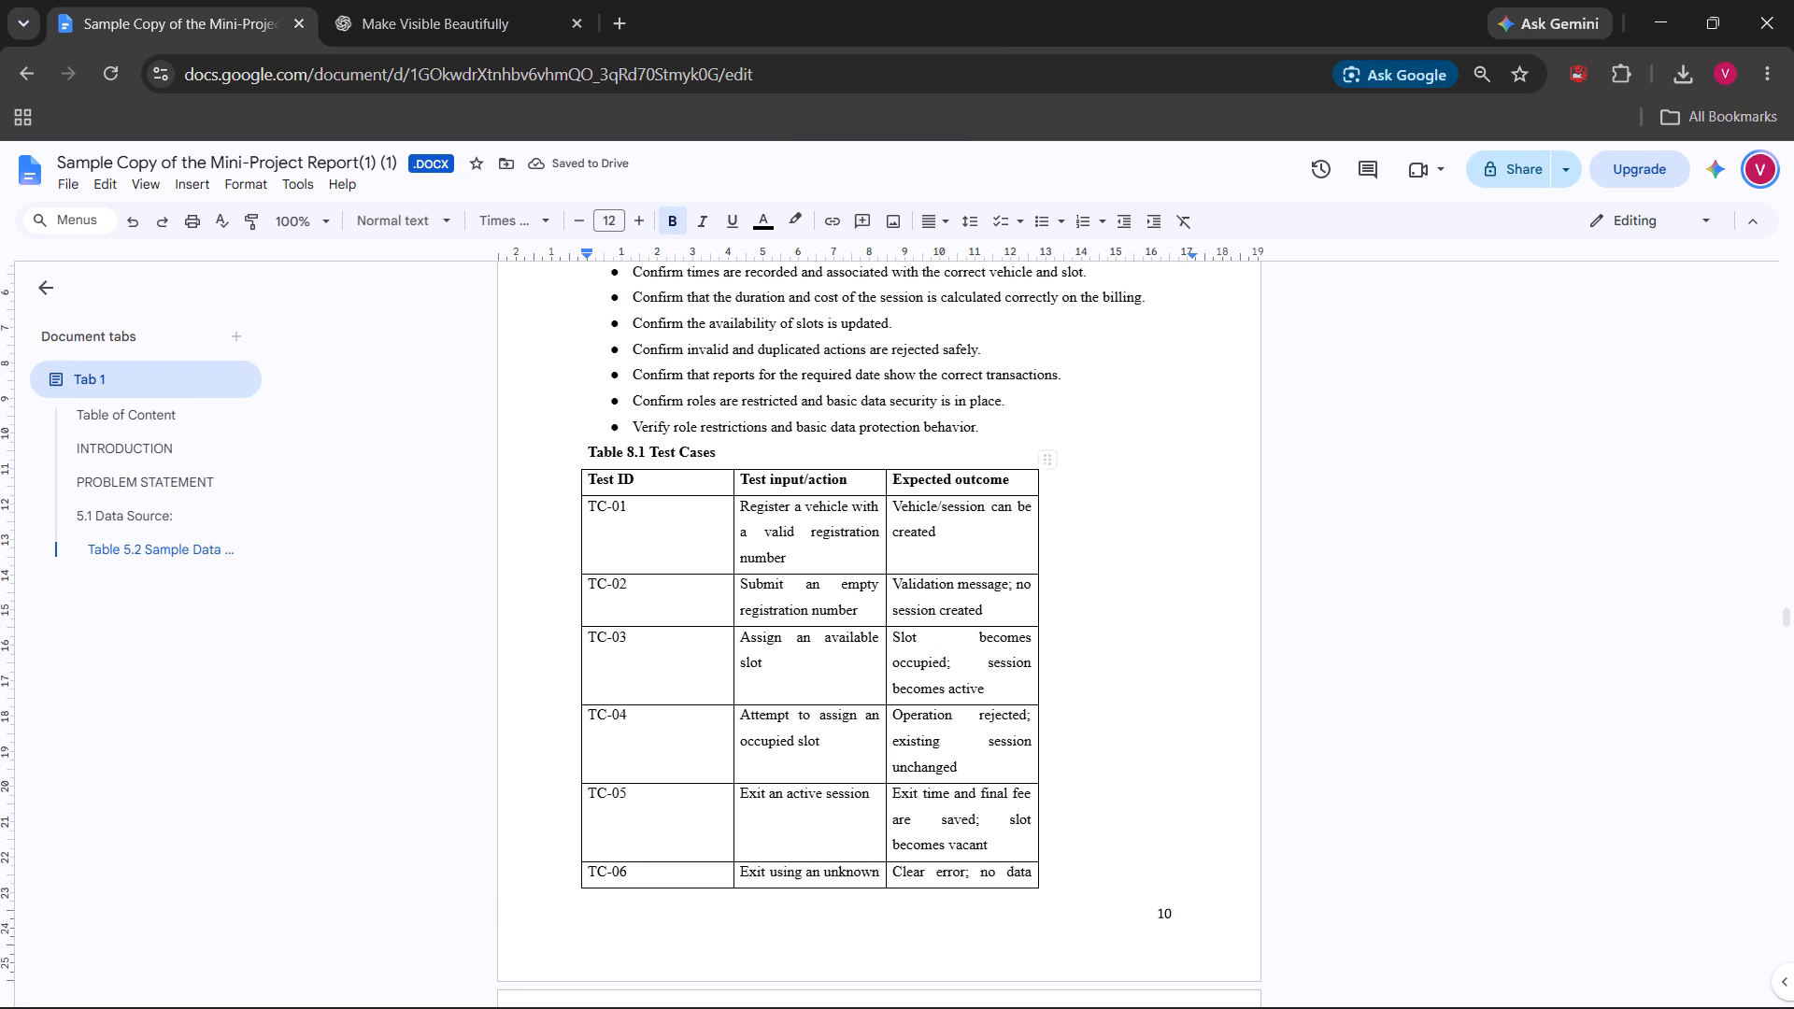
pyautogui.scroll(-5, 1009, 902)
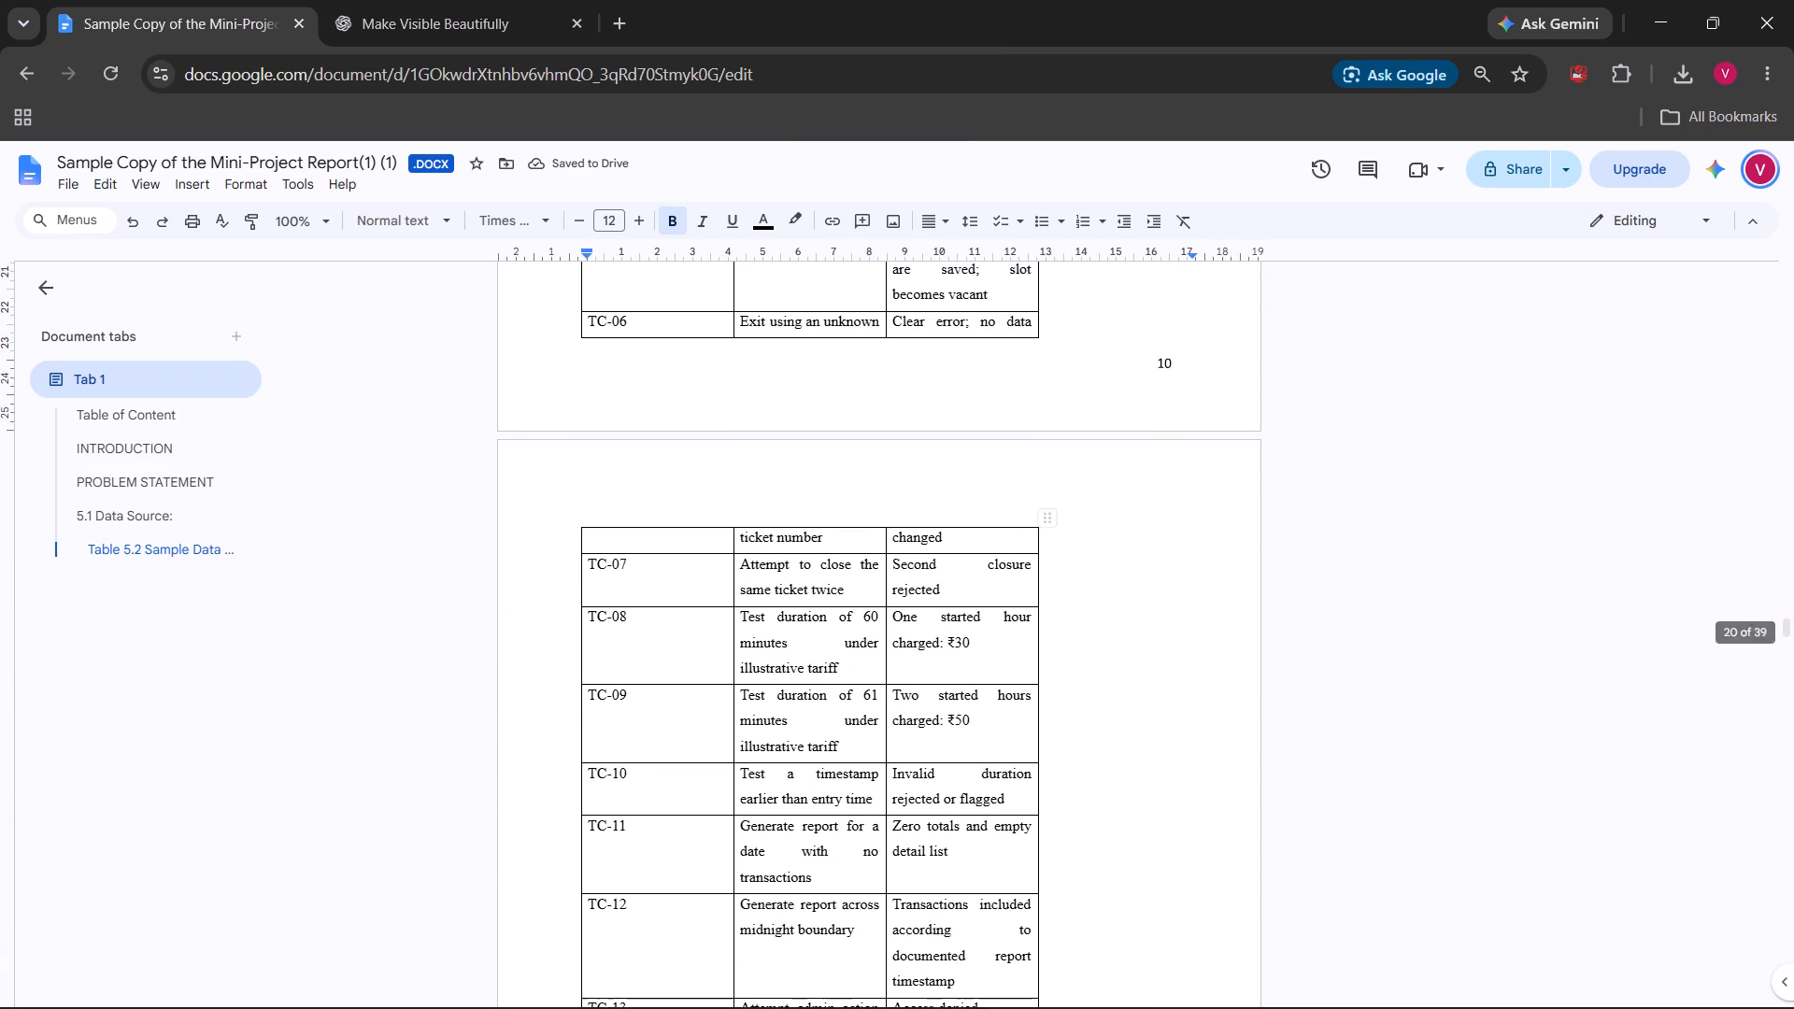
pyautogui.scroll(-2, 1009, 902)
pyautogui.moveTo(965, 929); pyautogui.dragTo(669, 319)
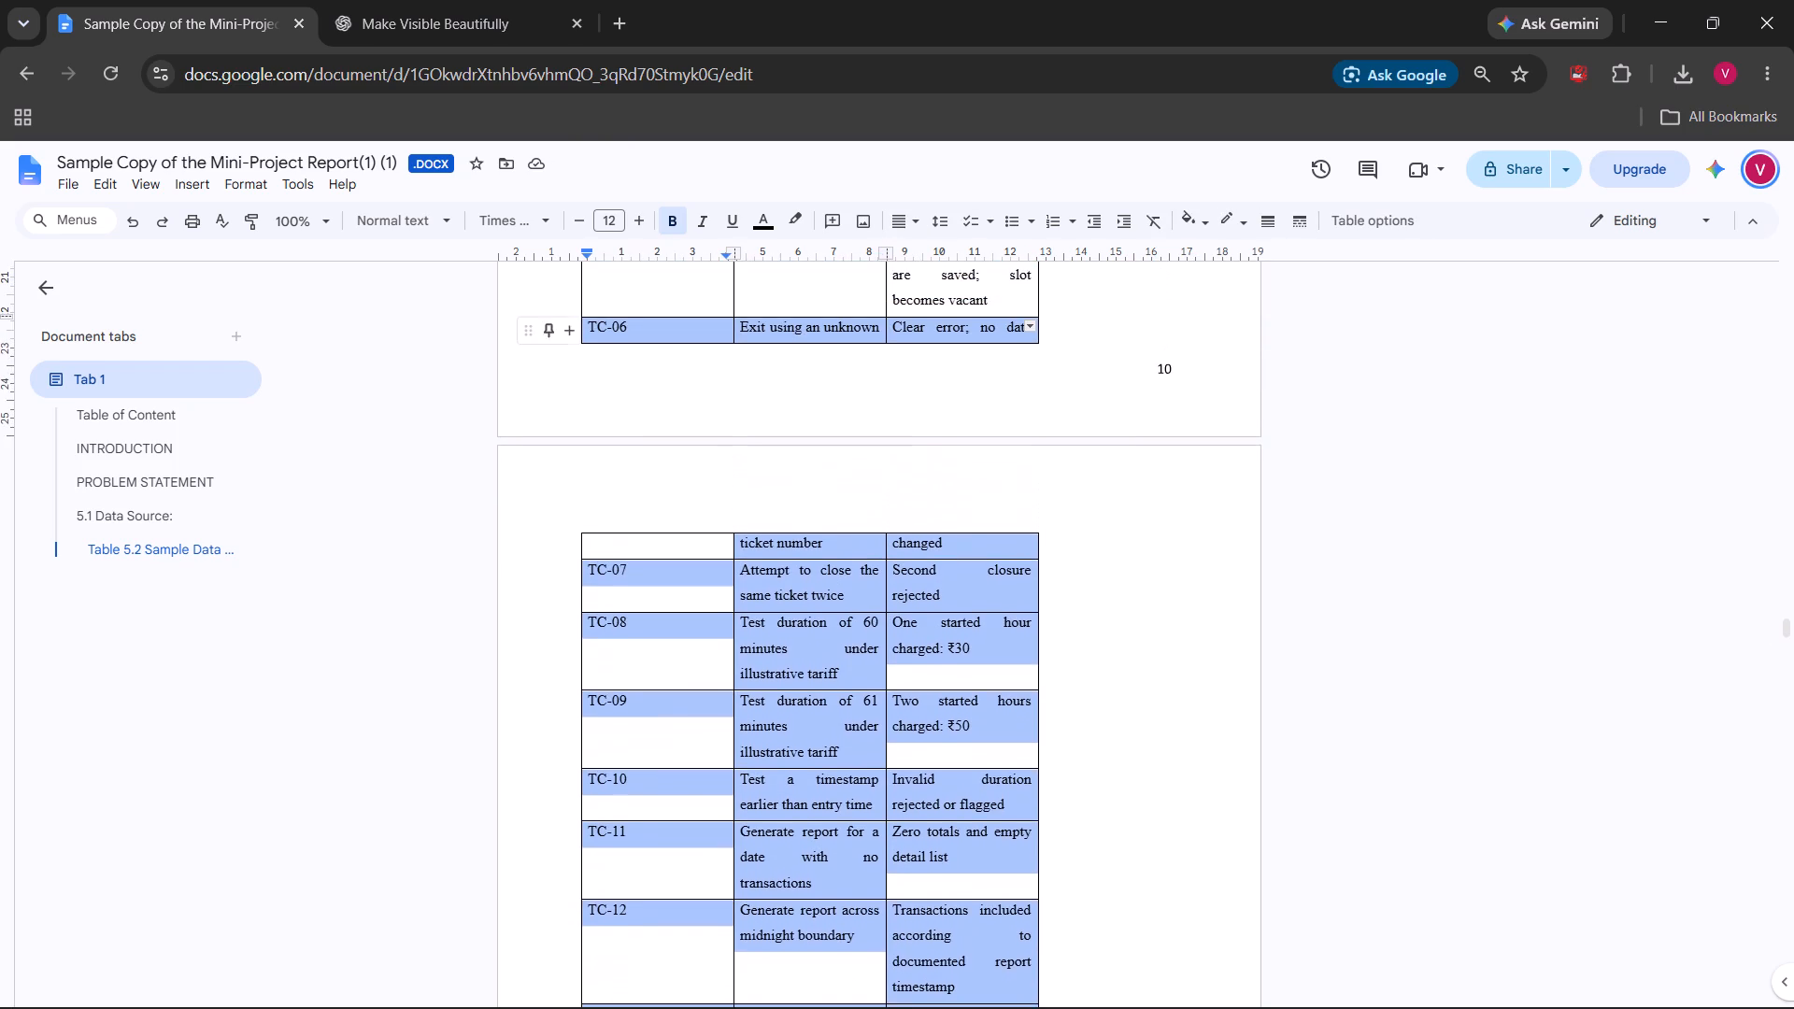
pyautogui.moveTo(669, 319); pyautogui.dragTo(717, 242)
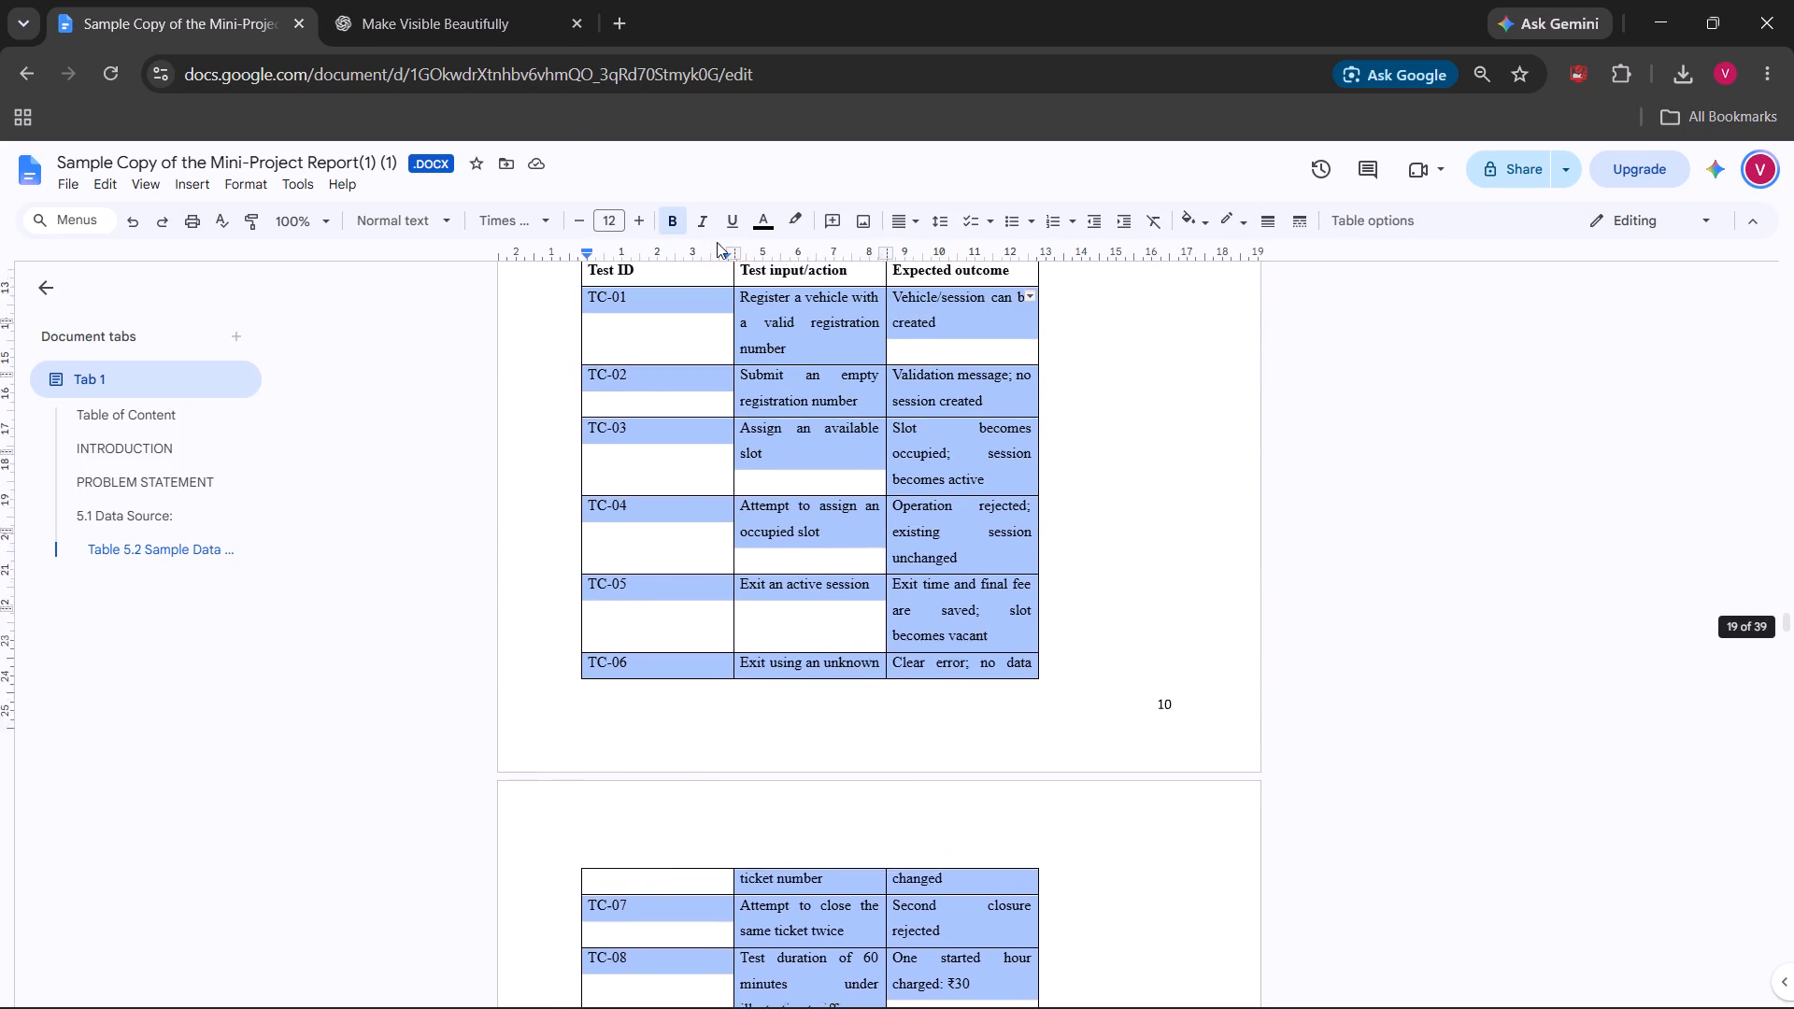
pyautogui.moveTo(717, 242); pyautogui.dragTo(588, 539)
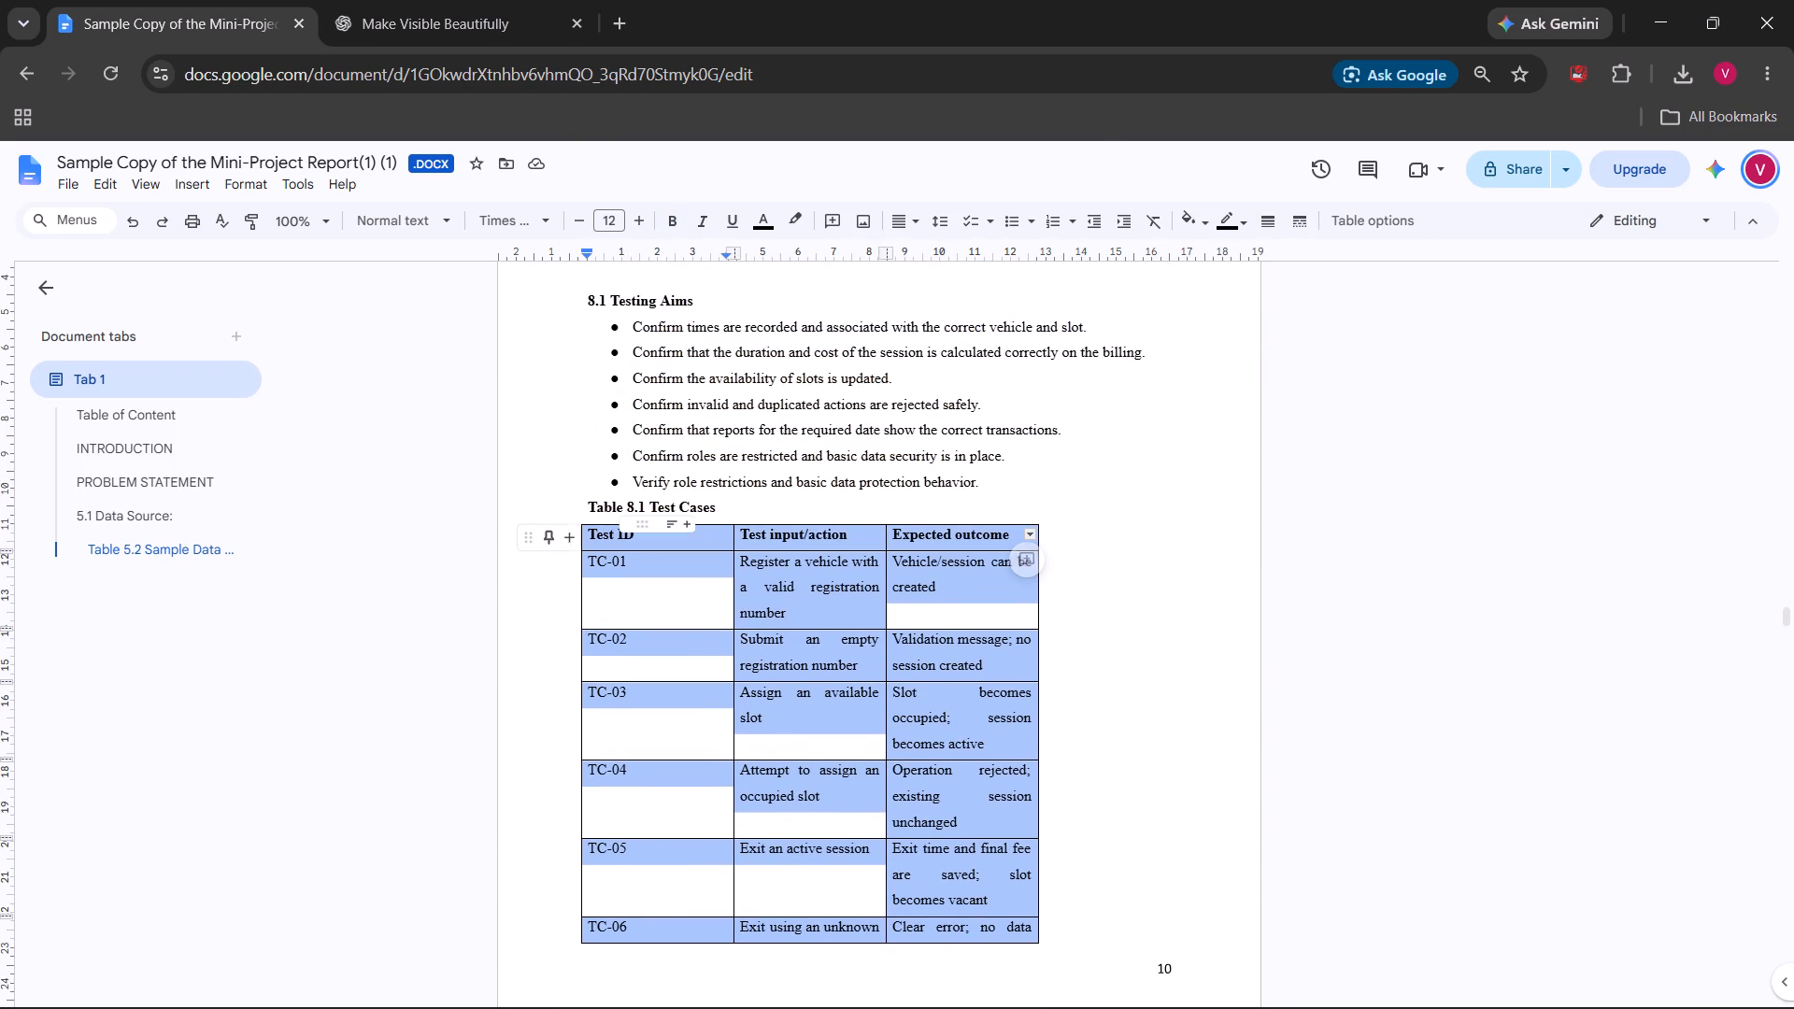
pyautogui.click(918, 224)
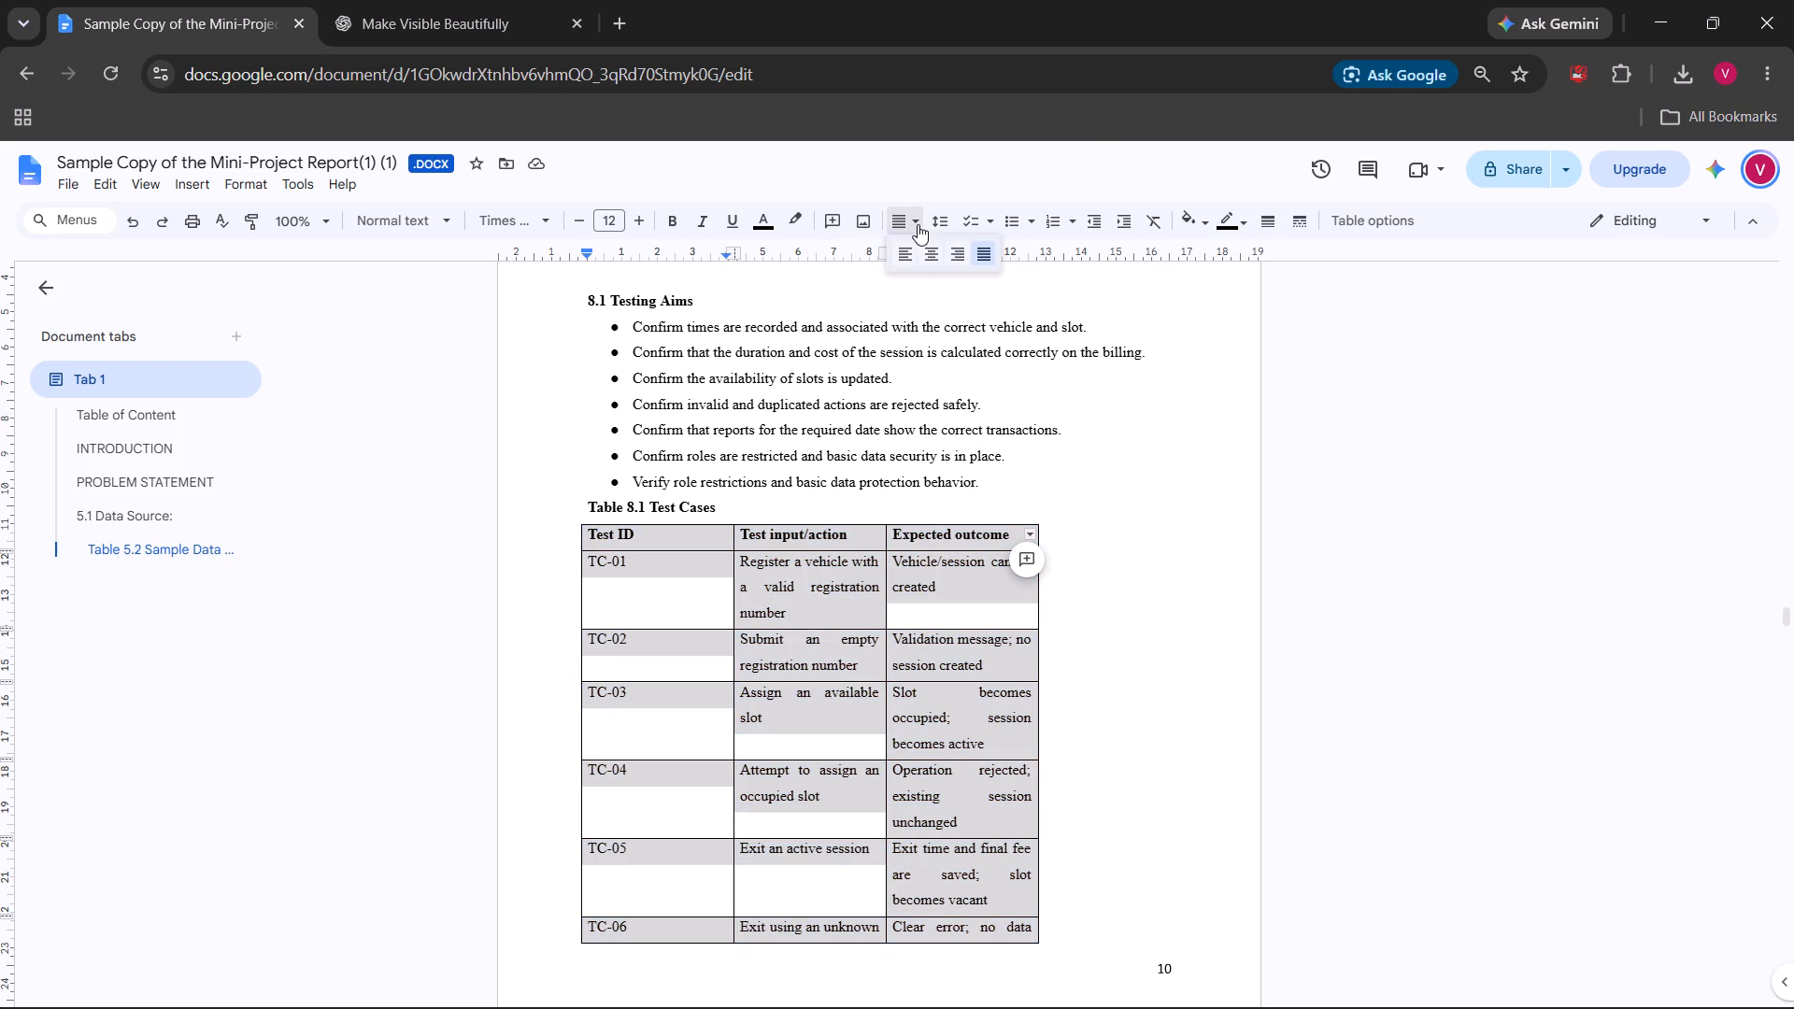
pyautogui.click(906, 251)
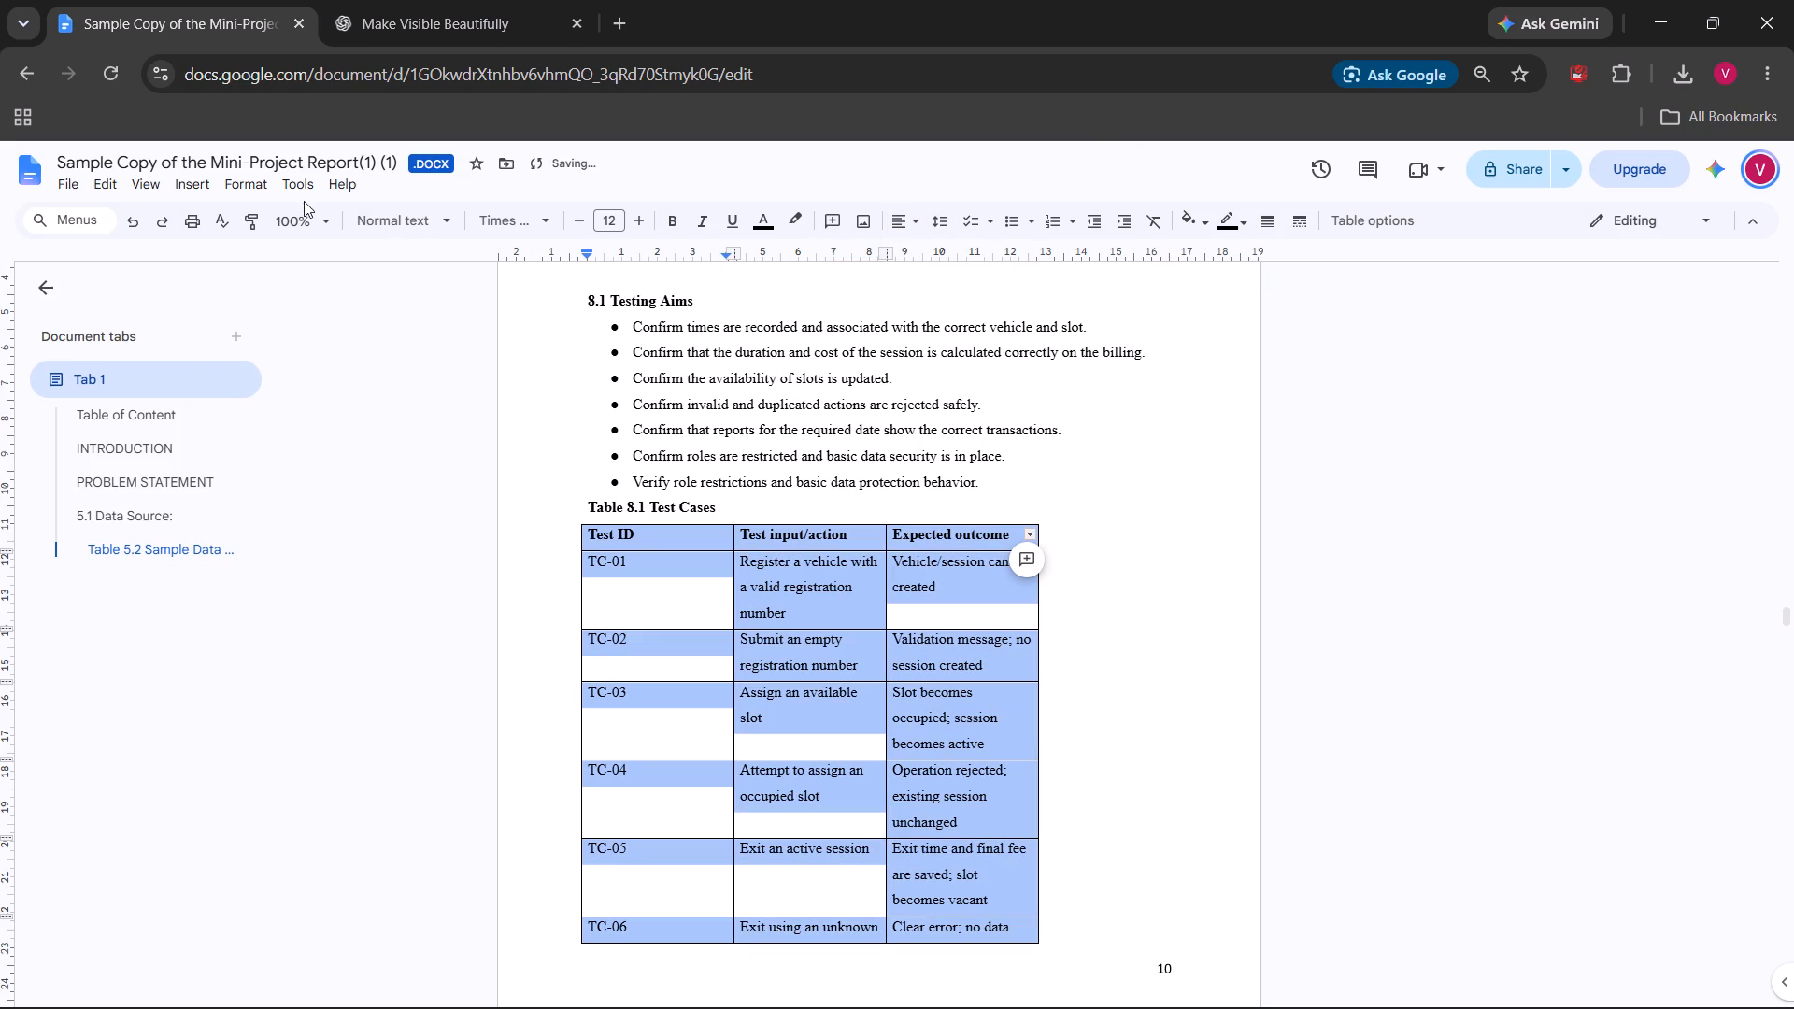
# Apply 1.5 line spacing to the entire Table 8.1 test cases table.
pyautogui.click(260, 195)
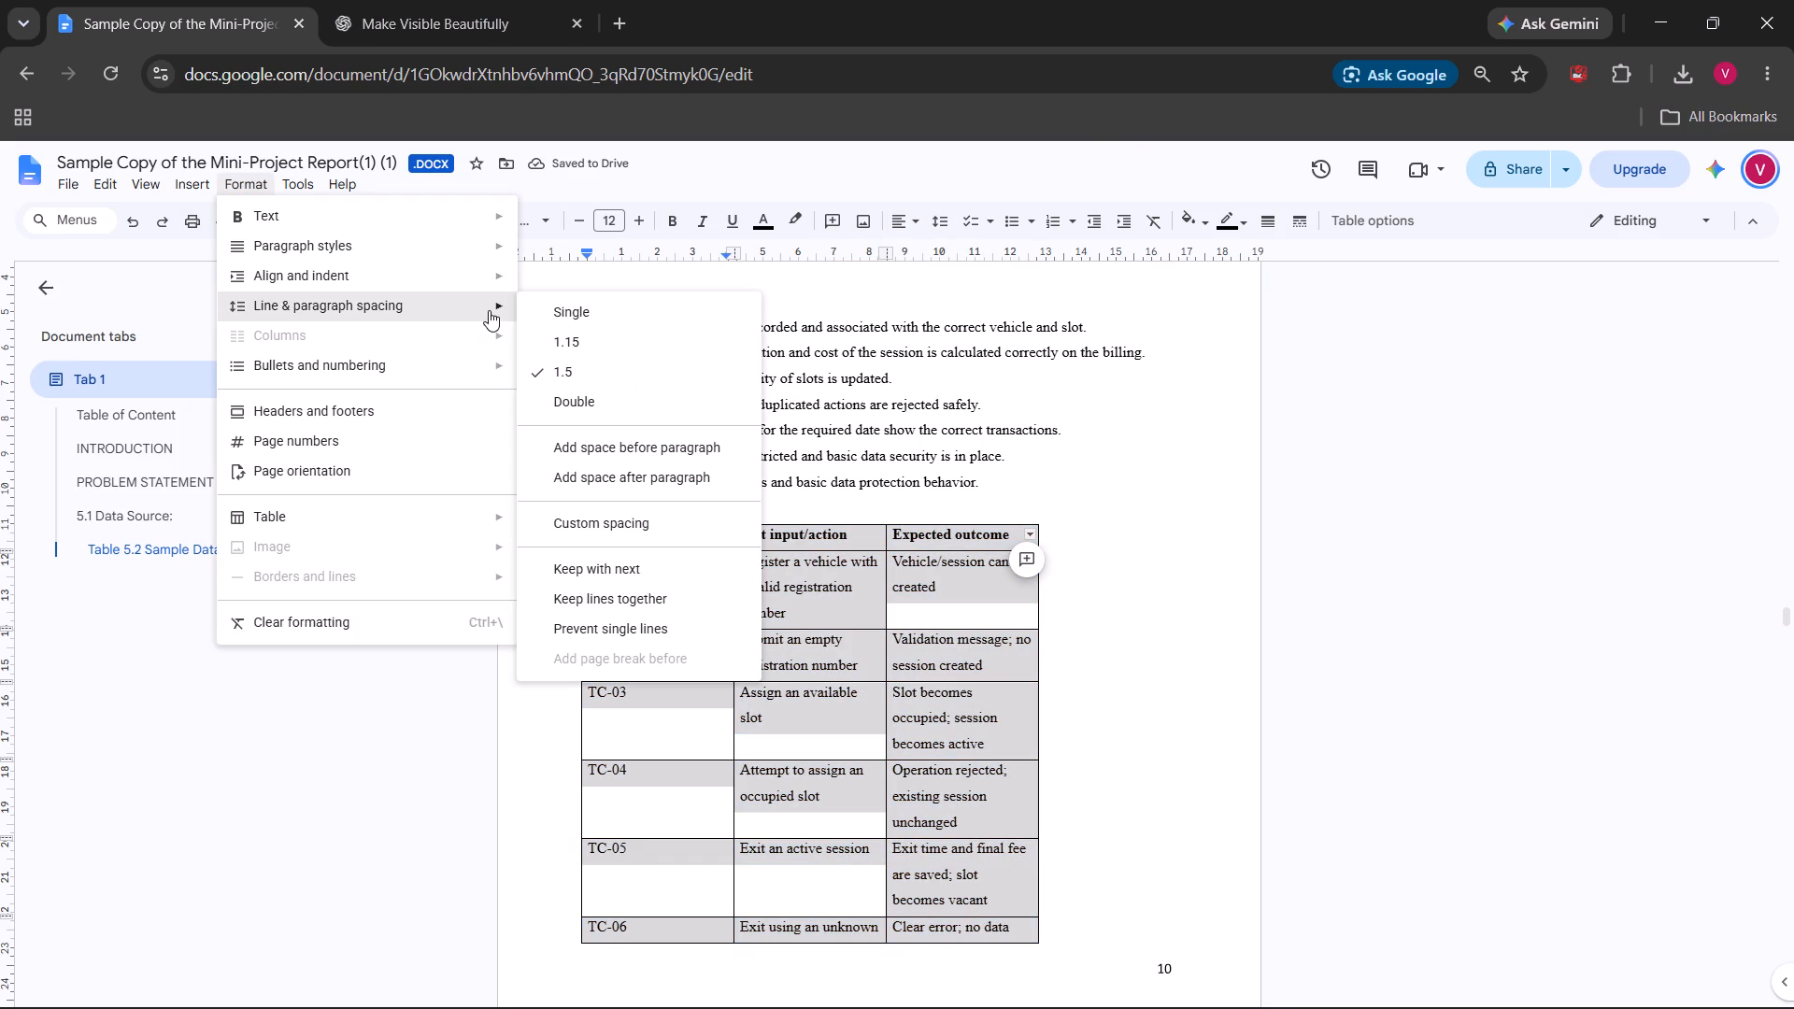
pyautogui.click(589, 369)
pyautogui.click(1221, 506)
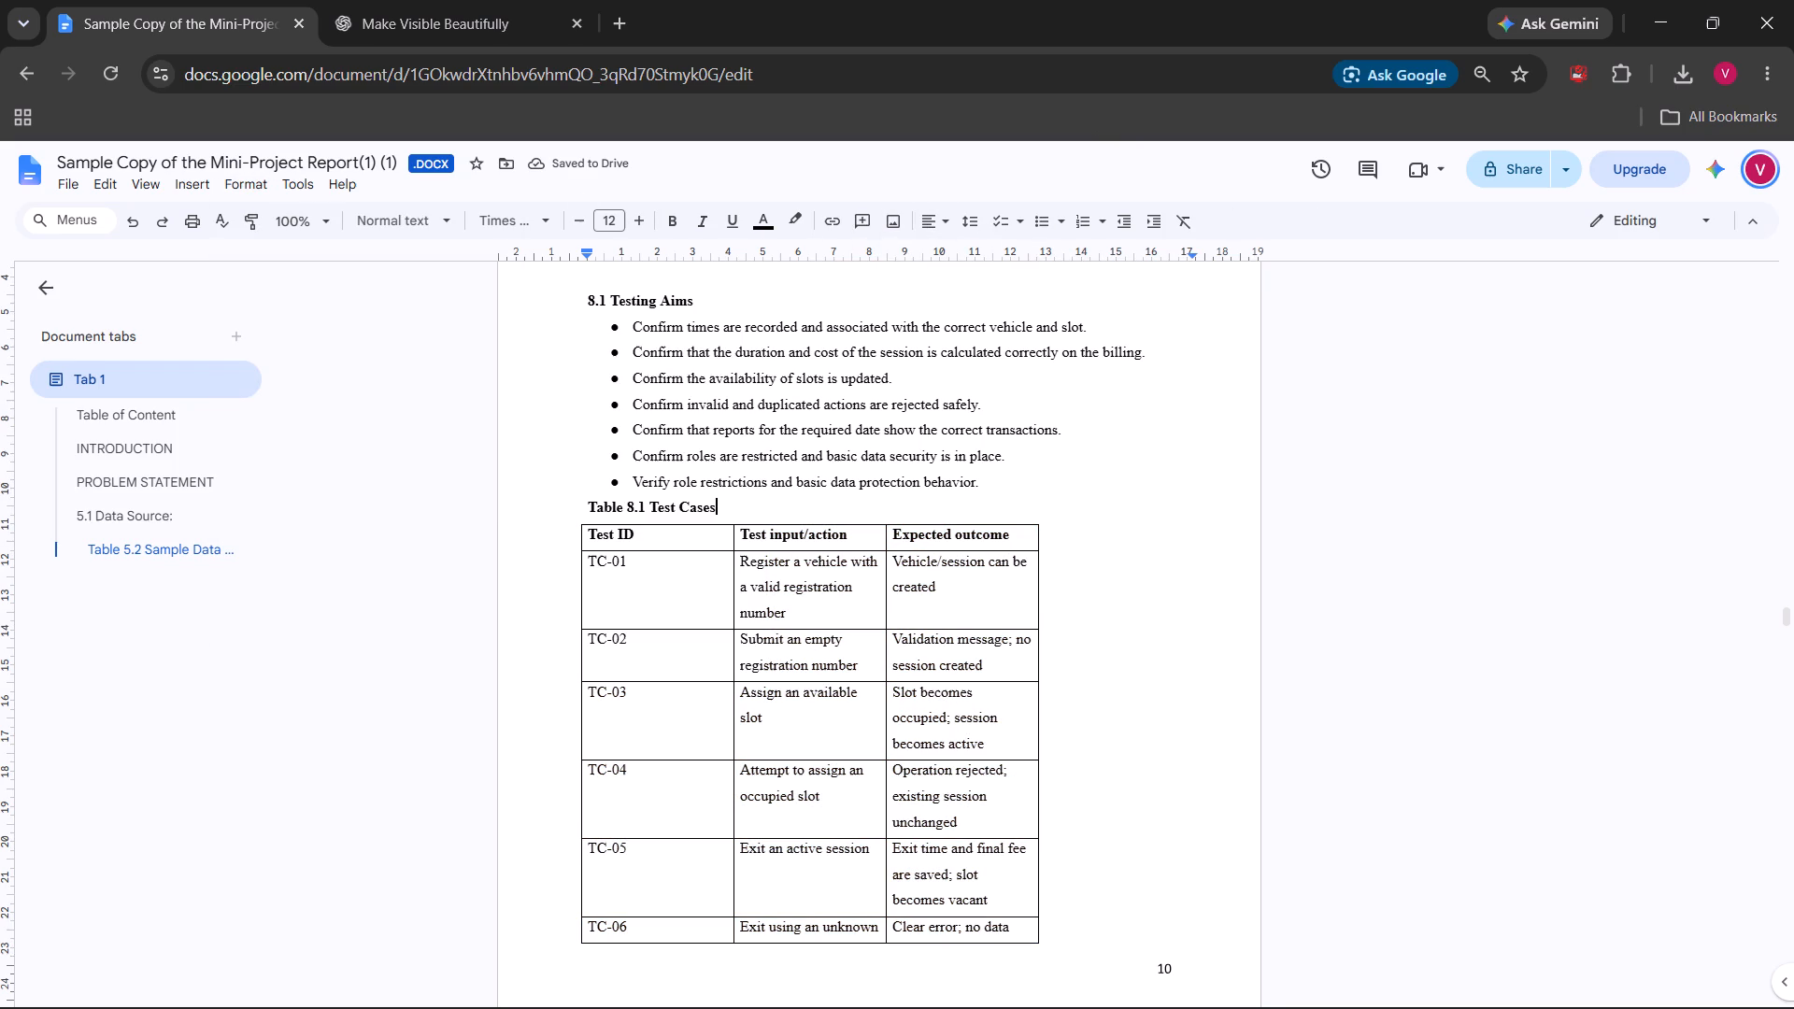
# Check the formatting options for the section 7.9 Flowchart Description heading and text.
pyautogui.scroll(1, 1114, 480)
pyautogui.moveTo(1006, 519); pyautogui.dragTo(850, 403)
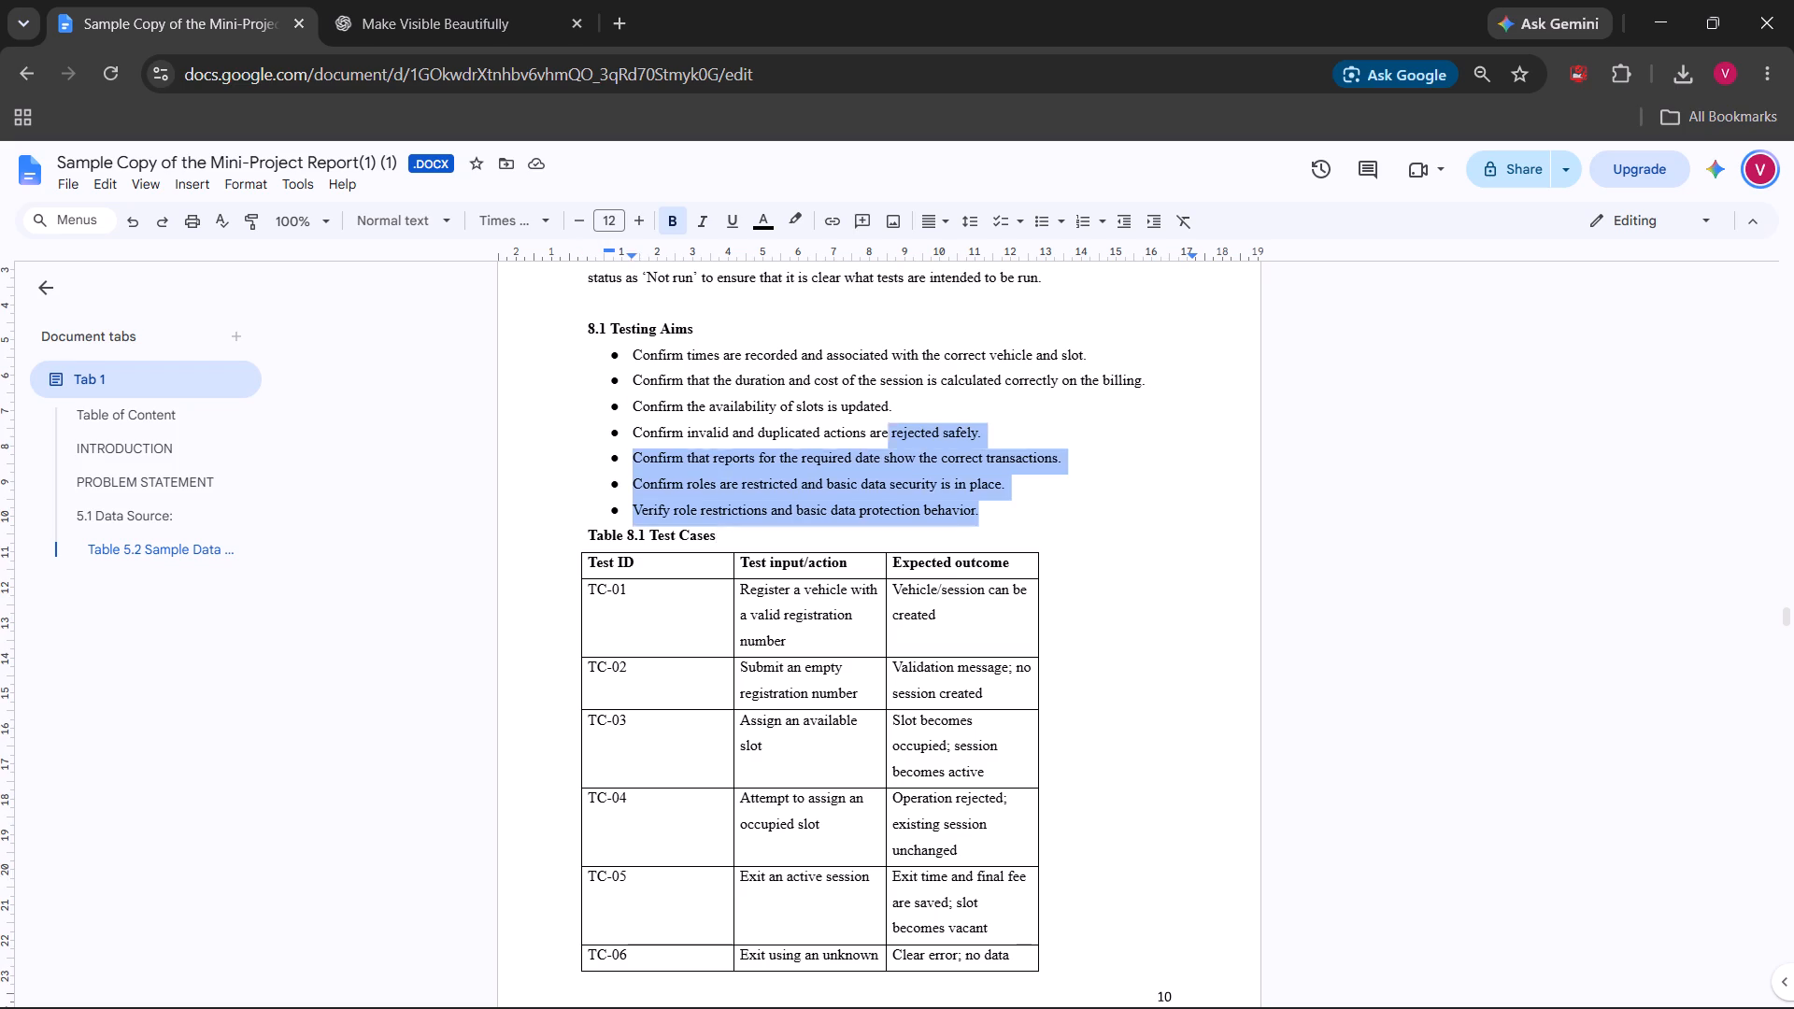
pyautogui.moveTo(850, 403); pyautogui.dragTo(691, 332)
pyautogui.click(830, 690)
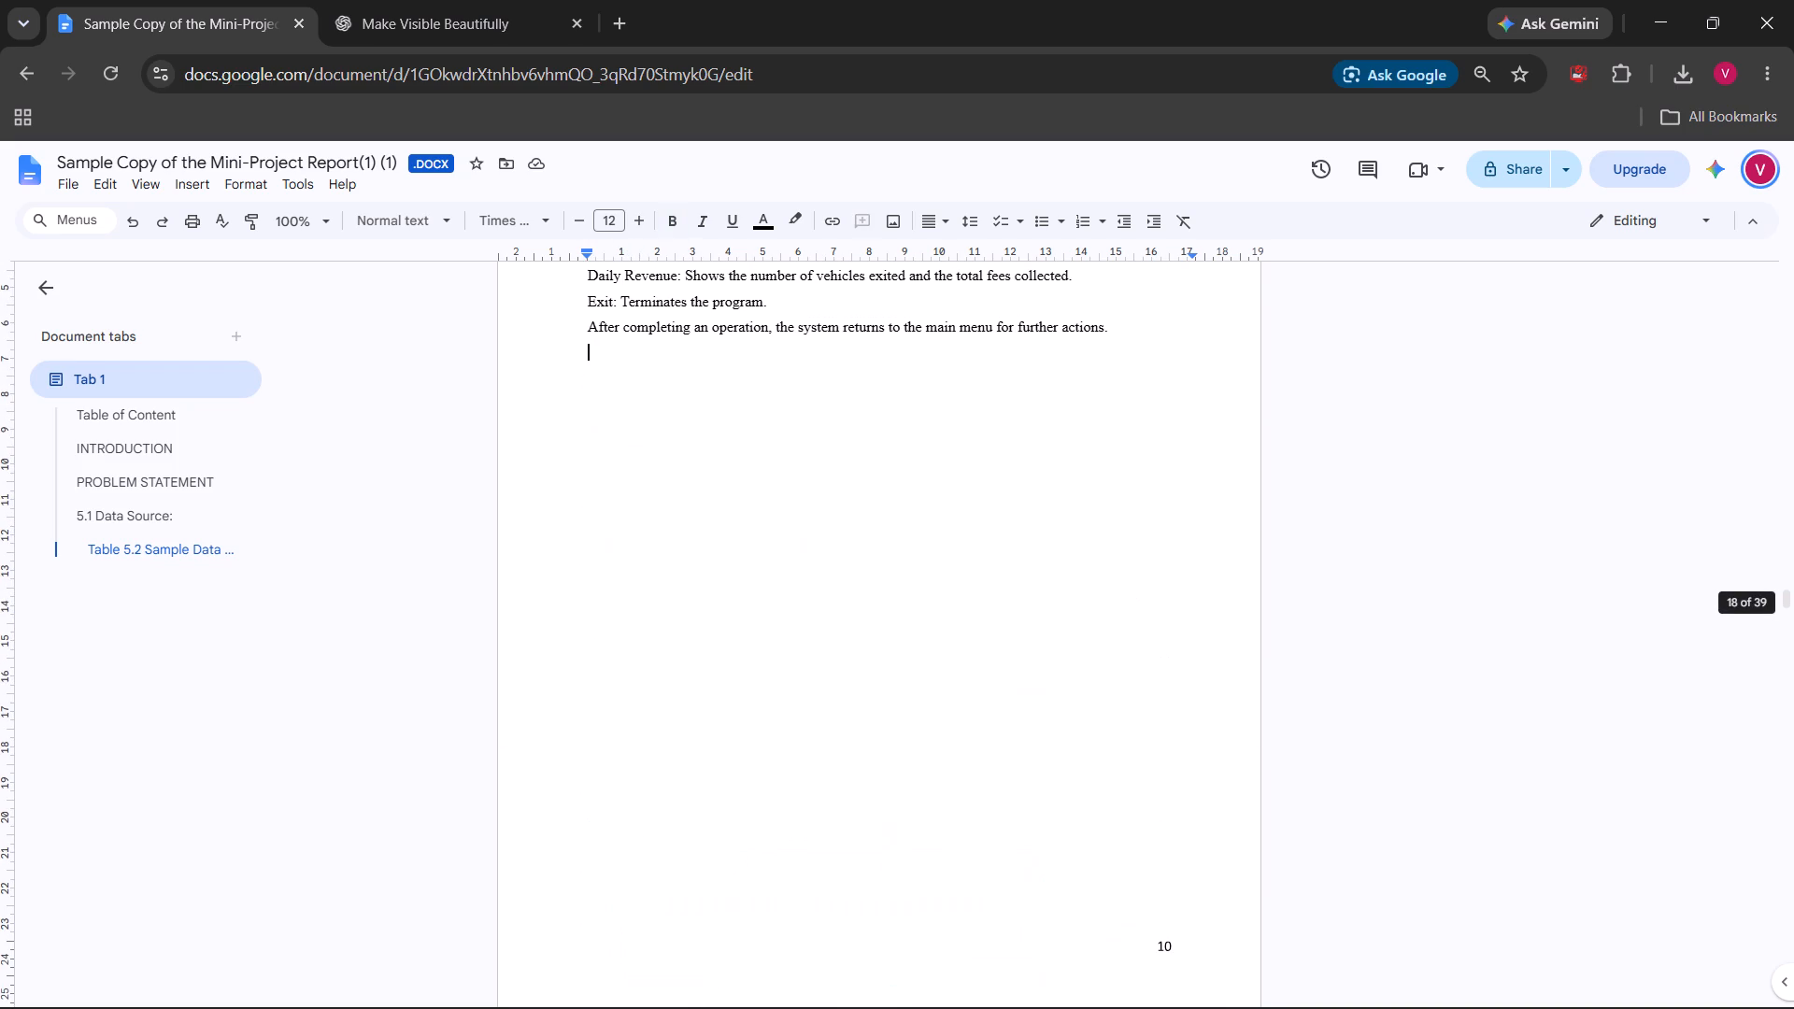
pyautogui.scroll(3, 830, 690)
pyautogui.moveTo(1125, 590); pyautogui.dragTo(1029, 499)
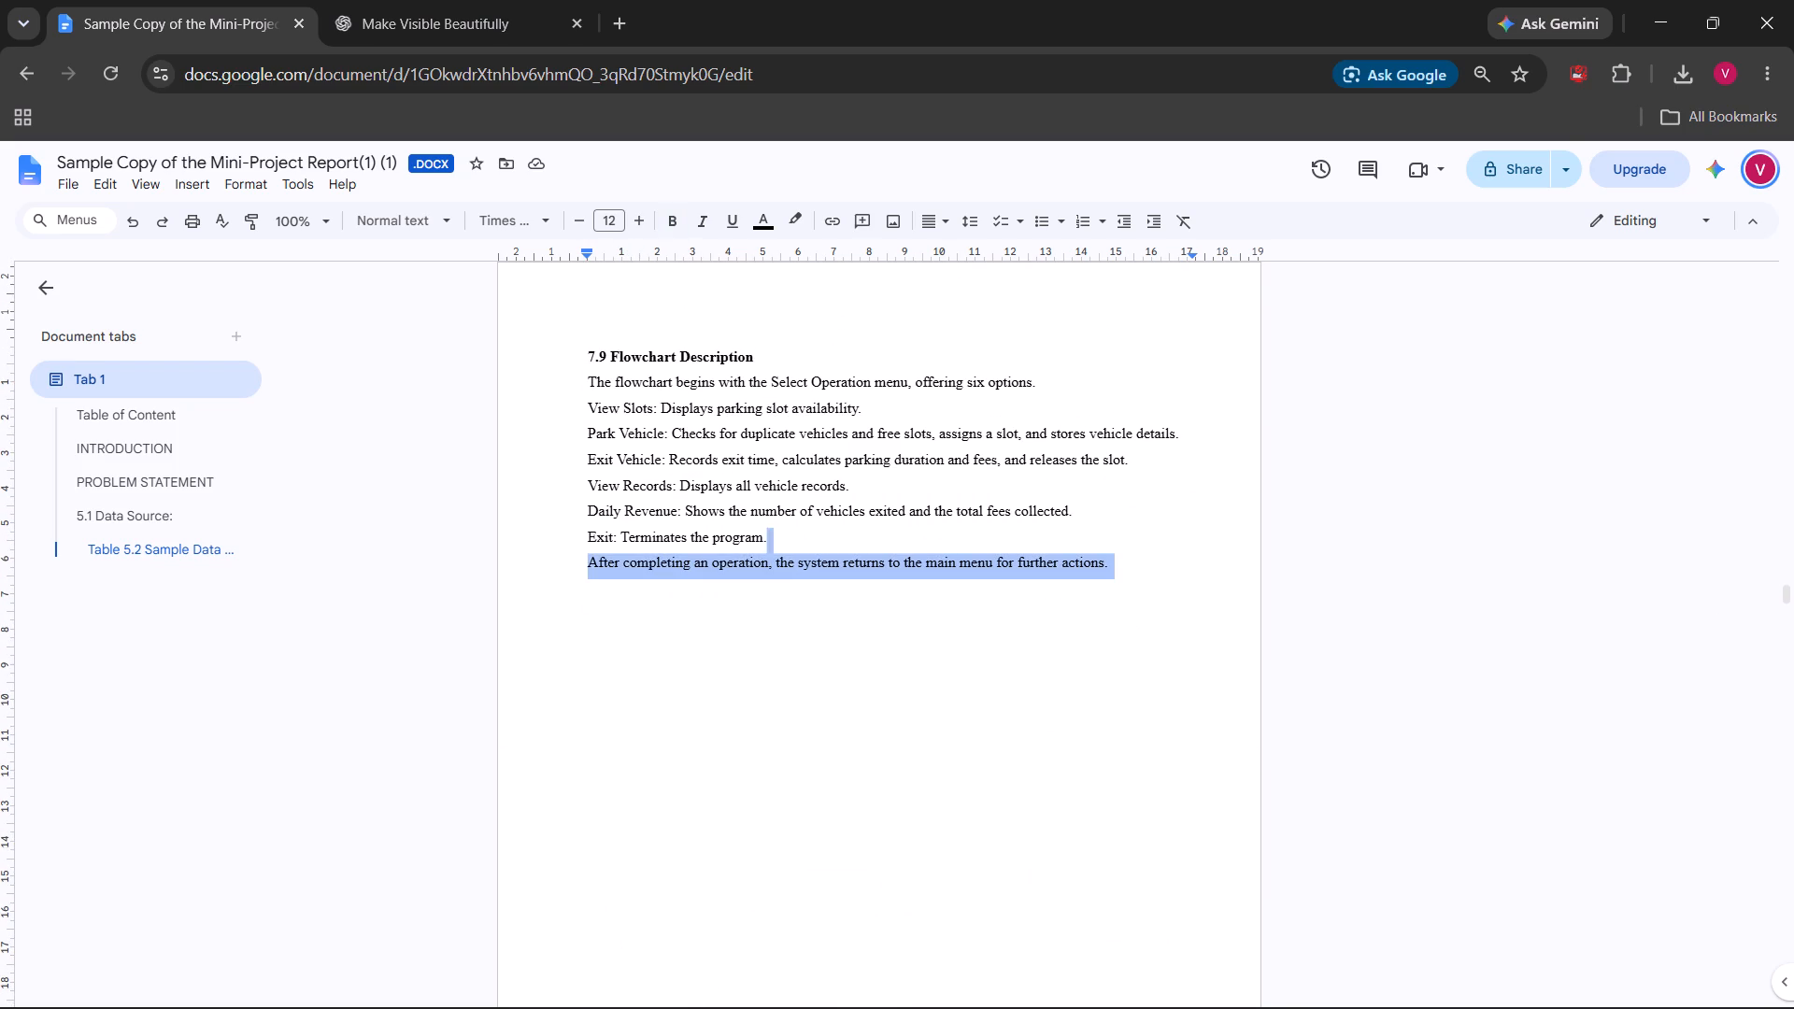
pyautogui.moveTo(1029, 499); pyautogui.dragTo(577, 353)
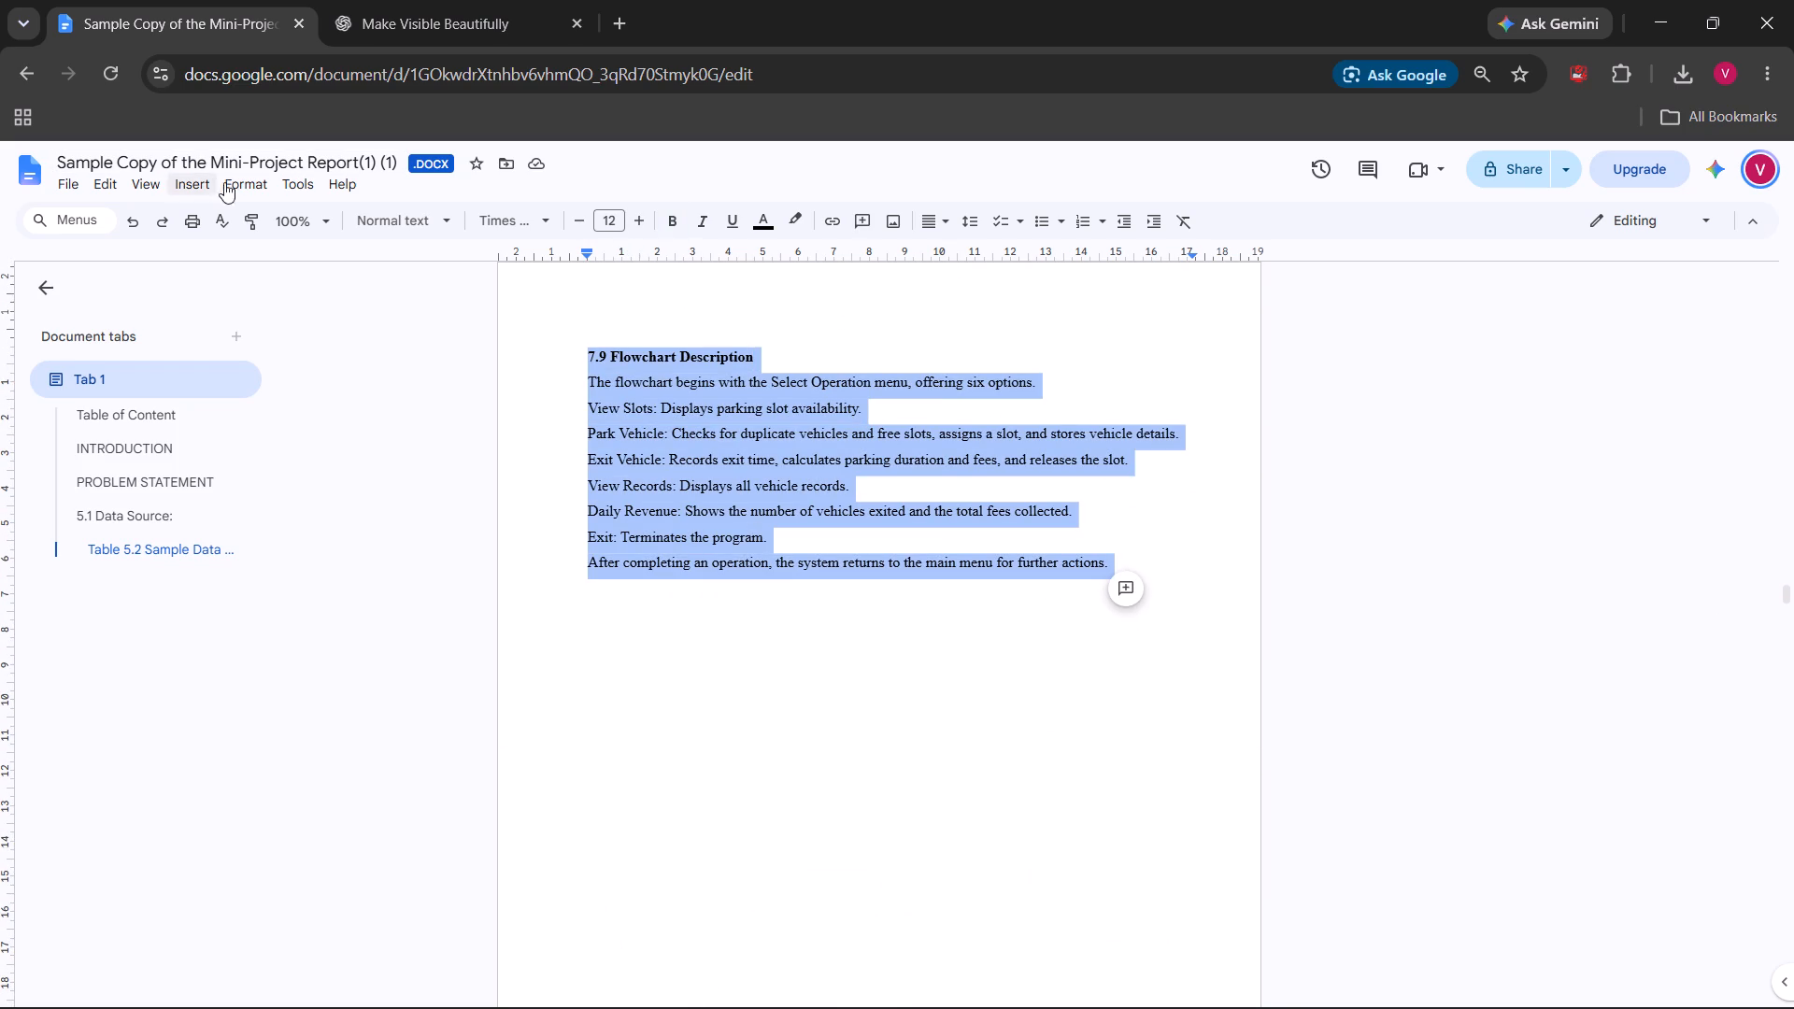
pyautogui.click(234, 182)
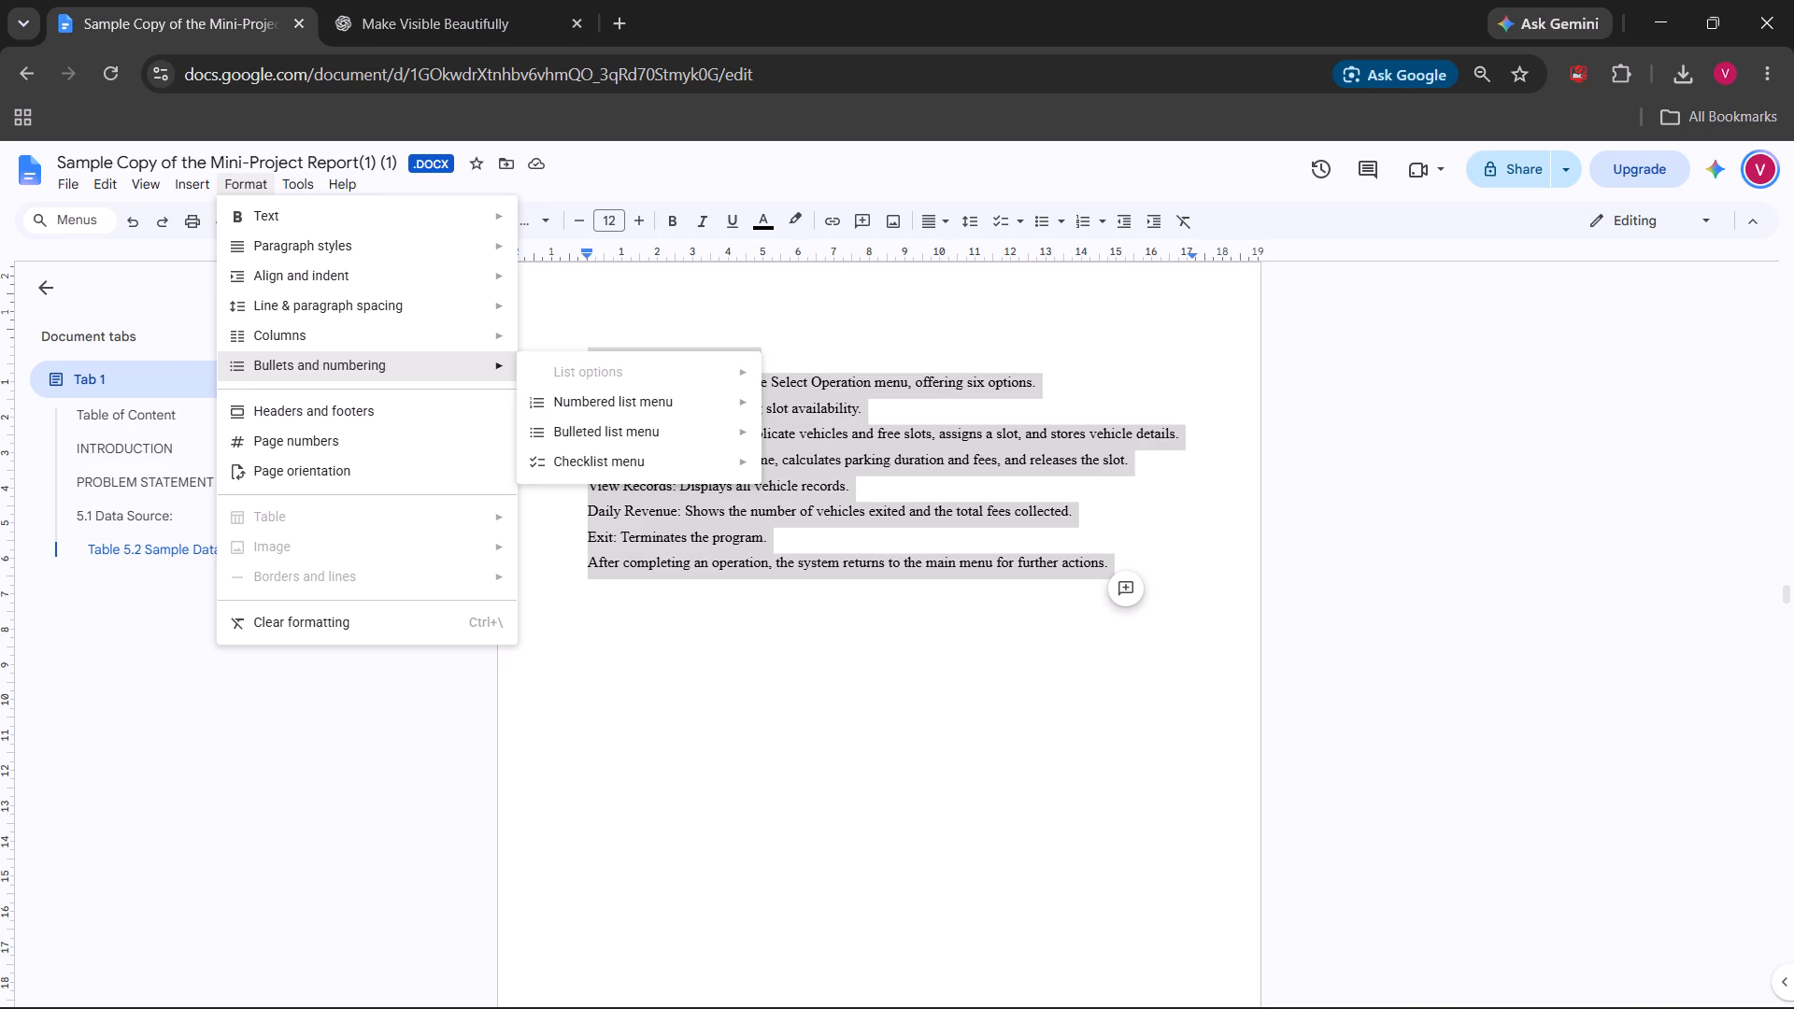
pyautogui.click(662, 316)
pyautogui.scroll(6, 662, 316)
# Check the formatting options for section 8, from its title through the 8.1 Testing Aims bullets.
pyautogui.scroll(-4, 1081, 737)
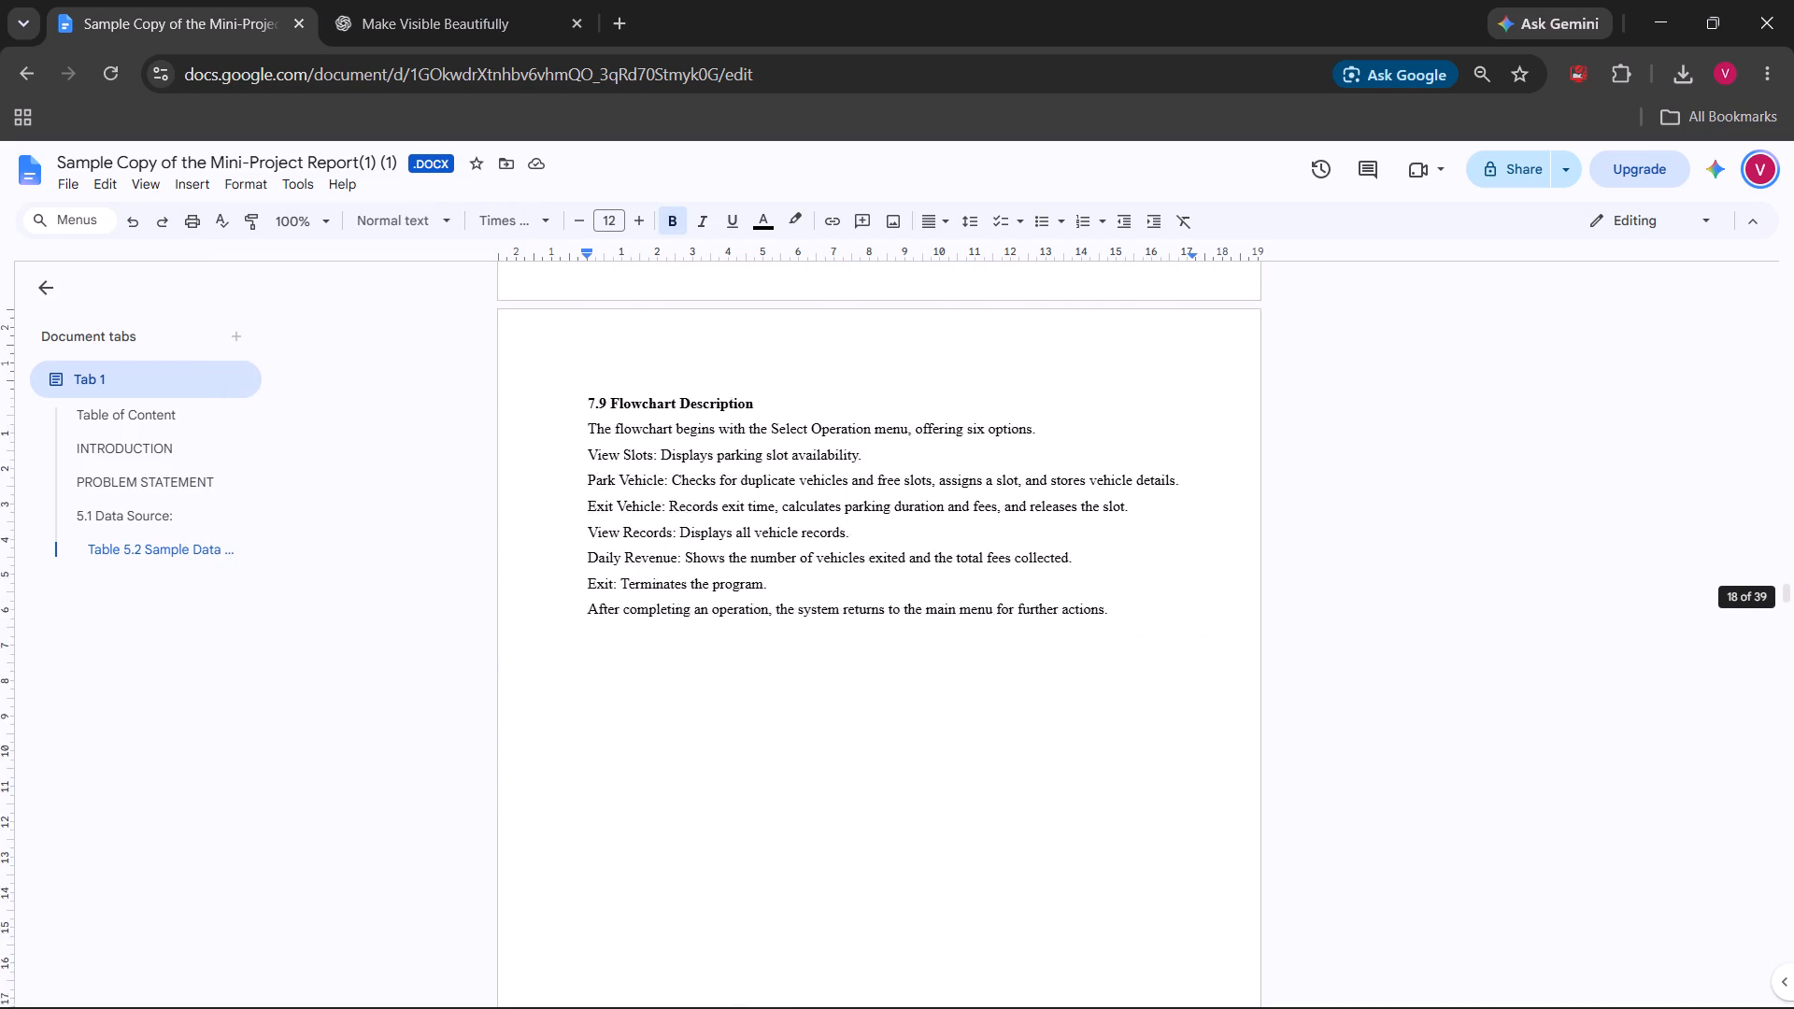
pyautogui.scroll(-6, 1081, 737)
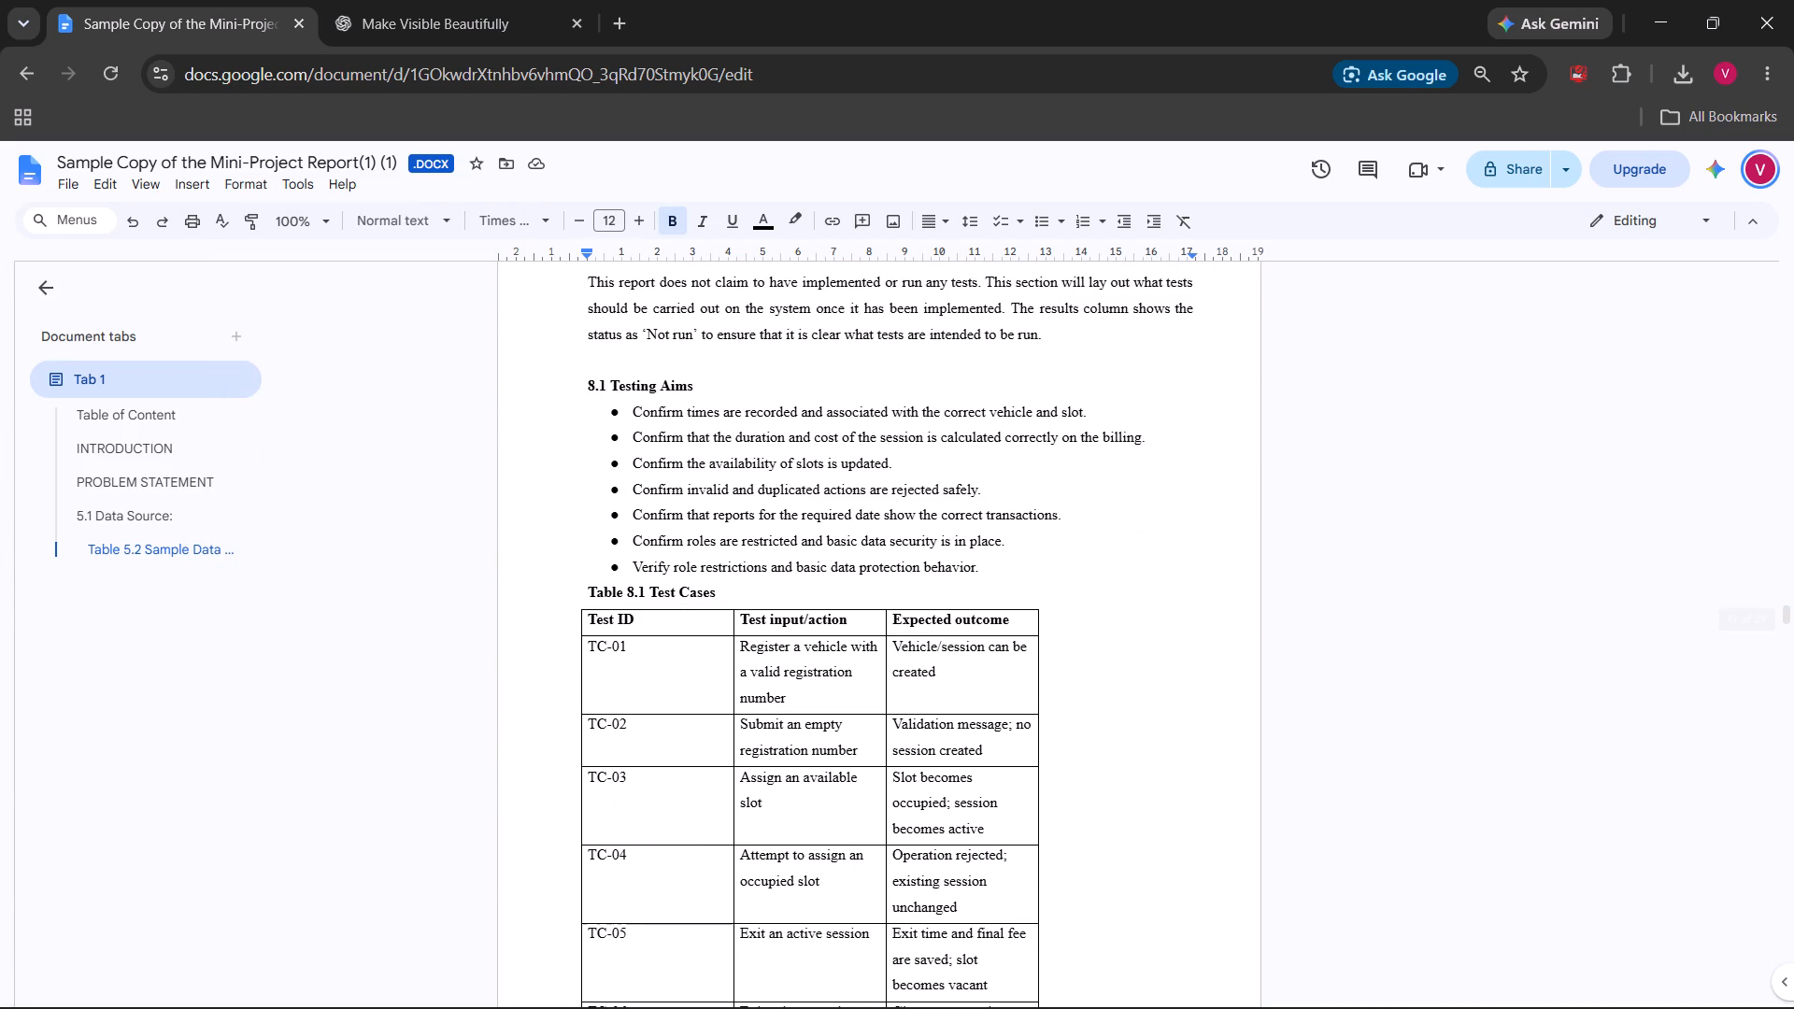
pyautogui.moveTo(892, 583); pyautogui.dragTo(997, 1008)
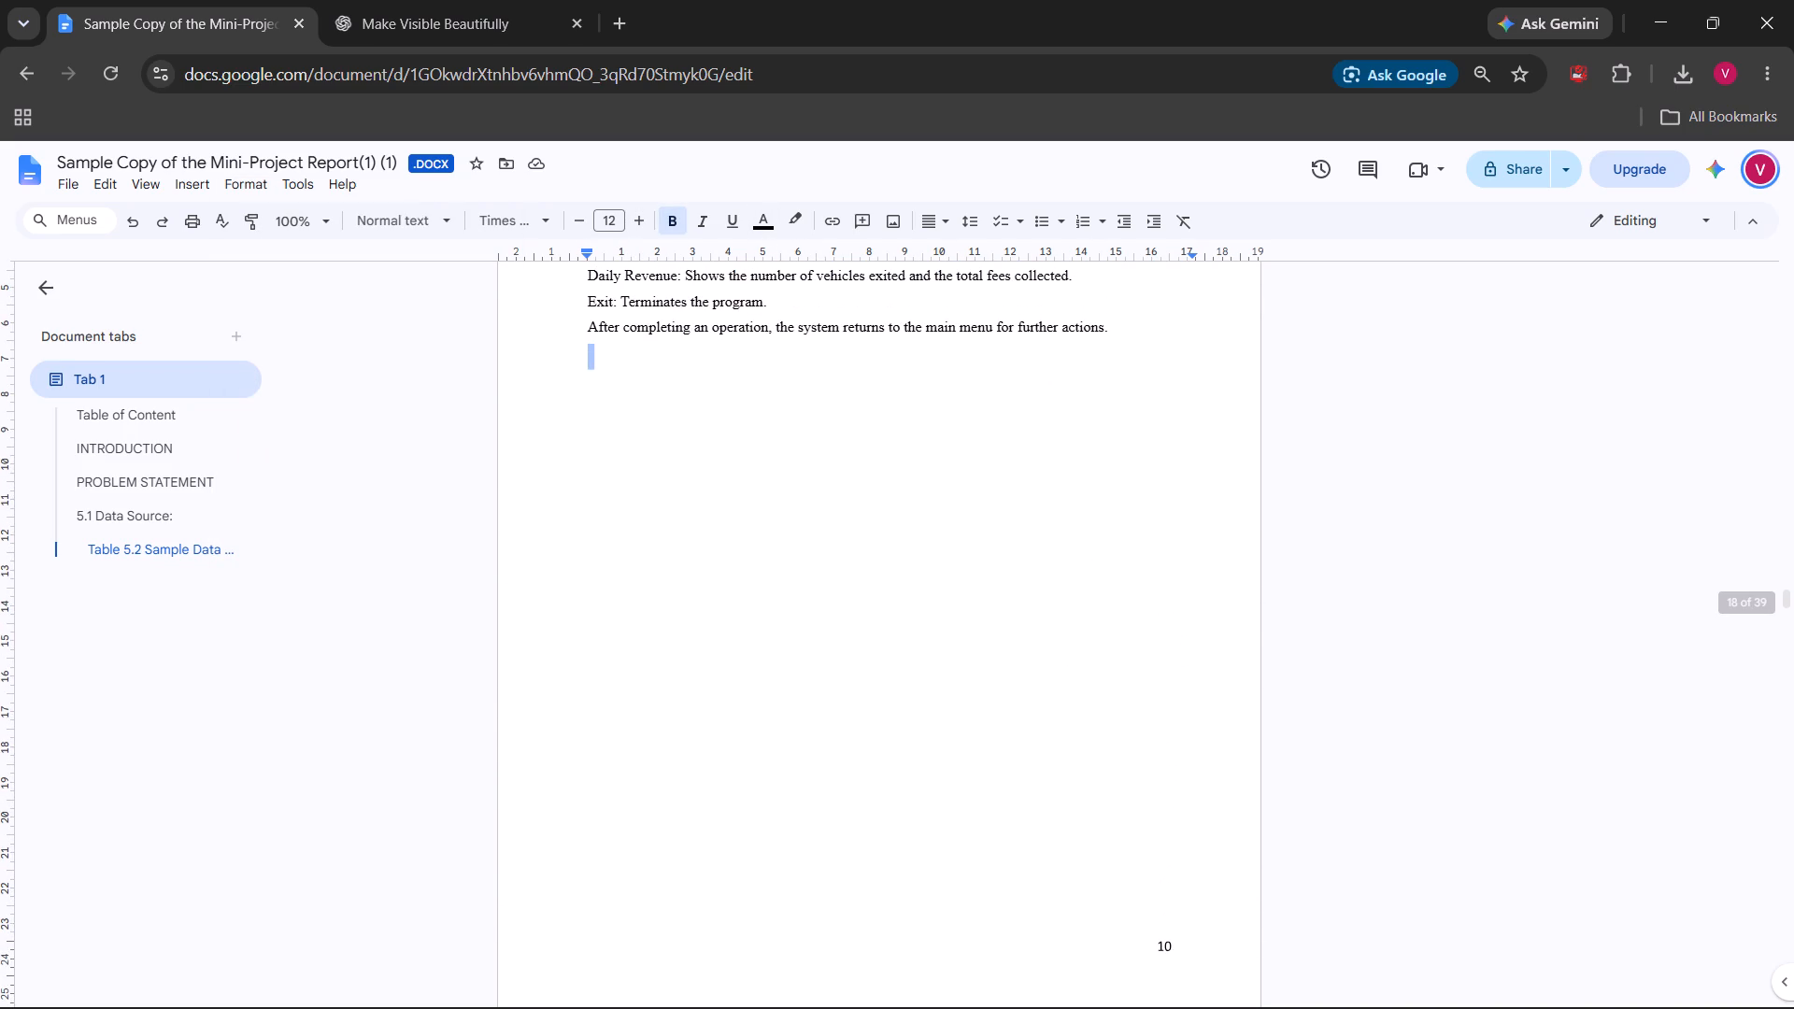
pyautogui.moveTo(997, 1008); pyautogui.dragTo(1007, 1008)
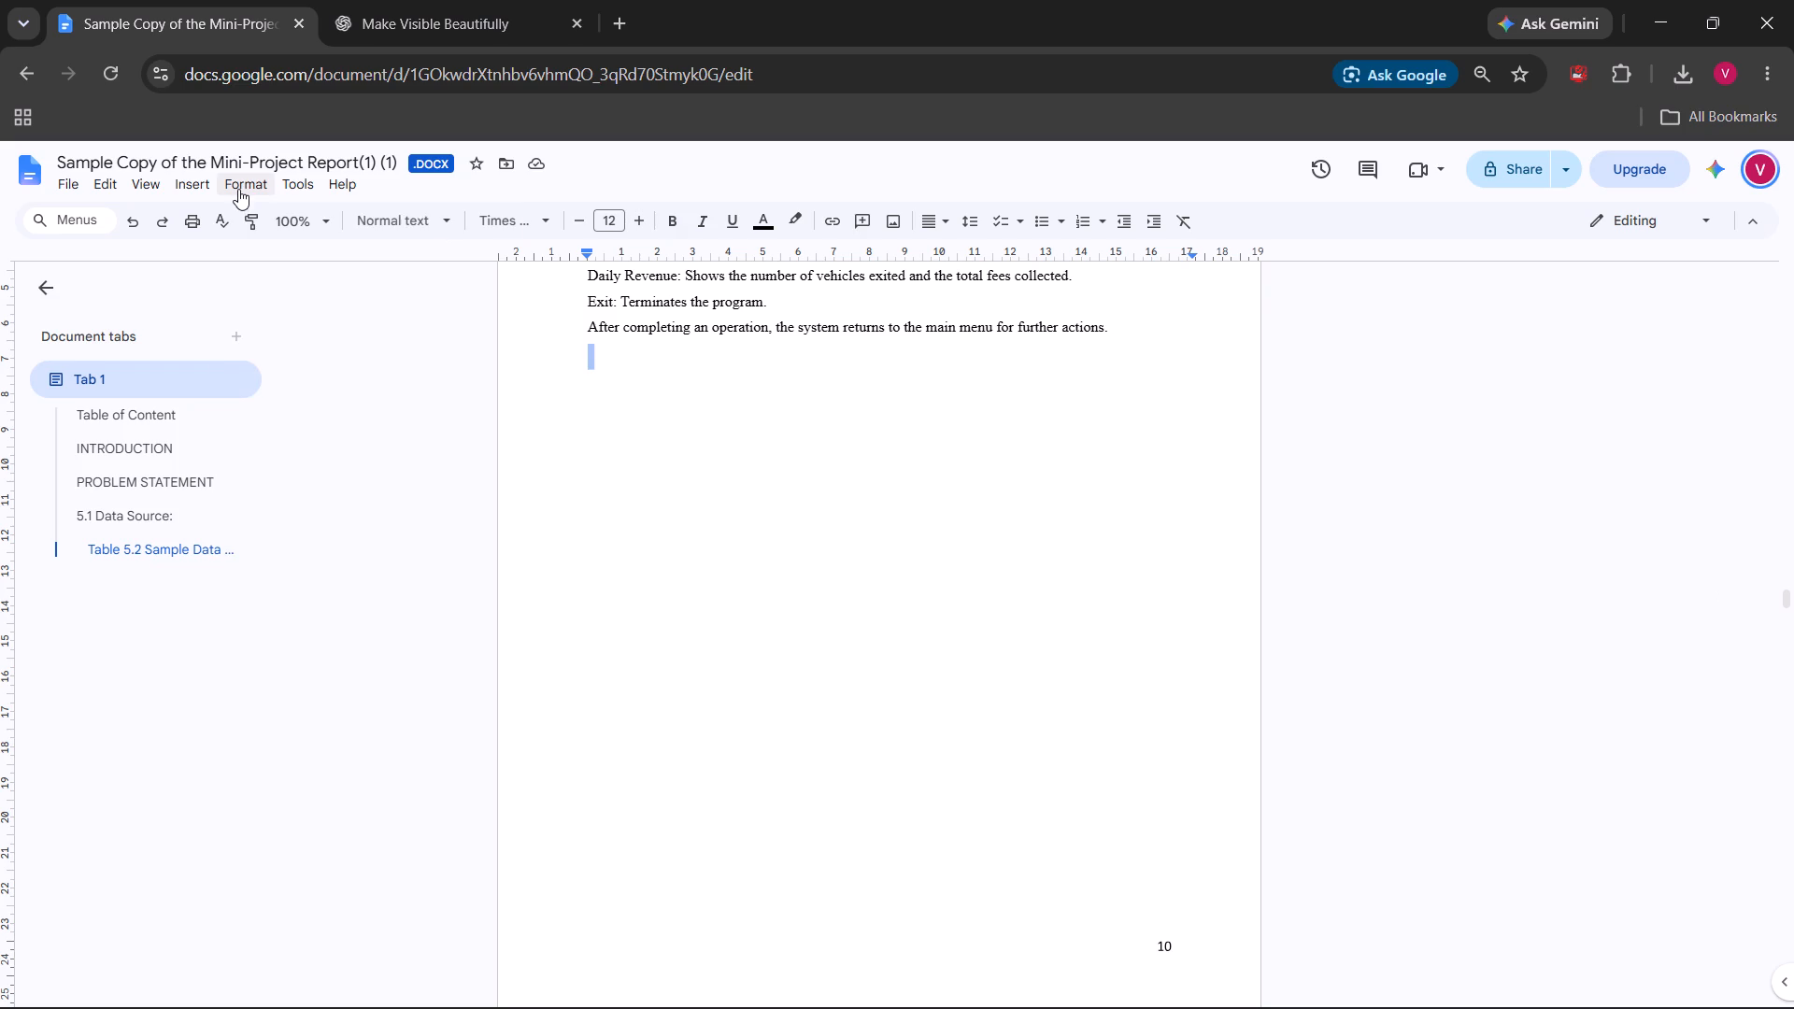
pyautogui.click(238, 189)
pyautogui.click(818, 541)
pyautogui.scroll(-5, 818, 541)
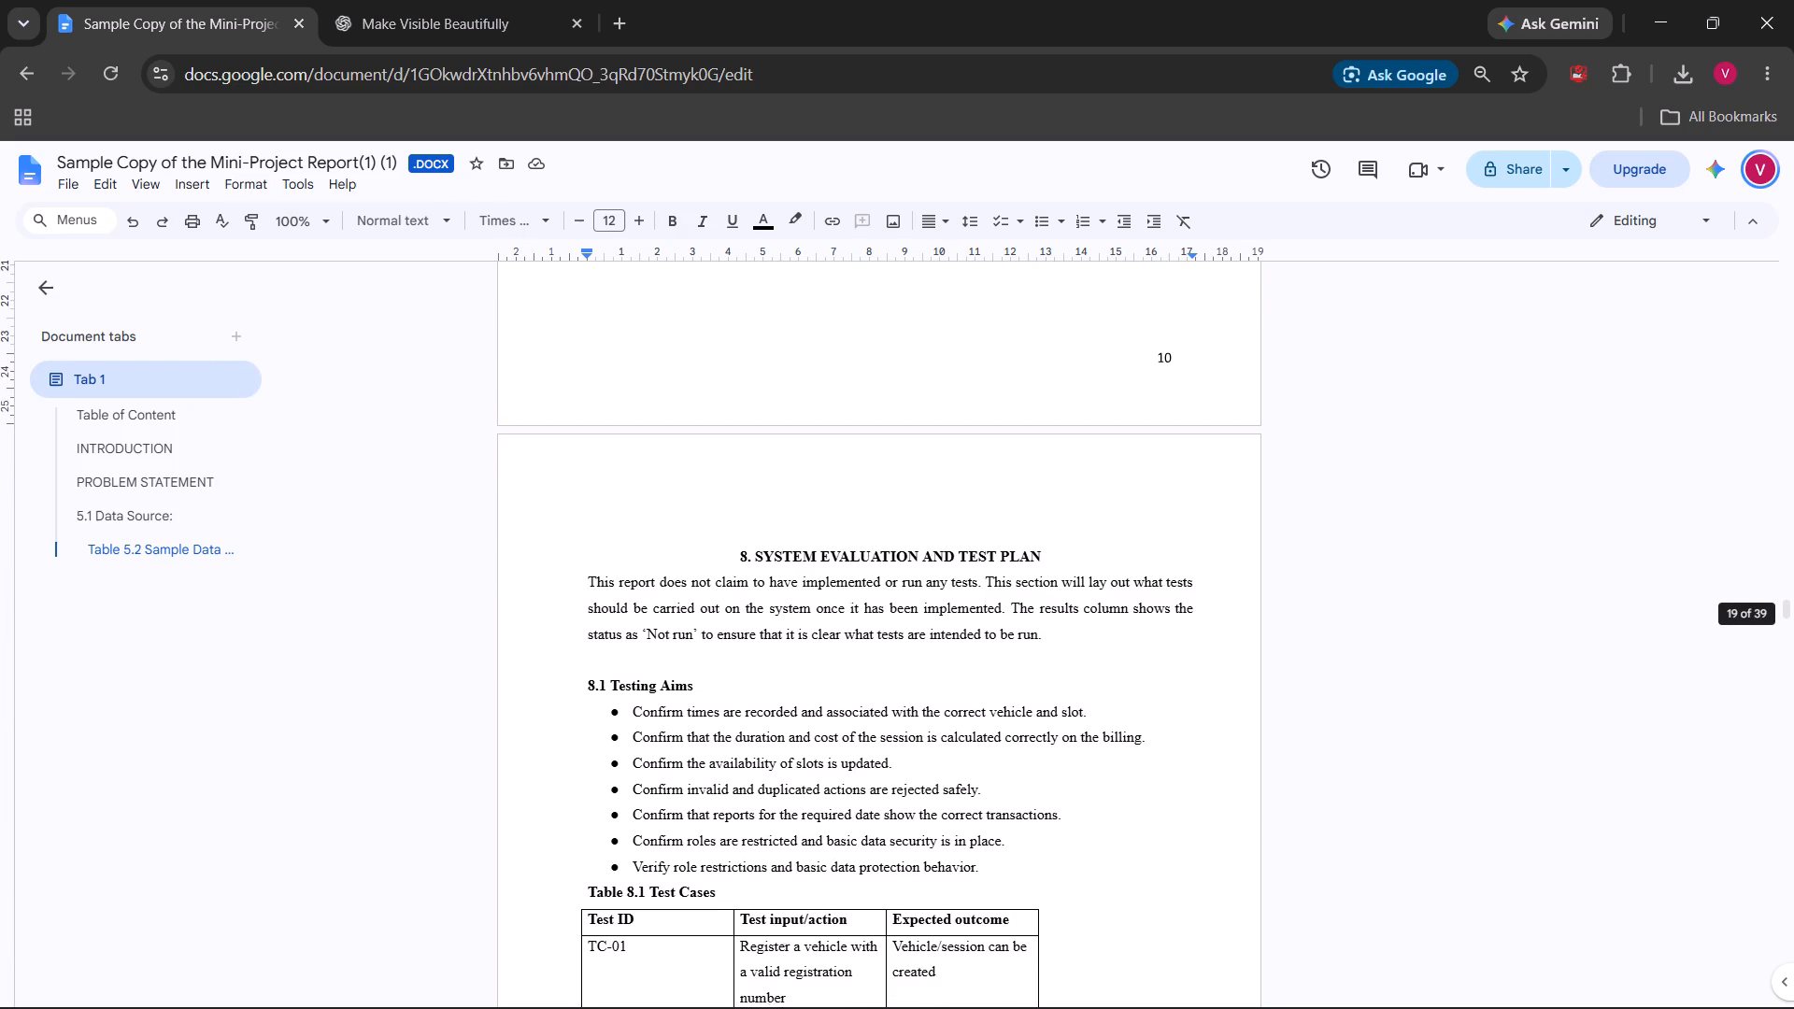
pyautogui.moveTo(984, 869); pyautogui.dragTo(805, 624)
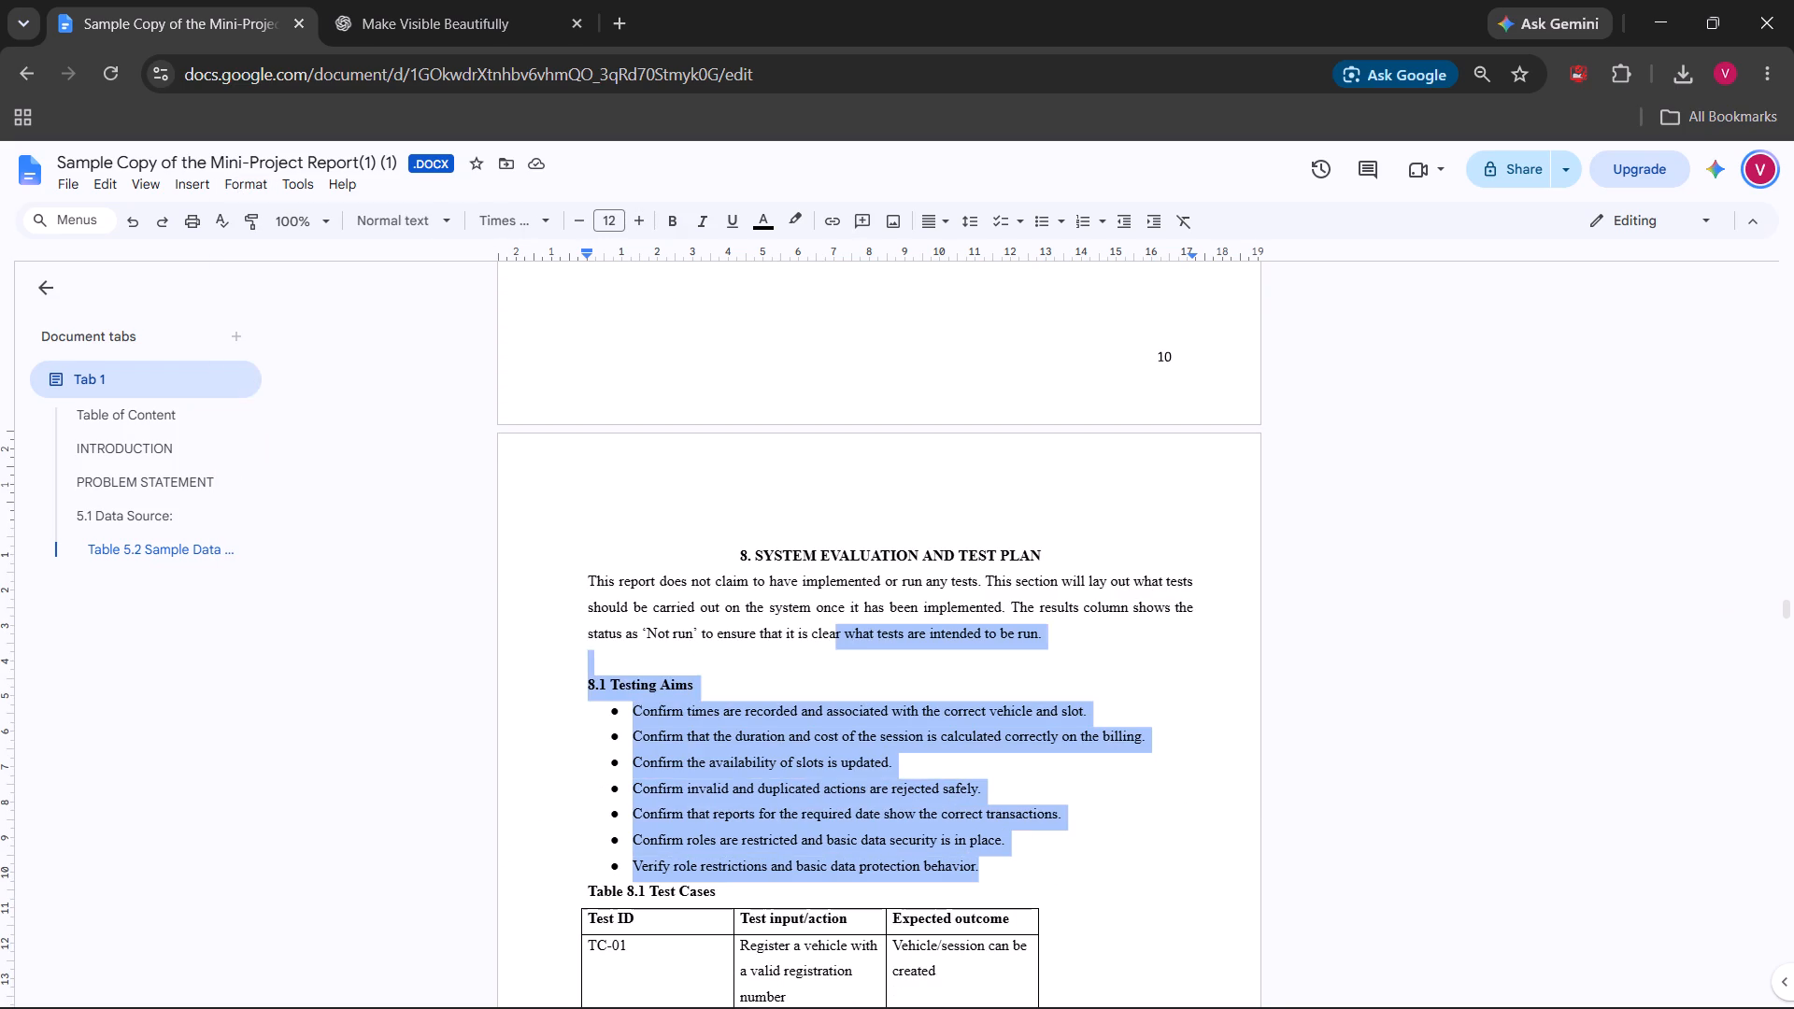
pyautogui.moveTo(805, 624); pyautogui.dragTo(733, 570)
pyautogui.click(232, 183)
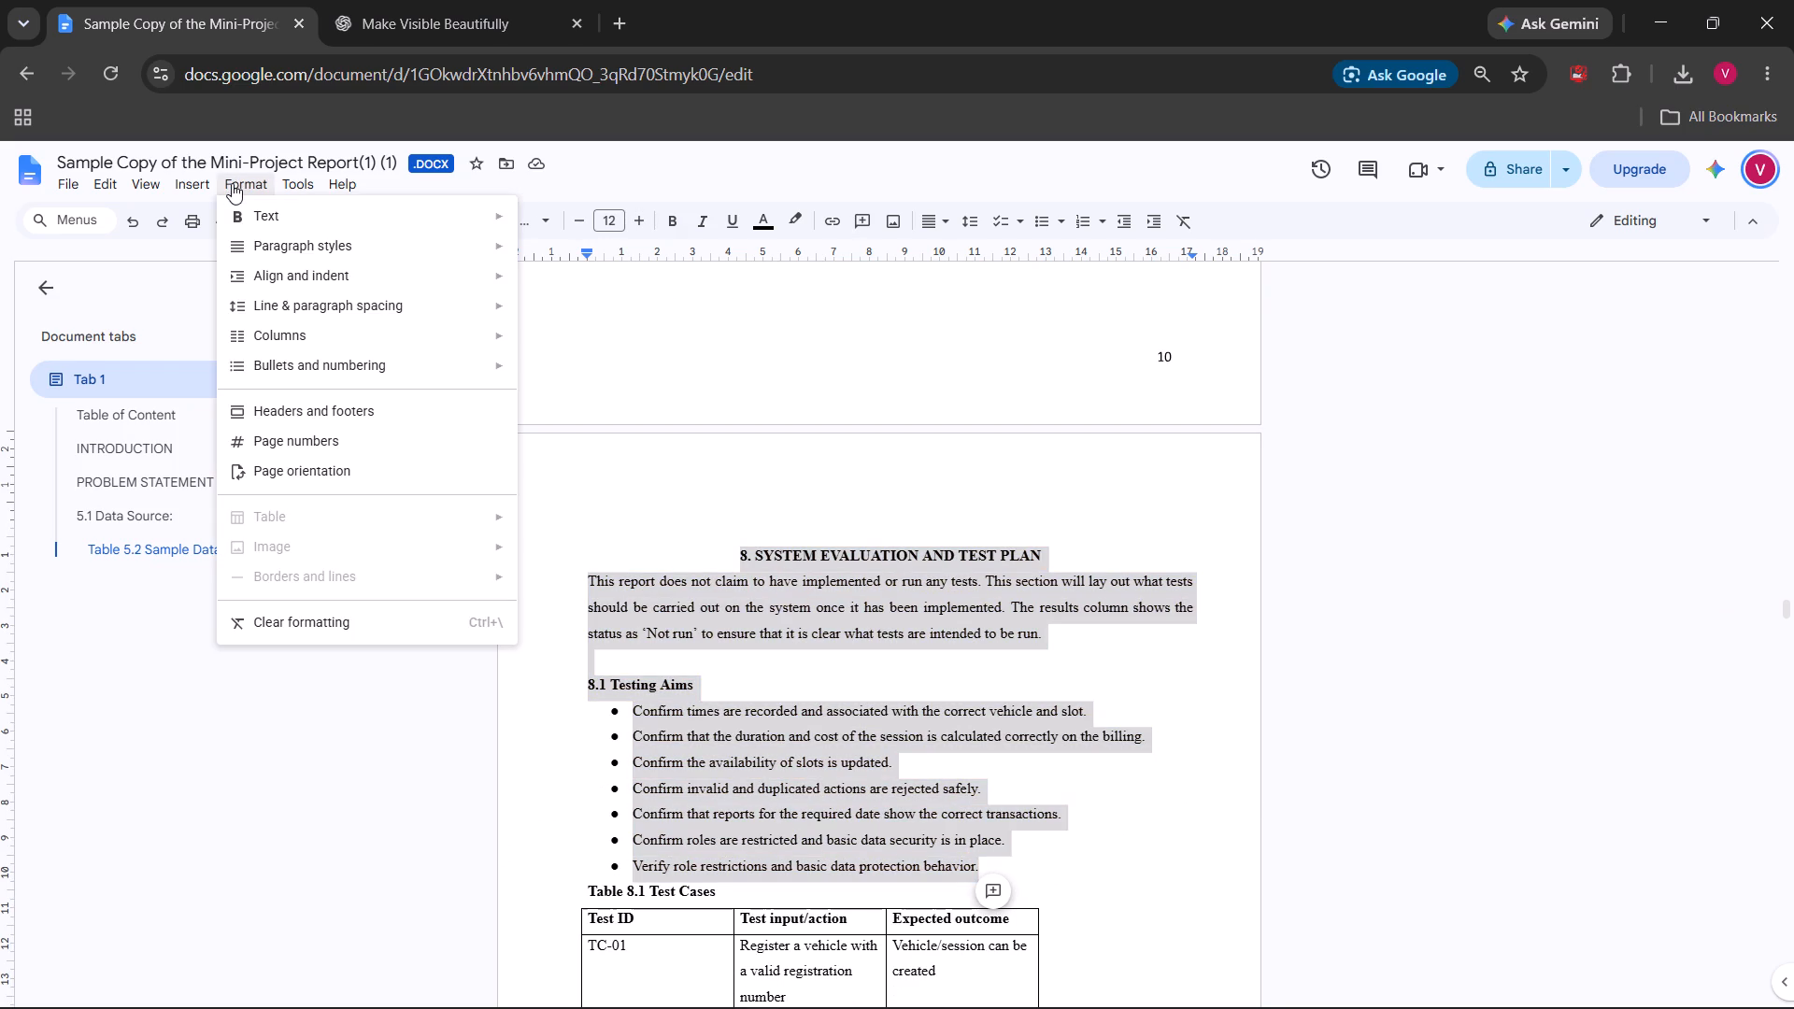
pyautogui.click(1089, 672)
# Insert a blank line before the Fee Calculation Examples (Illustrative) heading and renumber that heading as 8.2.
pyautogui.scroll(-3, 1089, 672)
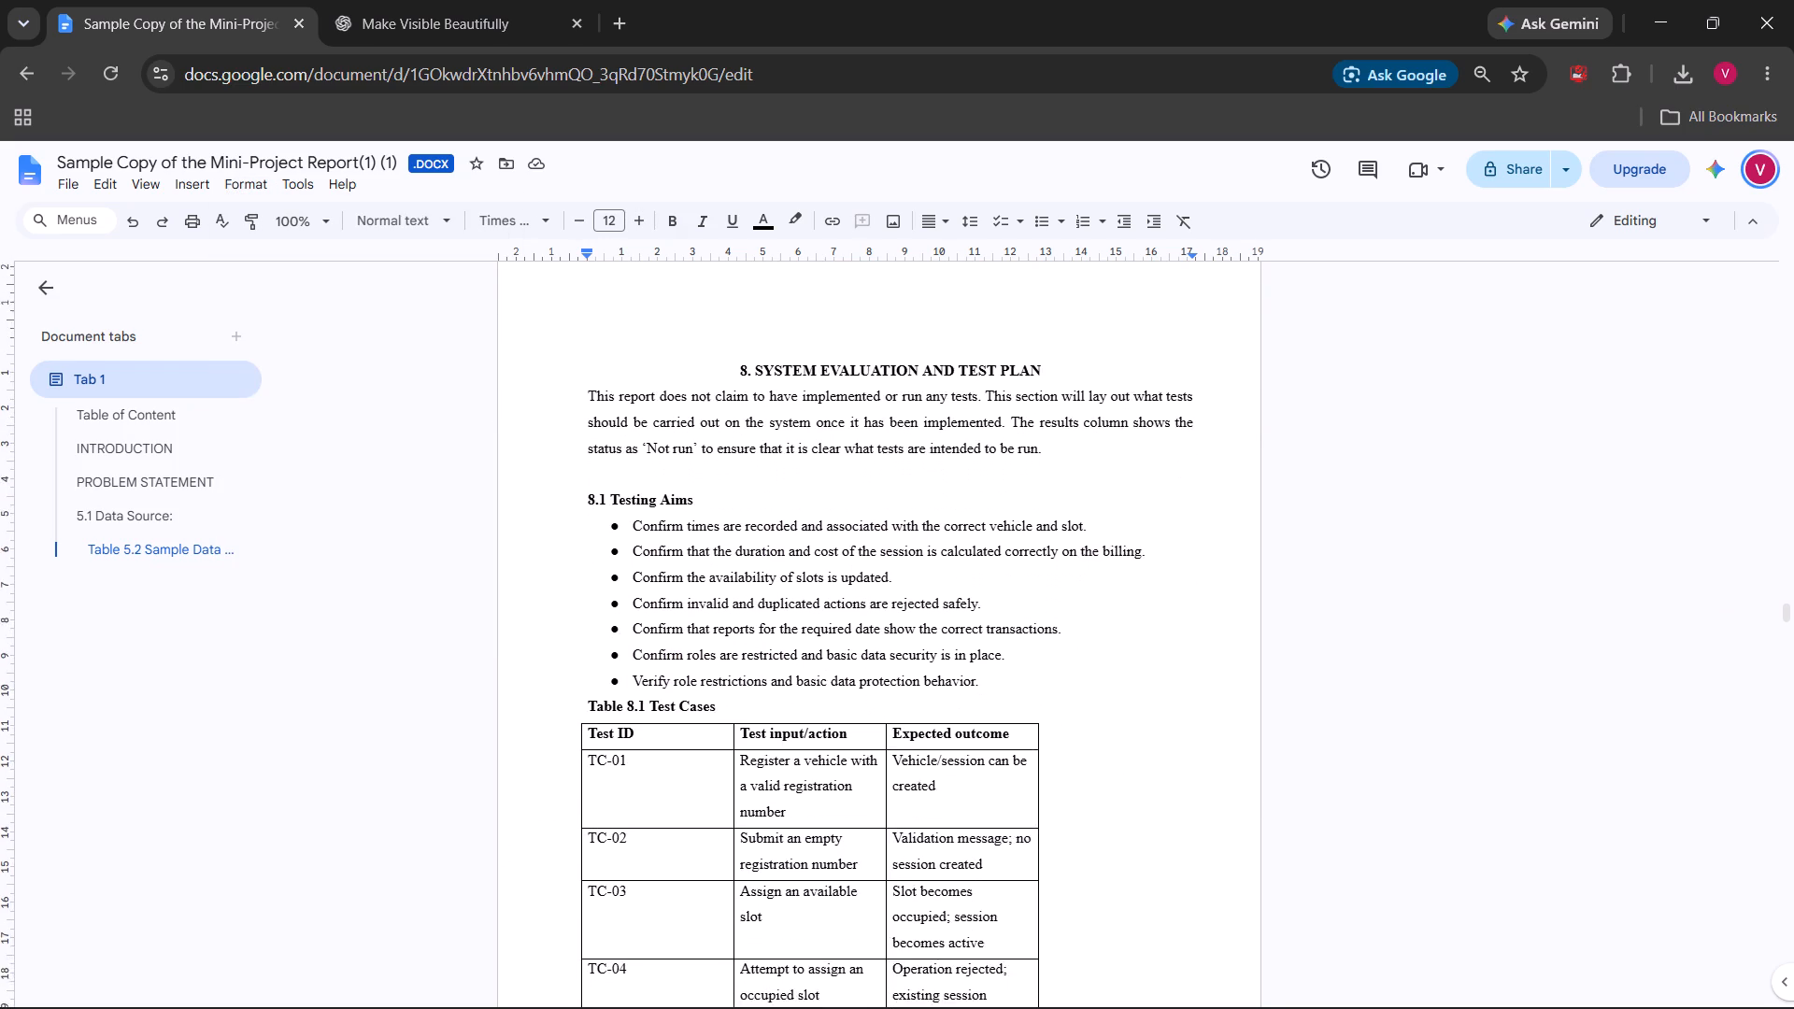
pyautogui.scroll(-2, 1089, 672)
pyautogui.scroll(-4, 728, 754)
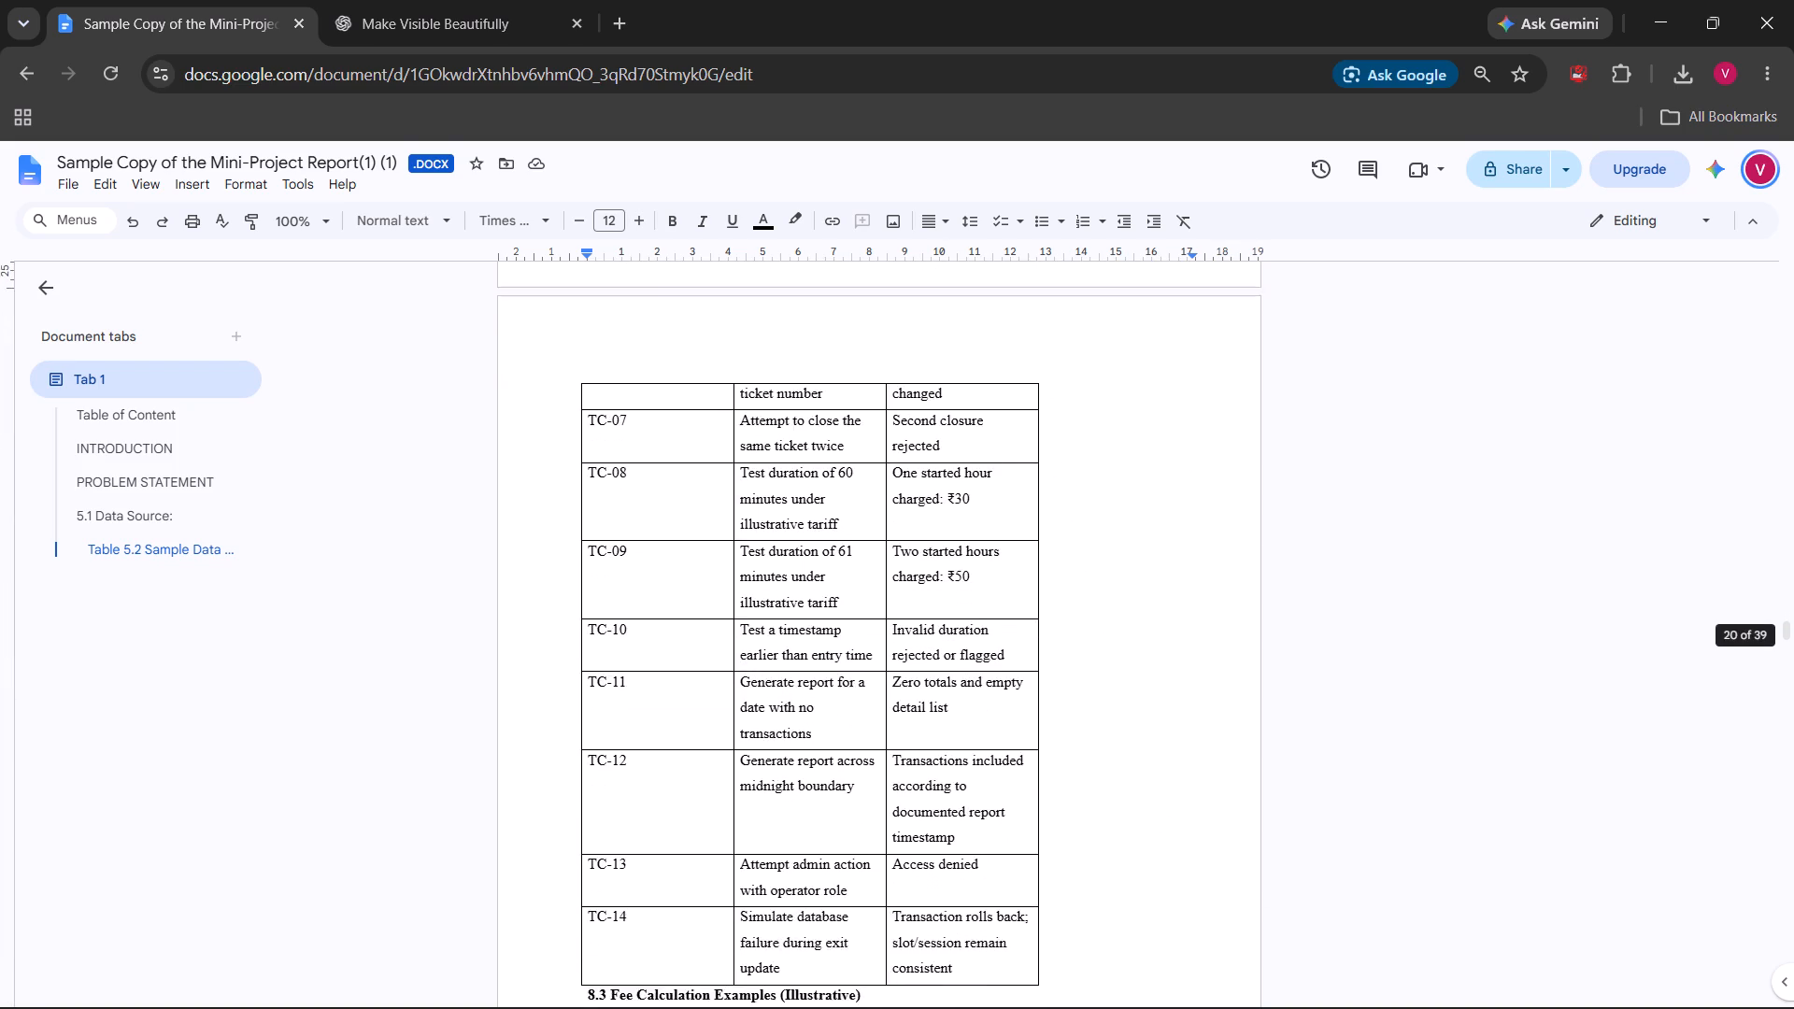
pyautogui.scroll(-1, 728, 754)
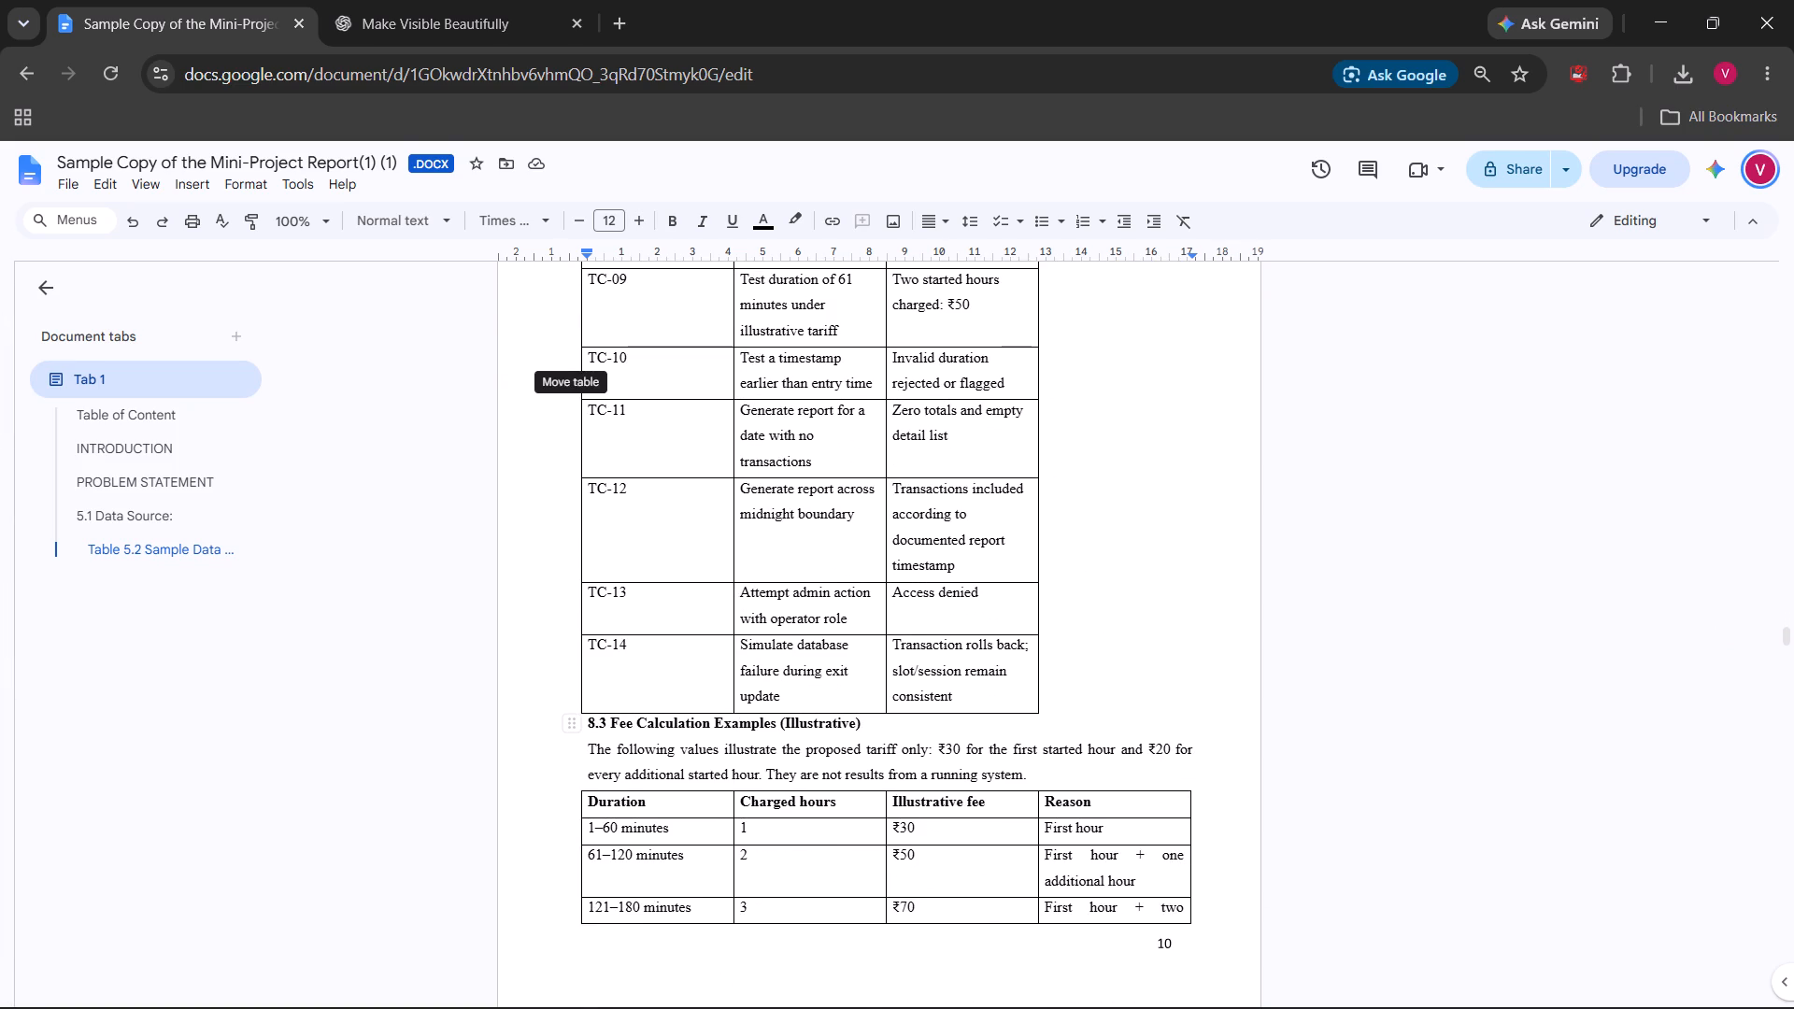
pyautogui.click(586, 731)
pyautogui.press('Return')
pyautogui.press('Right')
pyautogui.press('Right')
pyautogui.press('Right')
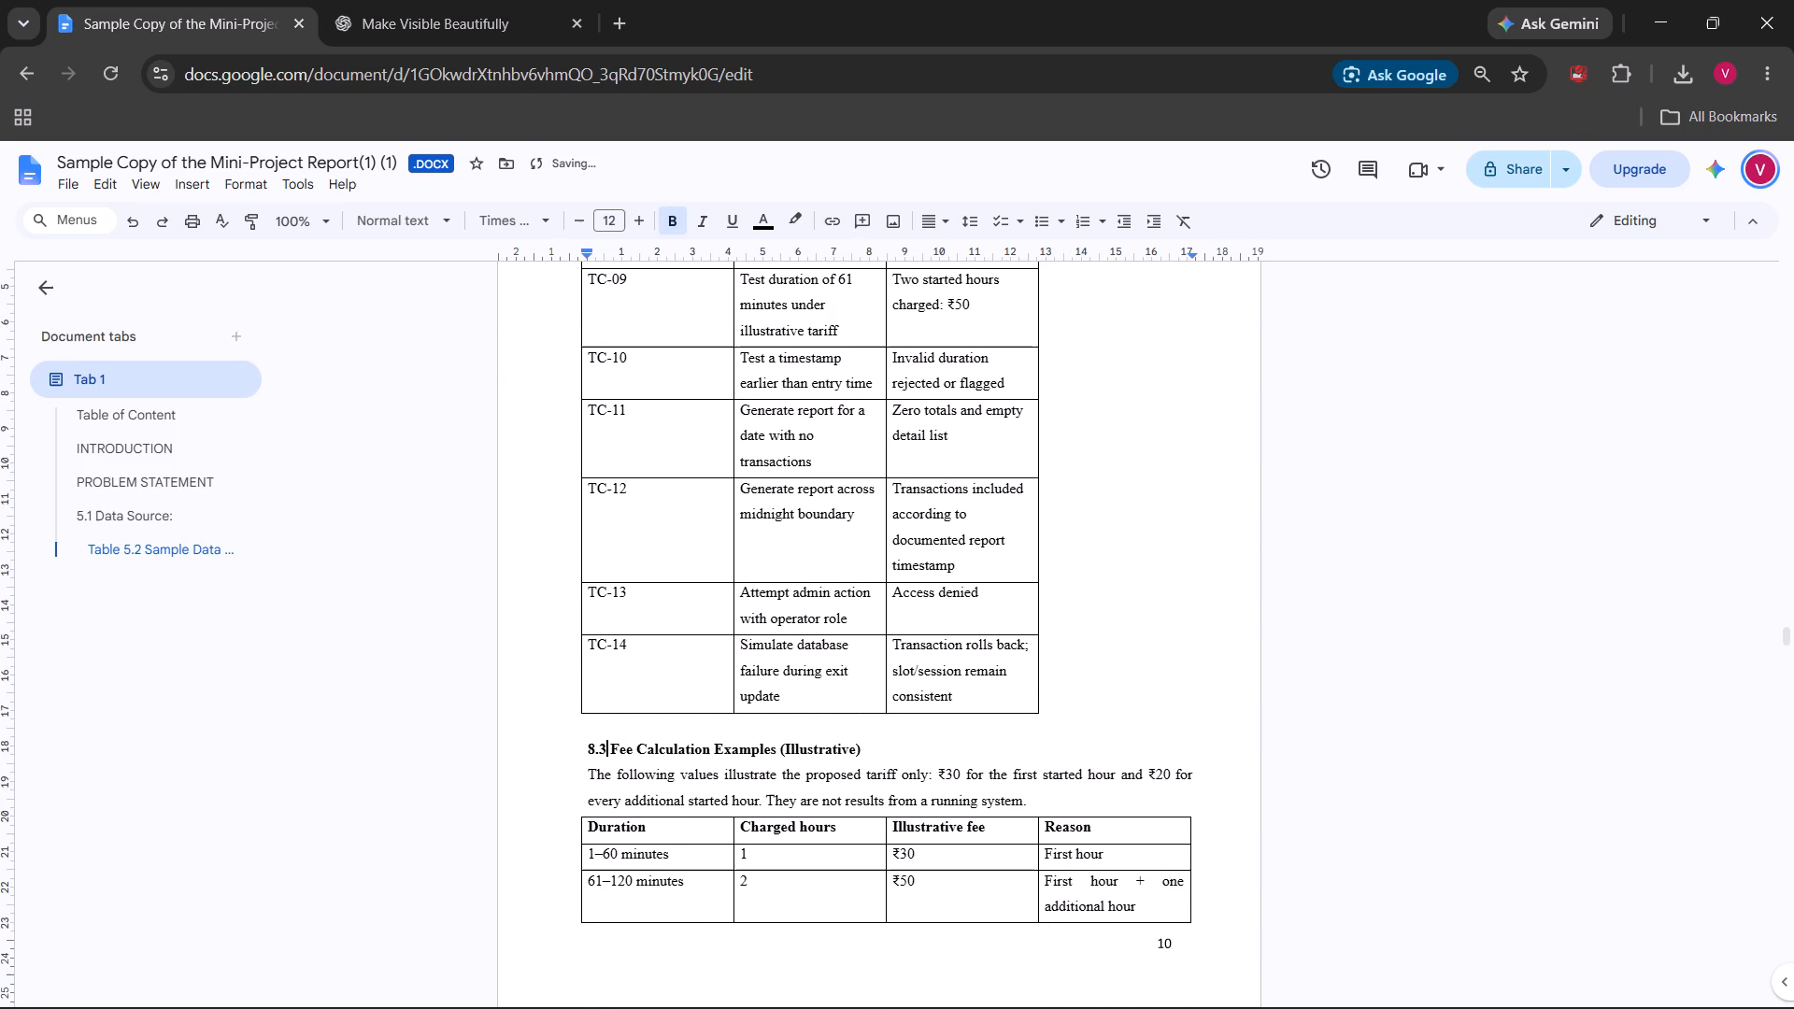
pyautogui.press('BackSpace')
pyautogui.press('2')
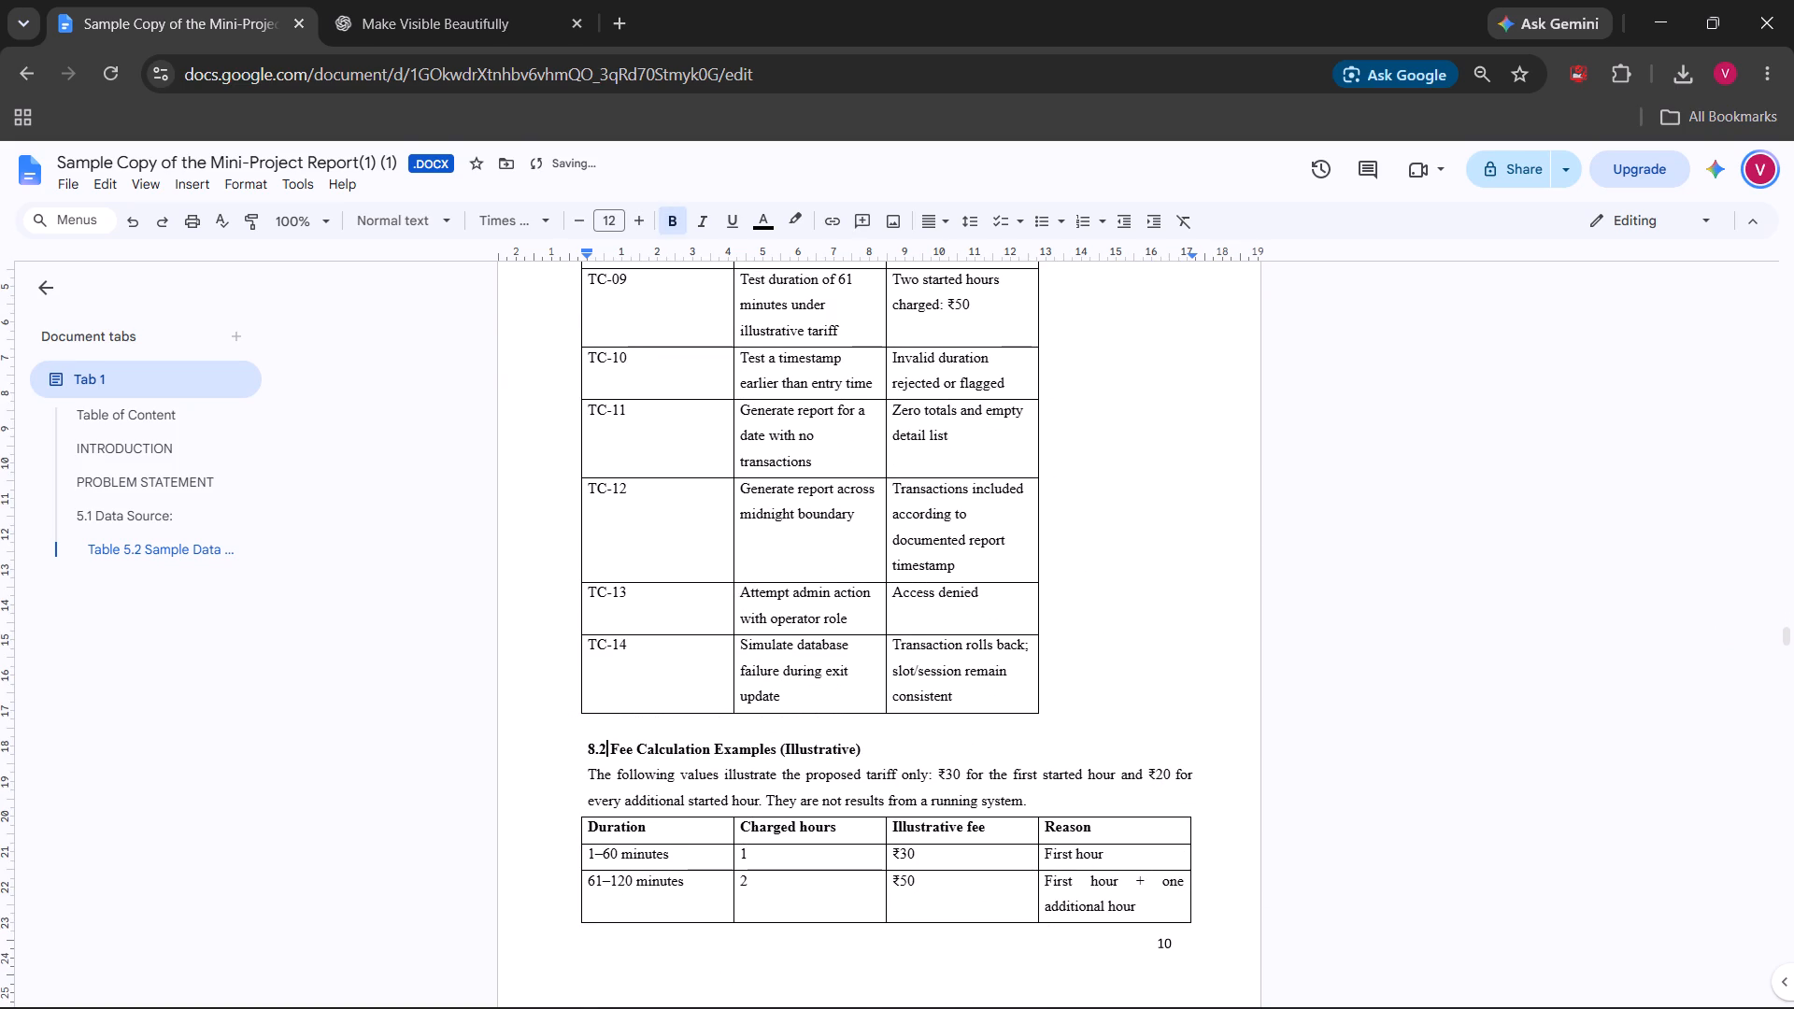
pyautogui.click(866, 752)
# Left-align all the text in the Fee Calculation Examples table, from the header row through the 181–240 minutes row.
pyautogui.scroll(-1, 866, 752)
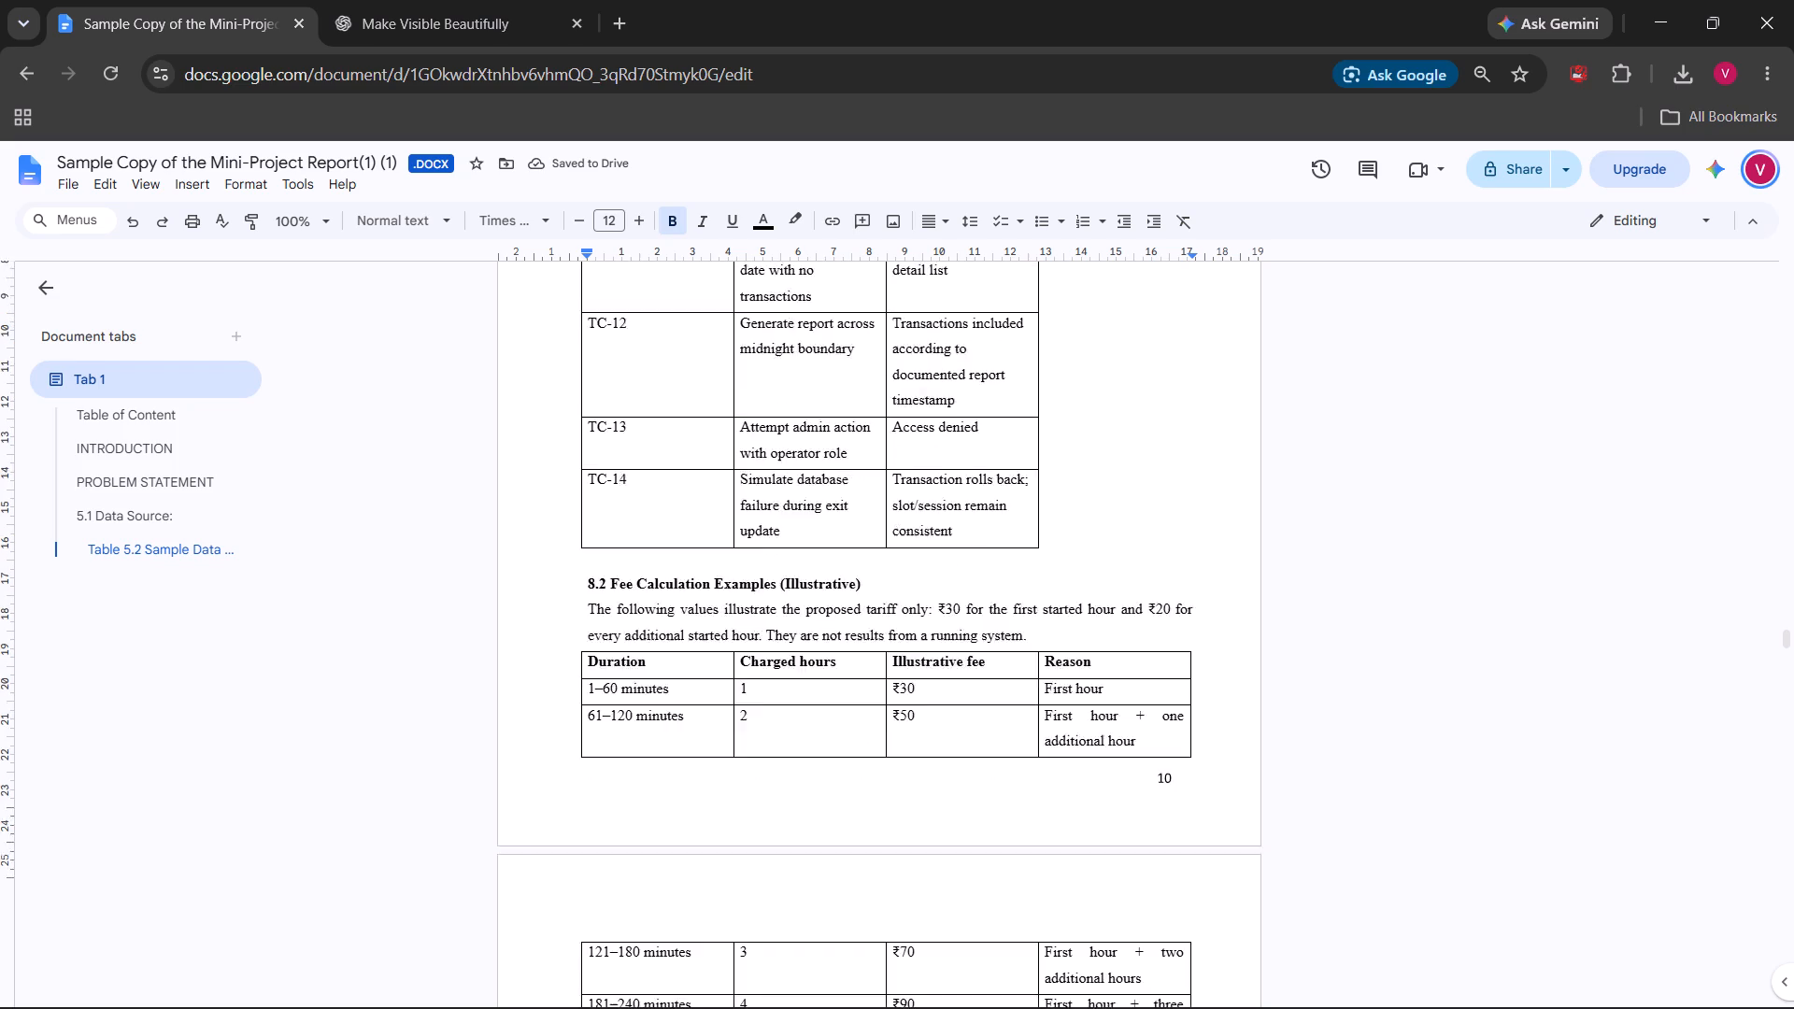
pyautogui.scroll(-1, 866, 752)
pyautogui.scroll(-2, 972, 735)
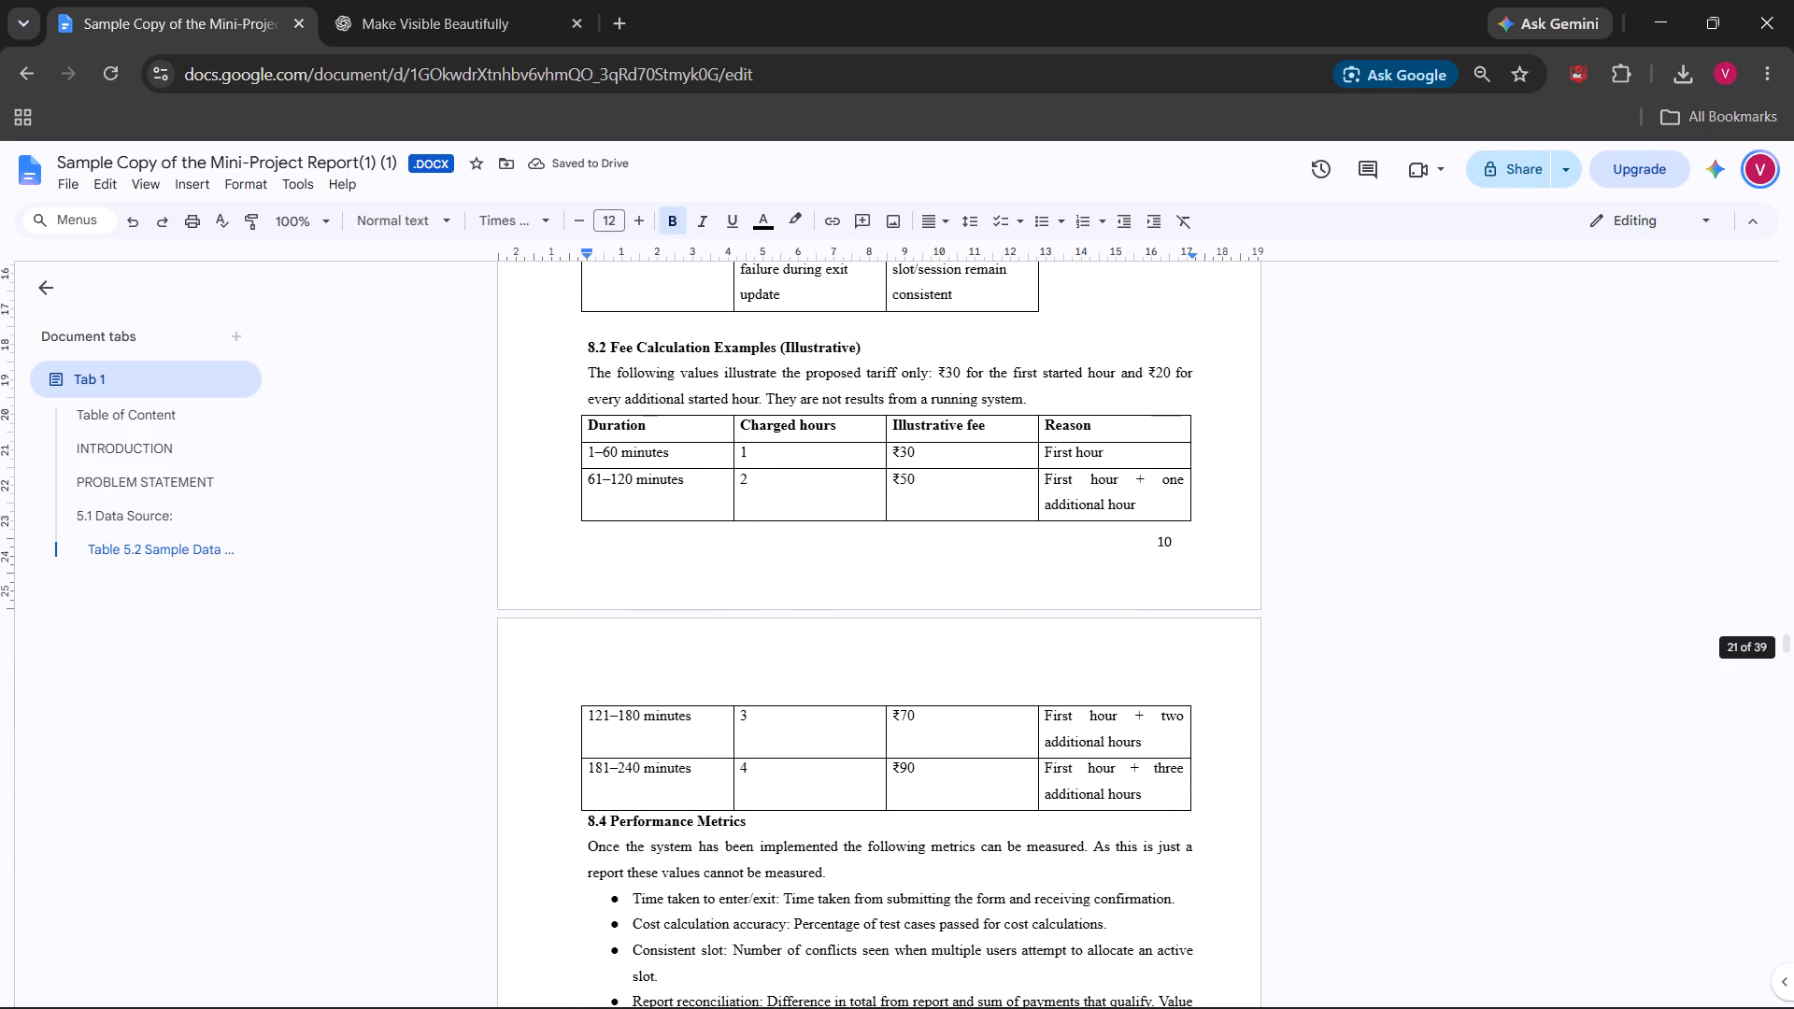
pyautogui.moveTo(1160, 801); pyautogui.dragTo(795, 493)
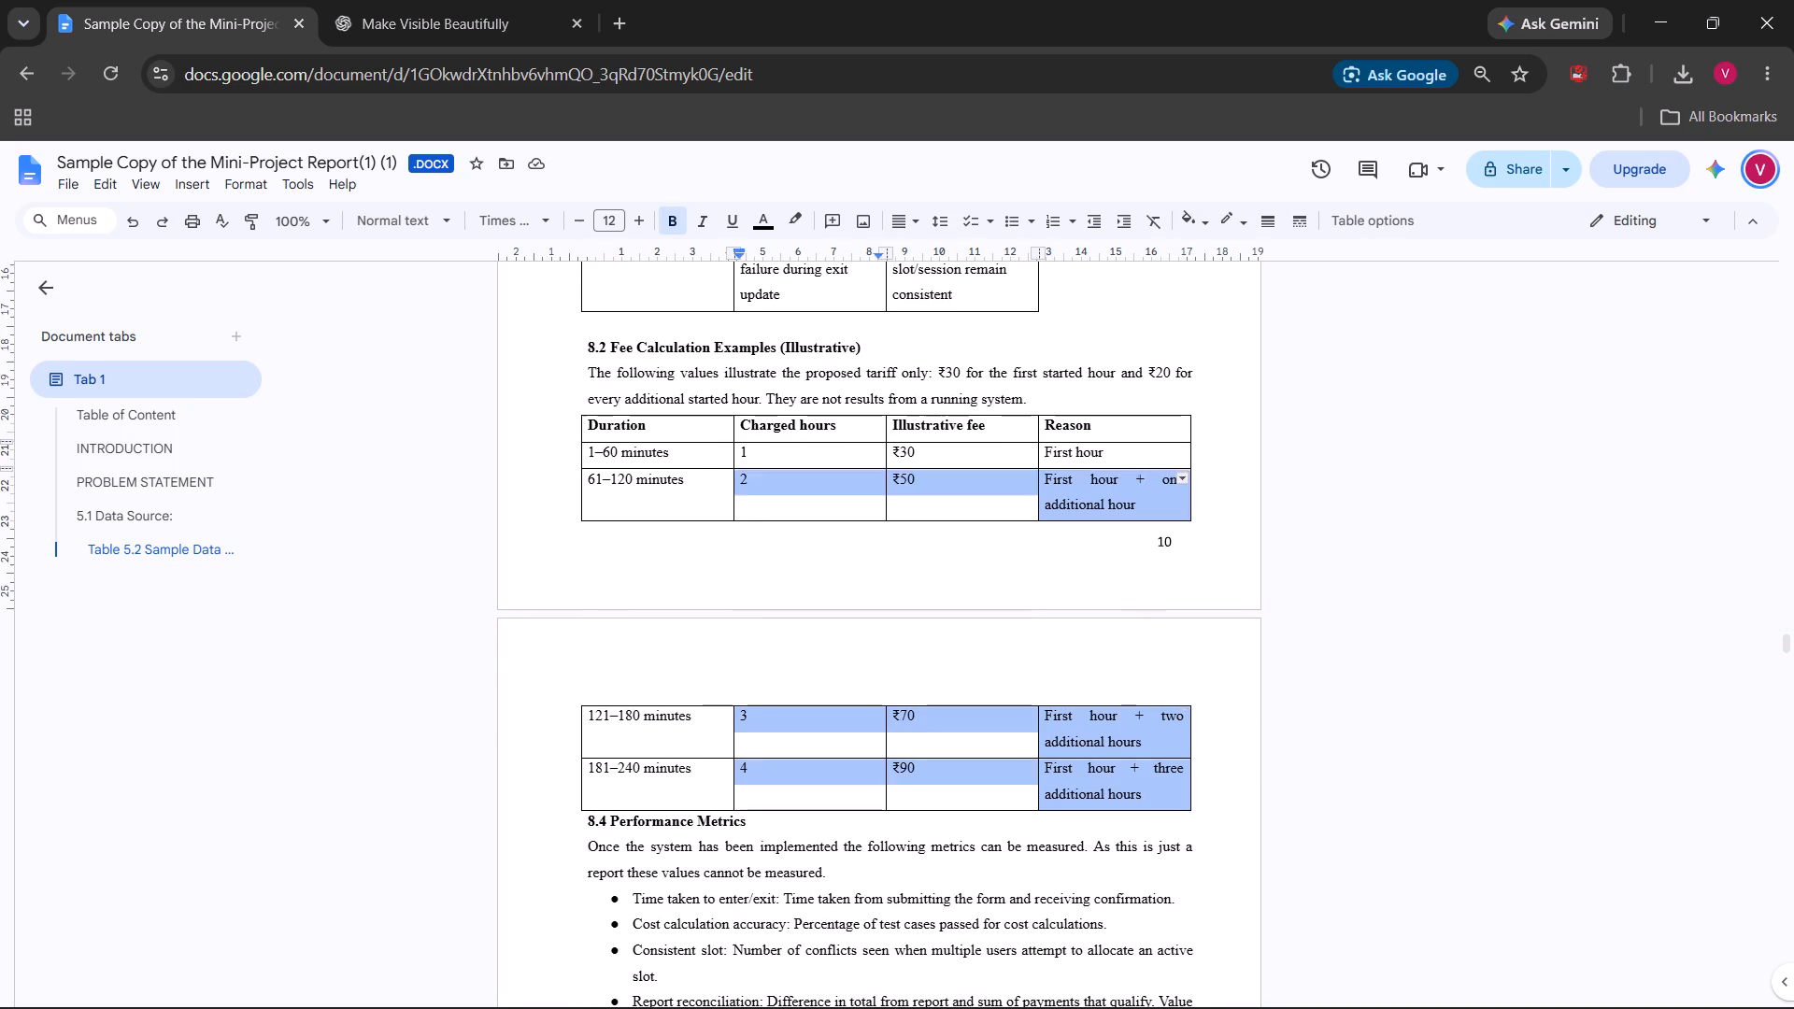
pyautogui.moveTo(795, 493); pyautogui.dragTo(594, 431)
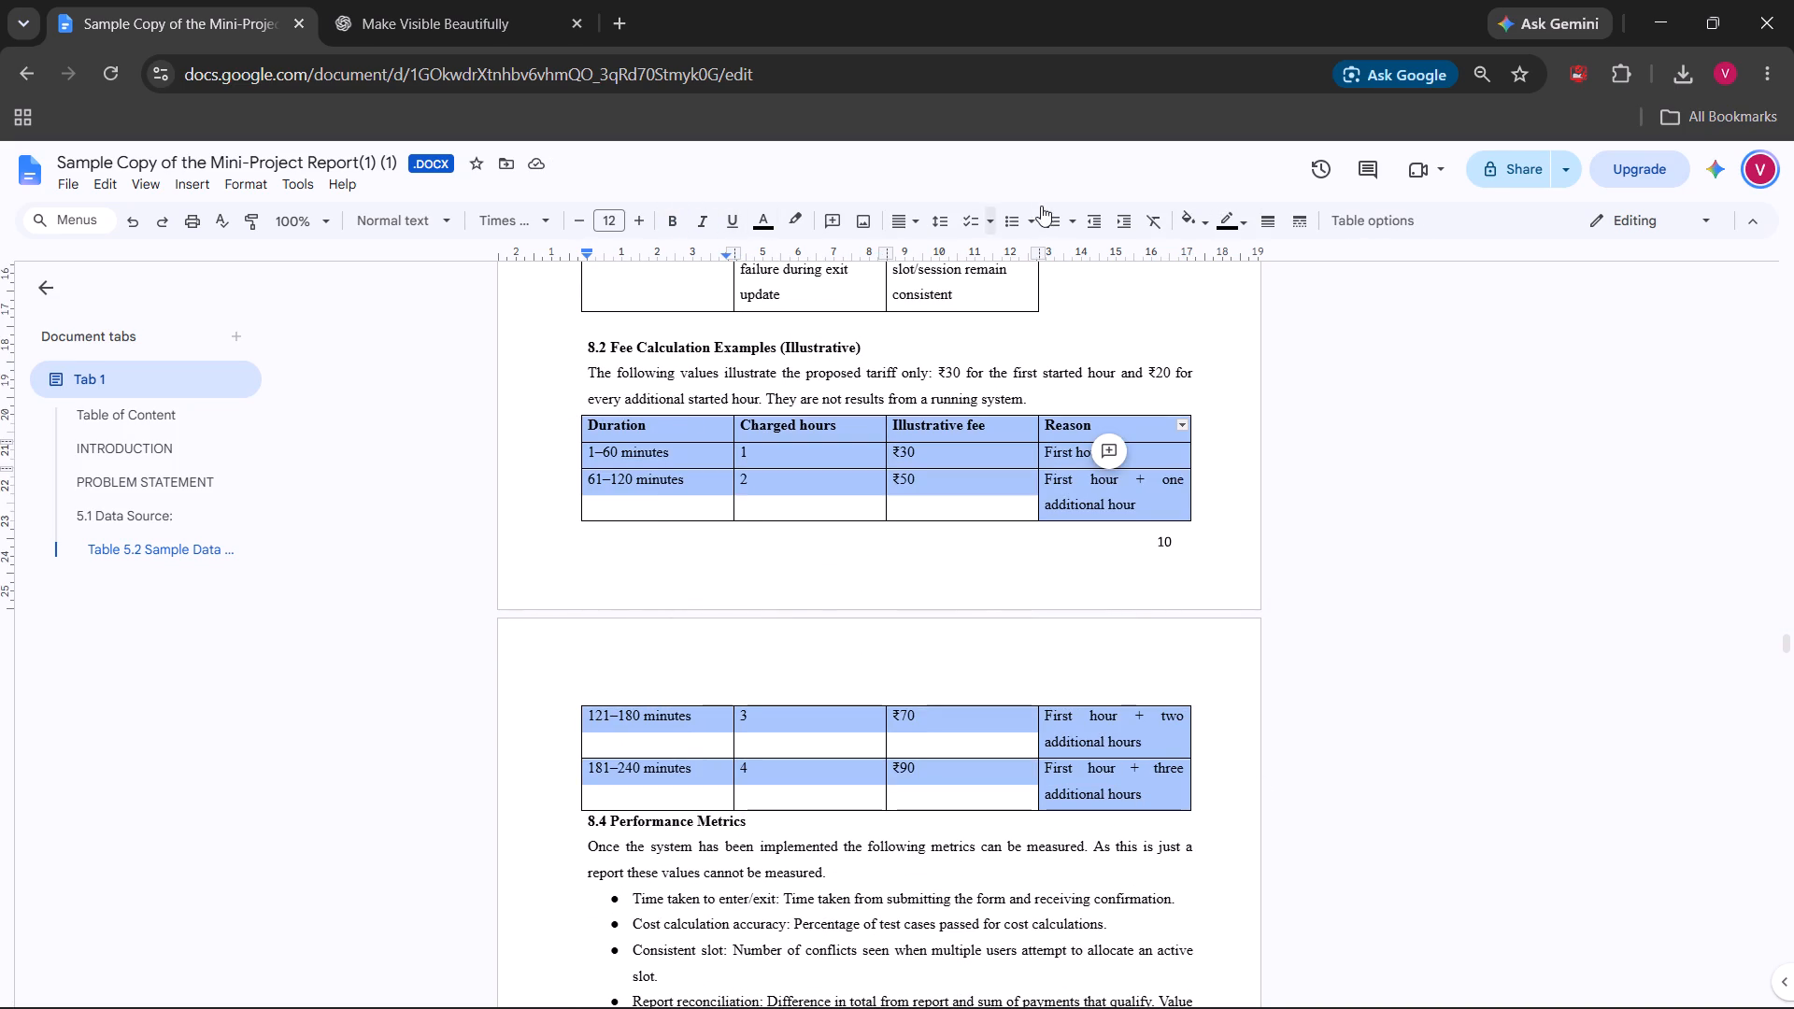
pyautogui.click(920, 226)
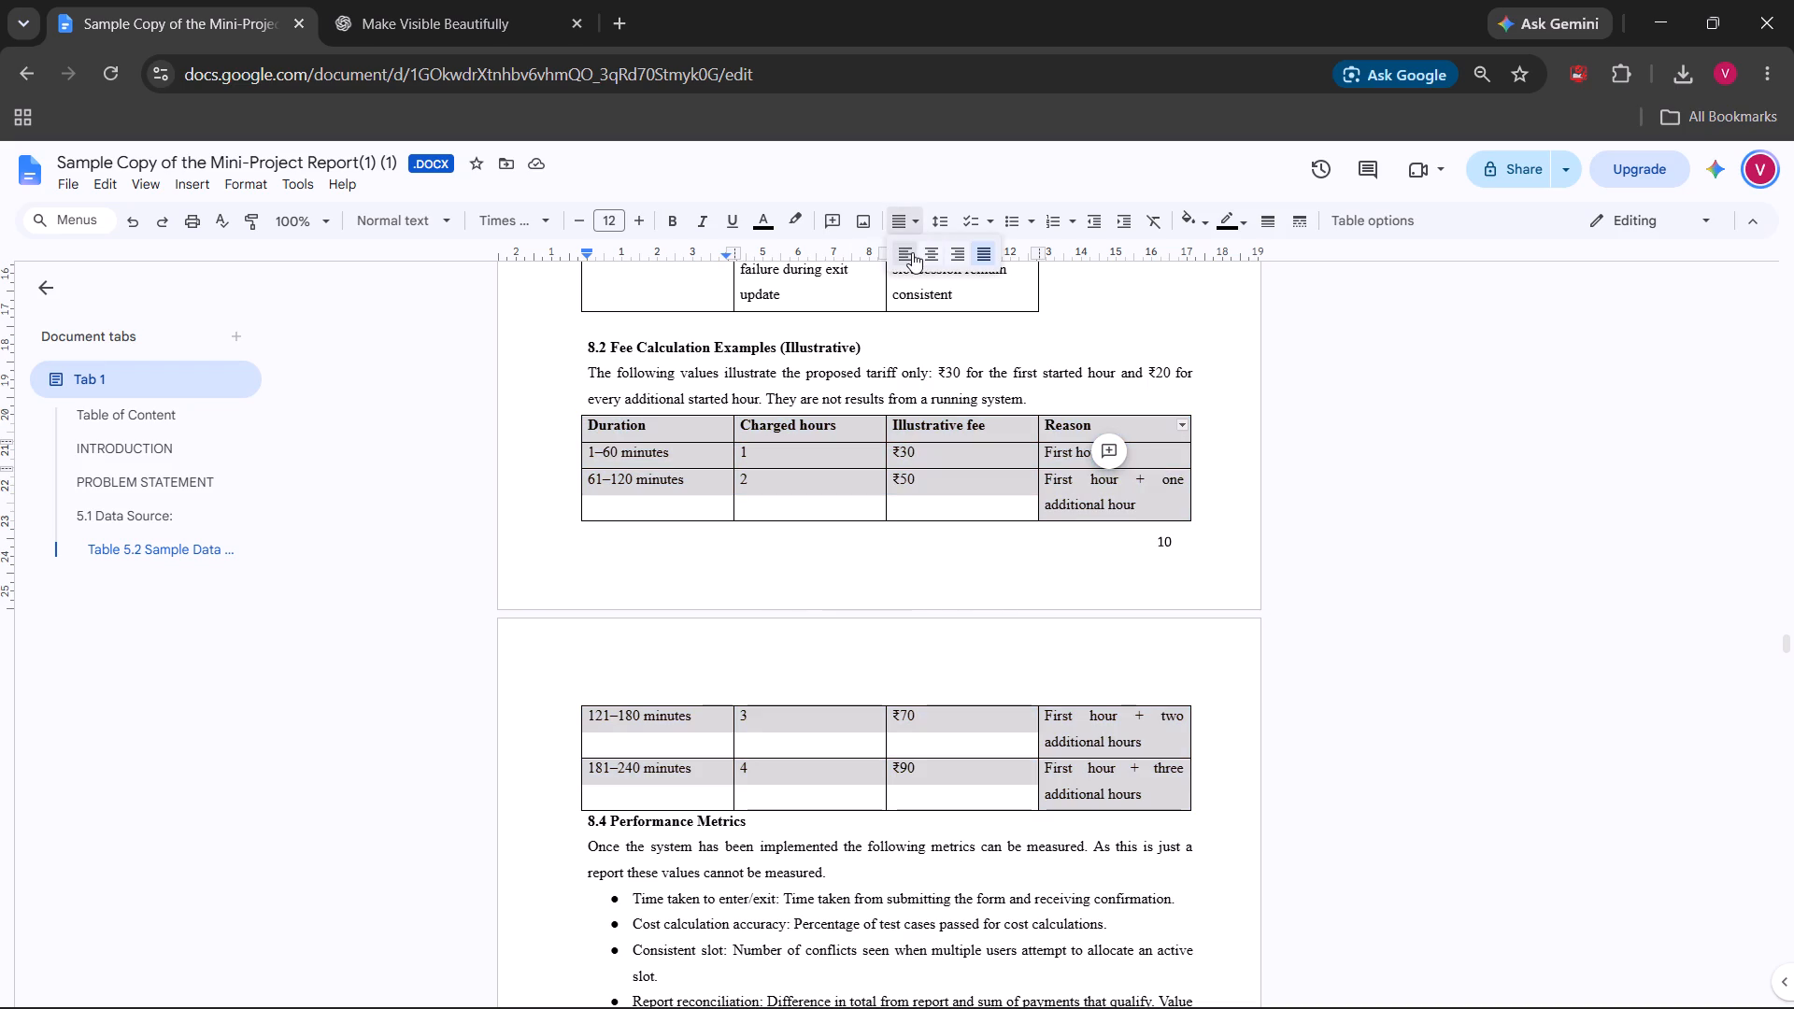
pyautogui.click(912, 252)
pyautogui.click(1132, 305)
# Add the word "Table" before the 8.2 Fee Calculation Examples (Illustrative) heading.
pyautogui.scroll(2, 1132, 305)
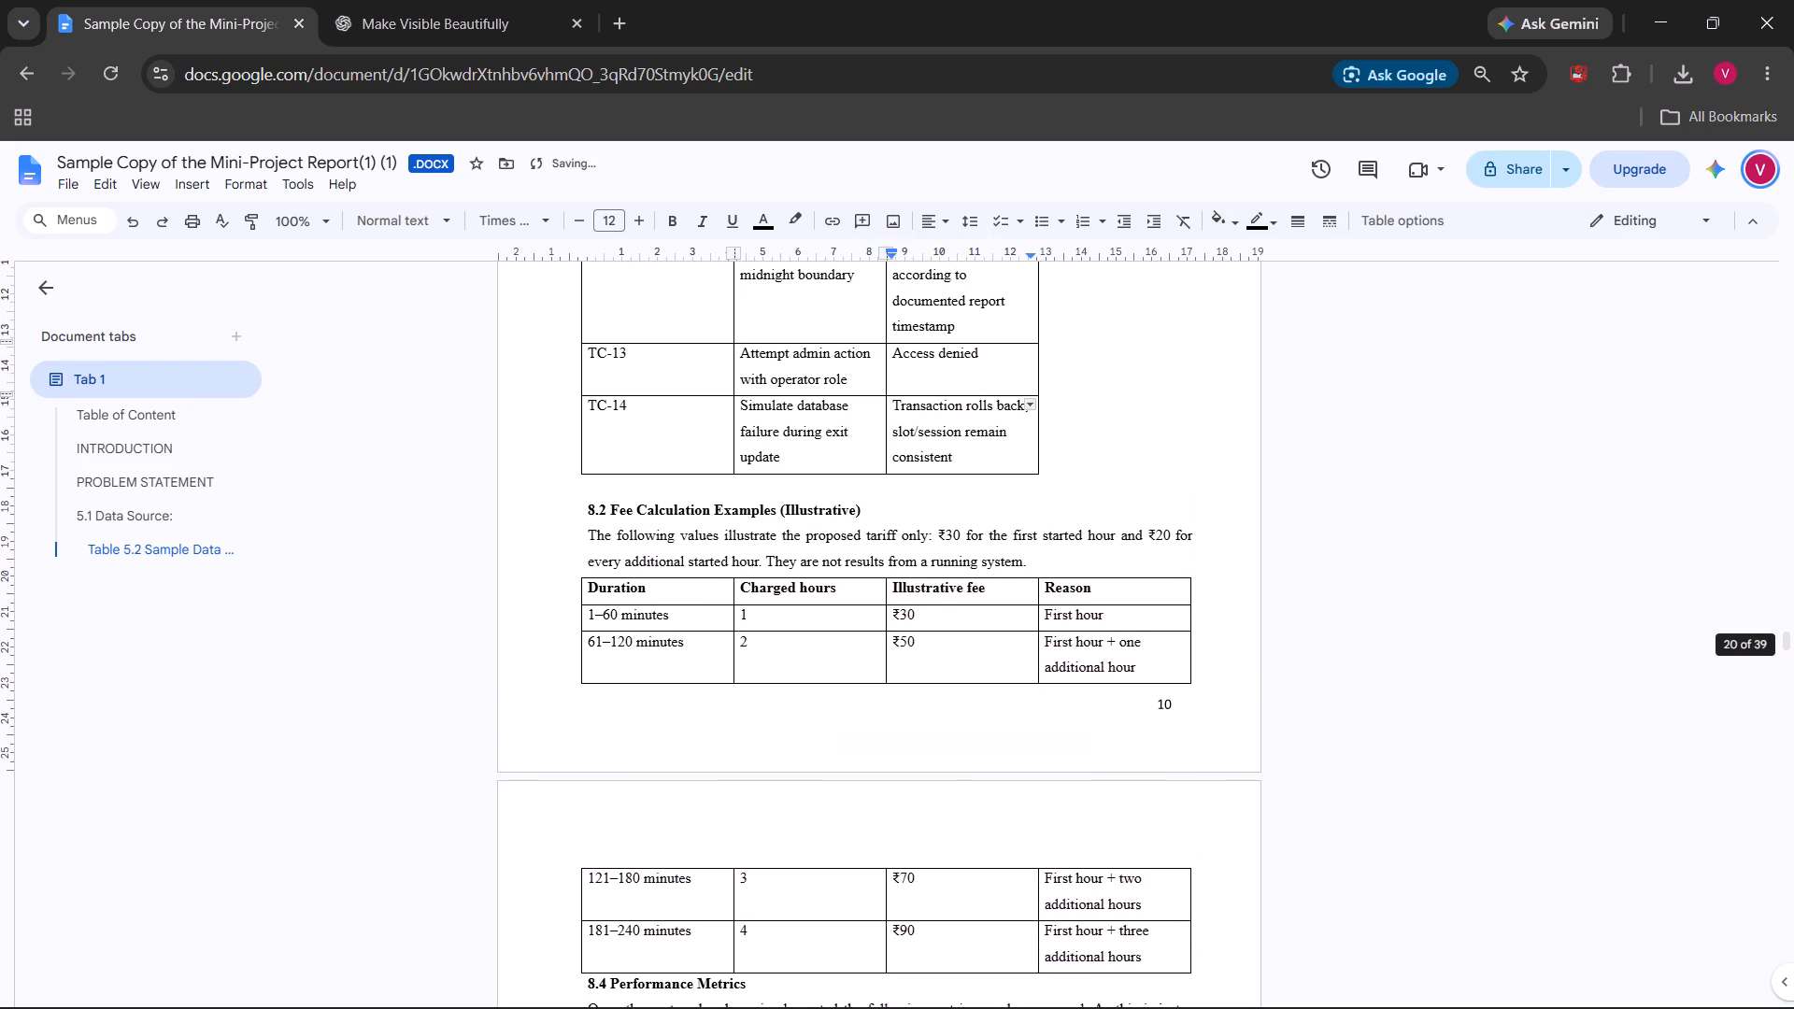
pyautogui.click(588, 519)
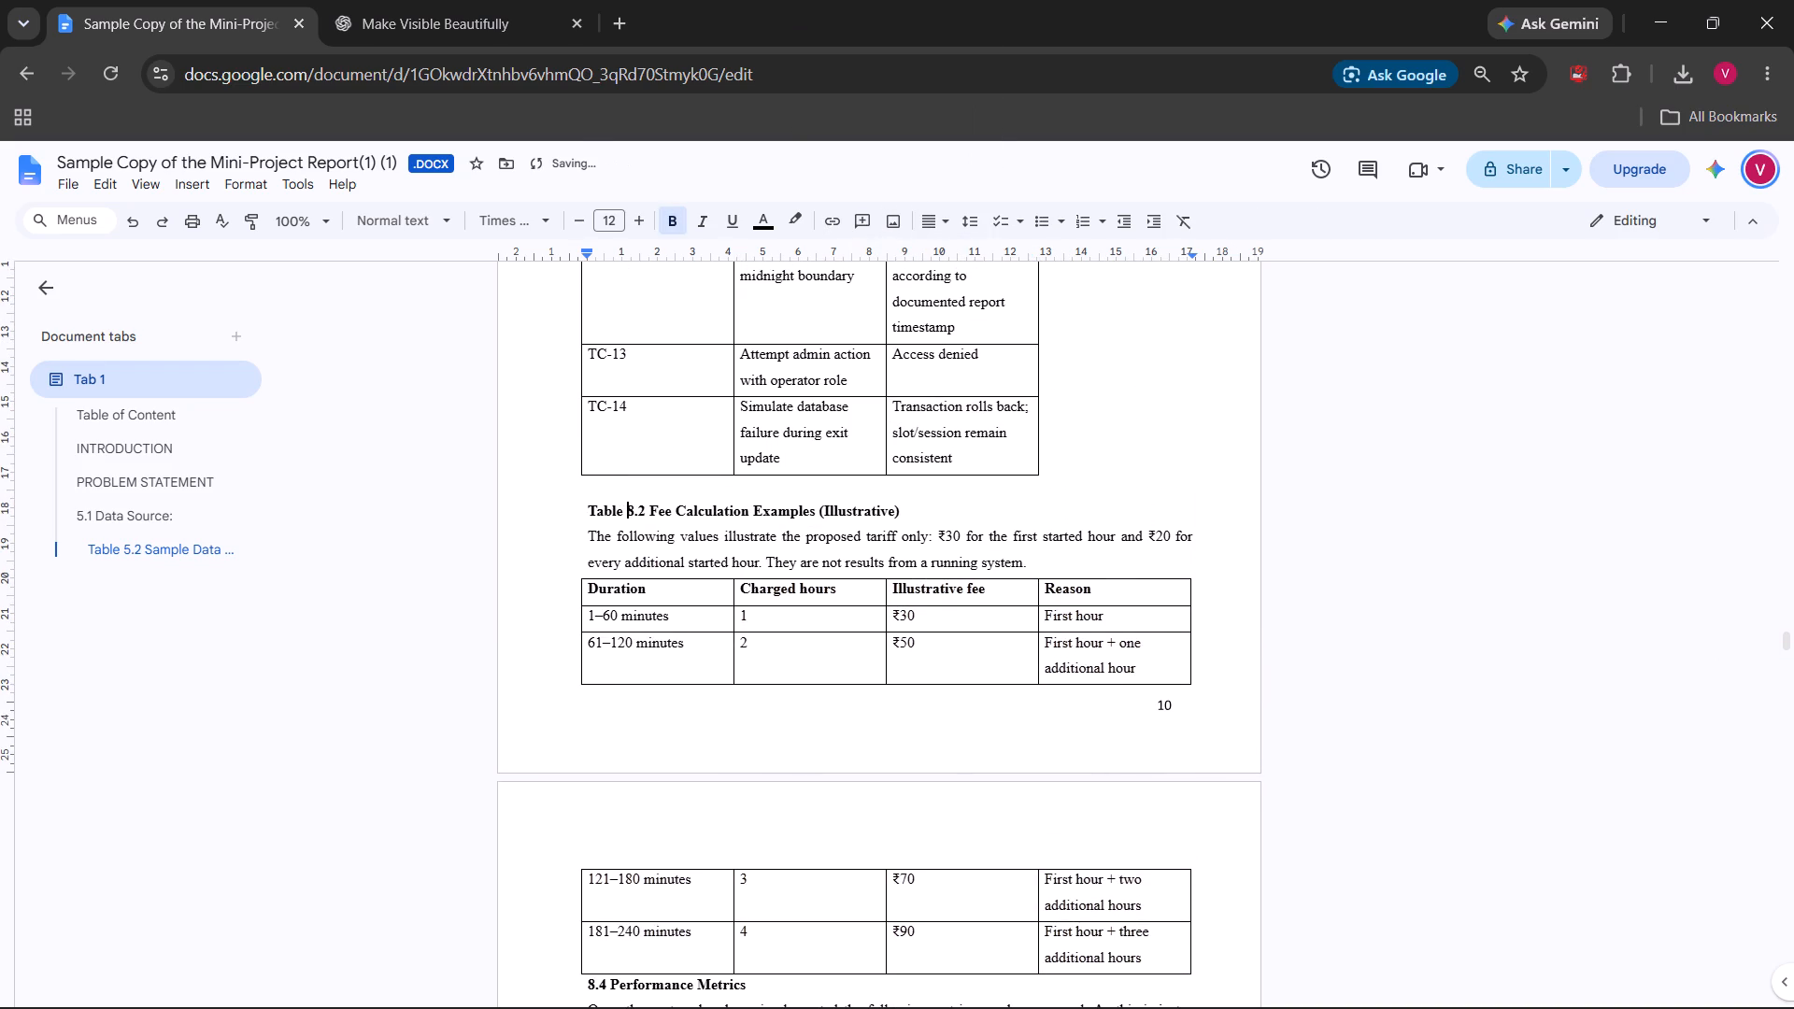
# Review Table 8.1 and its caption, and check the formatting options for the Table 8.2 caption and introductory paragraph.
pyautogui.scroll(4, 1086, 527)
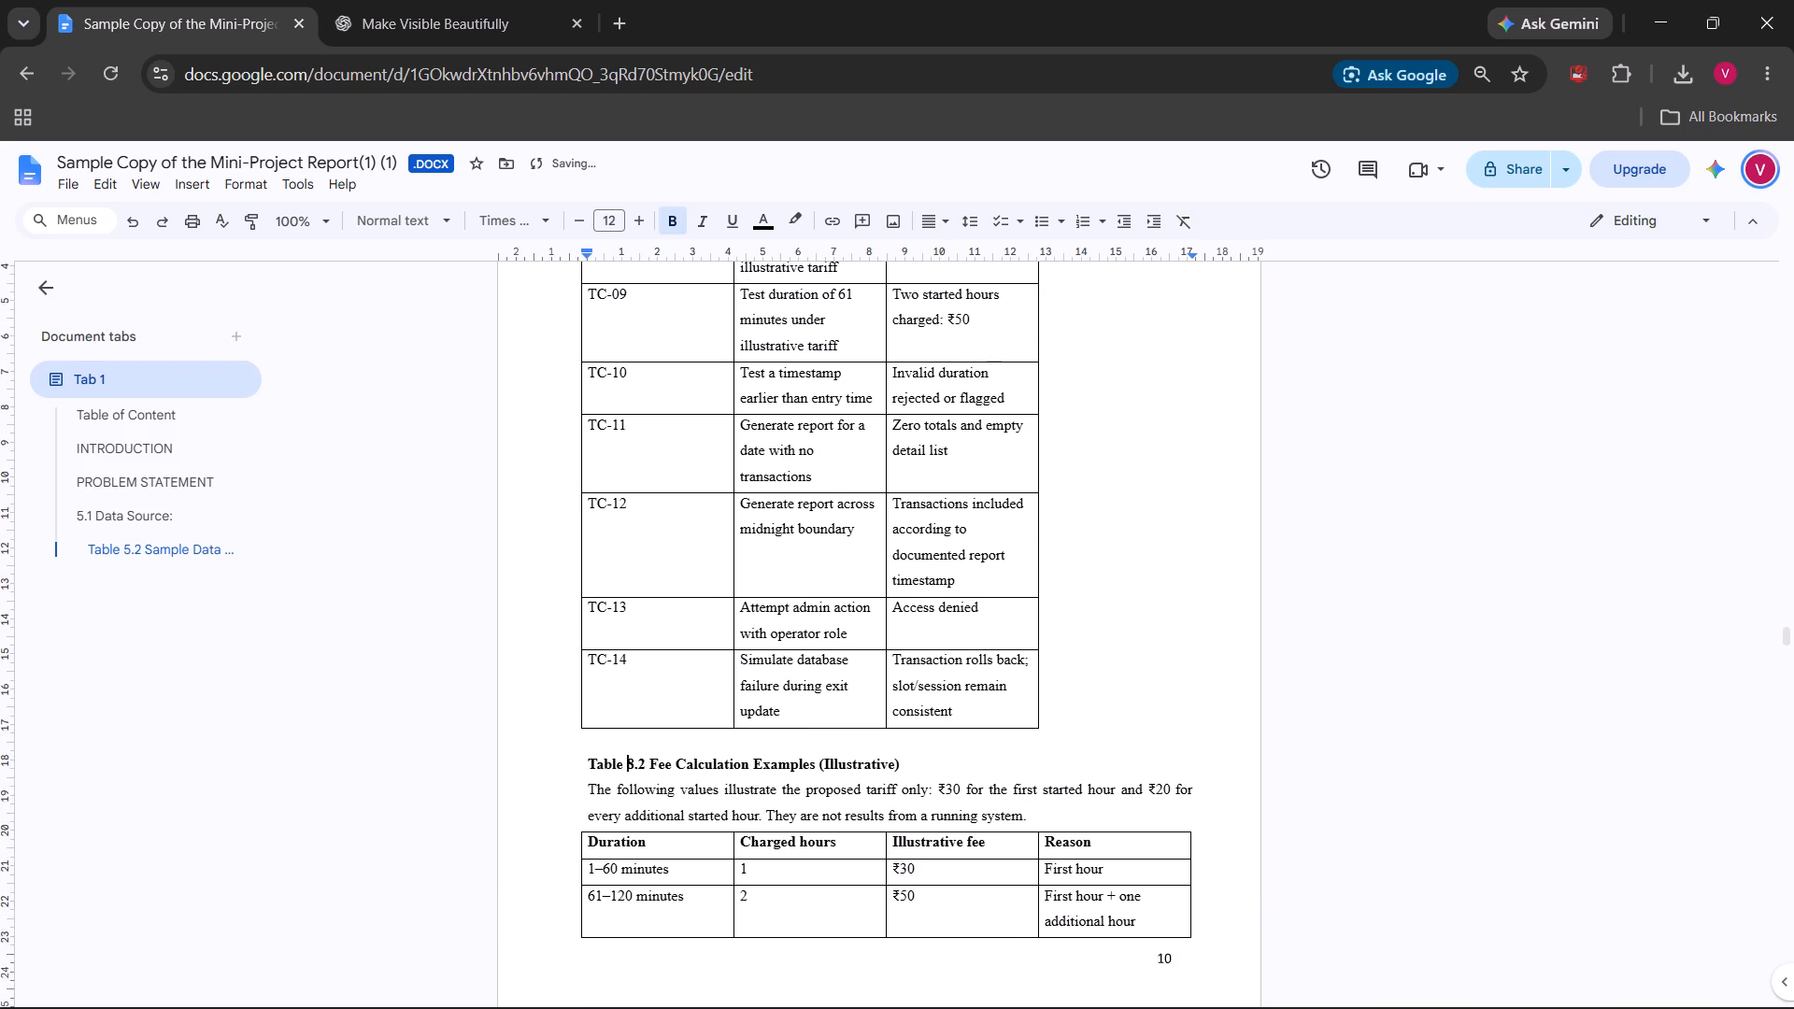
pyautogui.scroll(6, 1086, 527)
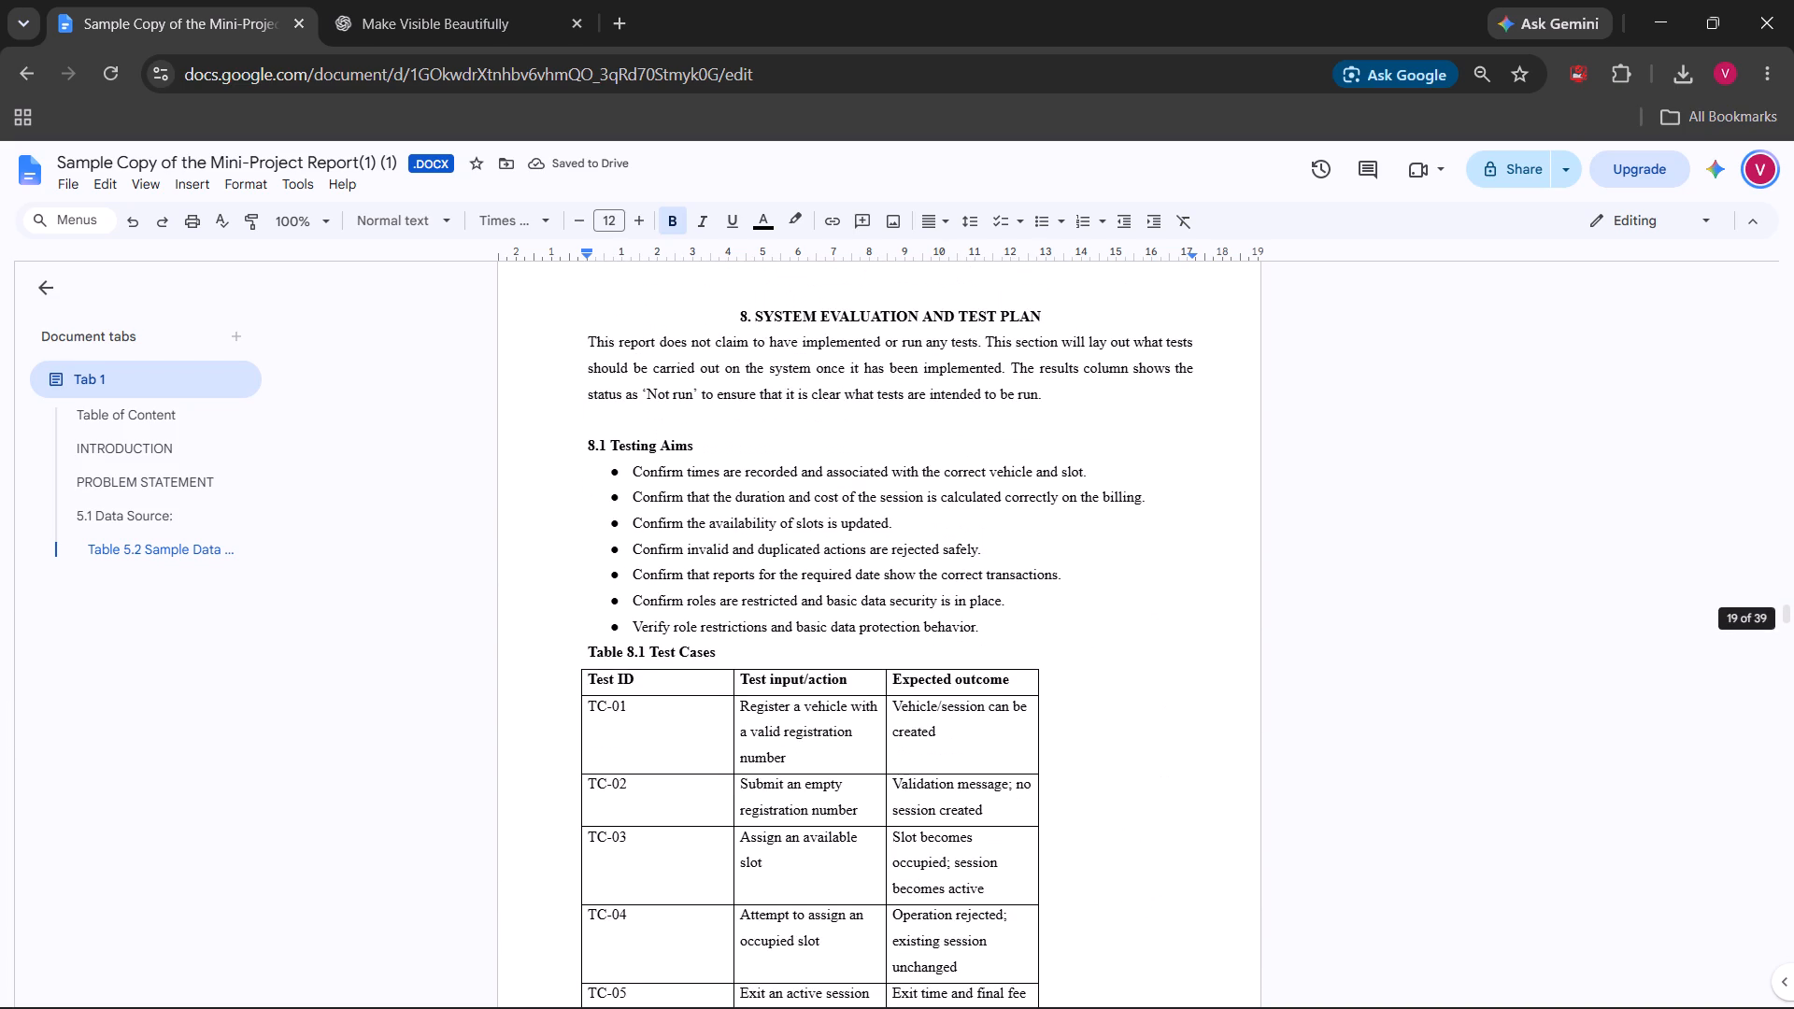
pyautogui.scroll(-4, 1141, 663)
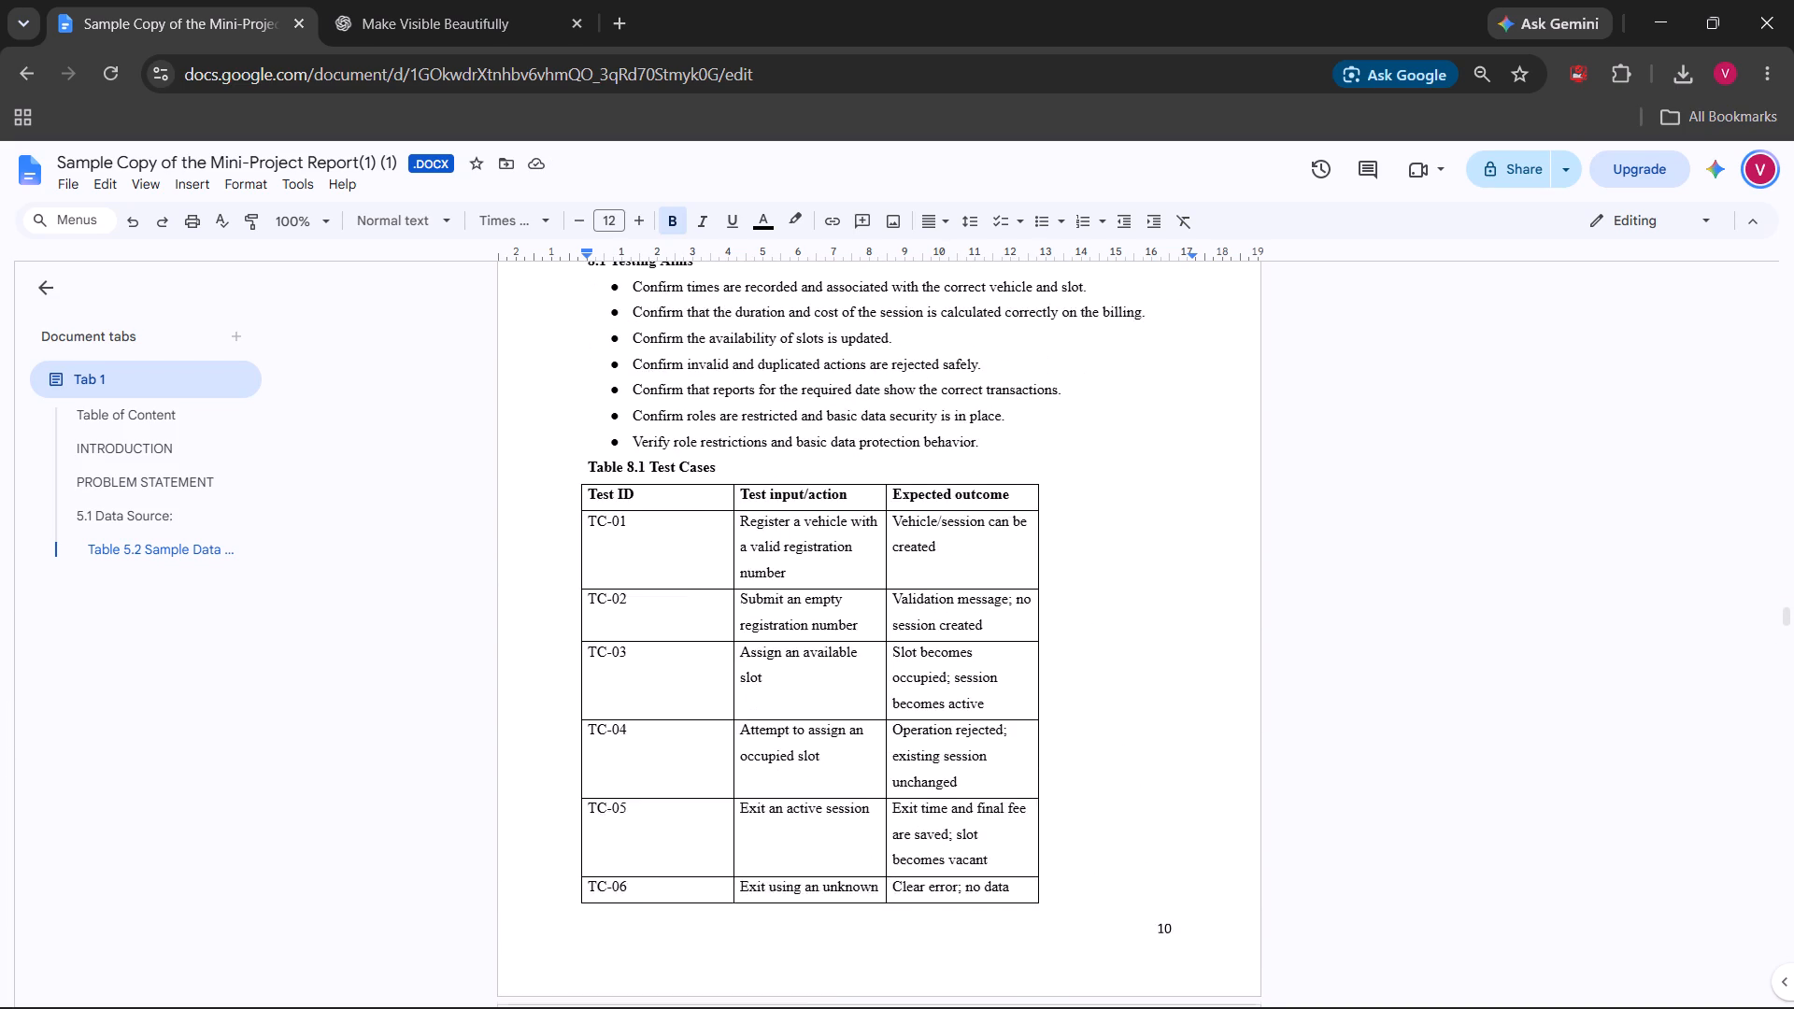
pyautogui.scroll(-6, 1141, 663)
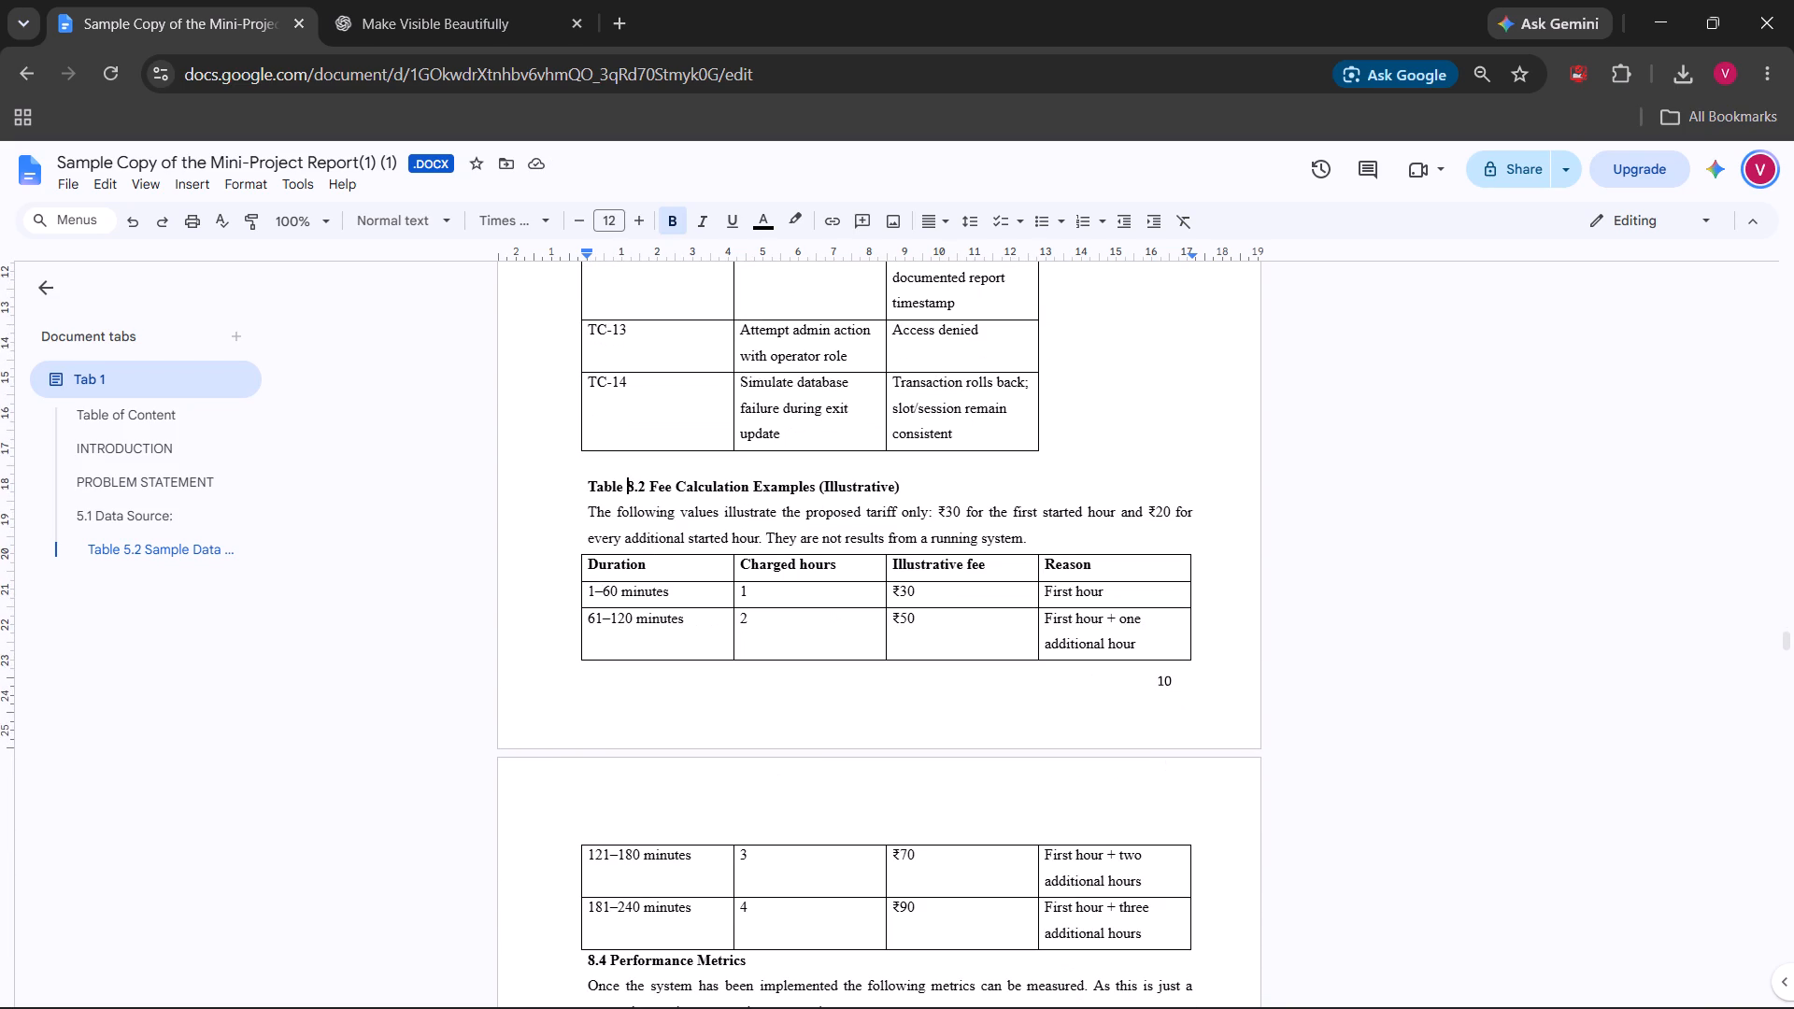
pyautogui.moveTo(1073, 535); pyautogui.dragTo(661, 515)
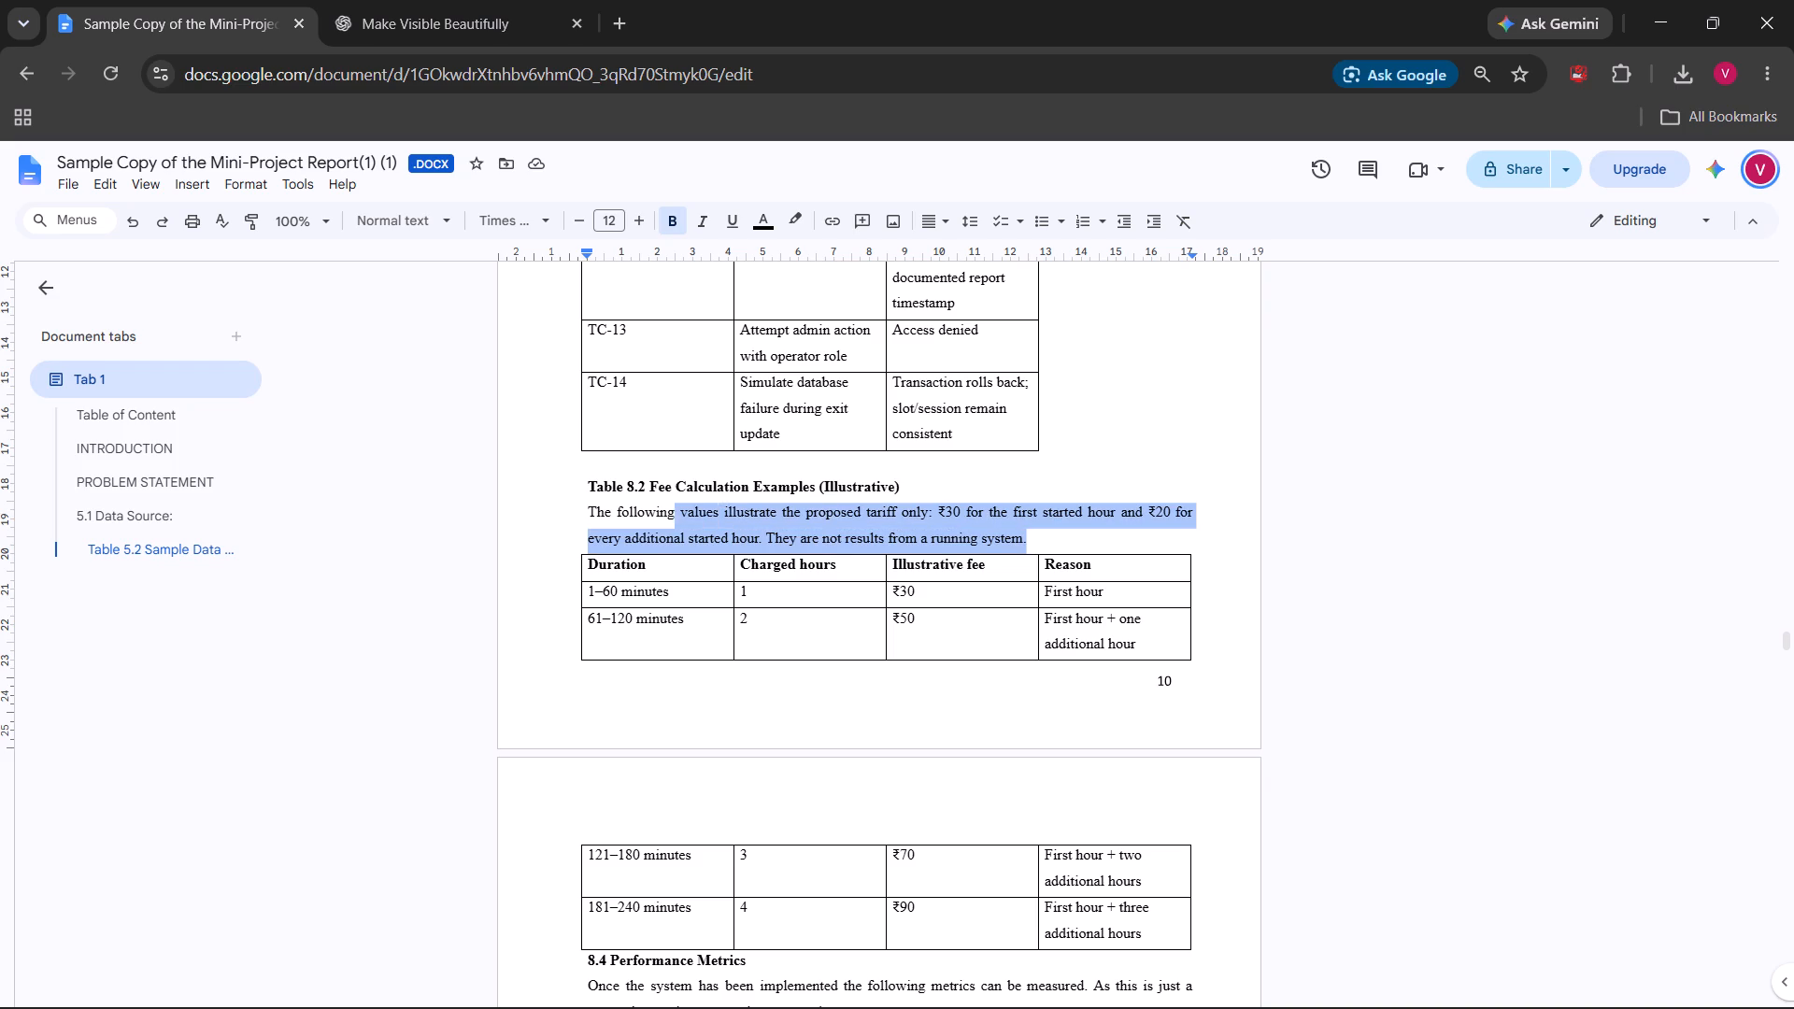
pyautogui.moveTo(661, 515); pyautogui.dragTo(583, 493)
pyautogui.click(243, 185)
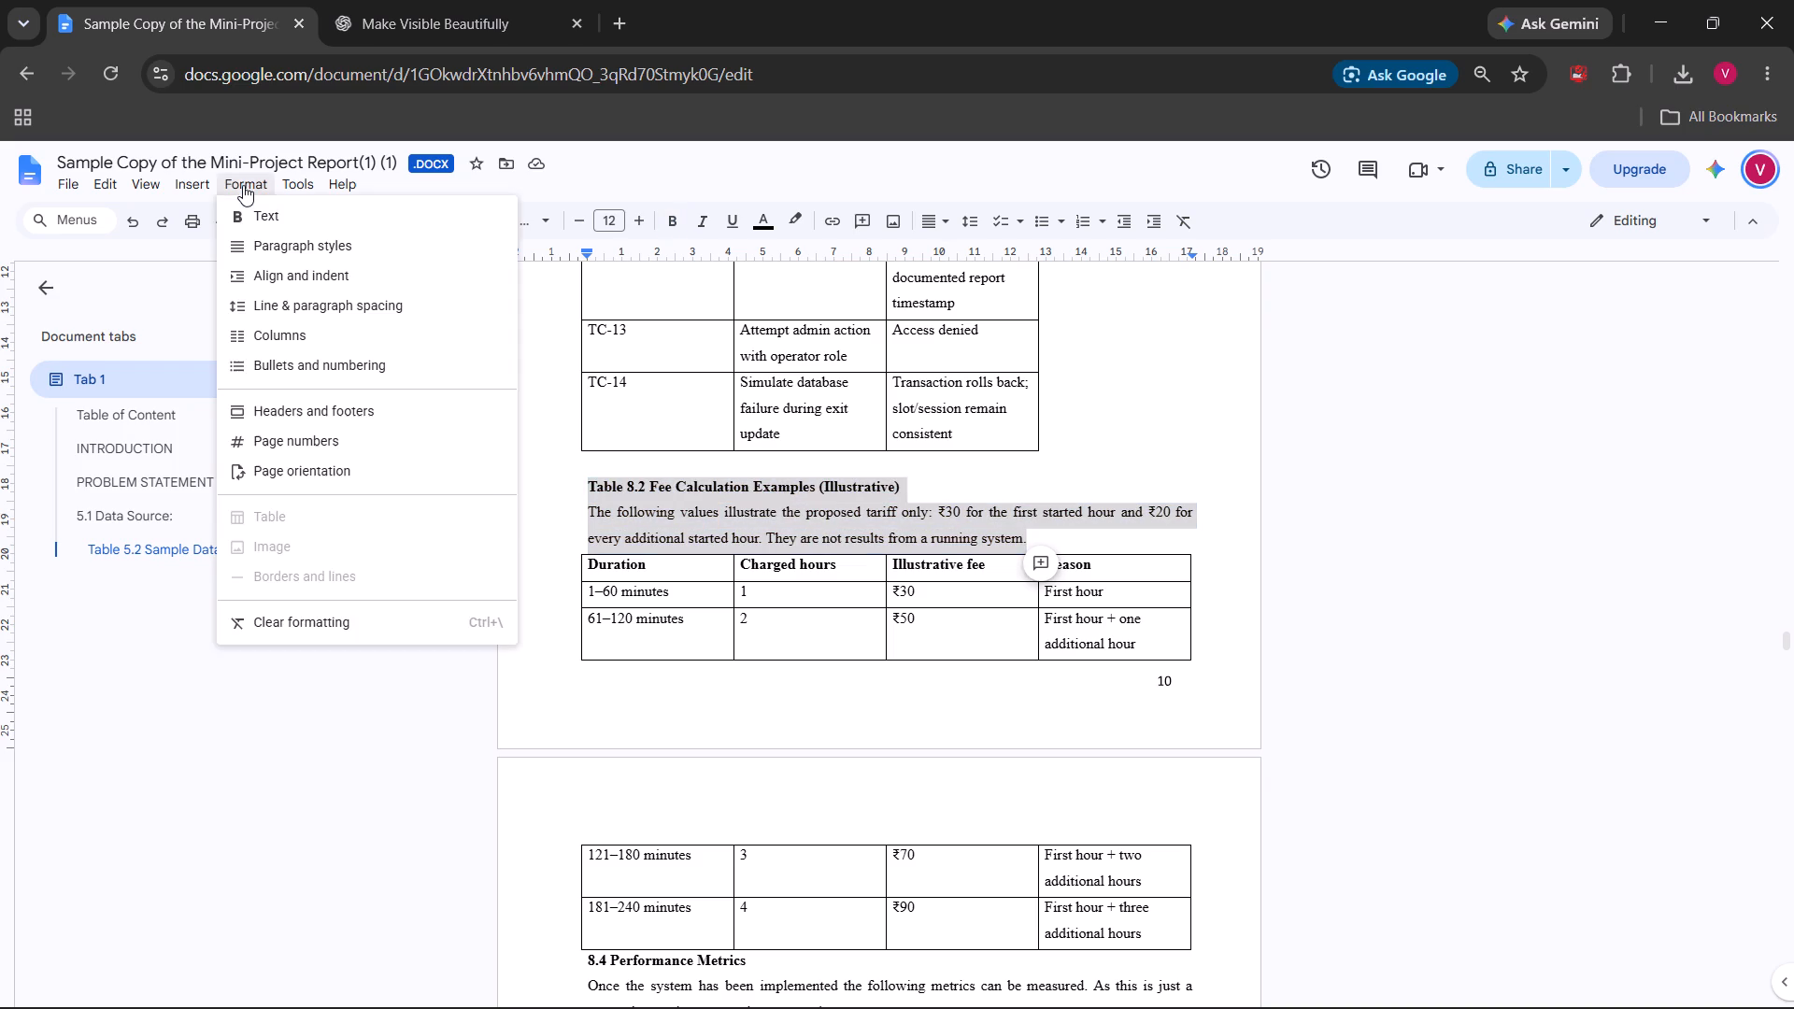
pyautogui.click(1114, 423)
# Narrow the Charged hours column in Table 8.2, giving the extra width to the Illustrative fee column.
pyautogui.scroll(-2, 1114, 423)
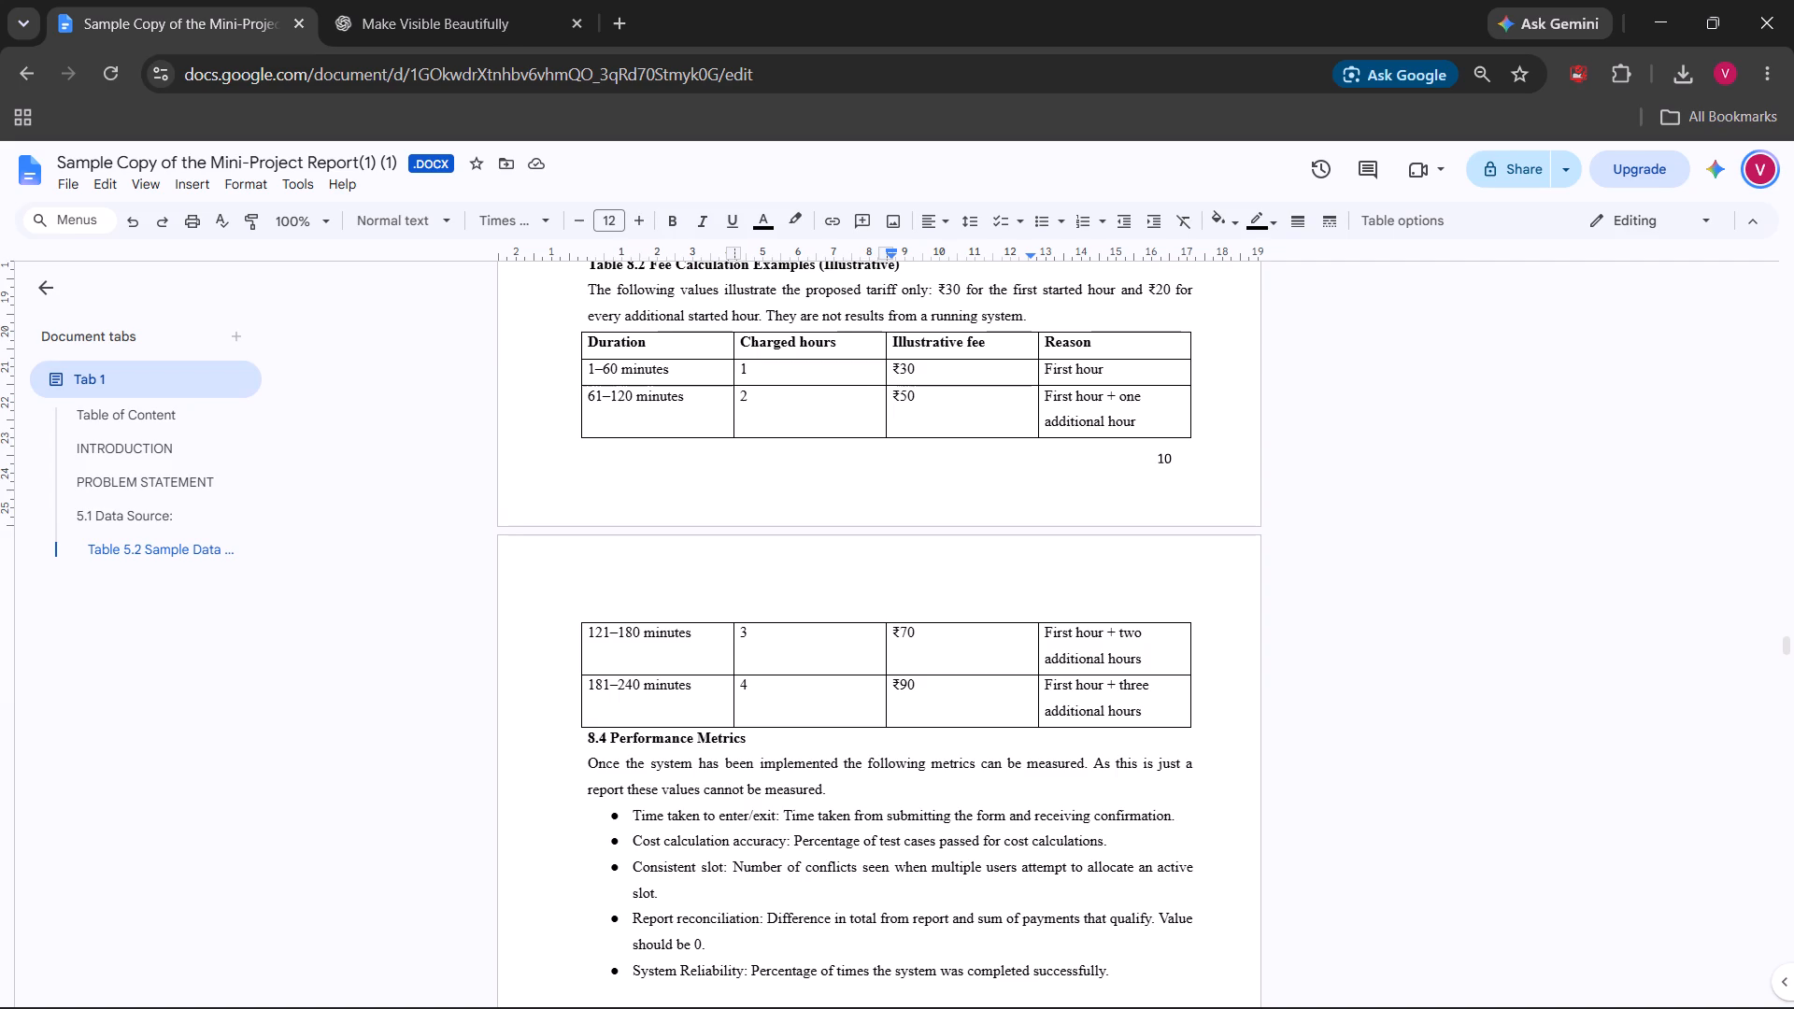
pyautogui.moveTo(885, 351); pyautogui.dragTo(847, 355)
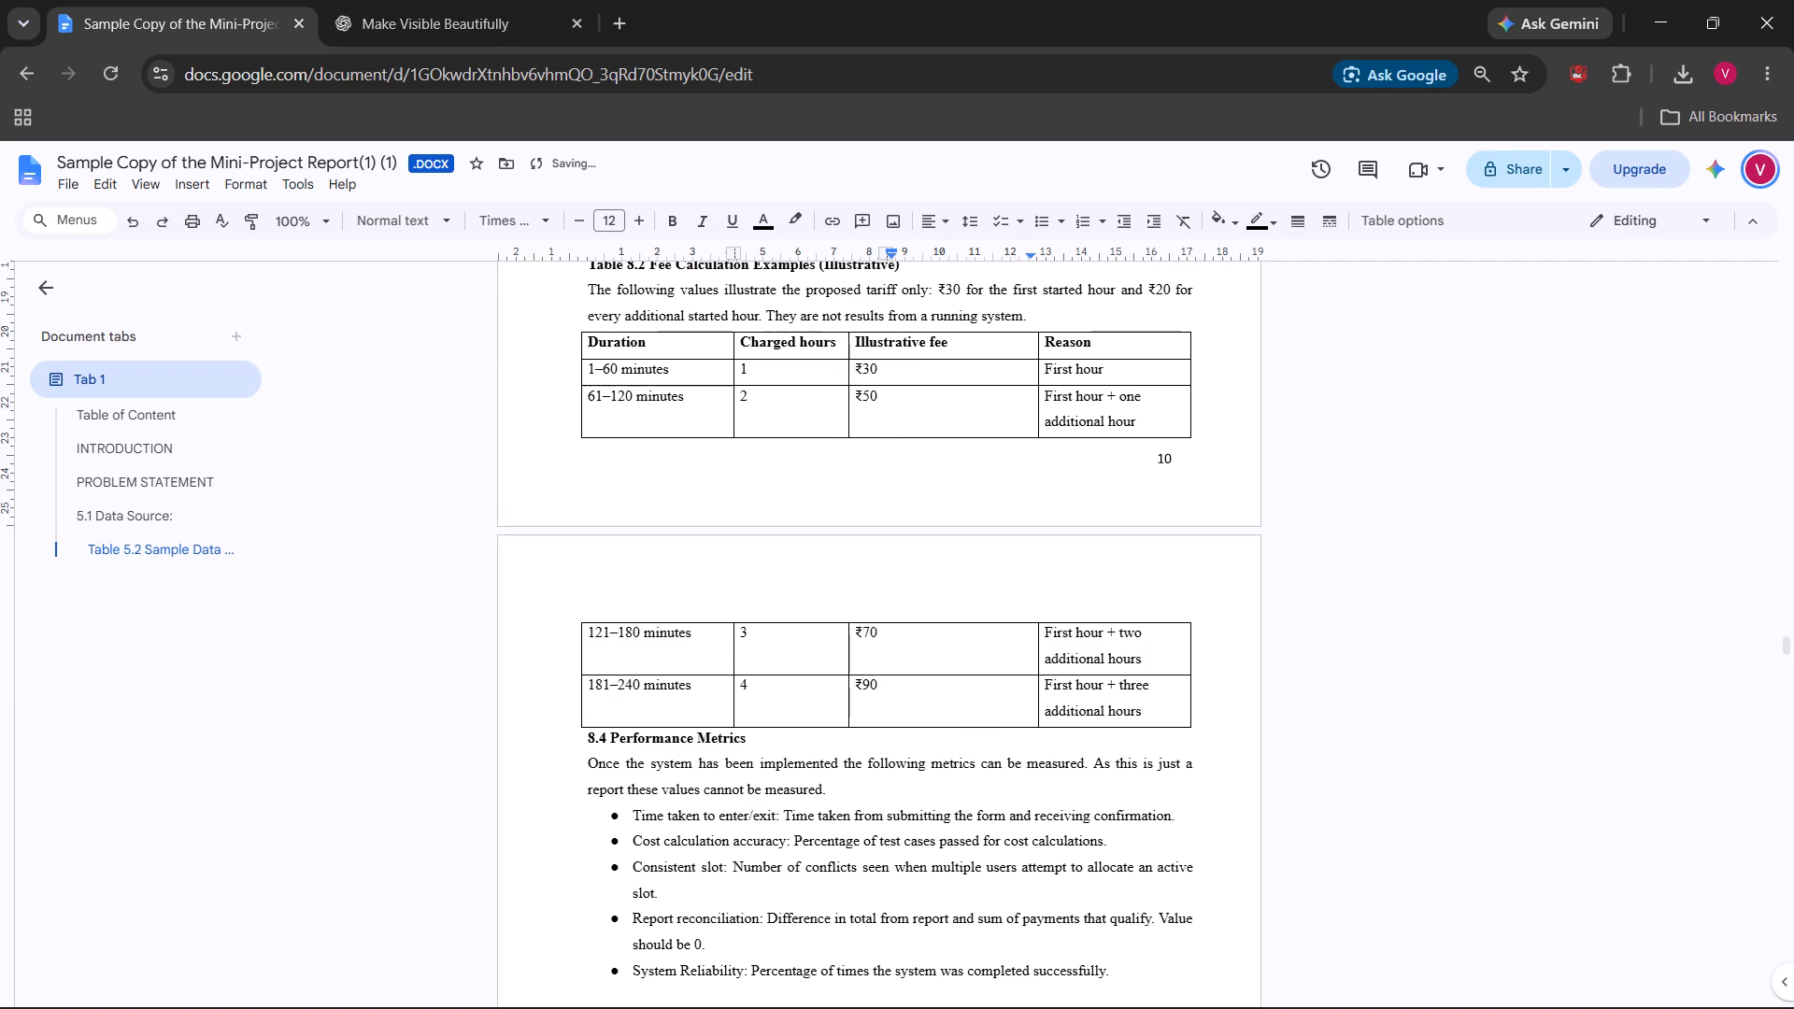
pyautogui.rightClick(919, 516)
pyautogui.rightClick(1346, 413)
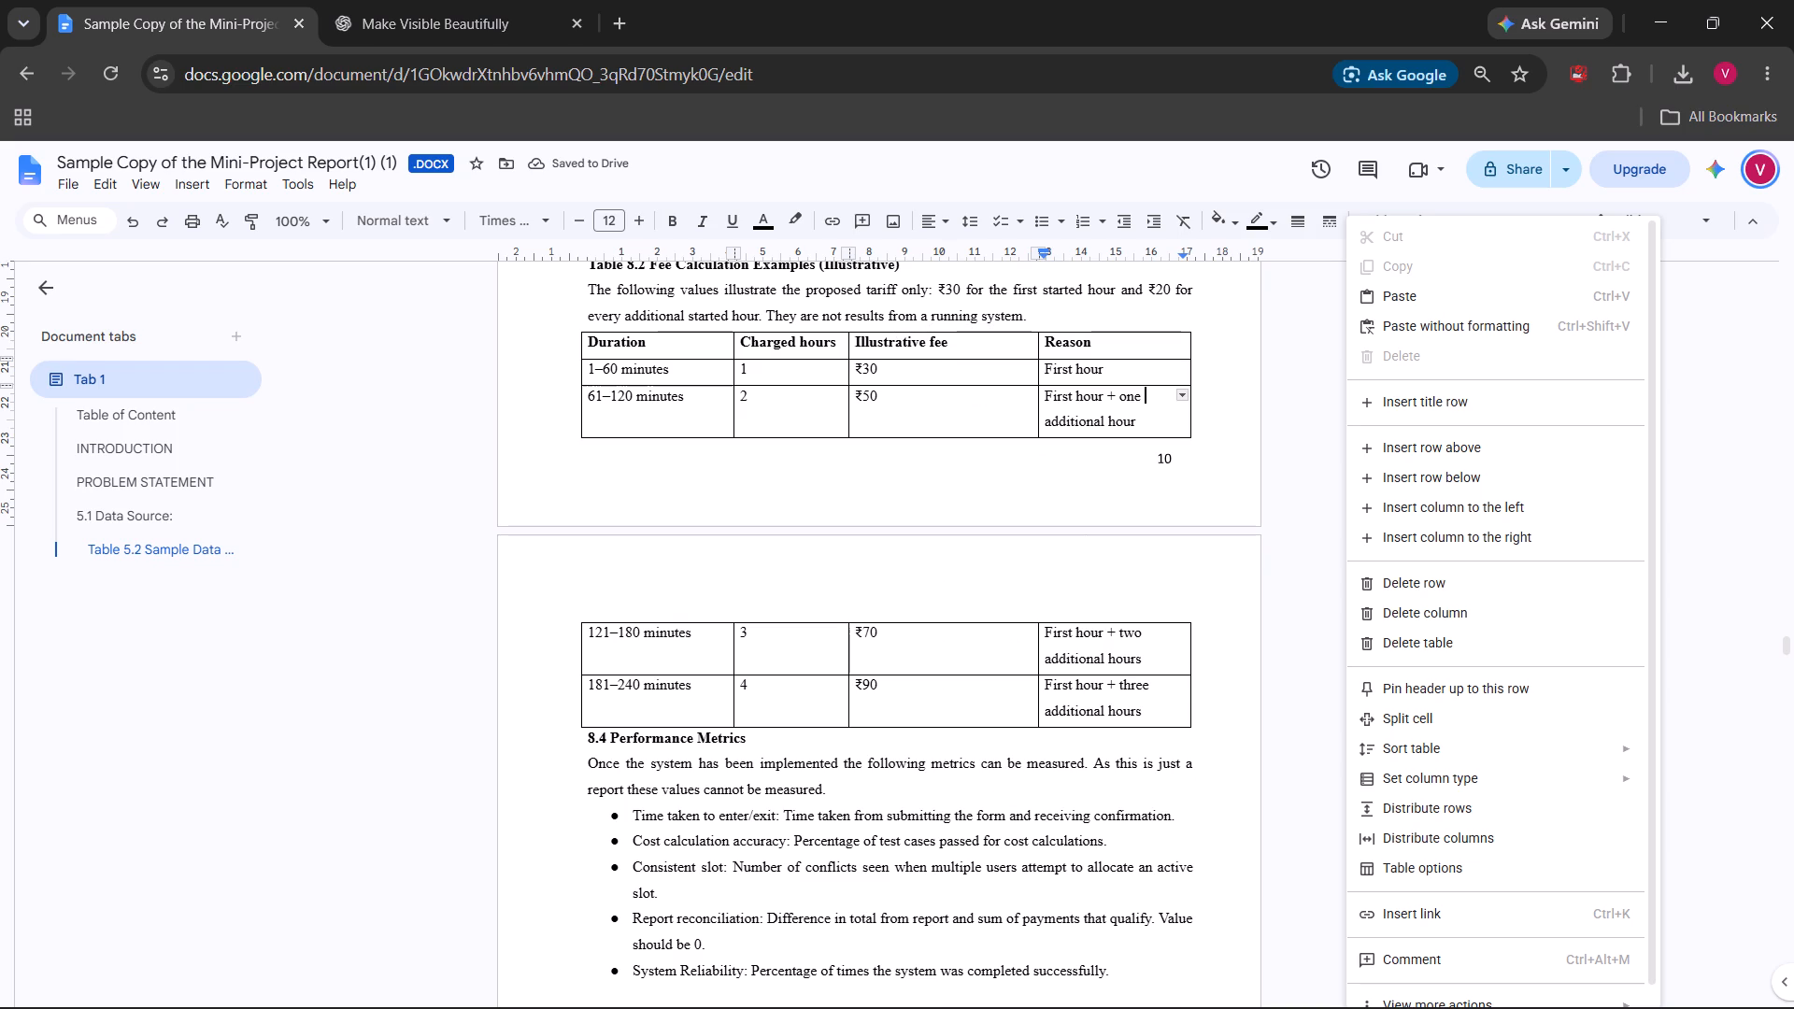
pyautogui.moveTo(846, 352); pyautogui.dragTo(854, 351)
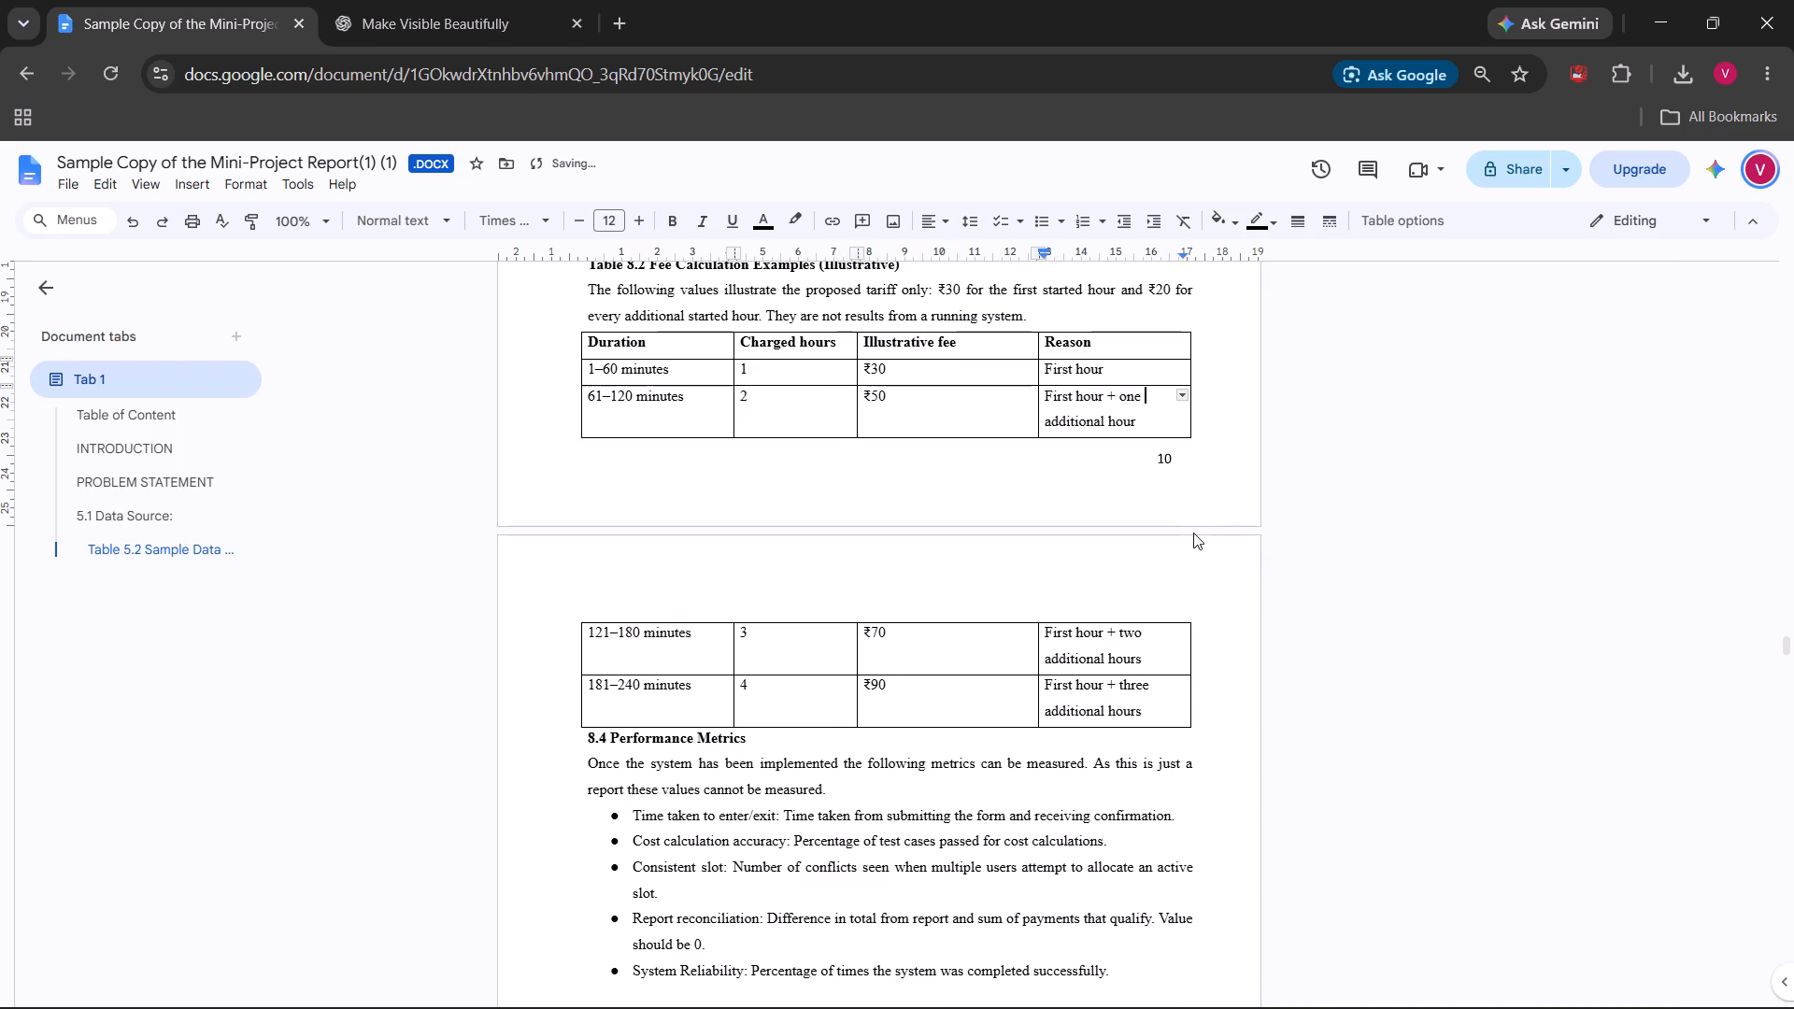
pyautogui.click(1148, 428)
# Insert a blank line between Table 8.2 and the Performance Metrics heading, and renumber that heading as 8.2.
pyautogui.scroll(-1, 1148, 428)
pyautogui.rightClick(590, 700)
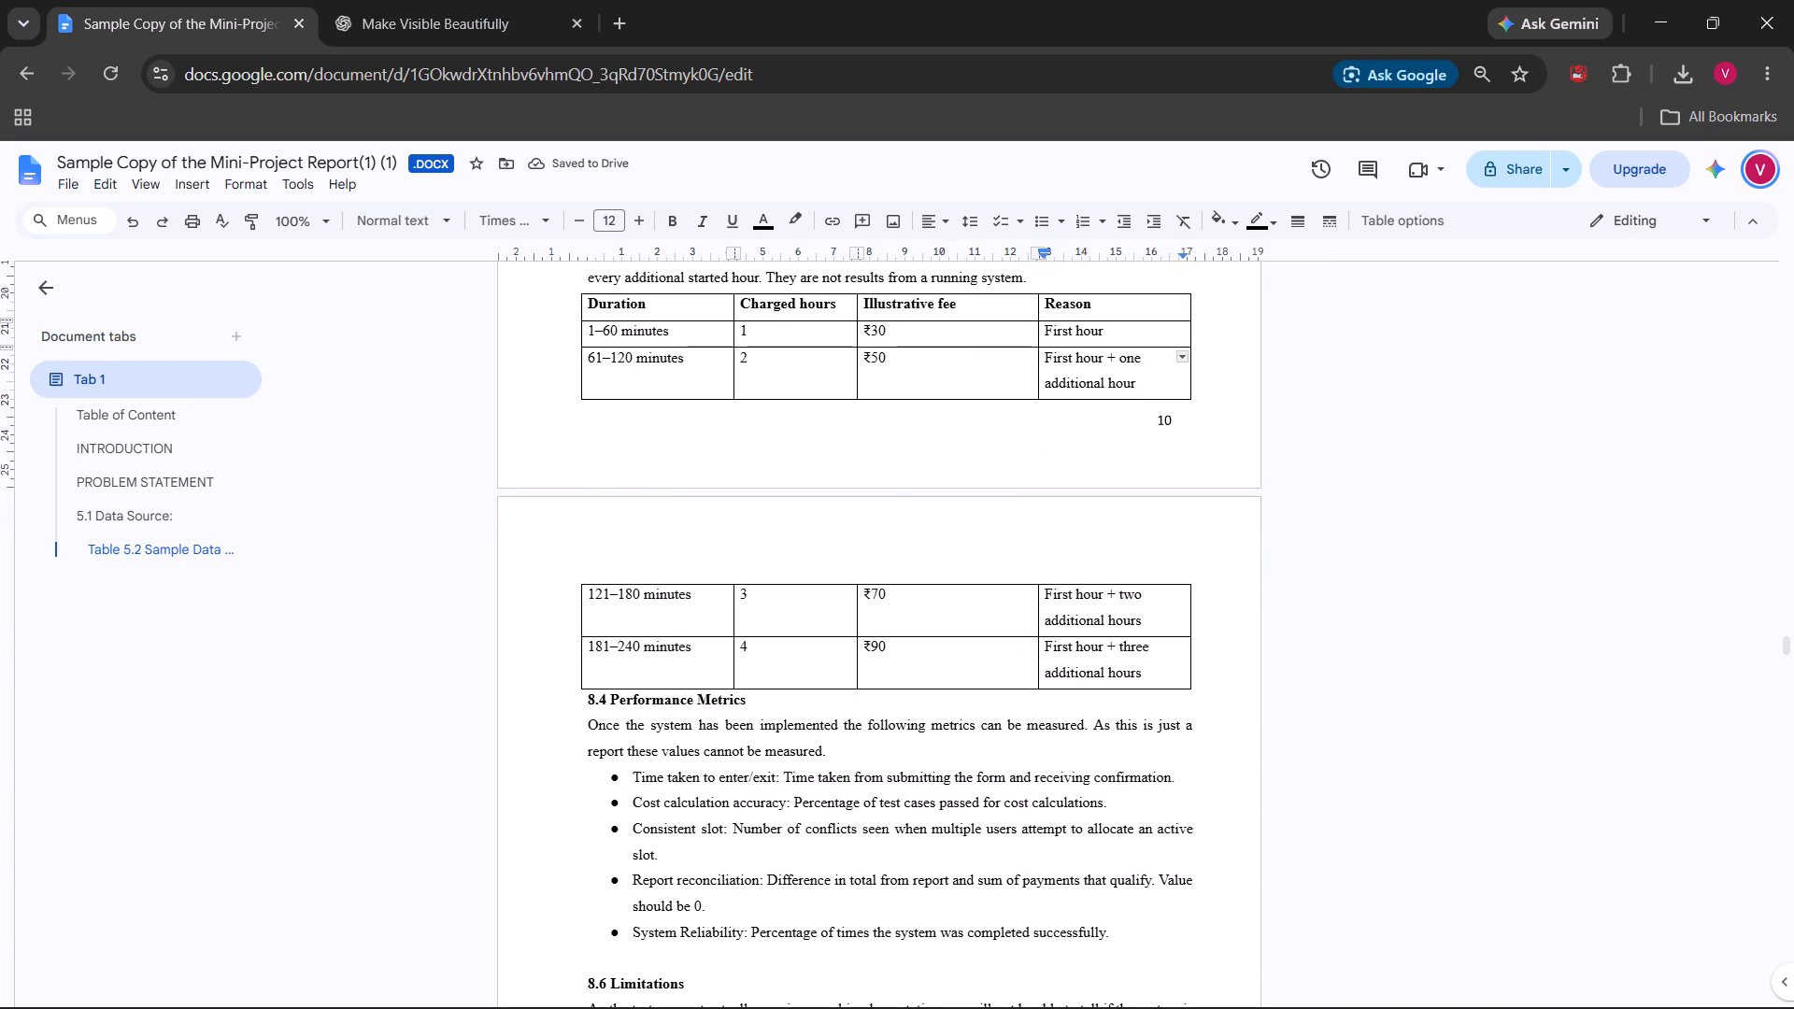
pyautogui.press('Return')
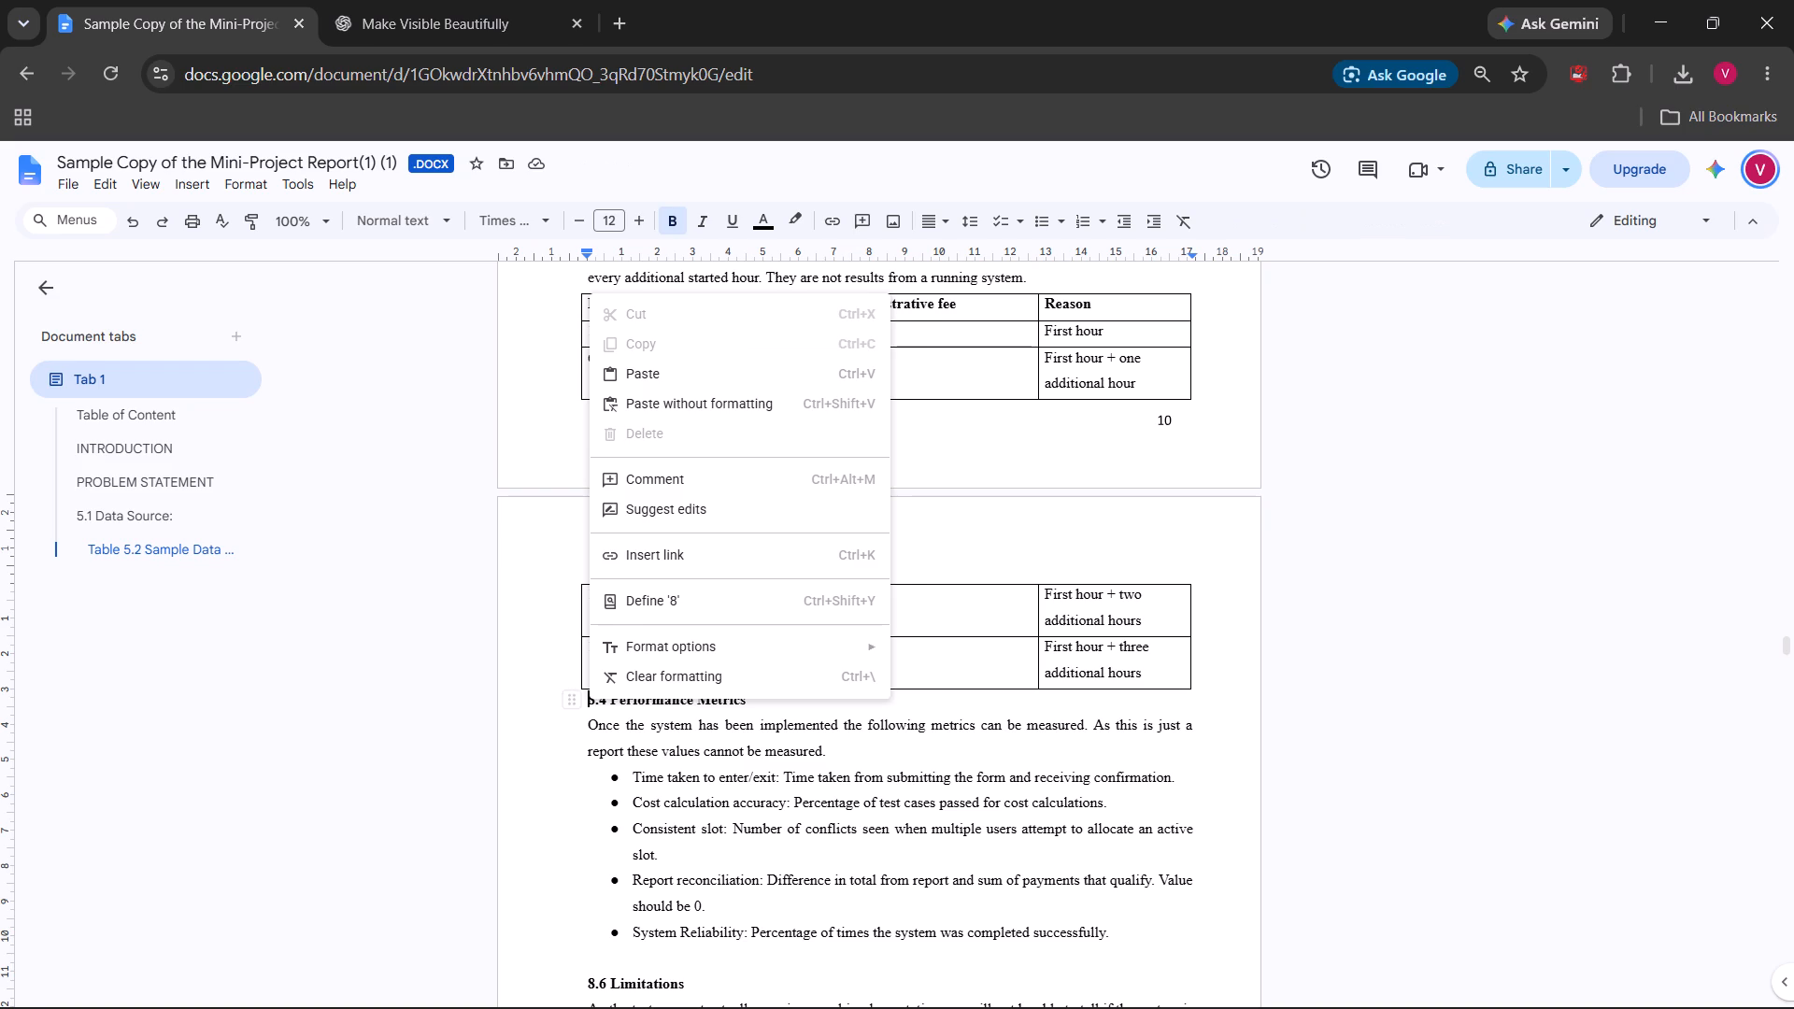
pyautogui.click(531, 722)
pyautogui.click(587, 705)
pyautogui.press('Return')
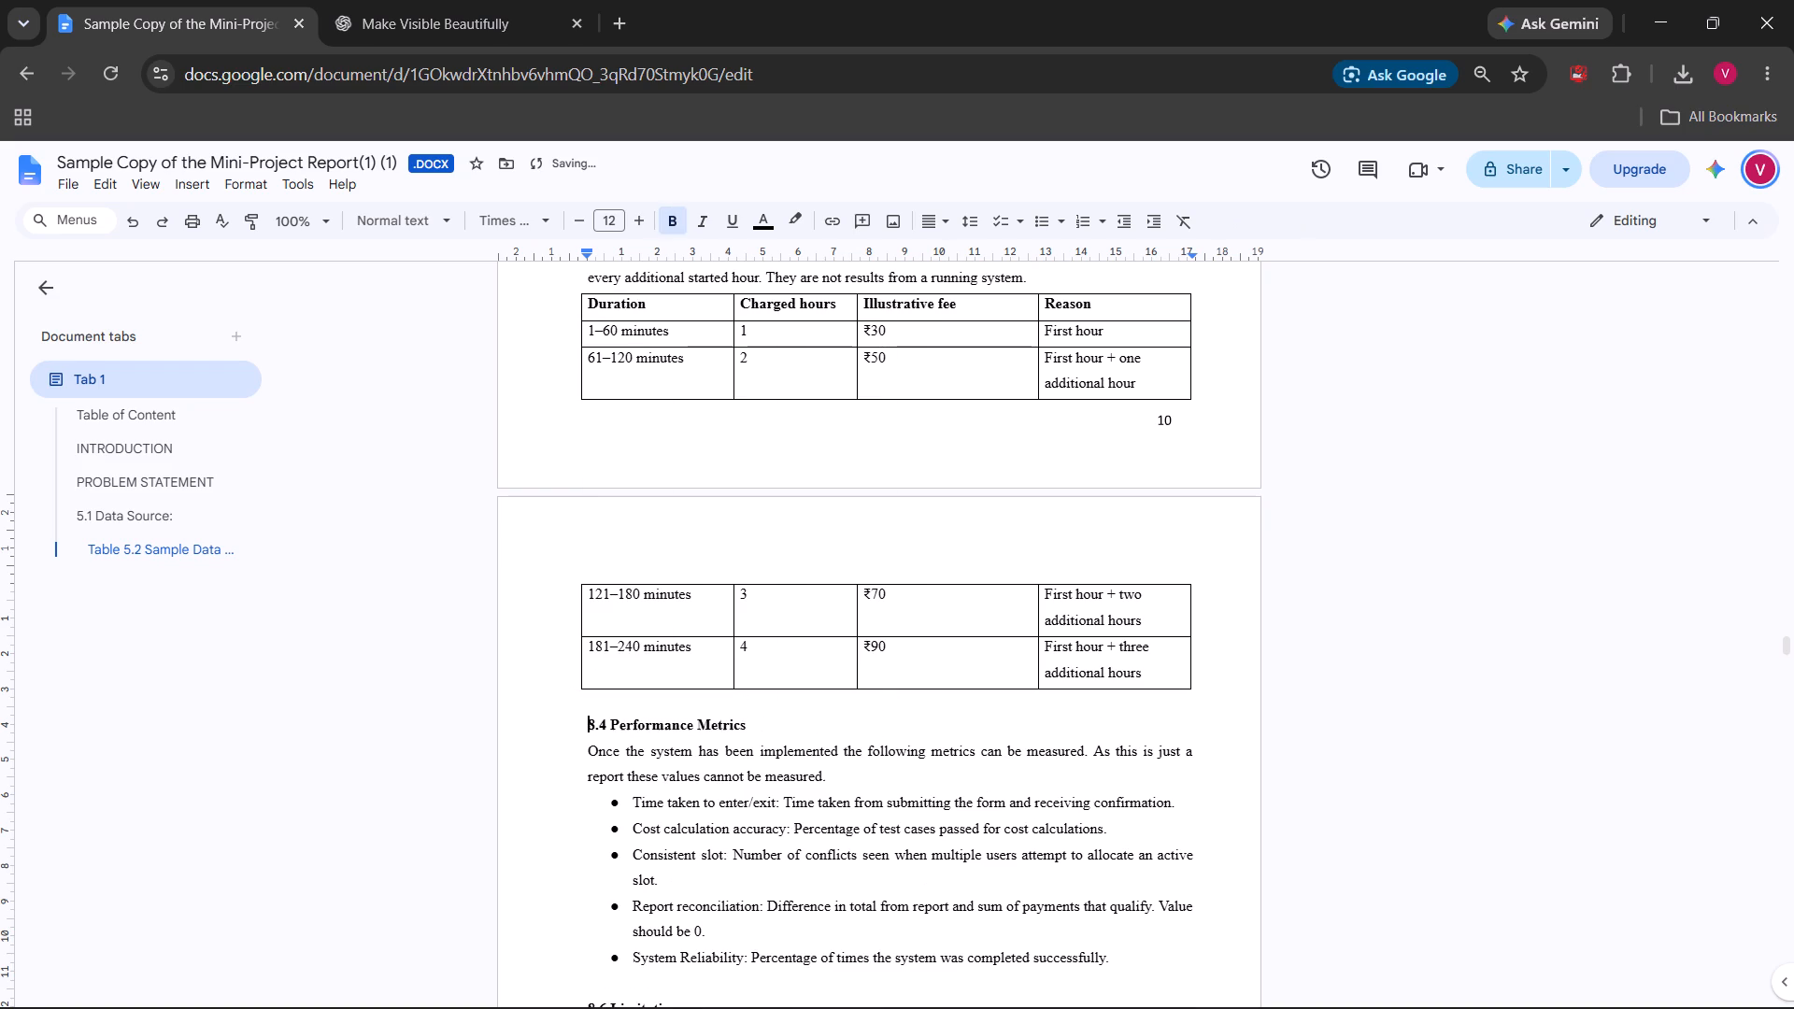
pyautogui.press('Right')
pyautogui.press('Right')
pyautogui.press('Right')
pyautogui.press('BackSpace')
pyautogui.press('2')
# Renumber the Limitations heading as 8.3.
pyautogui.scroll(-1, 809, 739)
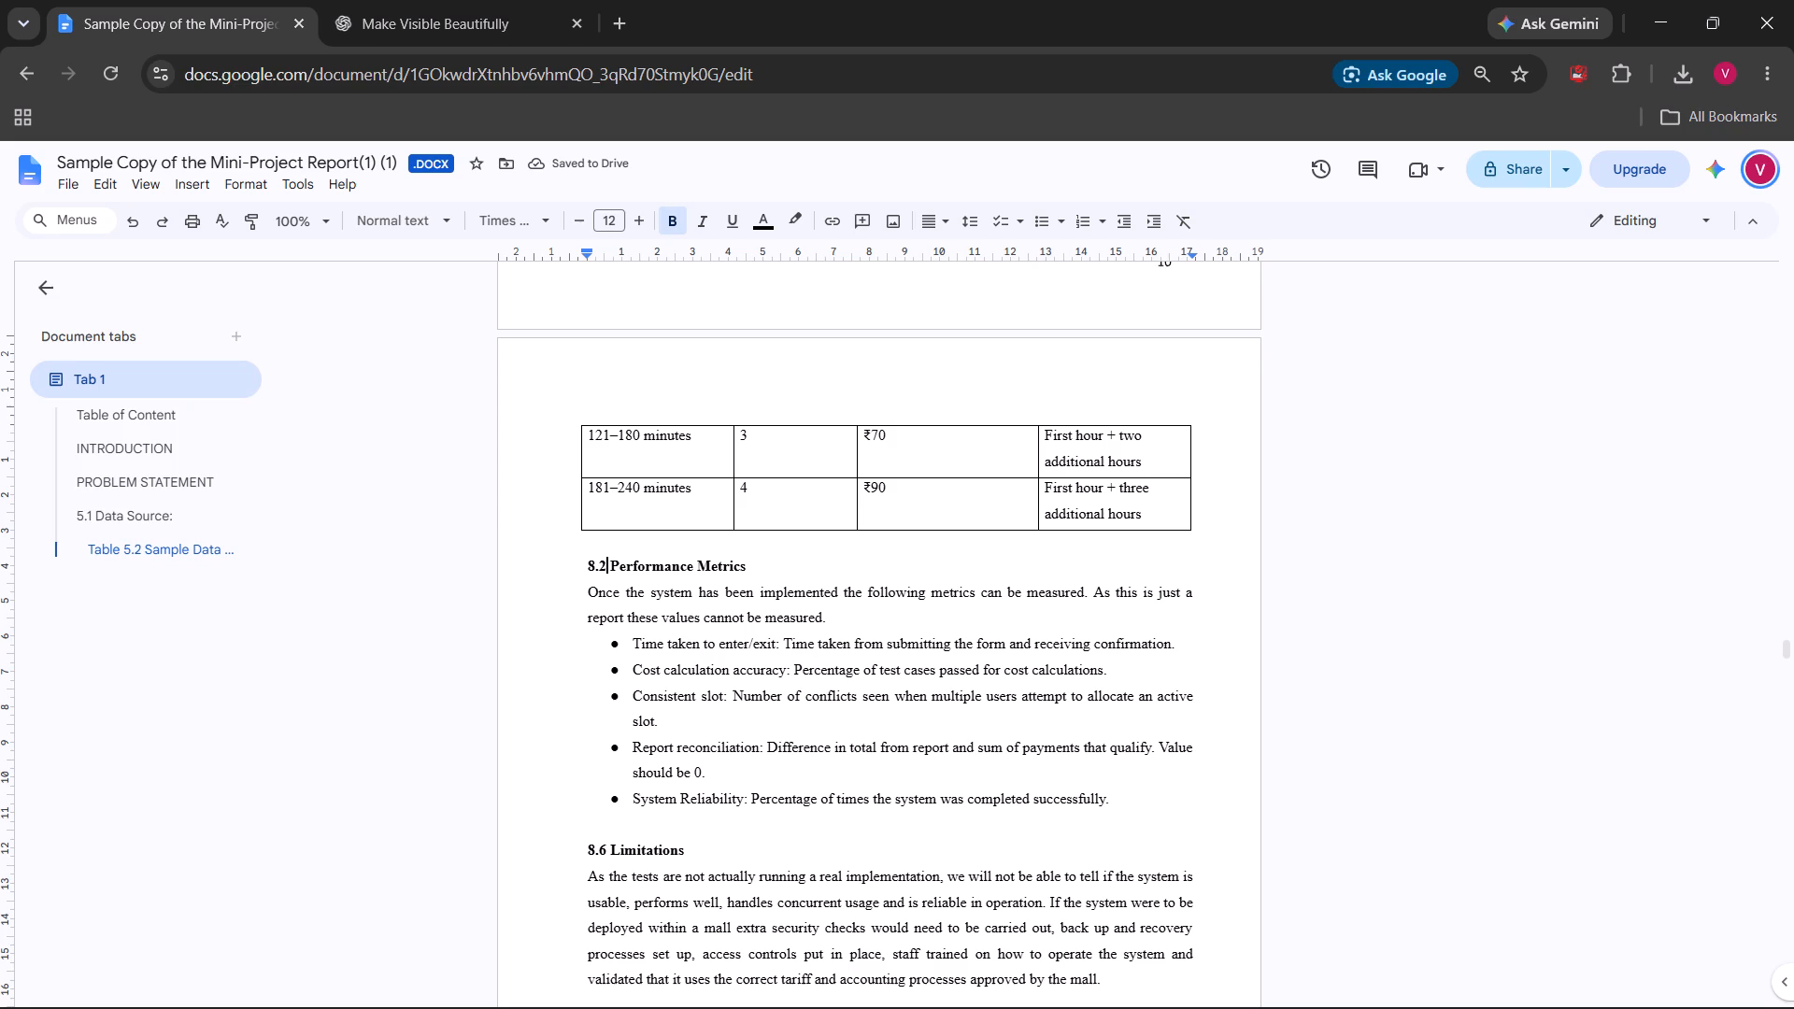
pyautogui.scroll(-1, 1050, 763)
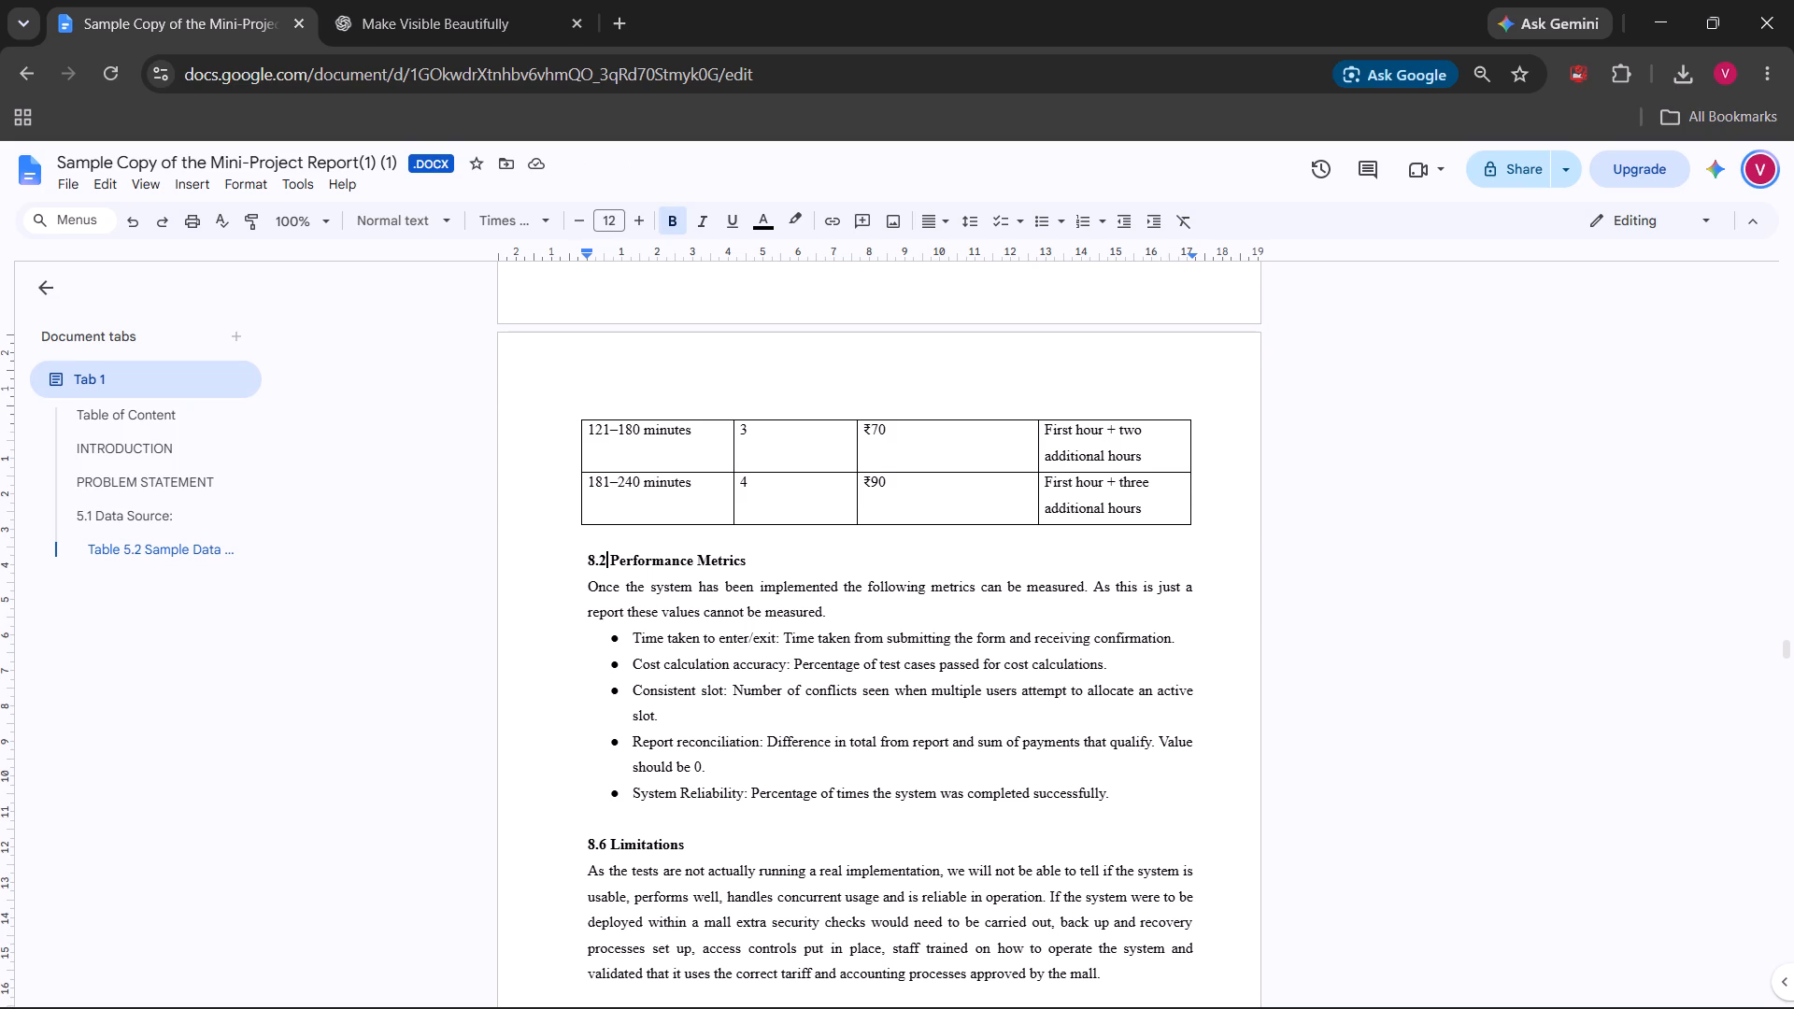
pyautogui.scroll(-1, 1050, 763)
pyautogui.click(605, 743)
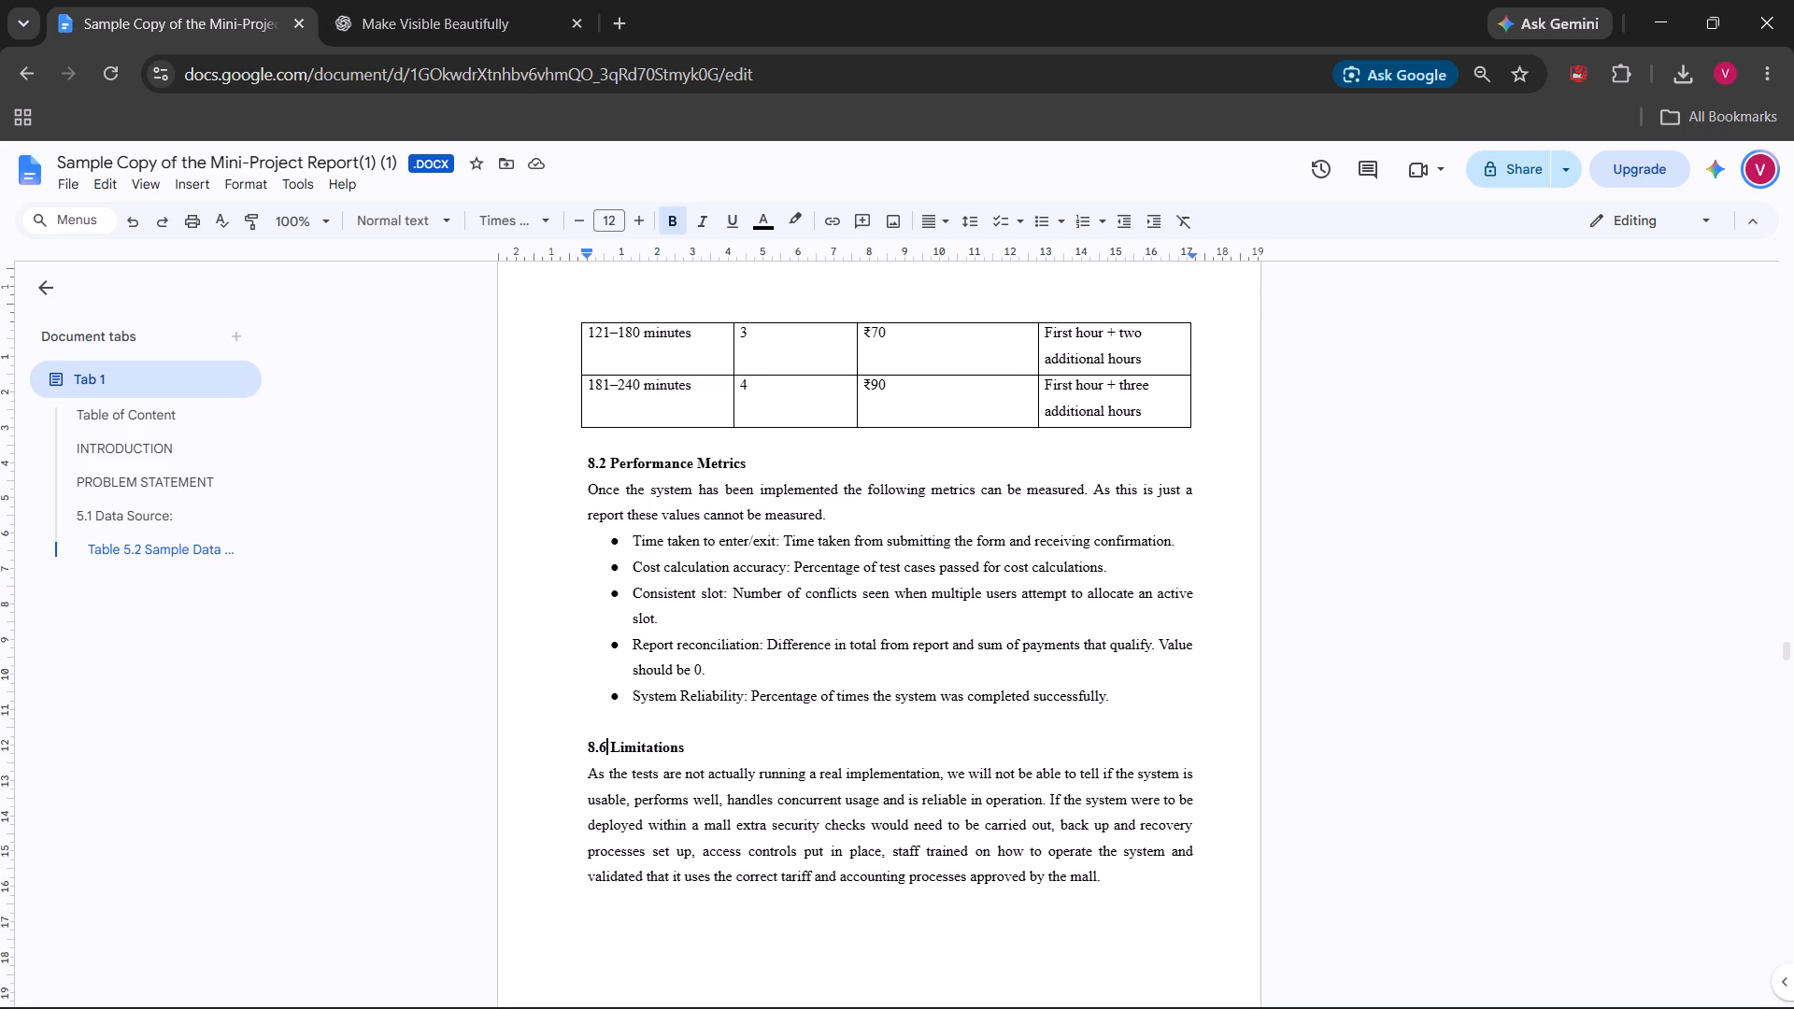
pyautogui.press('BackSpace')
pyautogui.press('3')
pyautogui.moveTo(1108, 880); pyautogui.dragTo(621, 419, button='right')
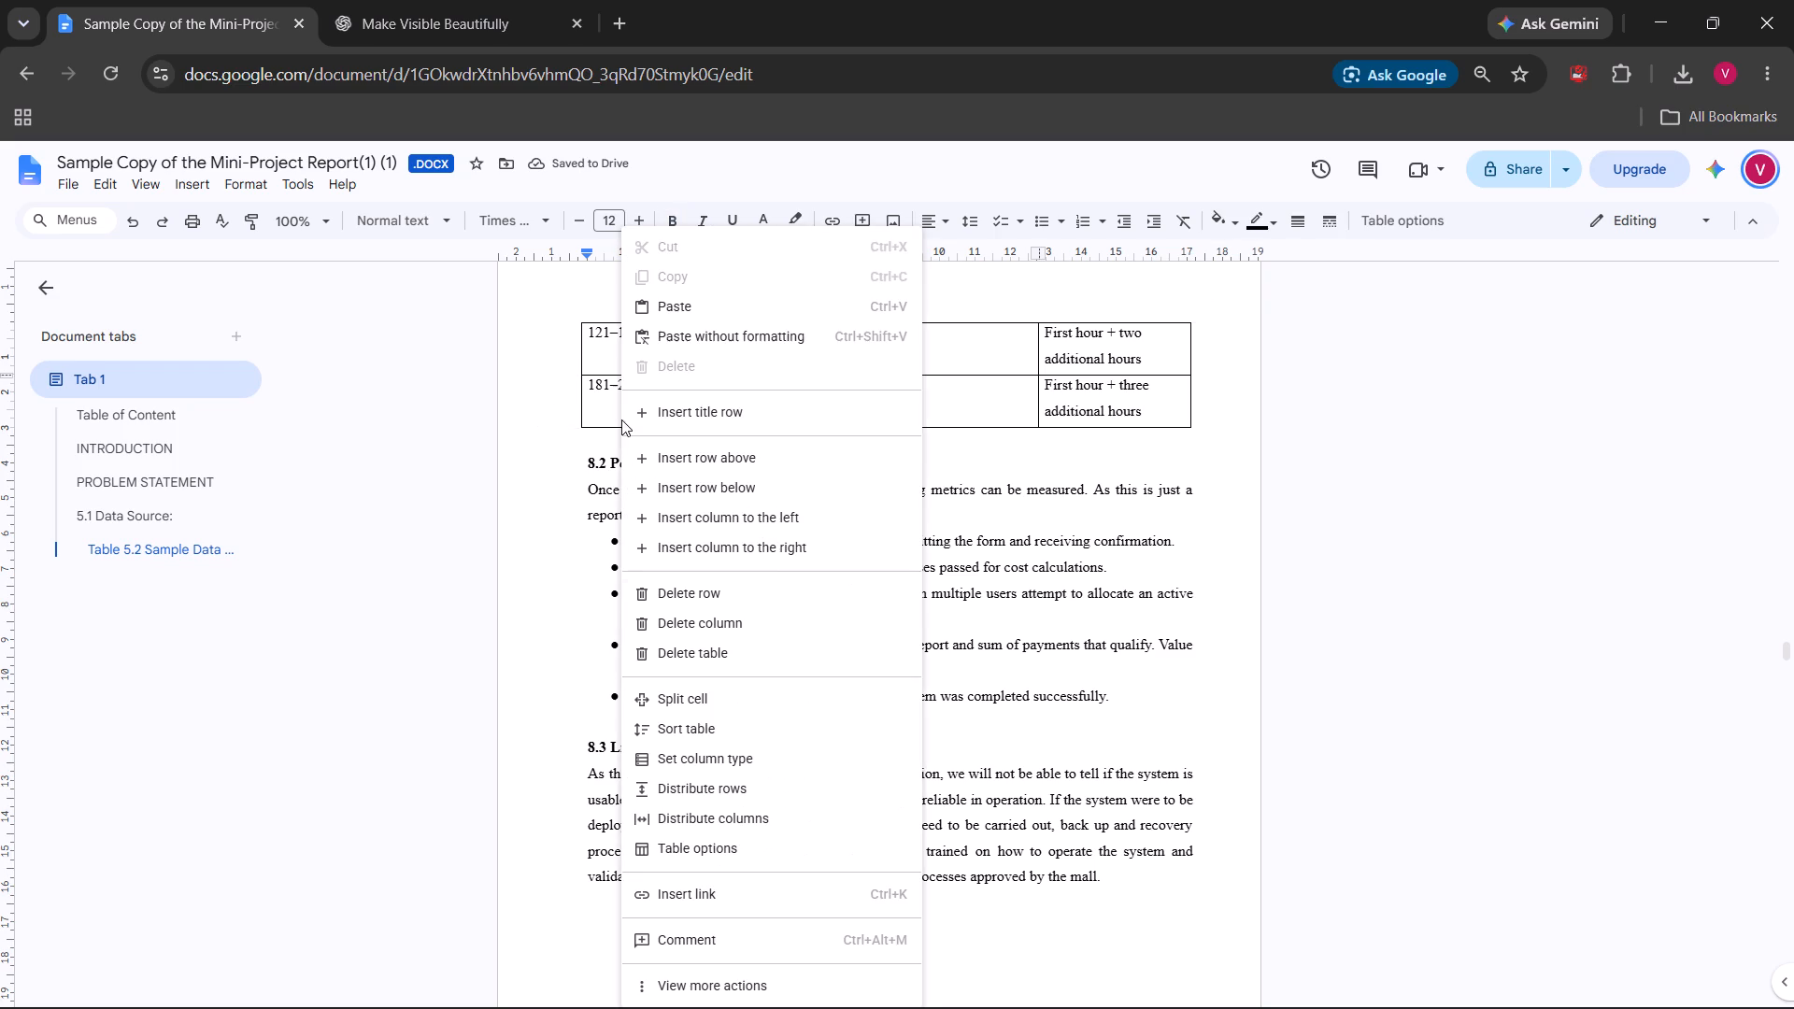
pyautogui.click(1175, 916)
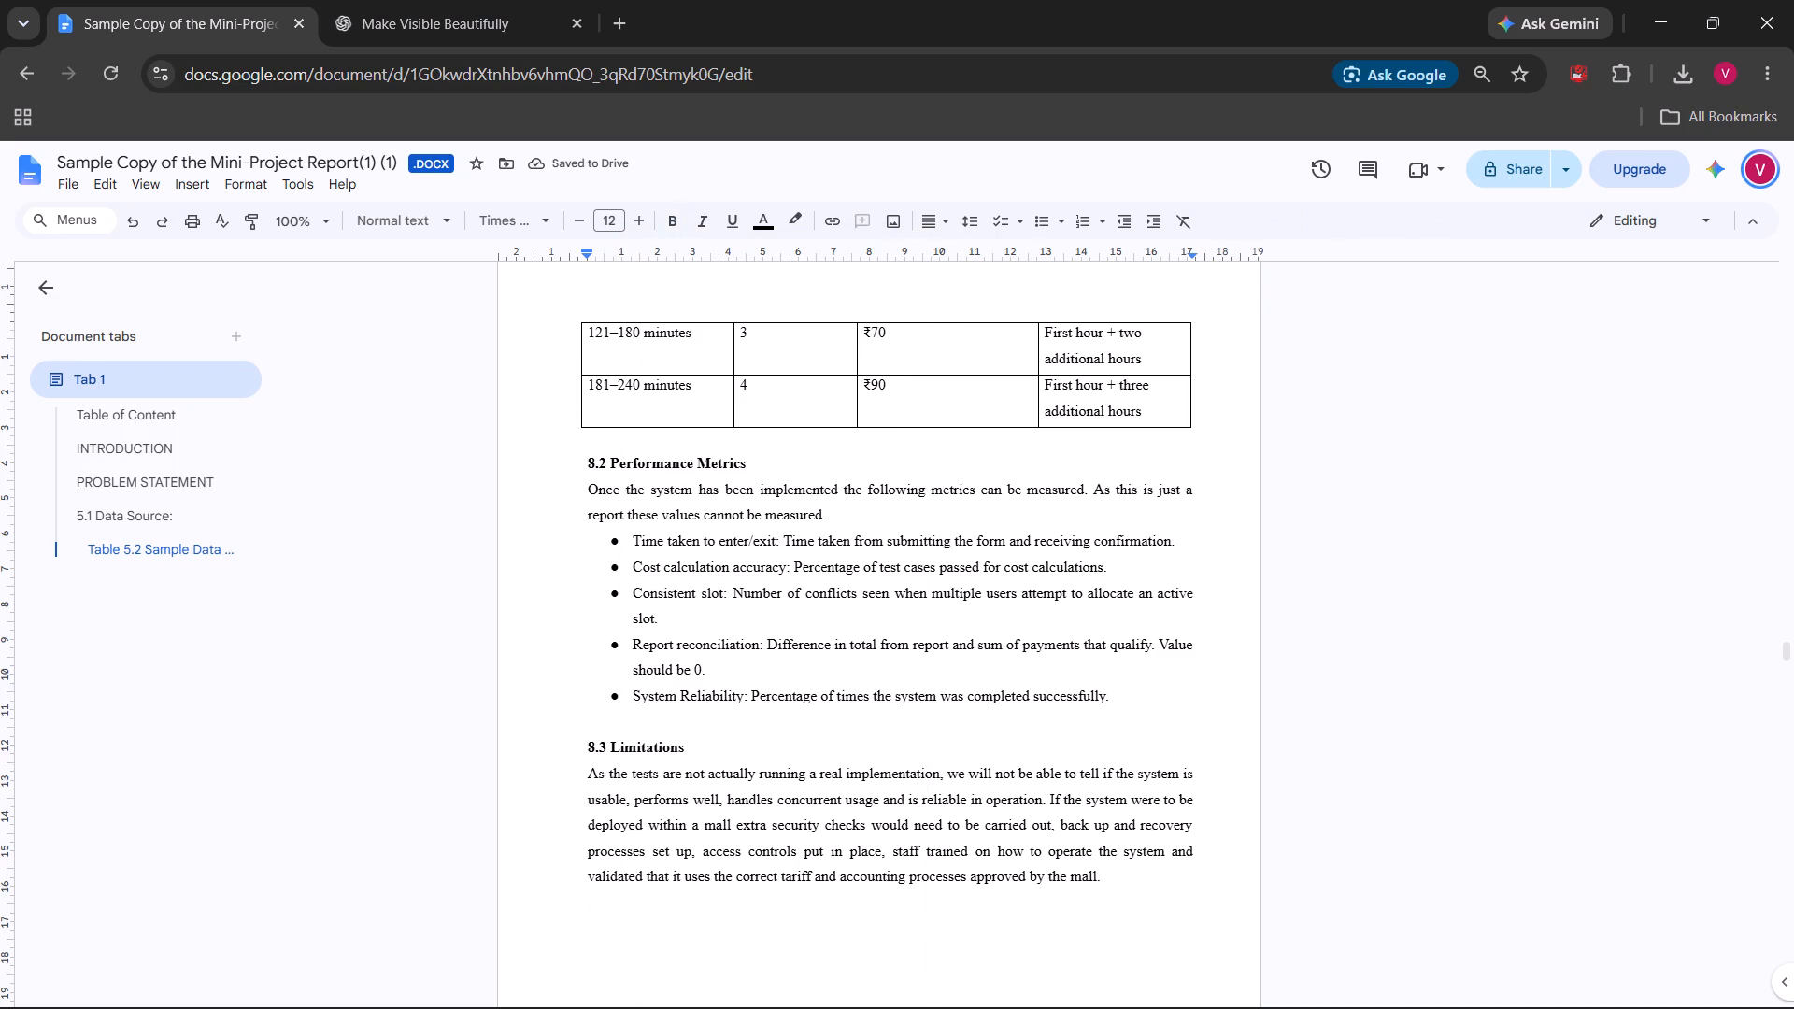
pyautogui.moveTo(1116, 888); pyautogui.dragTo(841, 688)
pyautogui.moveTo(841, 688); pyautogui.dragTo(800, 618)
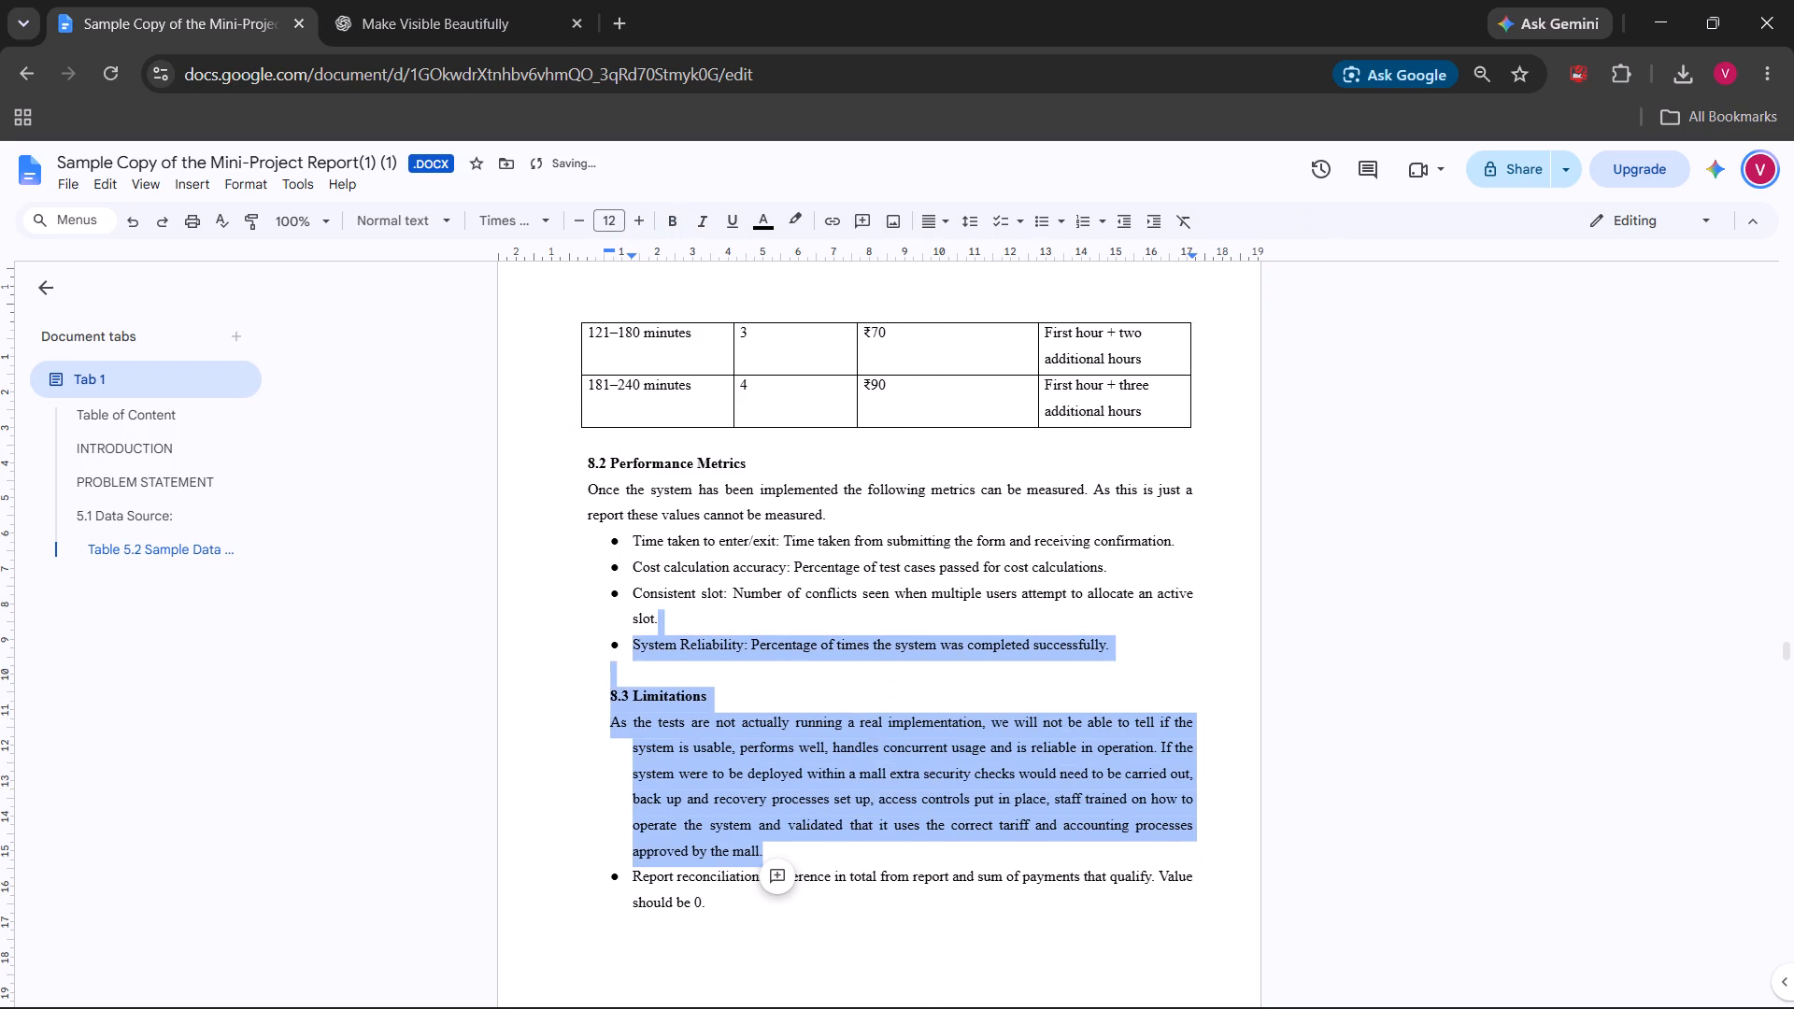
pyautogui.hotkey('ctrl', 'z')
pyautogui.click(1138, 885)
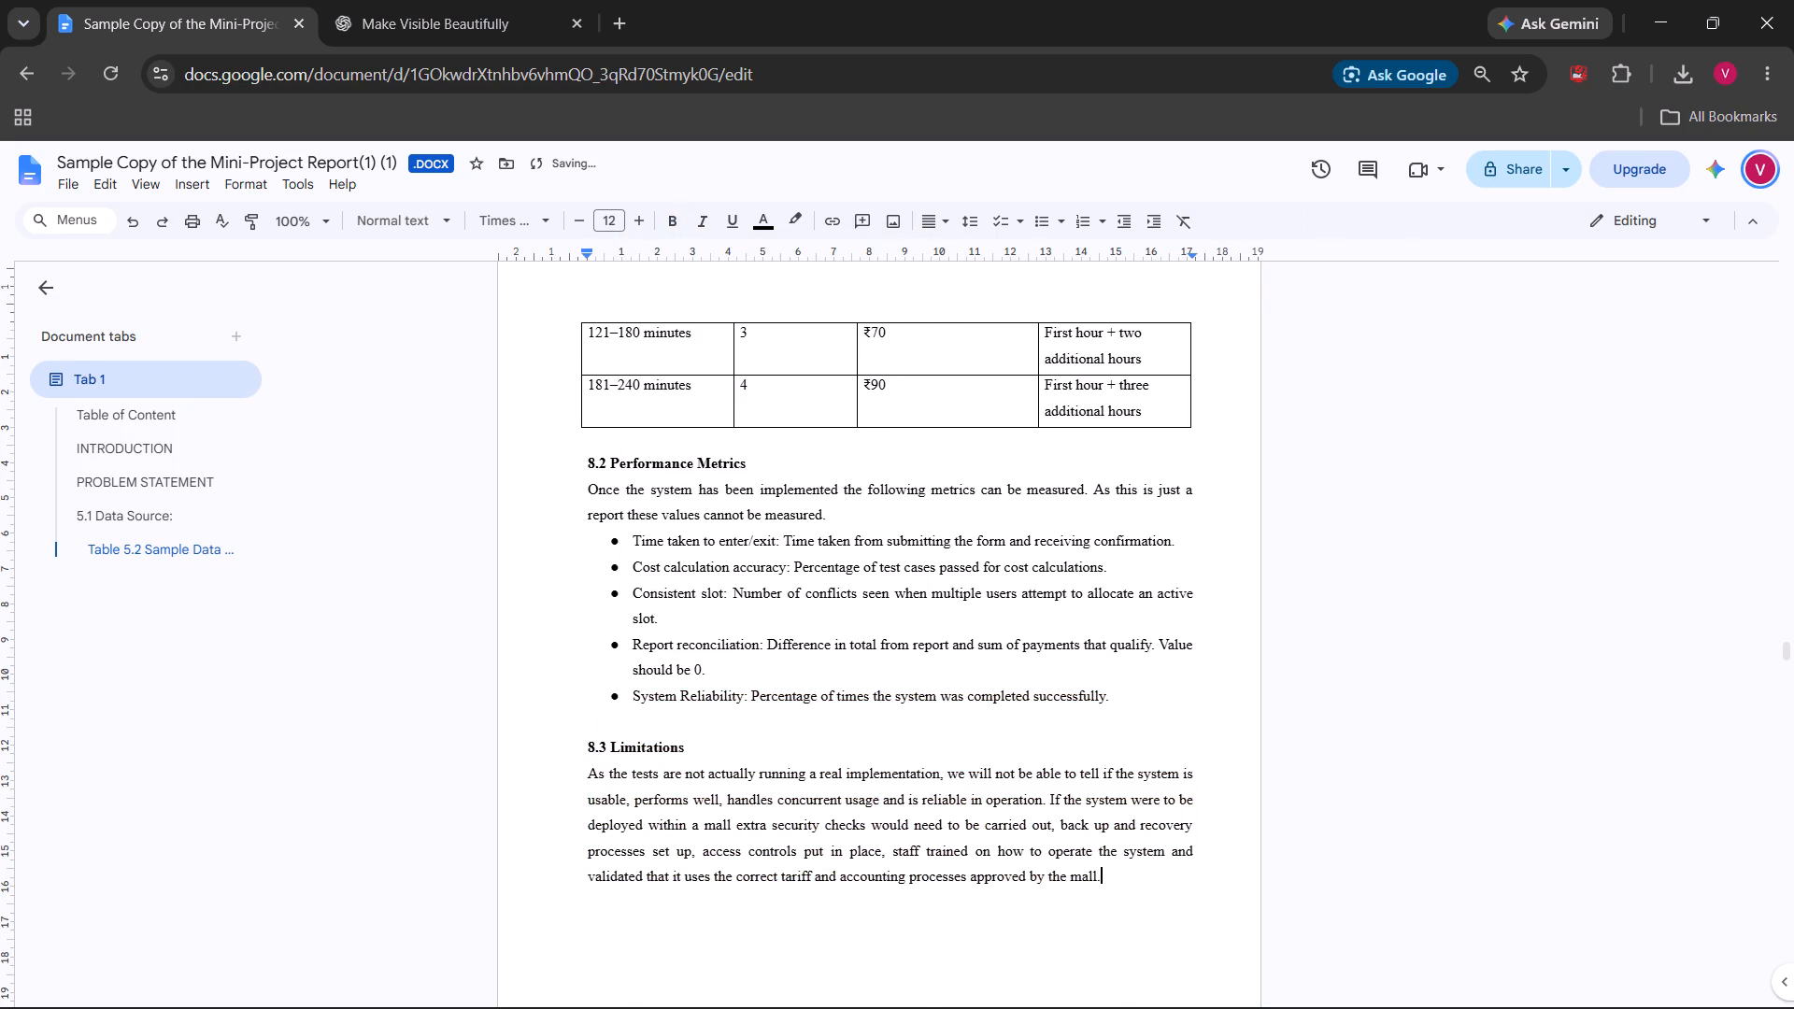
# Check the formatting options for sections 8.2 Performance Metrics and 8.3 Limitations, including their bullets and paragraphs.
pyautogui.moveTo(1102, 875); pyautogui.dragTo(570, 467)
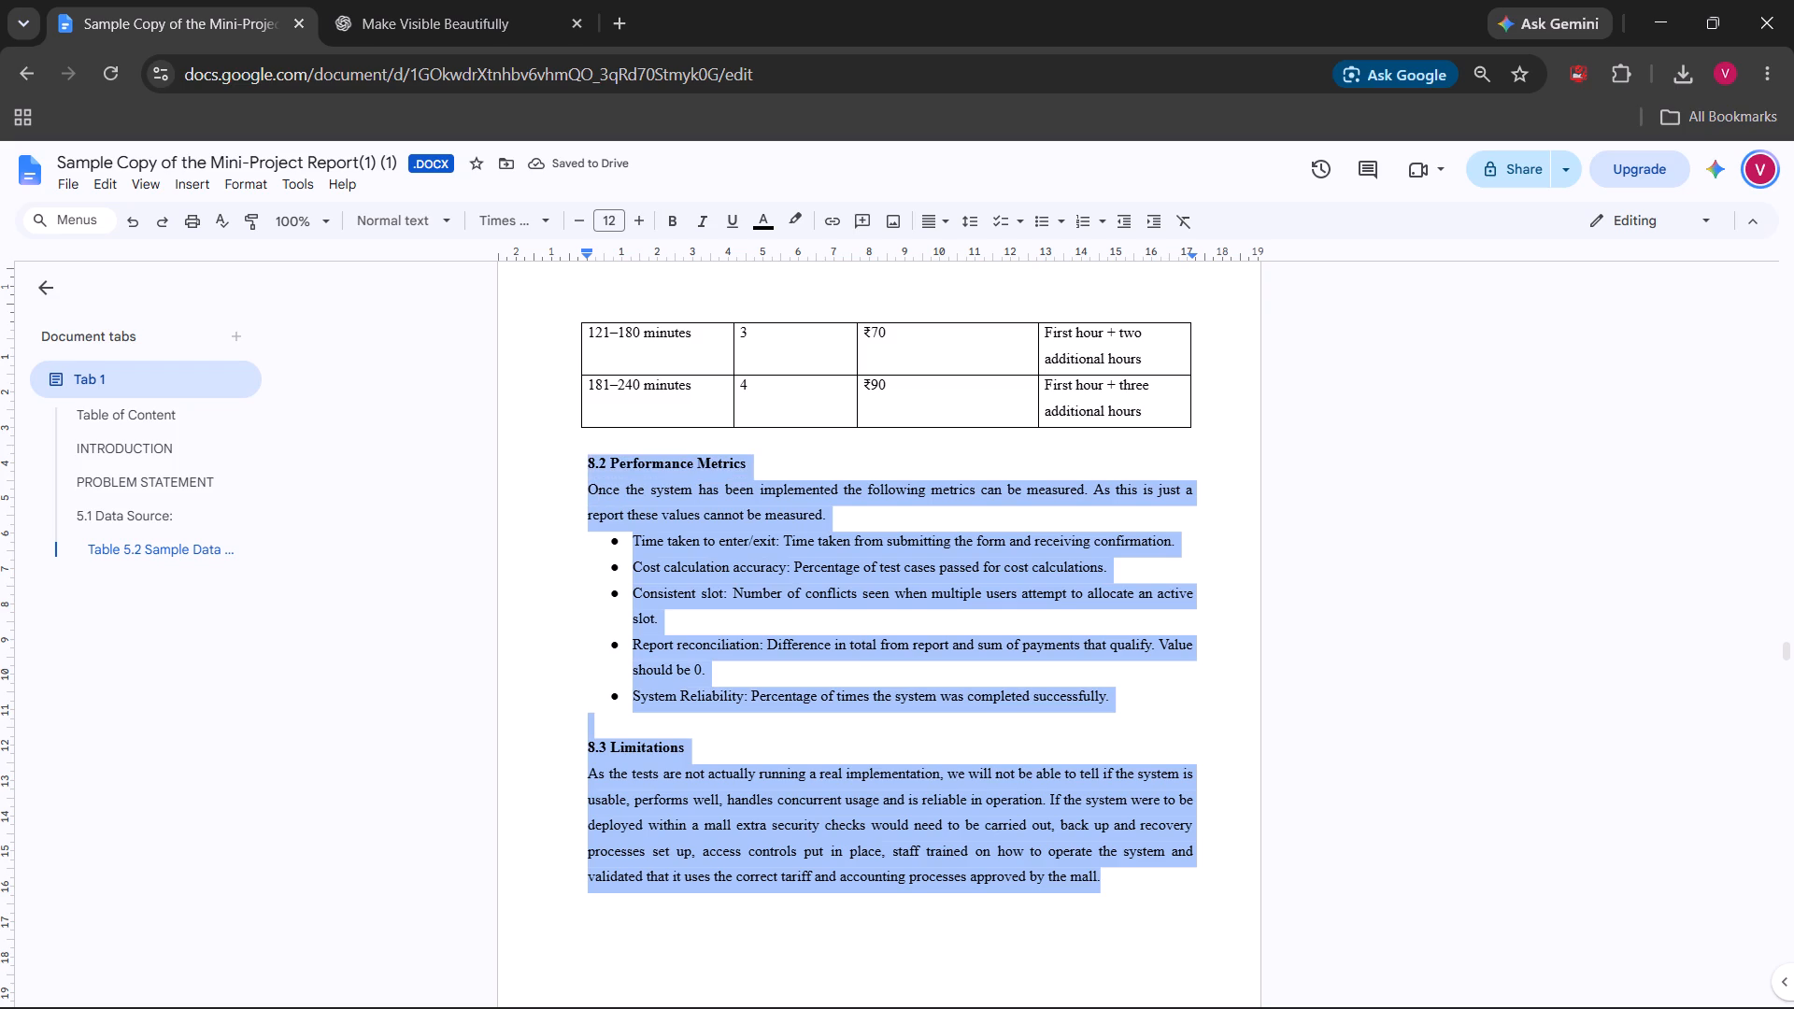
pyautogui.click(243, 187)
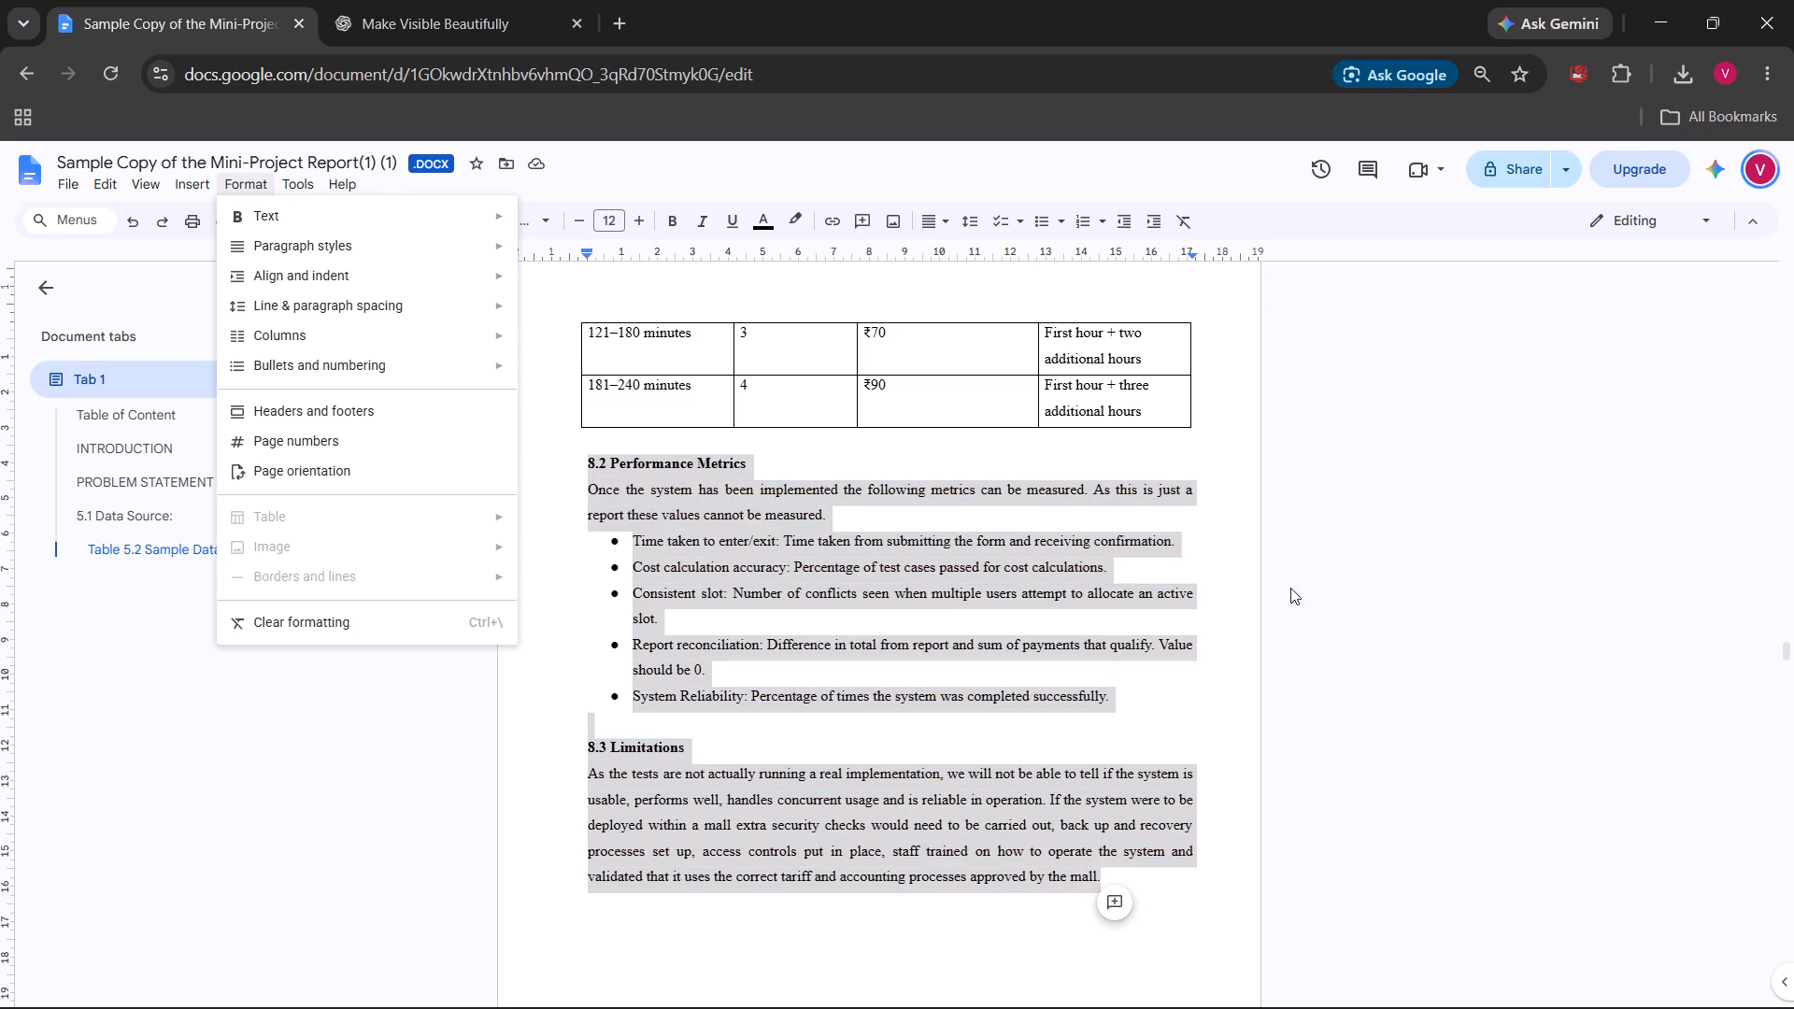
pyautogui.click(1252, 604)
# Justify the two body paragraphs under the 9. CONCLUSION heading.
pyautogui.scroll(-3, 1194, 684)
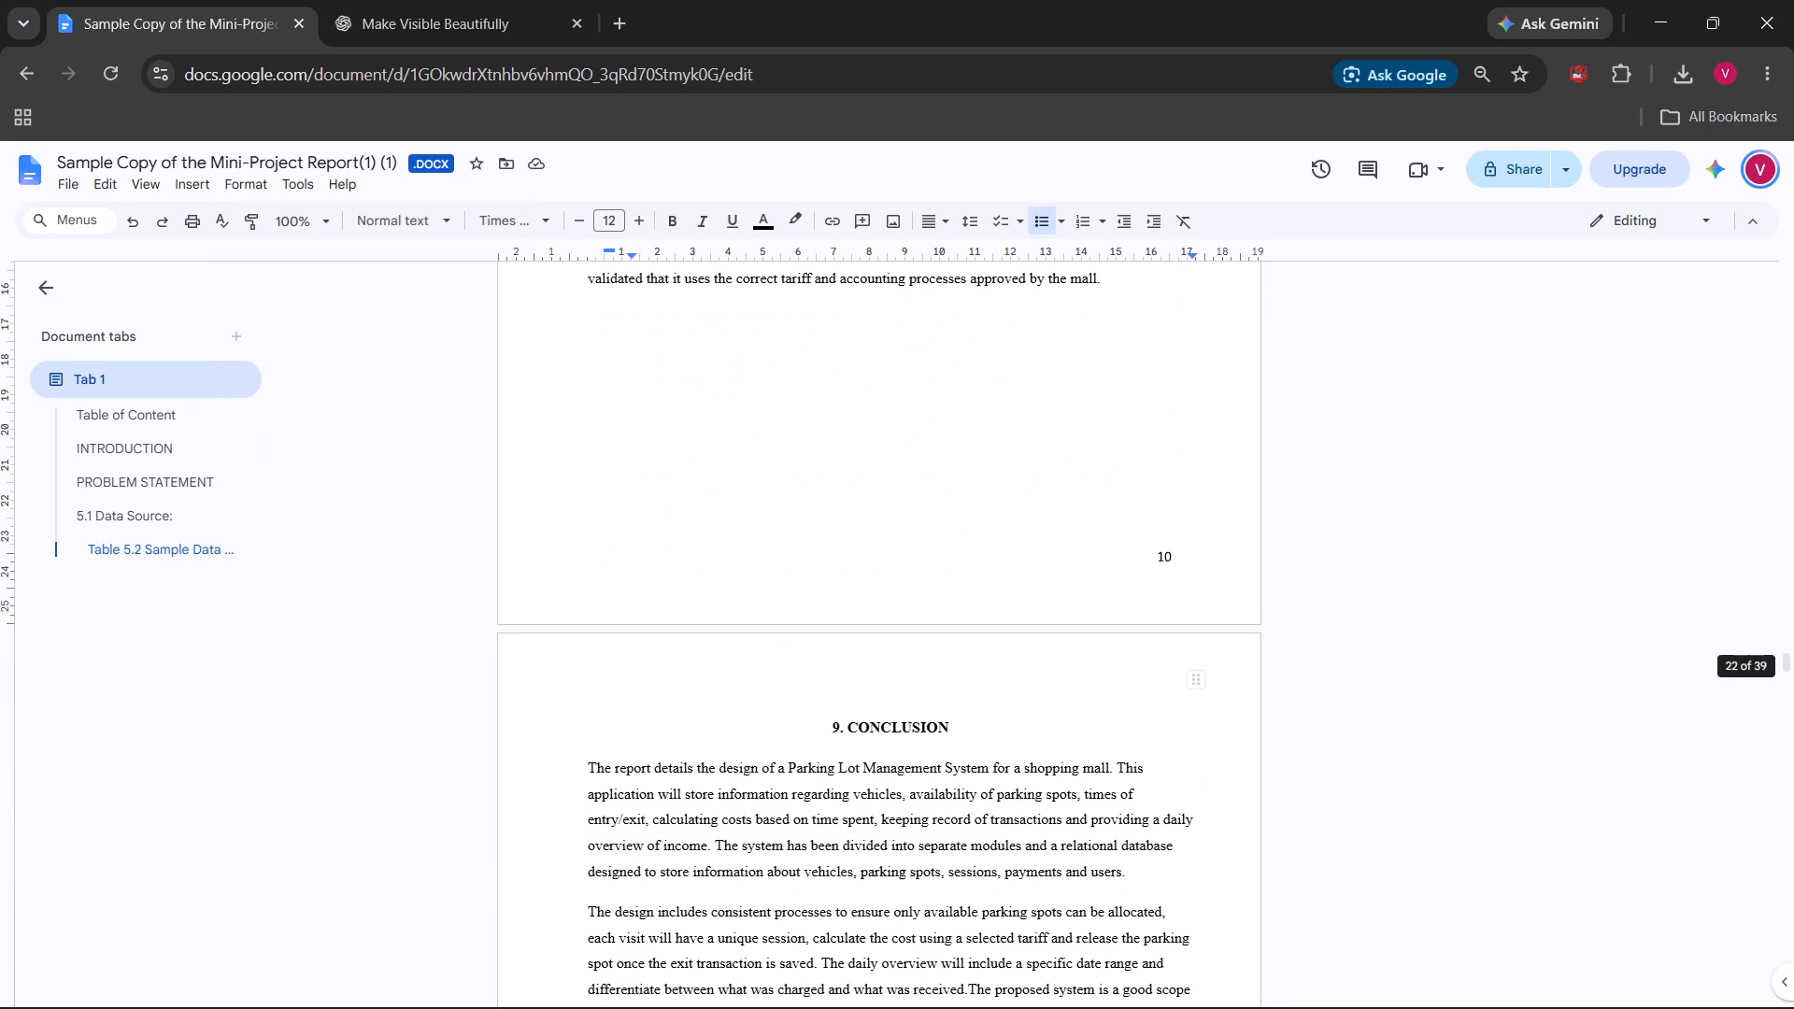
pyautogui.scroll(-4, 1194, 684)
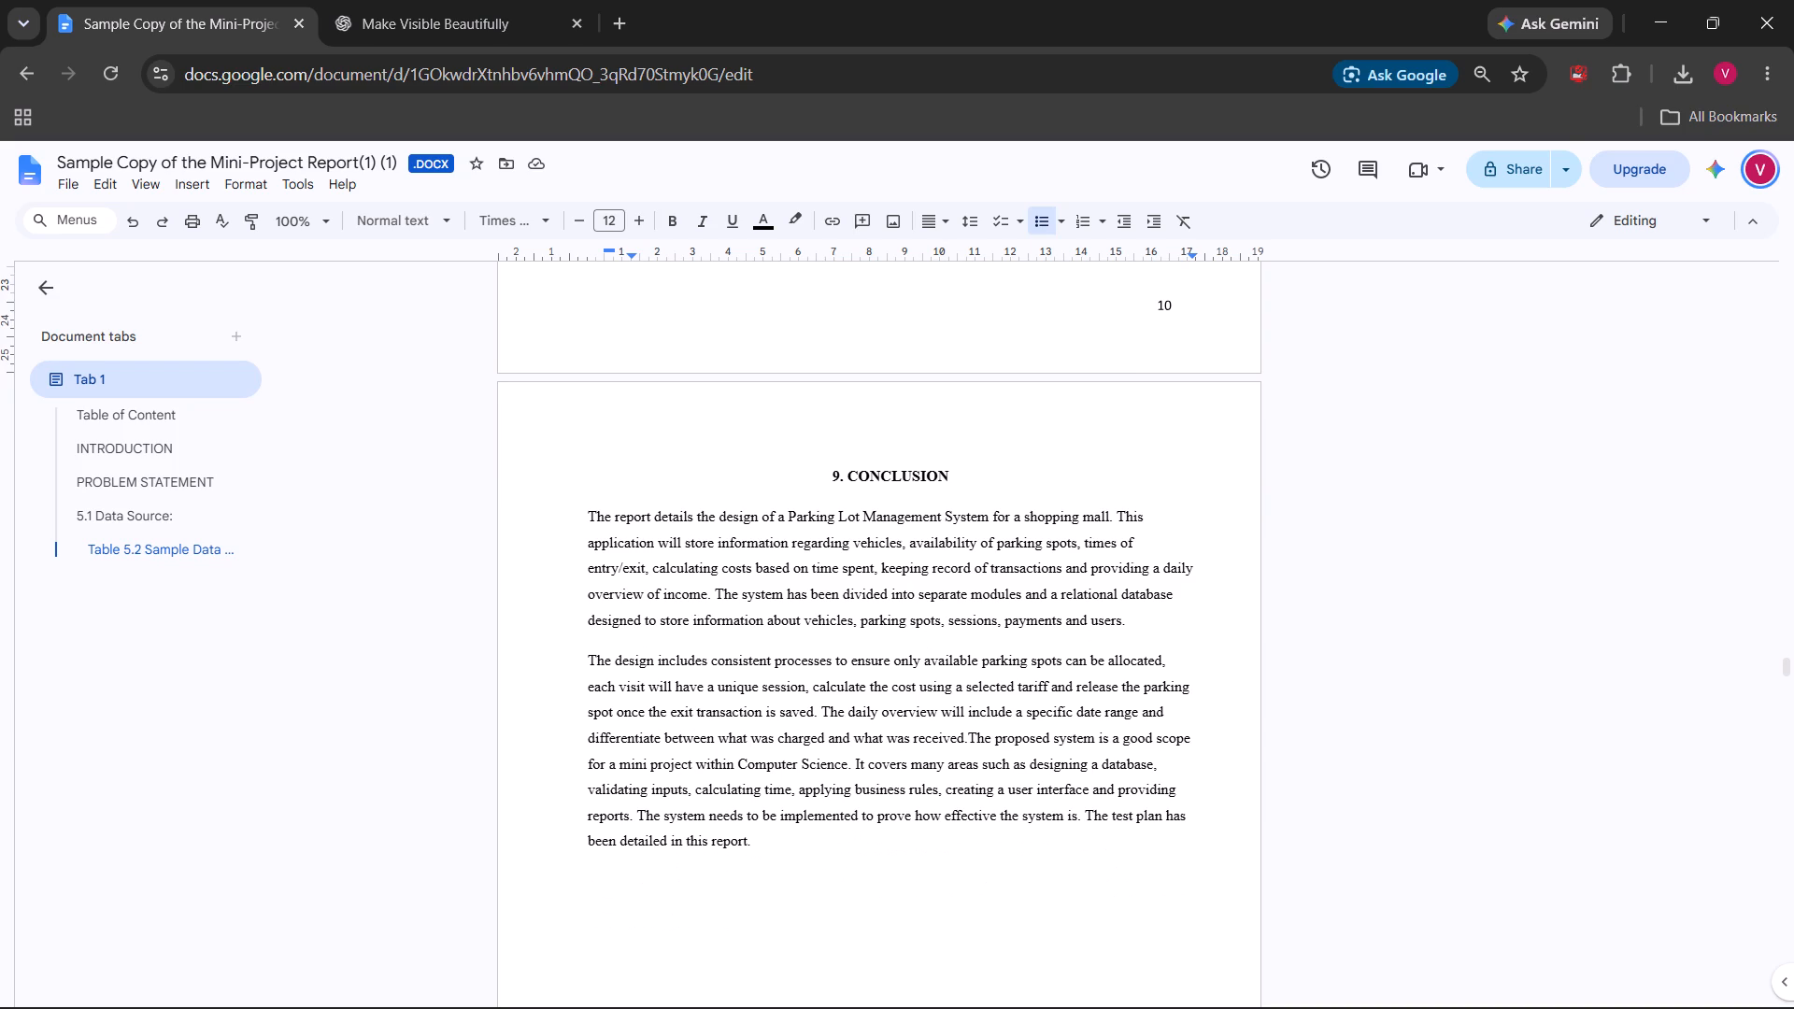
pyautogui.scroll(-1, 1194, 684)
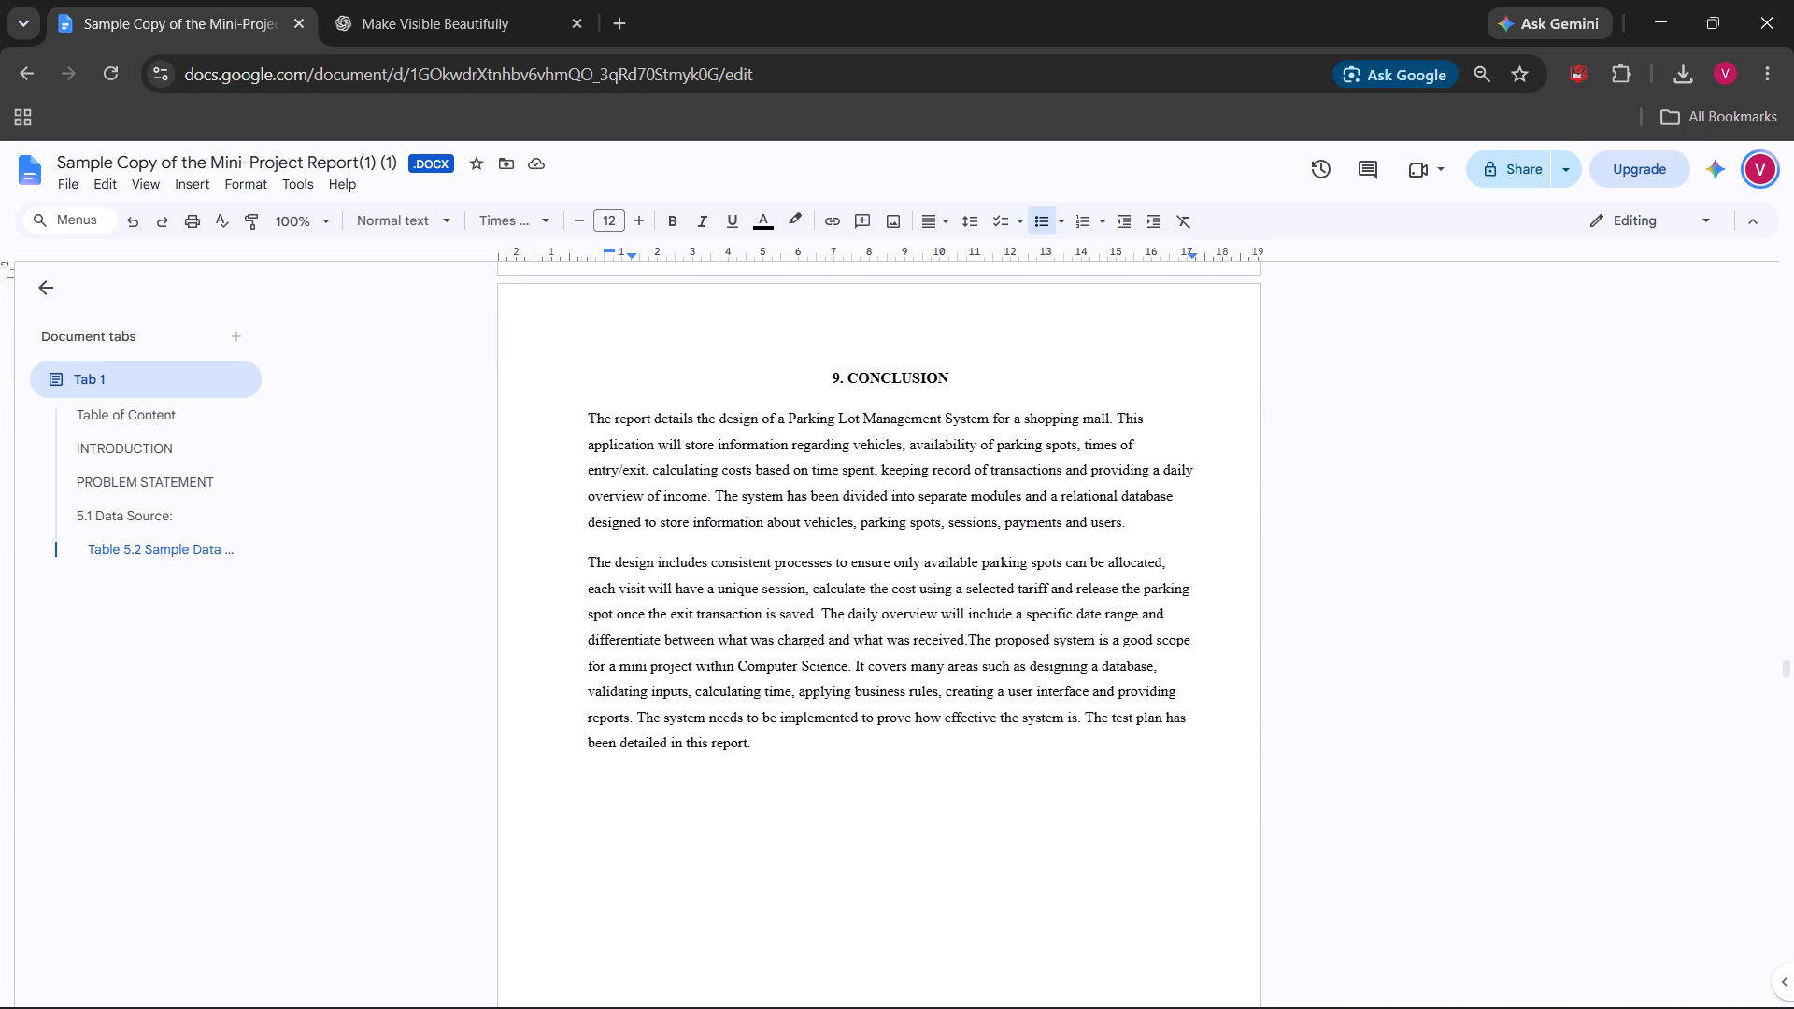
pyautogui.scroll(-1, 1194, 684)
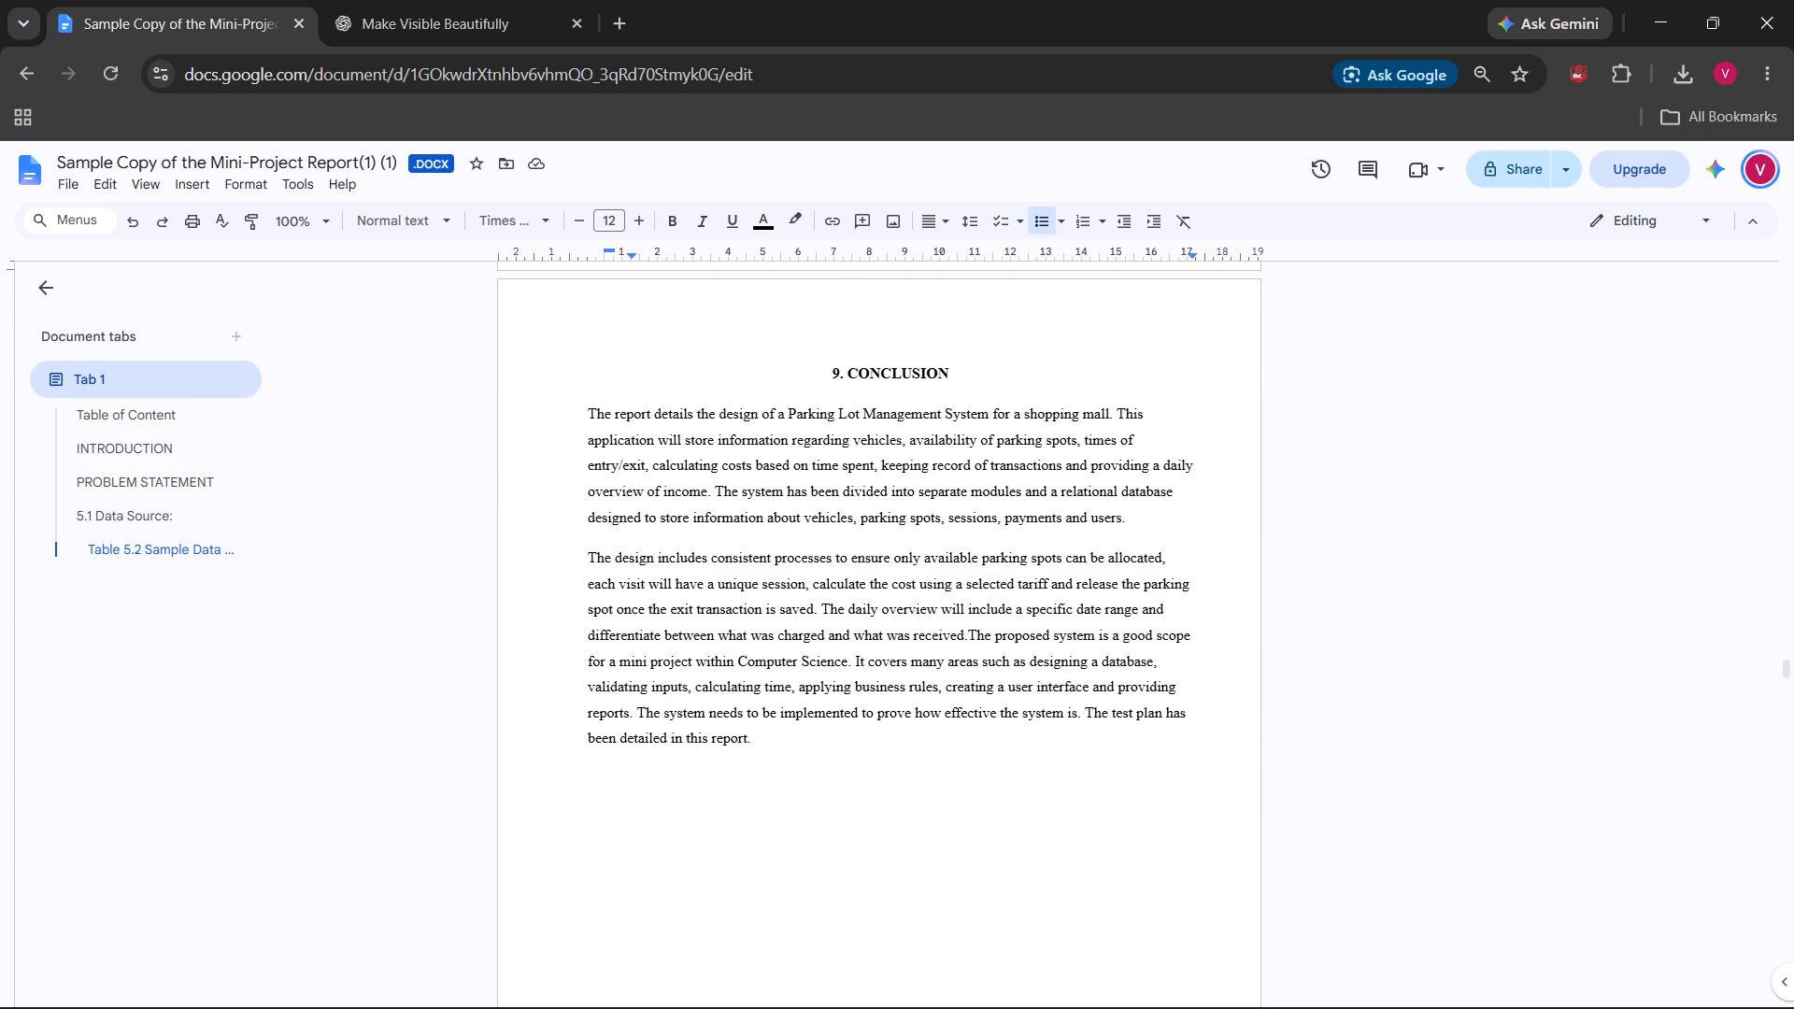
pyautogui.moveTo(836, 746); pyautogui.dragTo(570, 405)
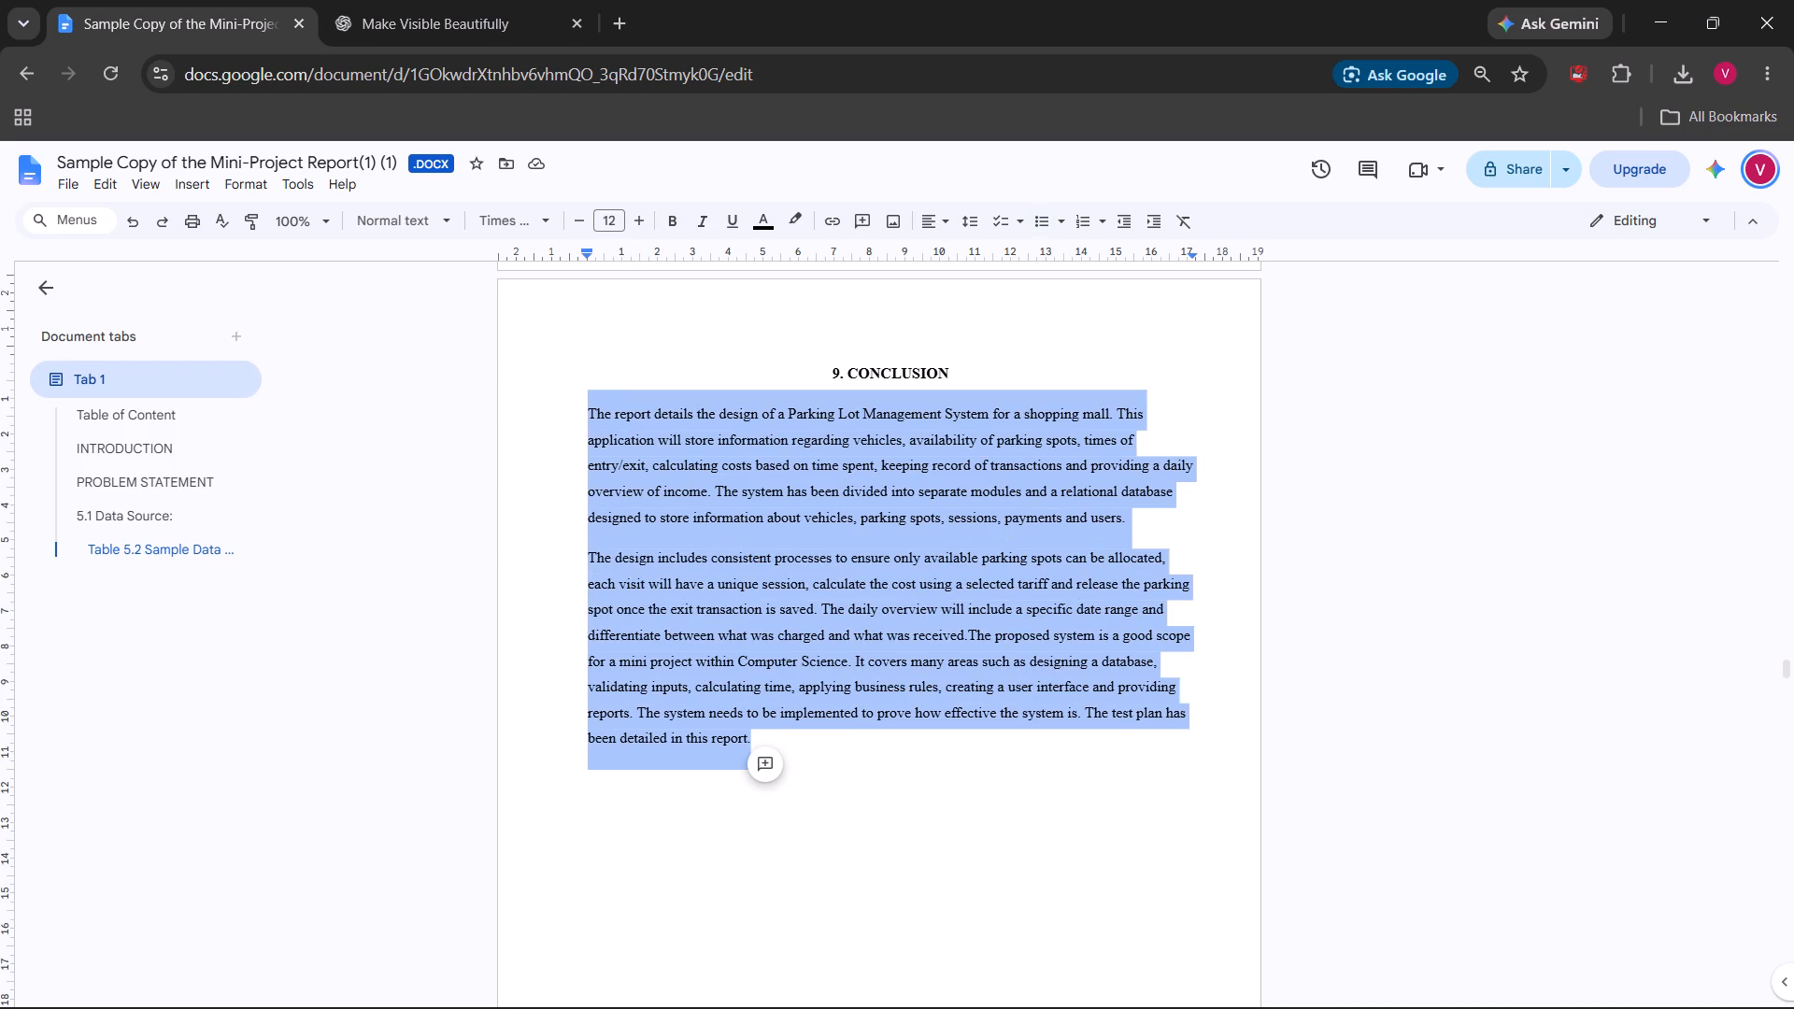
pyautogui.click(946, 220)
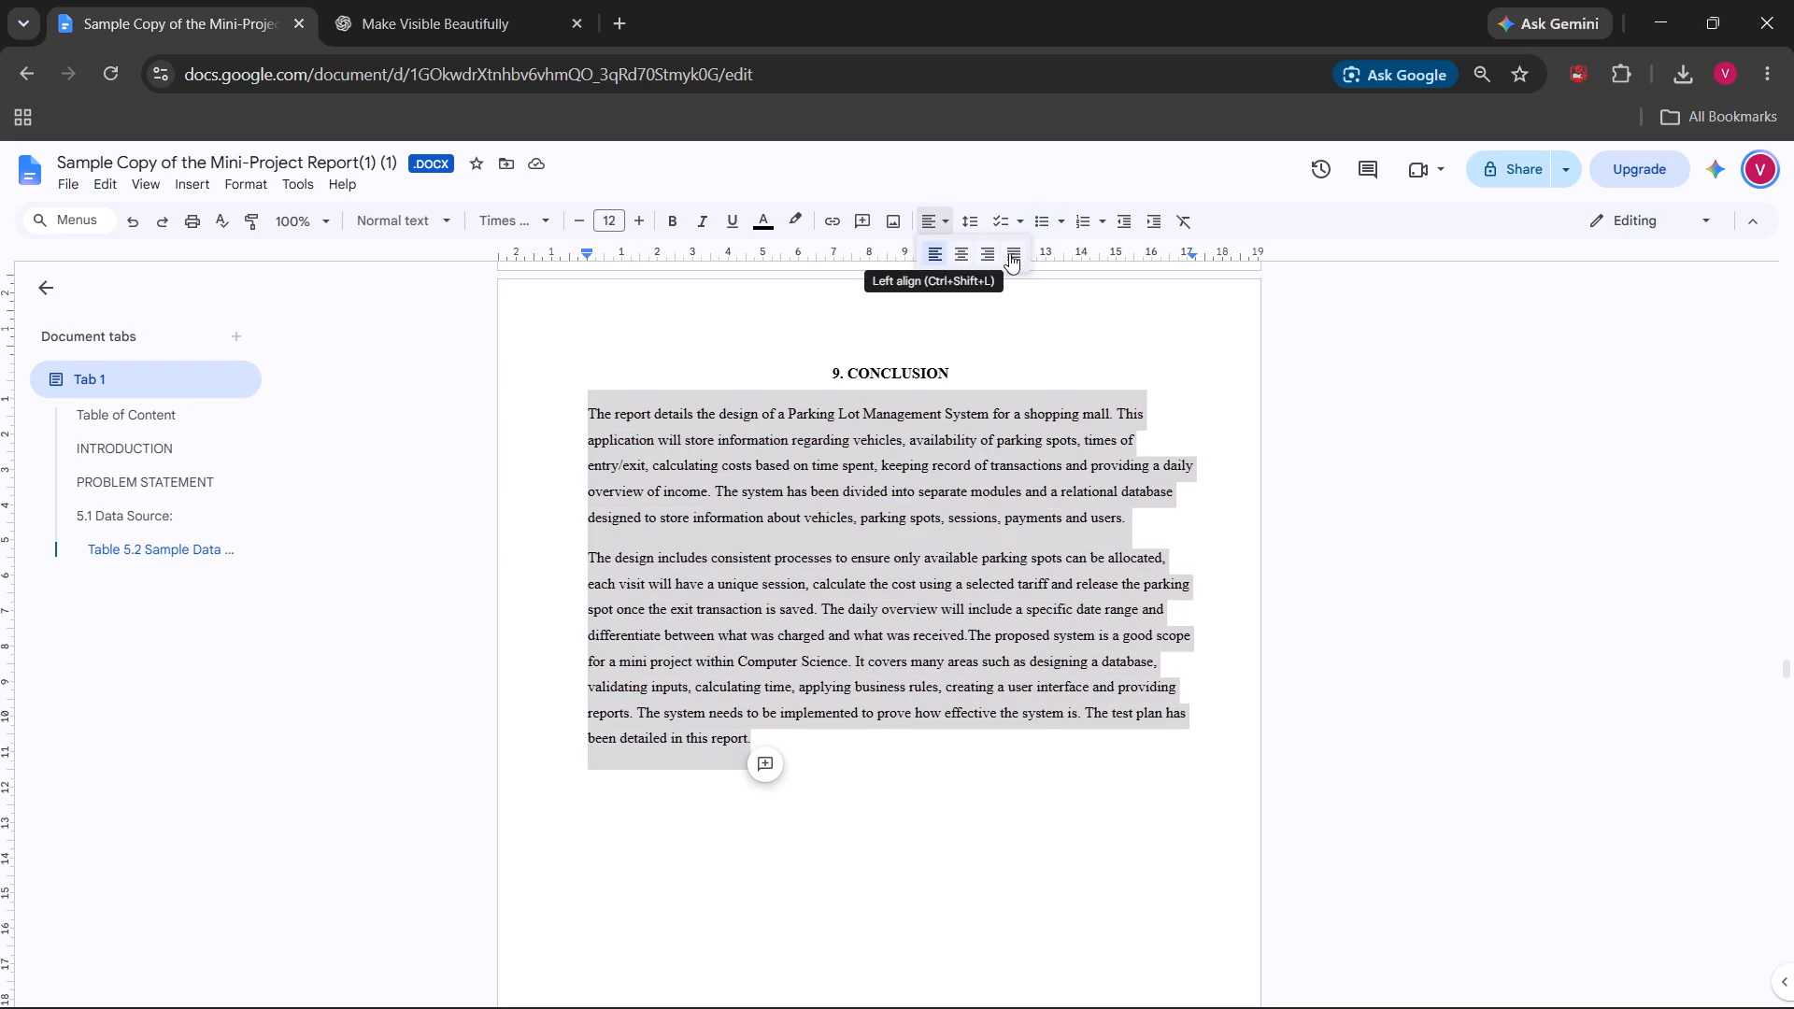
pyautogui.click(988, 259)
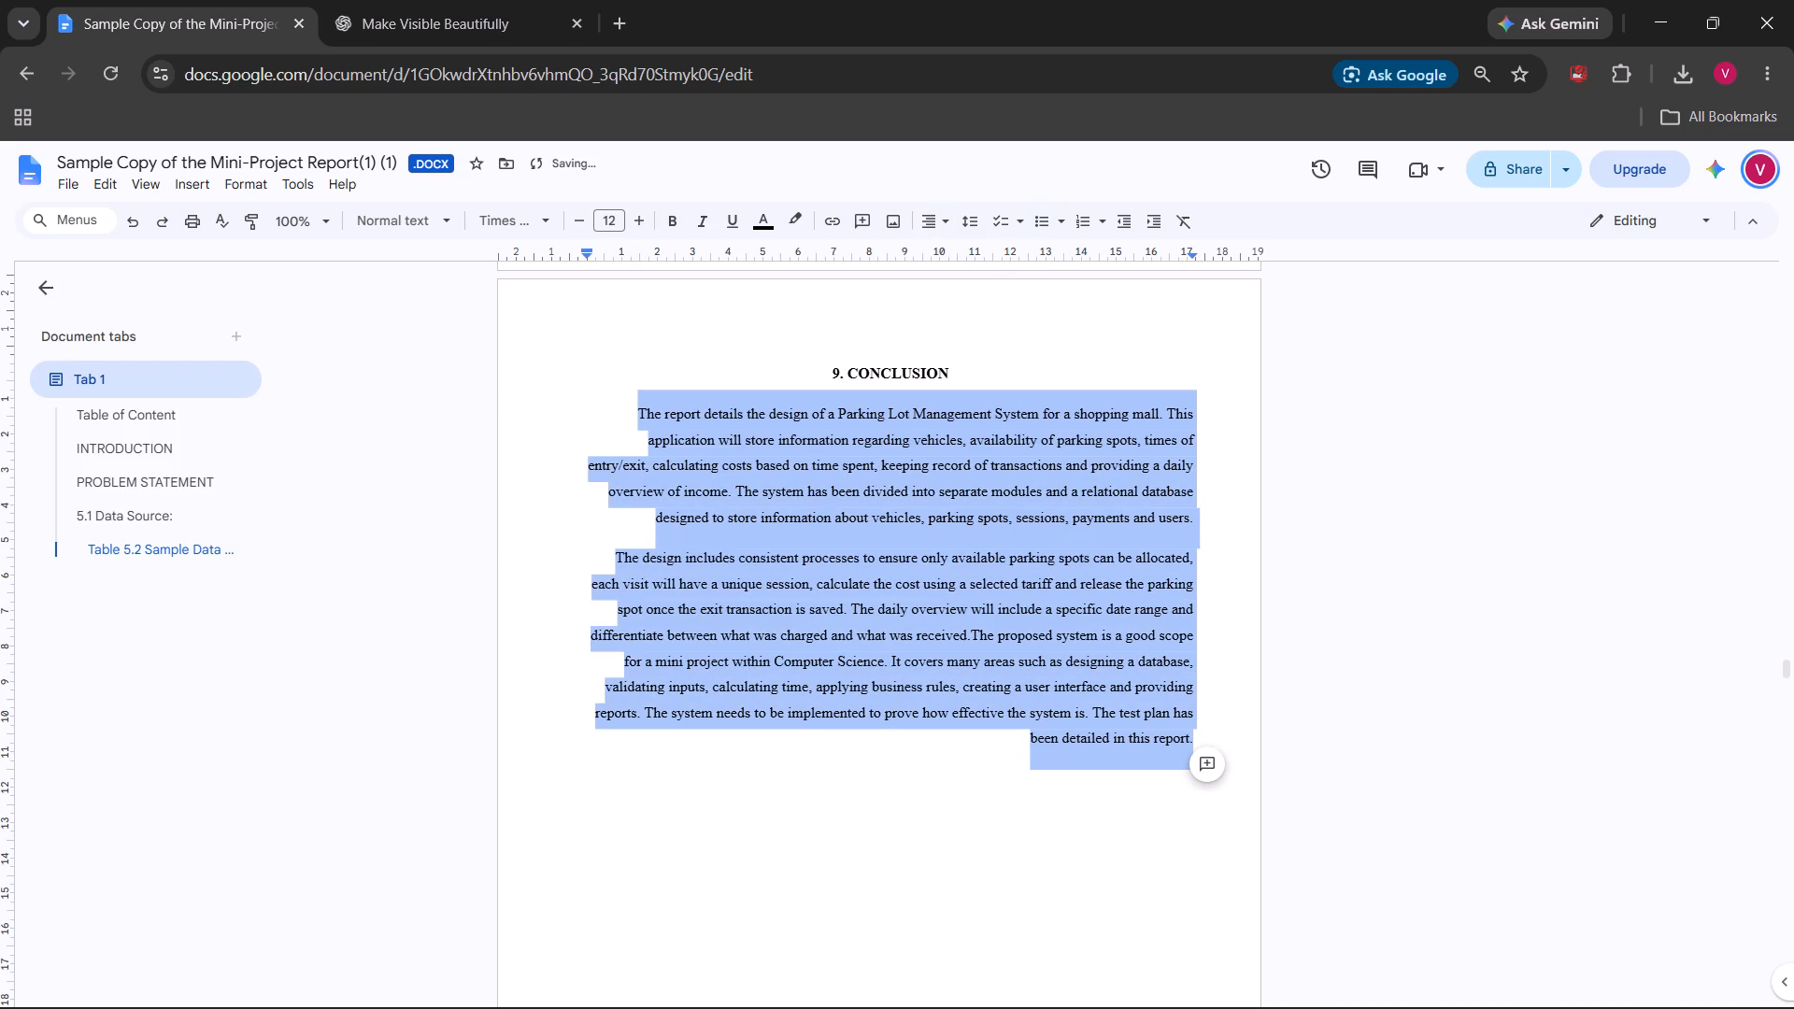
pyautogui.click(947, 221)
pyautogui.click(933, 255)
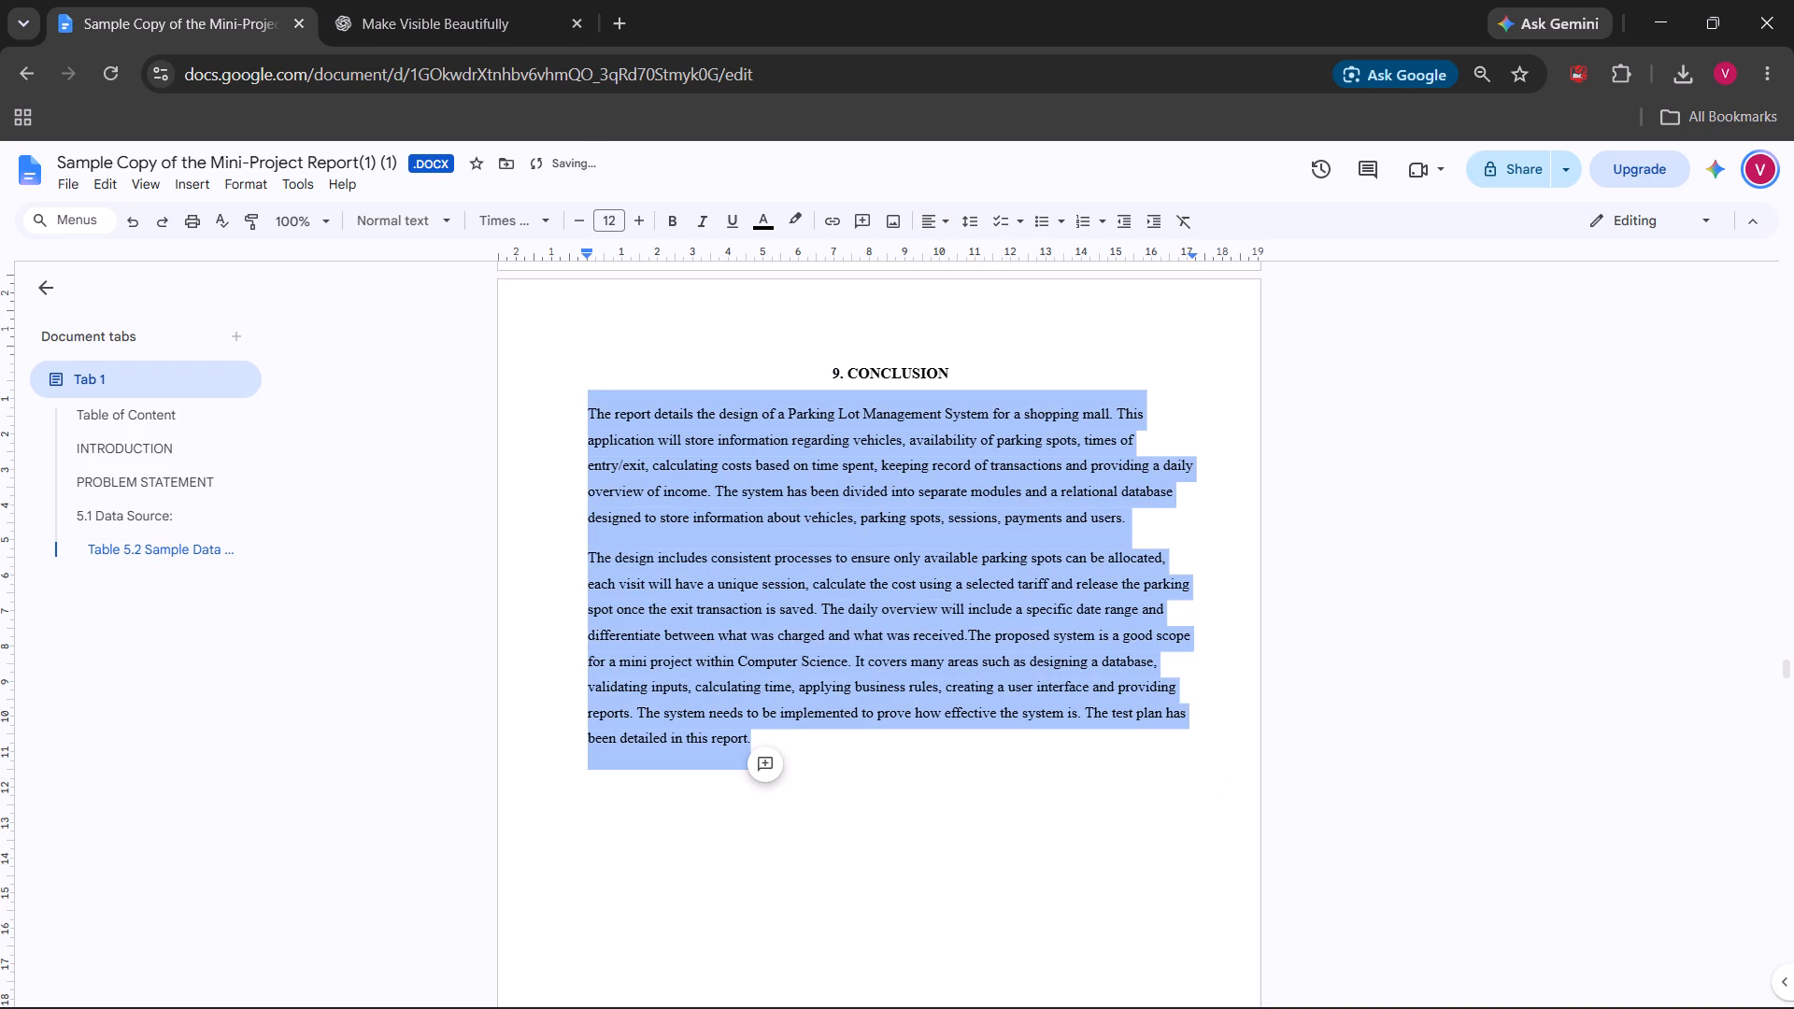
pyautogui.click(951, 226)
pyautogui.click(961, 252)
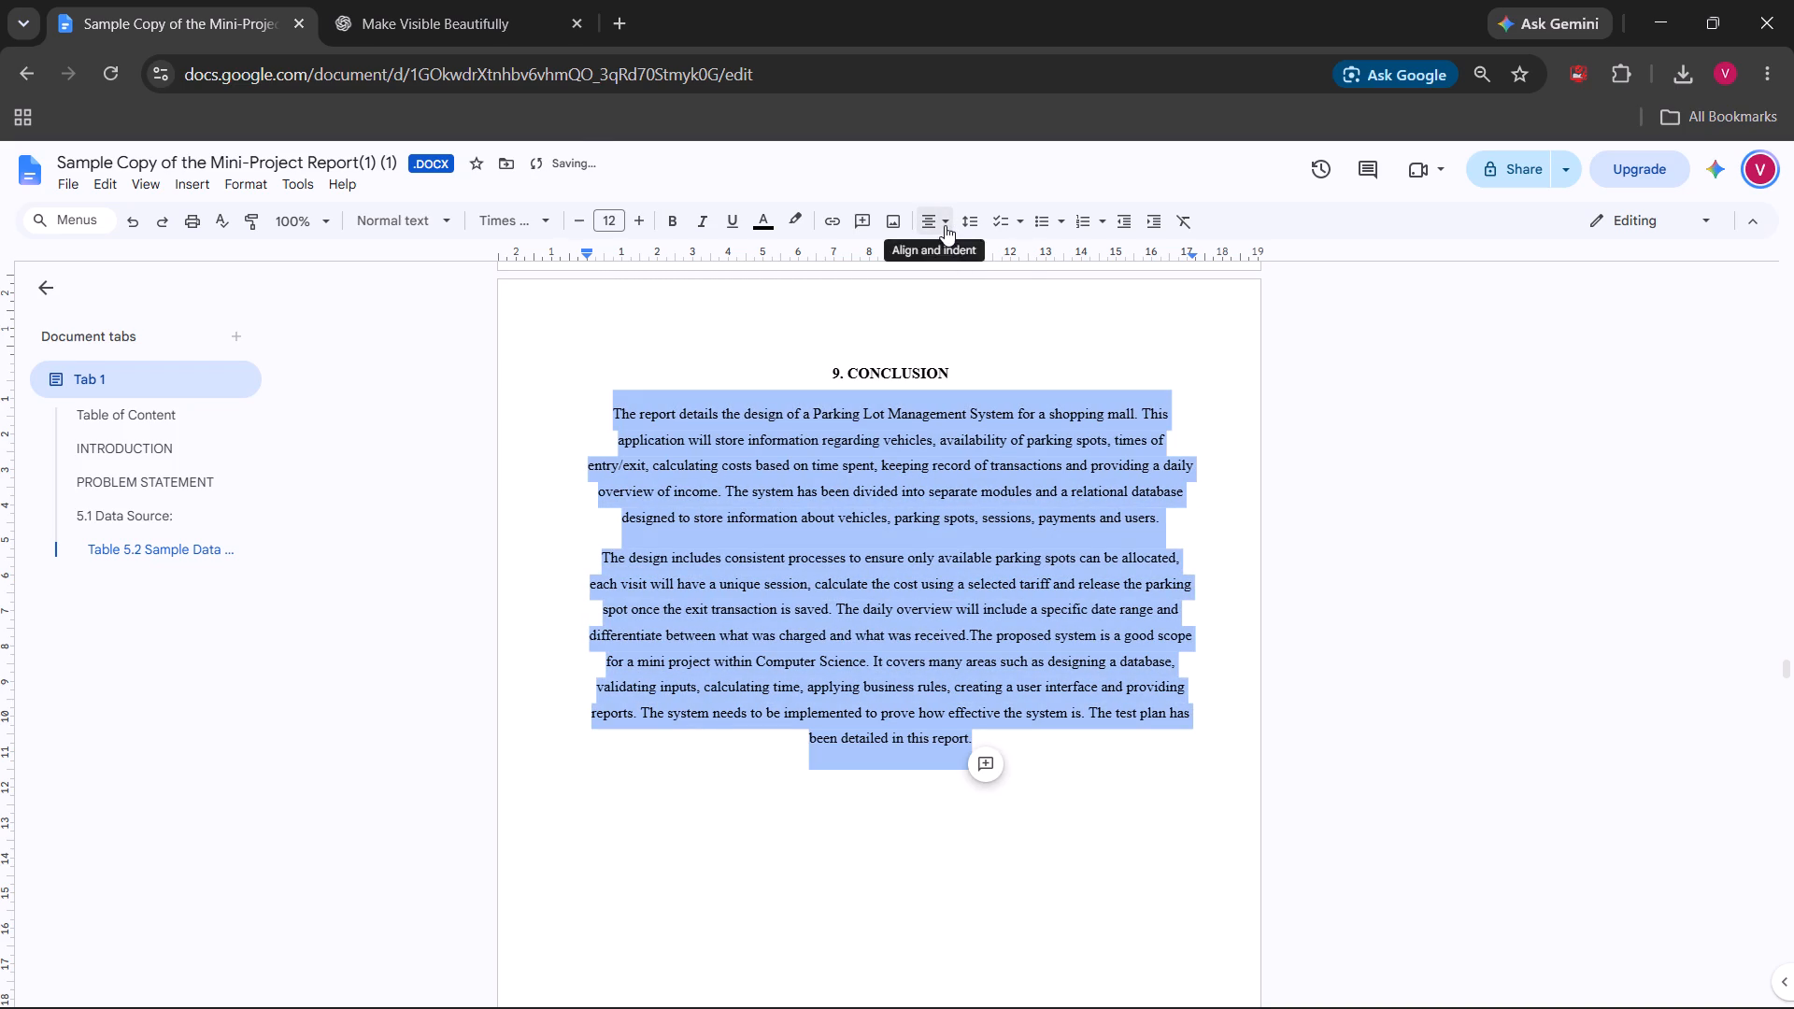
pyautogui.click(945, 225)
pyautogui.click(987, 260)
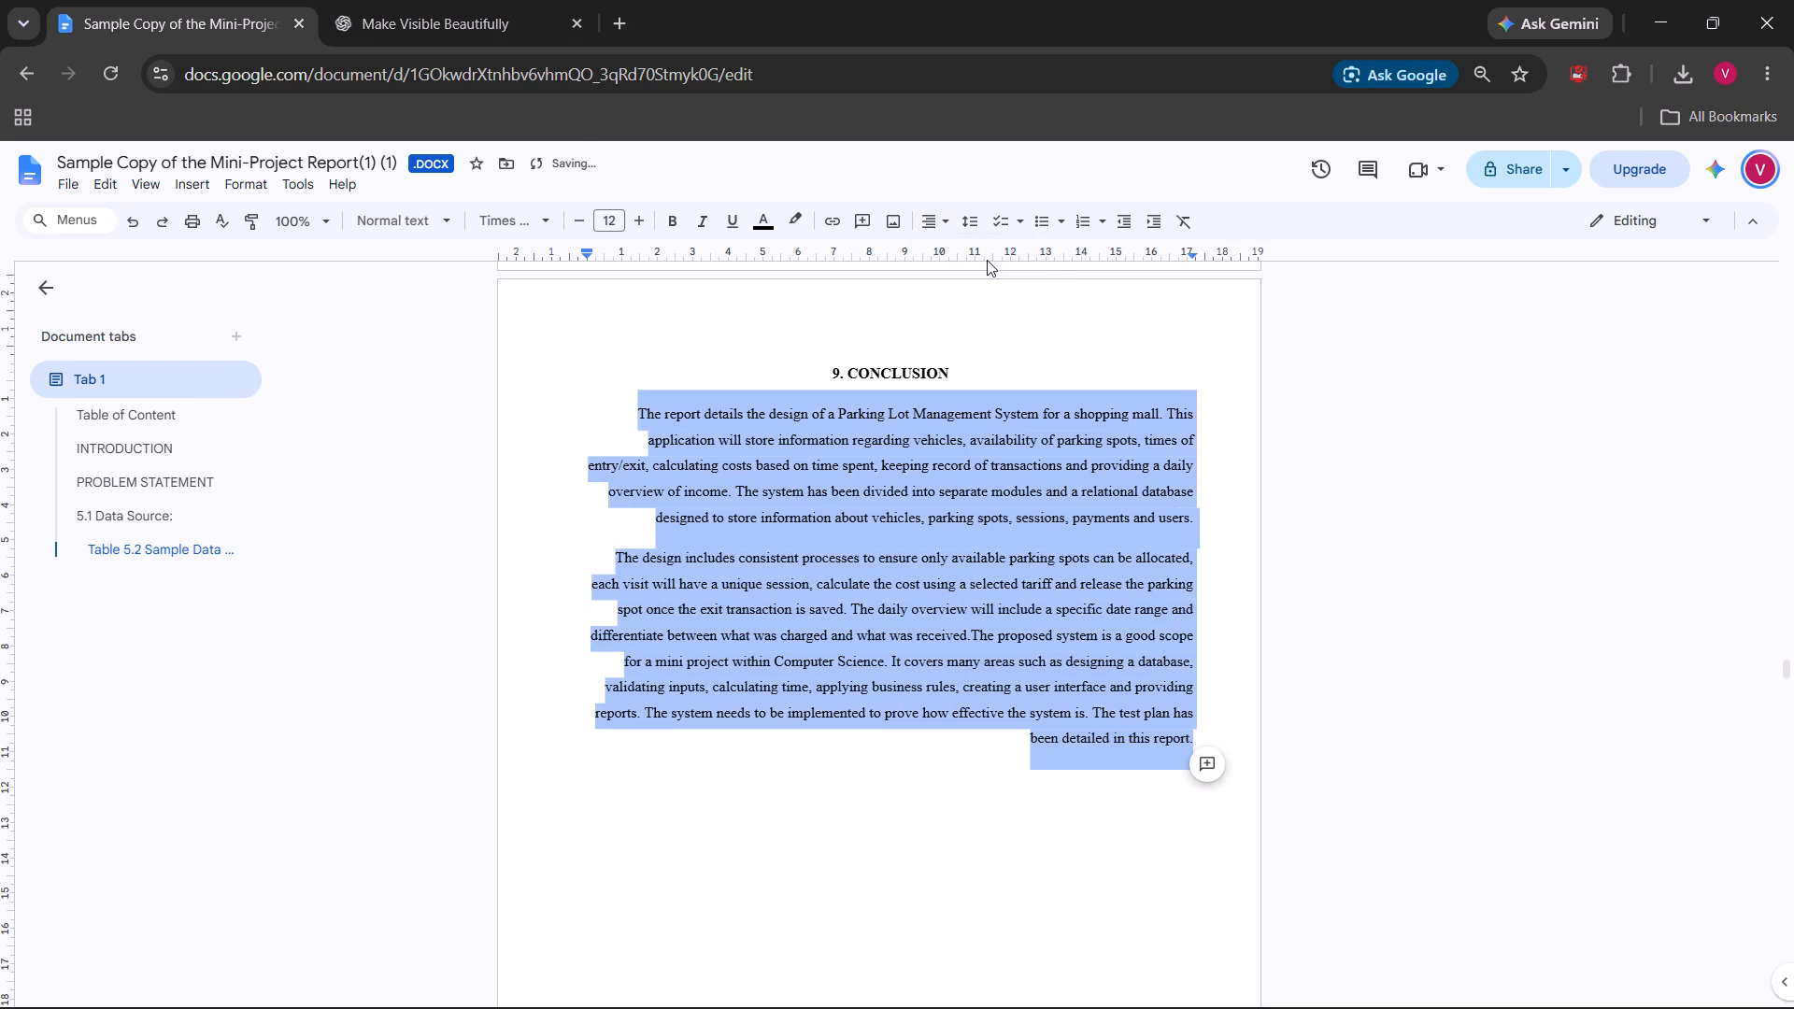
pyautogui.click(948, 227)
pyautogui.click(1020, 251)
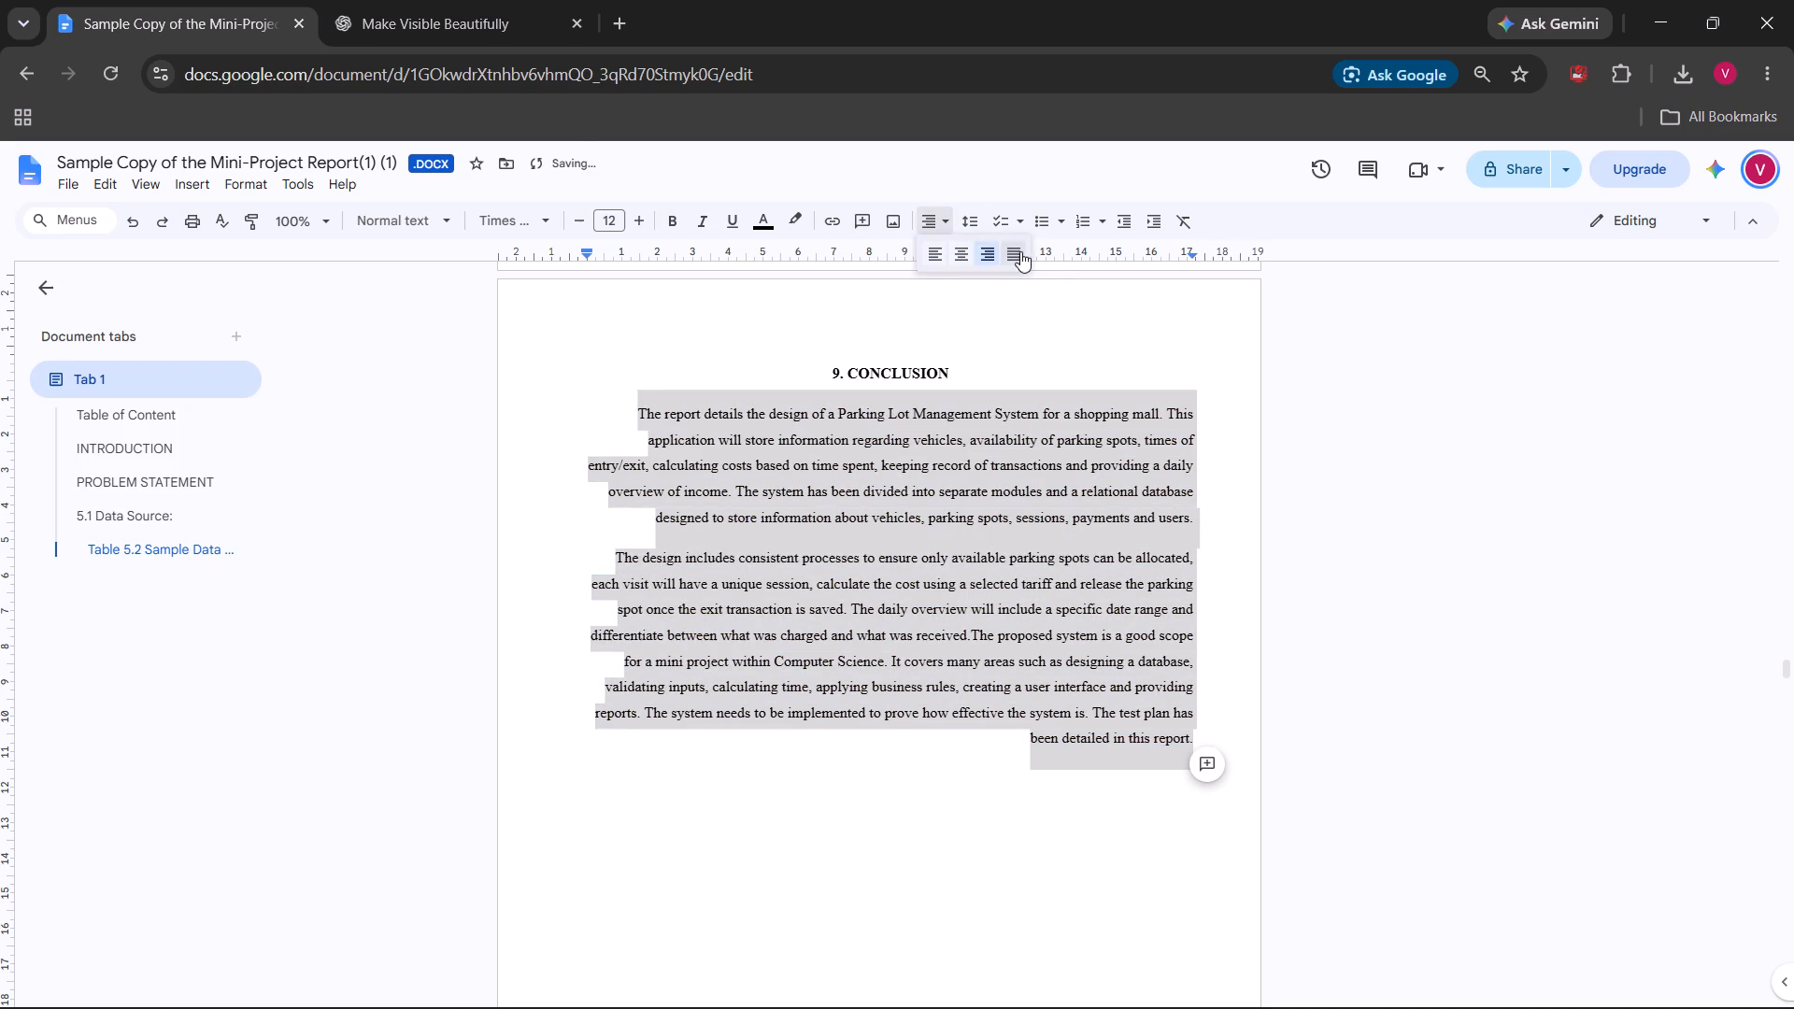
pyautogui.click(990, 756)
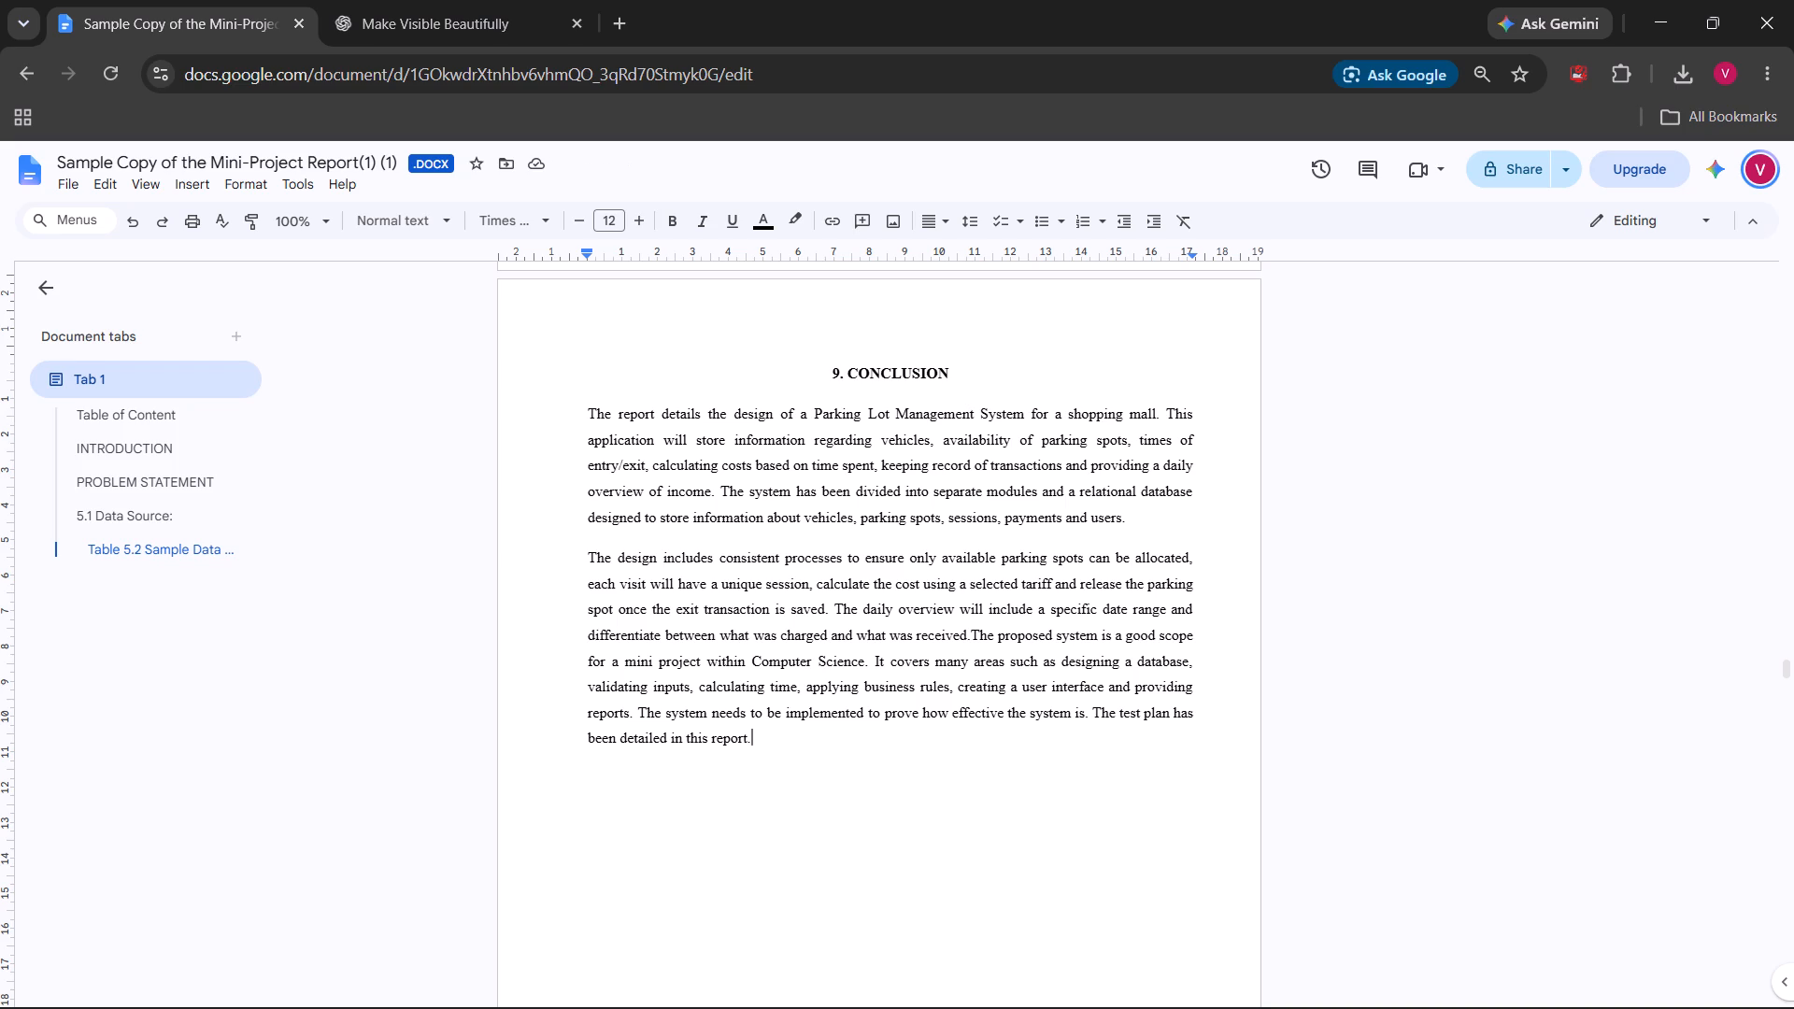
# Review the layout from Table 8.2 through the Conclusion, and check the formatting options for the Conclusion section.
pyautogui.scroll(2, 990, 756)
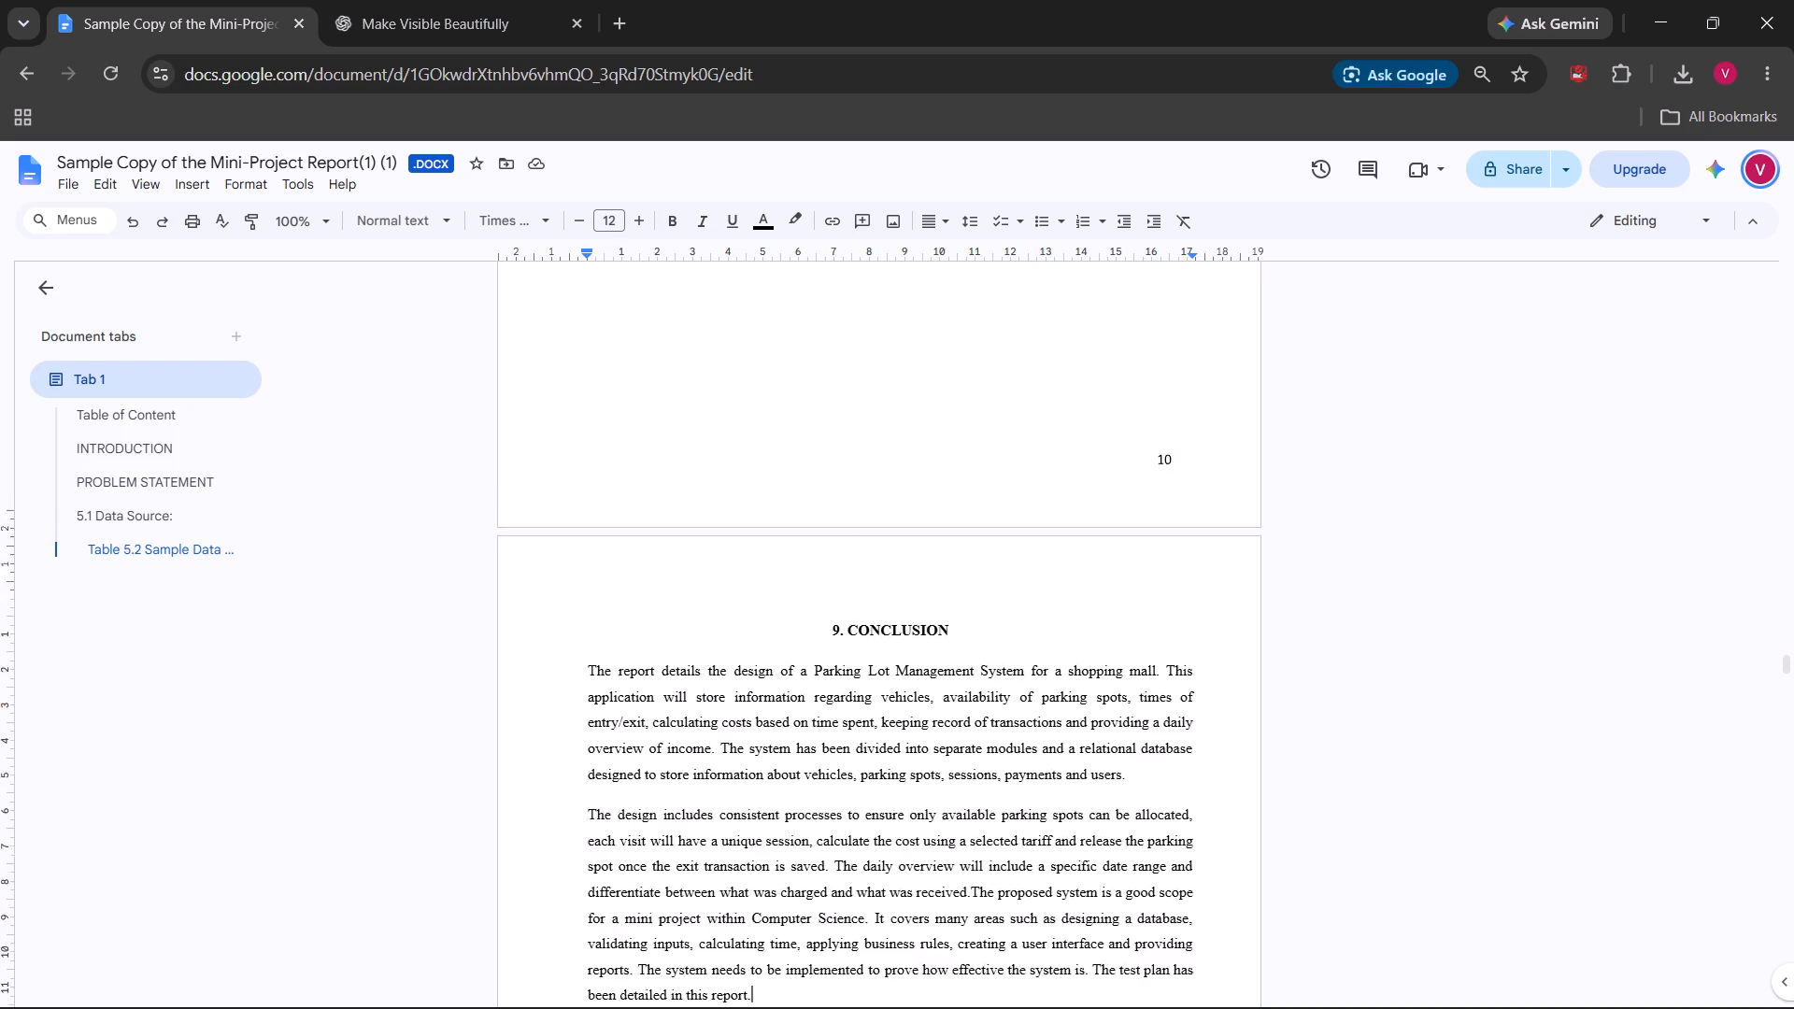
pyautogui.scroll(5, 990, 756)
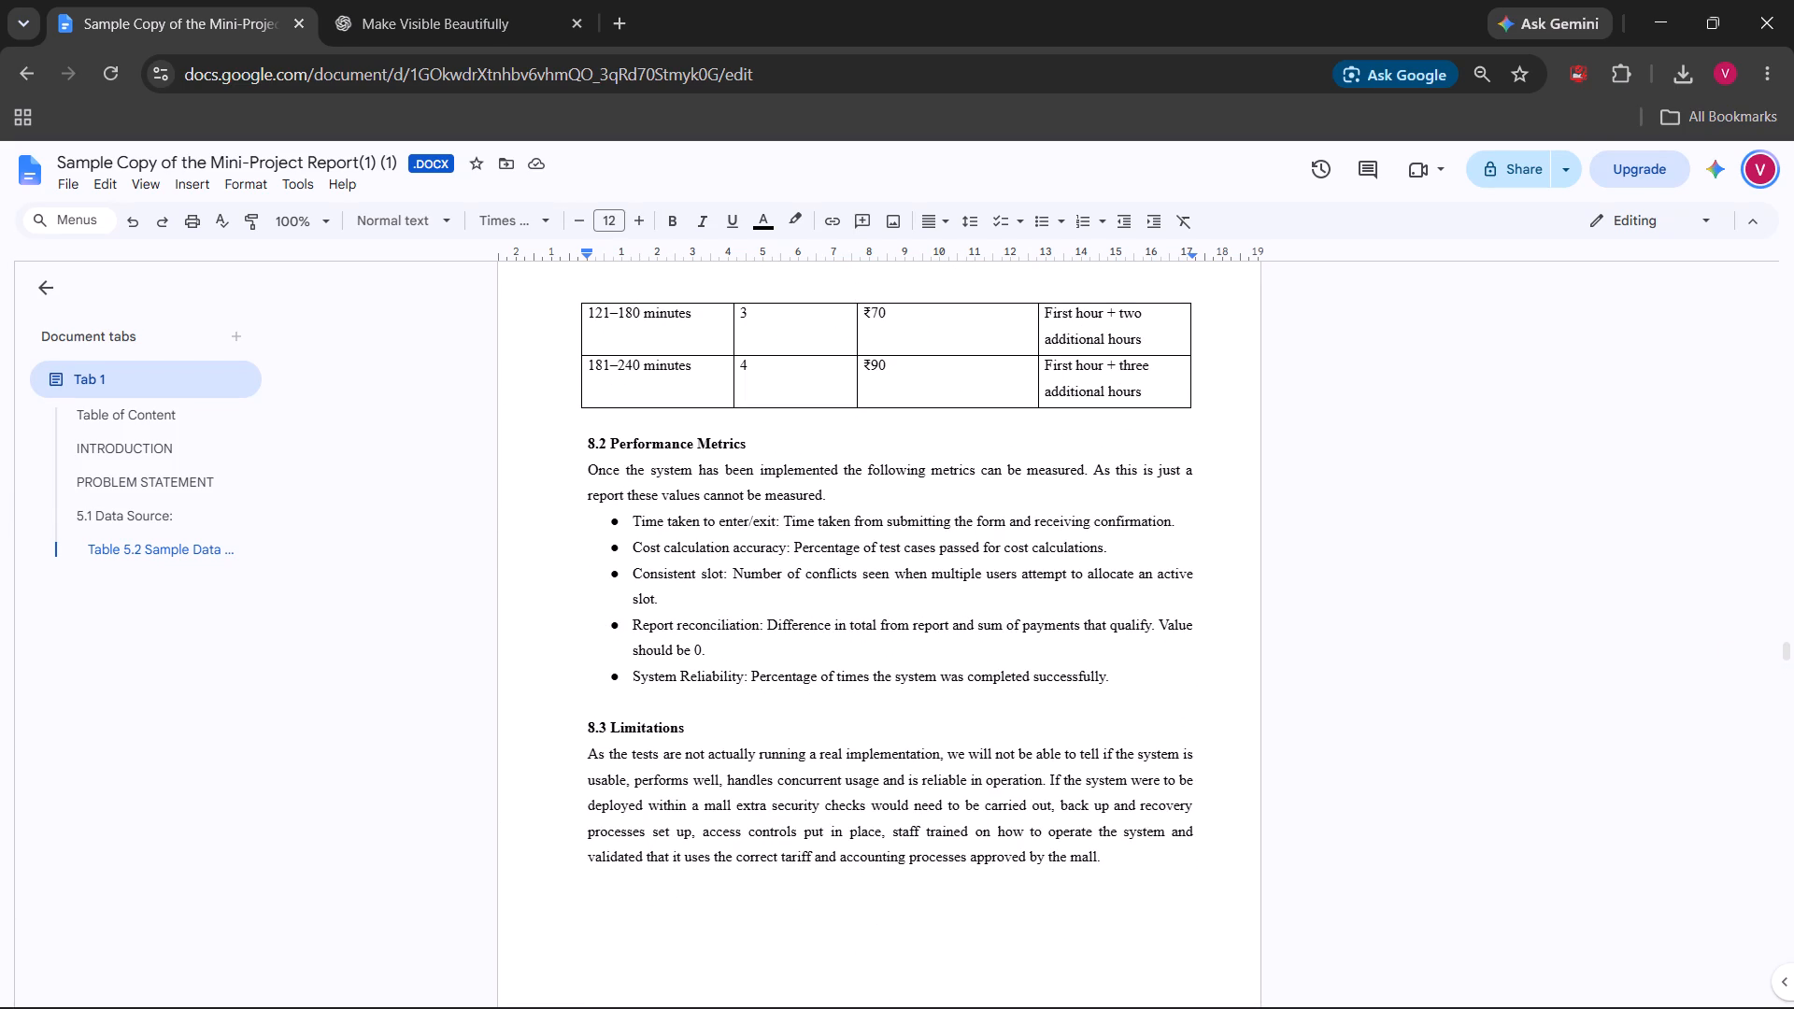
pyautogui.scroll(3, 990, 756)
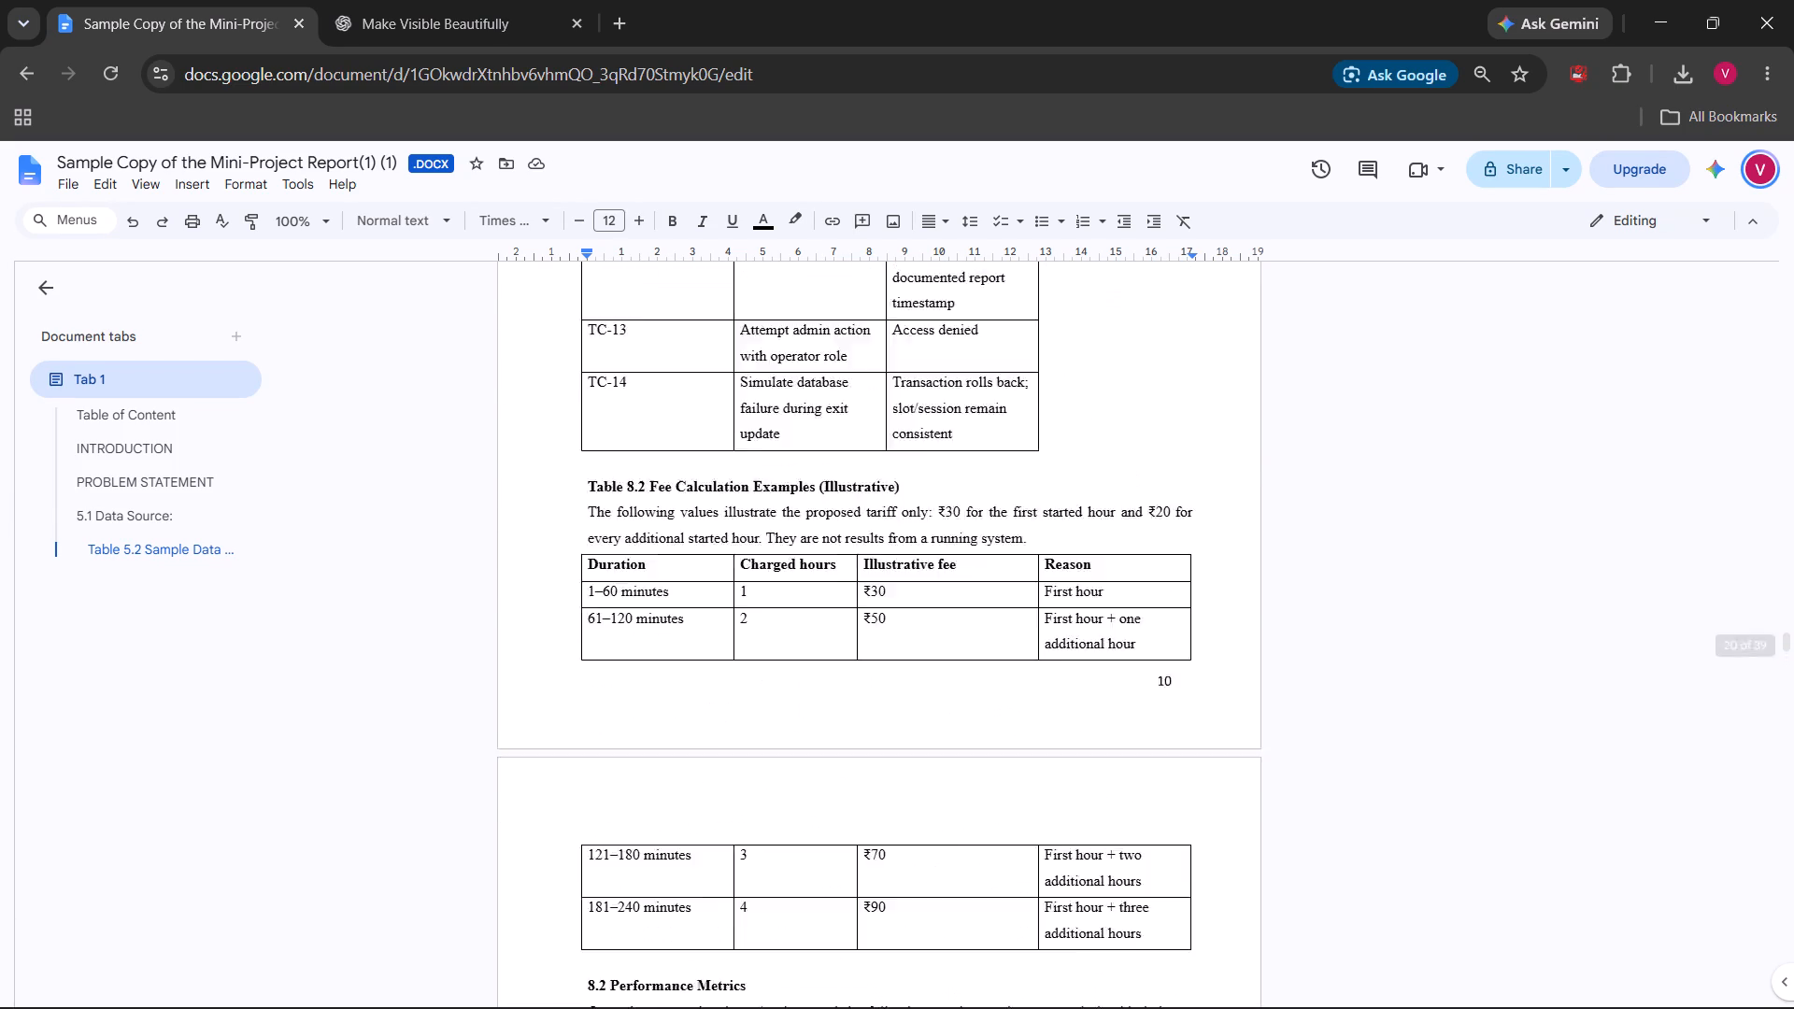
pyautogui.scroll(3, 990, 756)
pyautogui.scroll(-8, 990, 756)
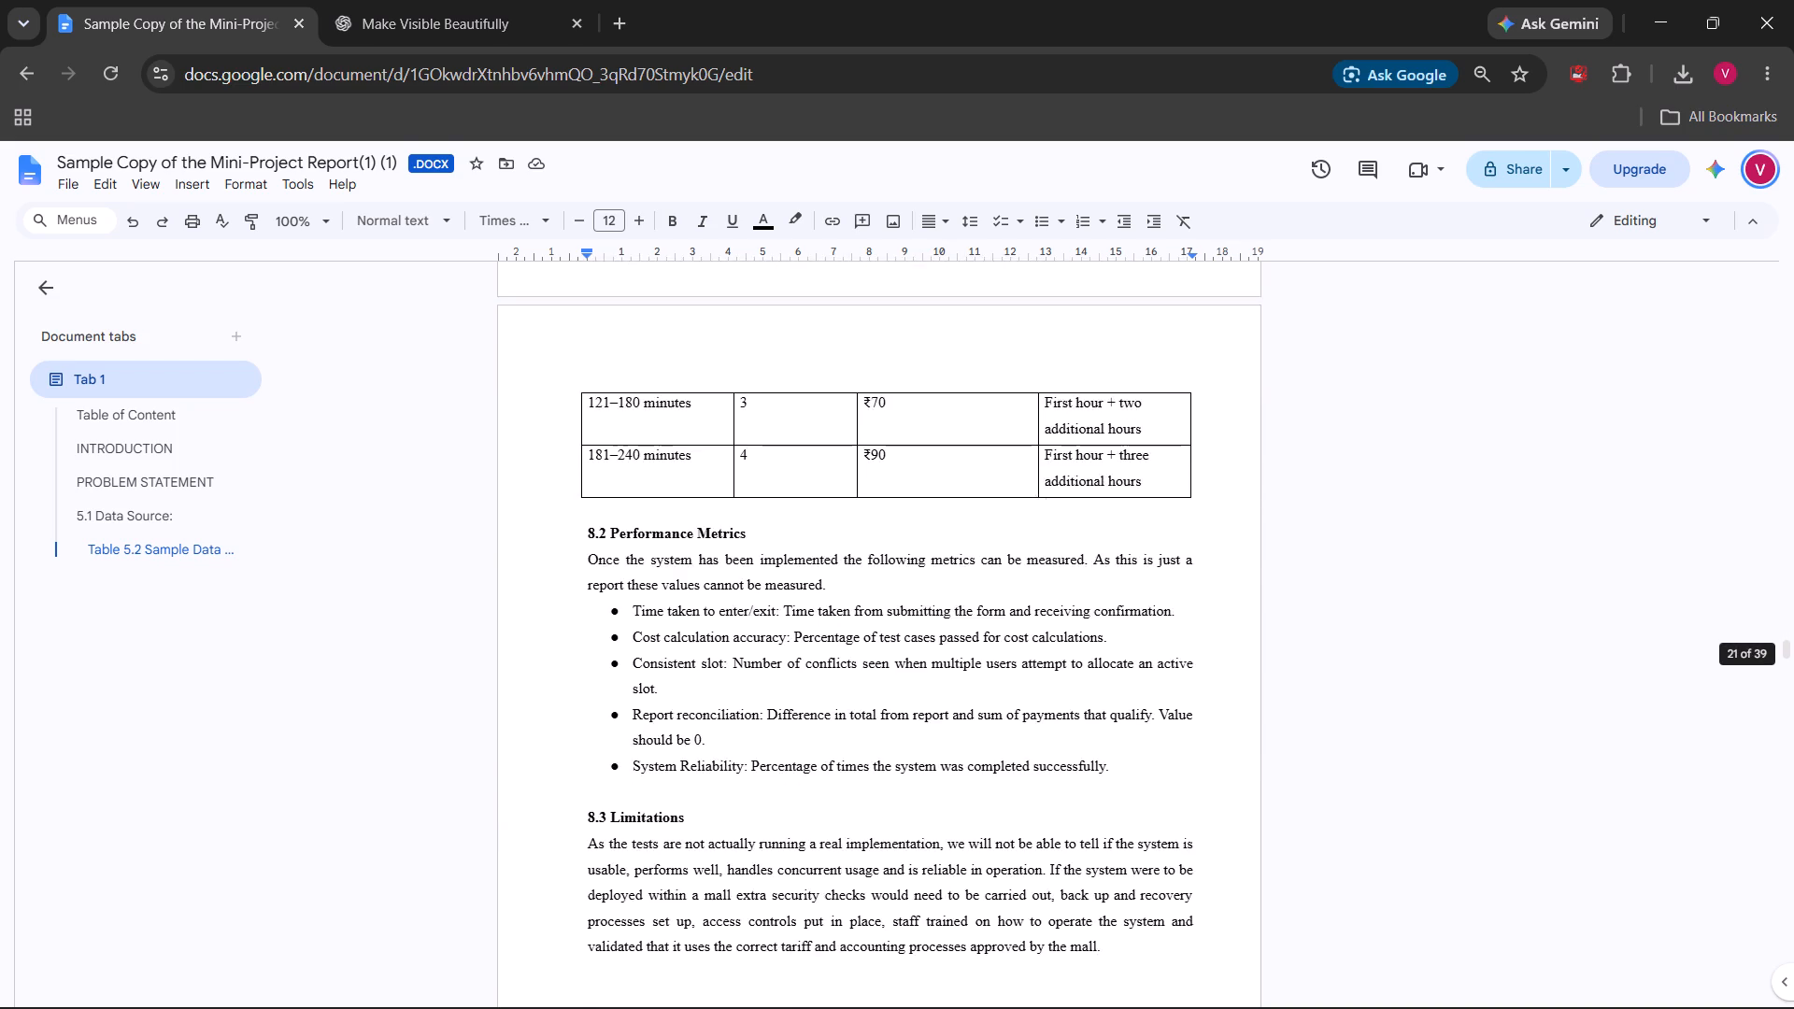
pyautogui.scroll(-2, 990, 756)
pyautogui.scroll(-1, 906, 843)
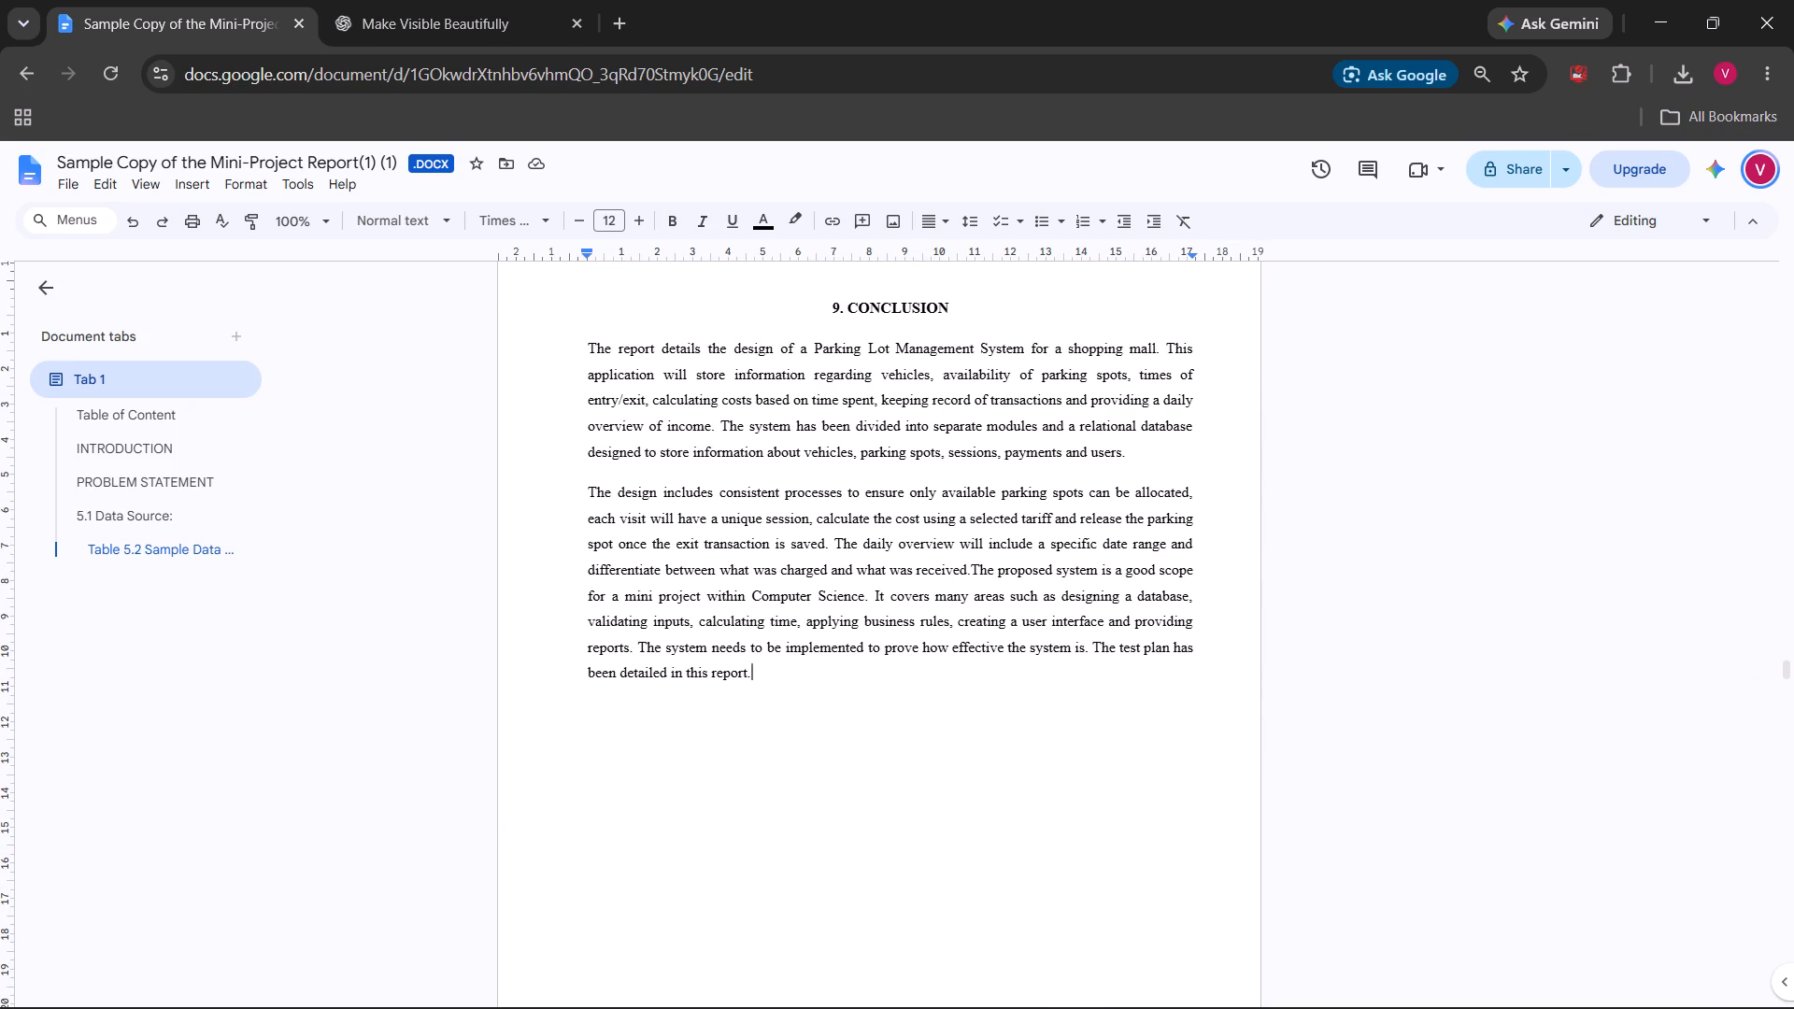
pyautogui.moveTo(778, 685); pyautogui.dragTo(615, 316)
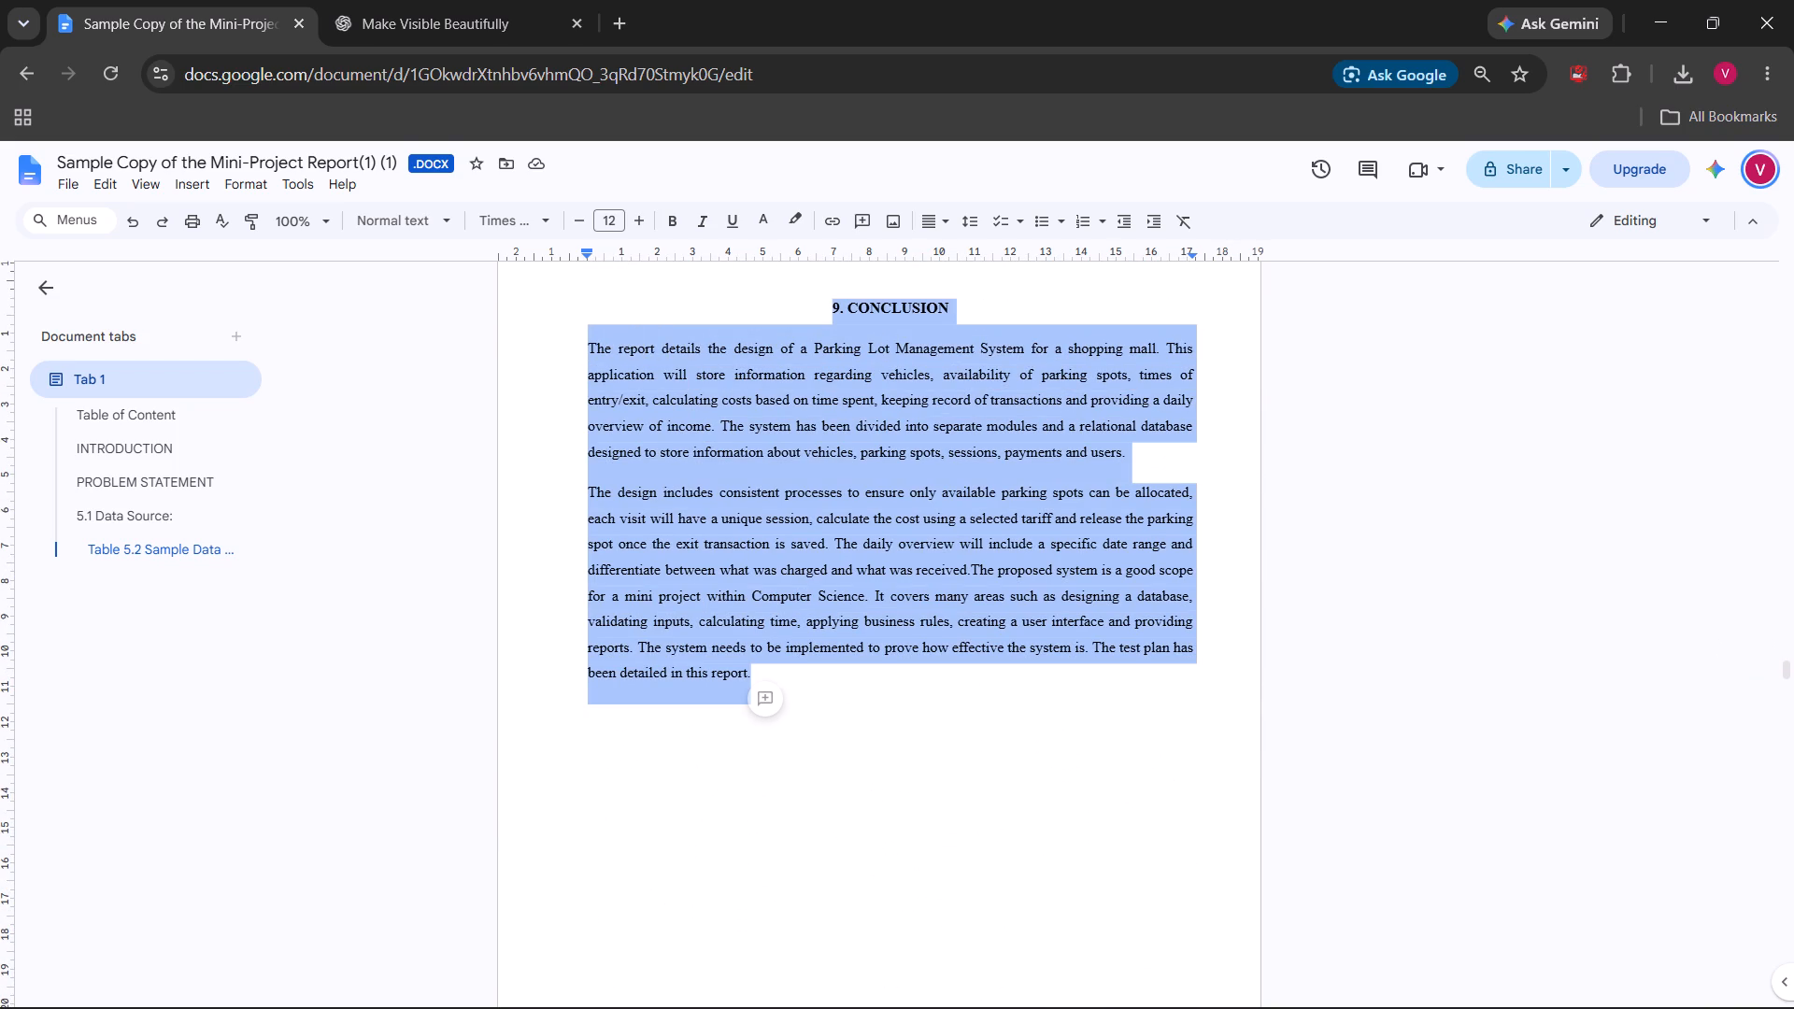
pyautogui.click(243, 186)
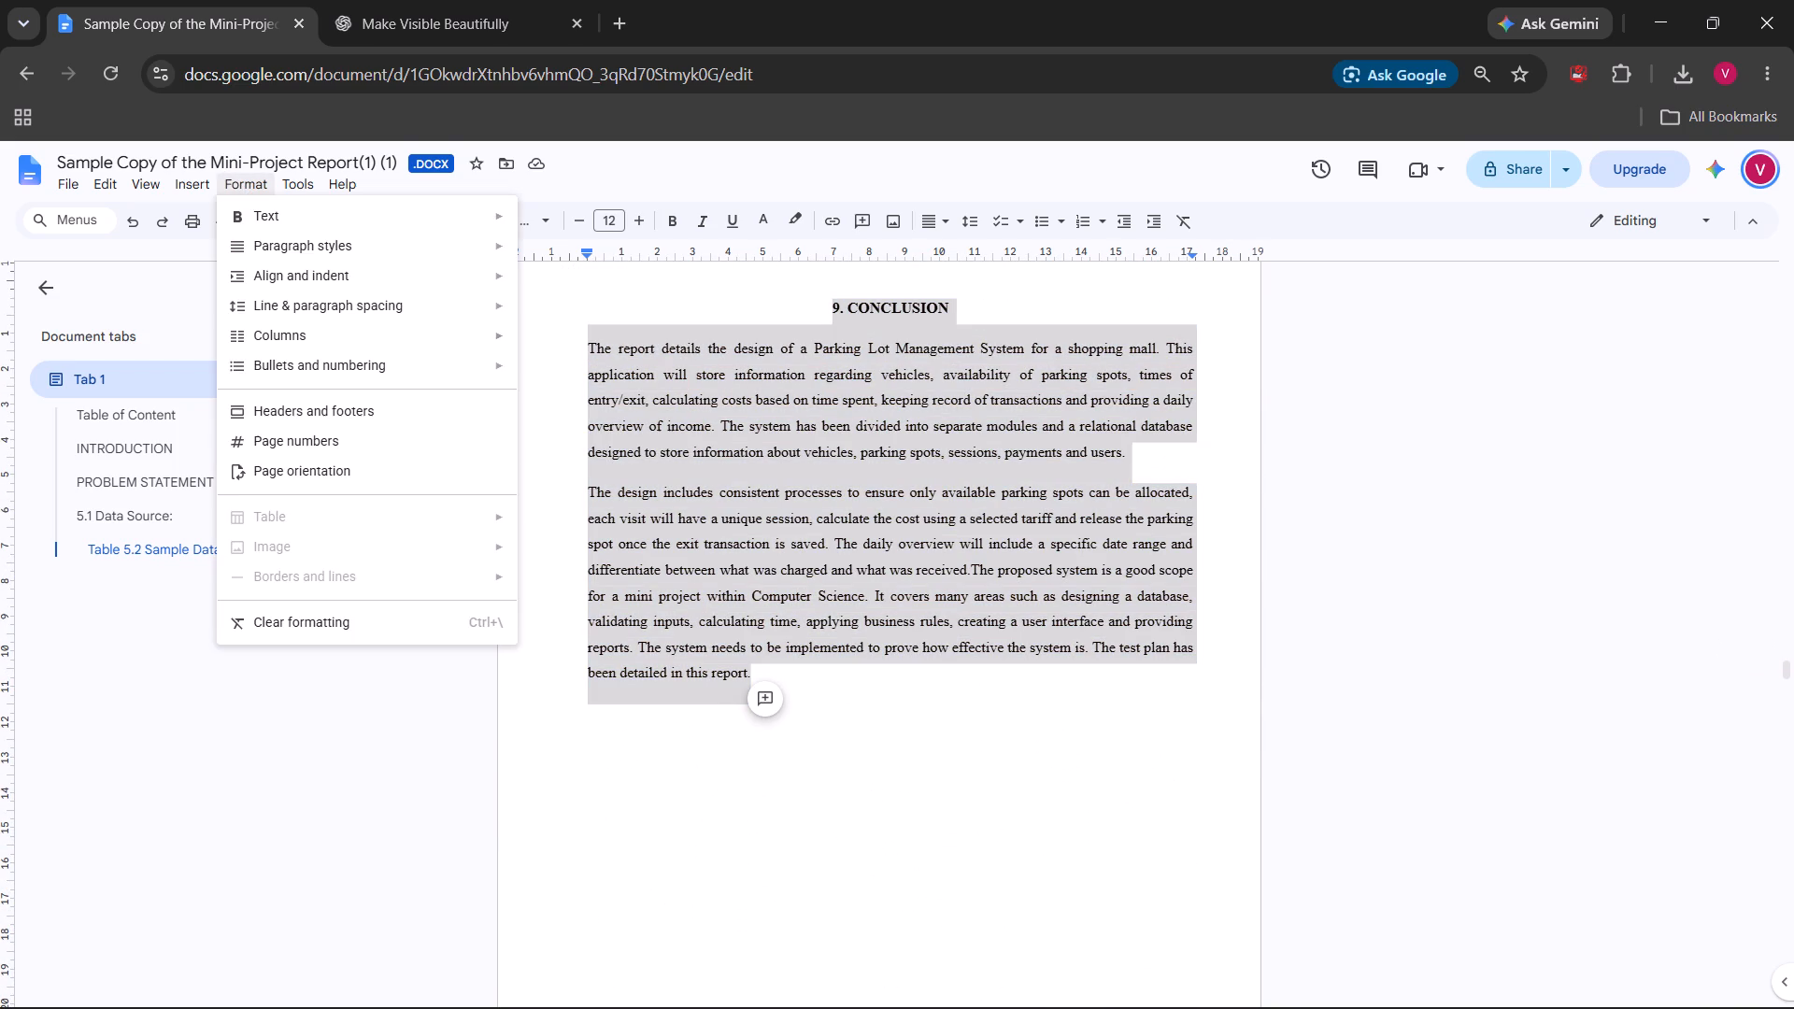
pyautogui.click(855, 755)
# Remove the section number 10 from the REFERENCES heading.
pyautogui.scroll(-4, 970, 698)
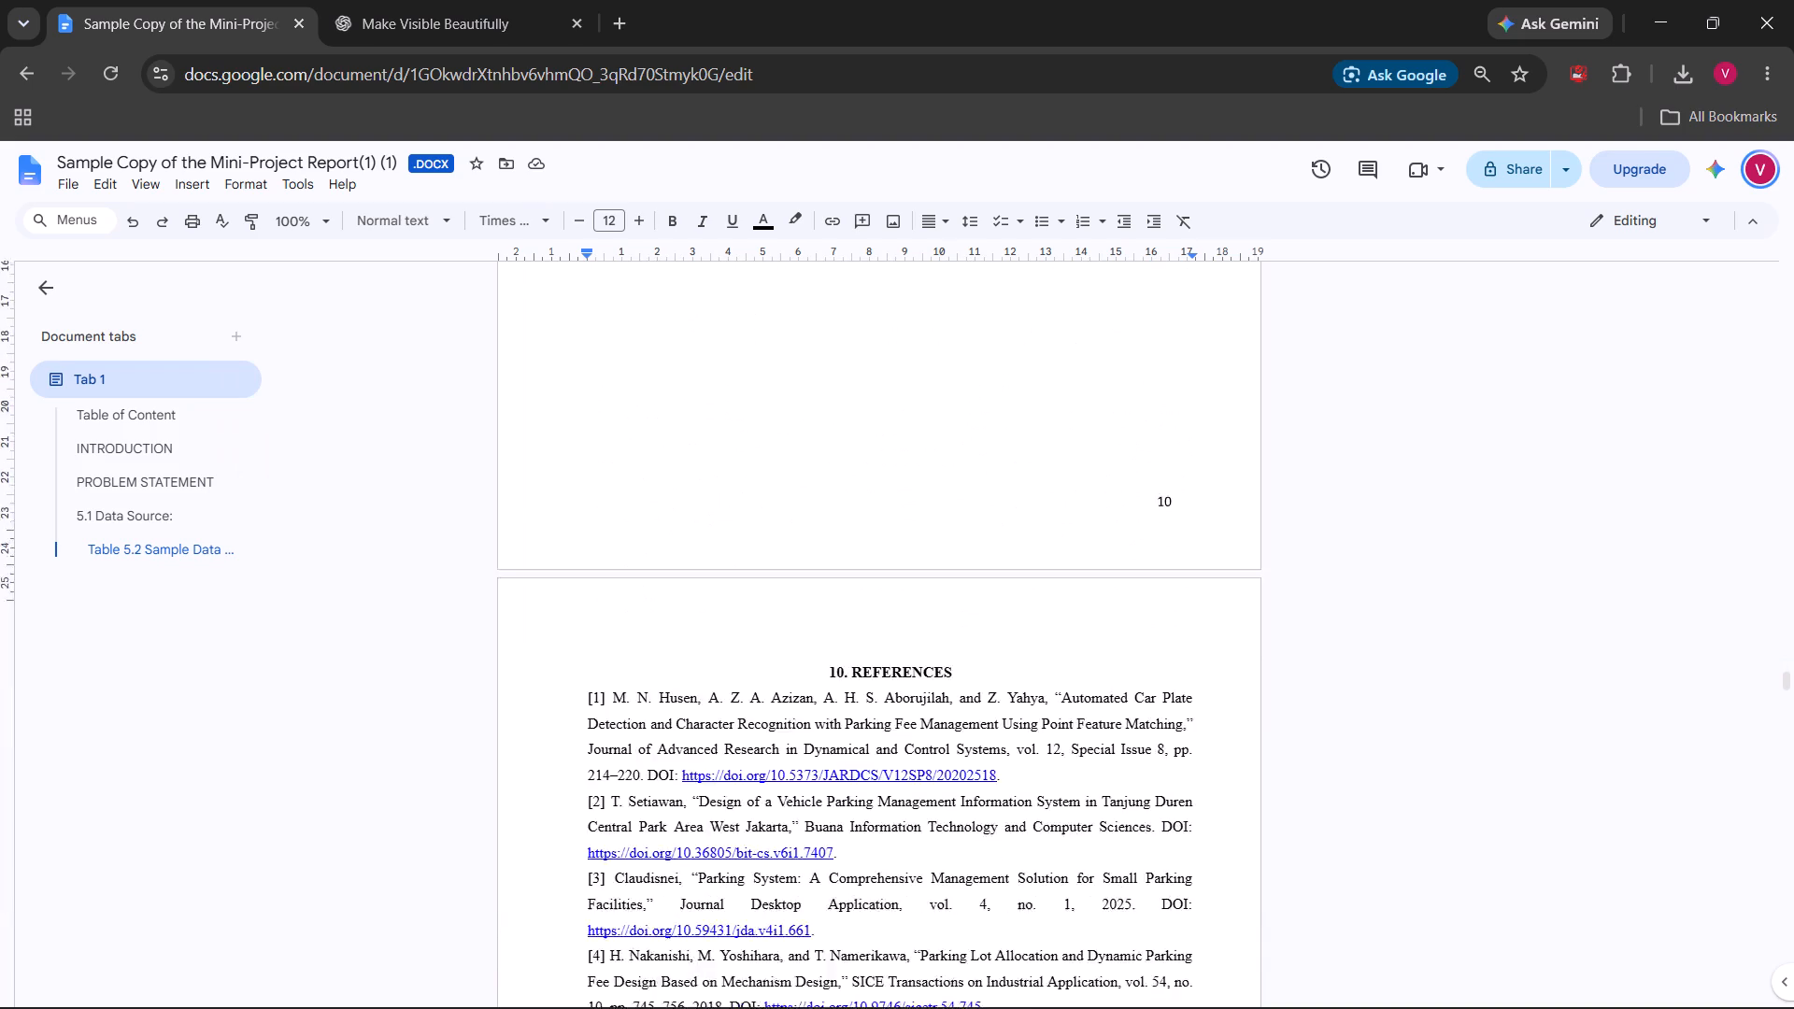
pyautogui.scroll(-3, 970, 698)
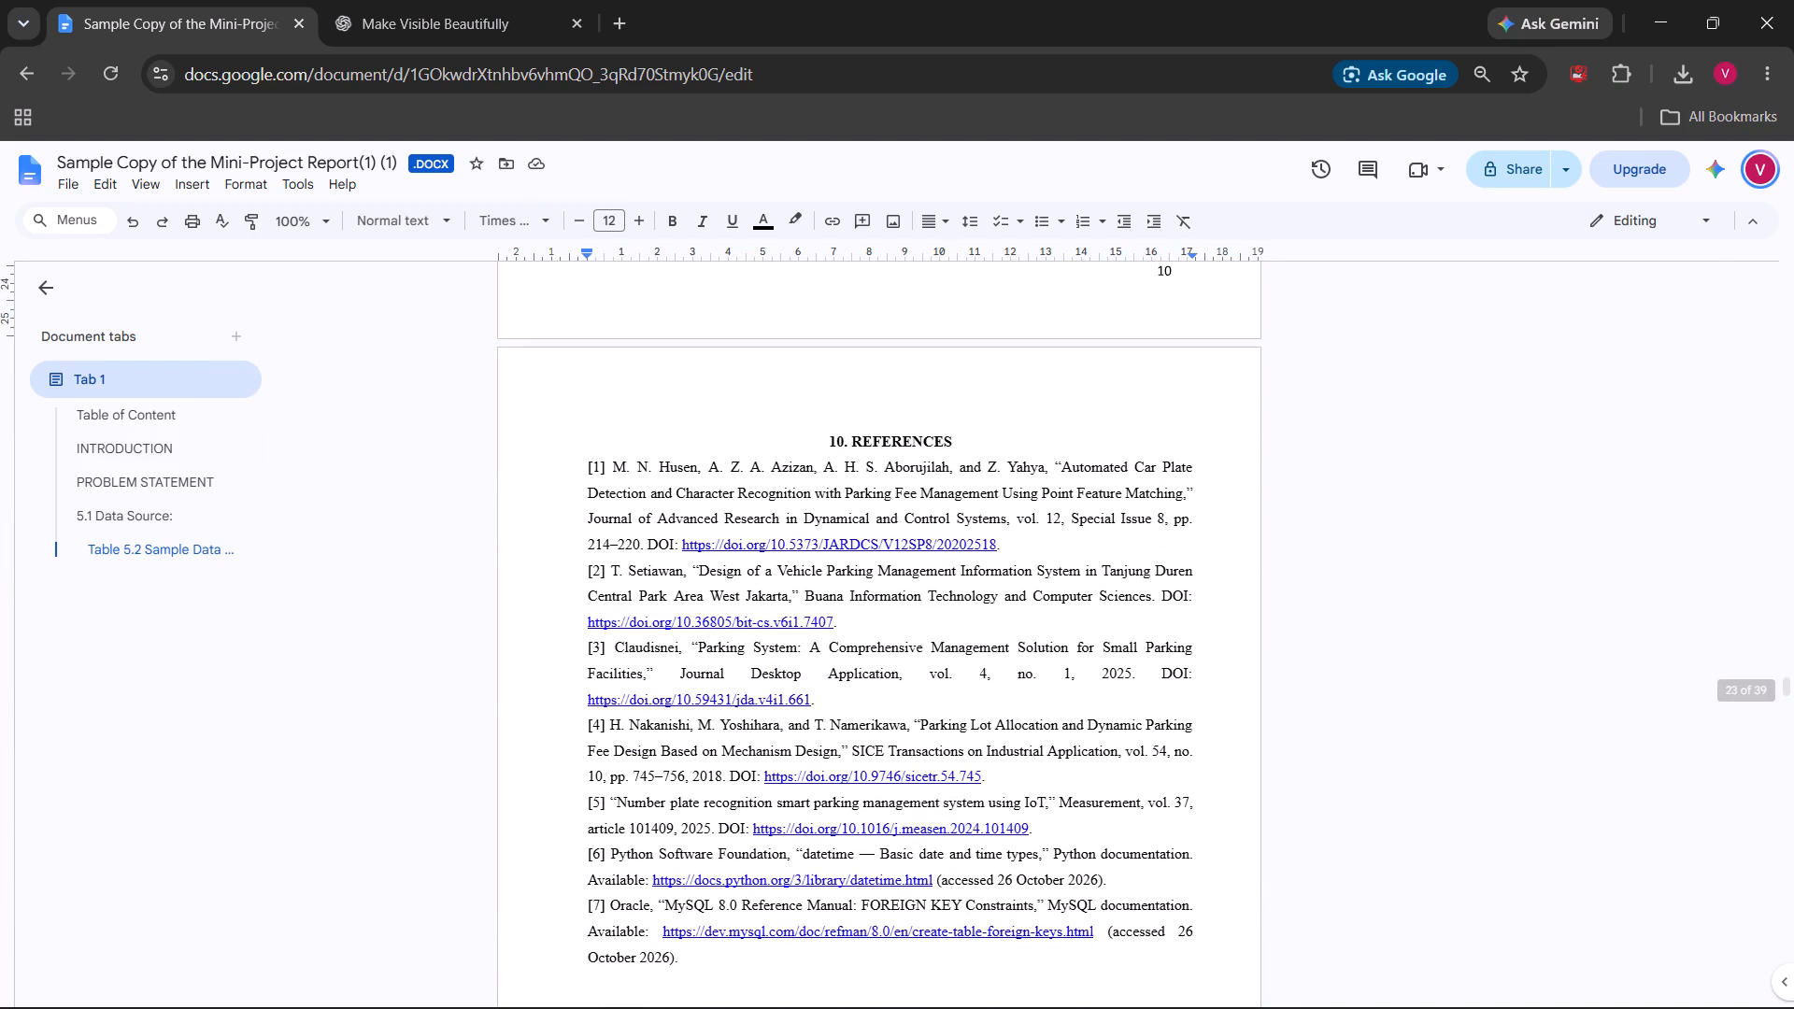
pyautogui.click(848, 439)
pyautogui.press(']')
pyautogui.press('BackSpace')
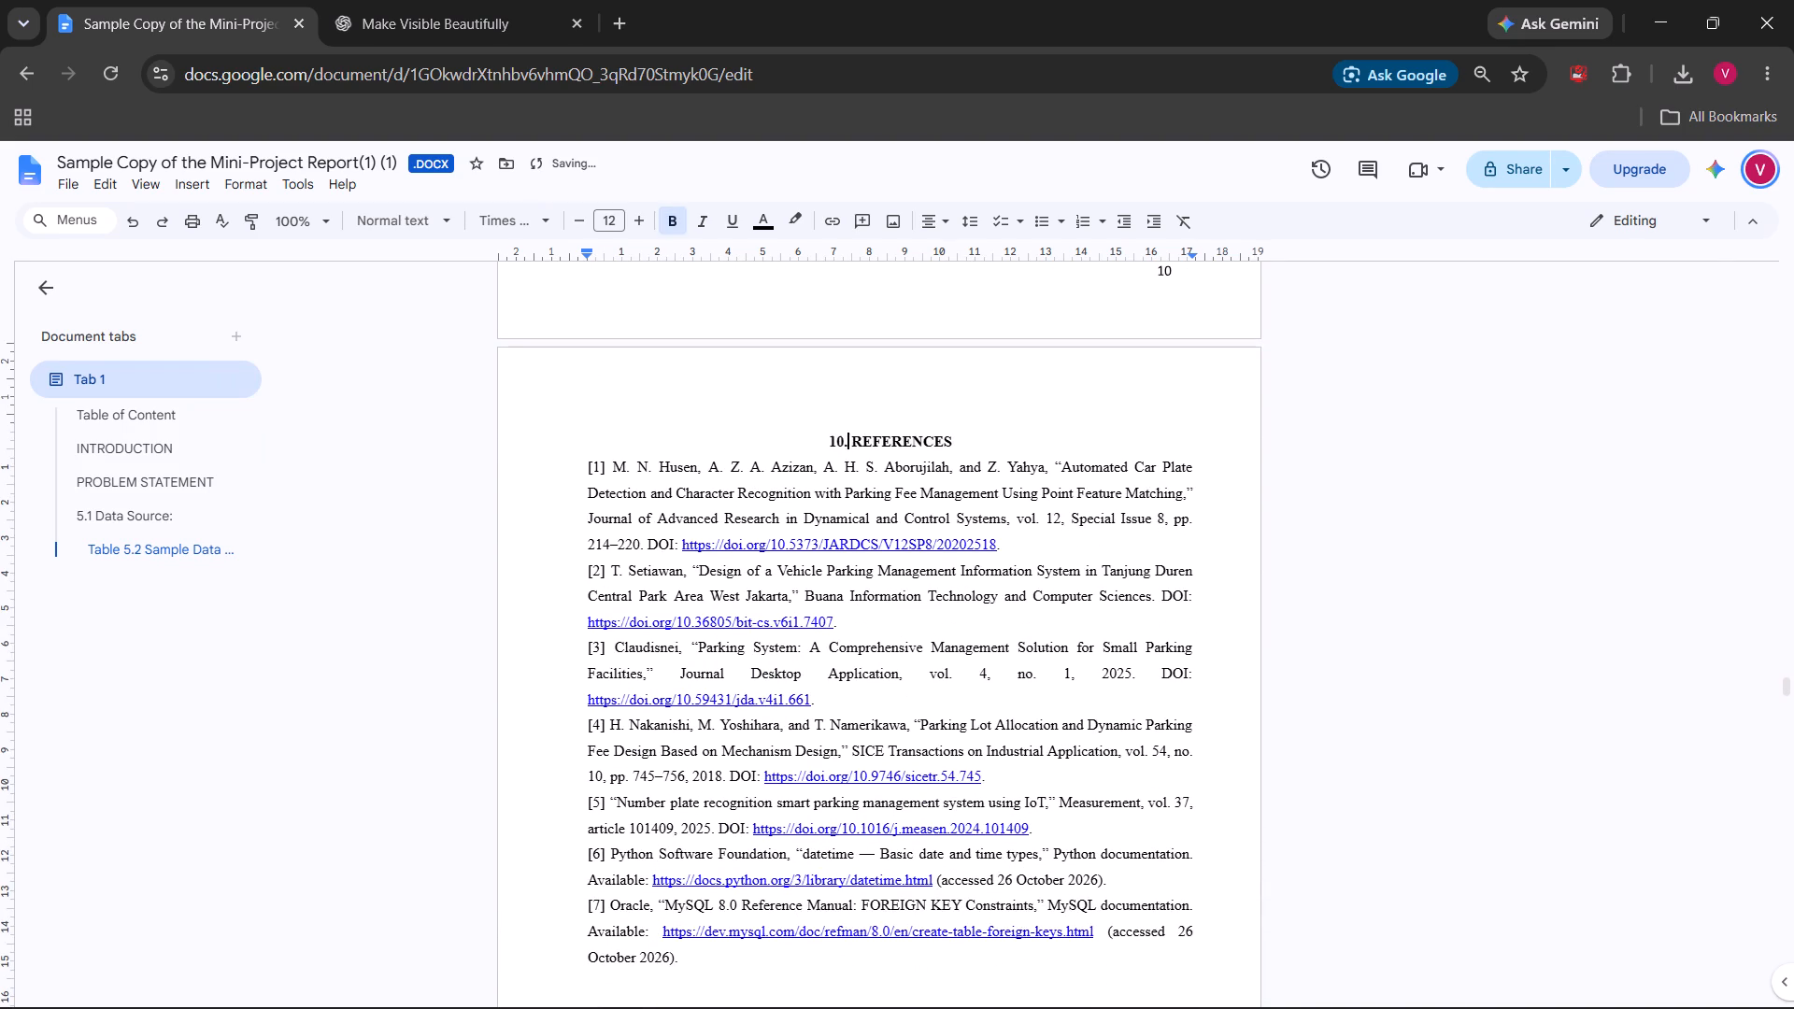
pyautogui.press('BackSpace')
pyautogui.press('BackSpace')
pyautogui.press('BackSpace')
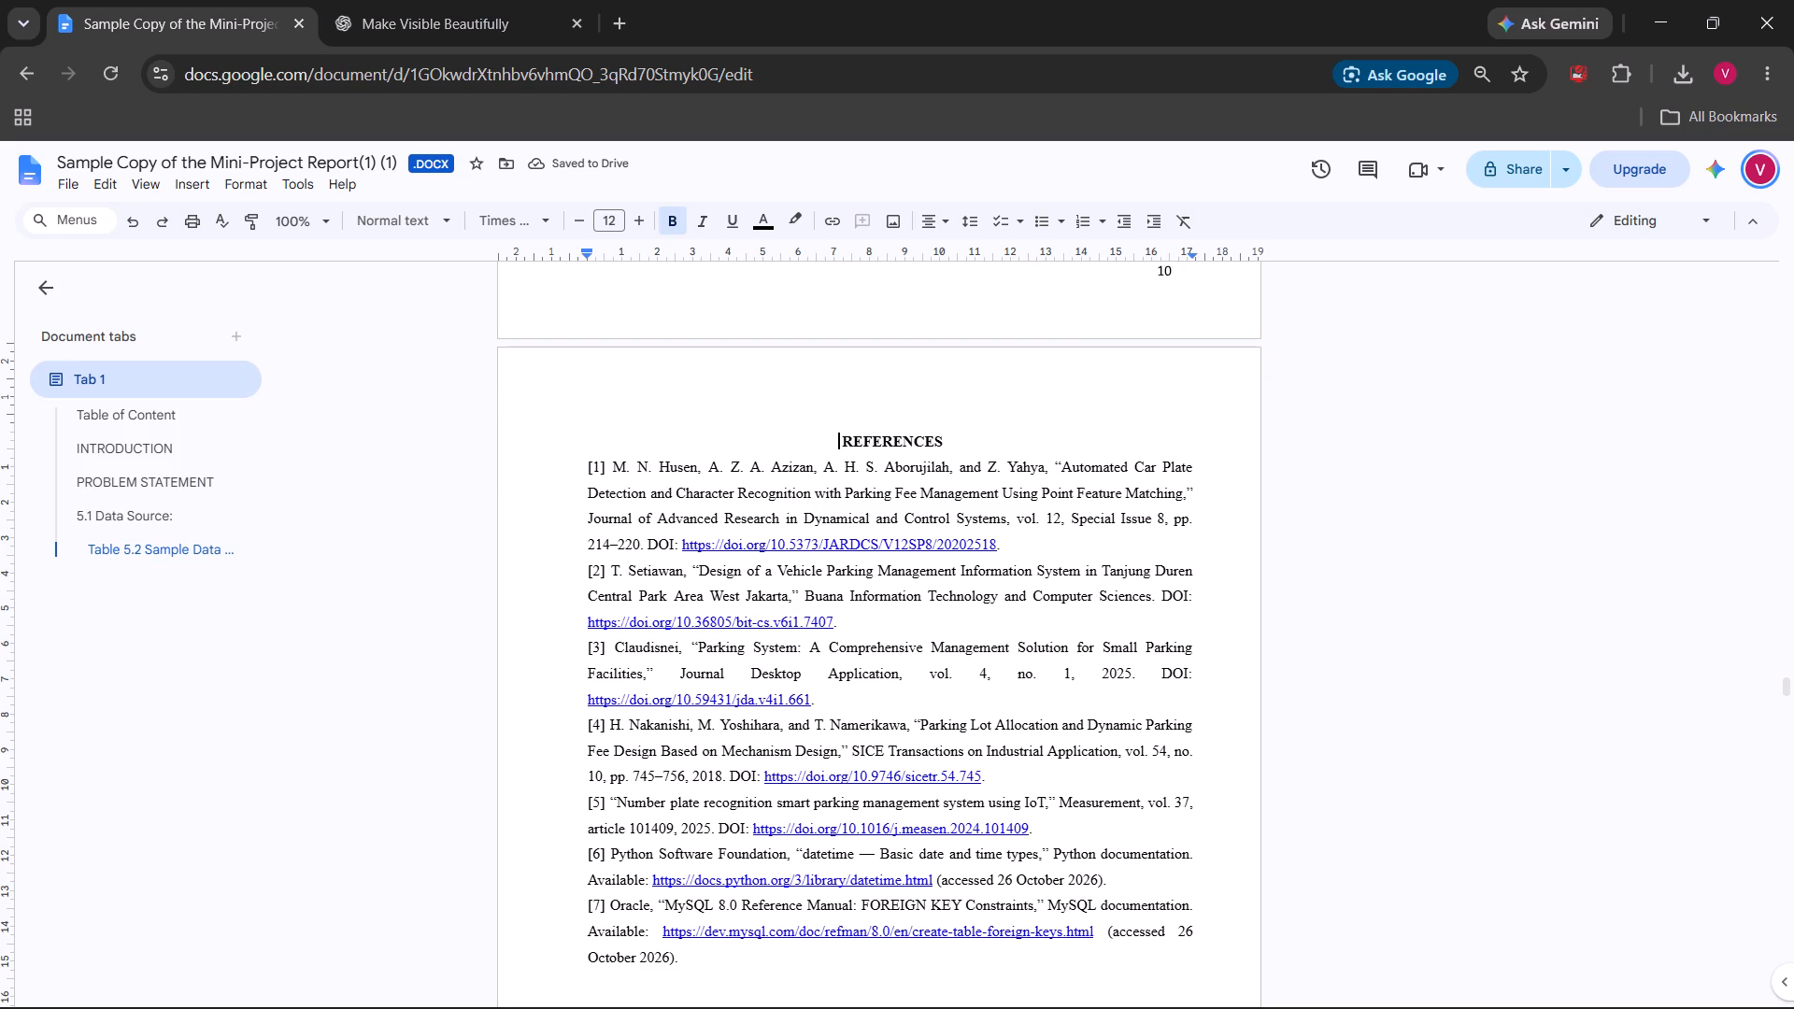
# Remove the section number 12 from the APPENDICES heading.
pyautogui.scroll(-8, 957, 413)
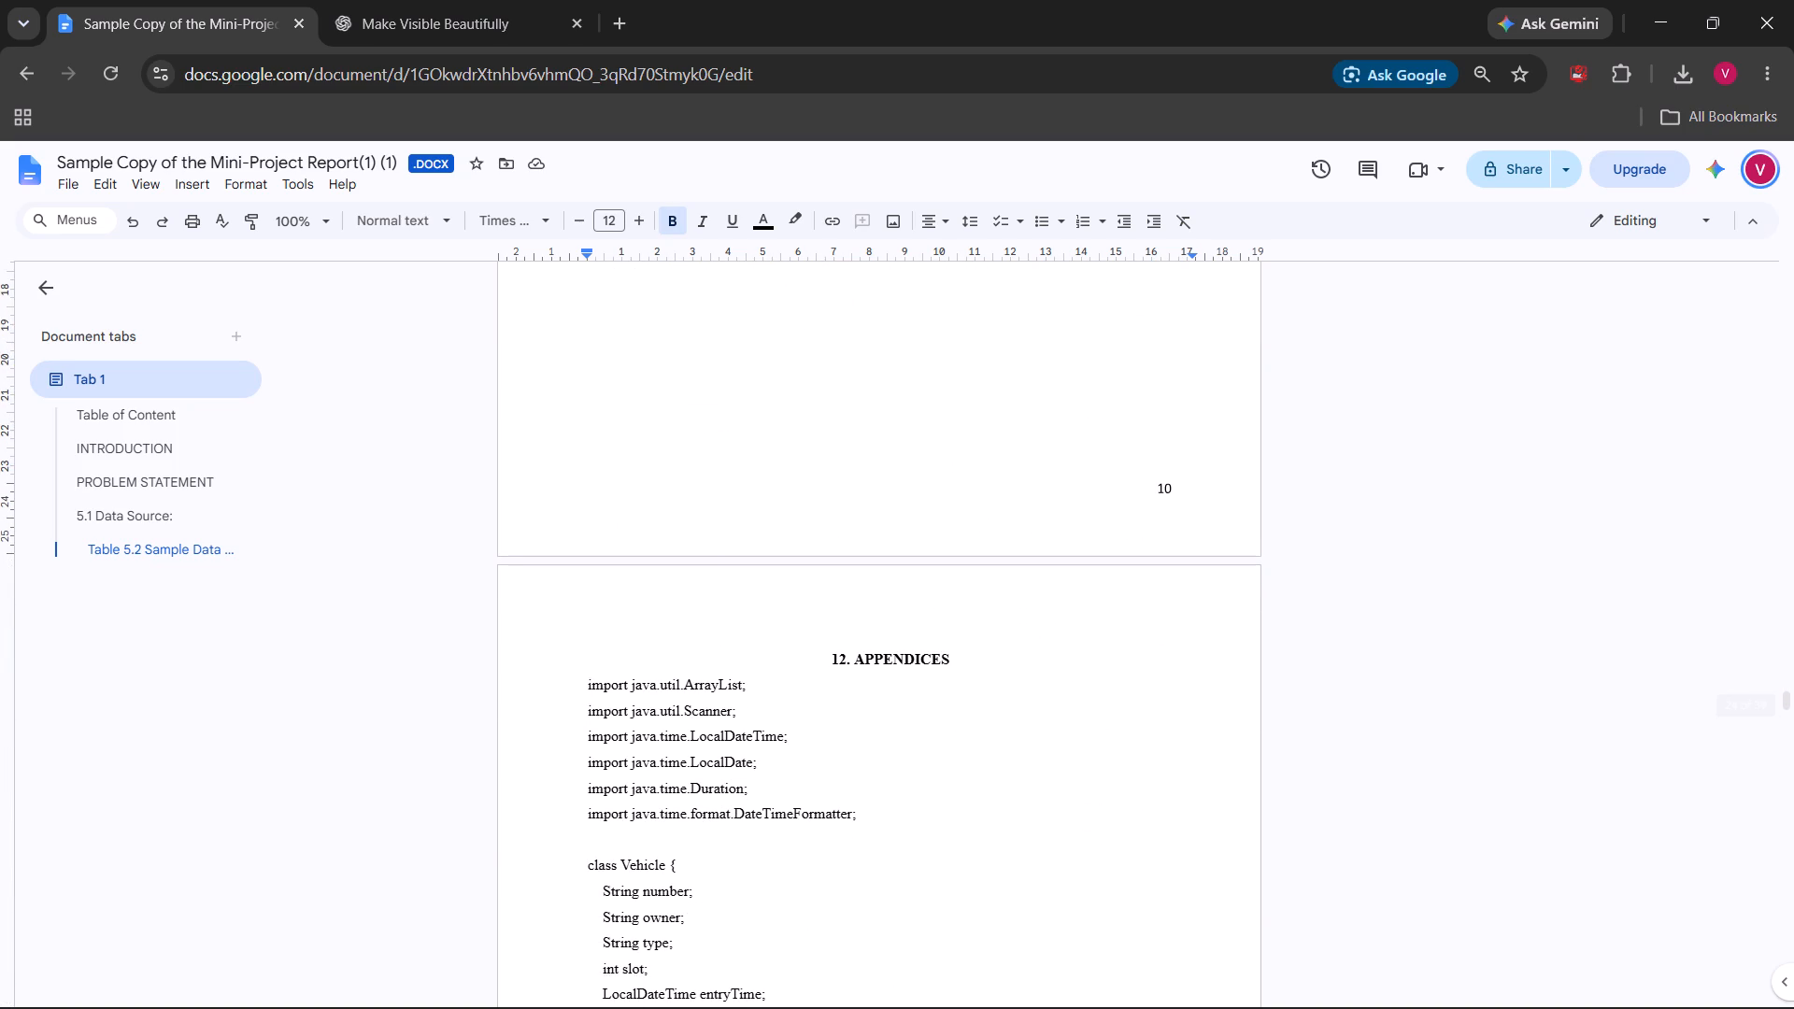
pyautogui.click(851, 661)
pyautogui.press('BackSpace')
pyautogui.press('BackSpace')
pyautogui.press('BackSpace')
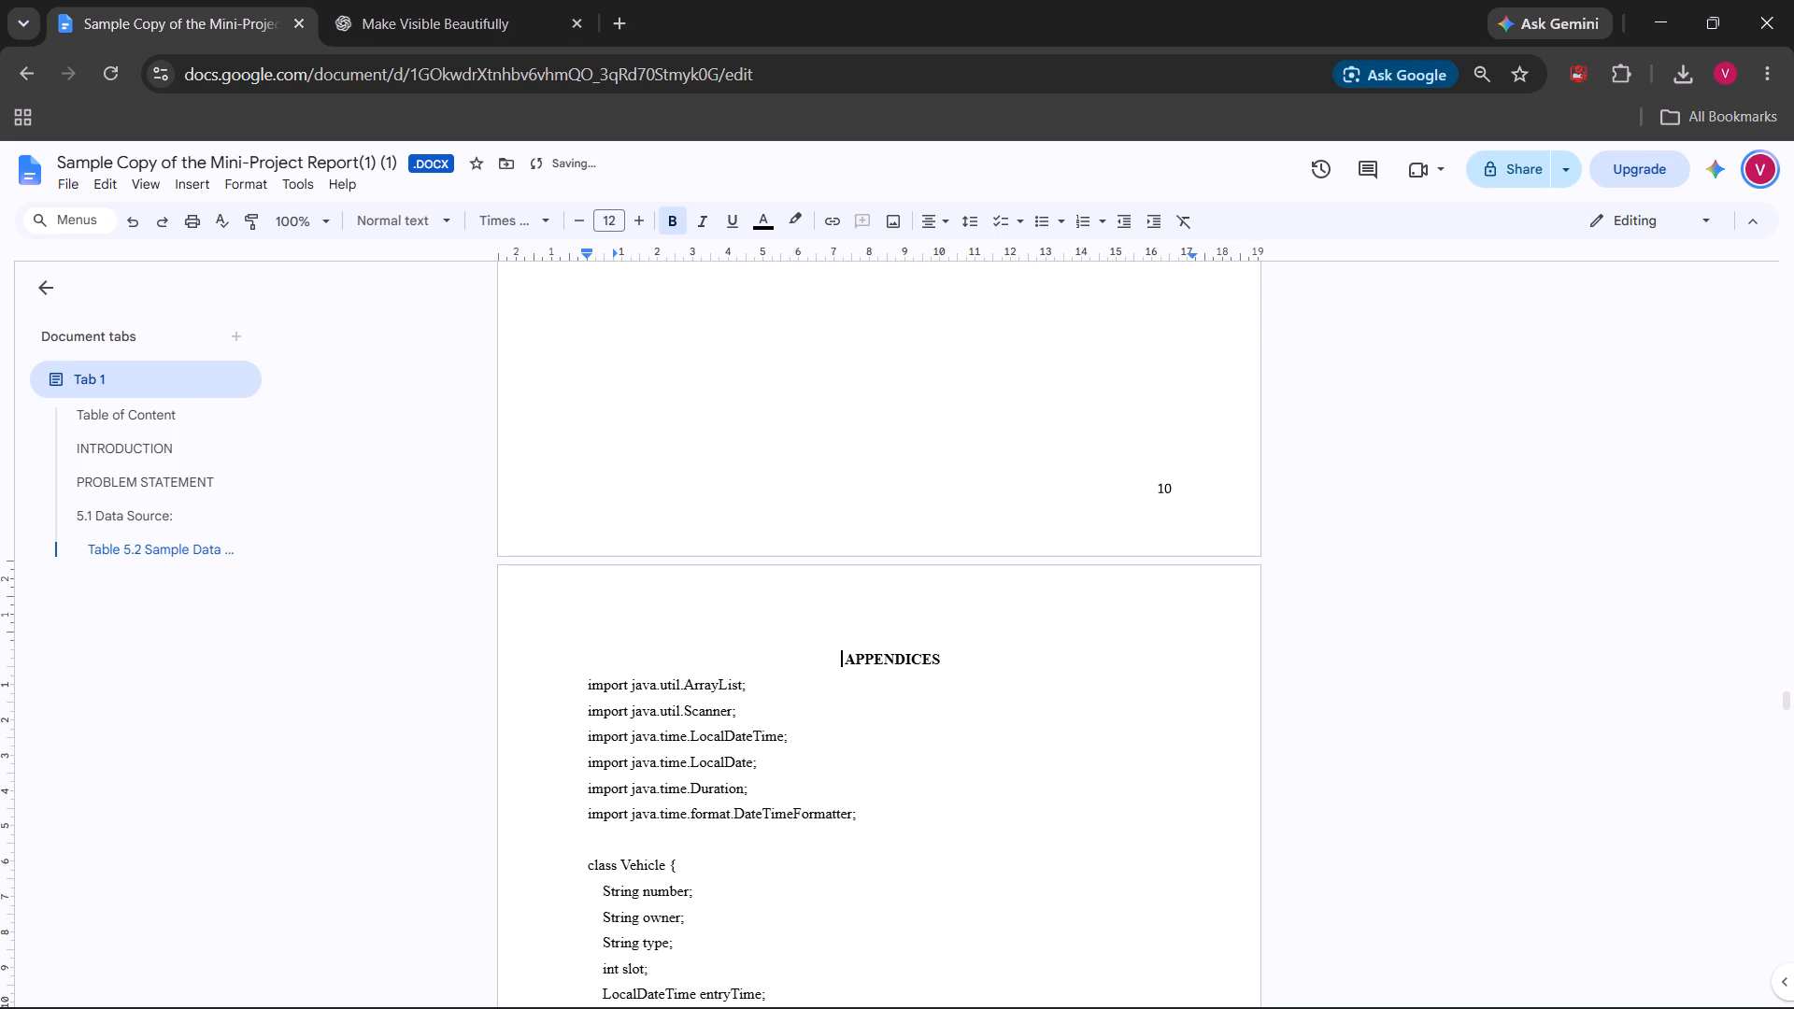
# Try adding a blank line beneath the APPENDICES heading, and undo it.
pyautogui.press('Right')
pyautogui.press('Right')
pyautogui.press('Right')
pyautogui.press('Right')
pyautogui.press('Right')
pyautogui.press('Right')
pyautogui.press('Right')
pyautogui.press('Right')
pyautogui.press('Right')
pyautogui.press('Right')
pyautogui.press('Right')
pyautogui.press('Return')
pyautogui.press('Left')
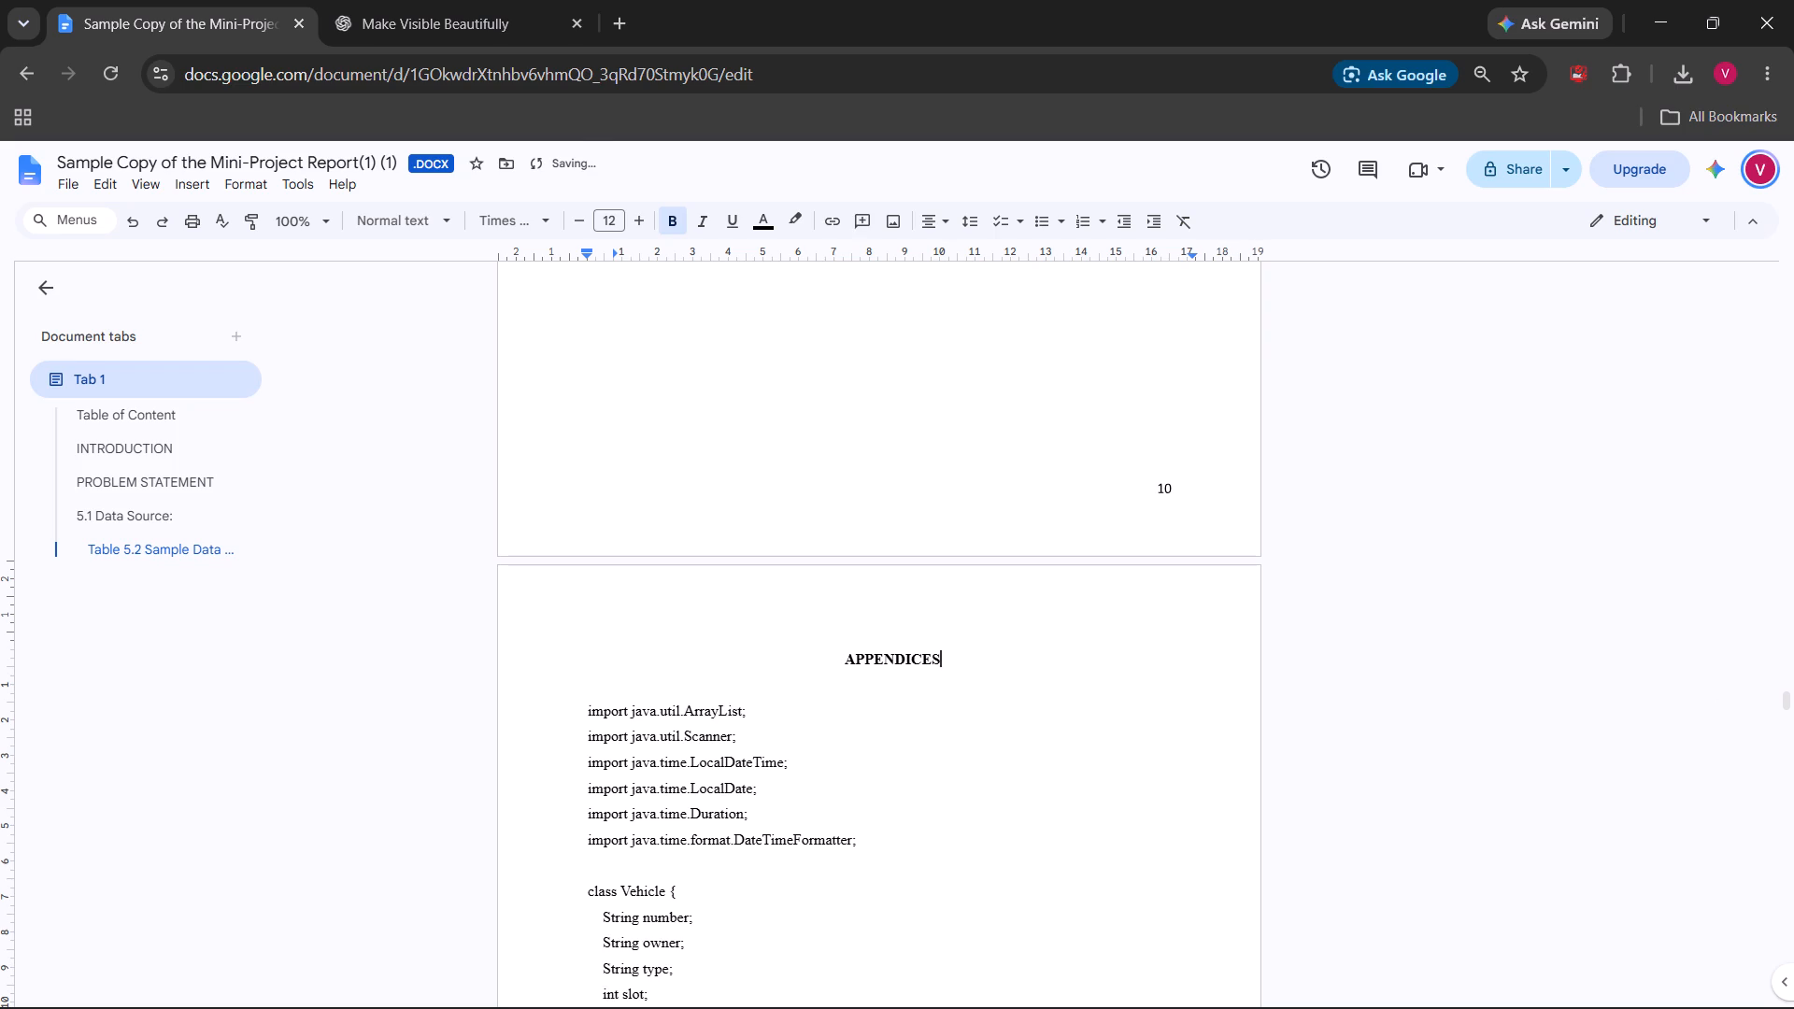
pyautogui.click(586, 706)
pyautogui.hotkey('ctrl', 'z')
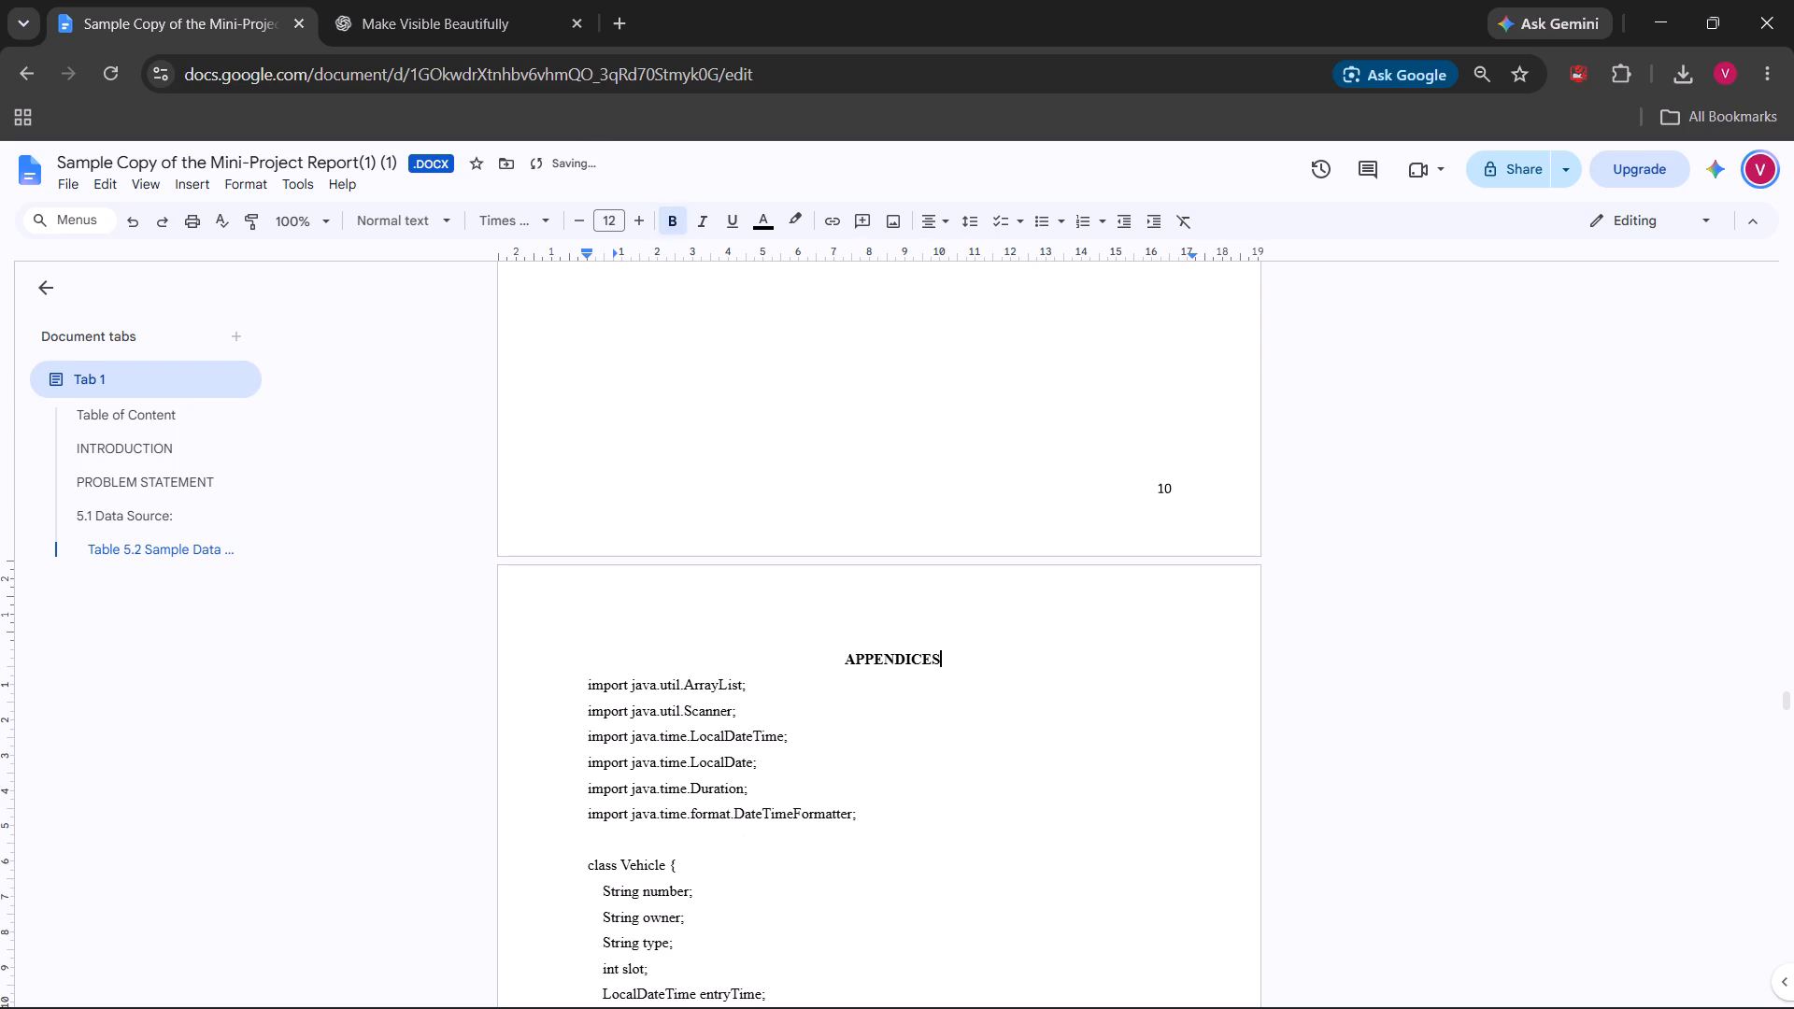
# Add a bold "Source Code" subheading between the APPENDICES heading and the first import line.
pyautogui.click(581, 692)
pyautogui.press('Return')
pyautogui.press('Up')
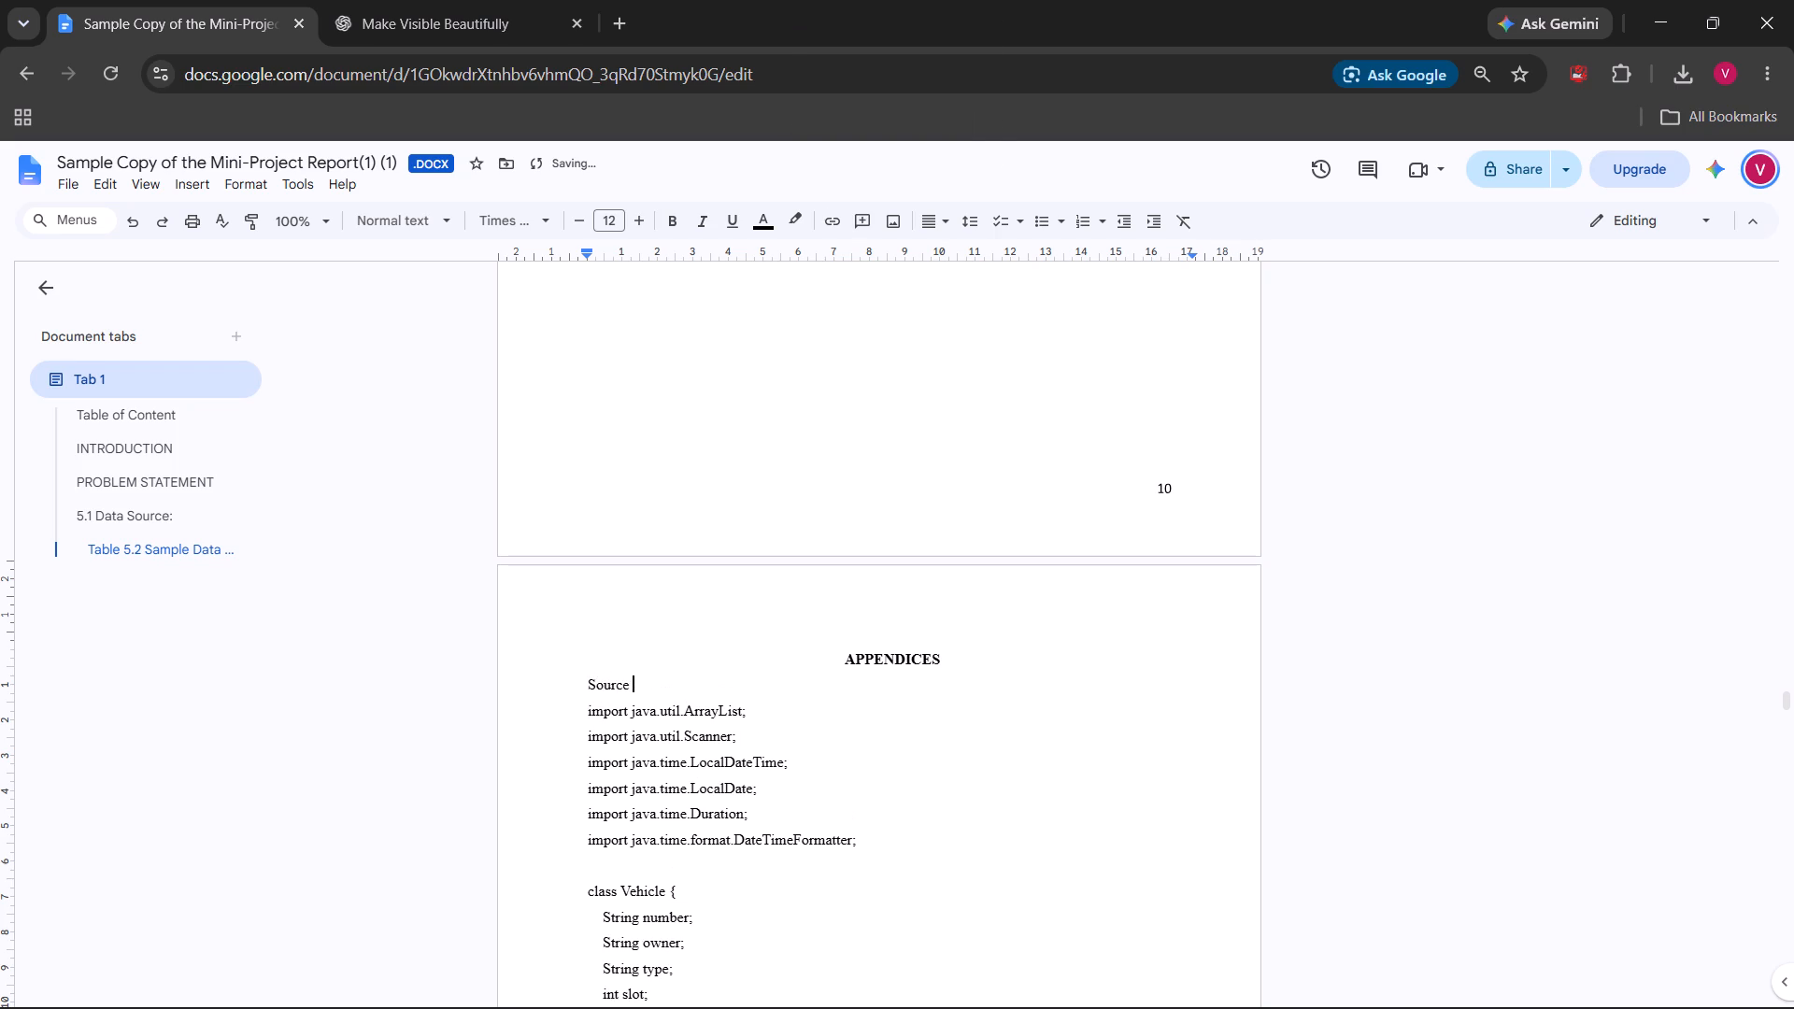
pyautogui.write('ode')
pyautogui.moveTo(673, 679); pyautogui.dragTo(585, 680)
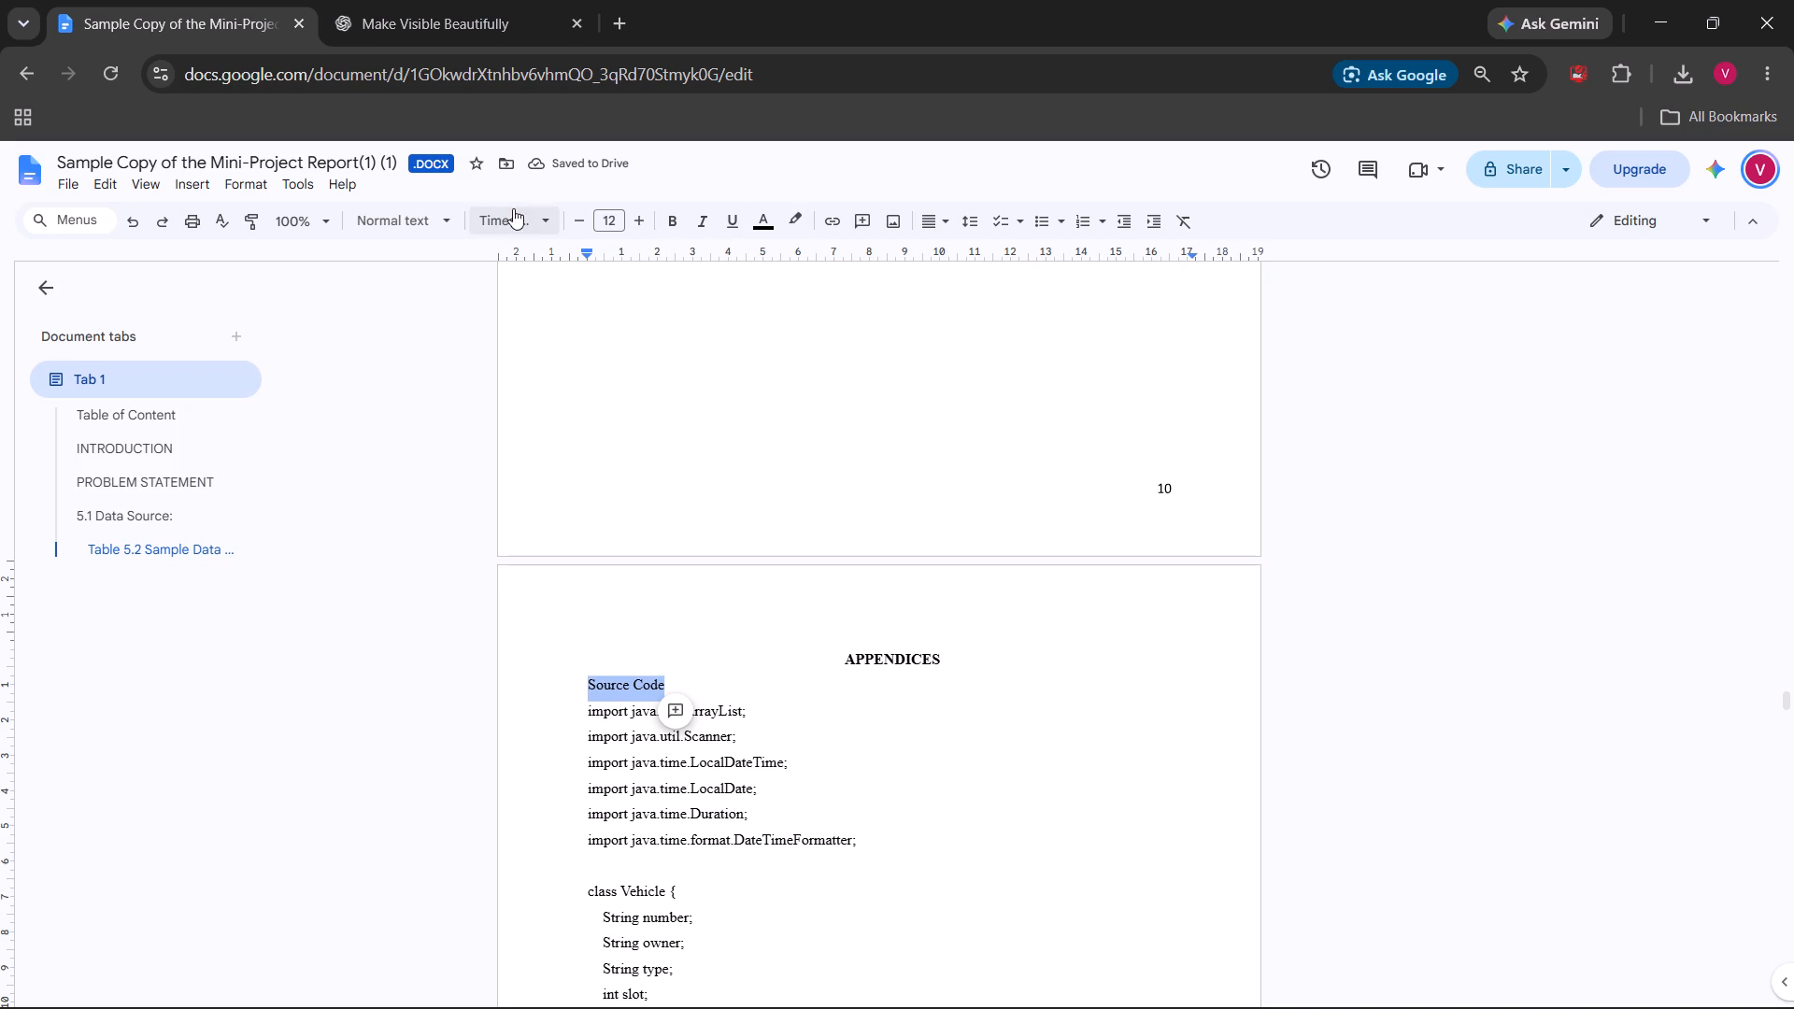
pyautogui.click(665, 213)
pyautogui.click(724, 670)
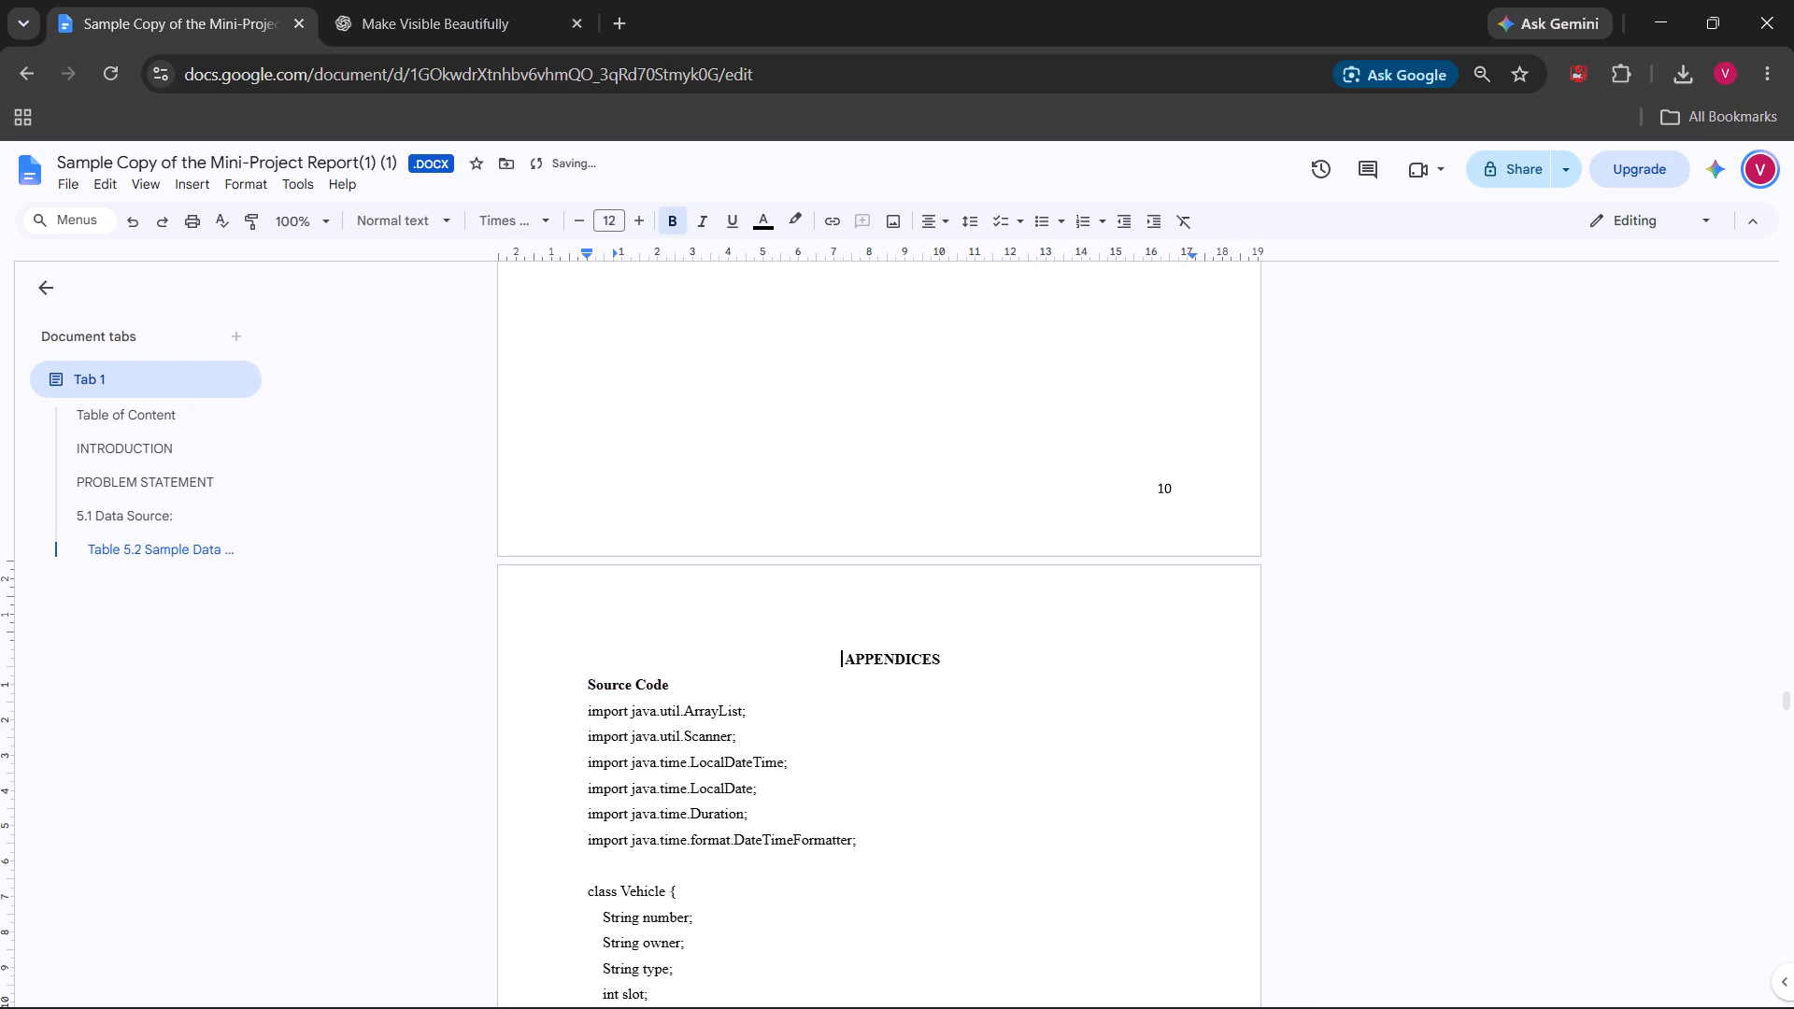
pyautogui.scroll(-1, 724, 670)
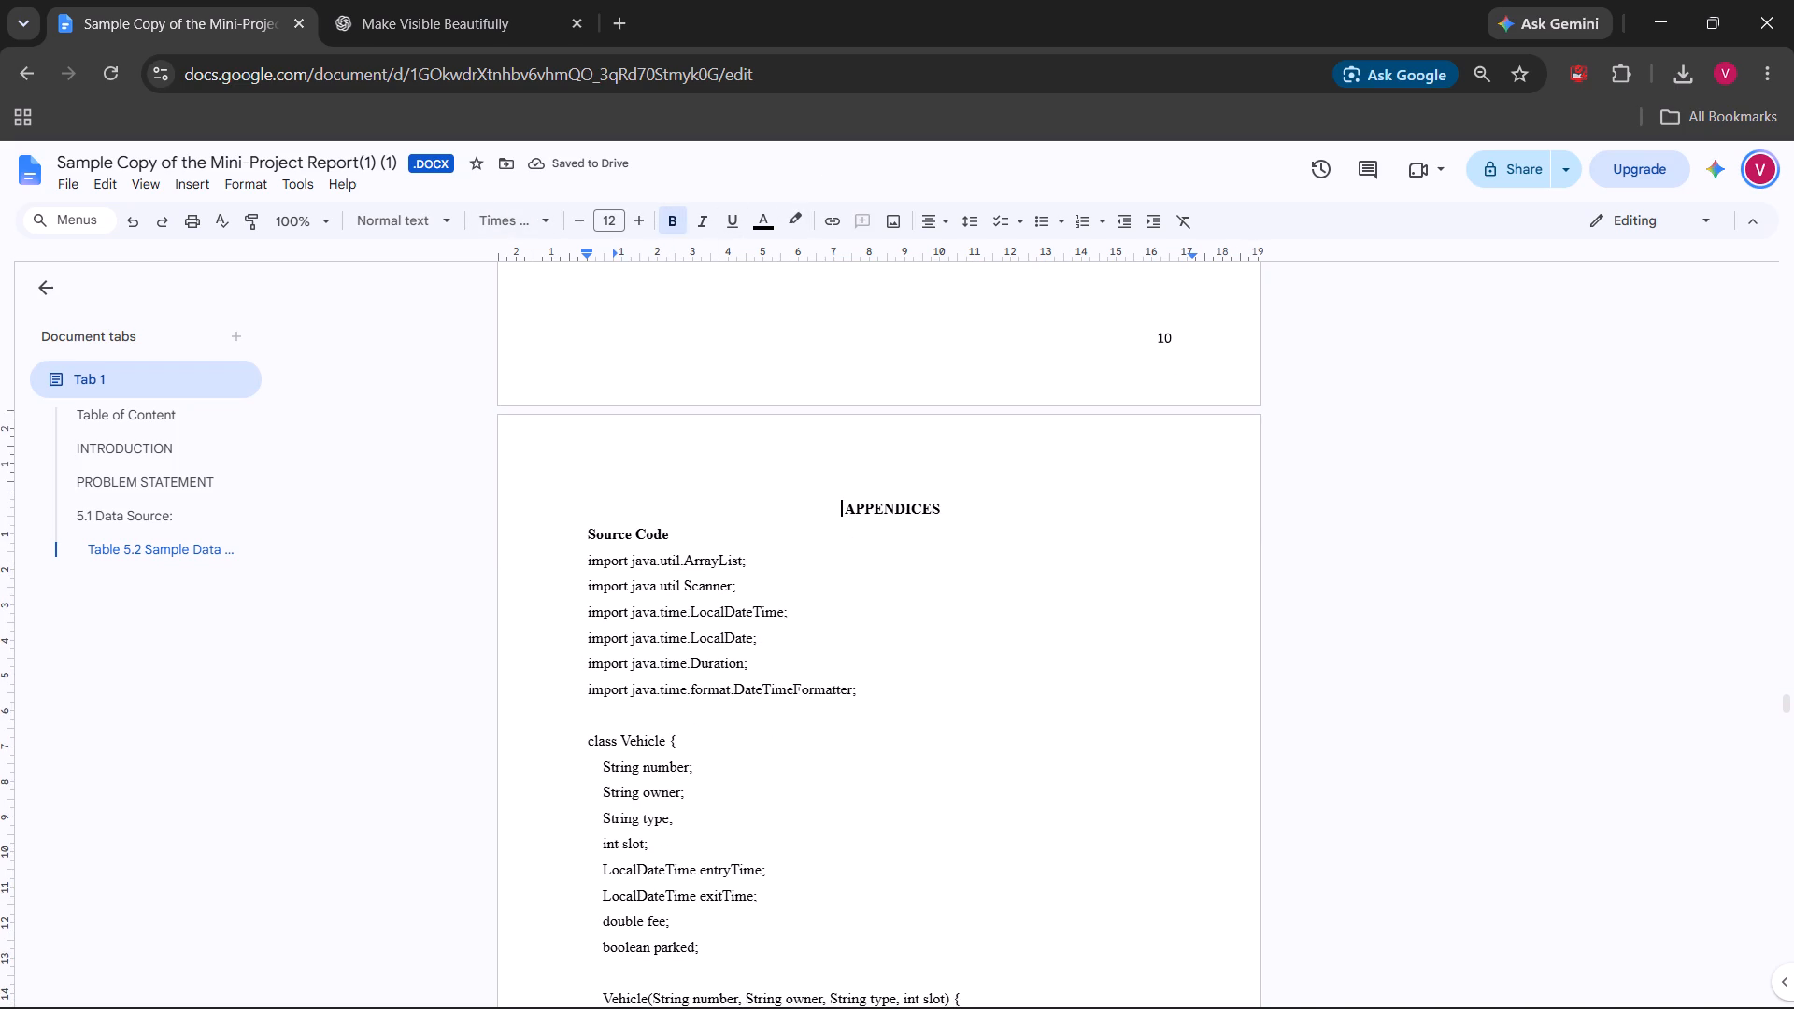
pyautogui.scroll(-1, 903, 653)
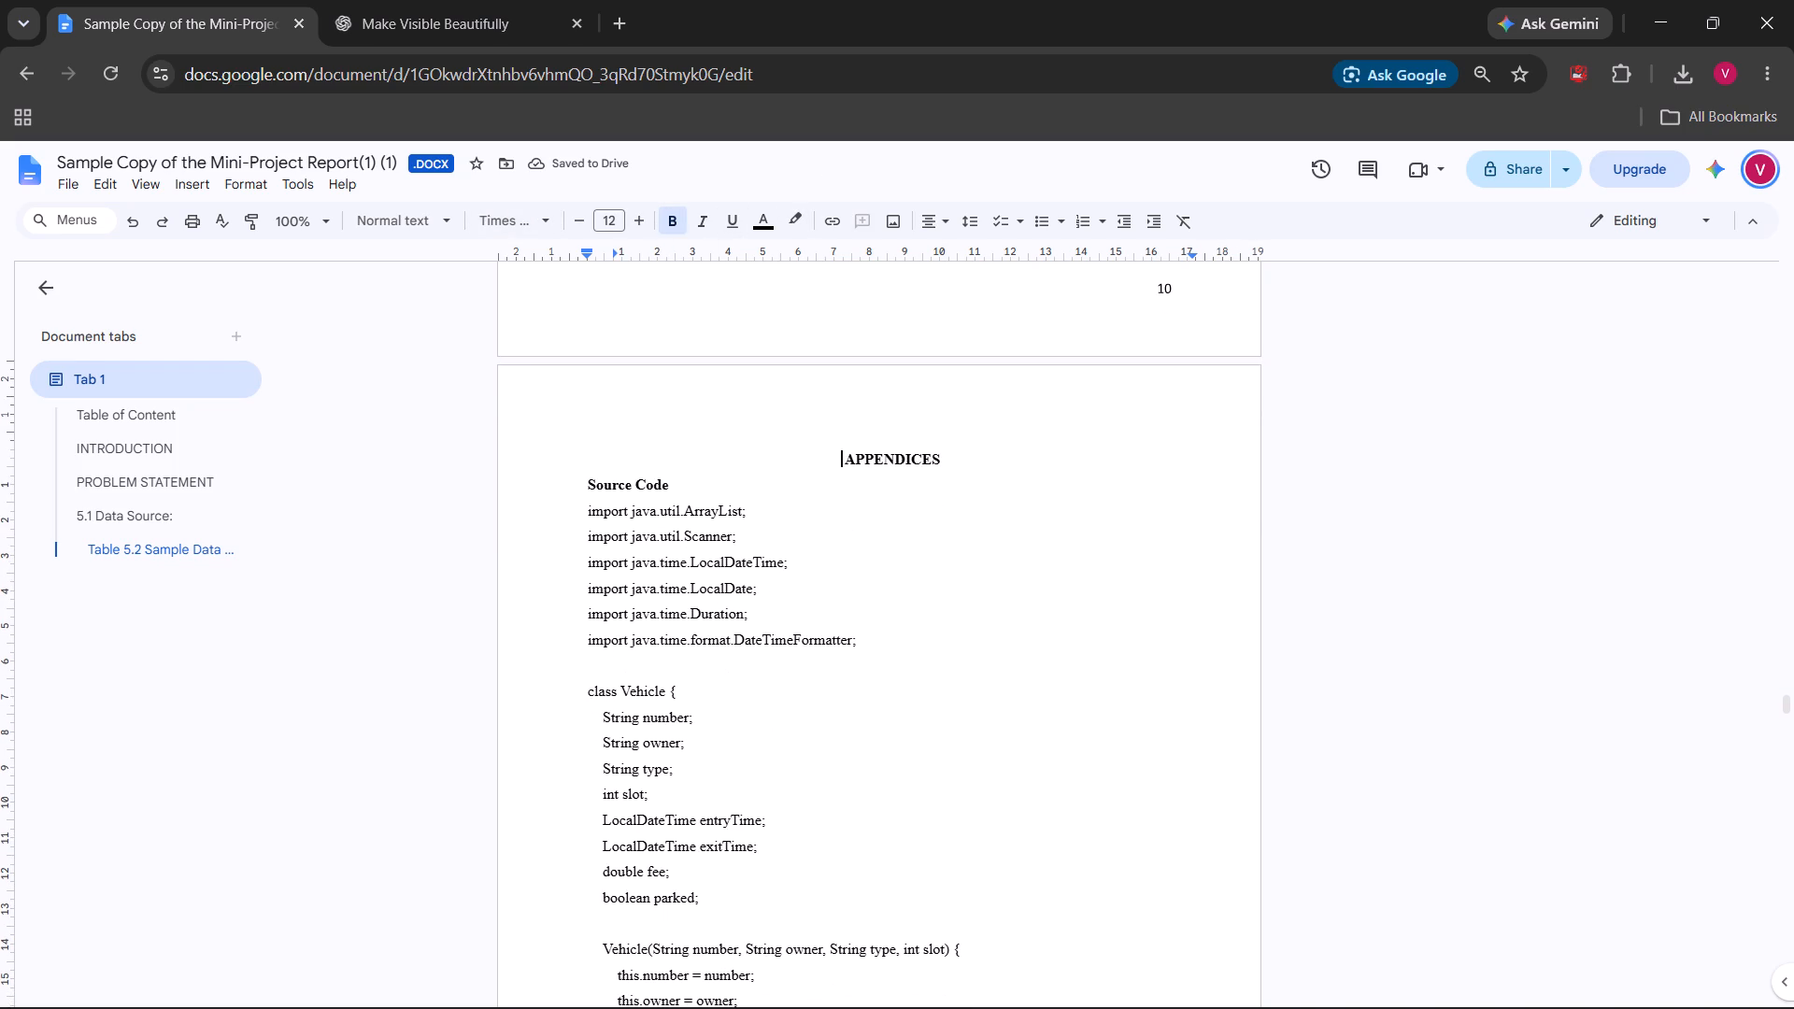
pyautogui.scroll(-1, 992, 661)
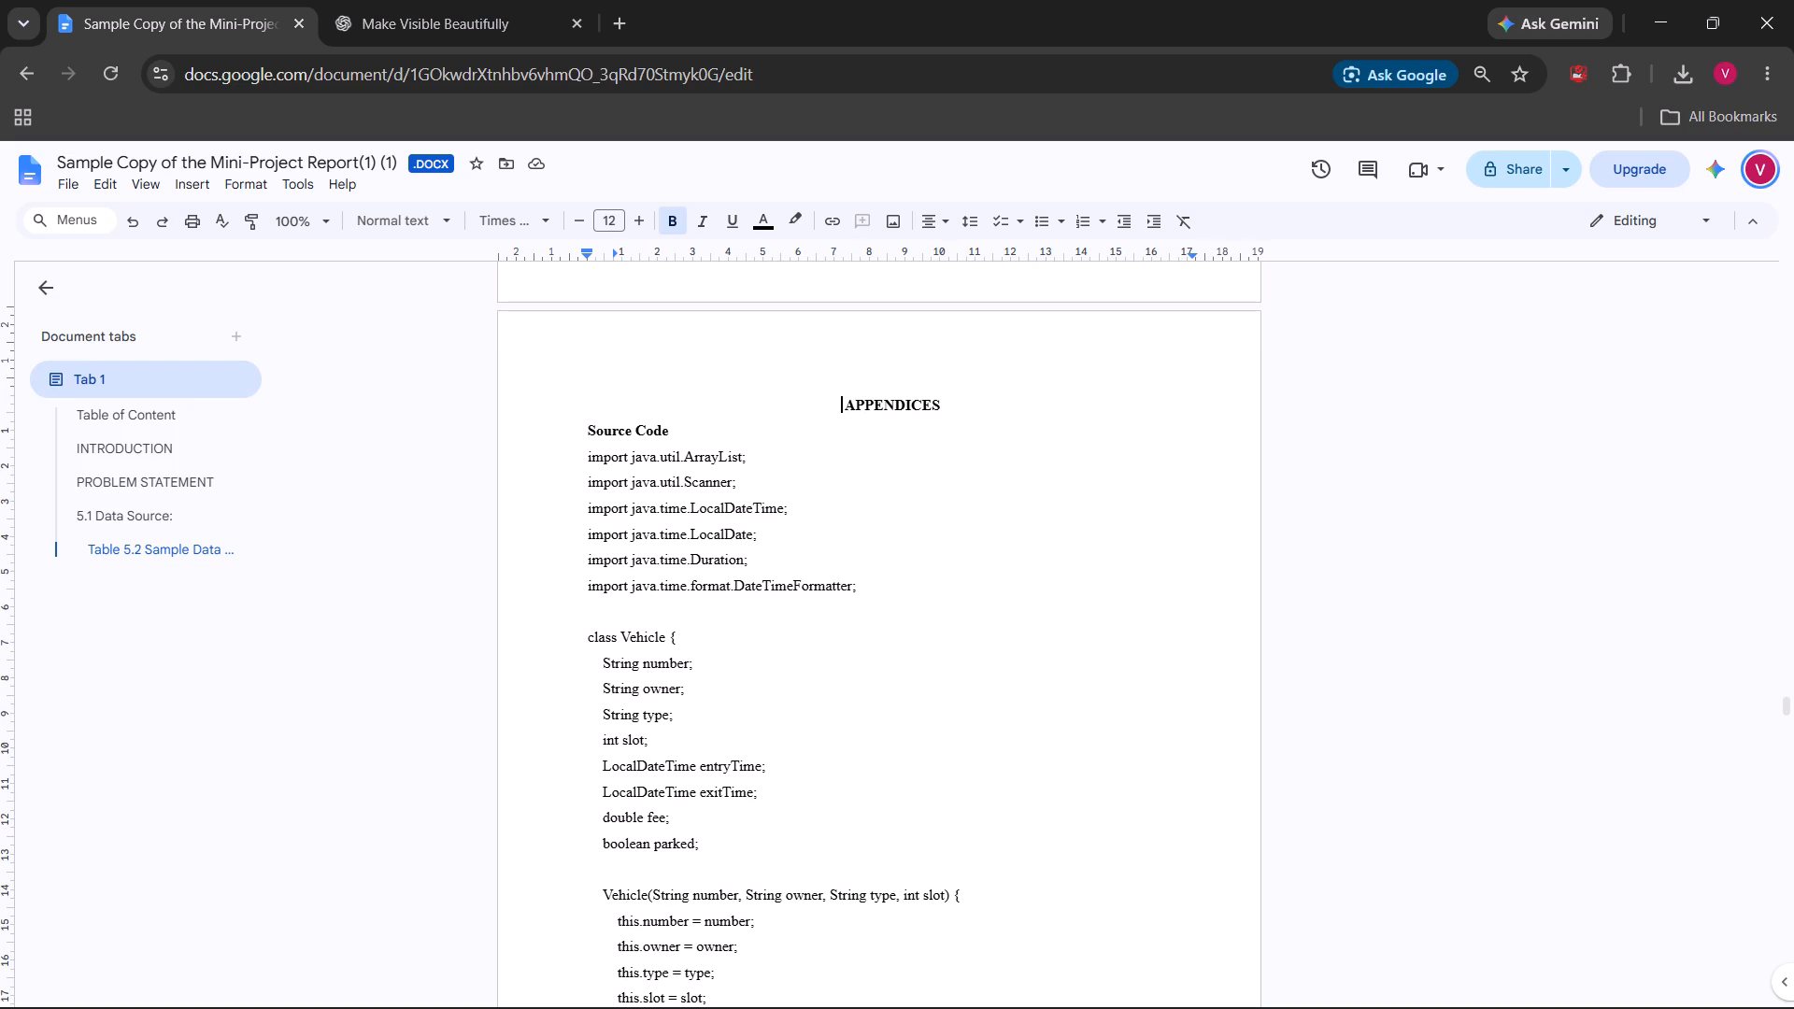
# Insert a blank line between the APPENDICES heading and the Source Code subheading.
pyautogui.click(585, 434)
pyautogui.press('Return')
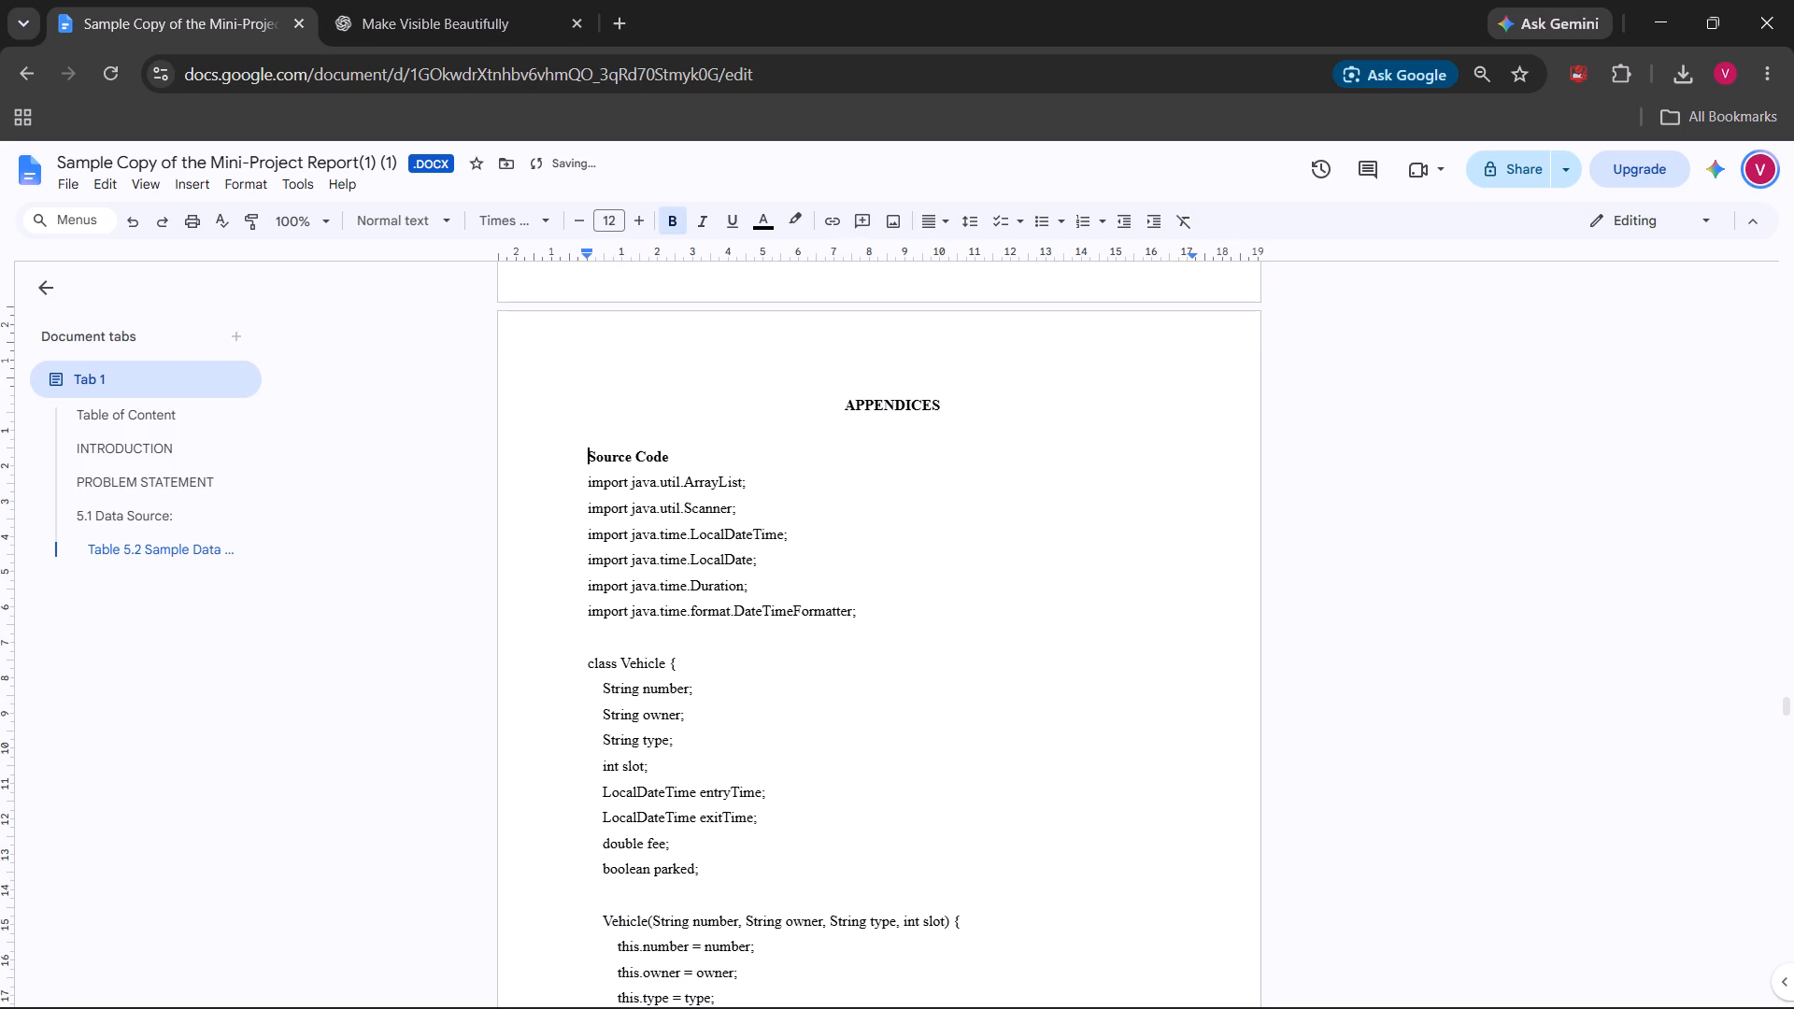
pyautogui.click(1002, 493)
# Narrow the Test ID column of Table 8.1 Test Cases to just wider than its header, giving the space to the Test input/action column.
pyautogui.scroll(-3, 1002, 493)
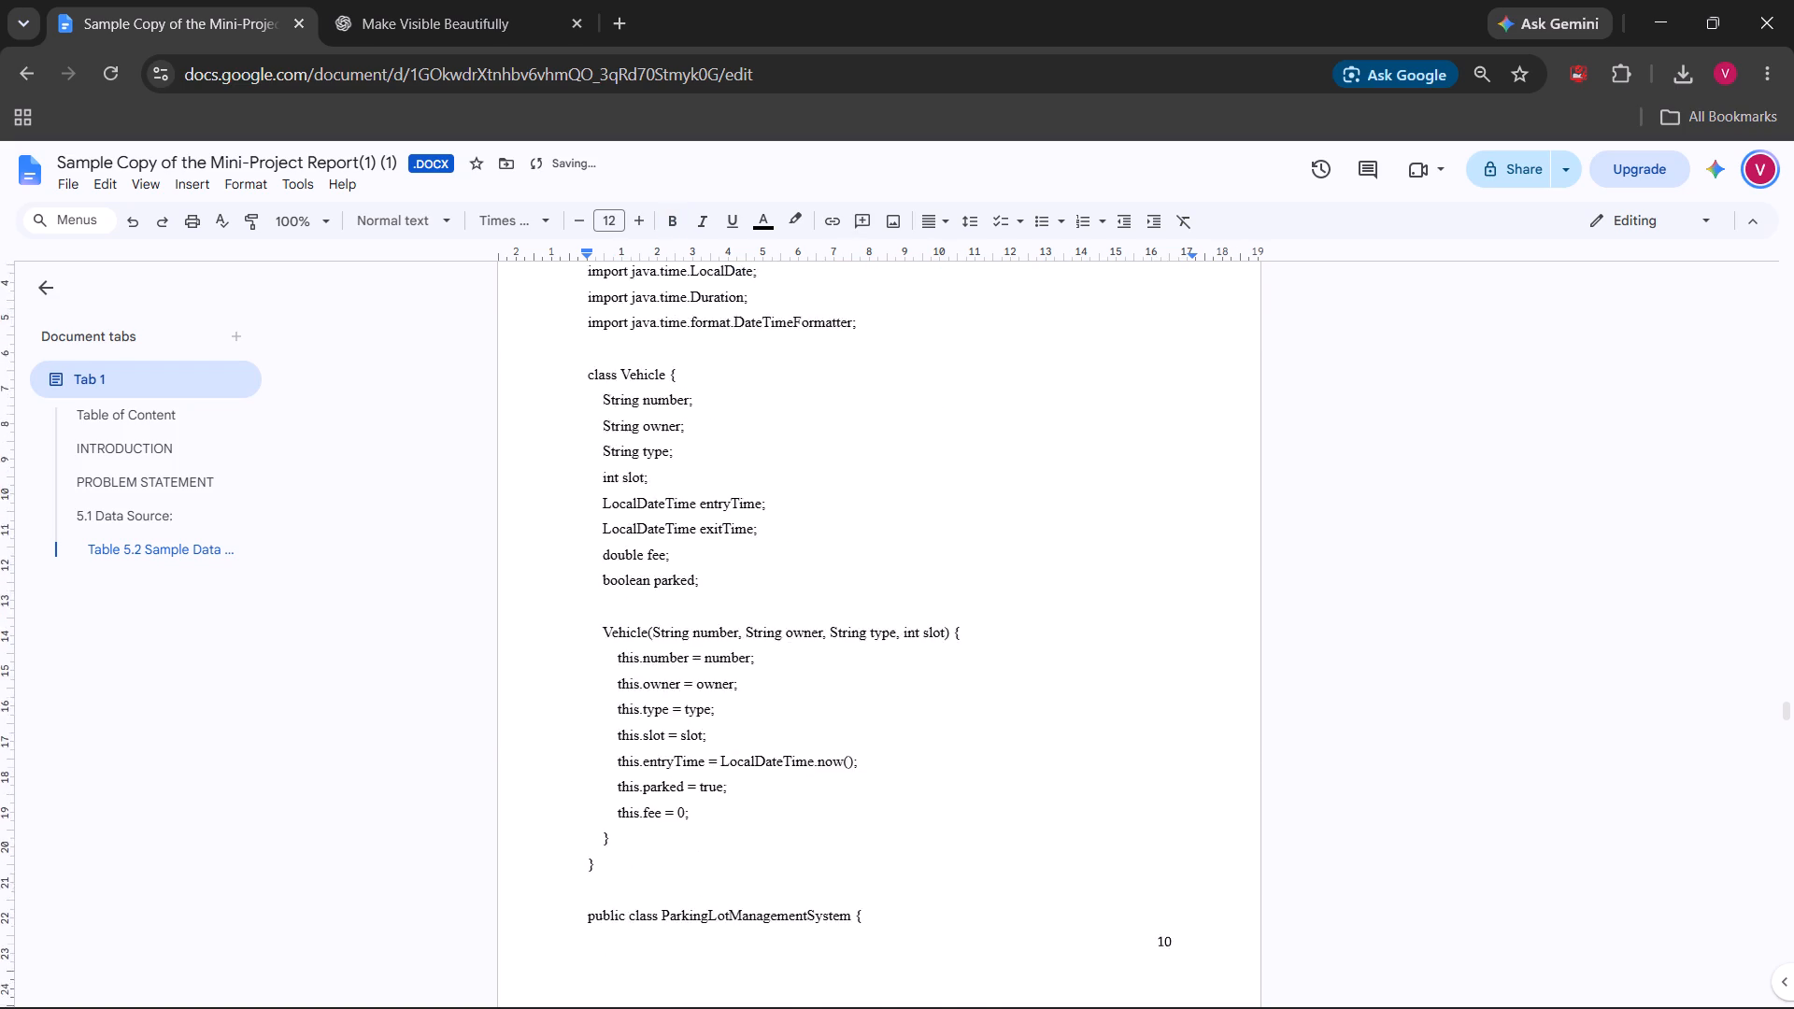
pyautogui.scroll(-2, 1002, 493)
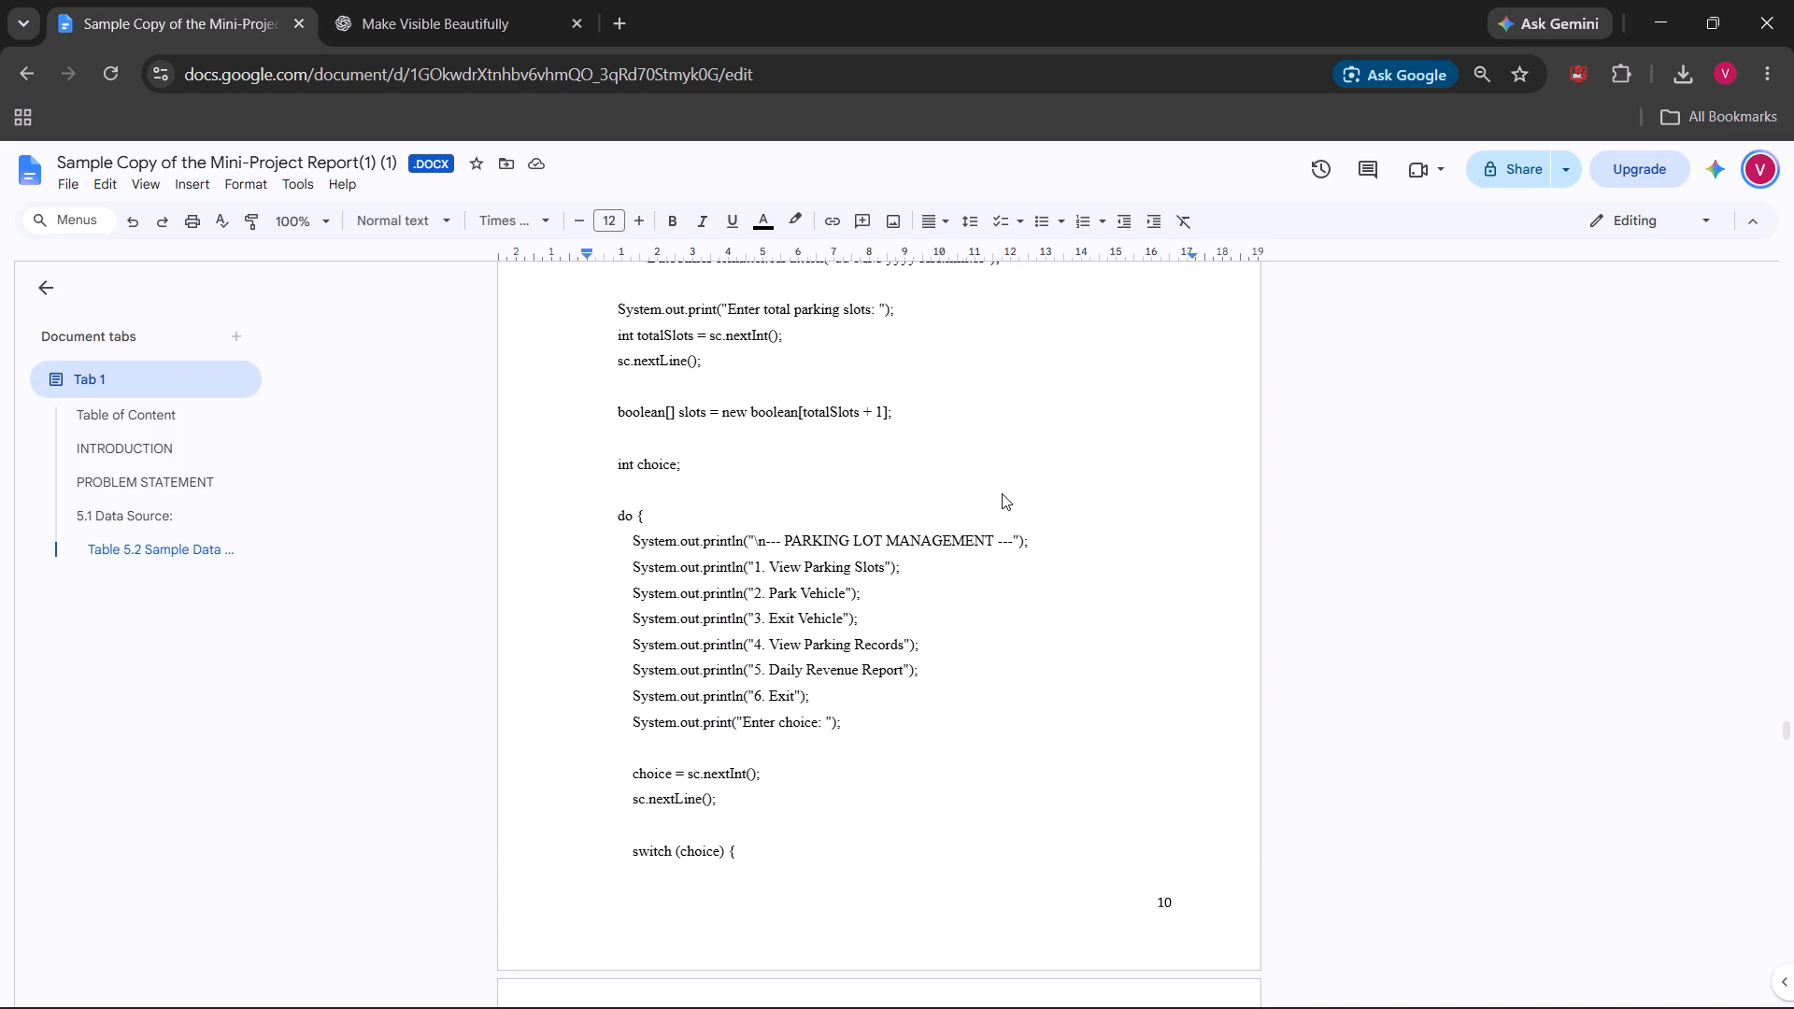
pyautogui.scroll(1, 1044, 512)
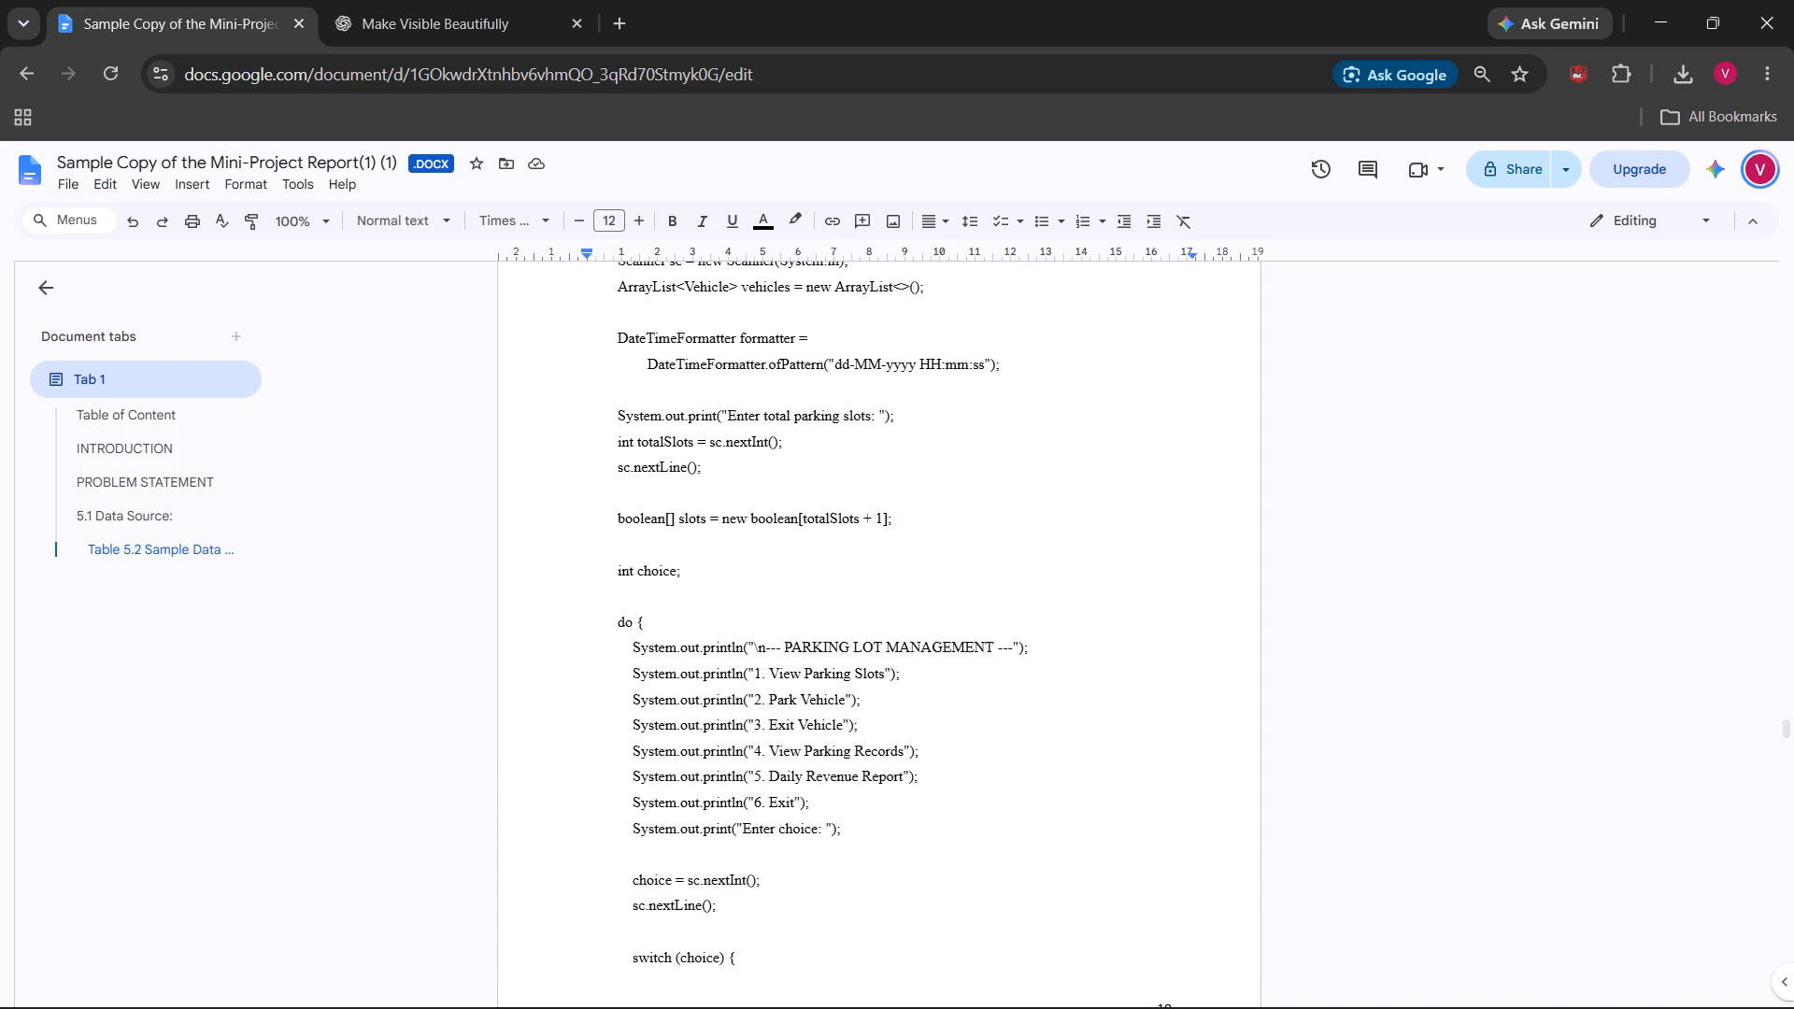
pyautogui.click(809, 562)
pyautogui.scroll(4, 809, 562)
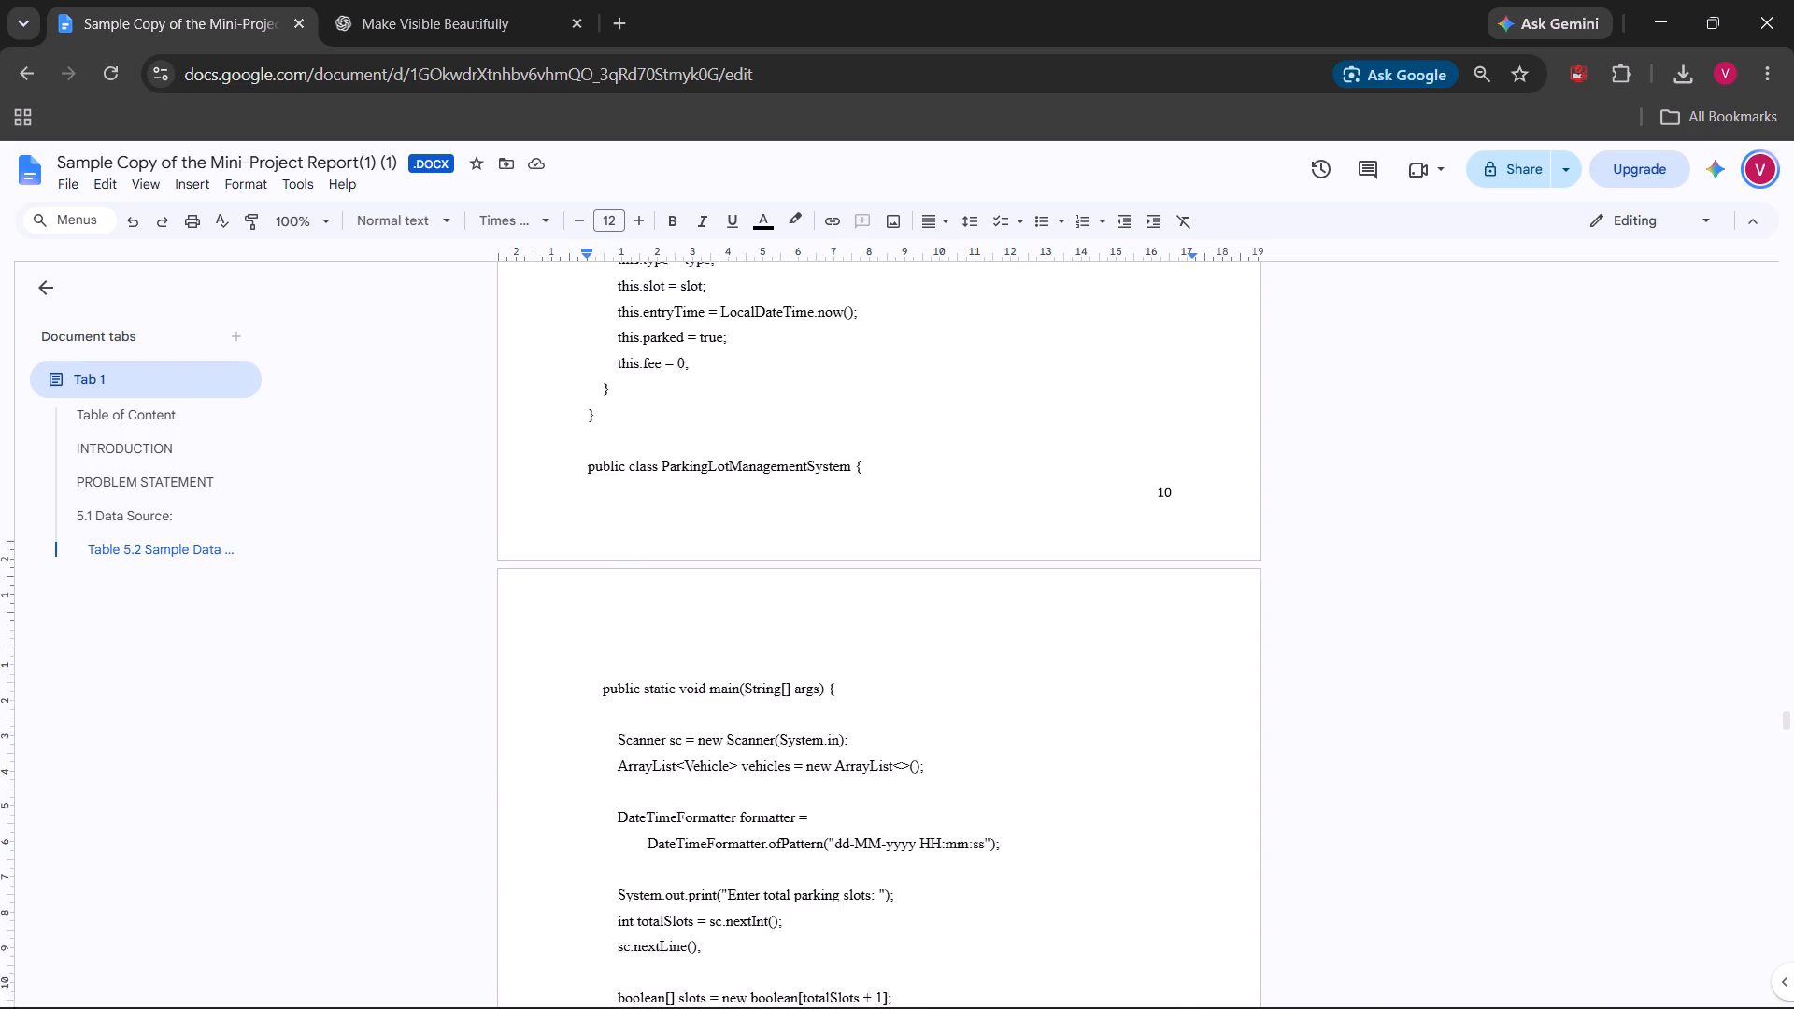
pyautogui.scroll(9, 809, 562)
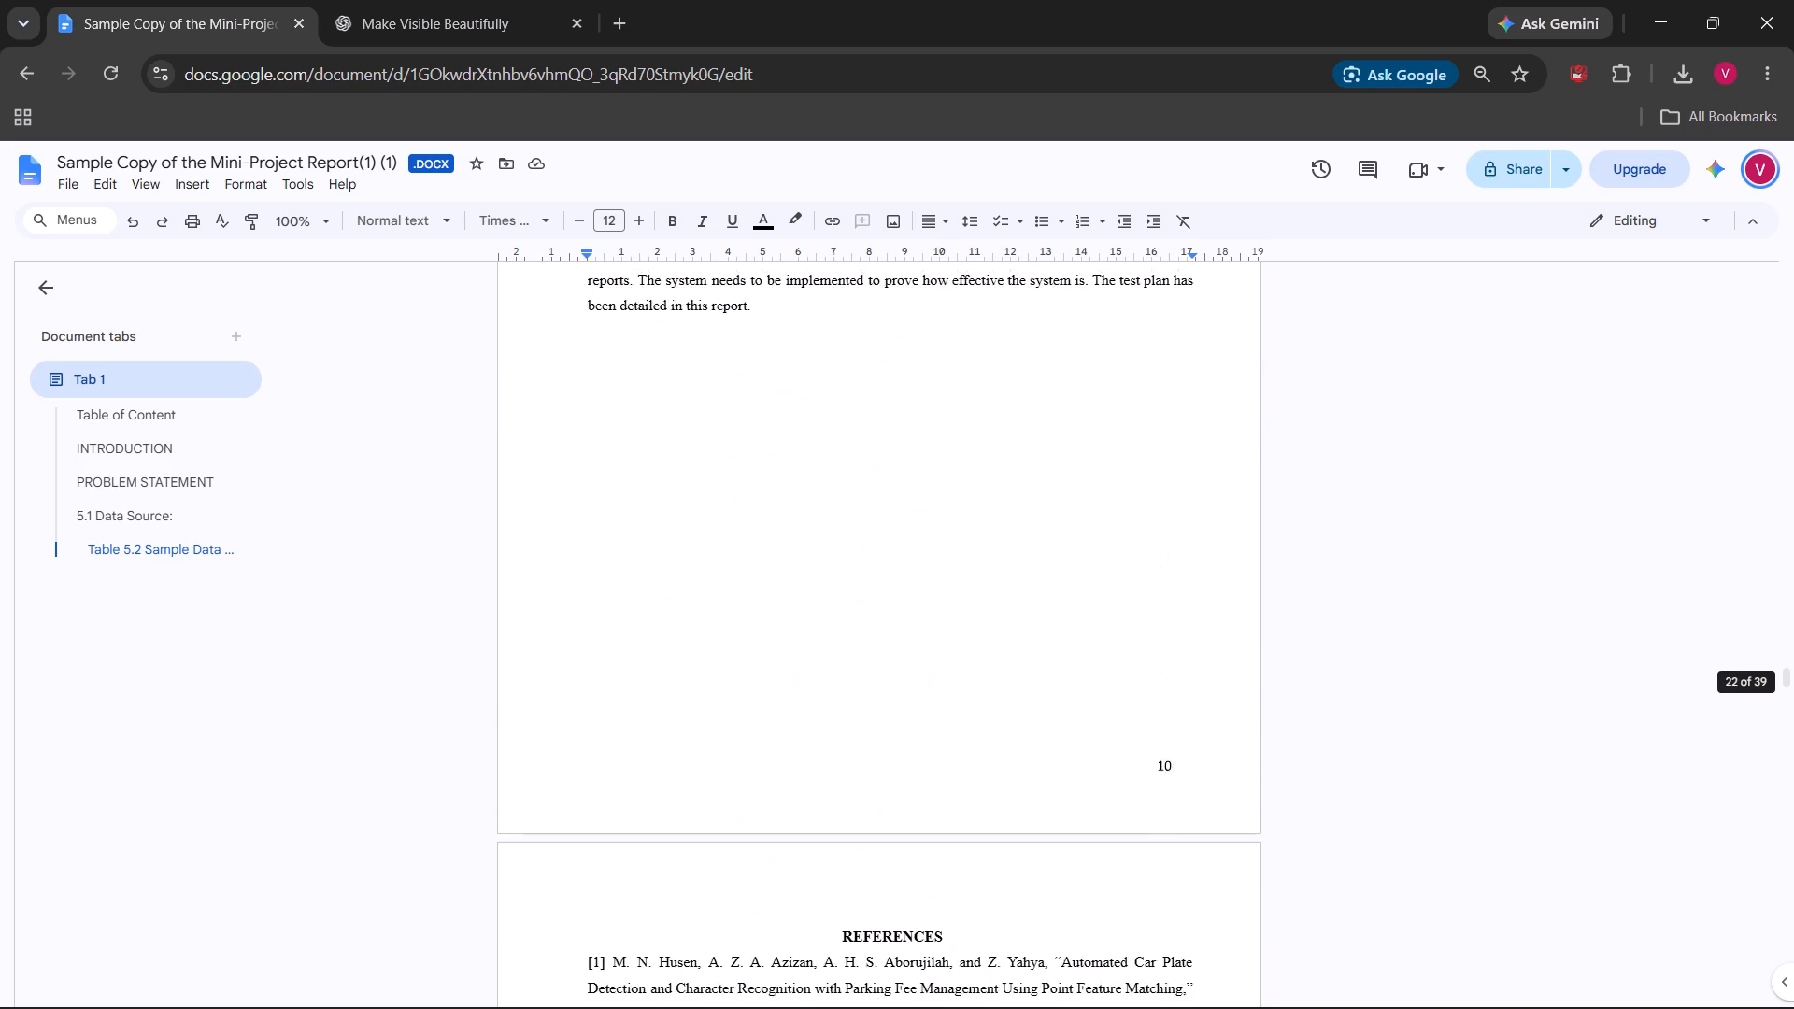
pyautogui.scroll(5, 809, 562)
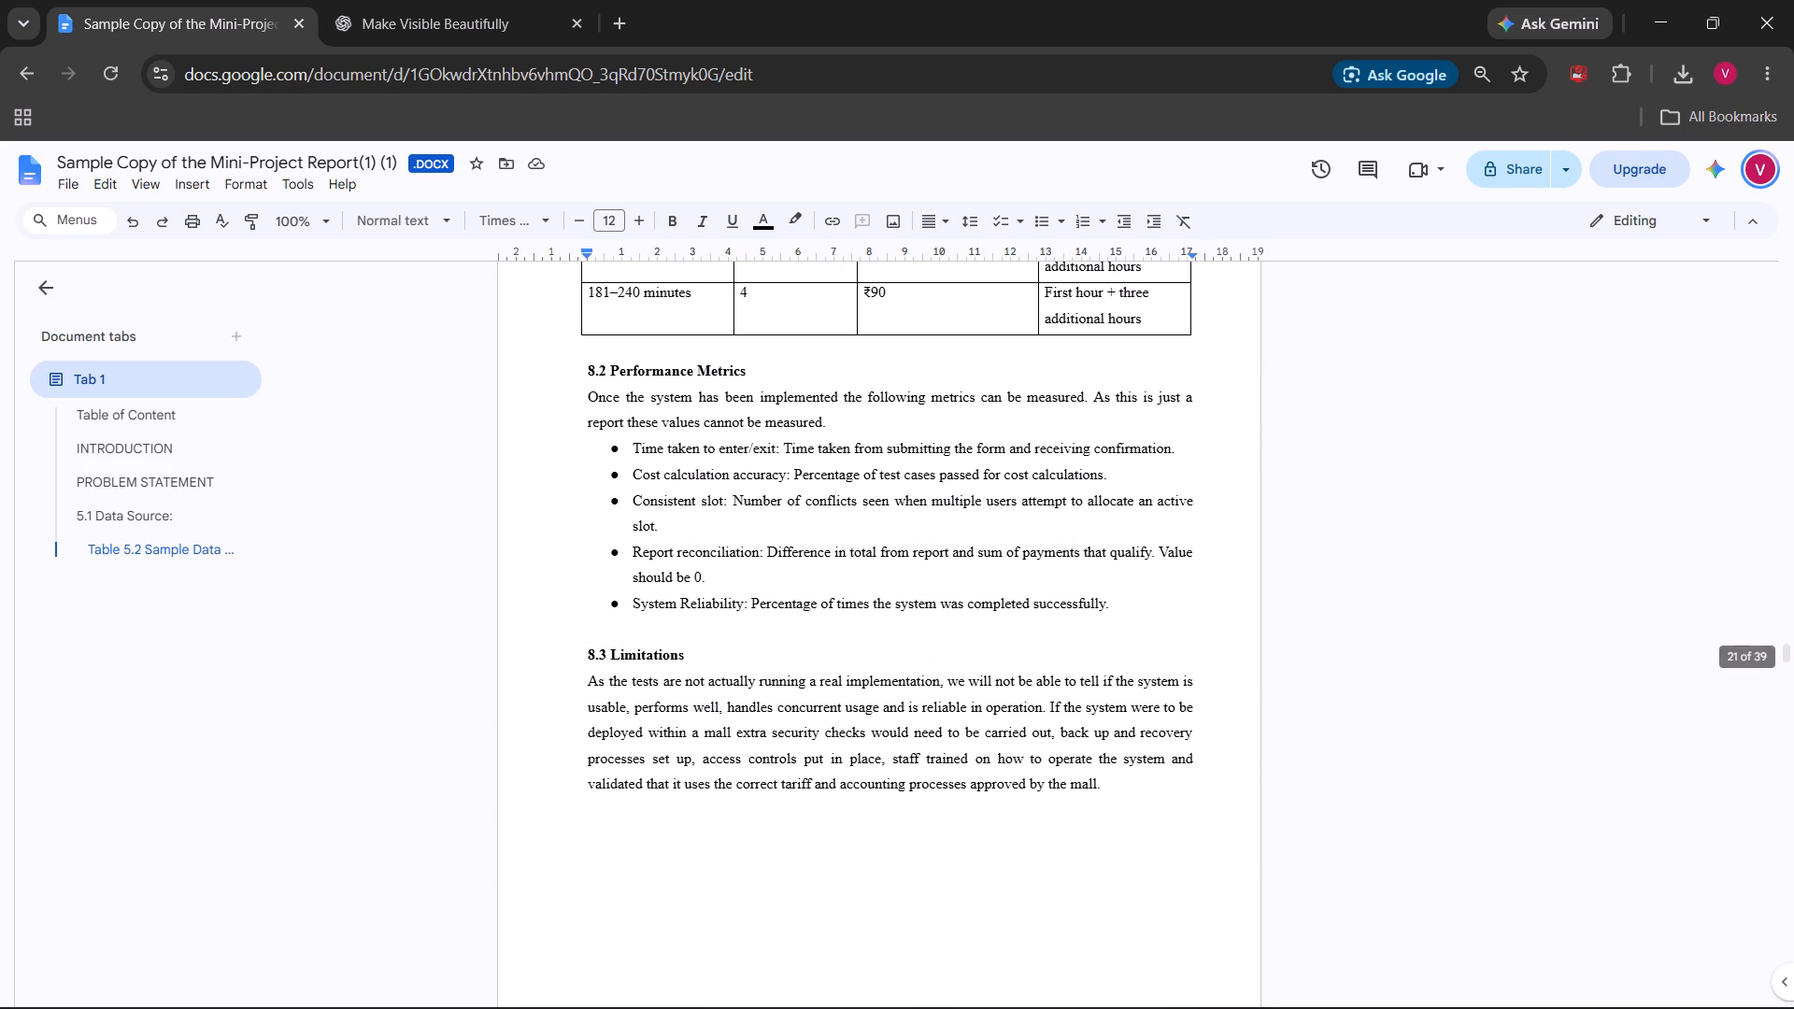
pyautogui.scroll(5, 809, 562)
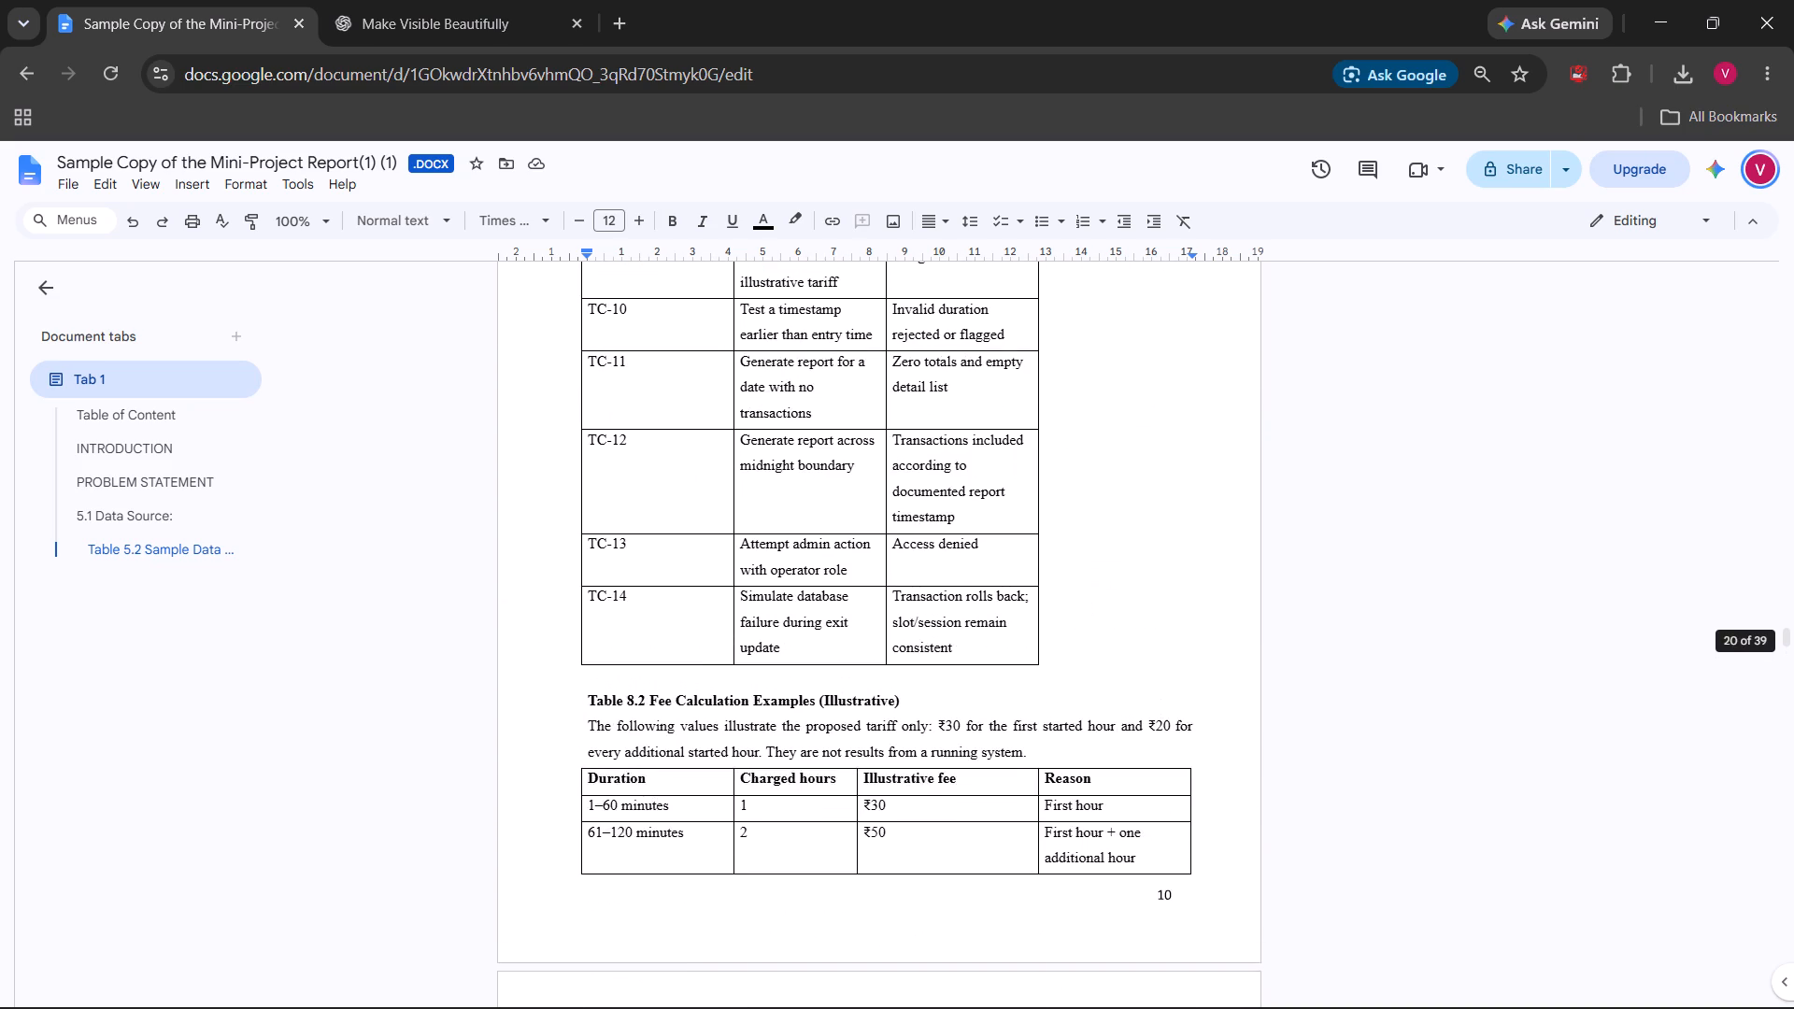
pyautogui.scroll(6, 809, 562)
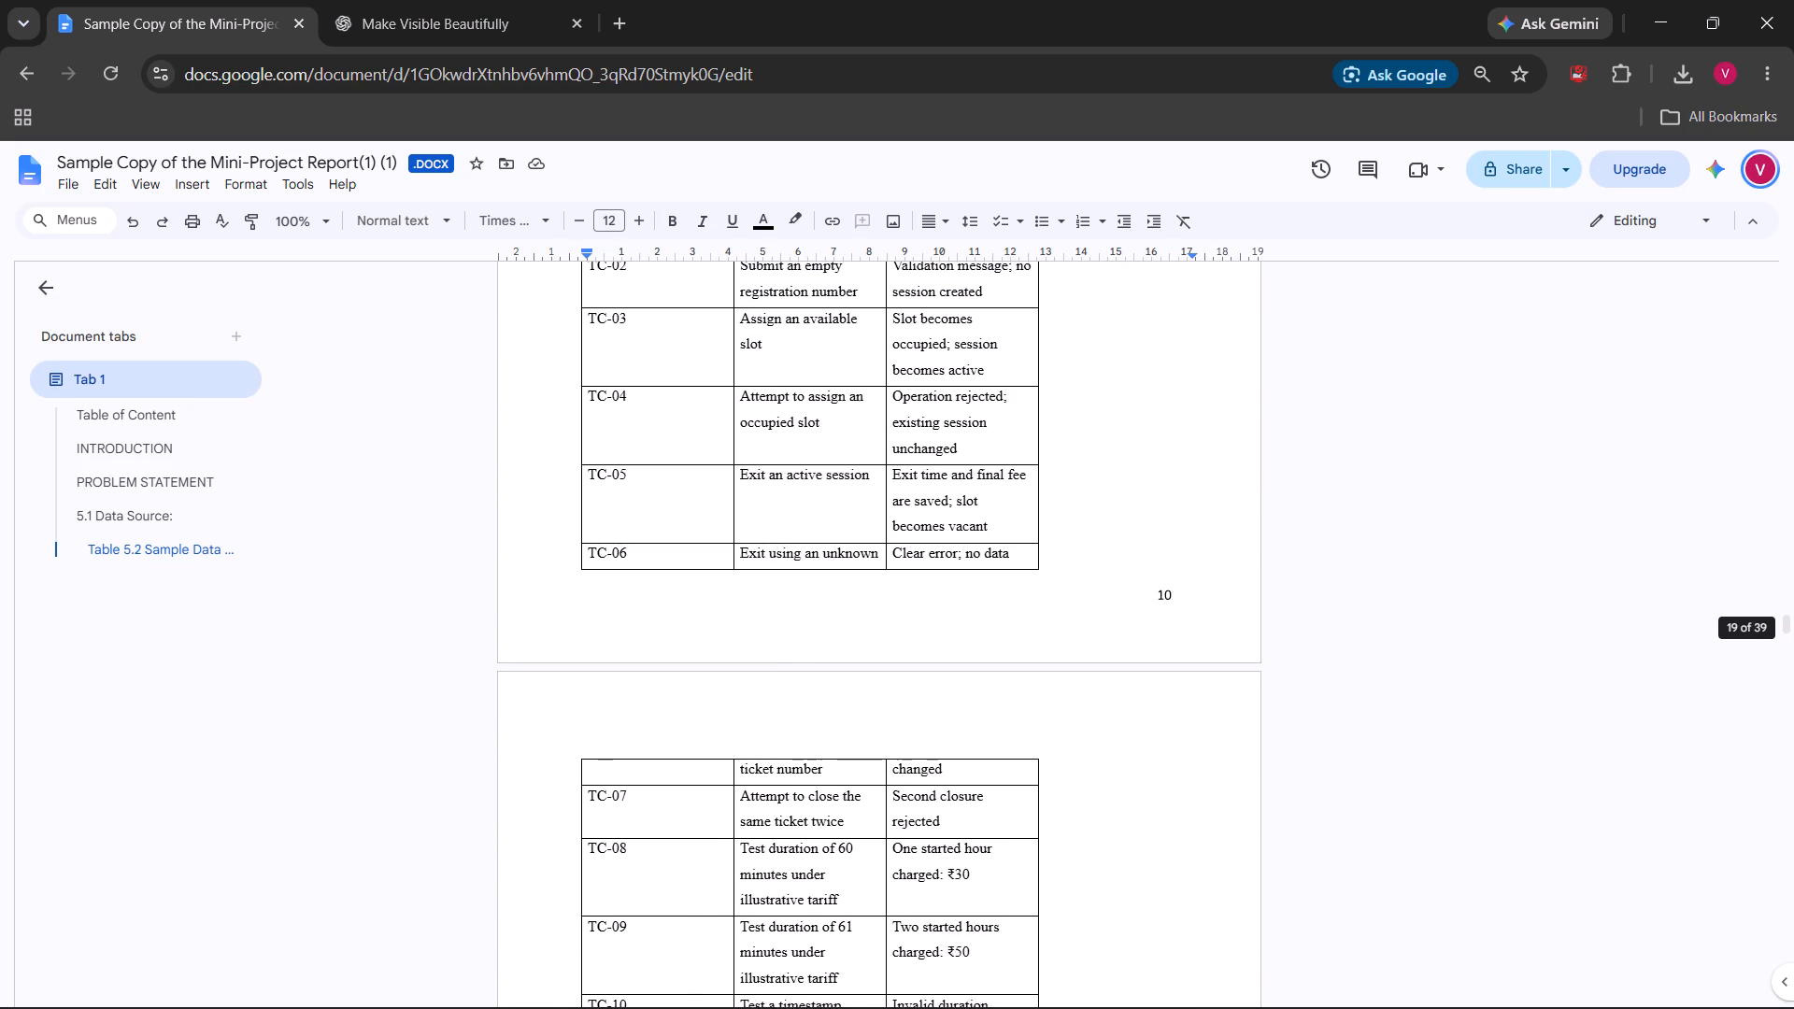
pyautogui.scroll(3, 809, 562)
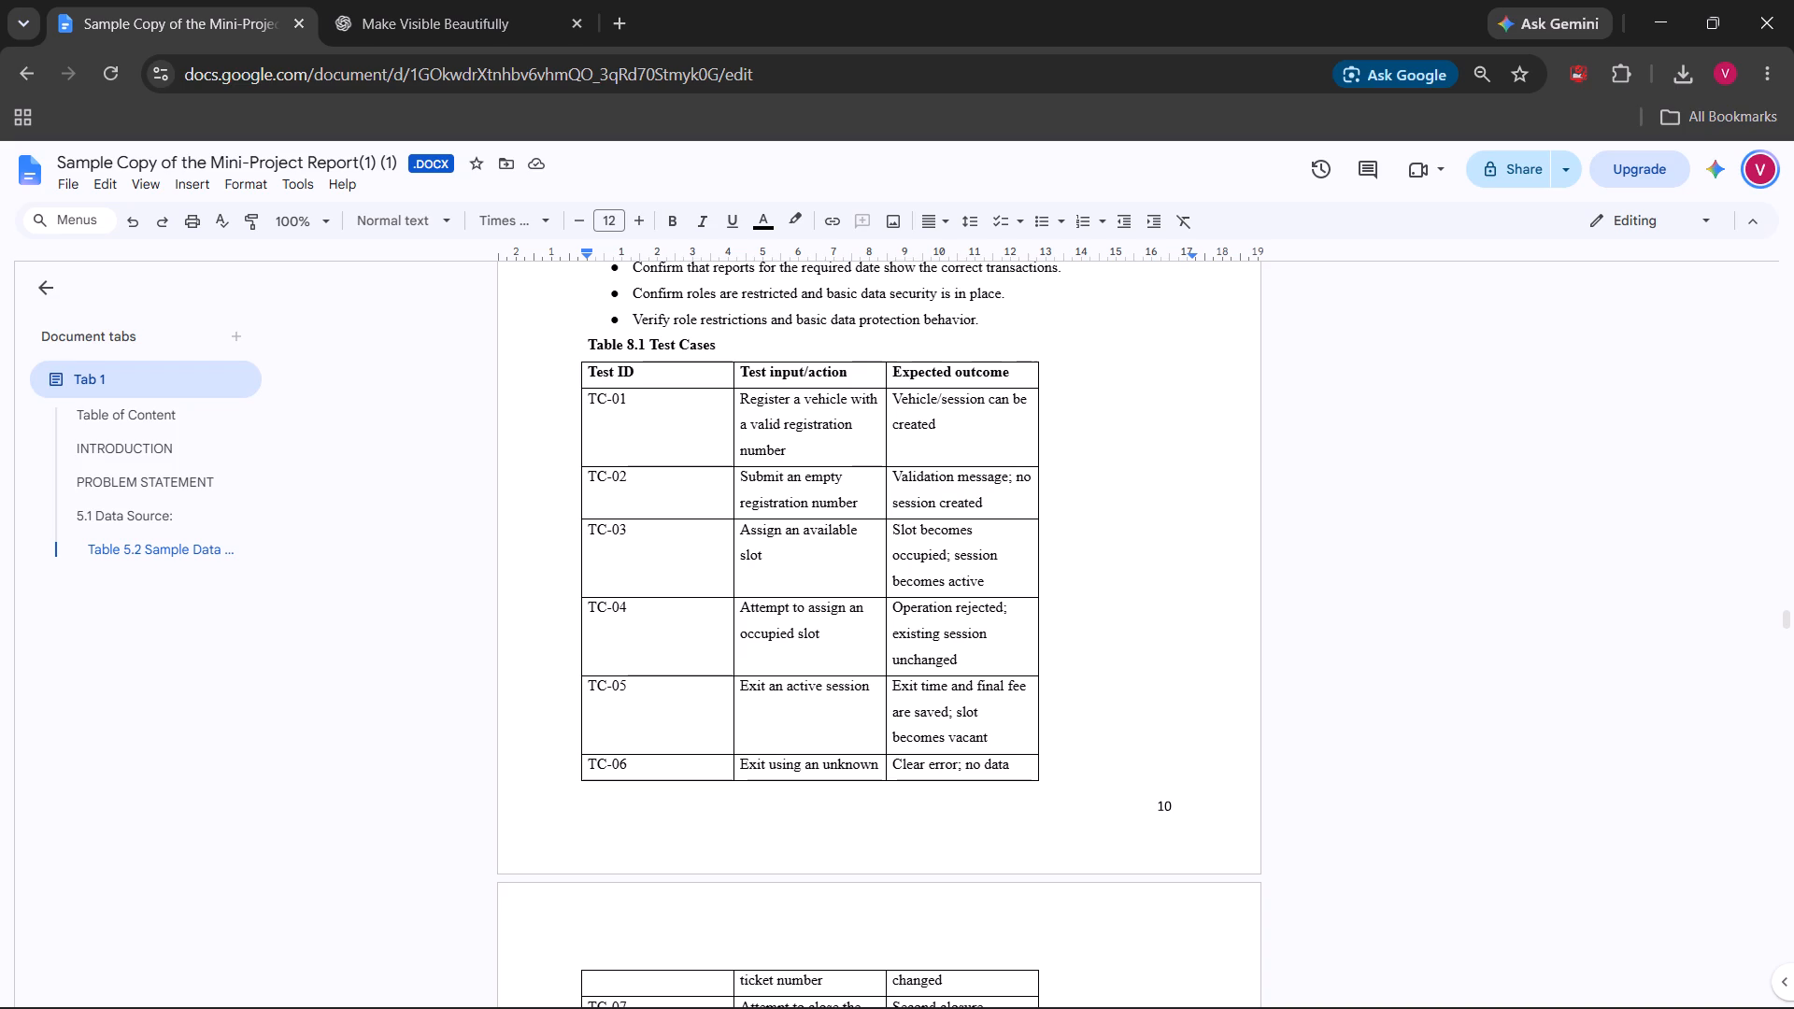
pyautogui.moveTo(731, 378); pyautogui.dragTo(680, 389)
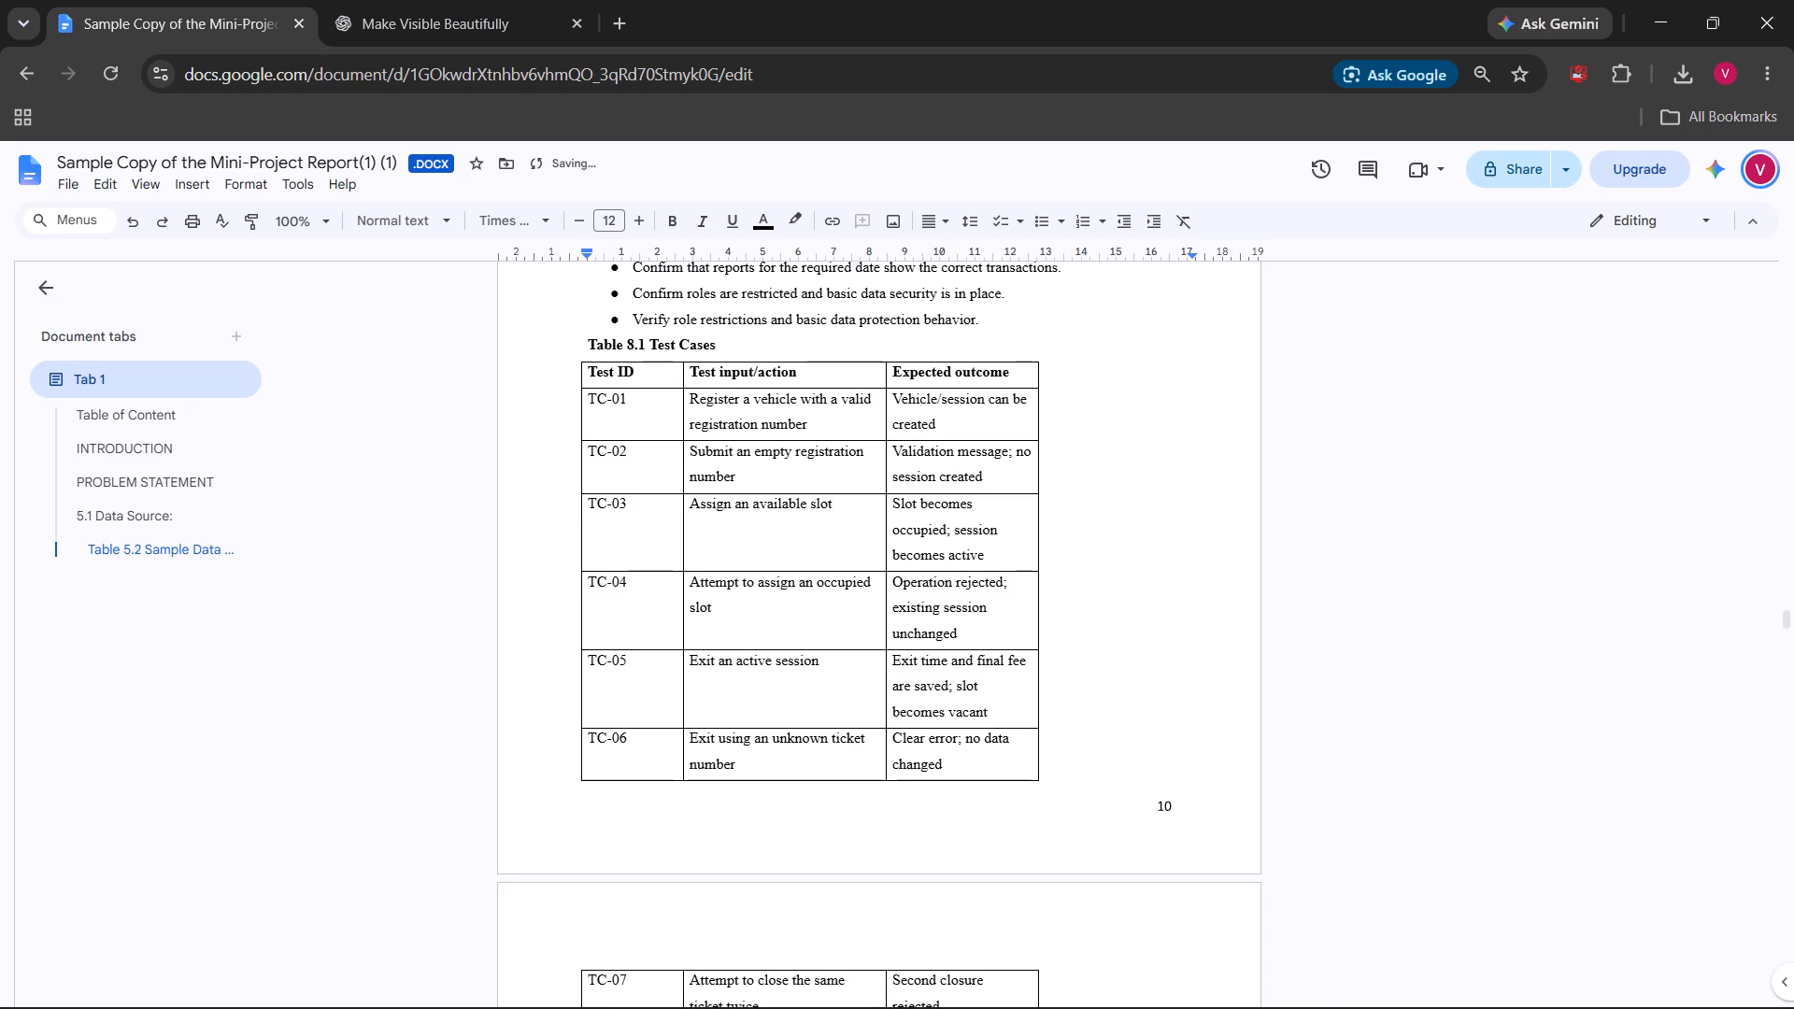
pyautogui.moveTo(686, 377); pyautogui.dragTo(660, 380)
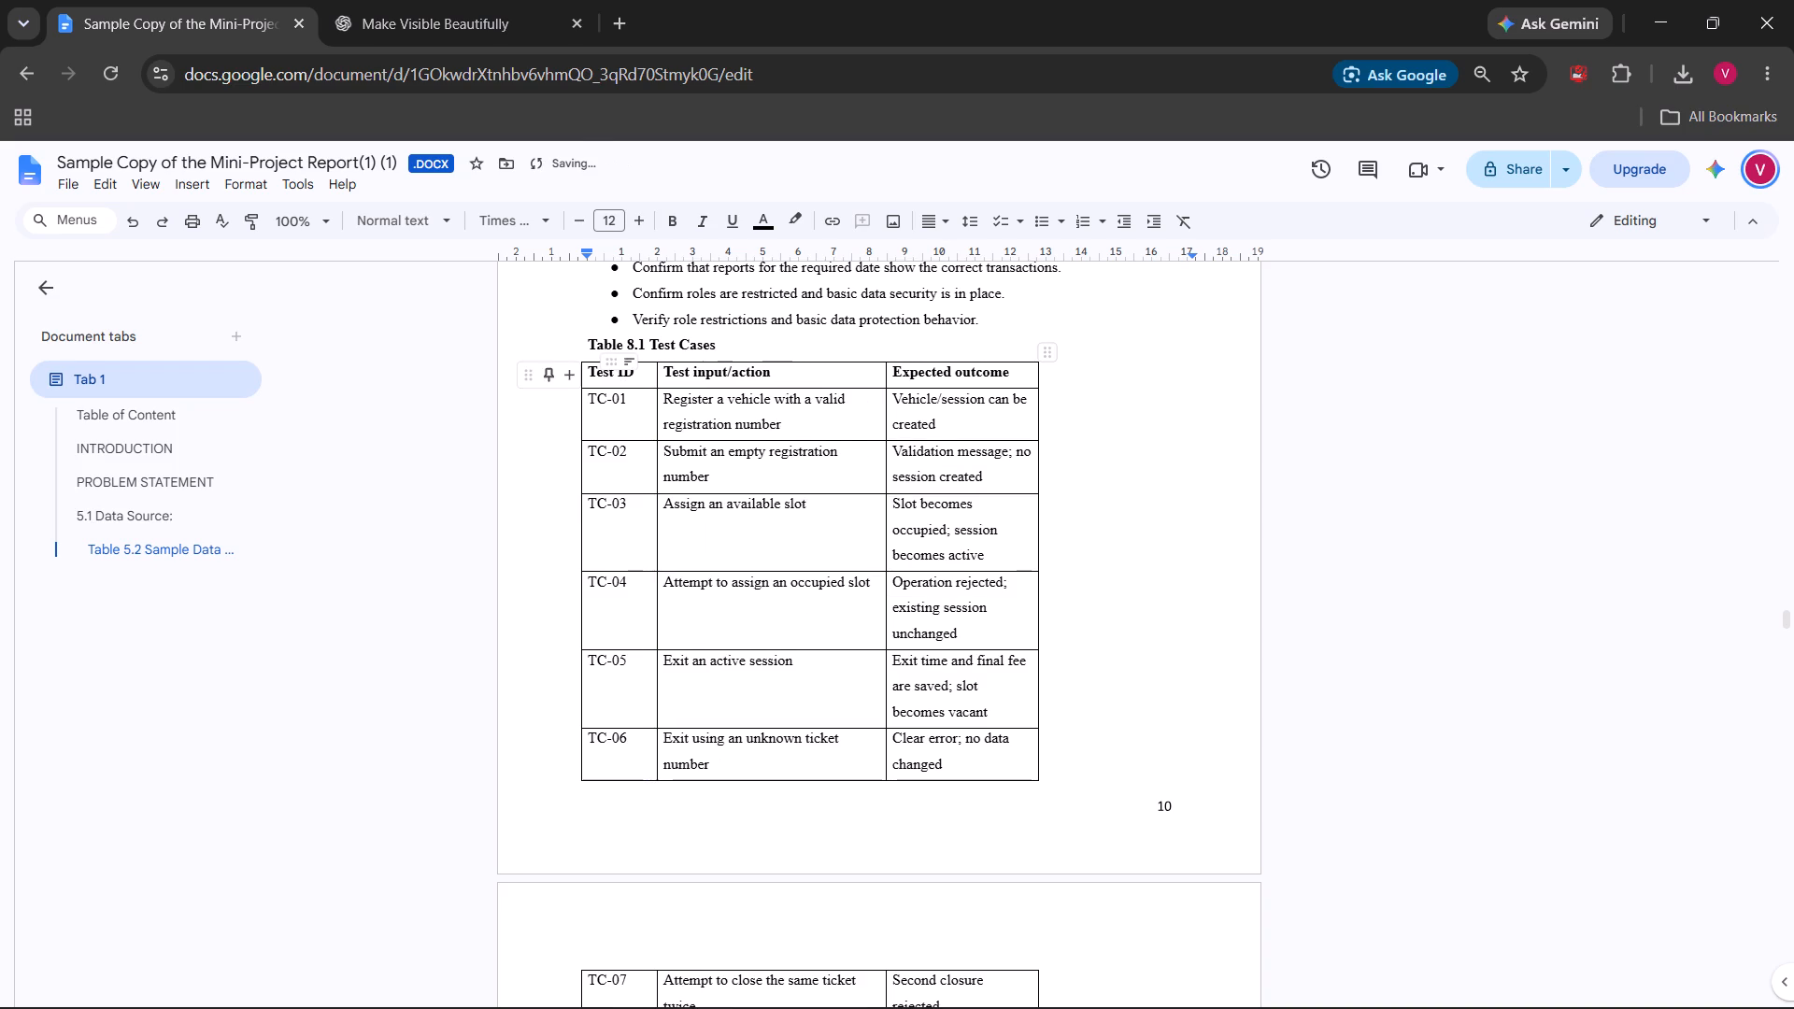
pyautogui.click(1111, 494)
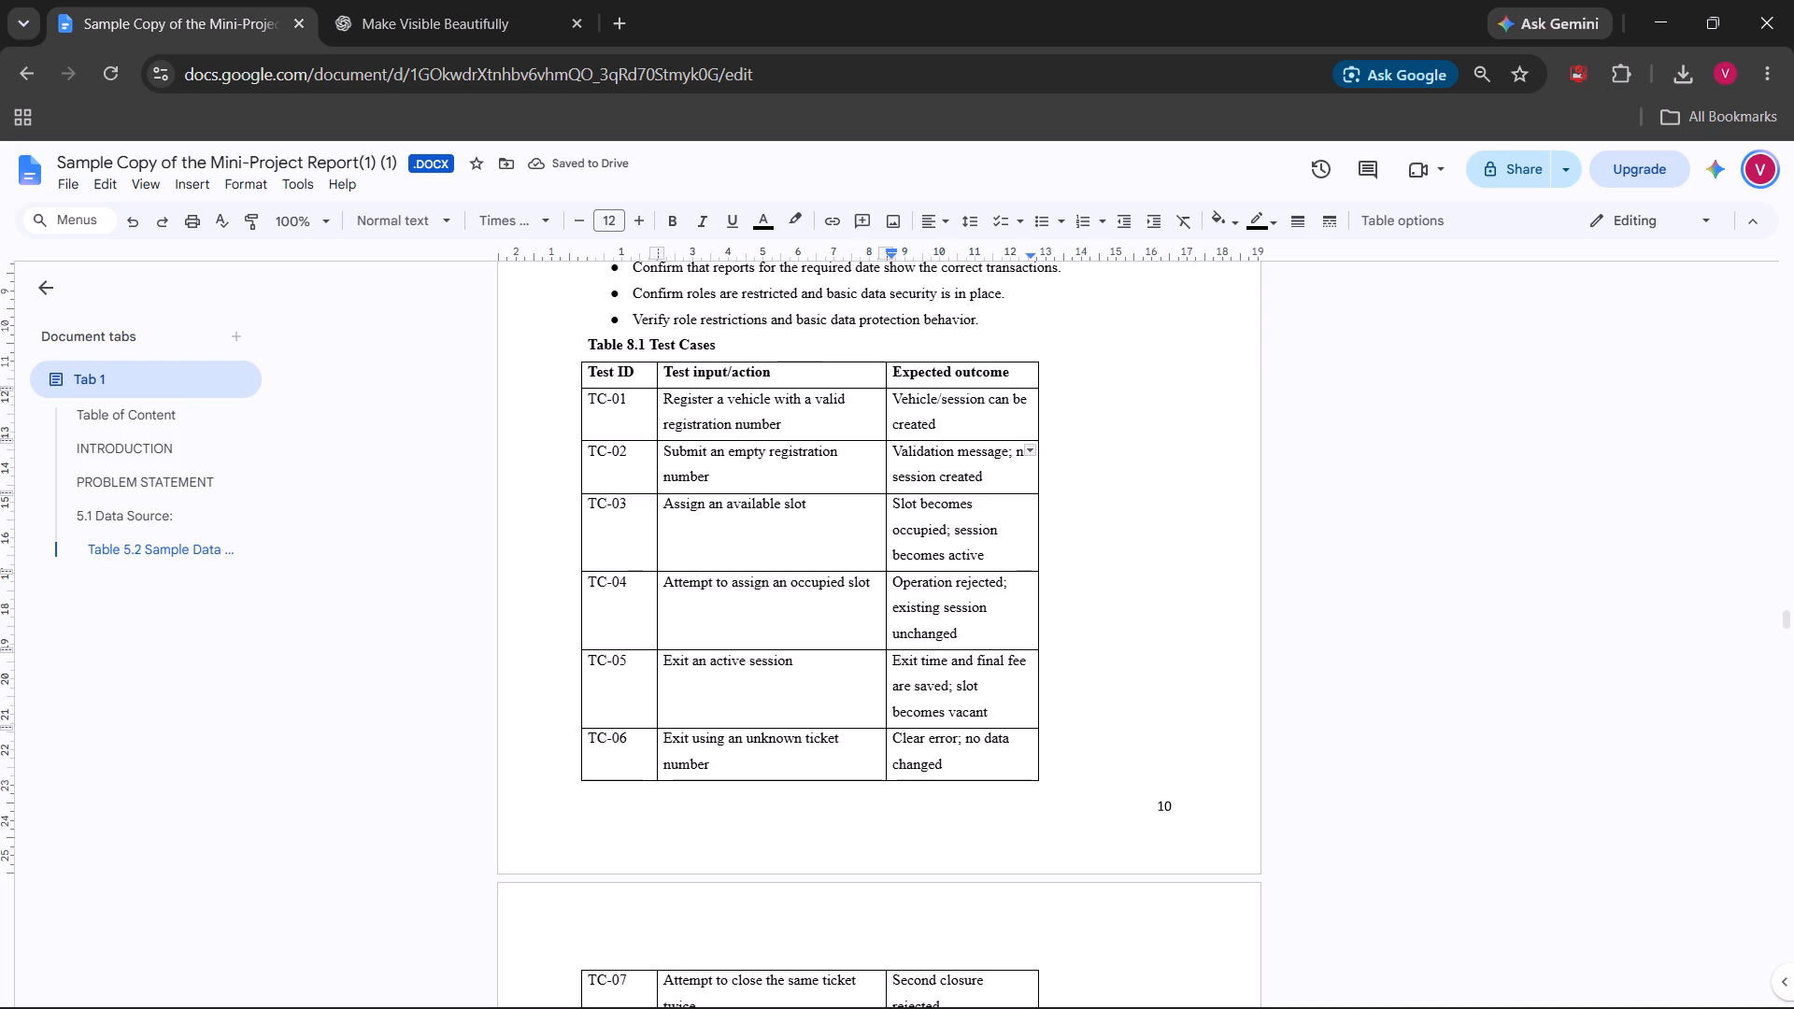
pyautogui.click(1146, 504)
# Widen the Reason column of Table 8.2 Fee Calculation Examples by narrowing the adjacent Illustrative fee column.
pyautogui.scroll(1, 1146, 504)
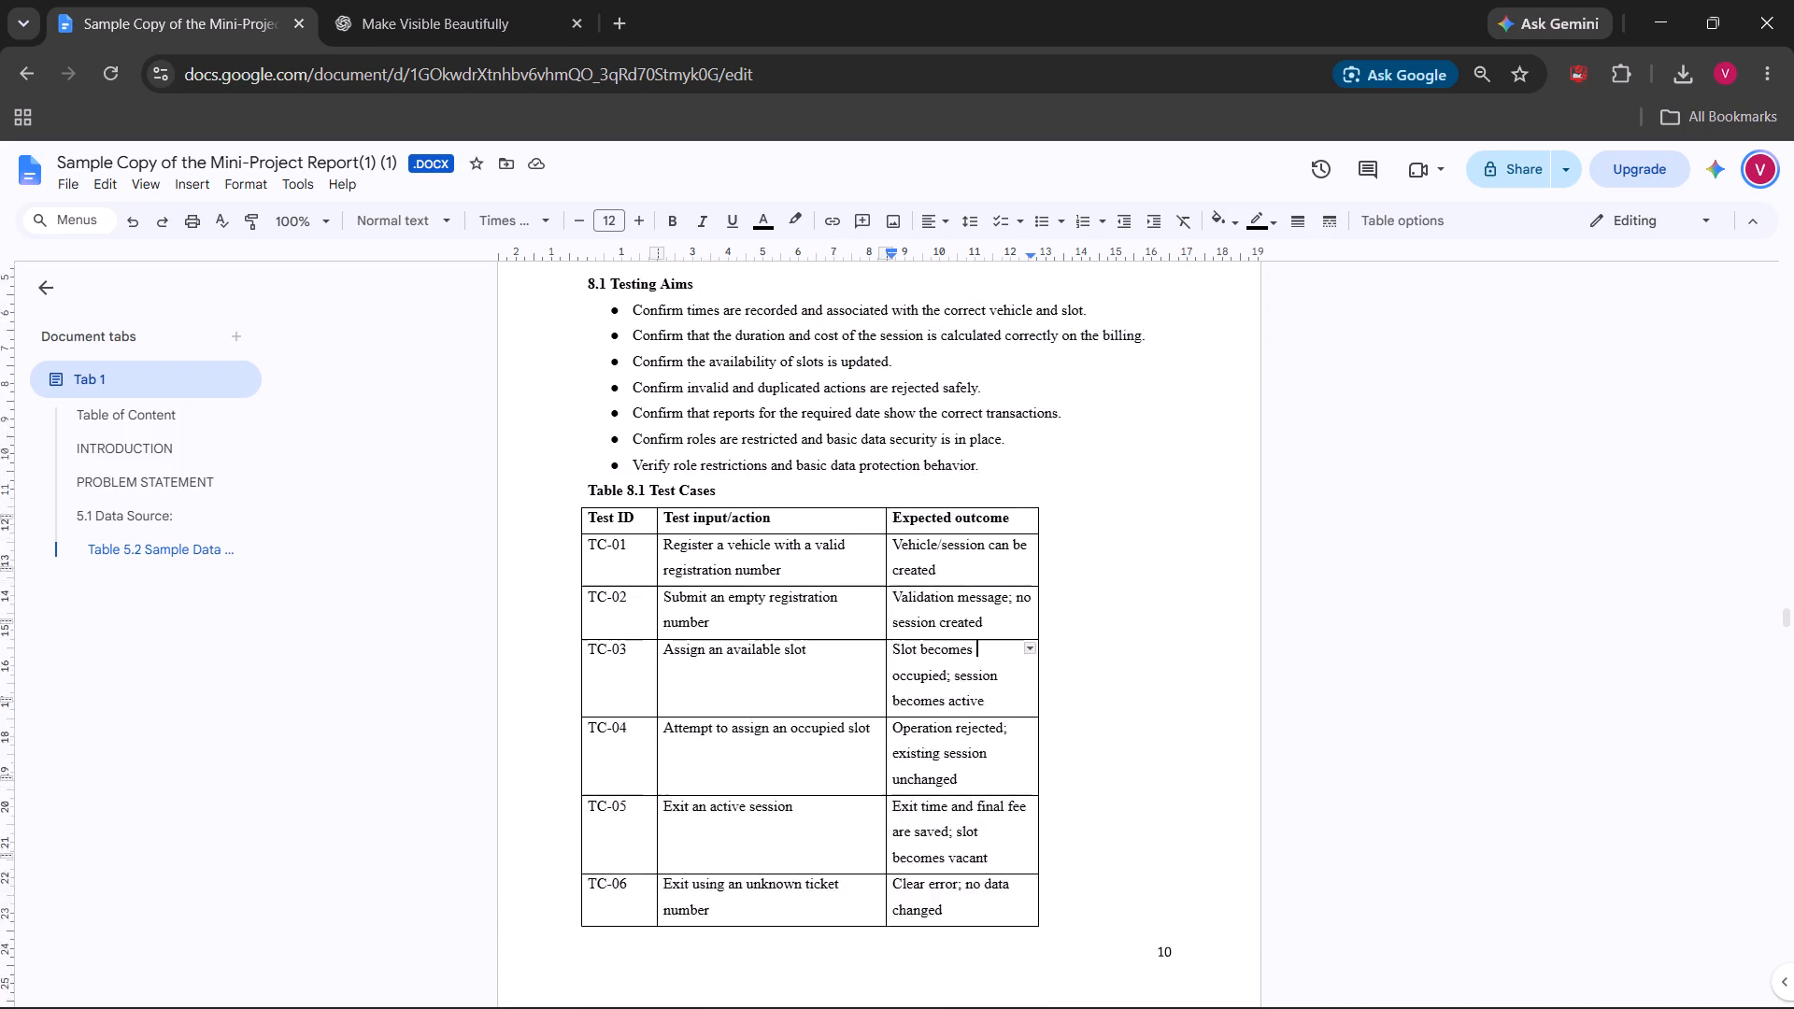
pyautogui.scroll(1, 1146, 504)
pyautogui.scroll(-2, 1146, 504)
pyautogui.scroll(-2, 1170, 739)
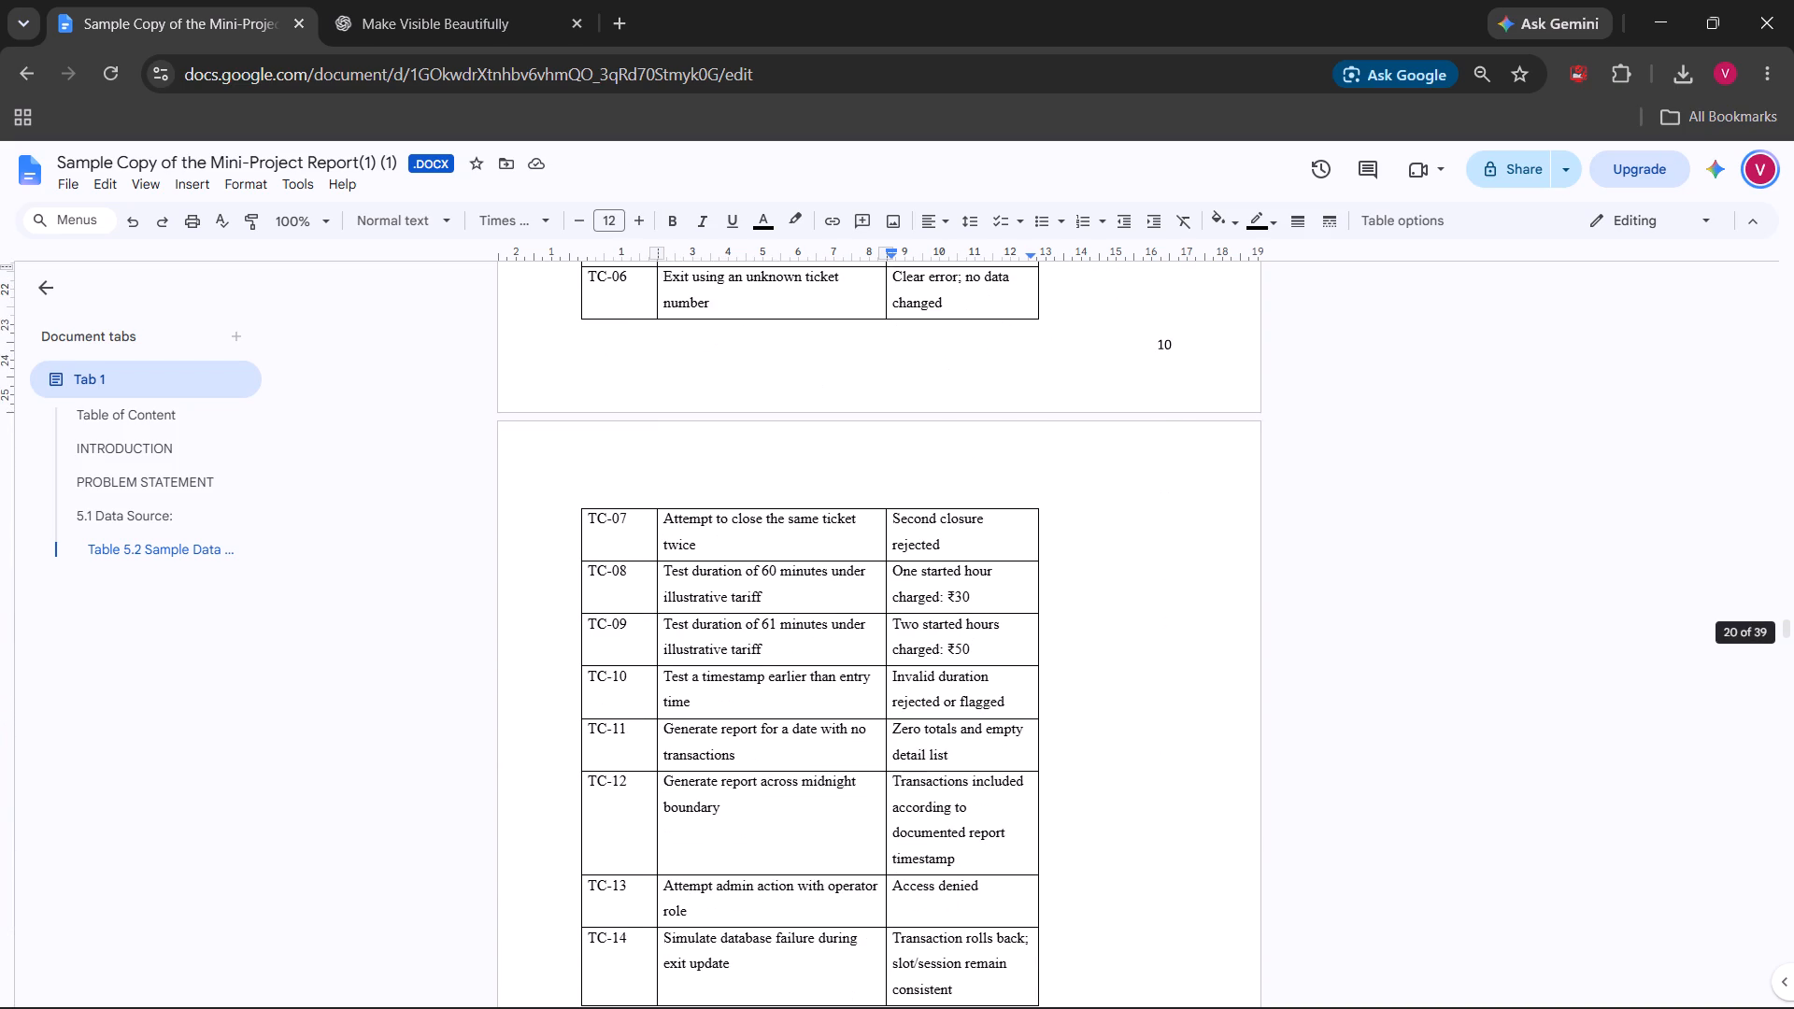
pyautogui.scroll(-2, 1170, 739)
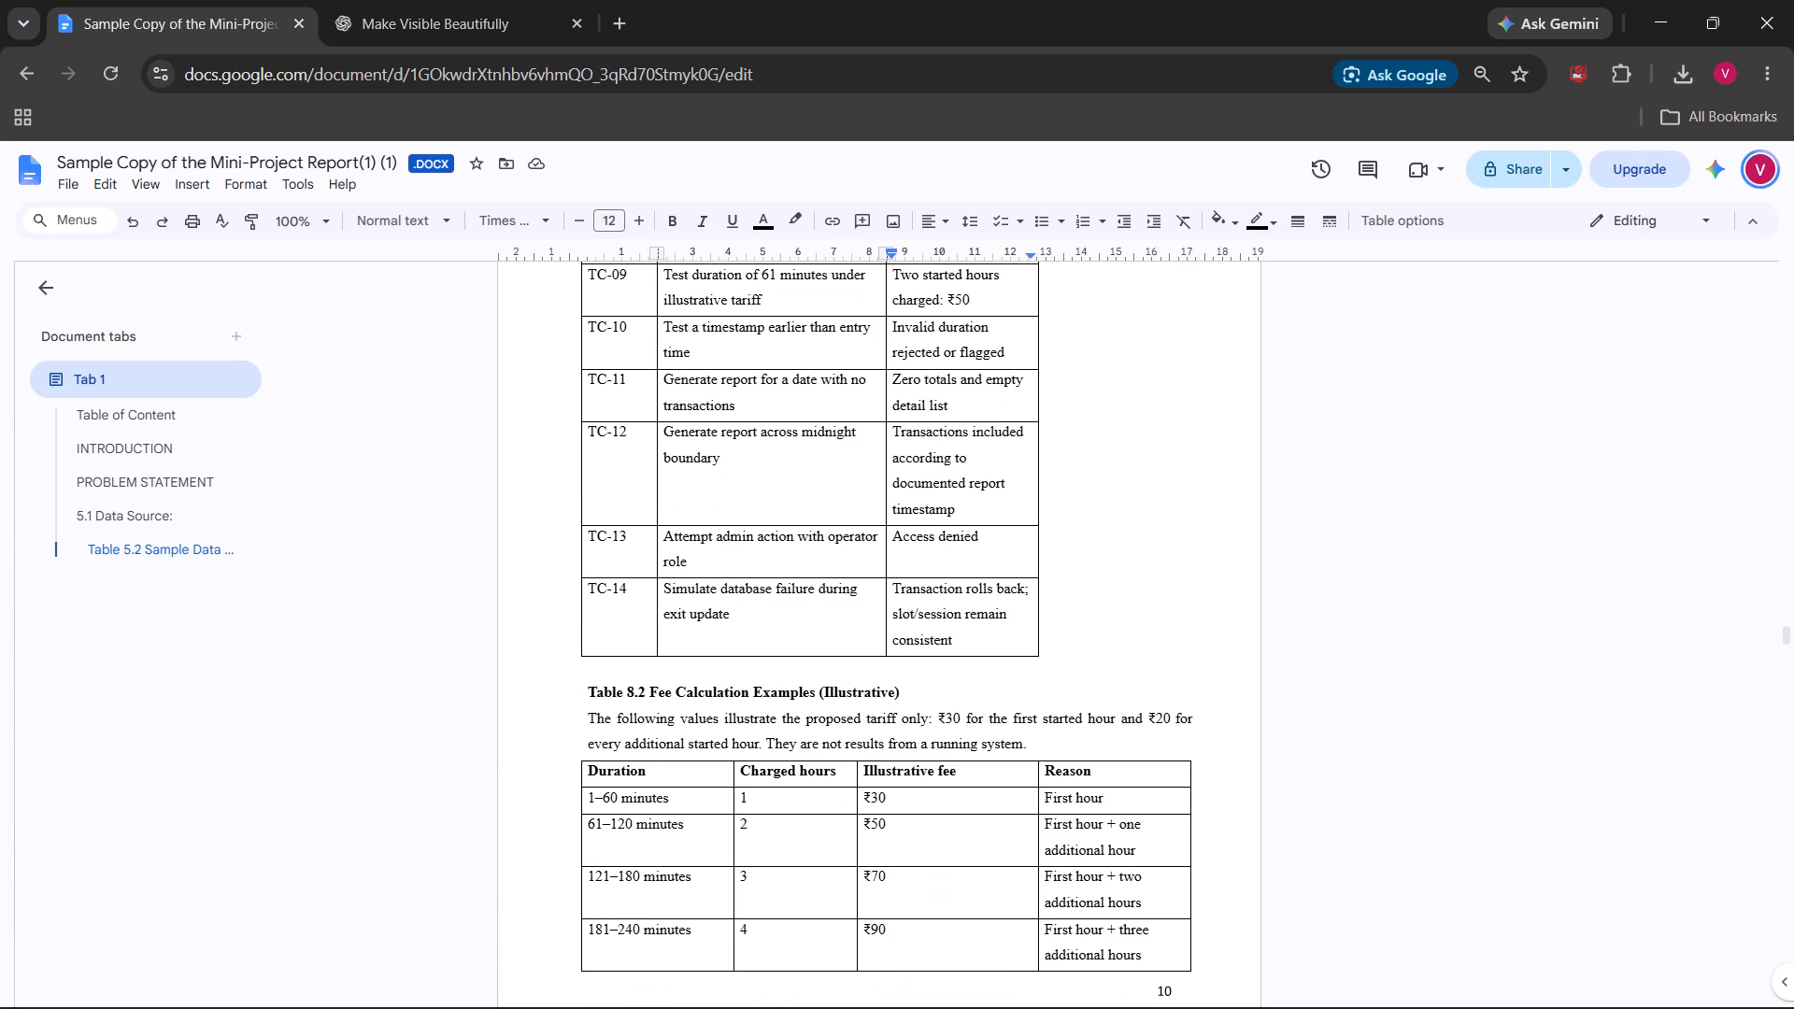
pyautogui.scroll(-1, 1170, 739)
pyautogui.scroll(-1, 1196, 642)
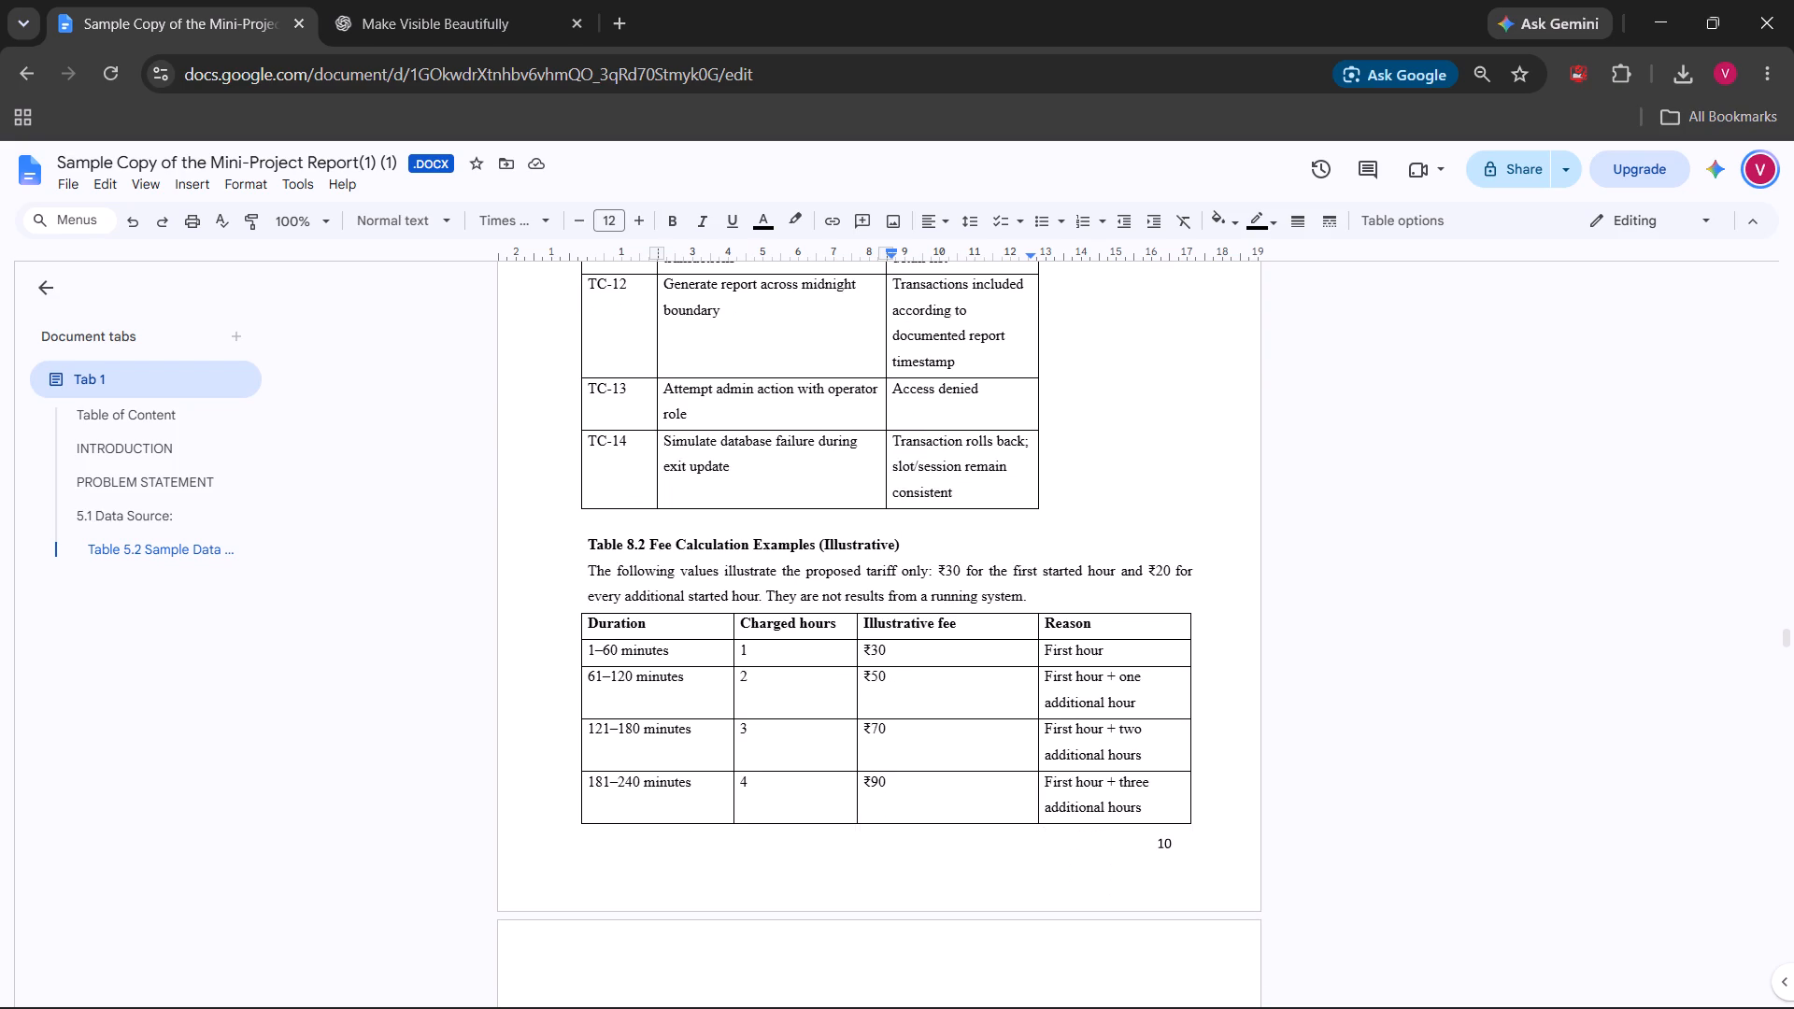
pyautogui.scroll(-2, 1290, 657)
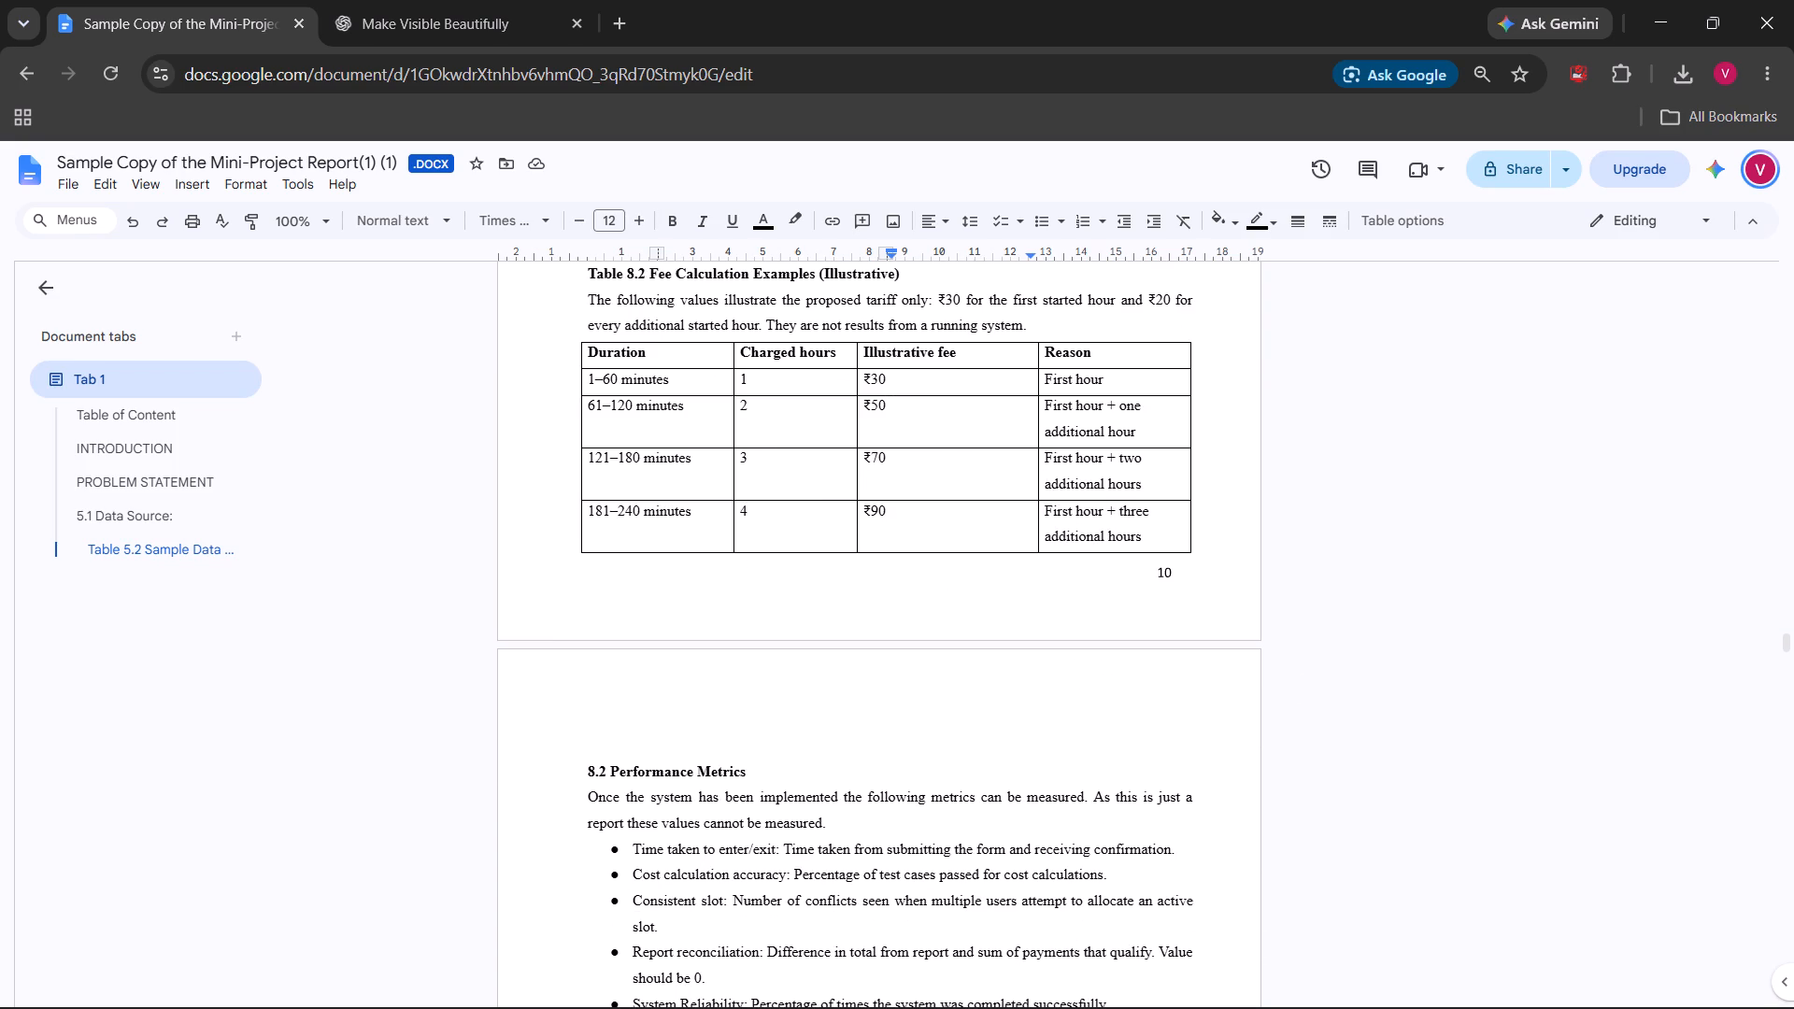
pyautogui.moveTo(1036, 352); pyautogui.dragTo(998, 355)
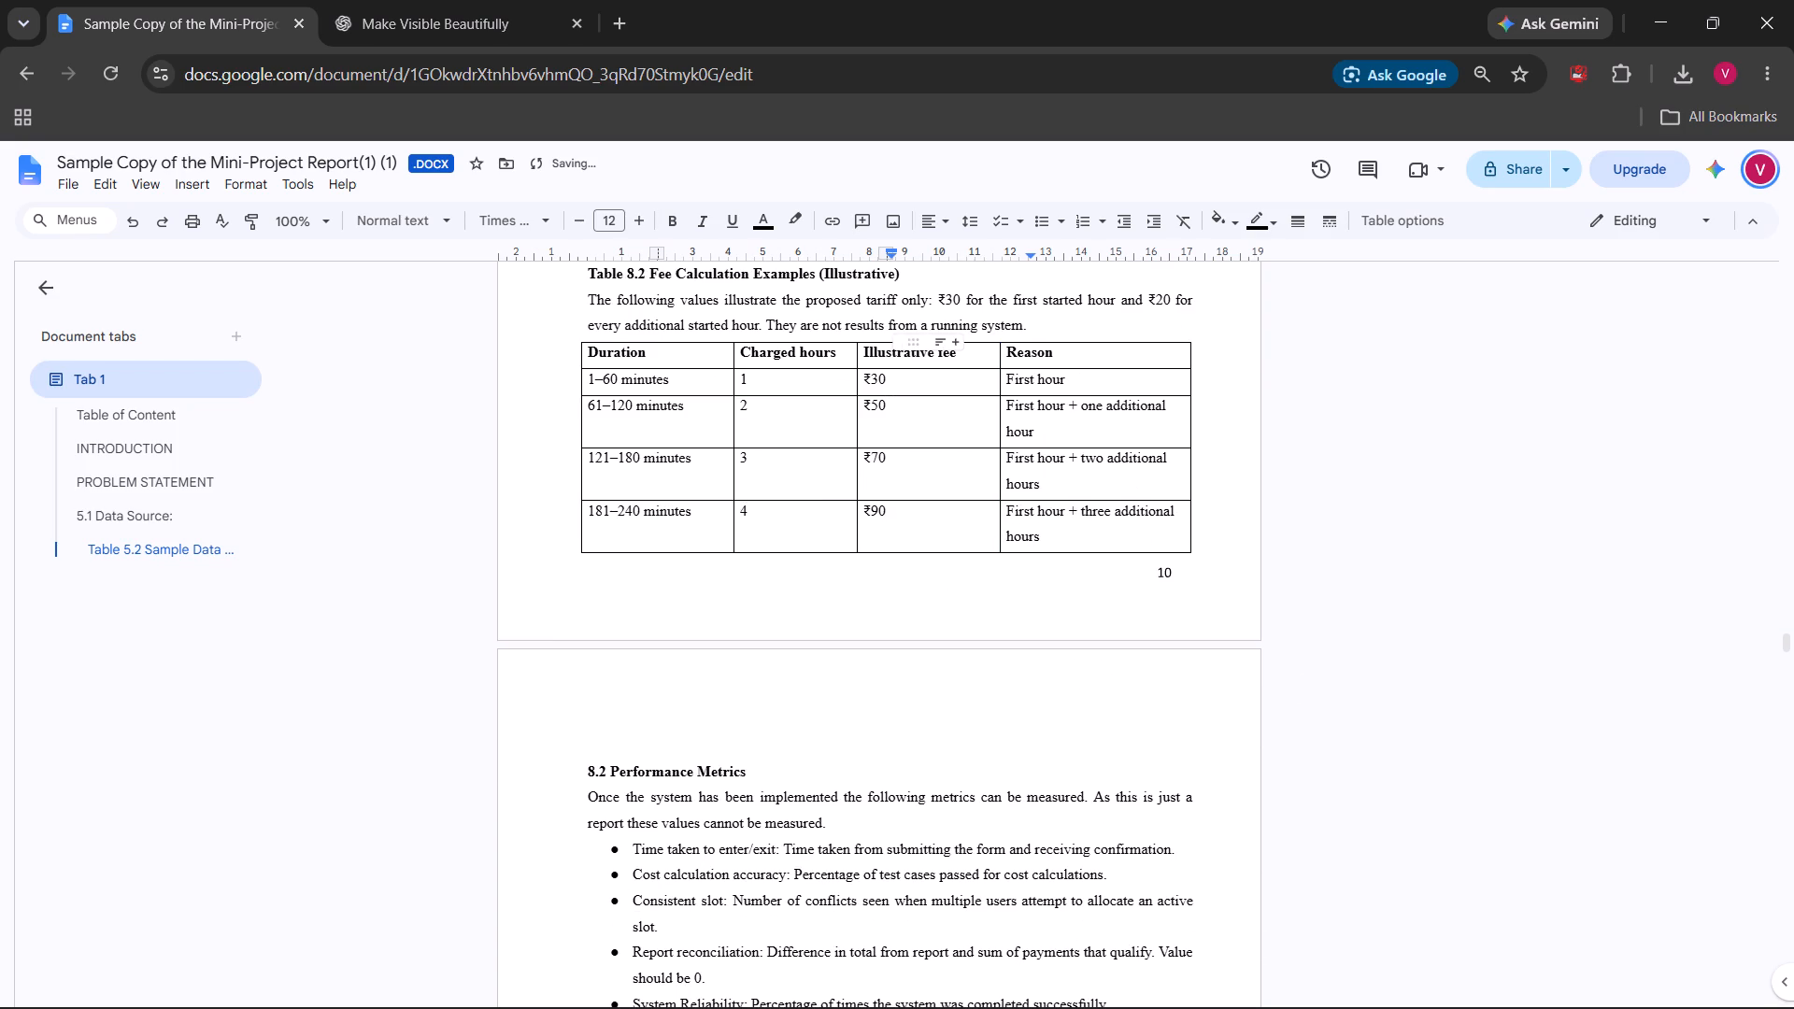
pyautogui.click(1217, 359)
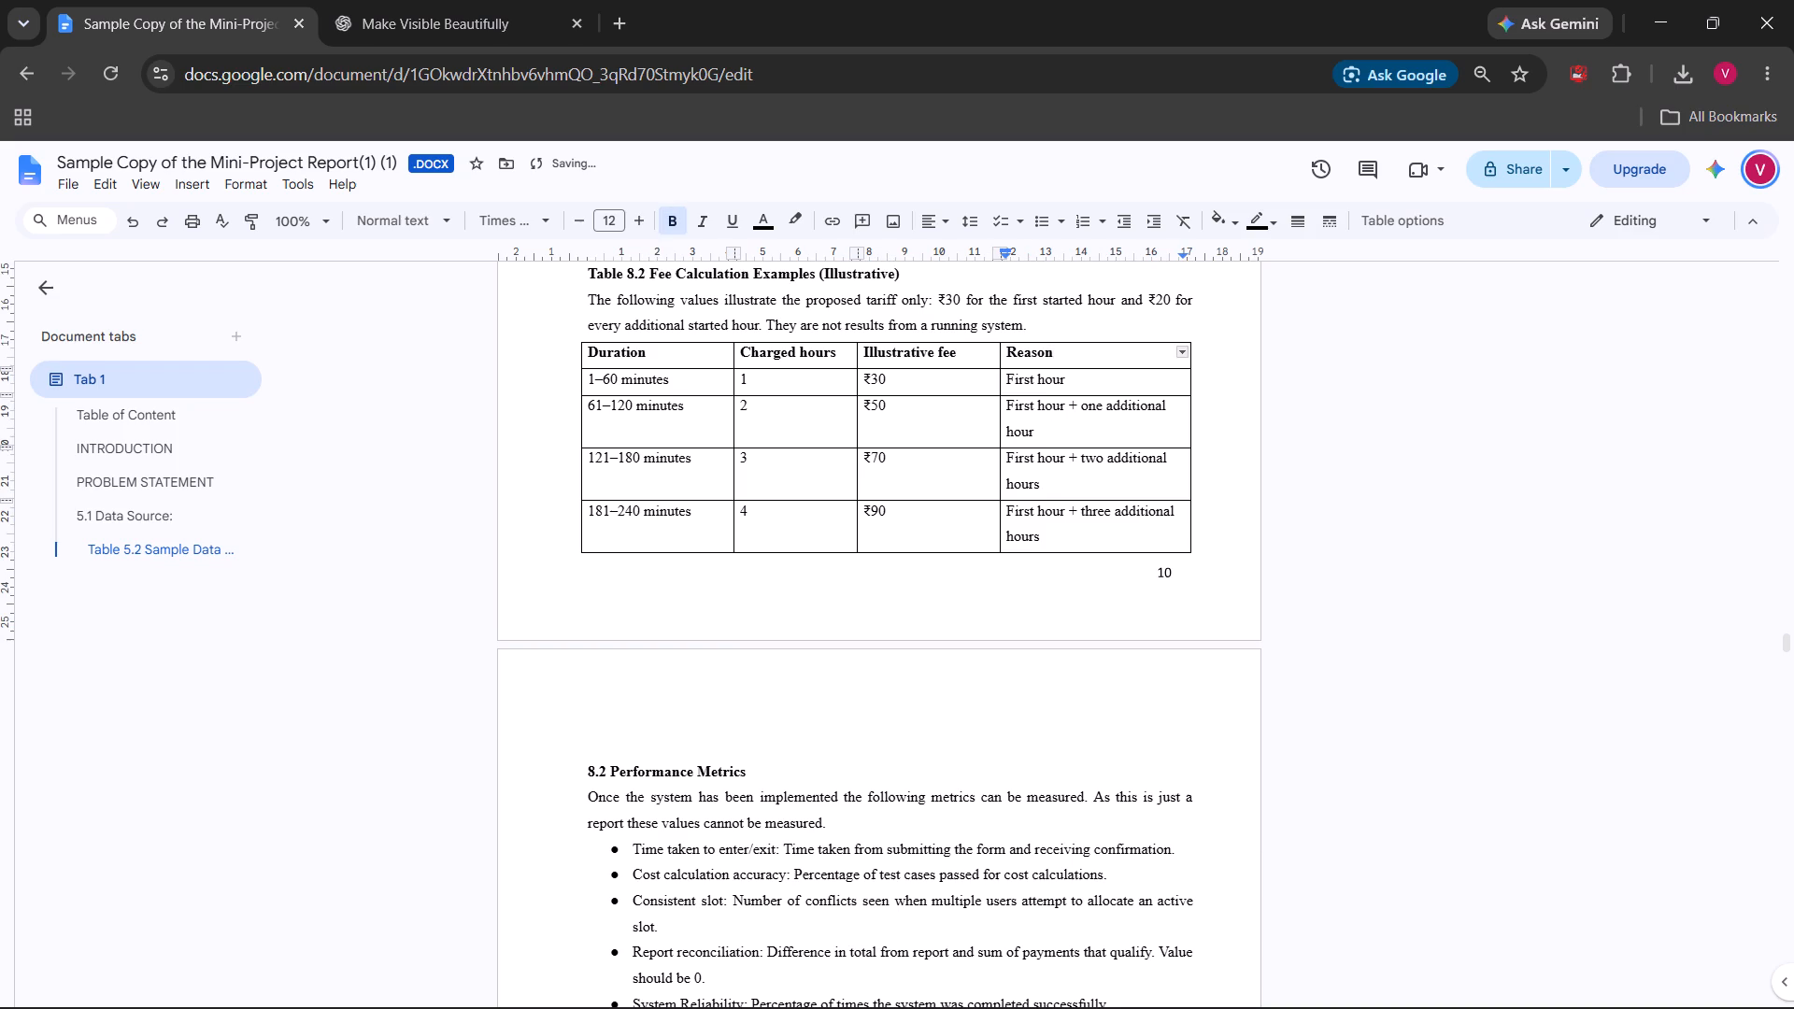
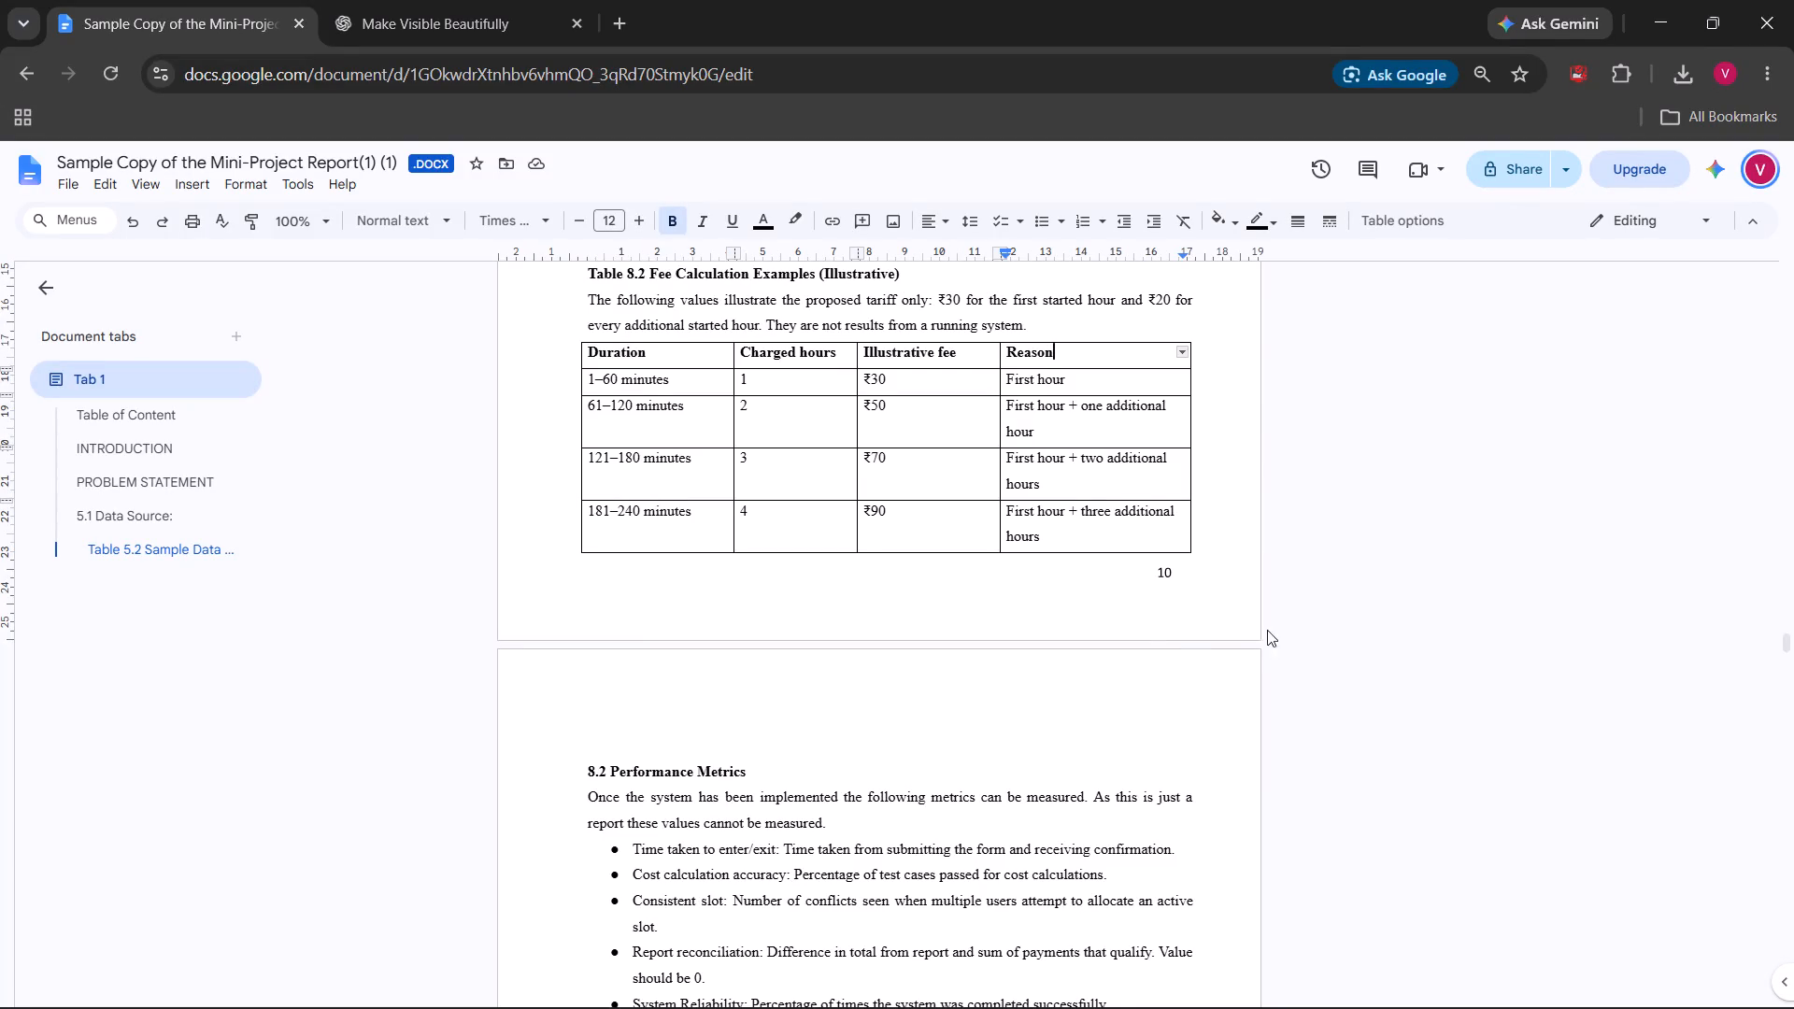
# Review the page layout from section 8.2 Performance Metrics through the Conclusion and References to the start of the Appendices.
pyautogui.scroll(-1, 1198, 689)
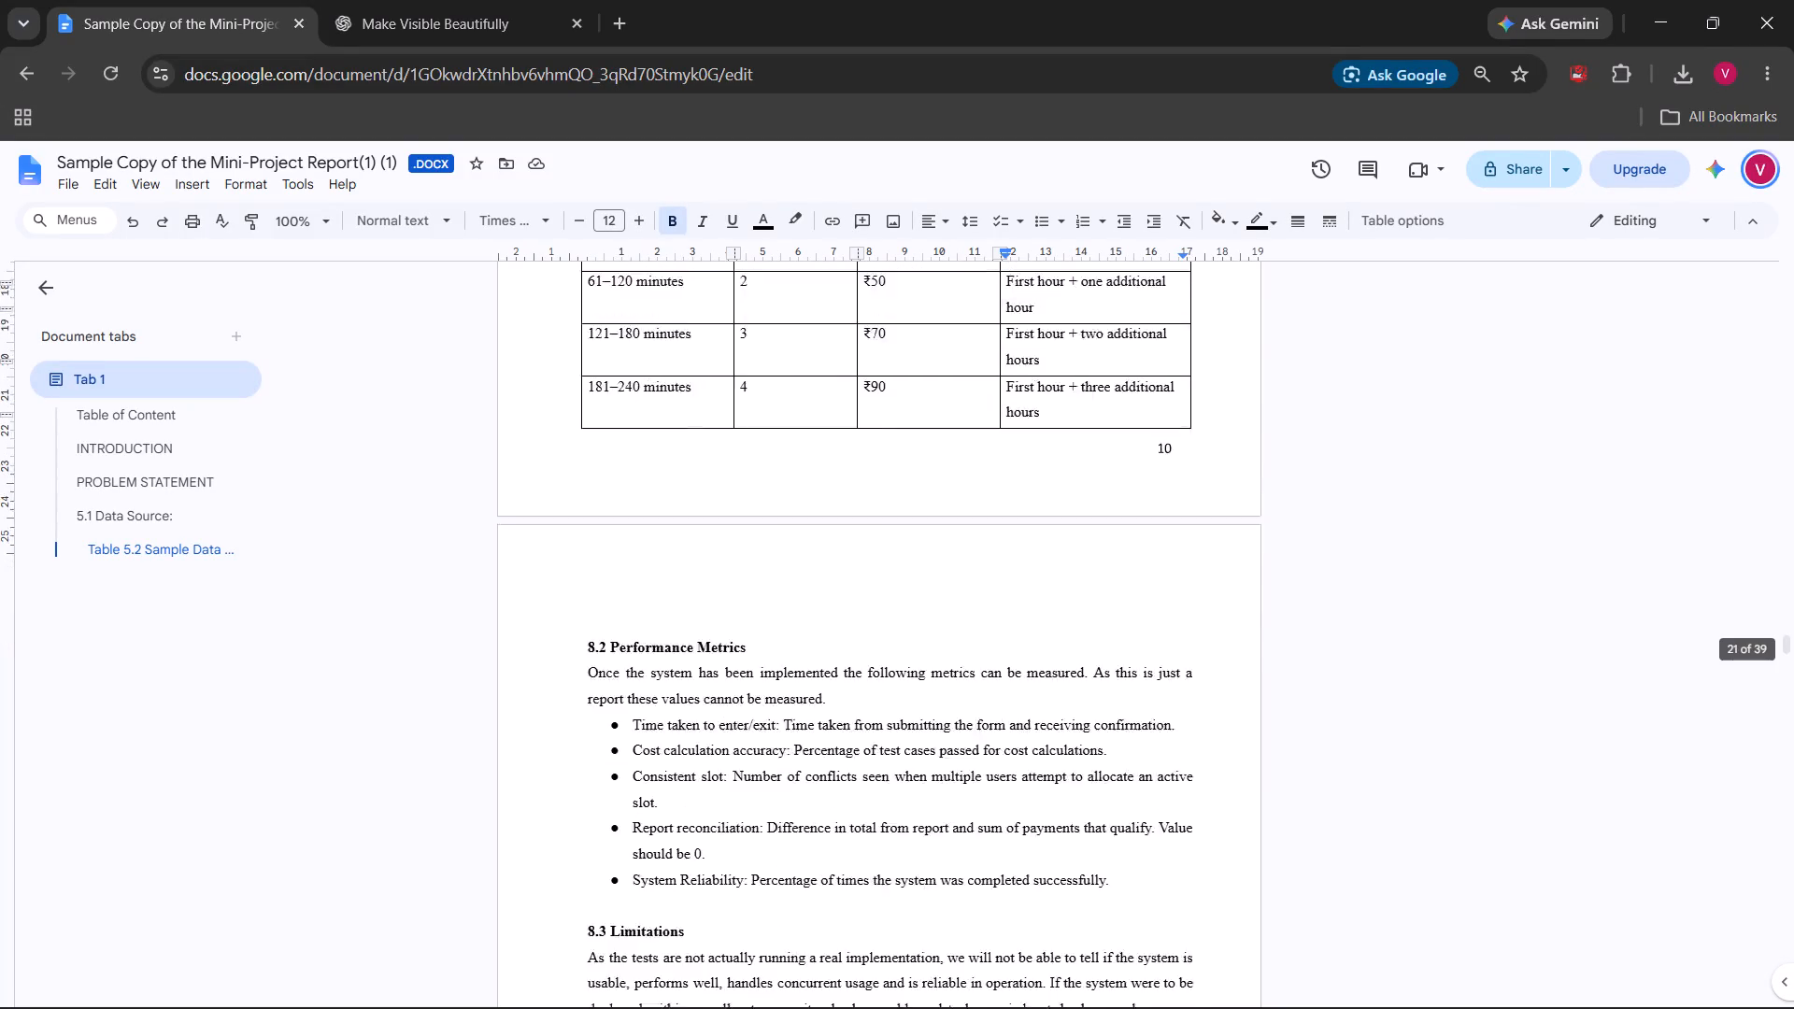
pyautogui.scroll(-1, 1198, 689)
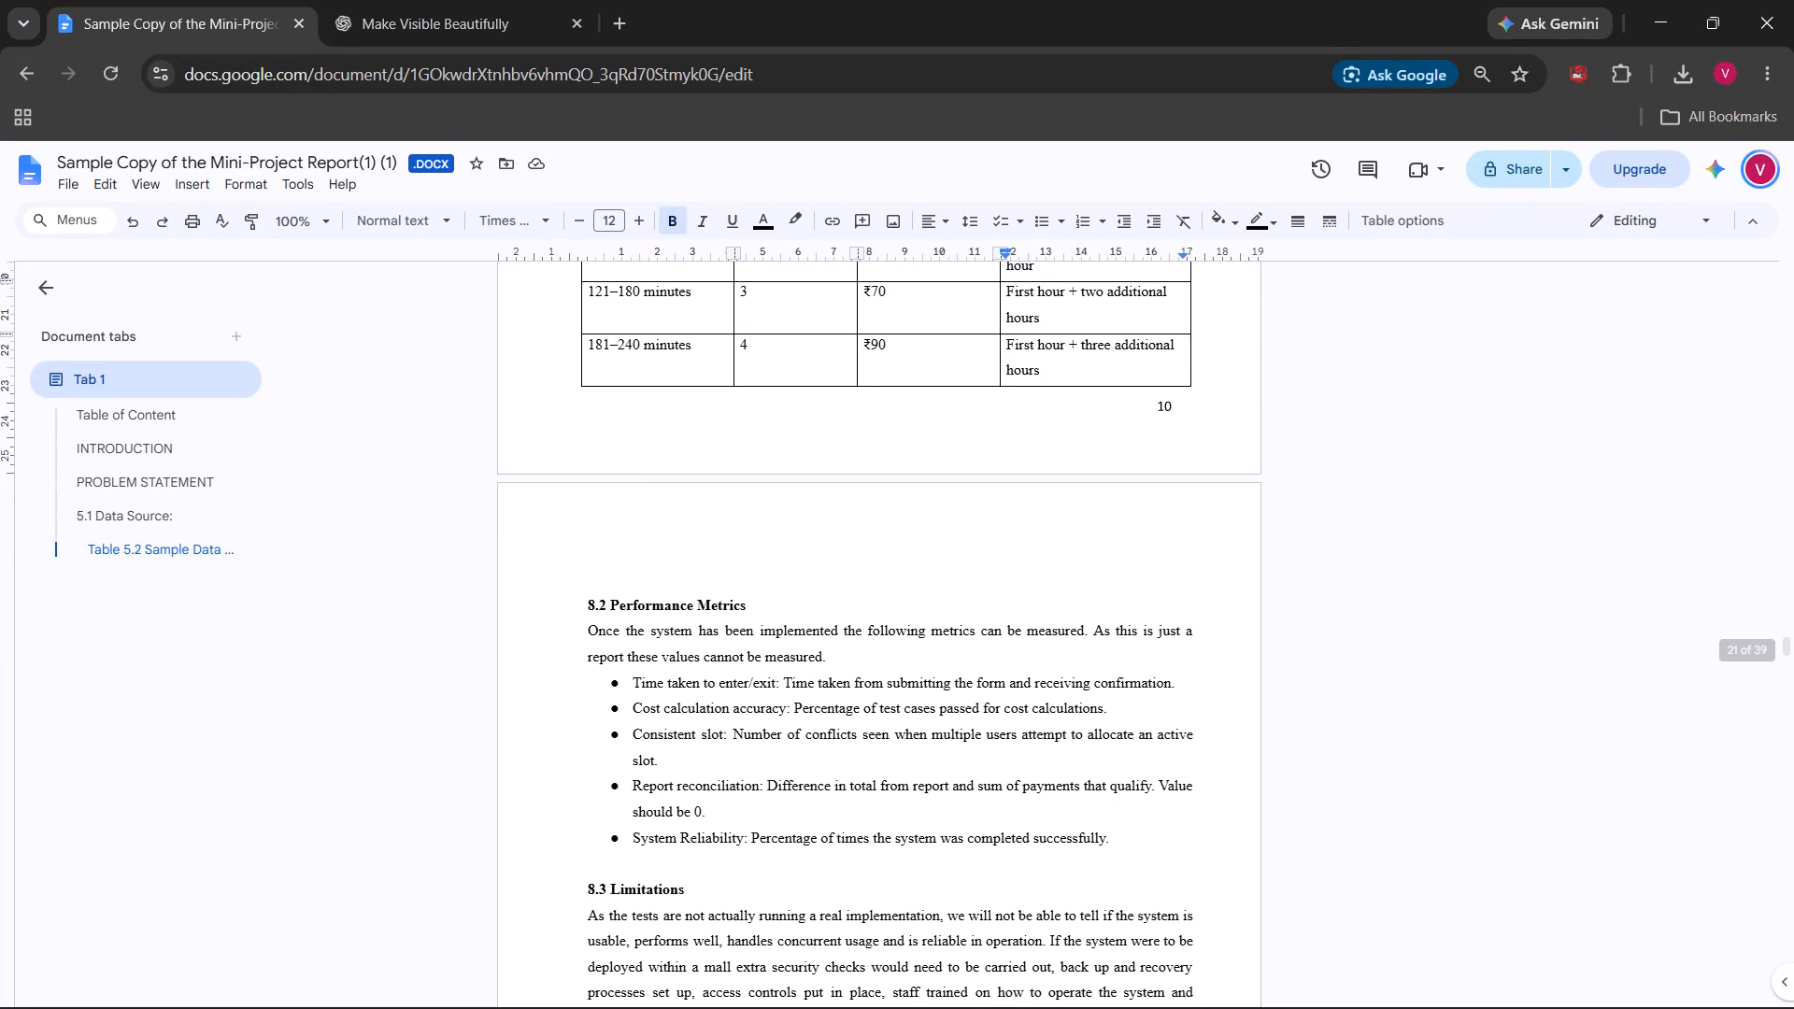
pyautogui.scroll(-1, 1198, 689)
pyautogui.scroll(-2, 947, 660)
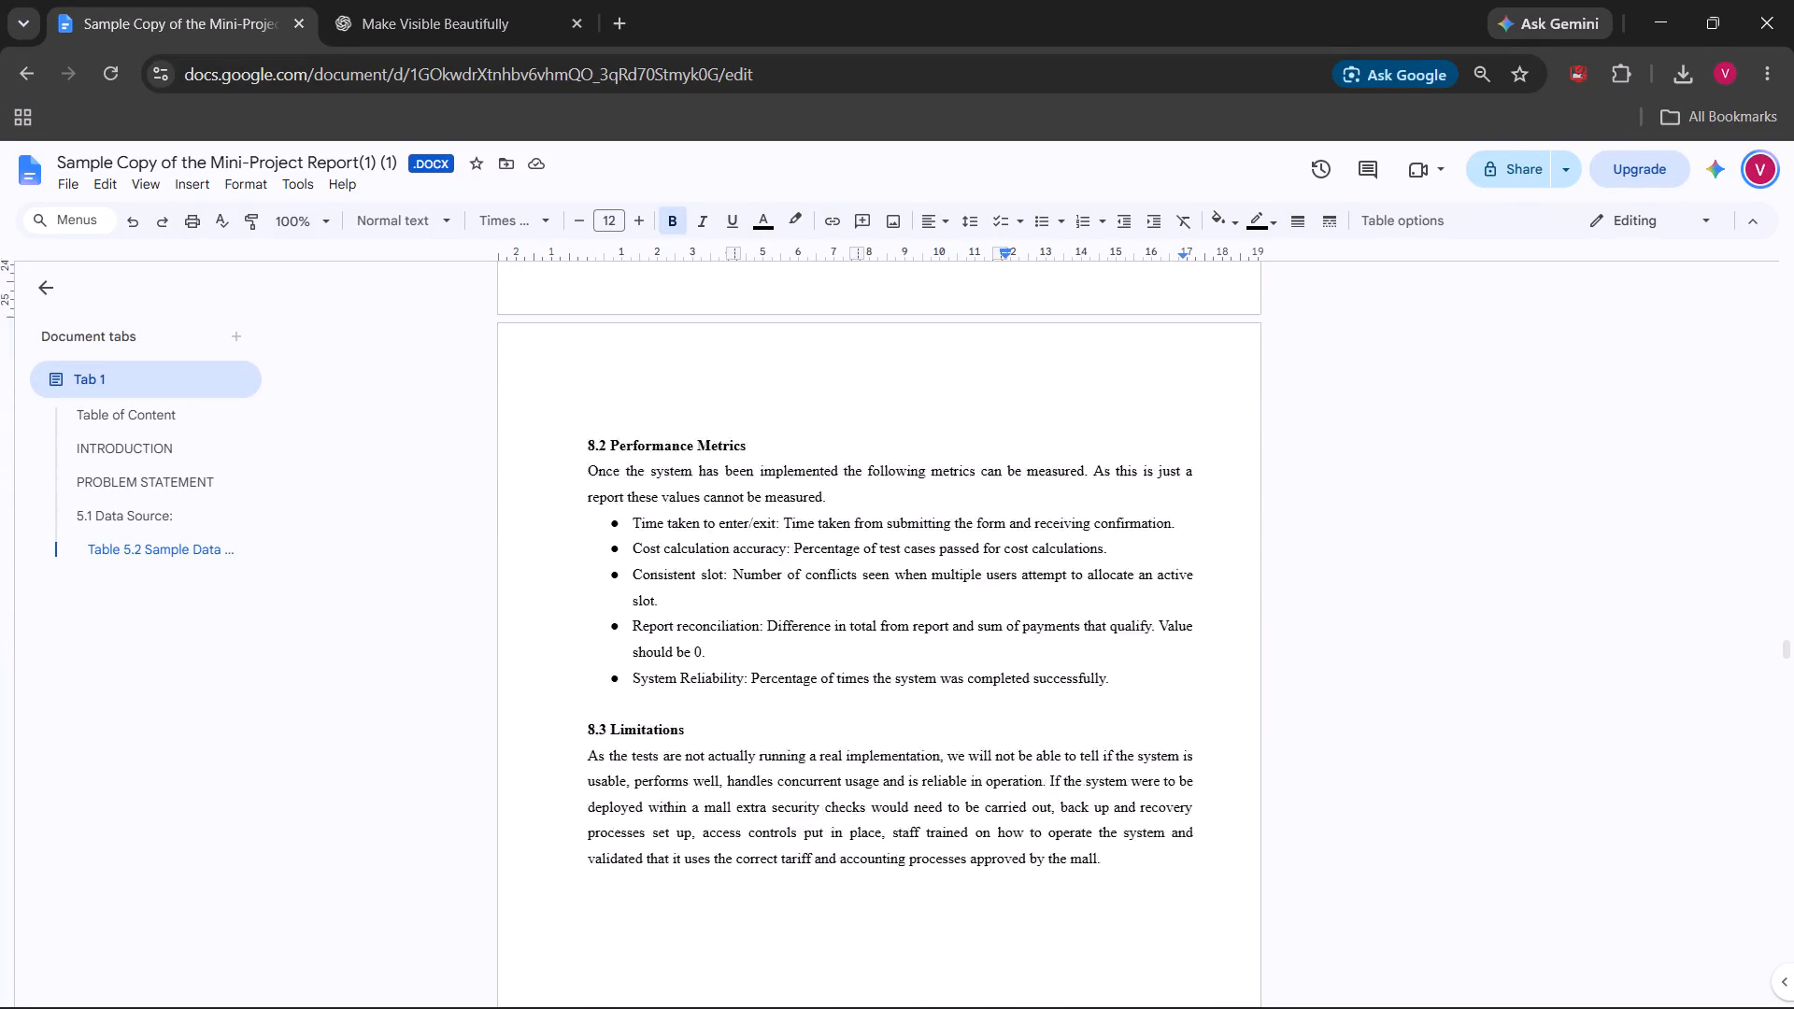
pyautogui.scroll(-1, 947, 660)
pyautogui.scroll(-2, 1103, 721)
pyautogui.scroll(4, 1036, 707)
pyautogui.scroll(-1, 1036, 707)
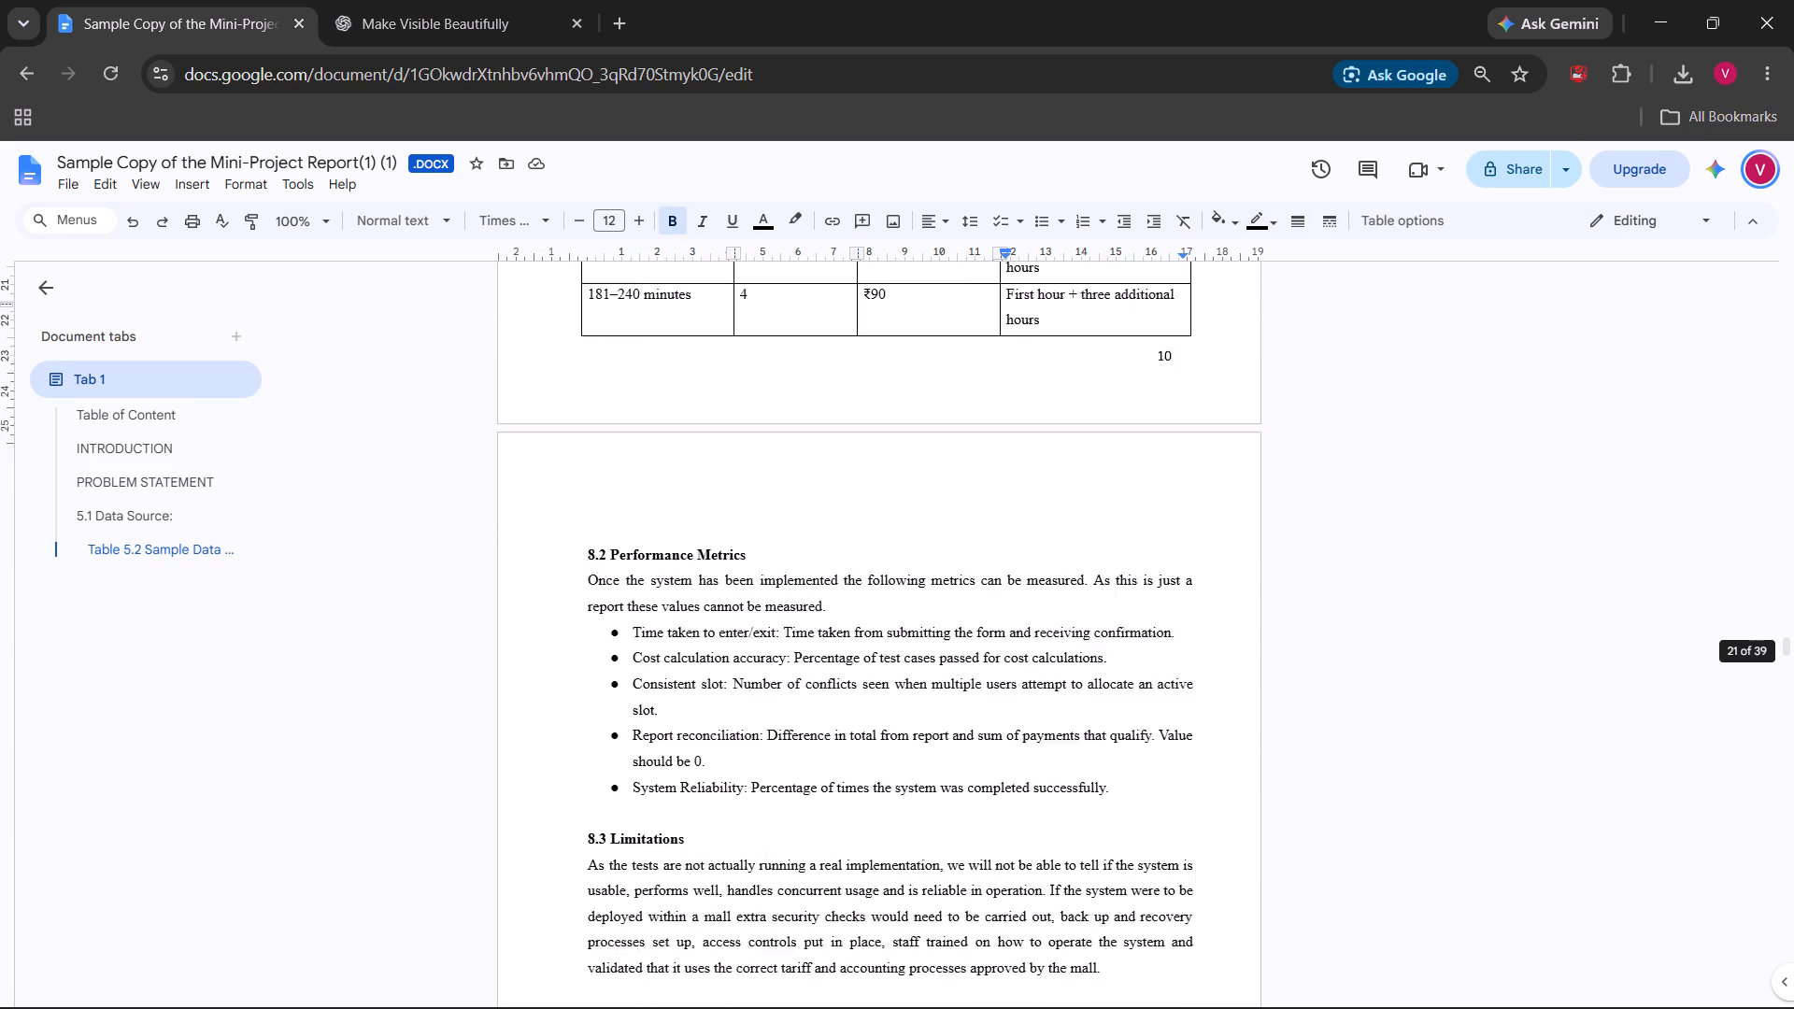
pyautogui.scroll(-1, 1036, 707)
pyautogui.scroll(-10, 1148, 766)
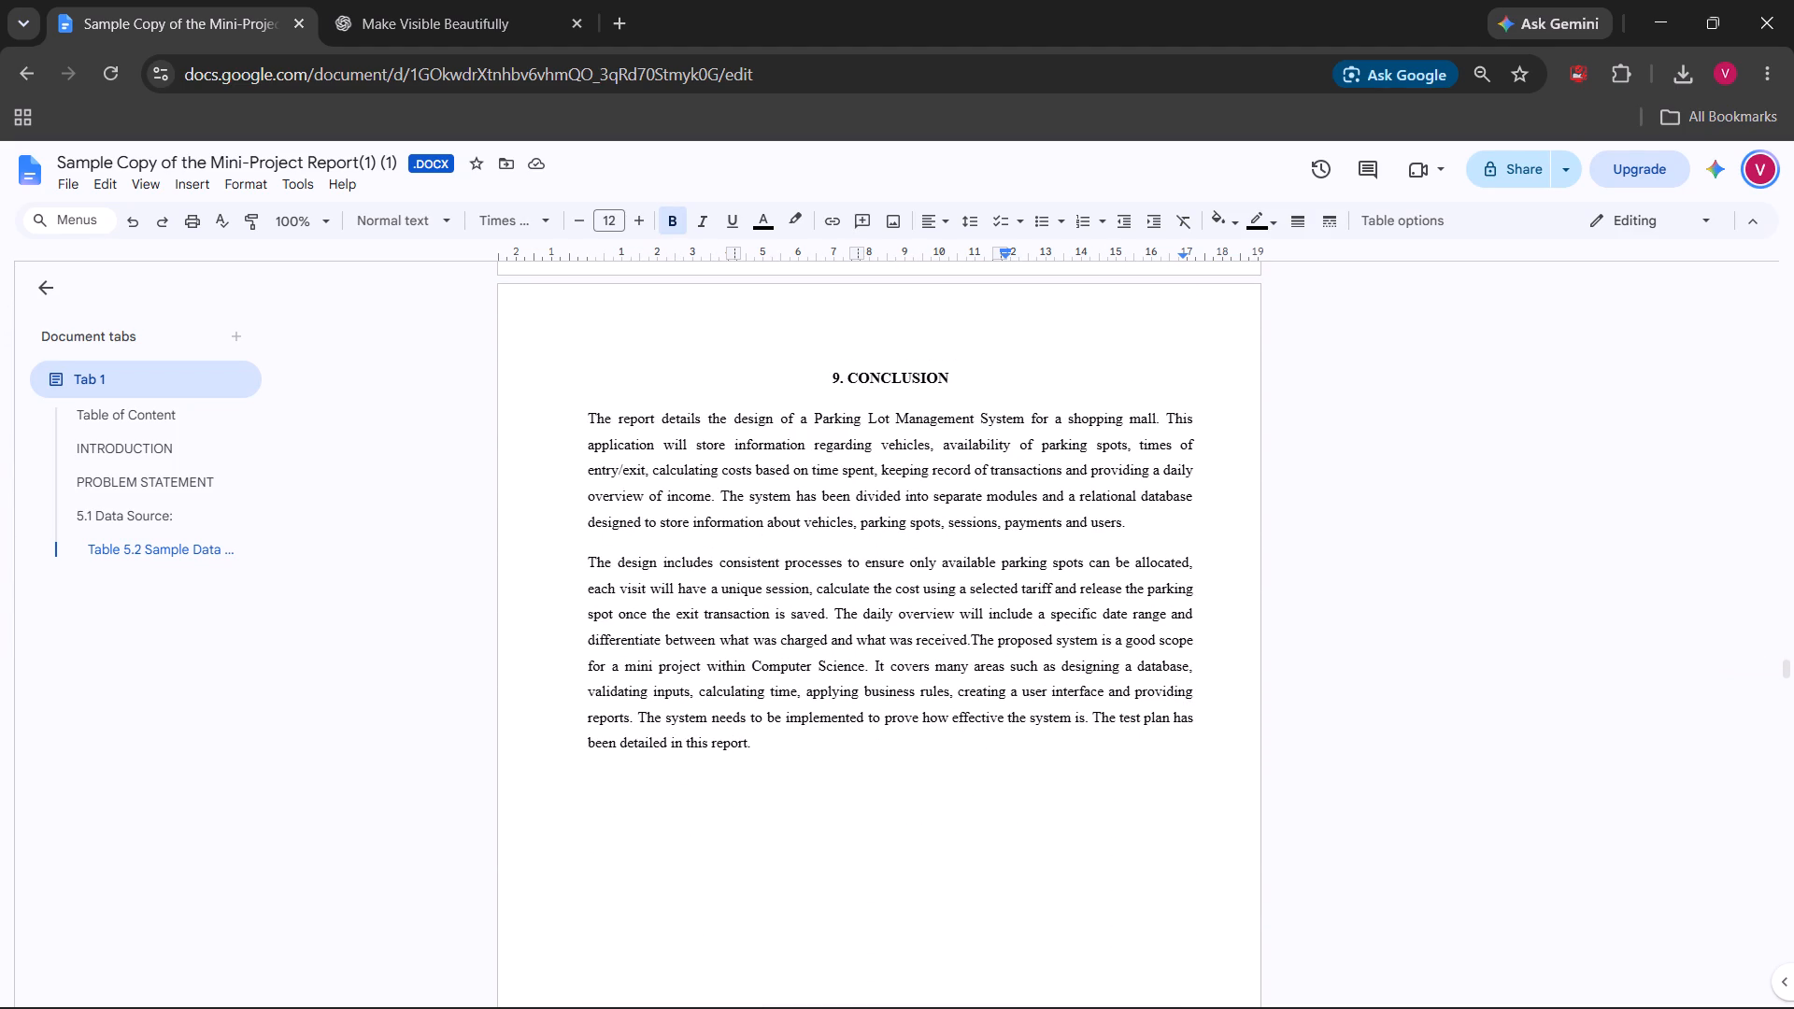
pyautogui.click(980, 762)
pyautogui.scroll(-1, 980, 762)
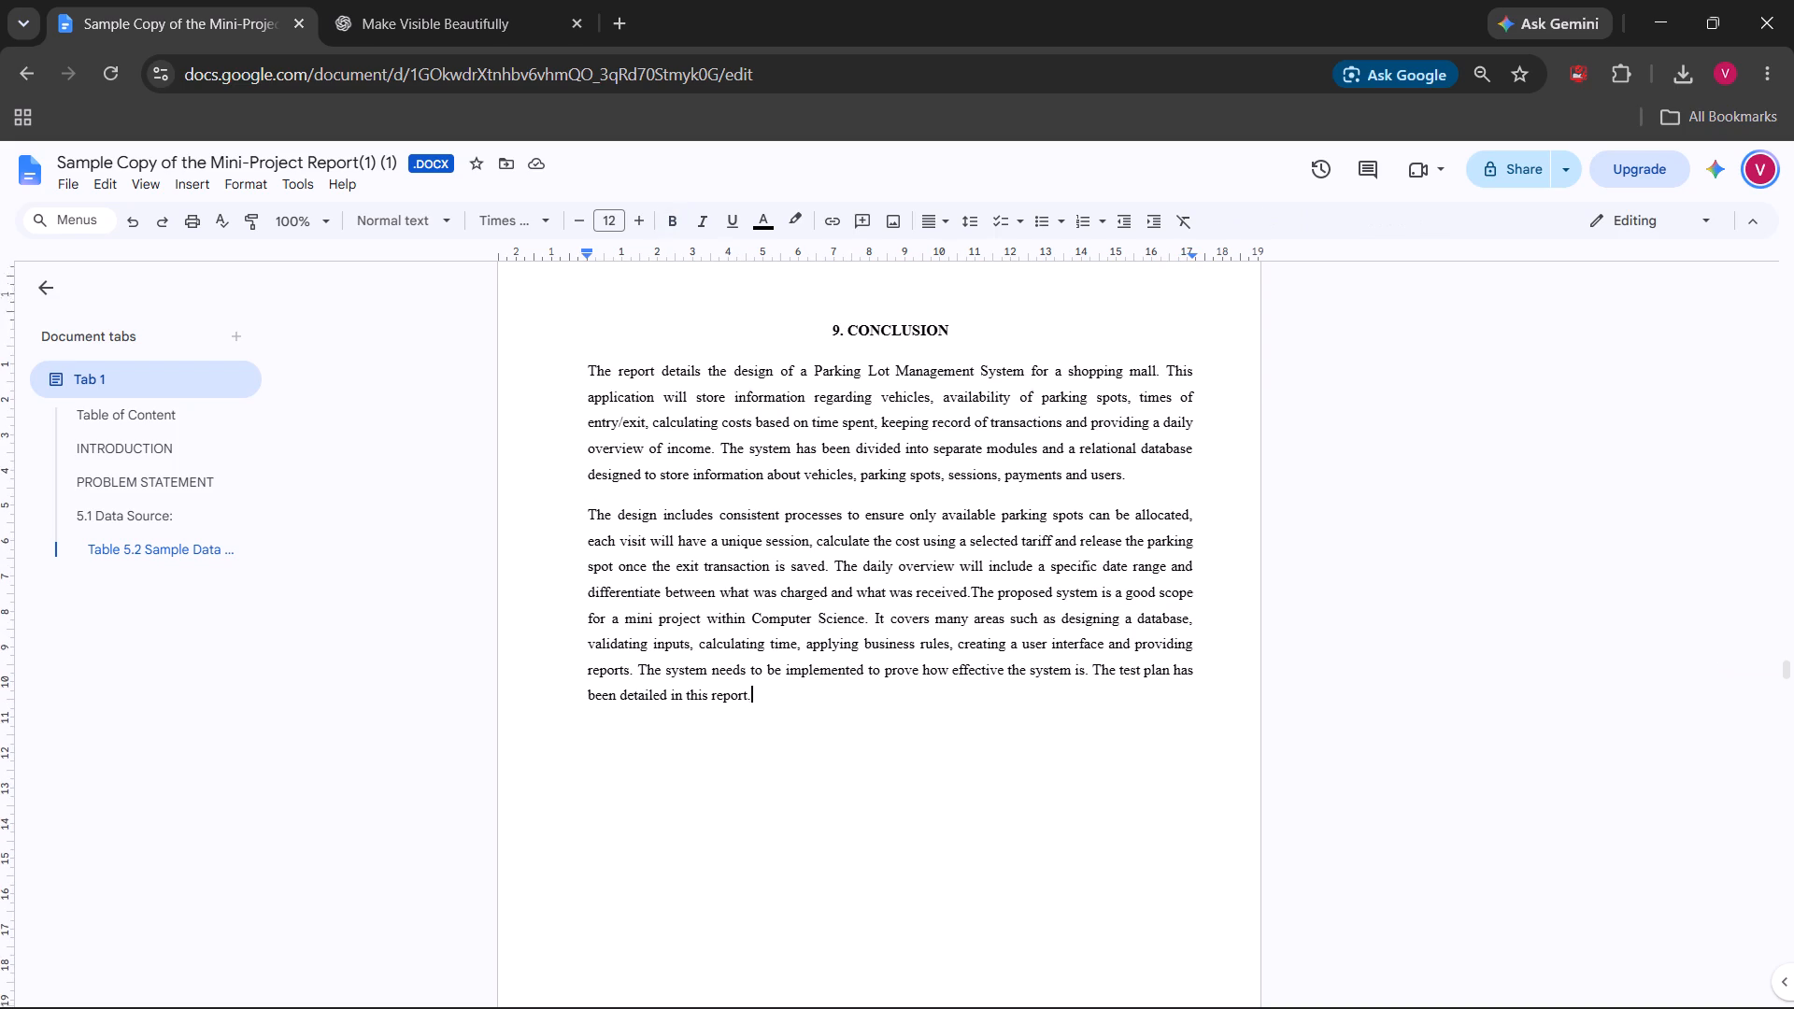
pyautogui.scroll(-6, 980, 762)
pyautogui.scroll(4, 980, 762)
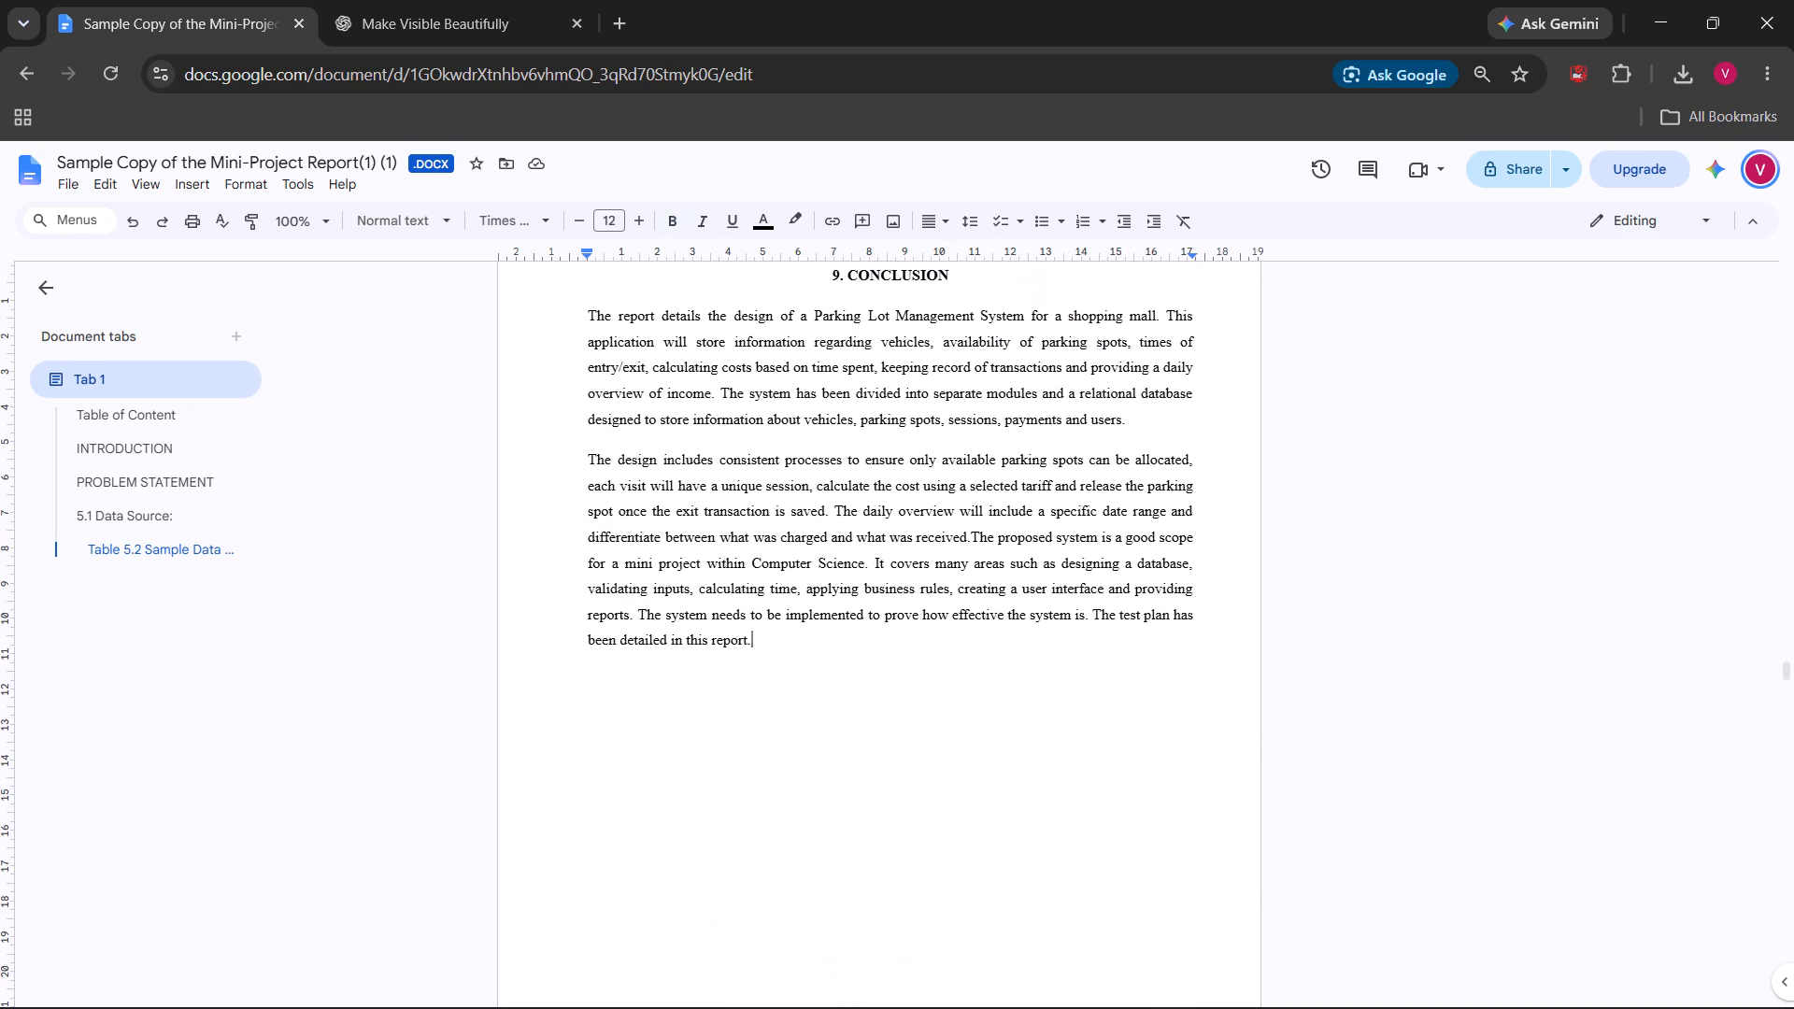
pyautogui.scroll(-3, 980, 762)
pyautogui.scroll(2, 980, 762)
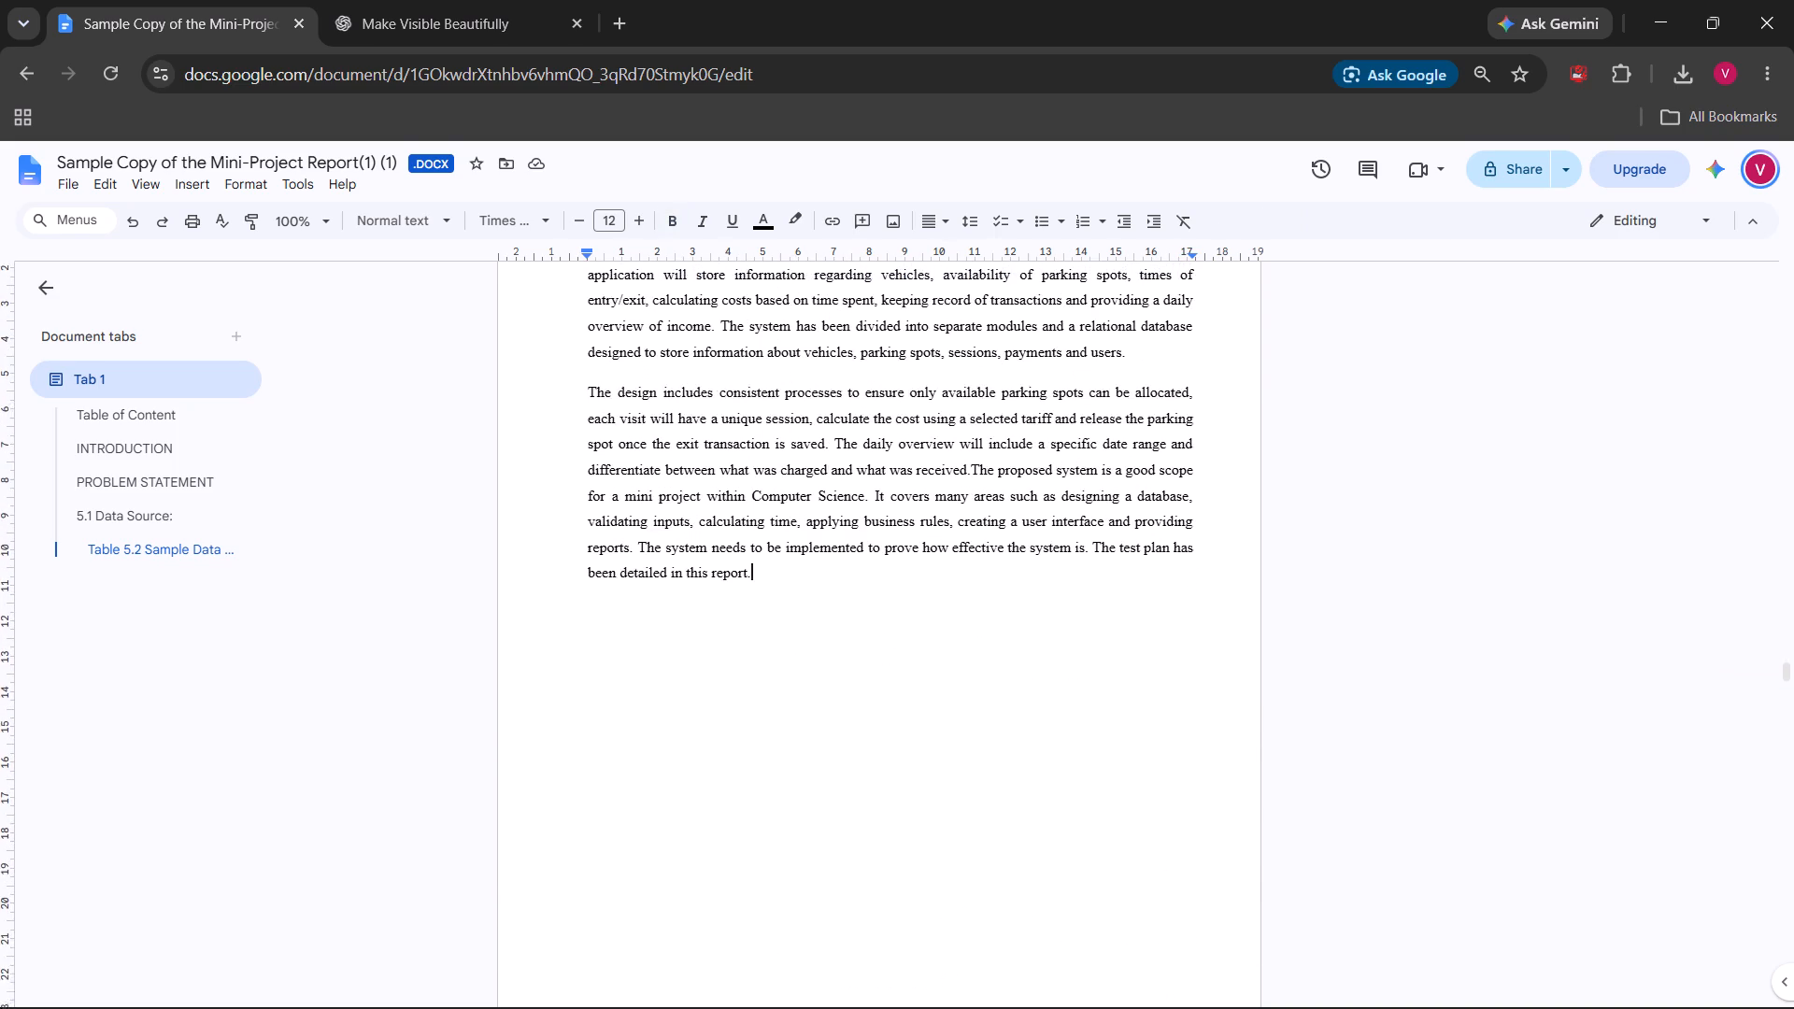
pyautogui.scroll(1, 980, 762)
pyautogui.scroll(-4, 980, 762)
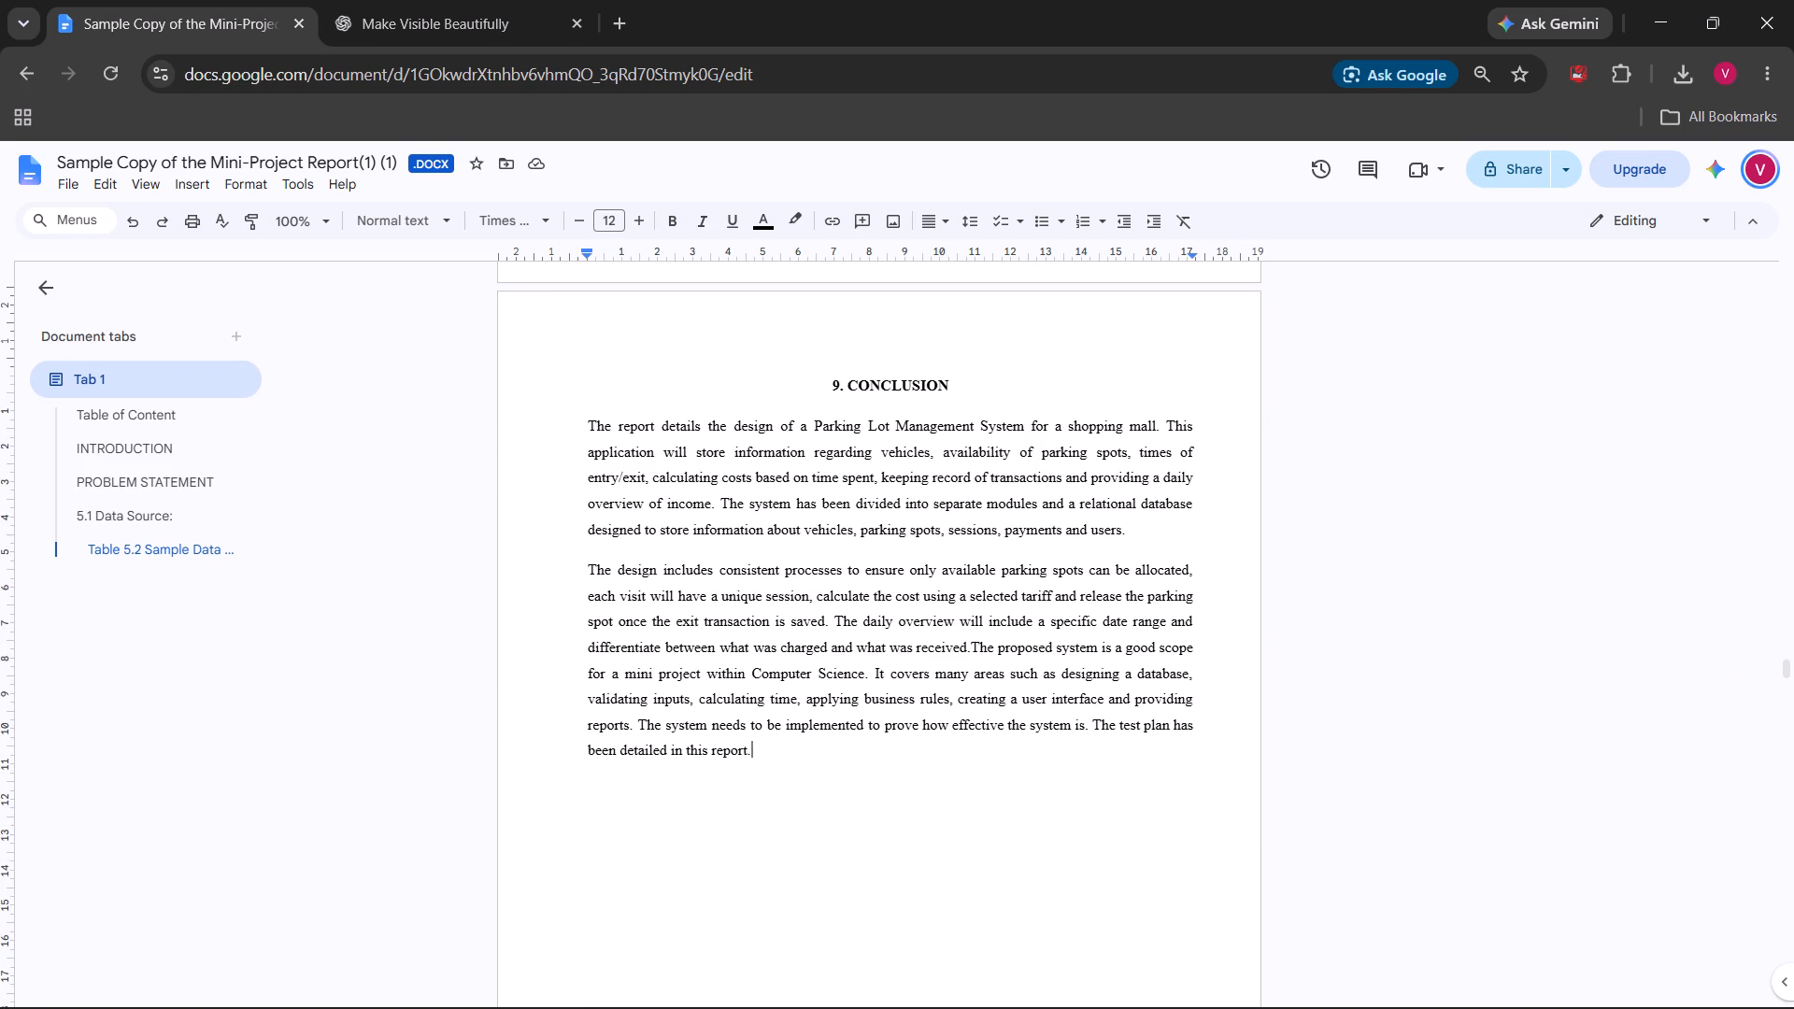
pyautogui.scroll(-3, 1035, 786)
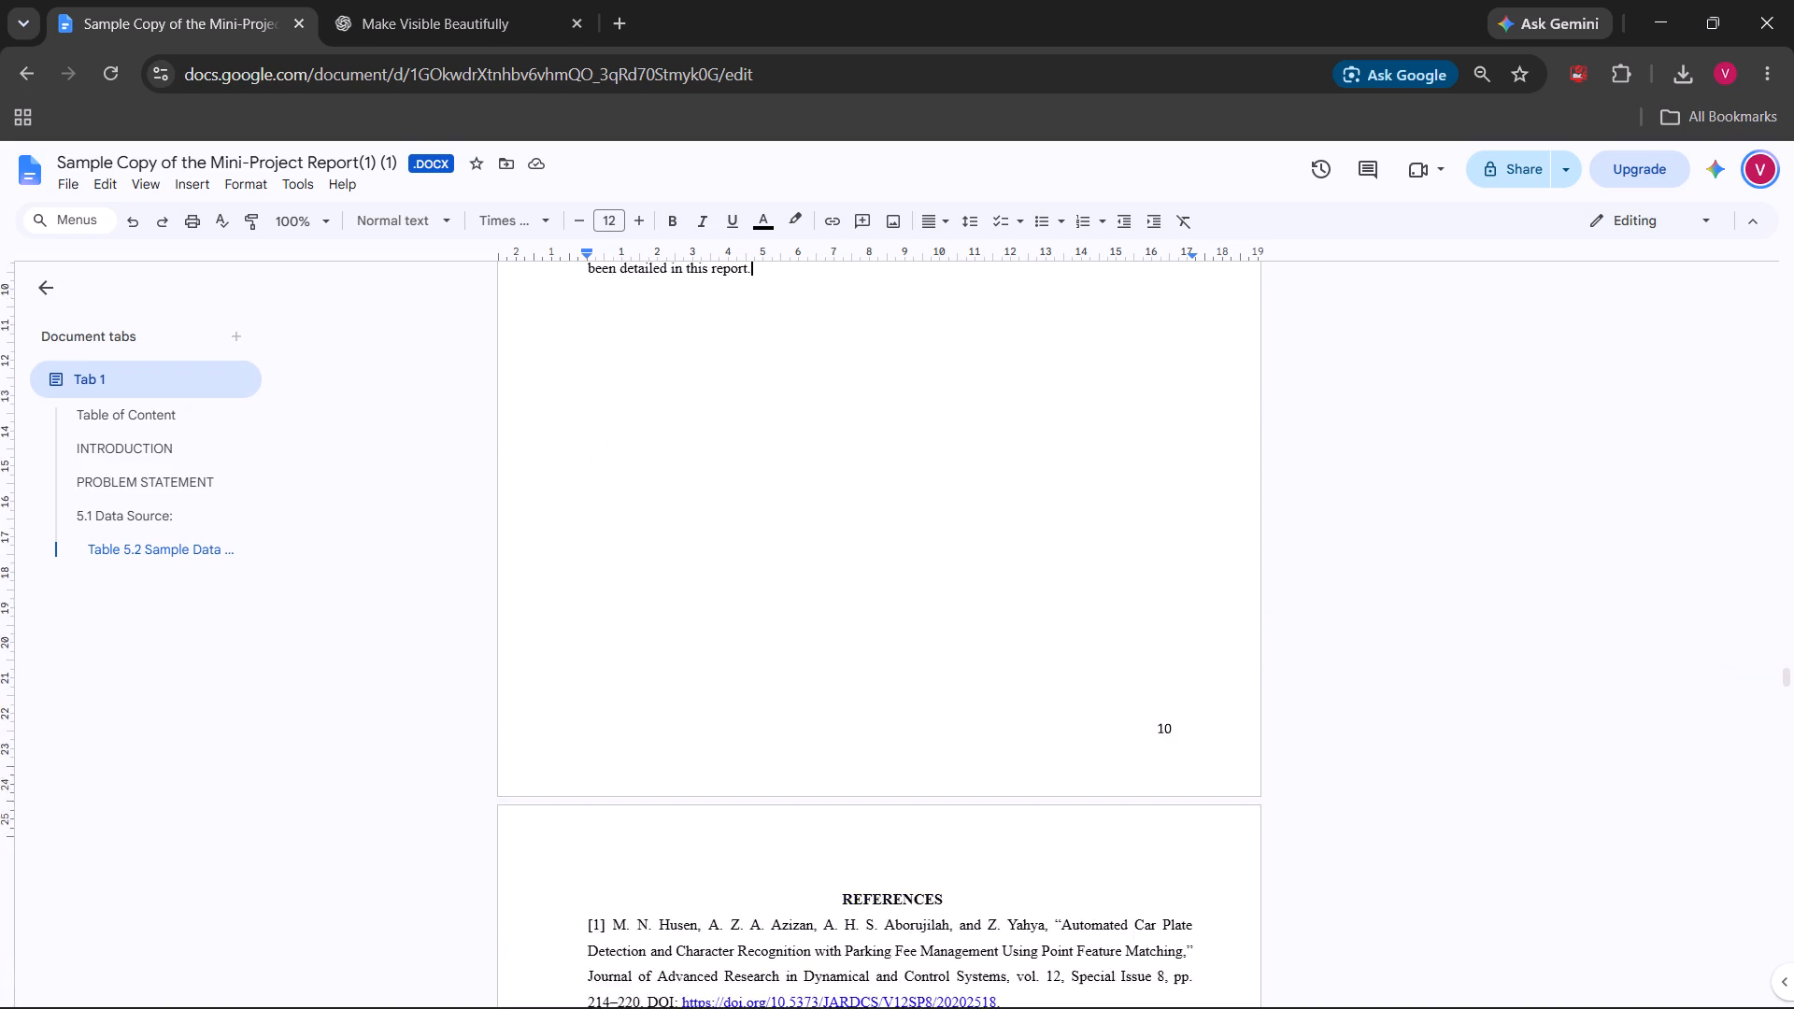
pyautogui.scroll(-2, 1035, 786)
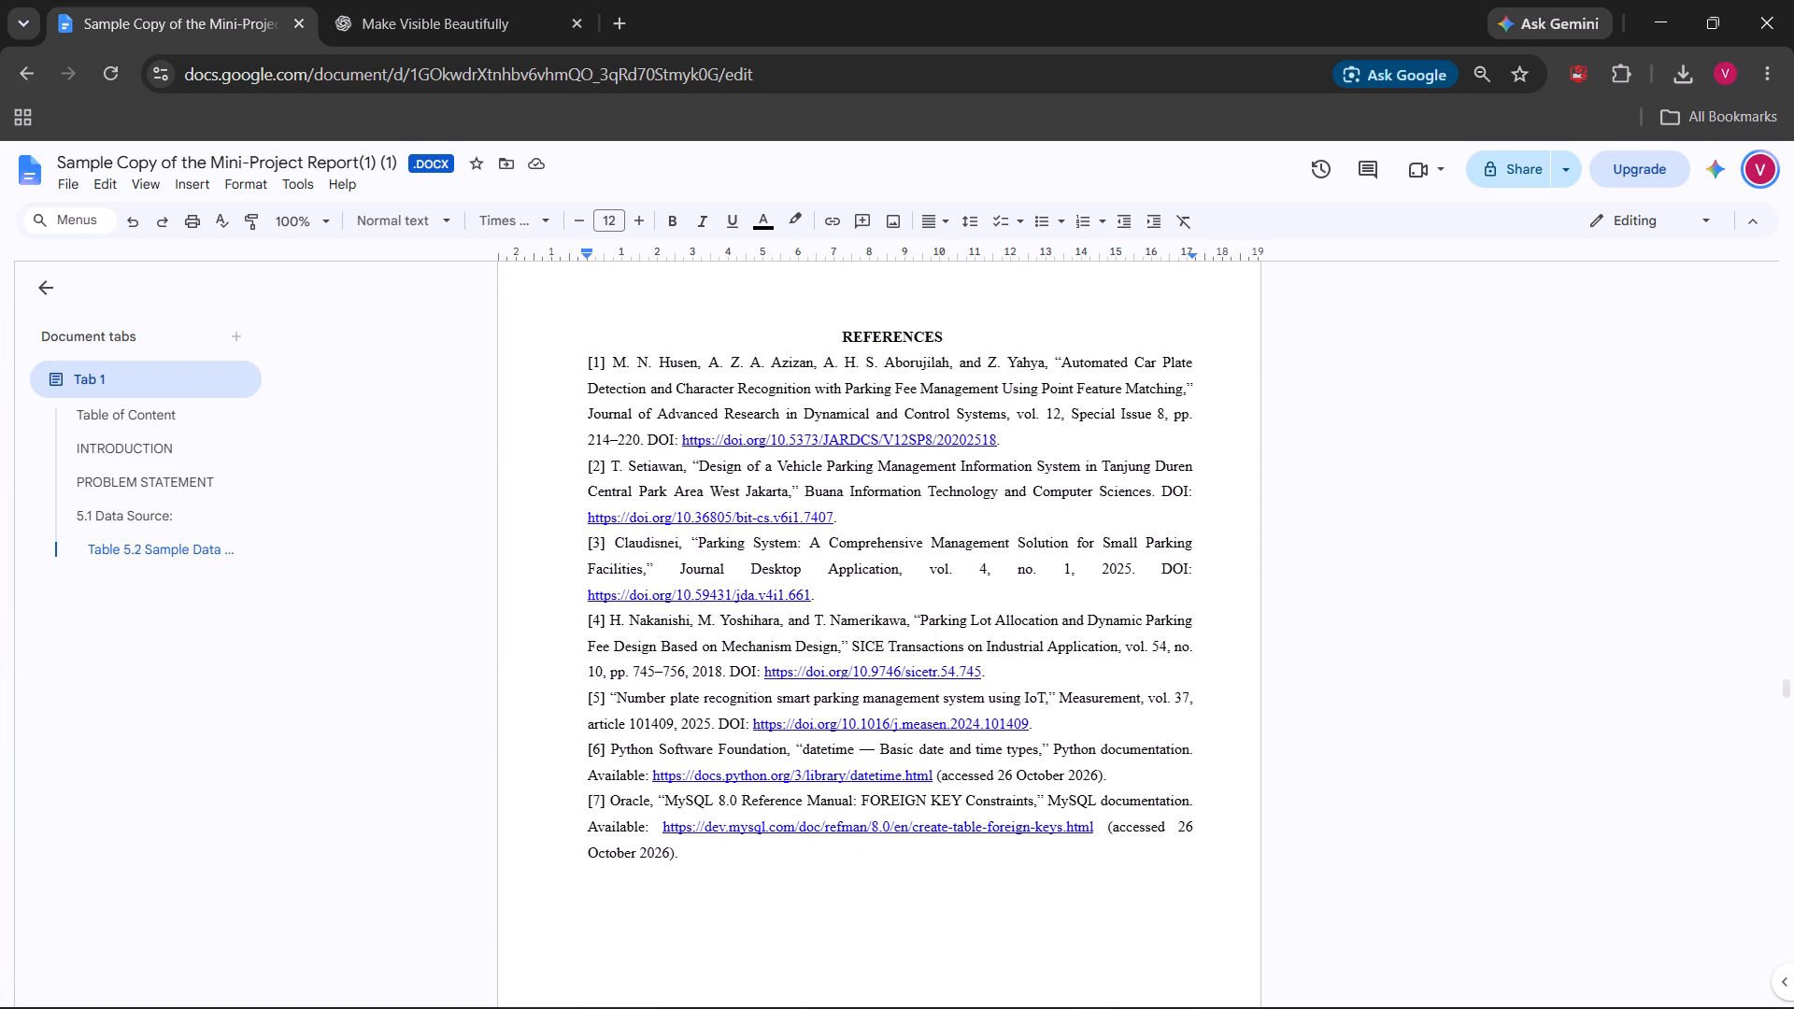
pyautogui.scroll(-2, 1110, 744)
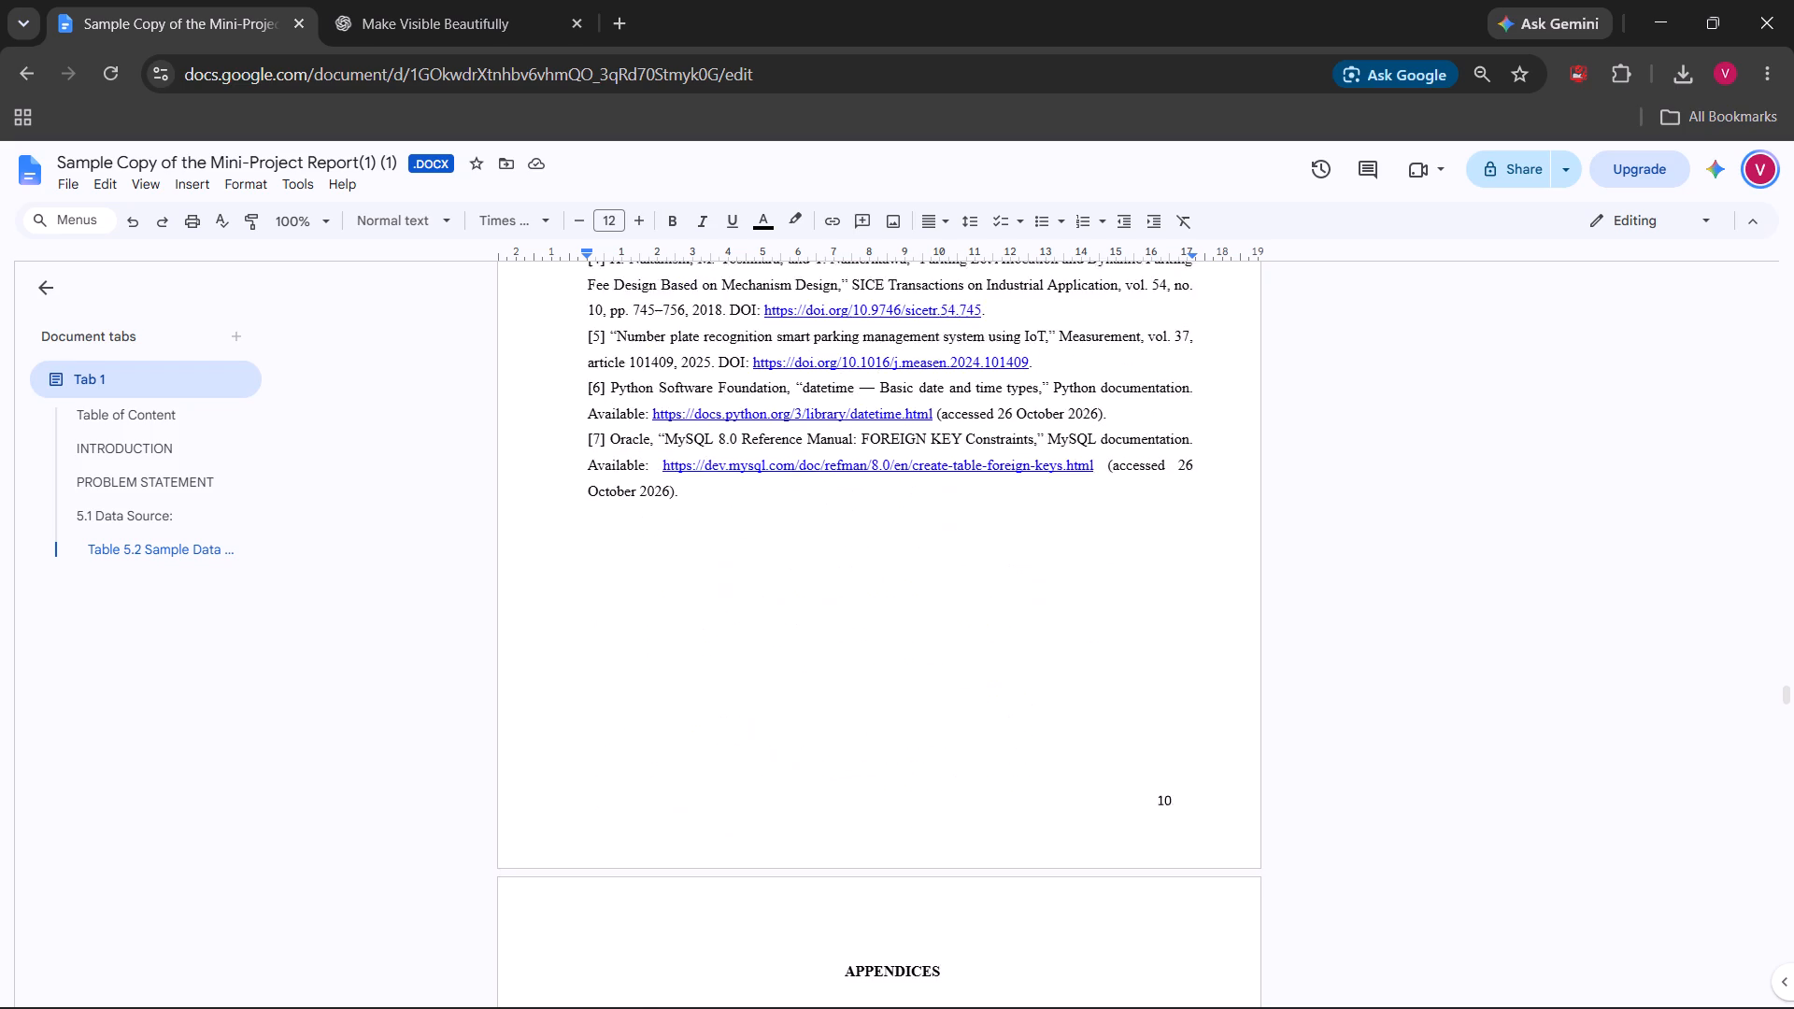
pyautogui.scroll(-5, 1110, 744)
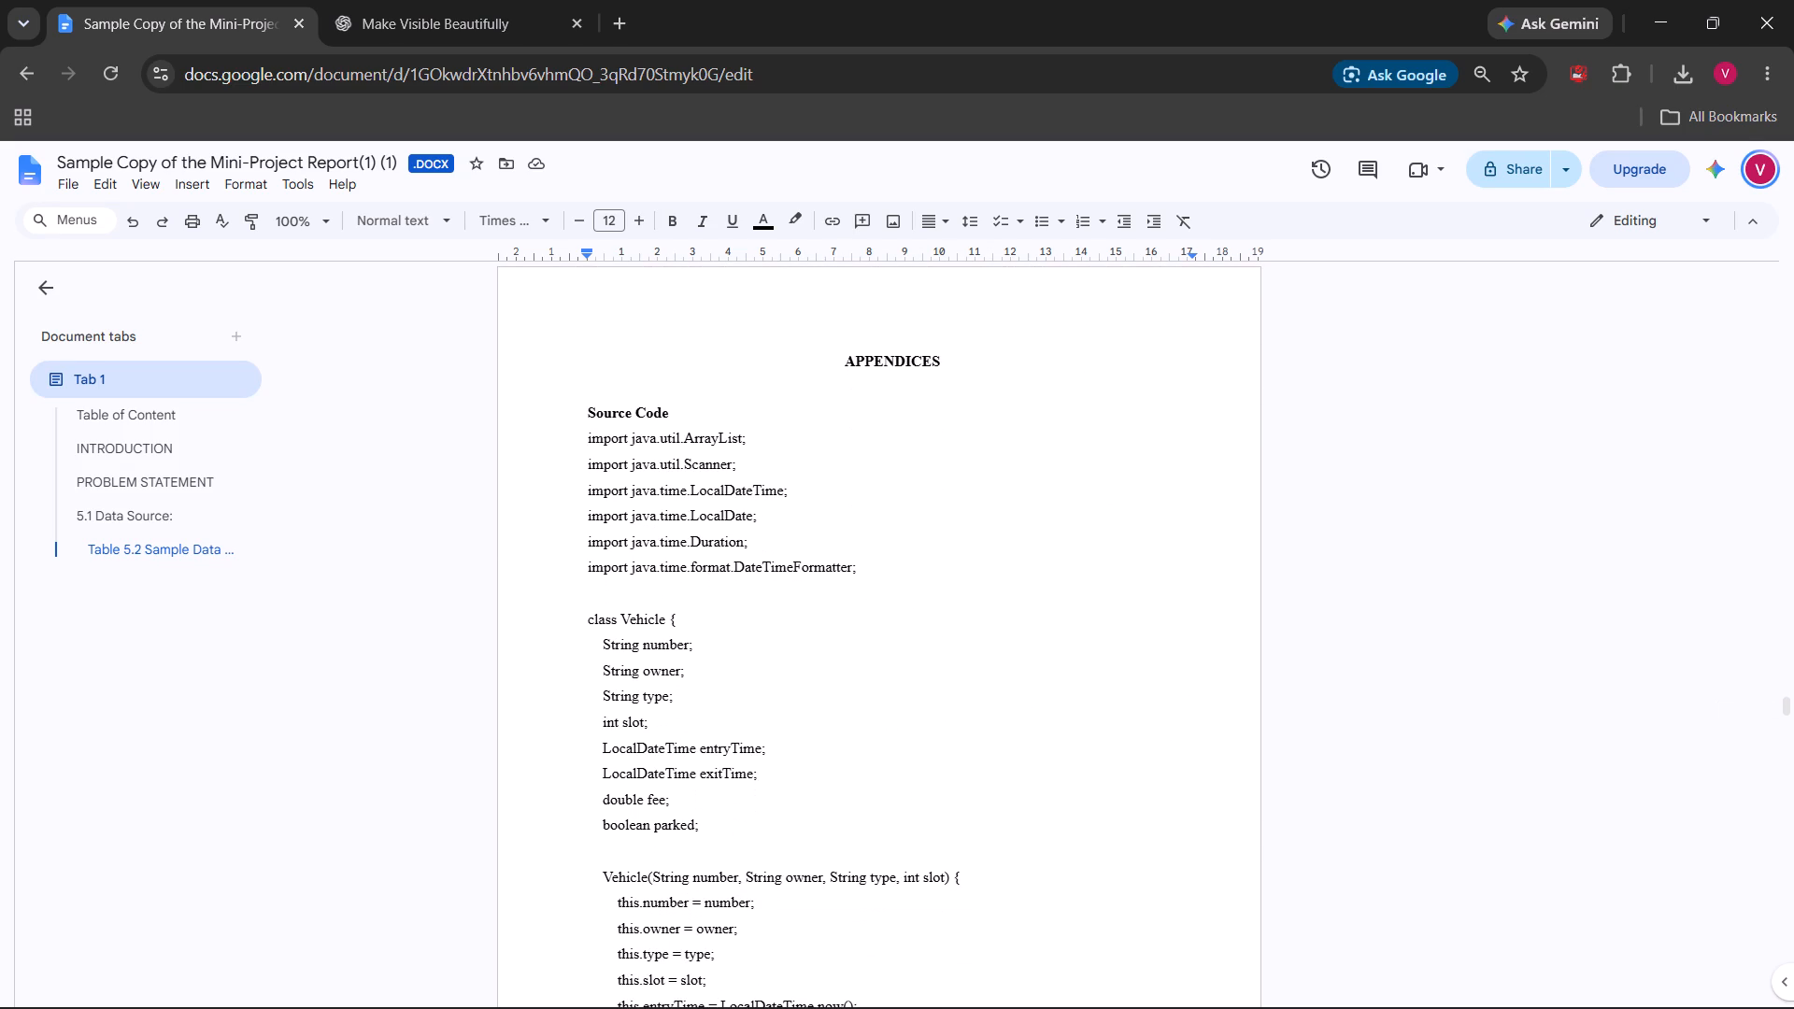
pyautogui.scroll(4, 1110, 744)
pyautogui.scroll(-3, 1110, 744)
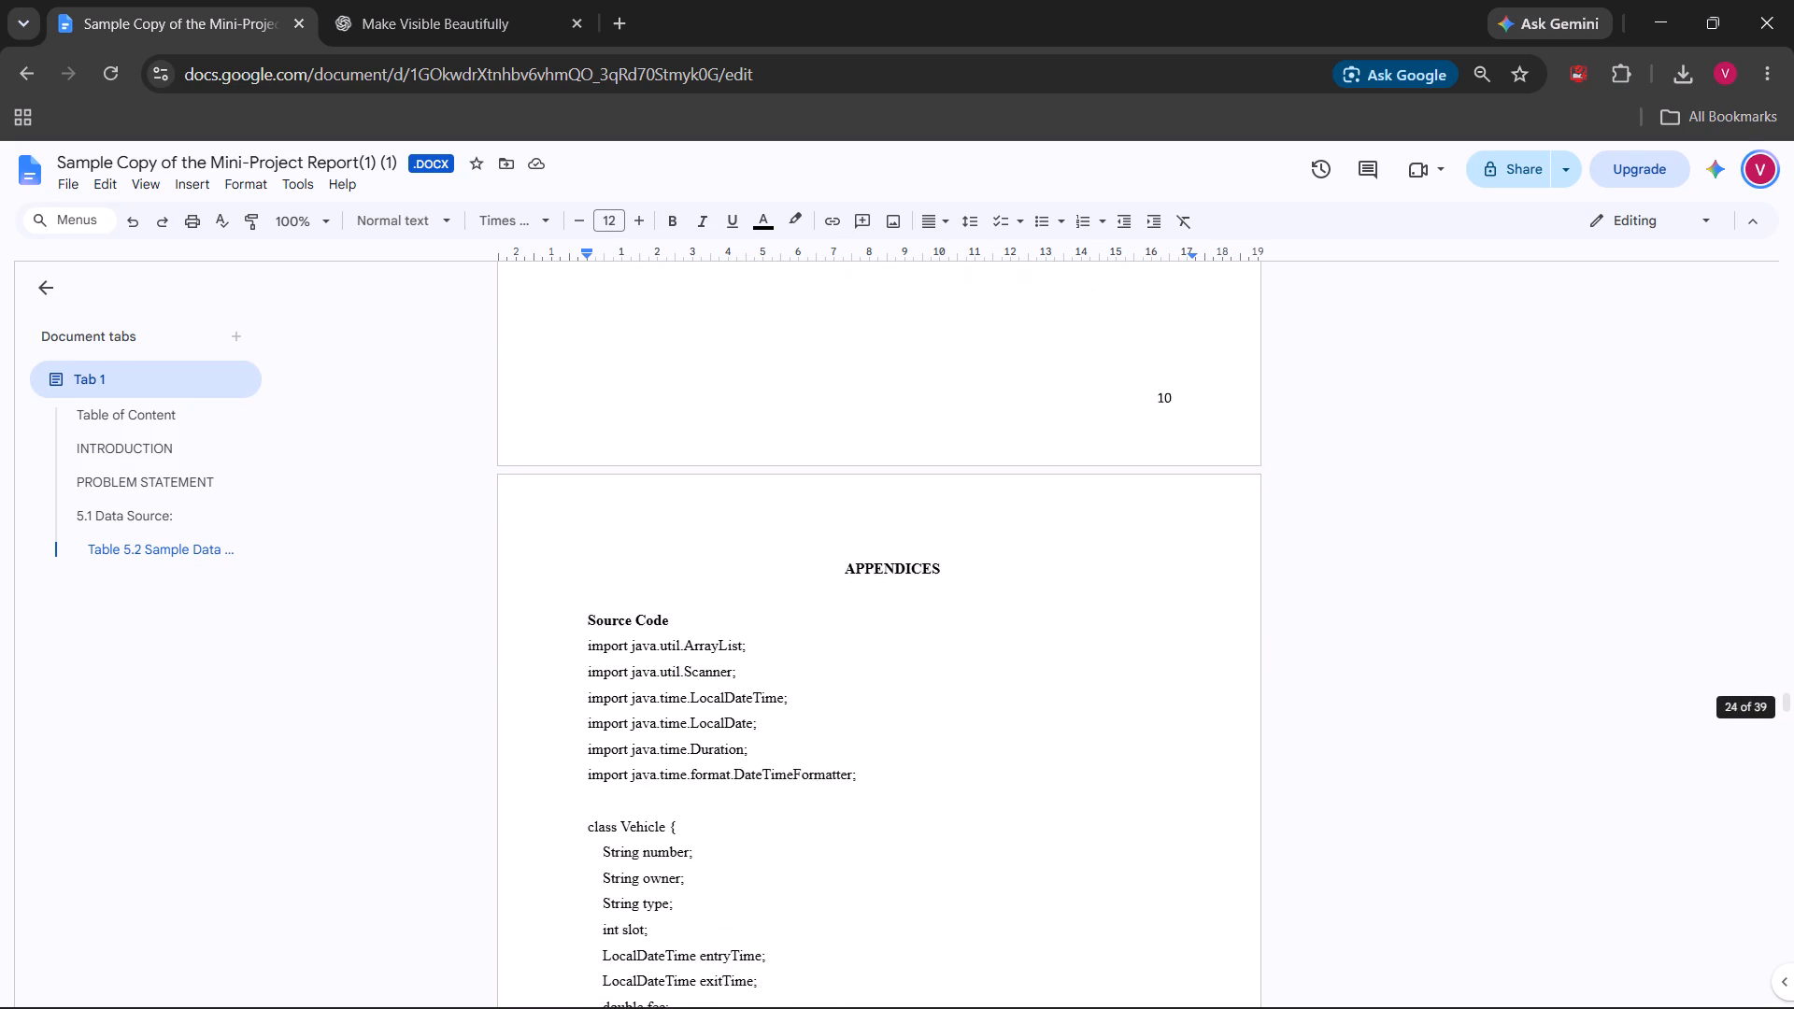
pyautogui.scroll(-3, 1110, 744)
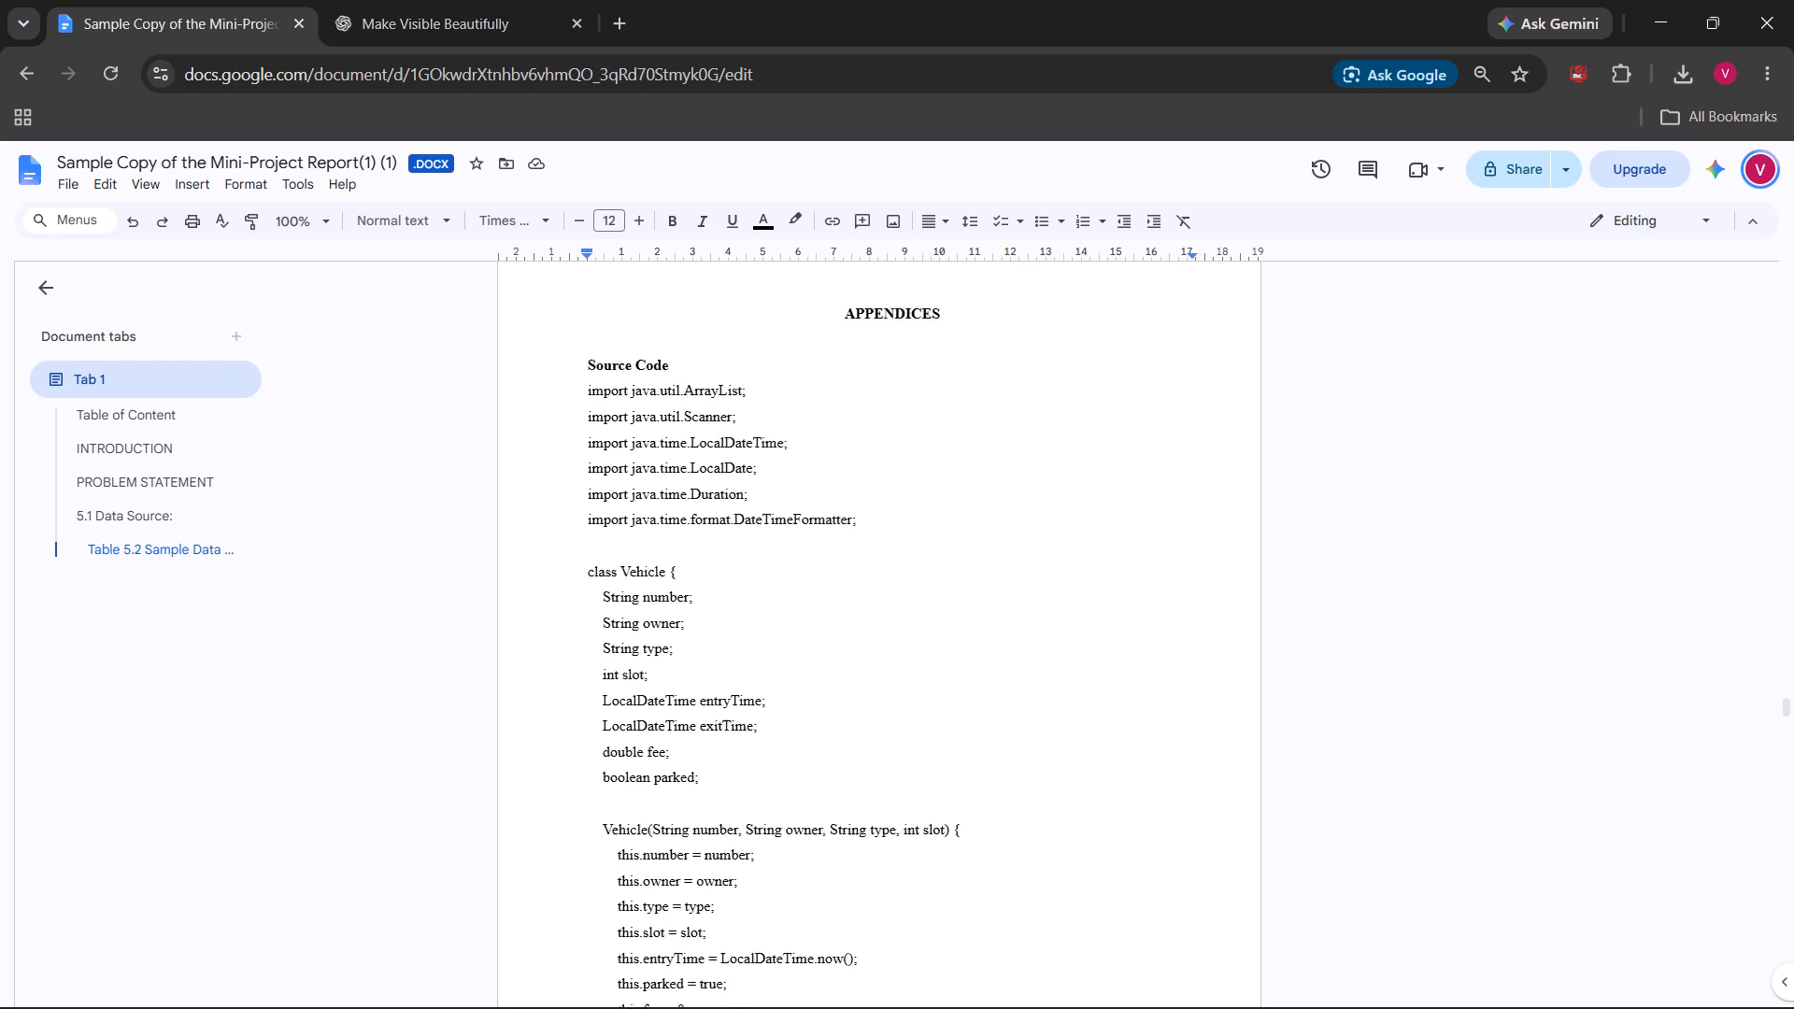
# Set single line spacing for the entire Java source code listing in the Appendices, from the first import line to the final closing brace.
pyautogui.scroll(-9, 1110, 744)
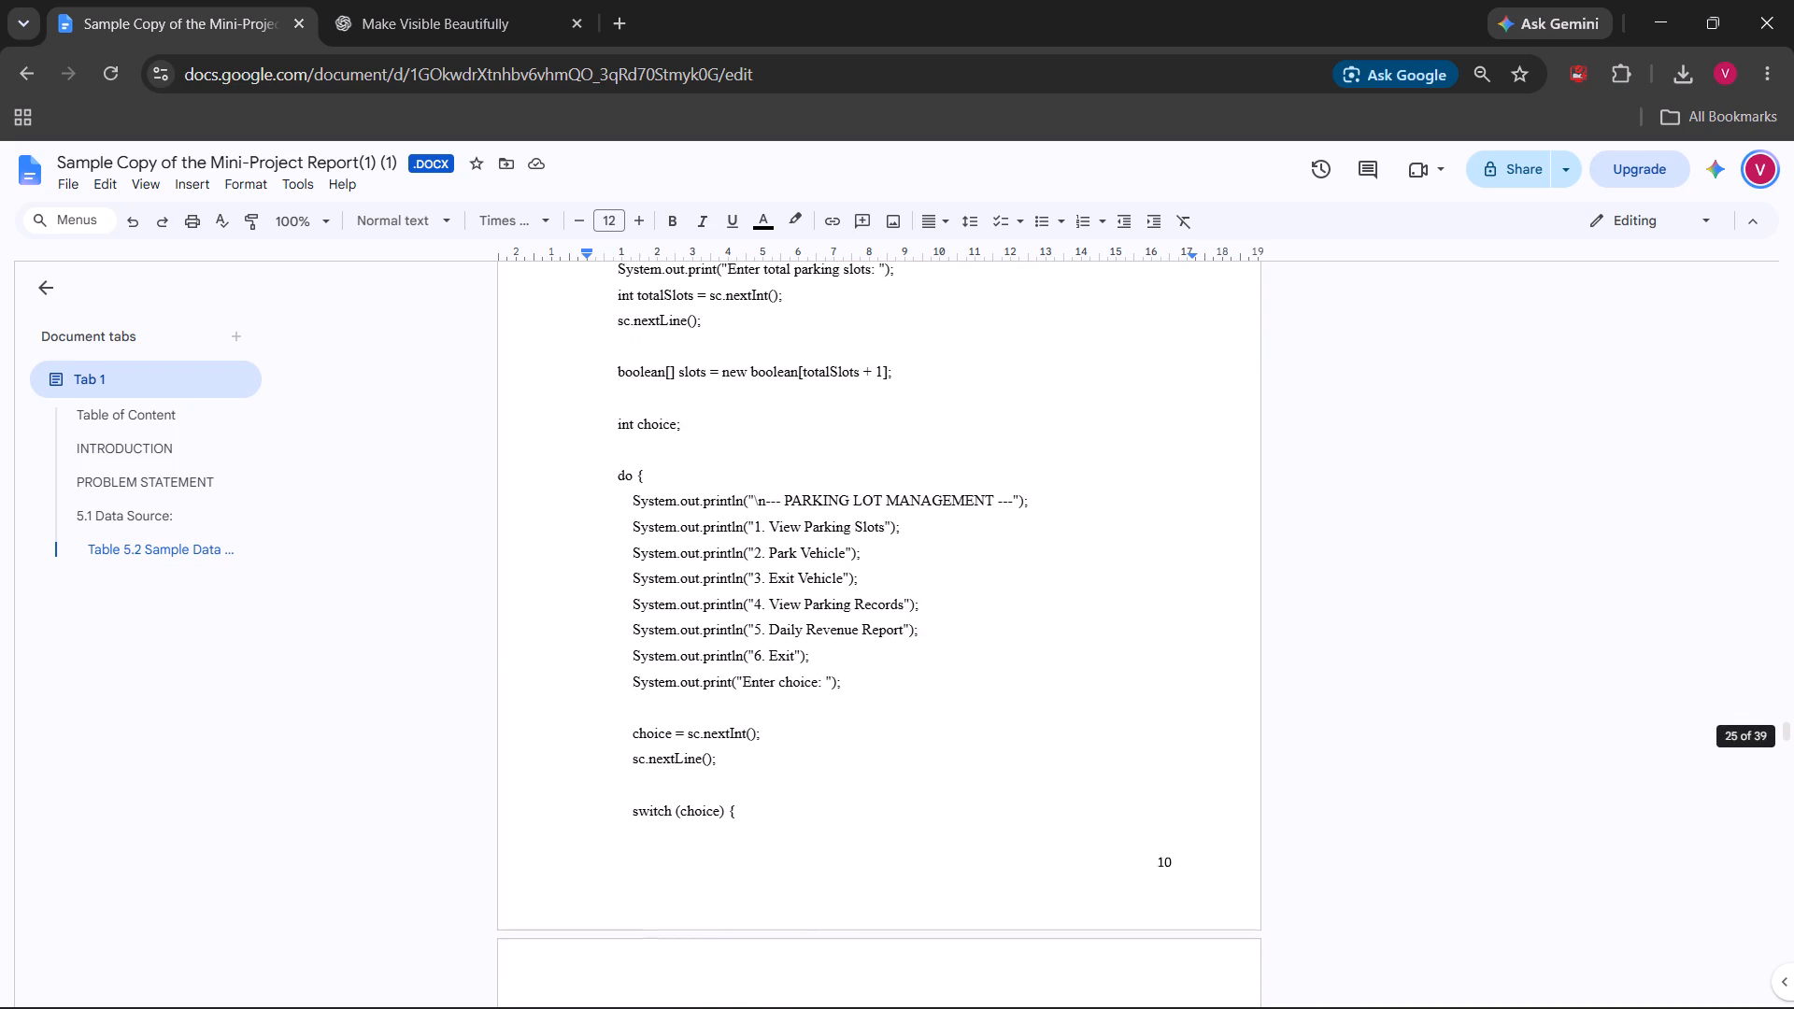
pyautogui.scroll(-9, 1110, 744)
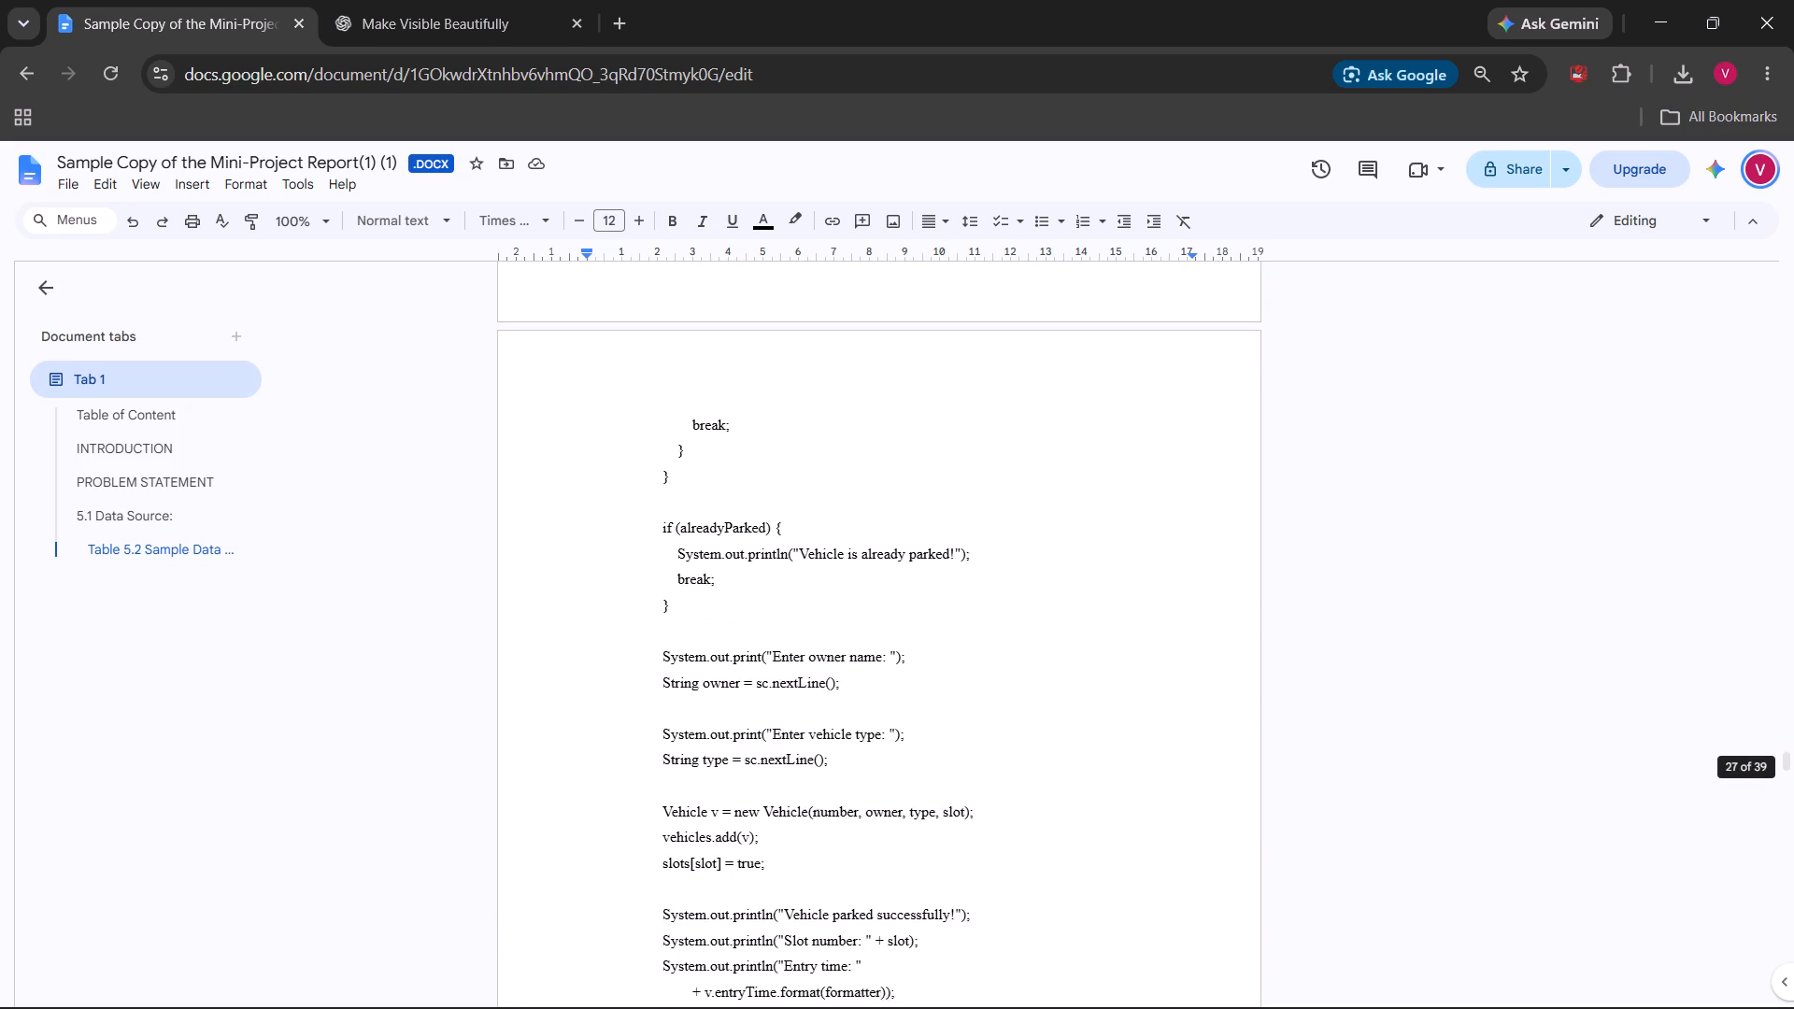
pyautogui.scroll(-5, 1110, 744)
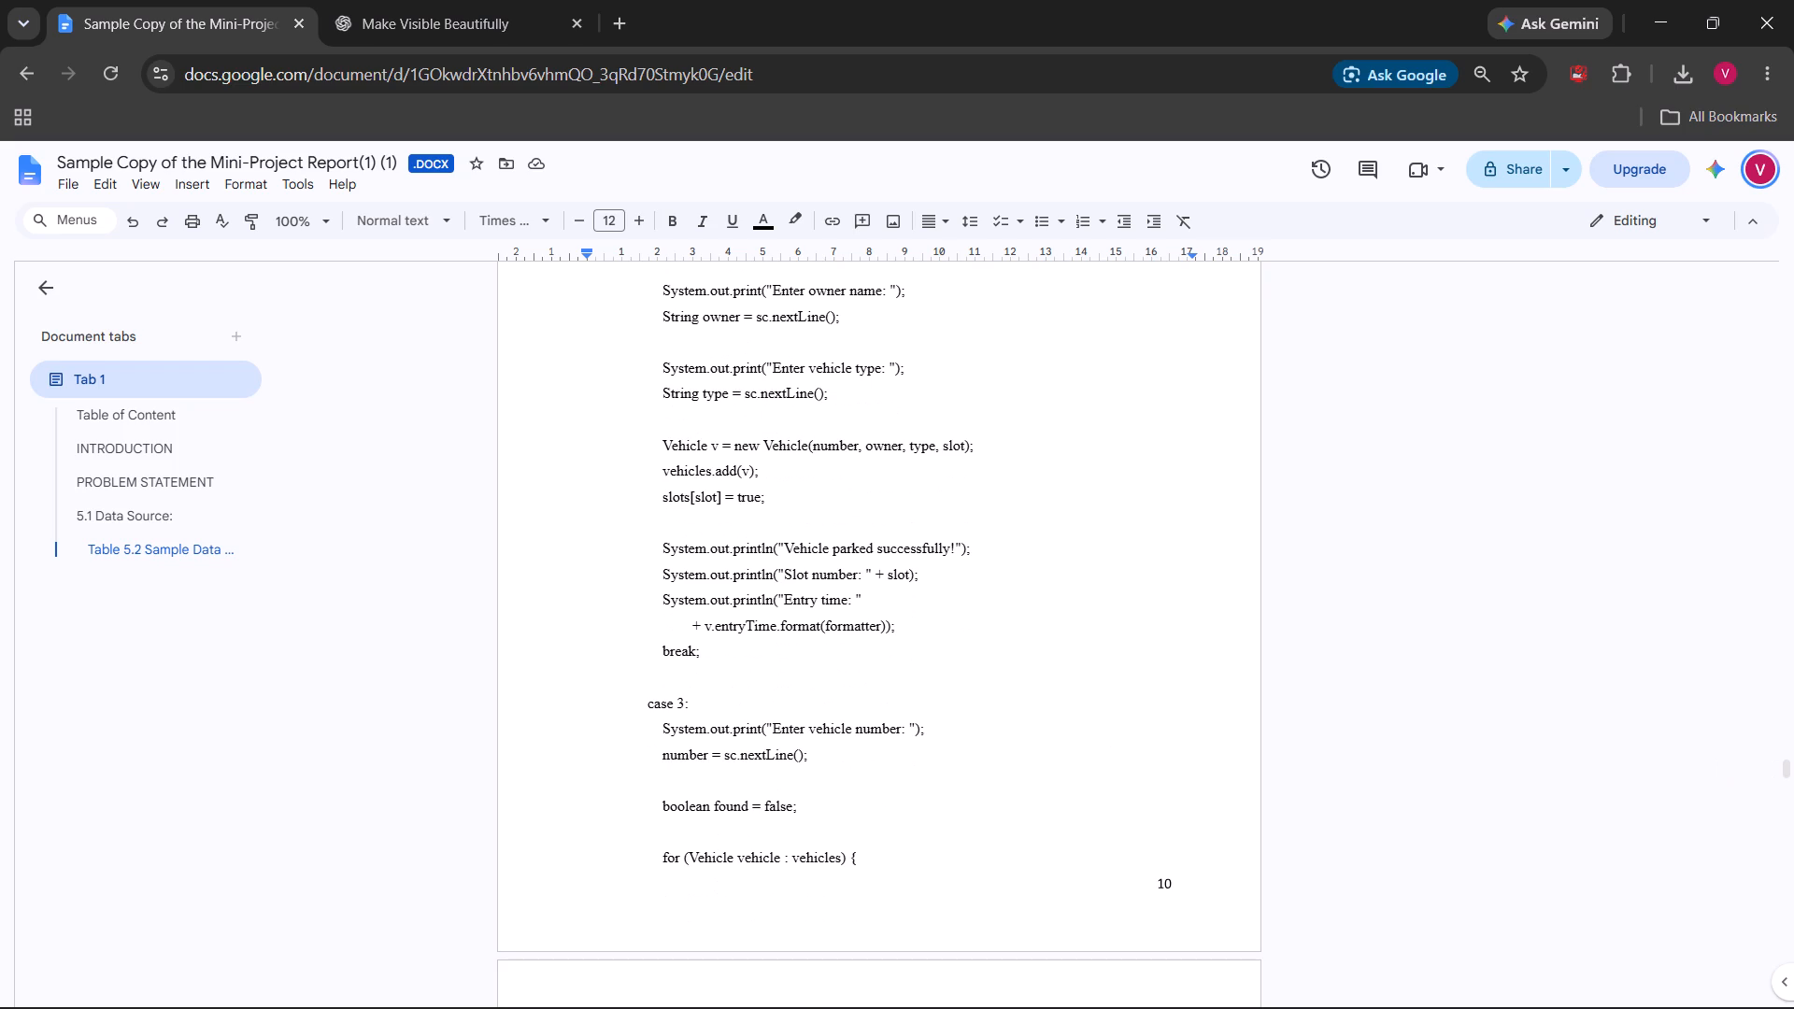
pyautogui.scroll(-12, 957, 830)
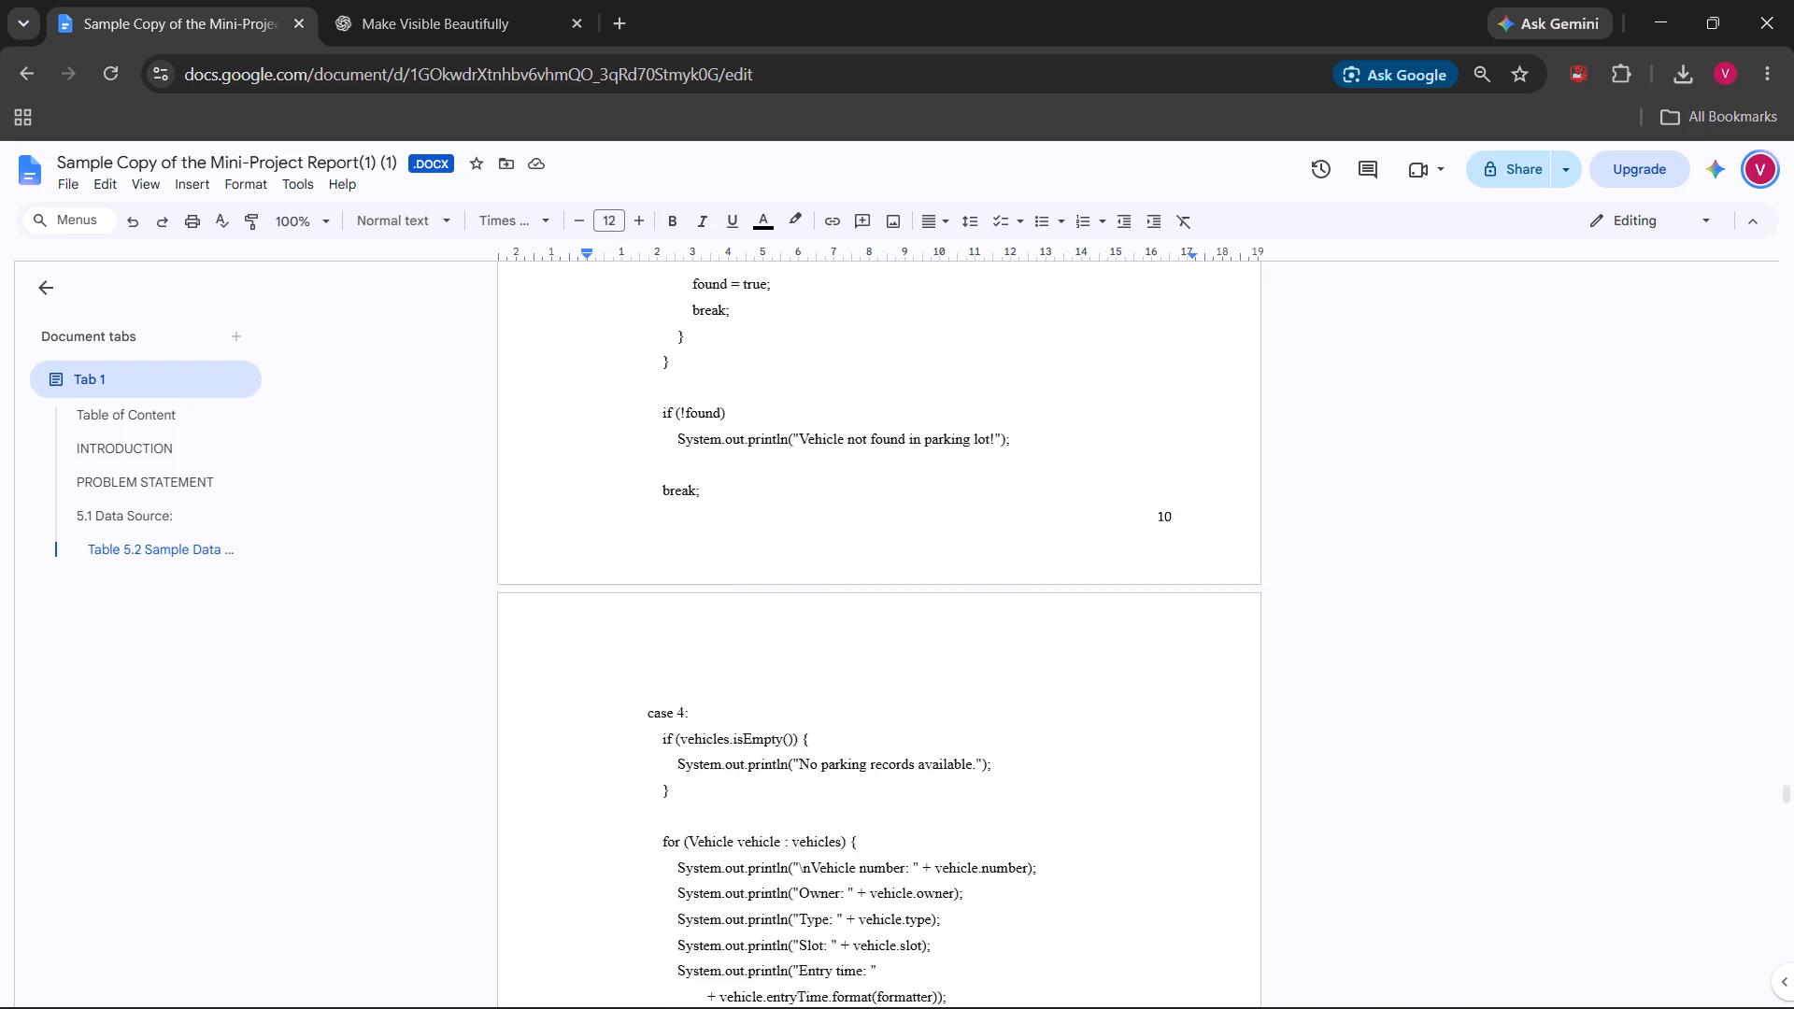
pyautogui.scroll(-10, 957, 830)
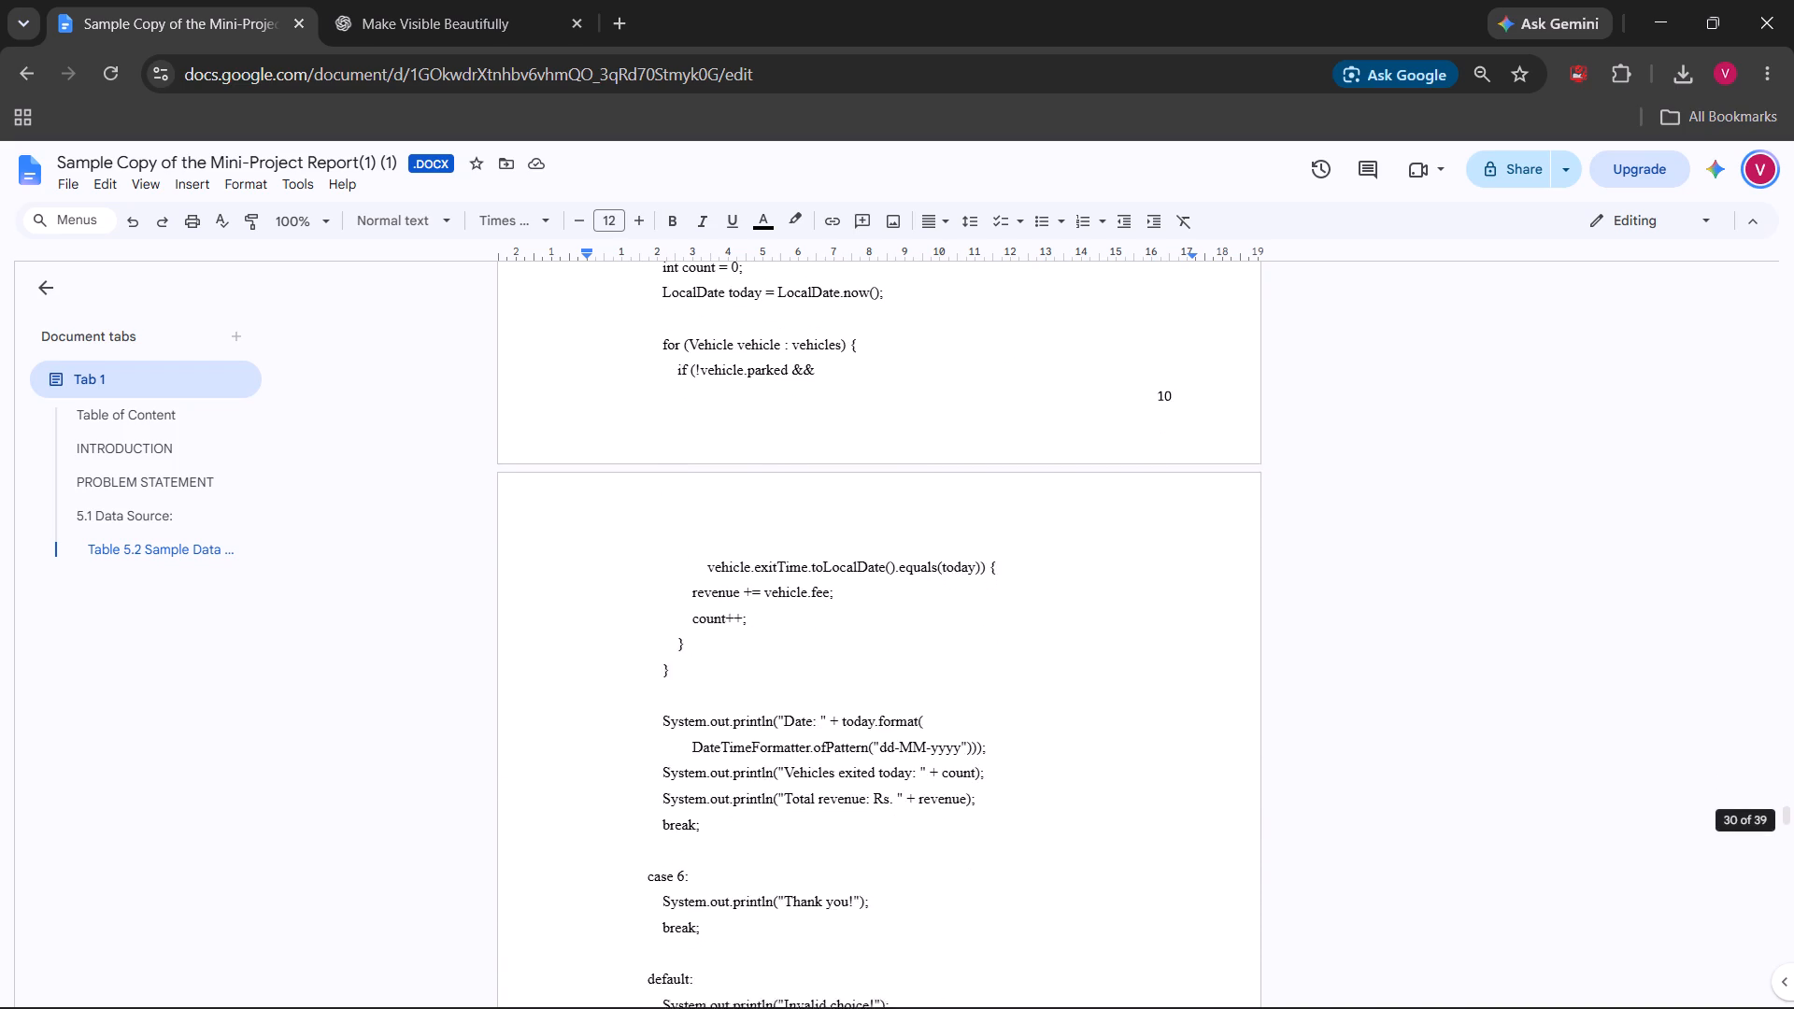
pyautogui.scroll(-3, 957, 830)
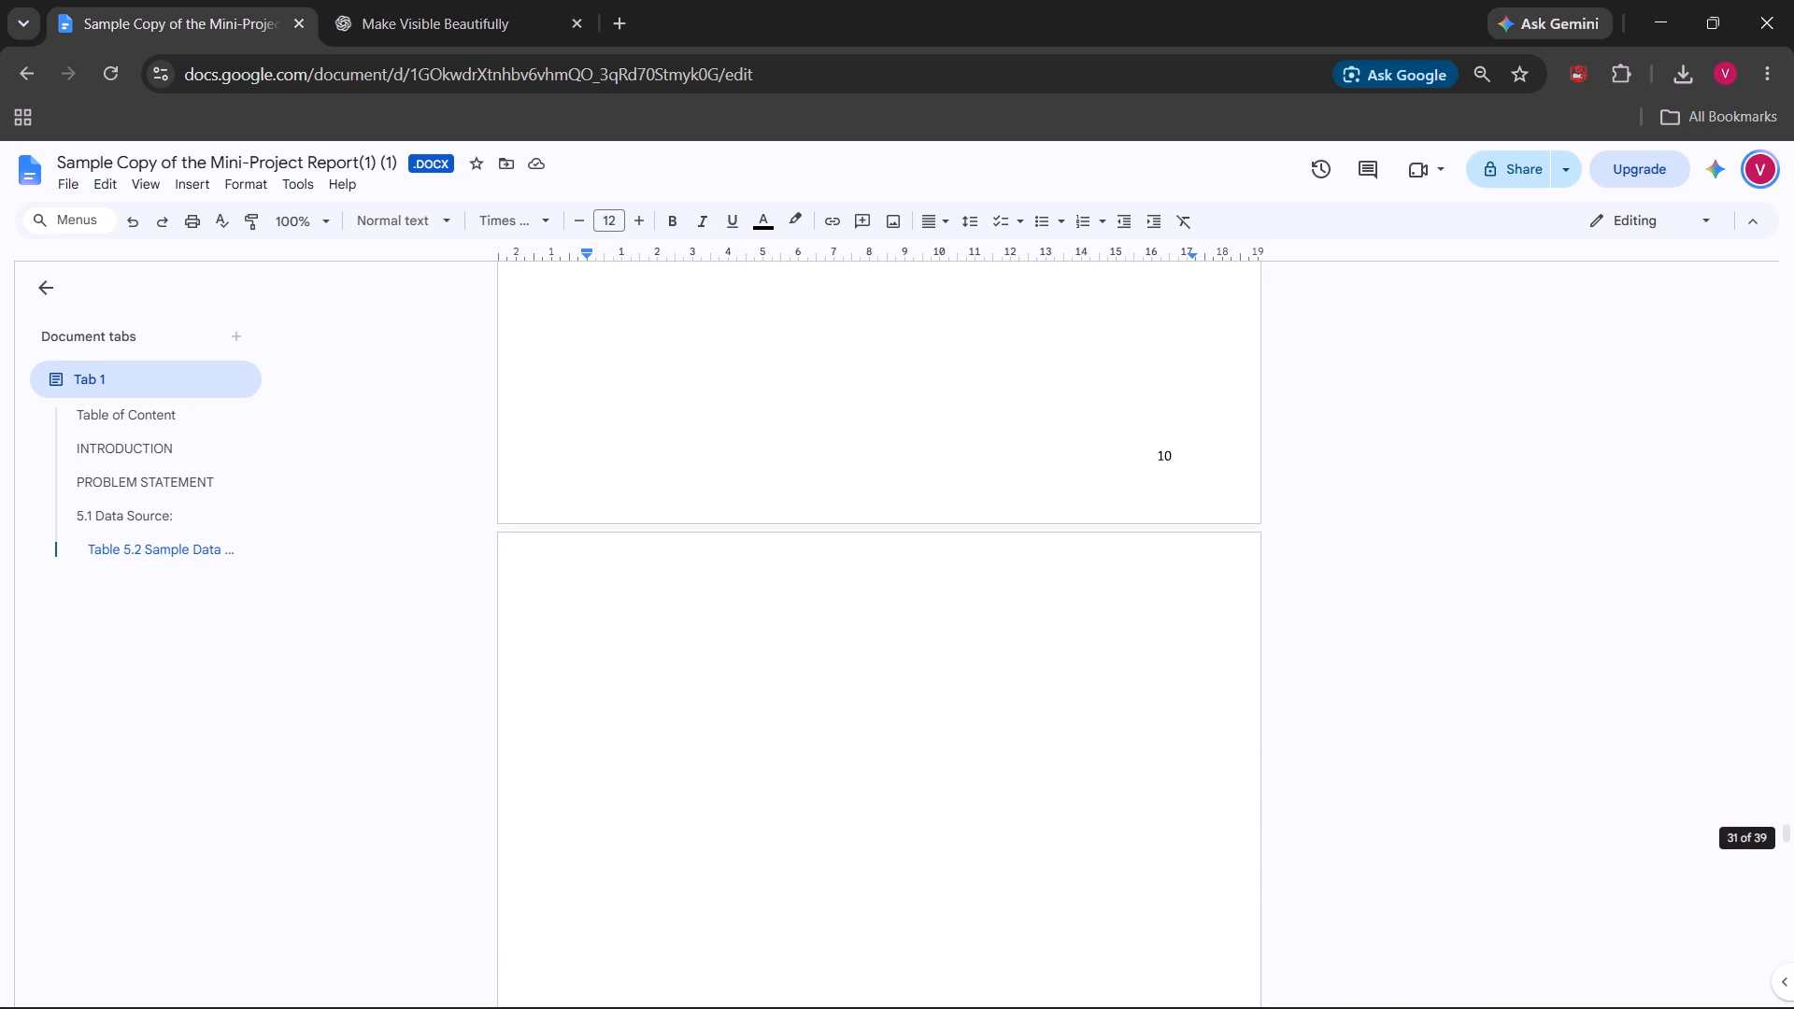
pyautogui.moveTo(734, 564); pyautogui.dragTo(722, 227)
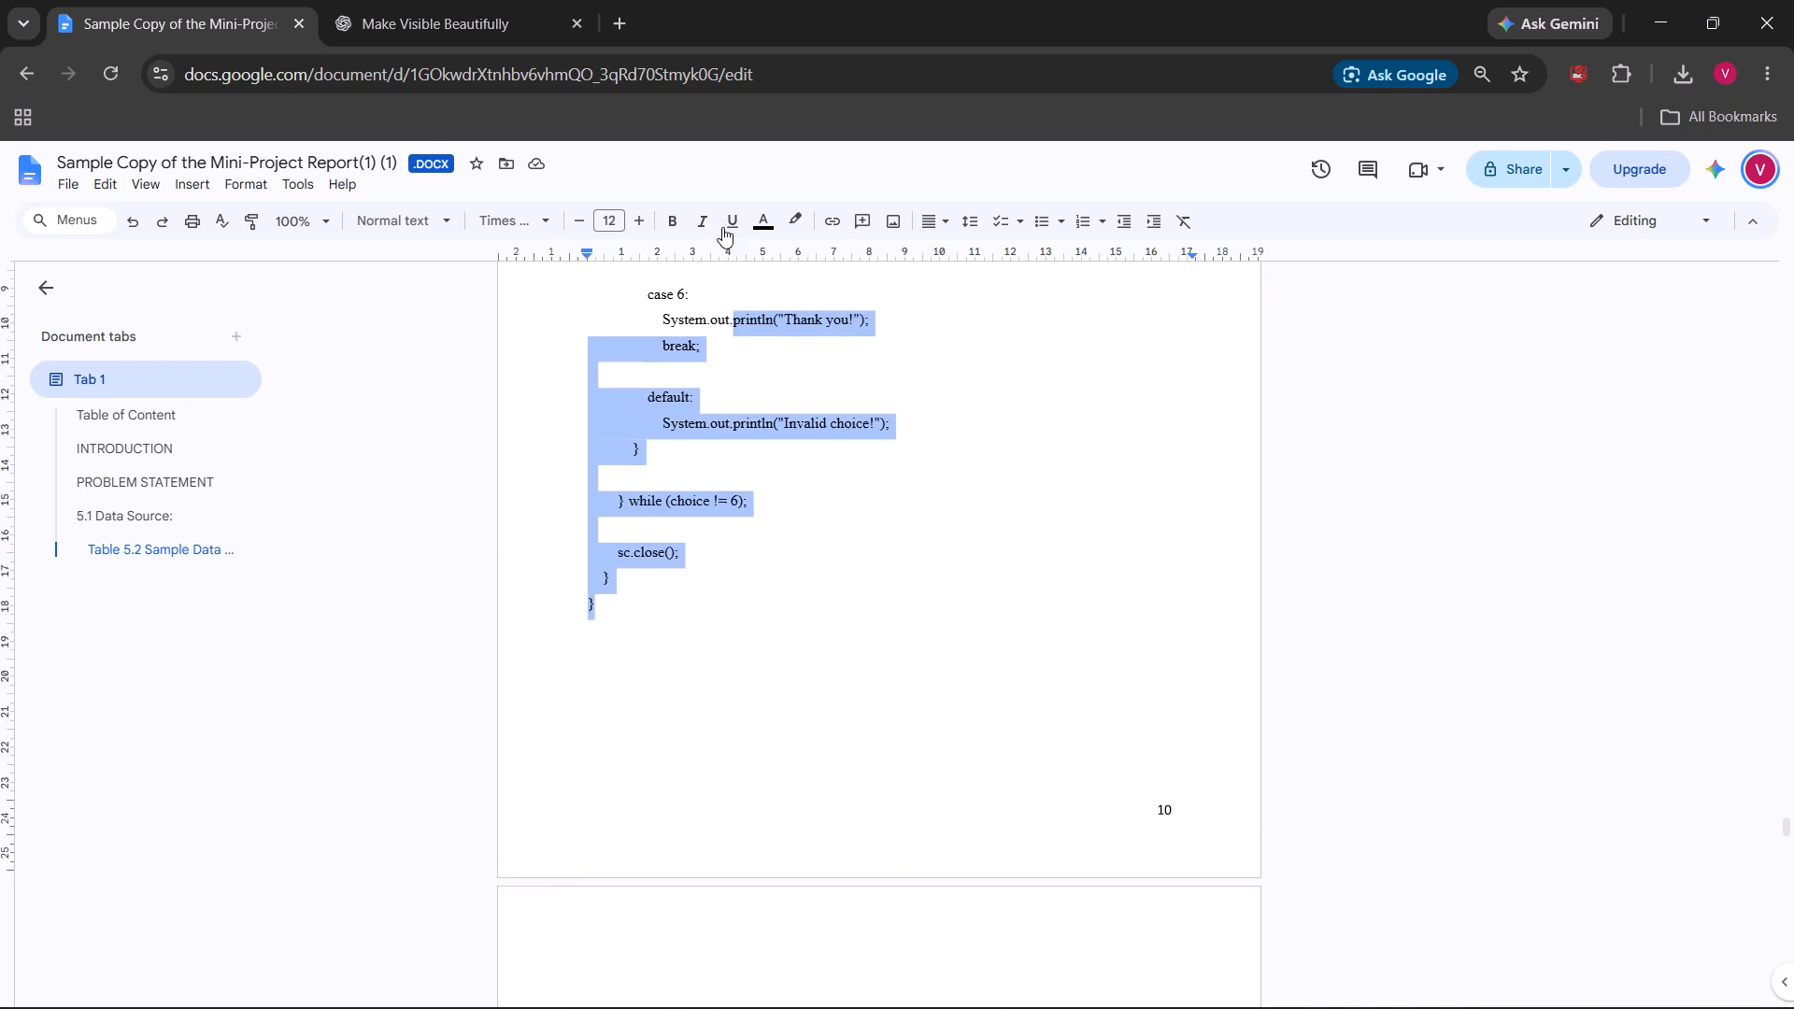
pyautogui.moveTo(722, 227); pyautogui.dragTo(669, 290)
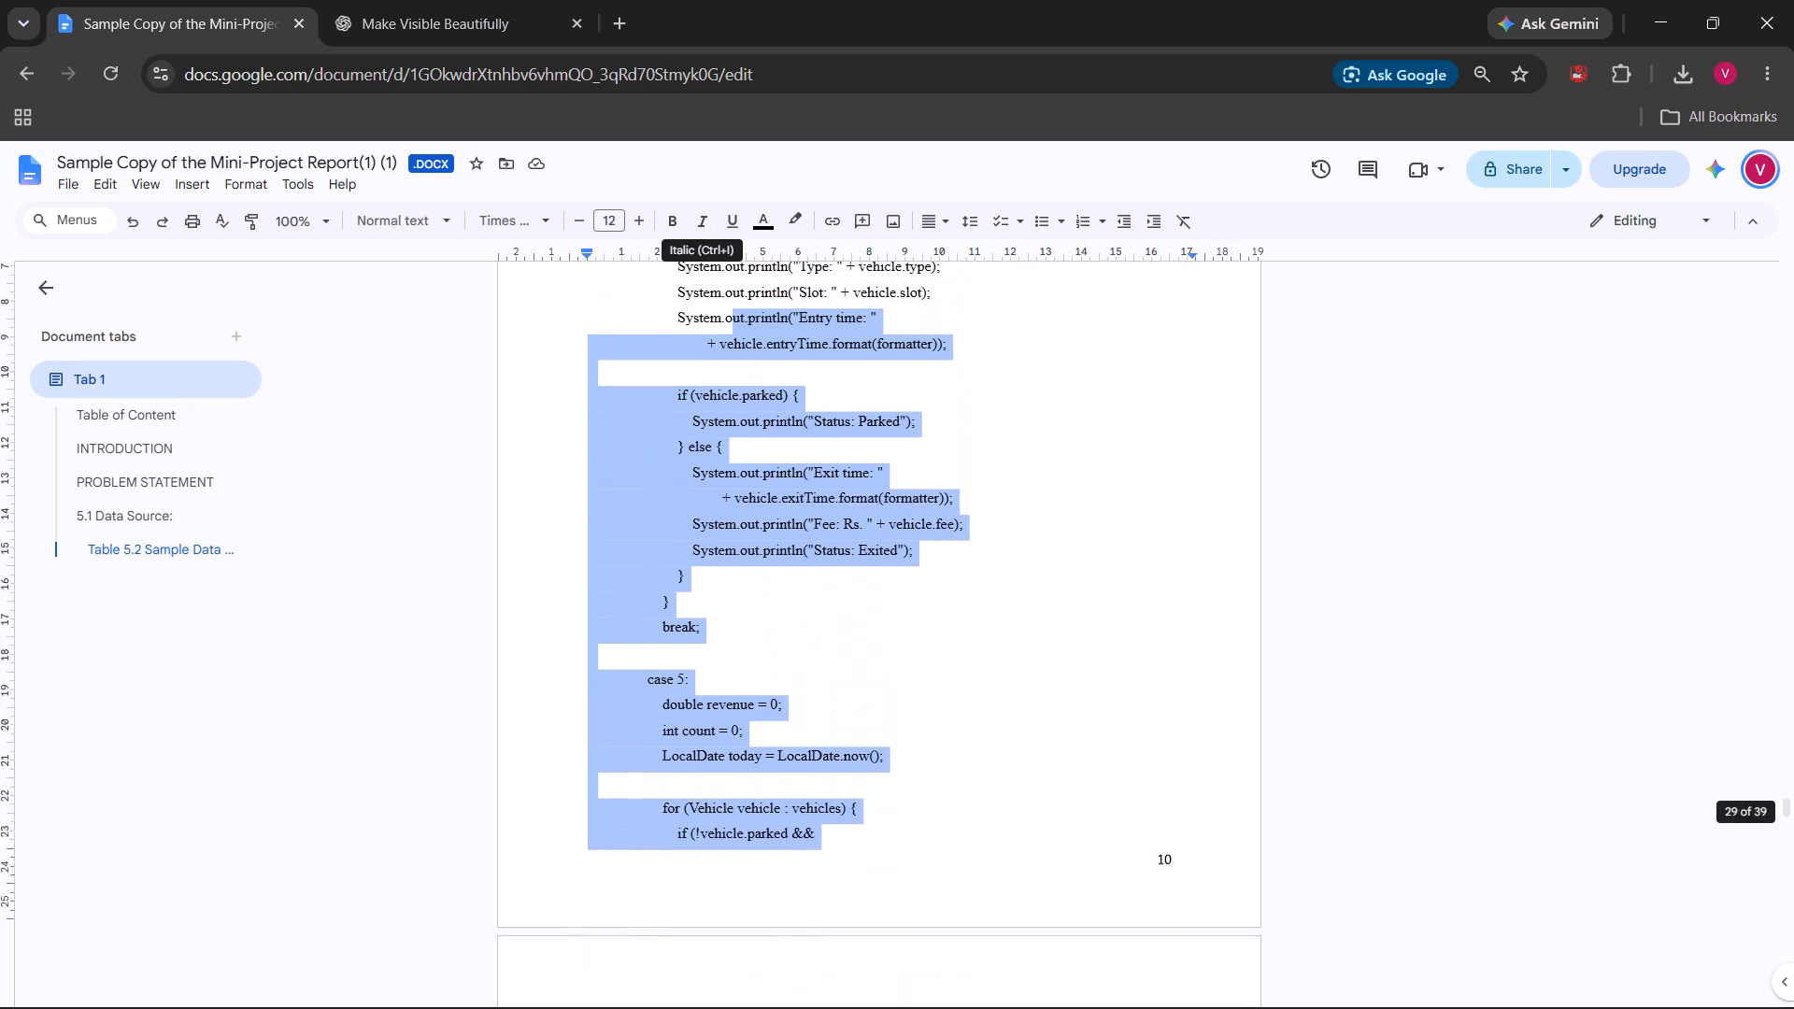
pyautogui.moveTo(669, 290); pyautogui.dragTo(581, 250)
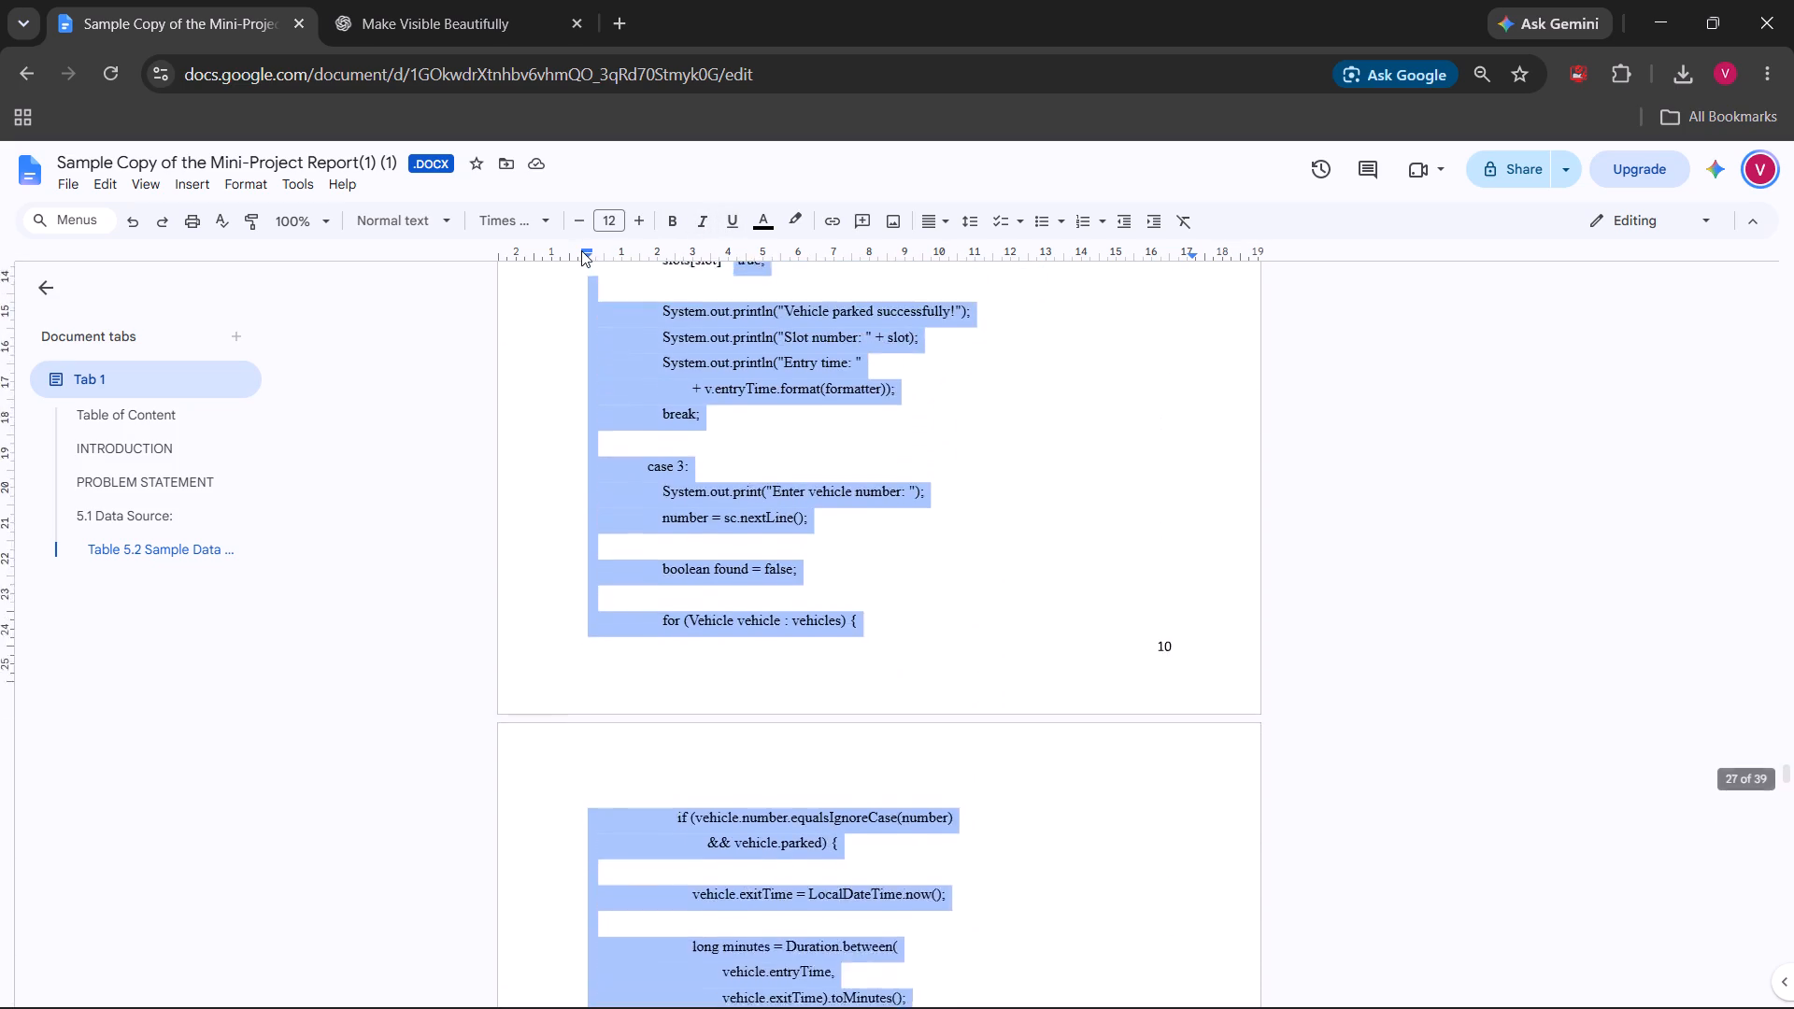
pyautogui.moveTo(581, 250); pyautogui.dragTo(606, 248)
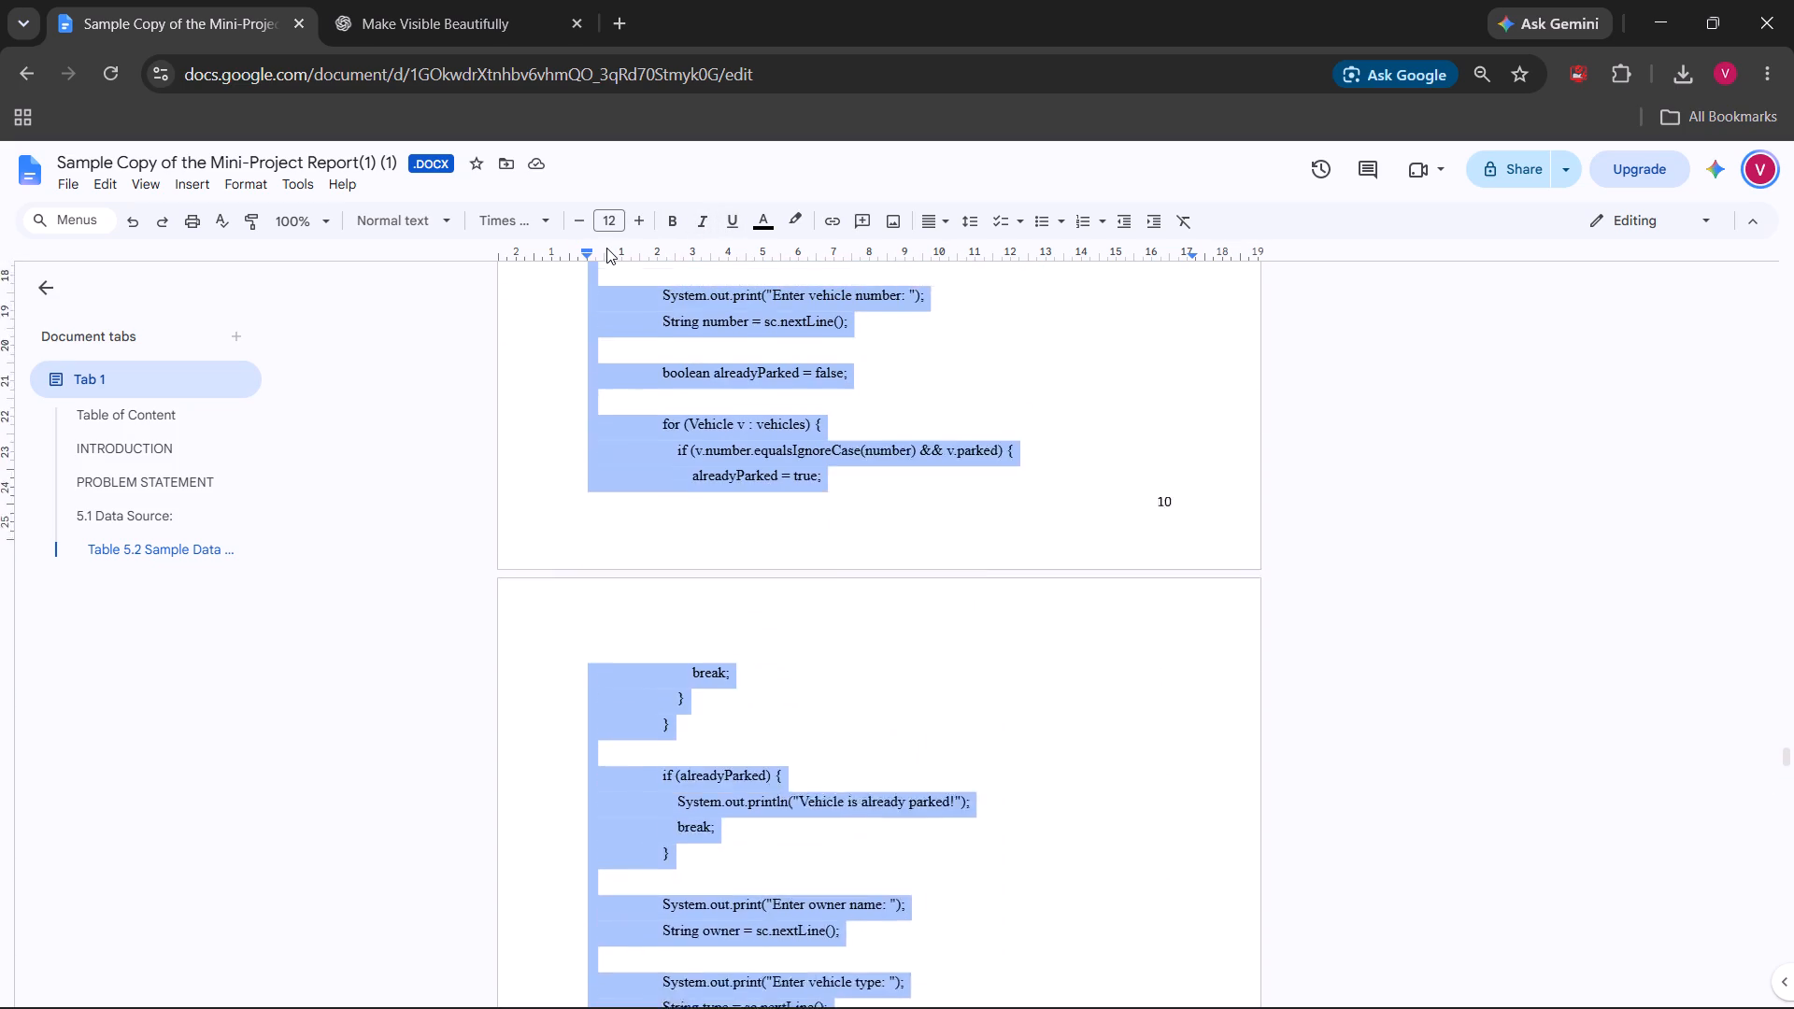
pyautogui.moveTo(606, 248); pyautogui.dragTo(634, 310)
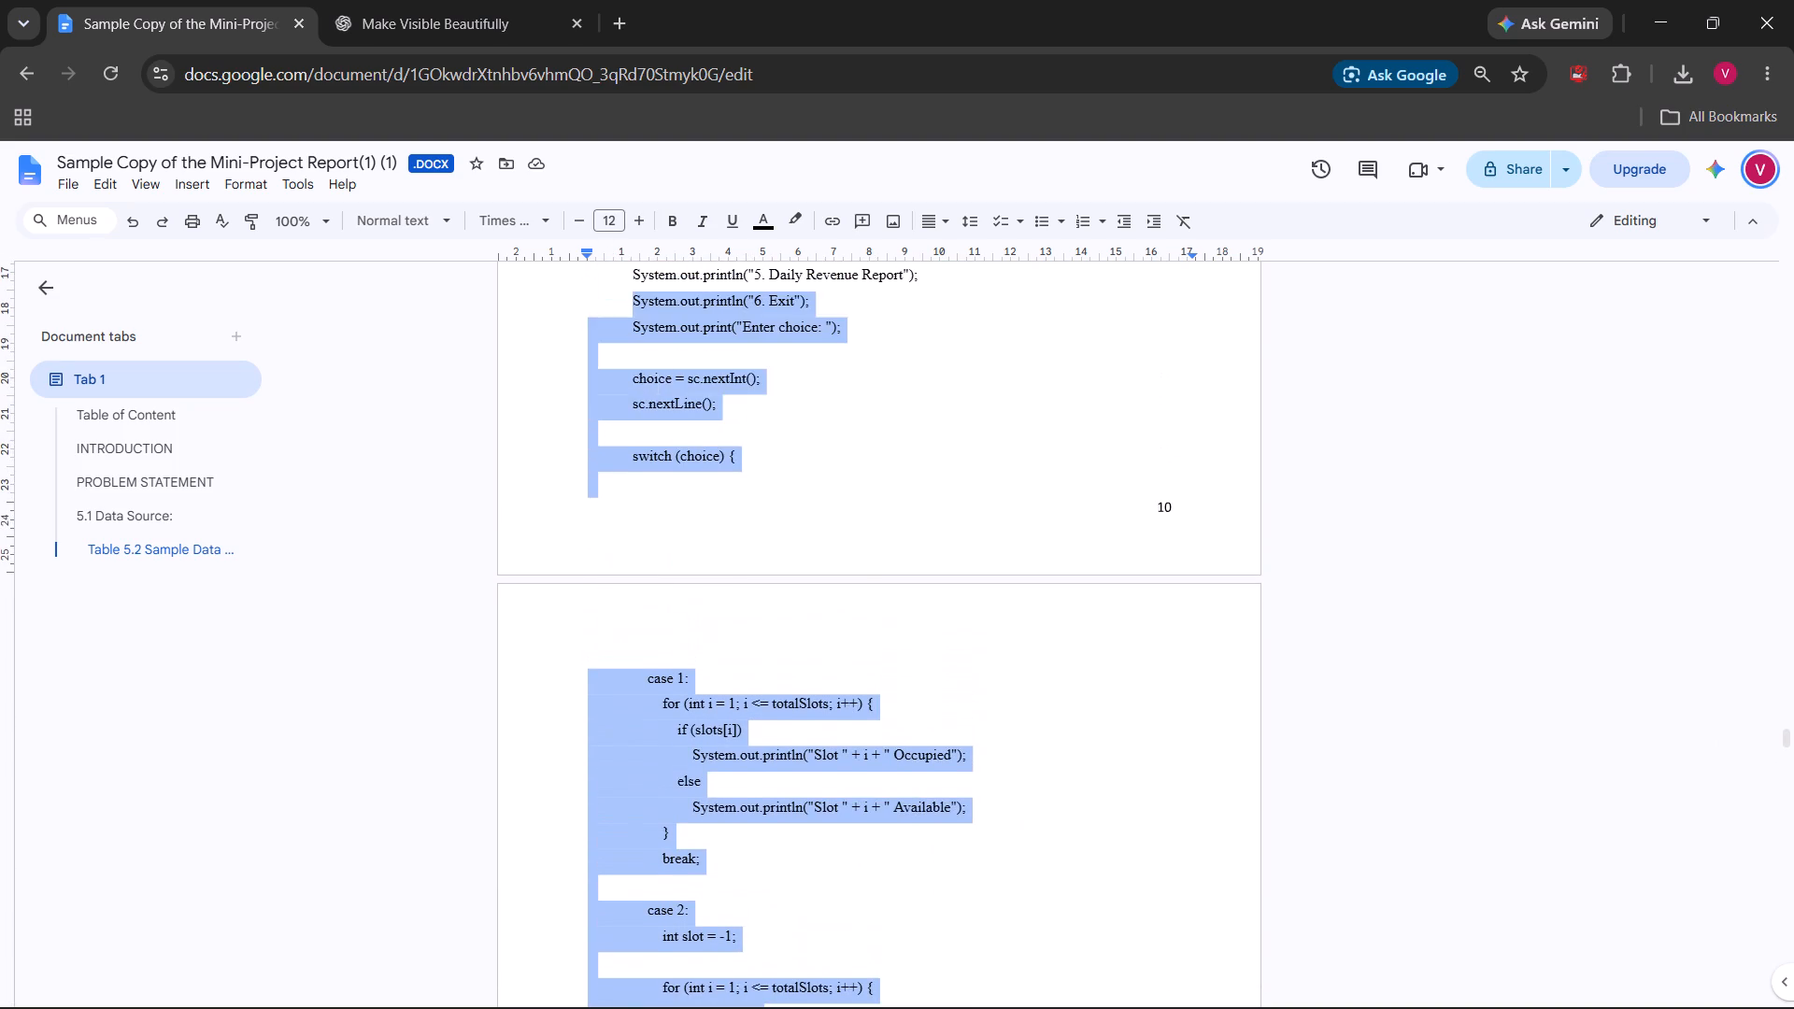
pyautogui.moveTo(634, 310); pyautogui.dragTo(600, 294)
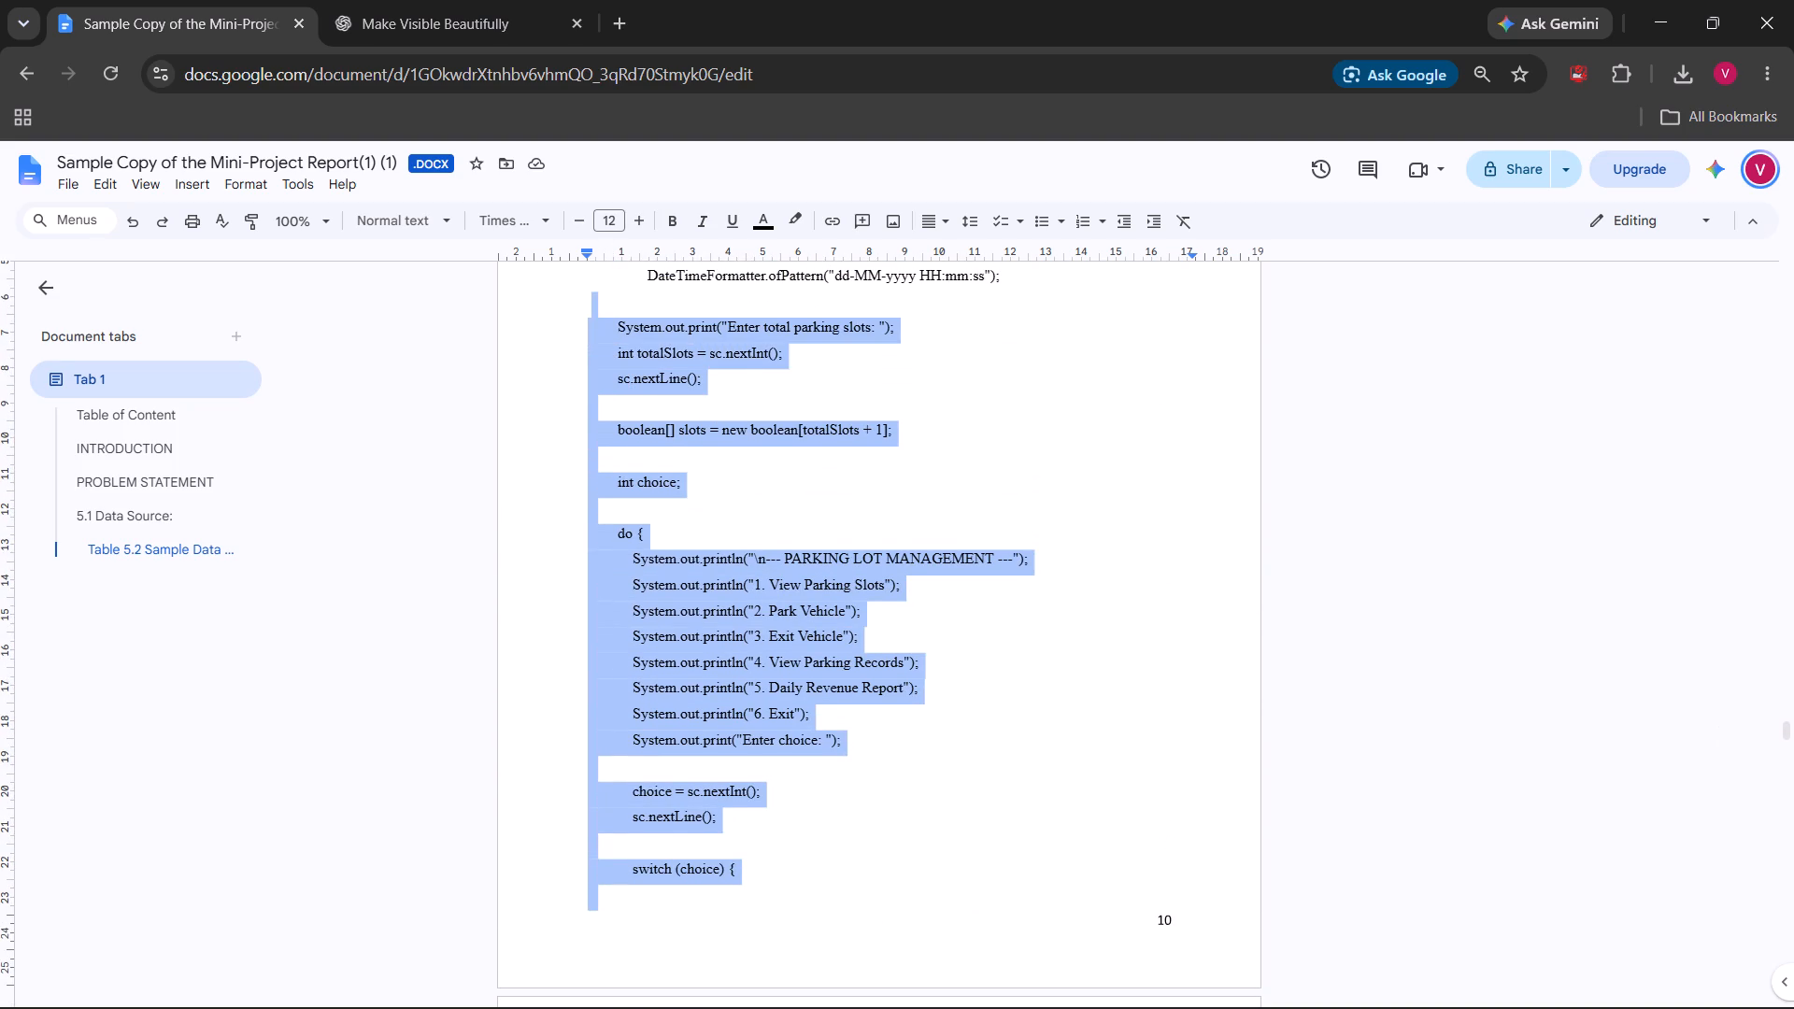
pyautogui.moveTo(600, 294); pyautogui.dragTo(591, 255)
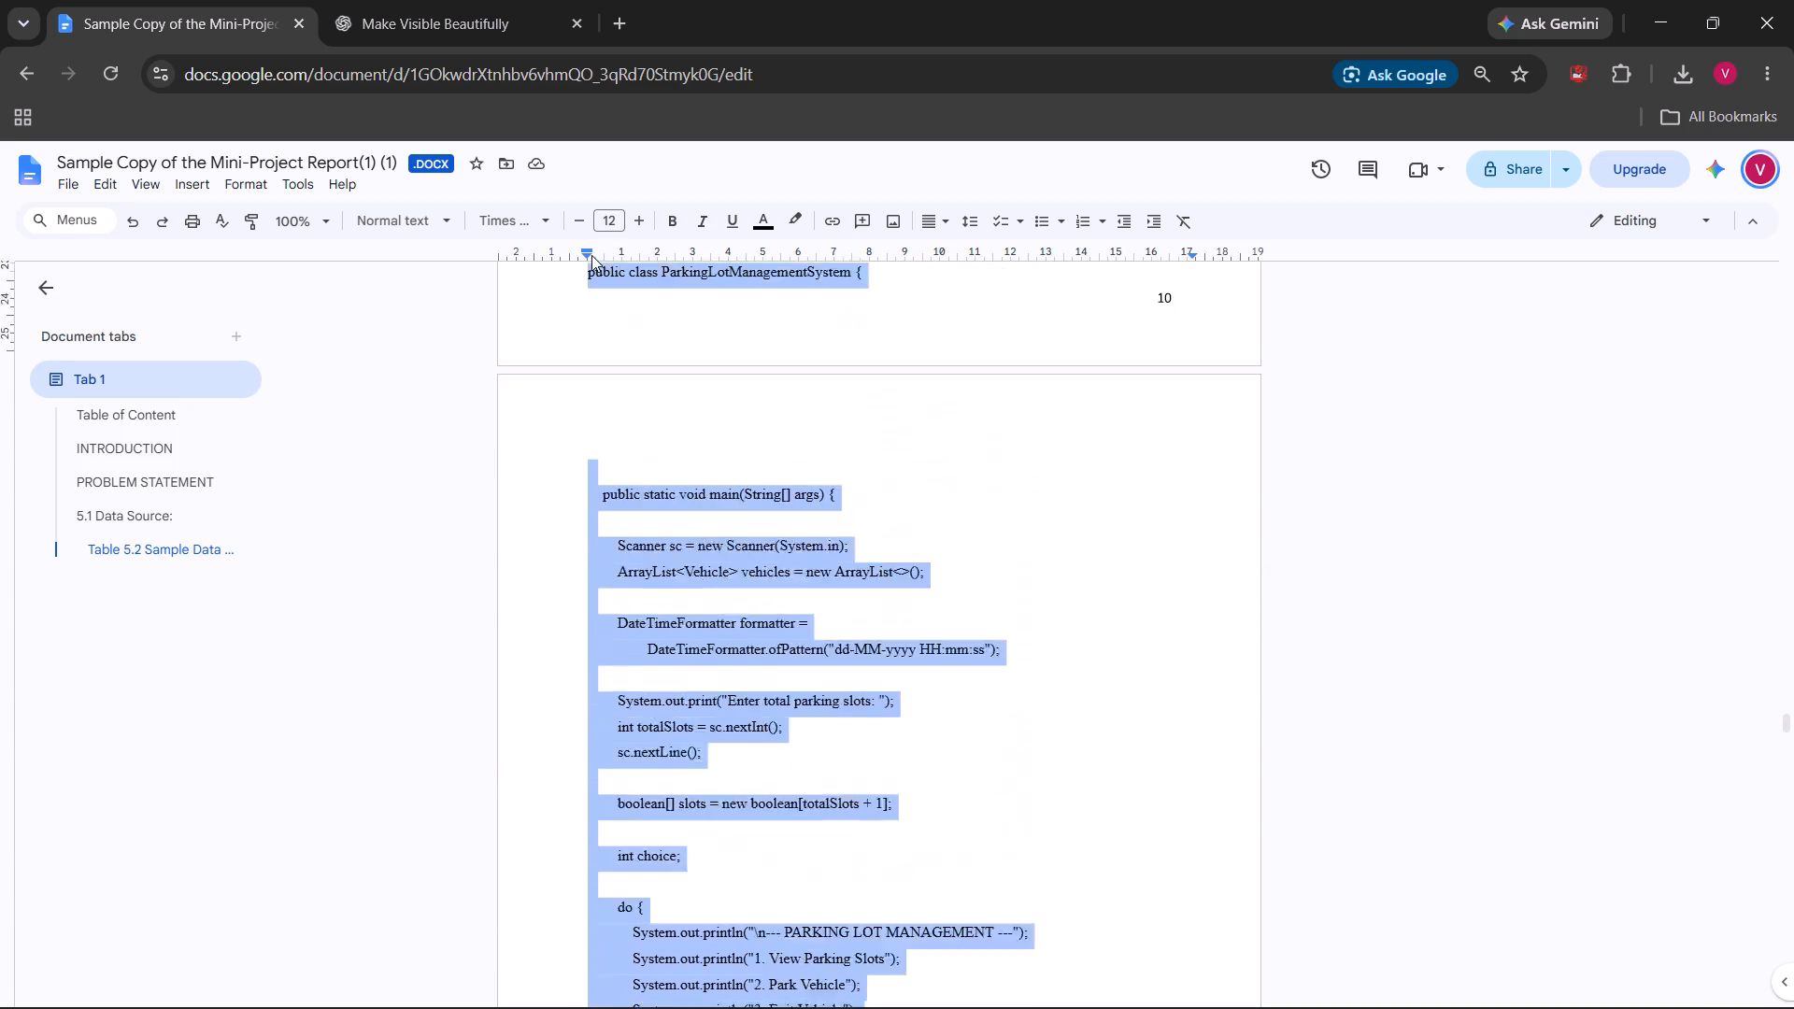
pyautogui.moveTo(591, 255); pyautogui.dragTo(583, 276)
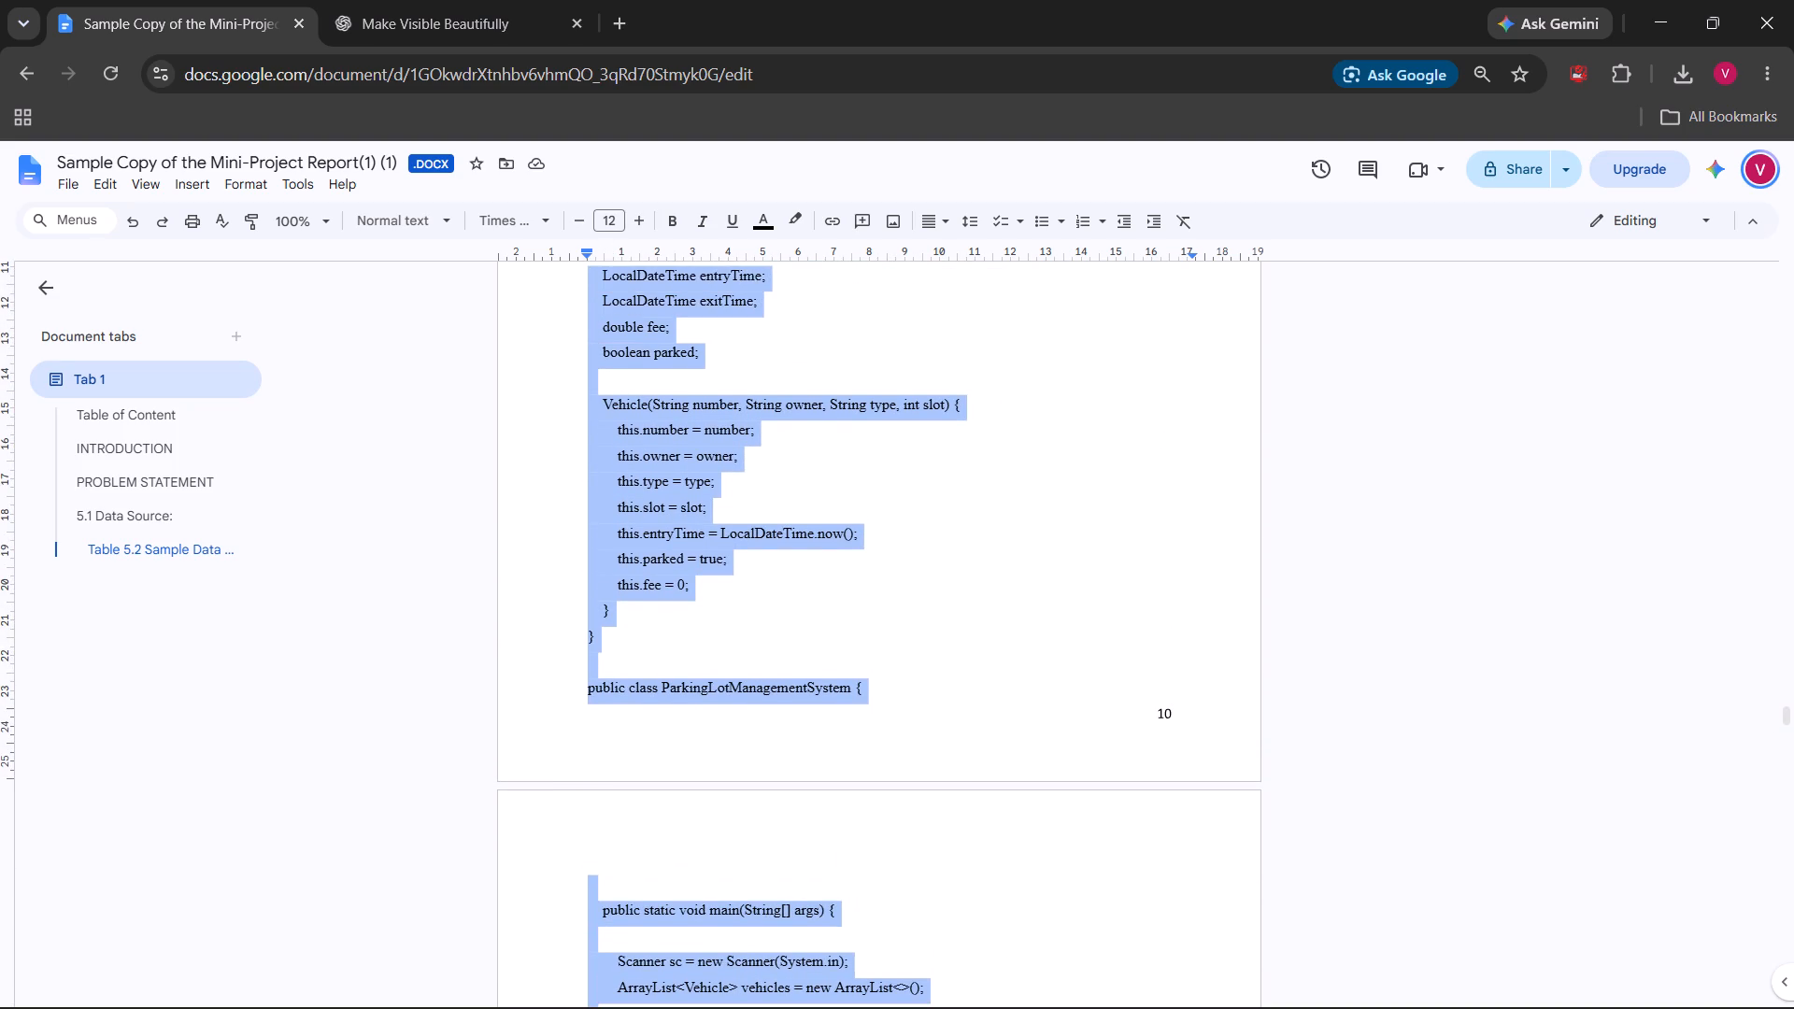
pyautogui.moveTo(583, 276); pyautogui.dragTo(578, 312)
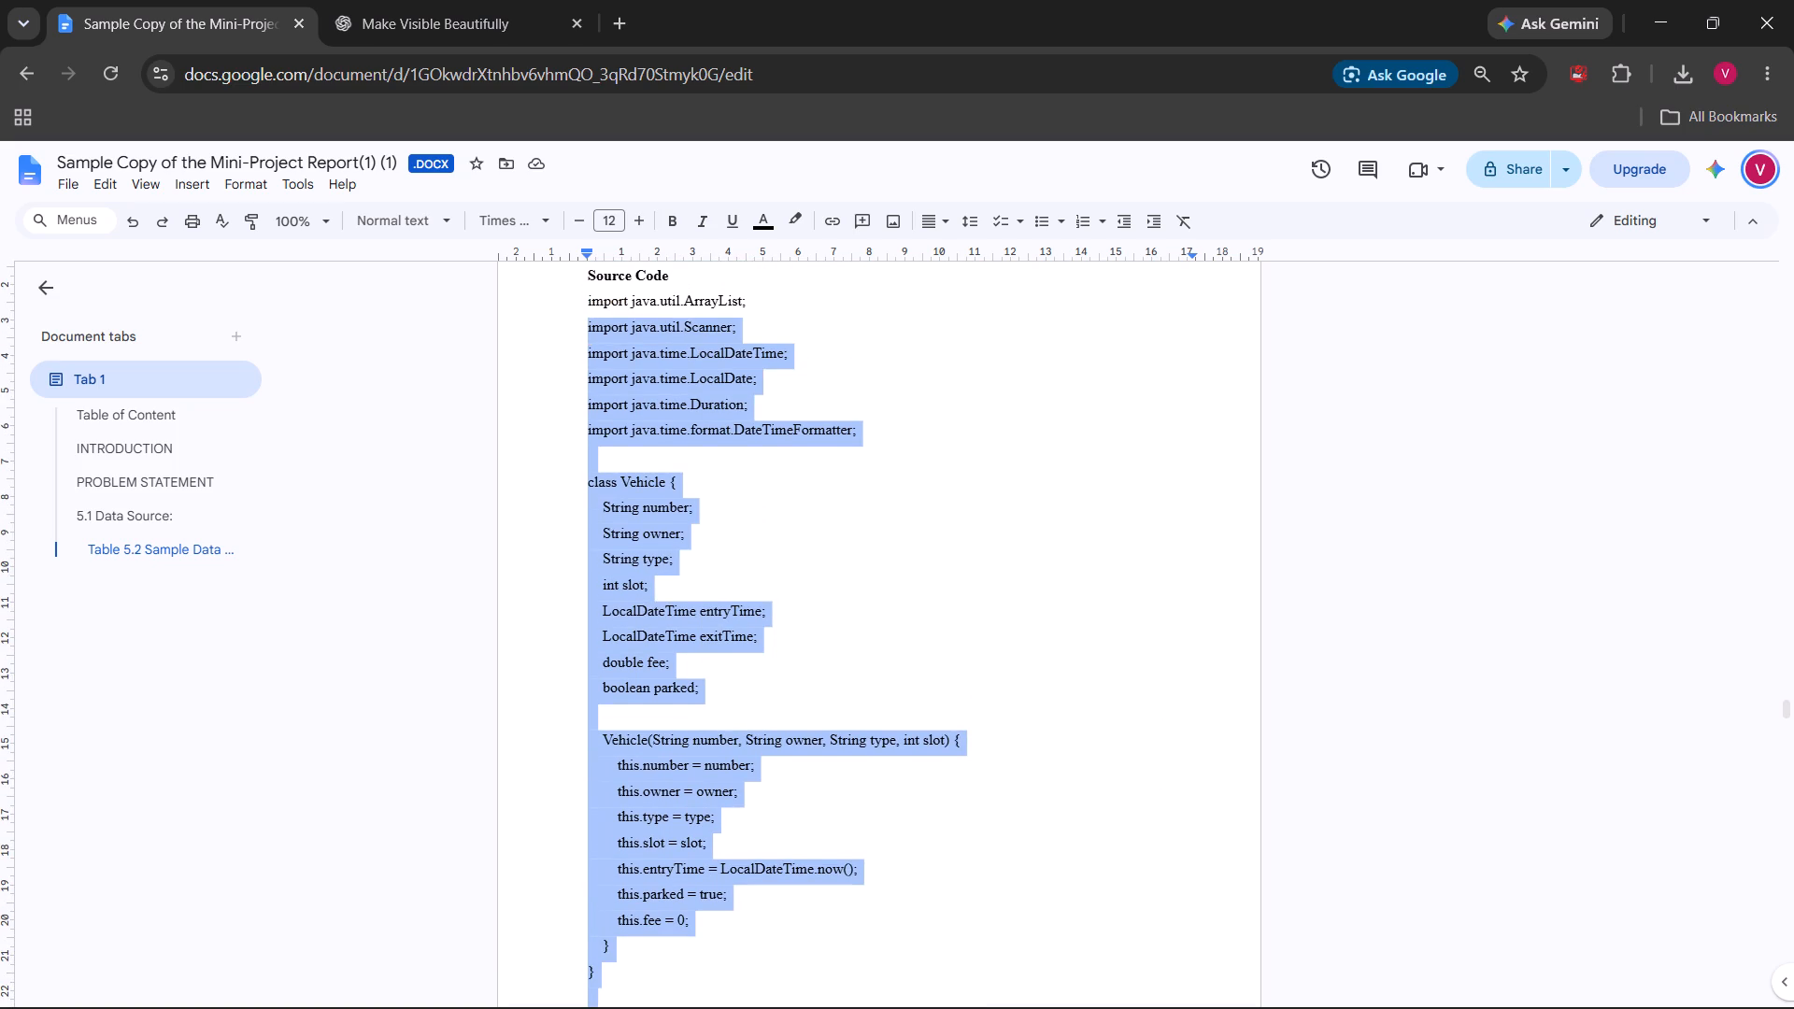
pyautogui.click(255, 192)
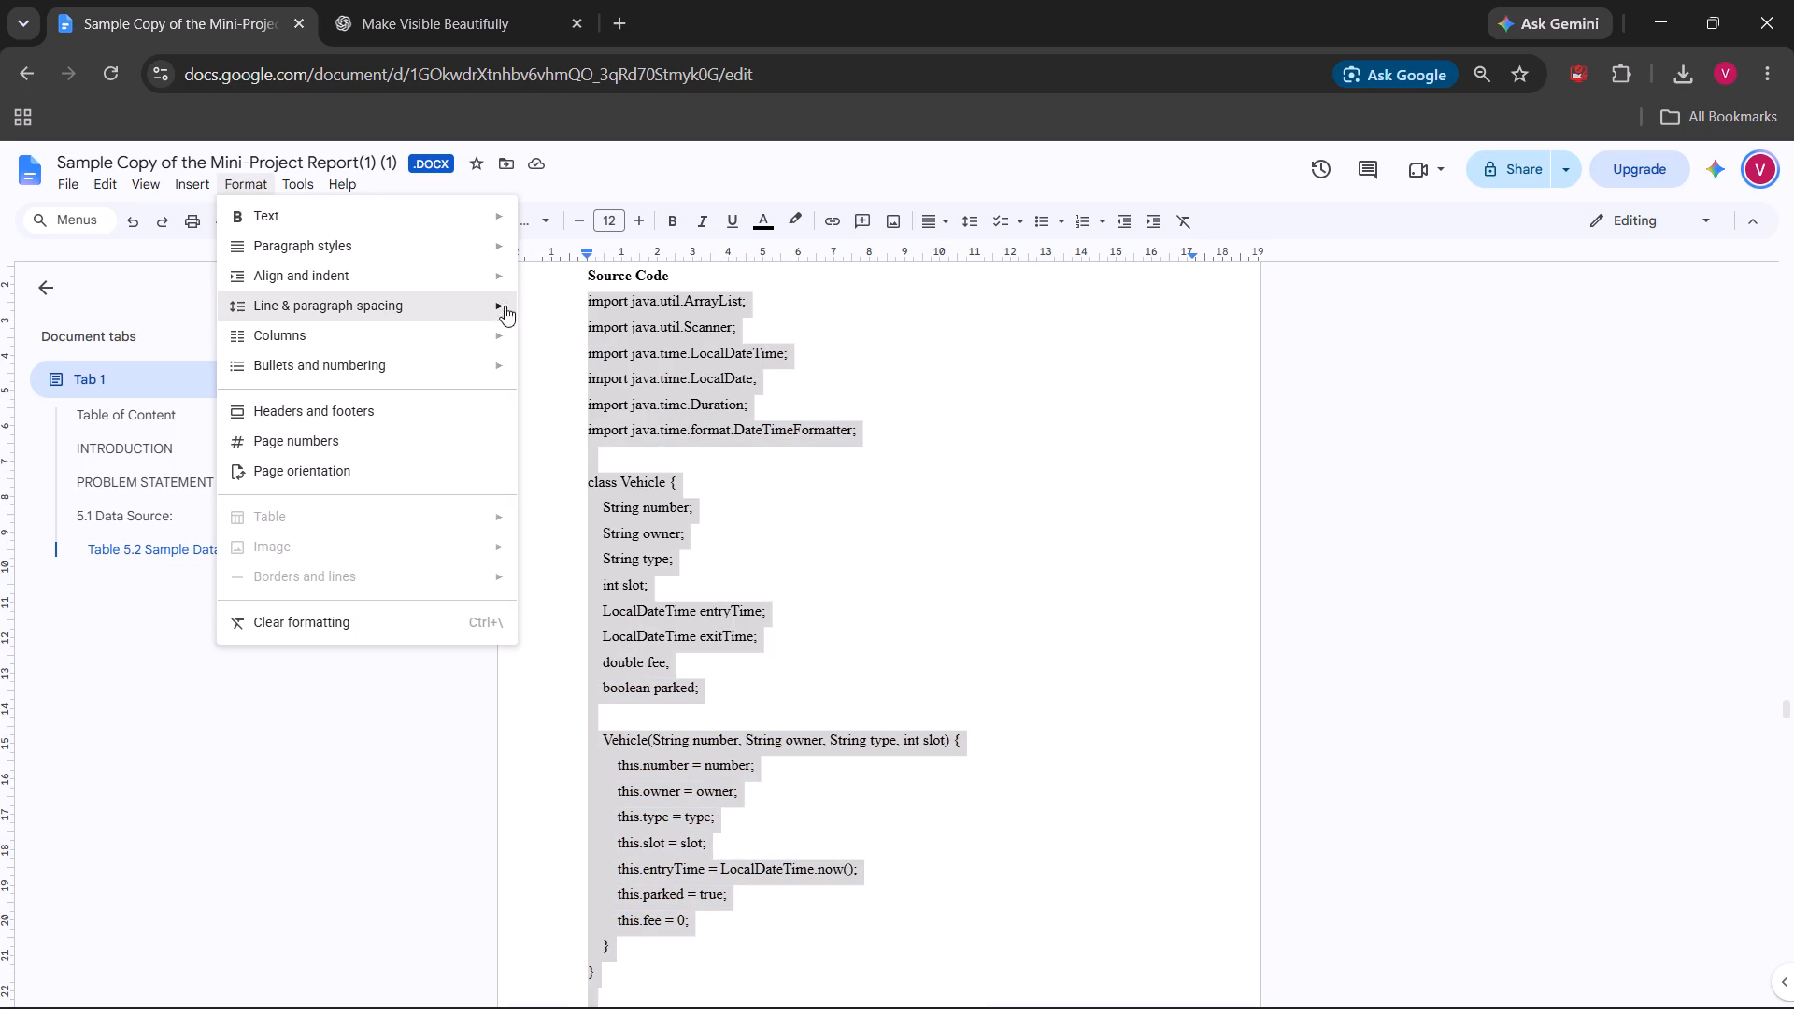
pyautogui.click(533, 308)
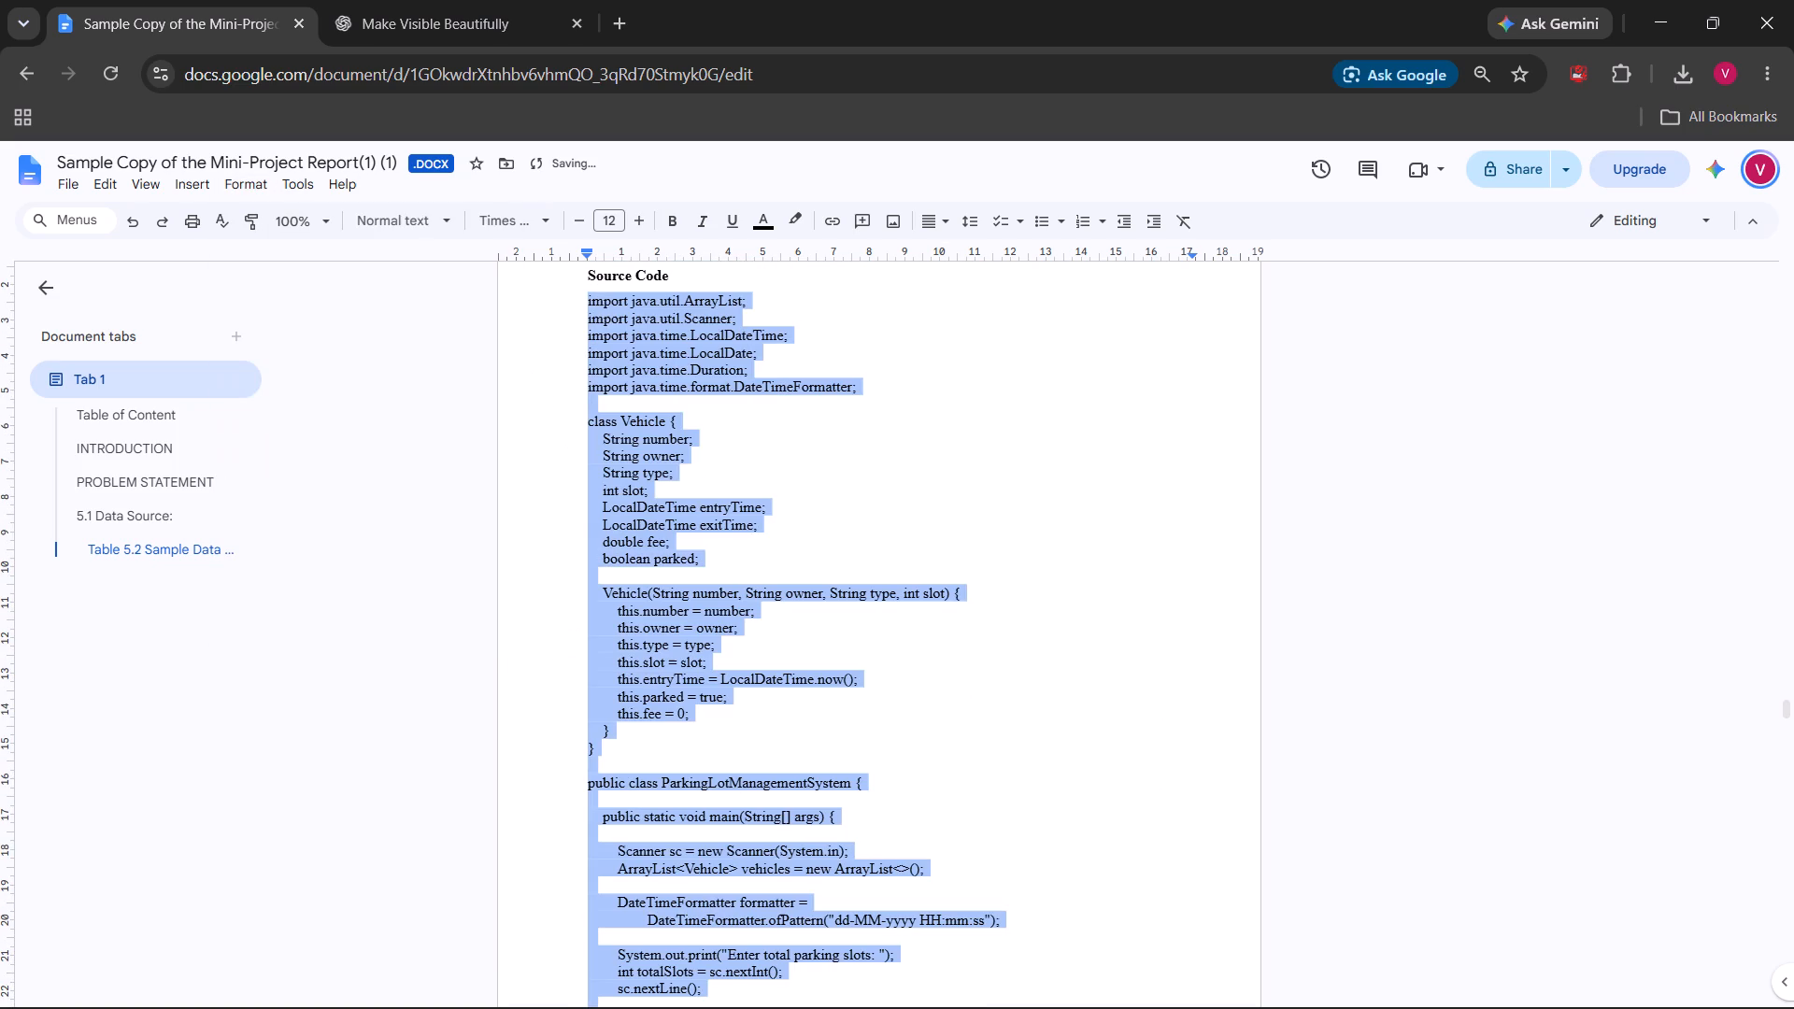
pyautogui.click(889, 438)
pyautogui.scroll(1, 1132, 528)
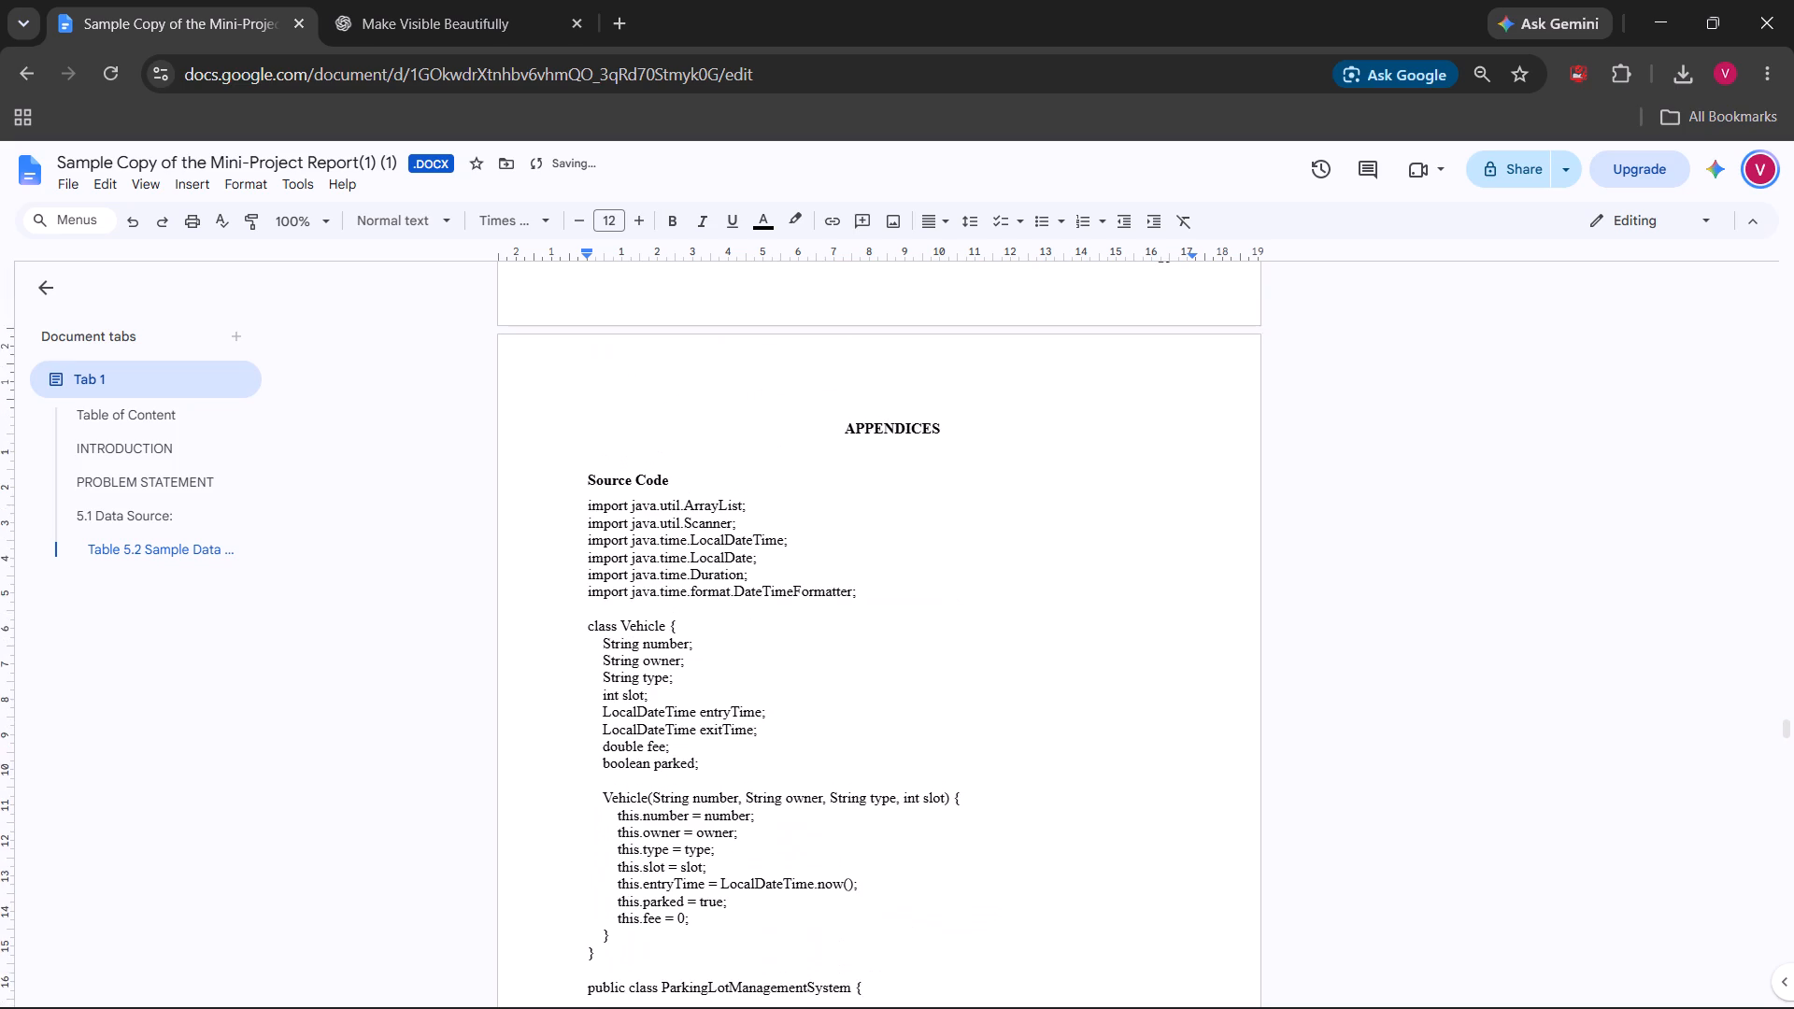
pyautogui.scroll(1, 1132, 528)
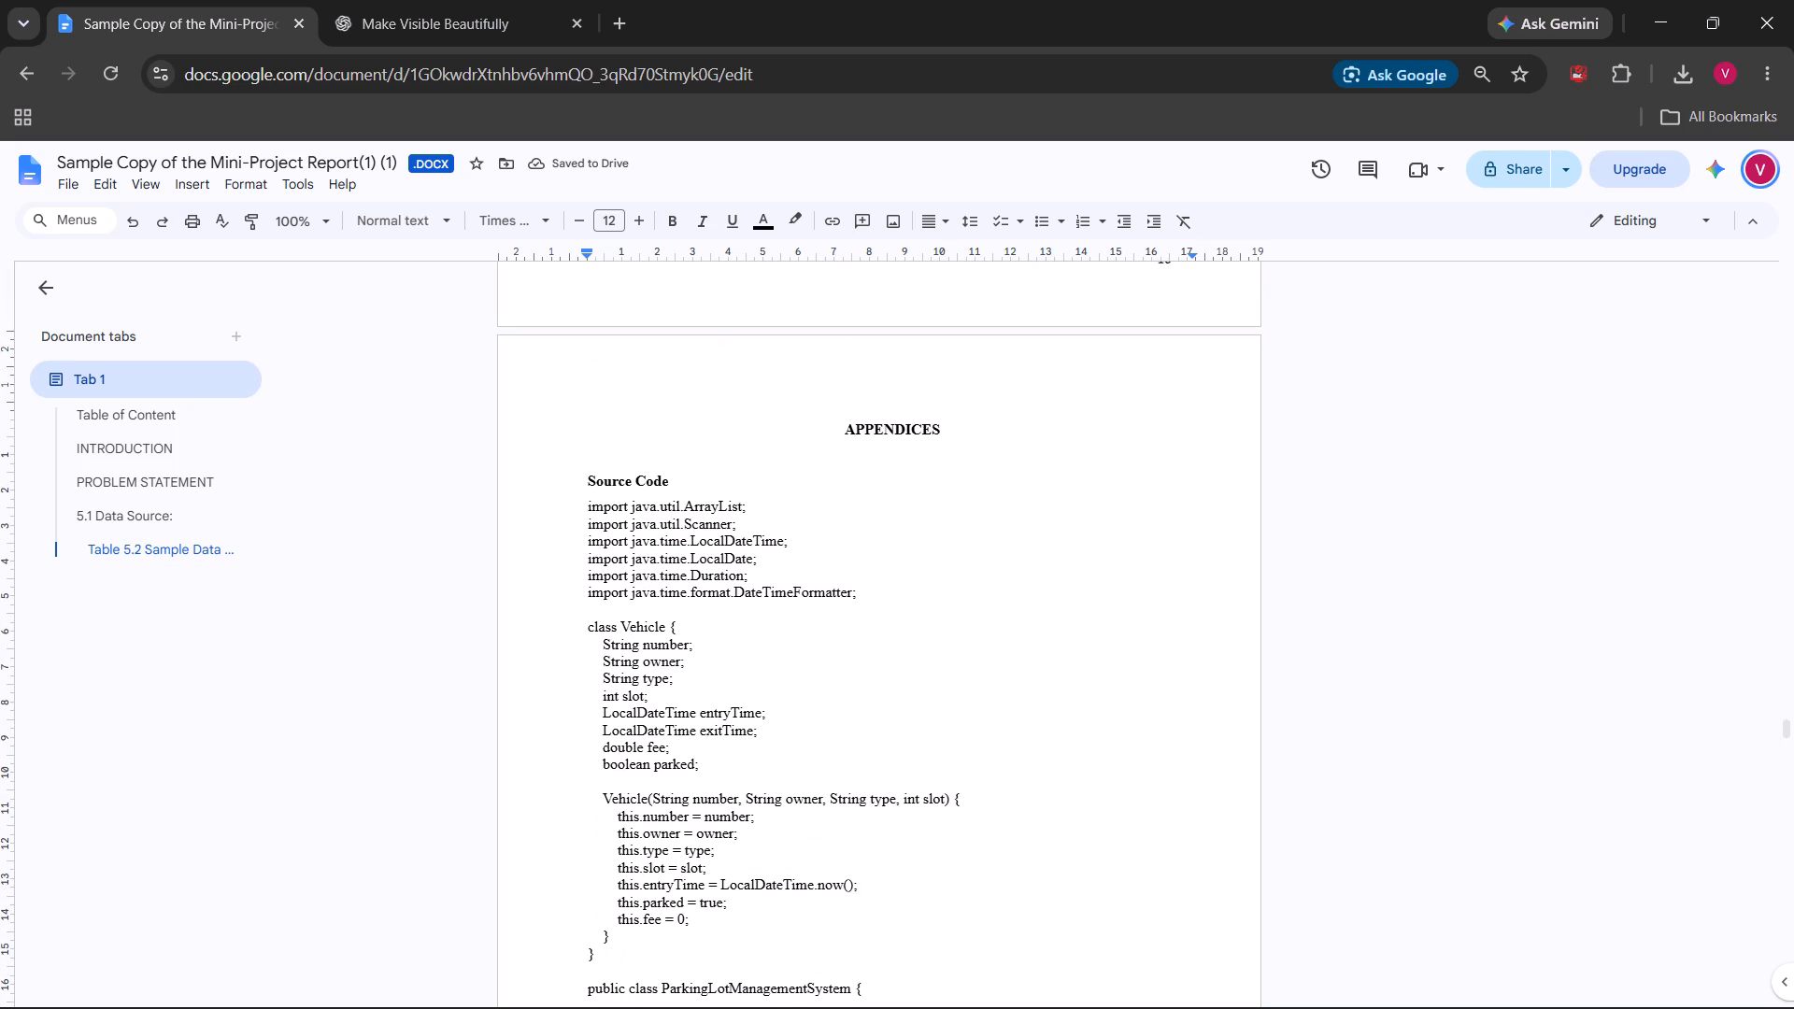
pyautogui.scroll(-2, 1139, 589)
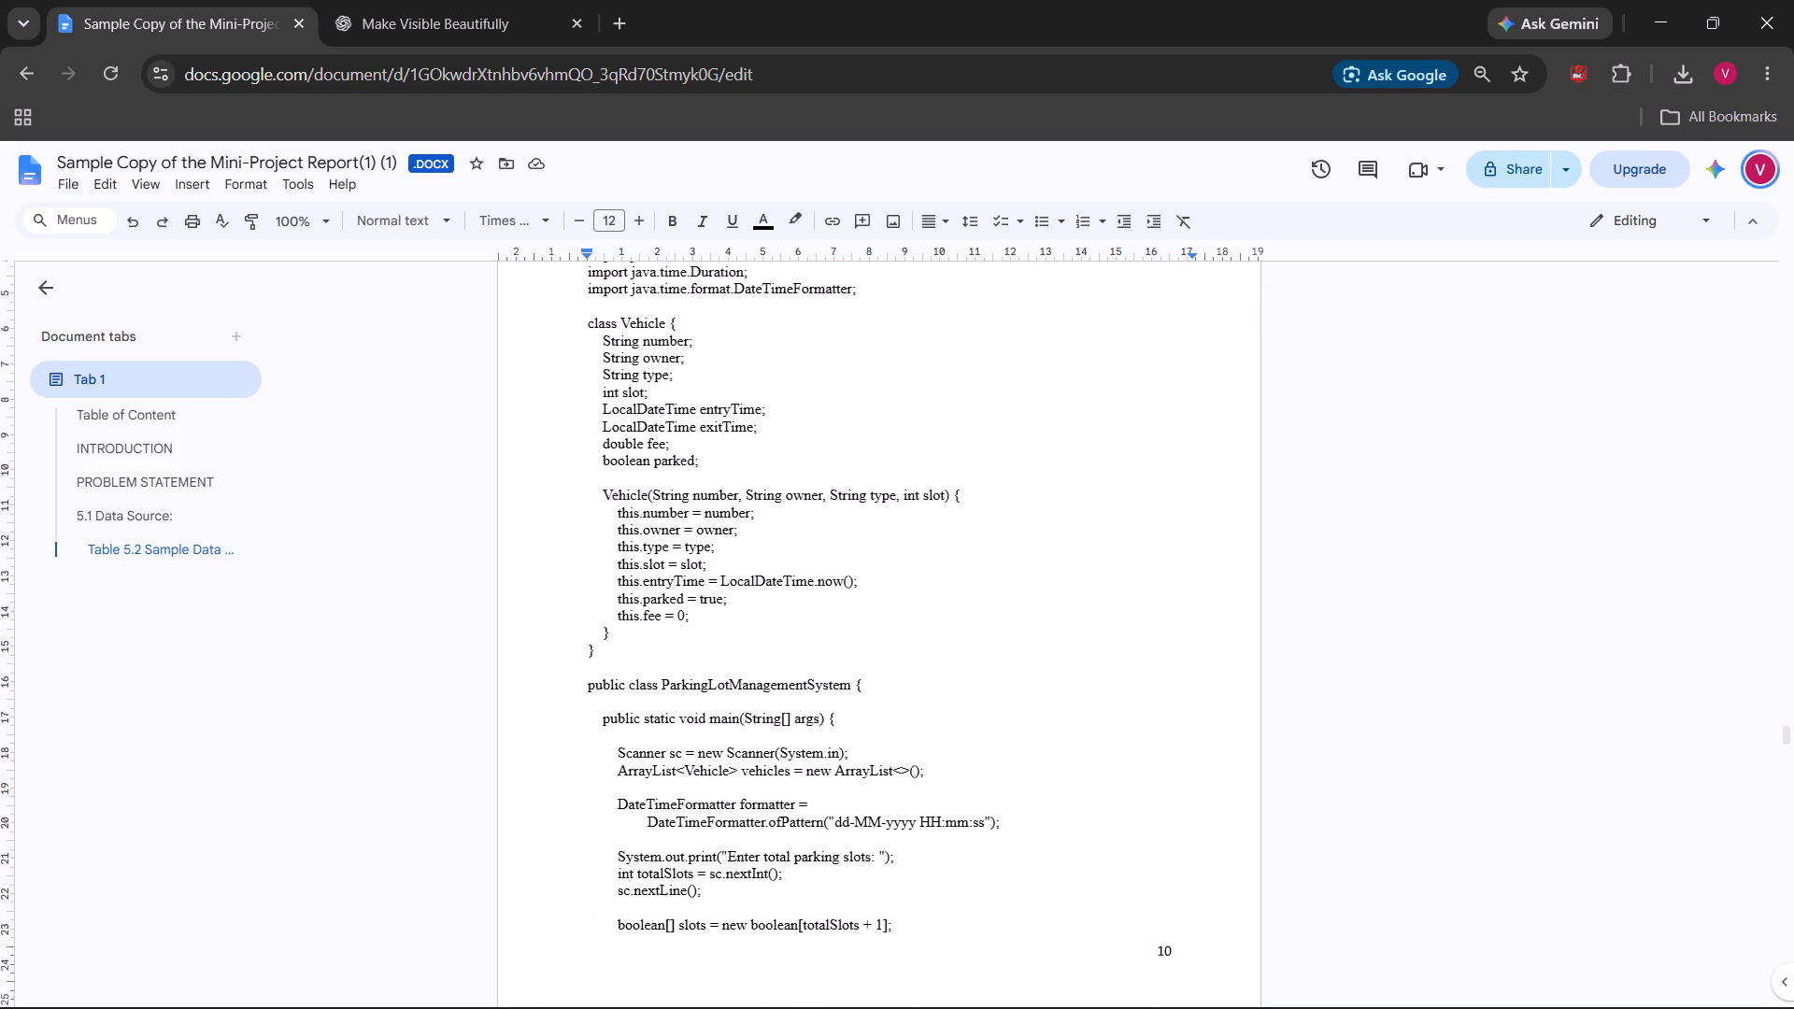
# Review the layout and page numbers of the remaining source code listing pages and the blank pages that follow.
pyautogui.scroll(-7, 1139, 589)
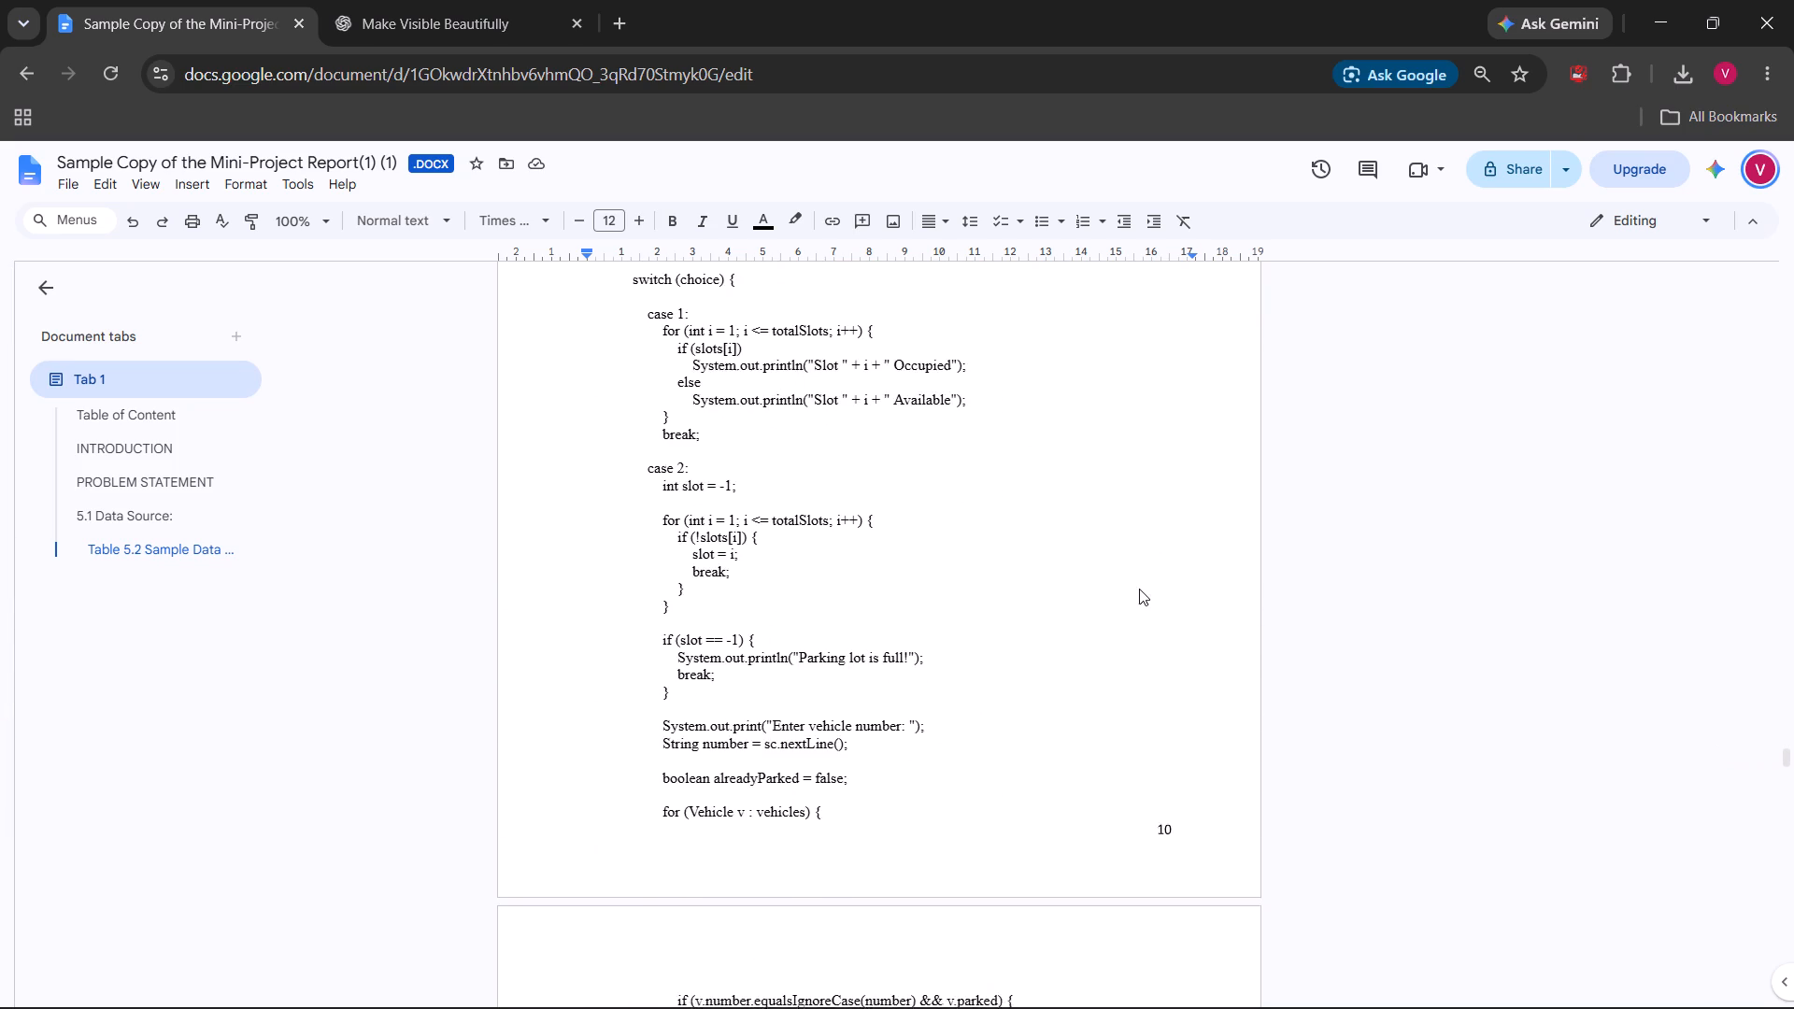
pyautogui.scroll(-5, 1139, 589)
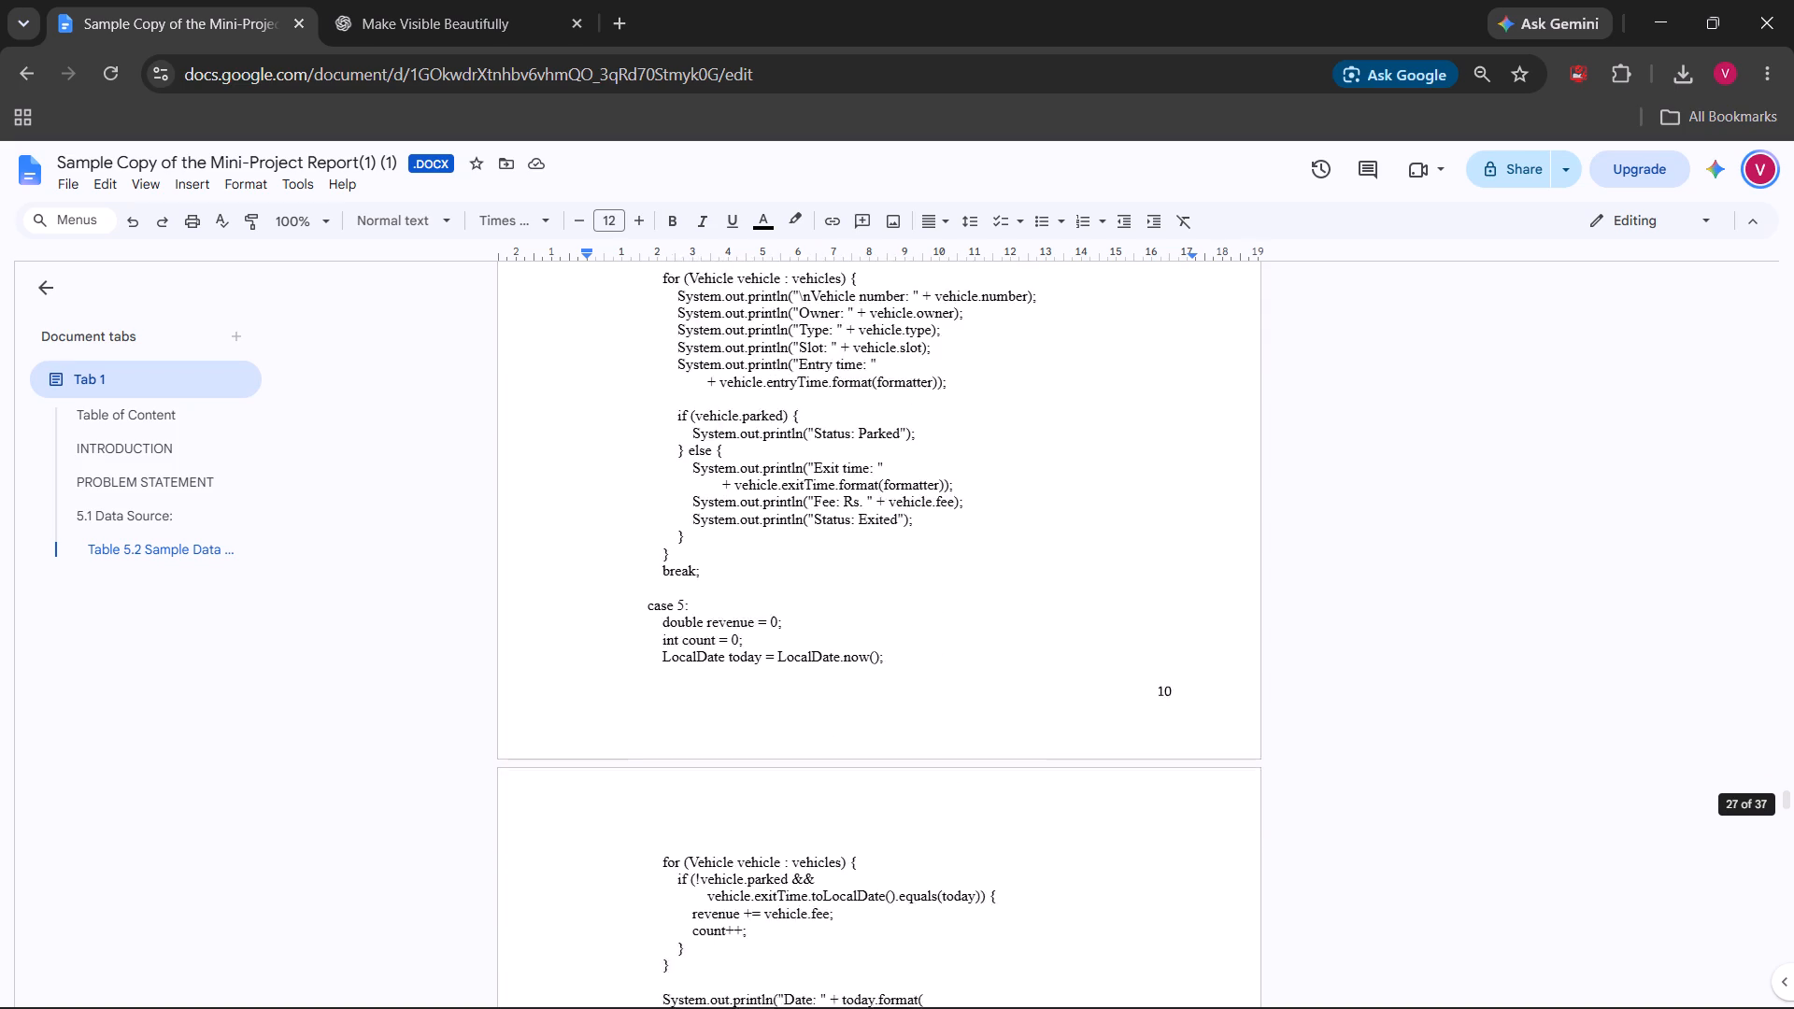
pyautogui.scroll(-1, 1139, 589)
pyautogui.scroll(2, 1139, 589)
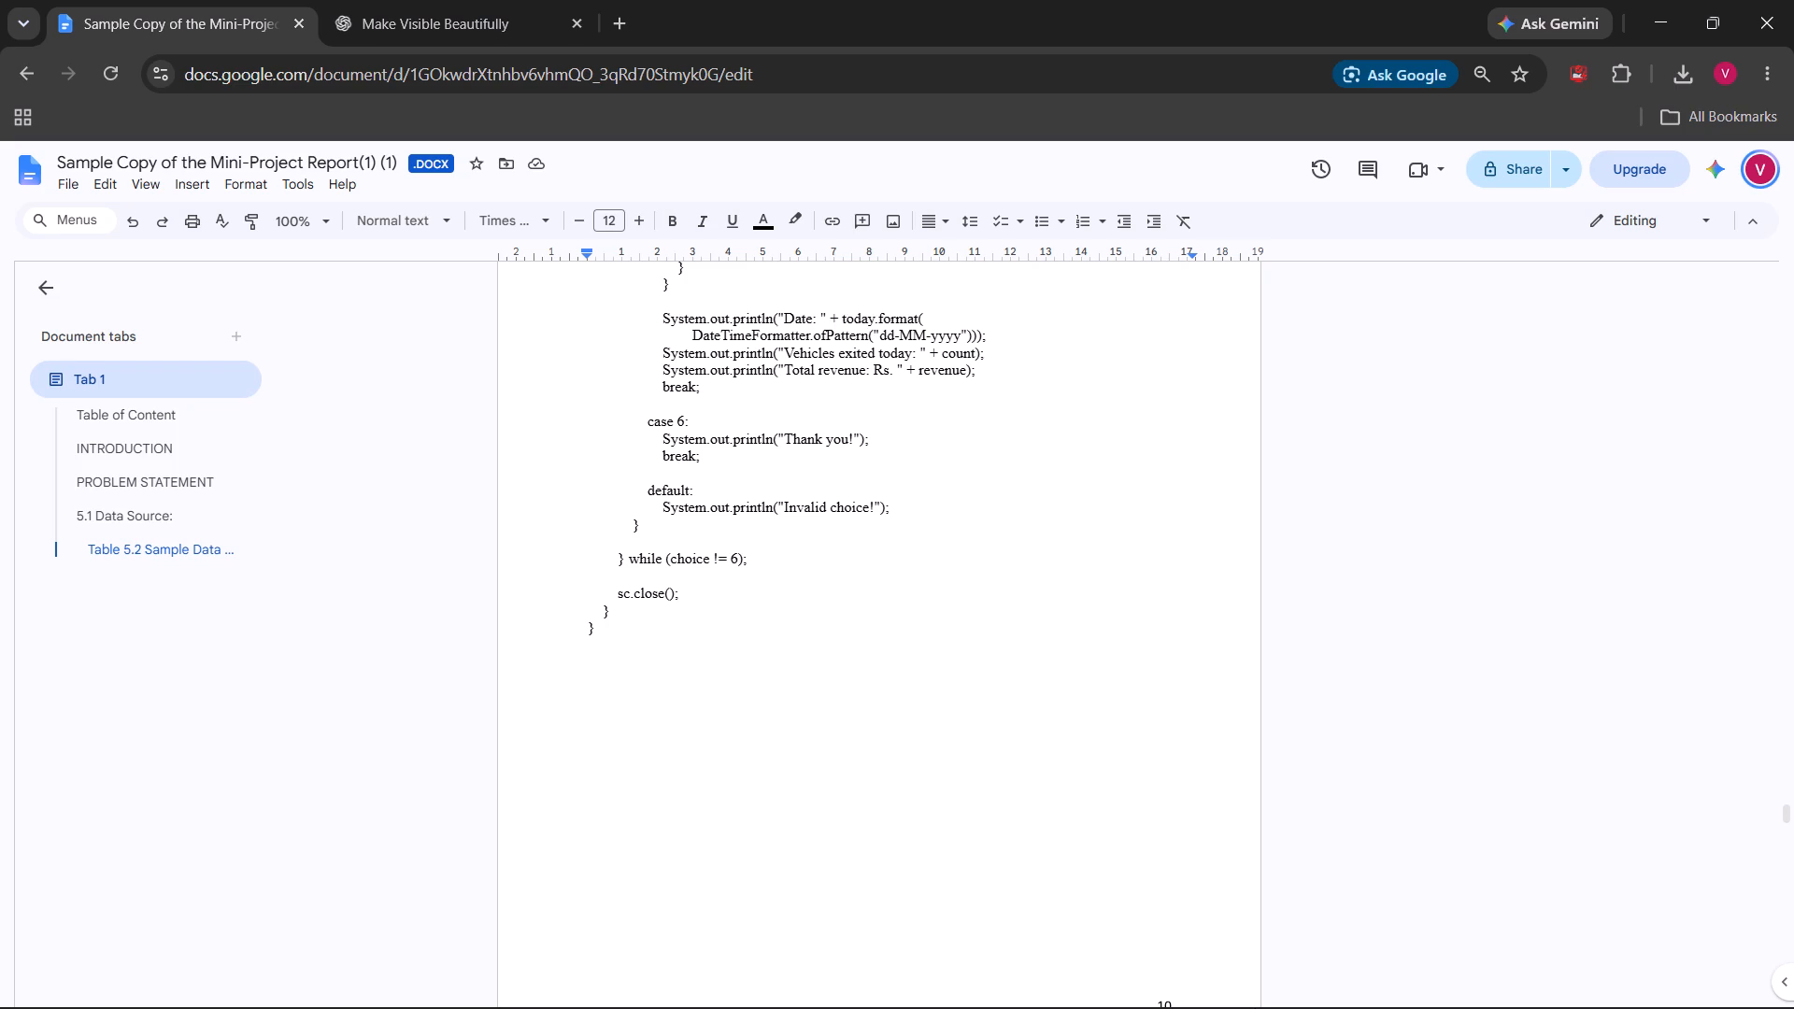
pyautogui.scroll(-4, 1047, 677)
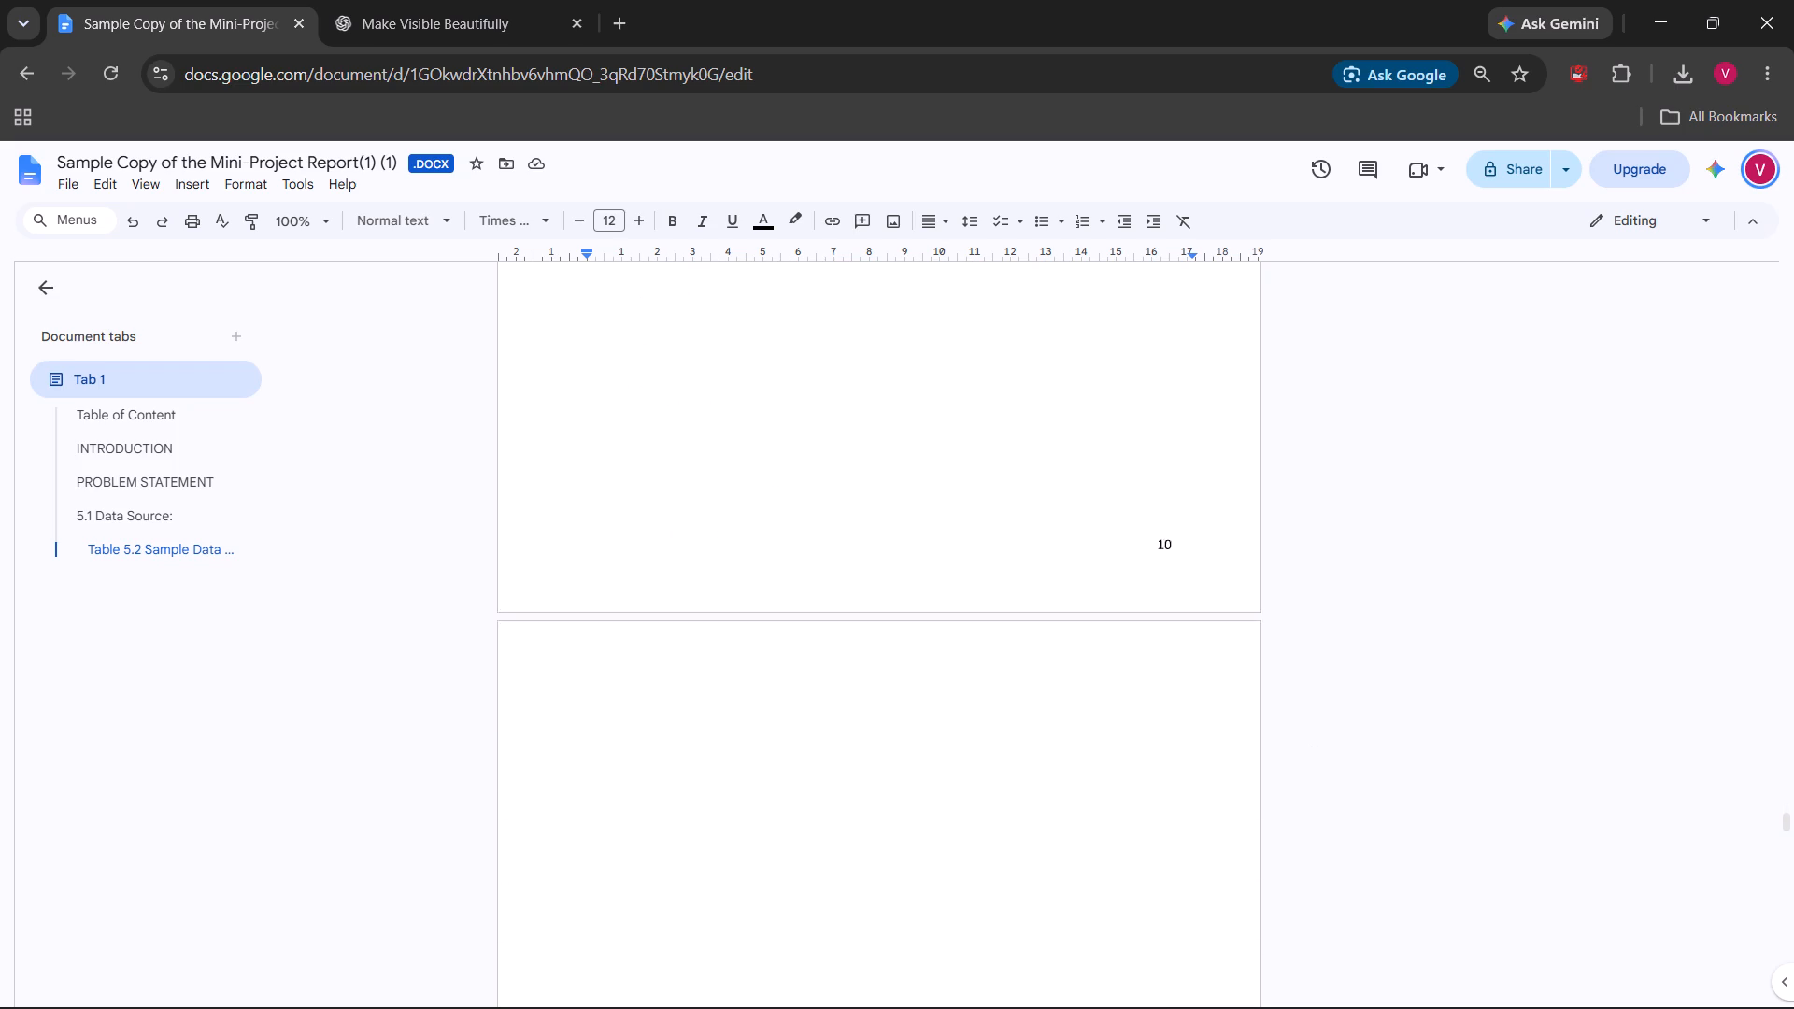
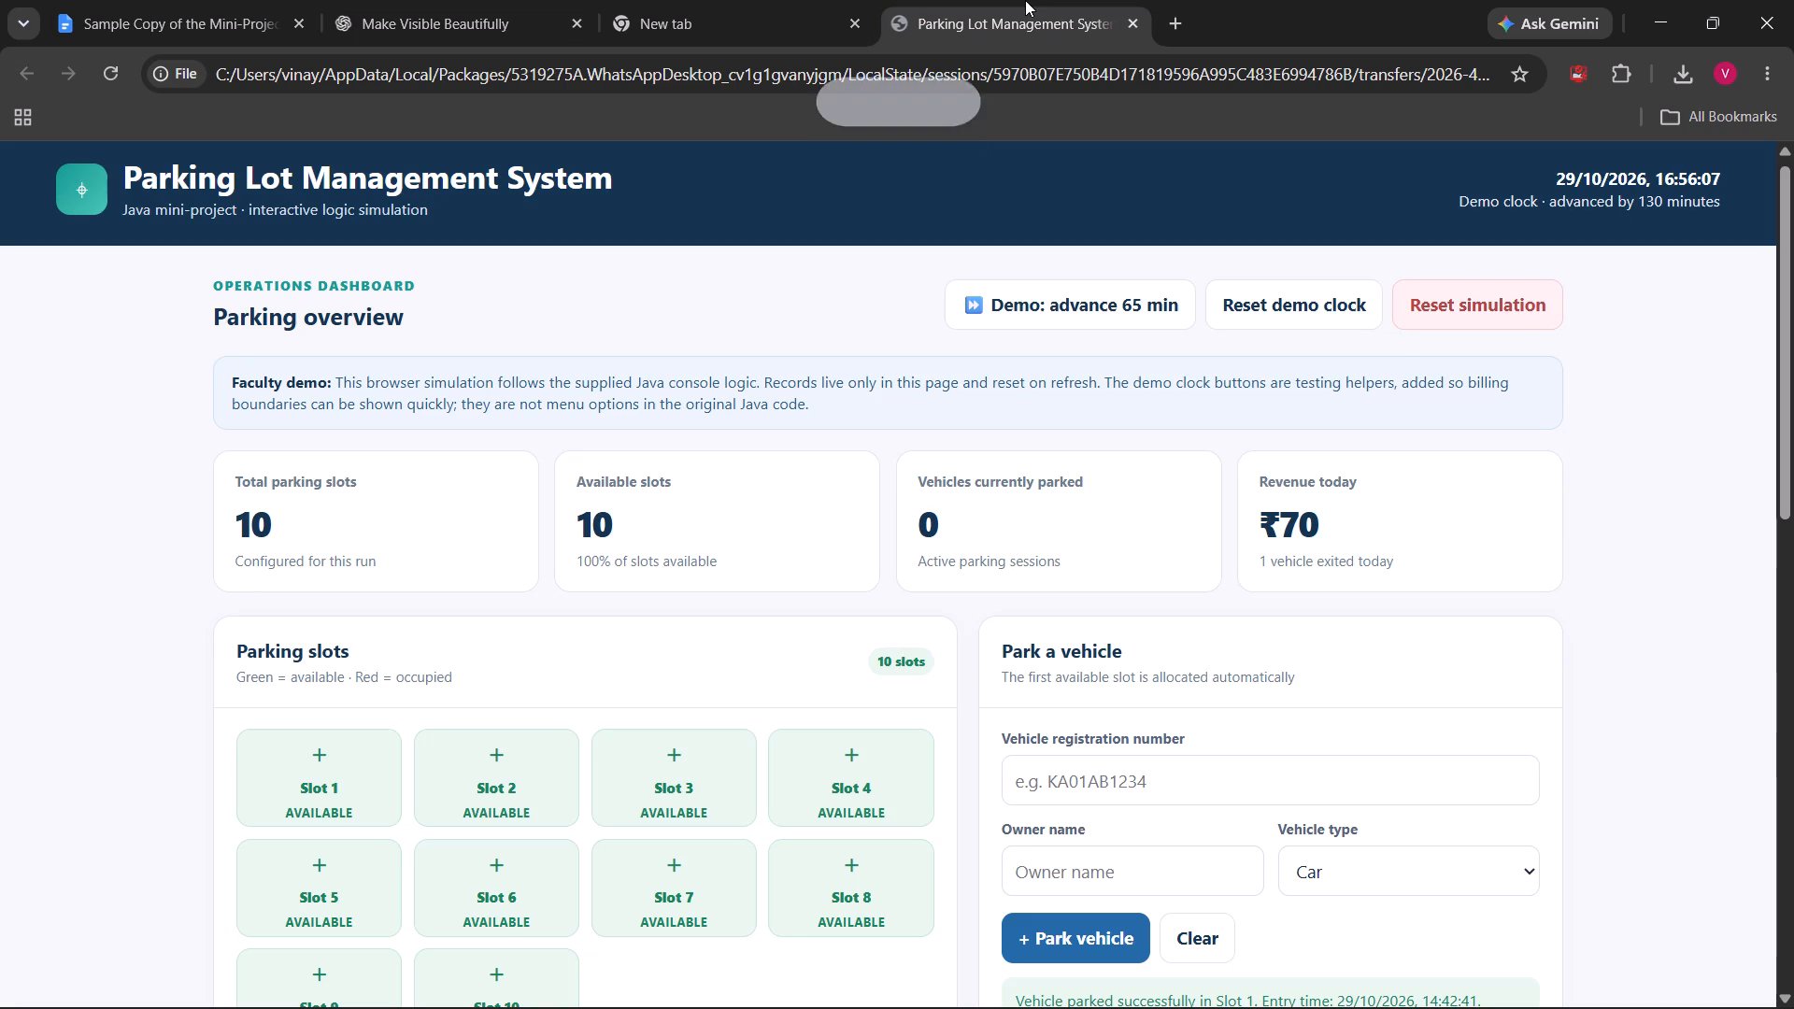
pyautogui.click(218, 4)
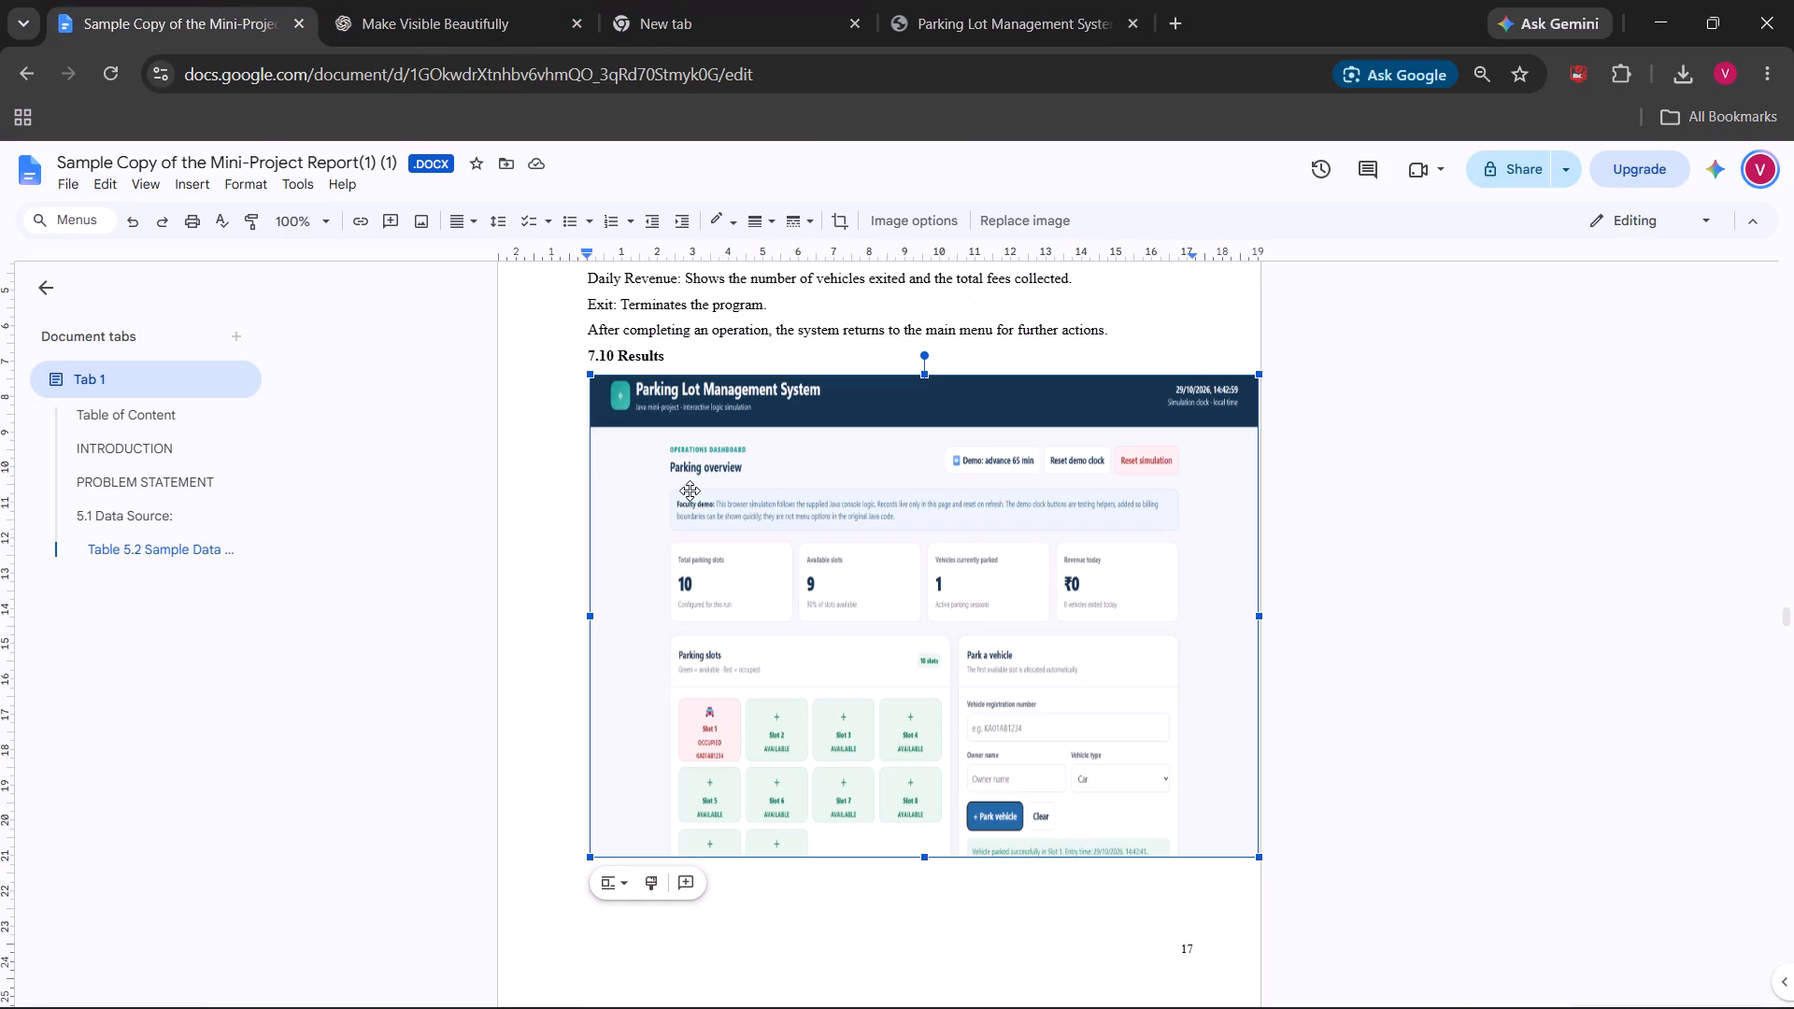
pyautogui.hotkey('ctrl', 'v')
# Reduce the height of the pasted vertical dashboard image and try to move it up beneath the 7.10 Results heading.
pyautogui.scroll(-6, 690, 490)
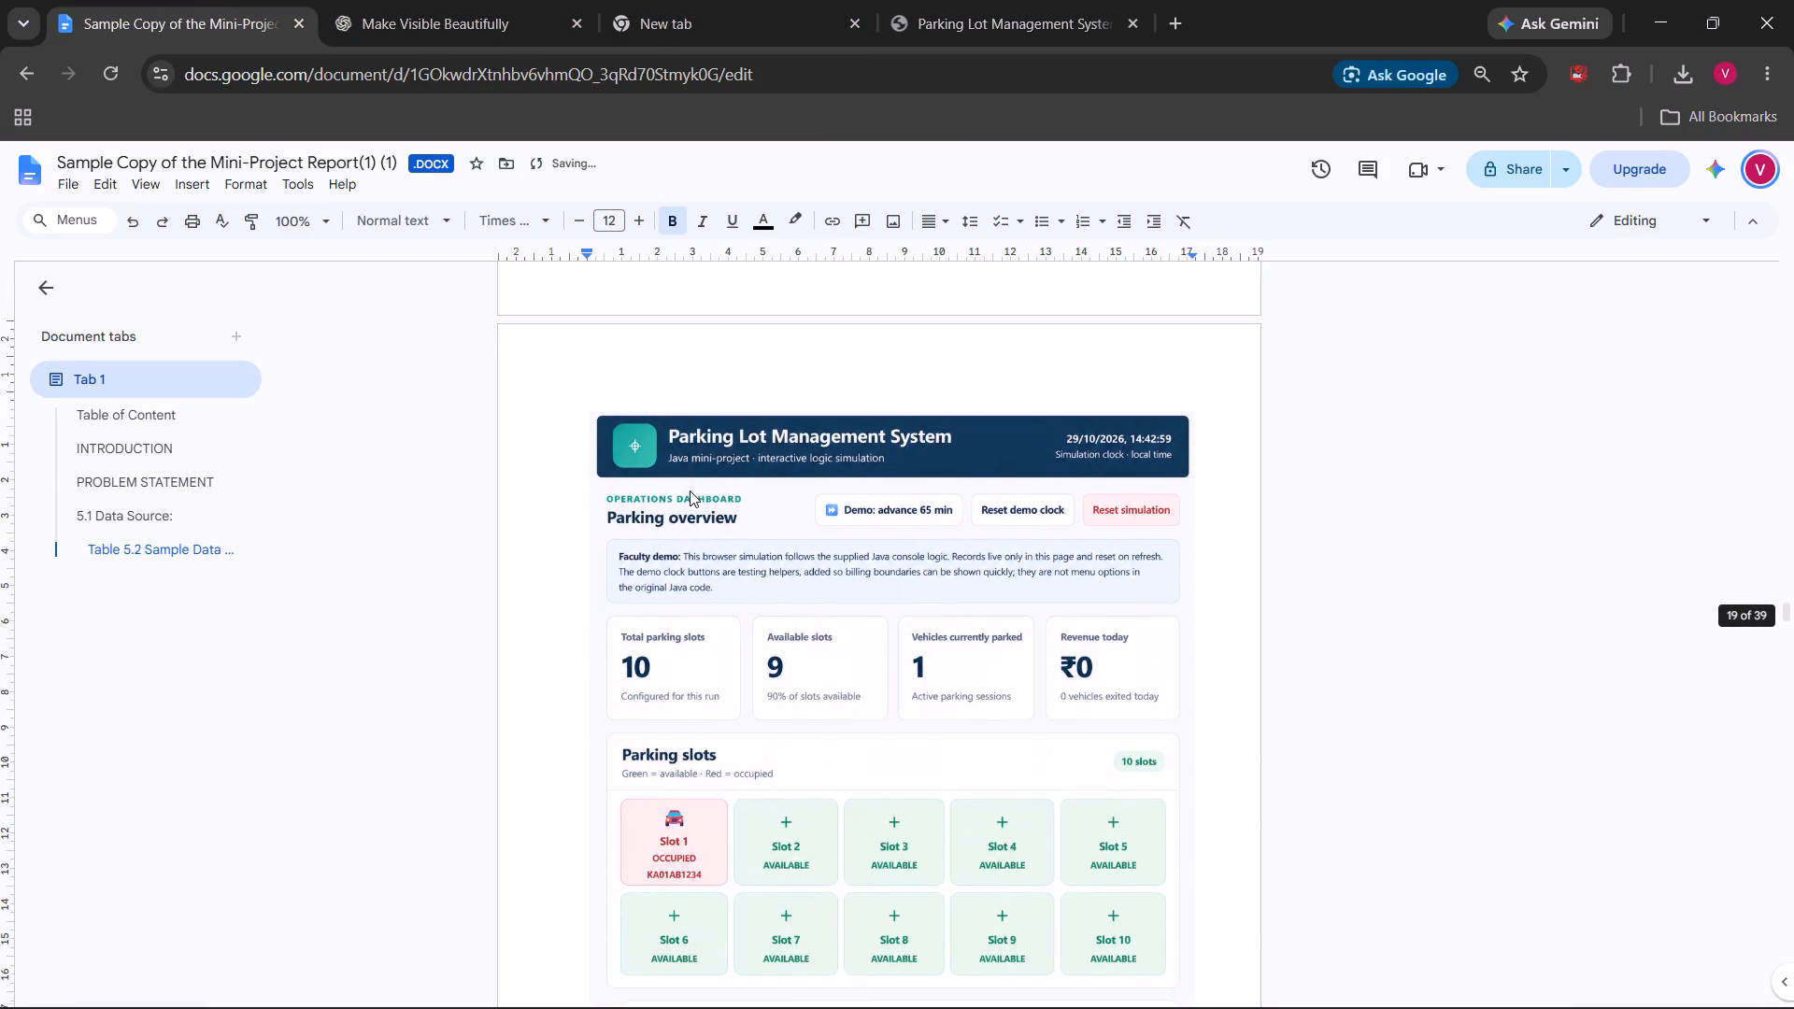
pyautogui.click(770, 601)
pyautogui.scroll(-5, 770, 601)
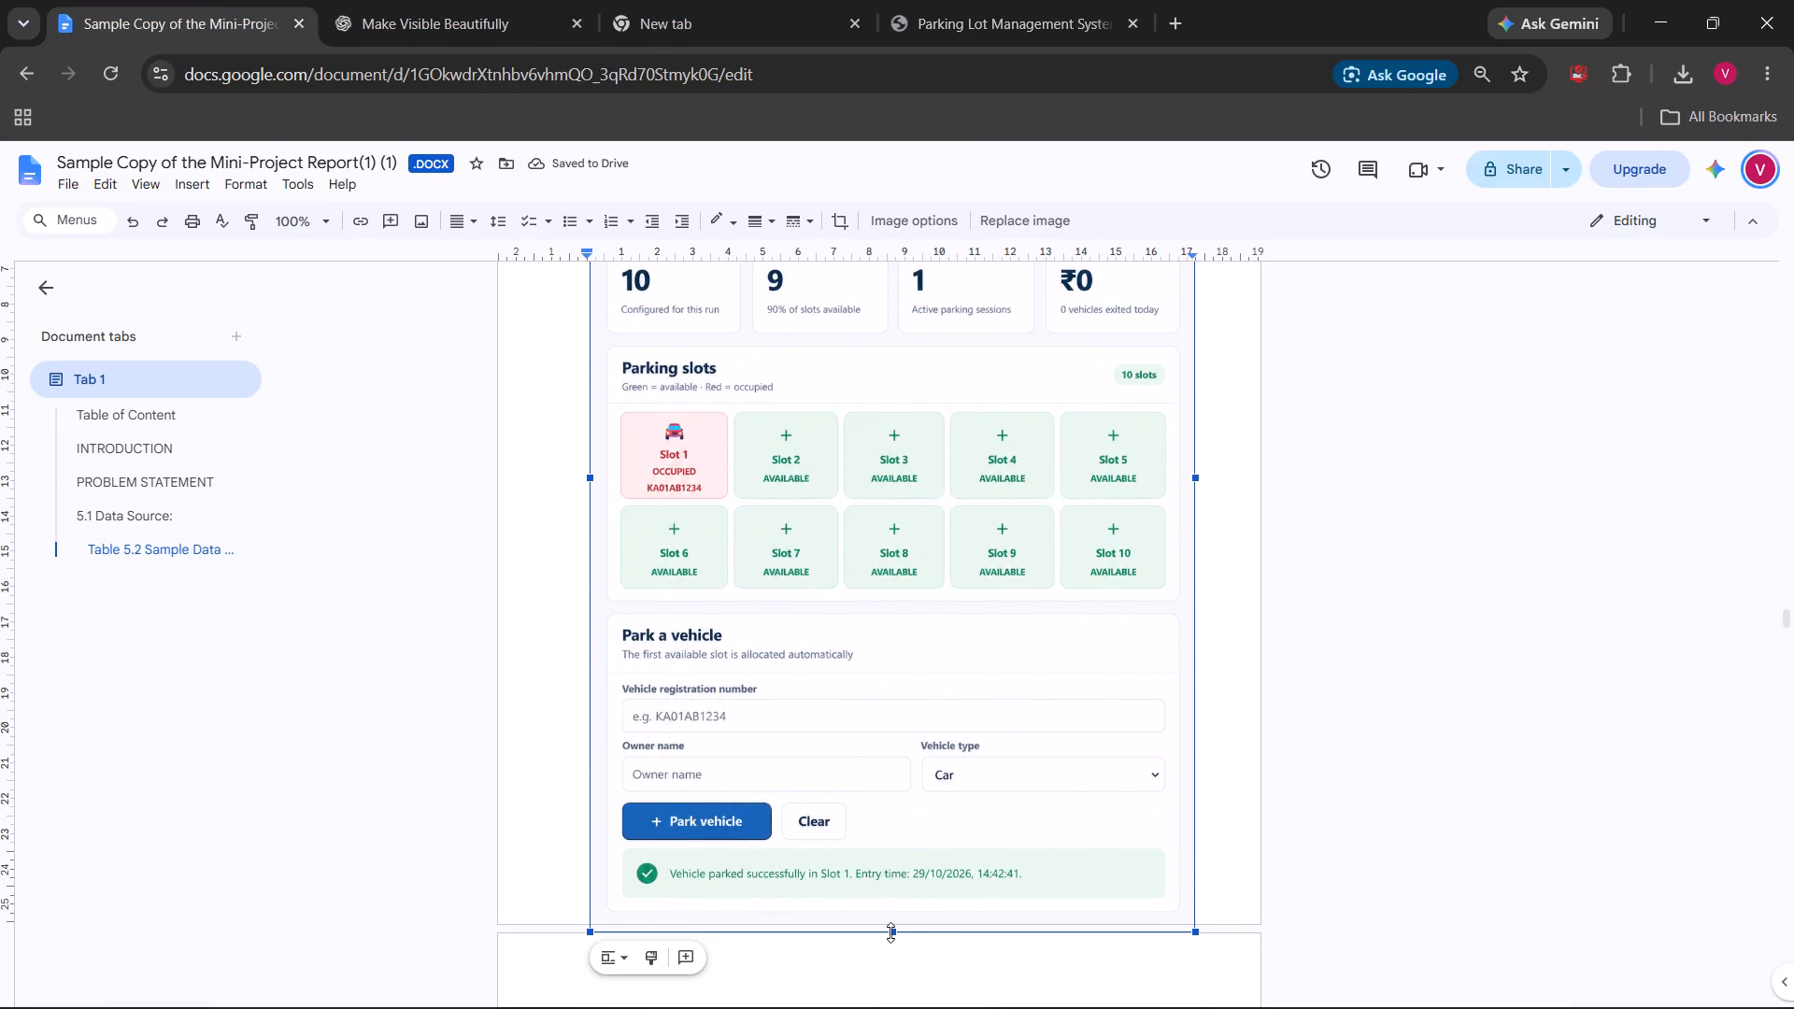
pyautogui.moveTo(890, 932); pyautogui.dragTo(916, 765)
pyautogui.scroll(3, 953, 644)
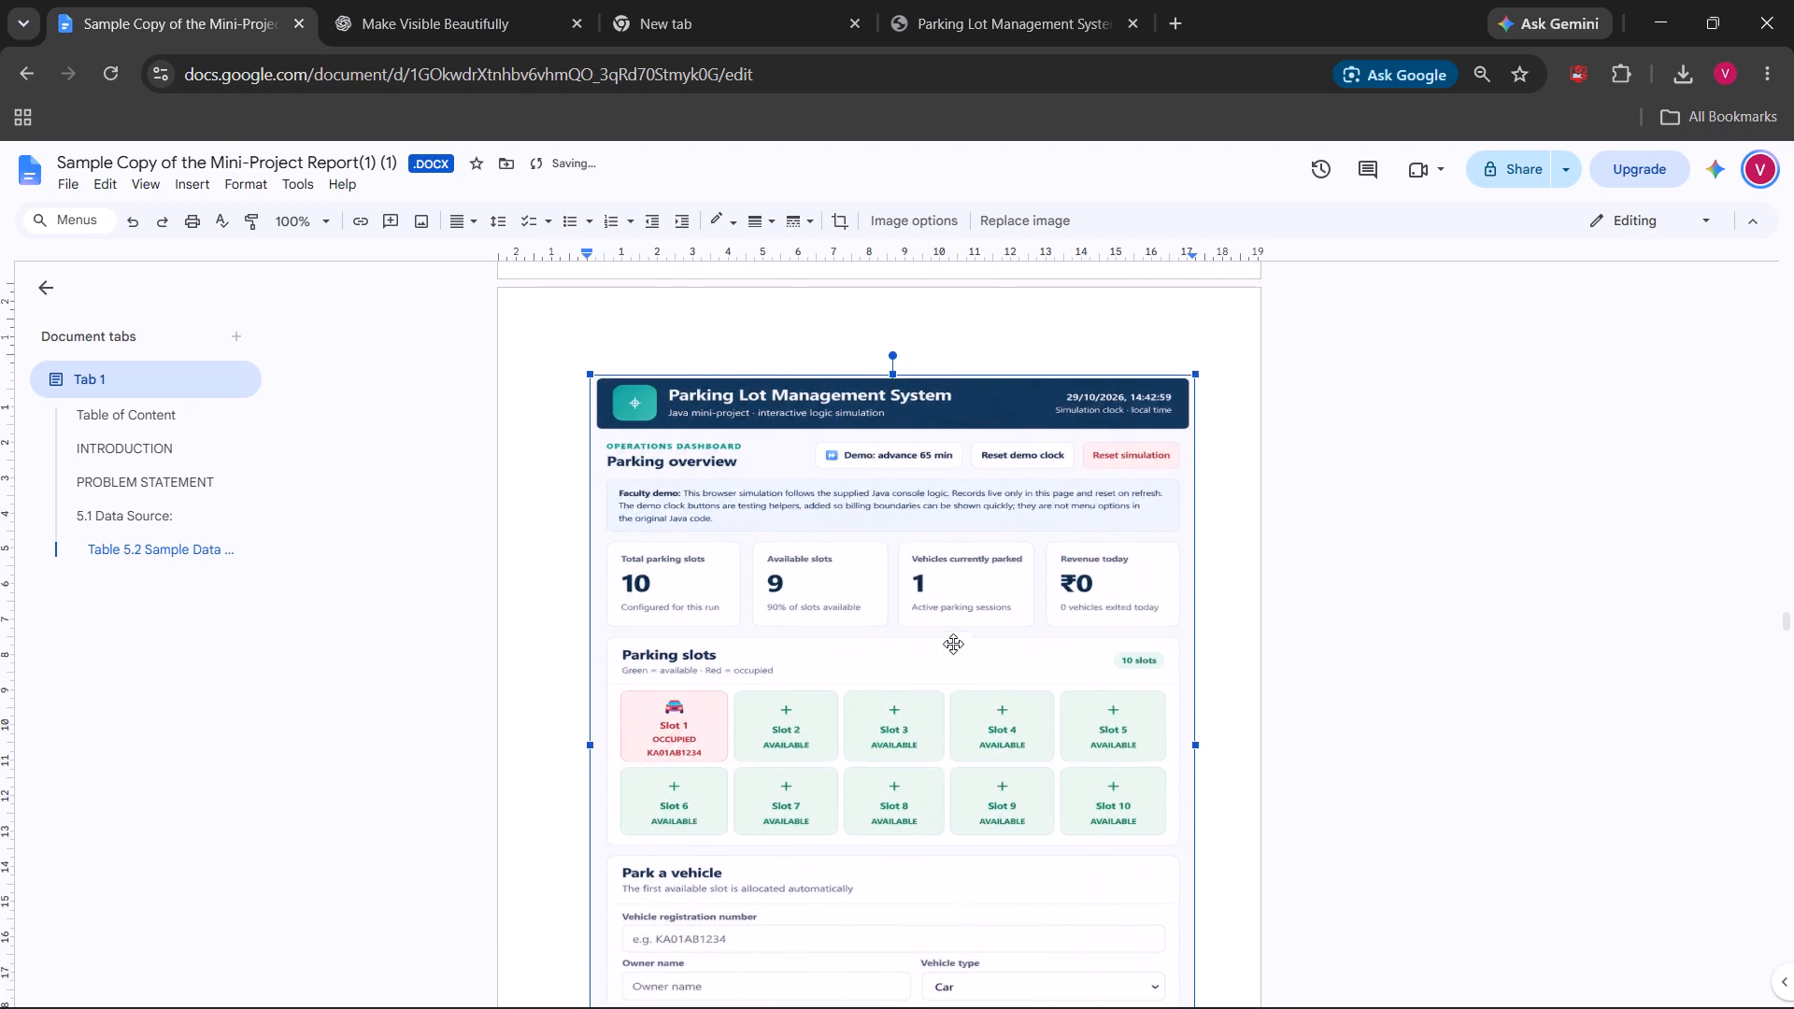
pyautogui.scroll(2, 953, 644)
pyautogui.scroll(1, 931, 572)
pyautogui.moveTo(901, 612); pyautogui.dragTo(904, 548)
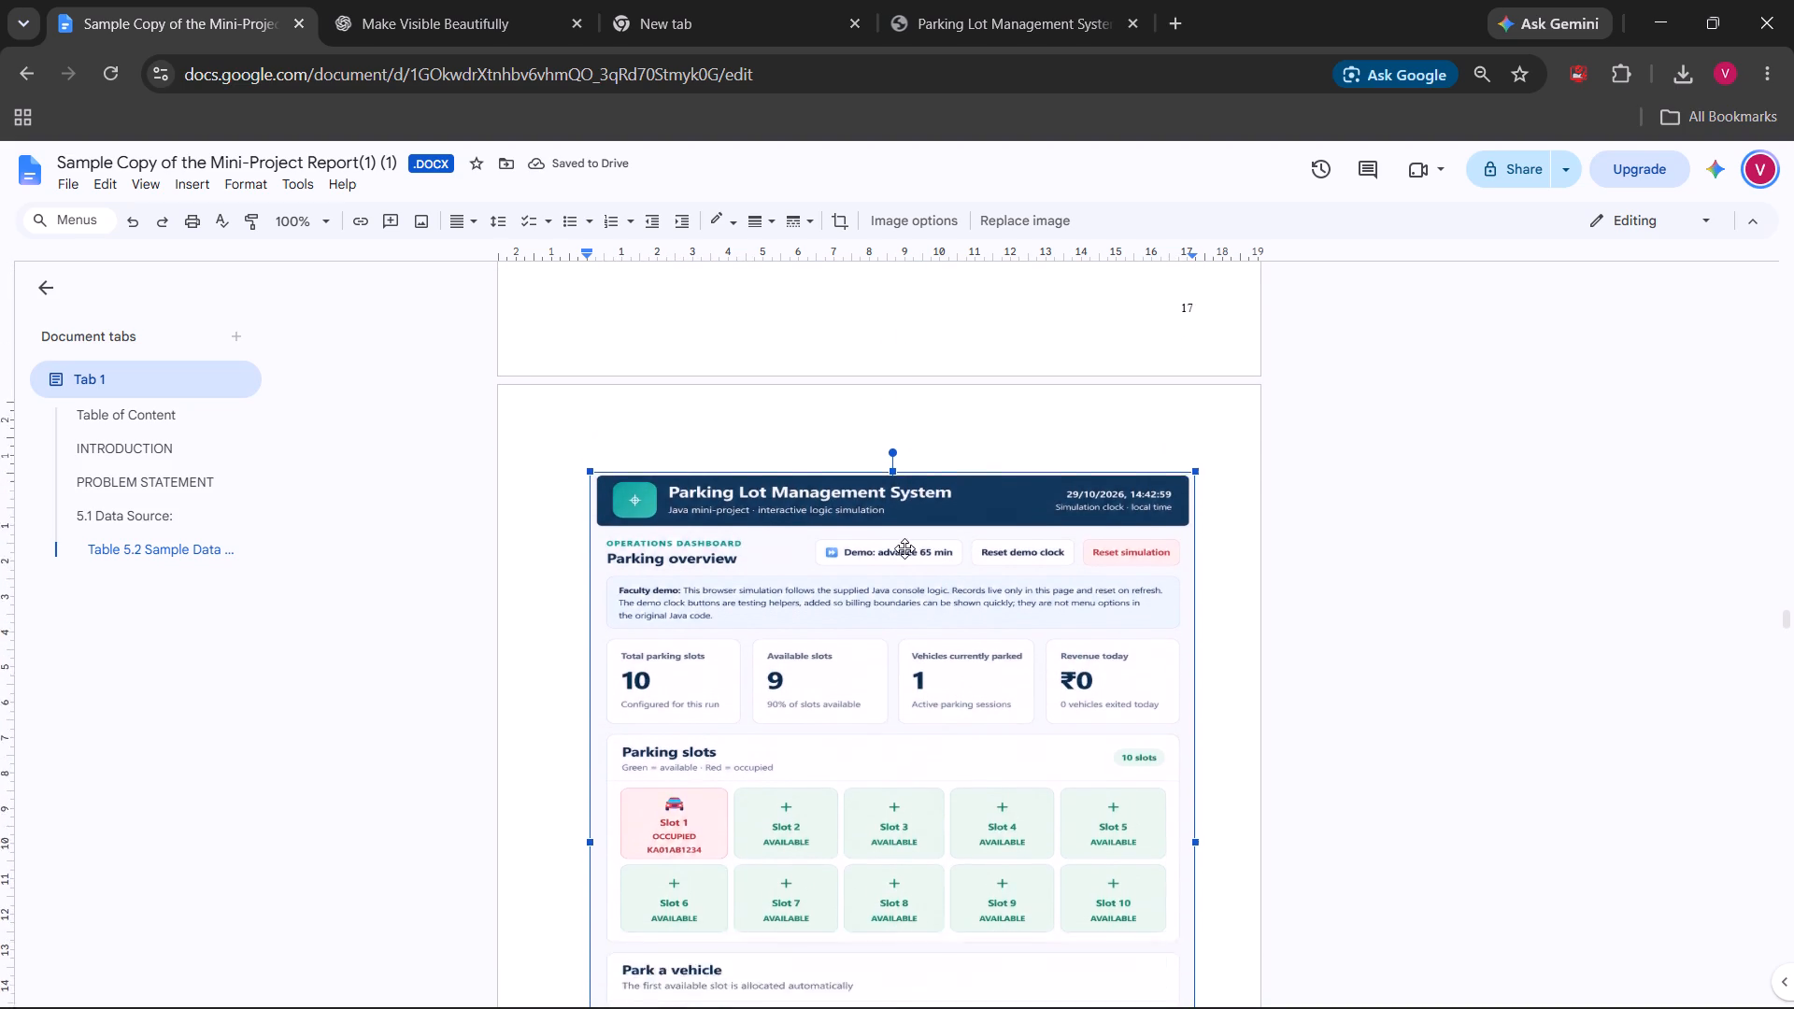
pyautogui.moveTo(904, 548); pyautogui.dragTo(904, 377)
pyautogui.scroll(-1, 915, 912)
pyautogui.moveTo(892, 900); pyautogui.dragTo(897, 726)
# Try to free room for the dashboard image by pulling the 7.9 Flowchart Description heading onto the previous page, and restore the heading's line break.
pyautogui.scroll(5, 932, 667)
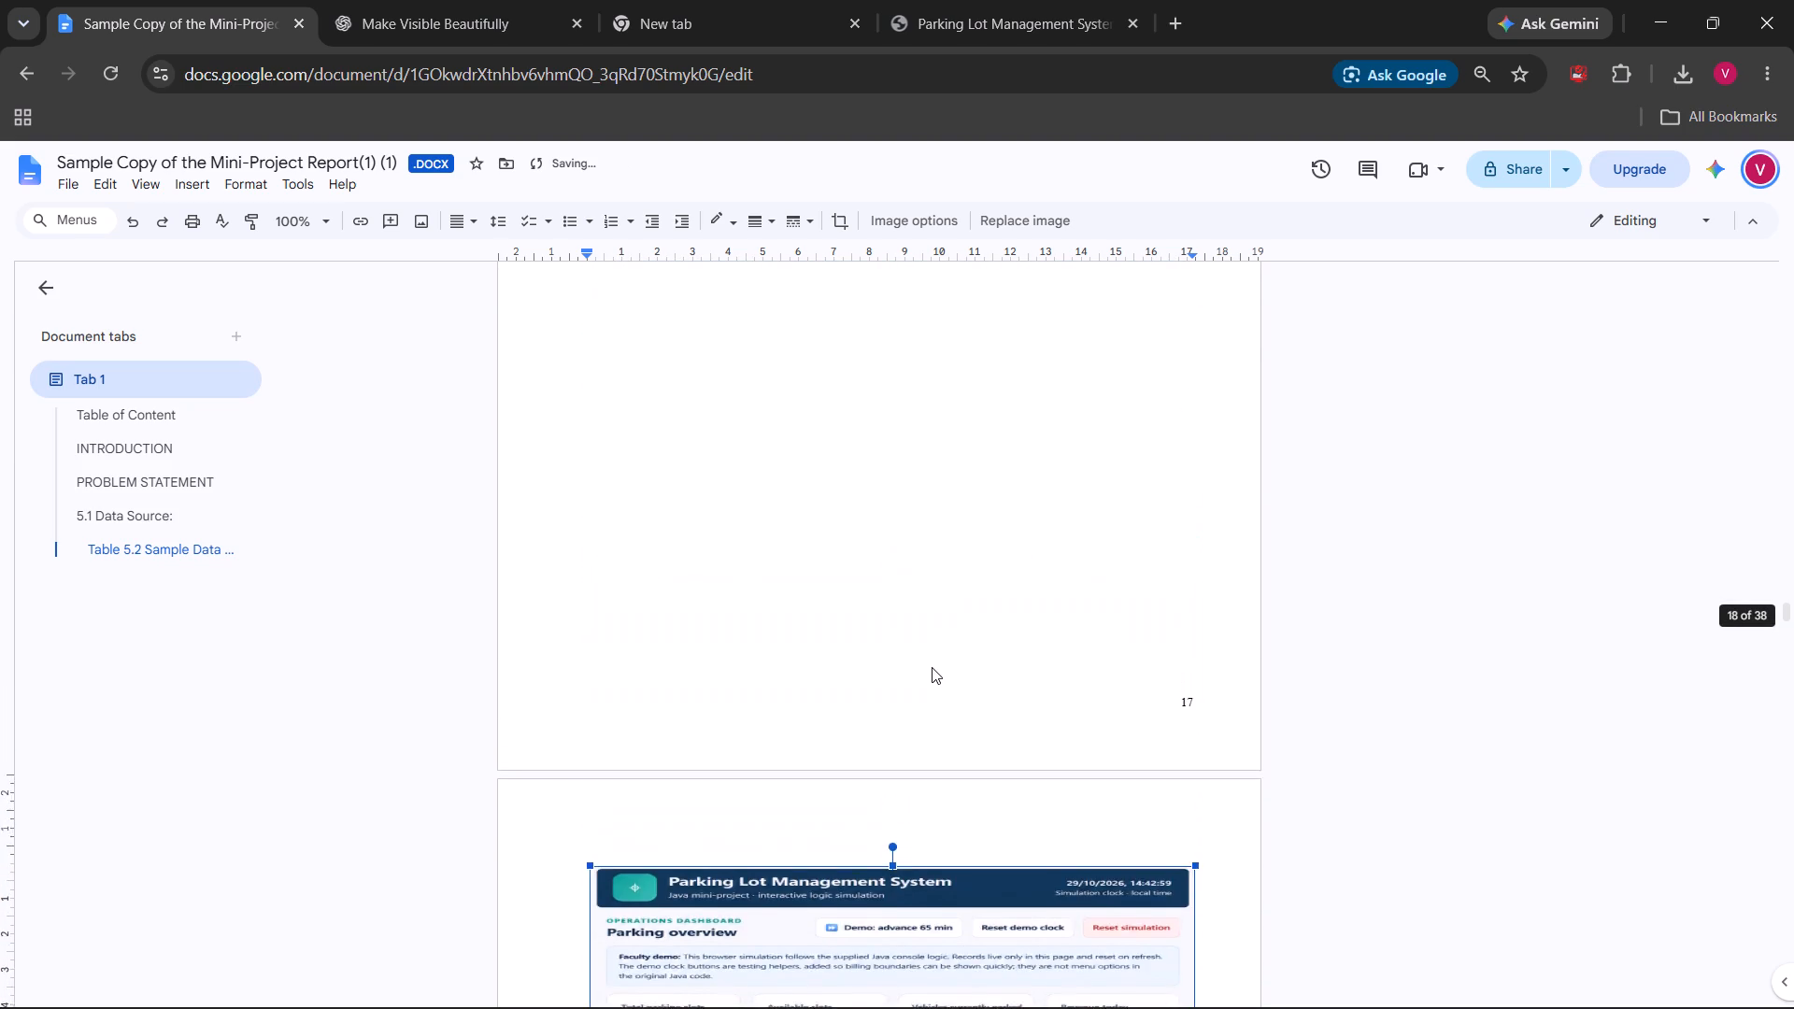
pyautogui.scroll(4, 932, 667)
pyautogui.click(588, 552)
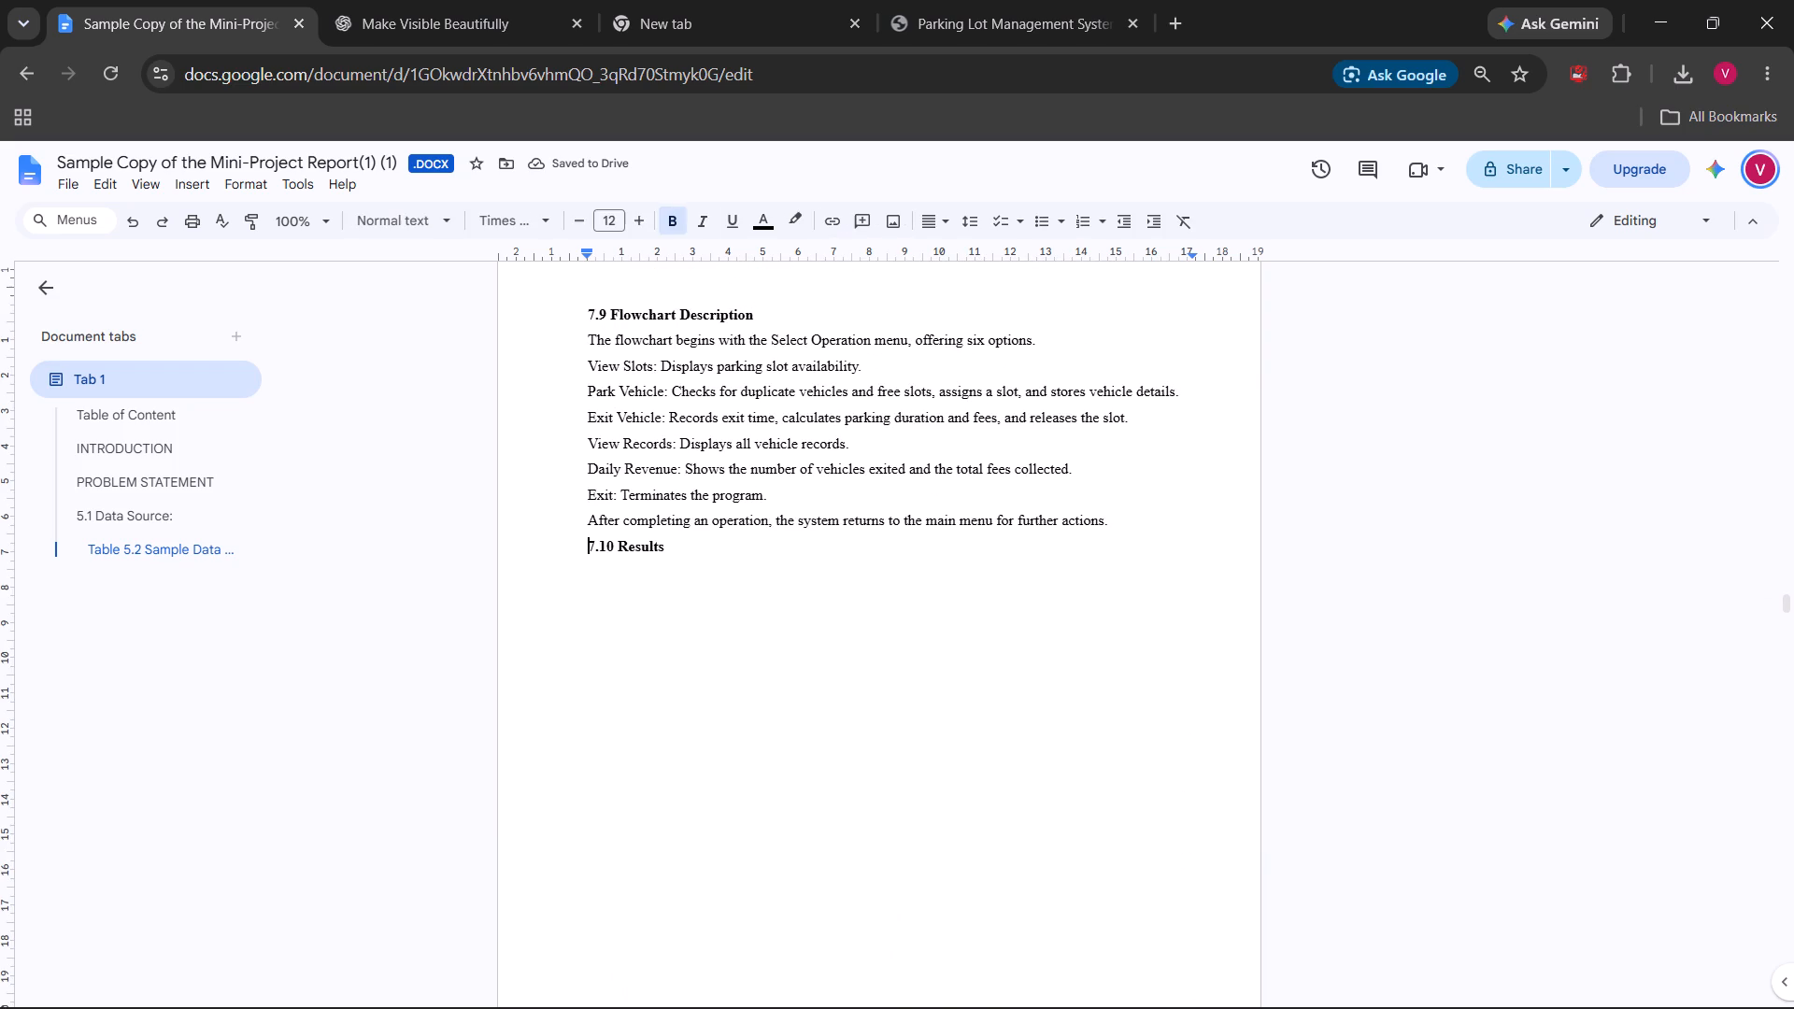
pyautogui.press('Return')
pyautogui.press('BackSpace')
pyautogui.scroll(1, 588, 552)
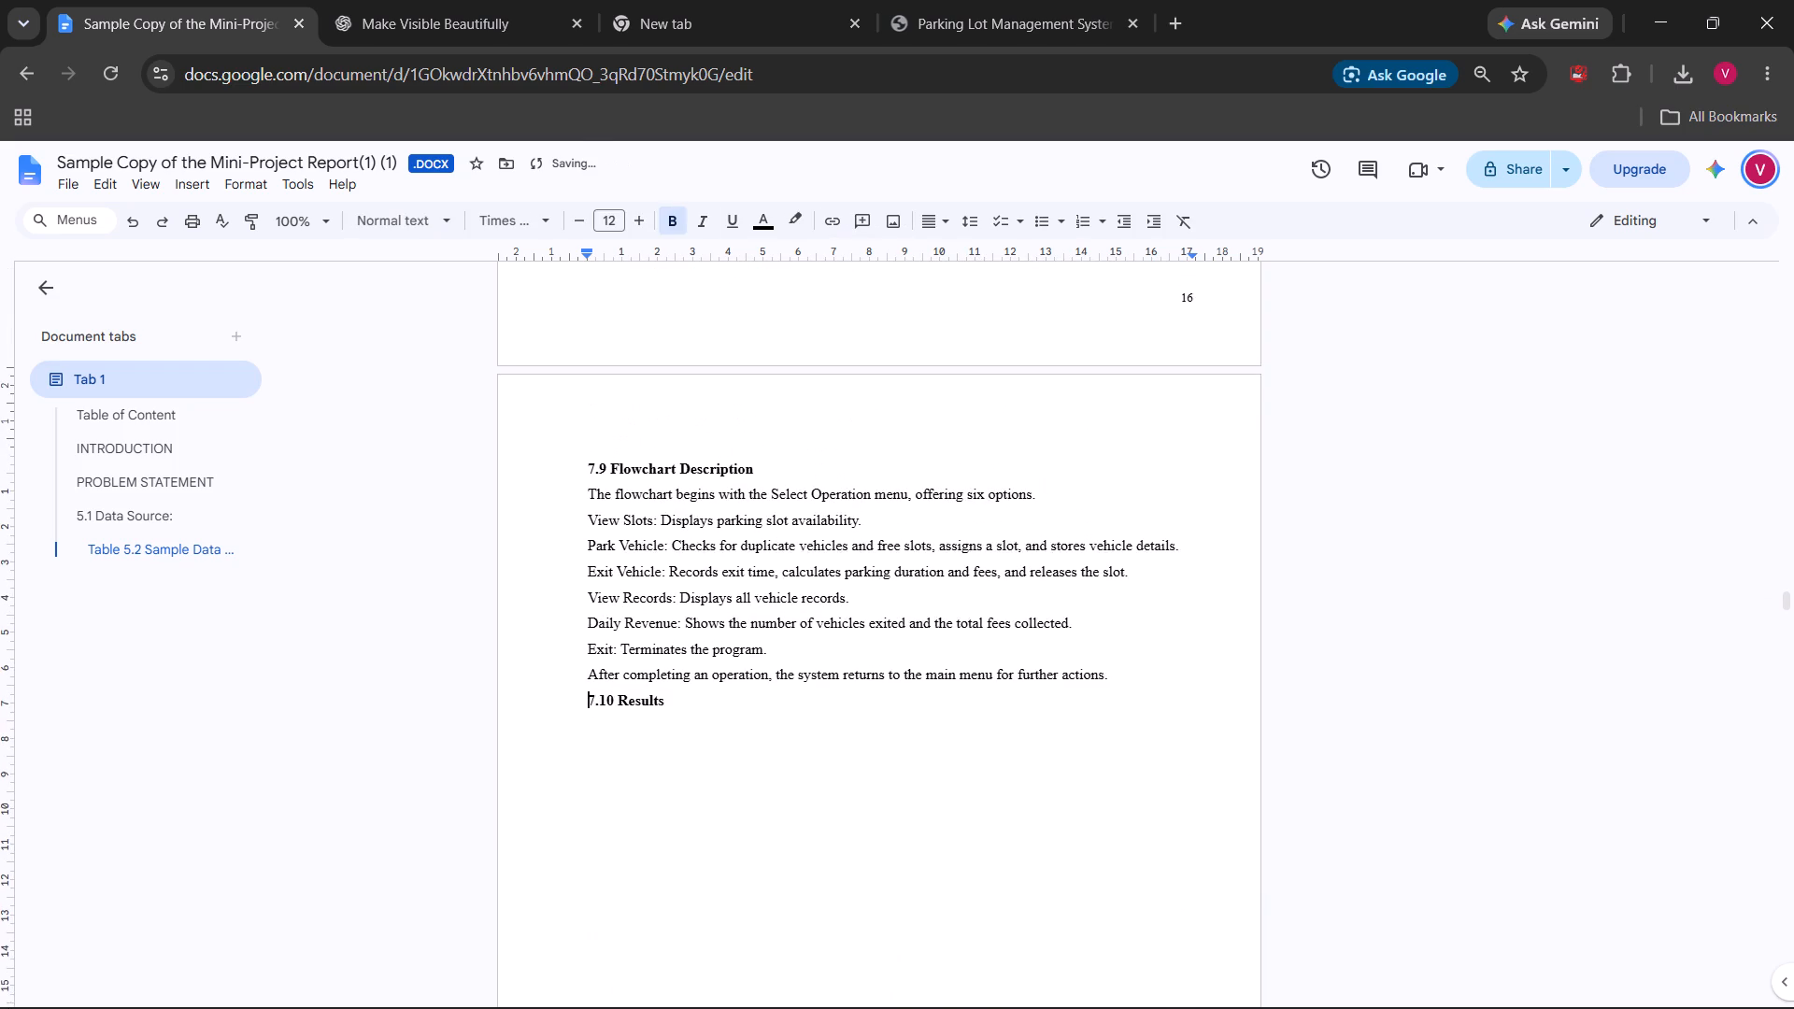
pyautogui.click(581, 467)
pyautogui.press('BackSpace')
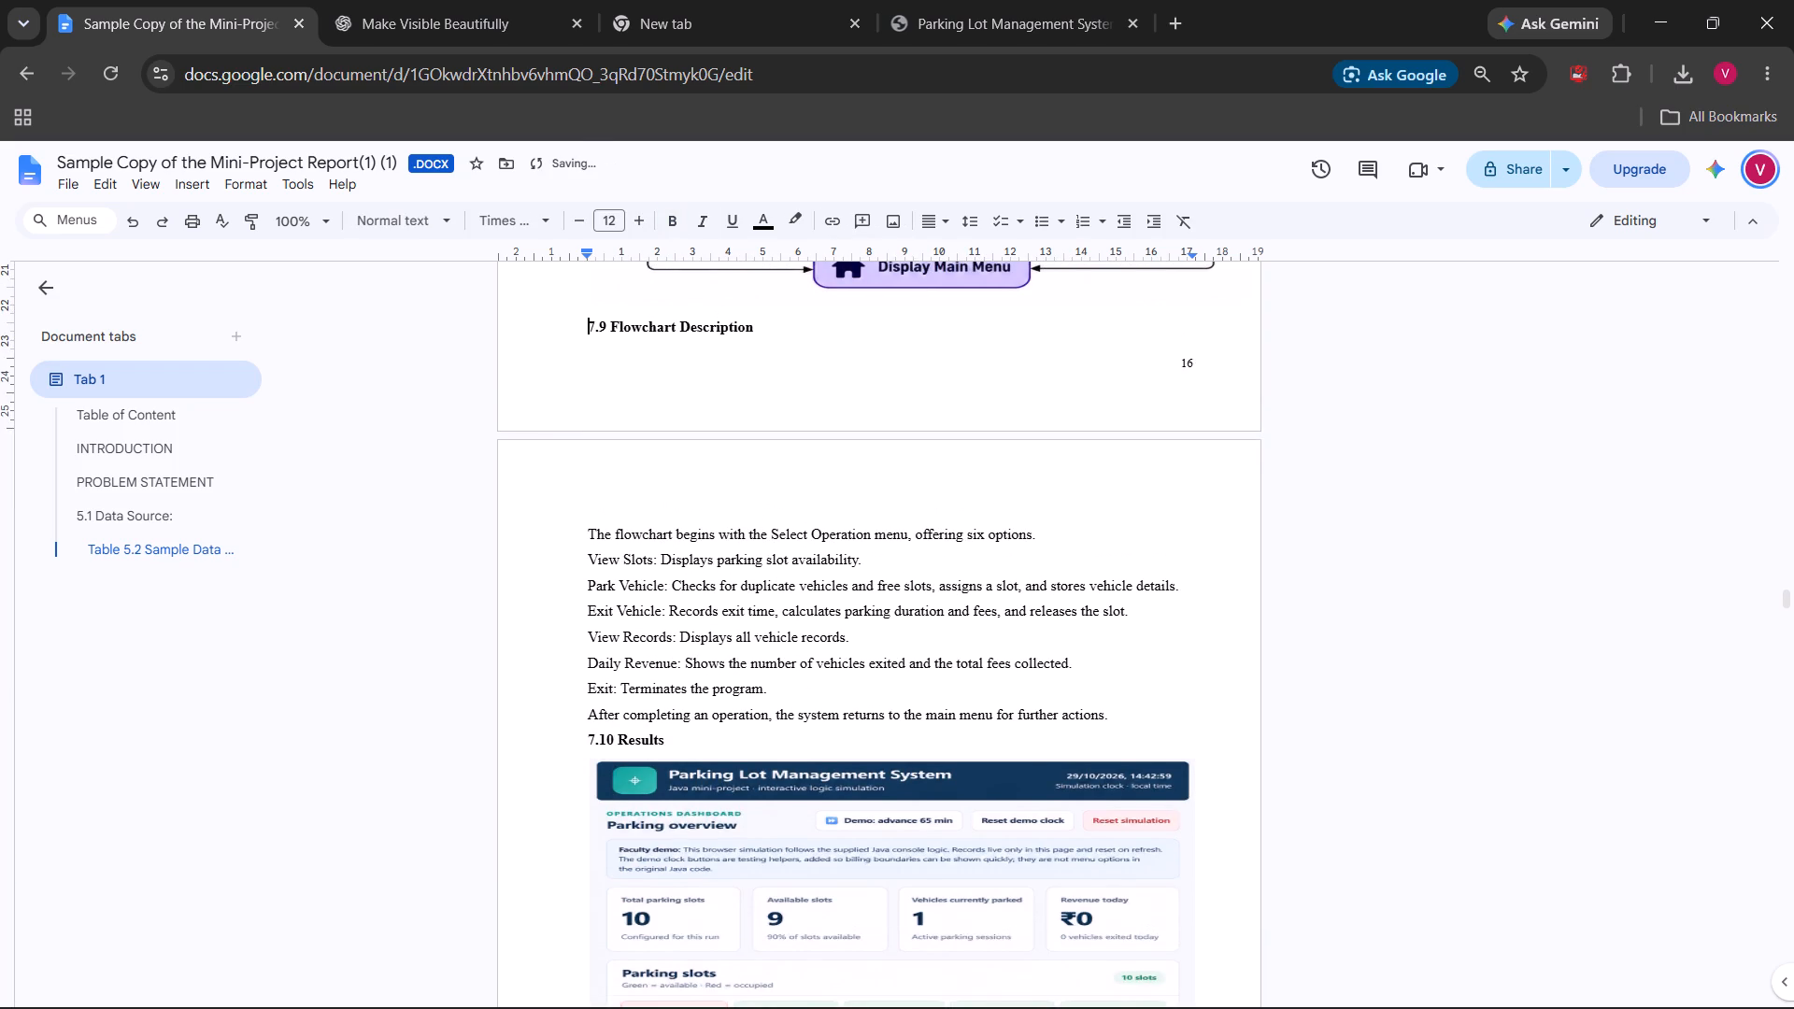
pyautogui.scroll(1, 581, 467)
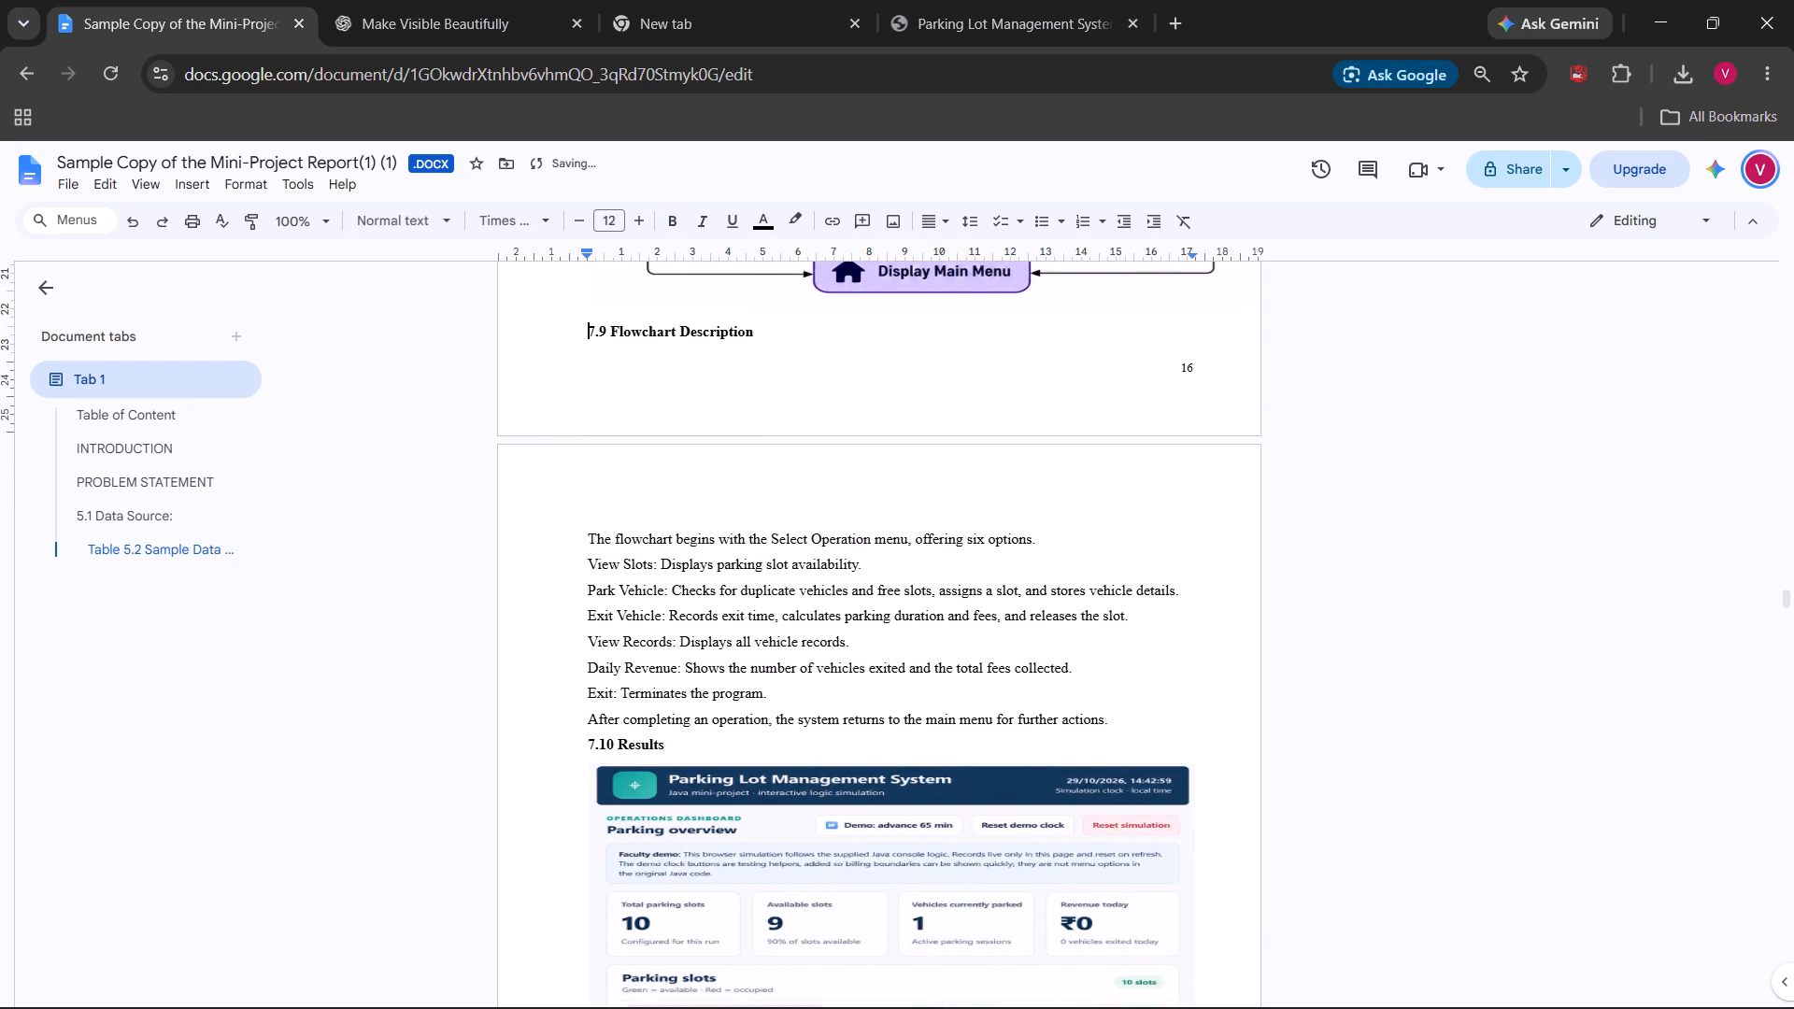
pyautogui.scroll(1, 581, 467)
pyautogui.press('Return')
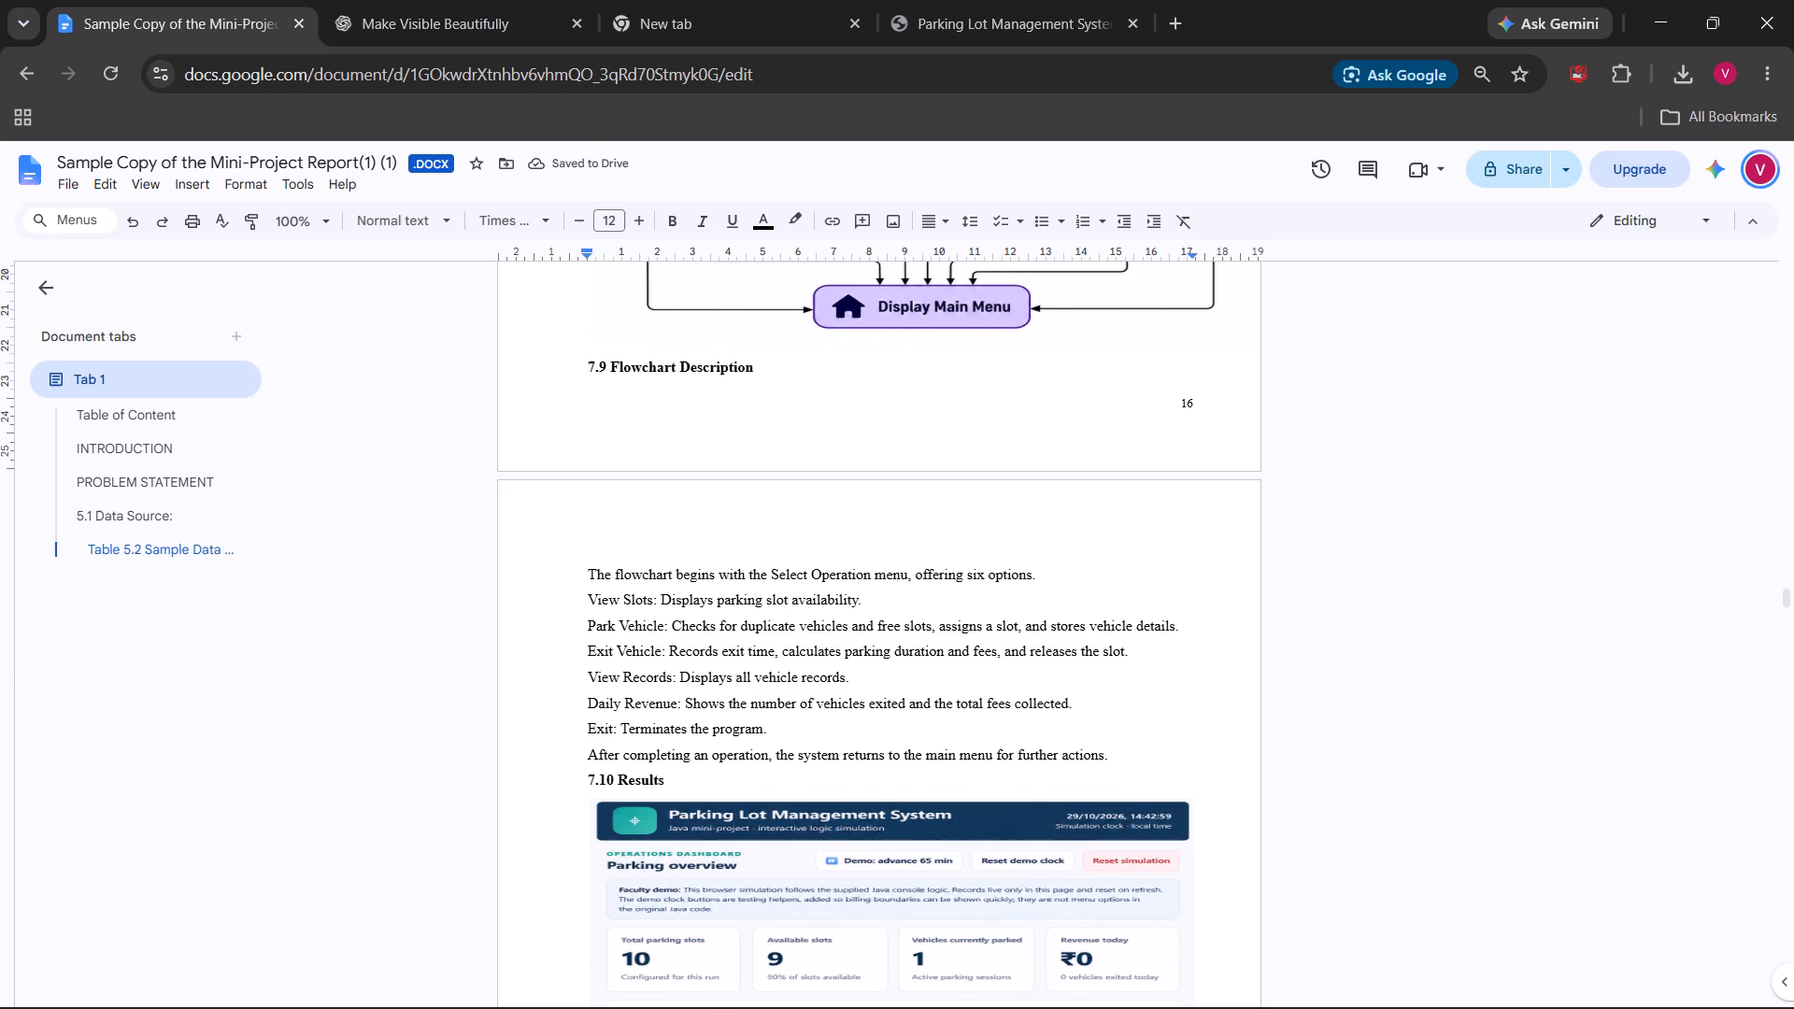
# Delete the sentence "After completing an operation, the system returns to the main menu for further actions." above the 7.10 Results heading.
pyautogui.scroll(-10, 723, 572)
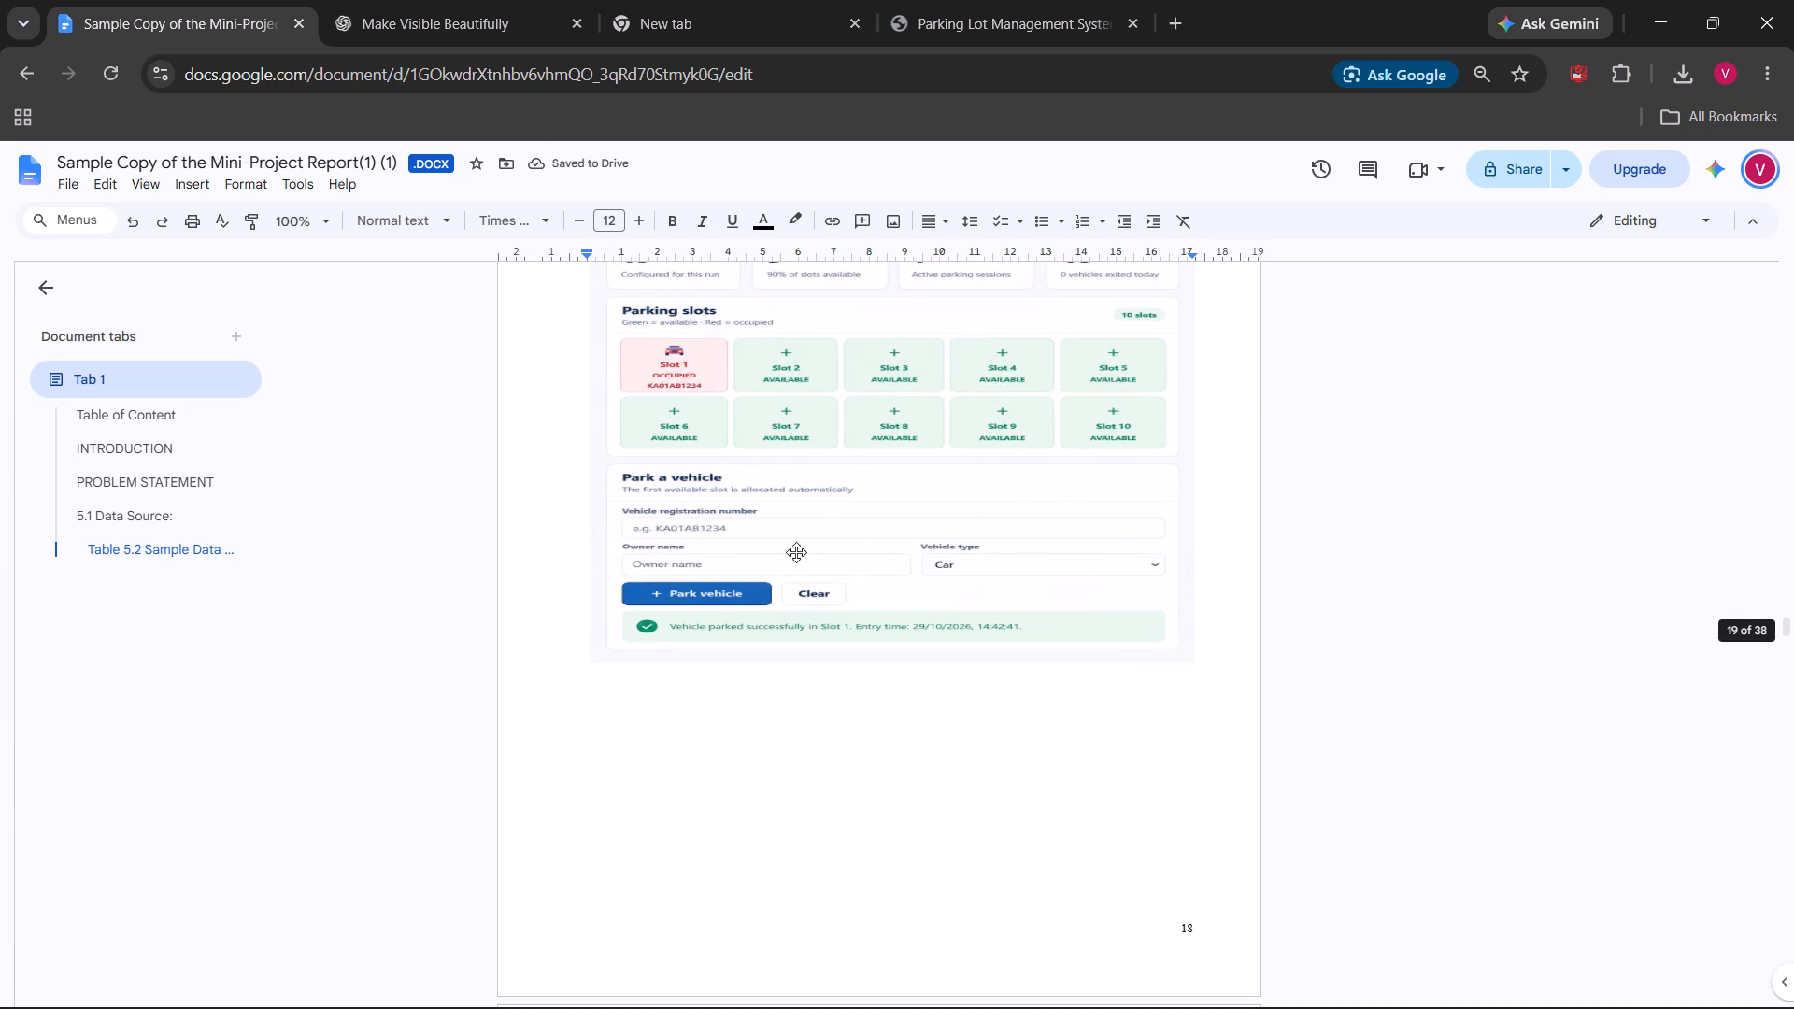
pyautogui.click(856, 537)
pyautogui.scroll(5, 866, 722)
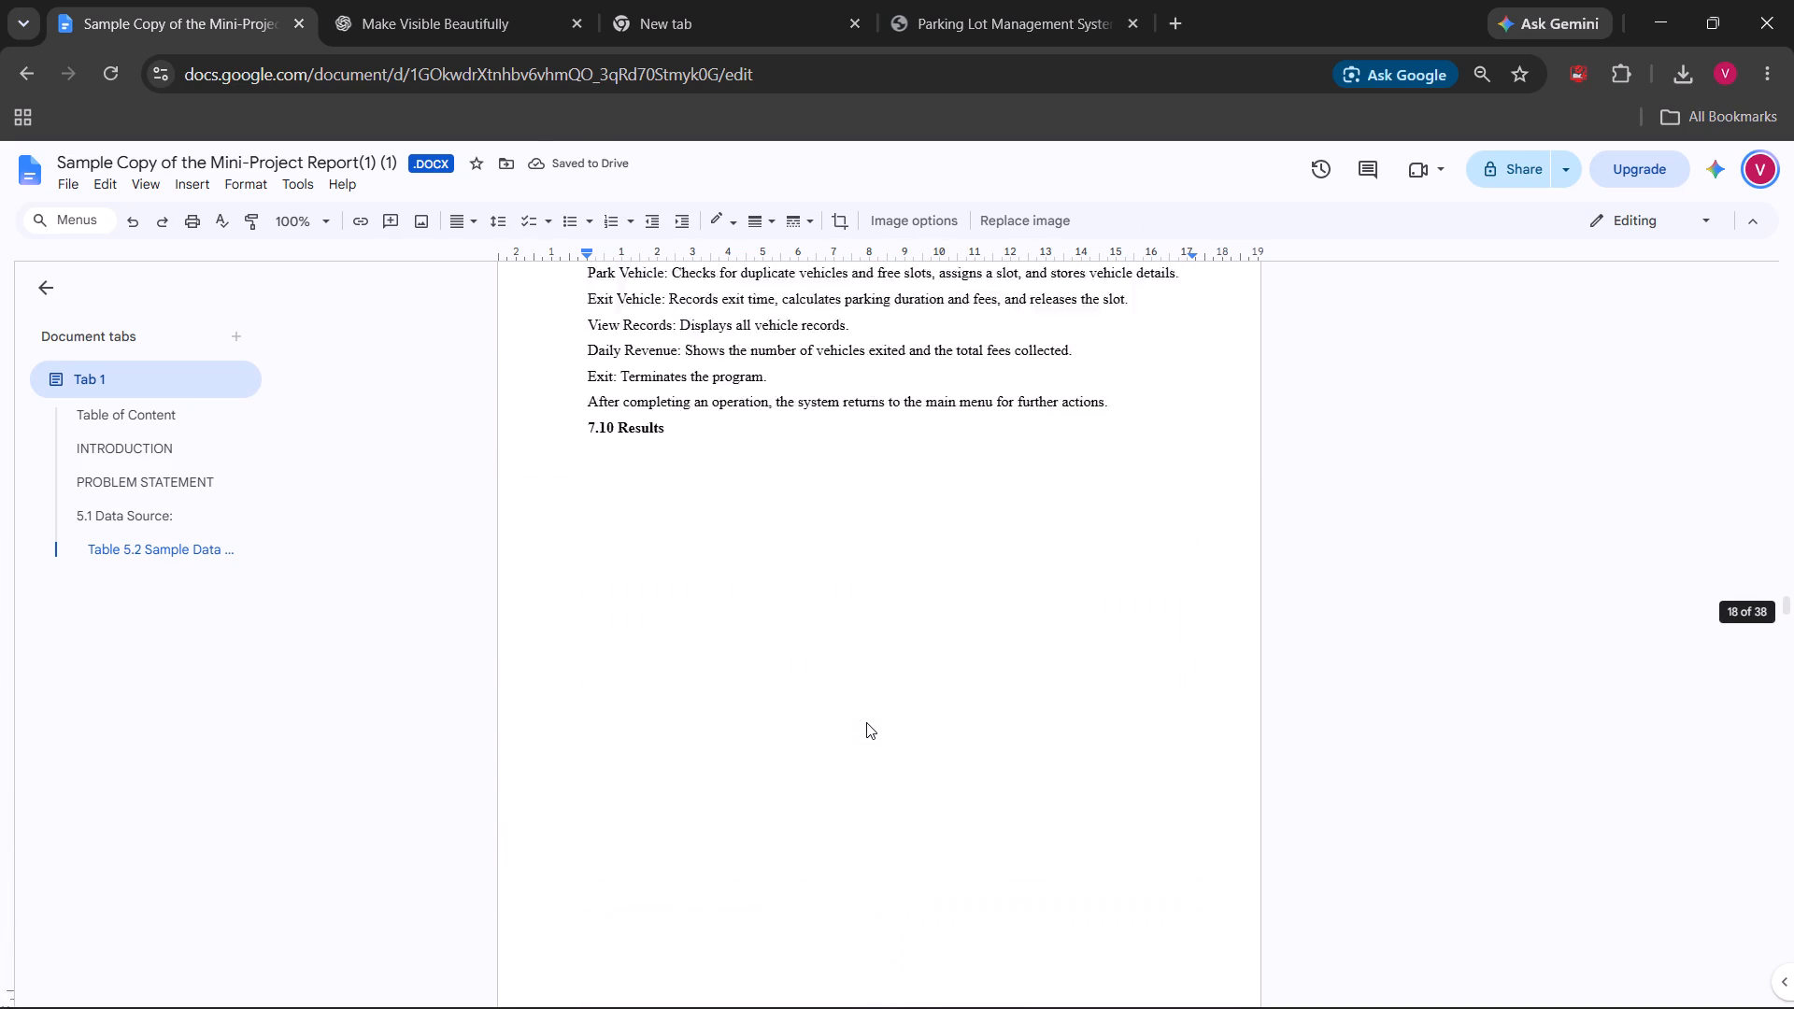
pyautogui.scroll(1, 866, 722)
pyautogui.click(577, 605)
pyautogui.scroll(-1, 577, 605)
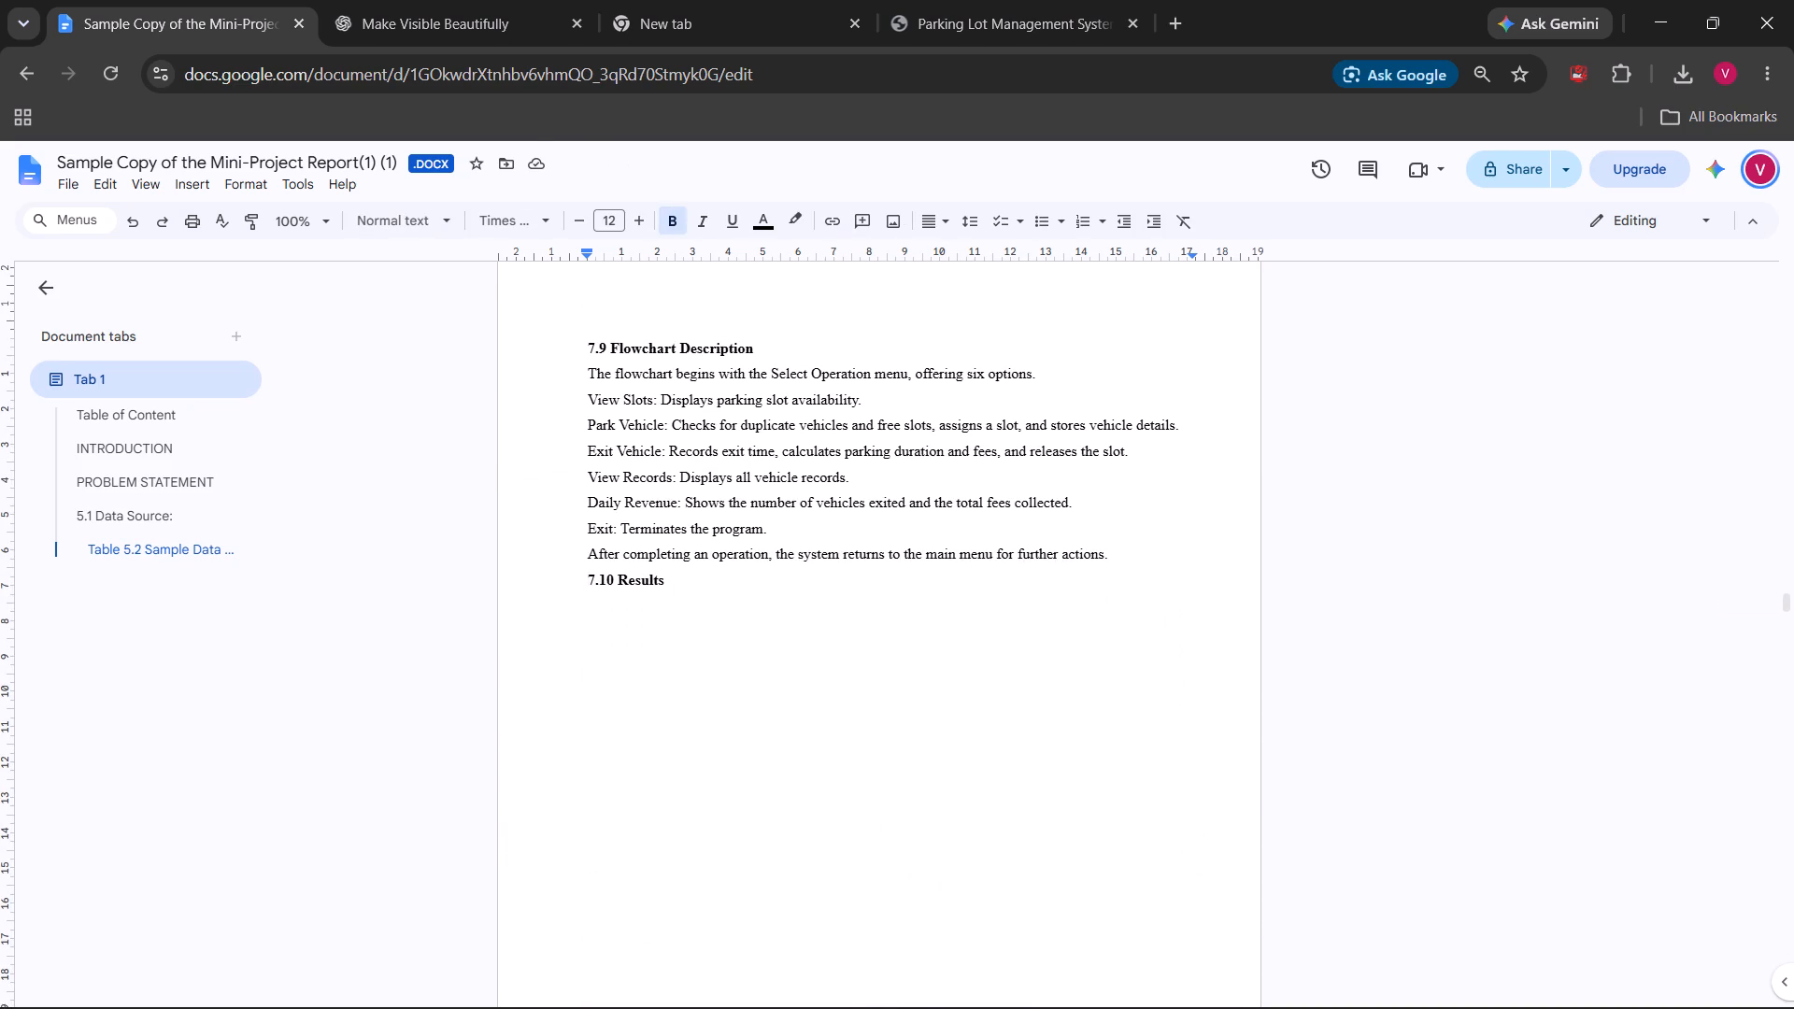
pyautogui.moveTo(1110, 549); pyautogui.dragTo(587, 563)
pyautogui.press('BackSpace')
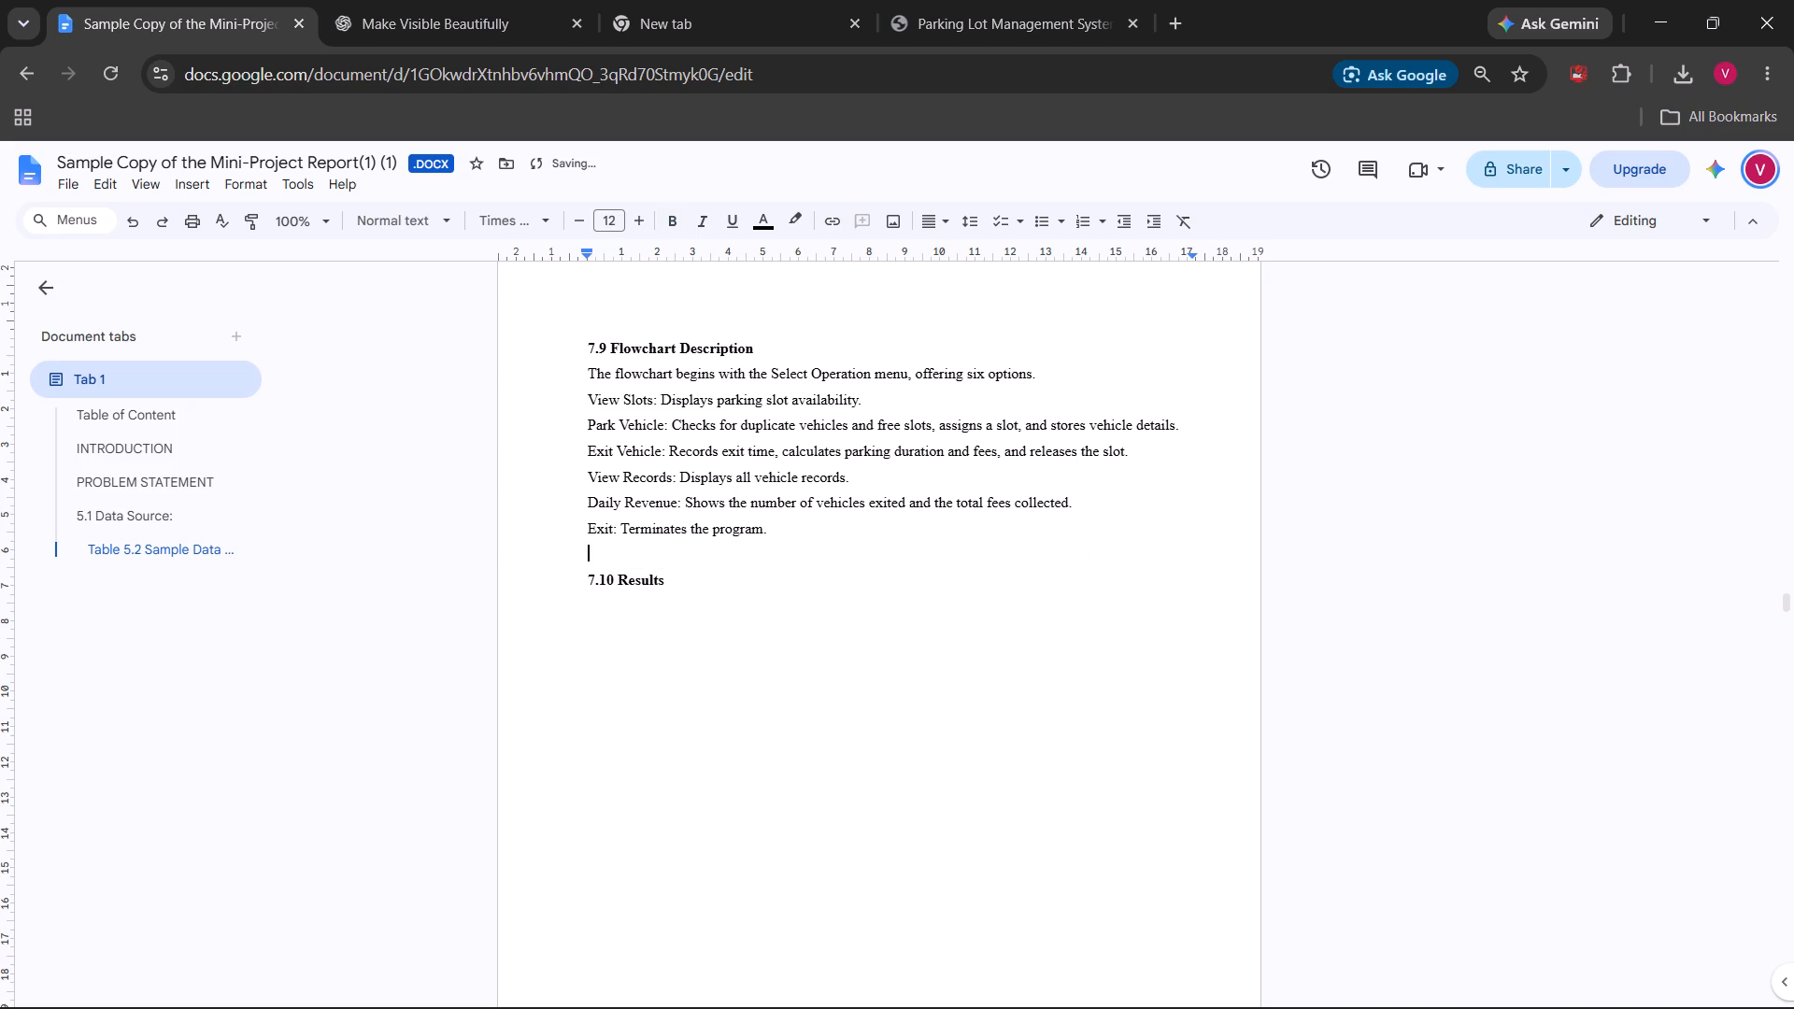
# Delete the blank line directly above the 7.10 Results heading.
pyautogui.press('Down')
pyautogui.press('BackSpace')
# Stretch the dashboard image under 7.10 Results slightly taller toward the page footer.
pyautogui.scroll(-1, 833, 664)
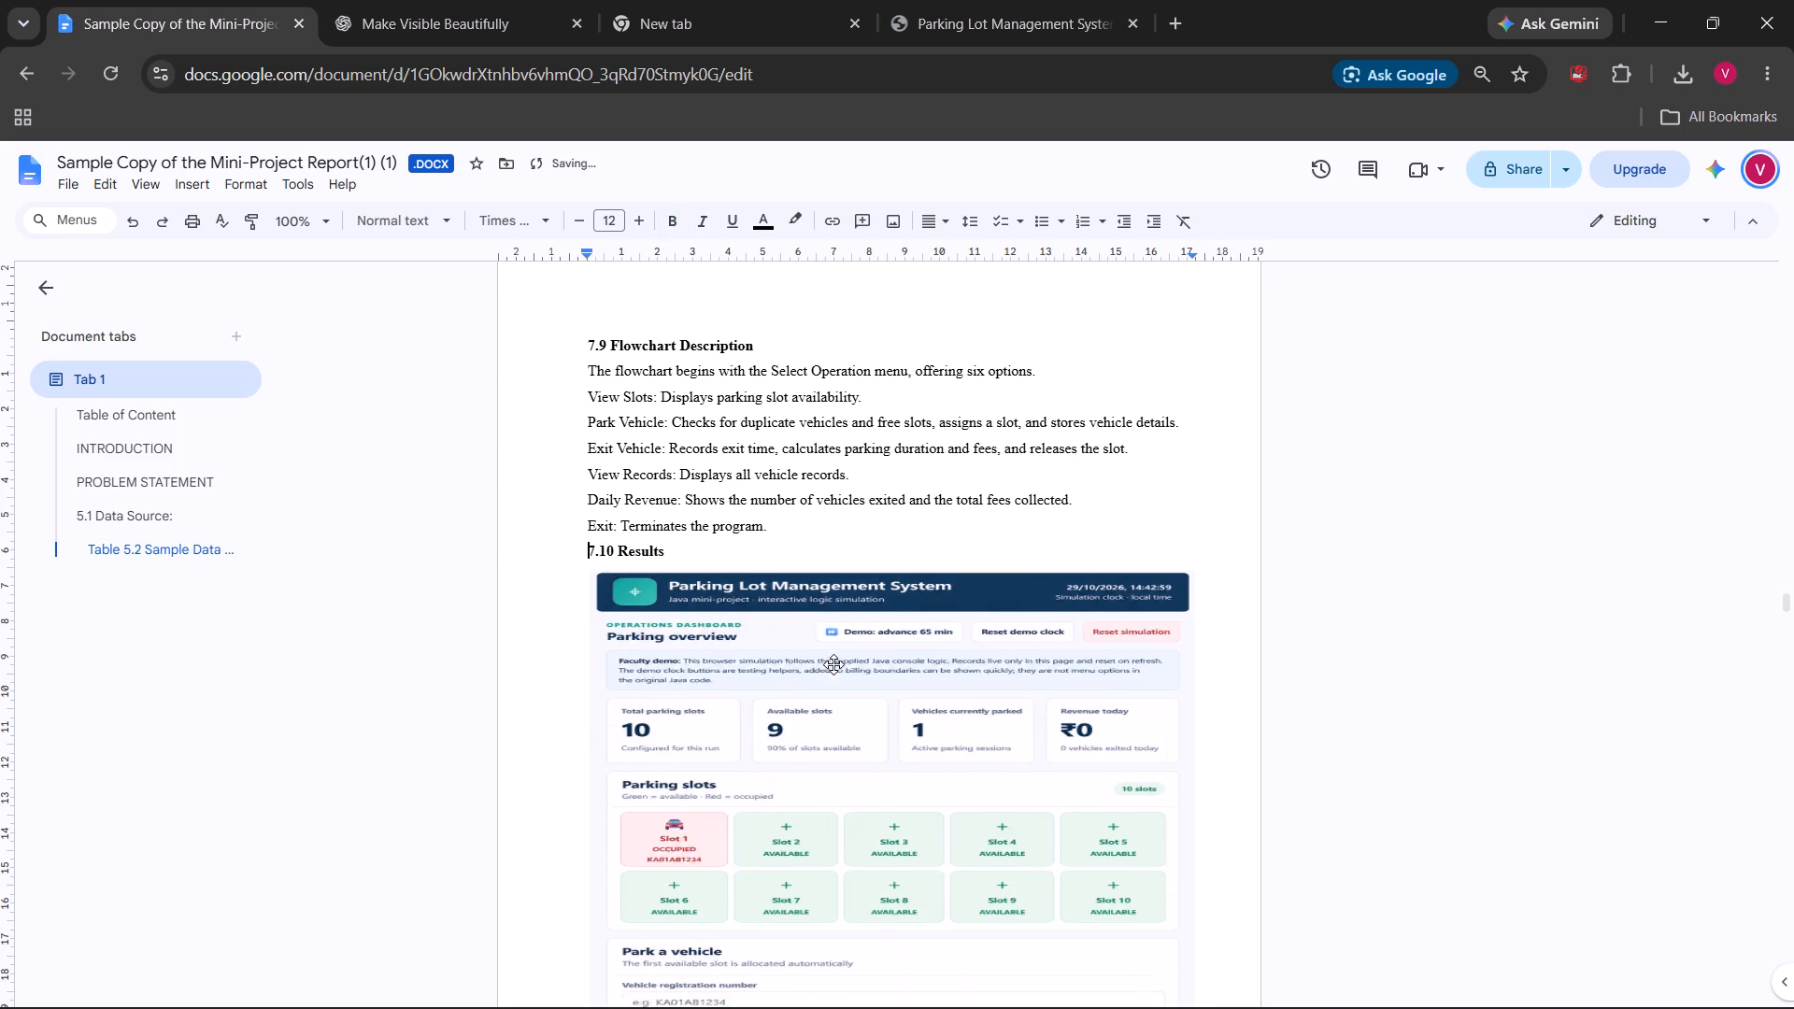
pyautogui.scroll(-1, 833, 664)
pyautogui.click(833, 664)
pyautogui.moveTo(889, 887); pyautogui.dragTo(889, 893)
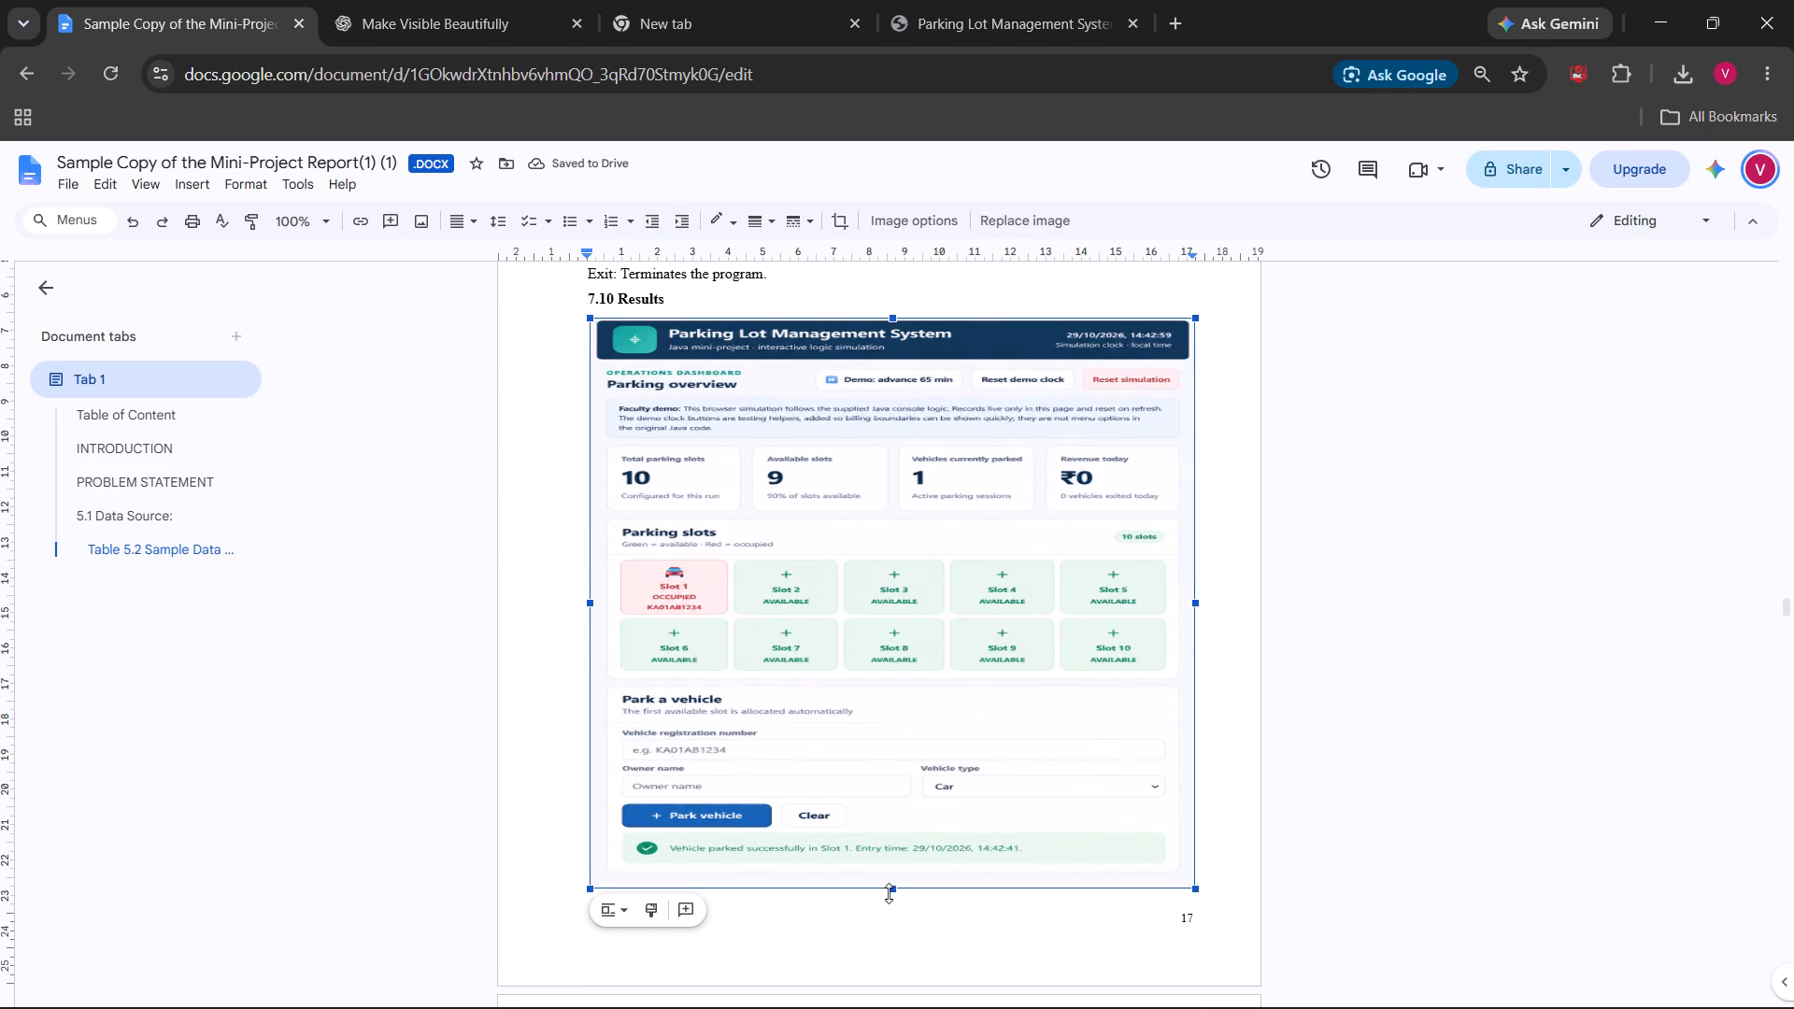
pyautogui.moveTo(889, 893); pyautogui.dragTo(888, 899)
pyautogui.moveTo(892, 899); pyautogui.dragTo(894, 926)
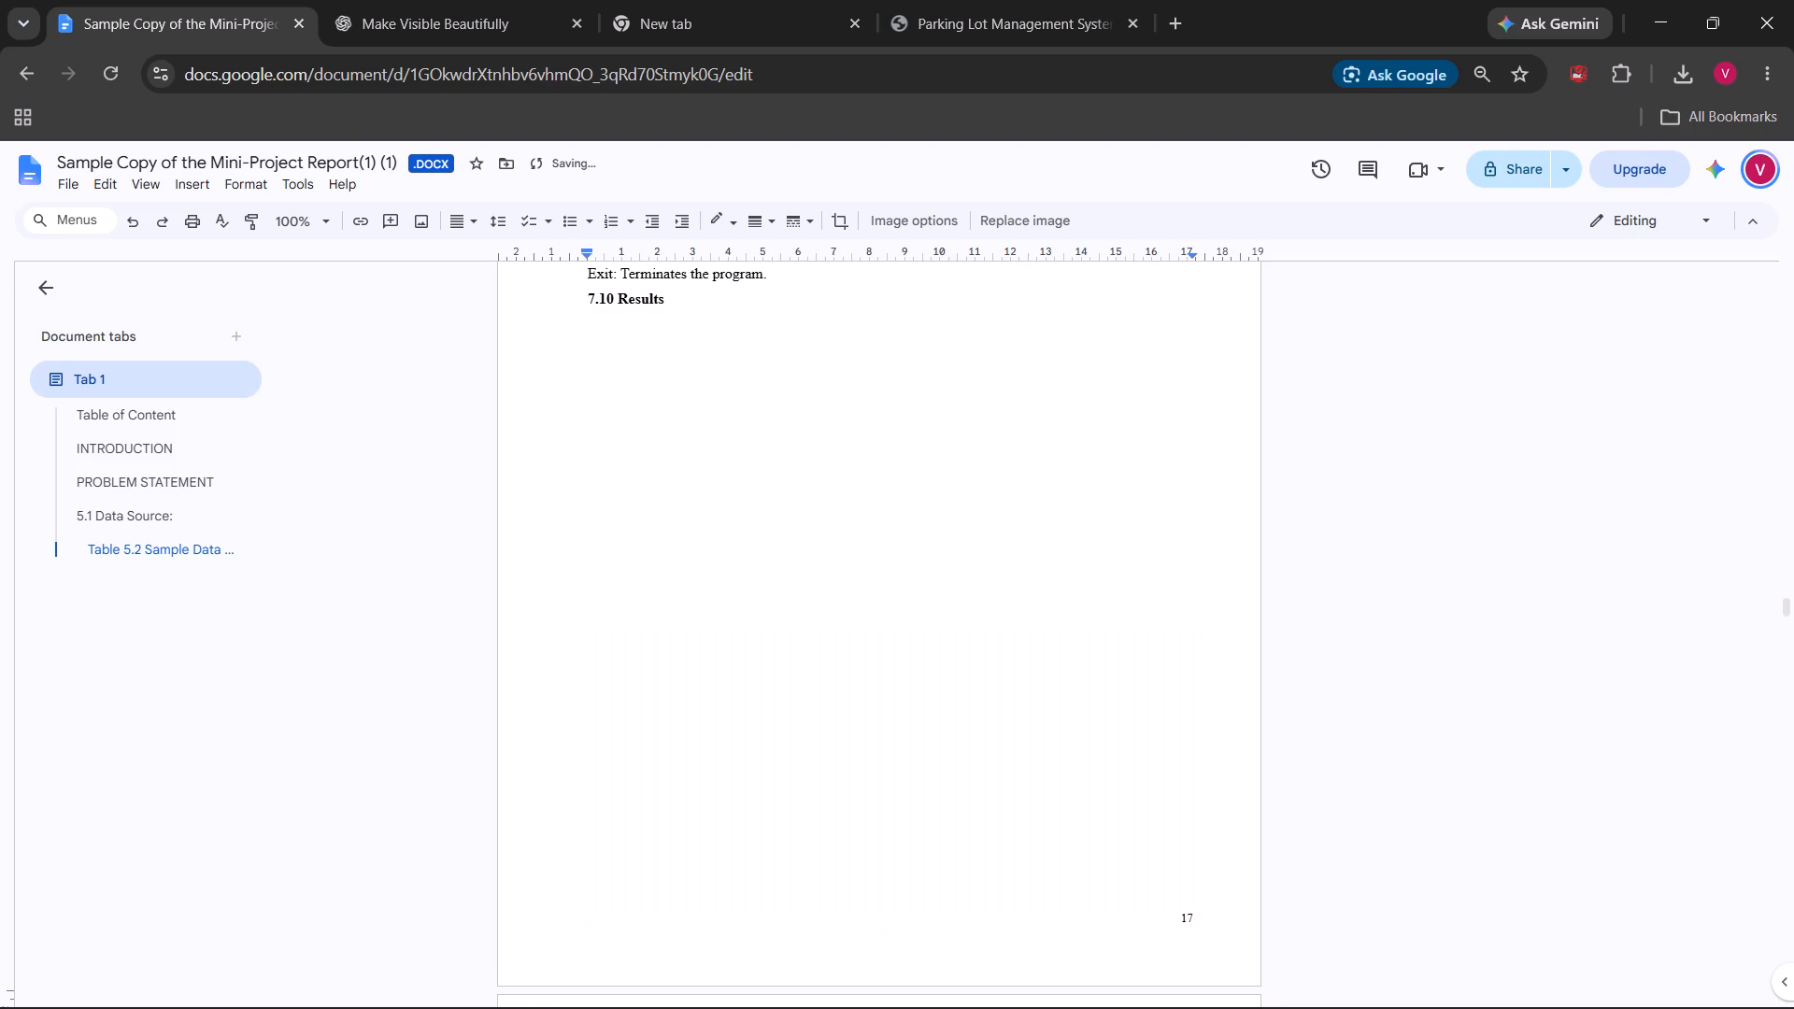
pyautogui.rightClick(894, 926)
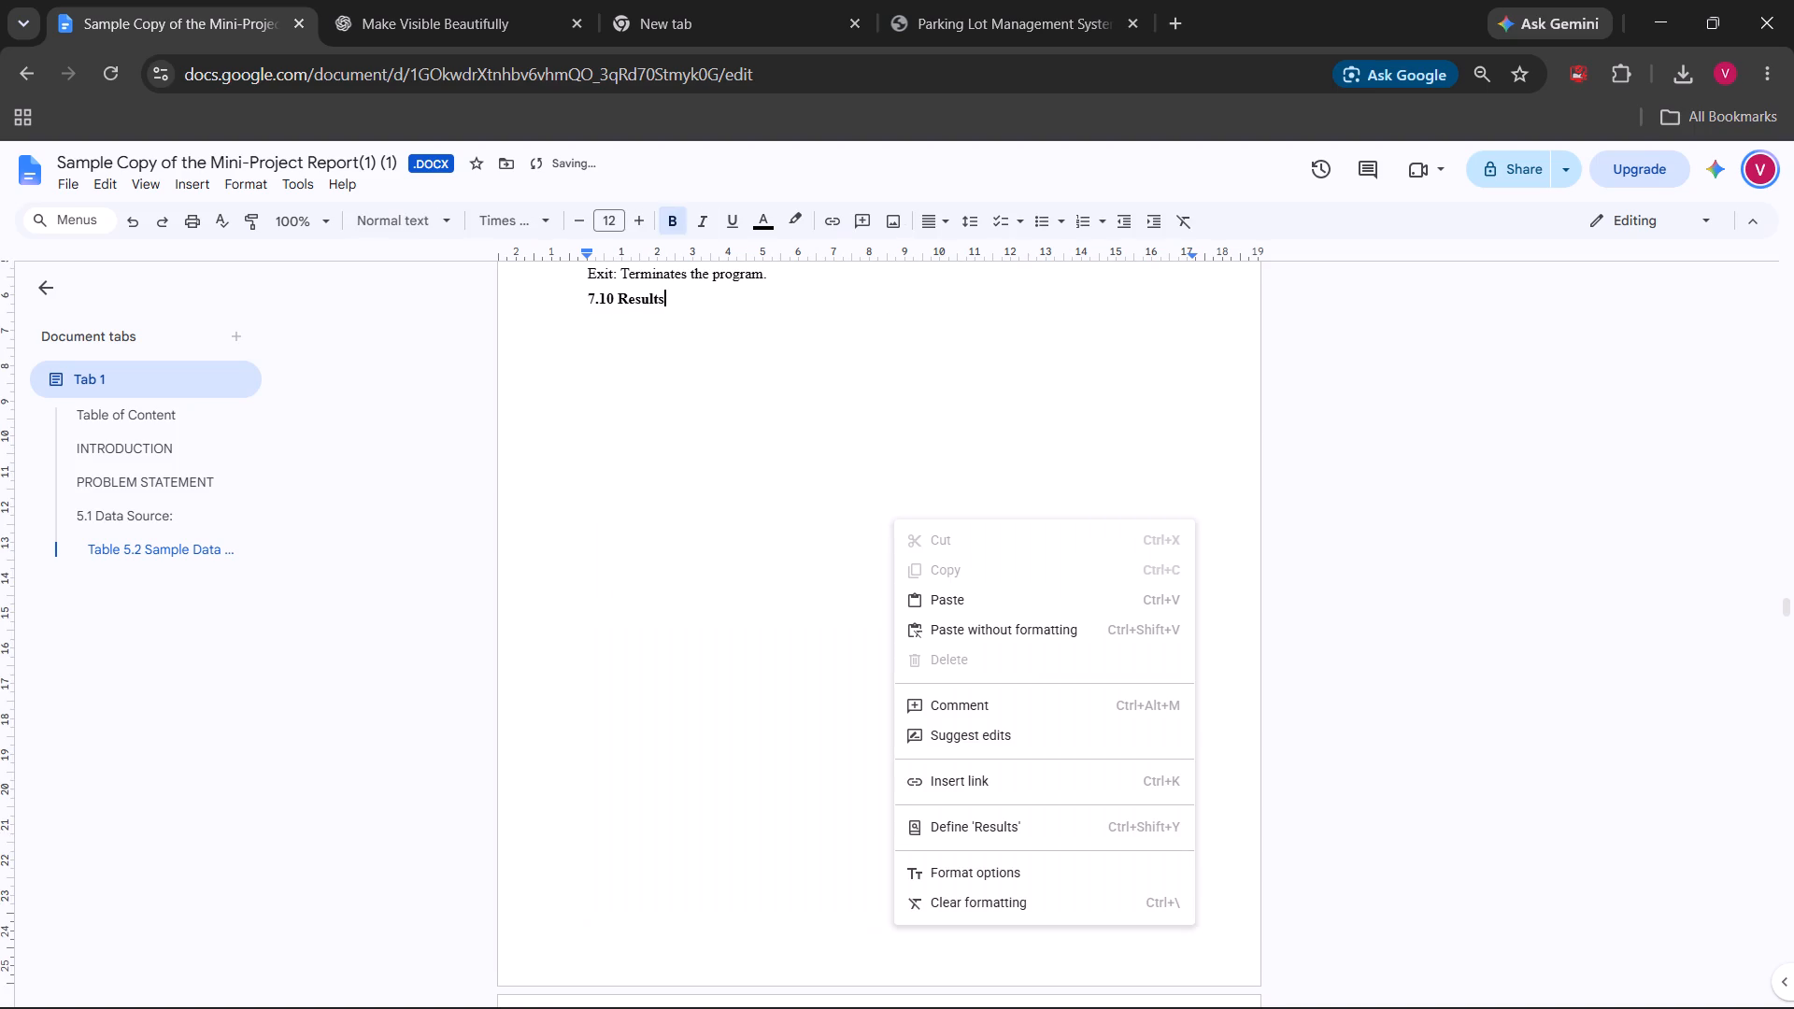
# Insert blank lines before the 7.10 Results heading to move it to the top of the next page with its image.
pyautogui.click(598, 304)
pyautogui.click(586, 306)
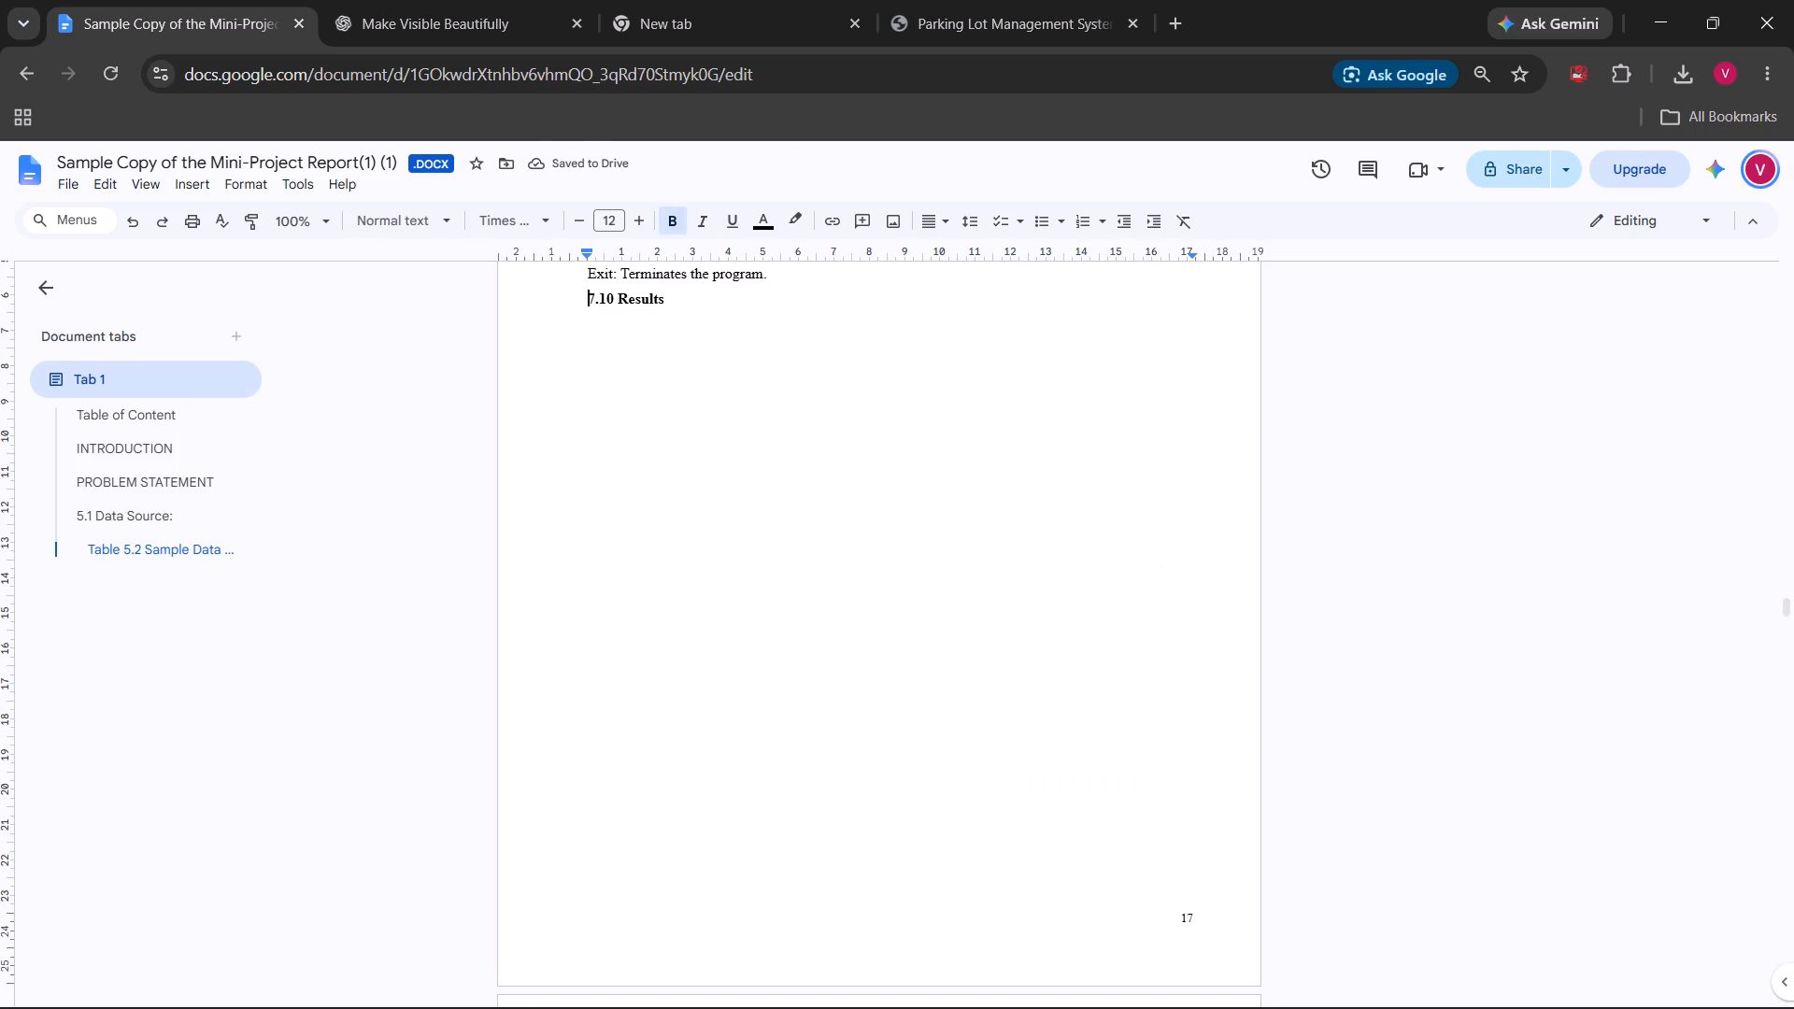
pyautogui.press('Return')
pyautogui.press('Return')
pyautogui.press('Return')
pyautogui.press('Return')
pyautogui.press('Return')
pyautogui.press('Return')
pyautogui.press('Return')
pyautogui.press('Return')
pyautogui.press('Return')
pyautogui.press('Return')
pyautogui.press('Return')
pyautogui.press('Return')
pyautogui.press('Return')
pyautogui.press('Return')
pyautogui.press('Return')
pyautogui.press('Return')
pyautogui.press('Return')
pyautogui.press('Return')
pyautogui.press('Return')
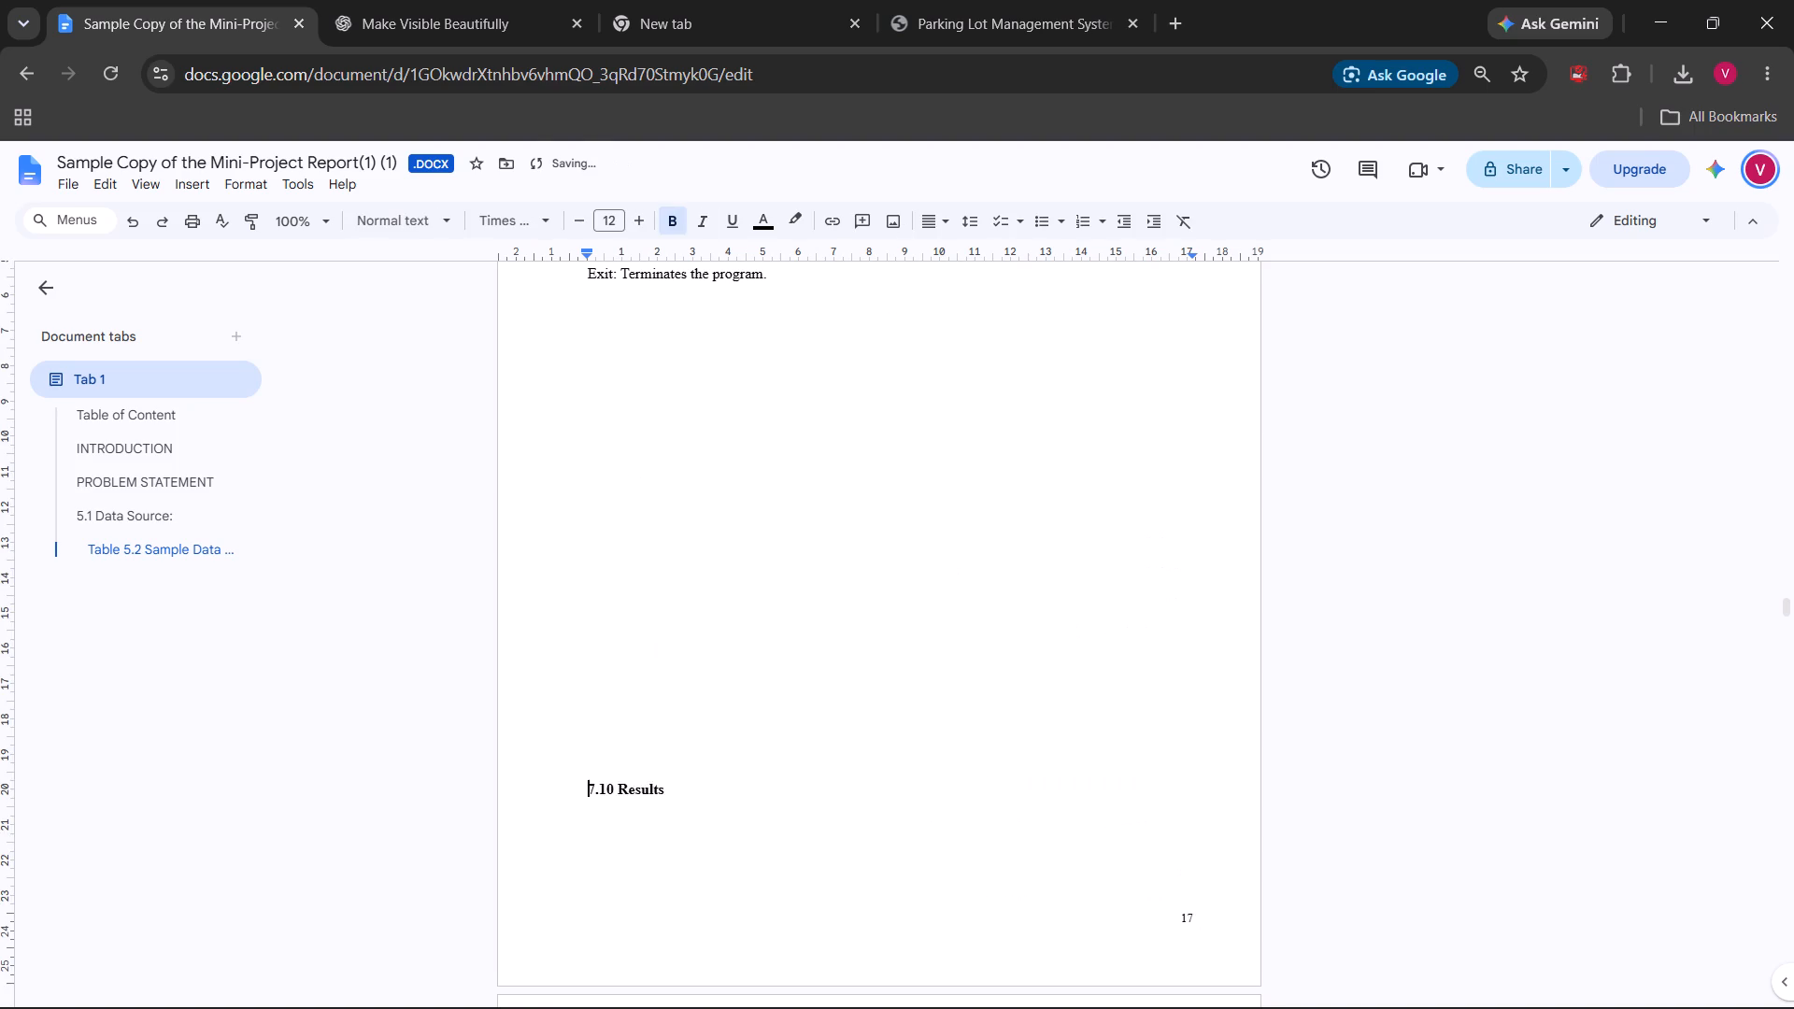
pyautogui.press('Return')
pyautogui.press('Return')
pyautogui.press('Return')
pyautogui.press('Return')
pyautogui.press('Return')
# Increase the height of the dashboard image under 7.10 Results to fill more of the page.
pyautogui.scroll(-3, 586, 306)
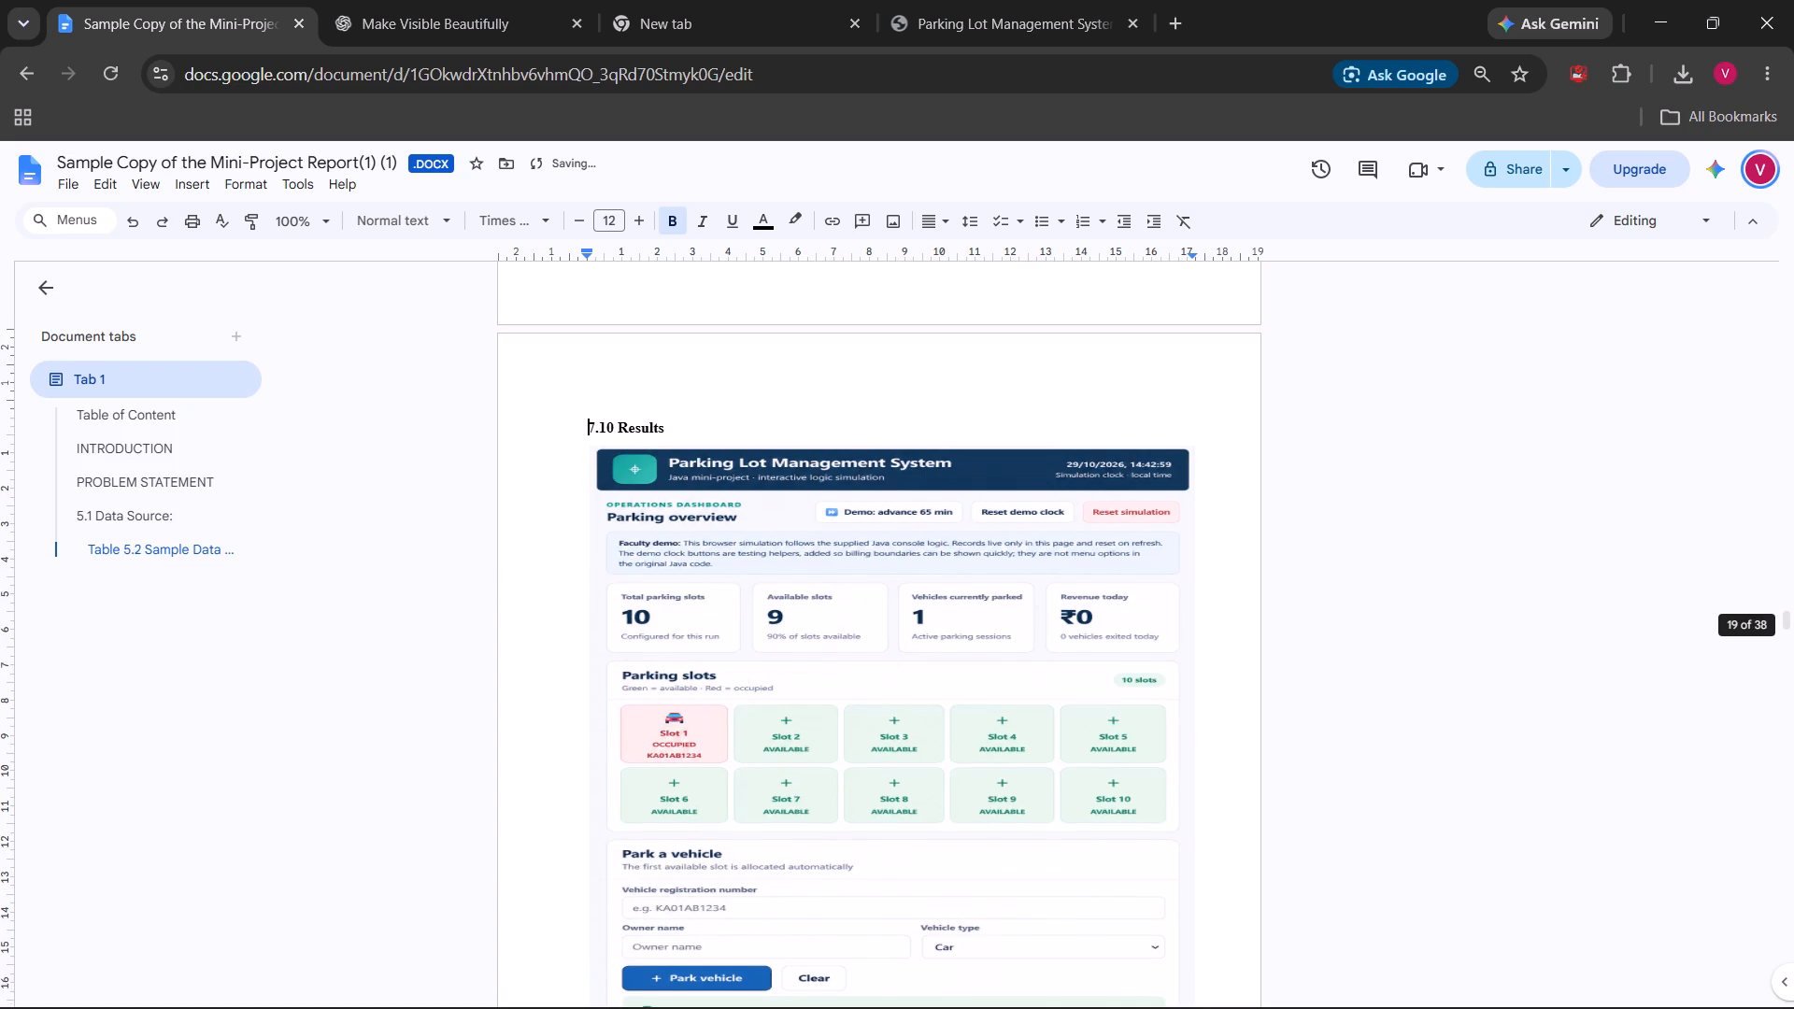
pyautogui.scroll(-2, 586, 306)
pyautogui.click(819, 442)
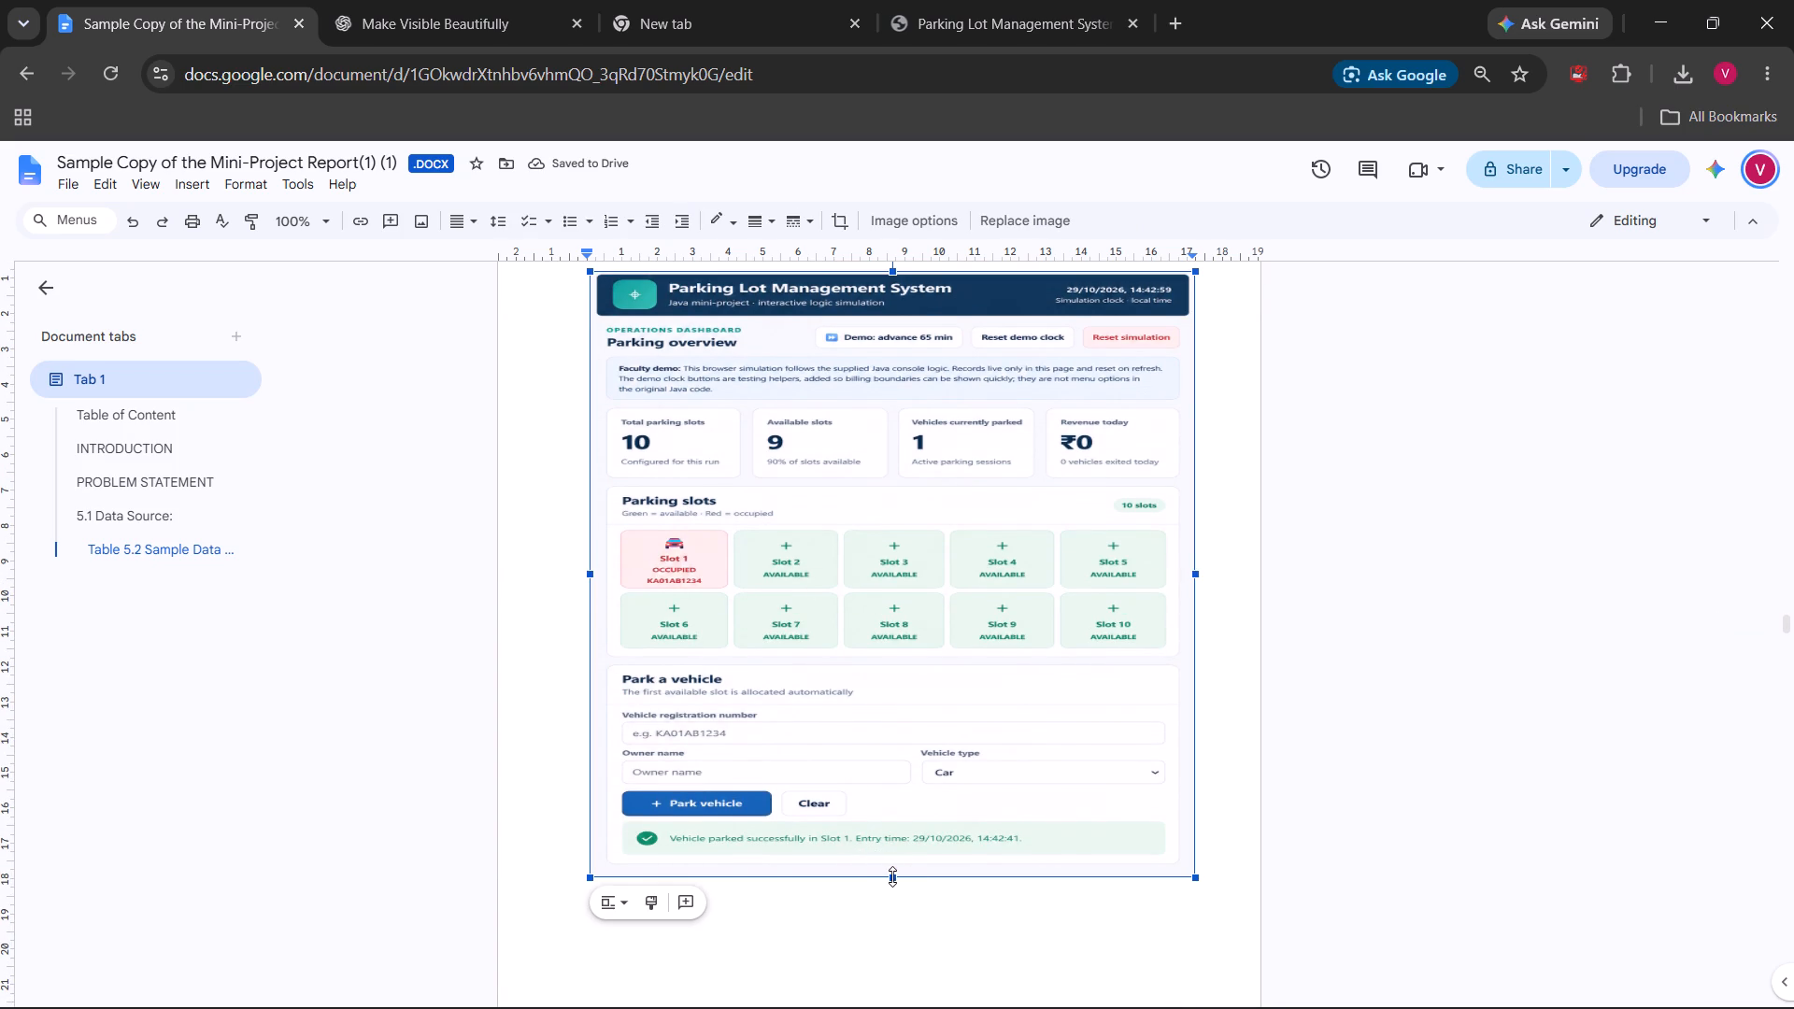
pyautogui.moveTo(892, 876); pyautogui.dragTo(879, 988)
pyautogui.scroll(-1, 997, 803)
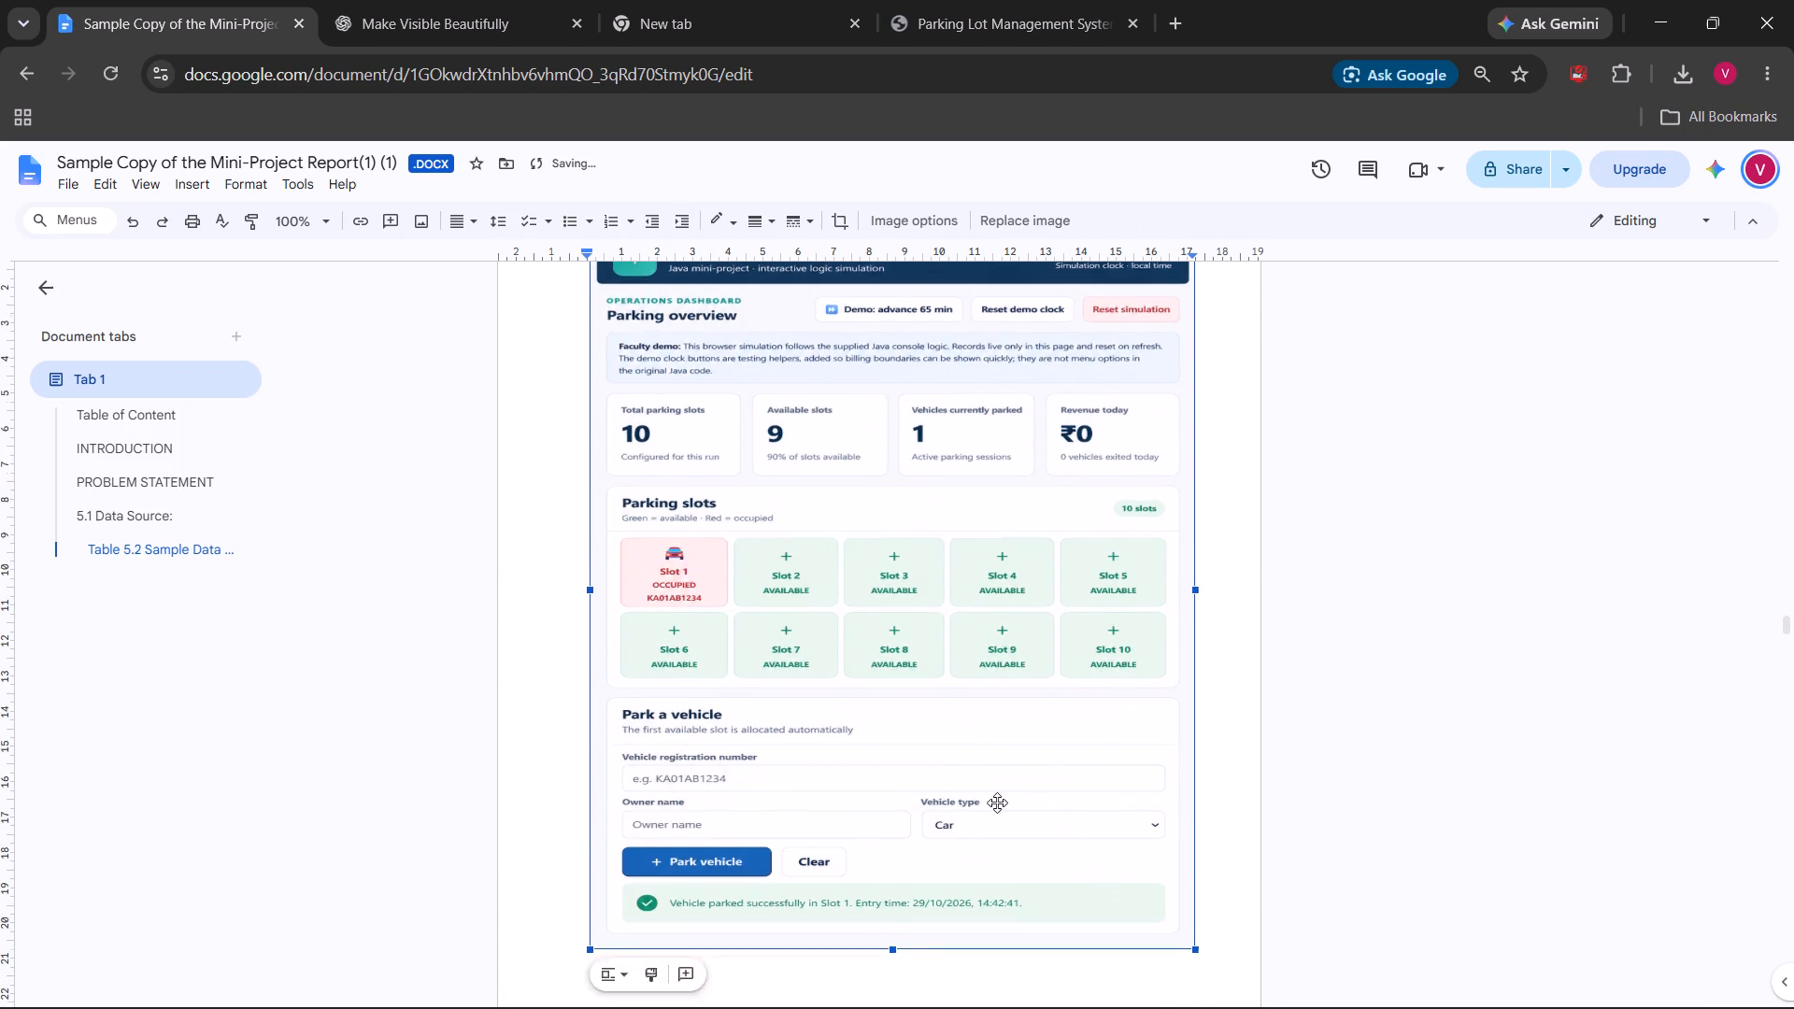
pyautogui.scroll(-1, 997, 803)
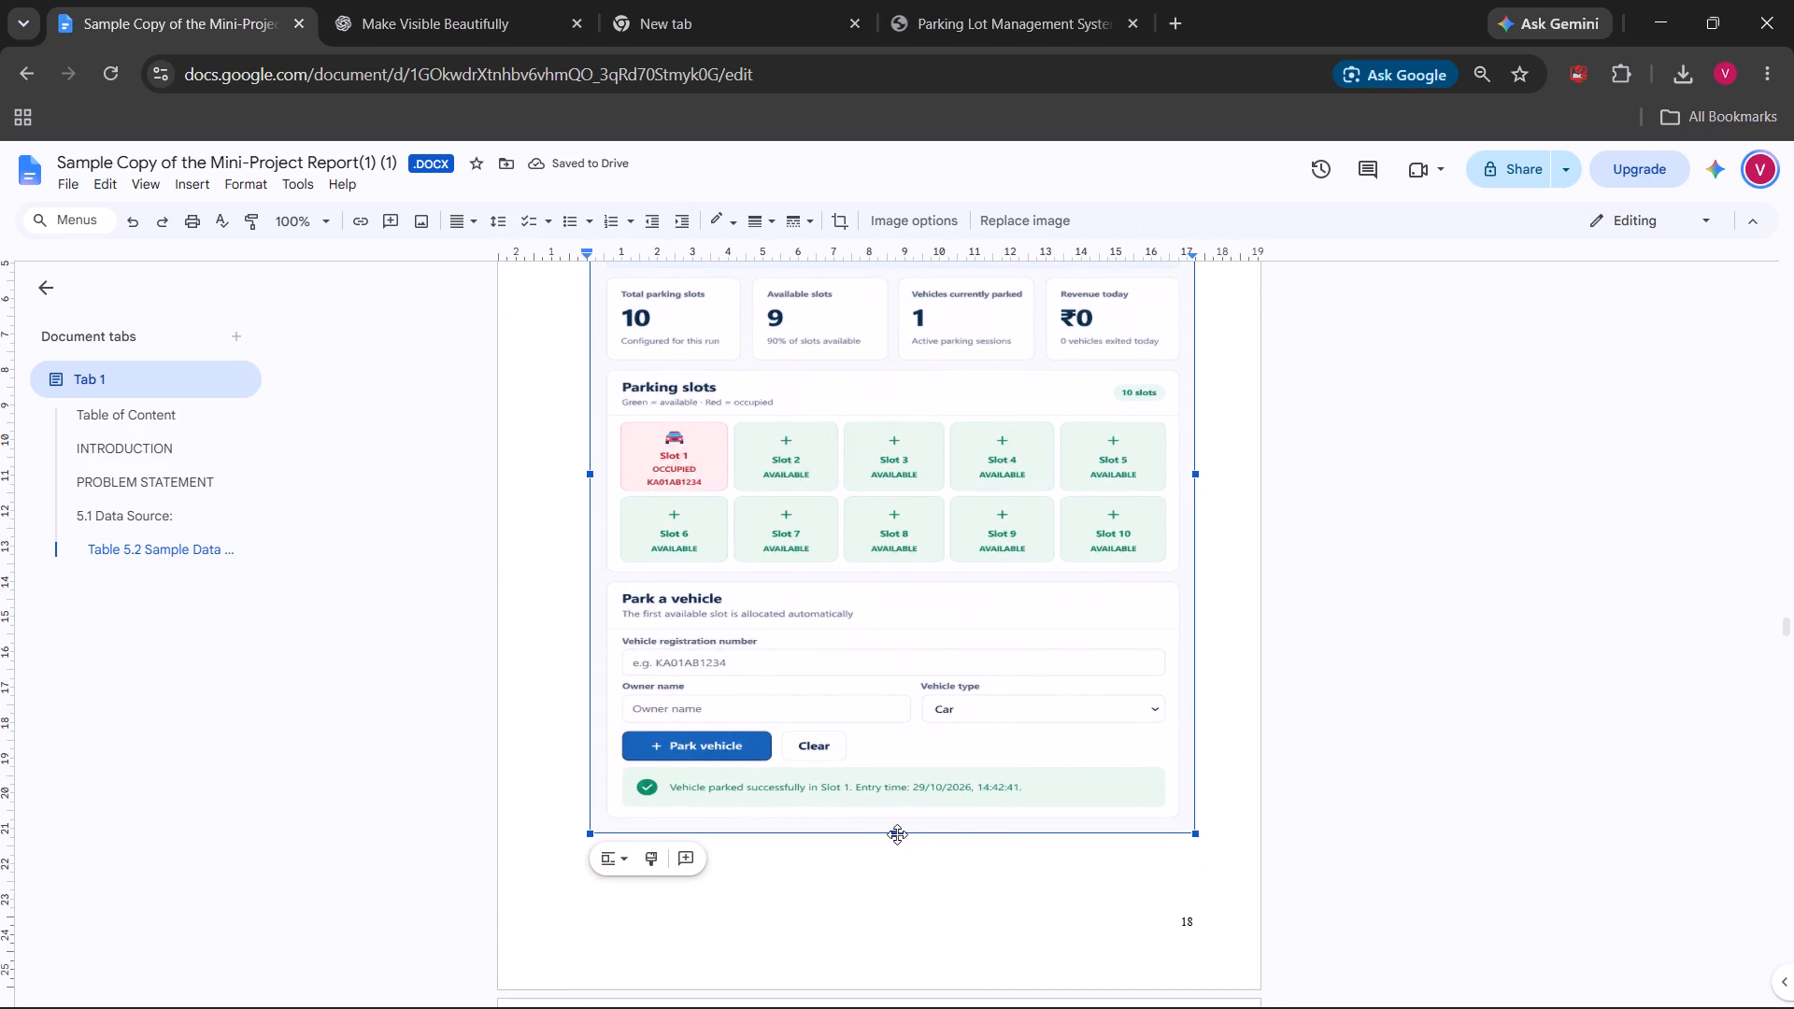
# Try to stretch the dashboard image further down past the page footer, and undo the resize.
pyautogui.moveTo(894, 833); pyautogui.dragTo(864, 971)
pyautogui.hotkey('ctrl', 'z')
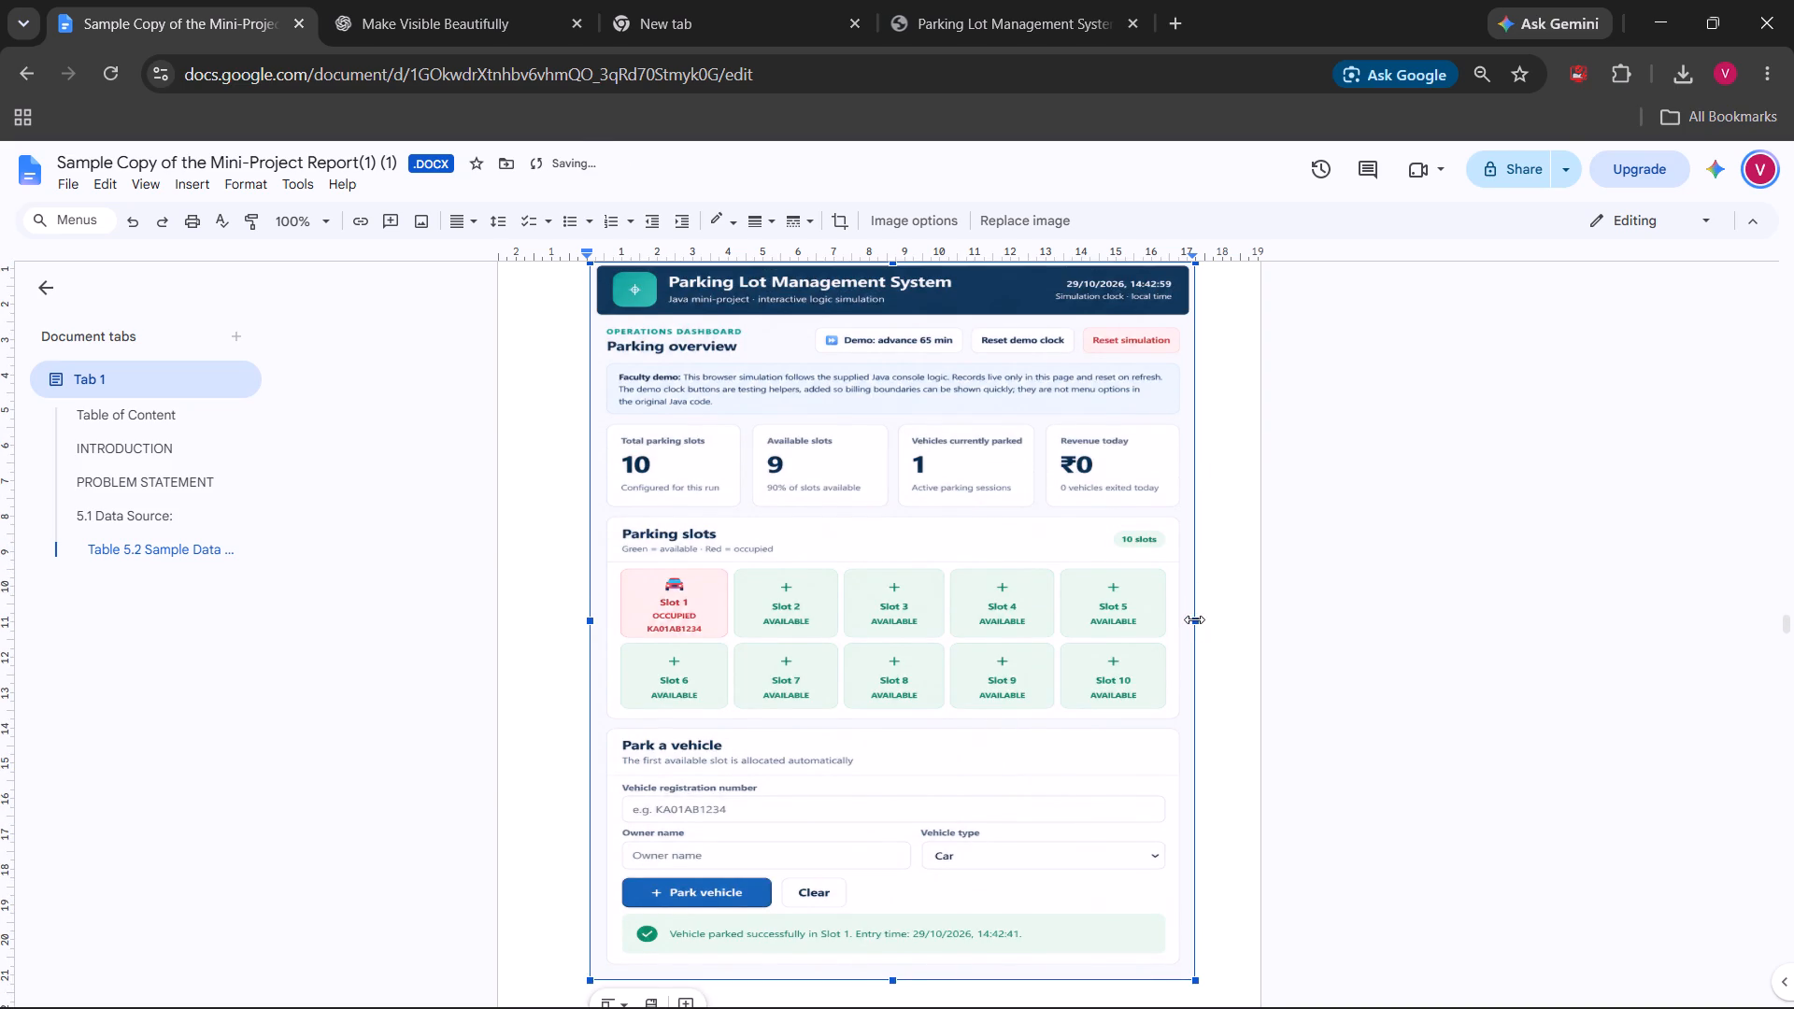
# Widen the dashboard image past the right margin, almost to the page edge.
pyautogui.moveTo(1194, 619); pyautogui.dragTo(1249, 619)
pyautogui.click(1360, 604)
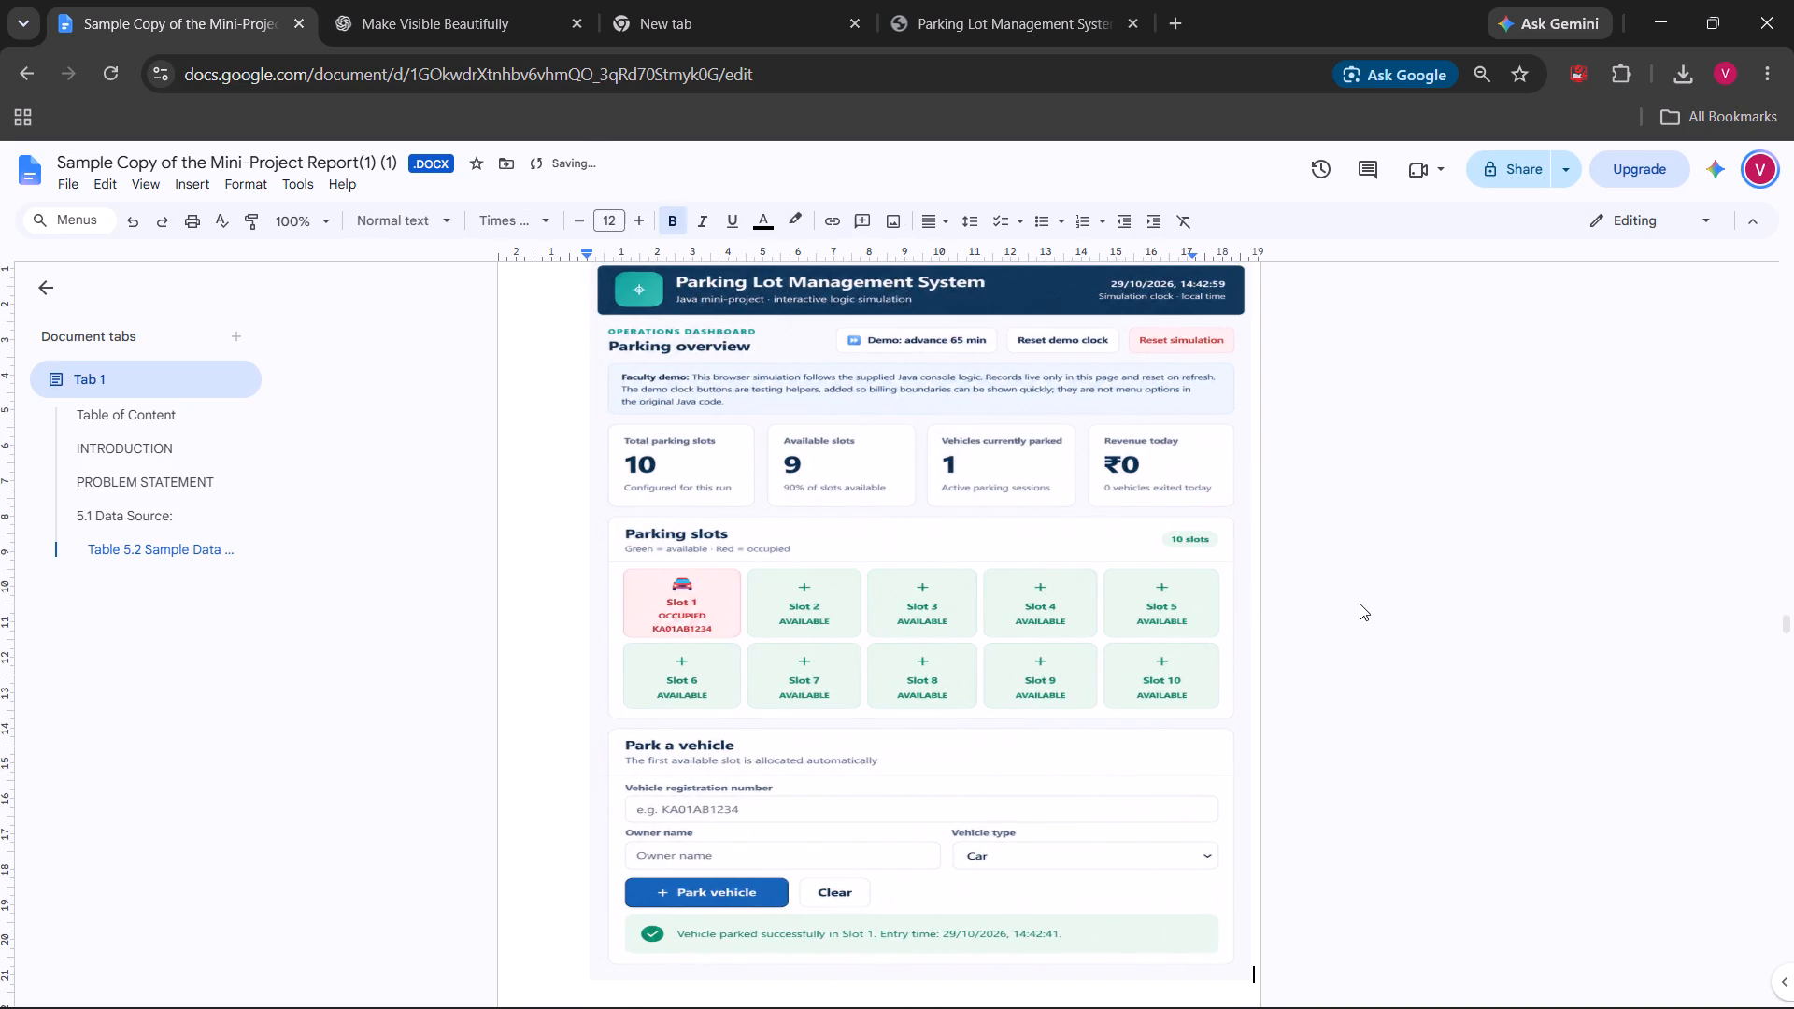
# Examine the fit of the enlarged dashboard image beneath the 7.10 Results heading and above the page footer.
pyautogui.scroll(1, 1134, 535)
pyautogui.scroll(2, 839, 476)
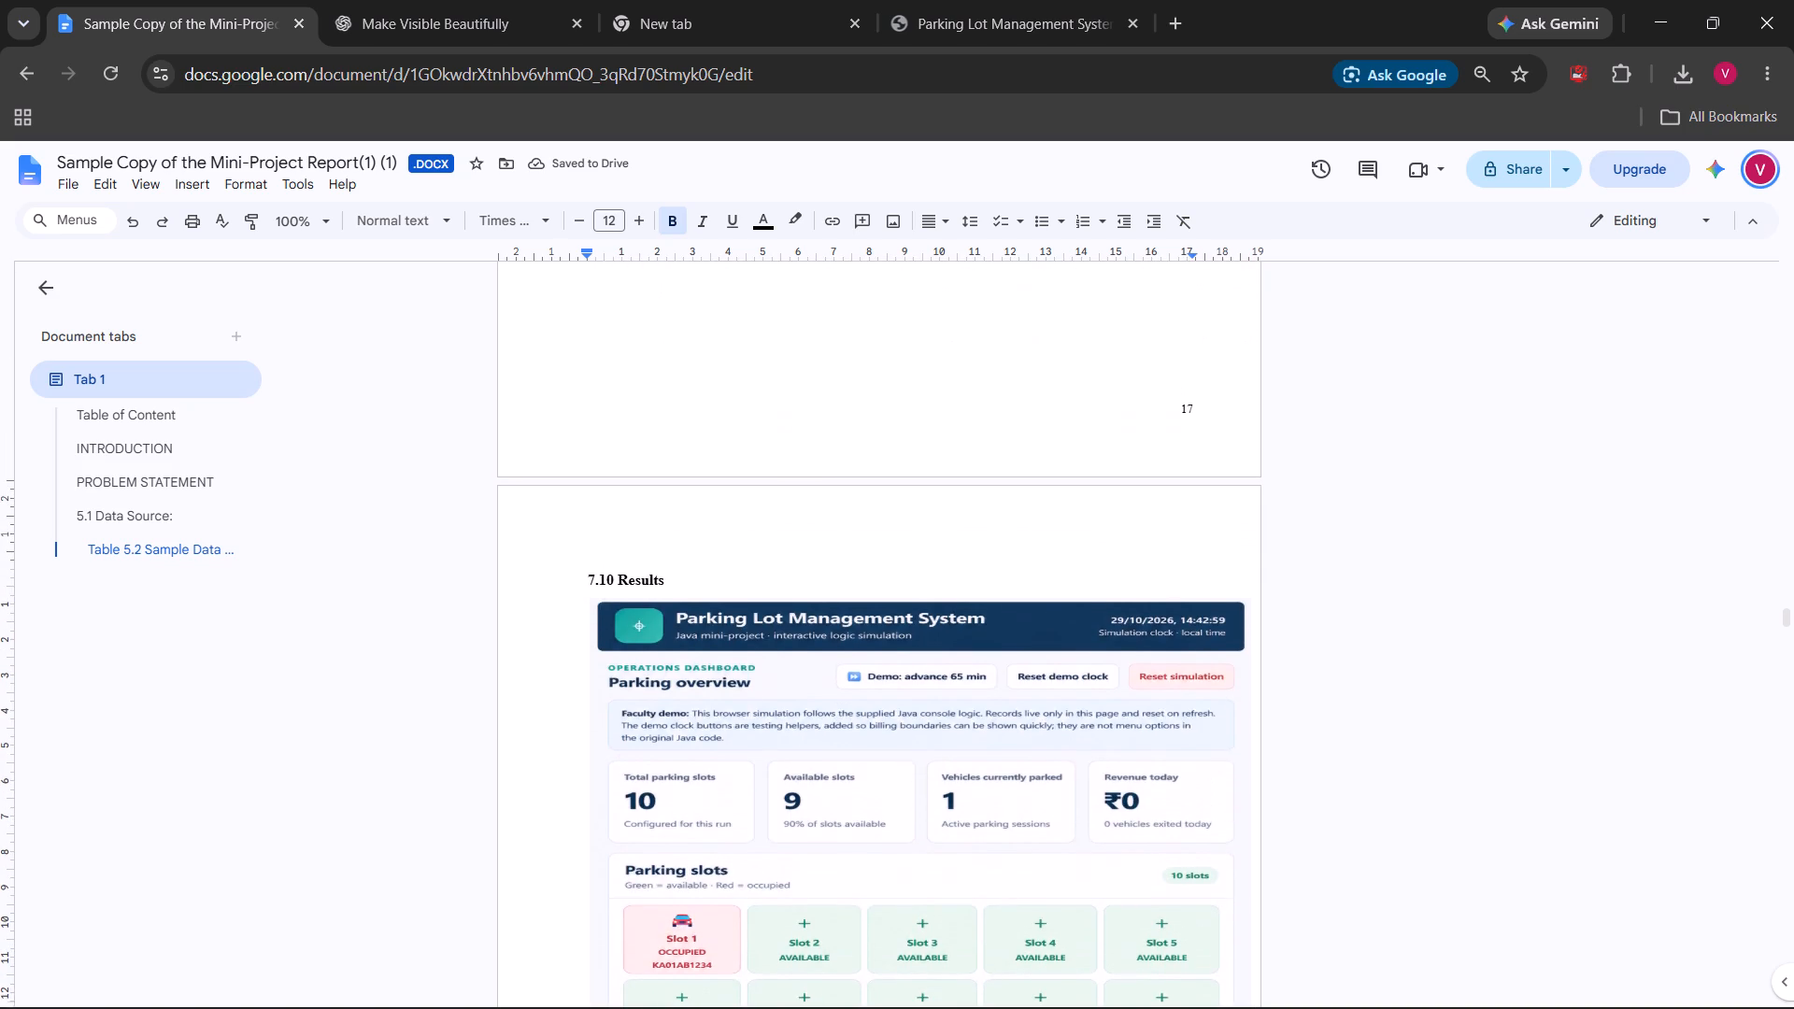
pyautogui.scroll(-3, 588, 575)
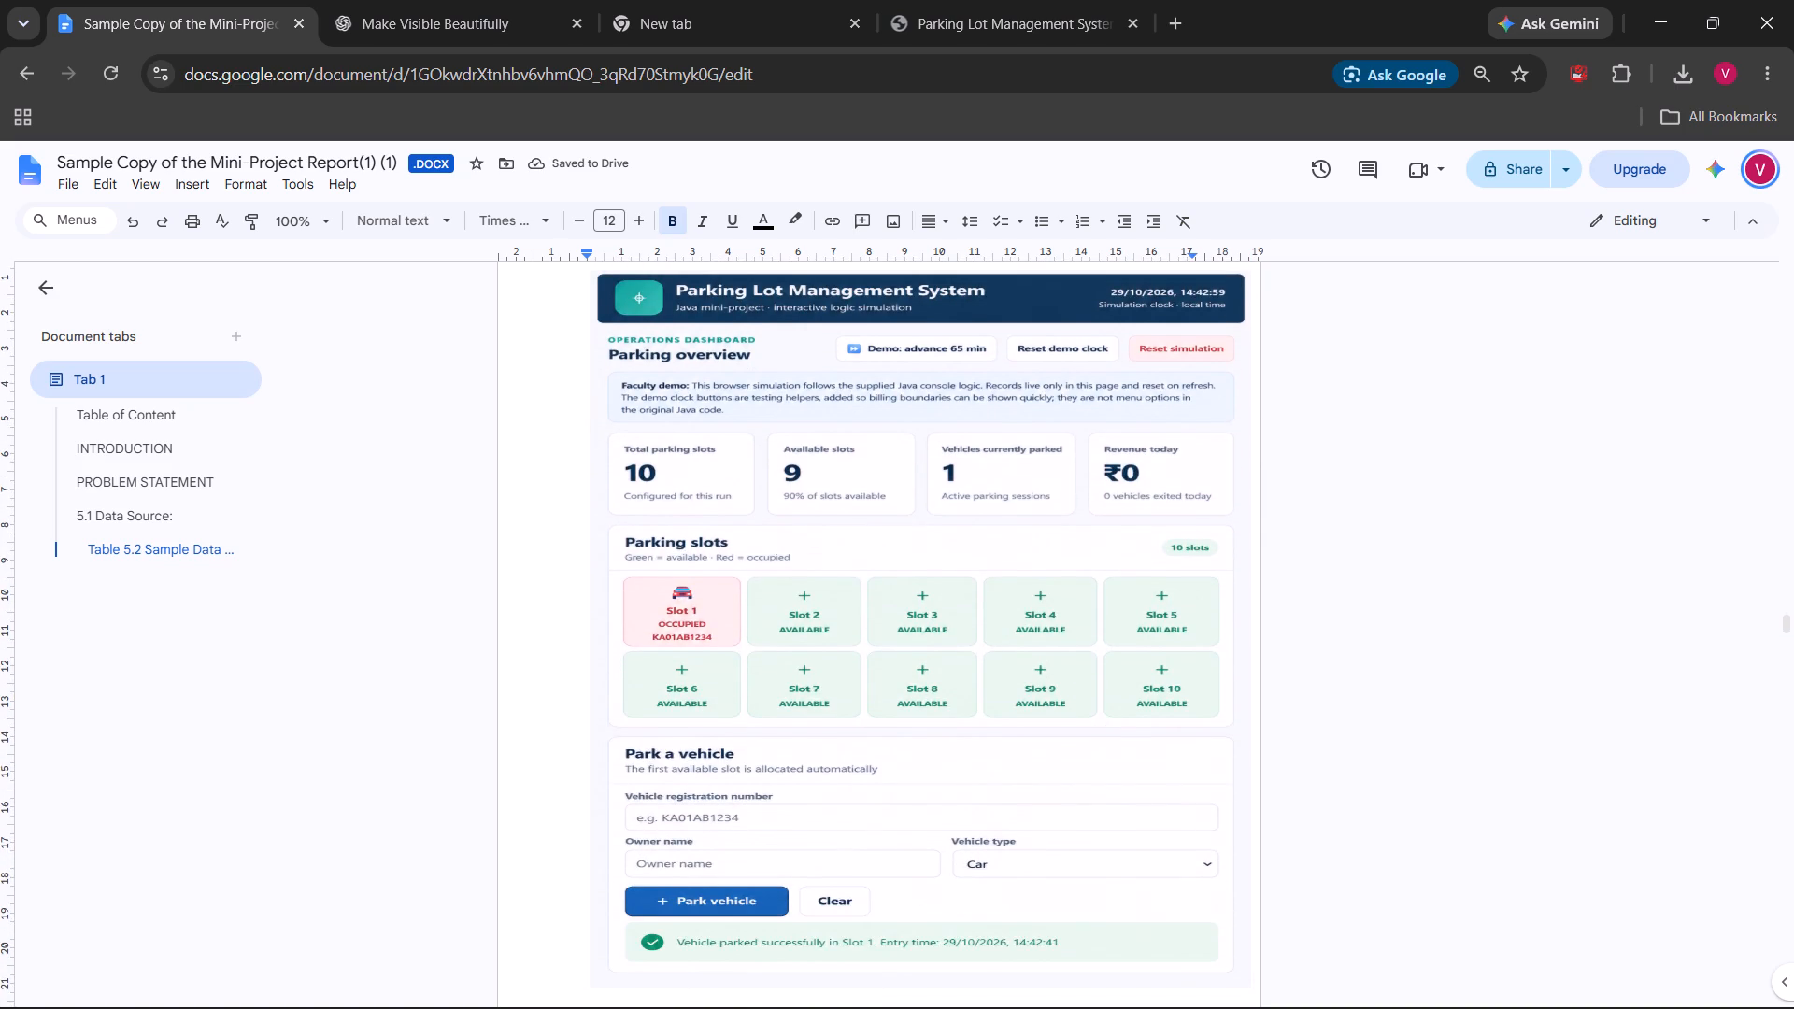
pyautogui.scroll(-1, 803, 590)
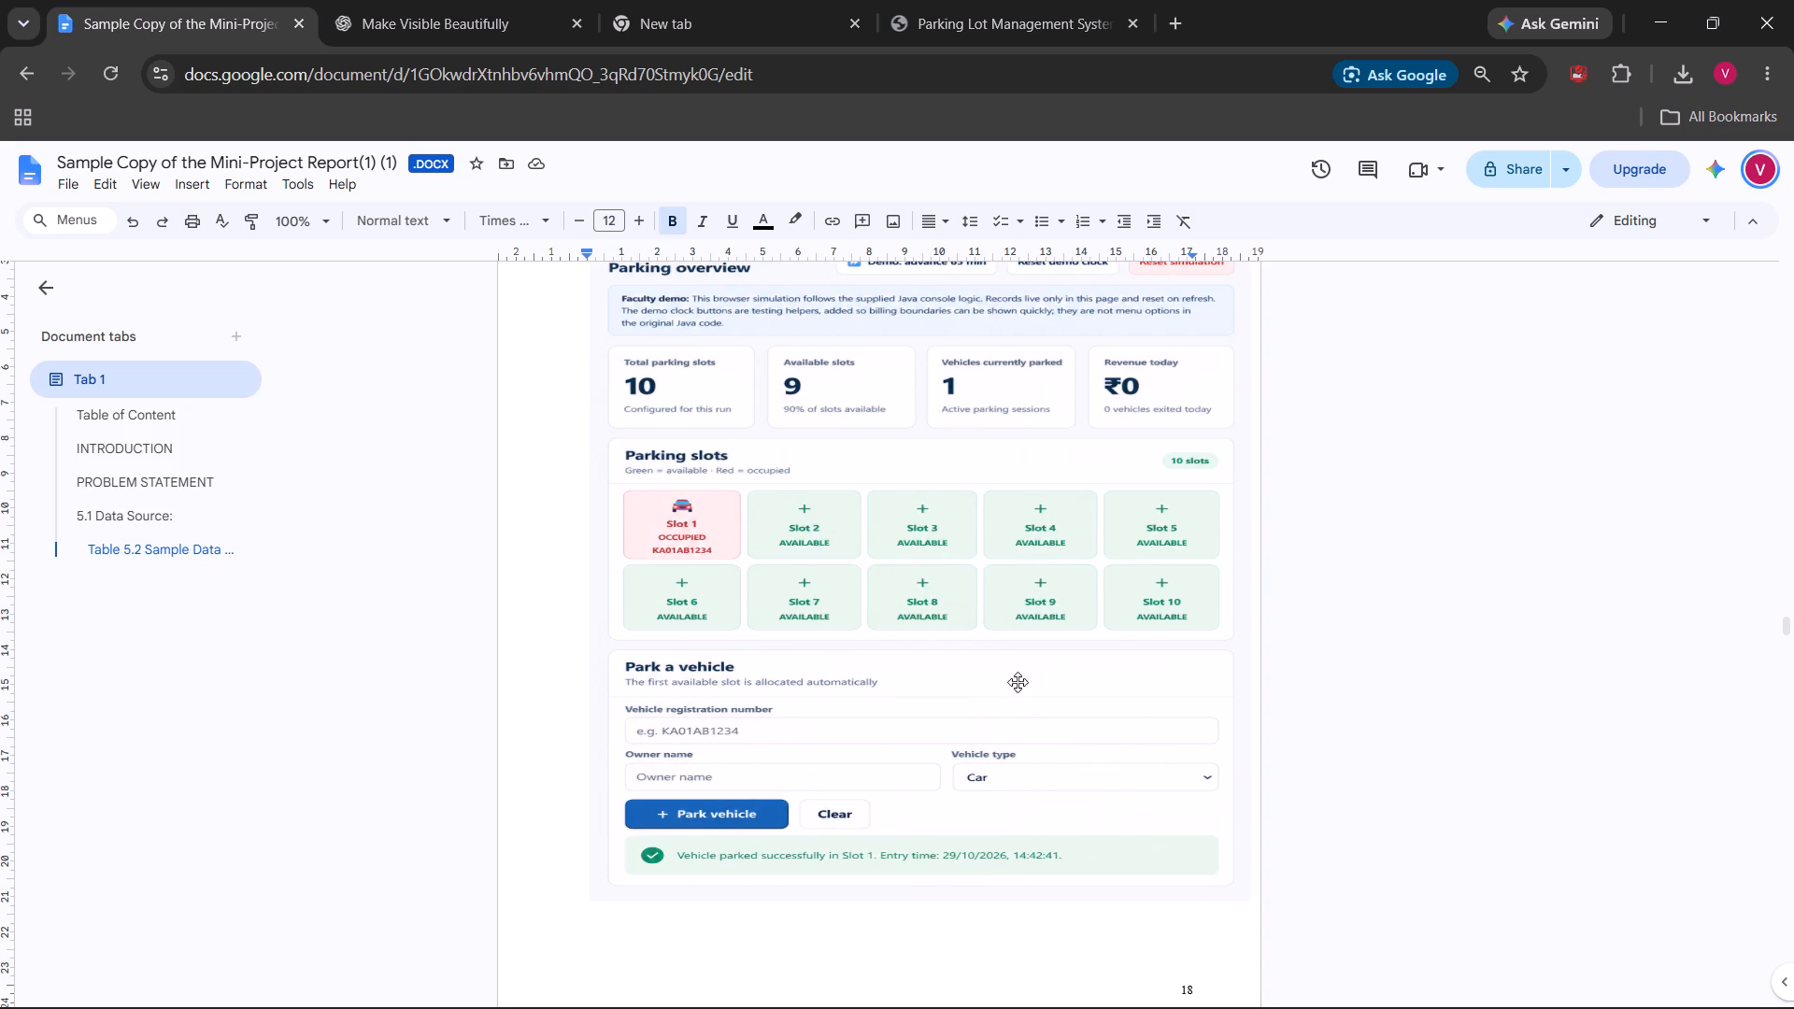
pyautogui.scroll(2, 1003, 727)
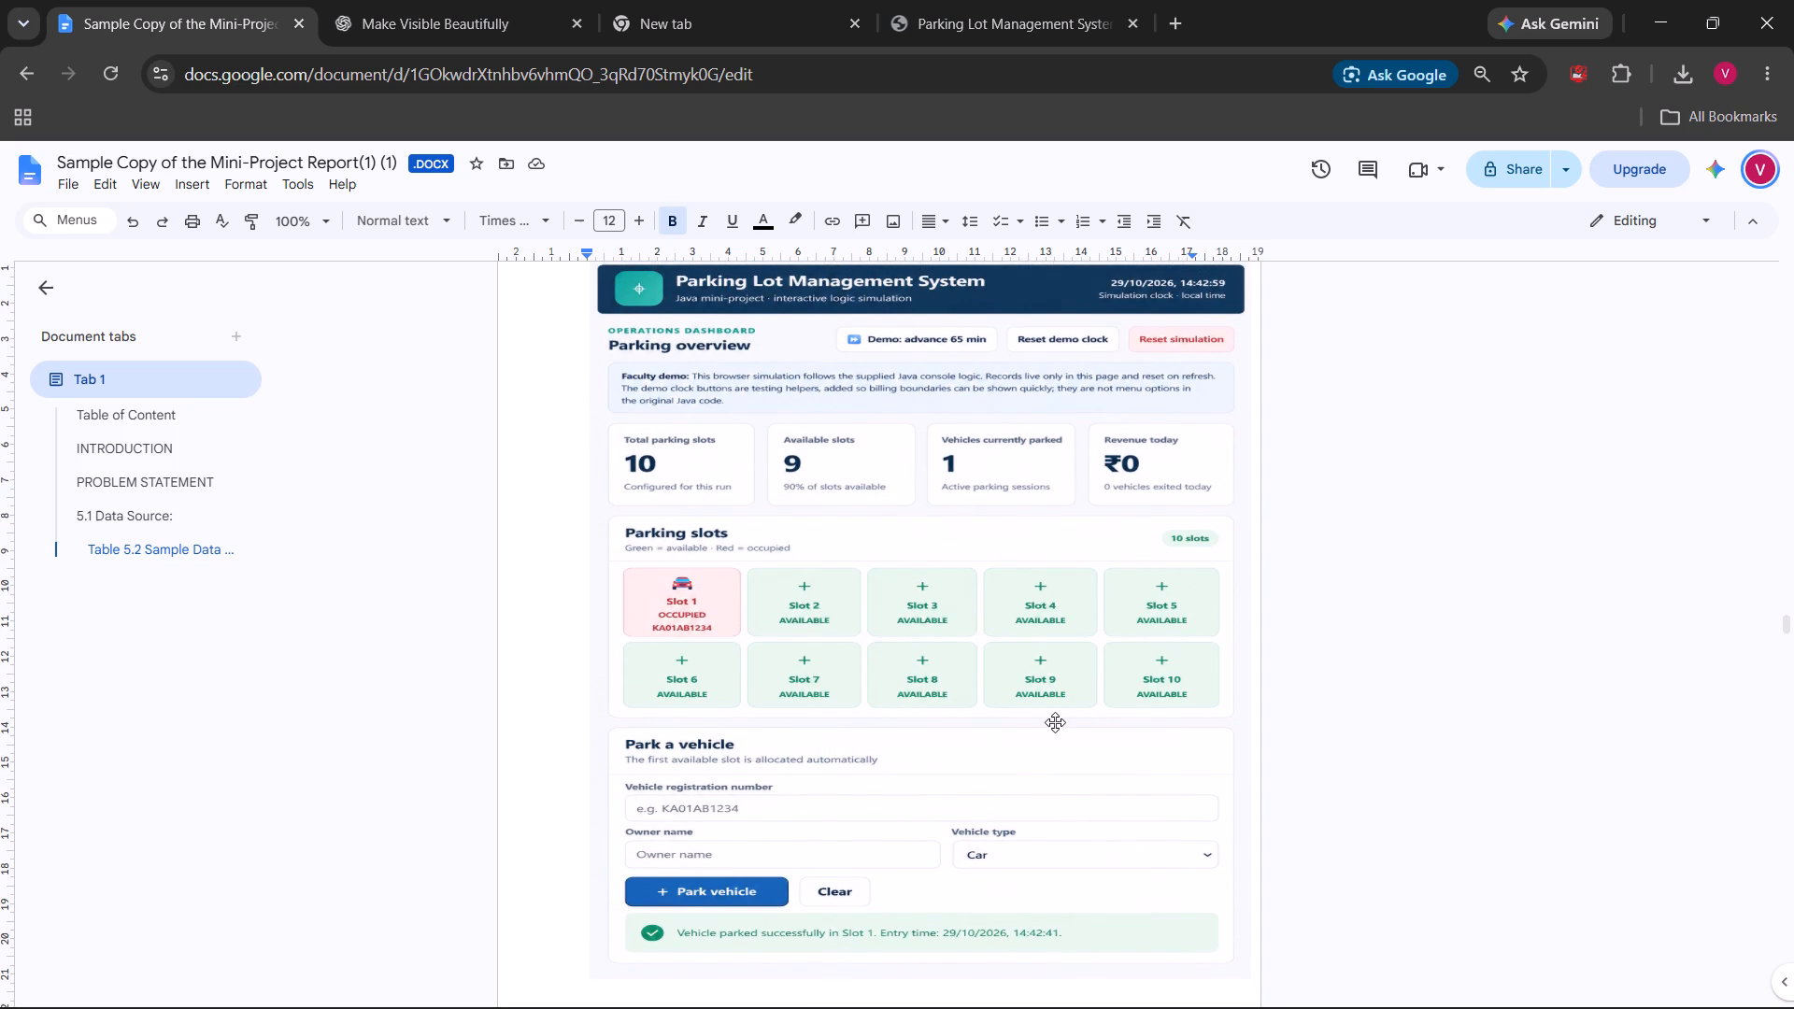
pyautogui.scroll(1, 1055, 722)
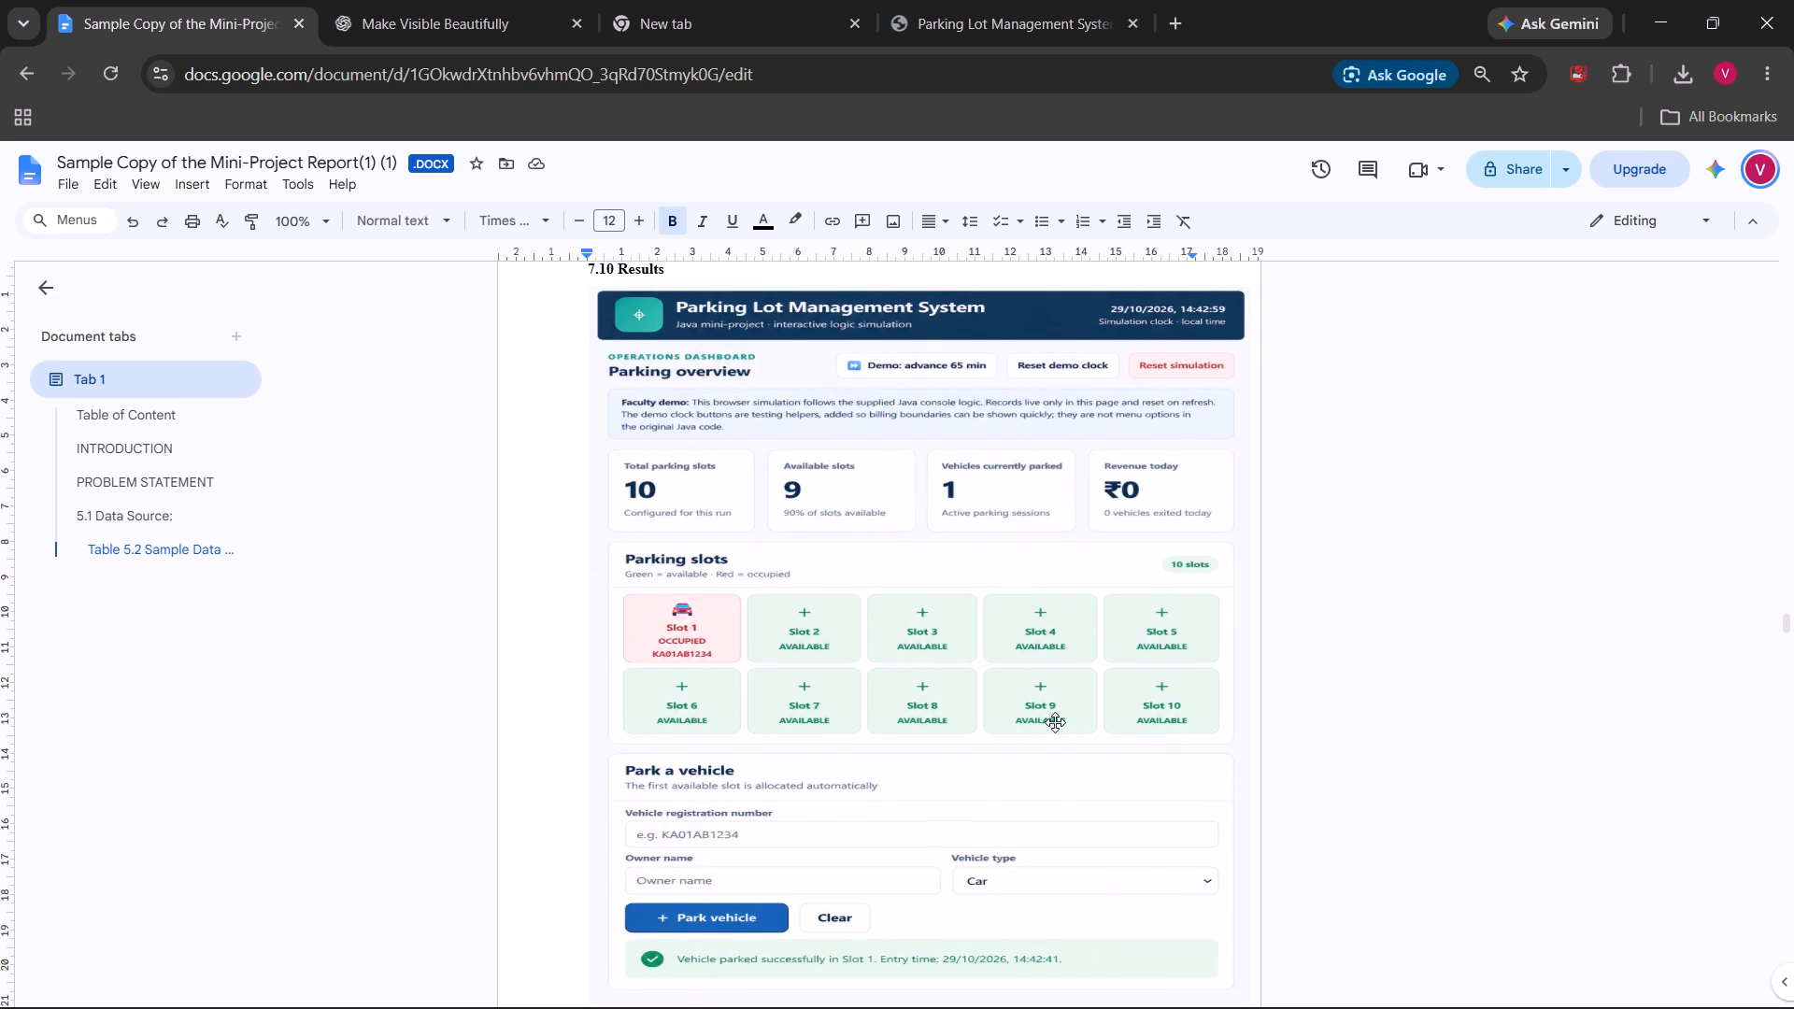
pyautogui.scroll(-3, 1055, 722)
pyautogui.hscroll(1, 740, 799)
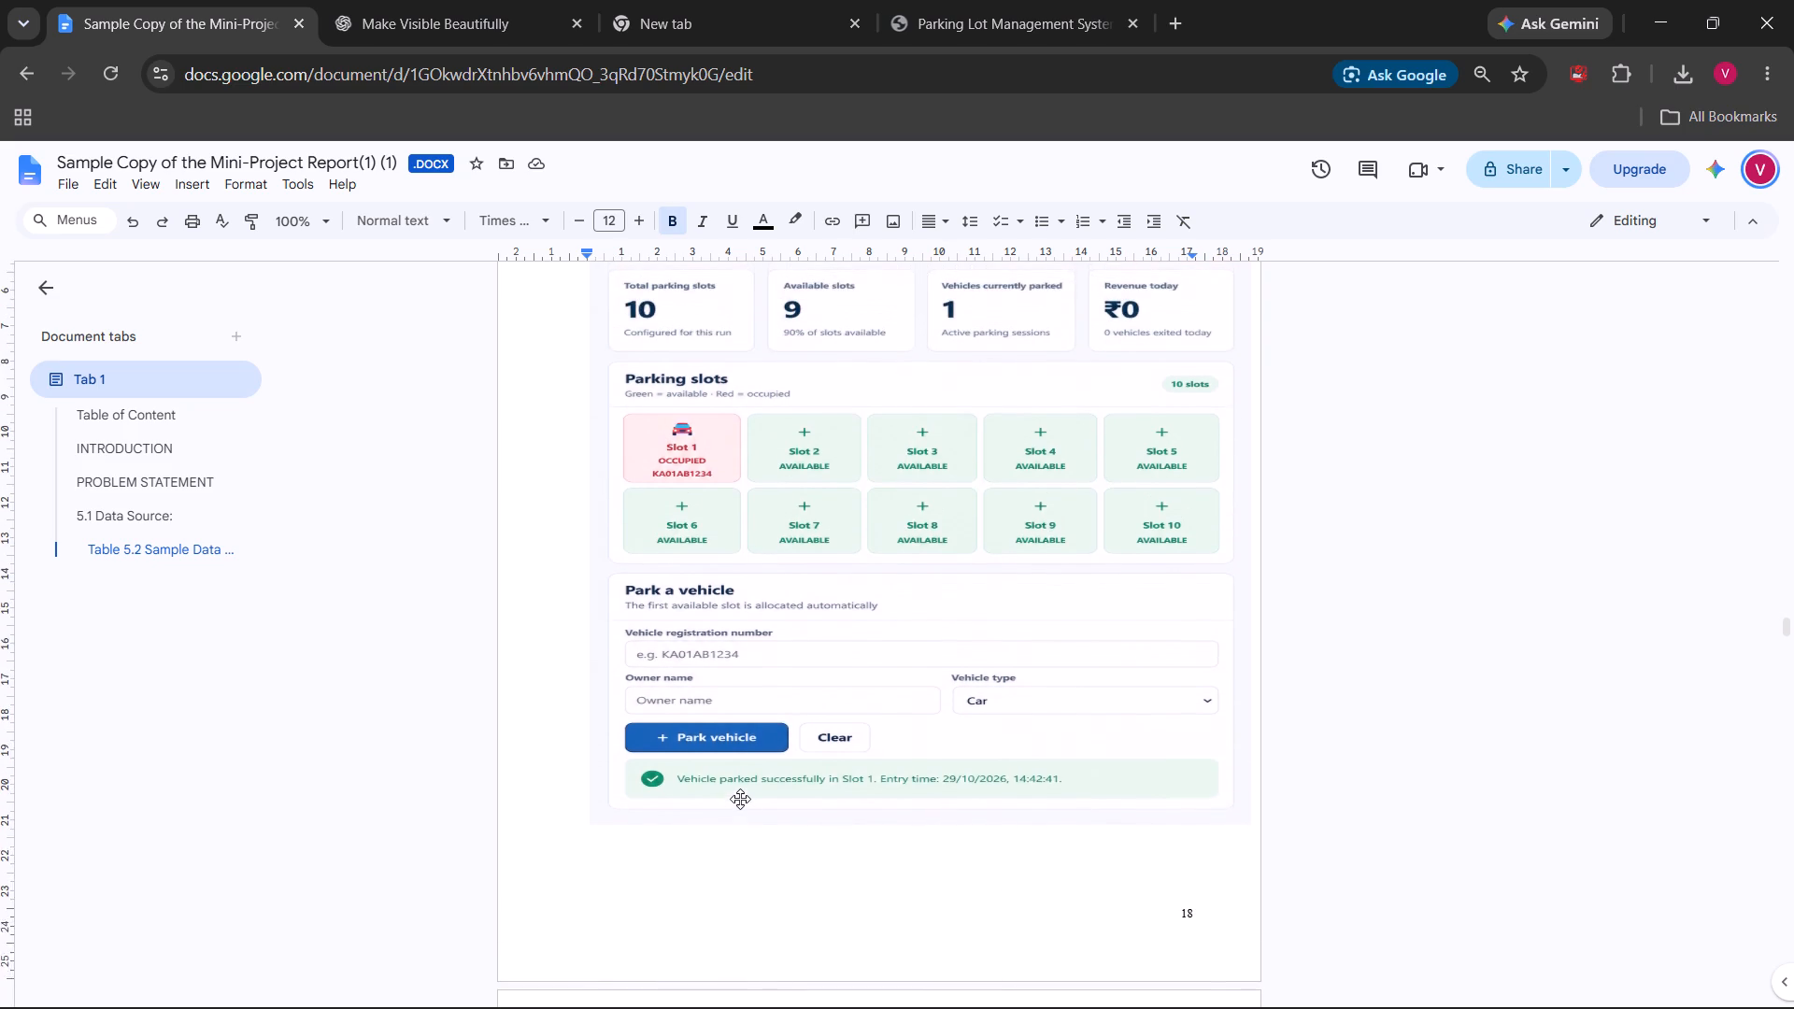
pyautogui.hscroll(1, 740, 799)
# Add a new line after the dashboard image, before section 8.
pyautogui.scroll(-3, 740, 799)
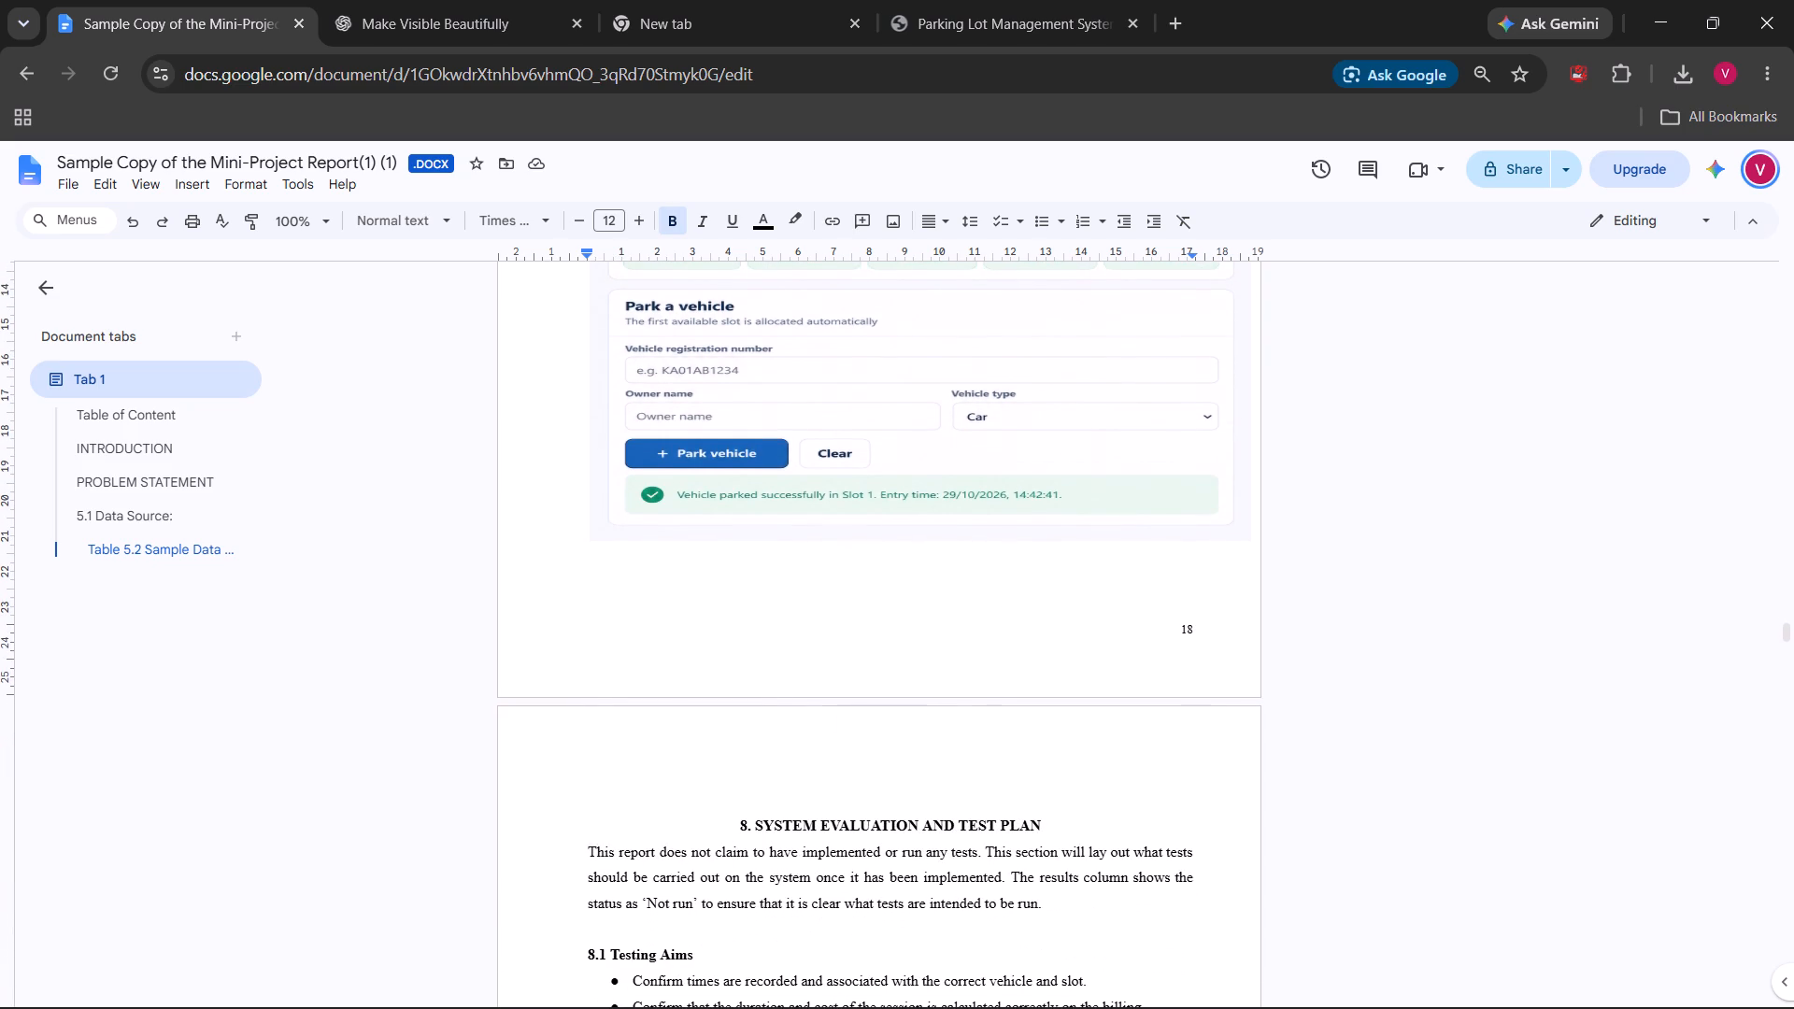
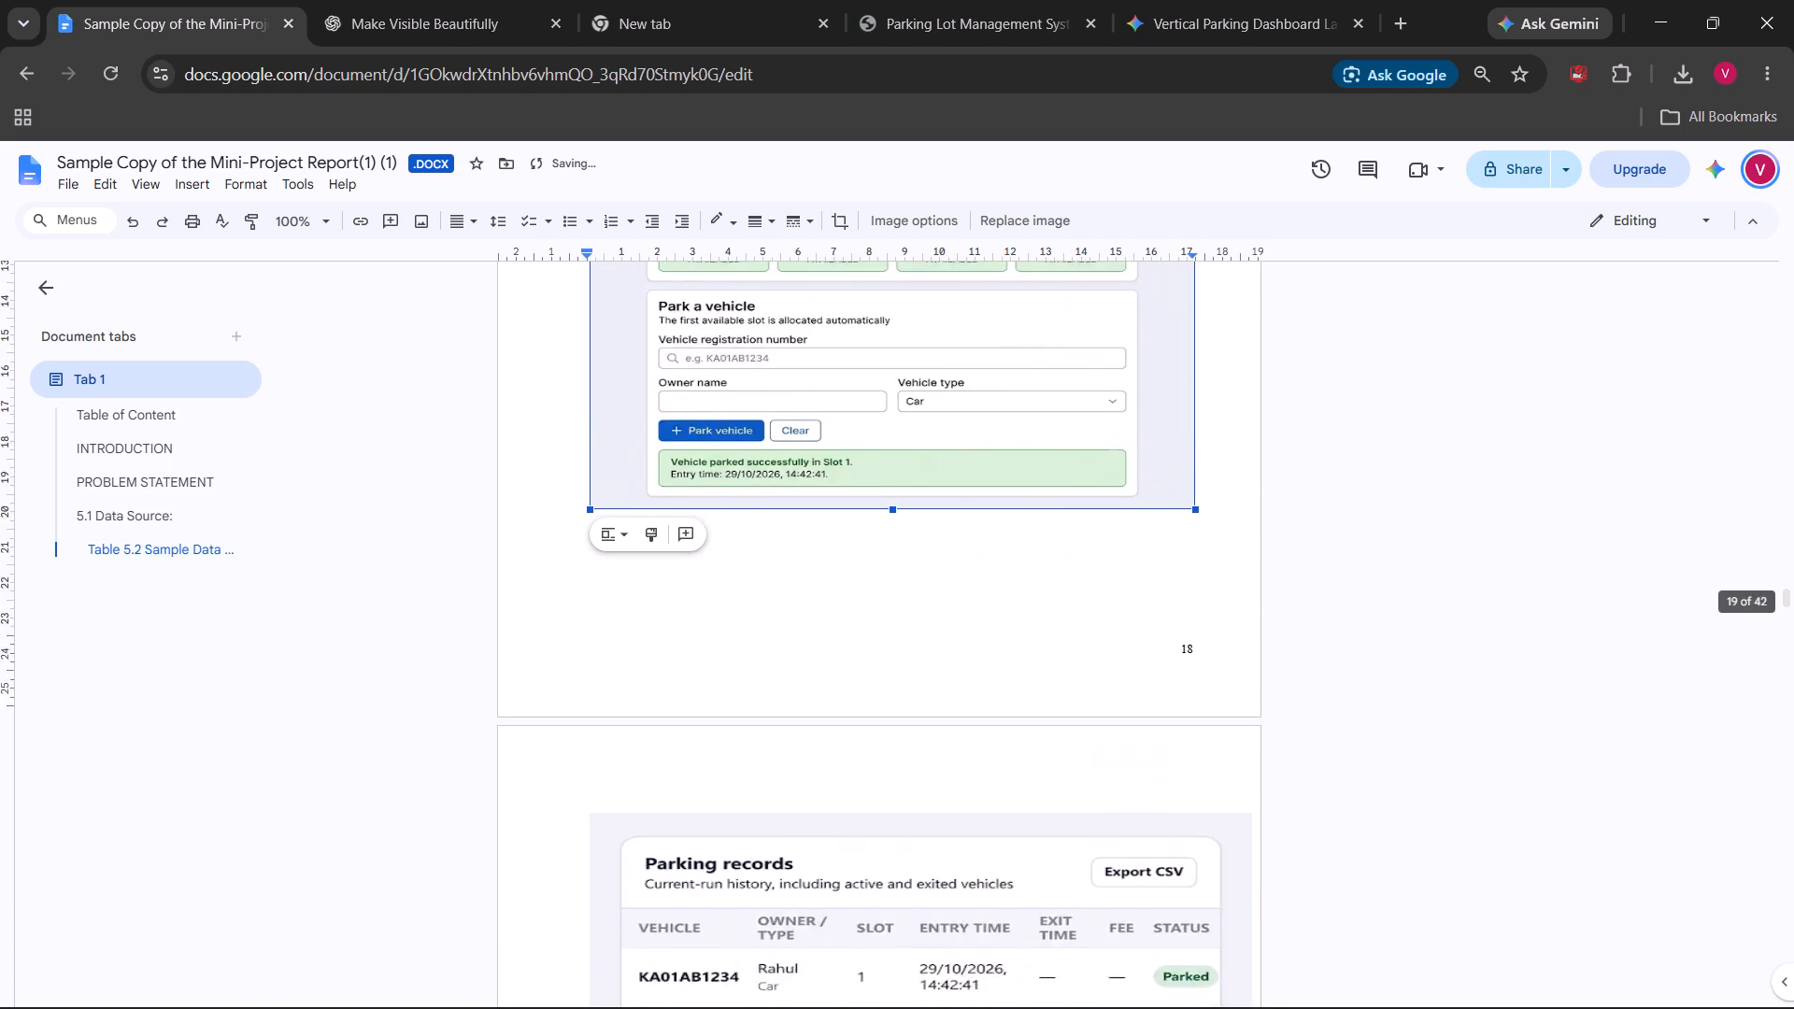
pyautogui.scroll(3, 888, 629)
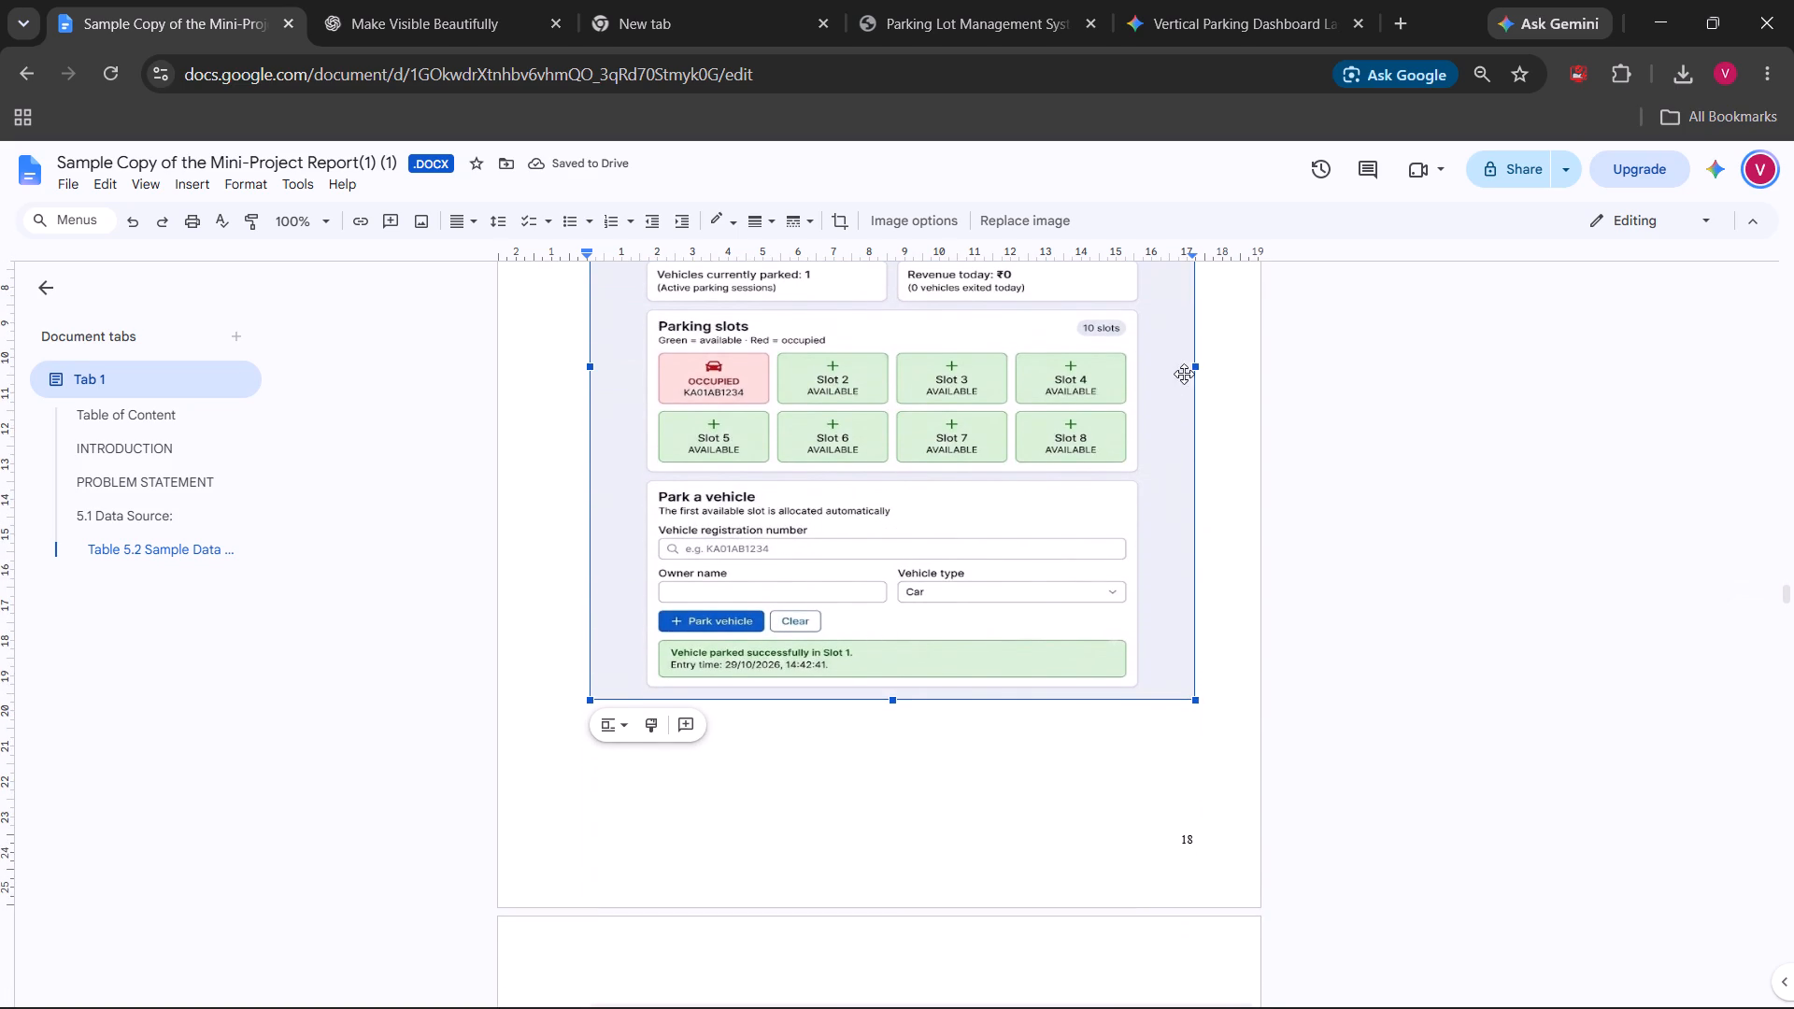
pyautogui.moveTo(1195, 367); pyautogui.dragTo(1245, 374)
# Extend the ₹0 parking overview image on page 18 downward in small increments until its bottom edge sits just above the page number.
pyautogui.scroll(-1, 1343, 455)
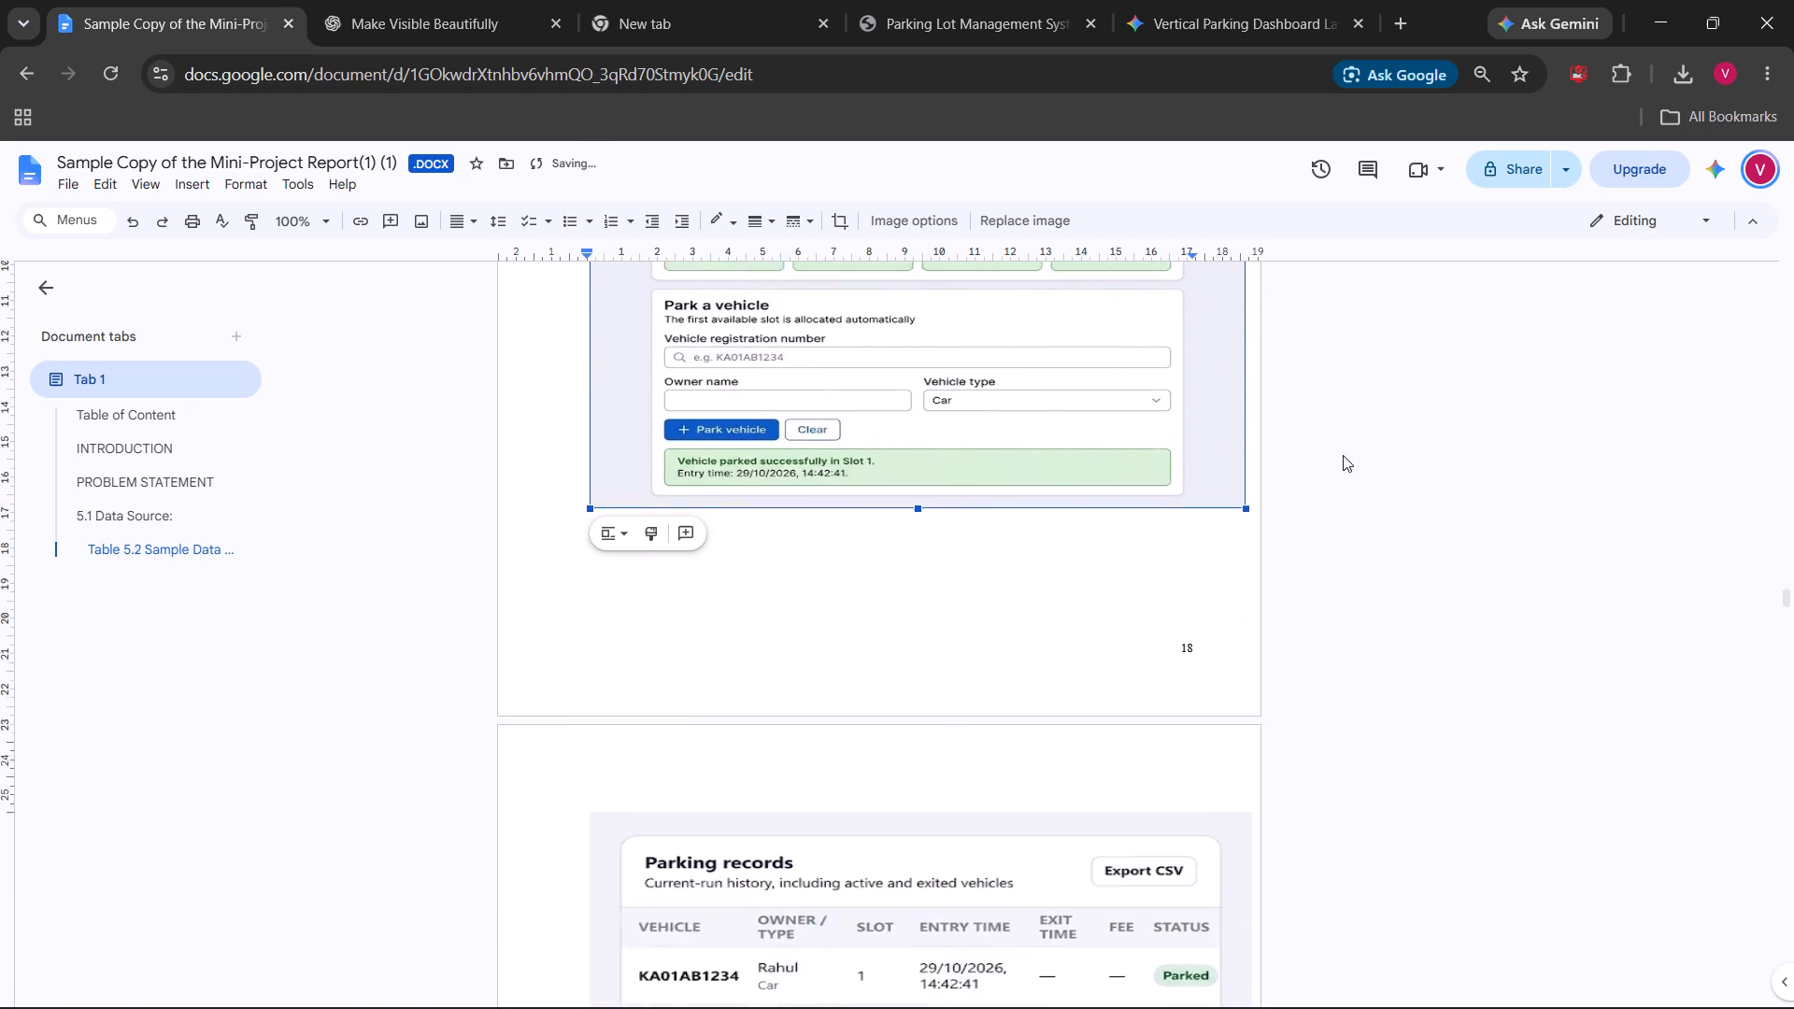
pyautogui.scroll(-1, 1343, 455)
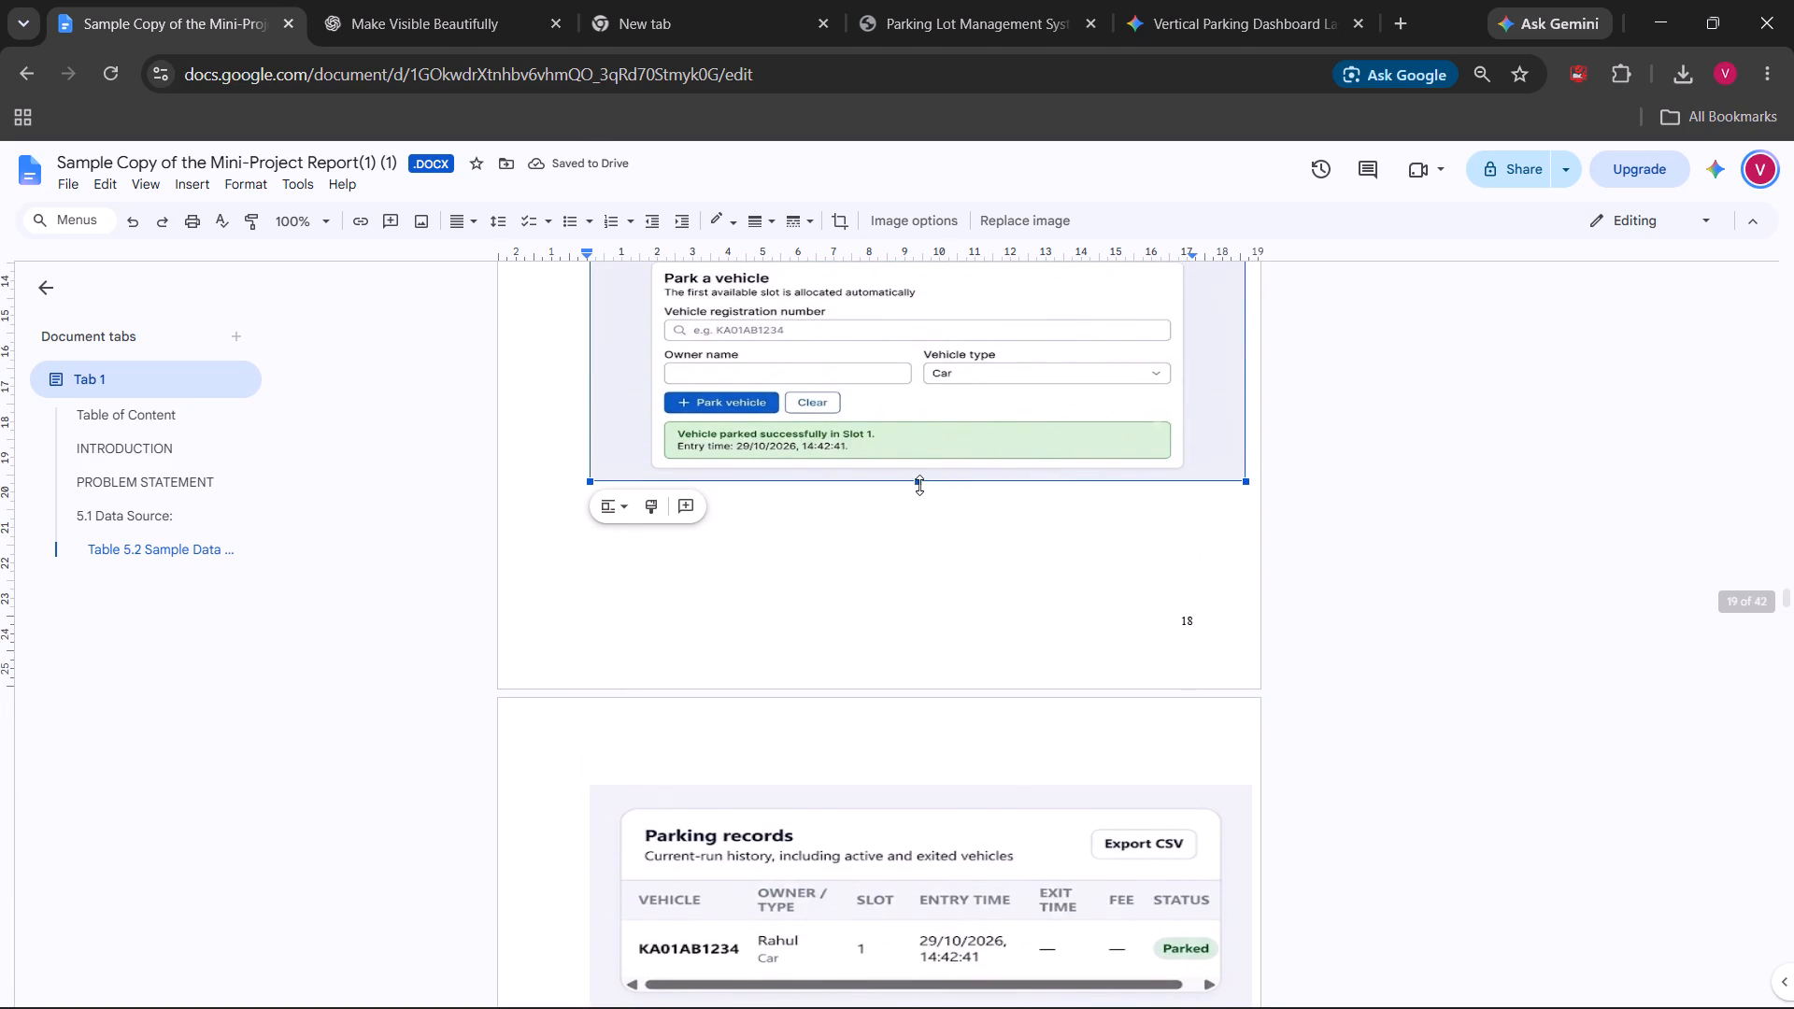
pyautogui.moveTo(918, 485); pyautogui.dragTo(915, 522)
pyautogui.moveTo(917, 521); pyautogui.dragTo(920, 543)
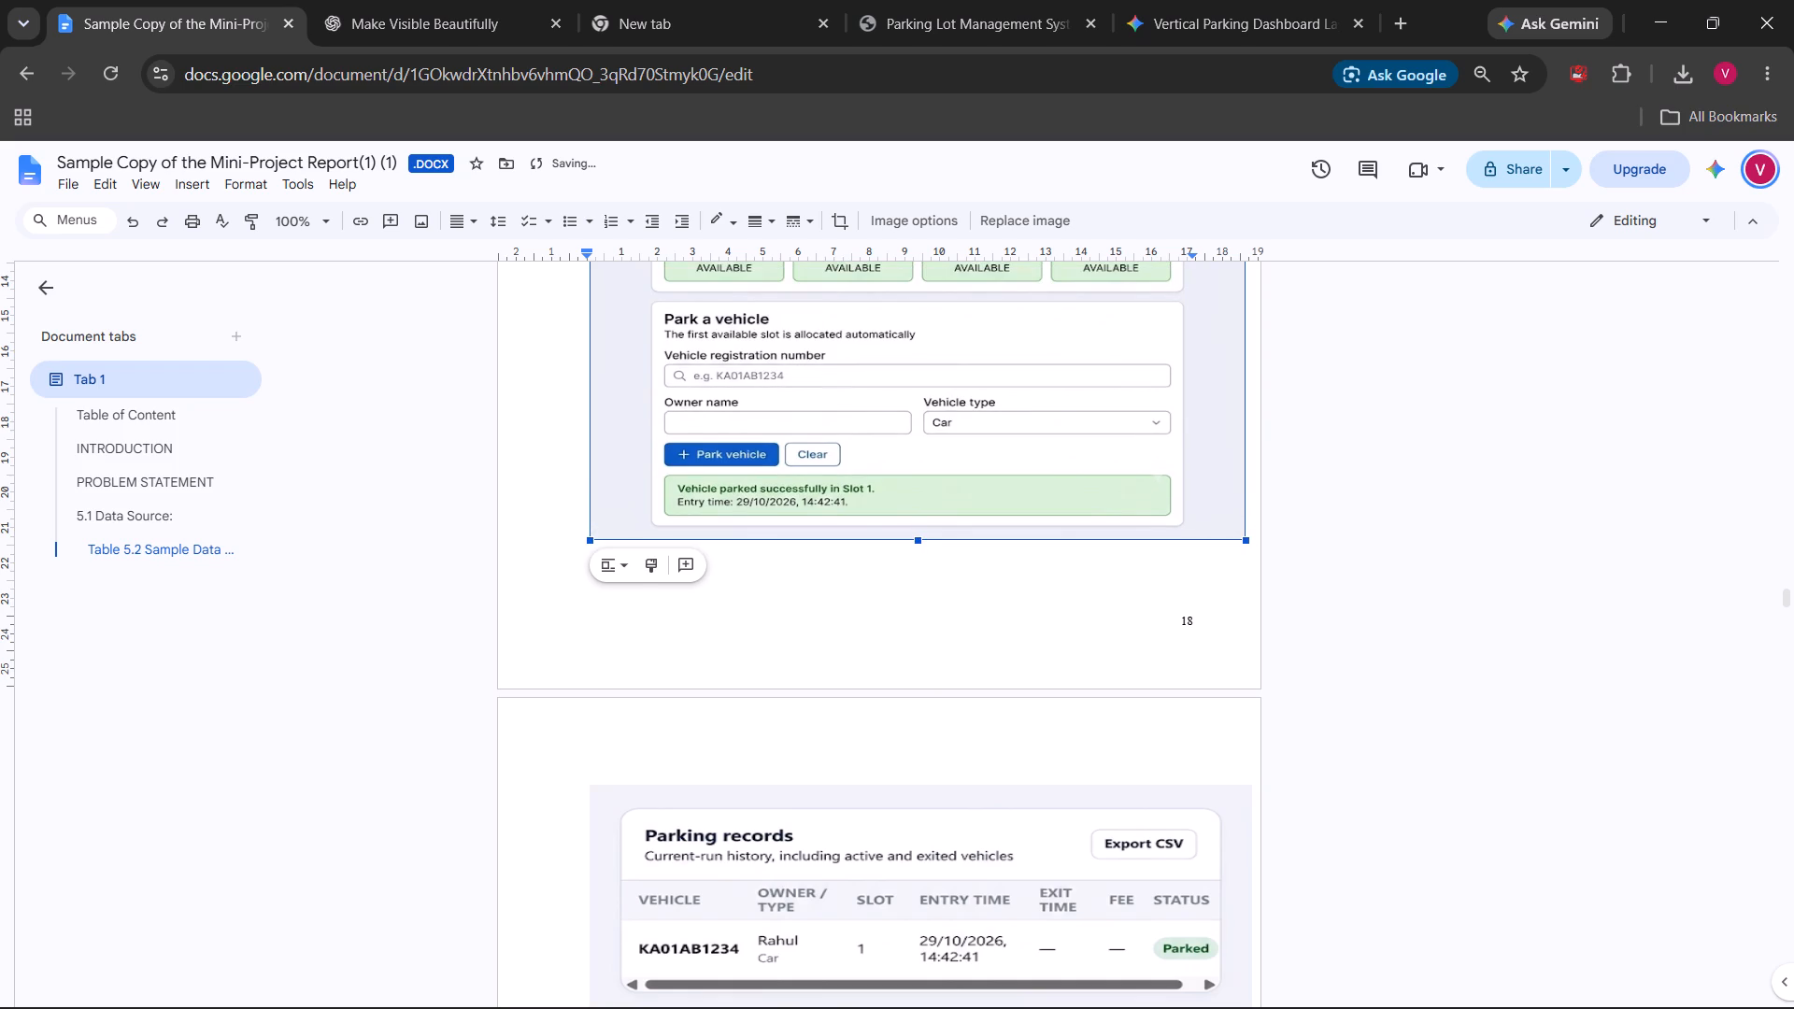
pyautogui.moveTo(917, 542); pyautogui.dragTo(912, 556)
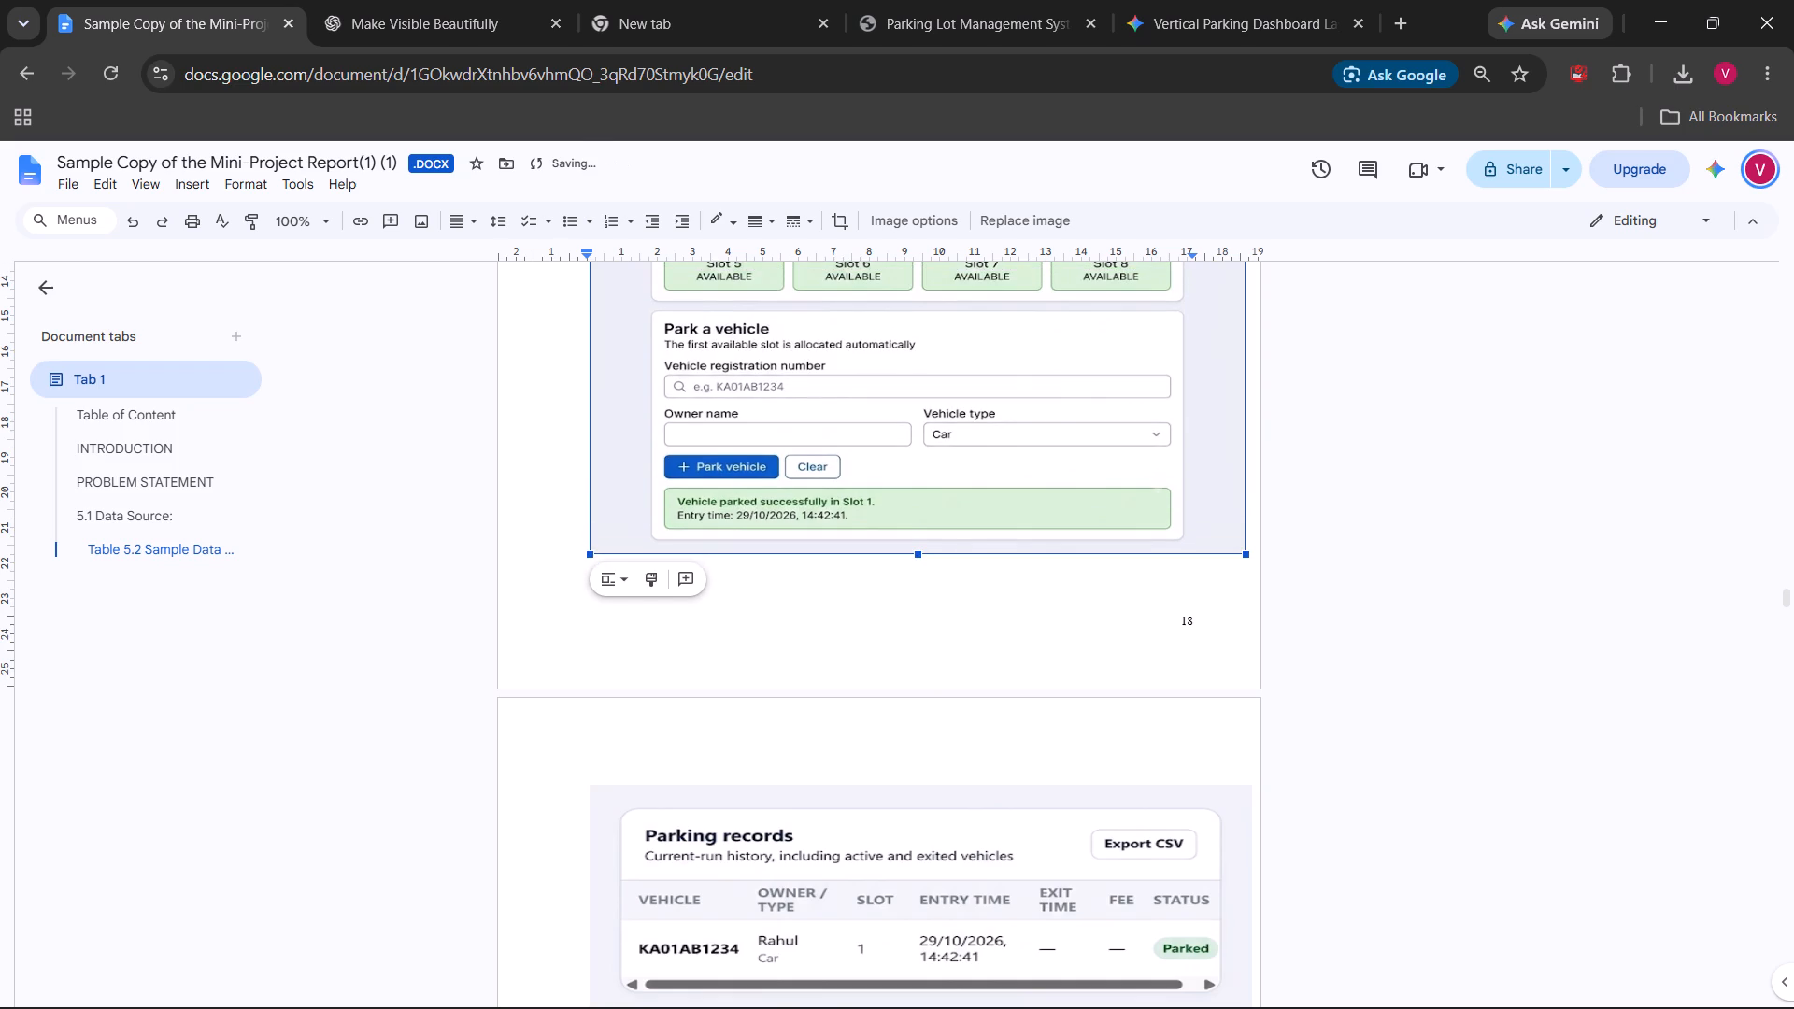
pyautogui.click(1325, 563)
# Check how the resized parking overview image fits under 7.10 Results and against the parking records image that follows.
pyautogui.scroll(3, 1325, 563)
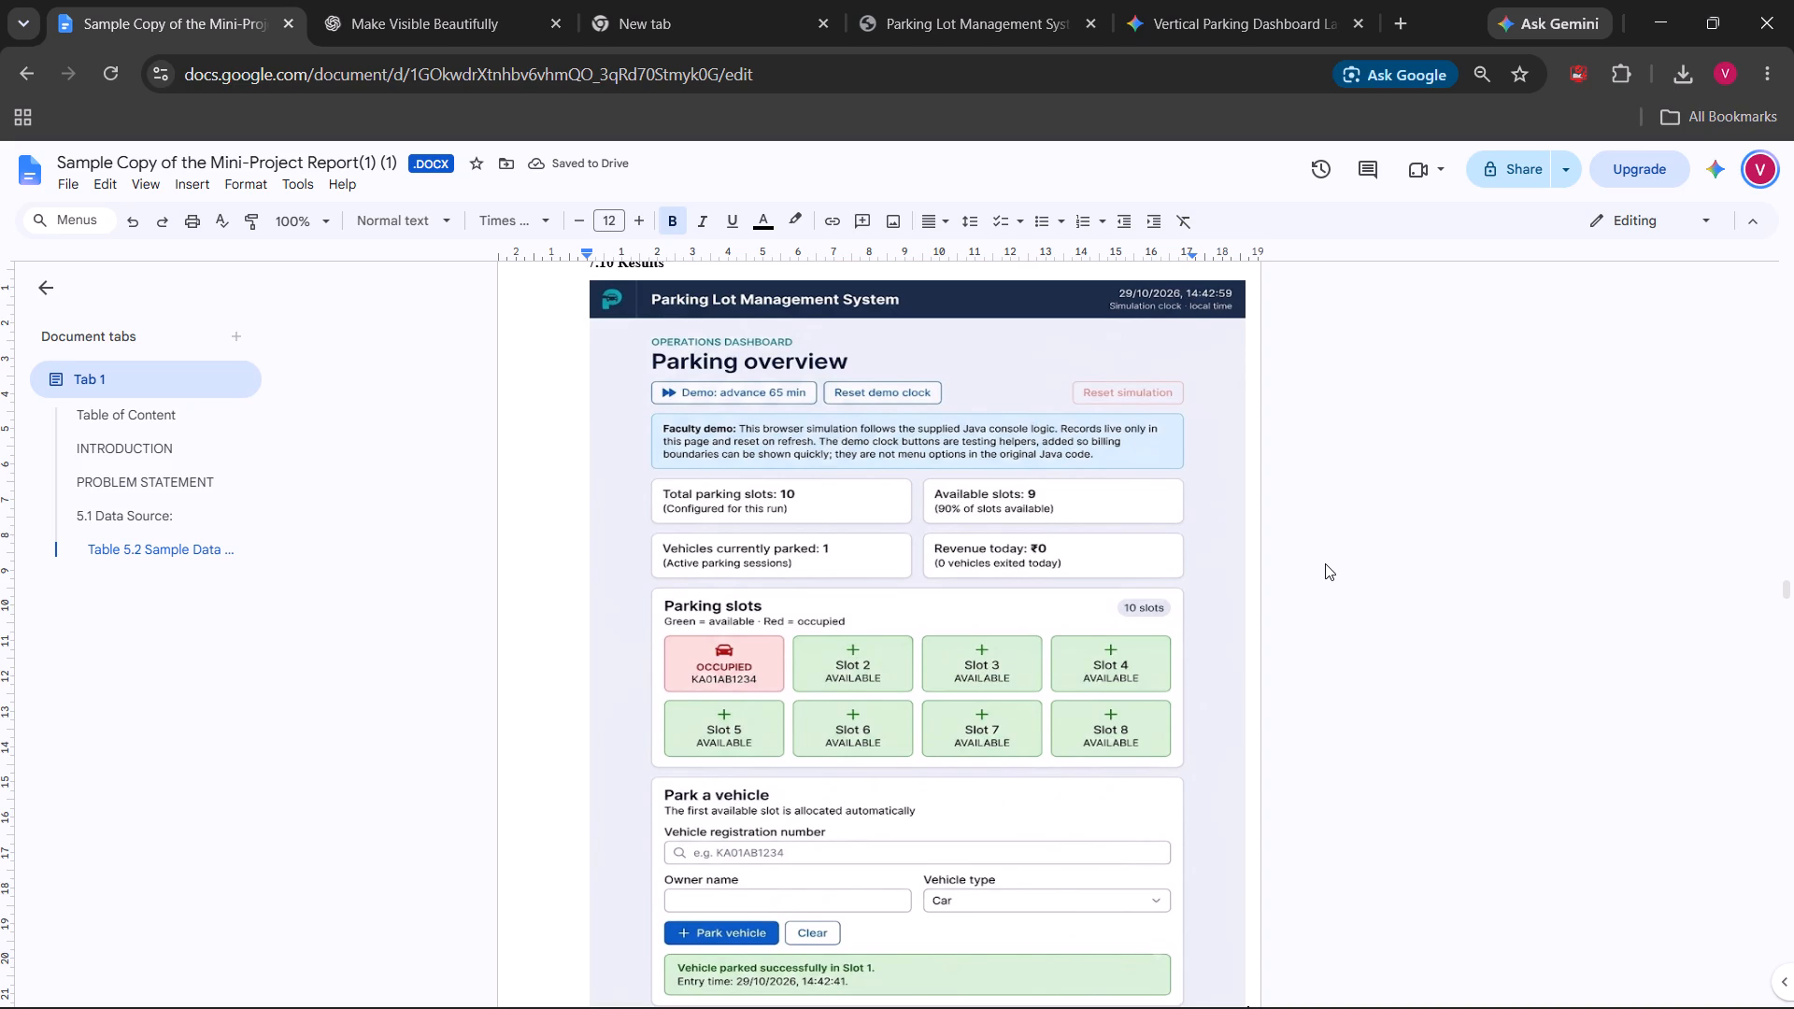
pyautogui.scroll(1, 1325, 563)
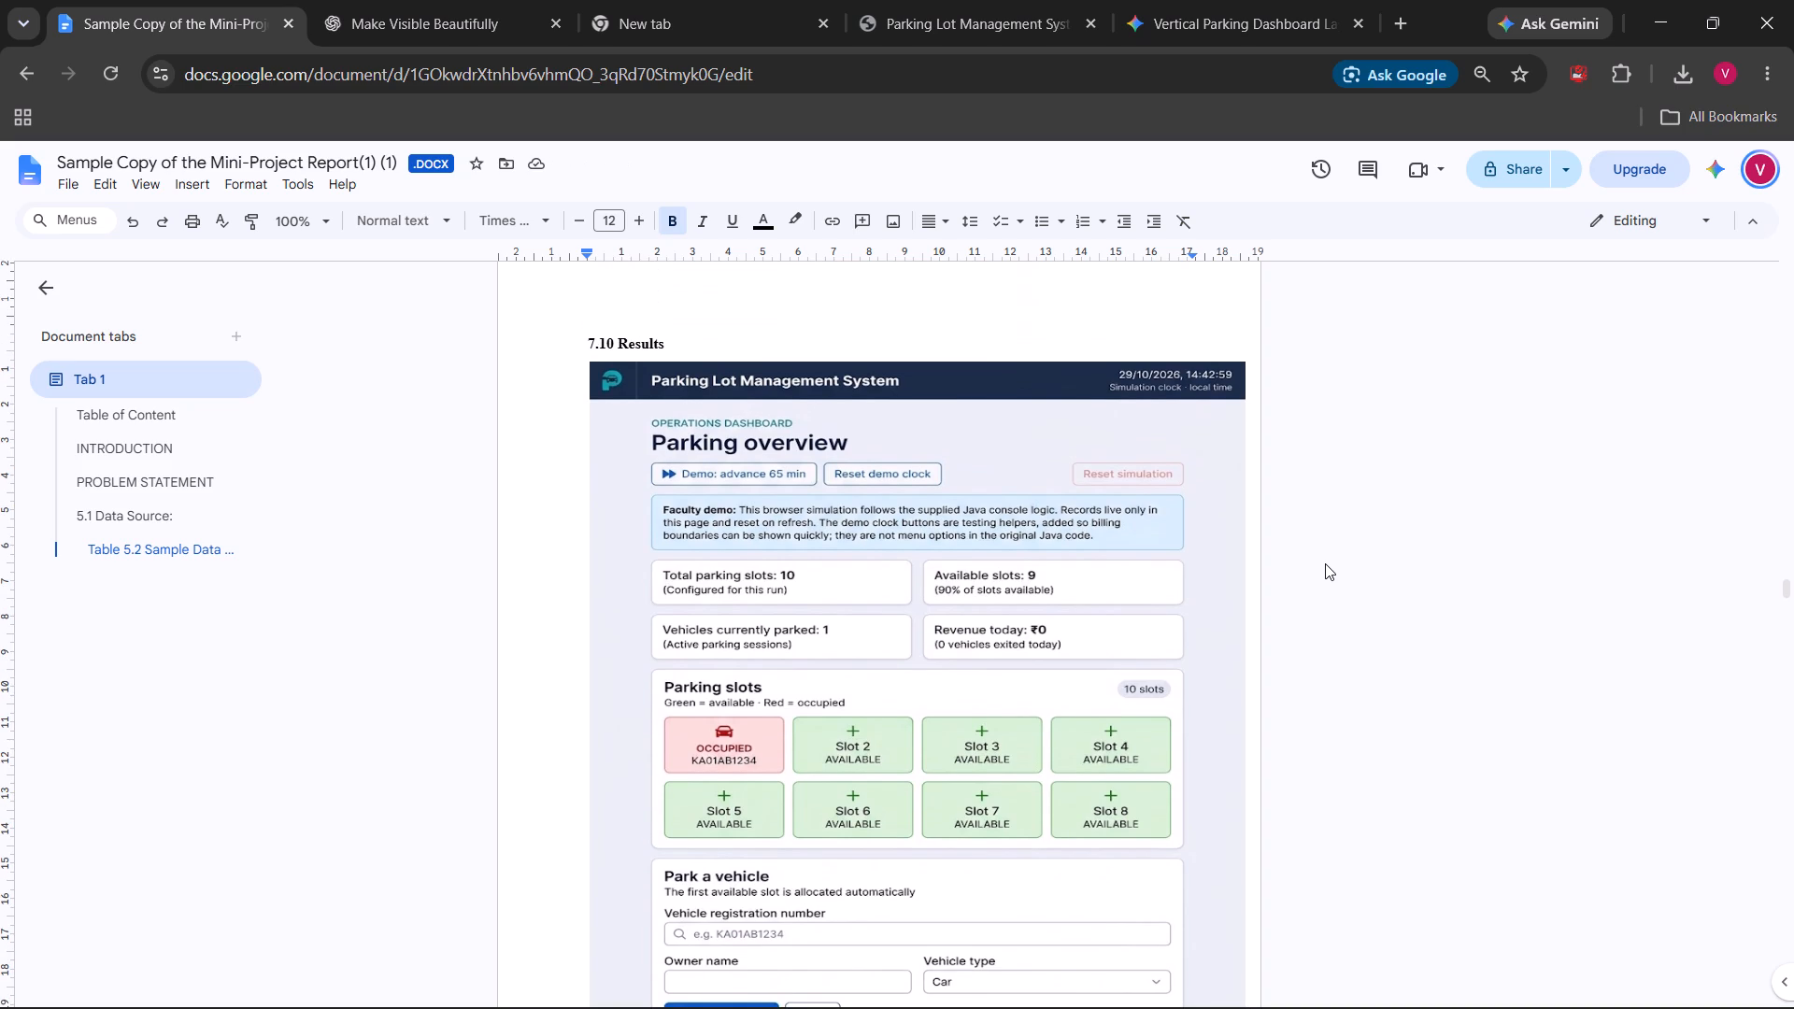
pyautogui.scroll(-5, 1325, 563)
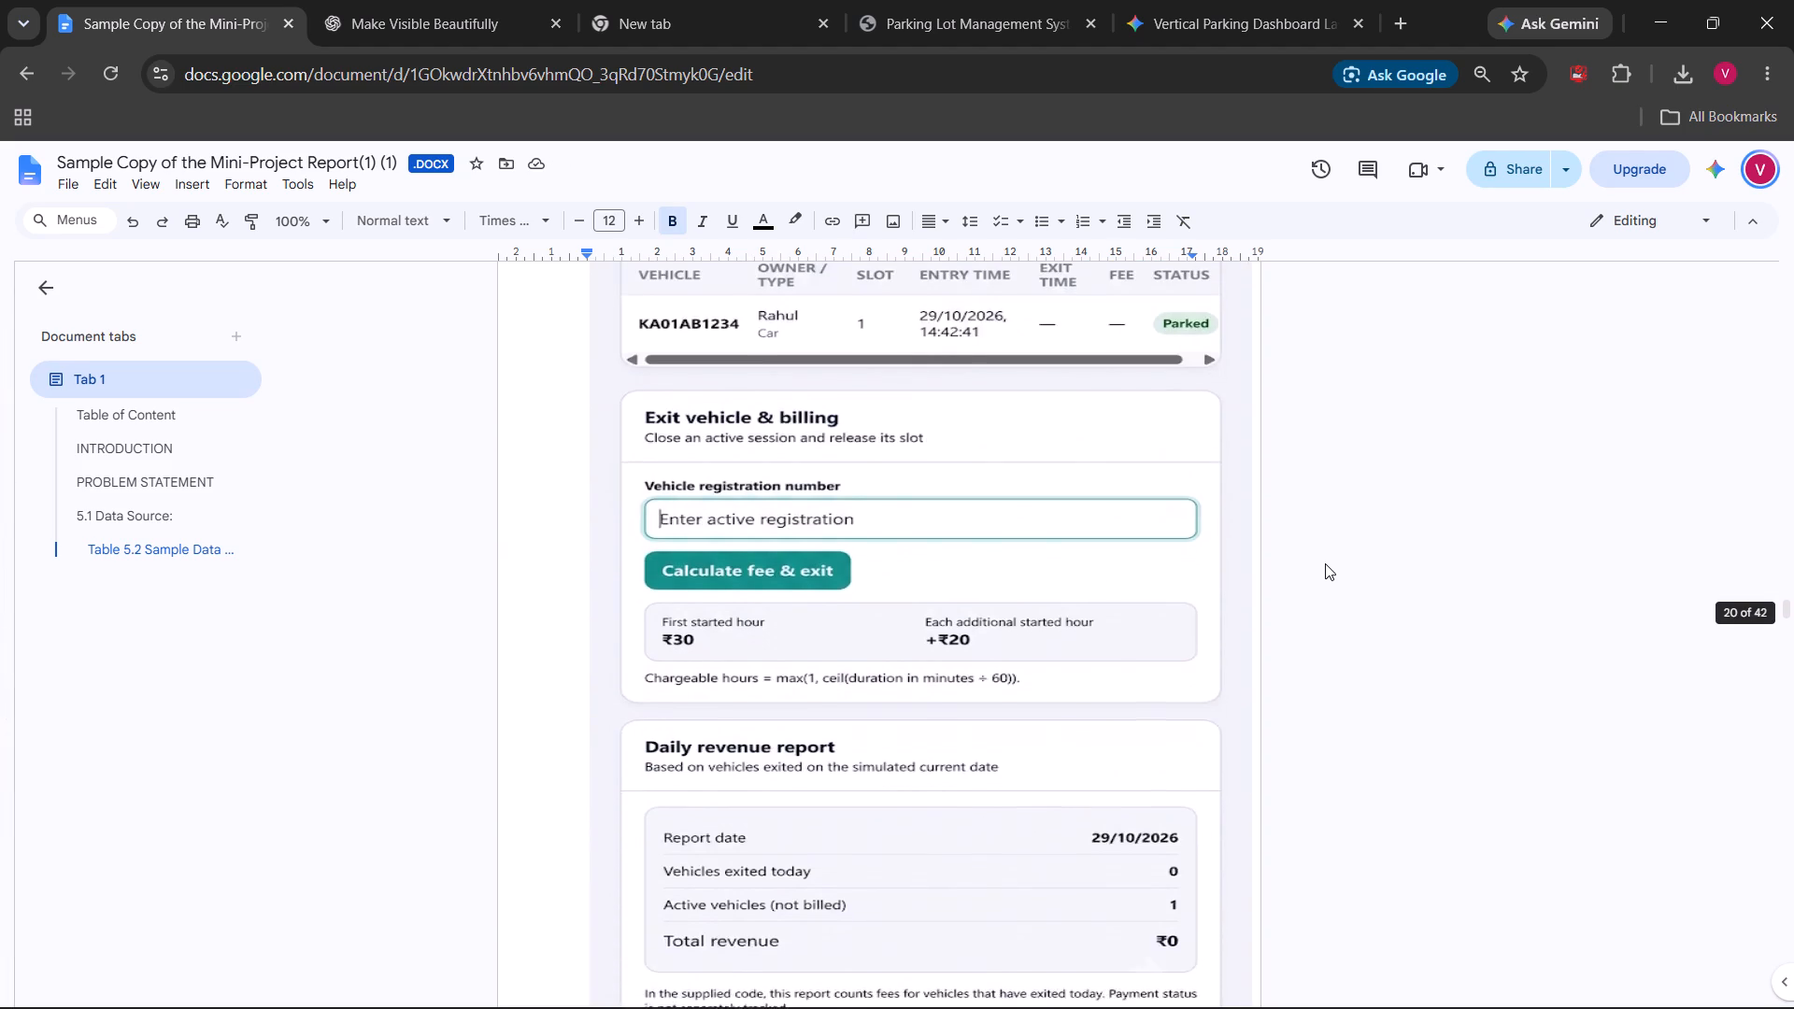
pyautogui.scroll(-2, 1325, 563)
pyautogui.scroll(4, 1325, 563)
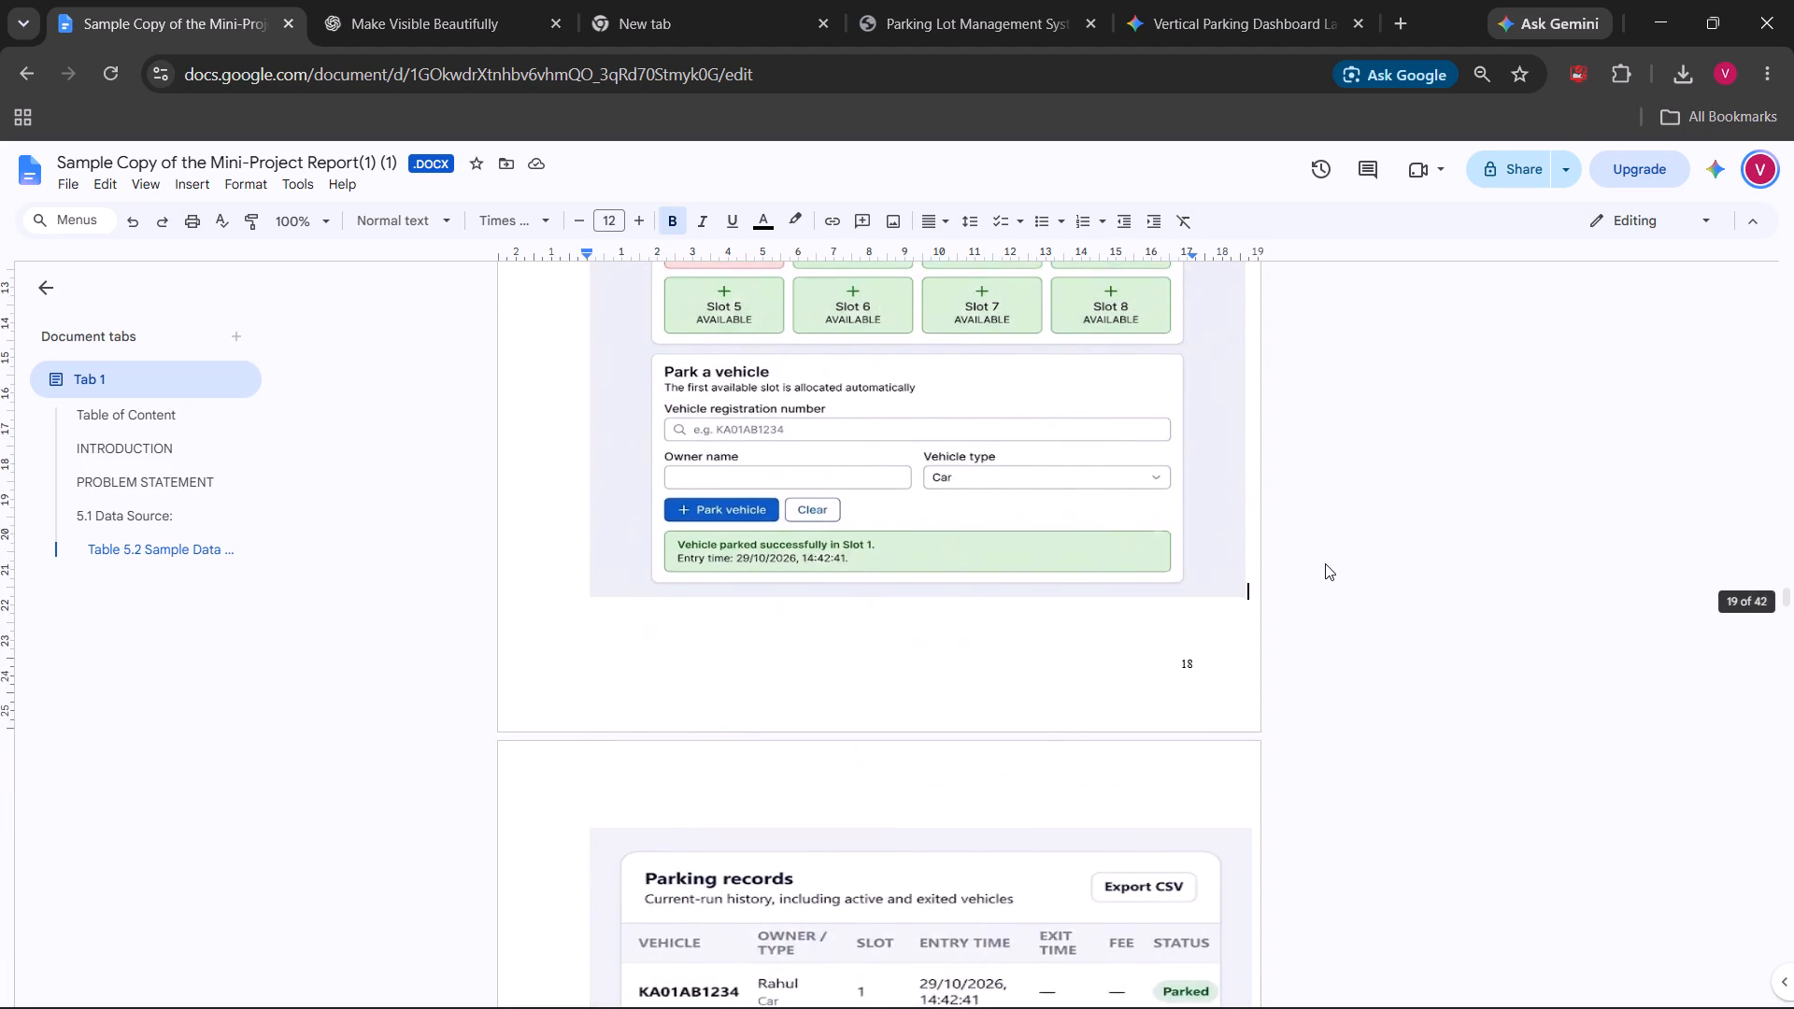
pyautogui.scroll(3, 1325, 563)
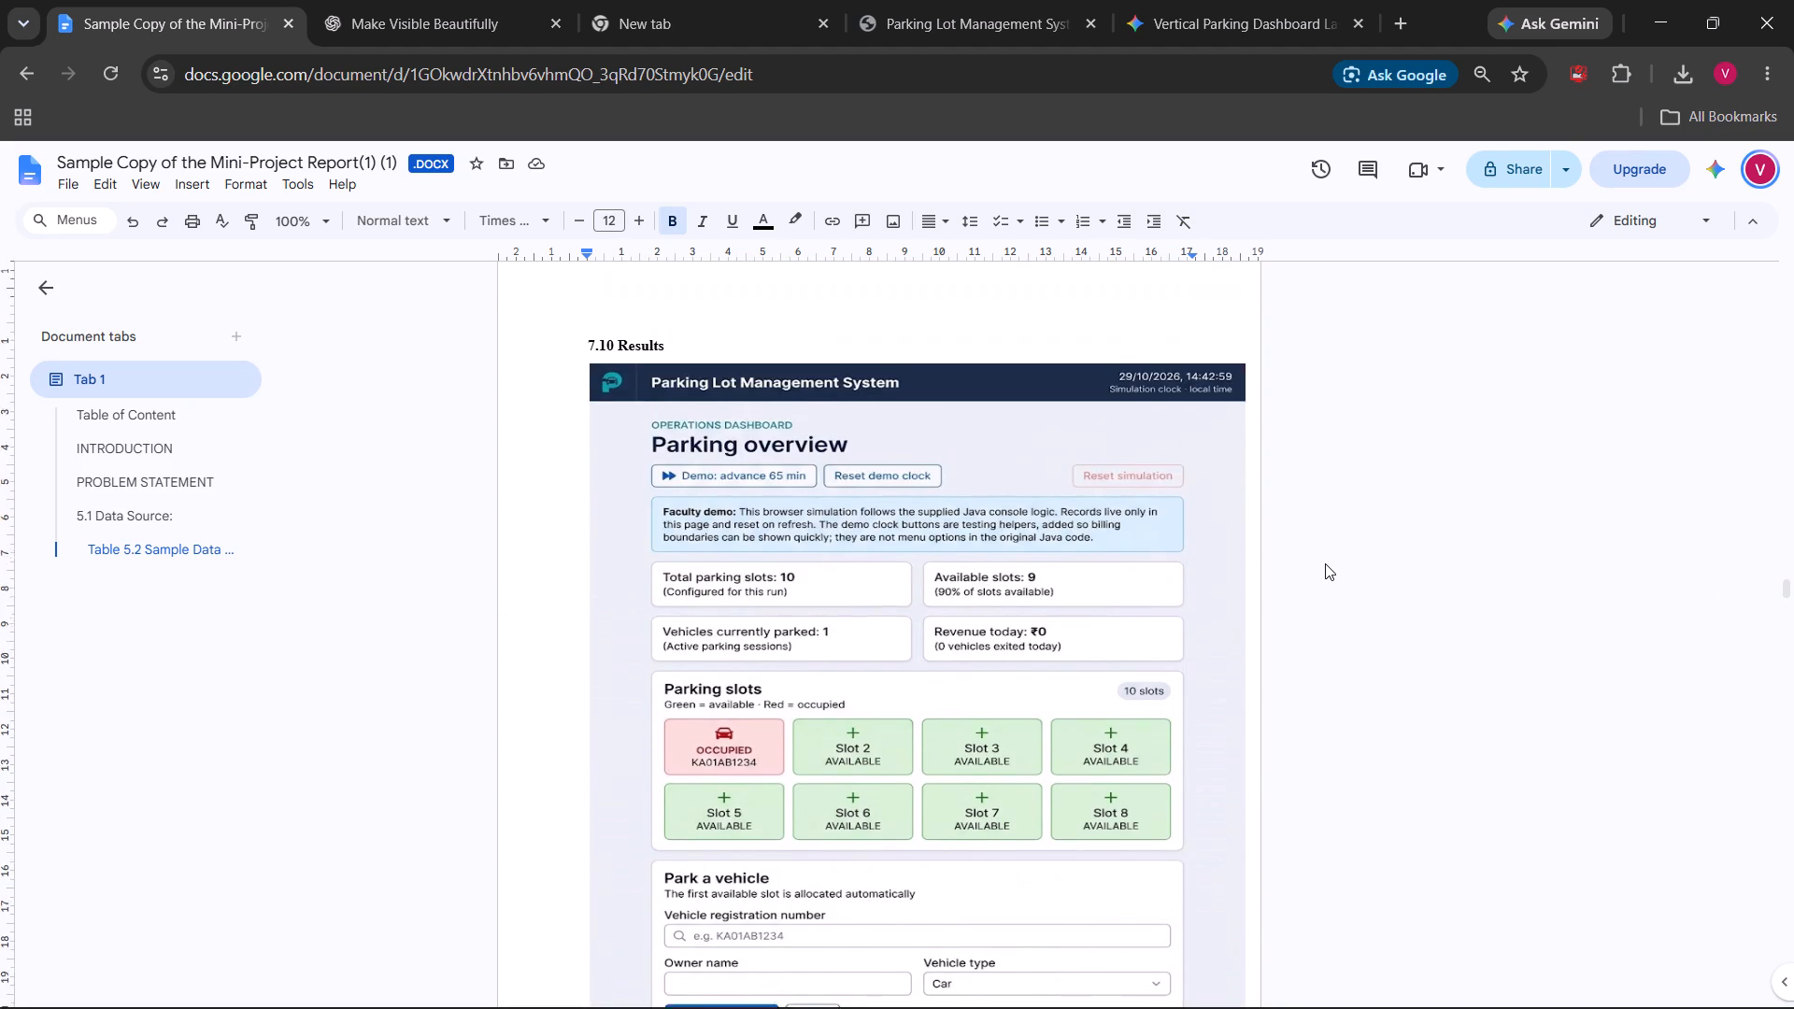
# Review the layout of the Fig 7.1 flow diagram page and the 7.9 Flowchart Description page before the results.
pyautogui.scroll(2, 1325, 563)
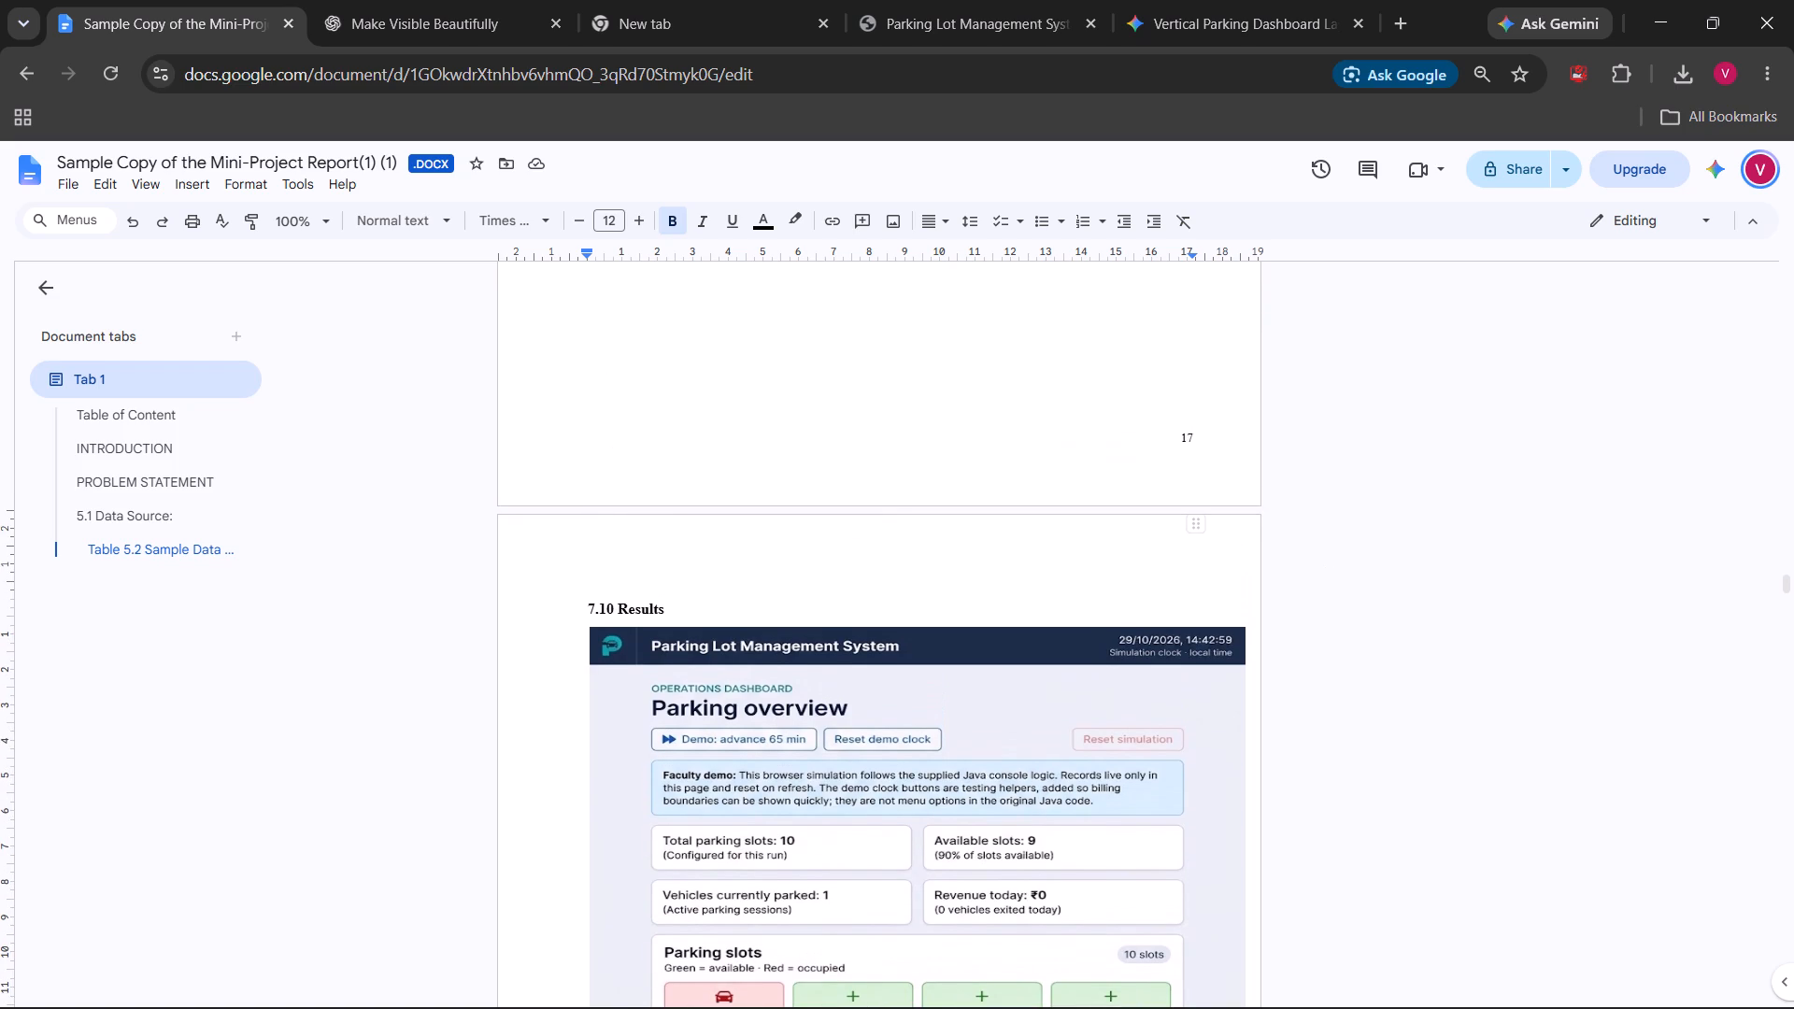
pyautogui.scroll(2, 892, 493)
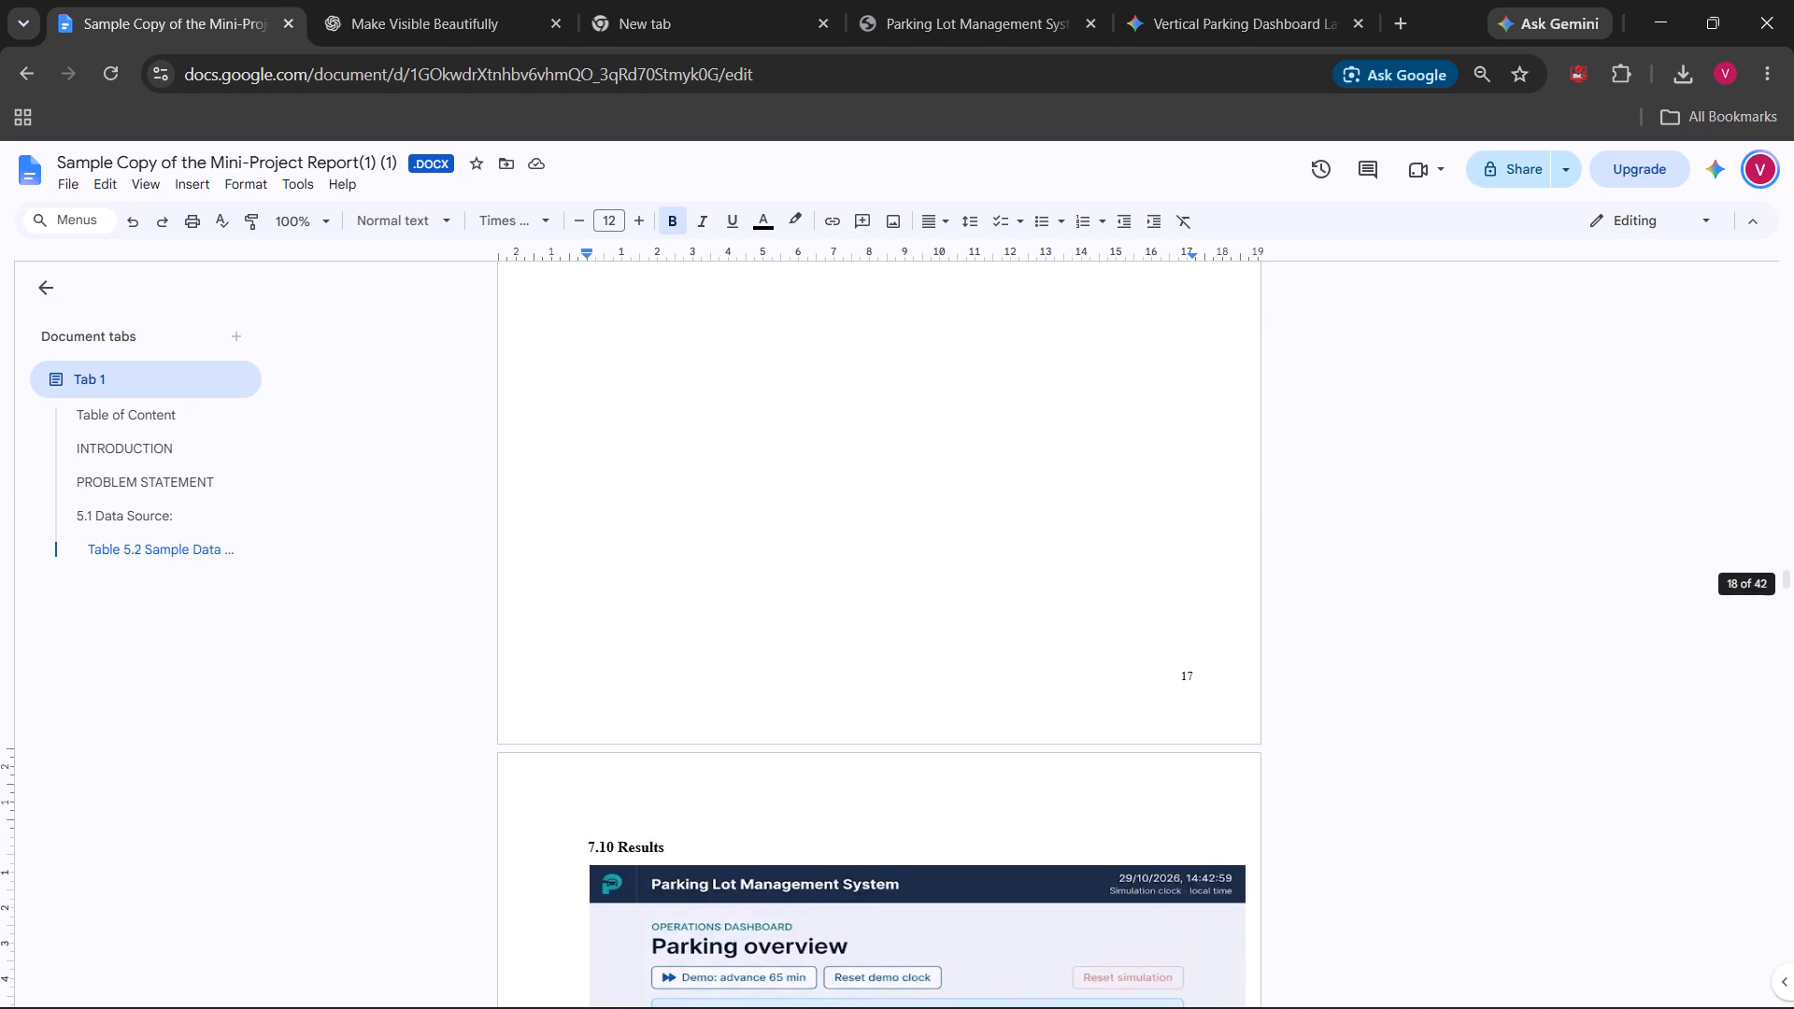
pyautogui.scroll(5, 892, 493)
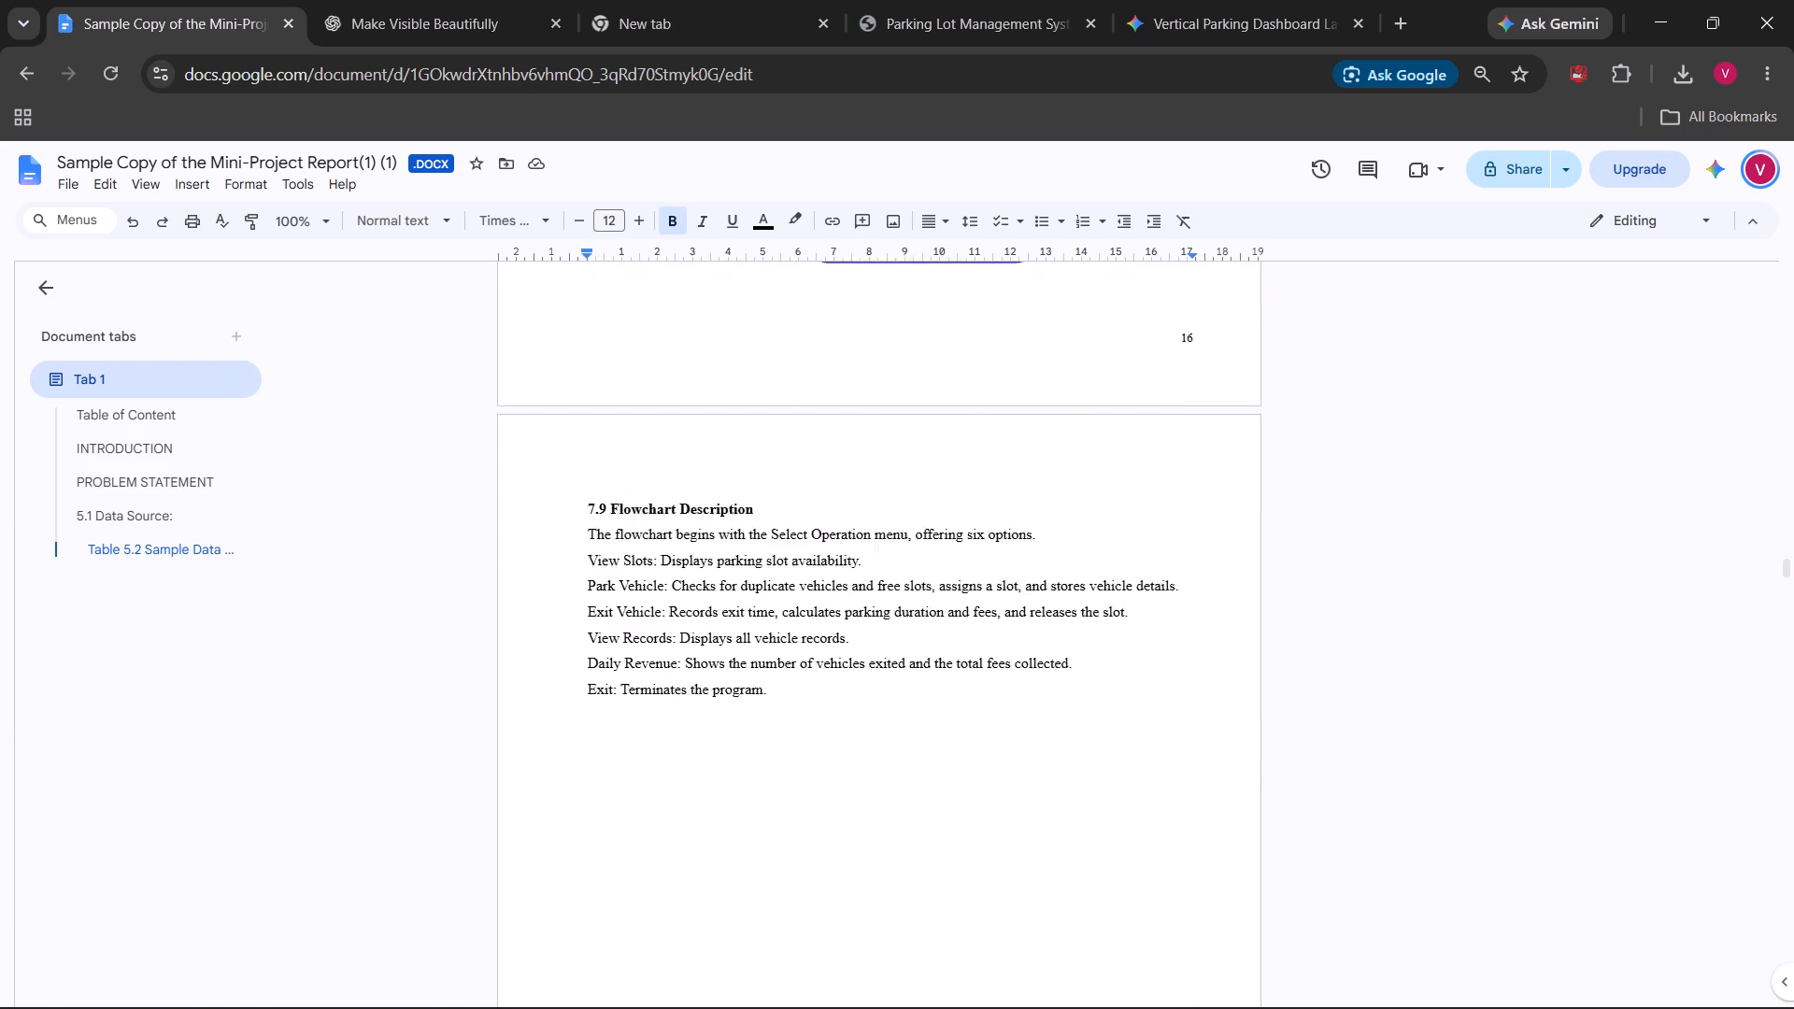
pyautogui.scroll(5, 892, 493)
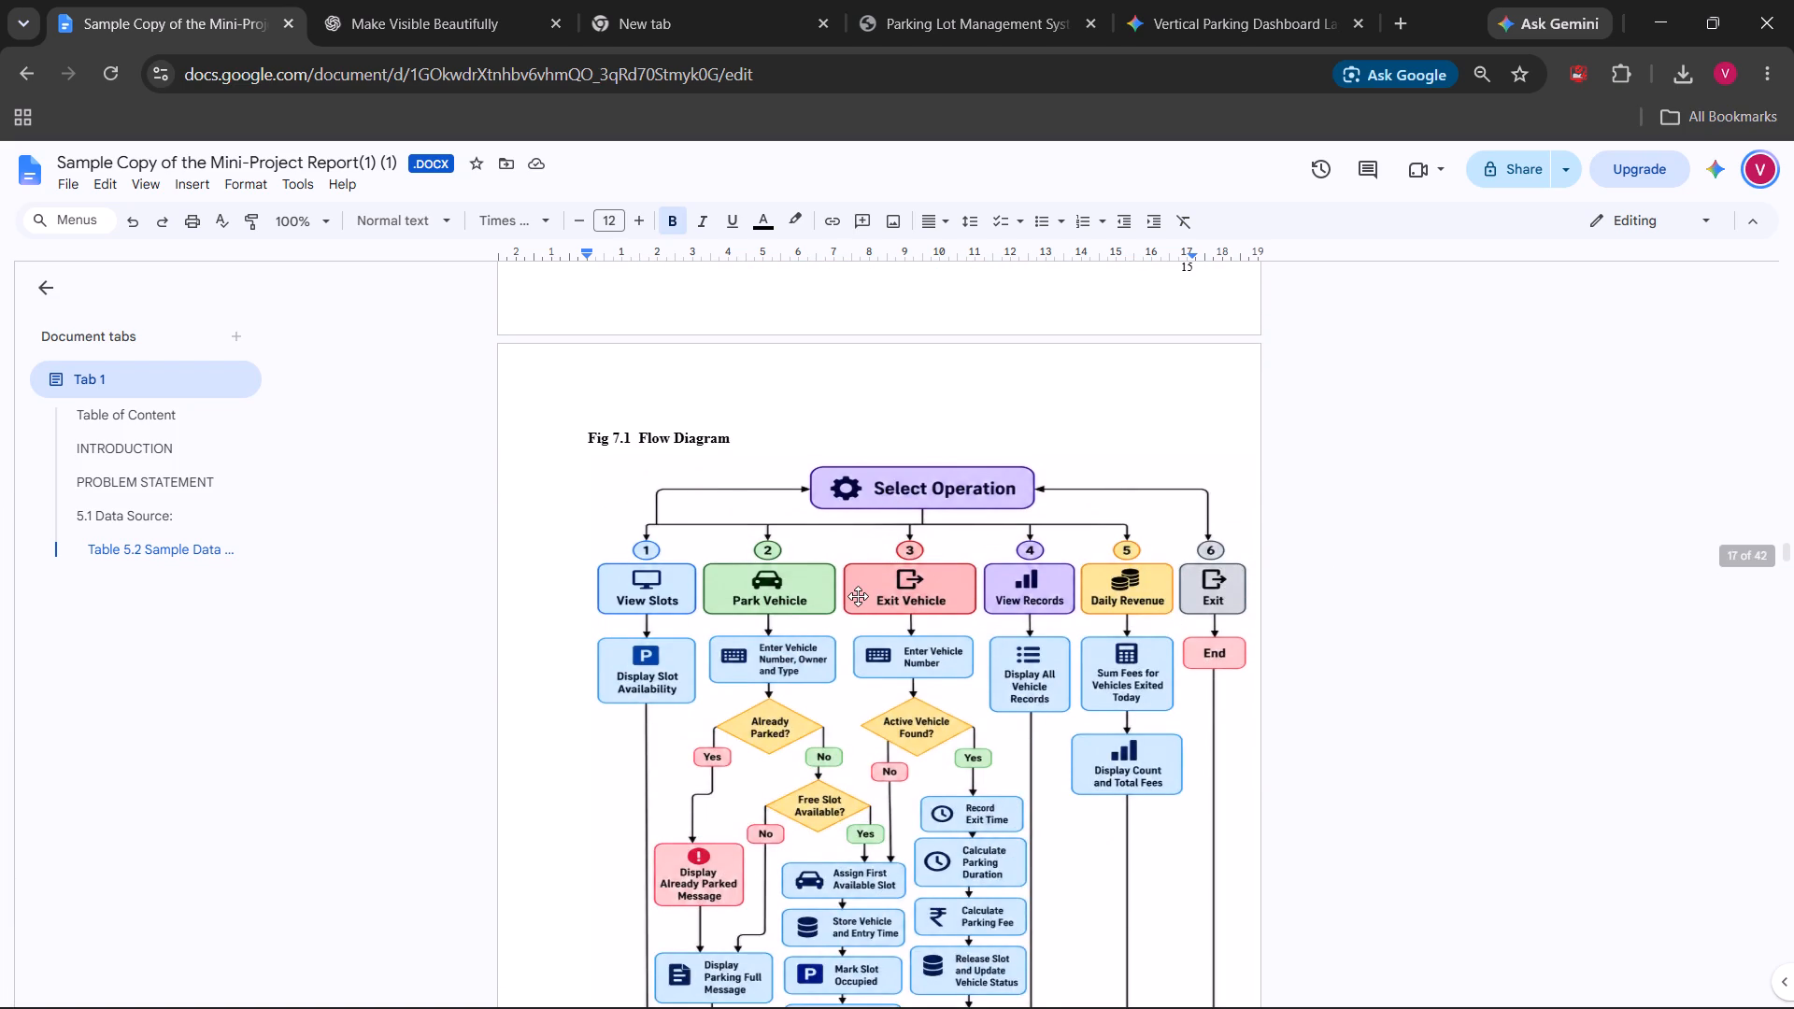
pyautogui.scroll(3, 858, 596)
pyautogui.scroll(-3, 858, 596)
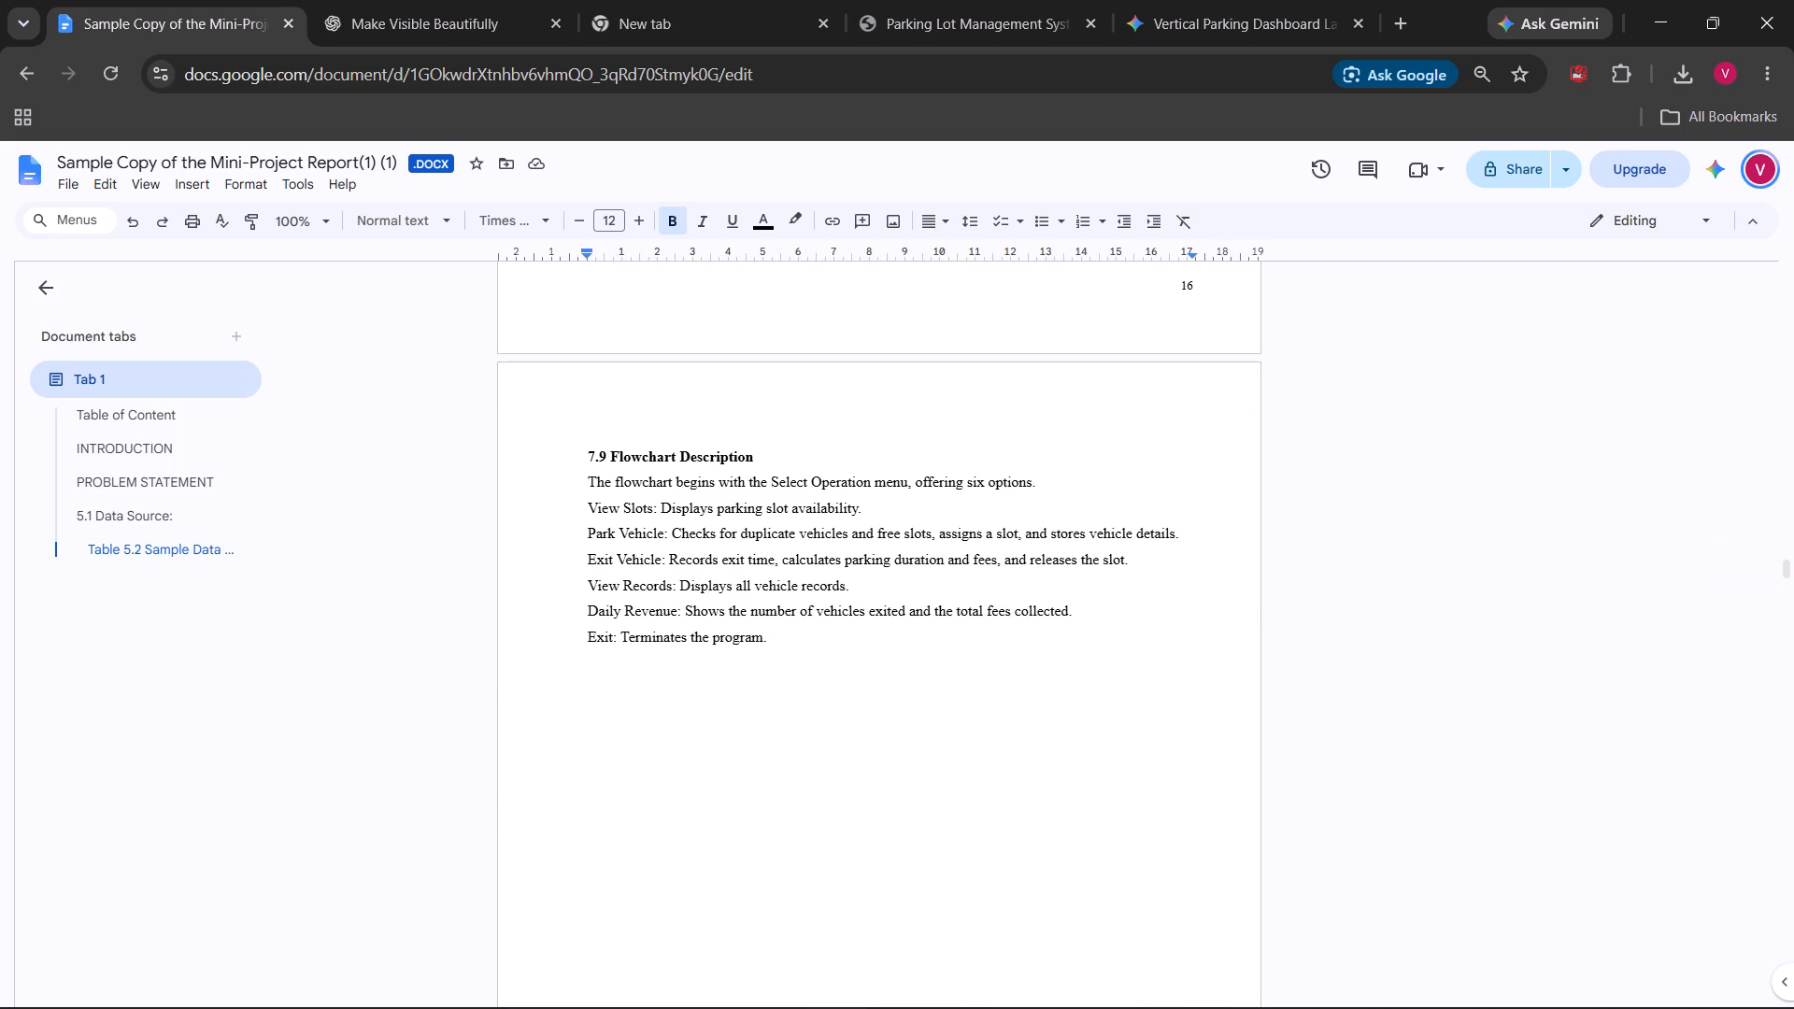
pyautogui.scroll(6, 821, 441)
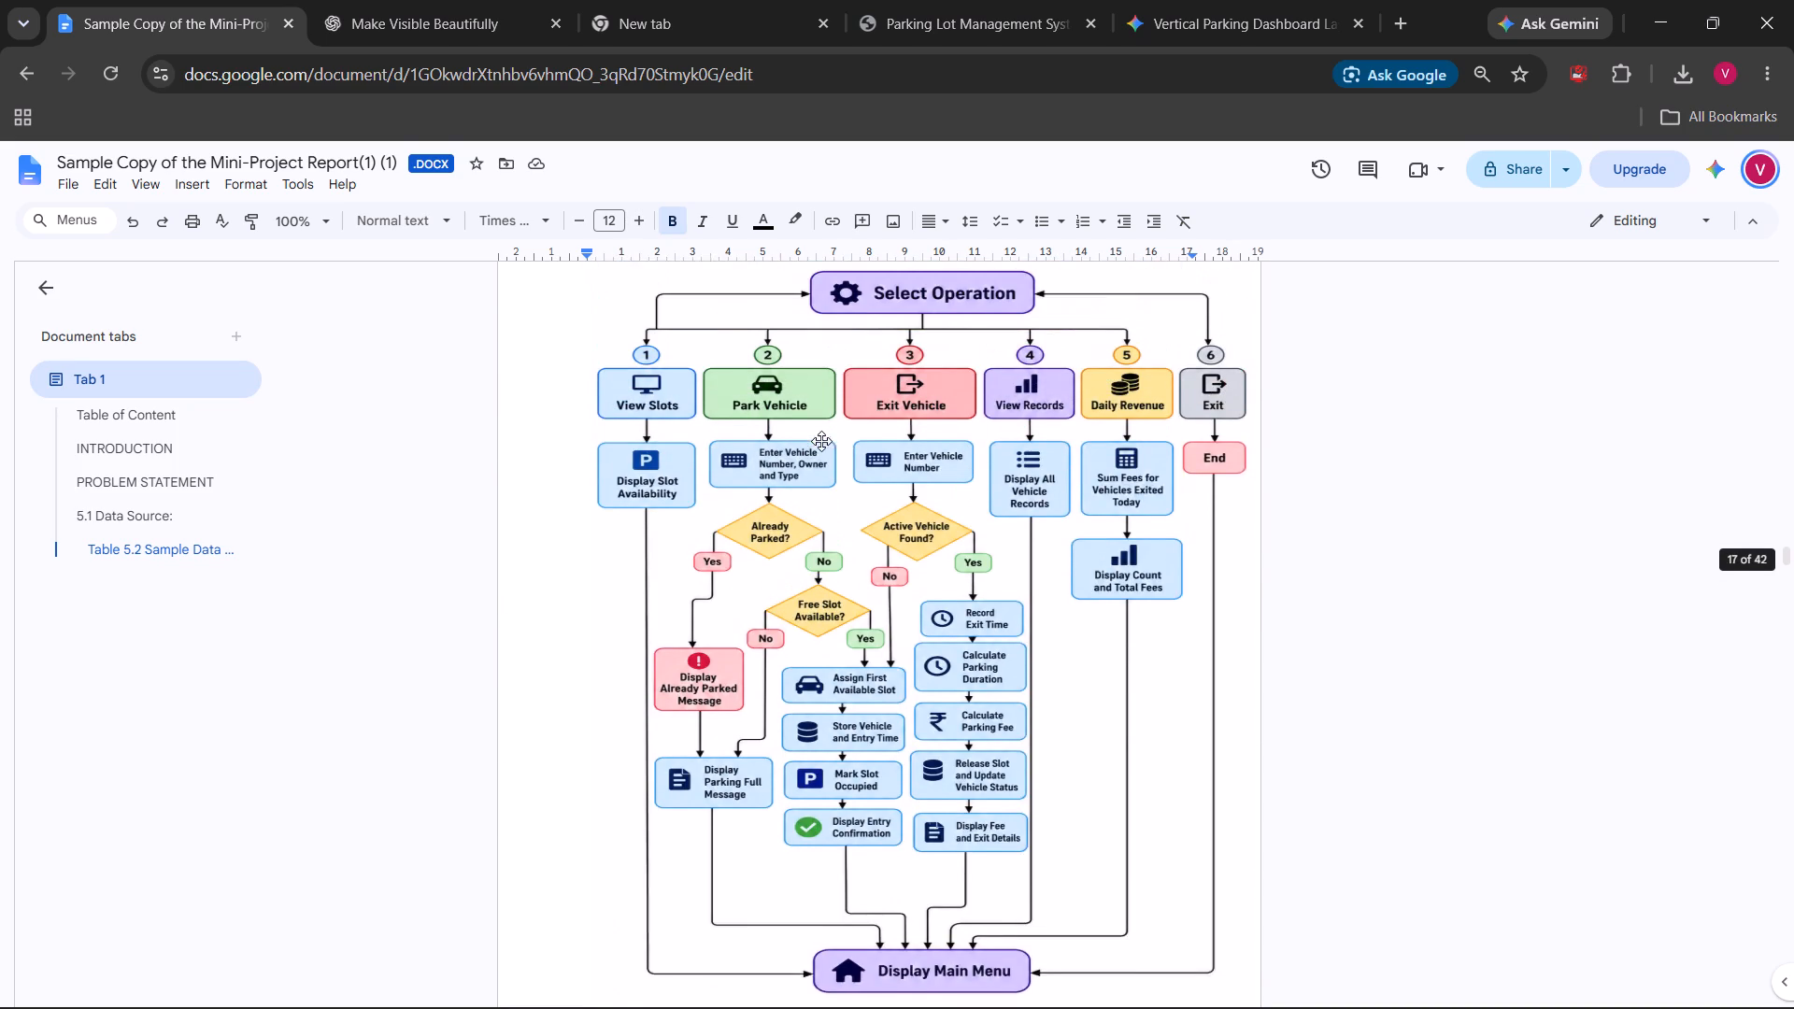
pyautogui.scroll(1, 821, 441)
pyautogui.click(832, 529)
pyautogui.click(1431, 517)
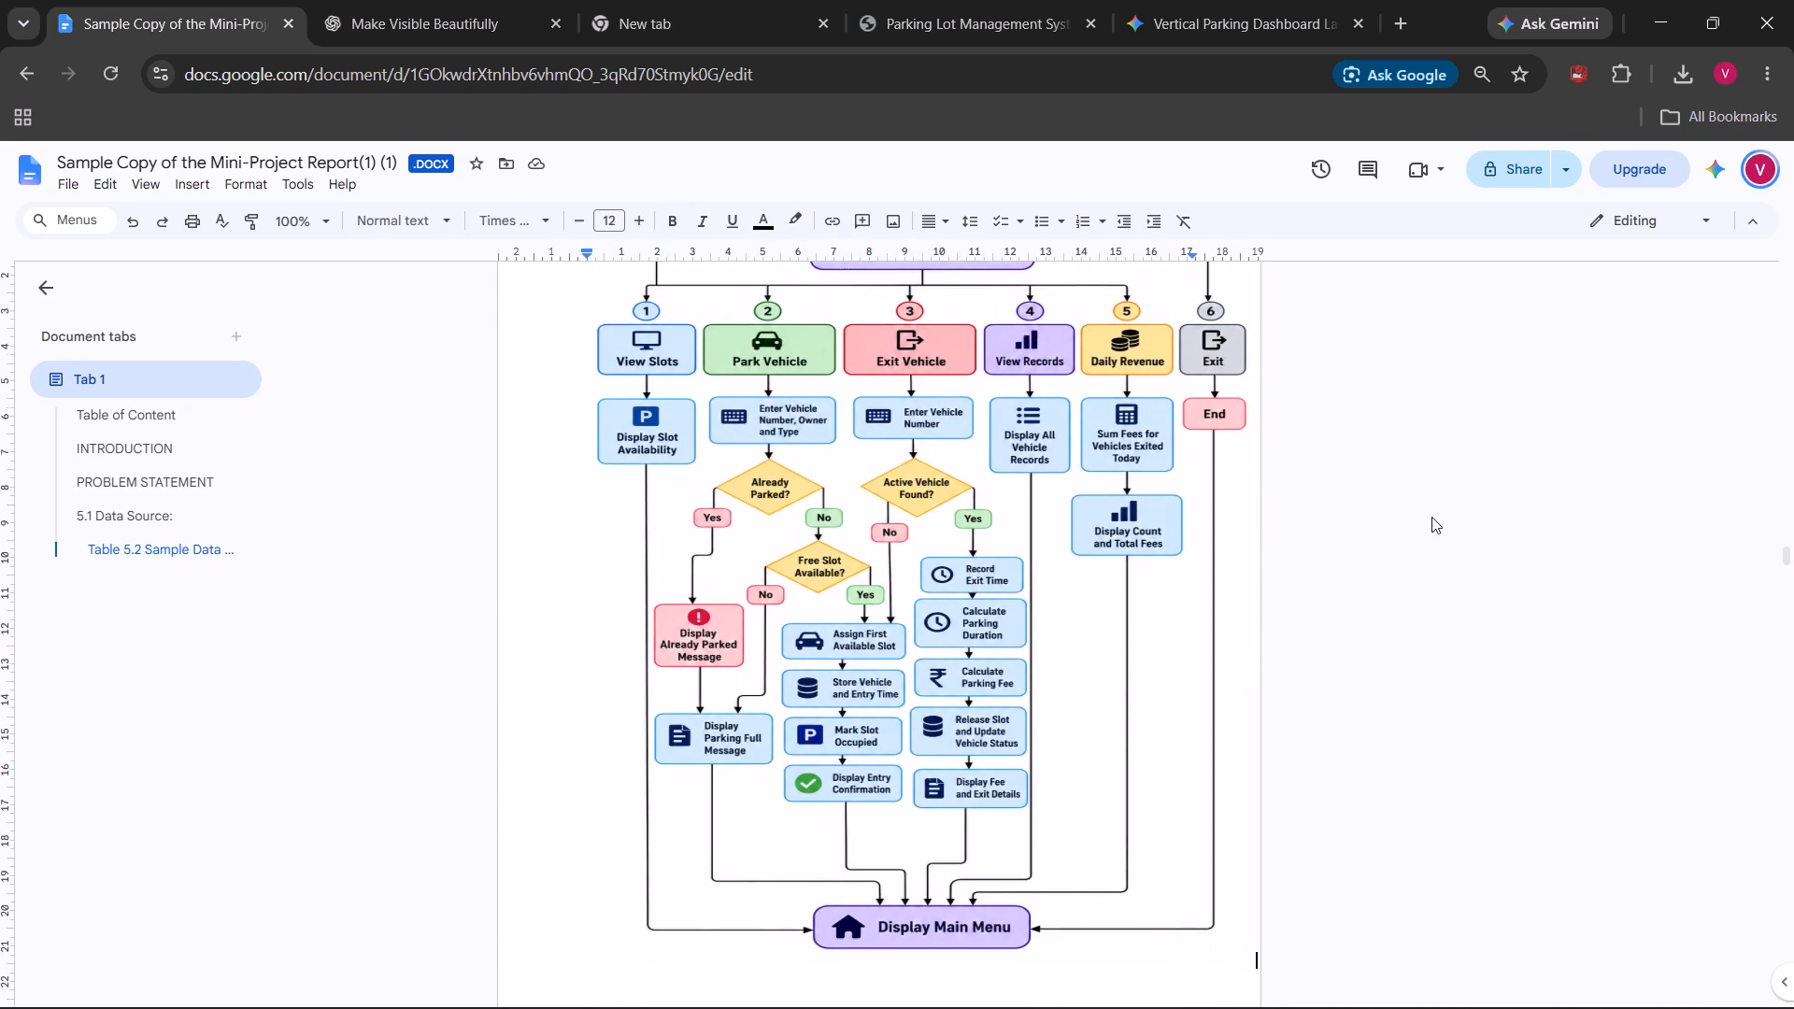
# Review the results screenshot pages from 7.10 Results through page 22 and the start of section 8.
pyautogui.scroll(-4, 1393, 572)
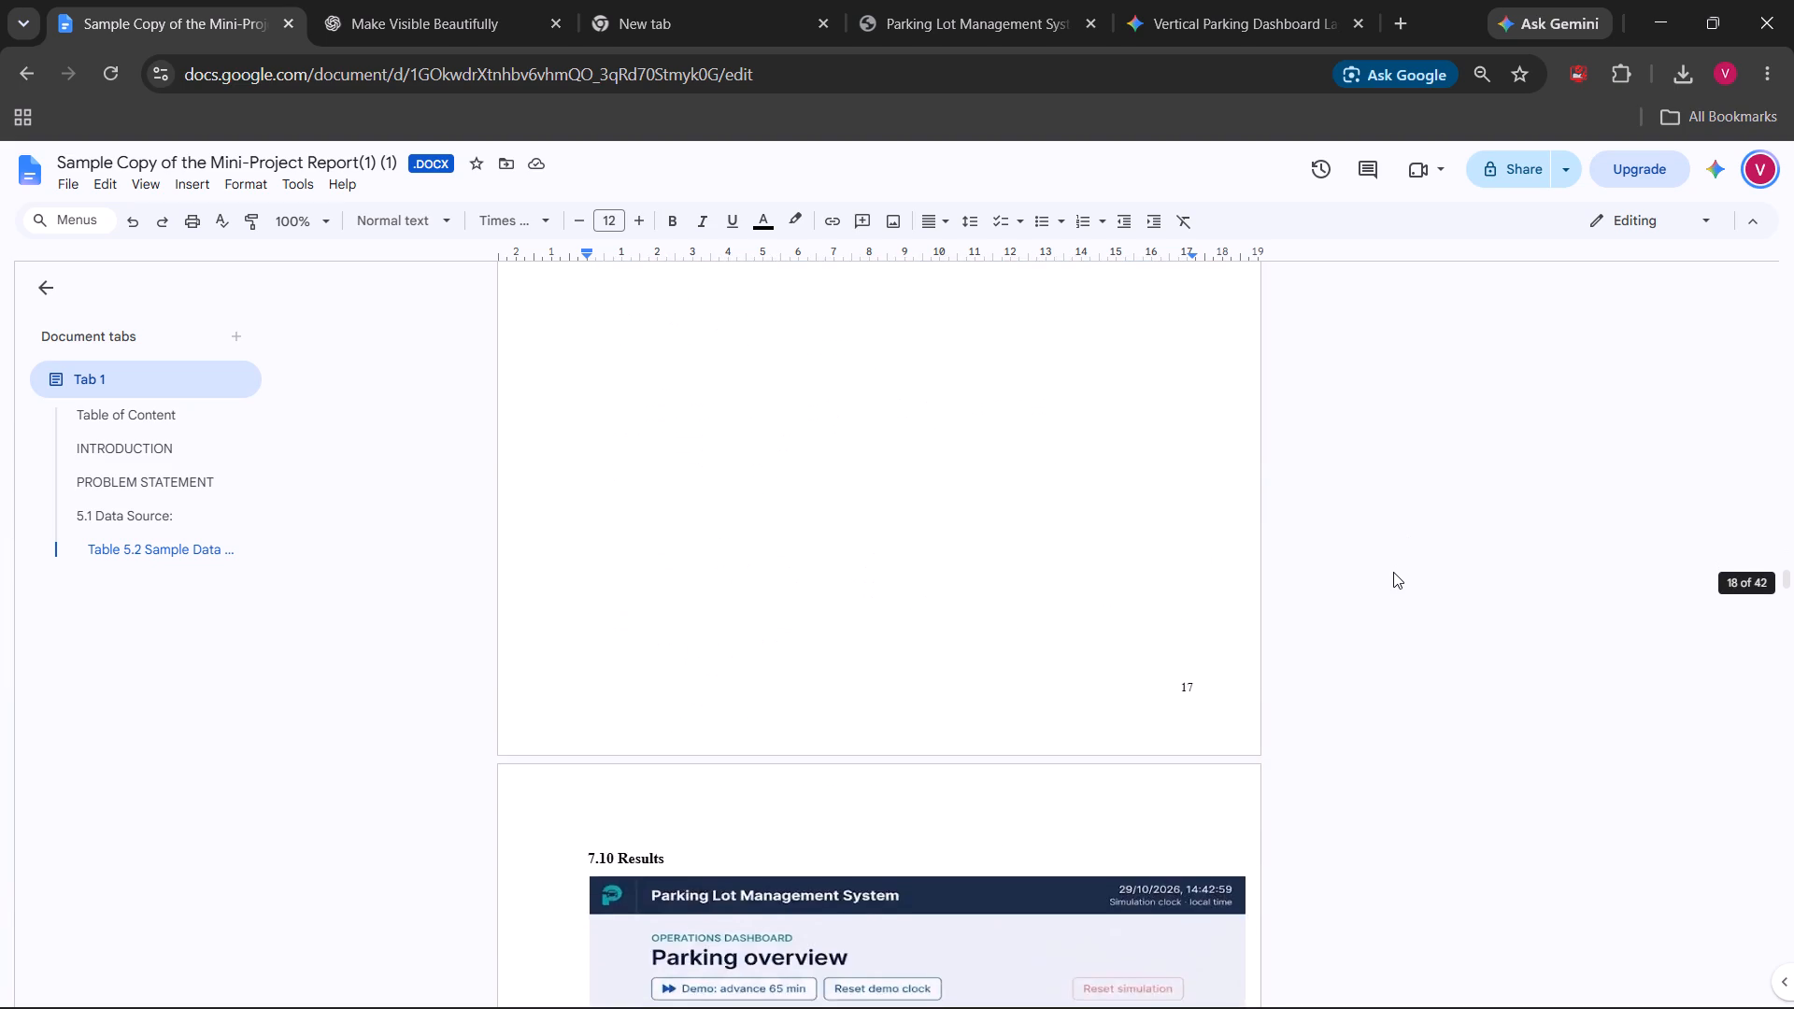
pyautogui.scroll(-3, 1393, 572)
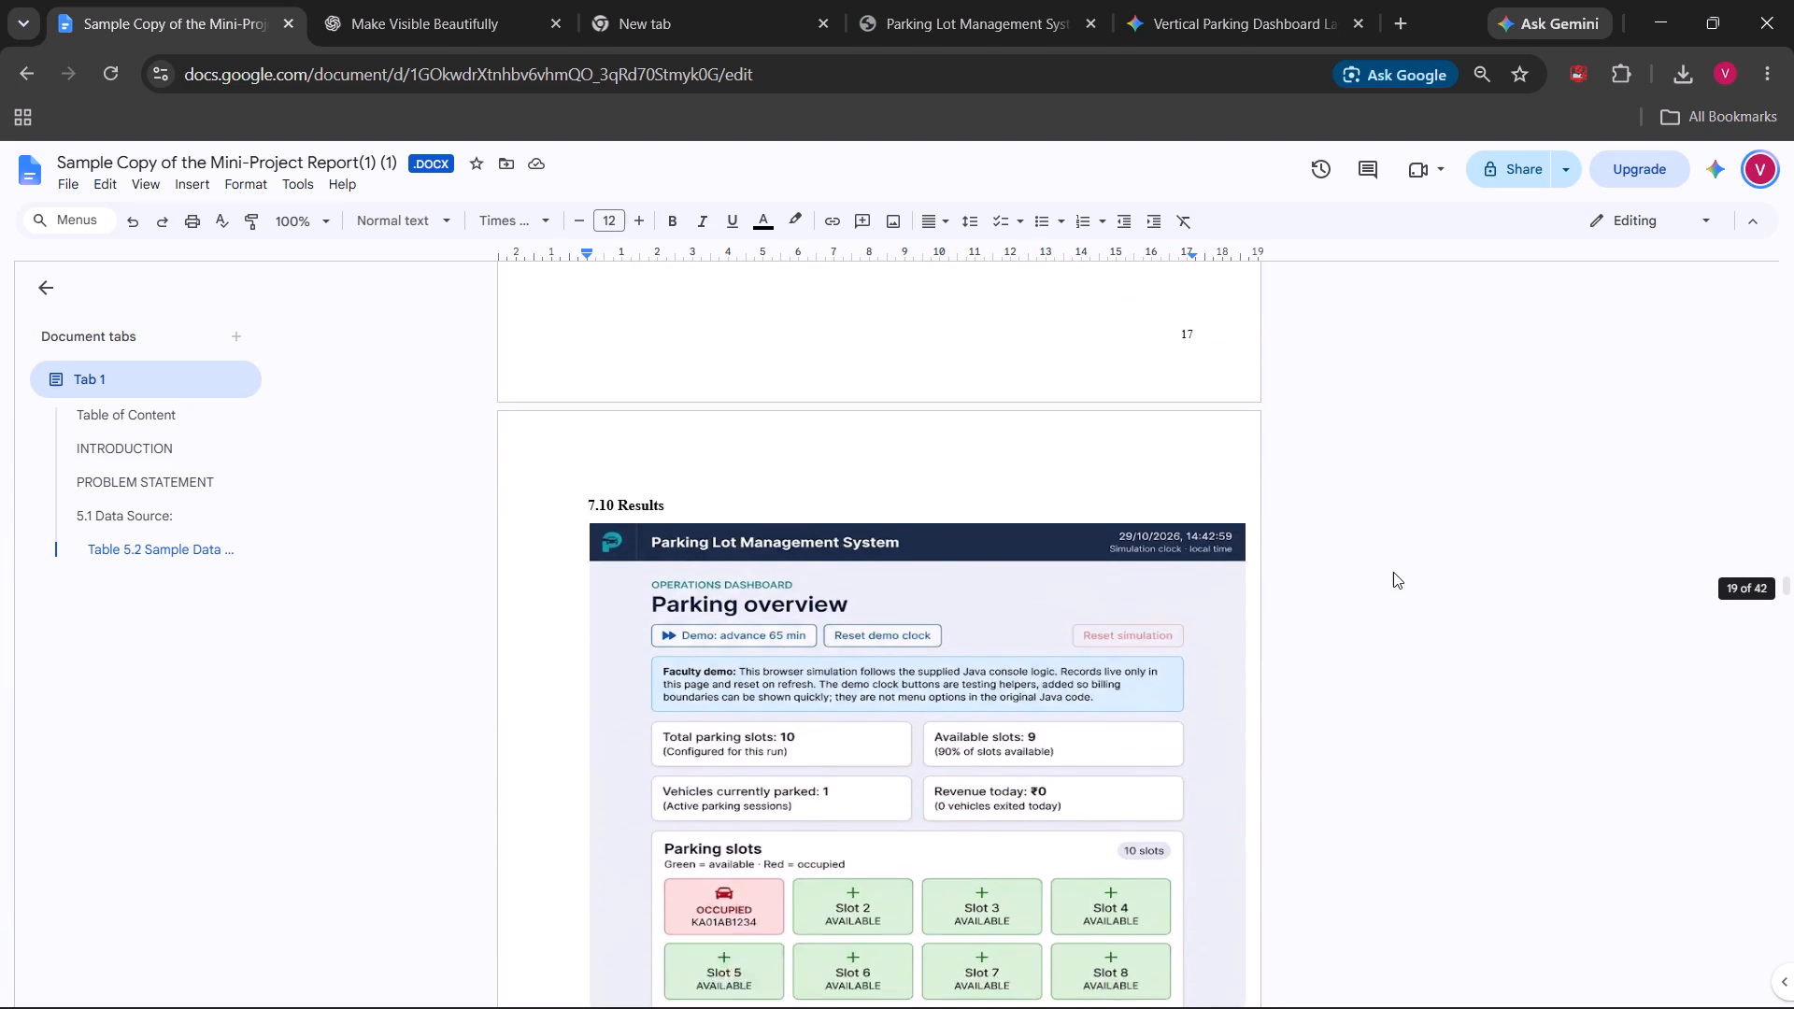
pyautogui.scroll(-5, 1393, 572)
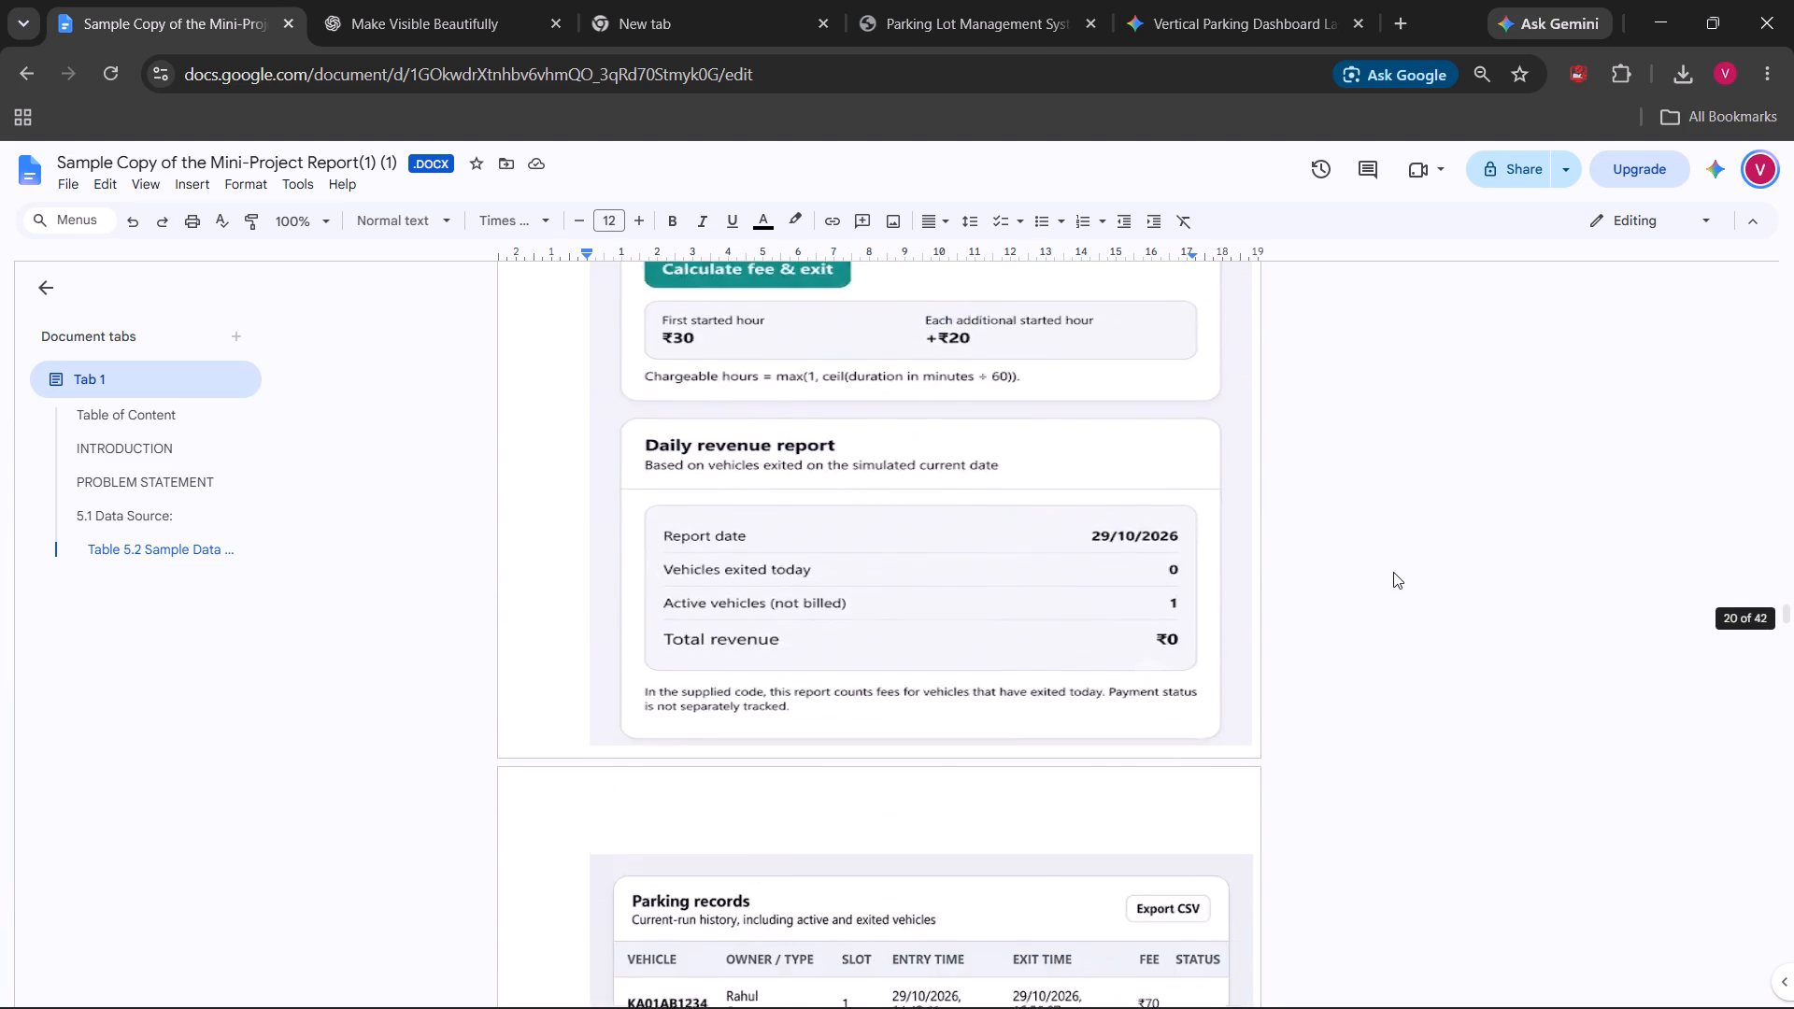
pyautogui.scroll(-6, 1393, 572)
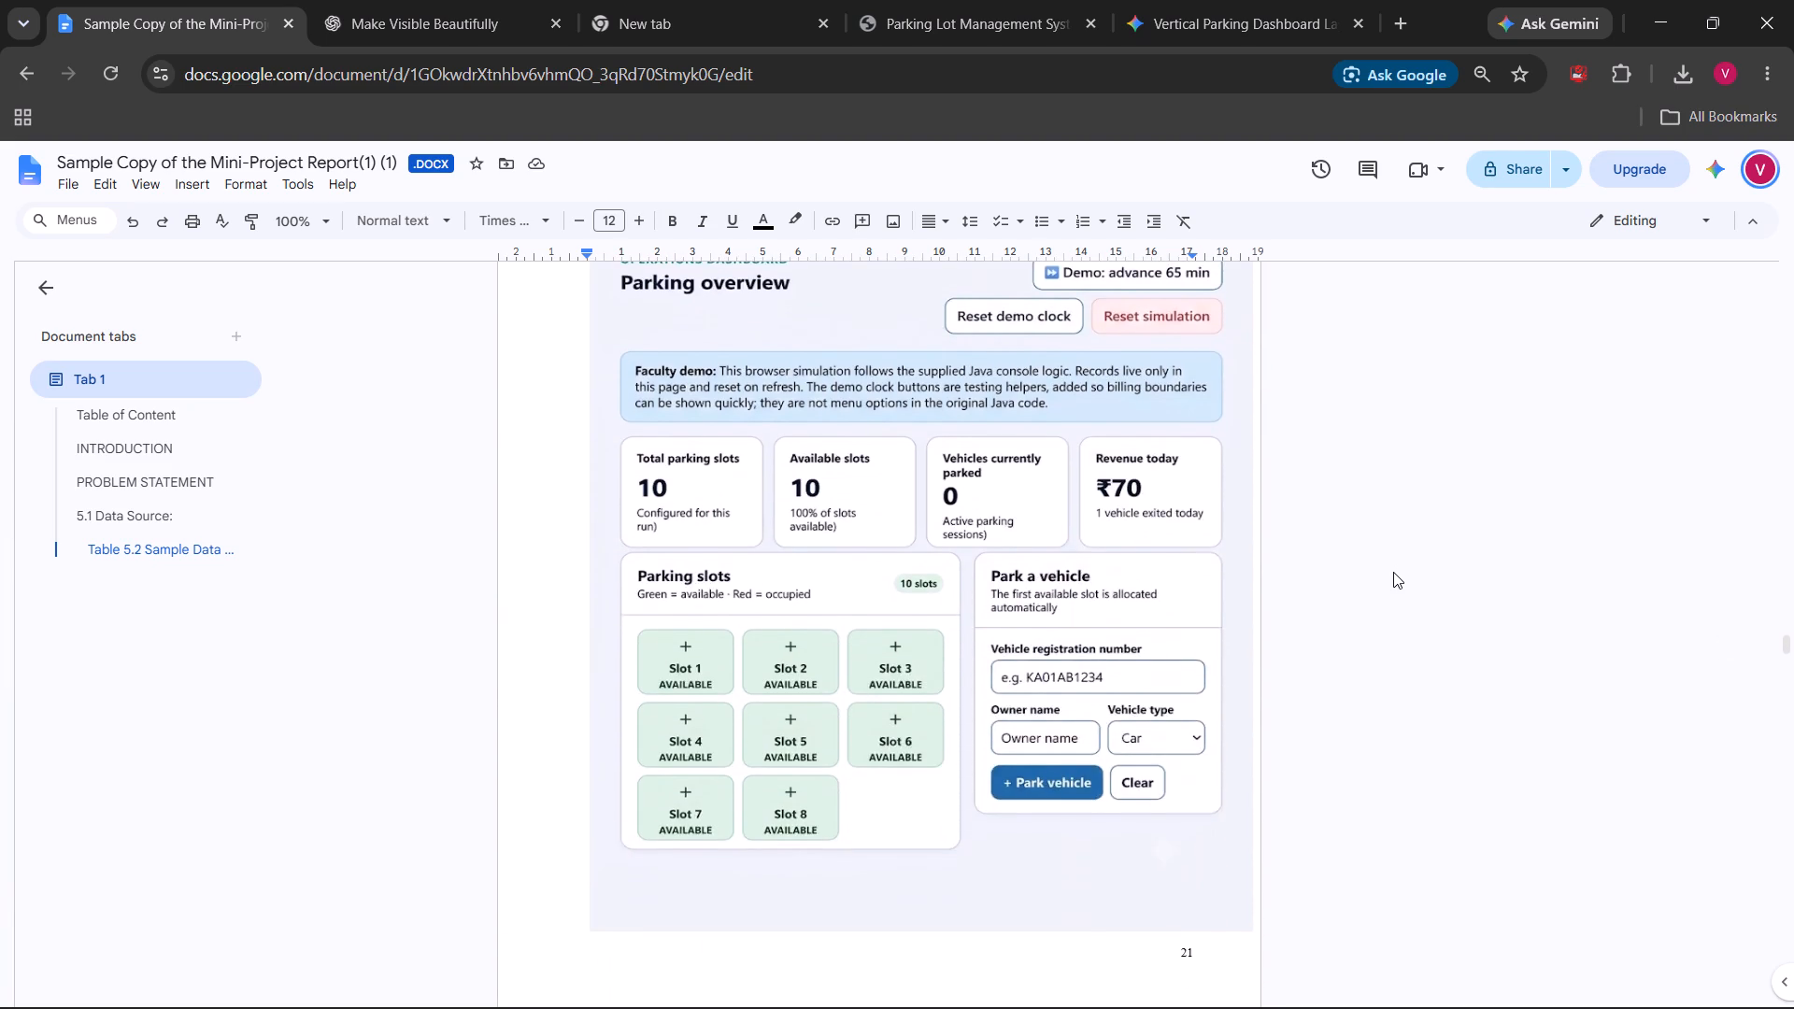
pyautogui.scroll(-2, 1393, 572)
pyautogui.scroll(3, 1393, 572)
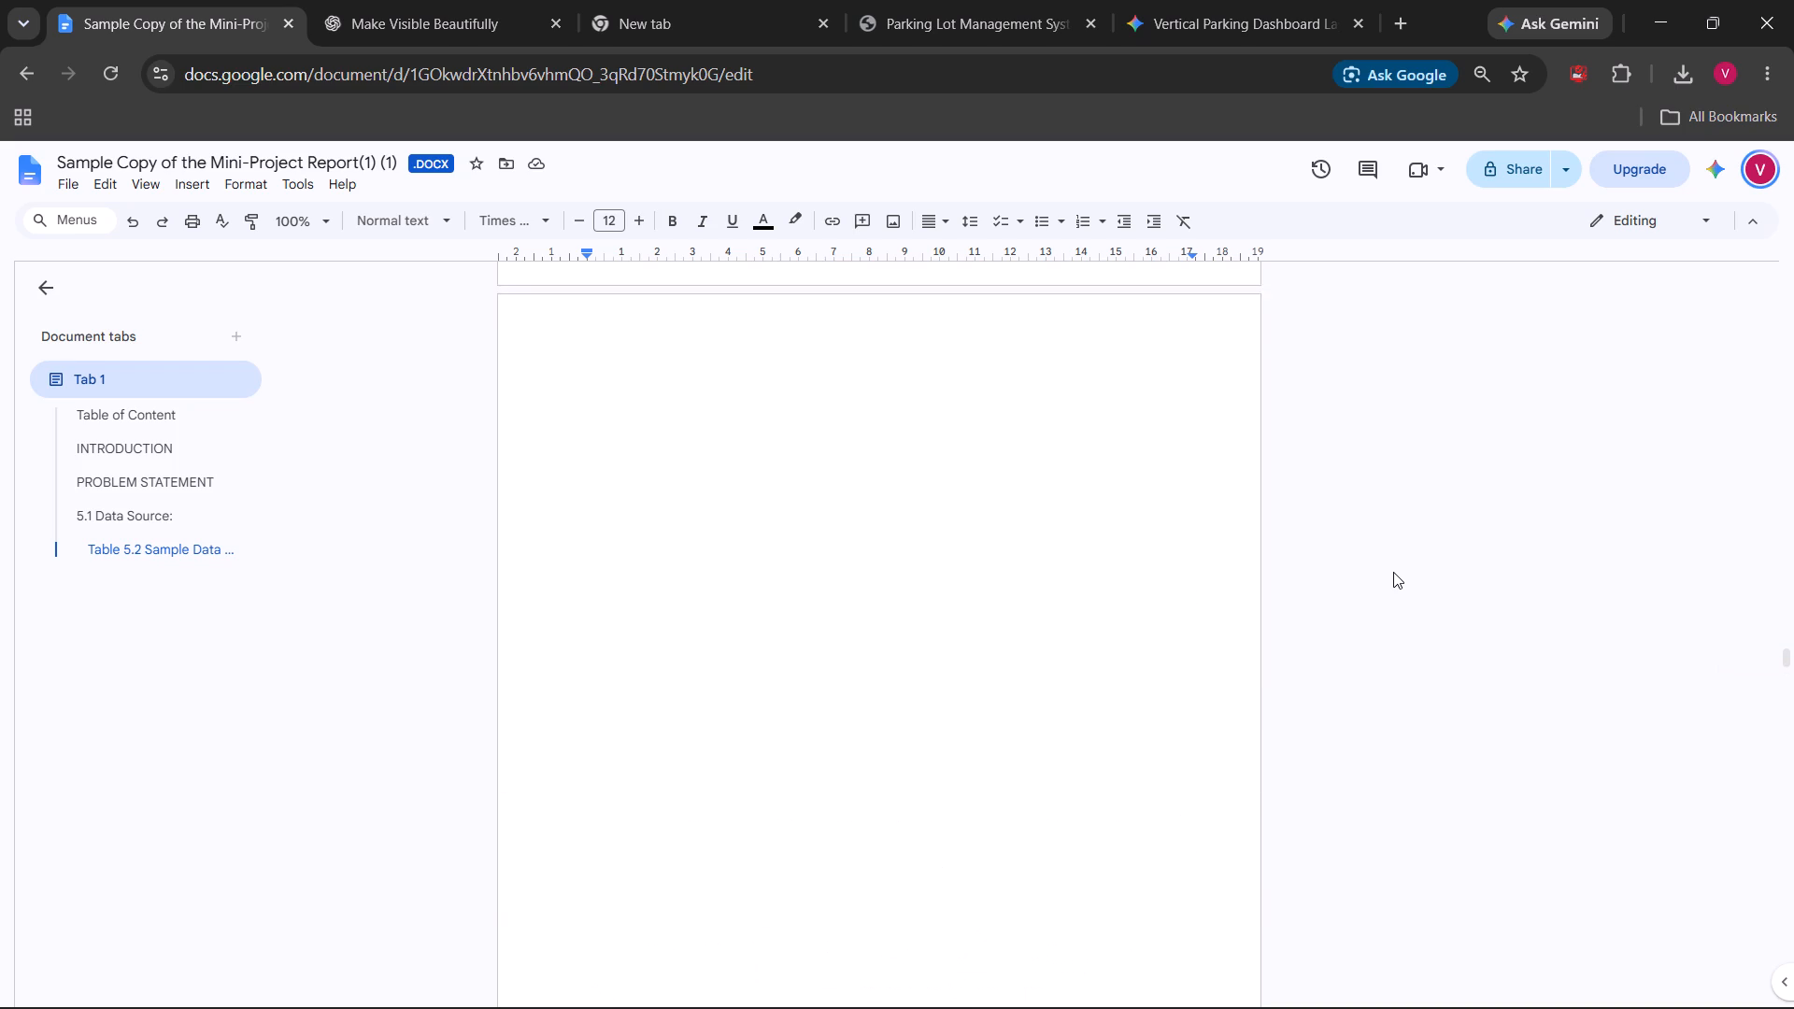
pyautogui.scroll(2, 1393, 572)
pyautogui.scroll(-4, 950, 649)
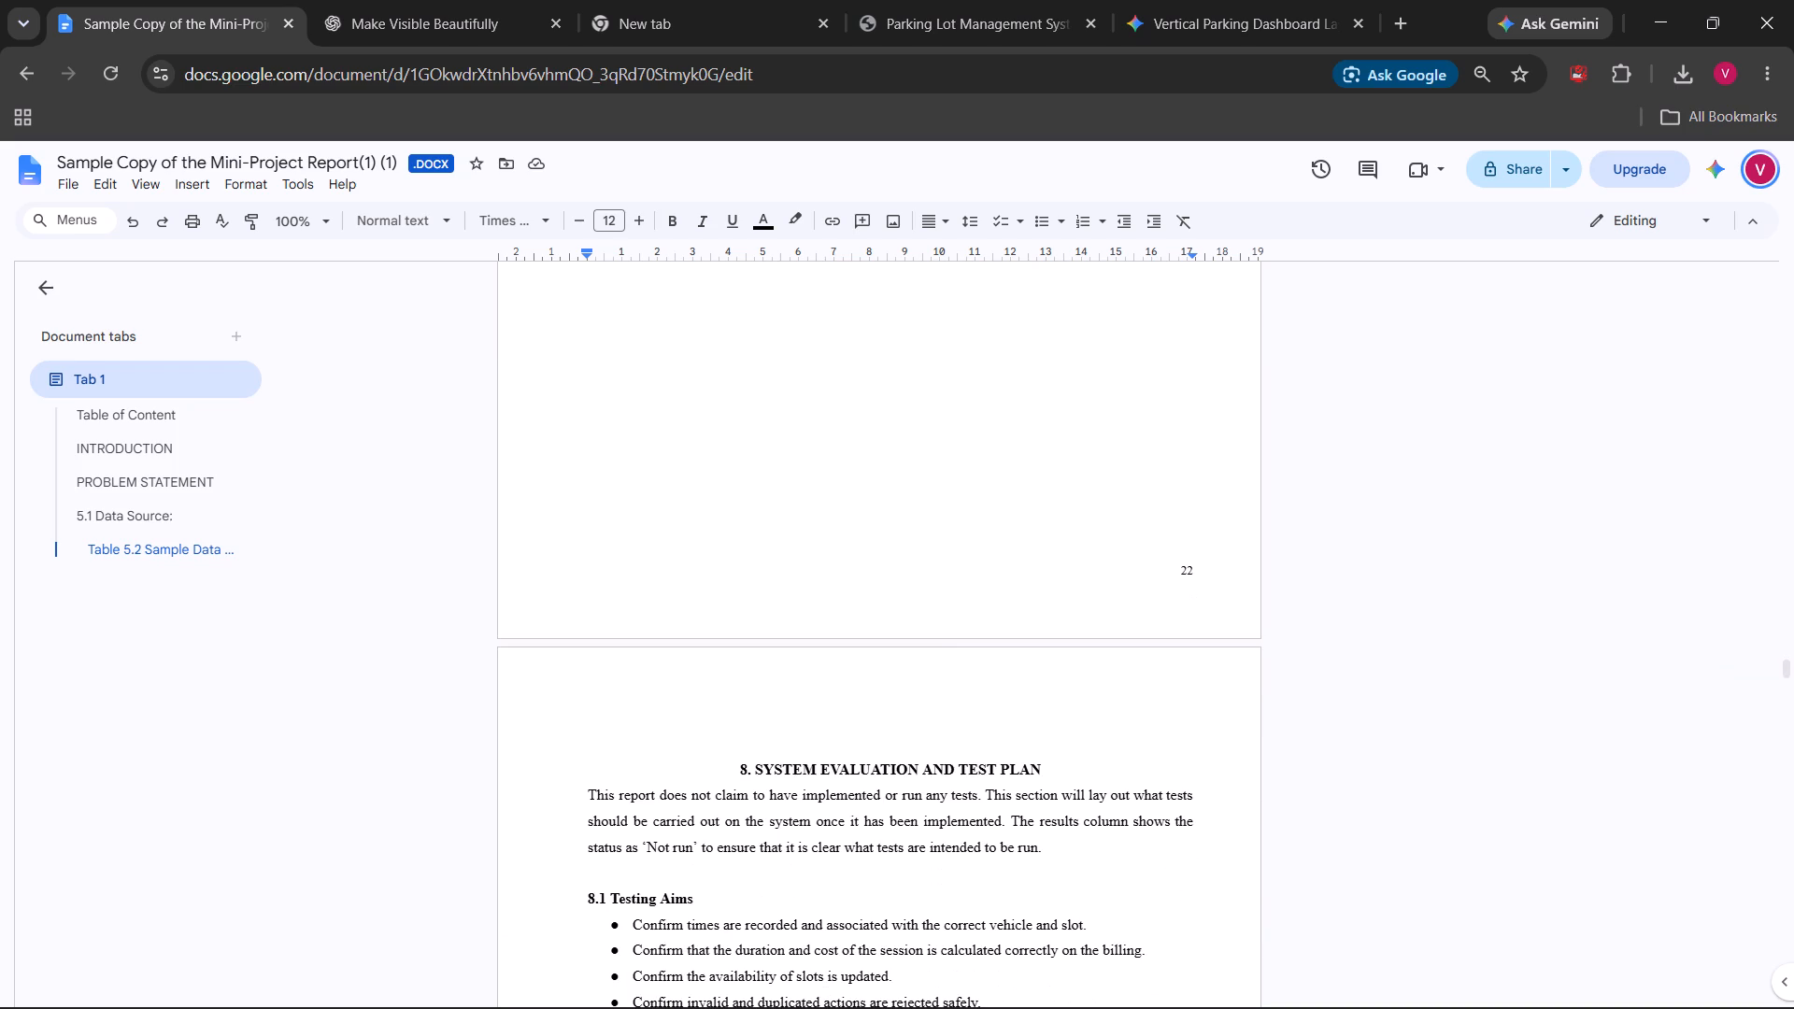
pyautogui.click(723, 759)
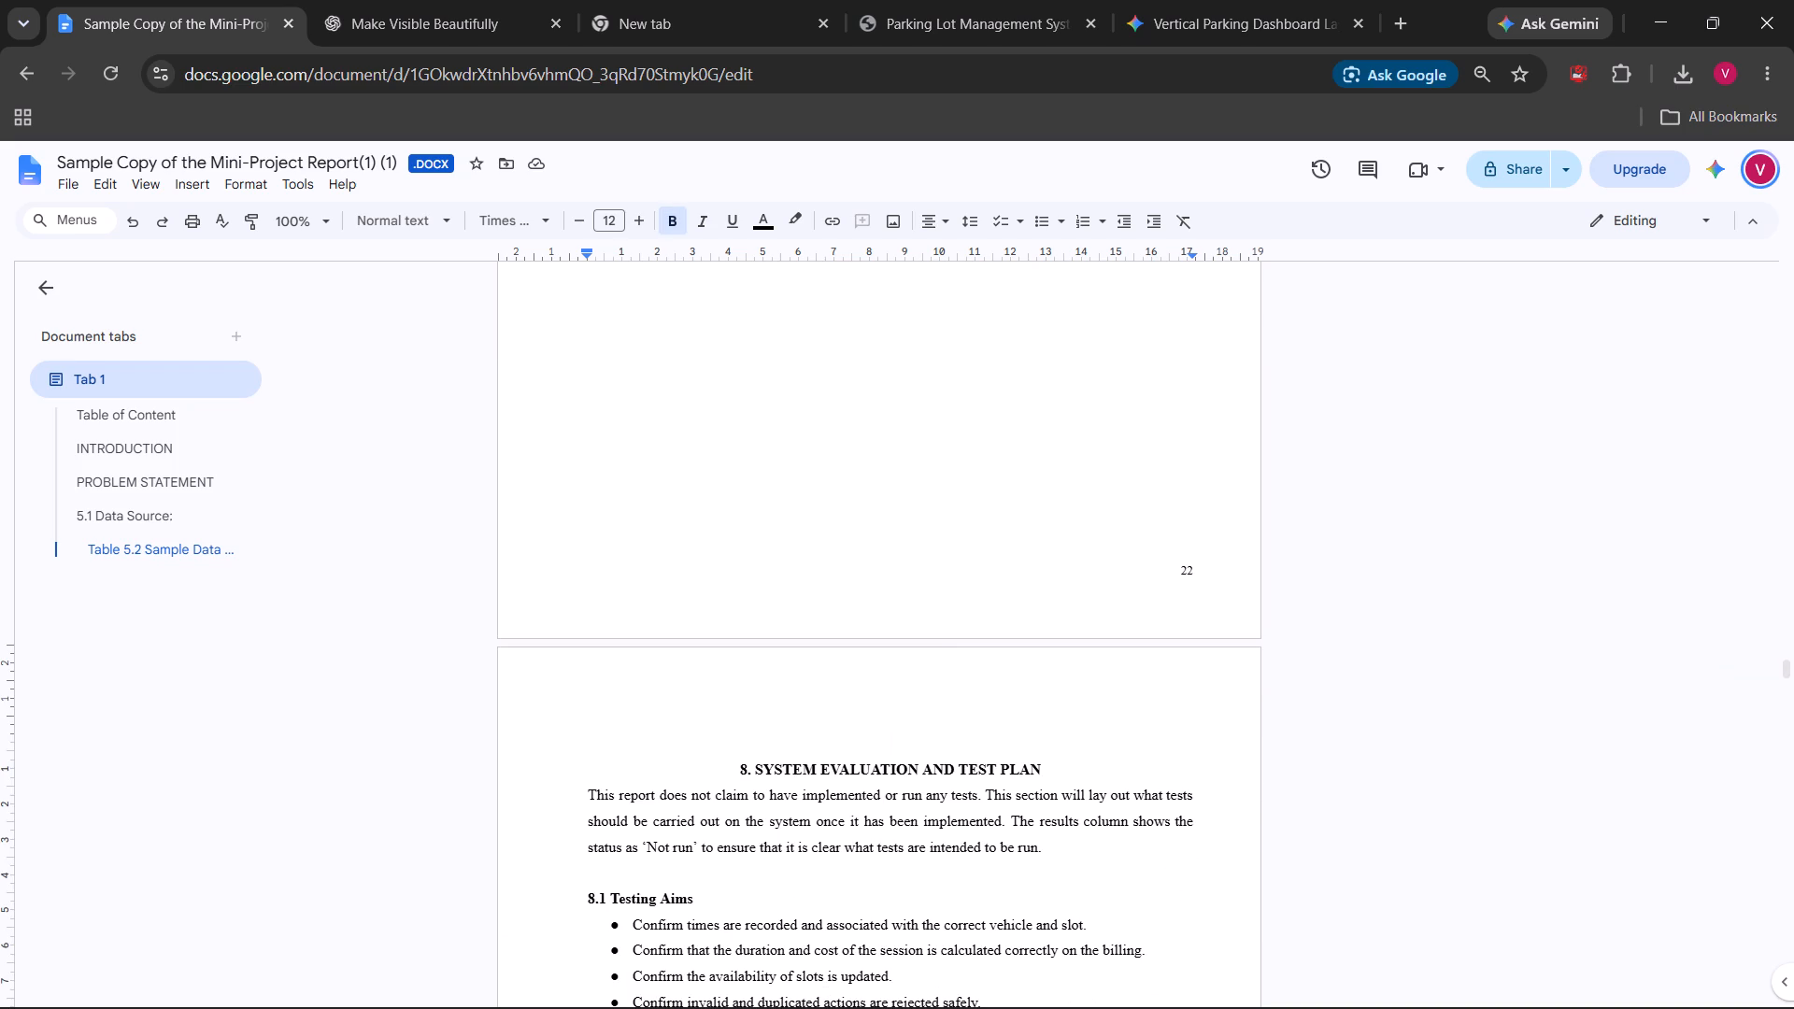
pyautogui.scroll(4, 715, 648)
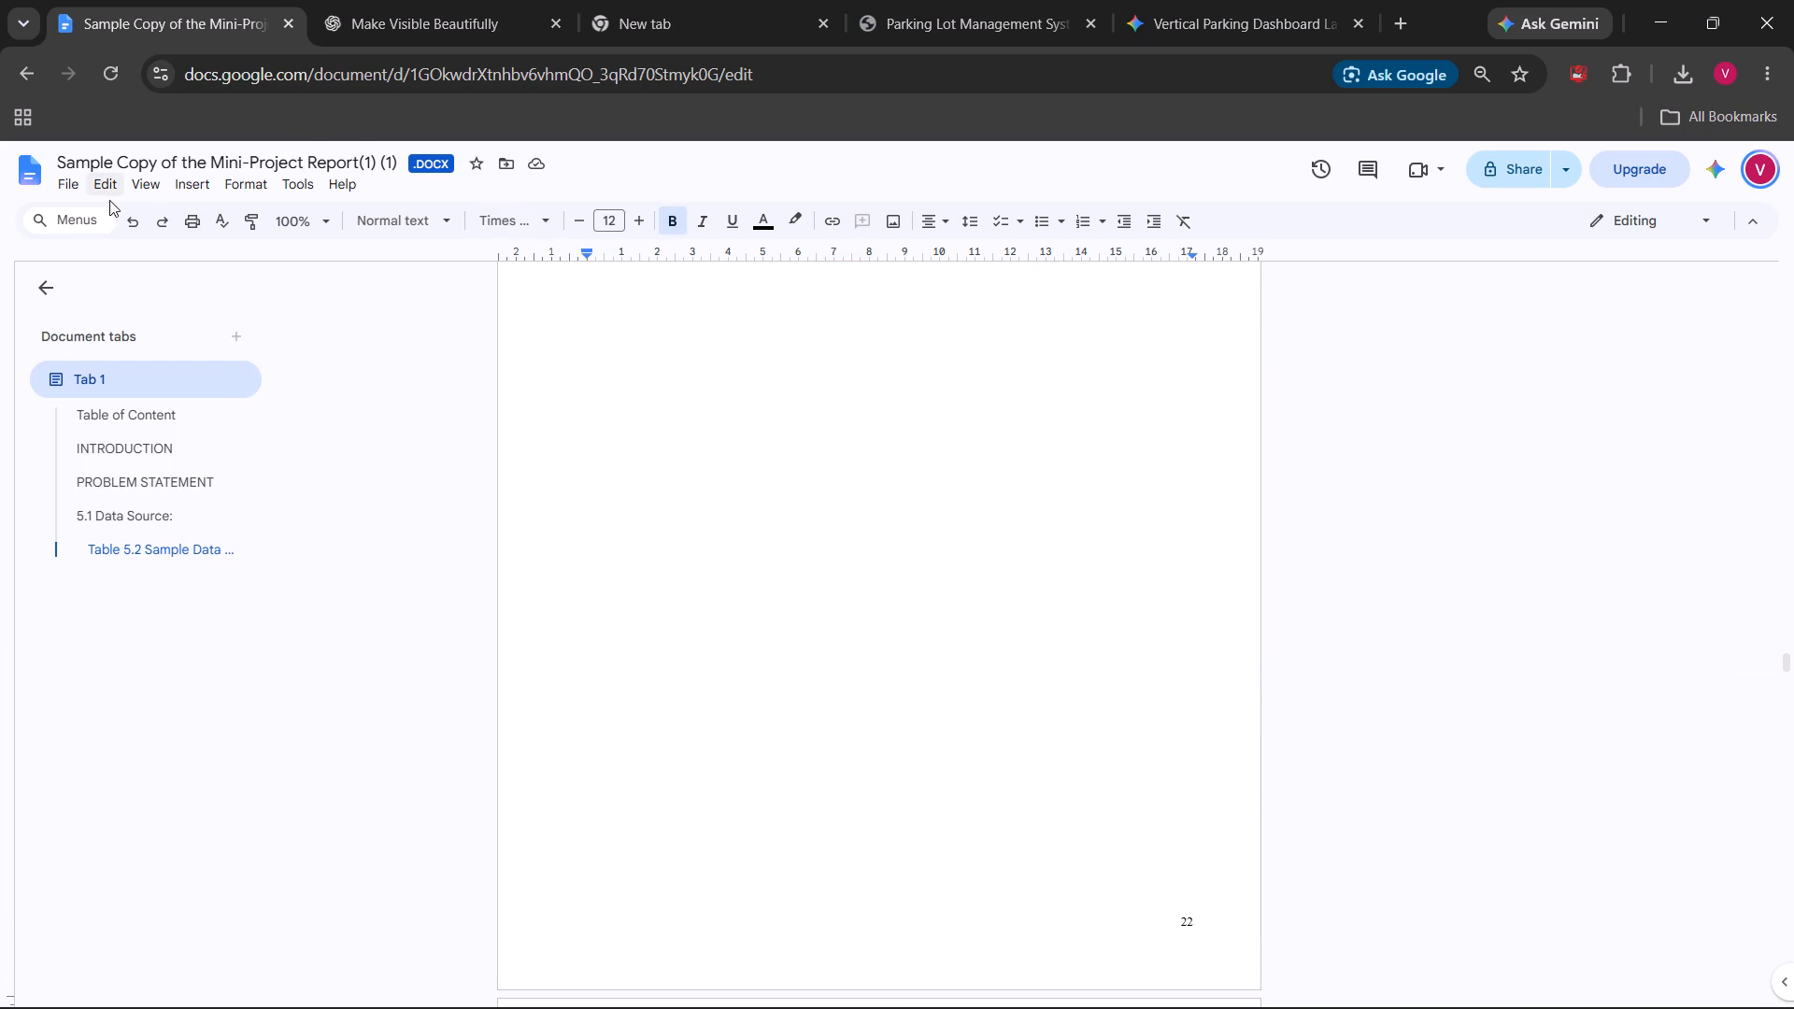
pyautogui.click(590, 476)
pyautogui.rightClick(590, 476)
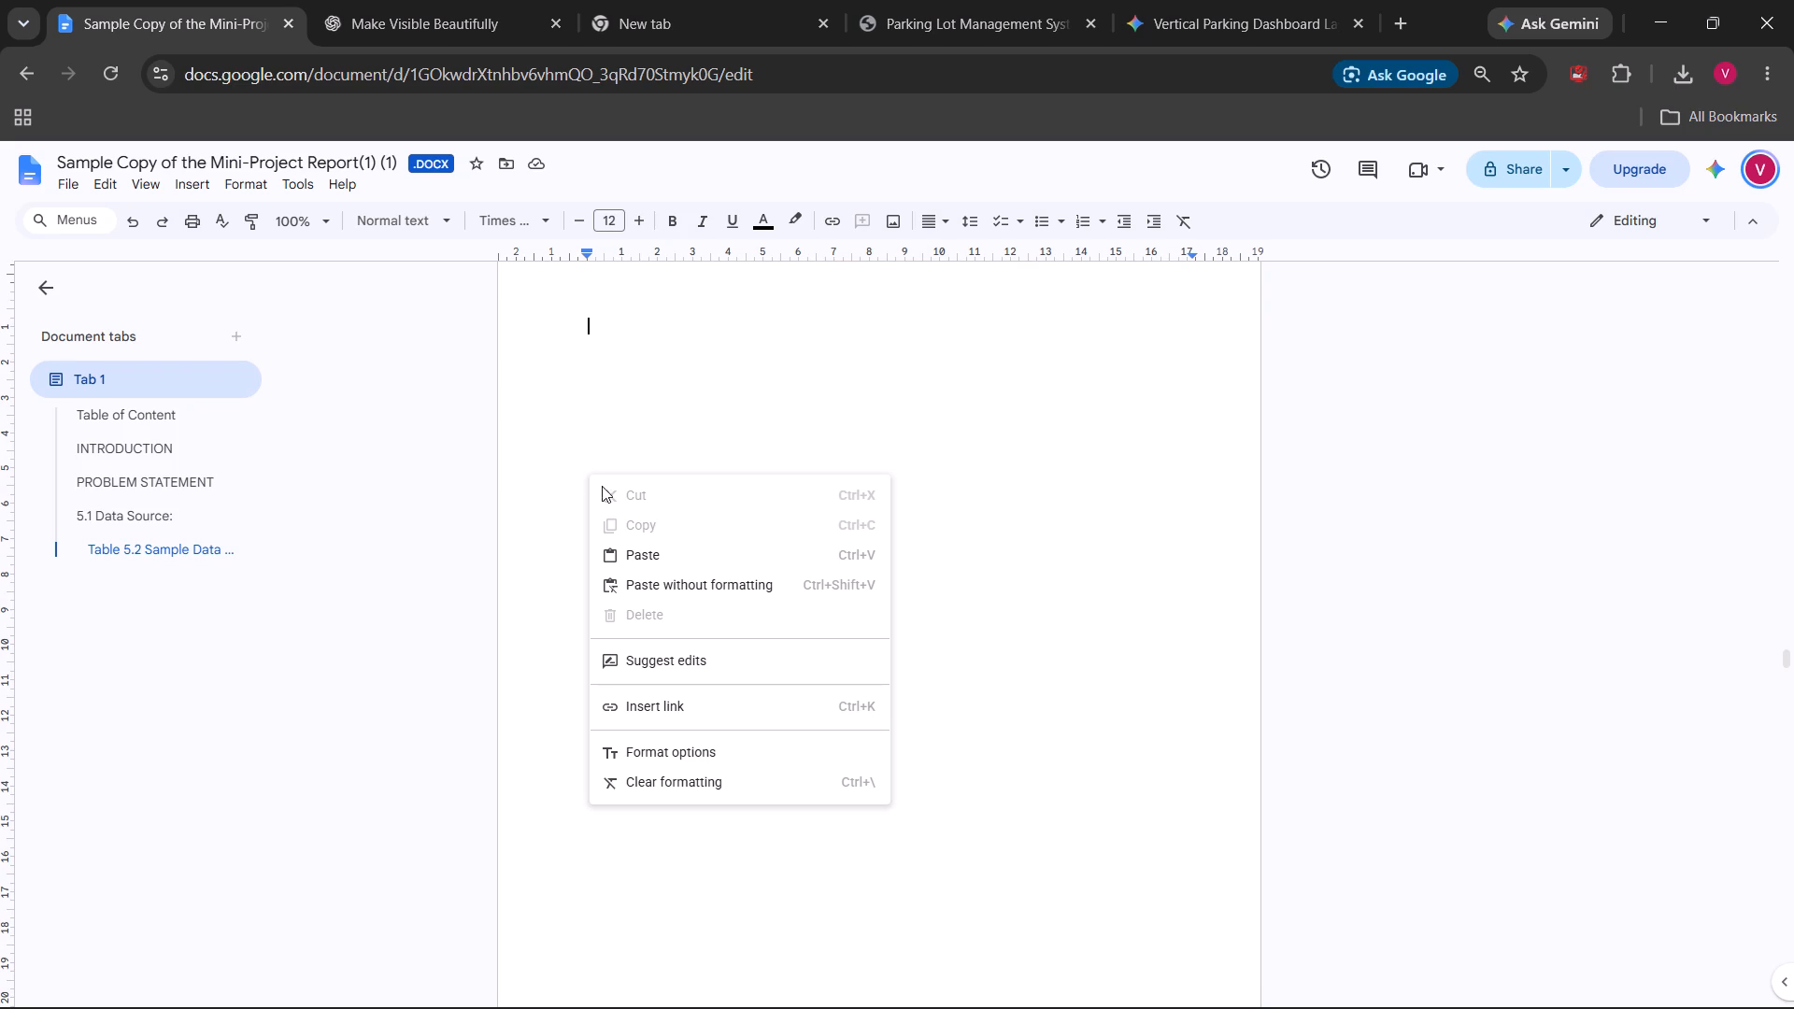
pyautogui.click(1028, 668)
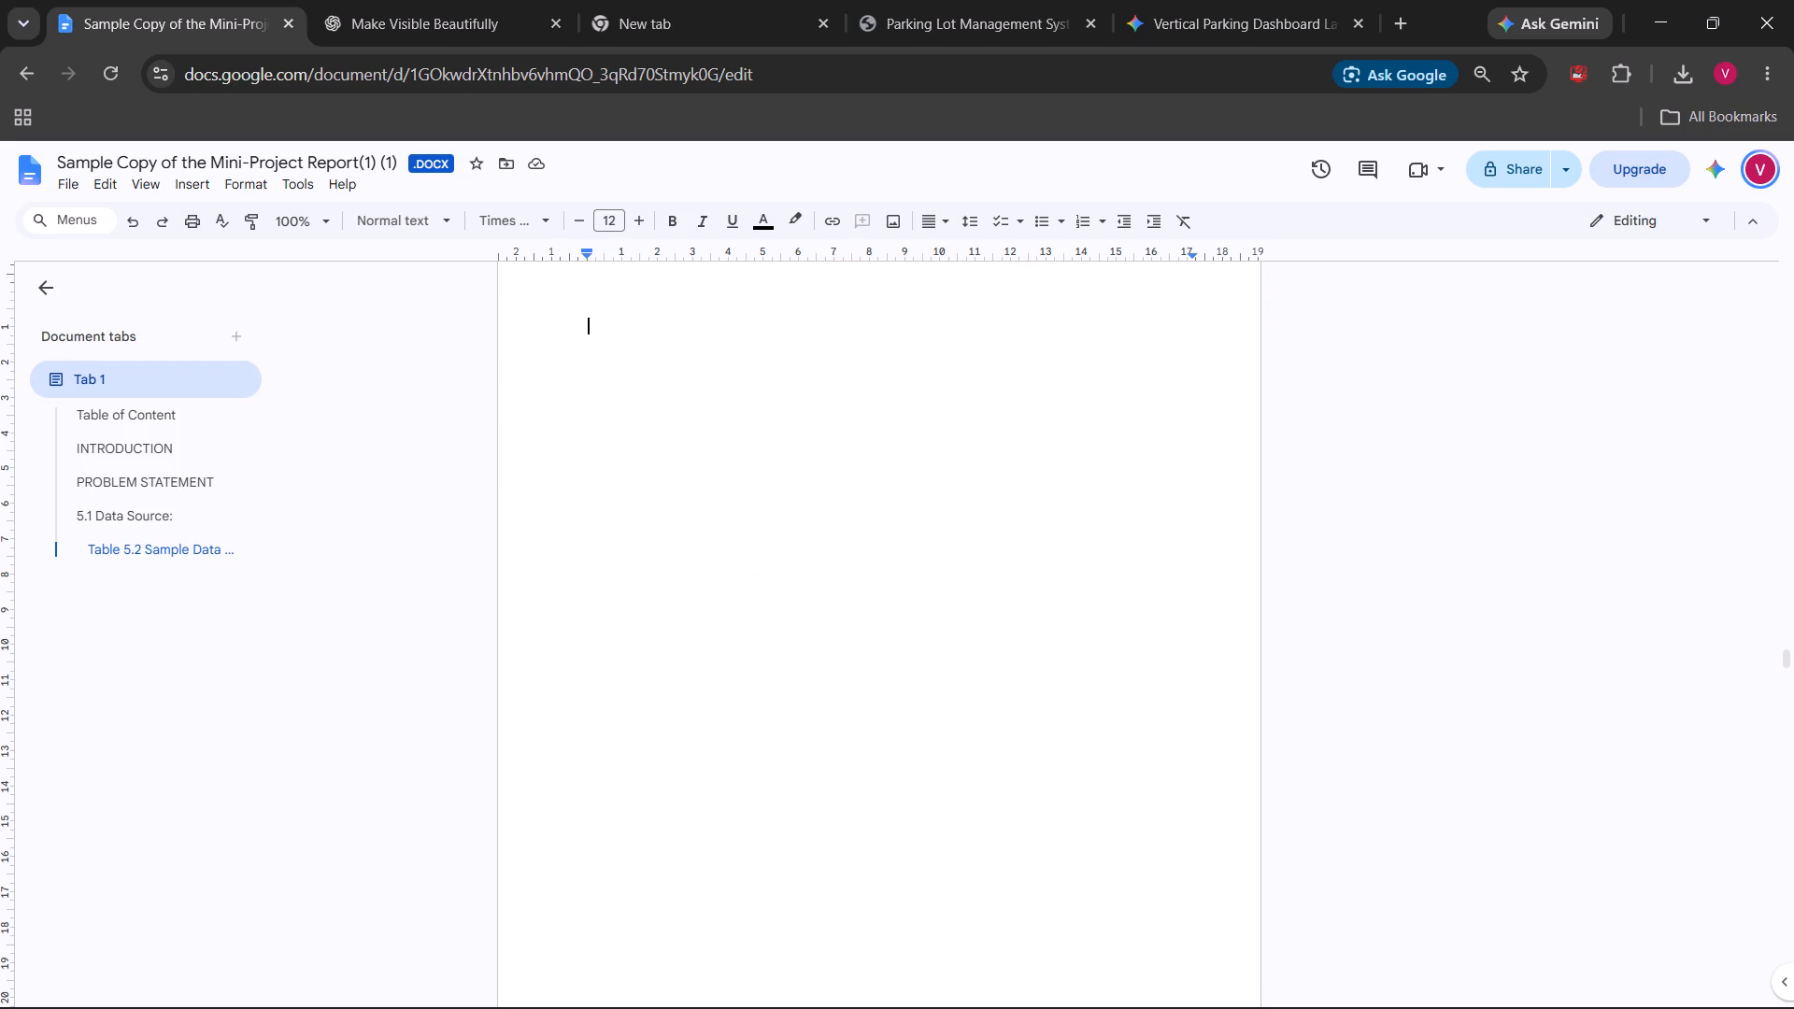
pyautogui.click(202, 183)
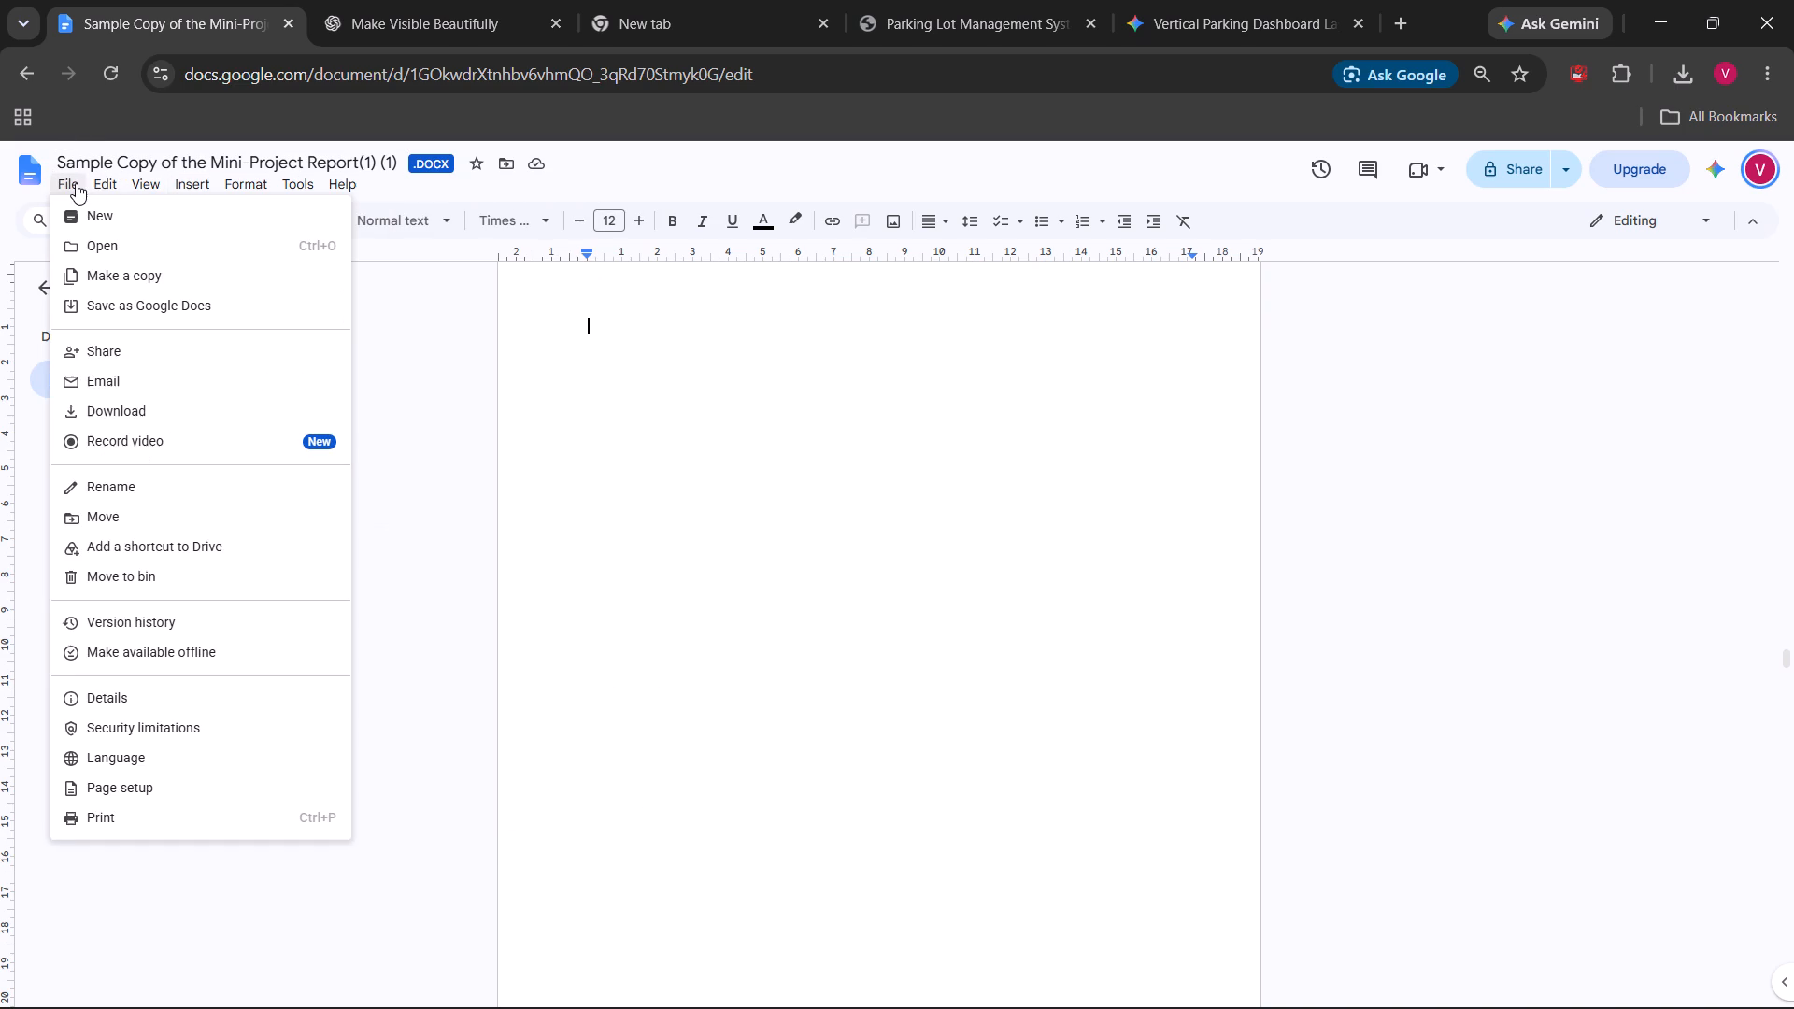
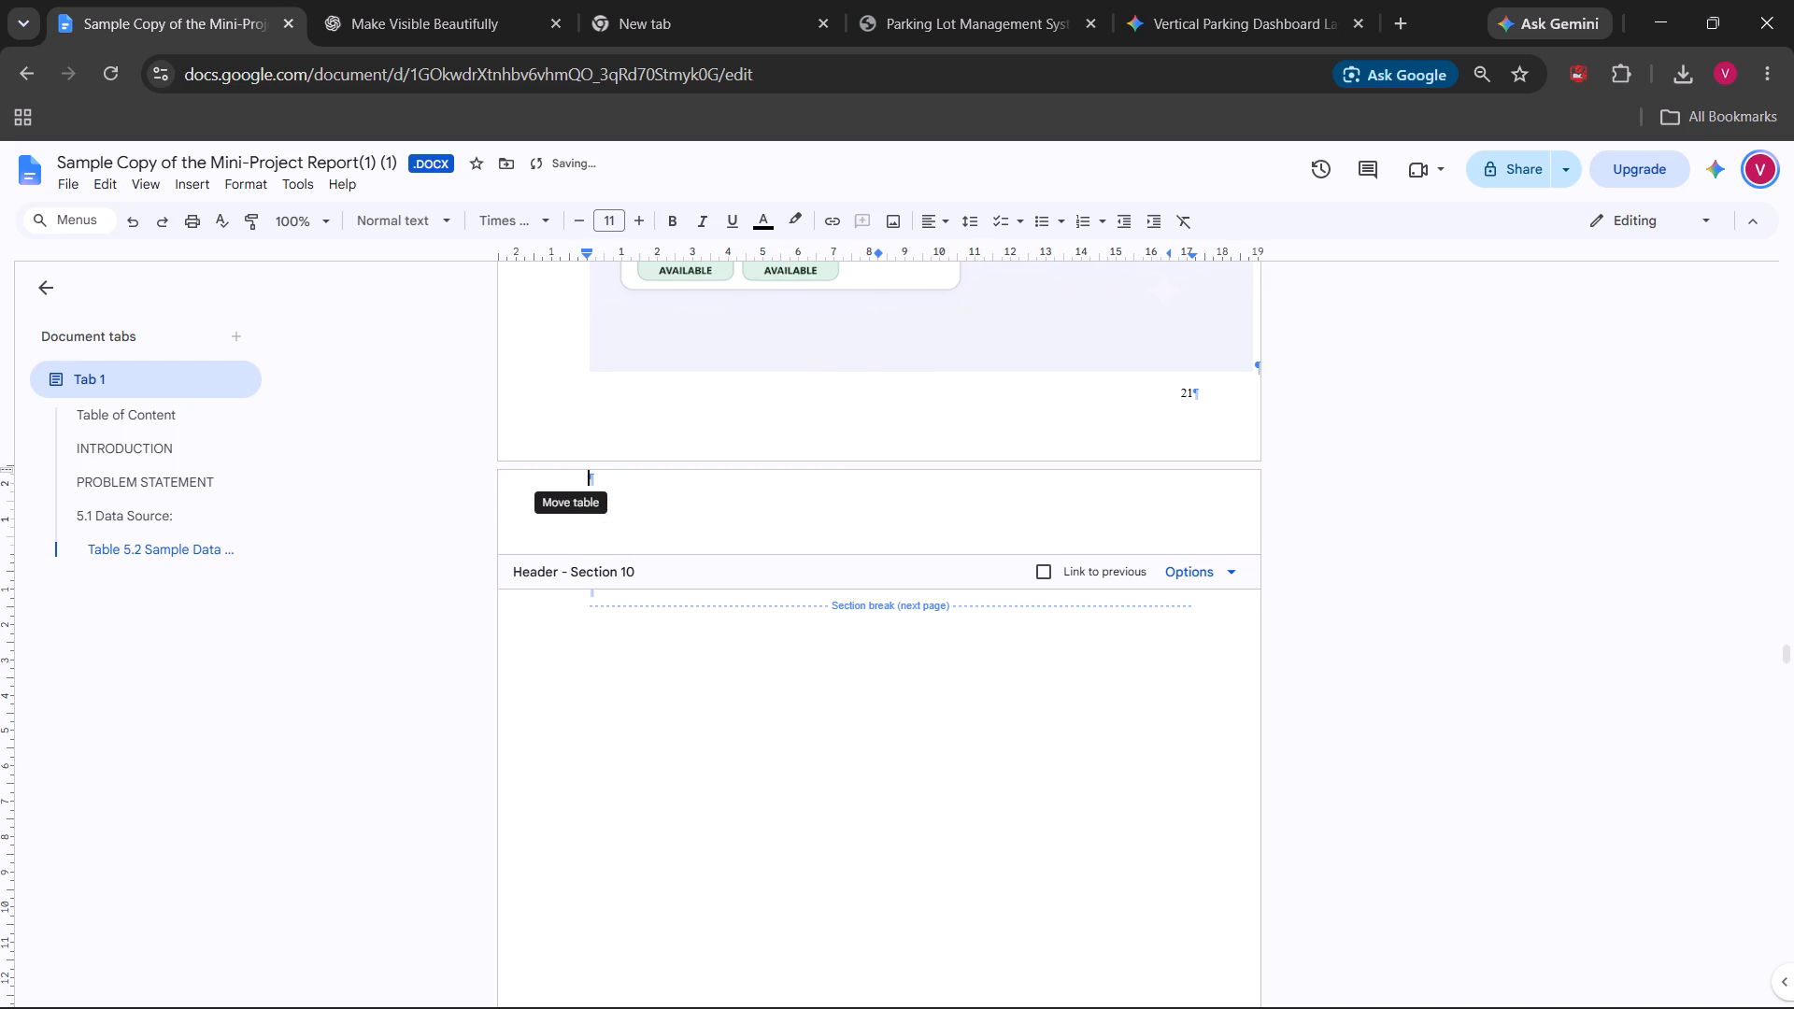
pyautogui.scroll(-4, 909, 723)
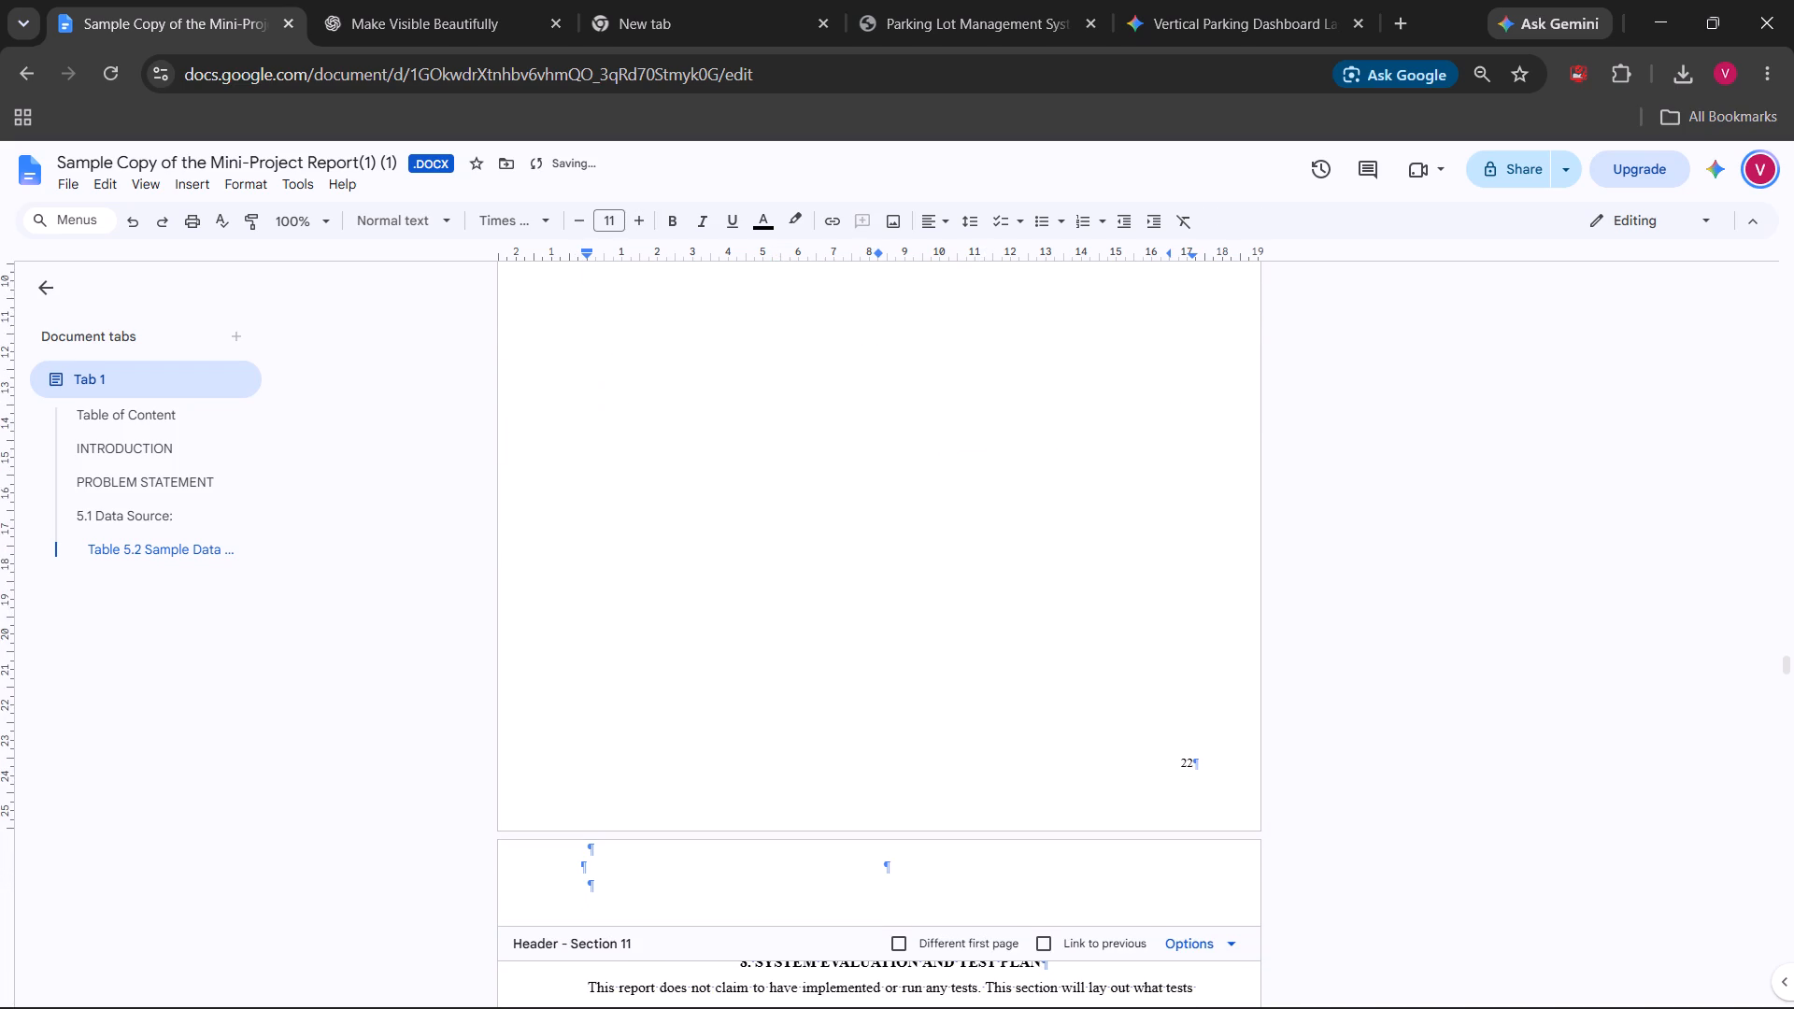
pyautogui.scroll(-1, 909, 723)
pyautogui.click(1211, 755)
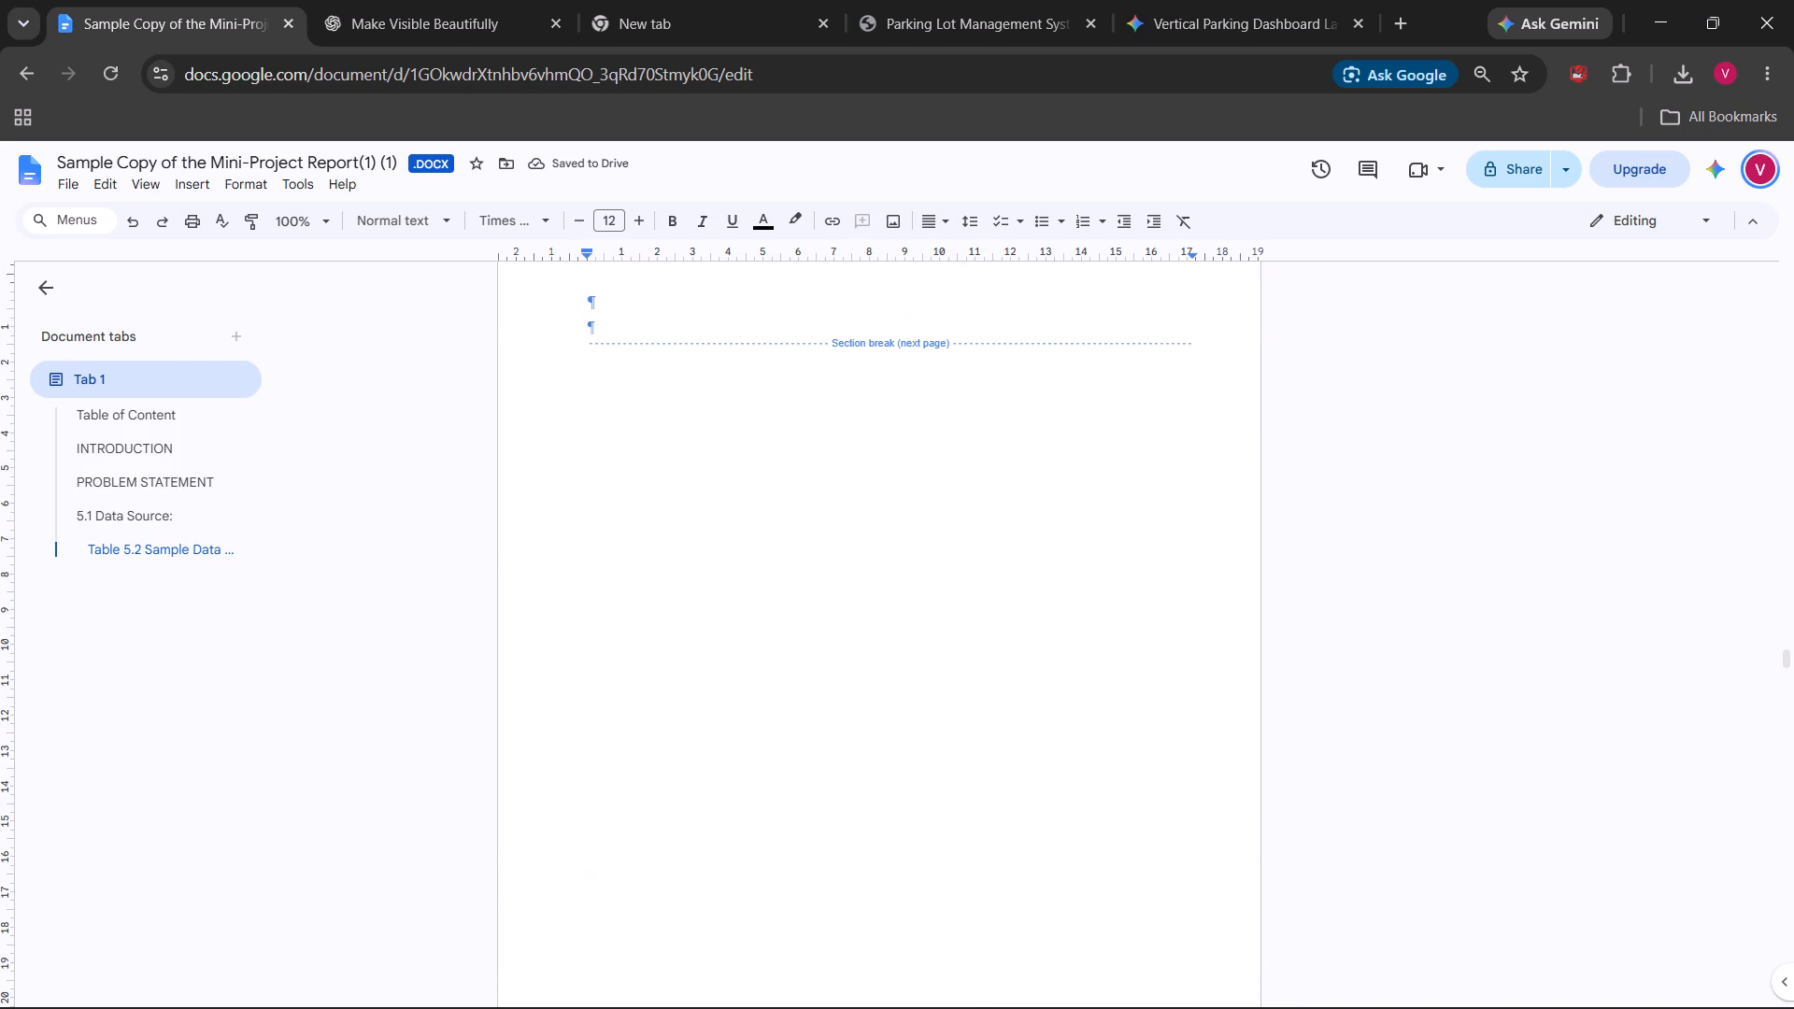
# Delete the next-page section break and the empty paragraphs above the heading 8. SYSTEM EVALUATION AND TEST PLAN.
pyautogui.scroll(2, 1211, 755)
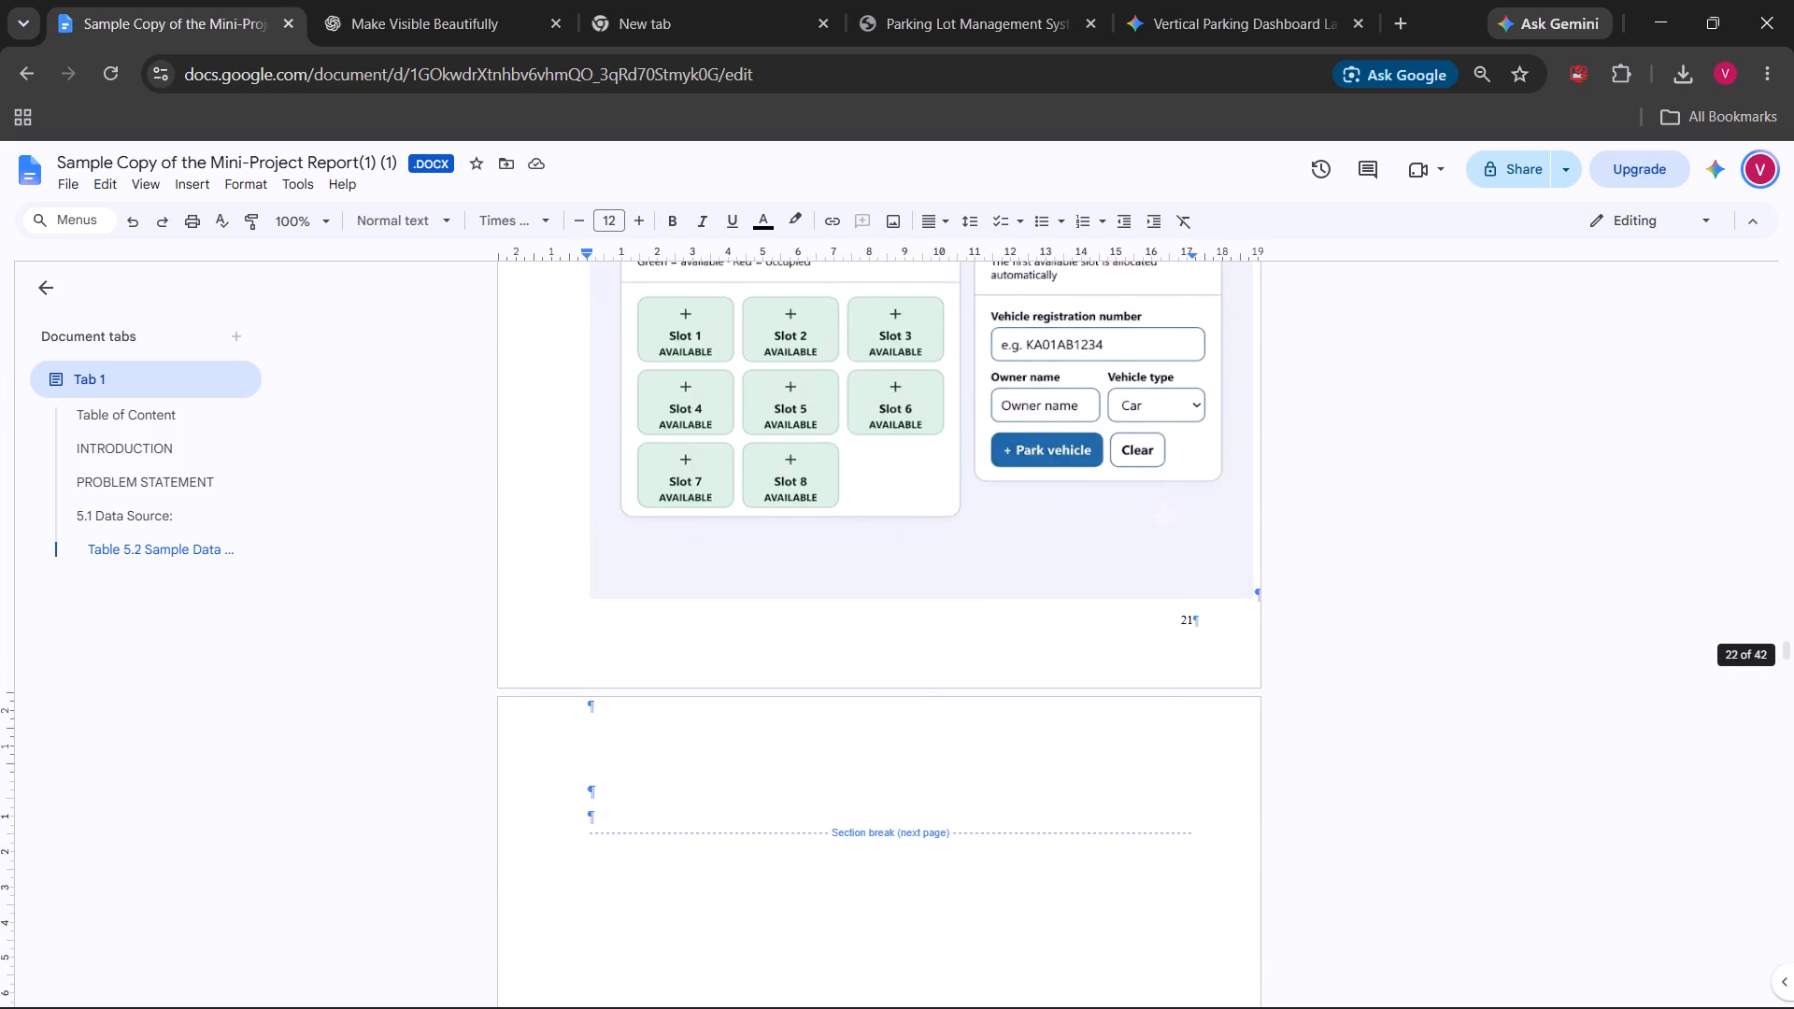
pyautogui.click(858, 837)
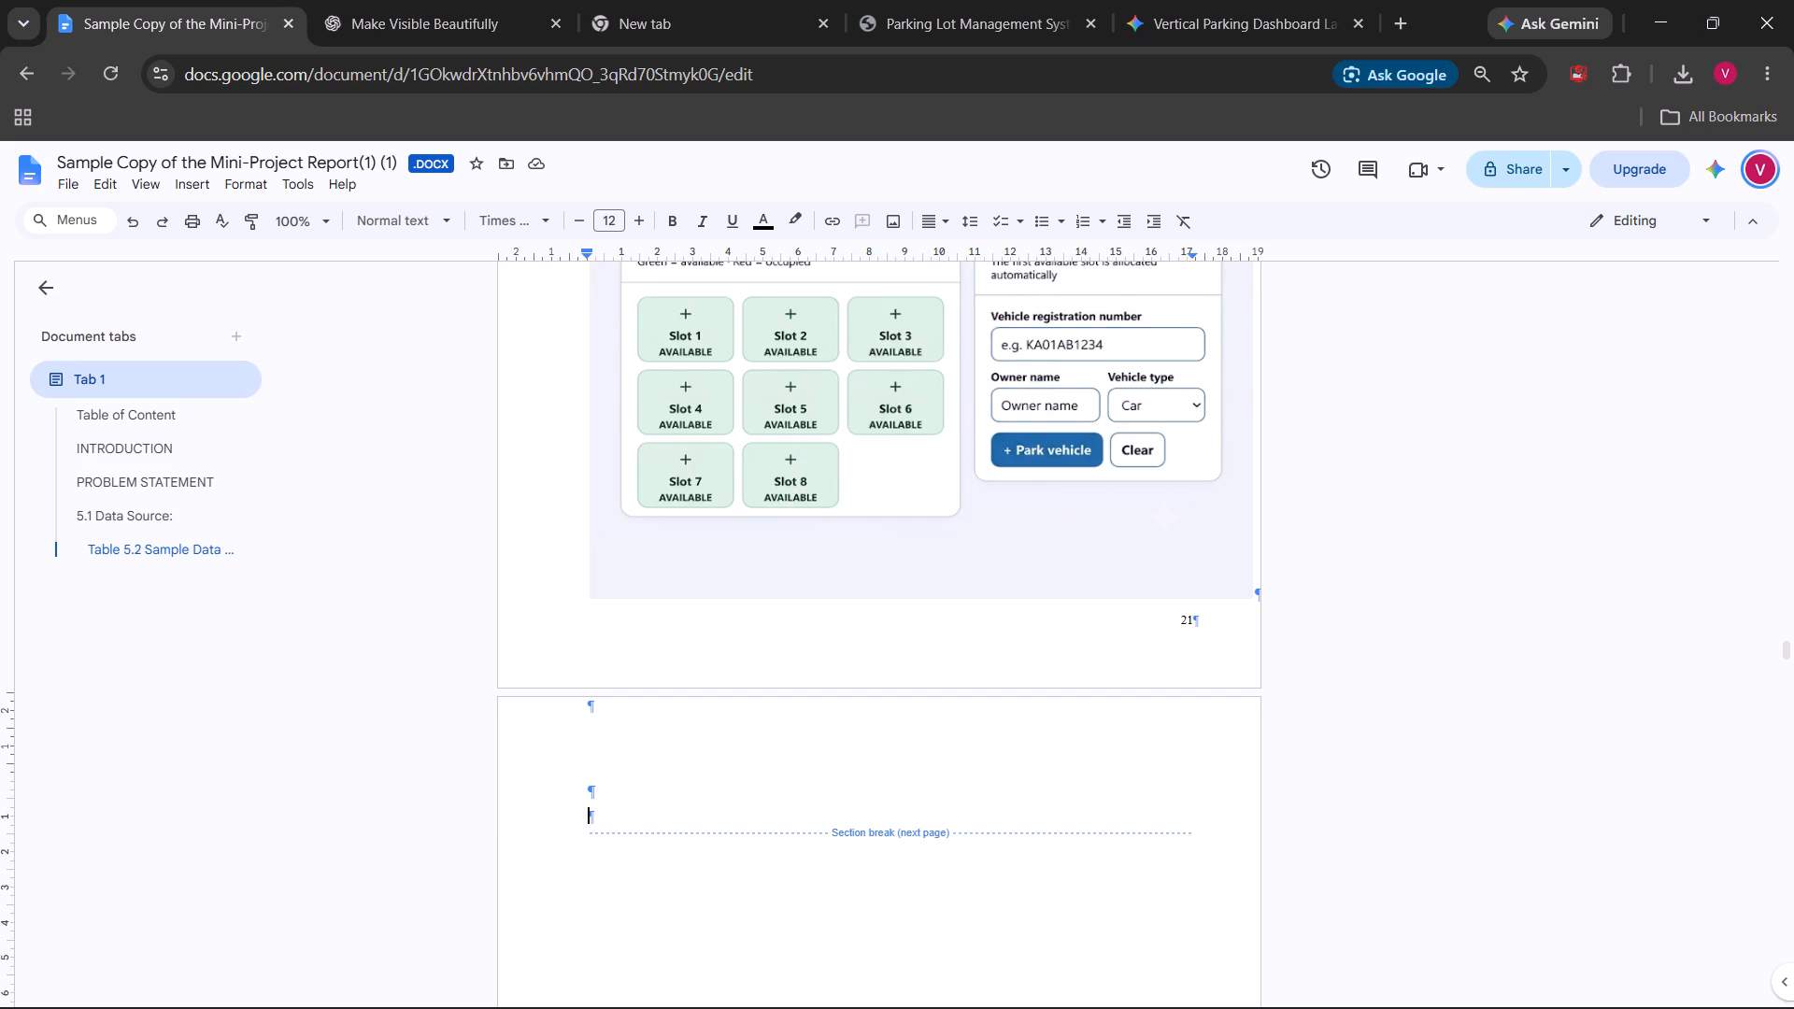
pyautogui.press('Right')
pyautogui.scroll(5, 771, 814)
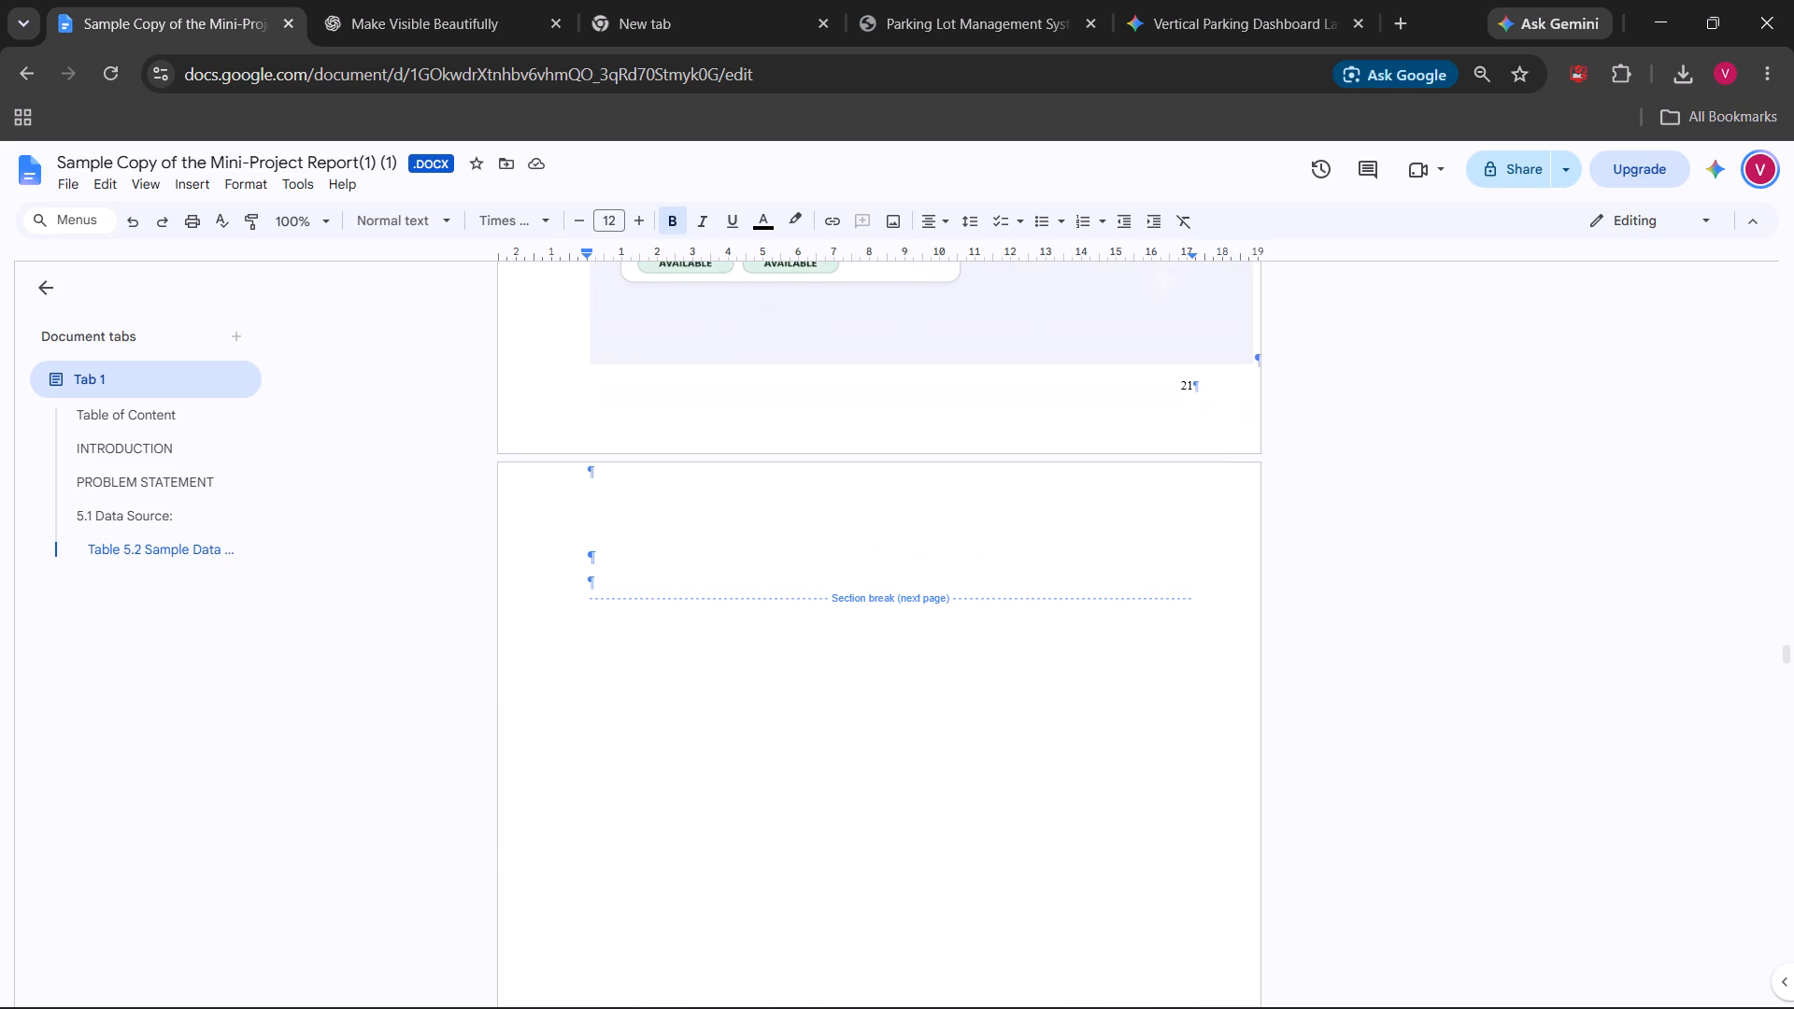
pyautogui.click(601, 578)
pyautogui.press('Delete')
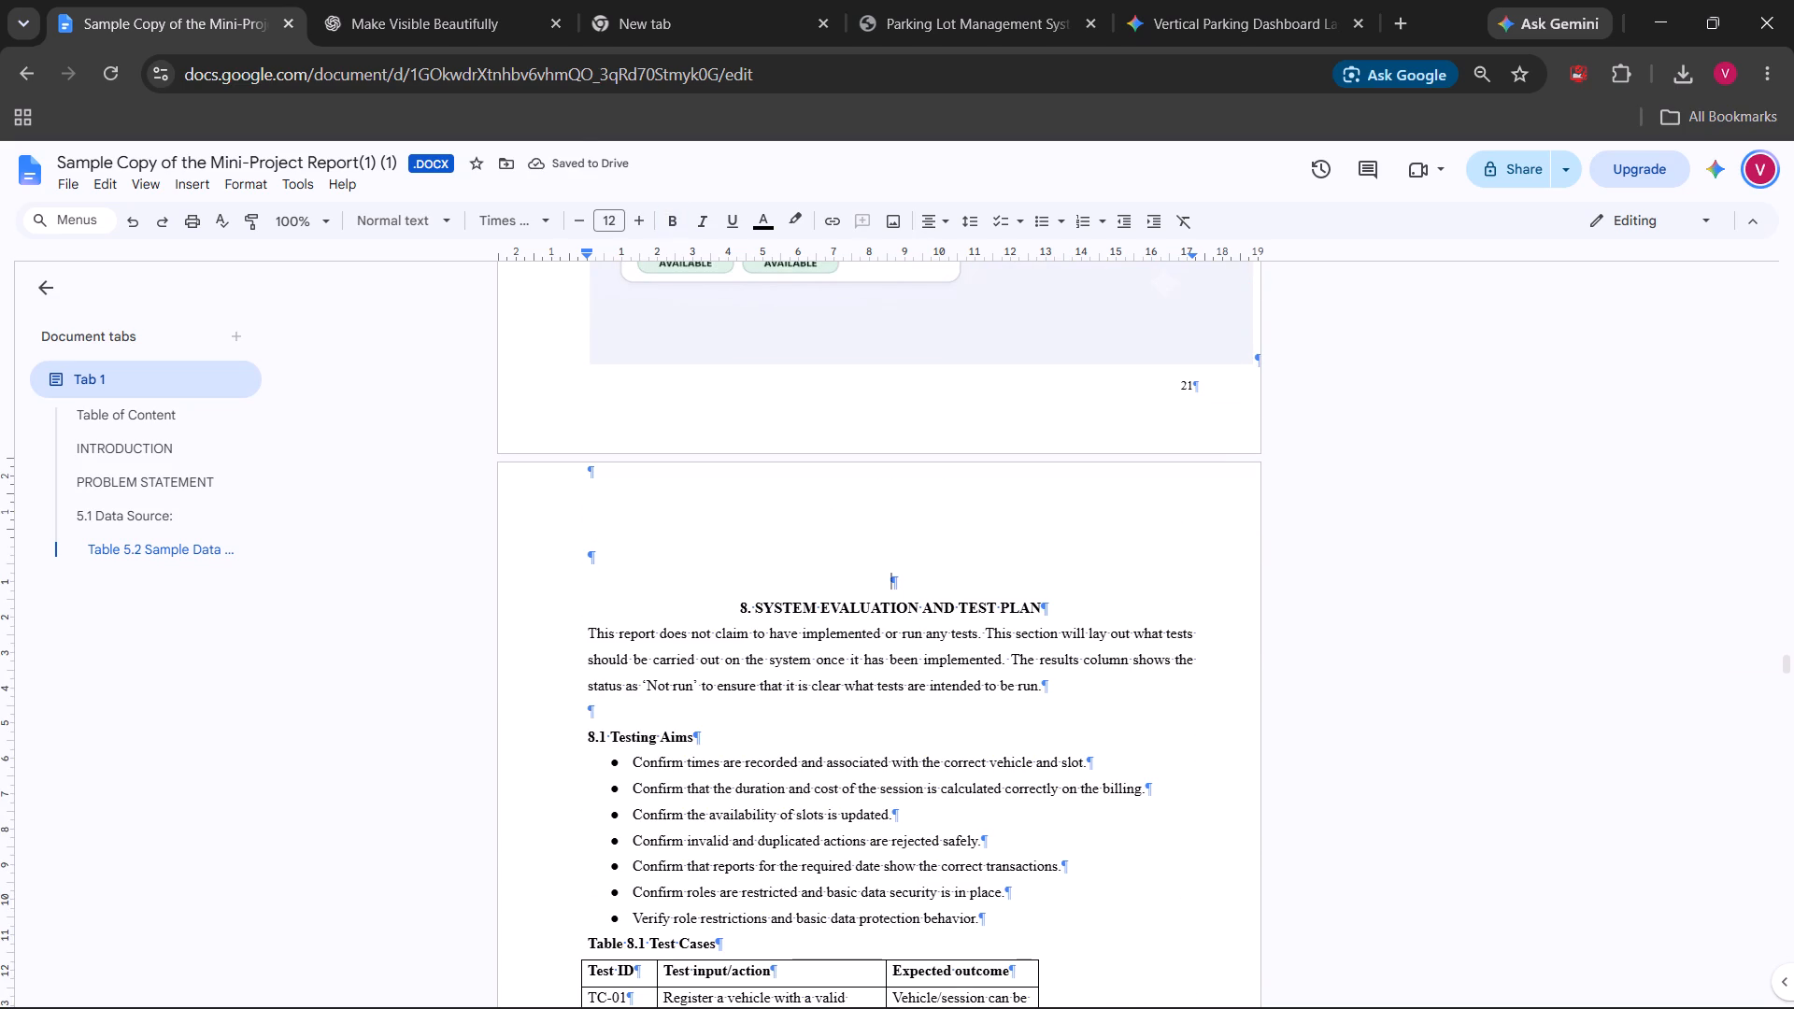
pyautogui.press('Delete')
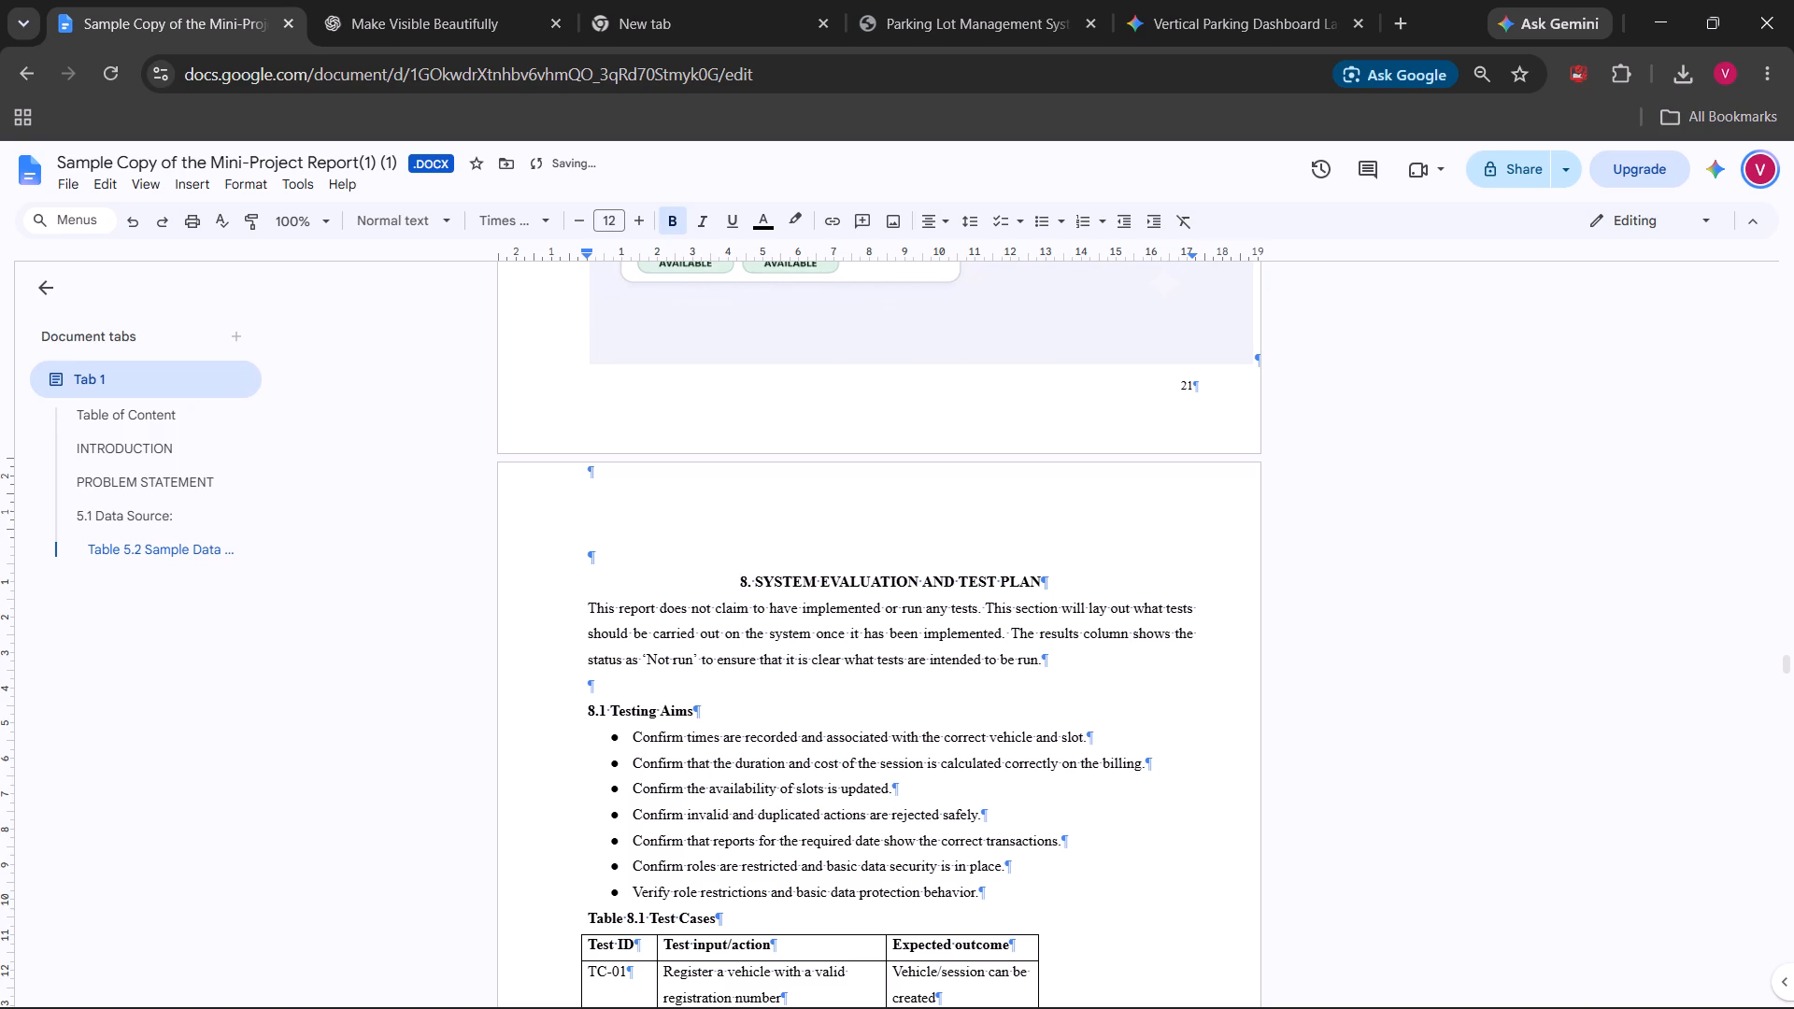
pyautogui.click(614, 551)
pyautogui.press('Delete')
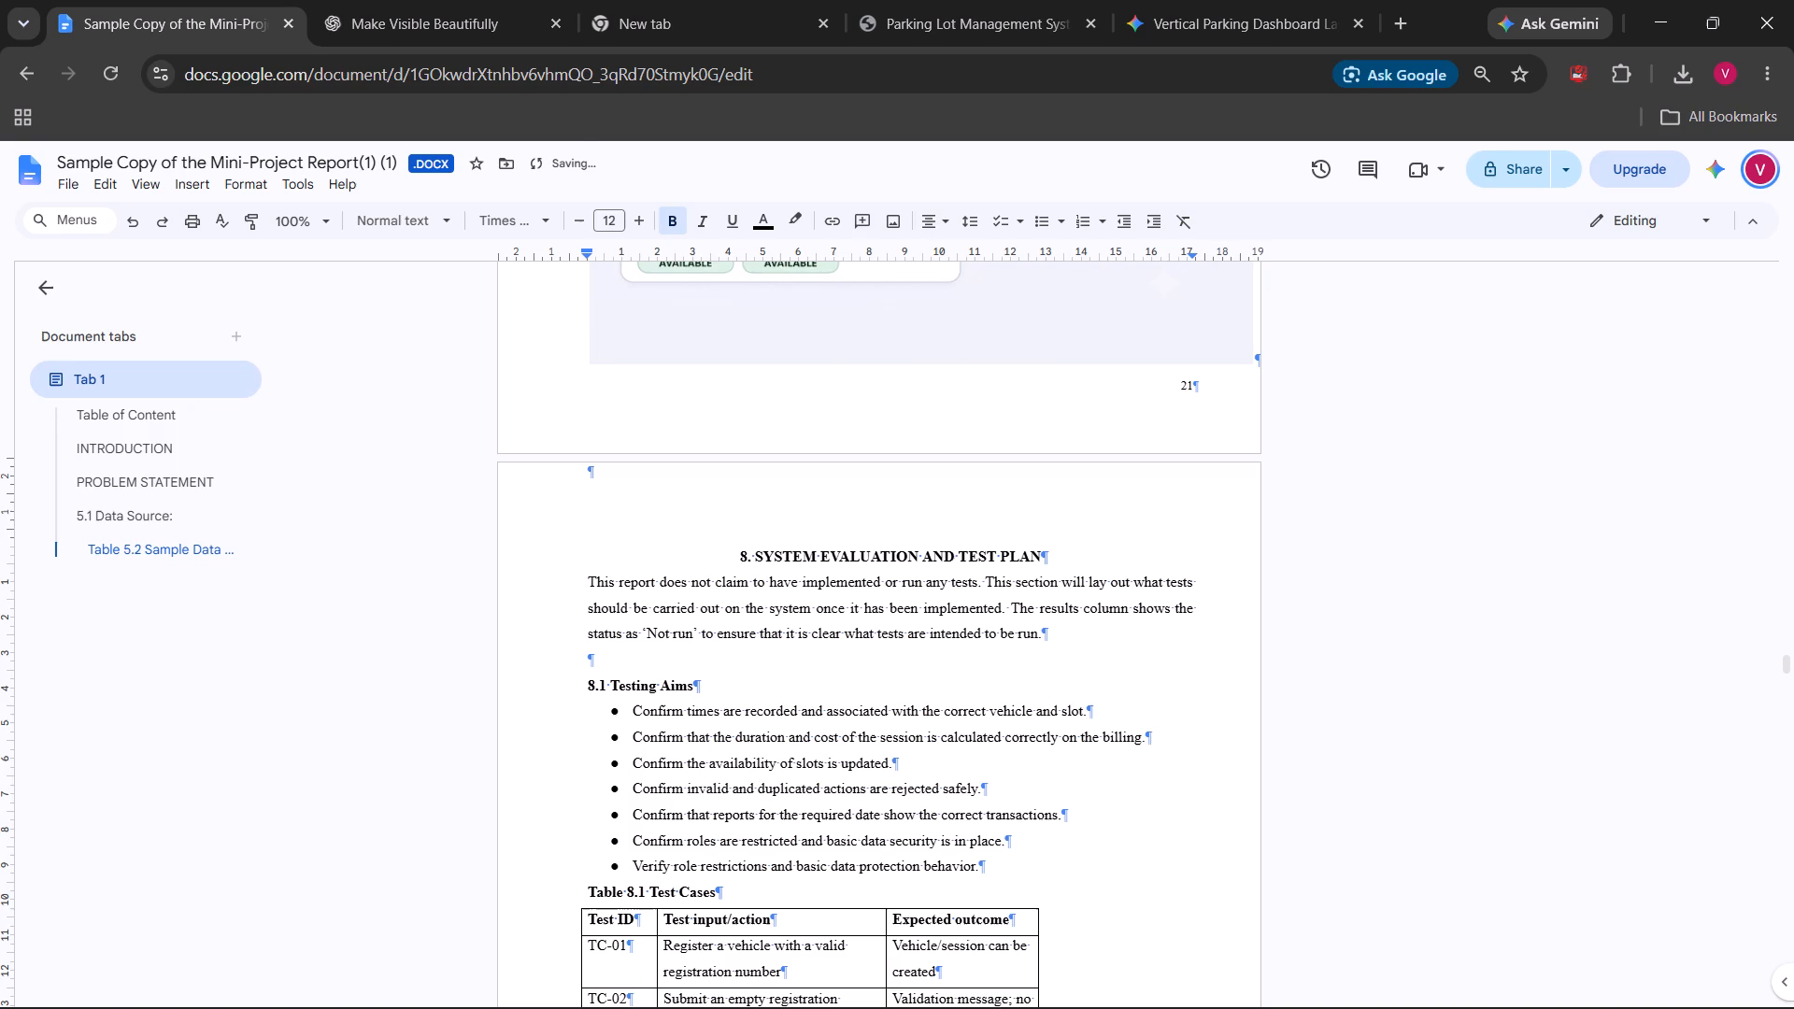
# Hide the non-printing characters in the report and deselect the parking overview image.
pyautogui.hscroll(-1, 491, 382)
pyautogui.click(318, 316)
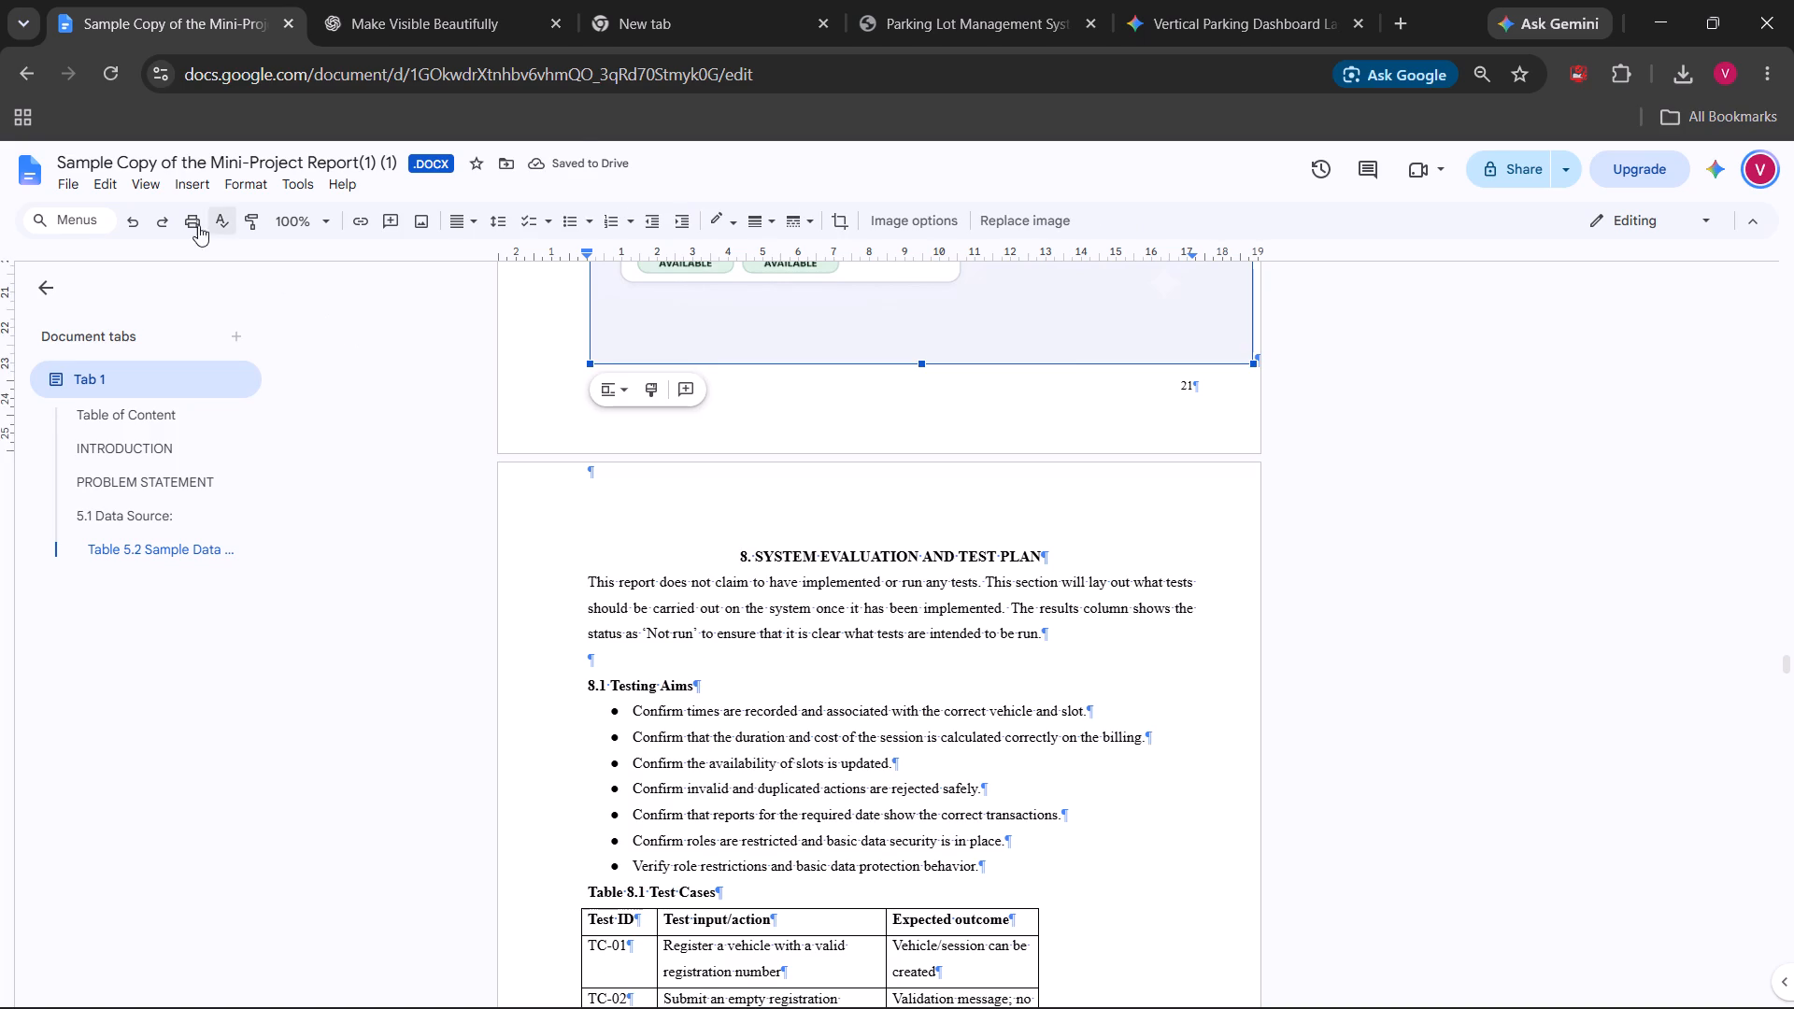
pyautogui.click(155, 176)
pyautogui.click(263, 467)
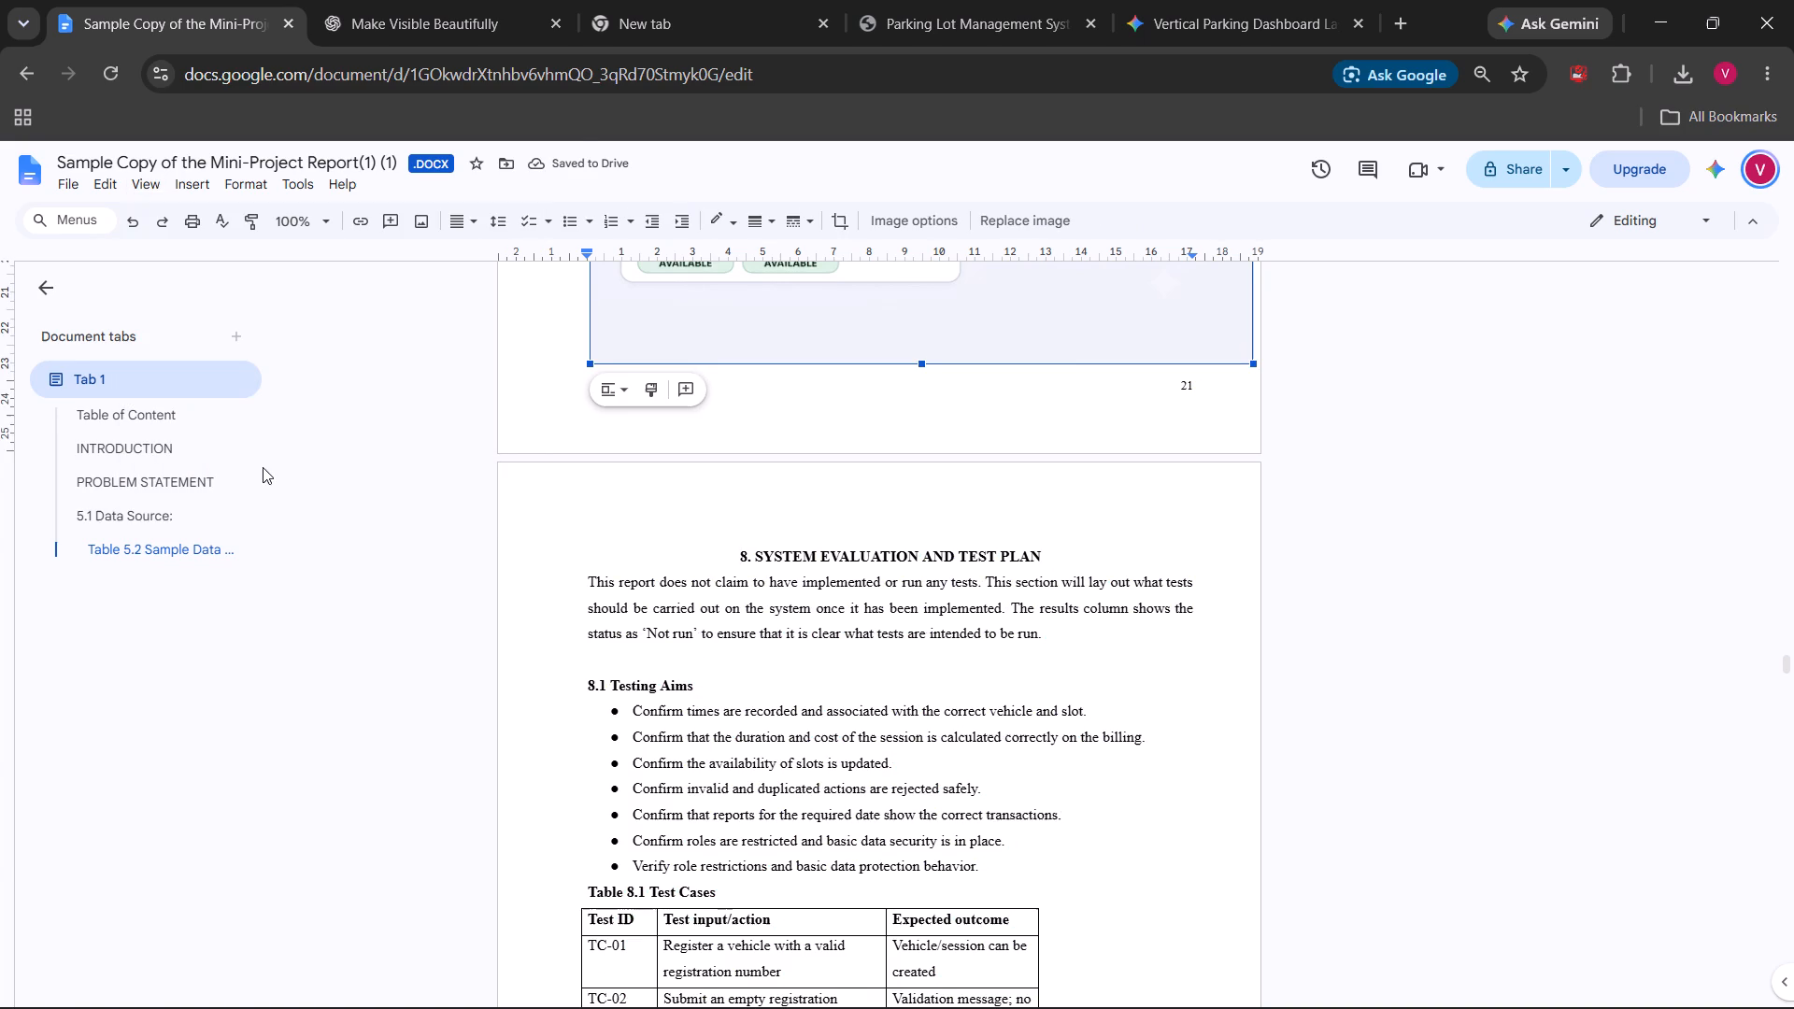
pyautogui.click(403, 683)
# Review the layout of sections 8 and 9, and the earlier pages back to the Fig 7.1 flow diagram, for blank space.
pyautogui.scroll(1, 983, 600)
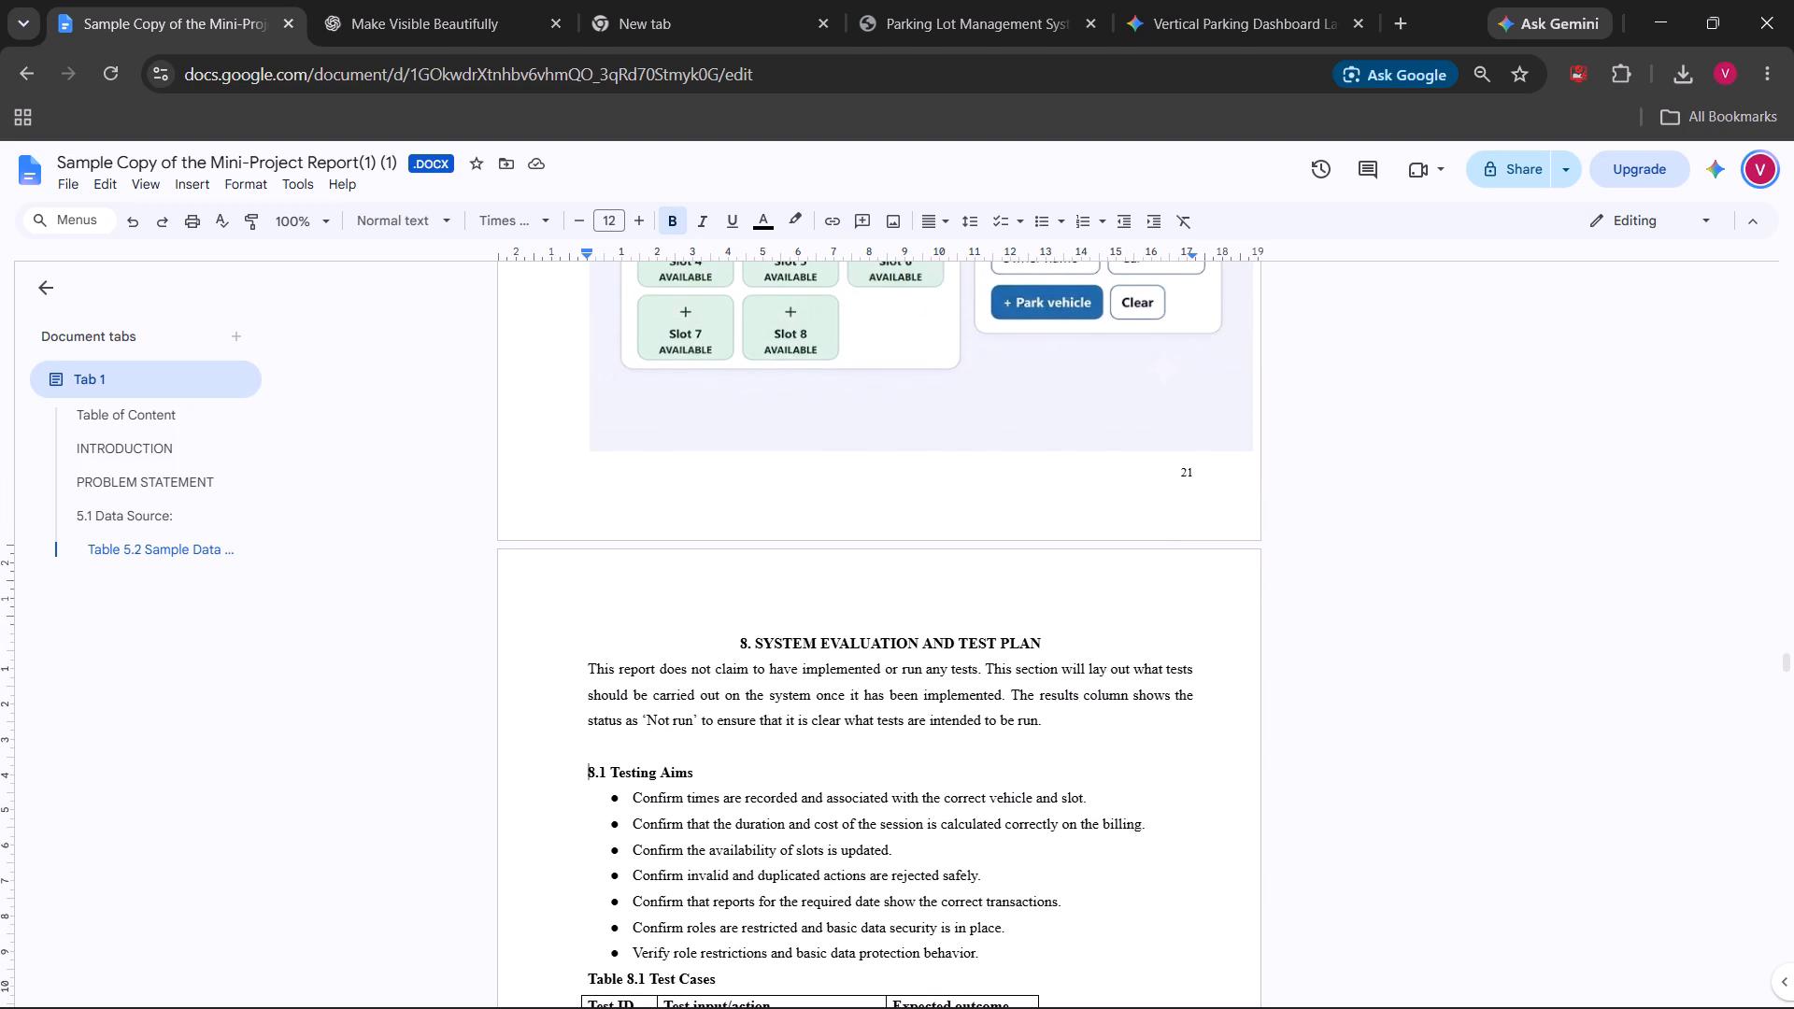
pyautogui.click(1268, 553)
pyautogui.scroll(-7, 1268, 553)
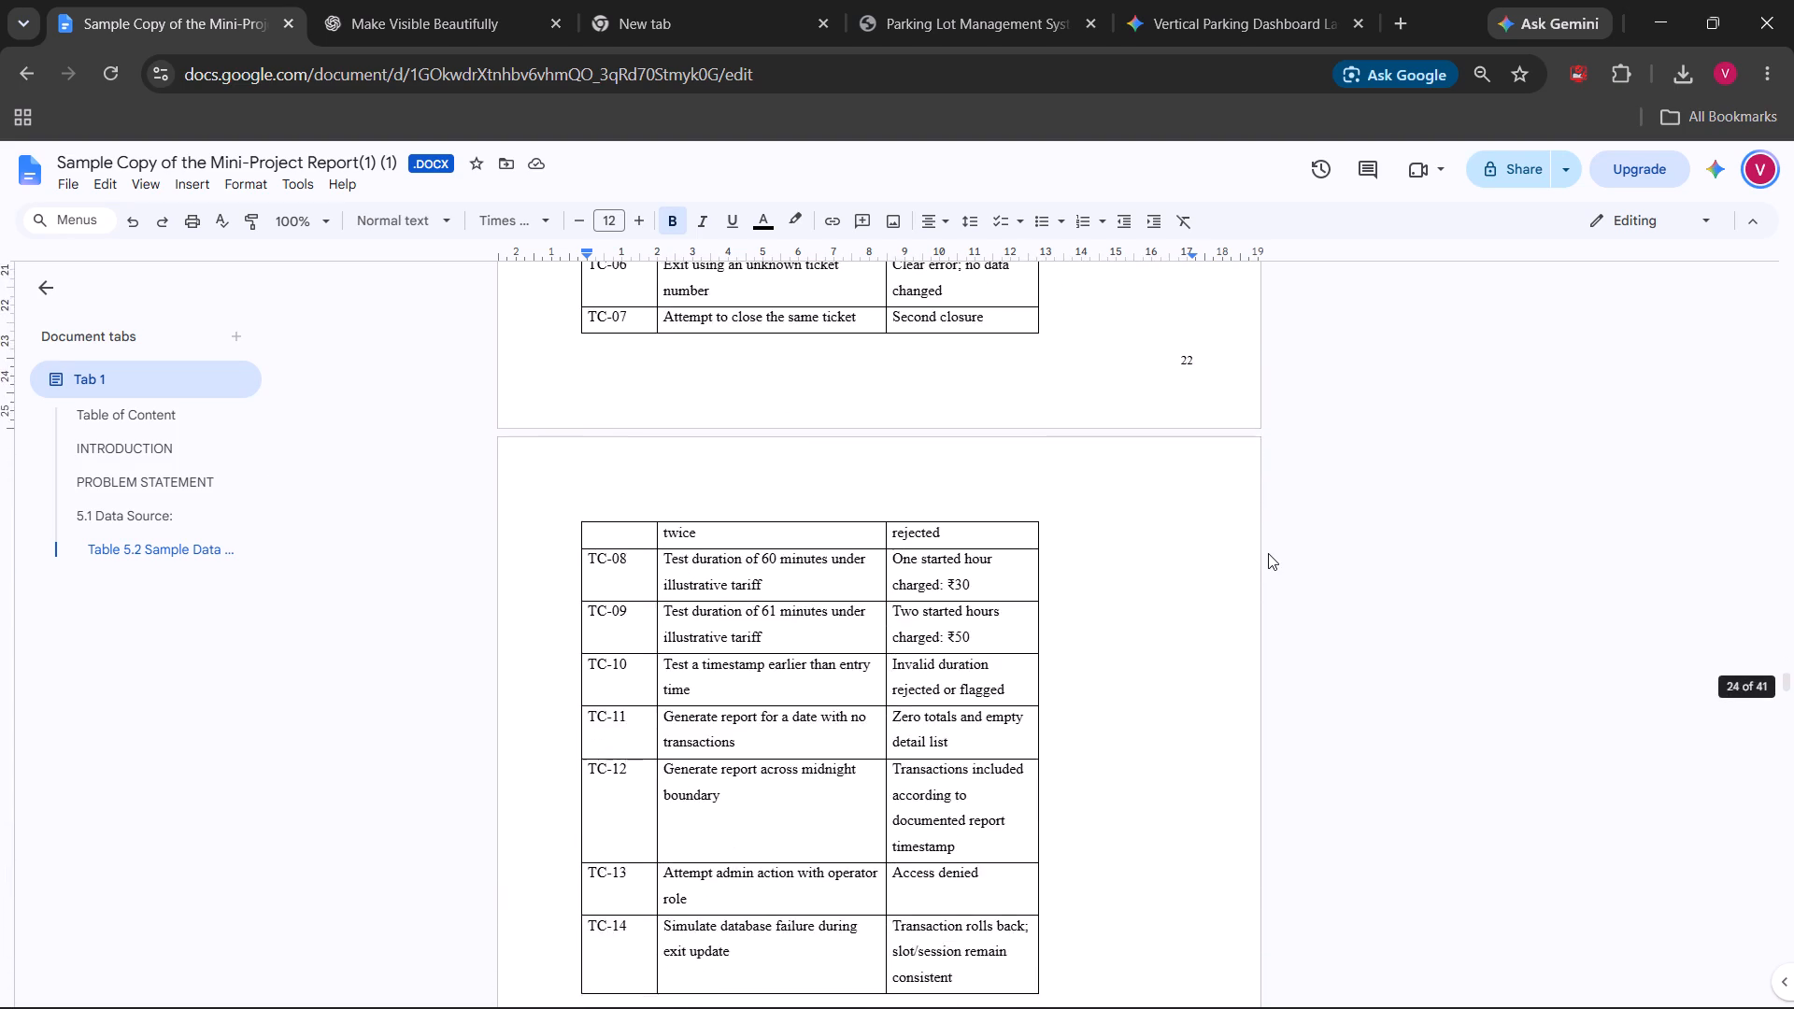
pyautogui.scroll(-4, 1268, 553)
pyautogui.scroll(5, 1268, 553)
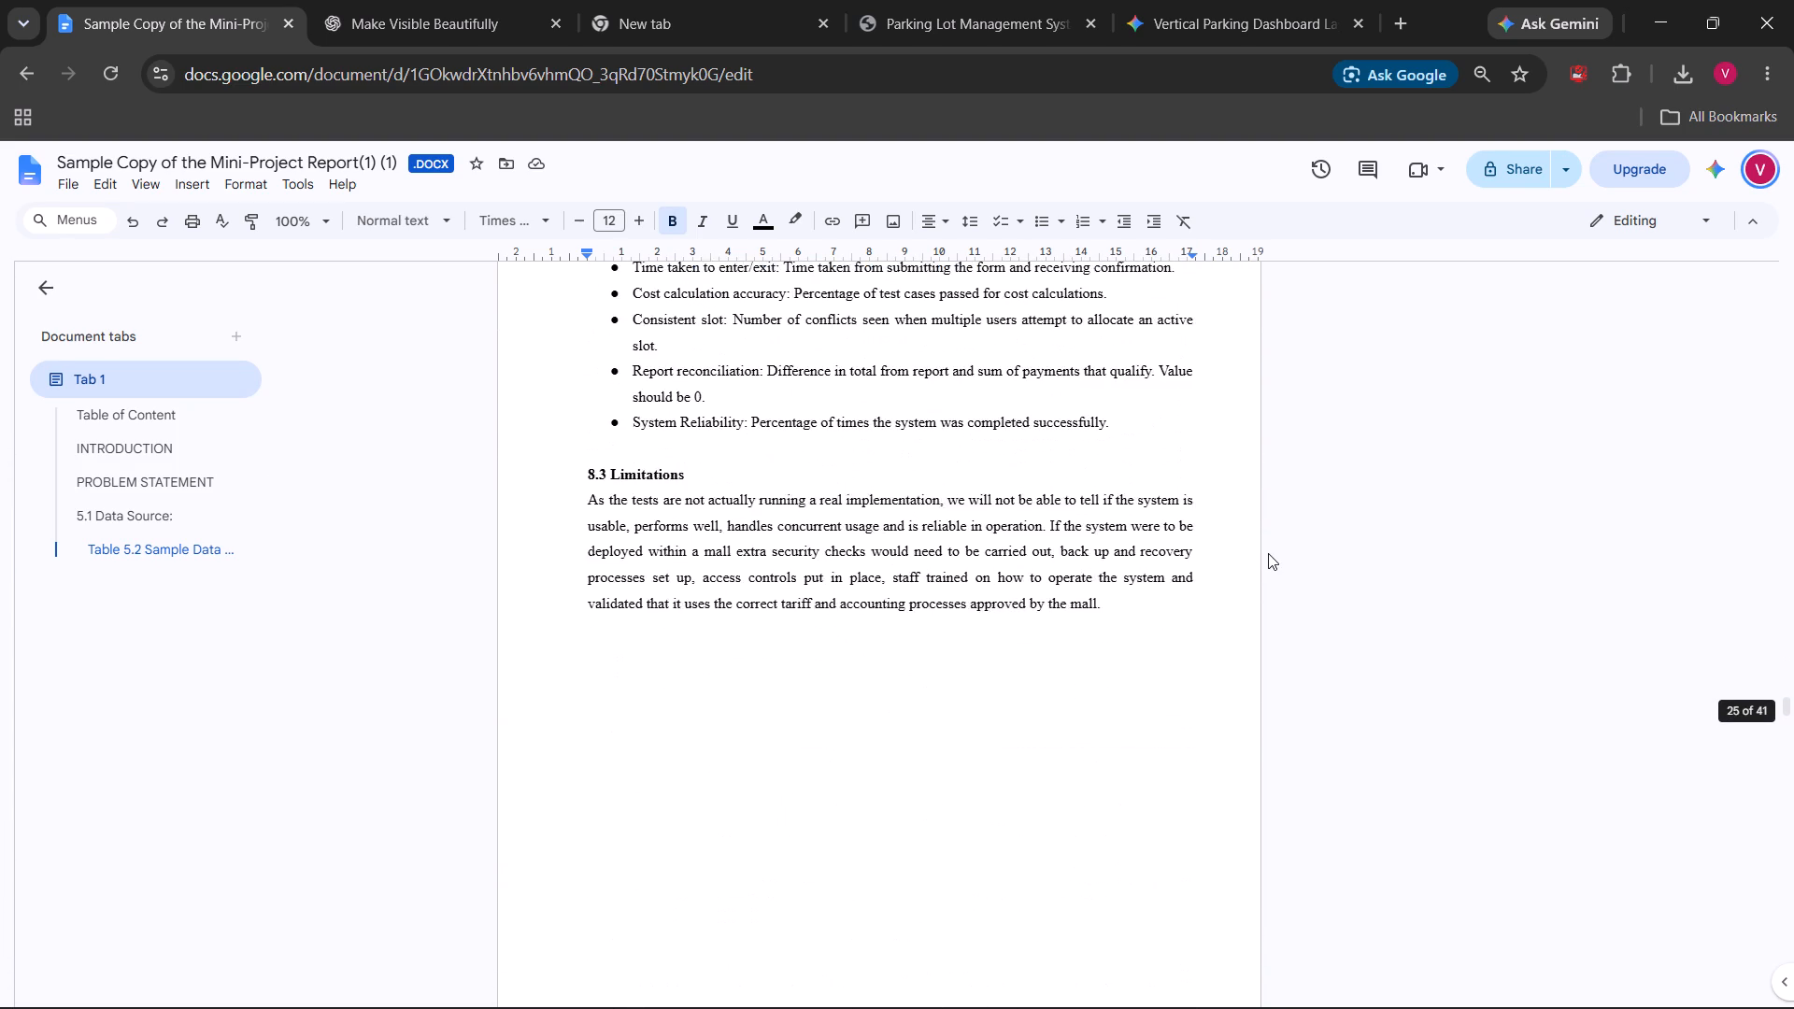
pyautogui.scroll(2, 1268, 553)
pyautogui.scroll(-6, 1401, 728)
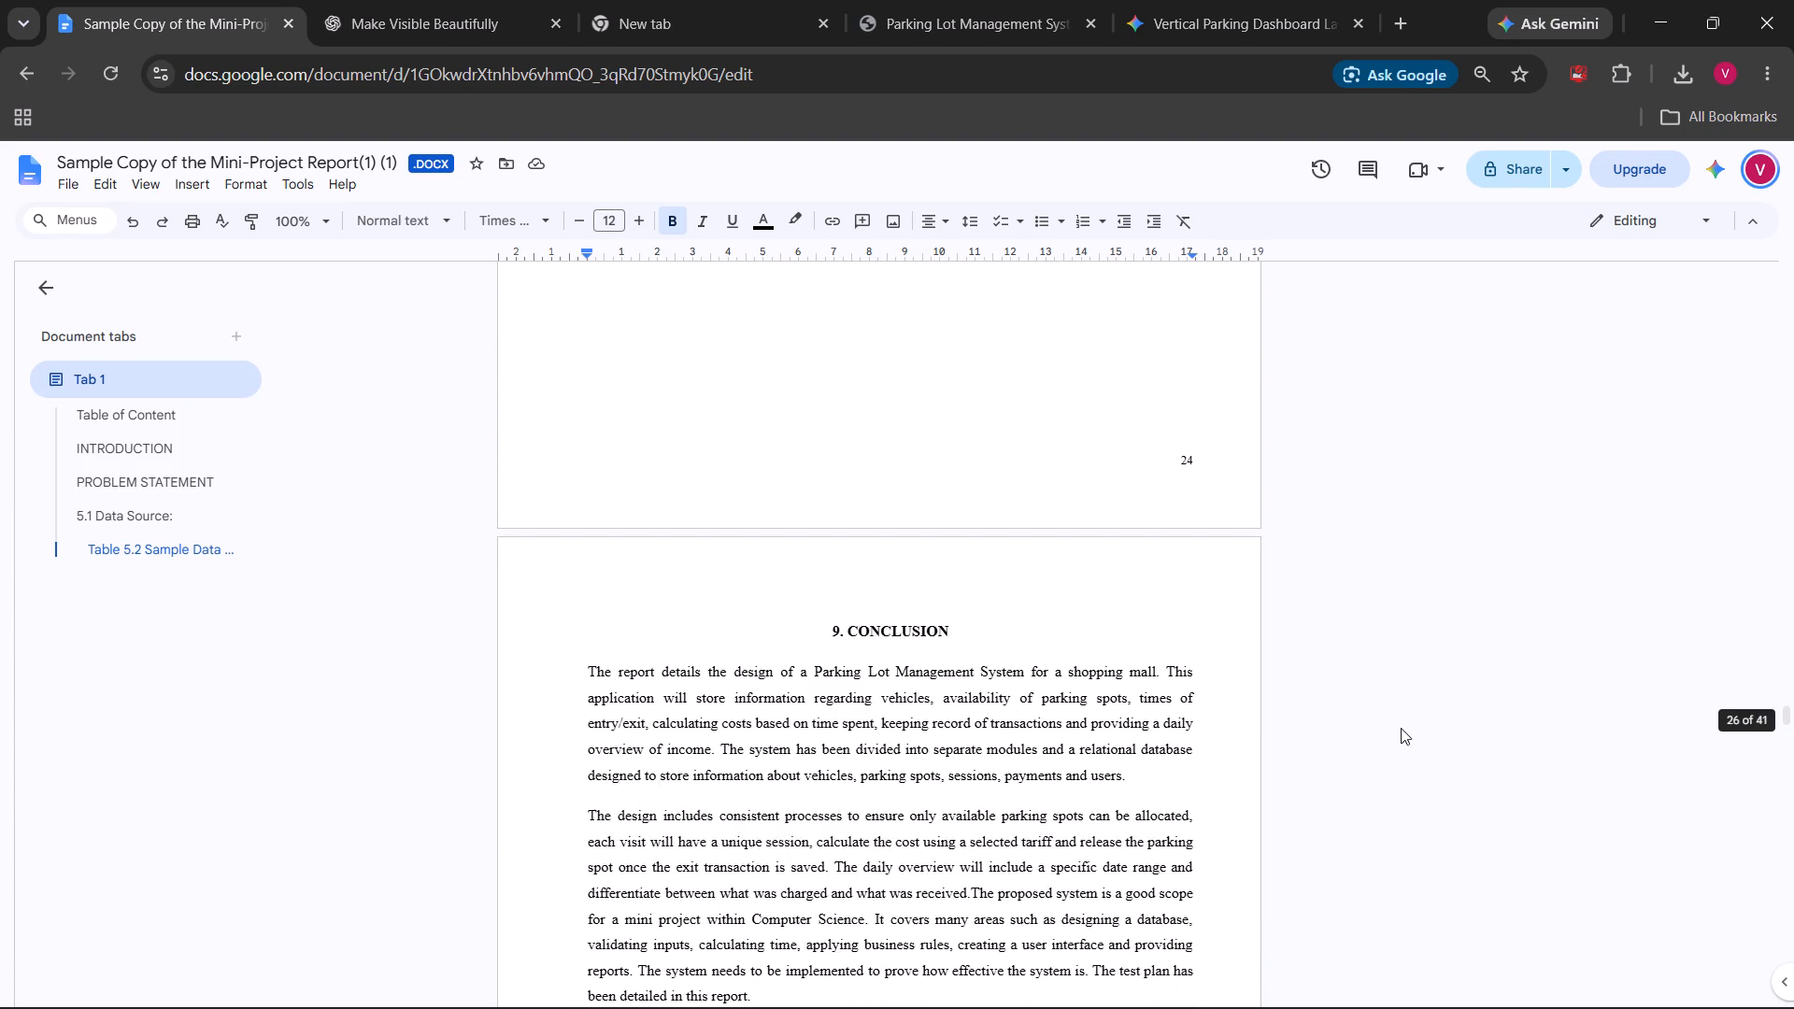
pyautogui.scroll(-3, 1401, 728)
pyautogui.scroll(10, 1401, 728)
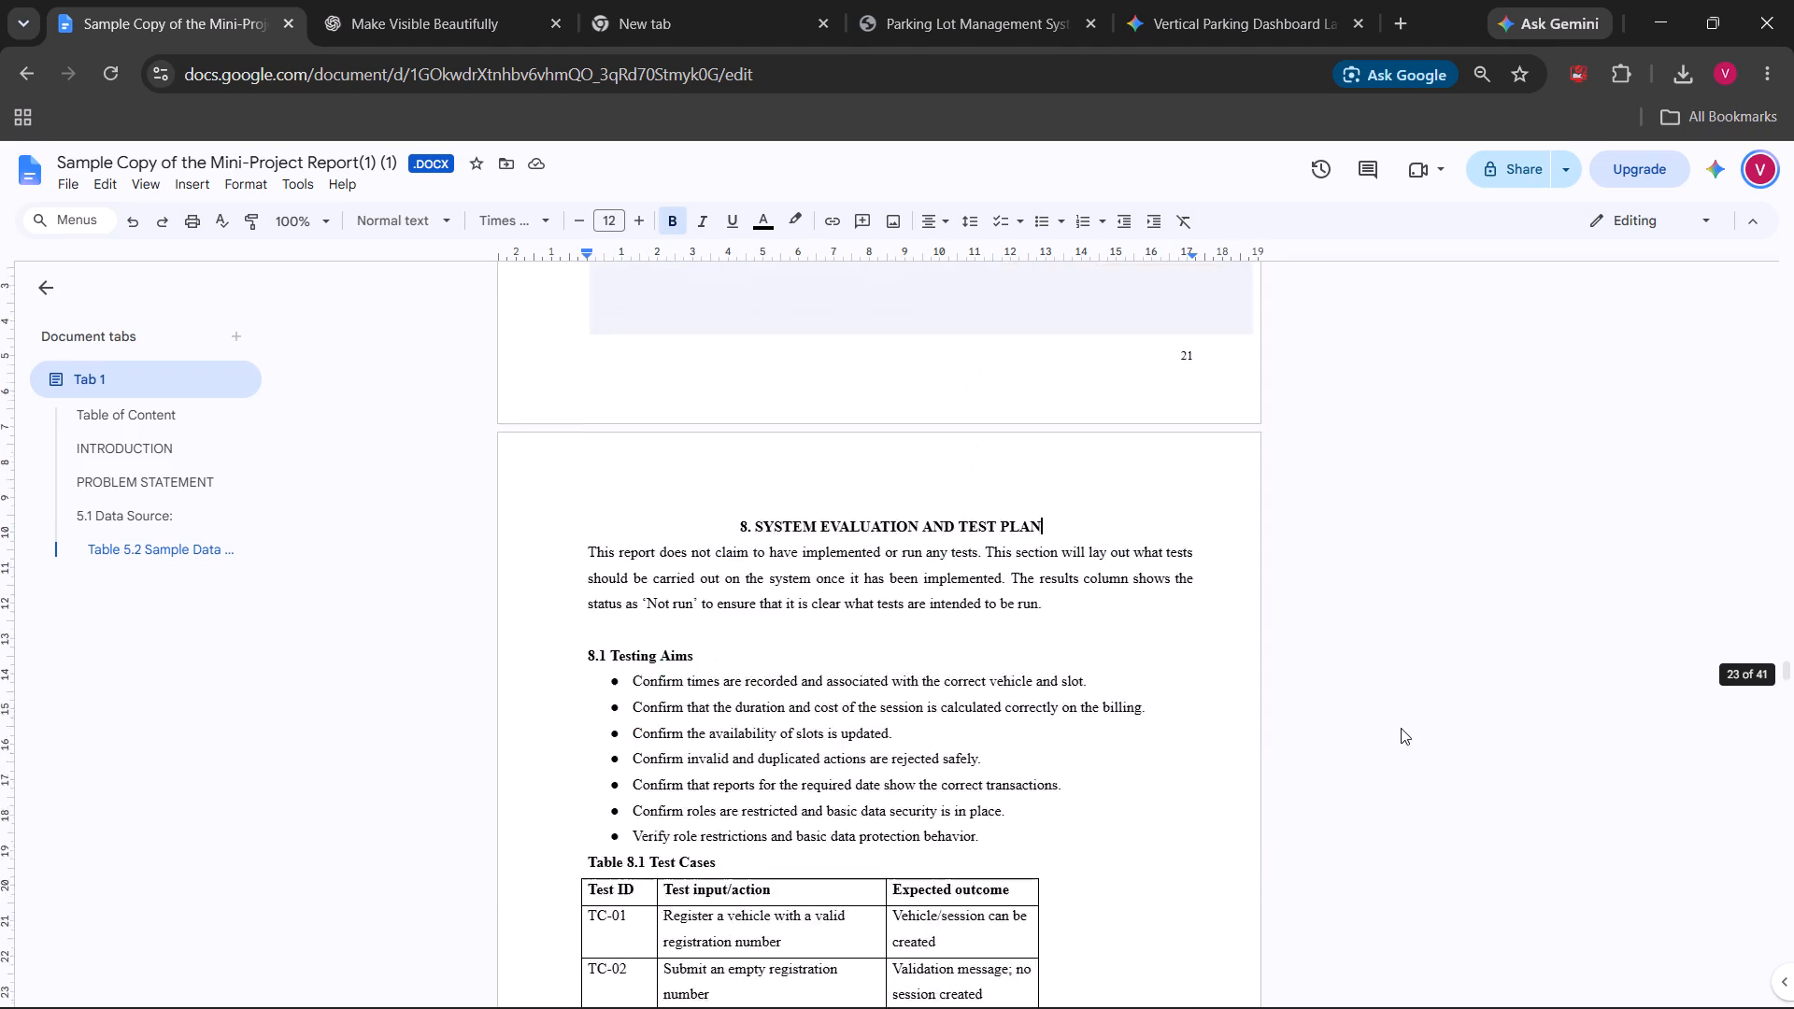
pyautogui.scroll(7, 1401, 728)
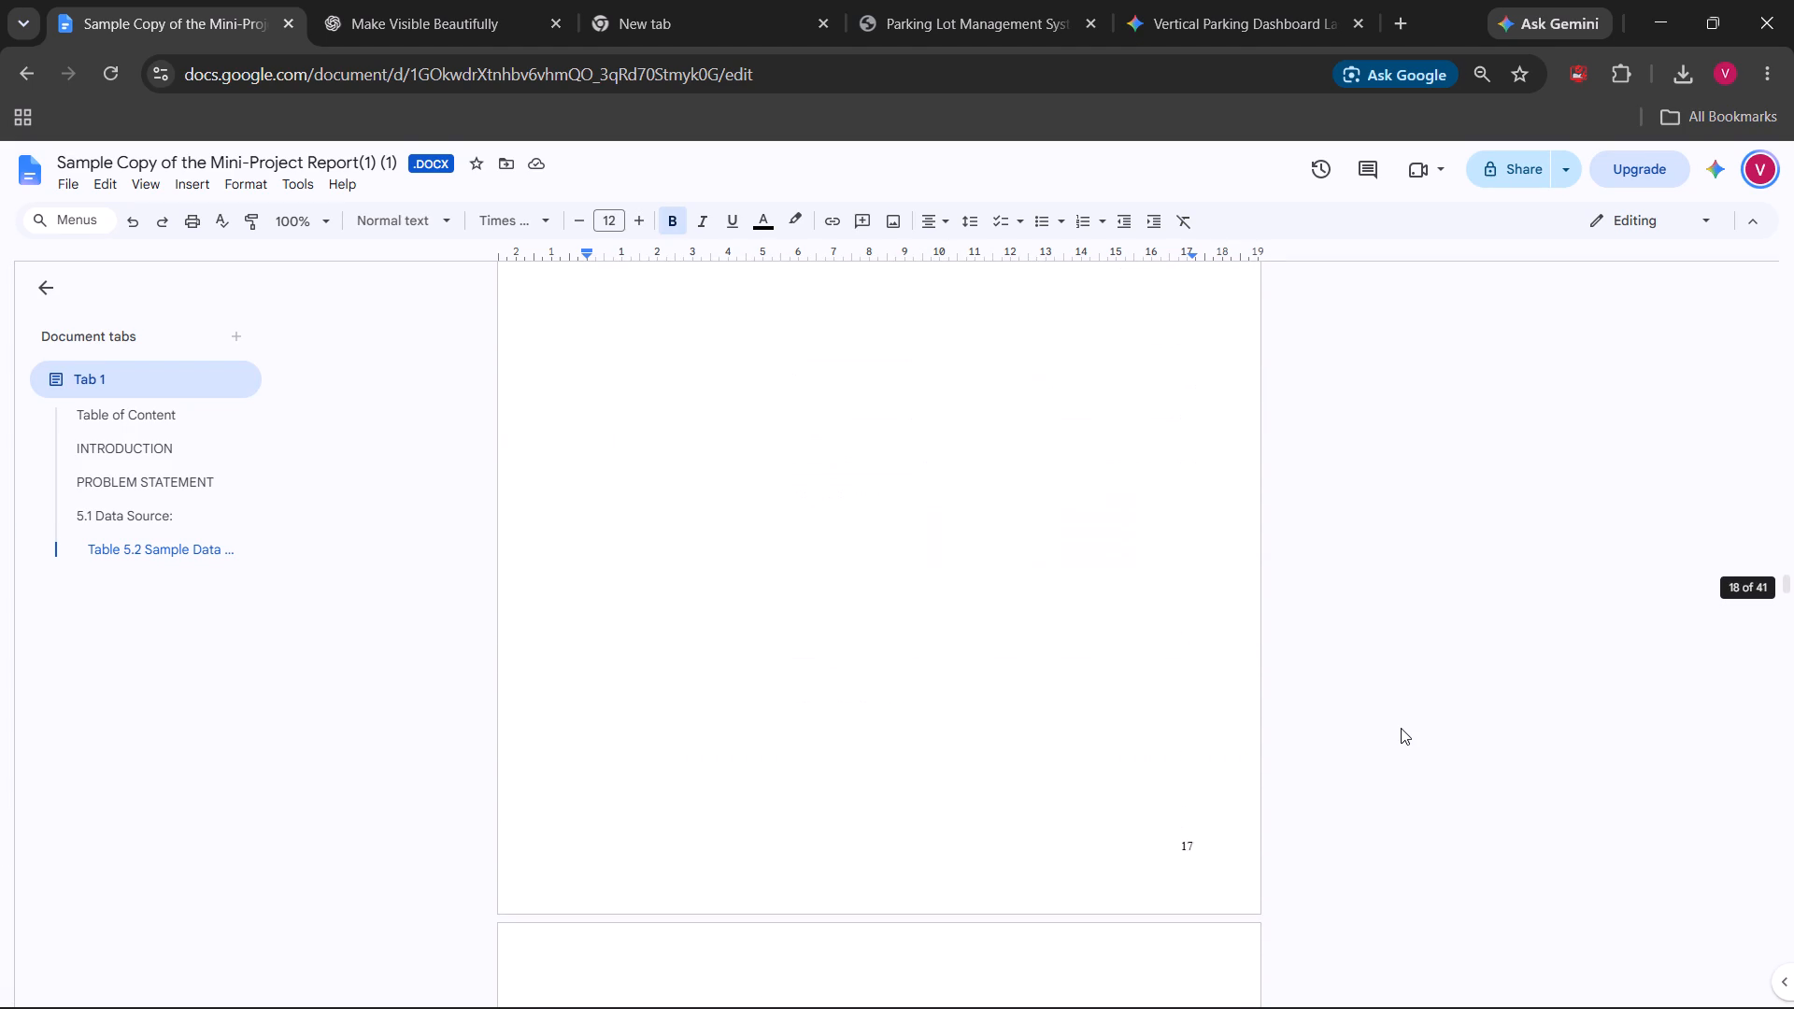
pyautogui.scroll(7, 1401, 728)
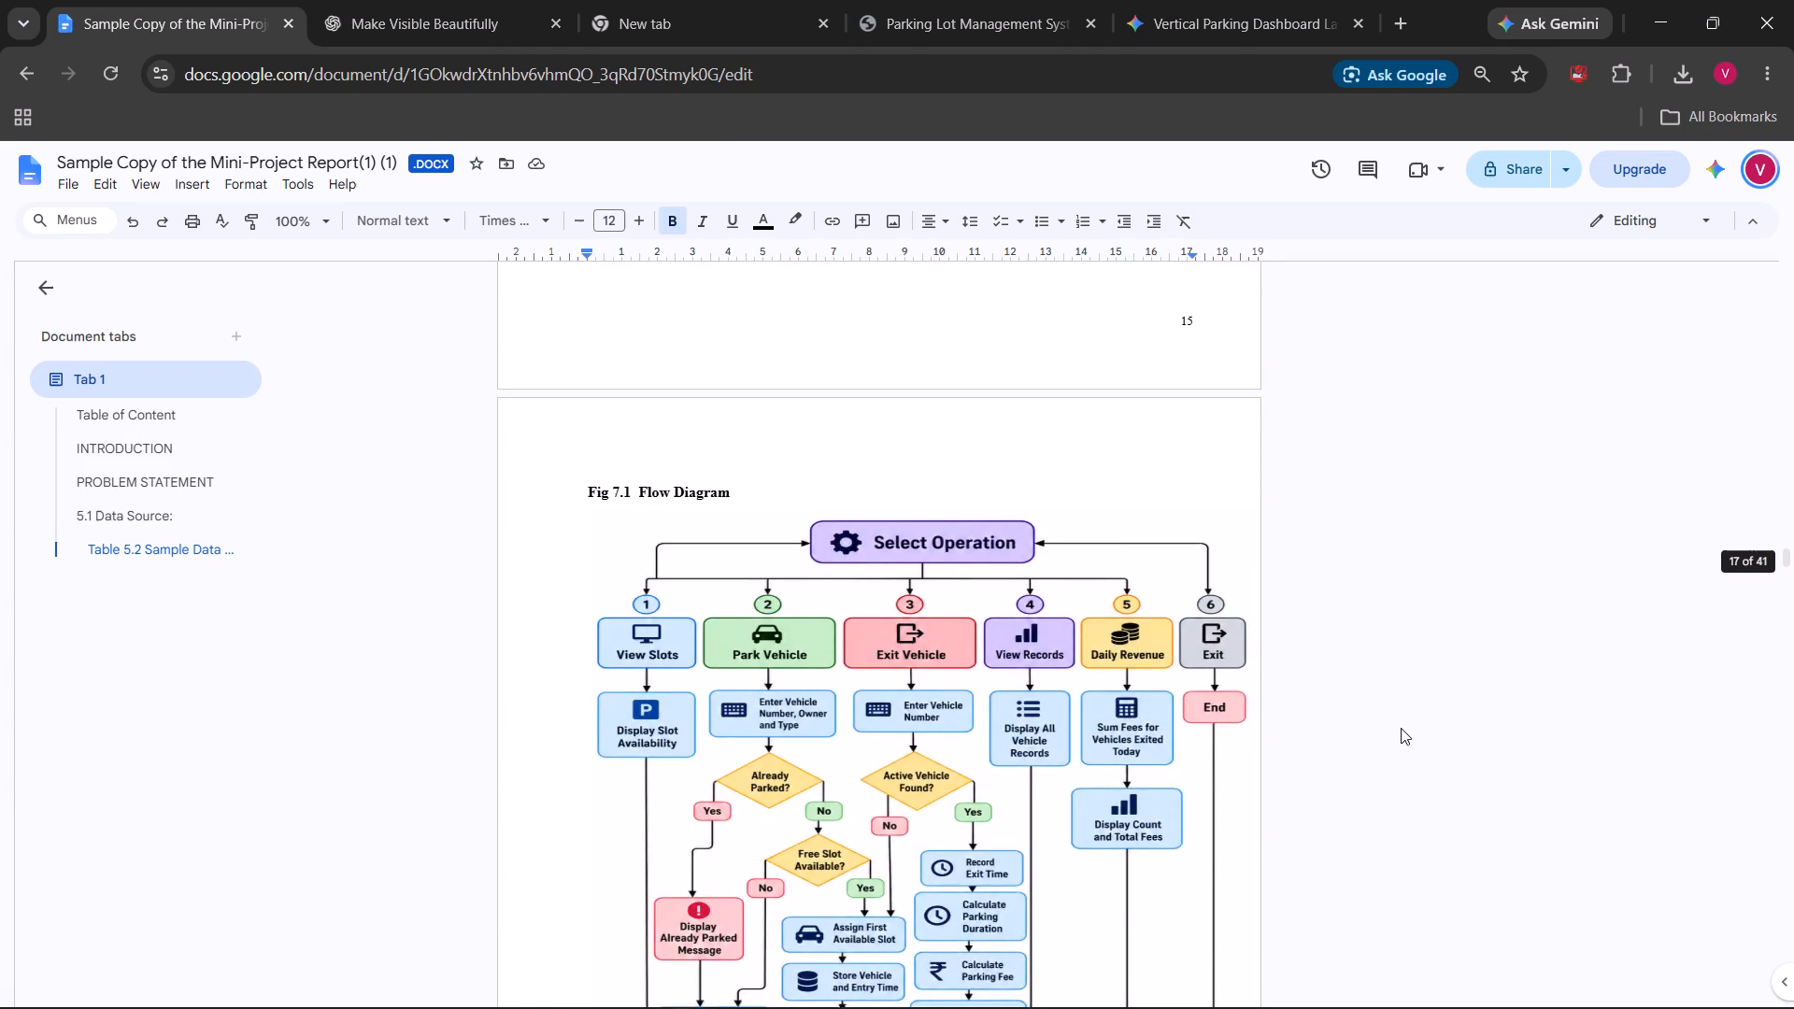
# Review the report from the daily report section back to the cover, and the space below the Table of Content.
pyautogui.scroll(7, 1401, 728)
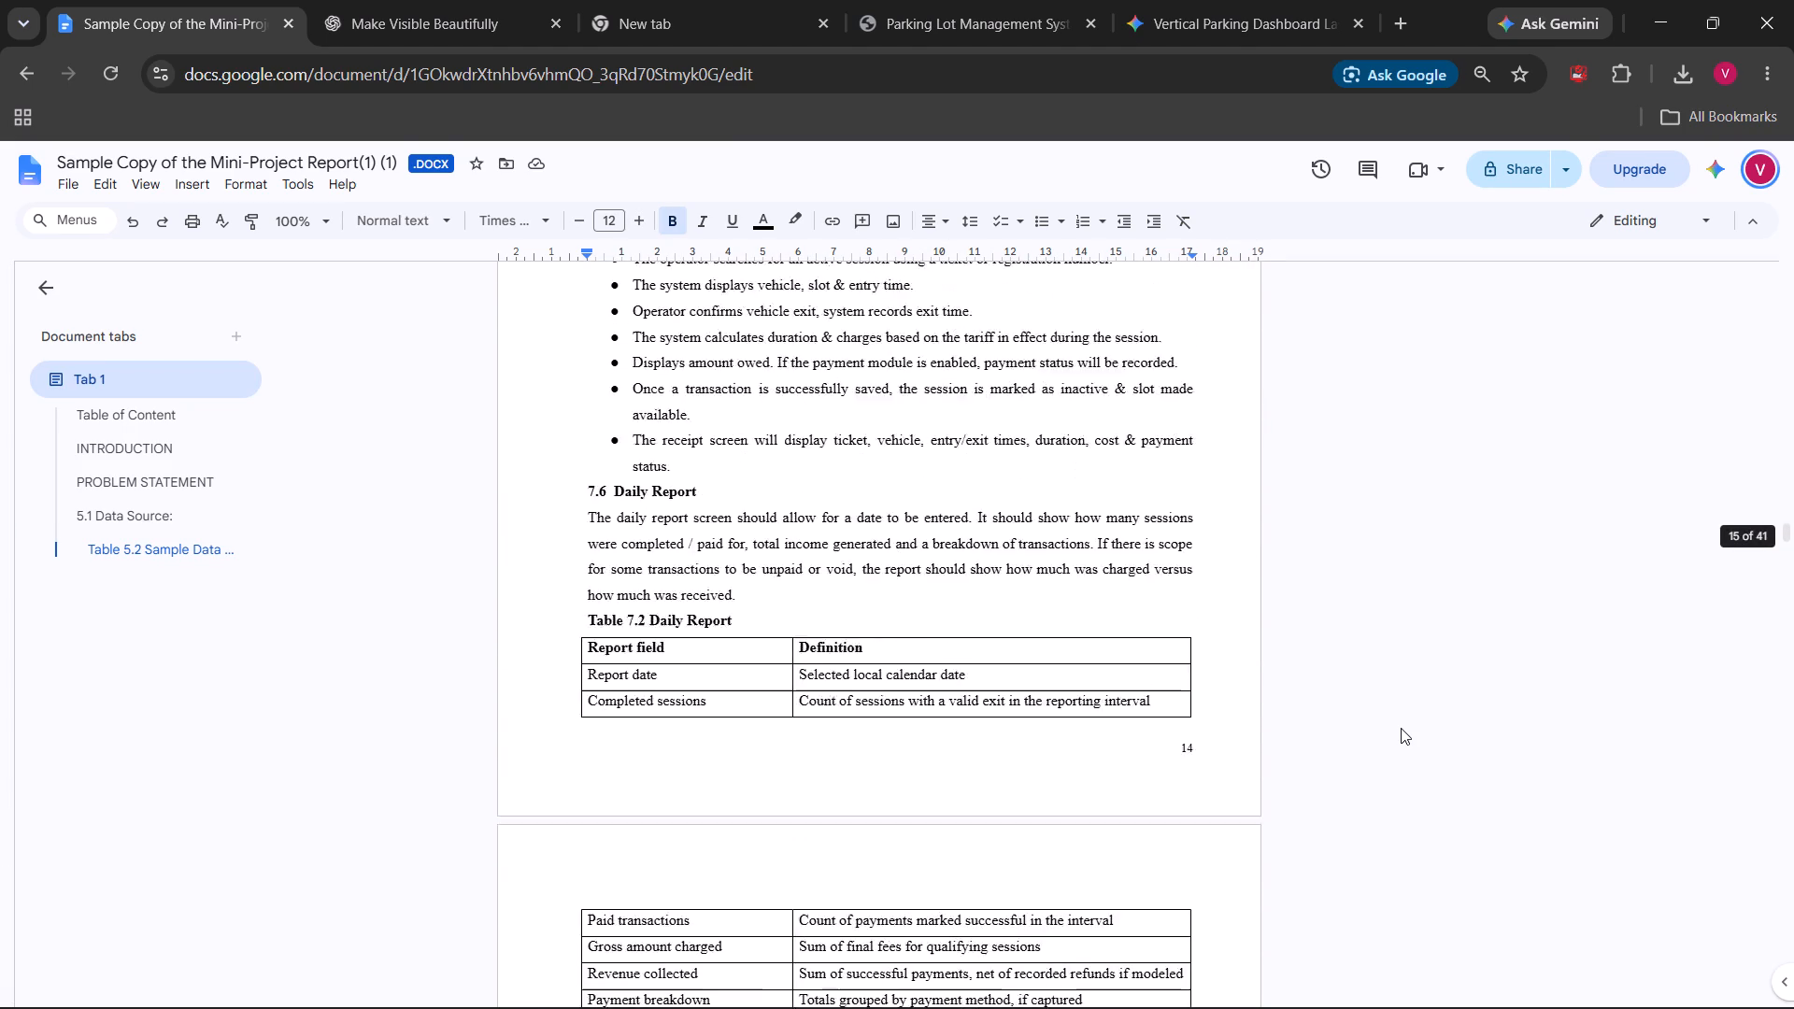
pyautogui.scroll(7, 1401, 728)
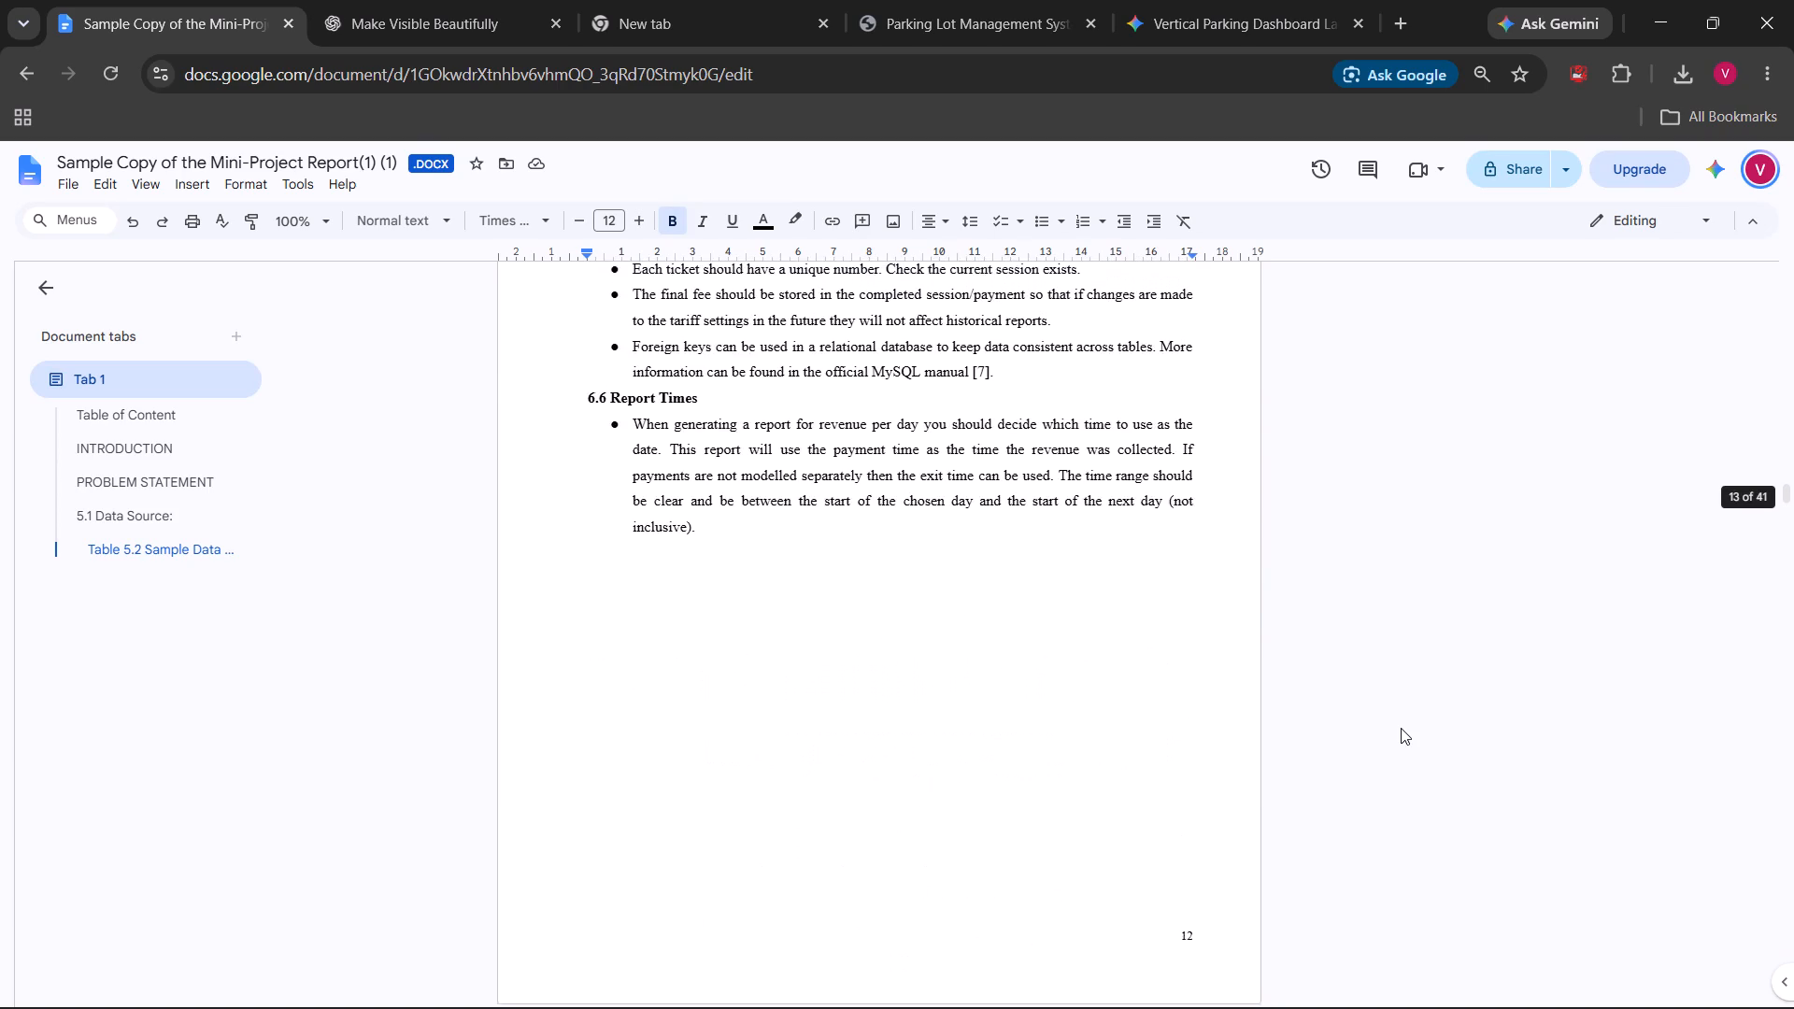
pyautogui.scroll(17, 1401, 728)
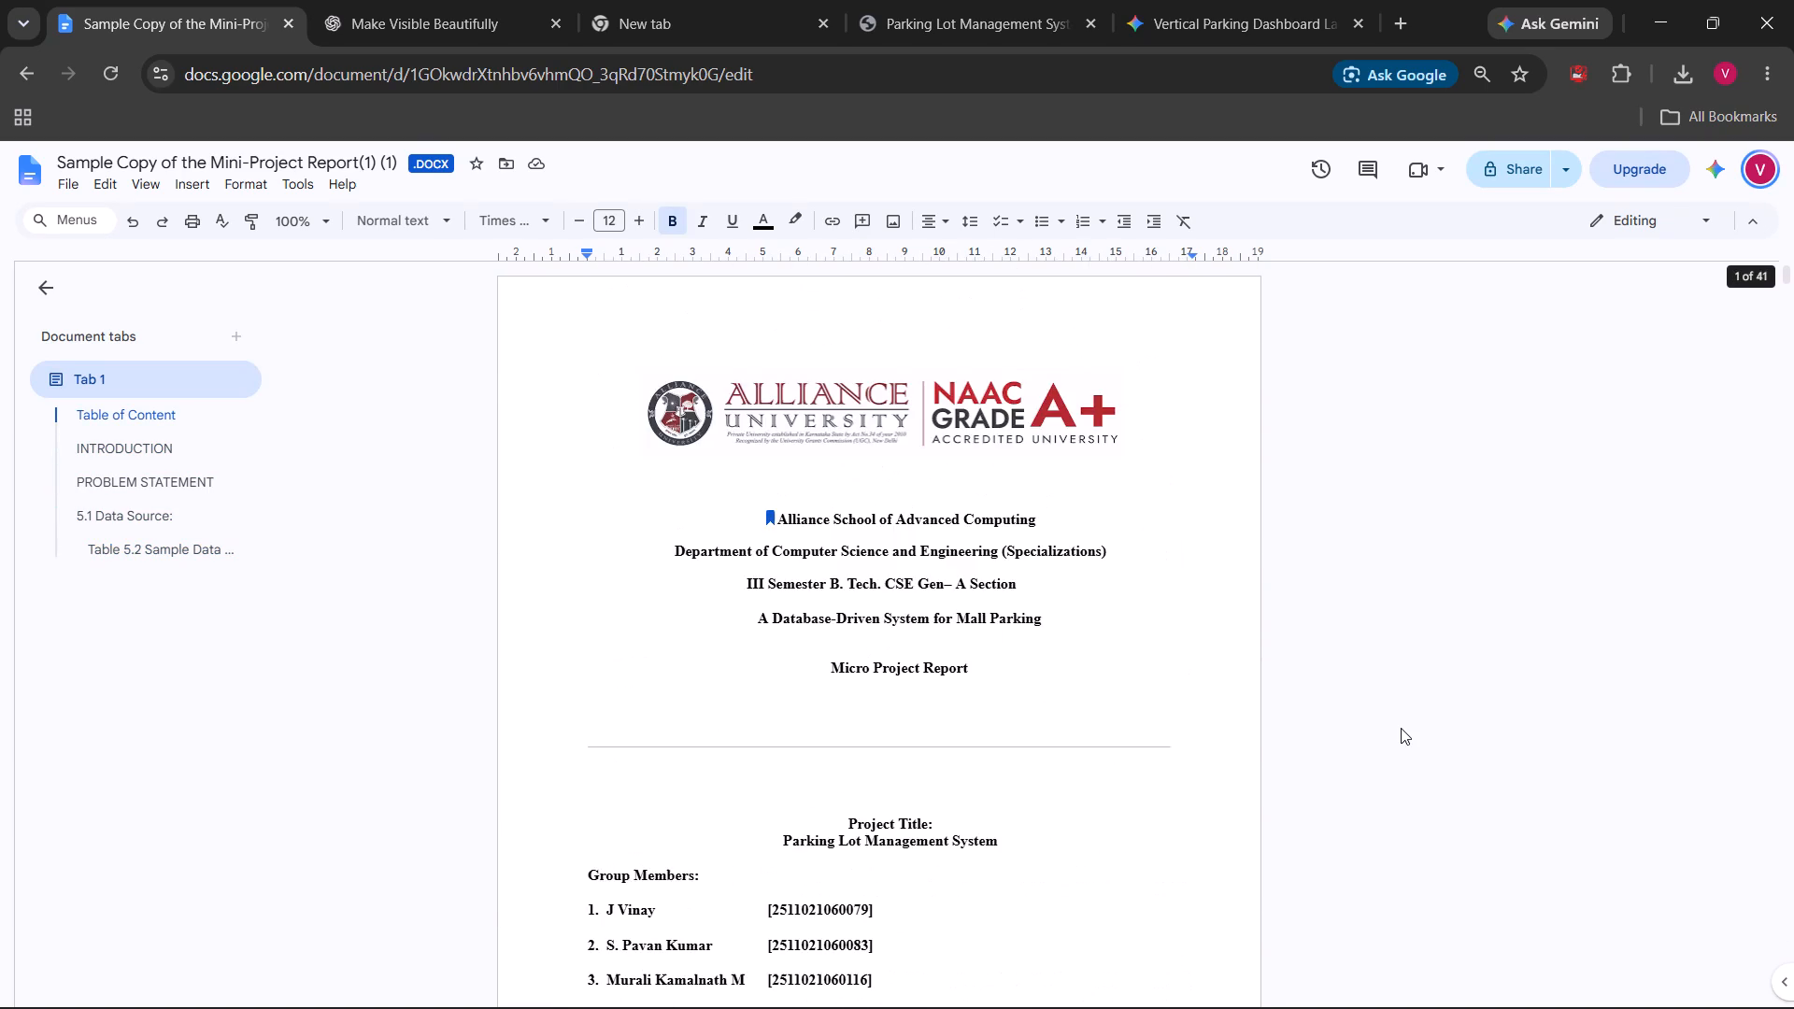
pyautogui.scroll(-4, 1401, 728)
pyautogui.scroll(-2, 1209, 684)
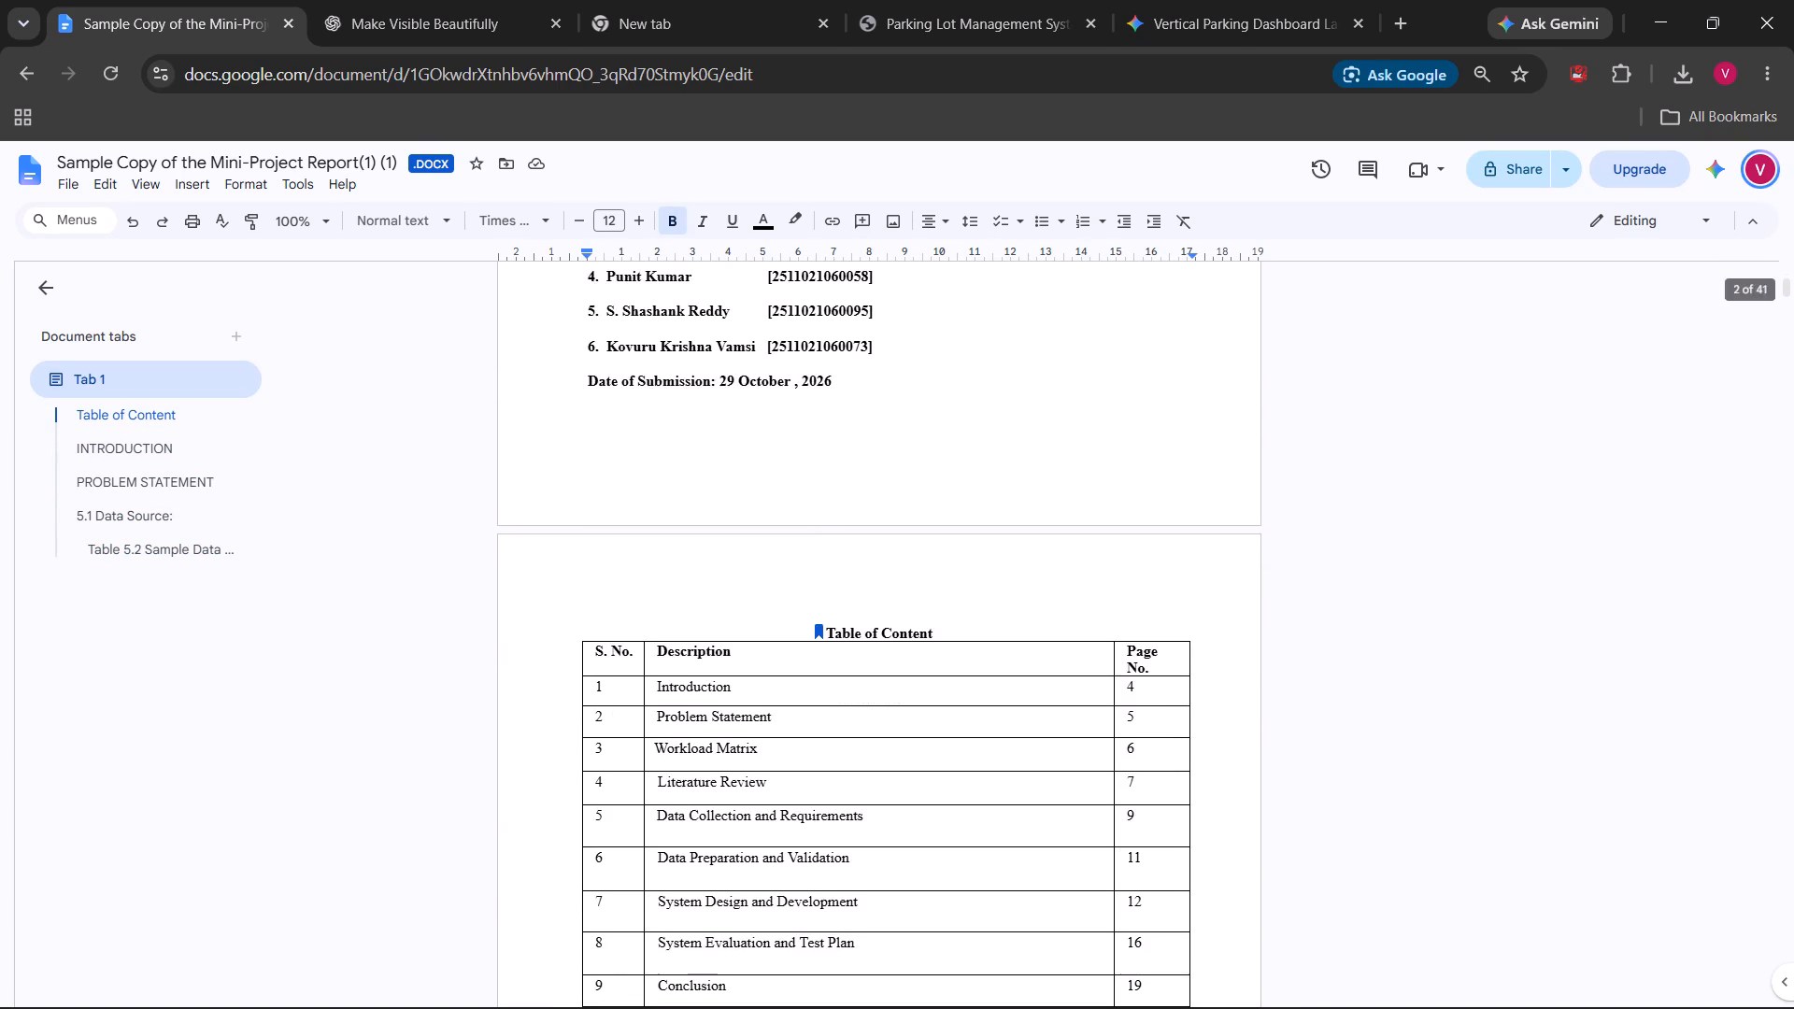
pyautogui.scroll(-4, 1221, 803)
pyautogui.click(902, 732)
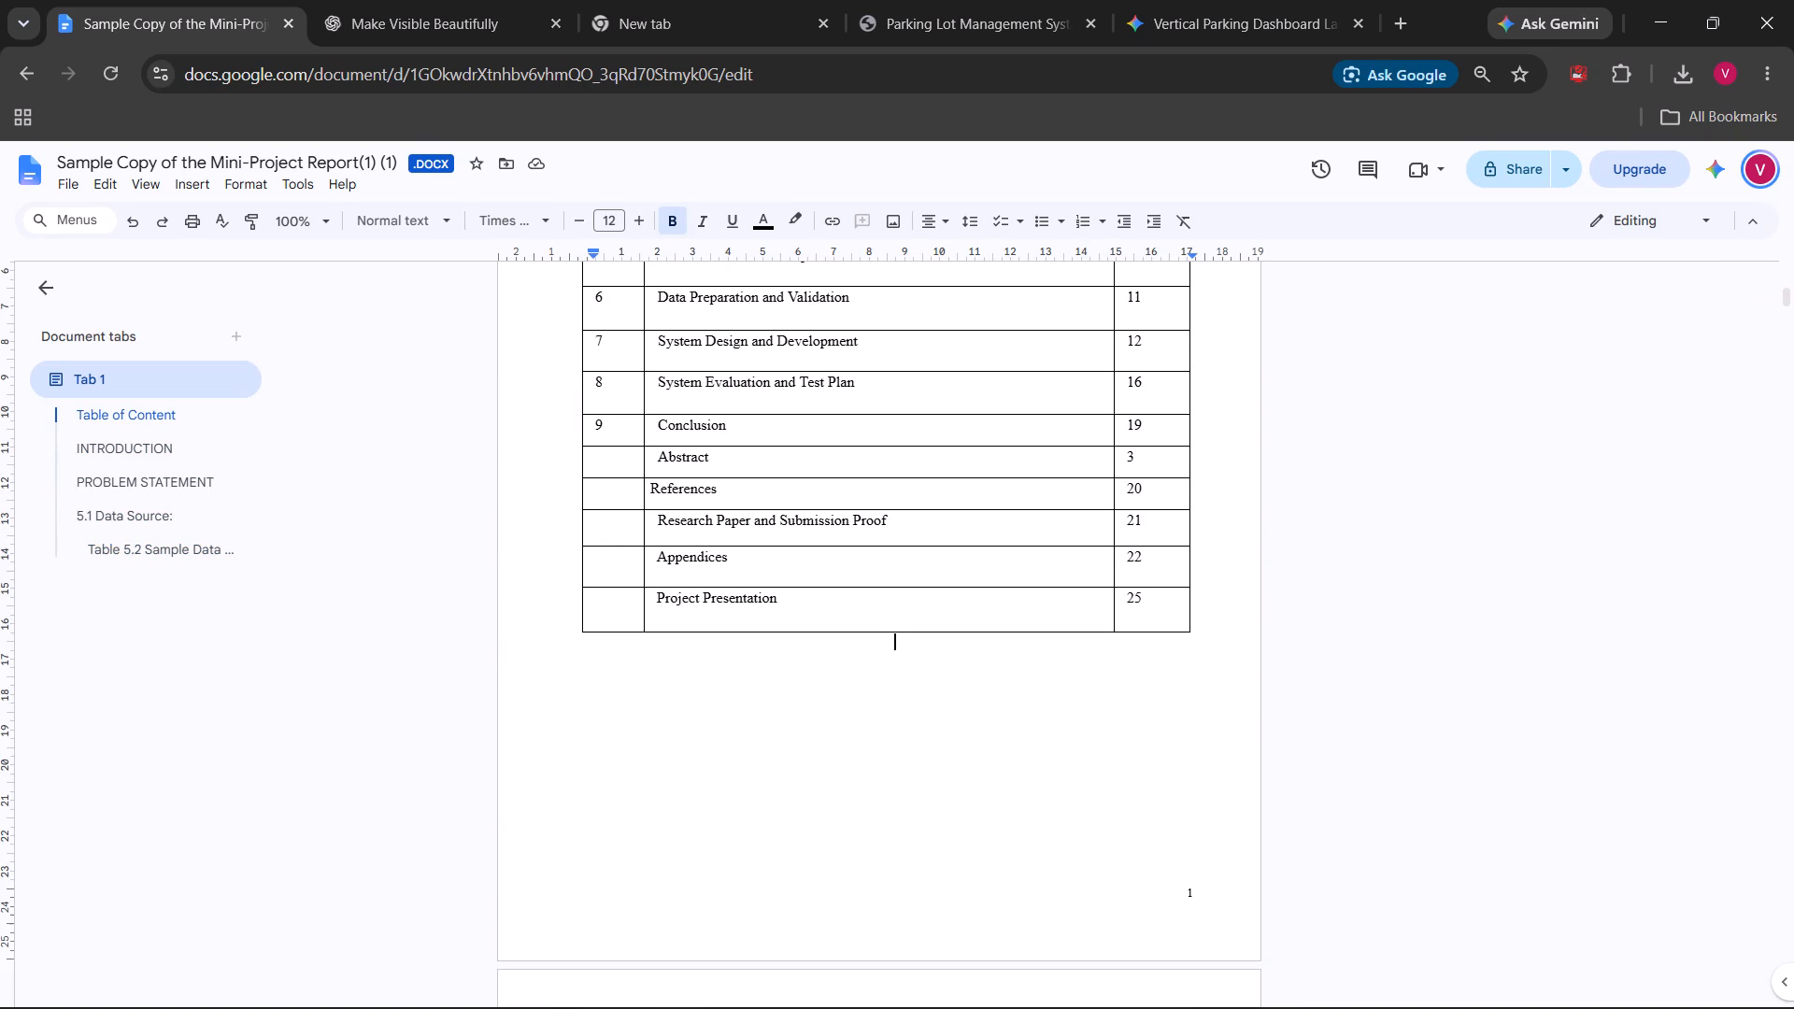
pyautogui.press('Down')
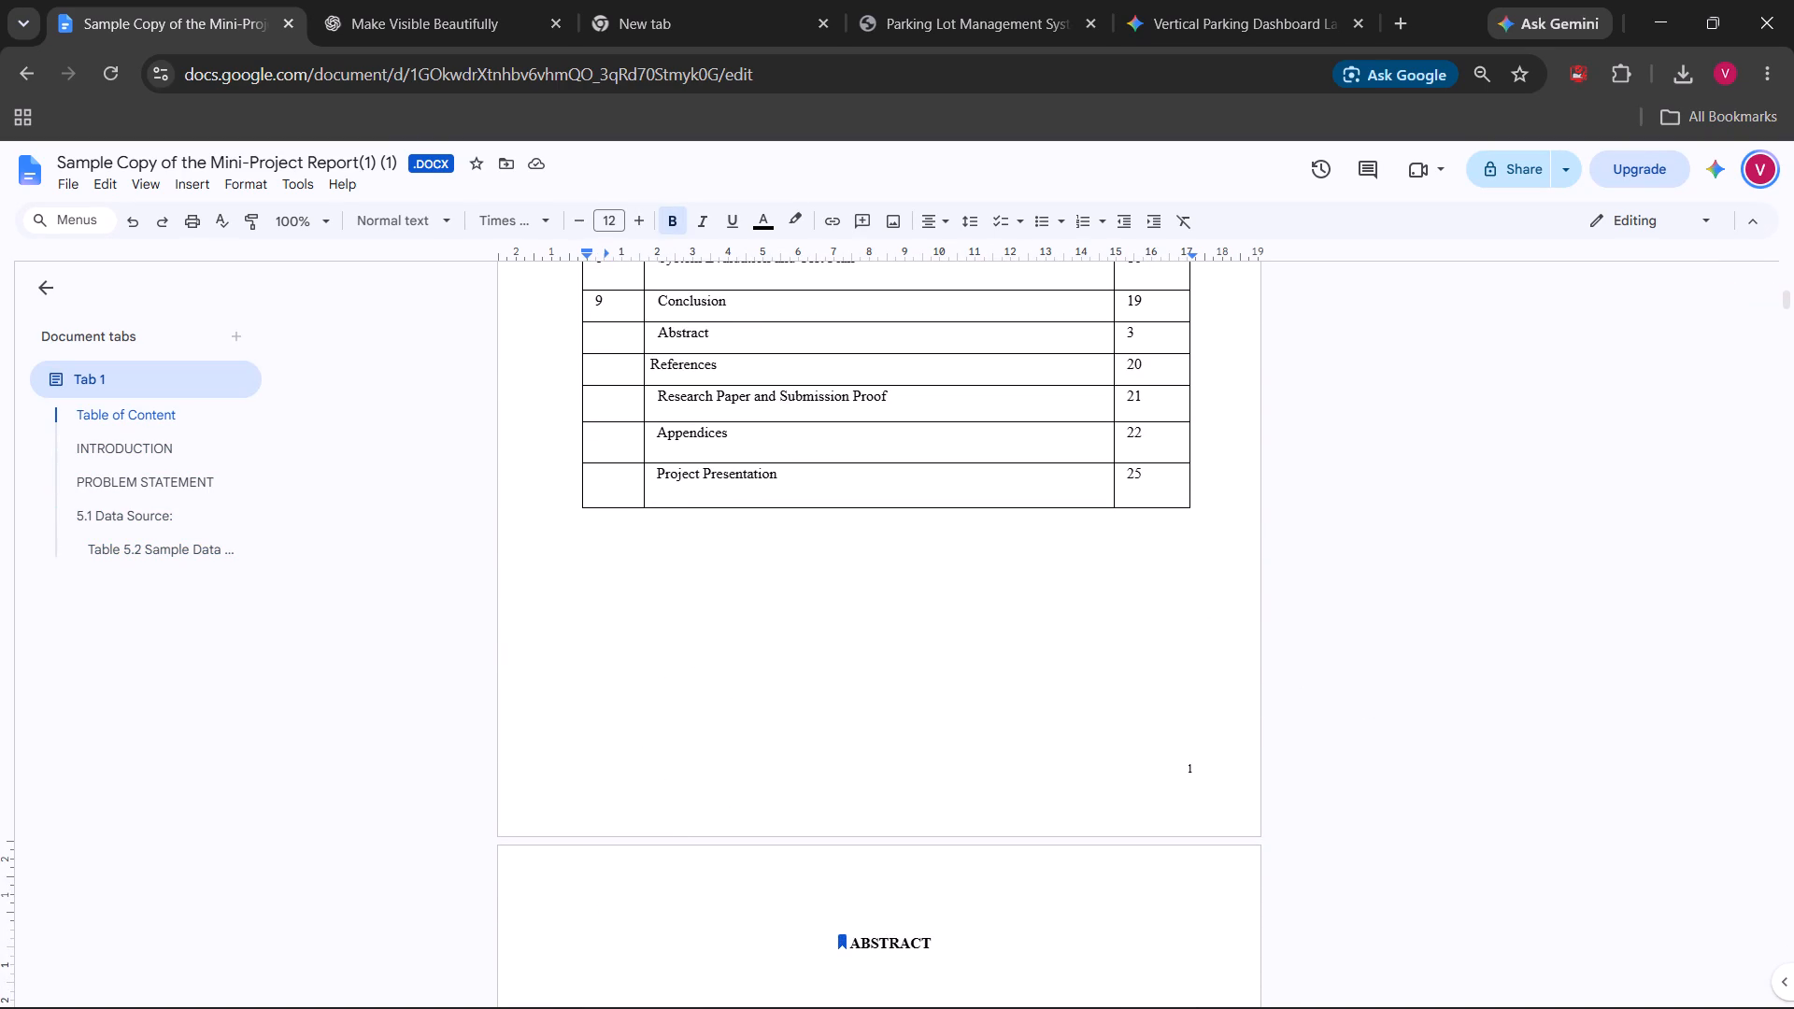
# Compare the Table of Content page numbers with where the Abstract, Introduction and Problem Statement pages fall in the report.
pyautogui.scroll(8, 944, 648)
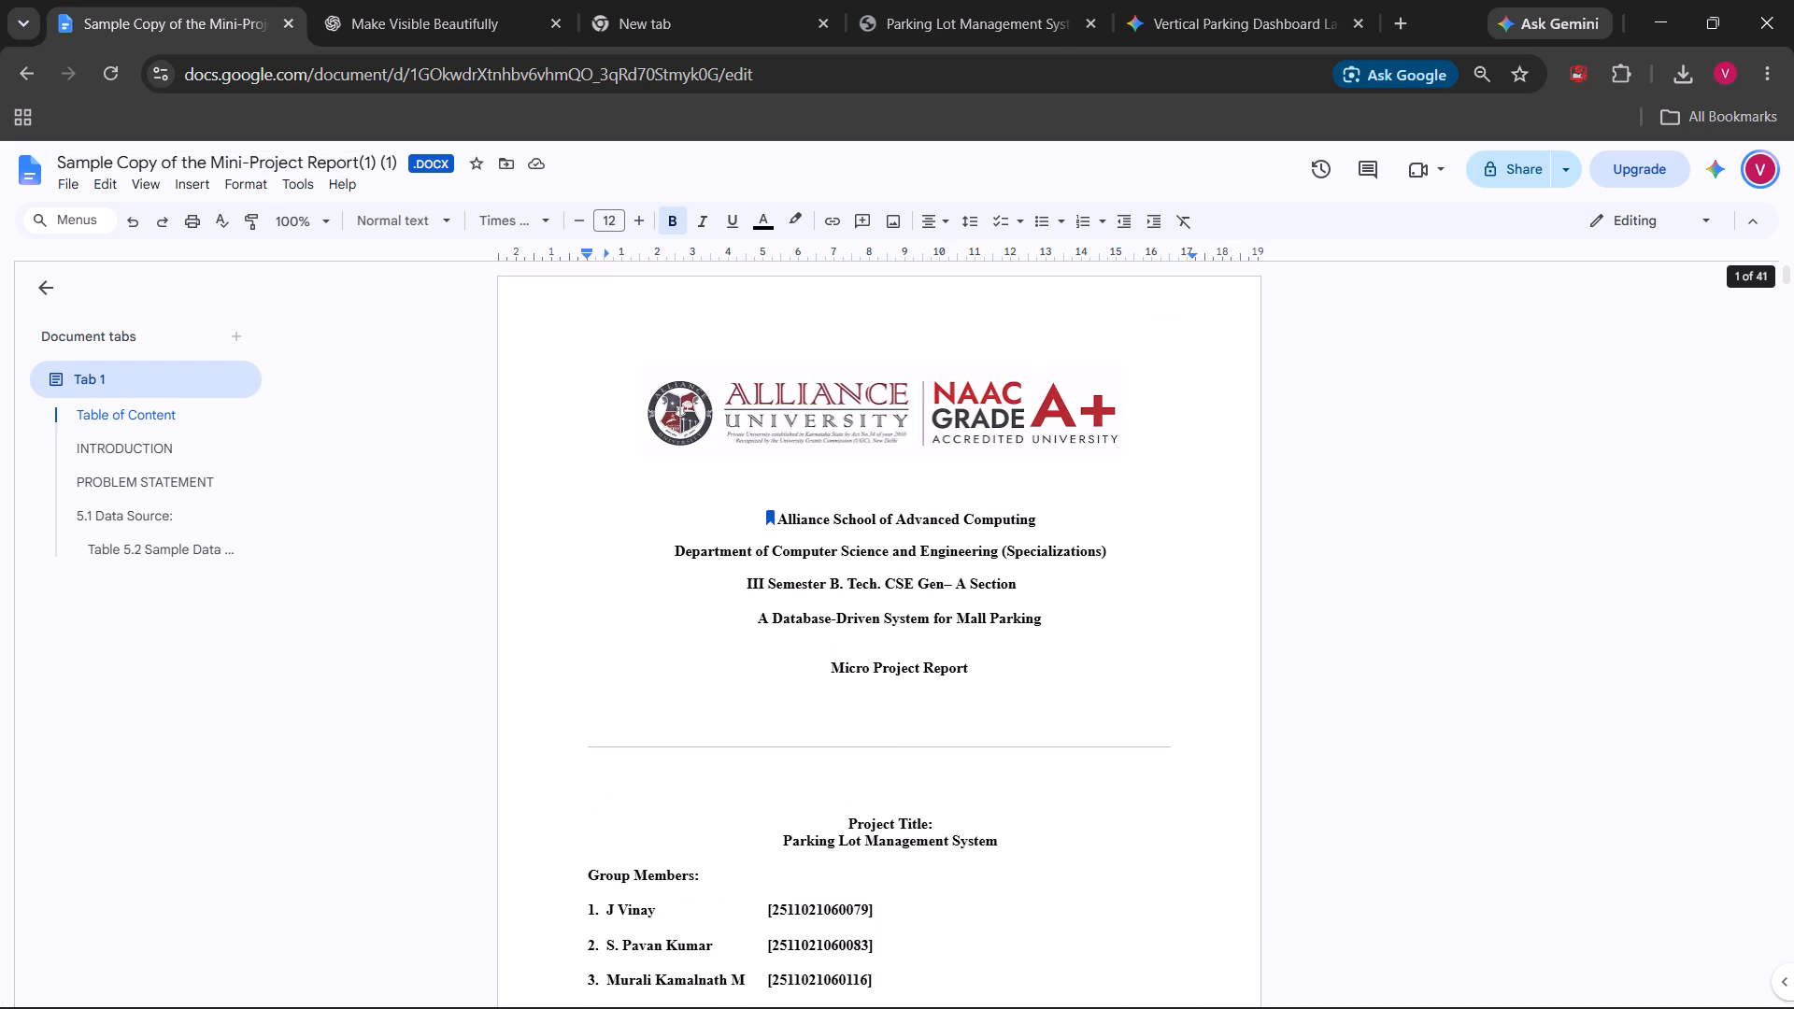
pyautogui.scroll(-4, 1085, 714)
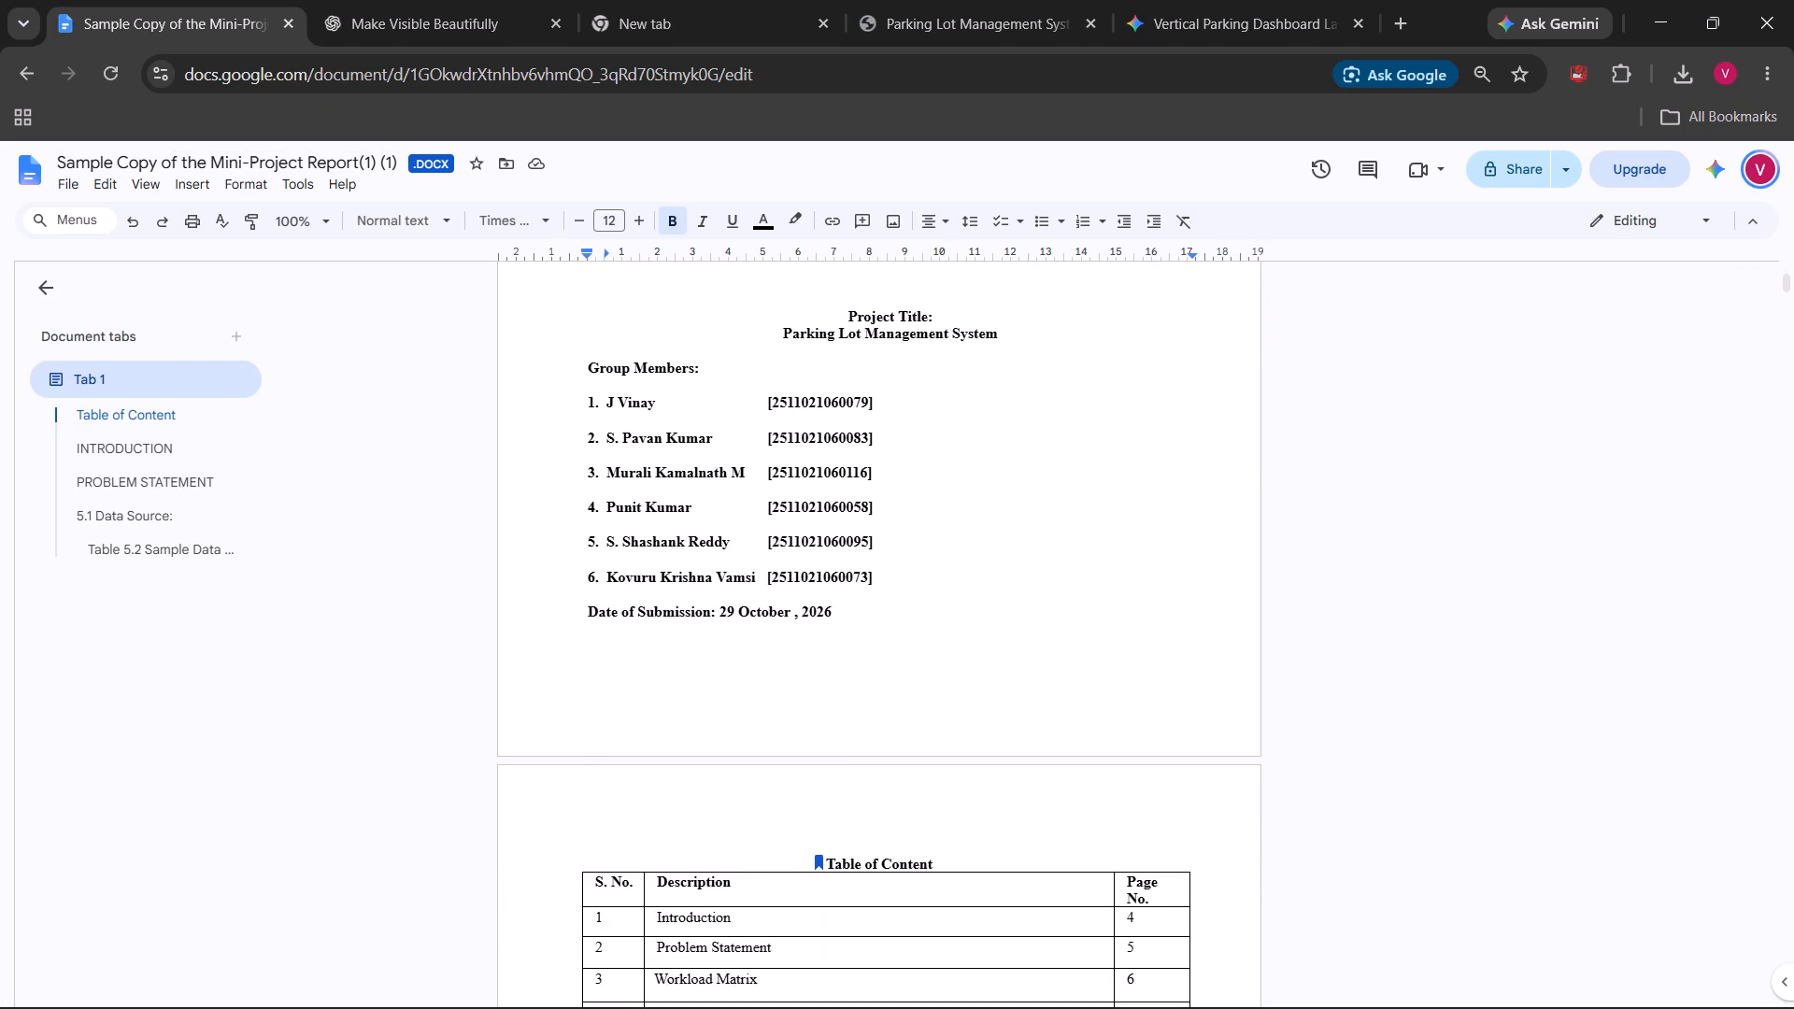
pyautogui.scroll(-3, 1314, 699)
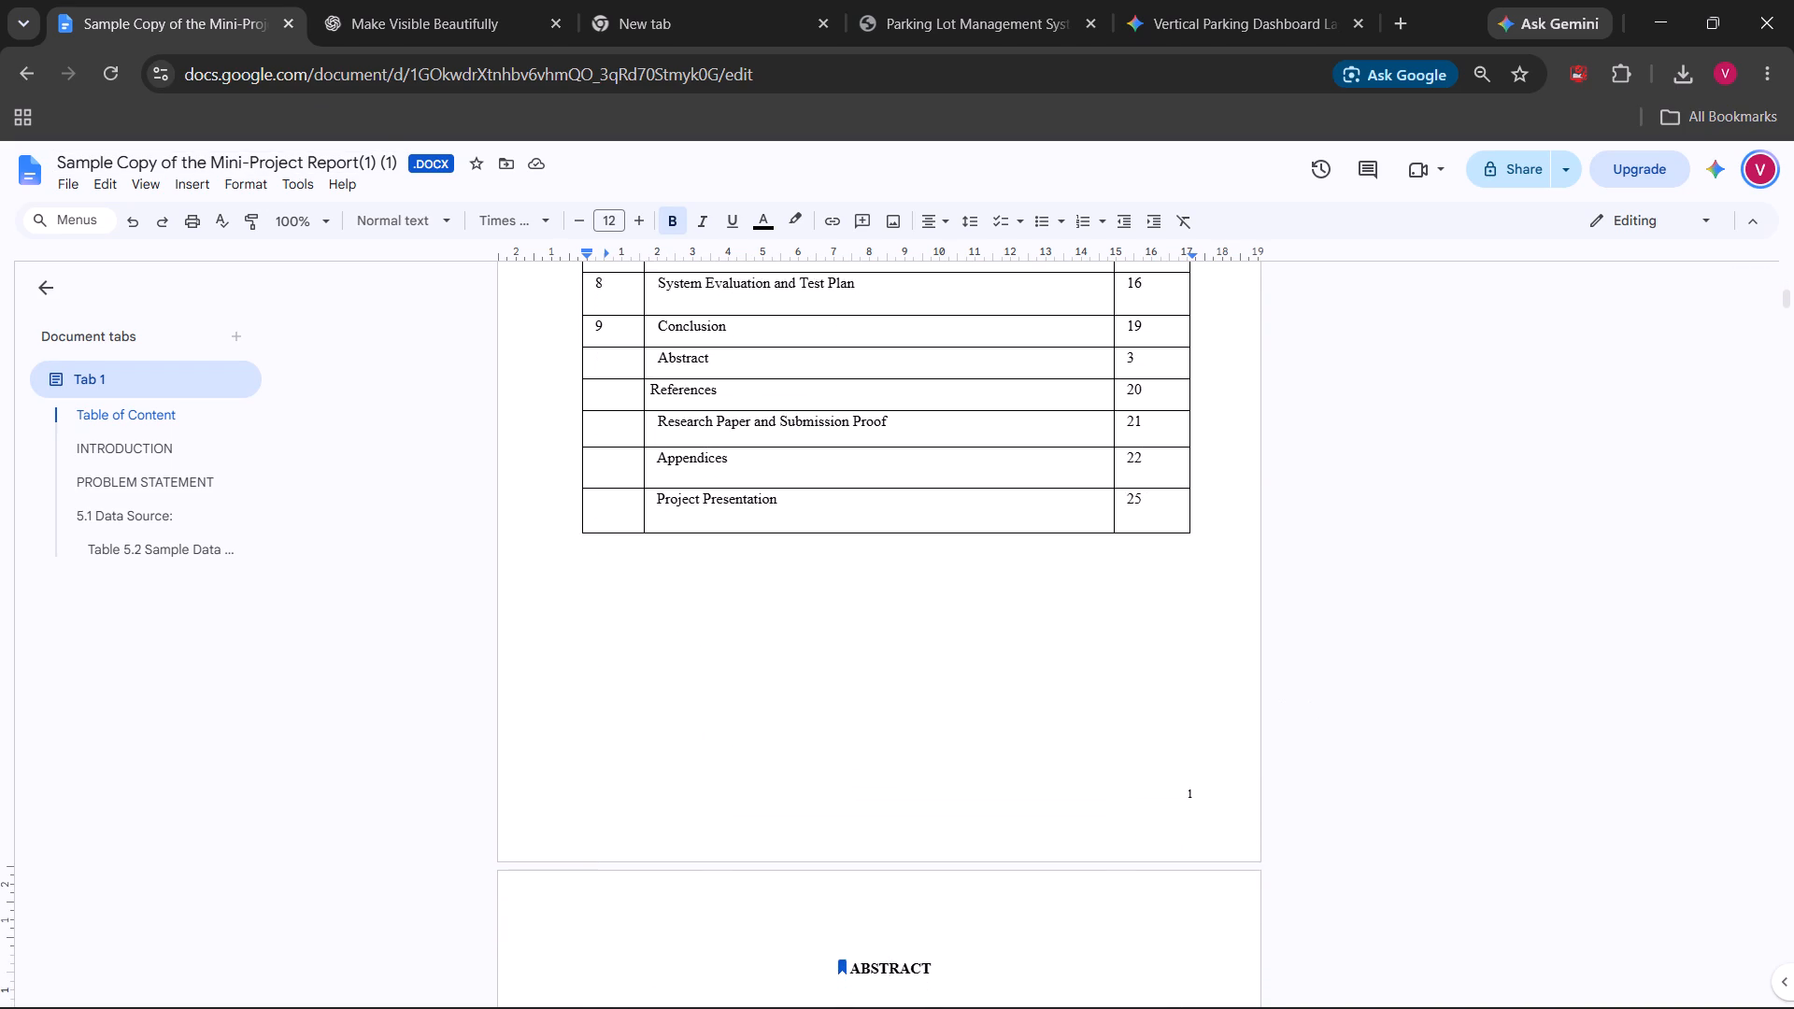
pyautogui.scroll(4, 1285, 654)
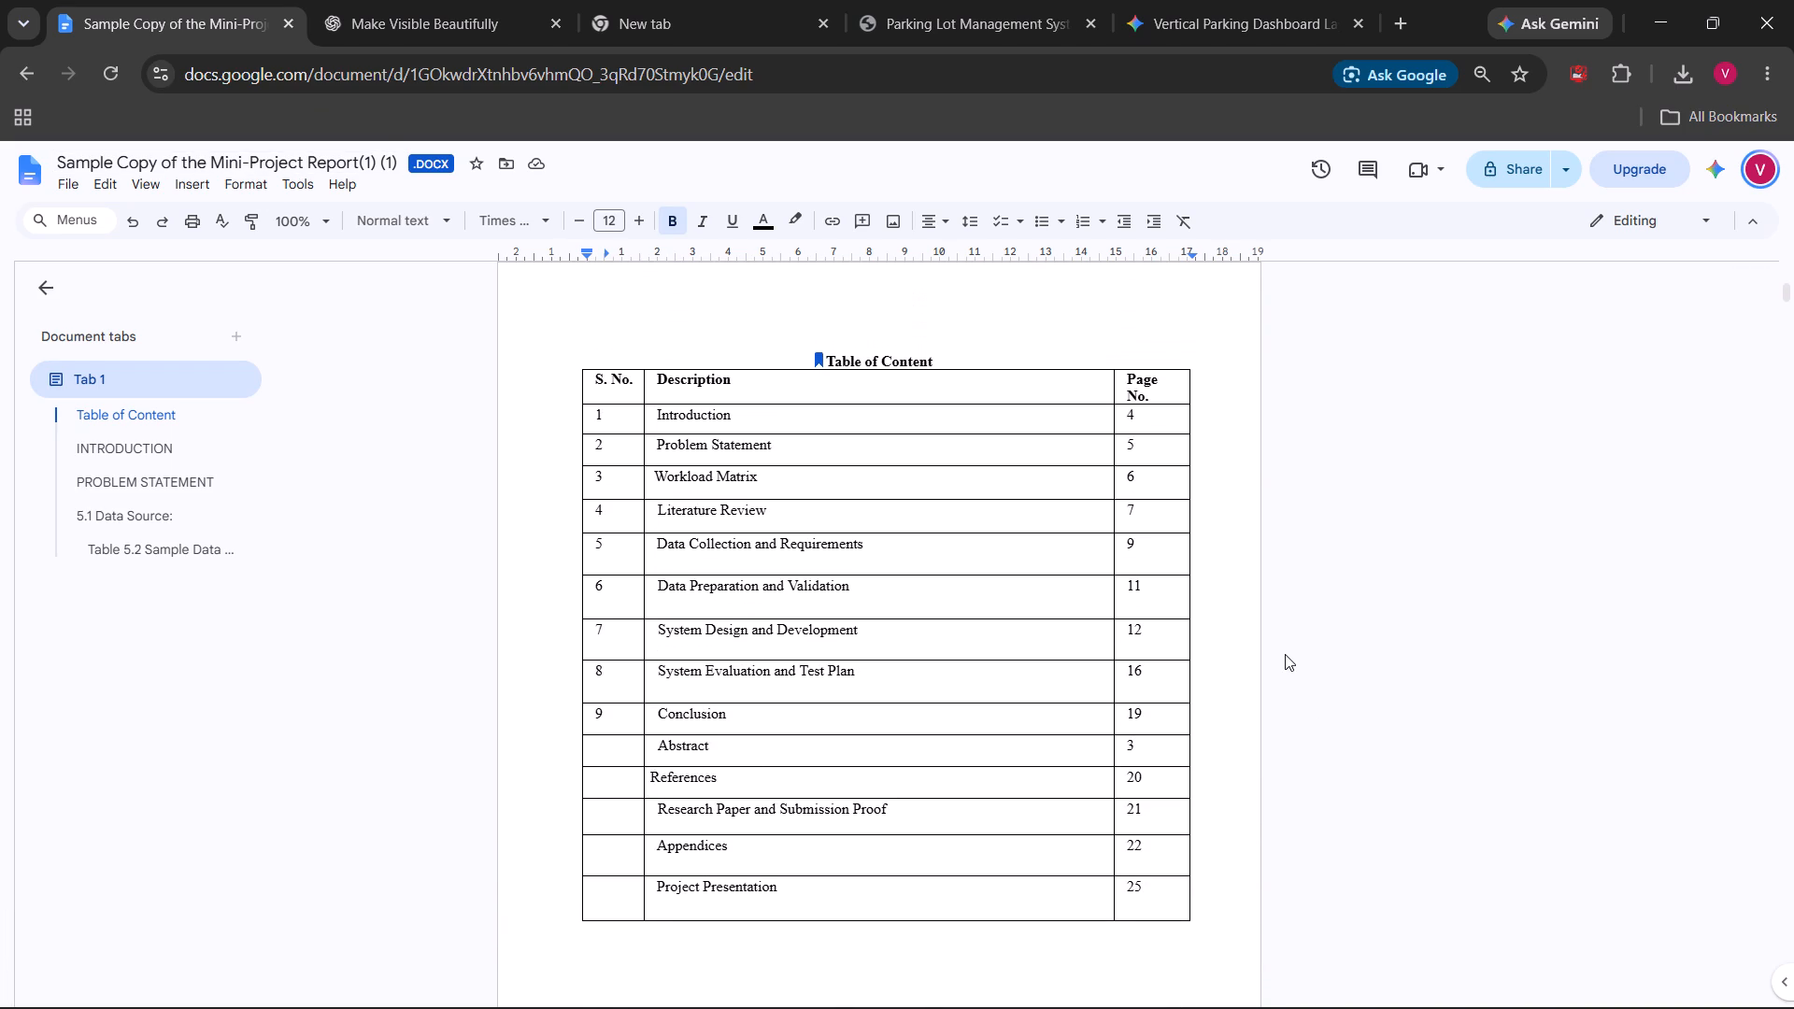
pyautogui.scroll(-6, 1285, 654)
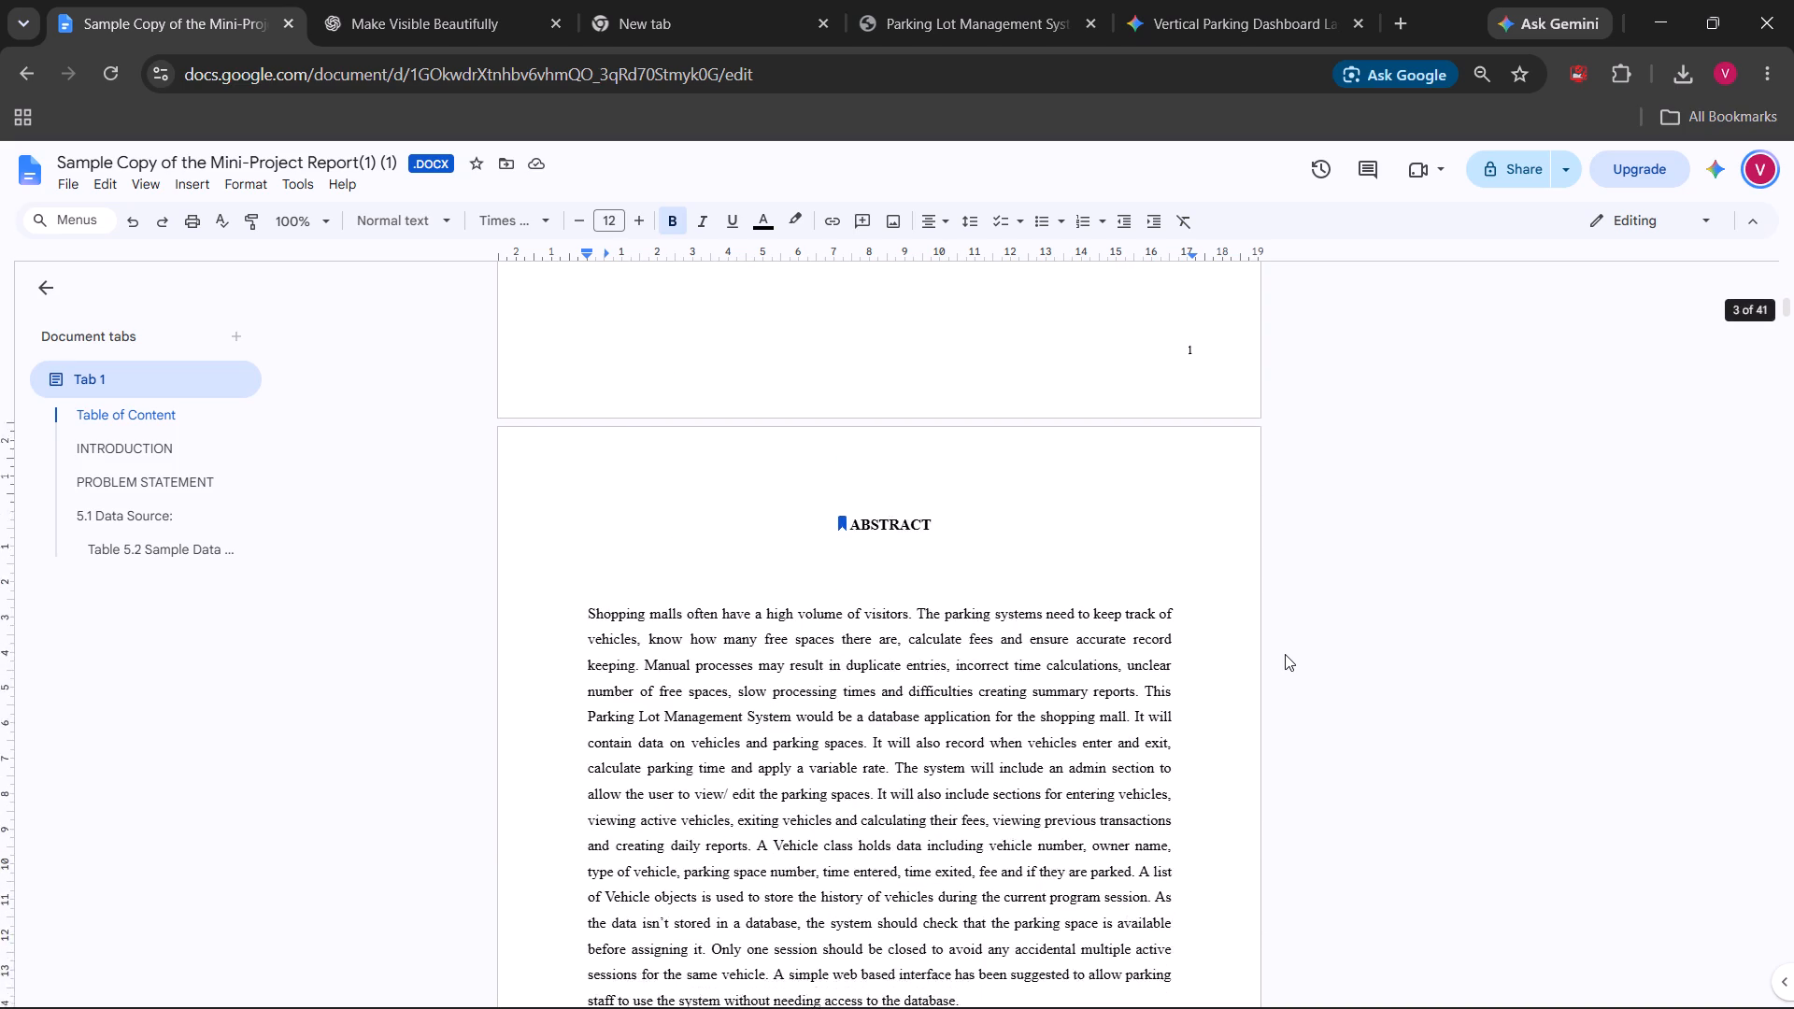
pyautogui.scroll(-8, 1285, 654)
pyautogui.scroll(7, 1285, 654)
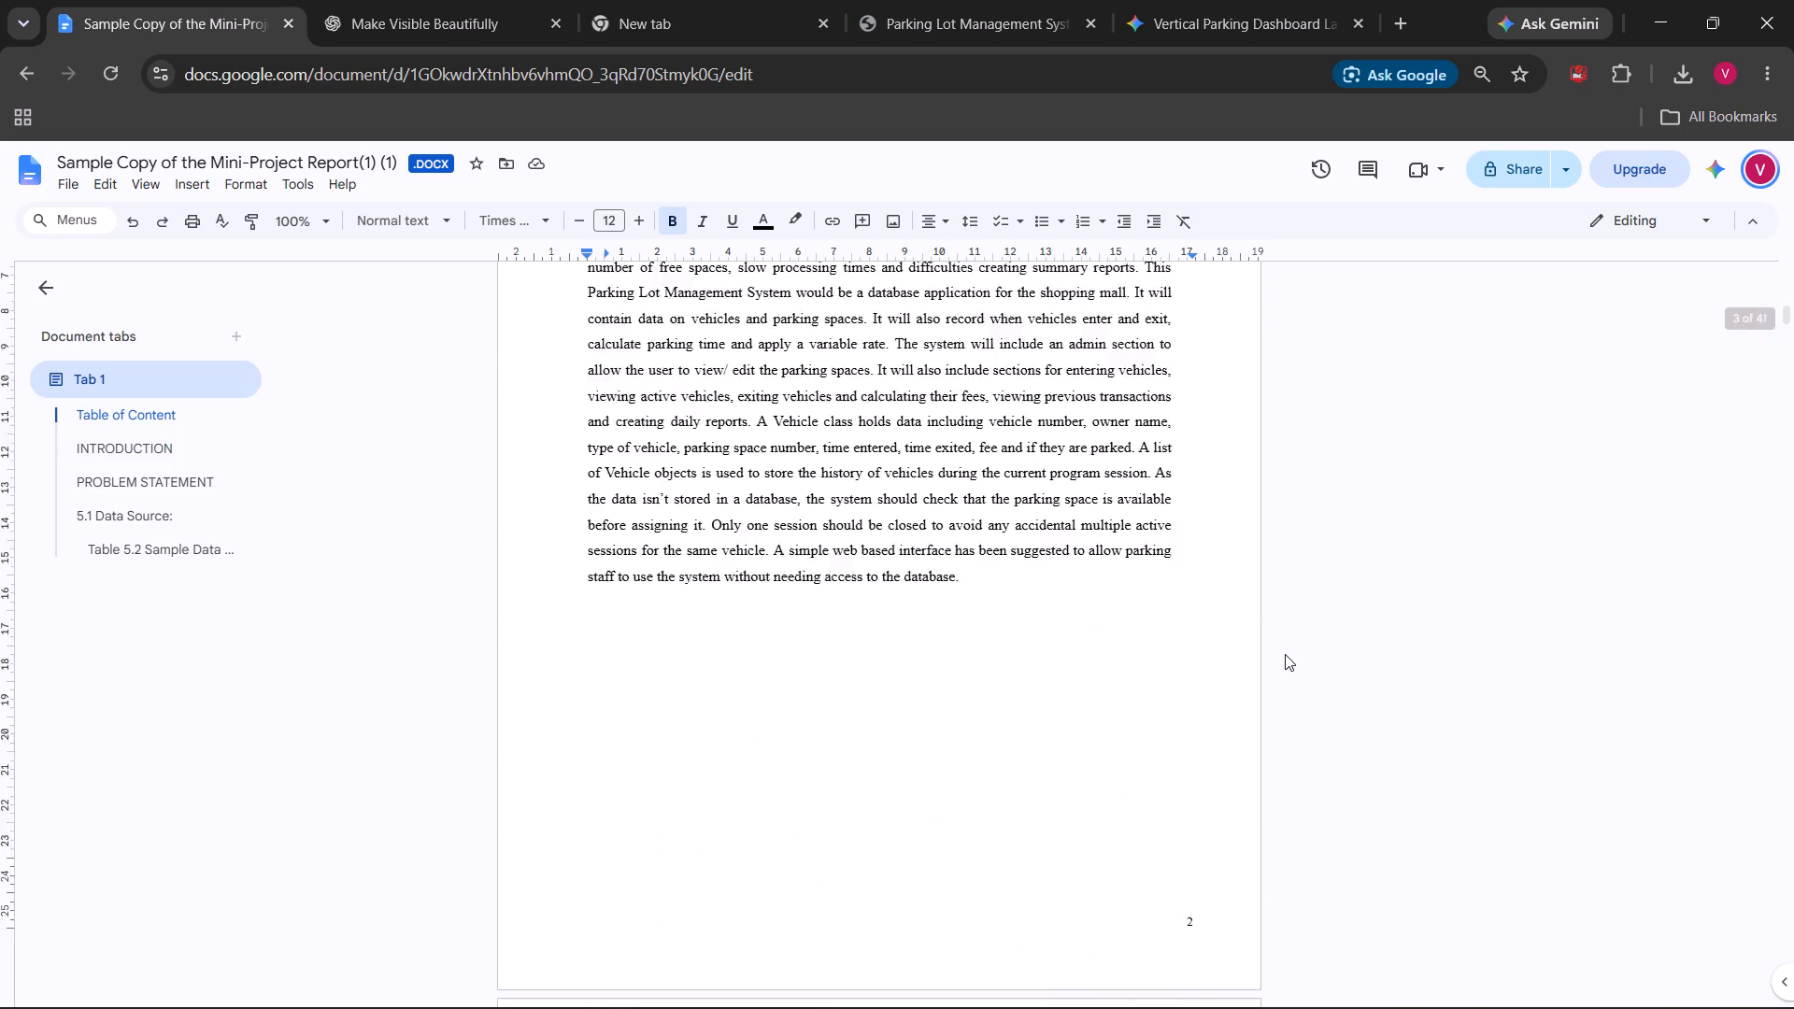
pyautogui.scroll(4, 1285, 654)
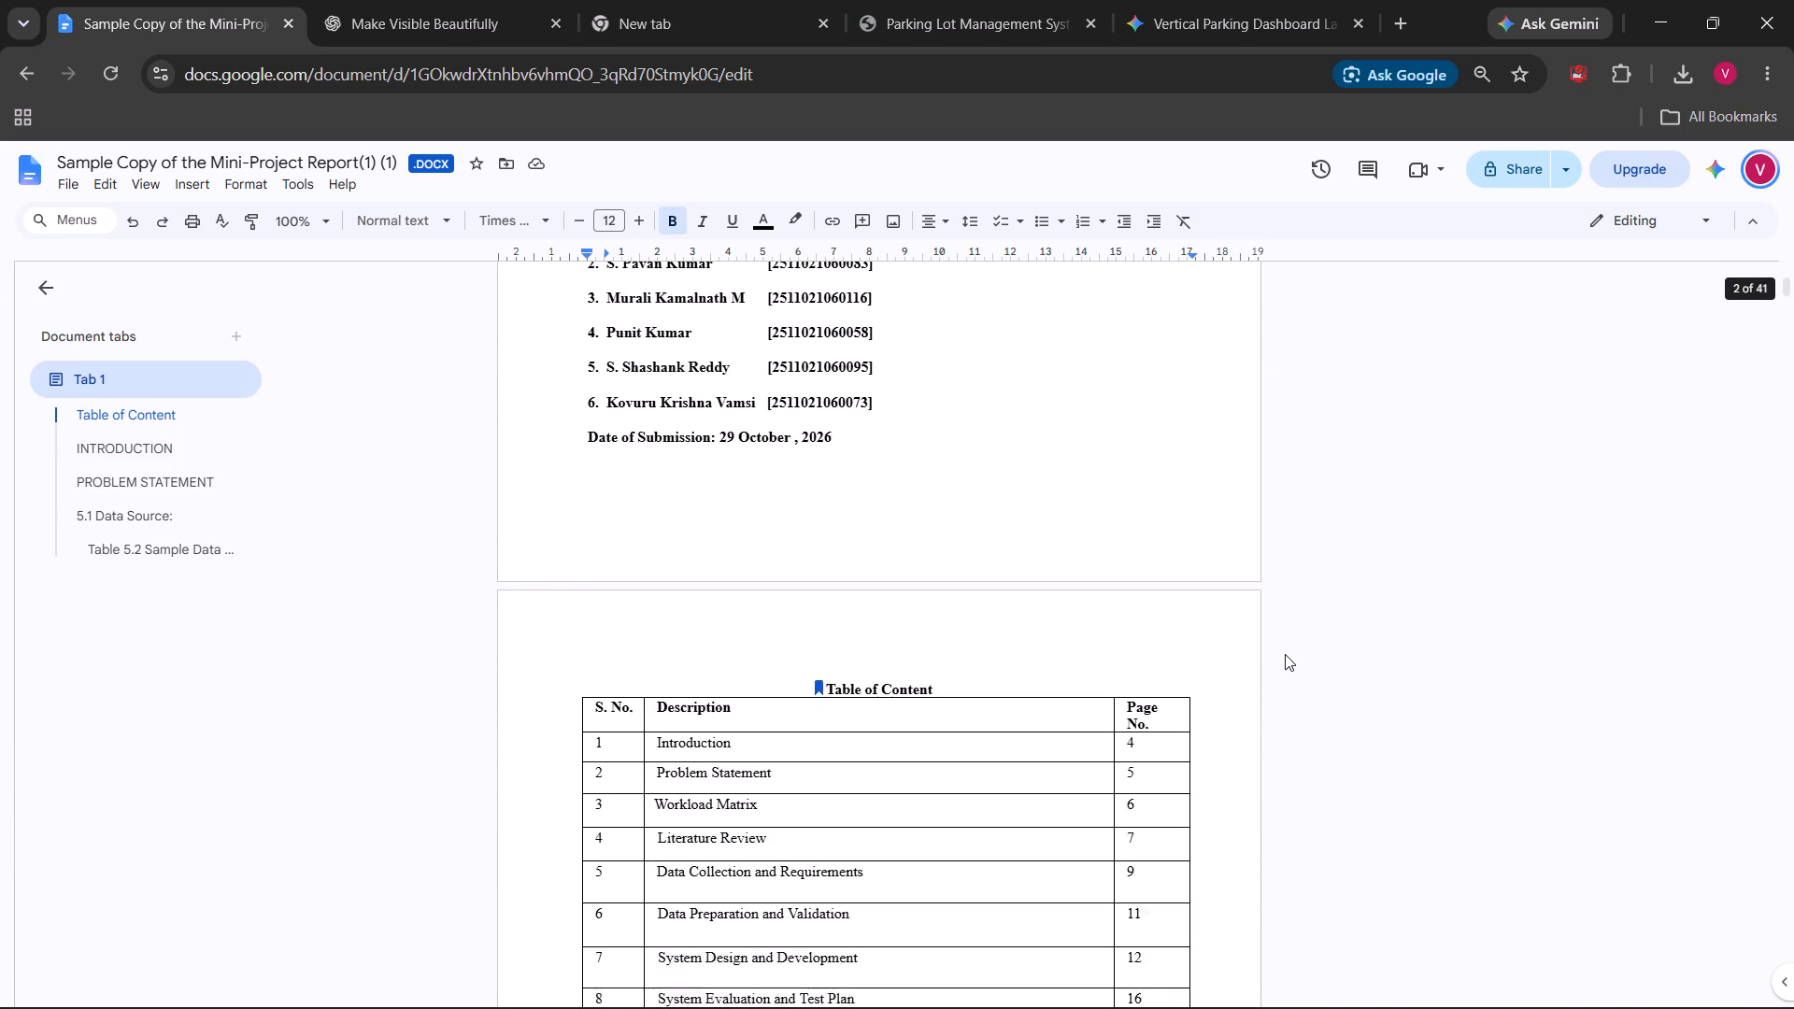
pyautogui.scroll(1, 1285, 654)
pyautogui.scroll(-10, 1285, 654)
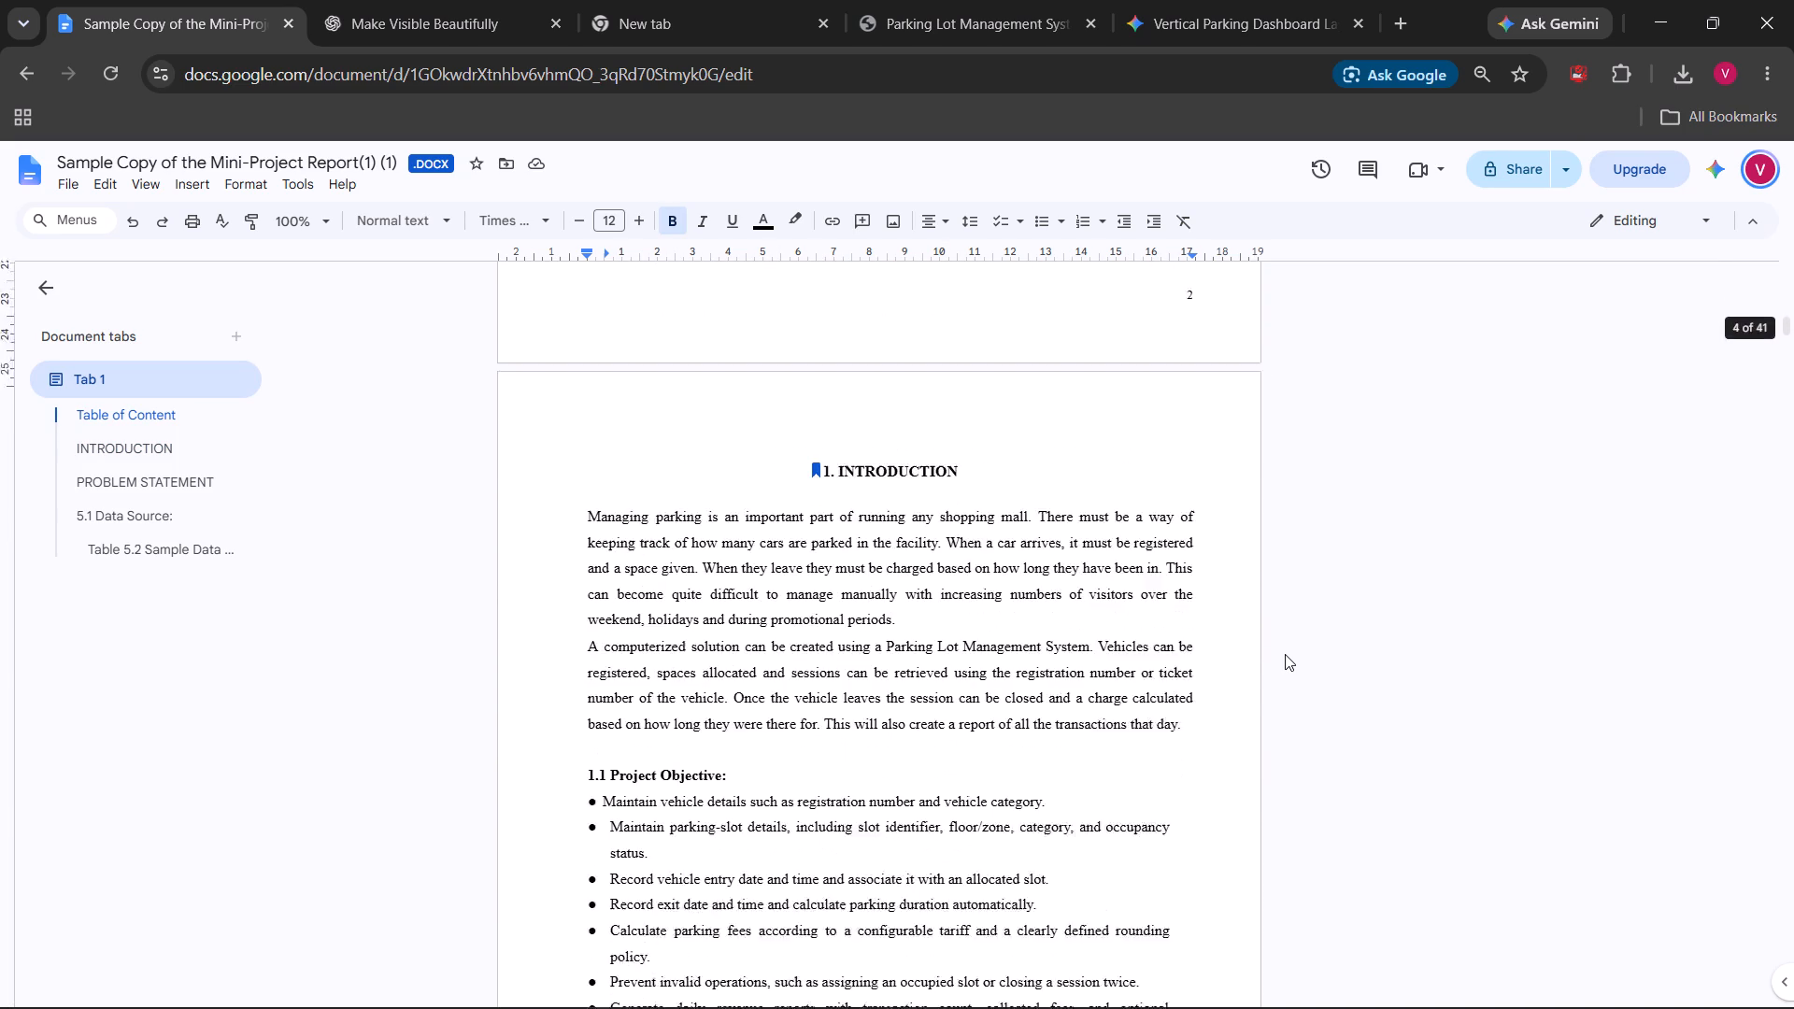
pyautogui.scroll(-6, 1285, 654)
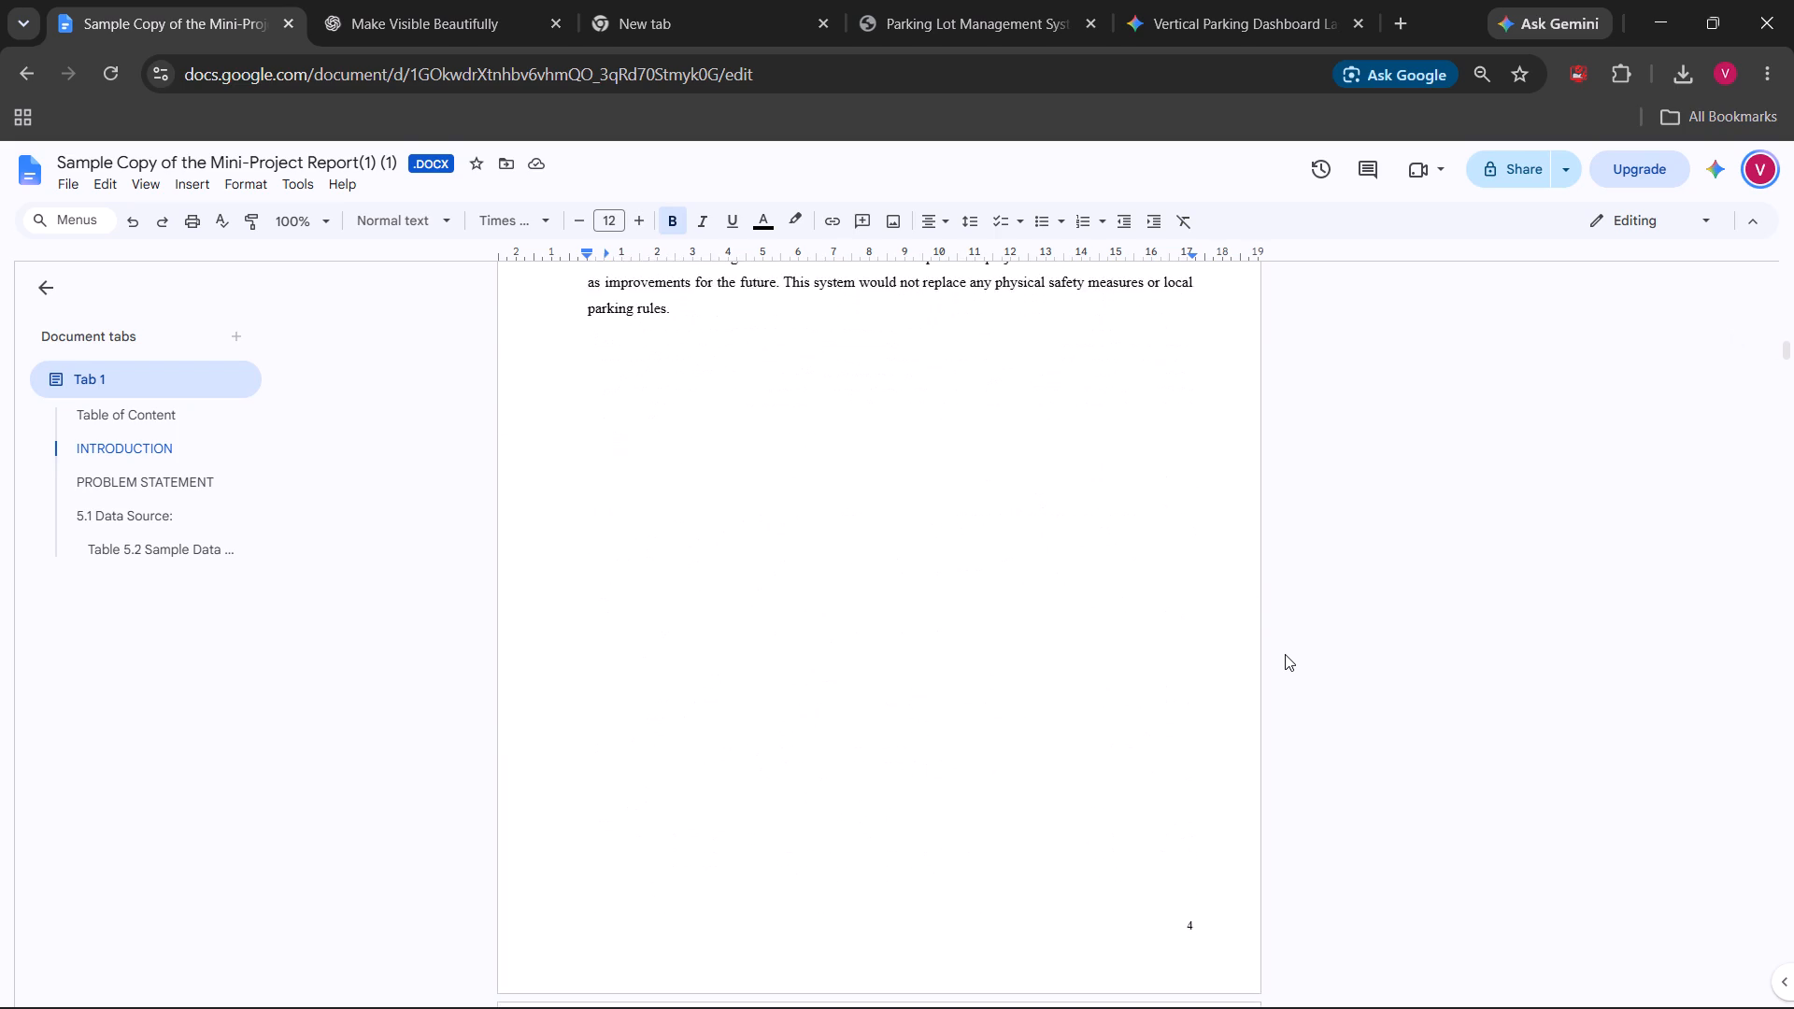
pyautogui.scroll(-5, 1285, 654)
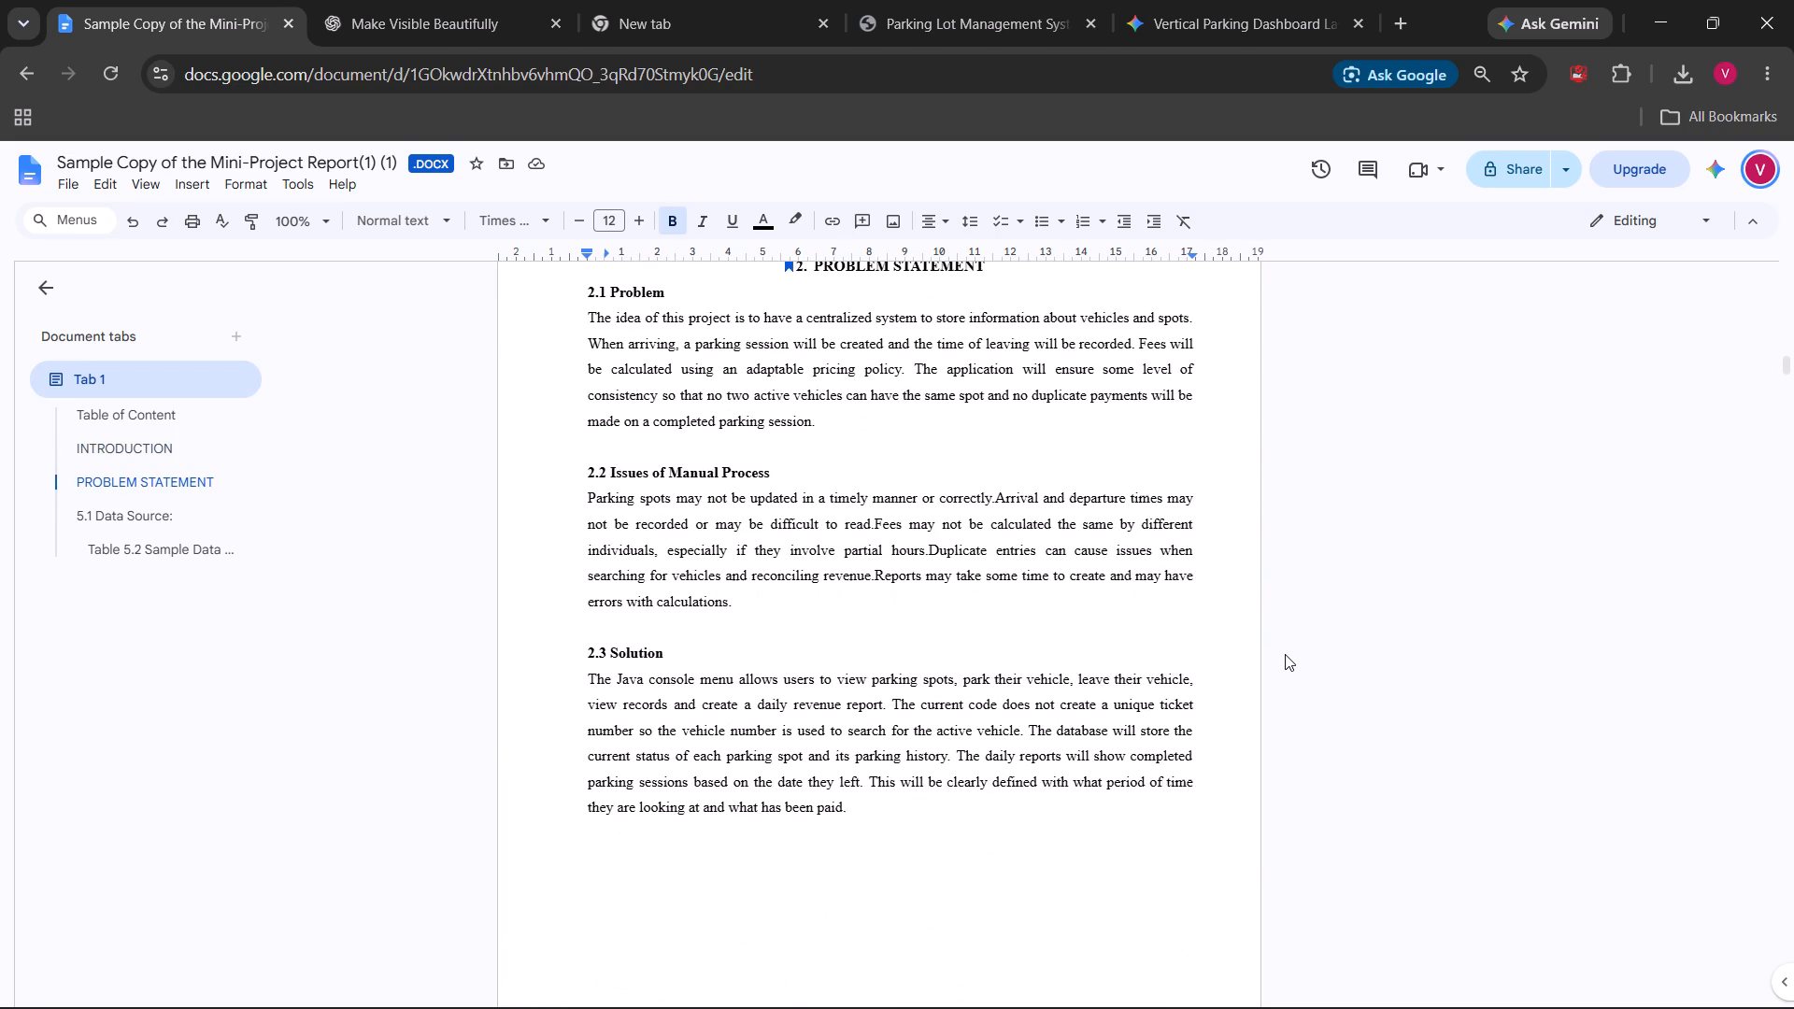
pyautogui.scroll(-2, 1285, 654)
pyautogui.scroll(4, 1154, 470)
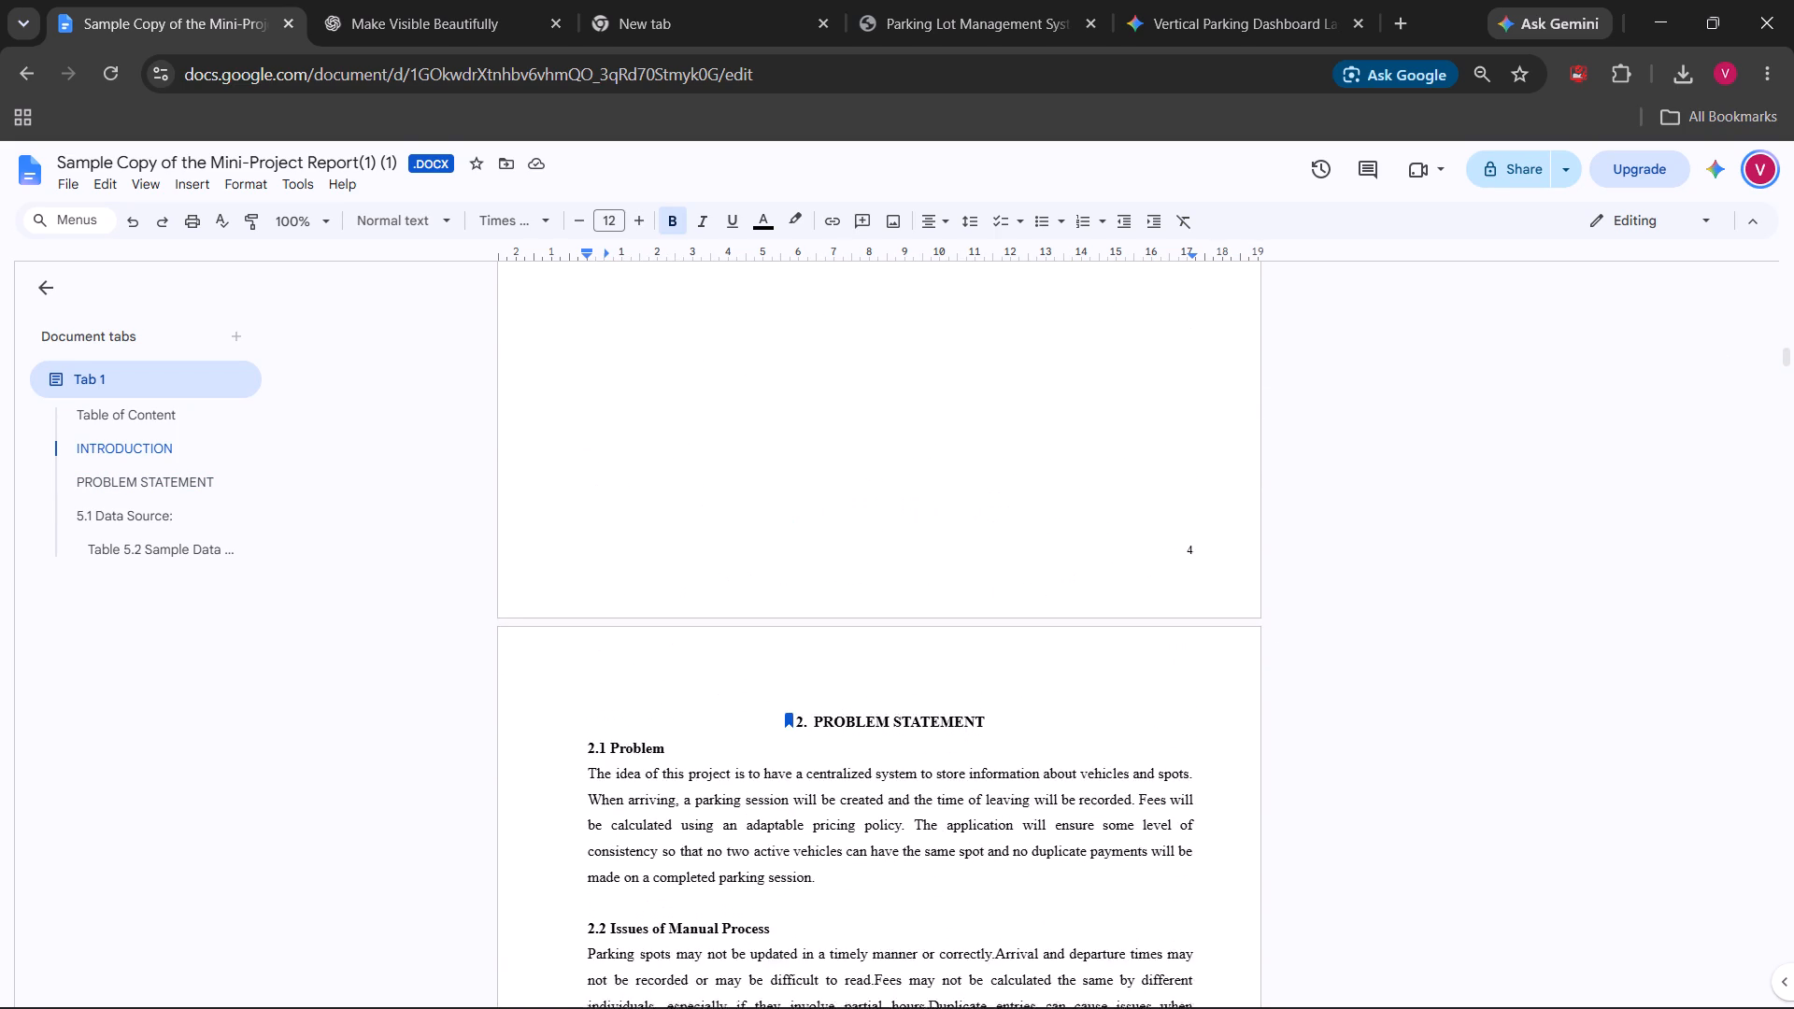
# Set the Problem Statement page number to 6 in the Table of Content.
pyautogui.scroll(11, 1154, 470)
pyautogui.scroll(-4, 1154, 470)
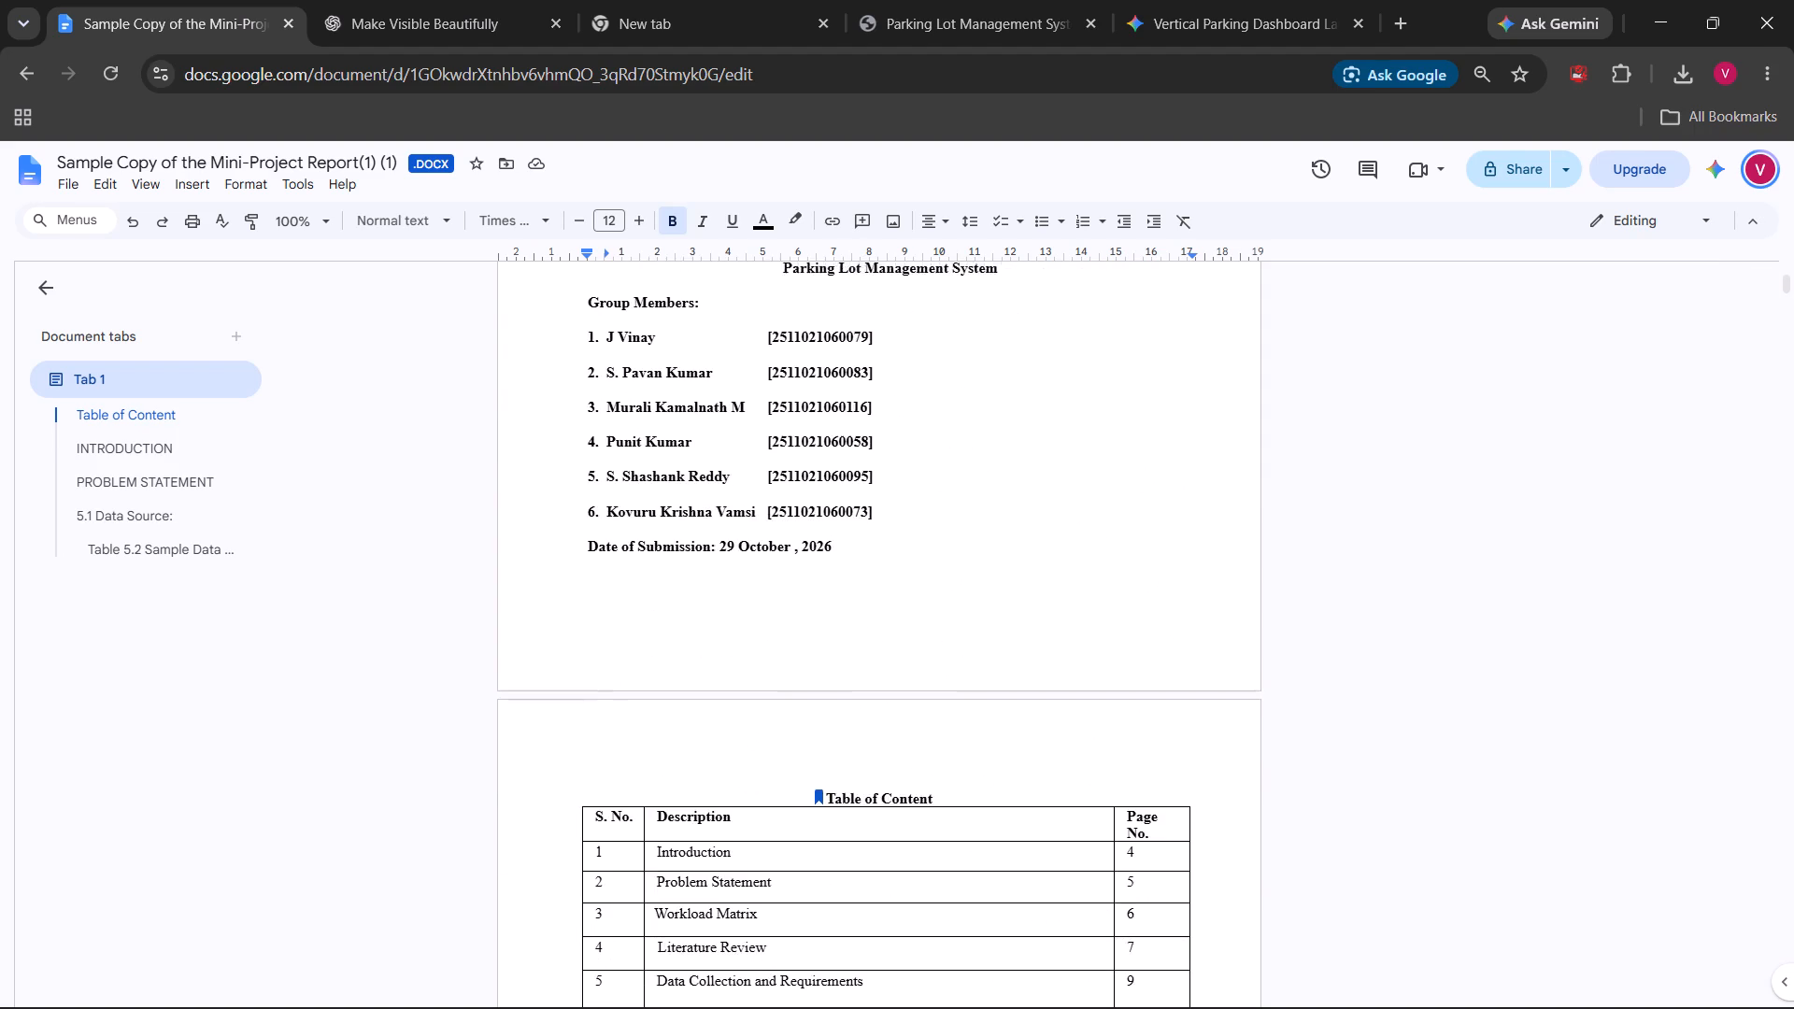
pyautogui.scroll(-1, 1154, 470)
pyautogui.rightClick(1150, 597)
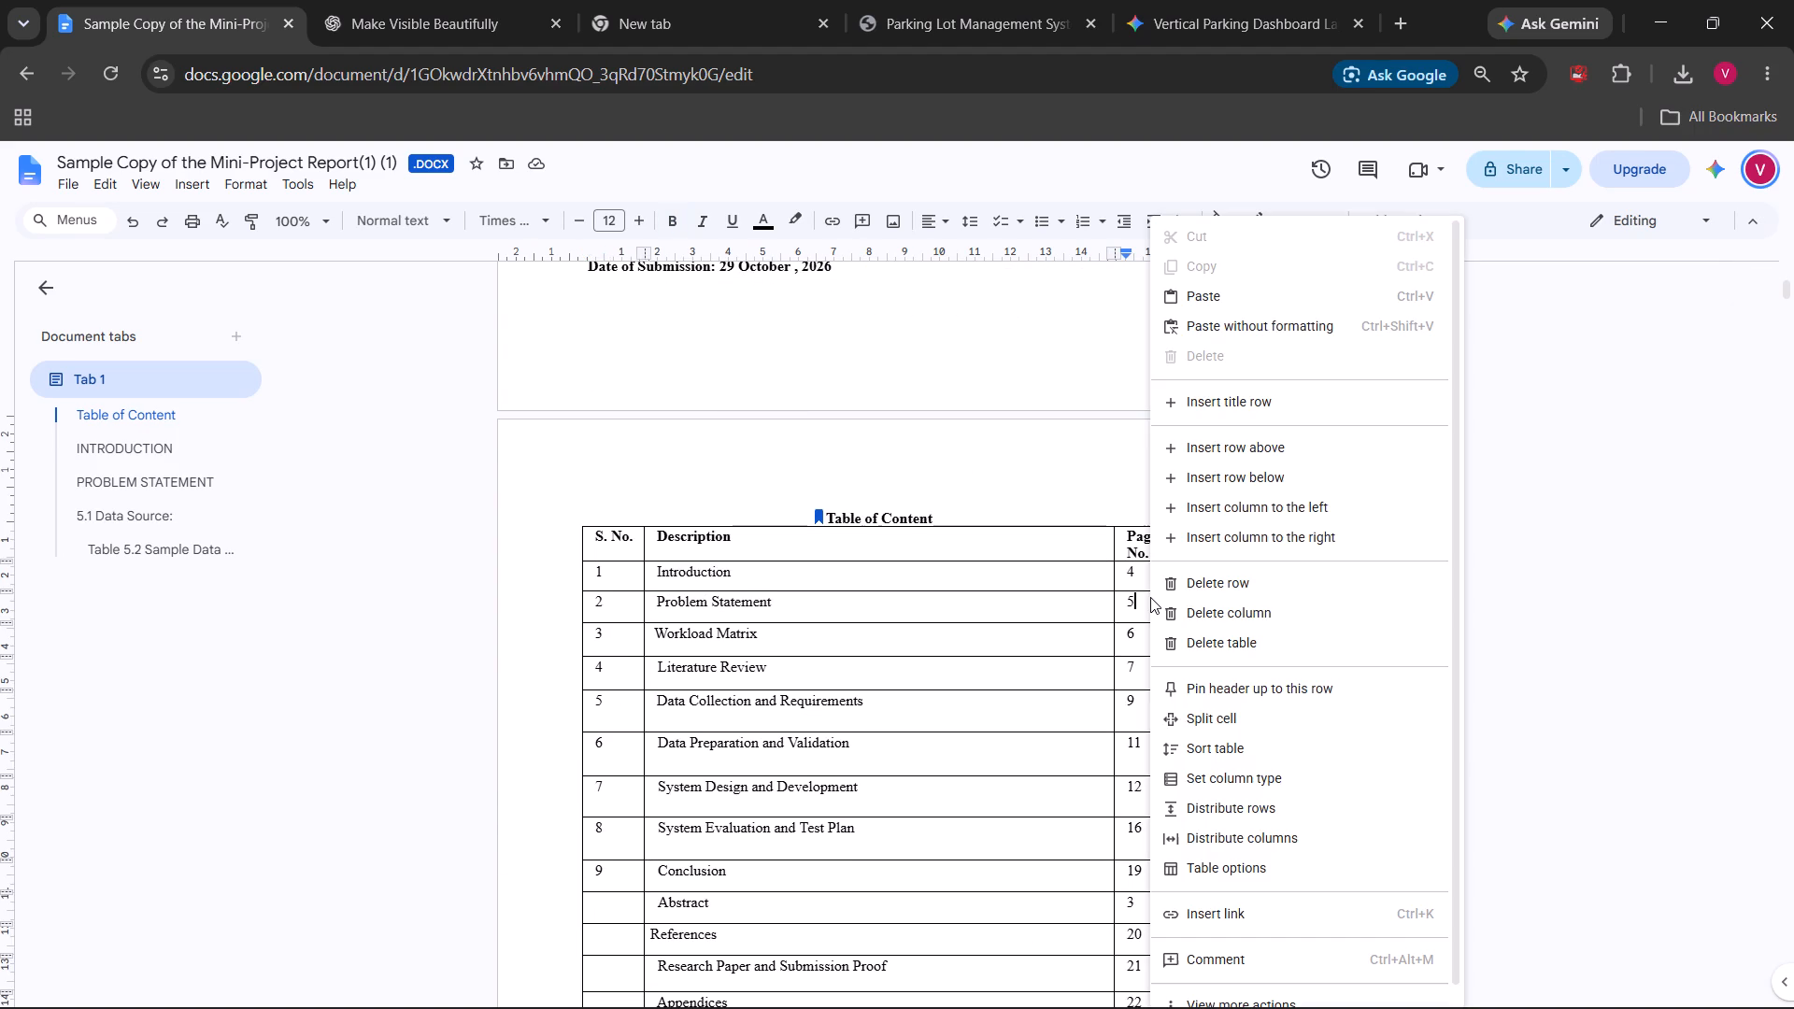
pyautogui.press('BackSpace')
pyautogui.press('6')
pyautogui.click(1146, 597)
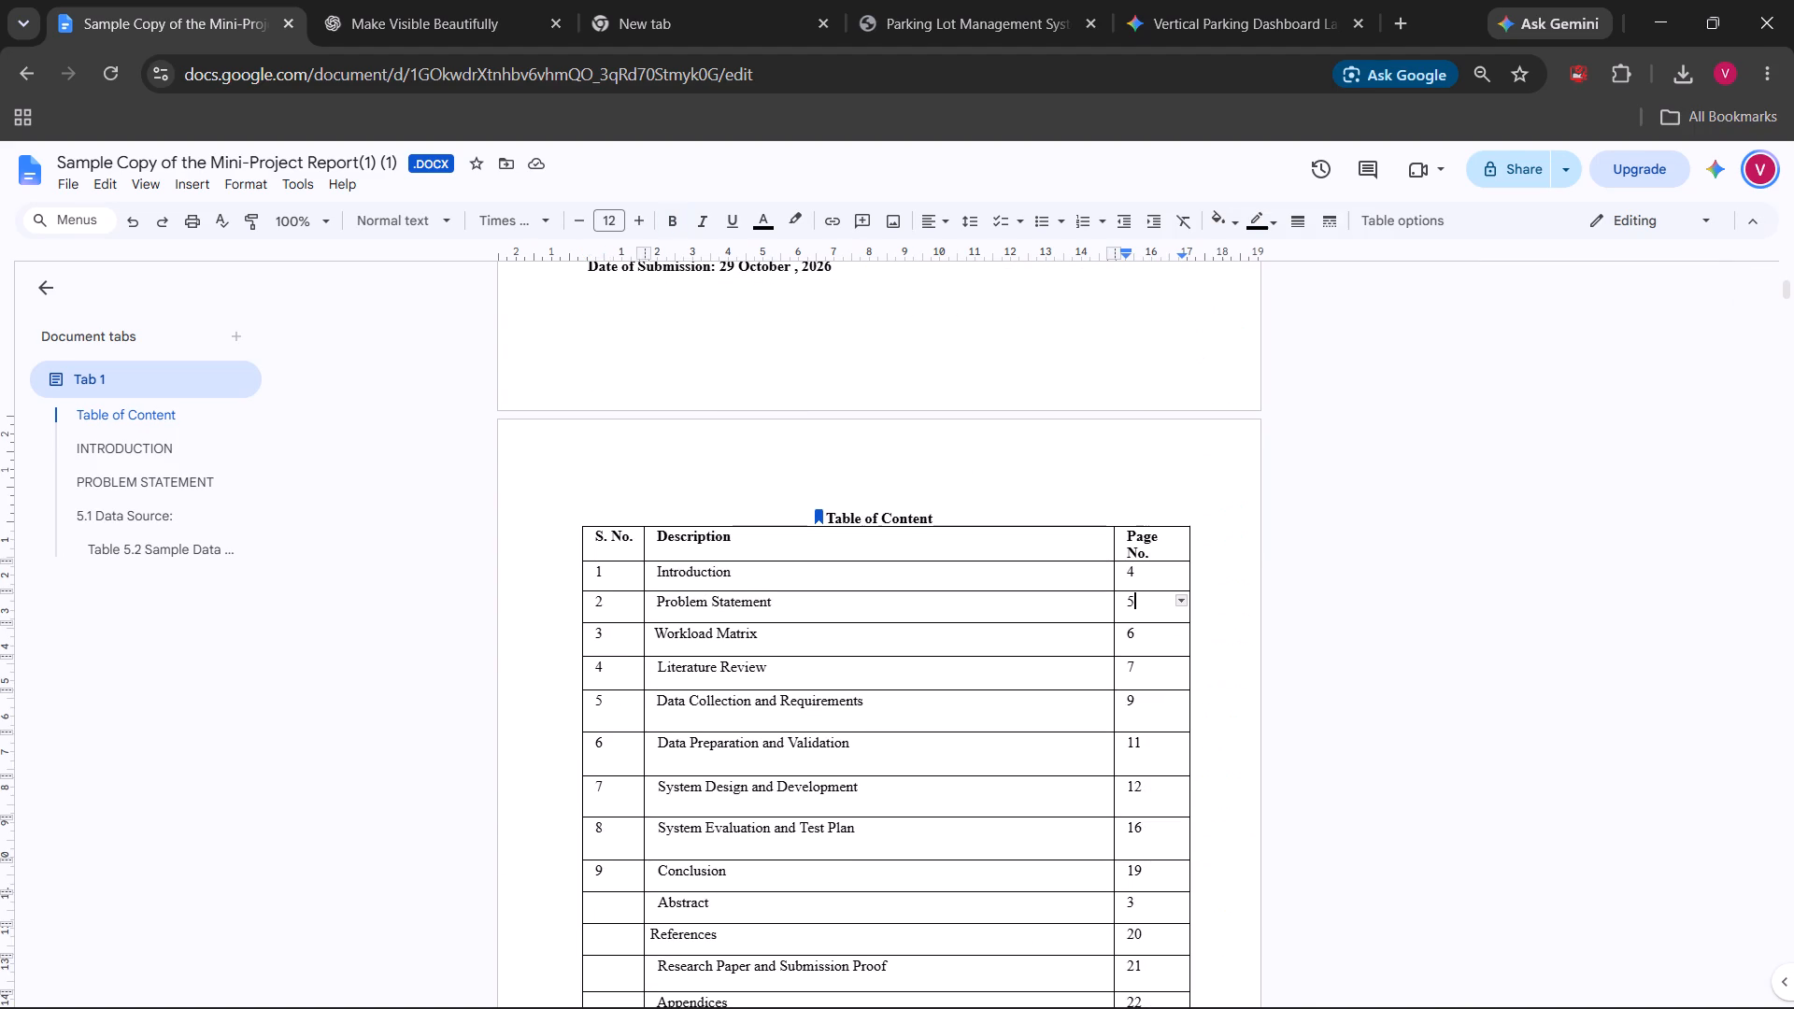
pyautogui.press('BackSpace')
pyautogui.press('6')
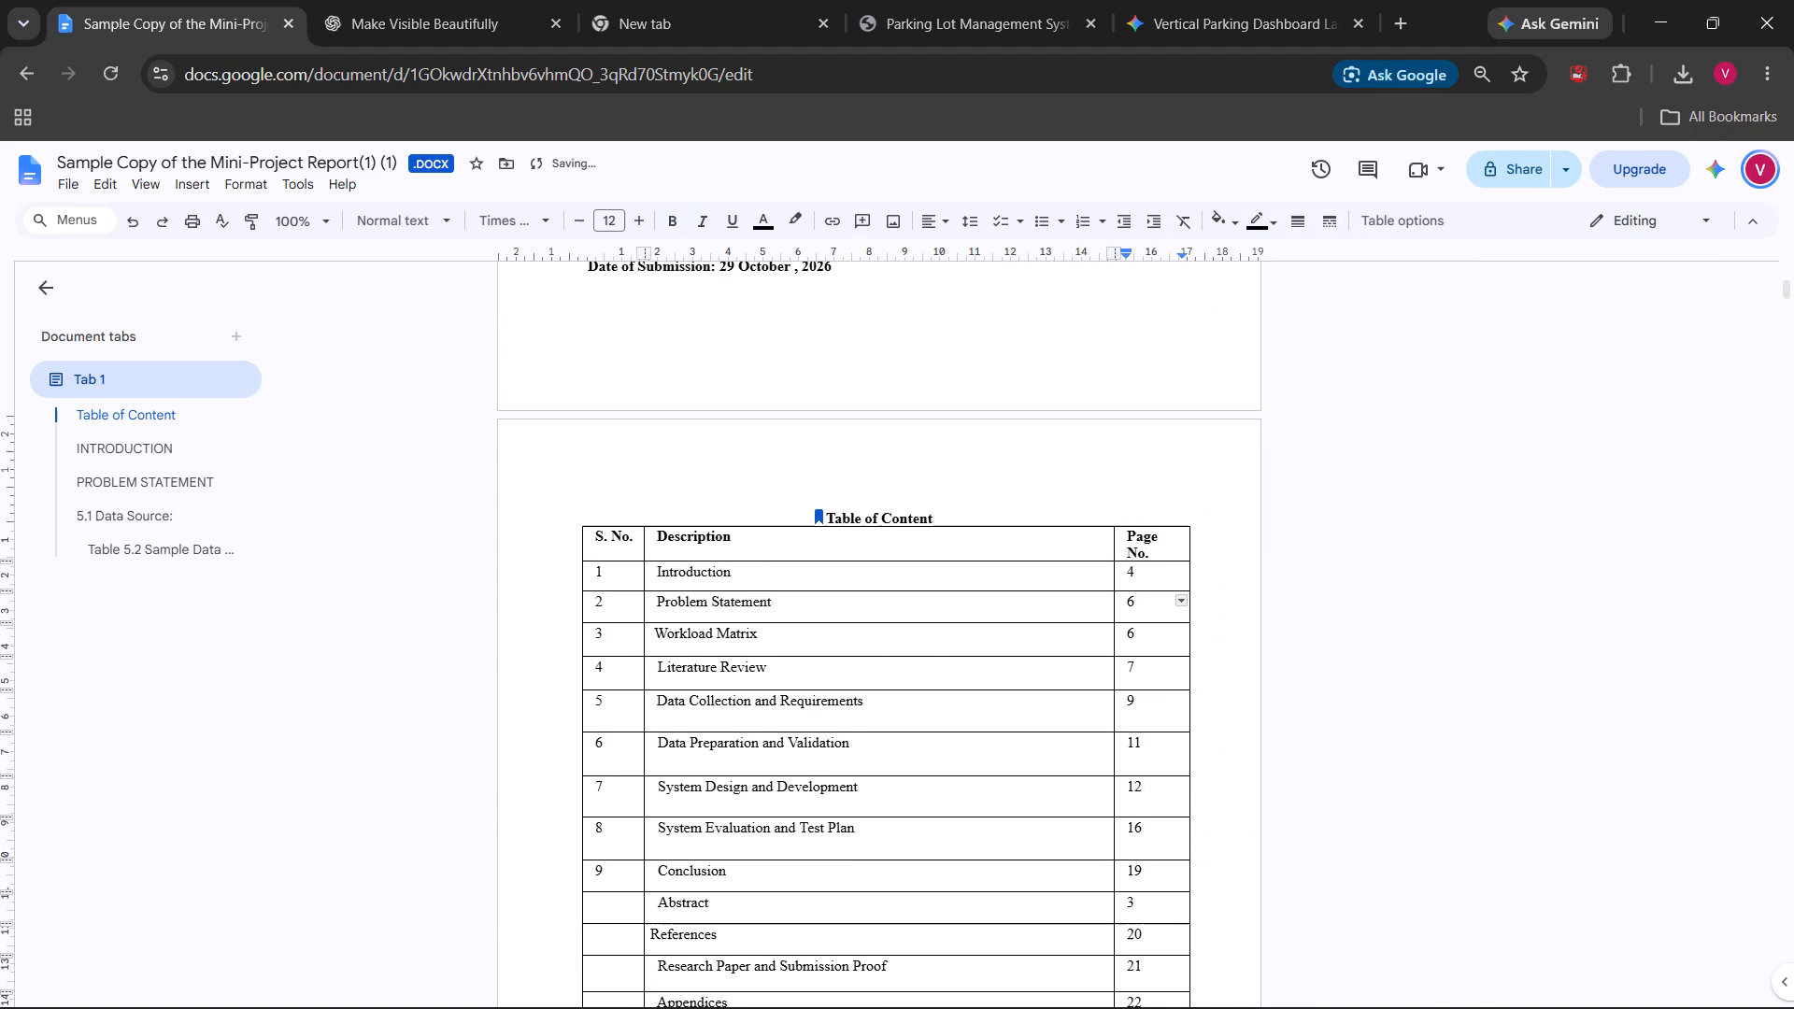
# Check where the Workload Matrix section starts and set its page number to 7 in the Table of Content.
pyautogui.scroll(-17, 1191, 628)
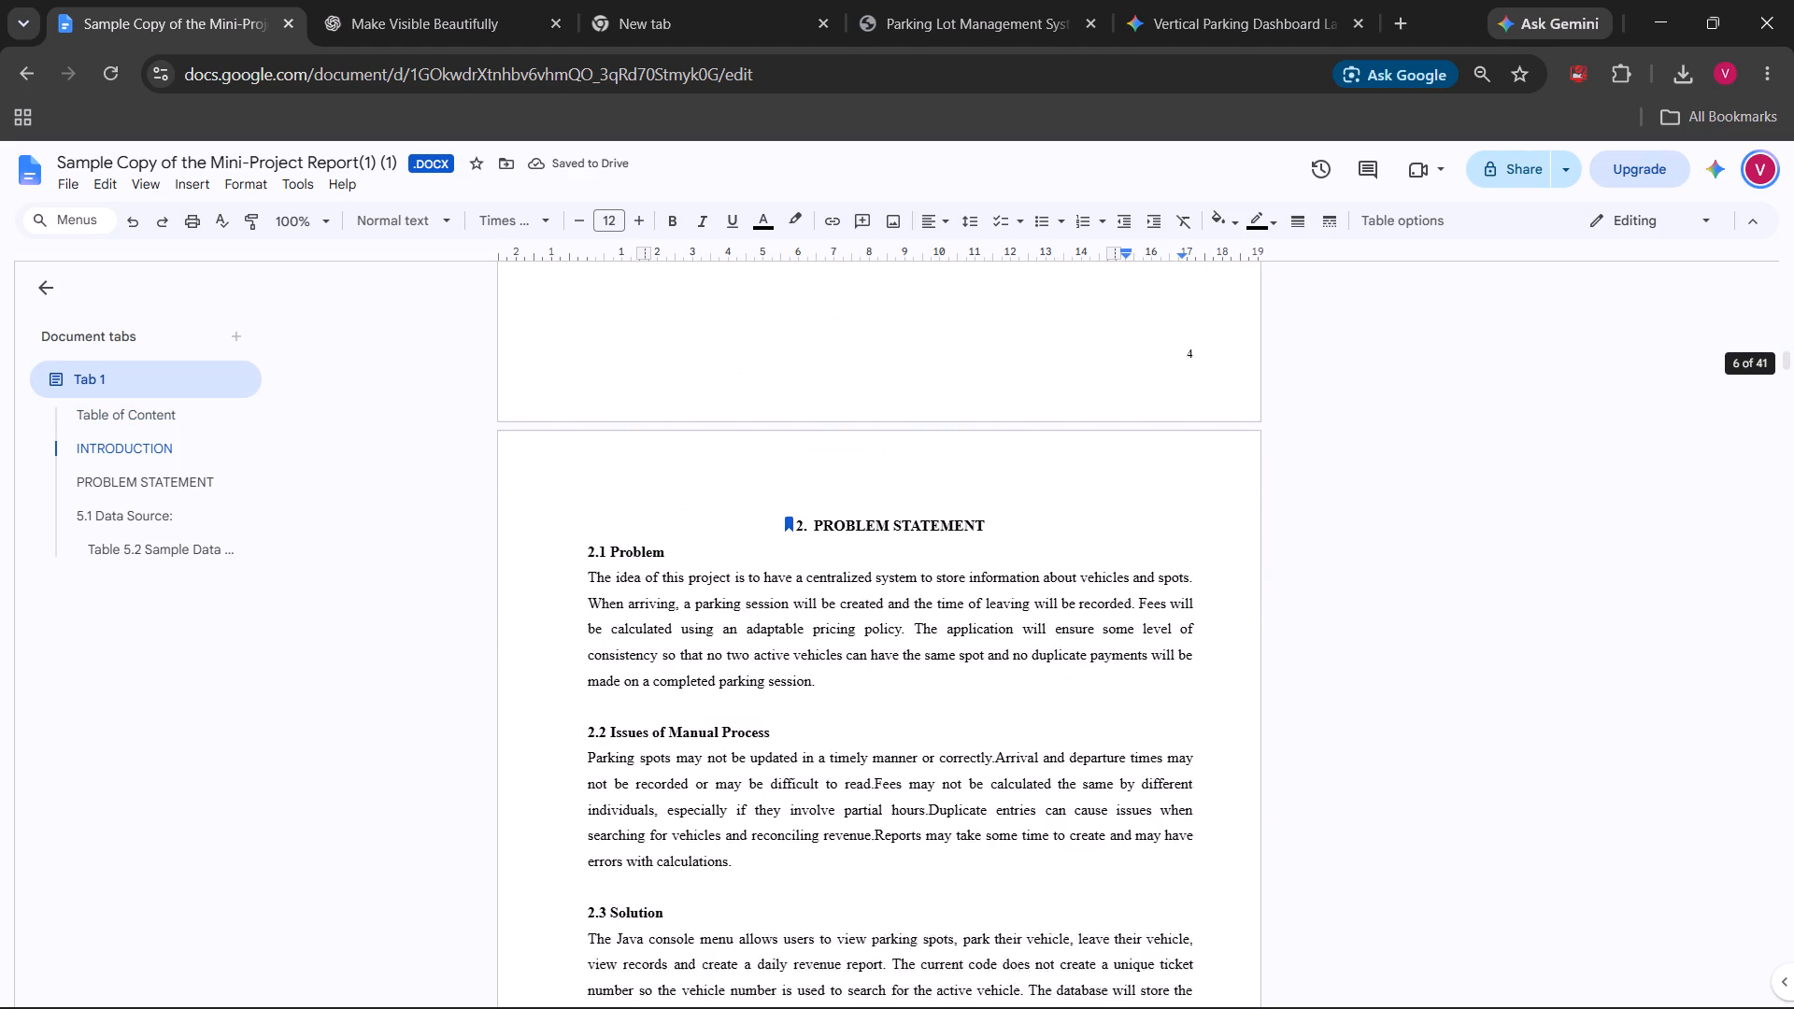
pyautogui.scroll(-3, 1191, 628)
pyautogui.scroll(4, 1191, 628)
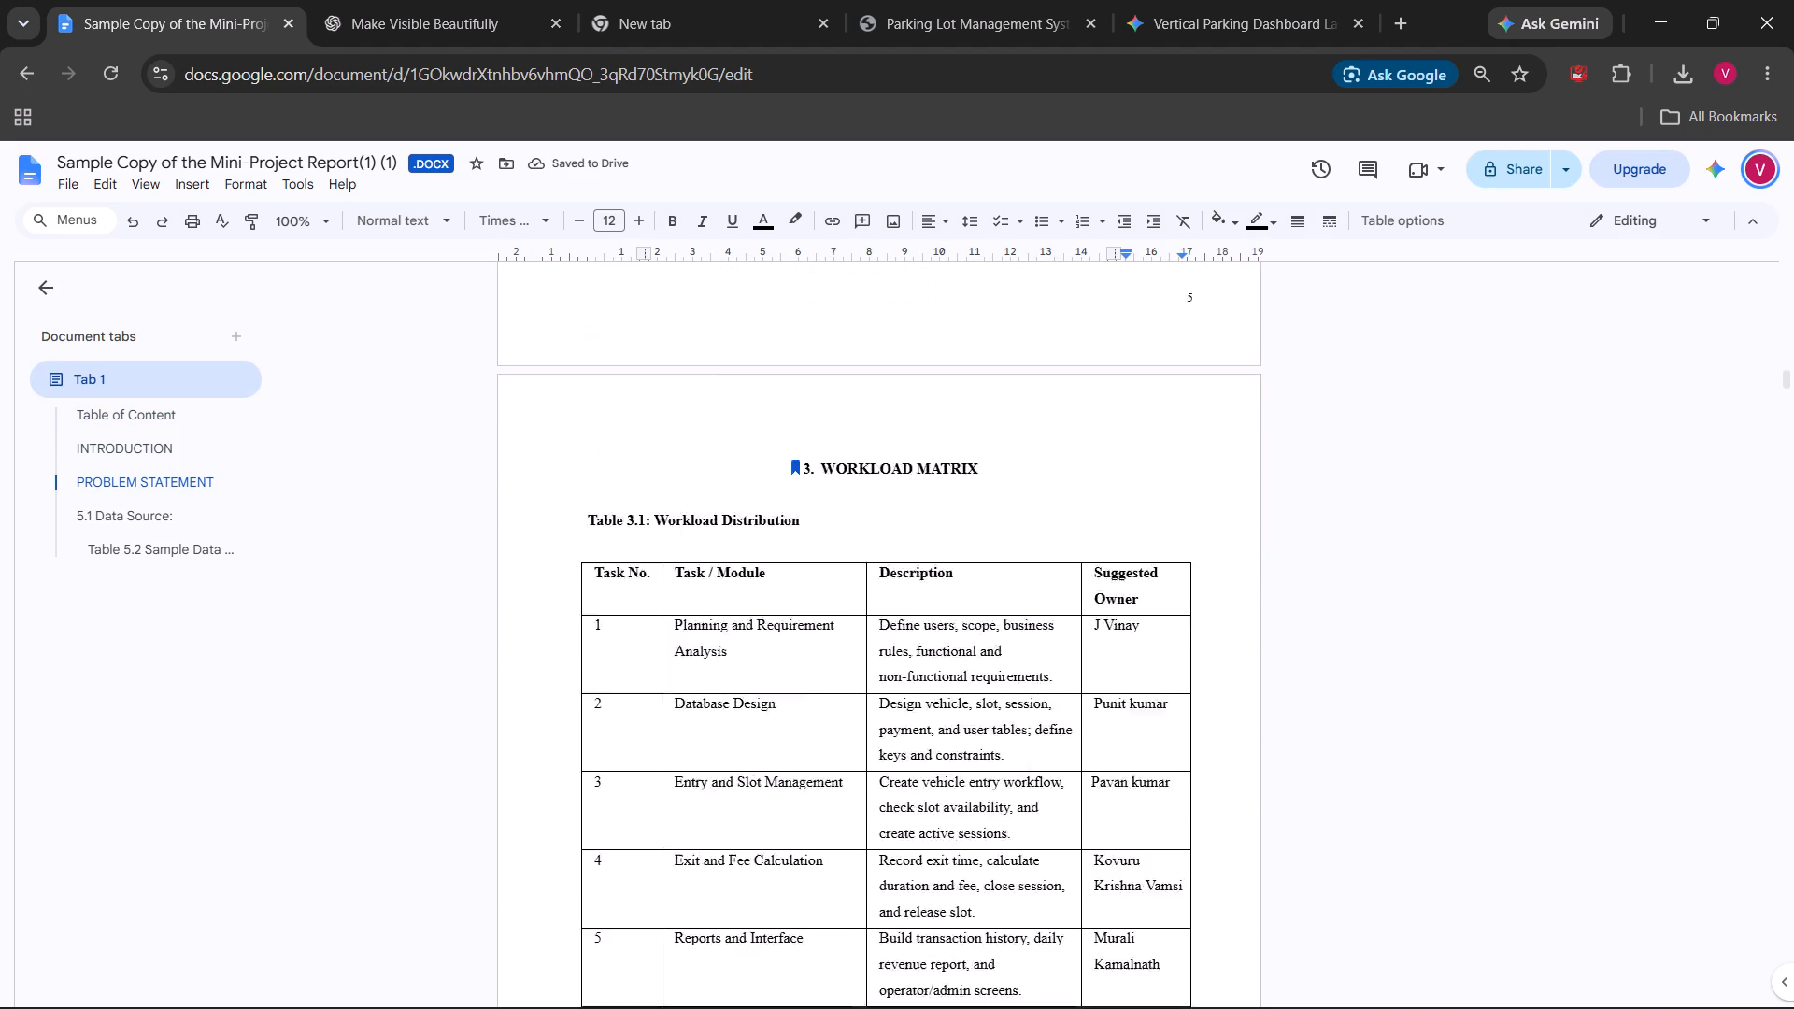
pyautogui.scroll(12, 1191, 628)
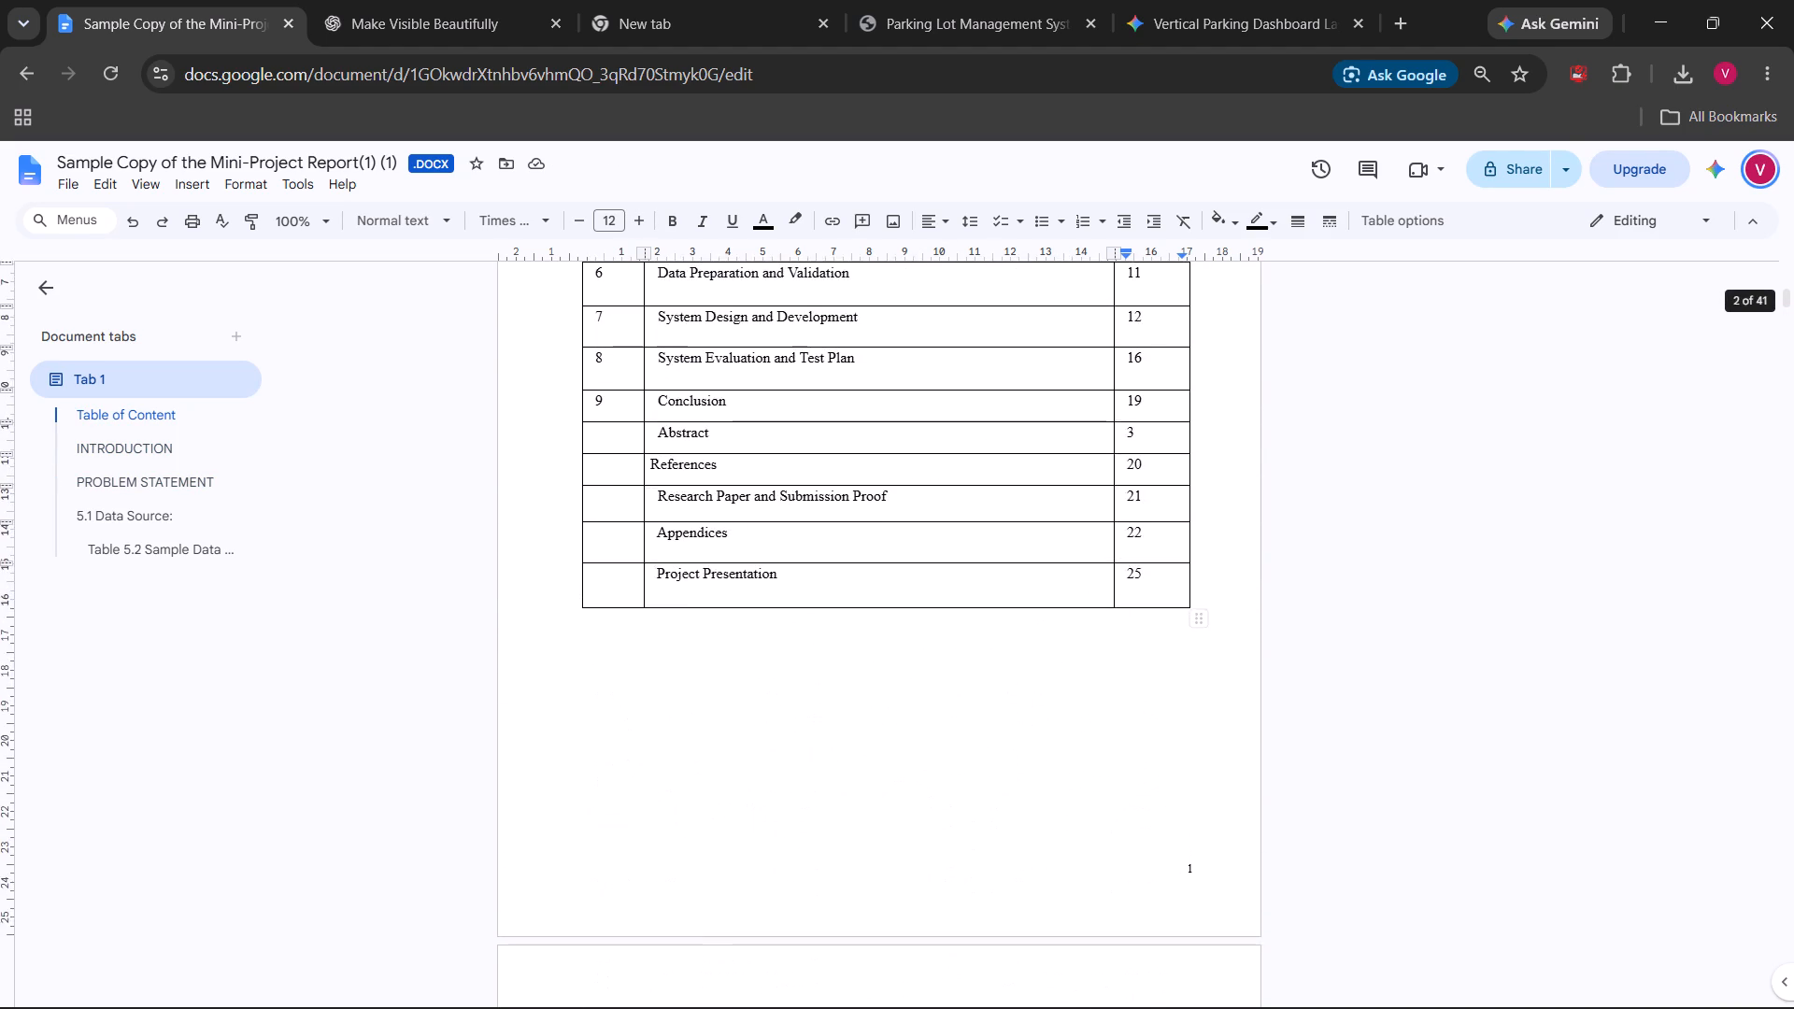
pyautogui.scroll(2, 1203, 557)
pyautogui.click(1141, 417)
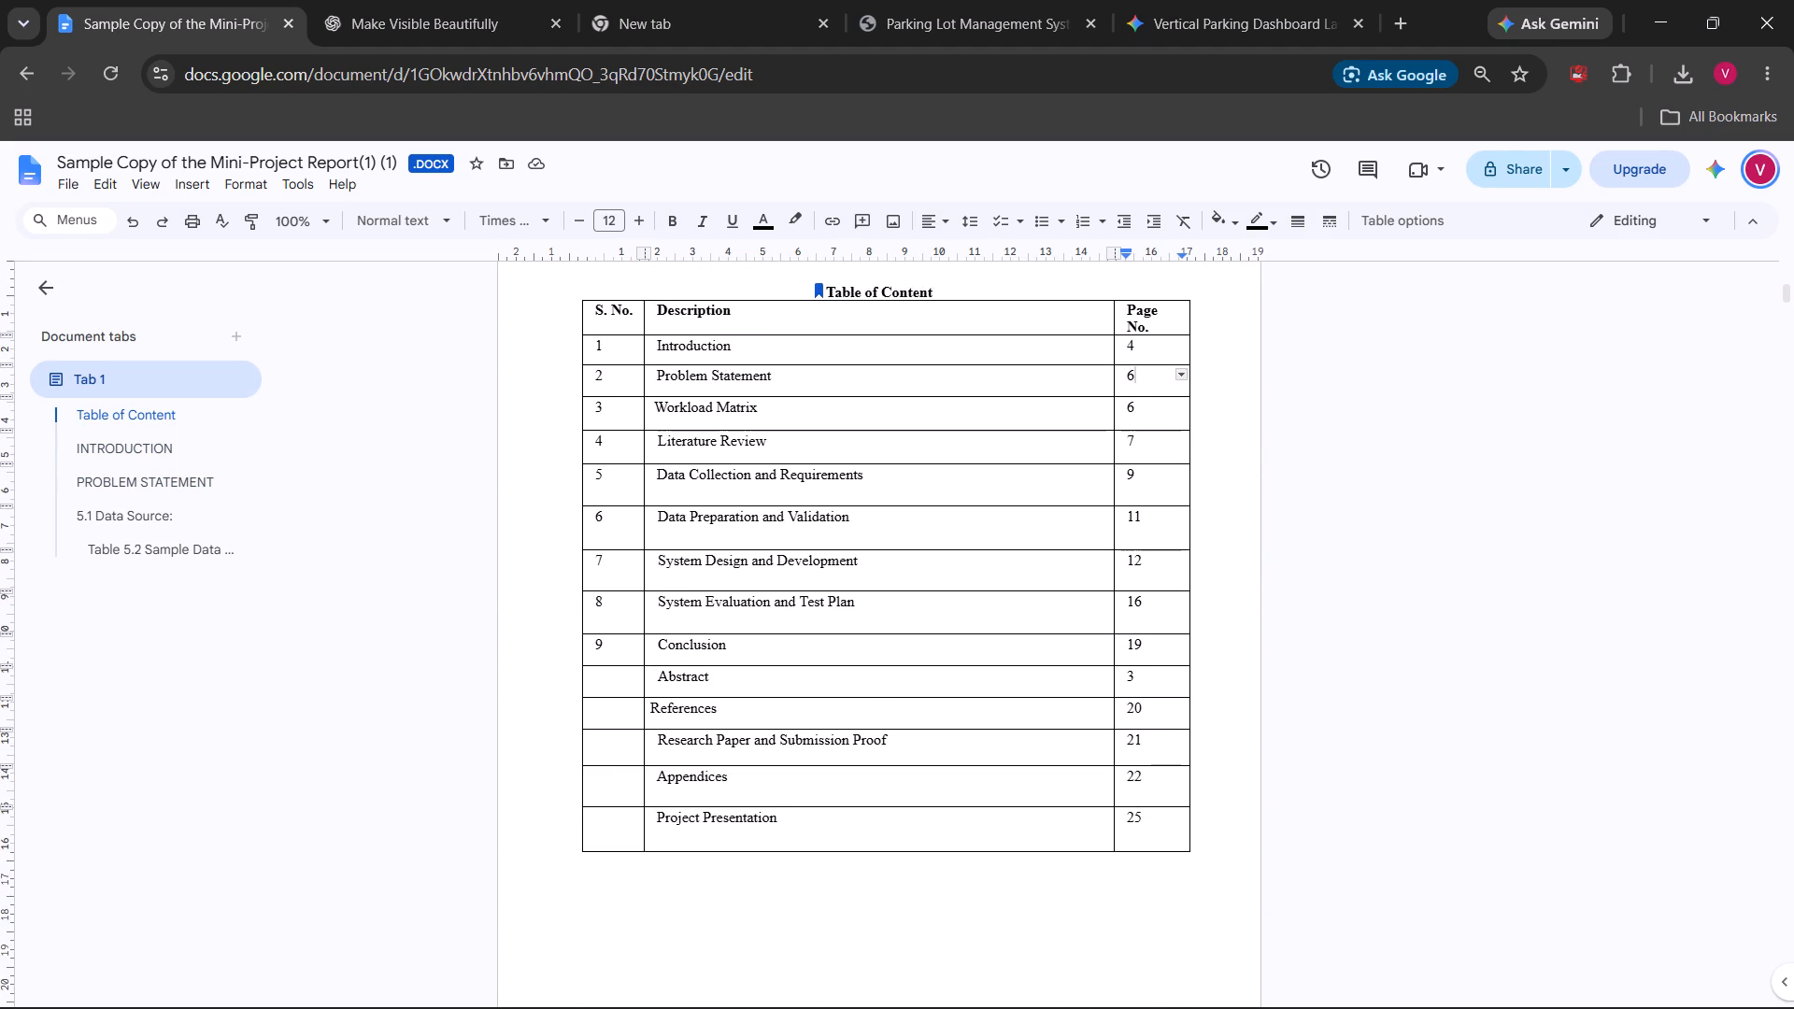
pyautogui.press('BackSpace')
pyautogui.press('7')
# Check where the Literature Review section starts and set its page number to 8 in the Table of Content.
pyautogui.scroll(-4, 1331, 535)
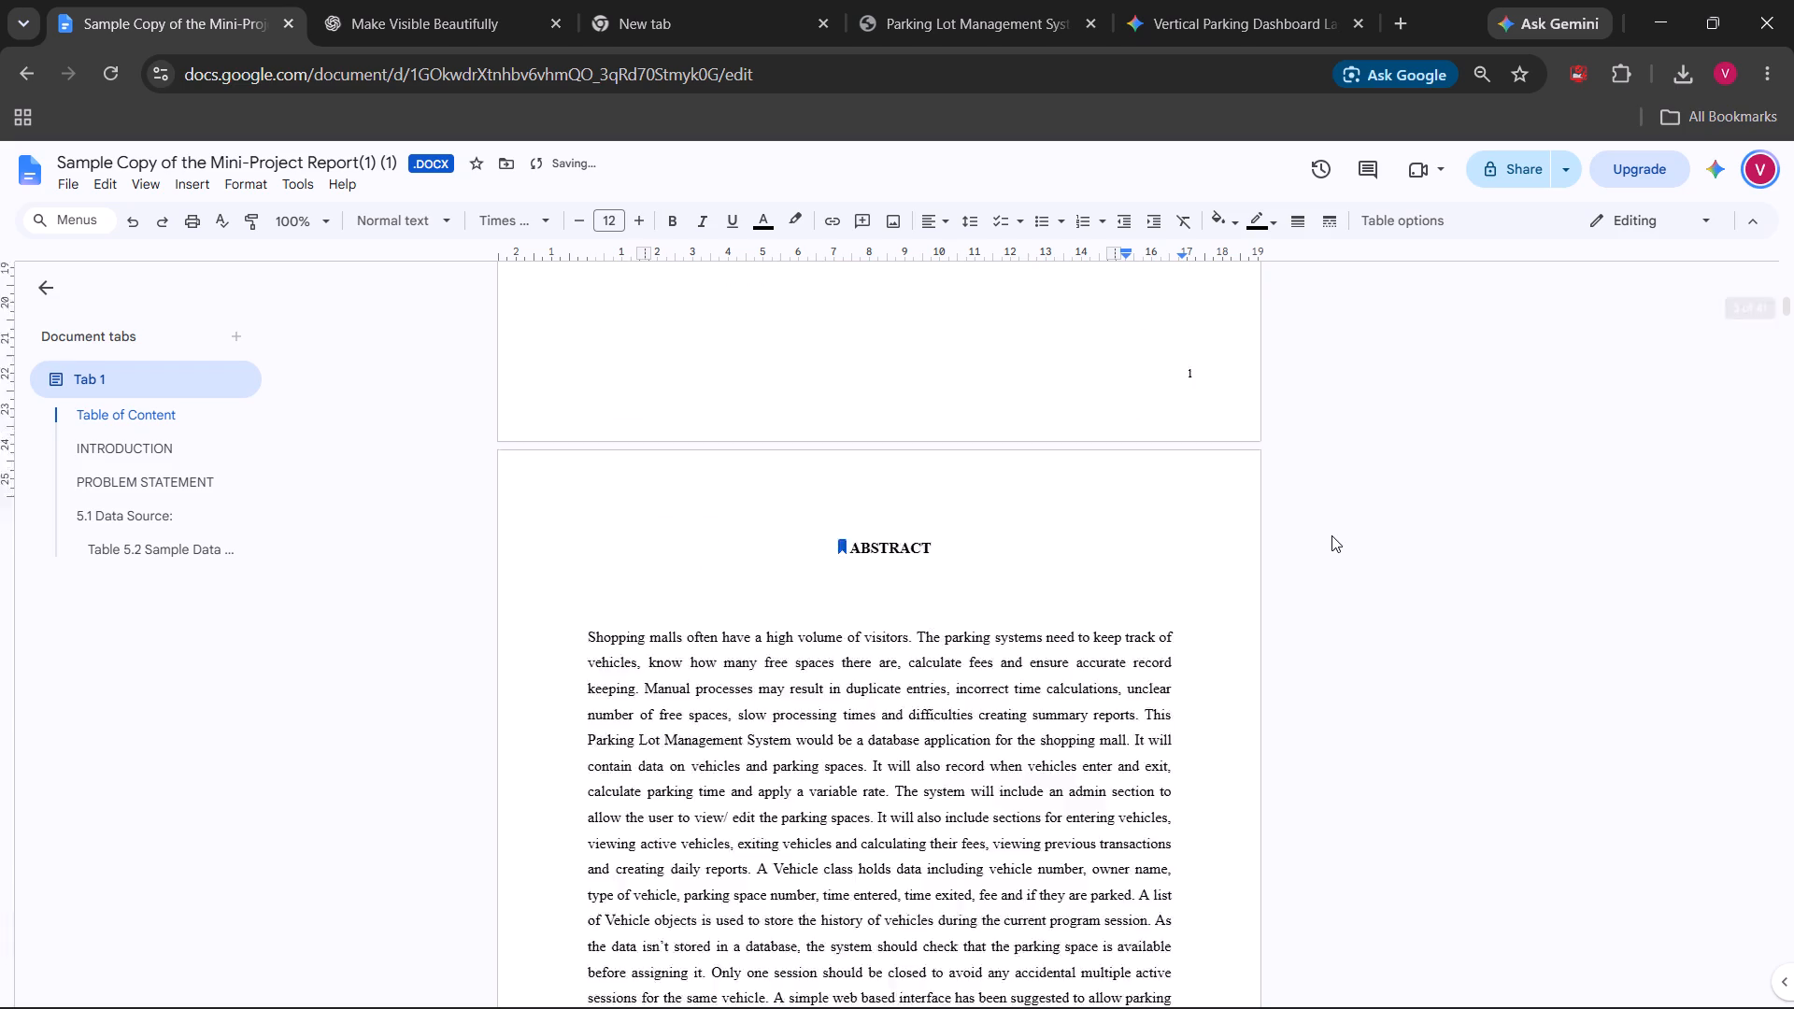
pyautogui.scroll(-10, 1331, 535)
pyautogui.scroll(-4, 1199, 587)
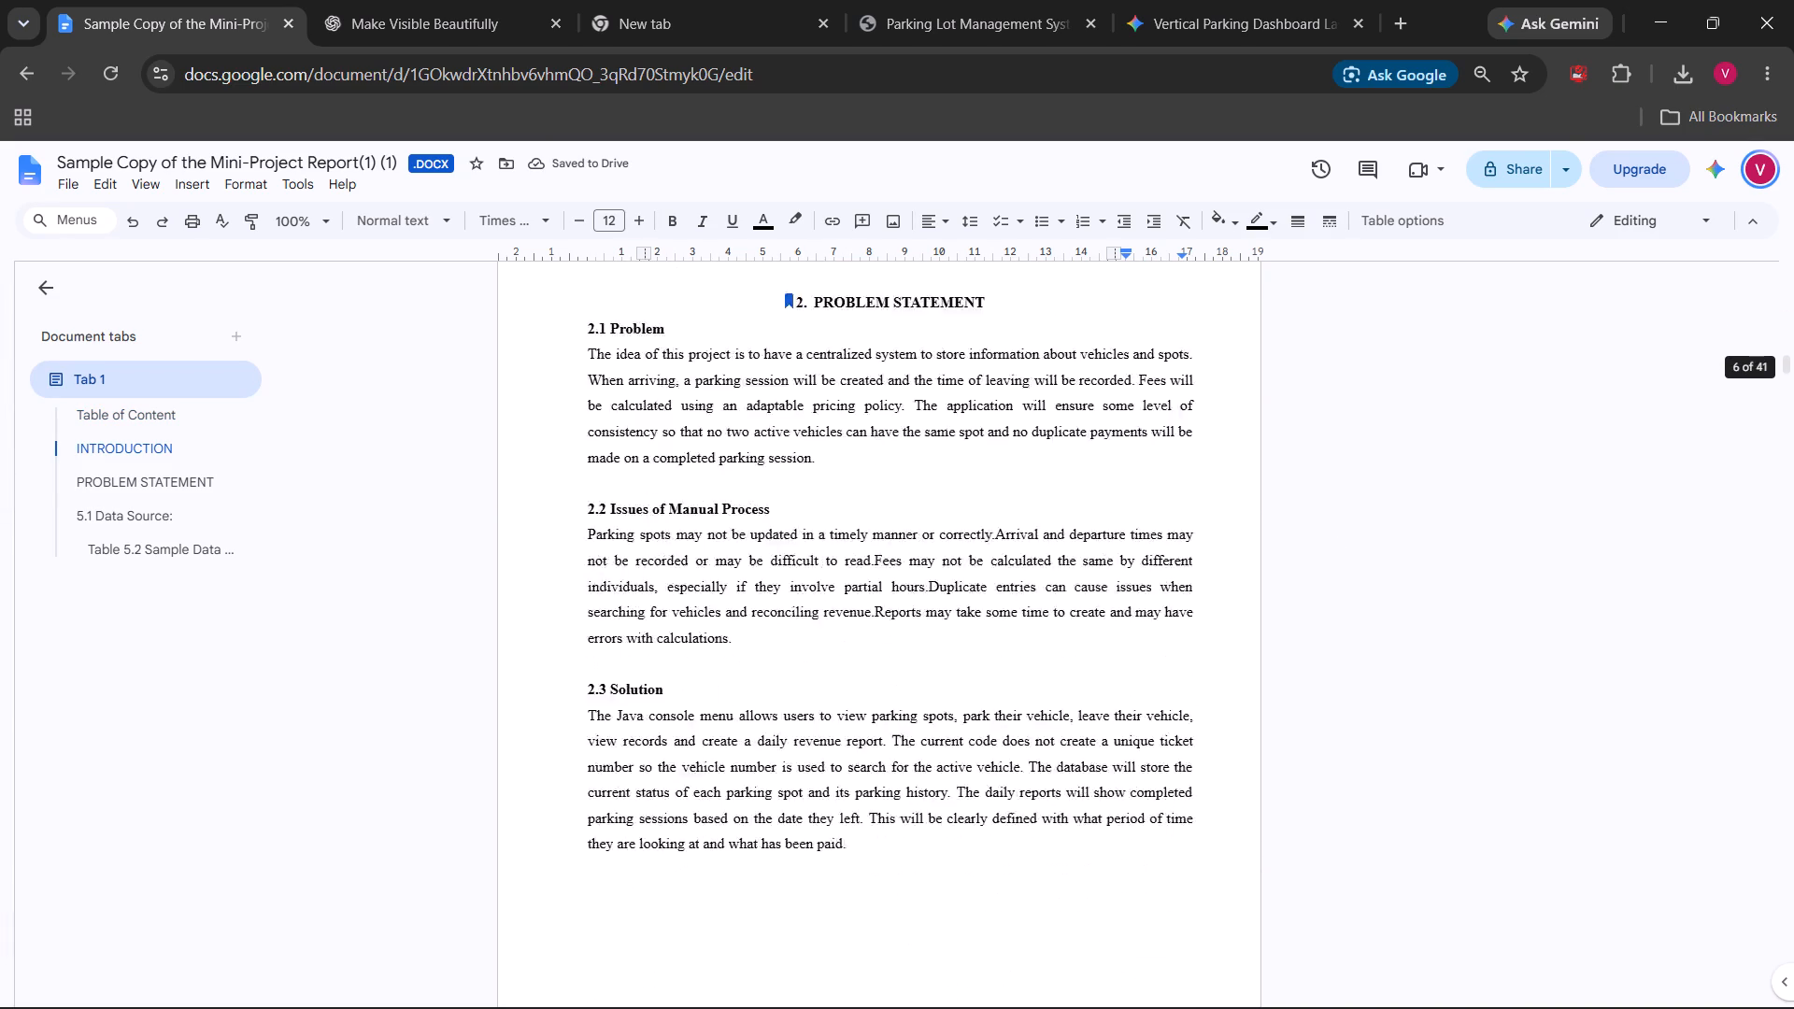
pyautogui.scroll(-10, 1199, 587)
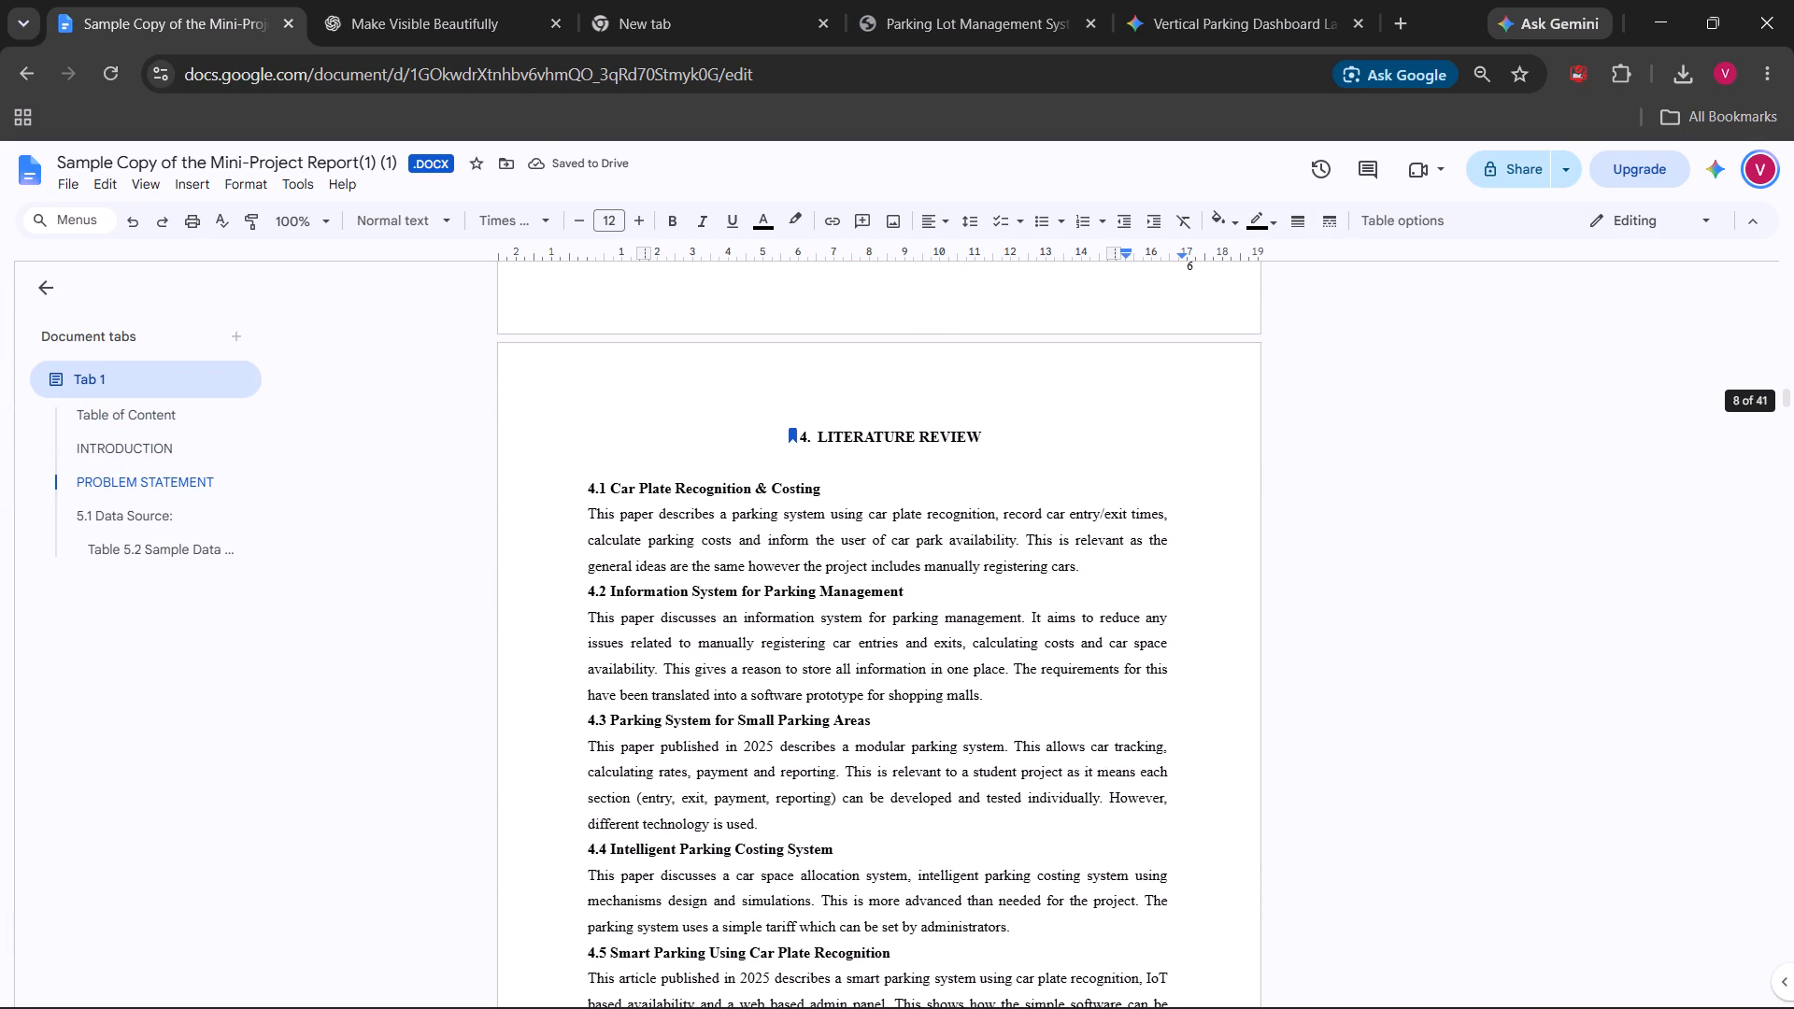
pyautogui.scroll(16, 1199, 587)
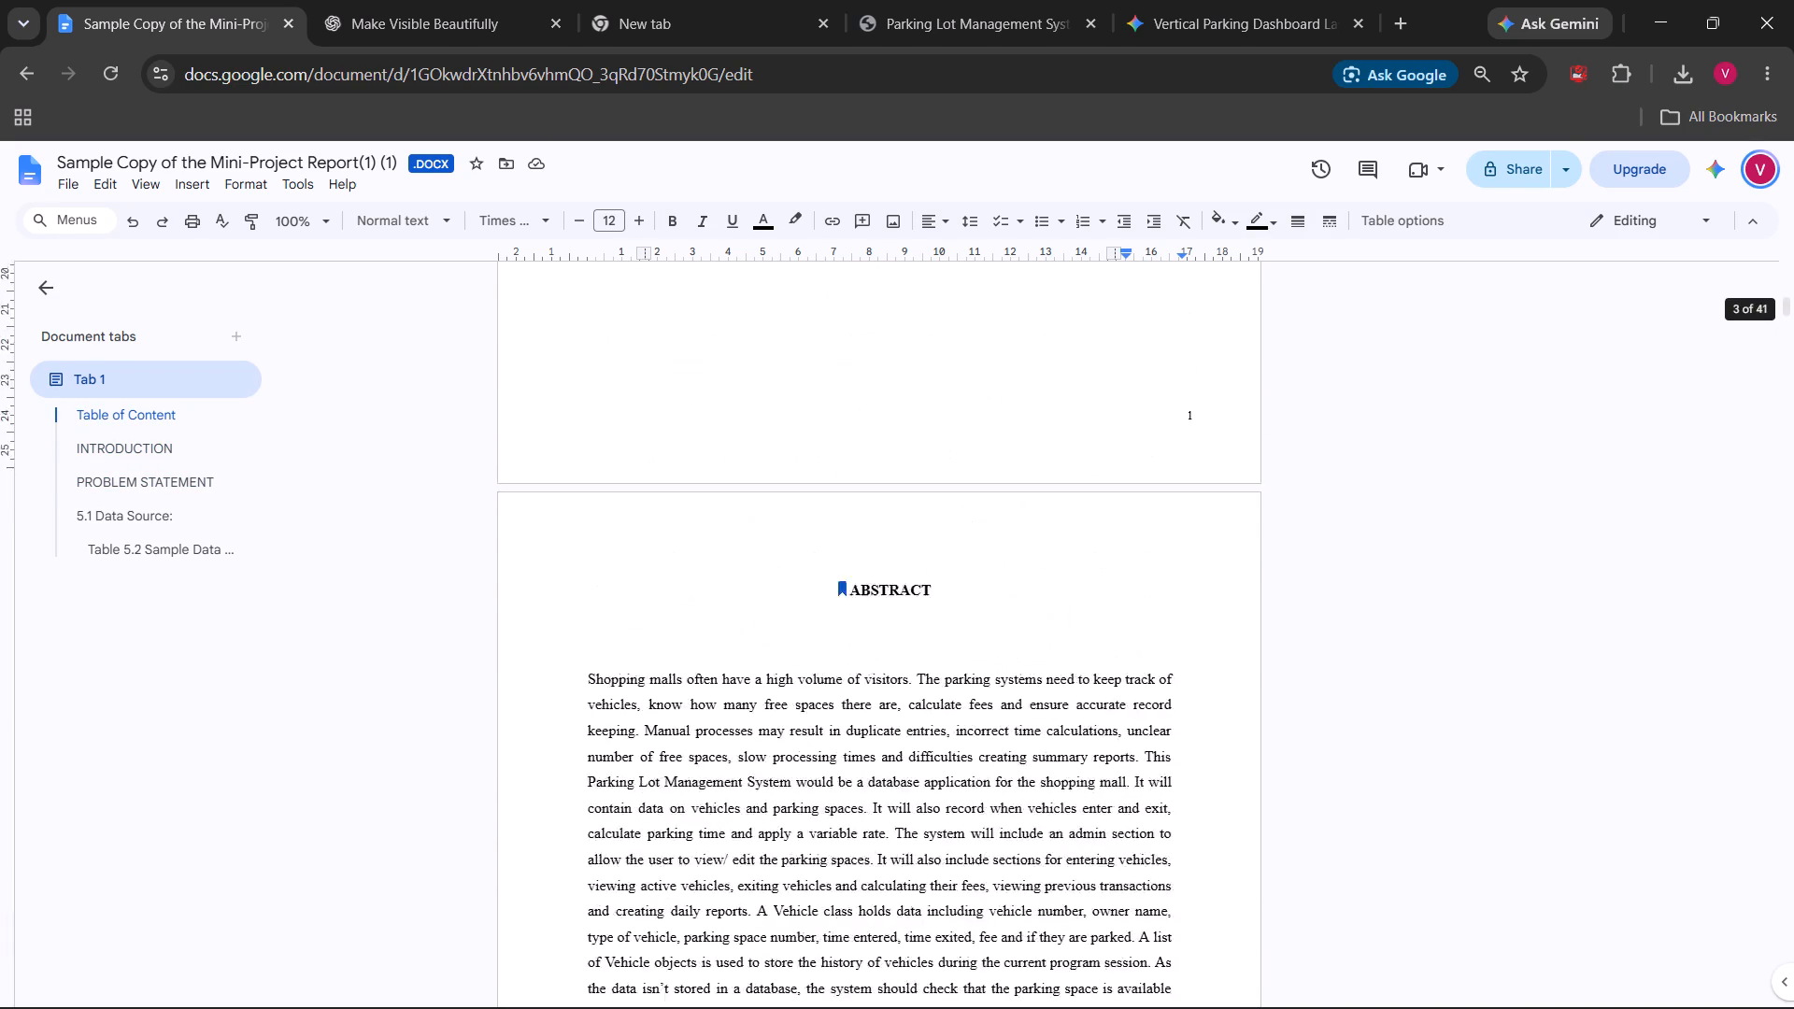
pyautogui.scroll(5, 1199, 587)
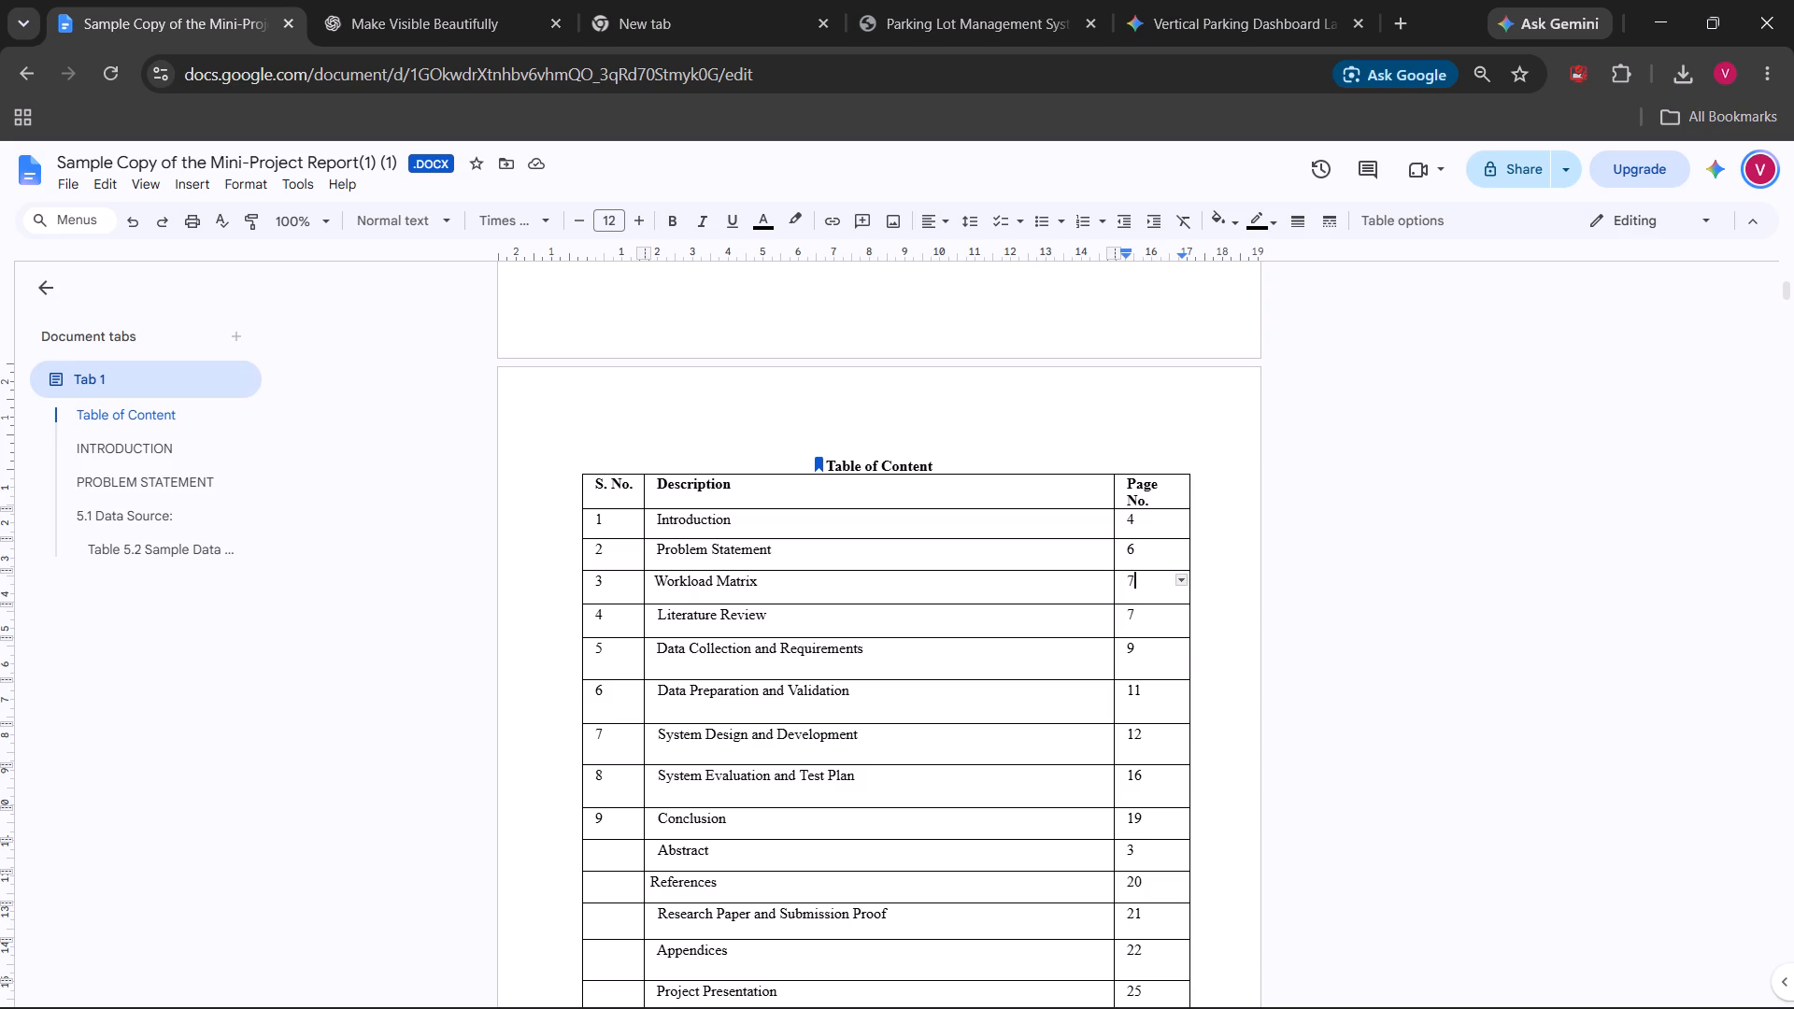
pyautogui.click(1144, 620)
pyautogui.press('BackSpace')
pyautogui.press('8')
# Check where the Data Collection section starts against its page number in the Table of Content.
pyautogui.scroll(-12, 1296, 701)
pyautogui.scroll(-10, 1296, 701)
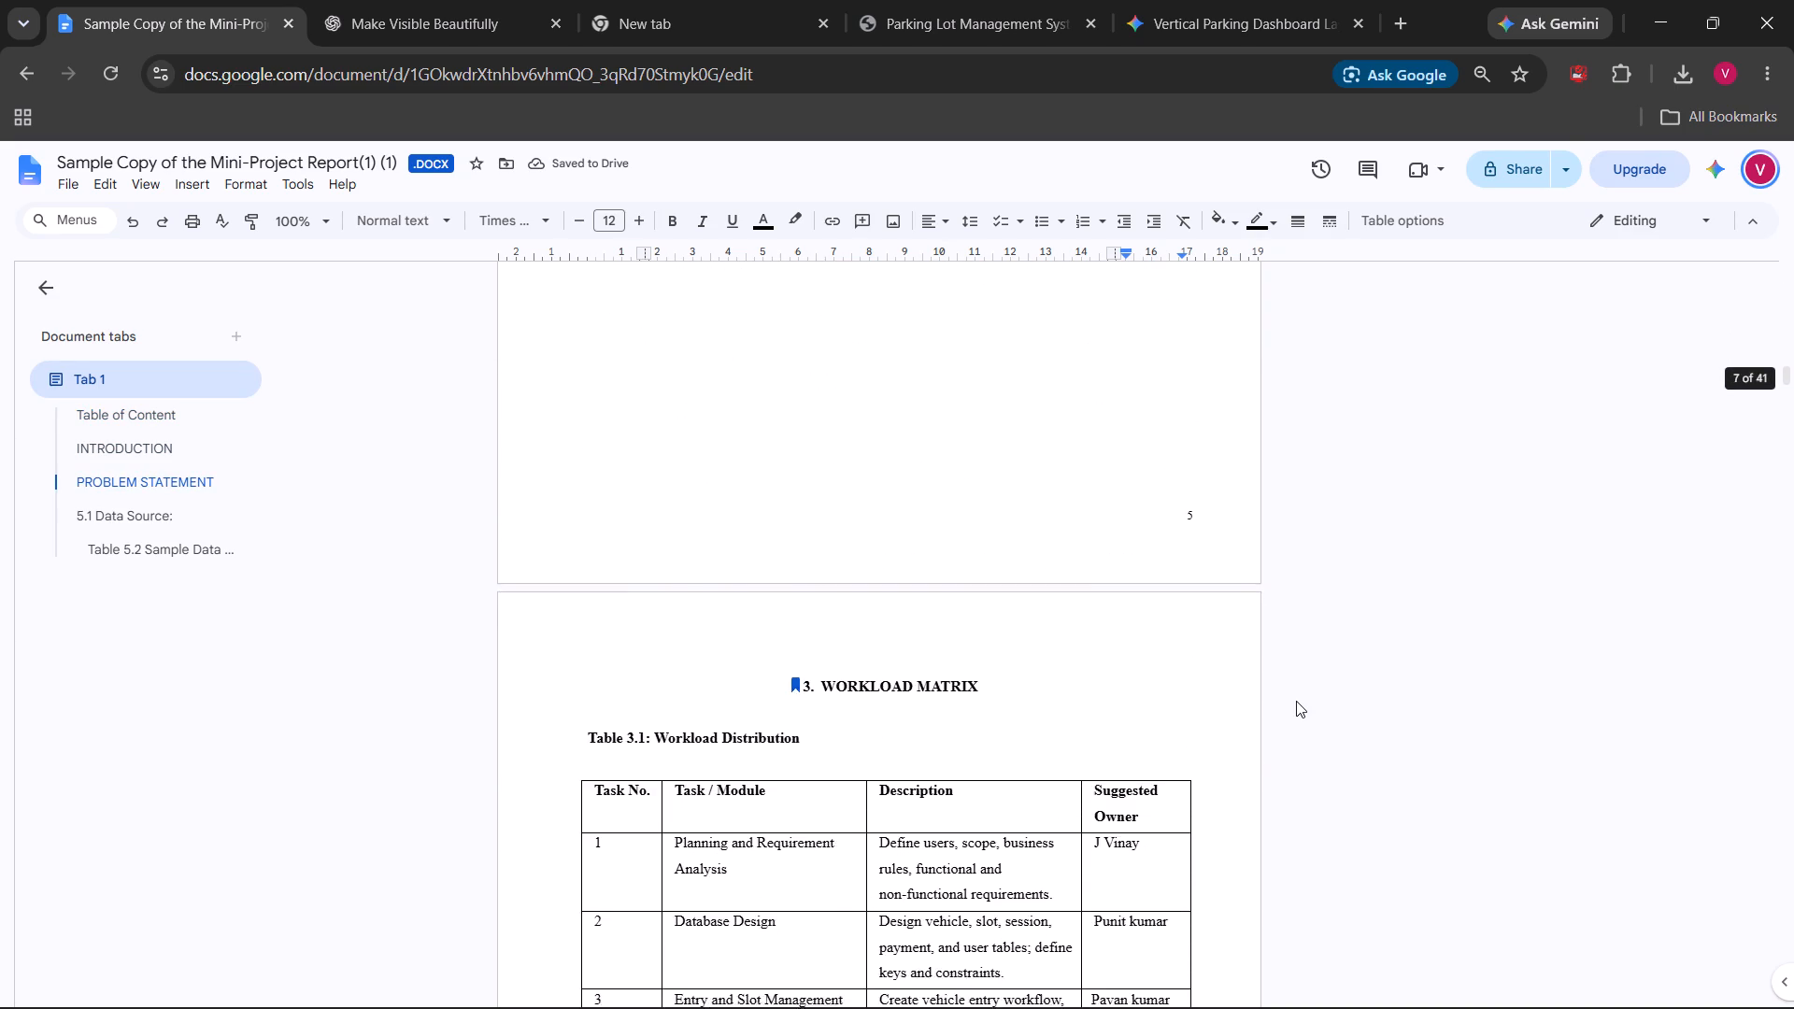
pyautogui.scroll(-8, 1296, 701)
pyautogui.scroll(3, 1296, 701)
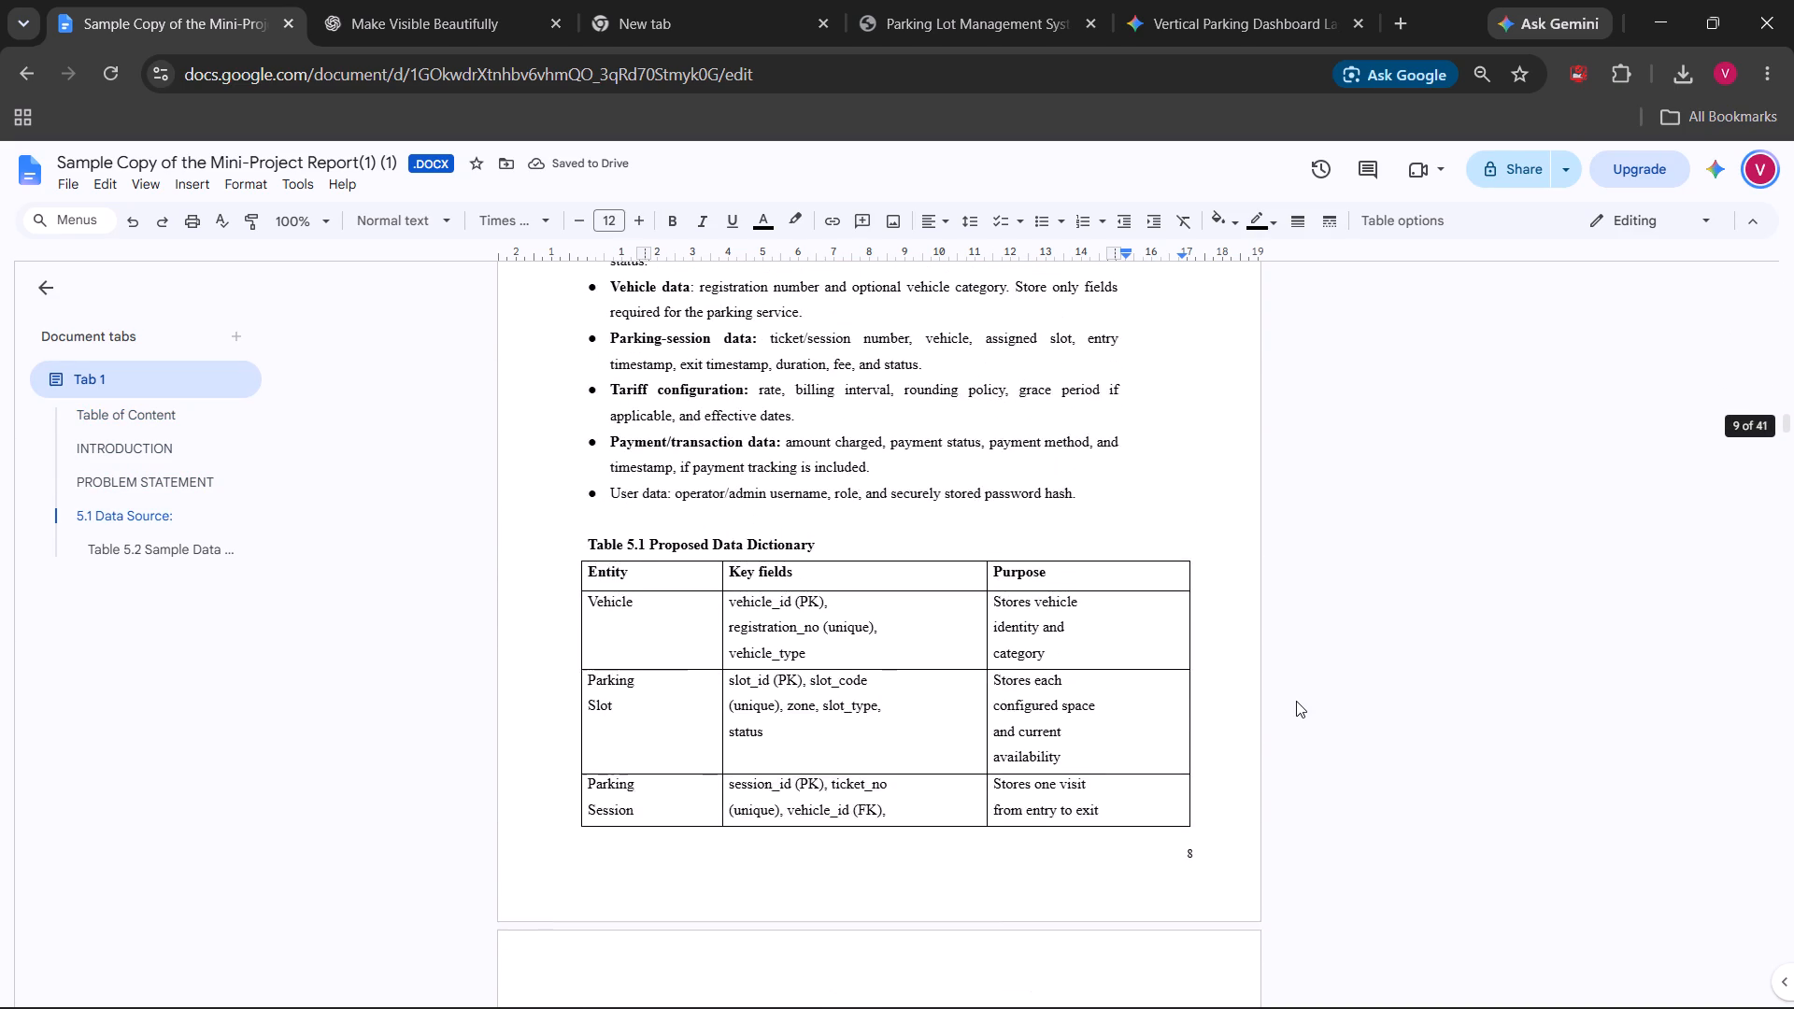
pyautogui.scroll(3, 1296, 701)
pyautogui.scroll(-3, 1296, 701)
pyautogui.scroll(2, 1296, 701)
pyautogui.scroll(-6, 1296, 701)
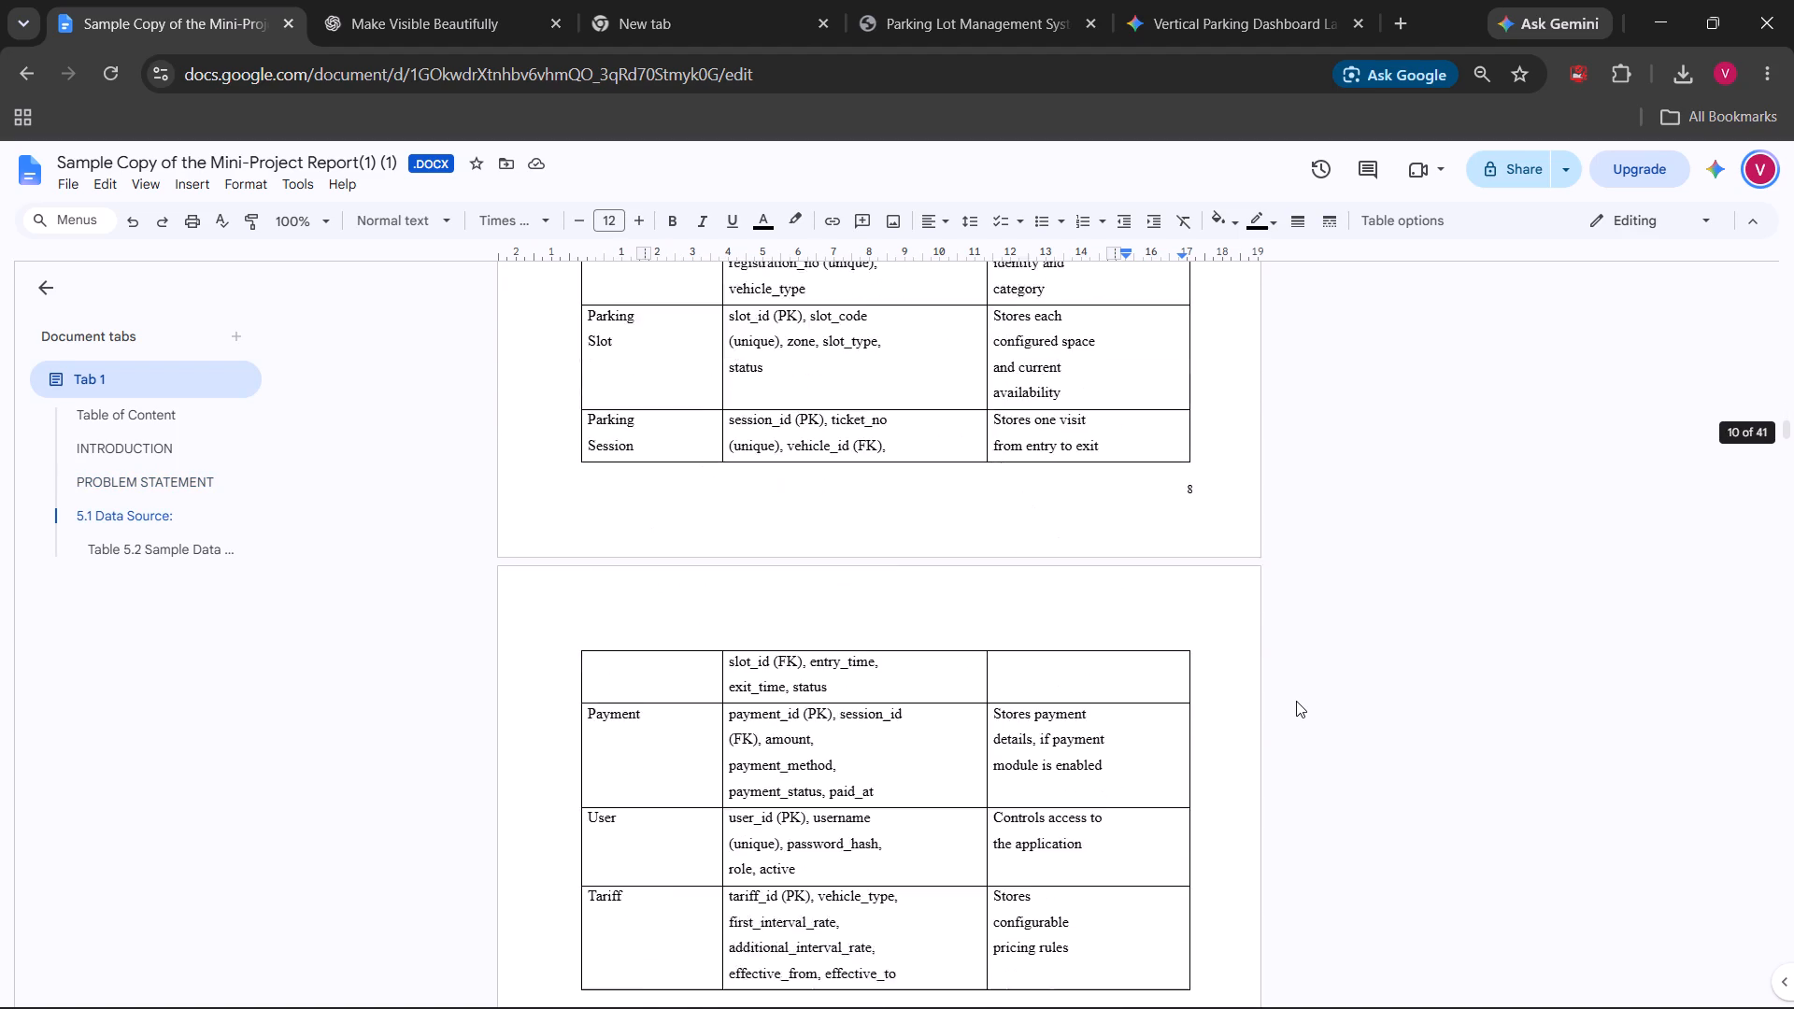
pyautogui.scroll(-6, 1296, 701)
pyautogui.scroll(6, 1296, 701)
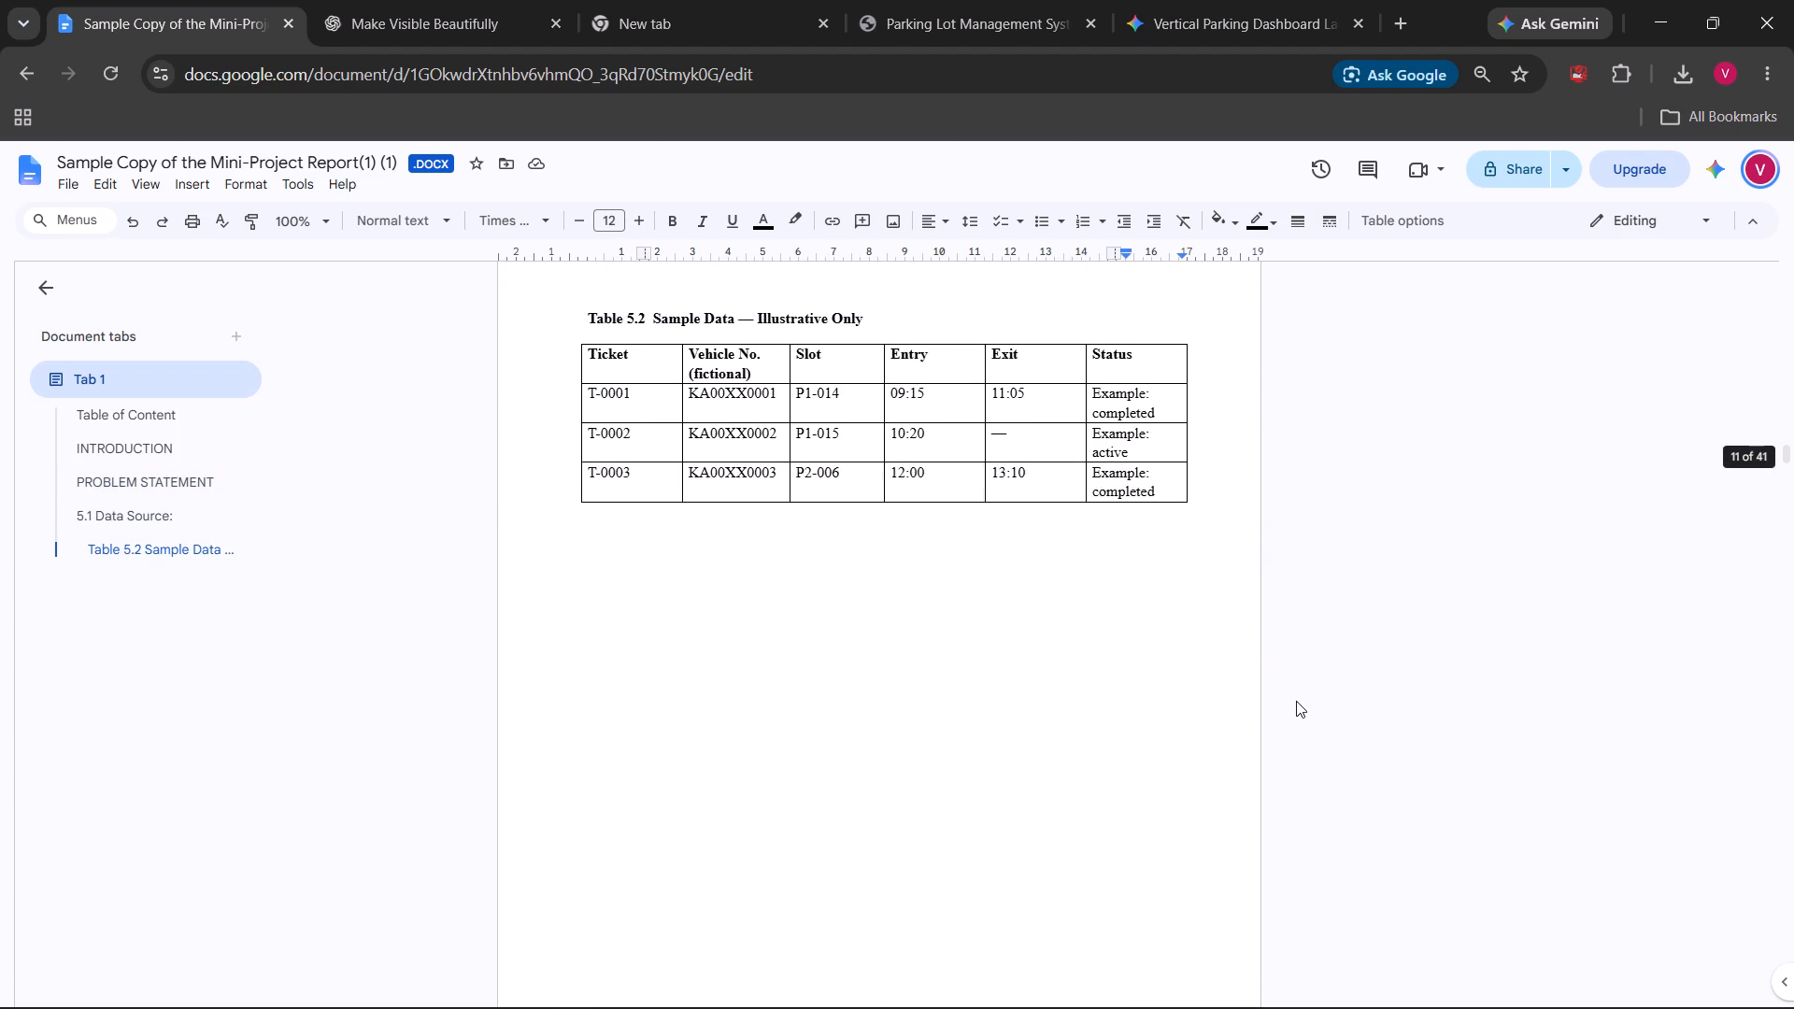
pyautogui.scroll(20, 1296, 701)
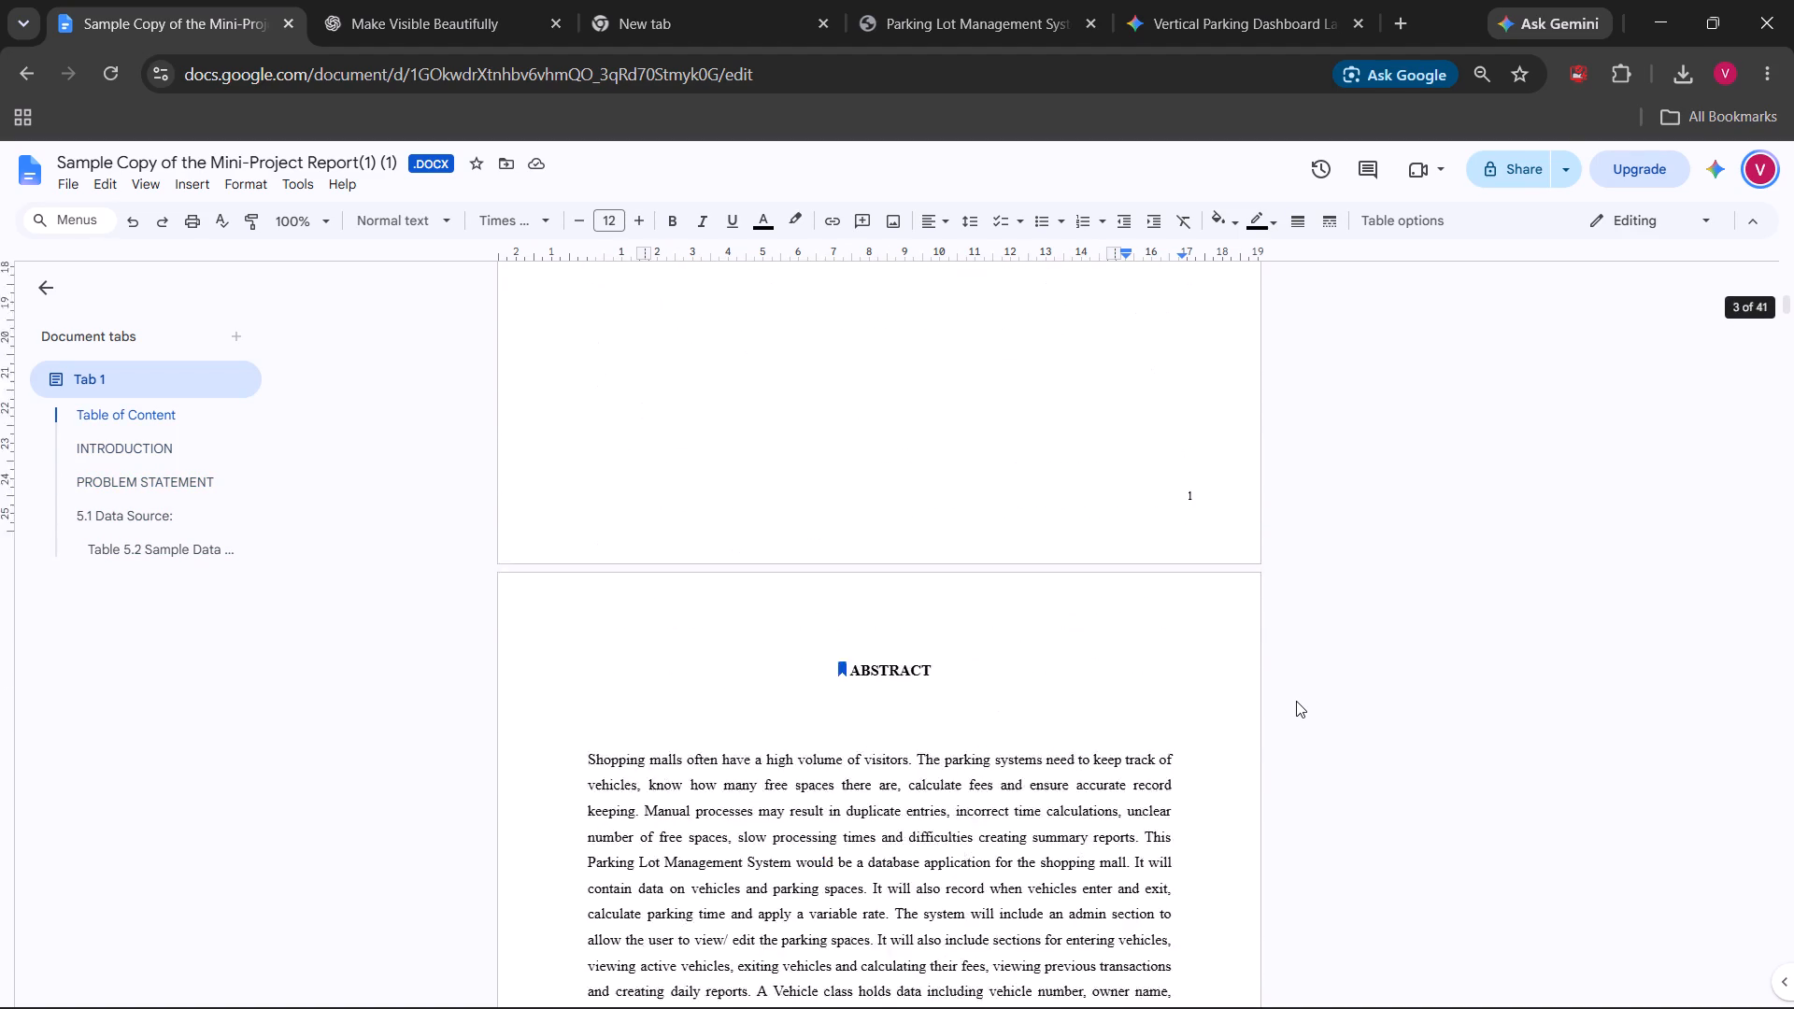
pyautogui.scroll(-5, 1296, 701)
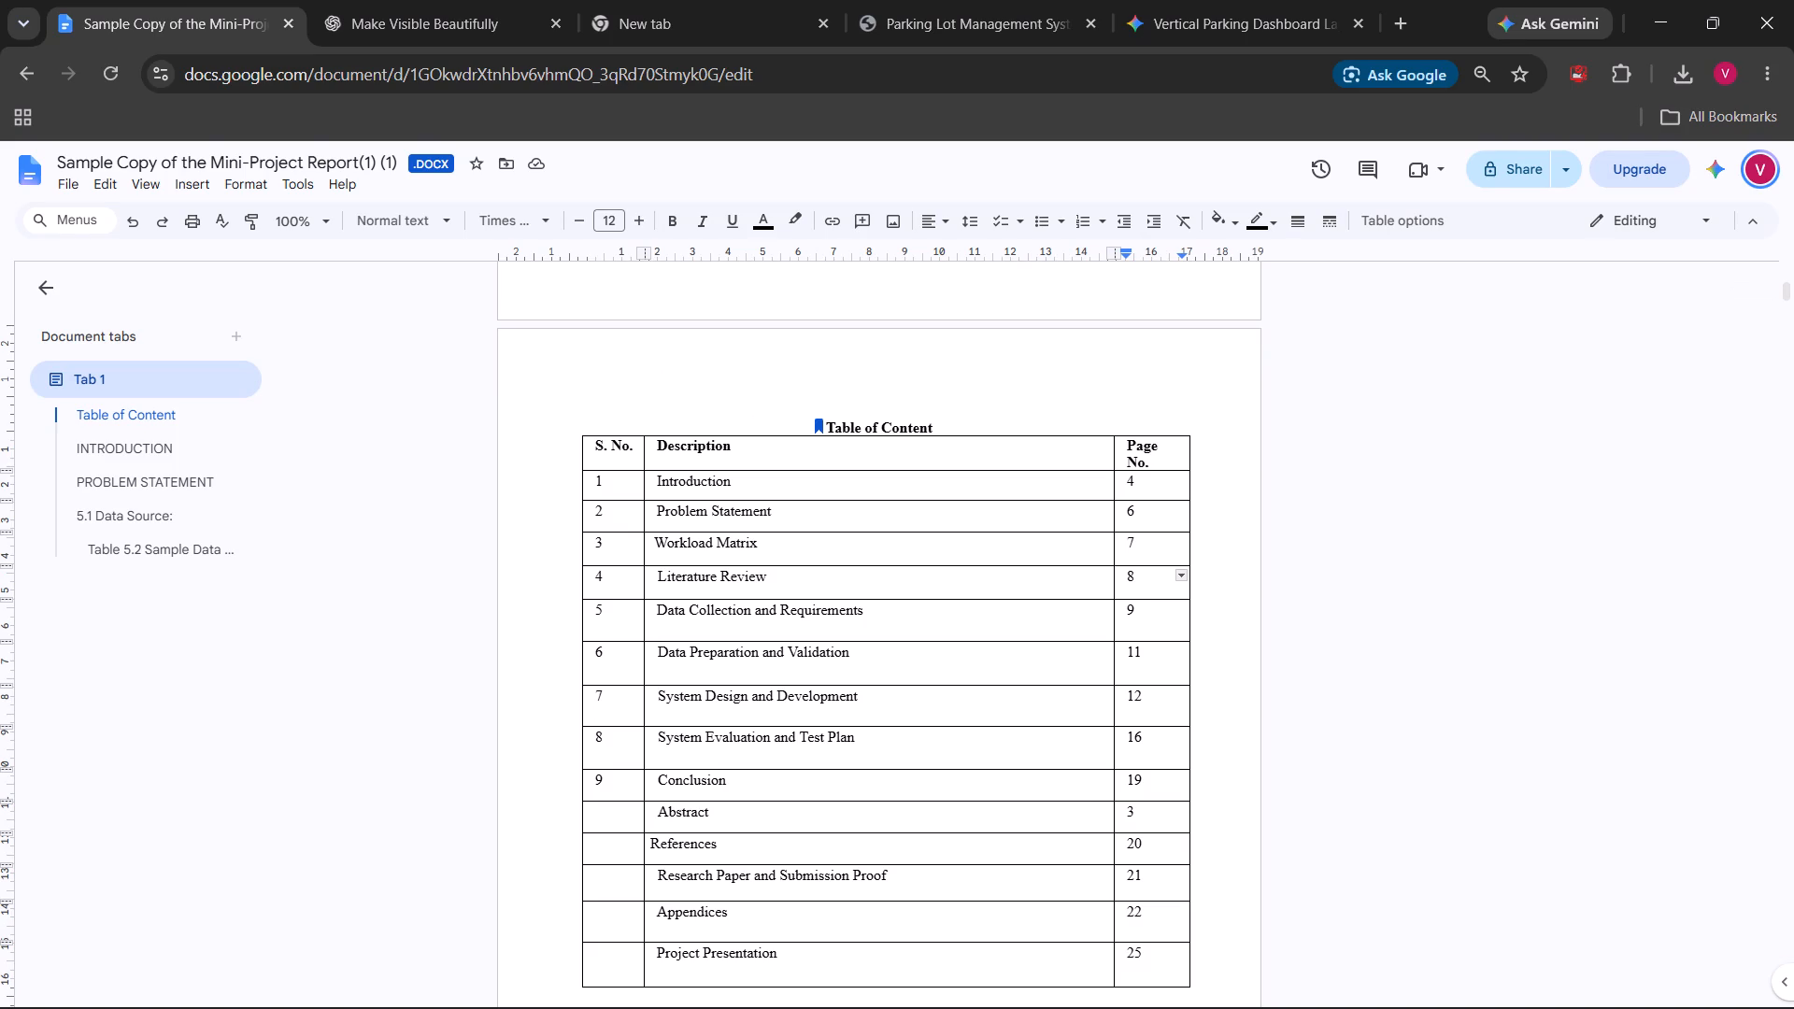
pyautogui.click(1137, 608)
pyautogui.scroll(-7, 1260, 693)
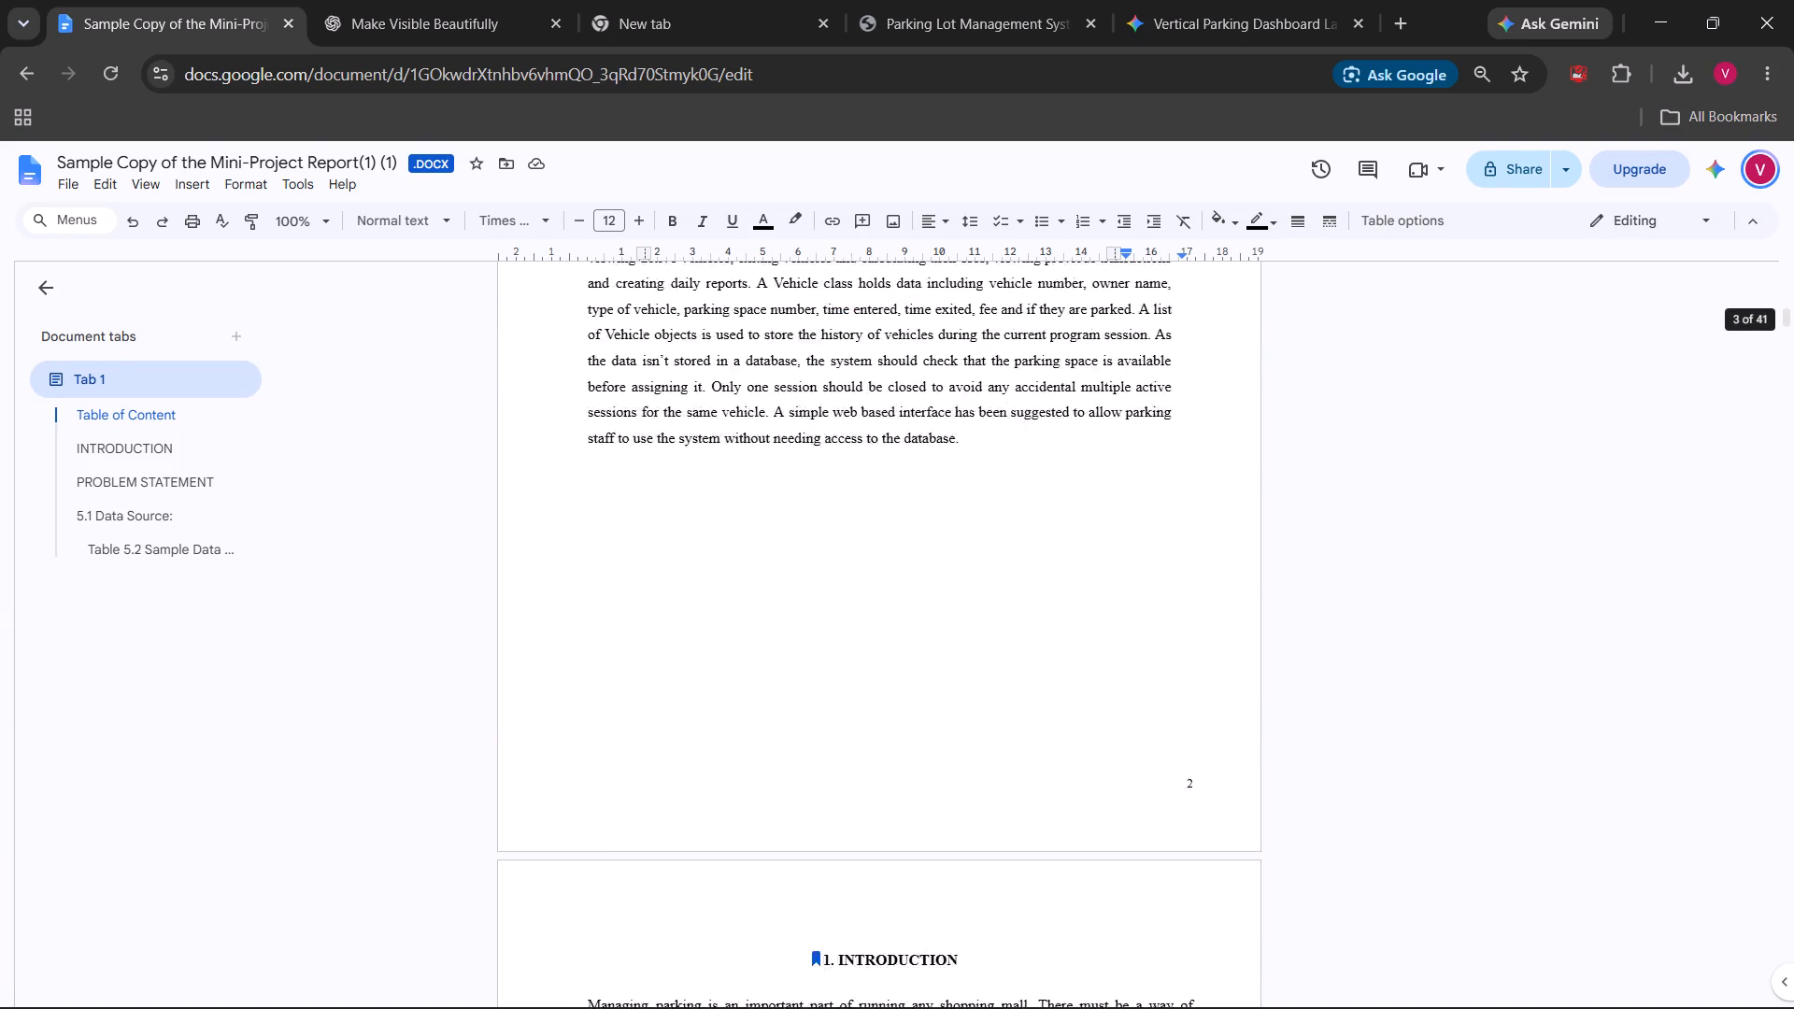
pyautogui.scroll(-14, 1260, 693)
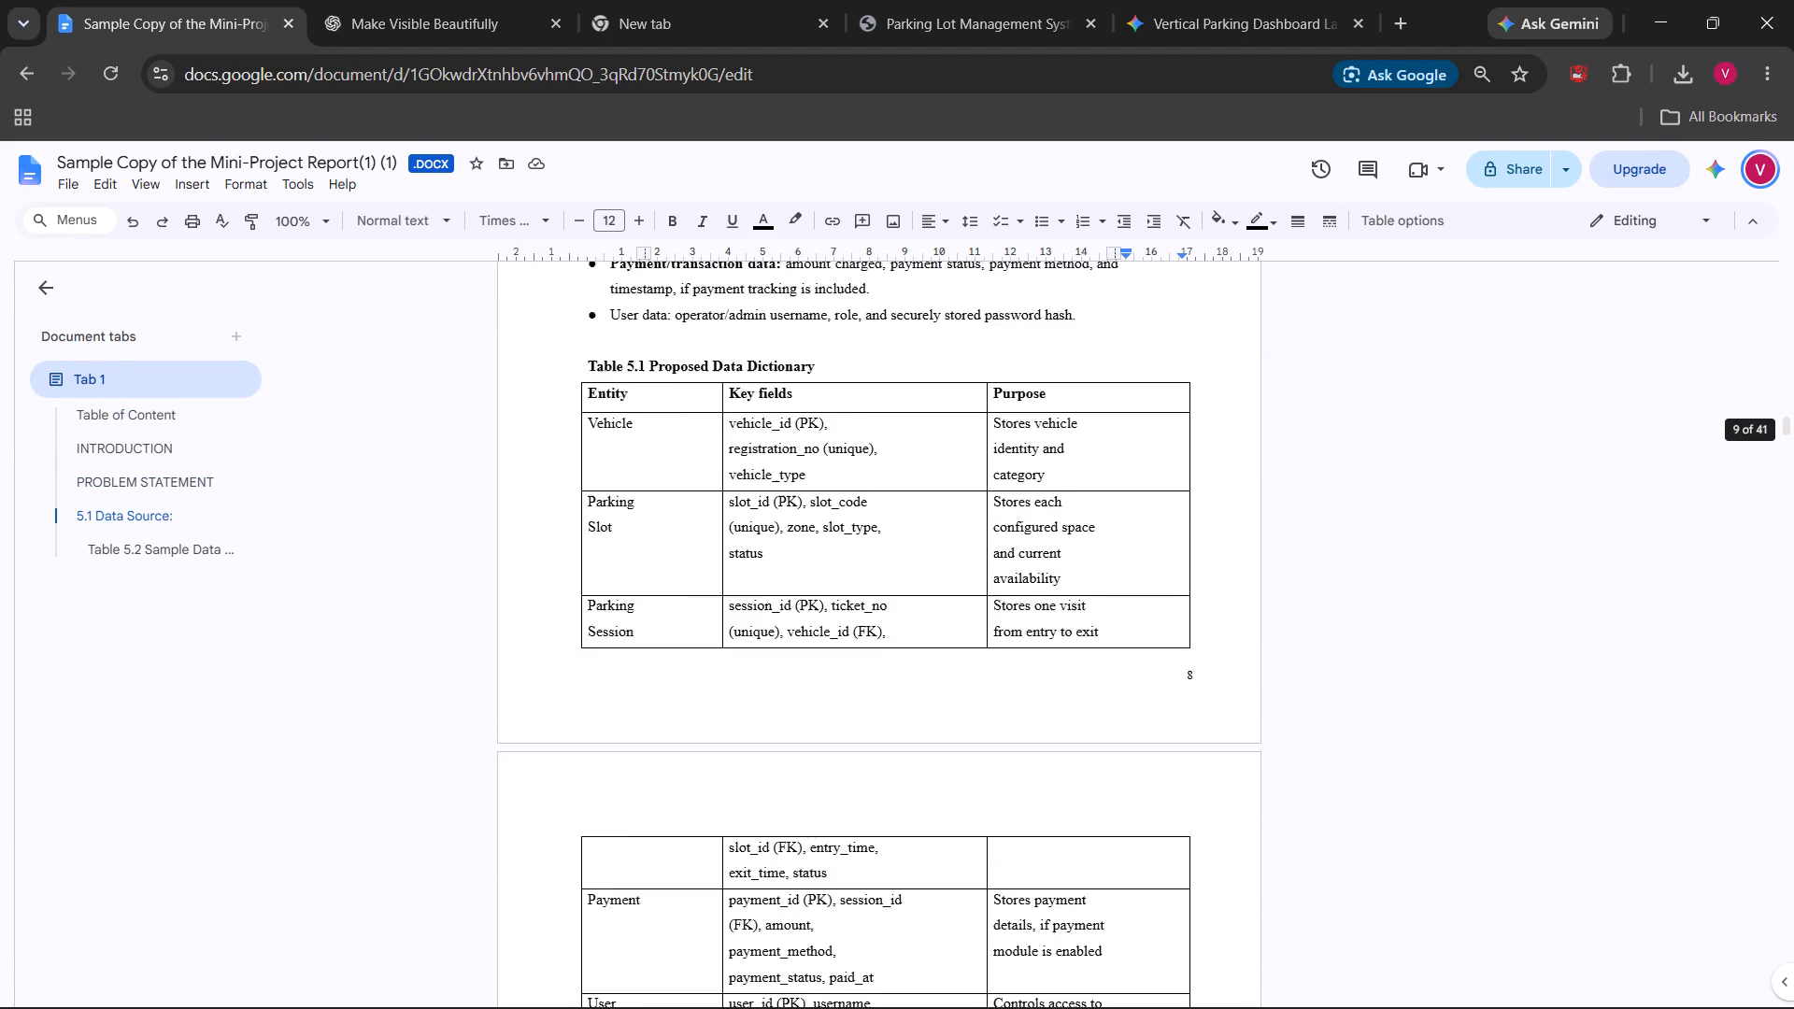
pyautogui.scroll(-2, 1260, 693)
pyautogui.scroll(4, 1260, 693)
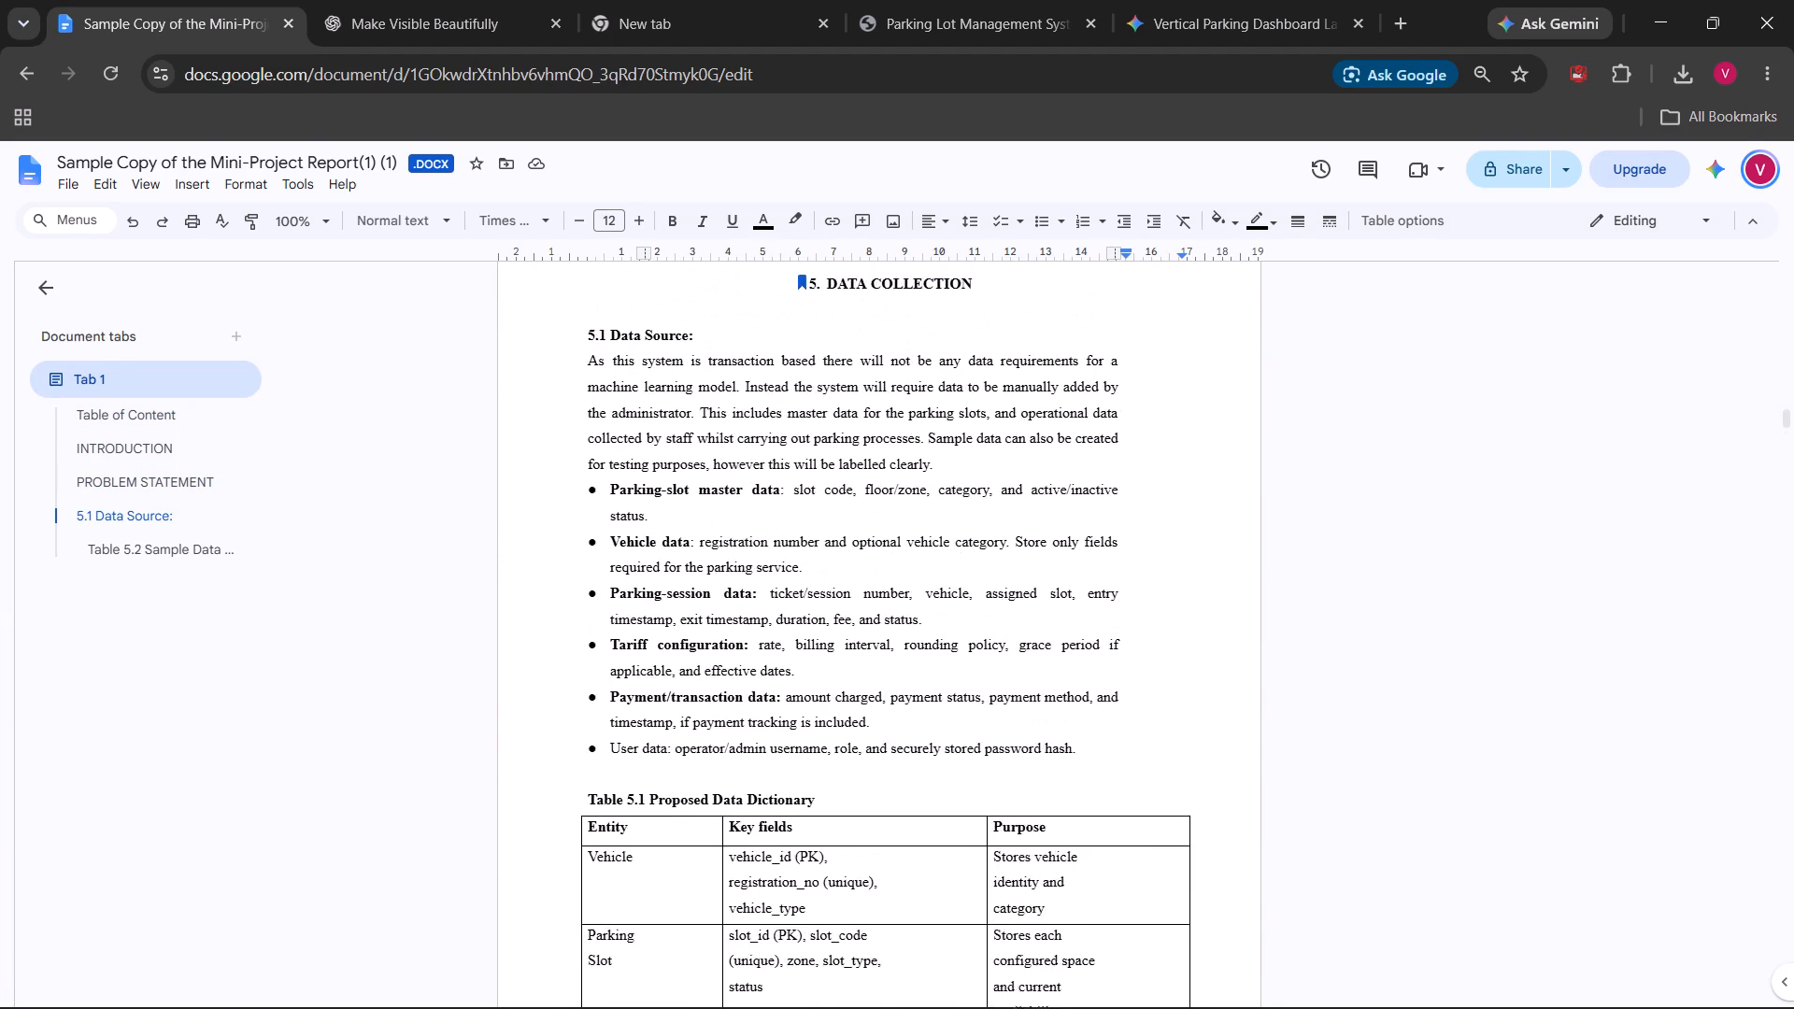
pyautogui.scroll(4, 1260, 693)
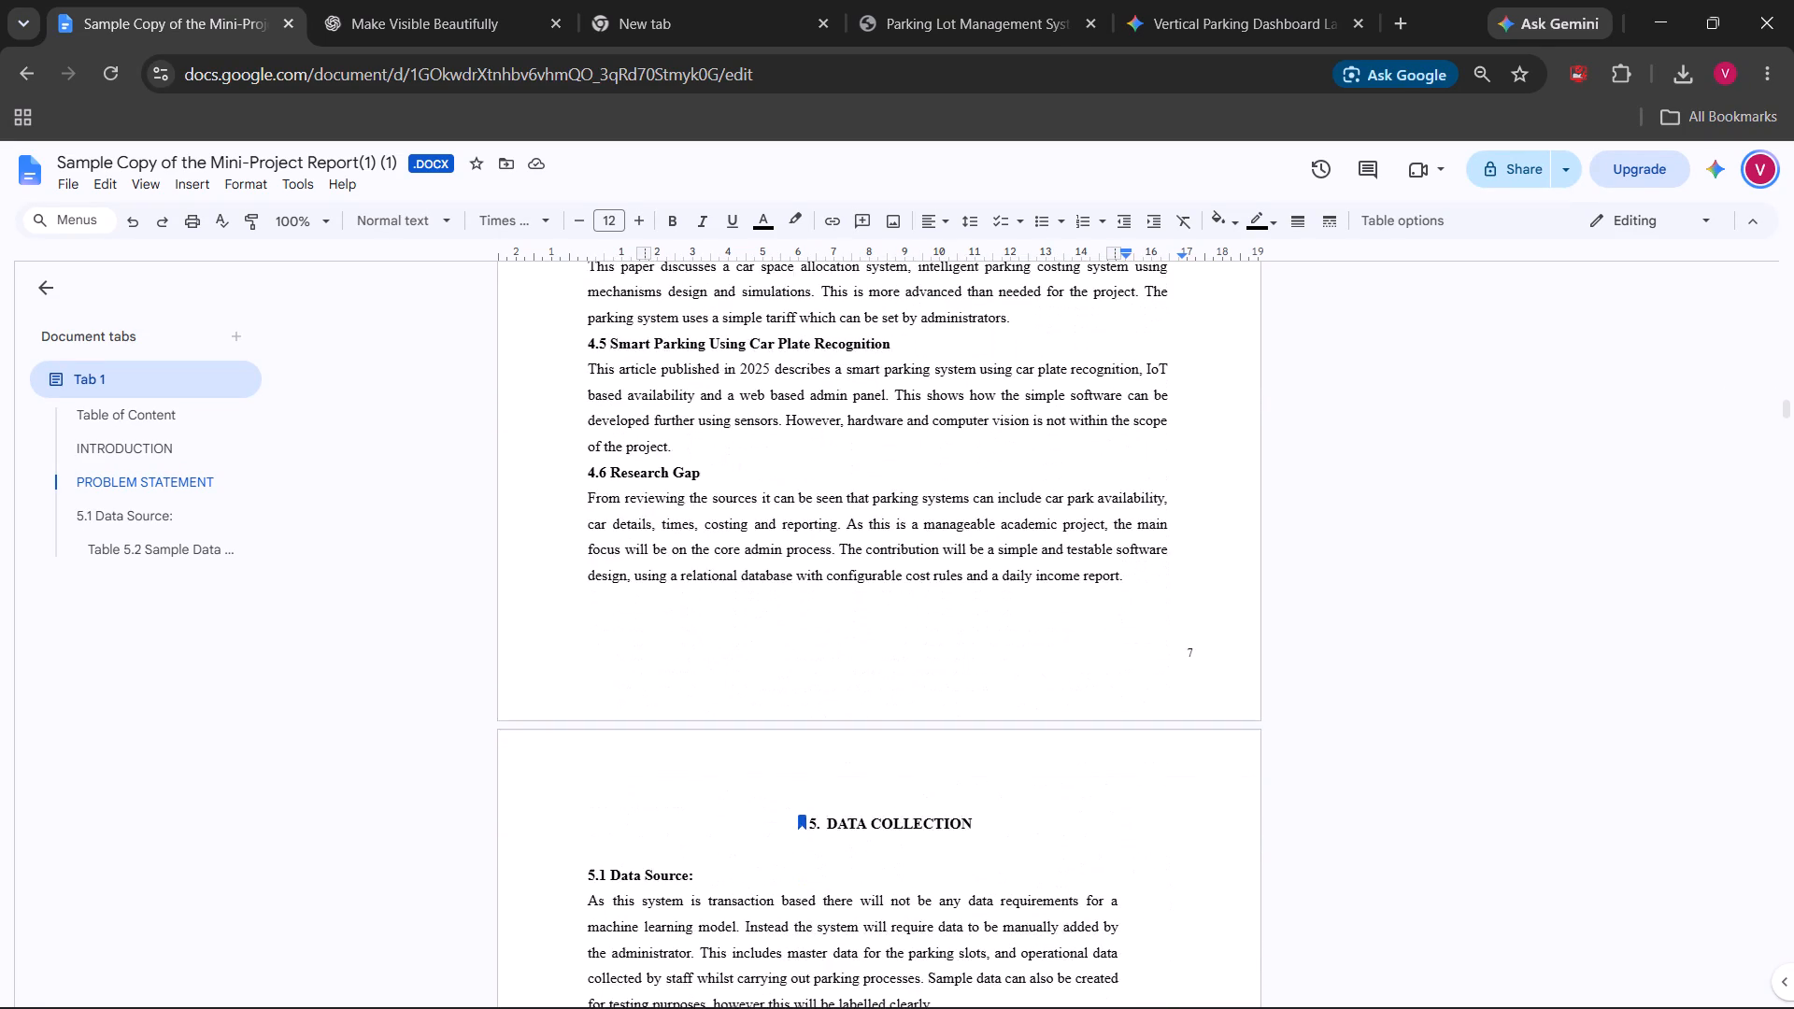
pyautogui.scroll(-5, 1260, 693)
pyautogui.scroll(7, 1260, 693)
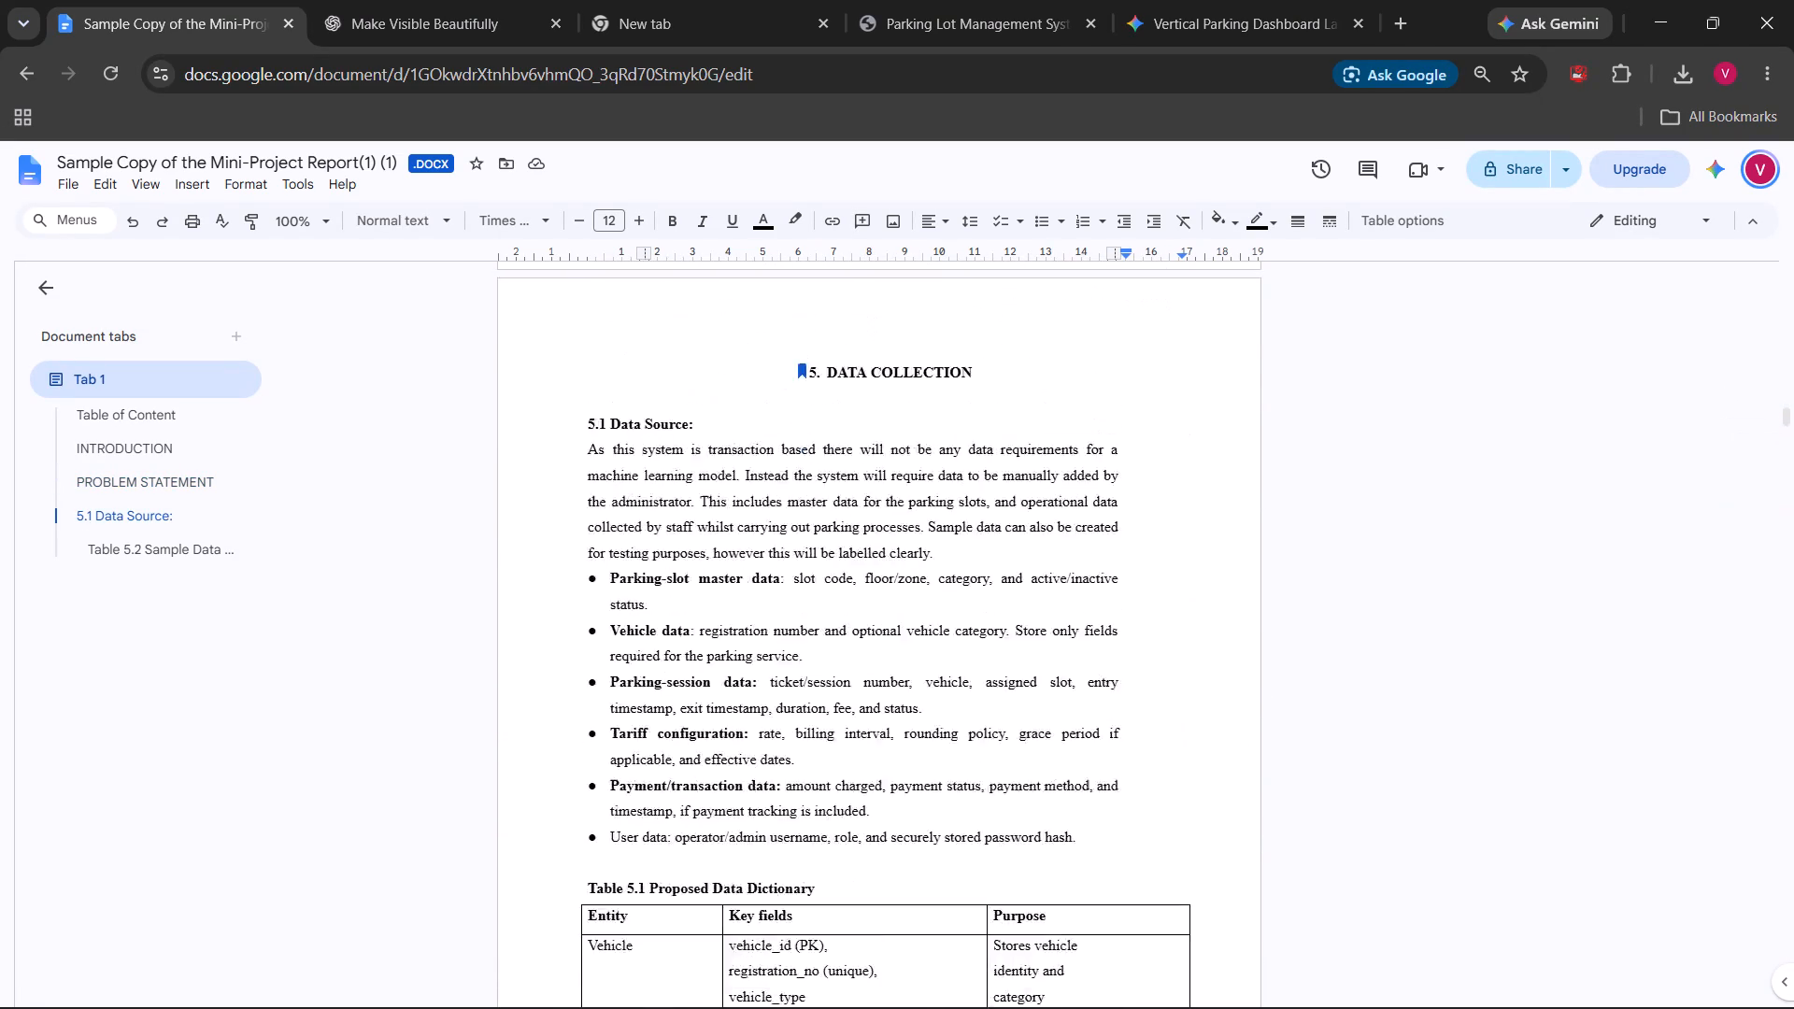
pyautogui.scroll(11, 1260, 693)
pyautogui.scroll(-5, 1260, 693)
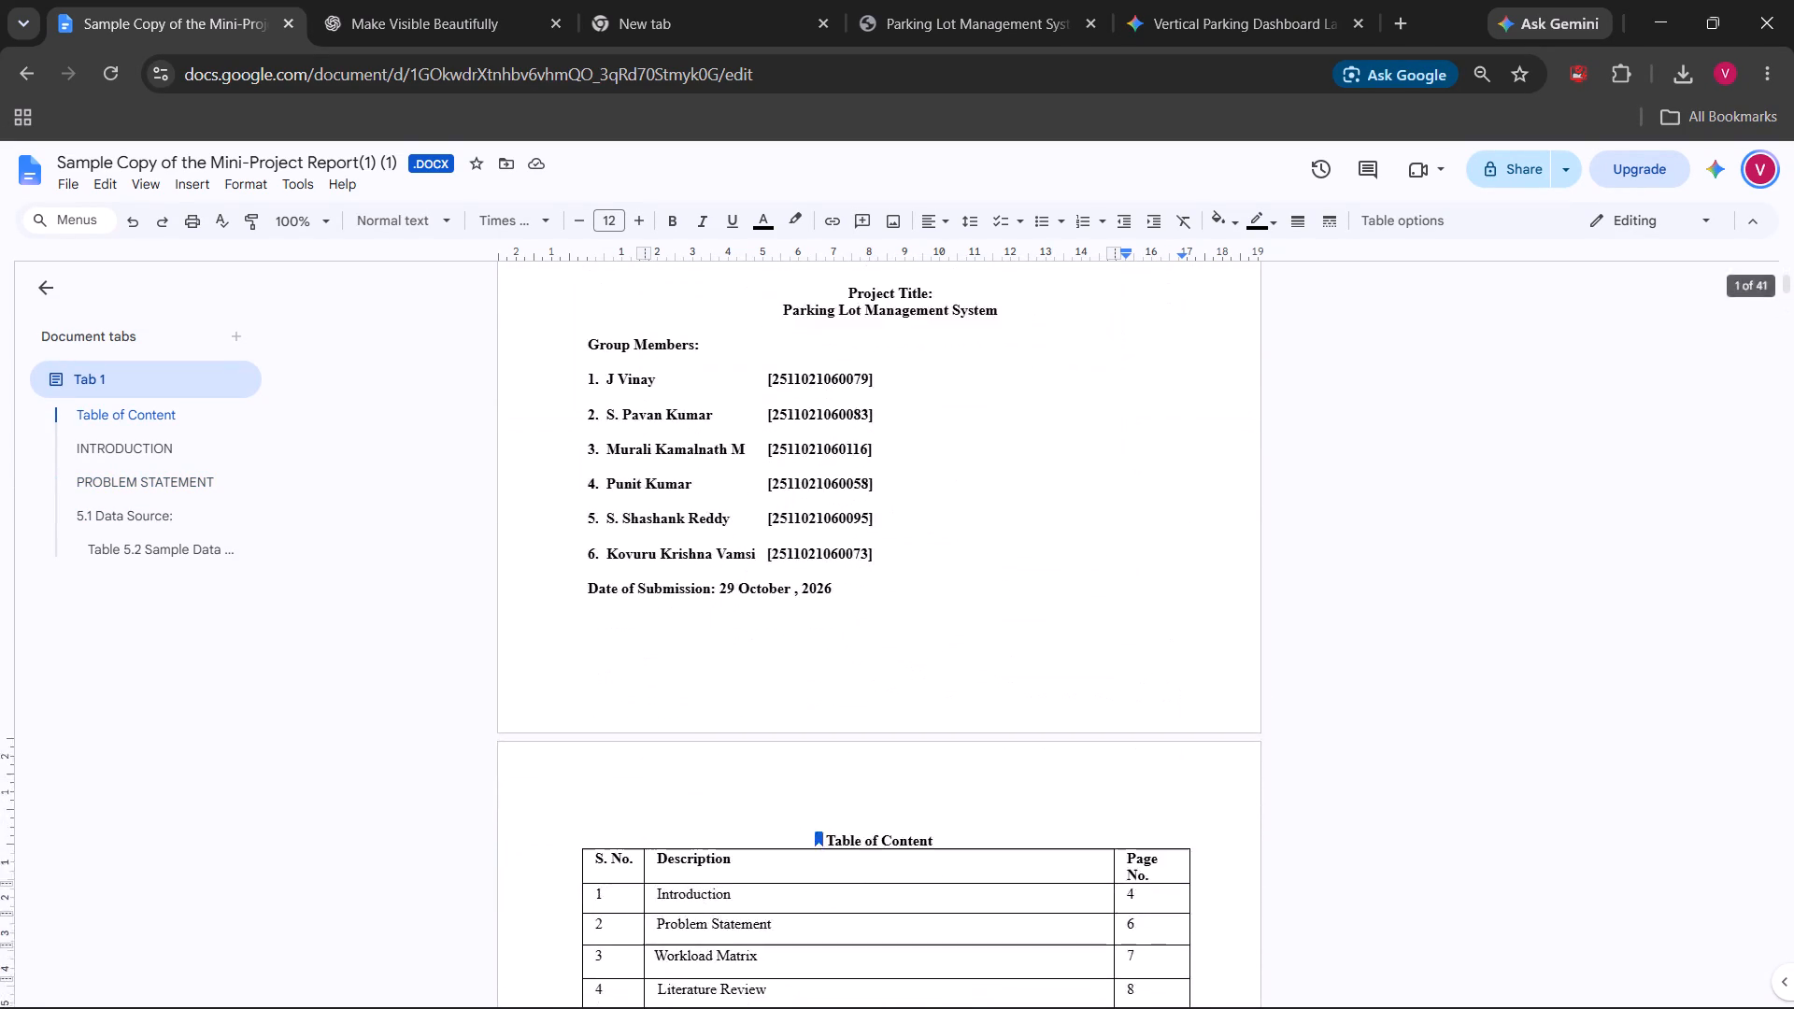
pyautogui.scroll(-2, 1260, 693)
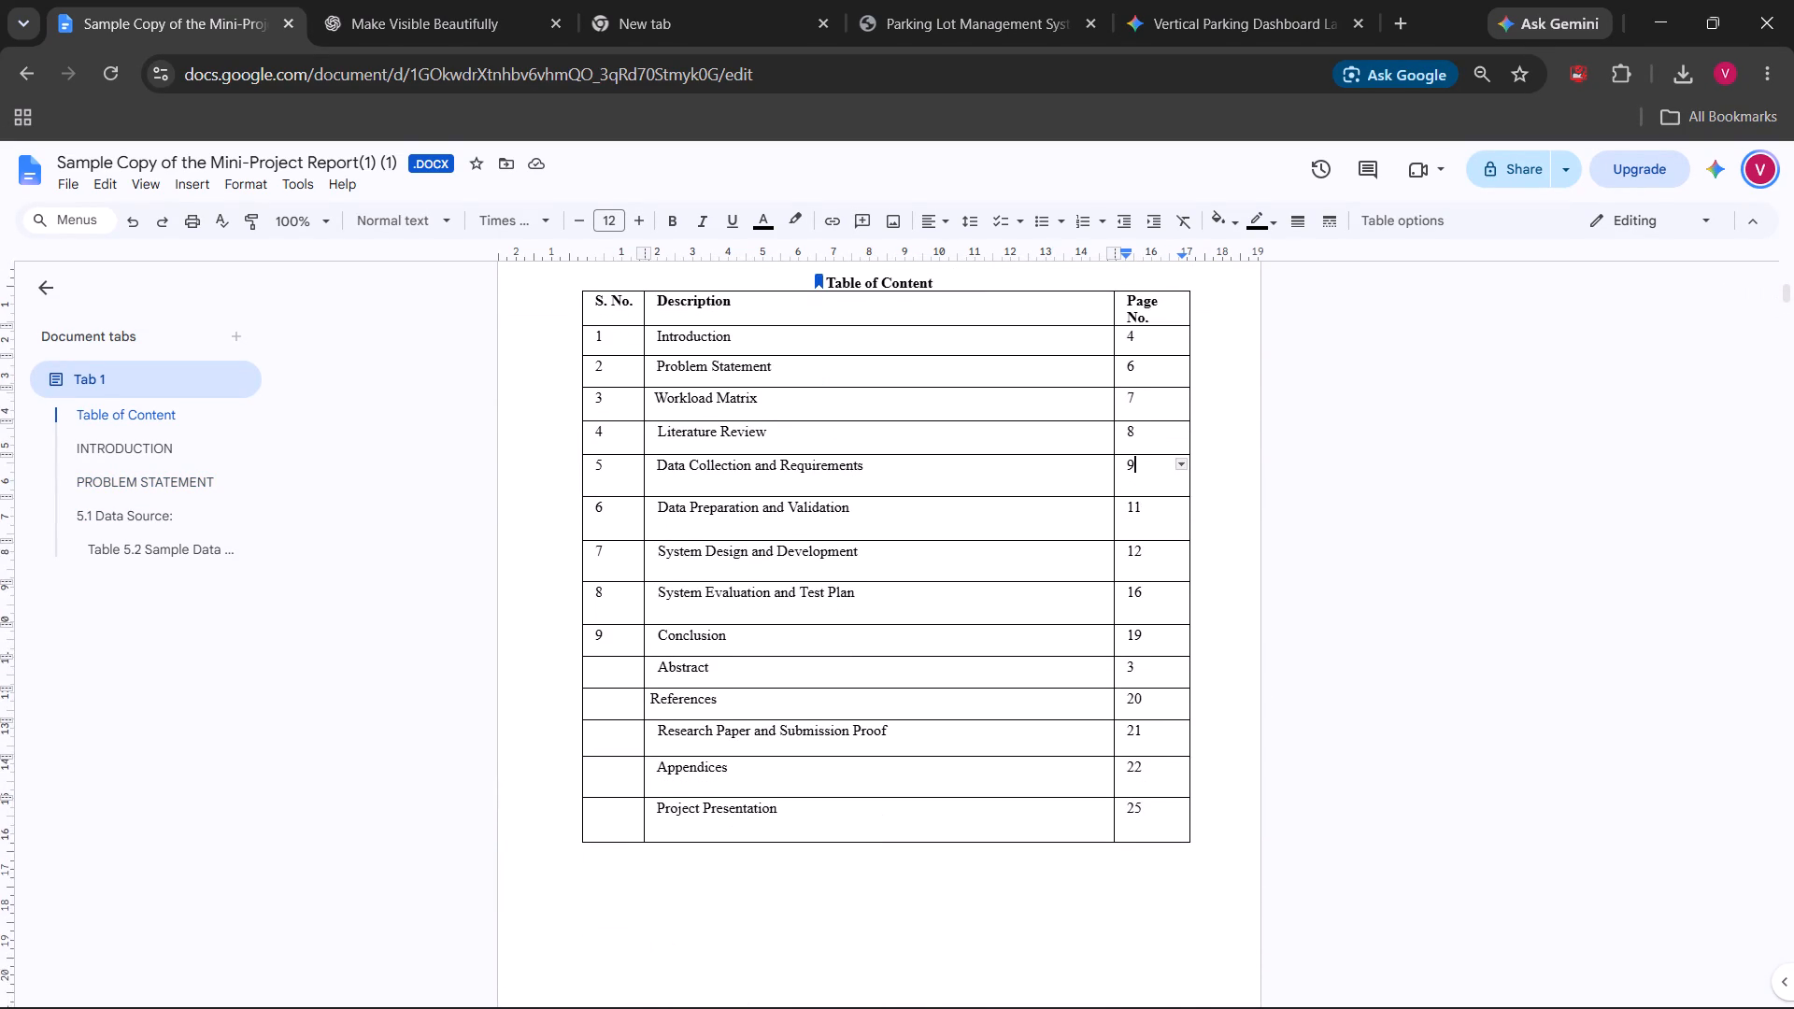
# Check where the Data Preparation and Validation section starts and set its page number to 12 in the Table of Content.
pyautogui.scroll(-13, 1260, 693)
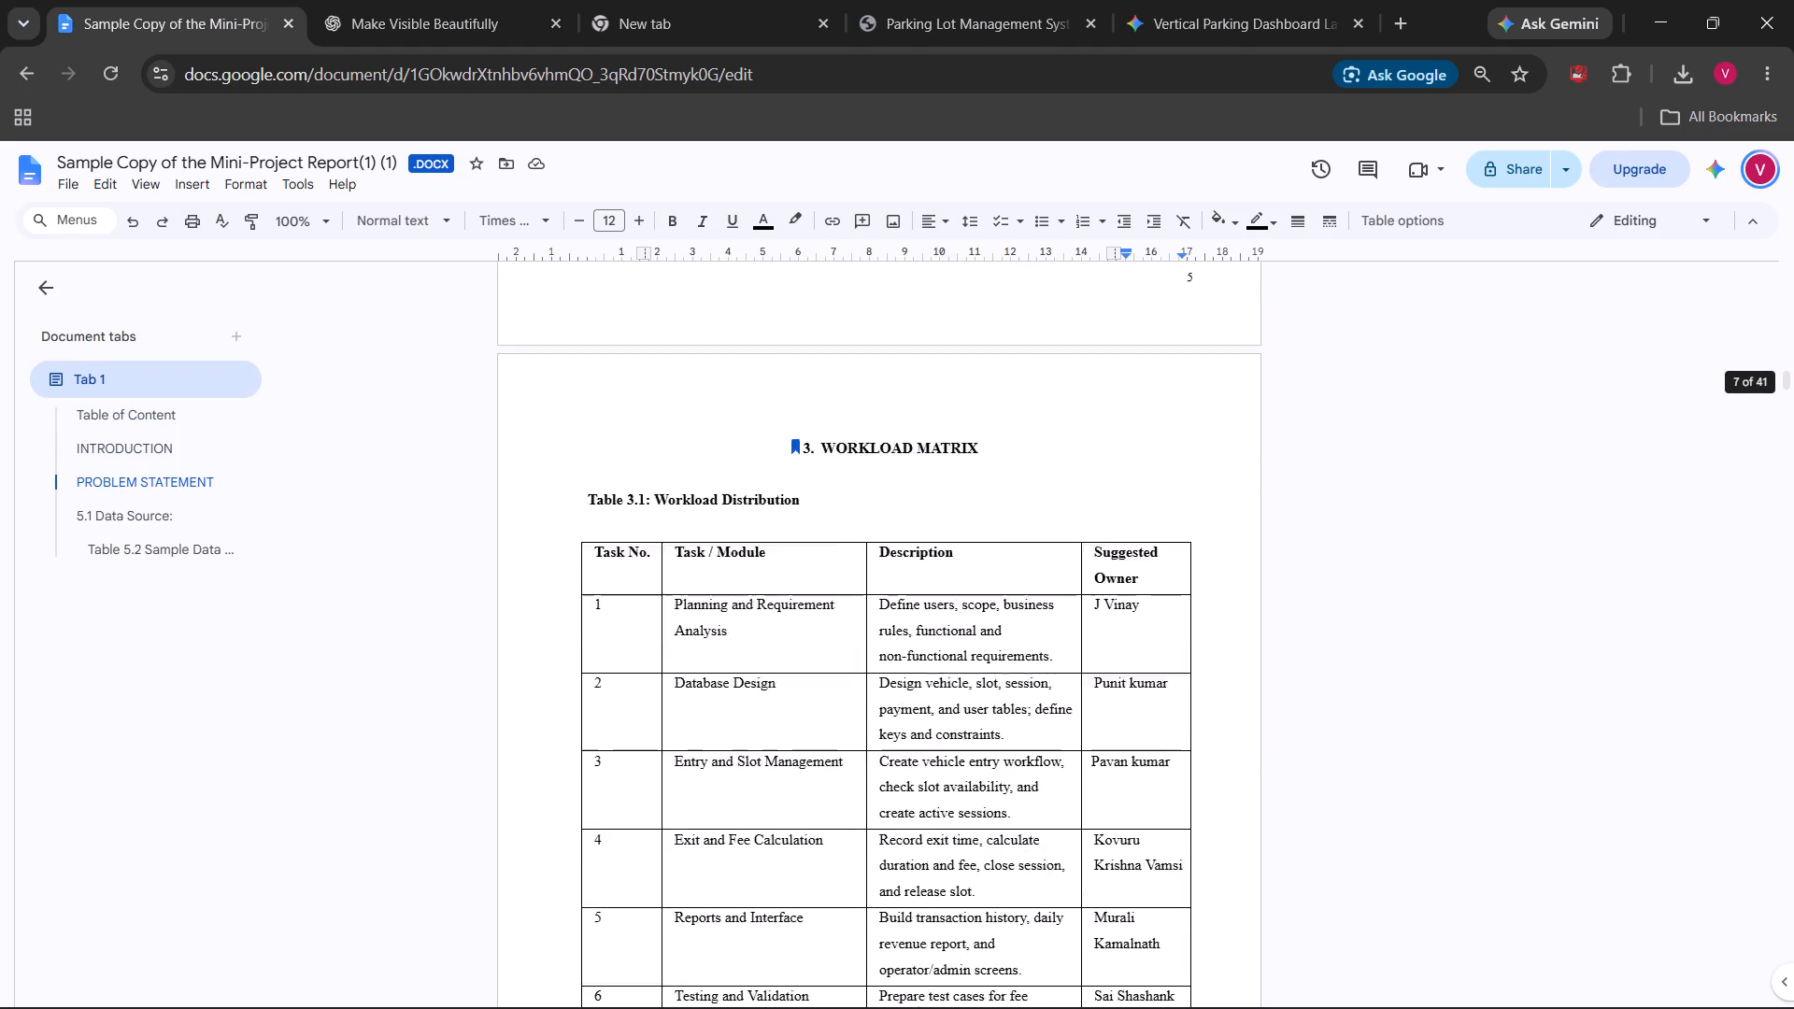
pyautogui.scroll(-10, 1260, 693)
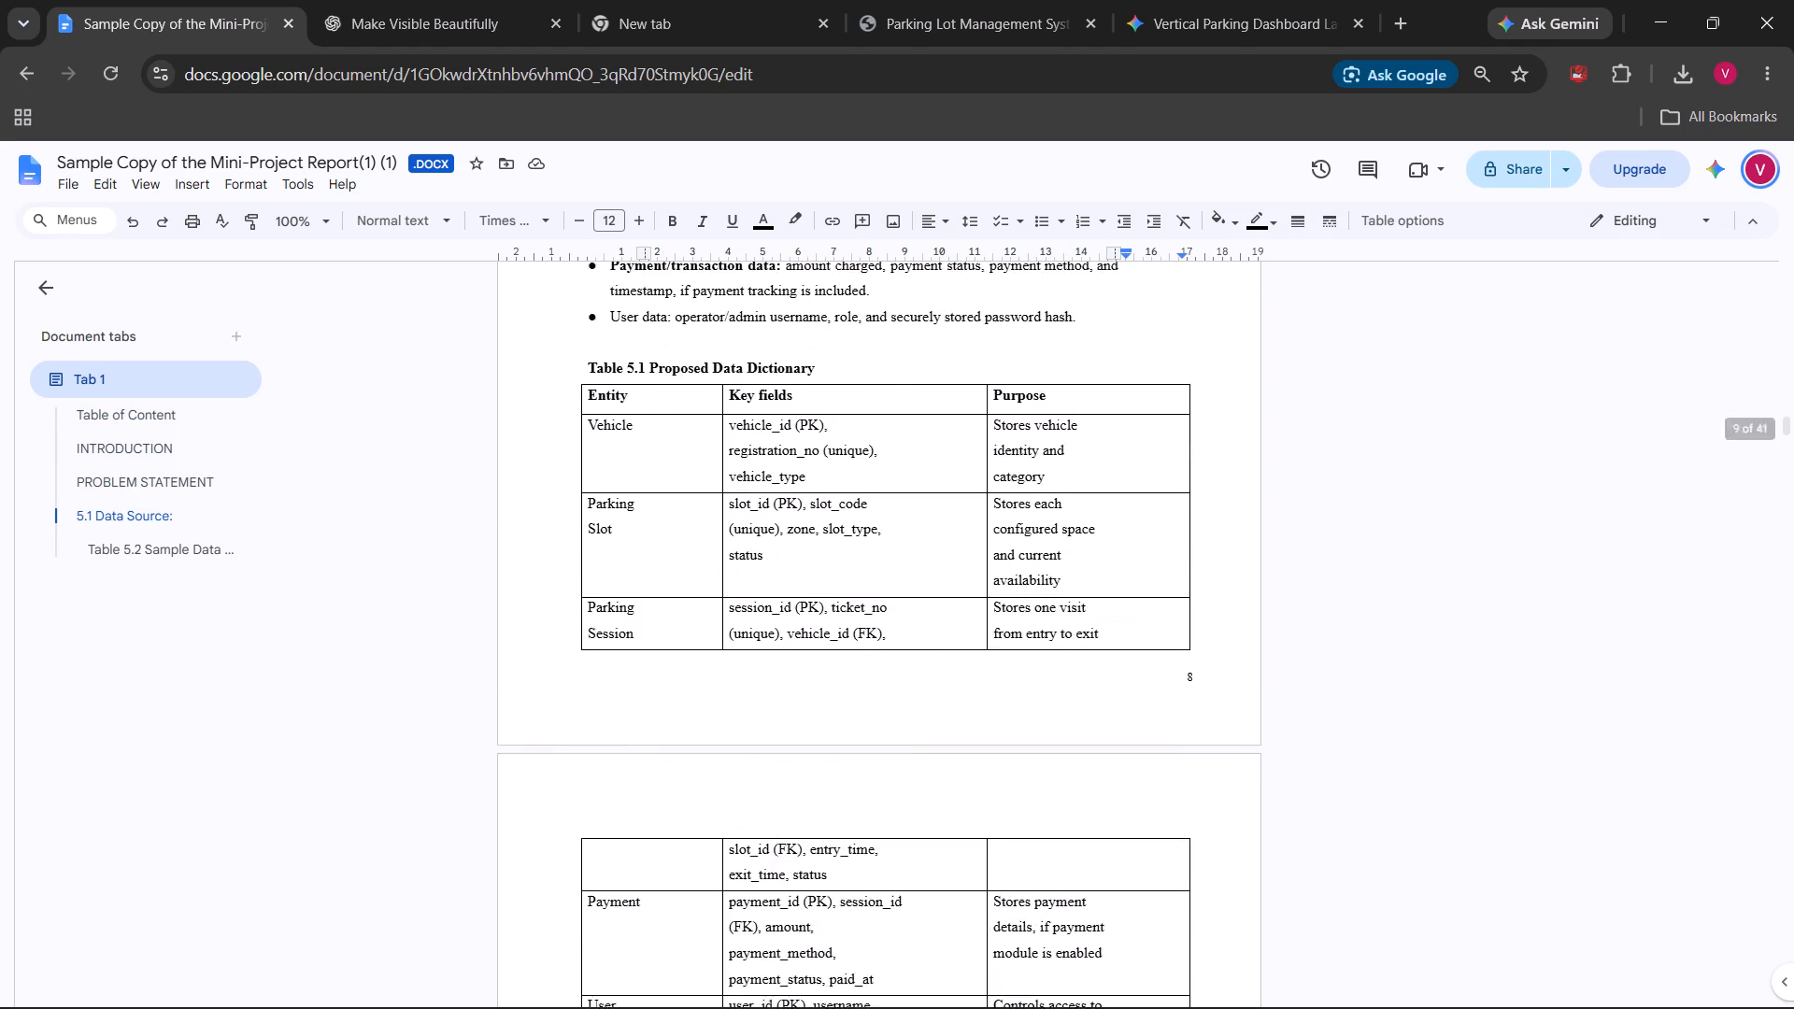
pyautogui.scroll(-9, 1260, 693)
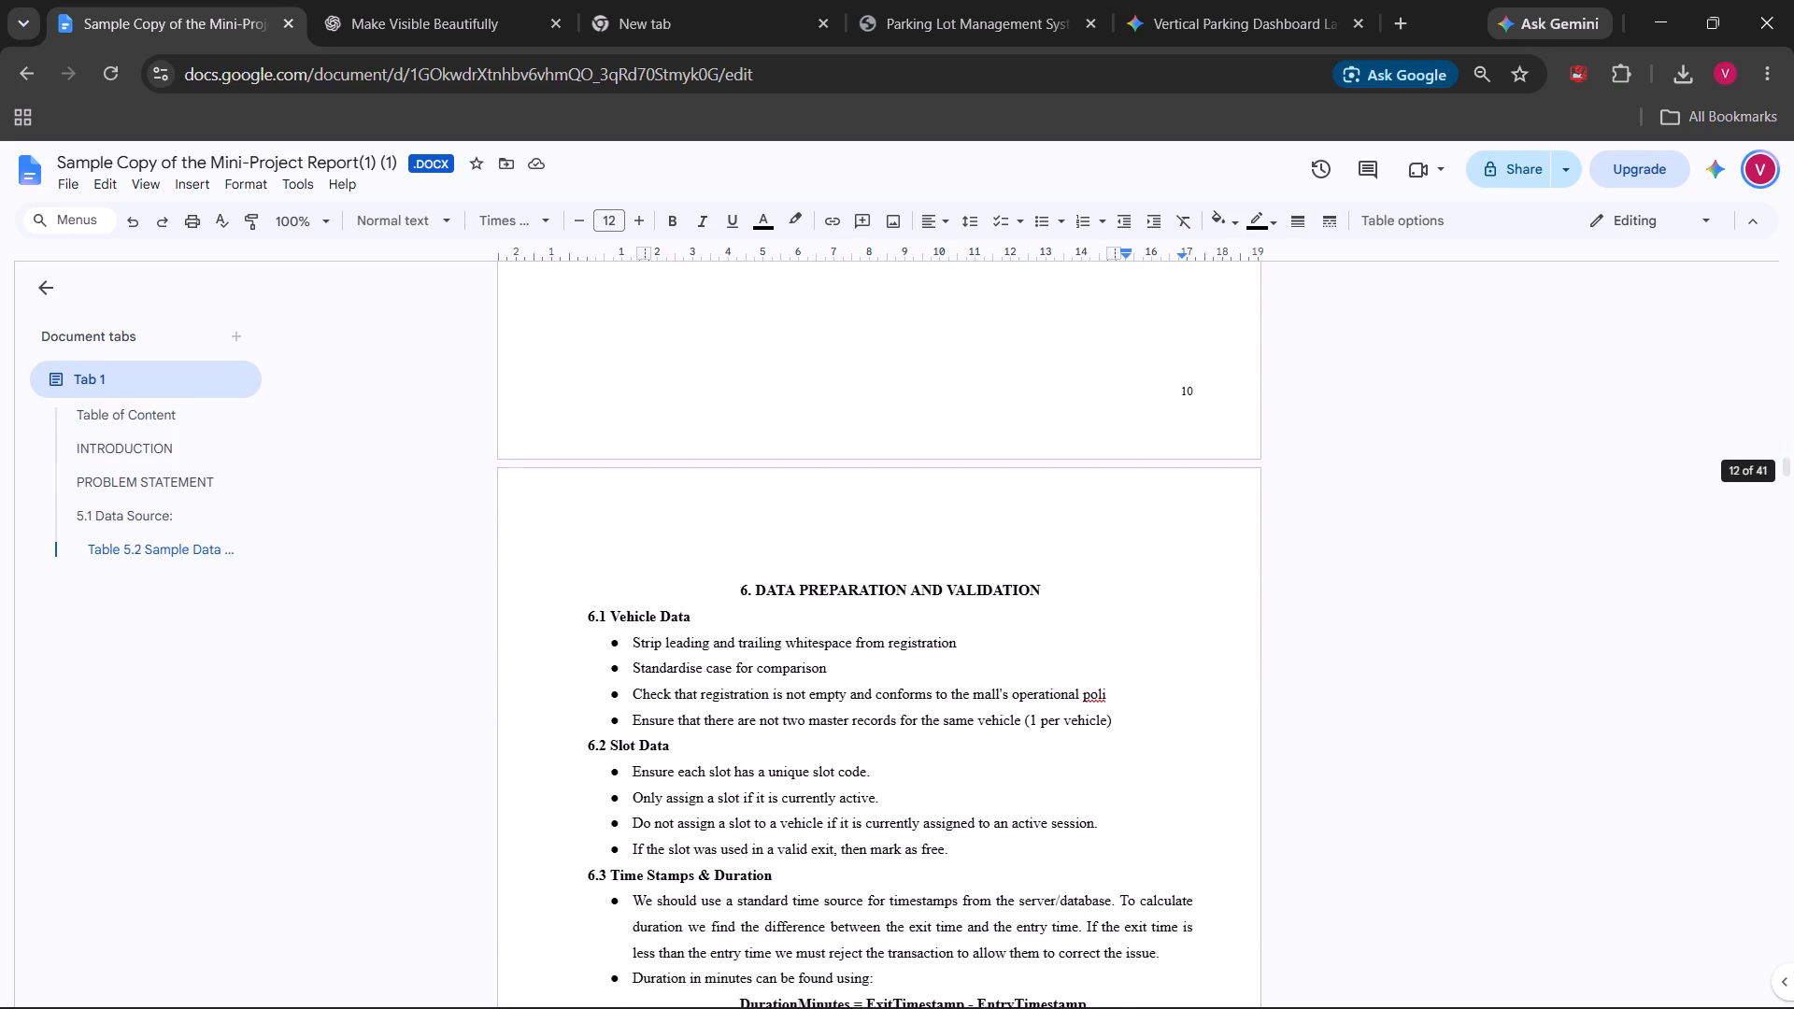
pyautogui.scroll(-2, 1260, 693)
pyautogui.scroll(20, 1260, 693)
pyautogui.scroll(7, 1260, 693)
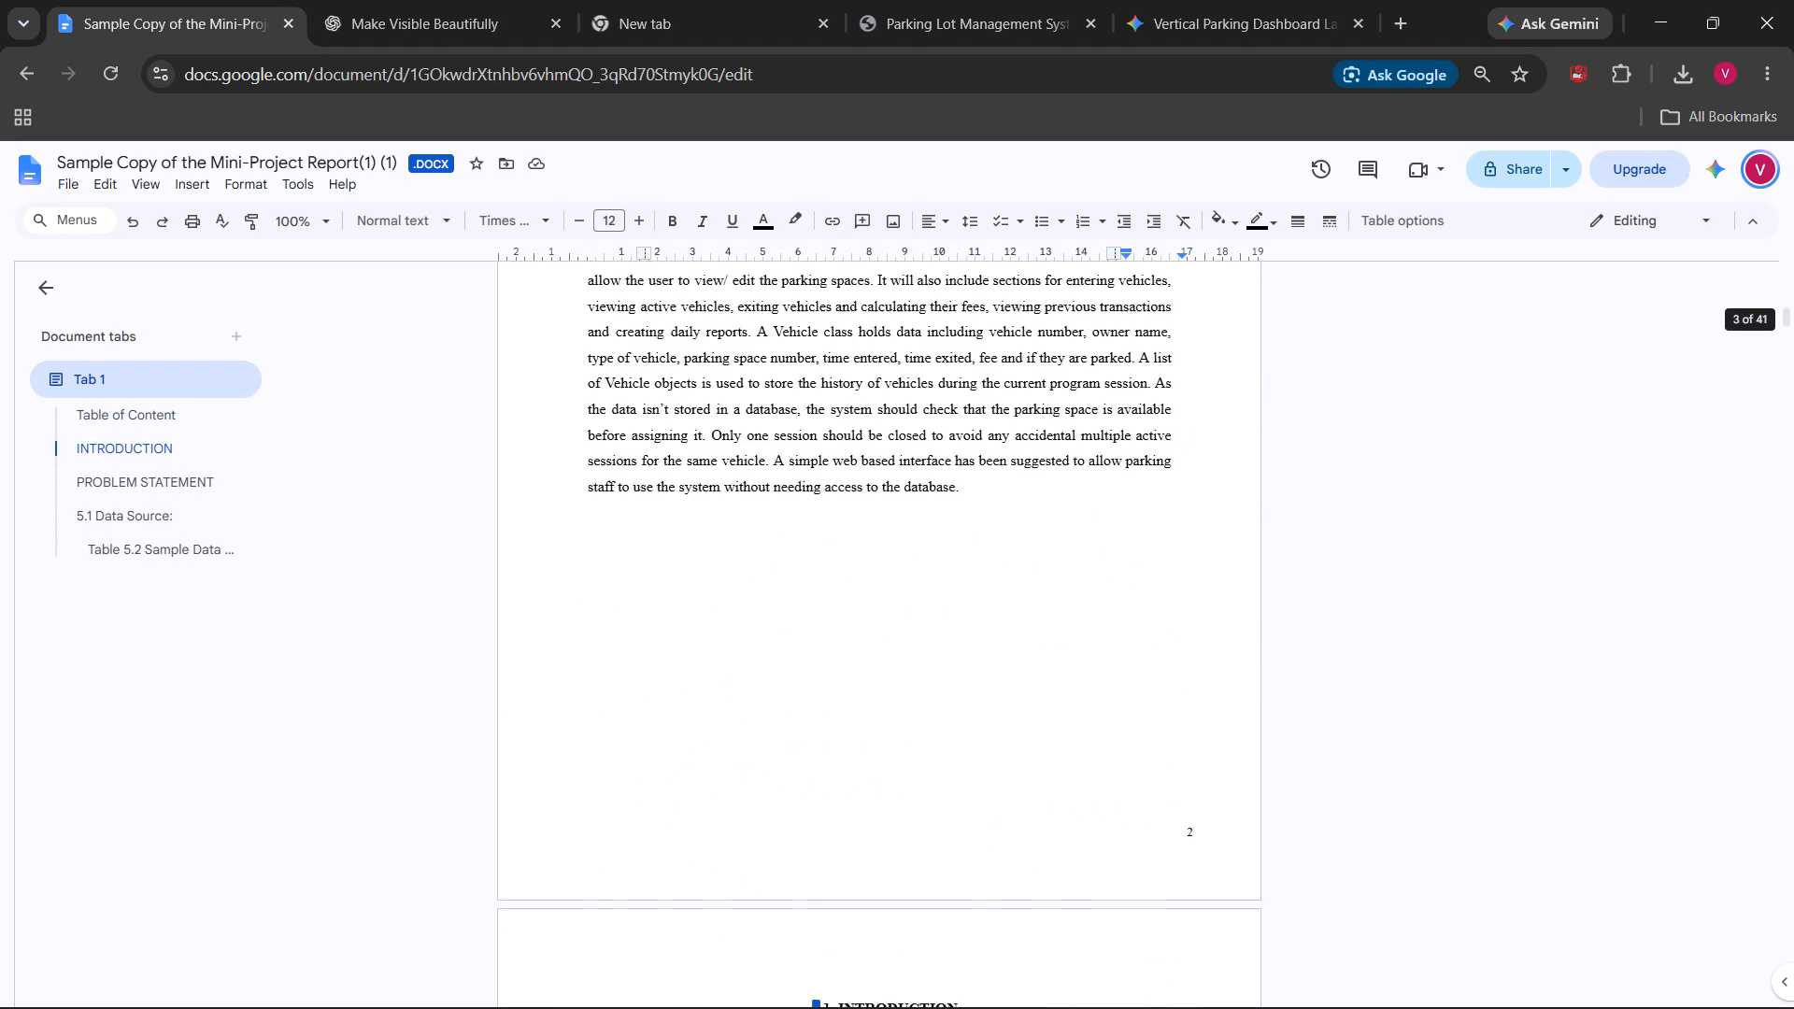
pyautogui.scroll(-6, 1260, 693)
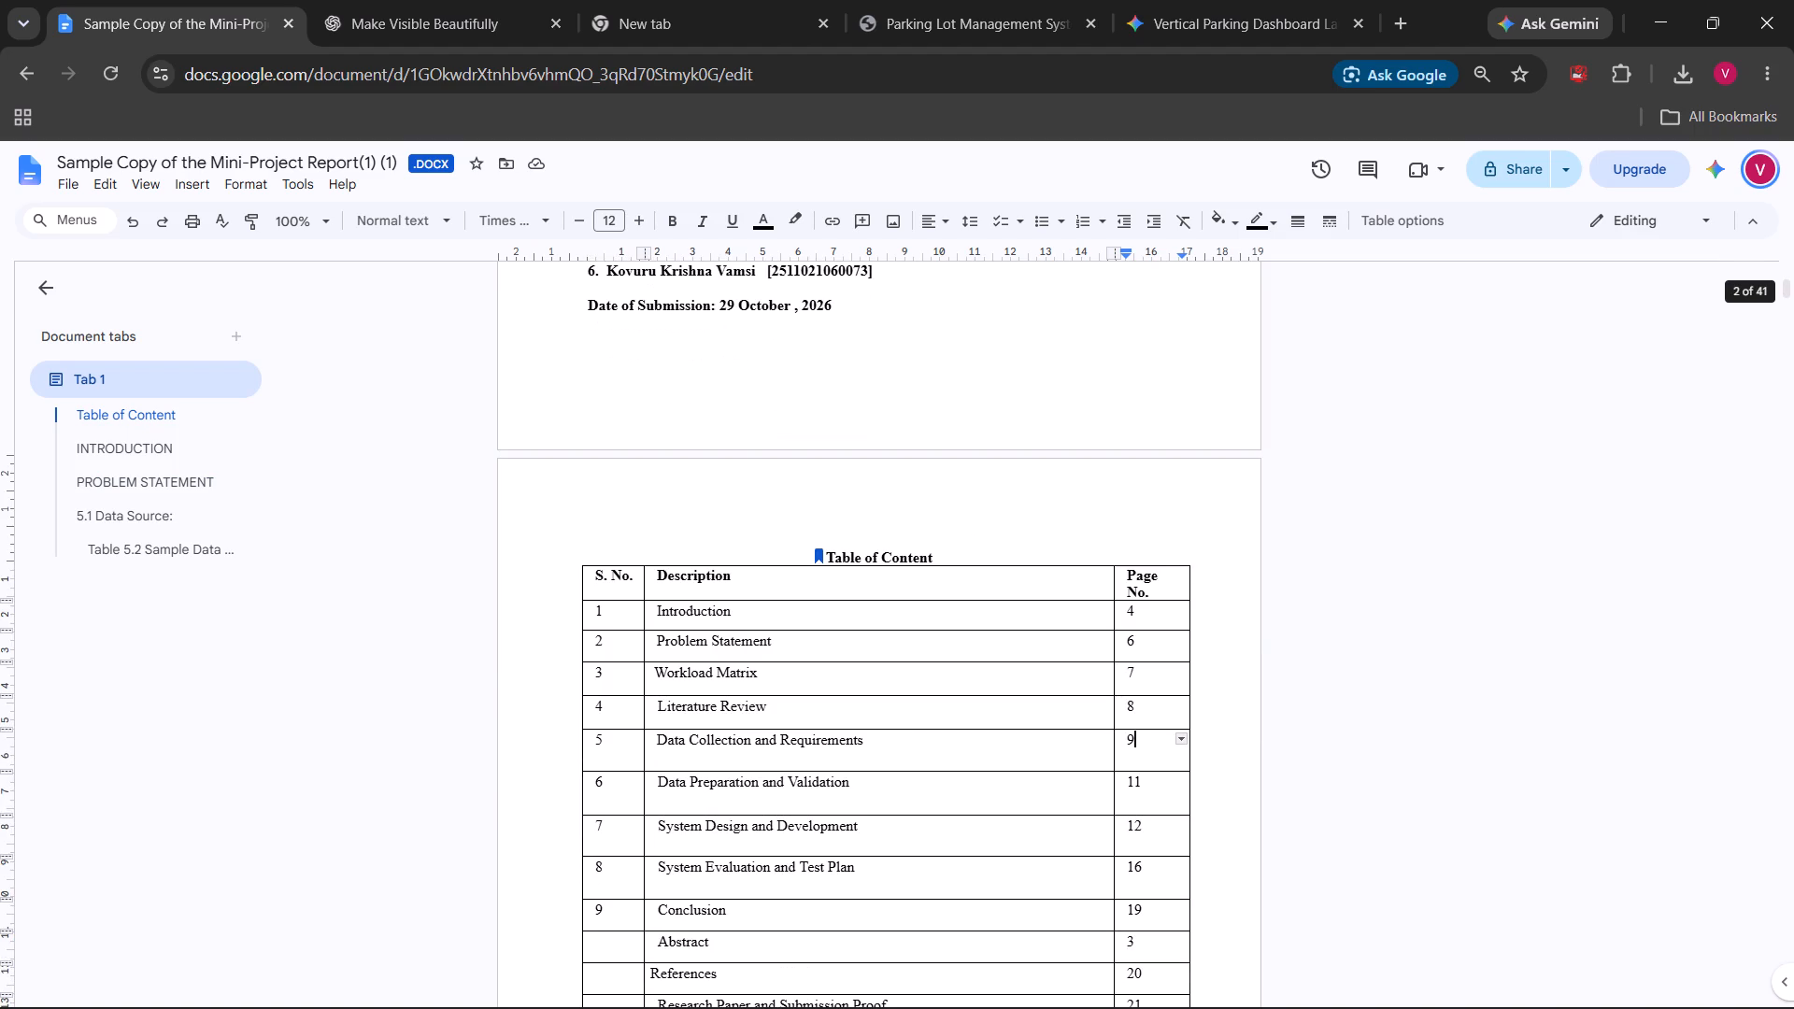
pyautogui.click(1151, 827)
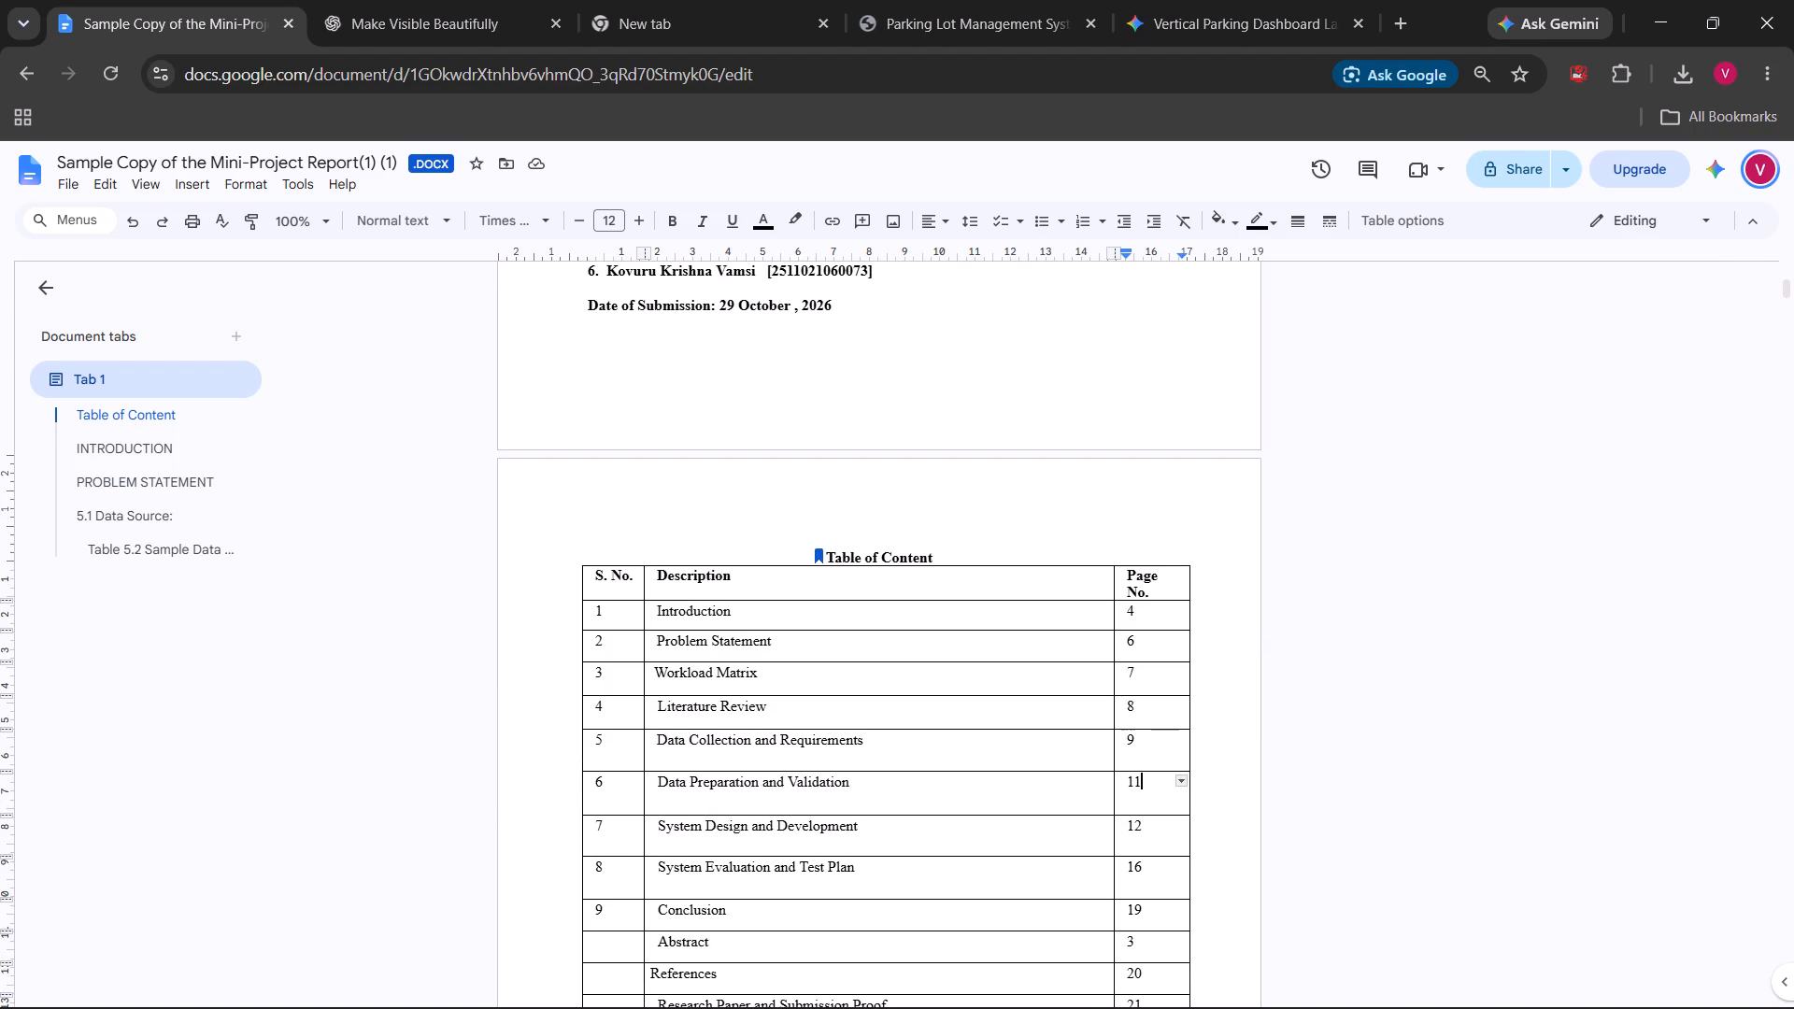
pyautogui.click(1146, 789)
pyautogui.press('BackSpace')
pyautogui.press('2')
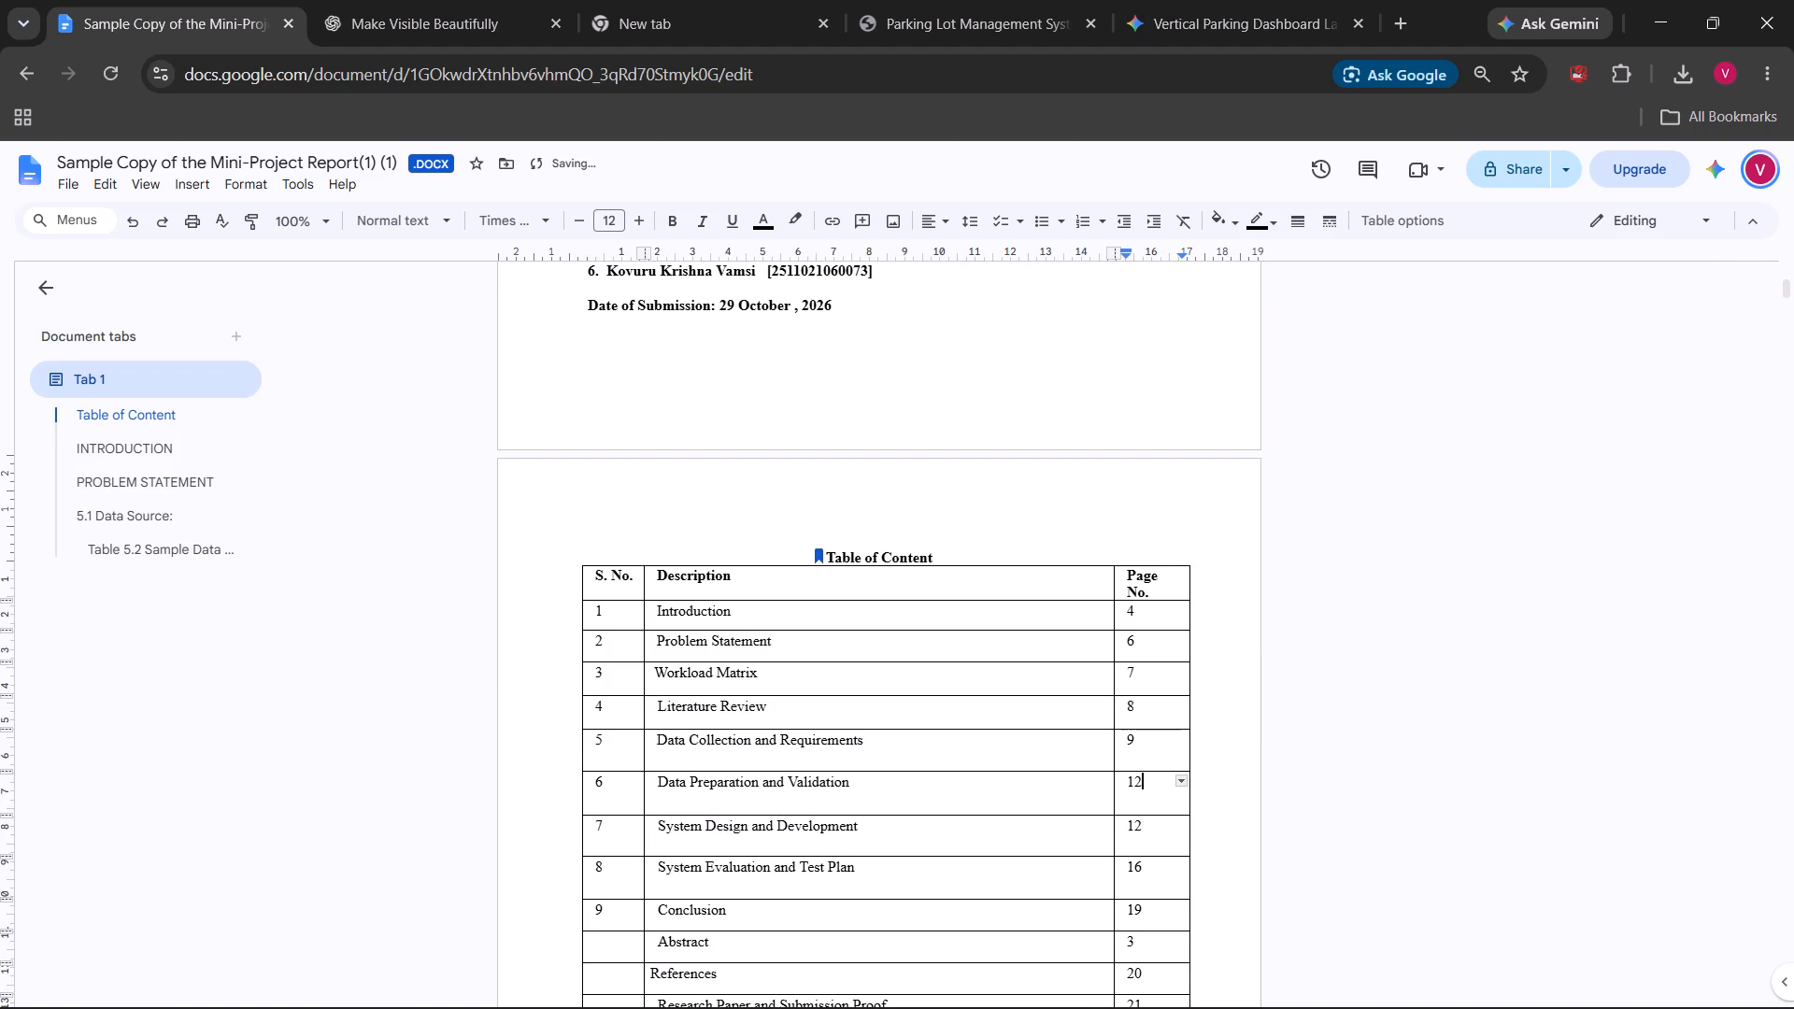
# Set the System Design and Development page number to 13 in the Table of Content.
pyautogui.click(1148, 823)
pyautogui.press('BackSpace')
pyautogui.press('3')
# Check where the System Design and Development section starts and set its page number to 14 in the Table of Content.
pyautogui.scroll(-1, 1148, 823)
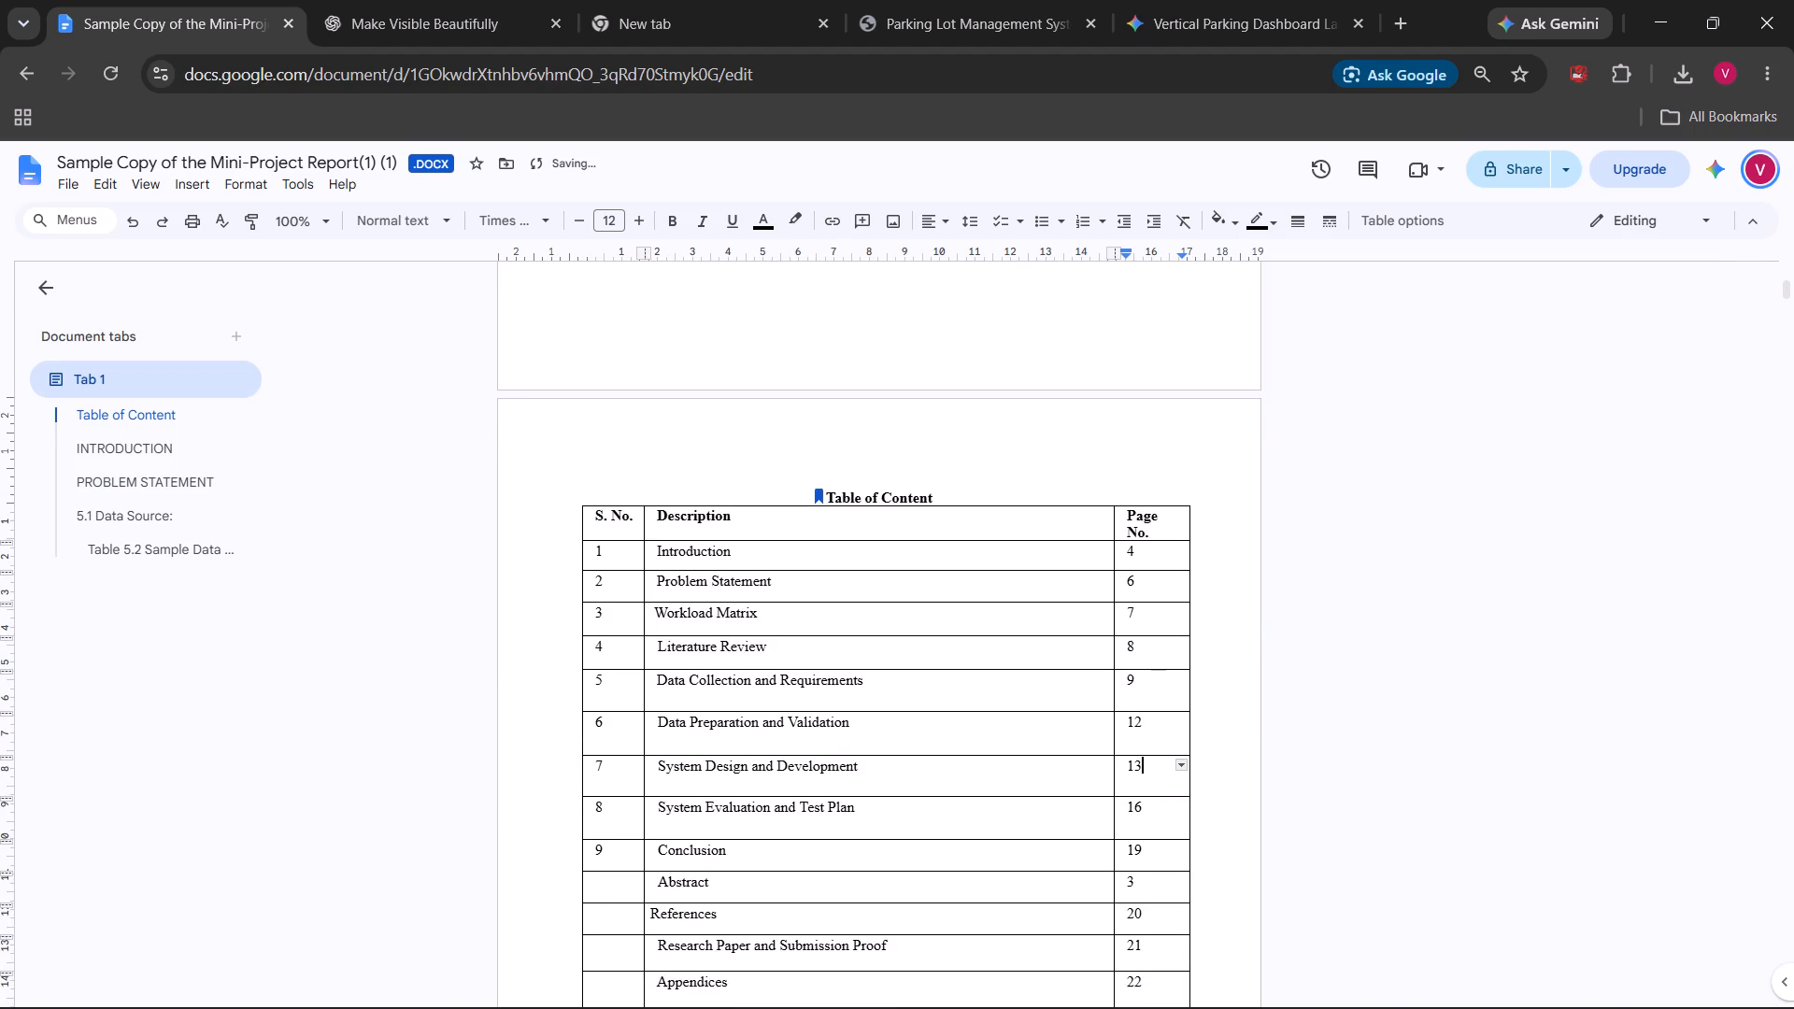
pyautogui.scroll(-13, 1494, 708)
pyautogui.scroll(-5, 1296, 563)
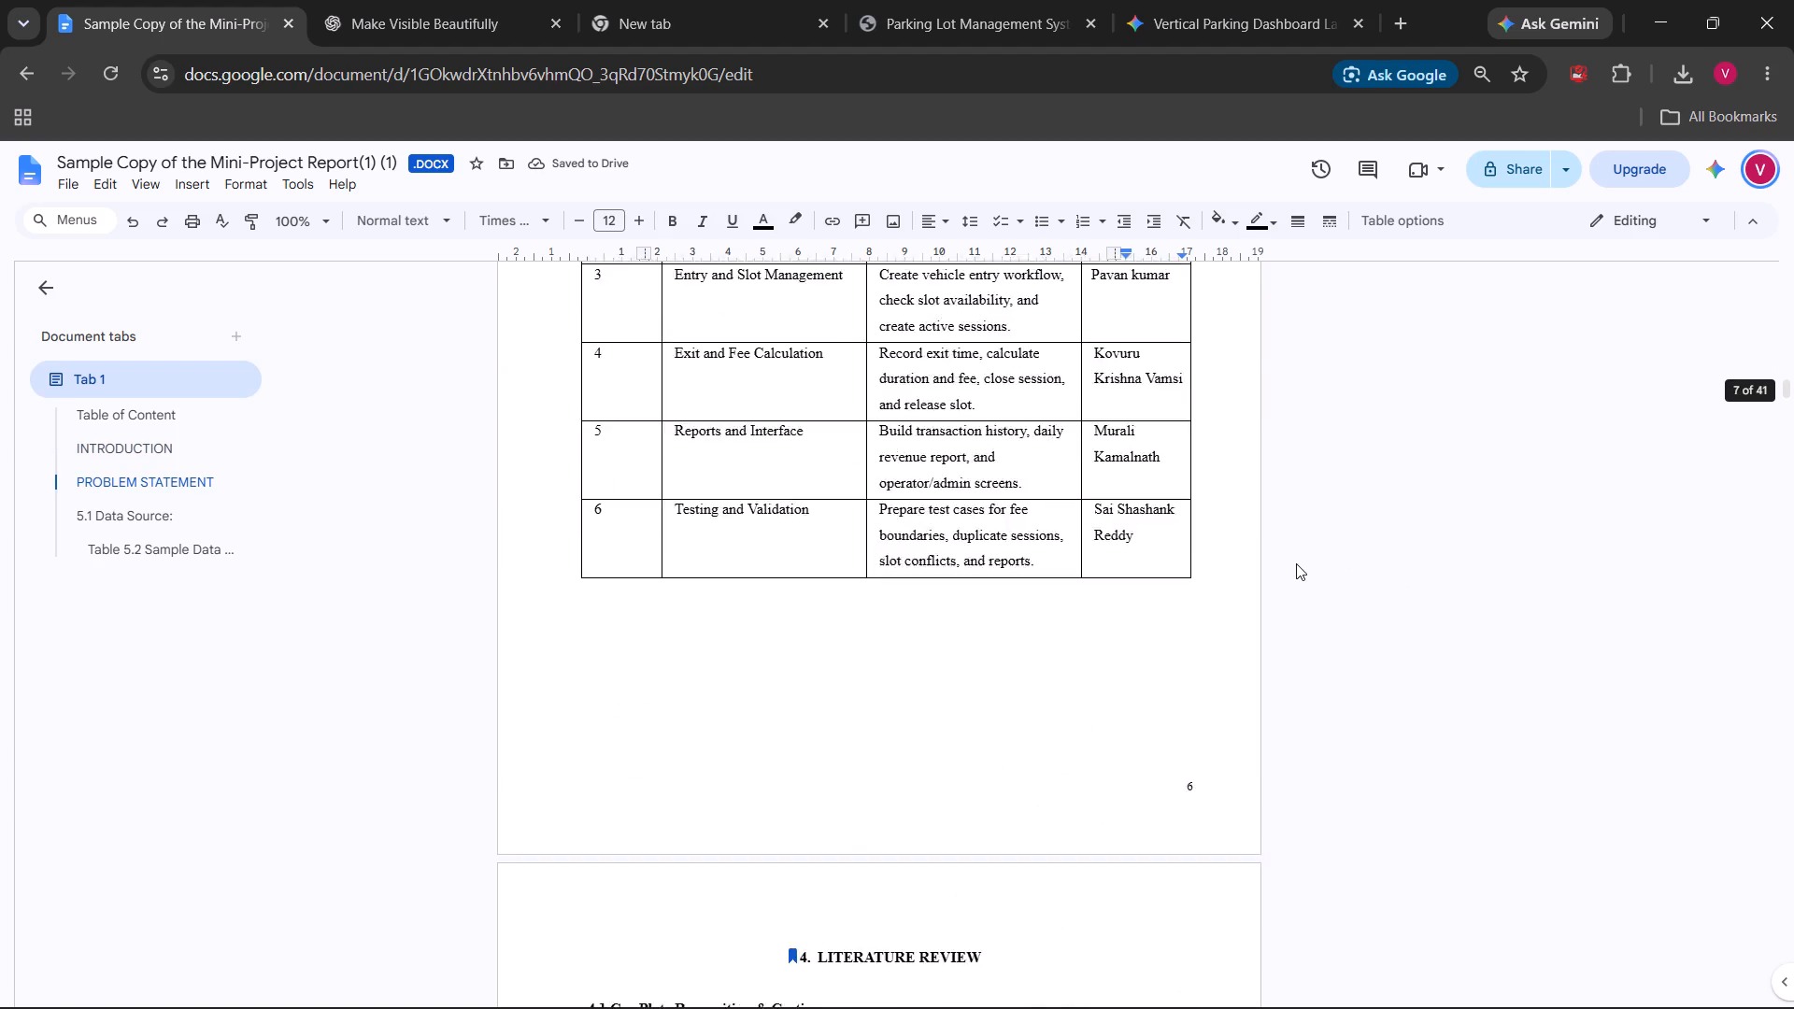
pyautogui.scroll(-14, 1296, 563)
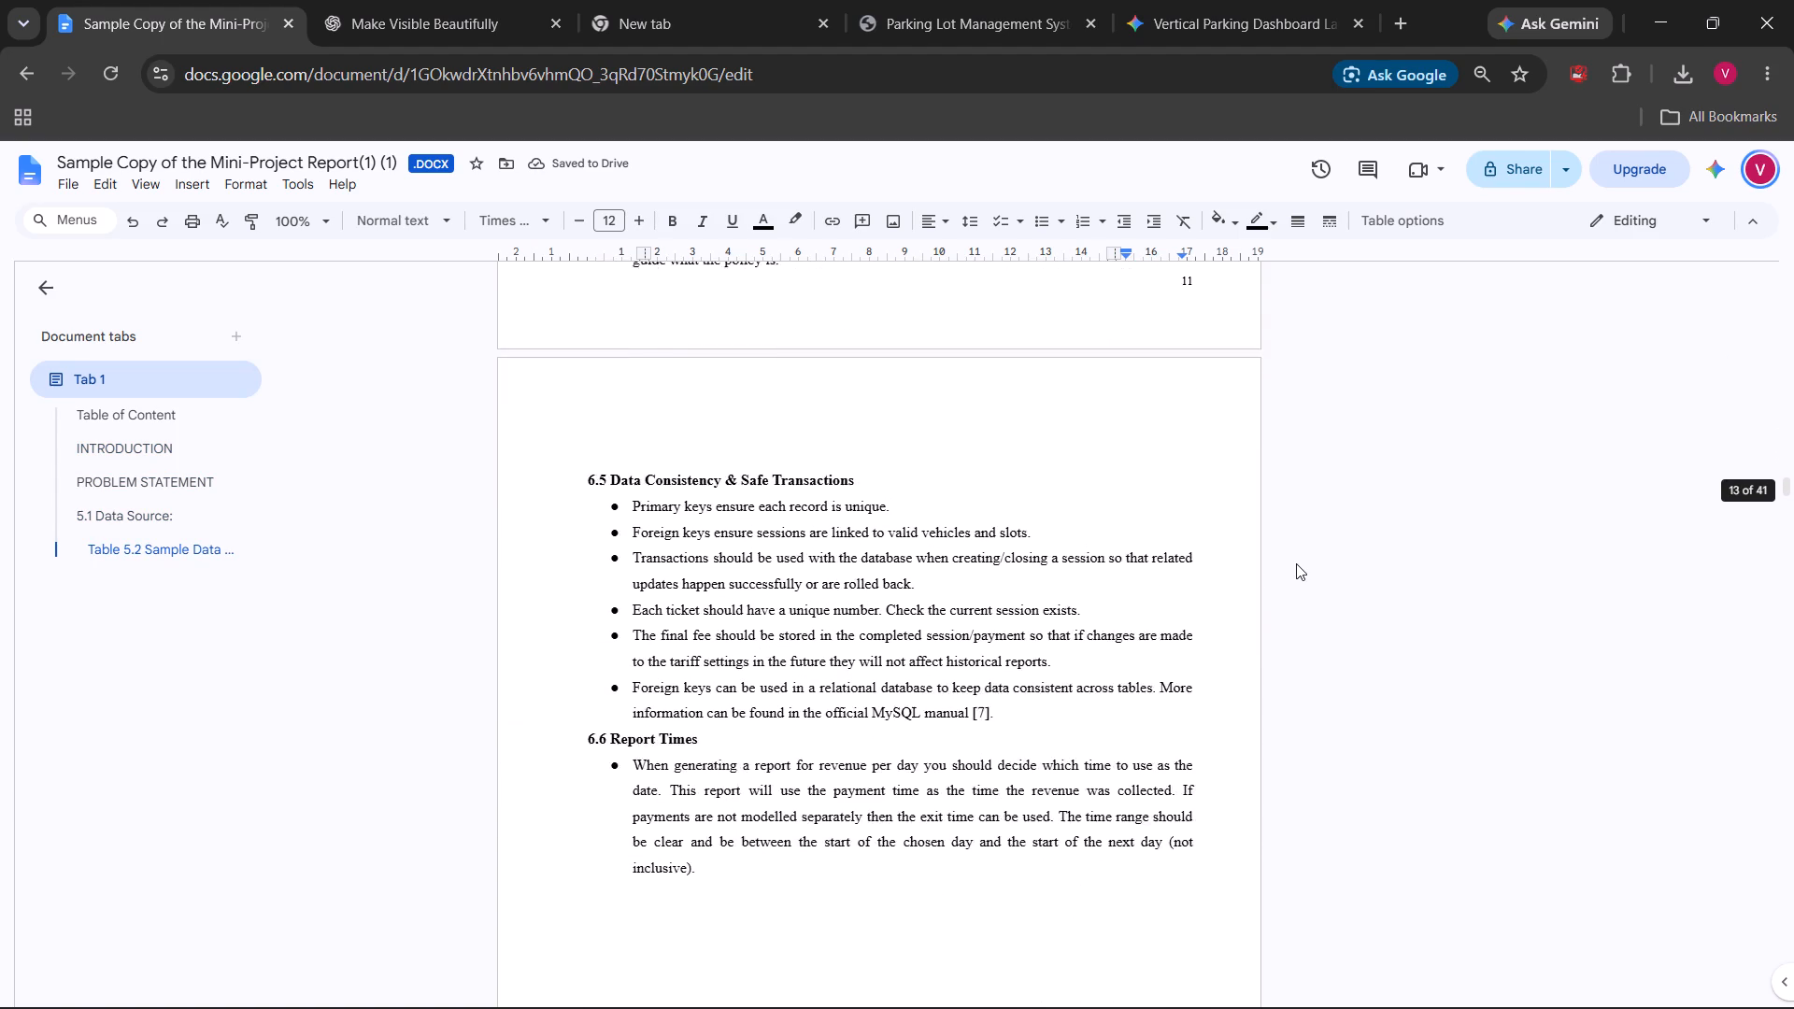
pyautogui.scroll(-2, 1296, 563)
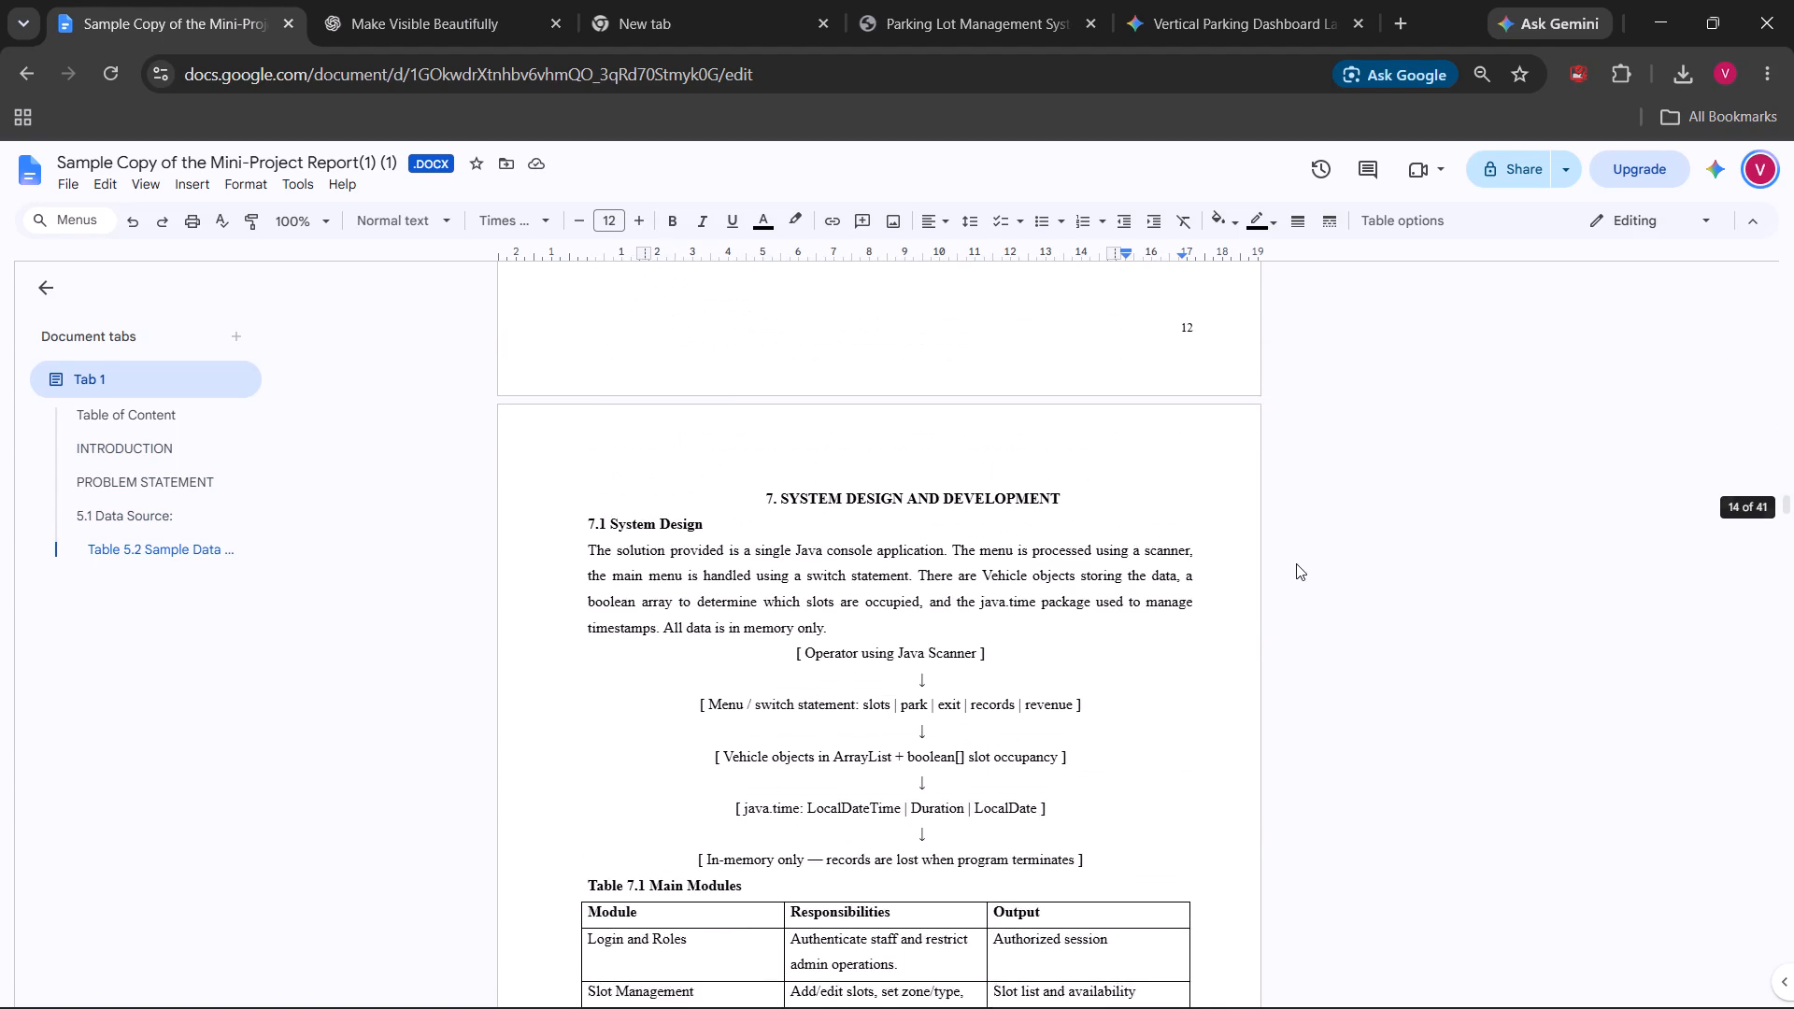
pyautogui.scroll(-6, 1296, 563)
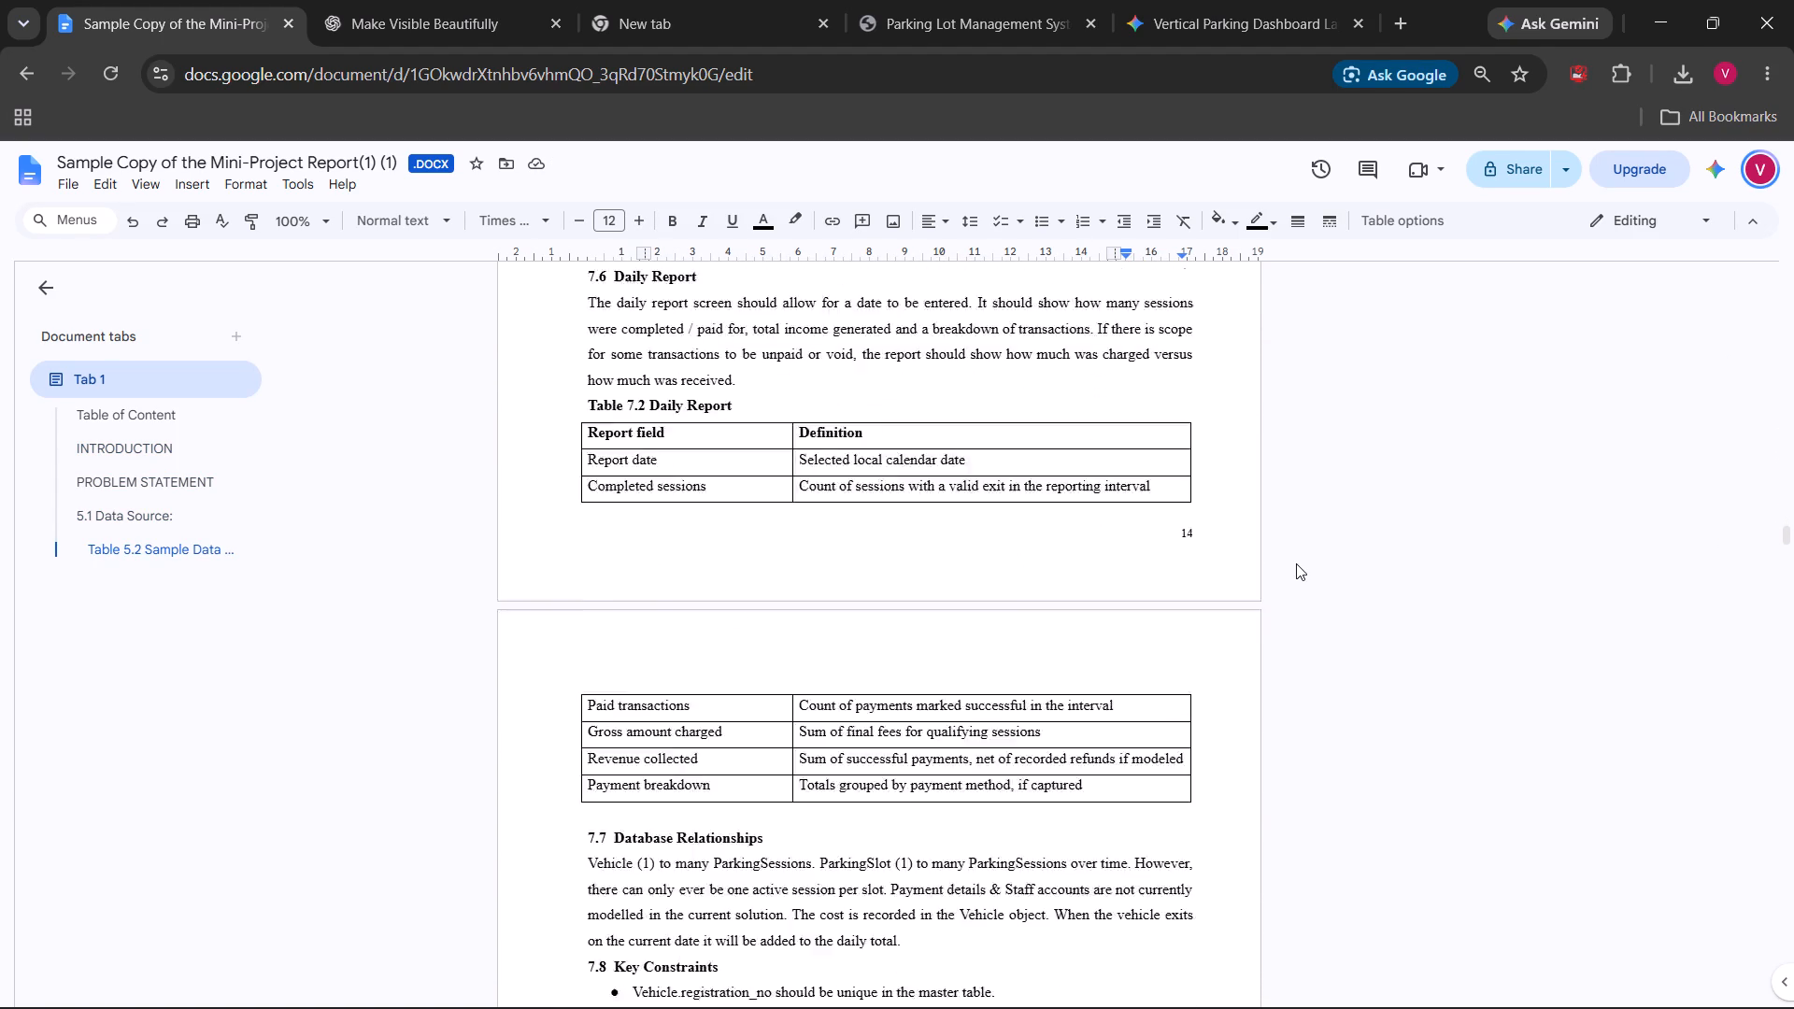
pyautogui.scroll(-6, 1296, 563)
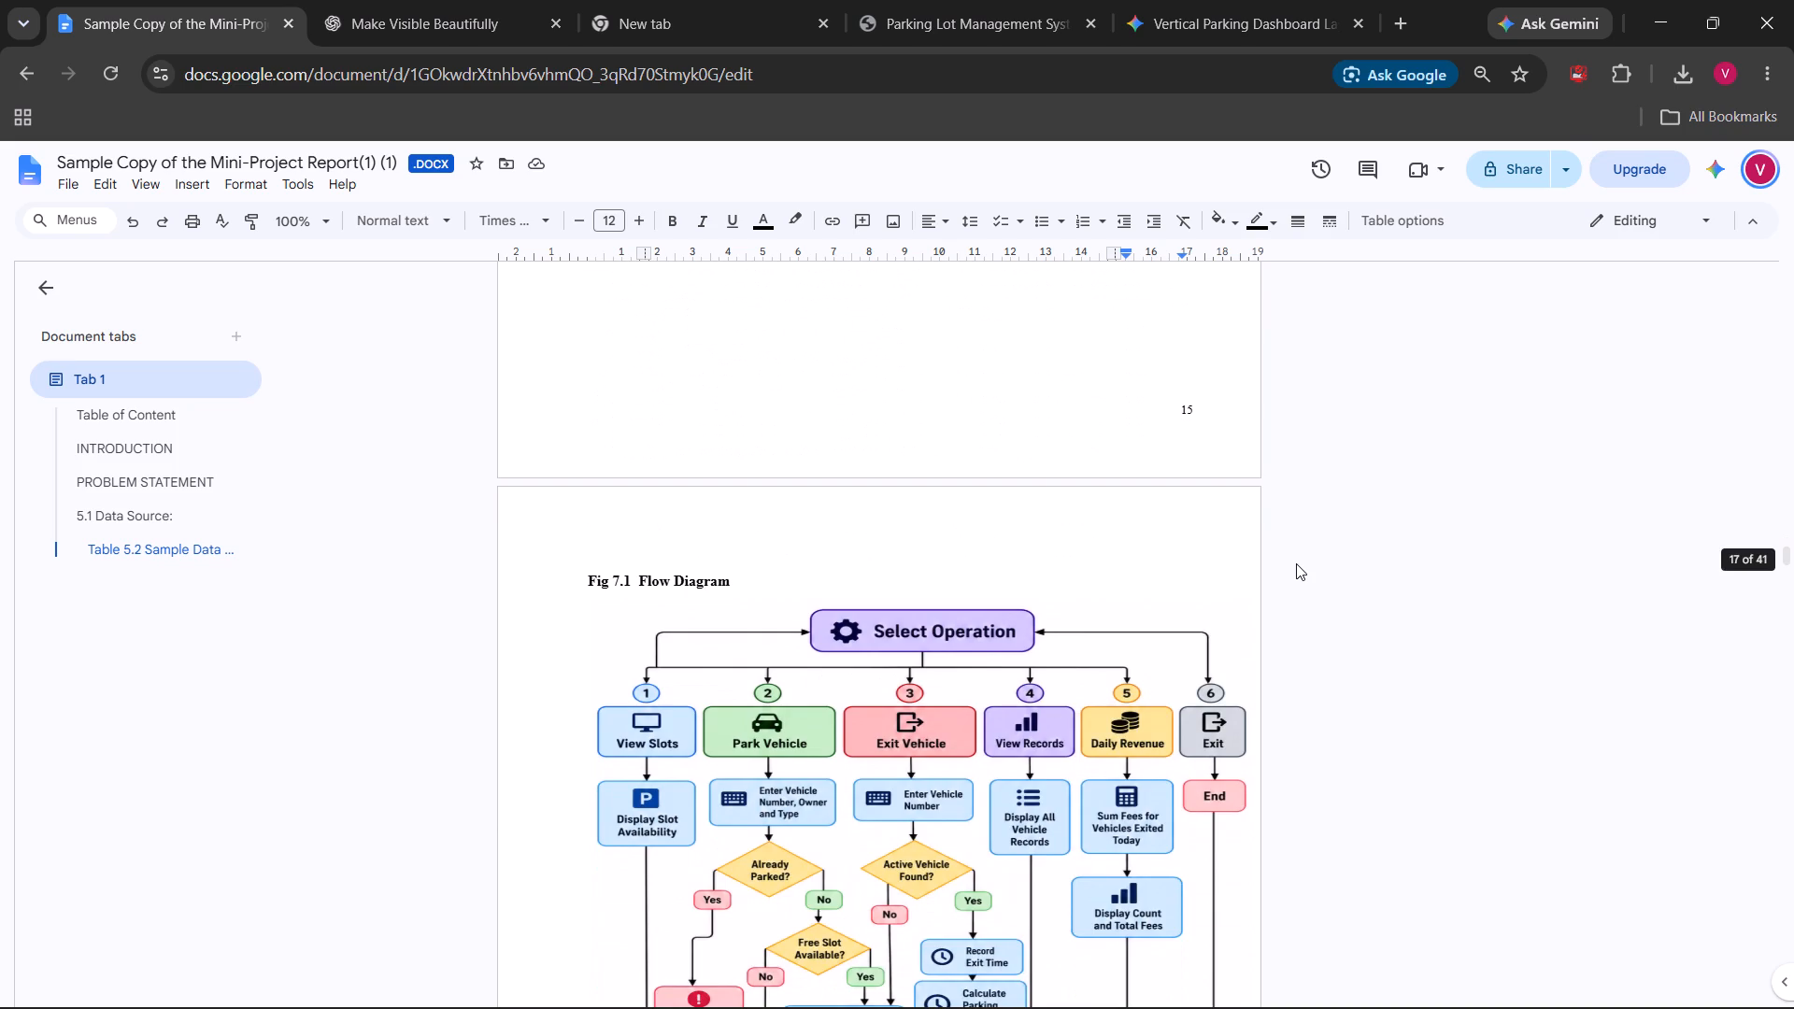
pyautogui.scroll(-8, 1296, 563)
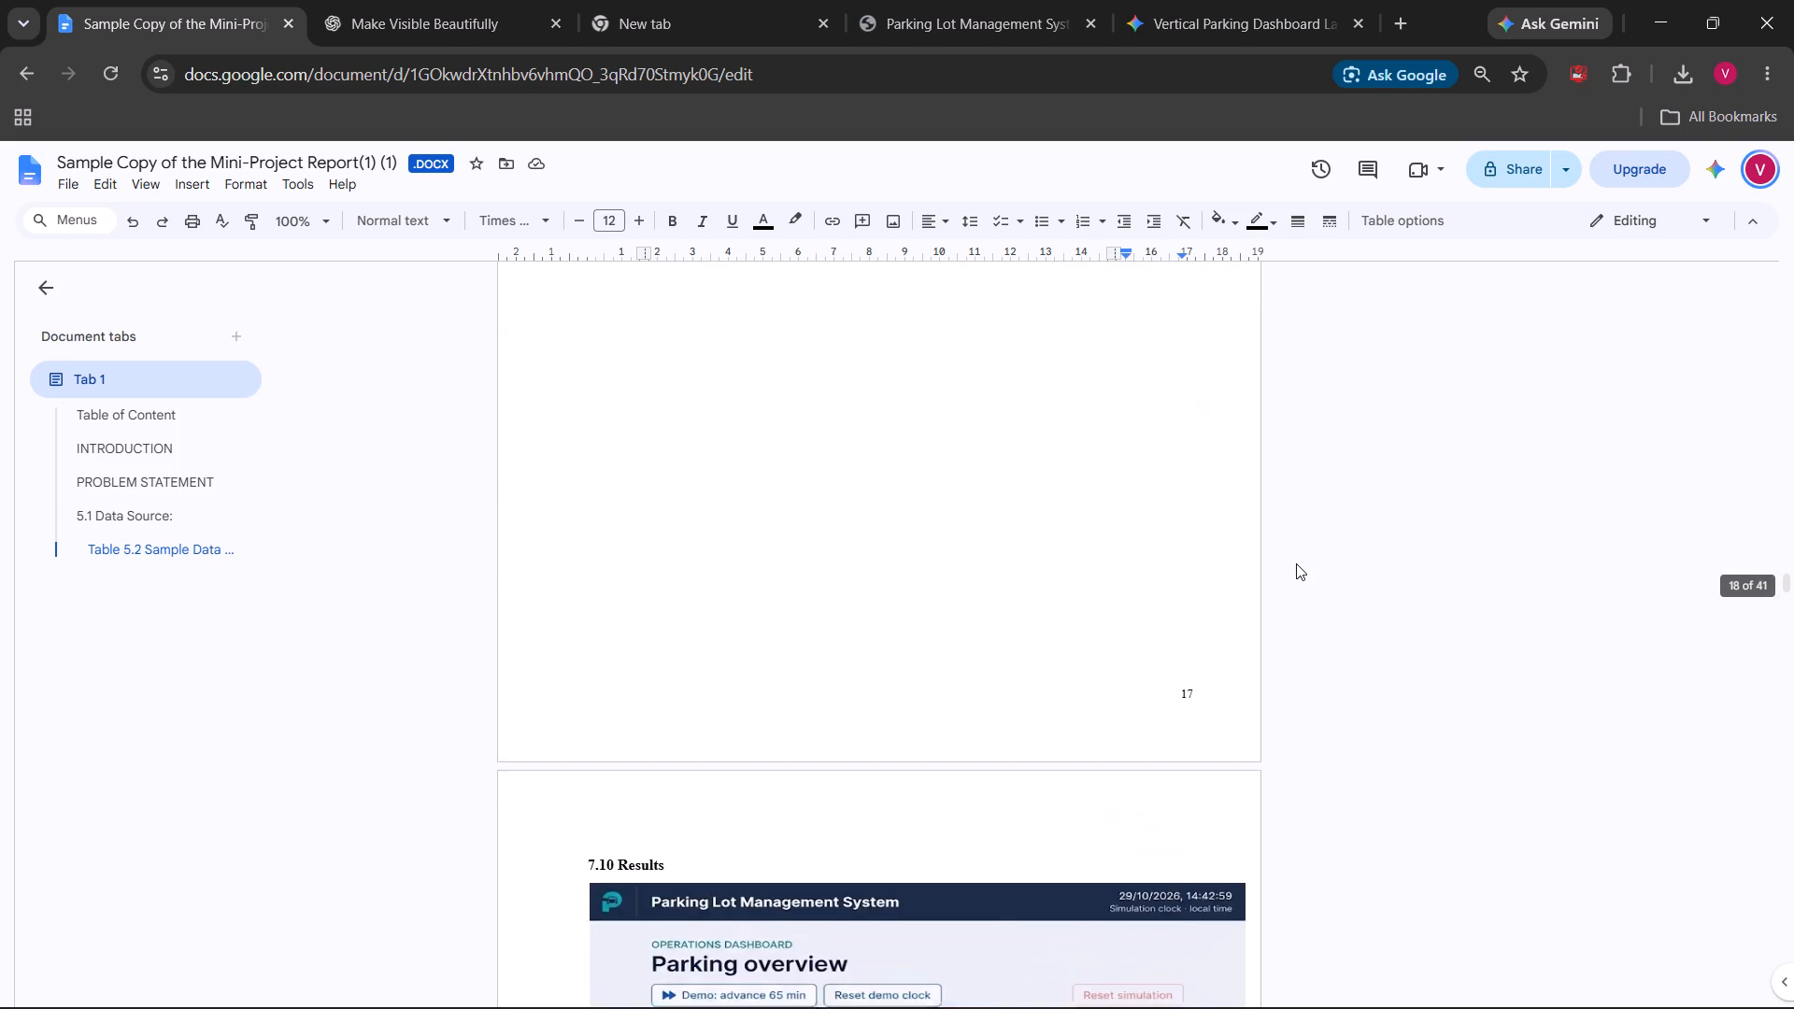
pyautogui.scroll(-9, 1296, 563)
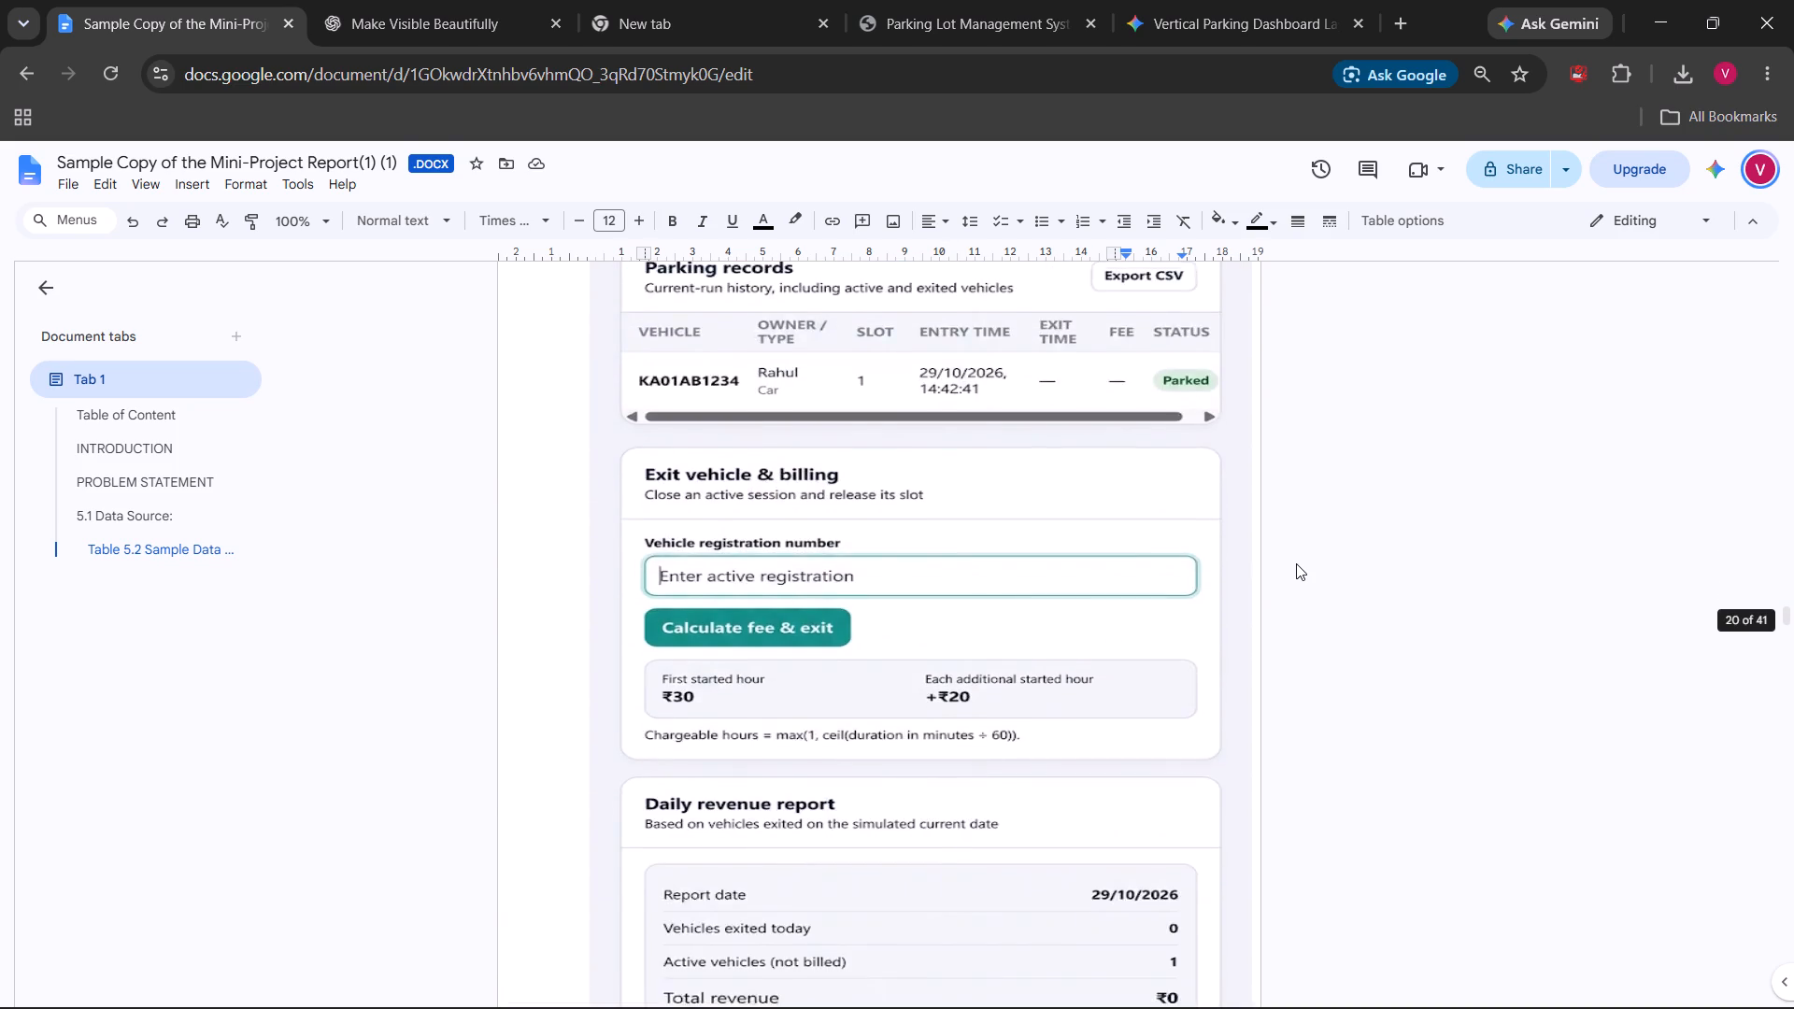
pyautogui.scroll(-8, 1296, 563)
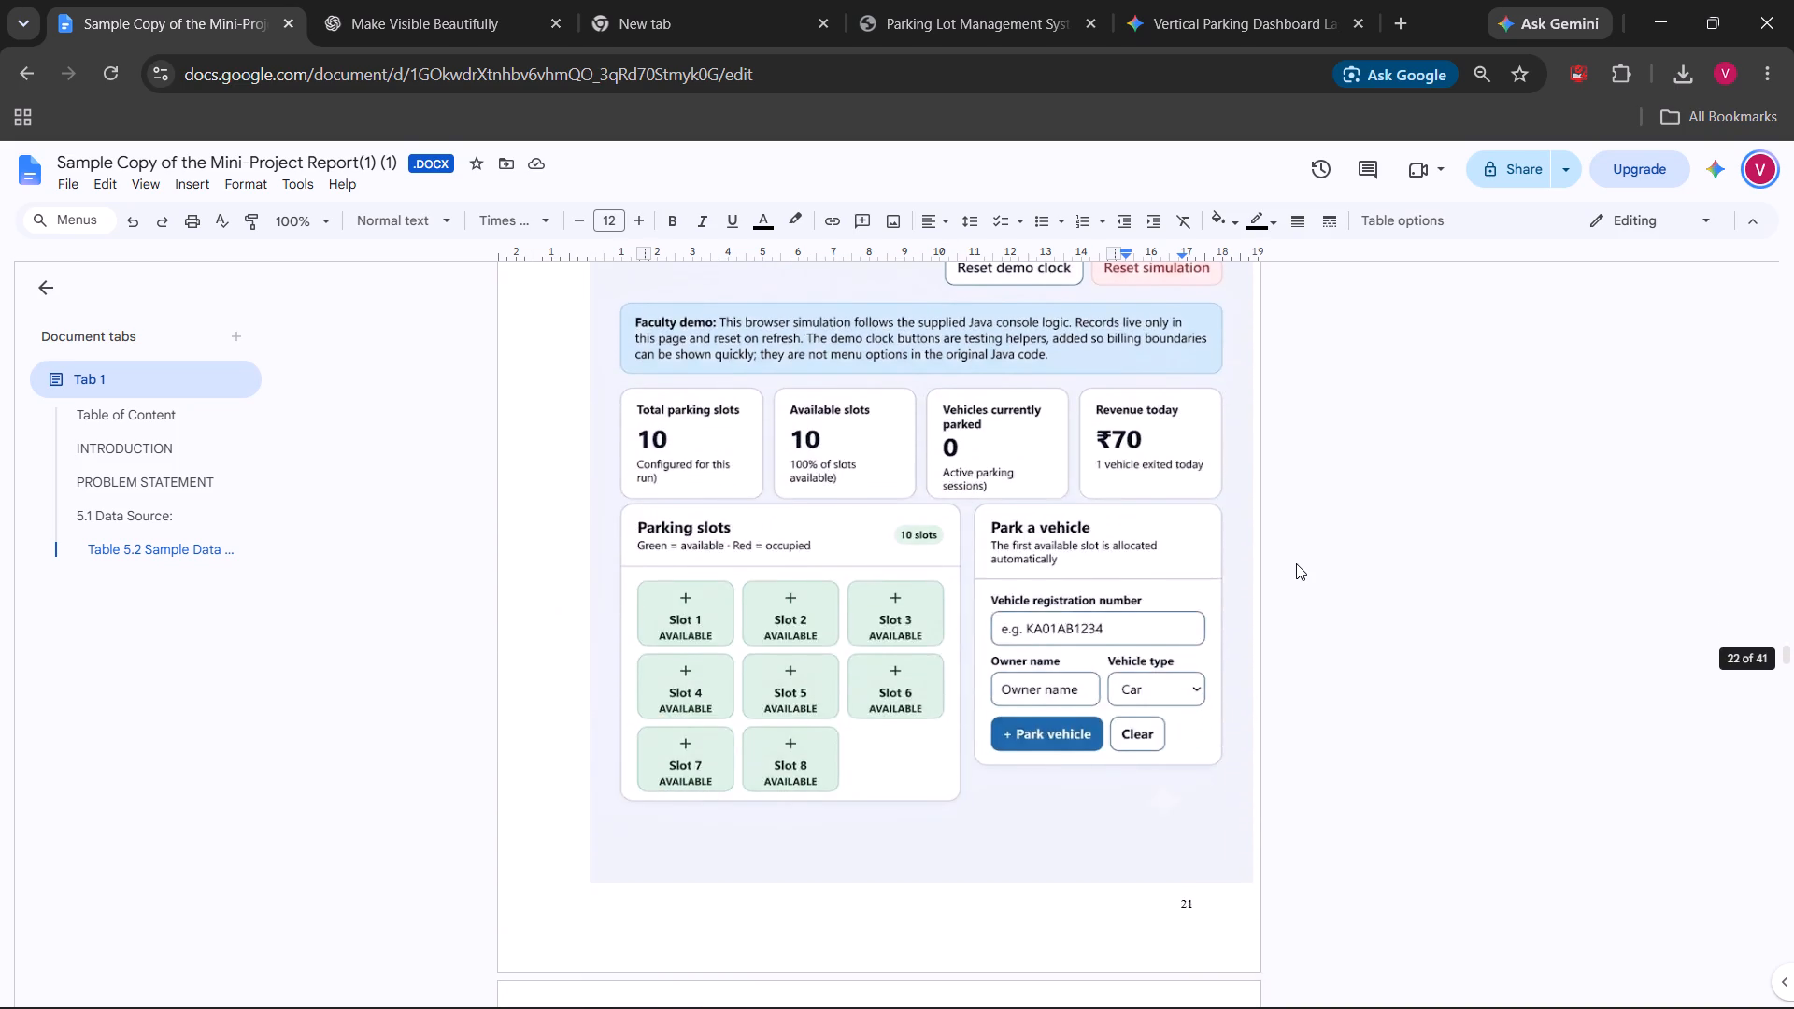
pyautogui.scroll(-4, 1296, 563)
pyautogui.scroll(18, 1296, 563)
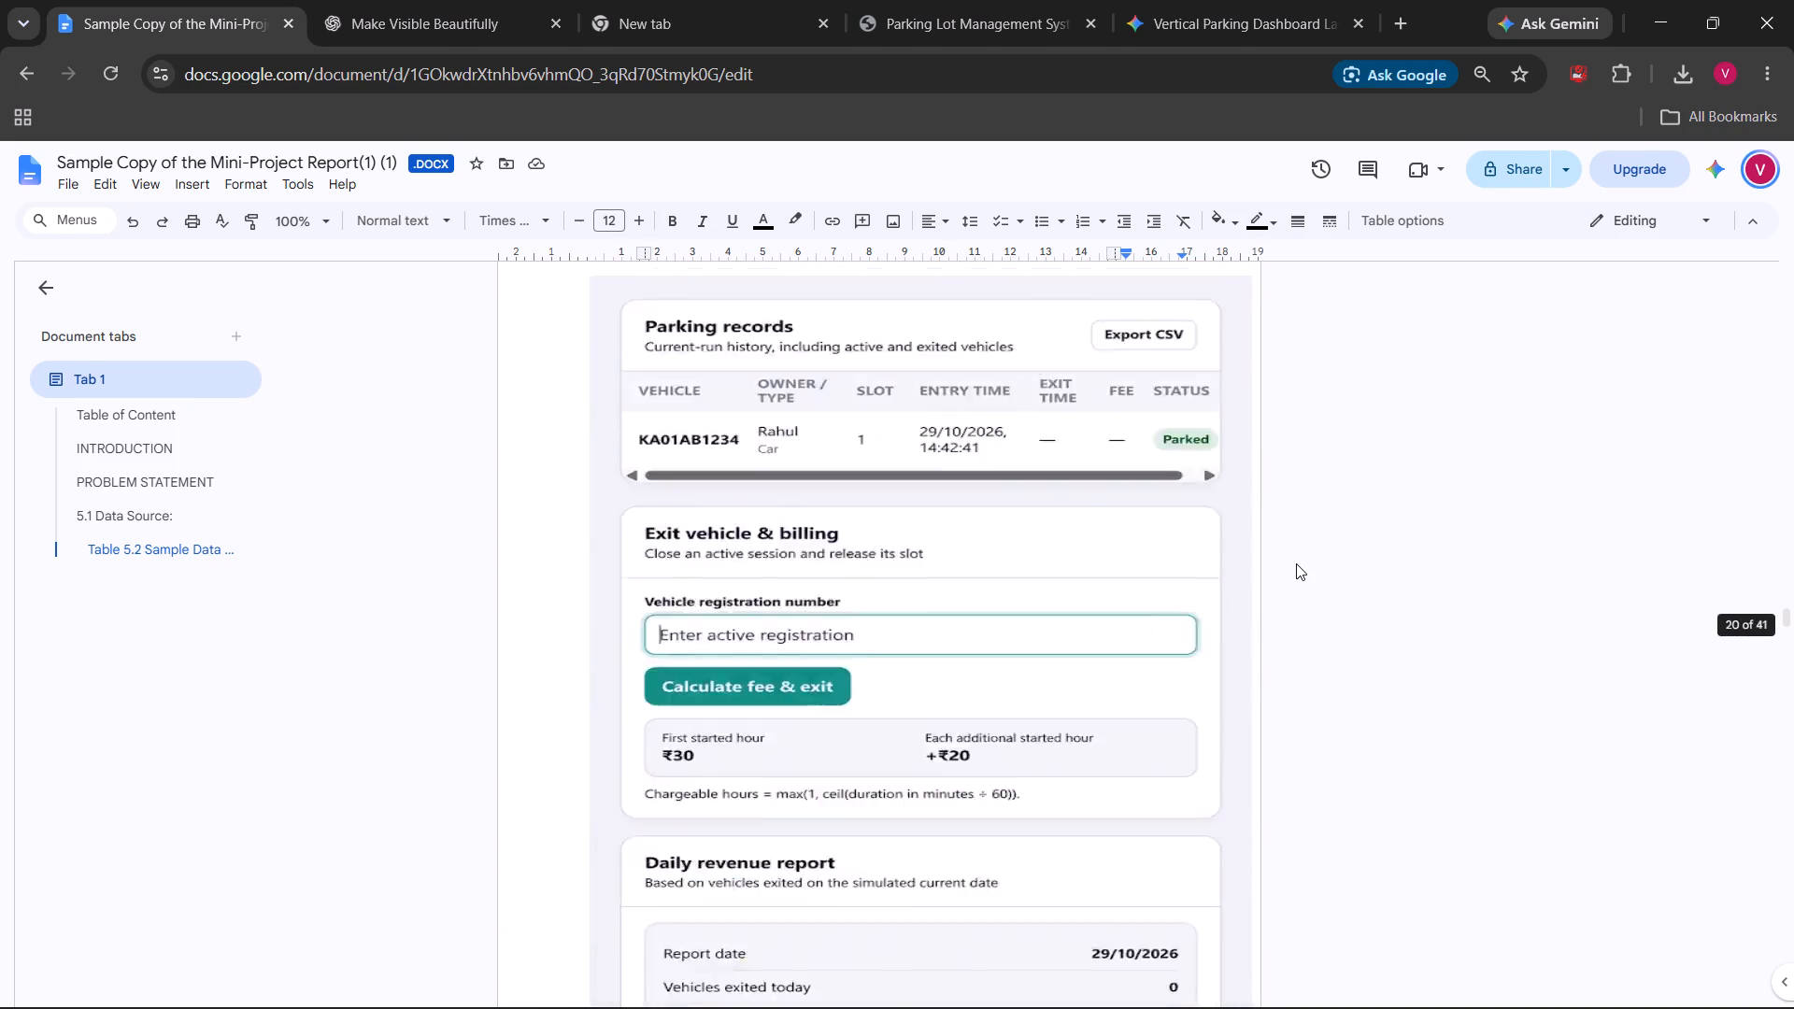
pyautogui.scroll(3, 1296, 563)
pyautogui.scroll(20, 1296, 563)
pyautogui.scroll(8, 1296, 563)
pyautogui.scroll(-2, 1296, 563)
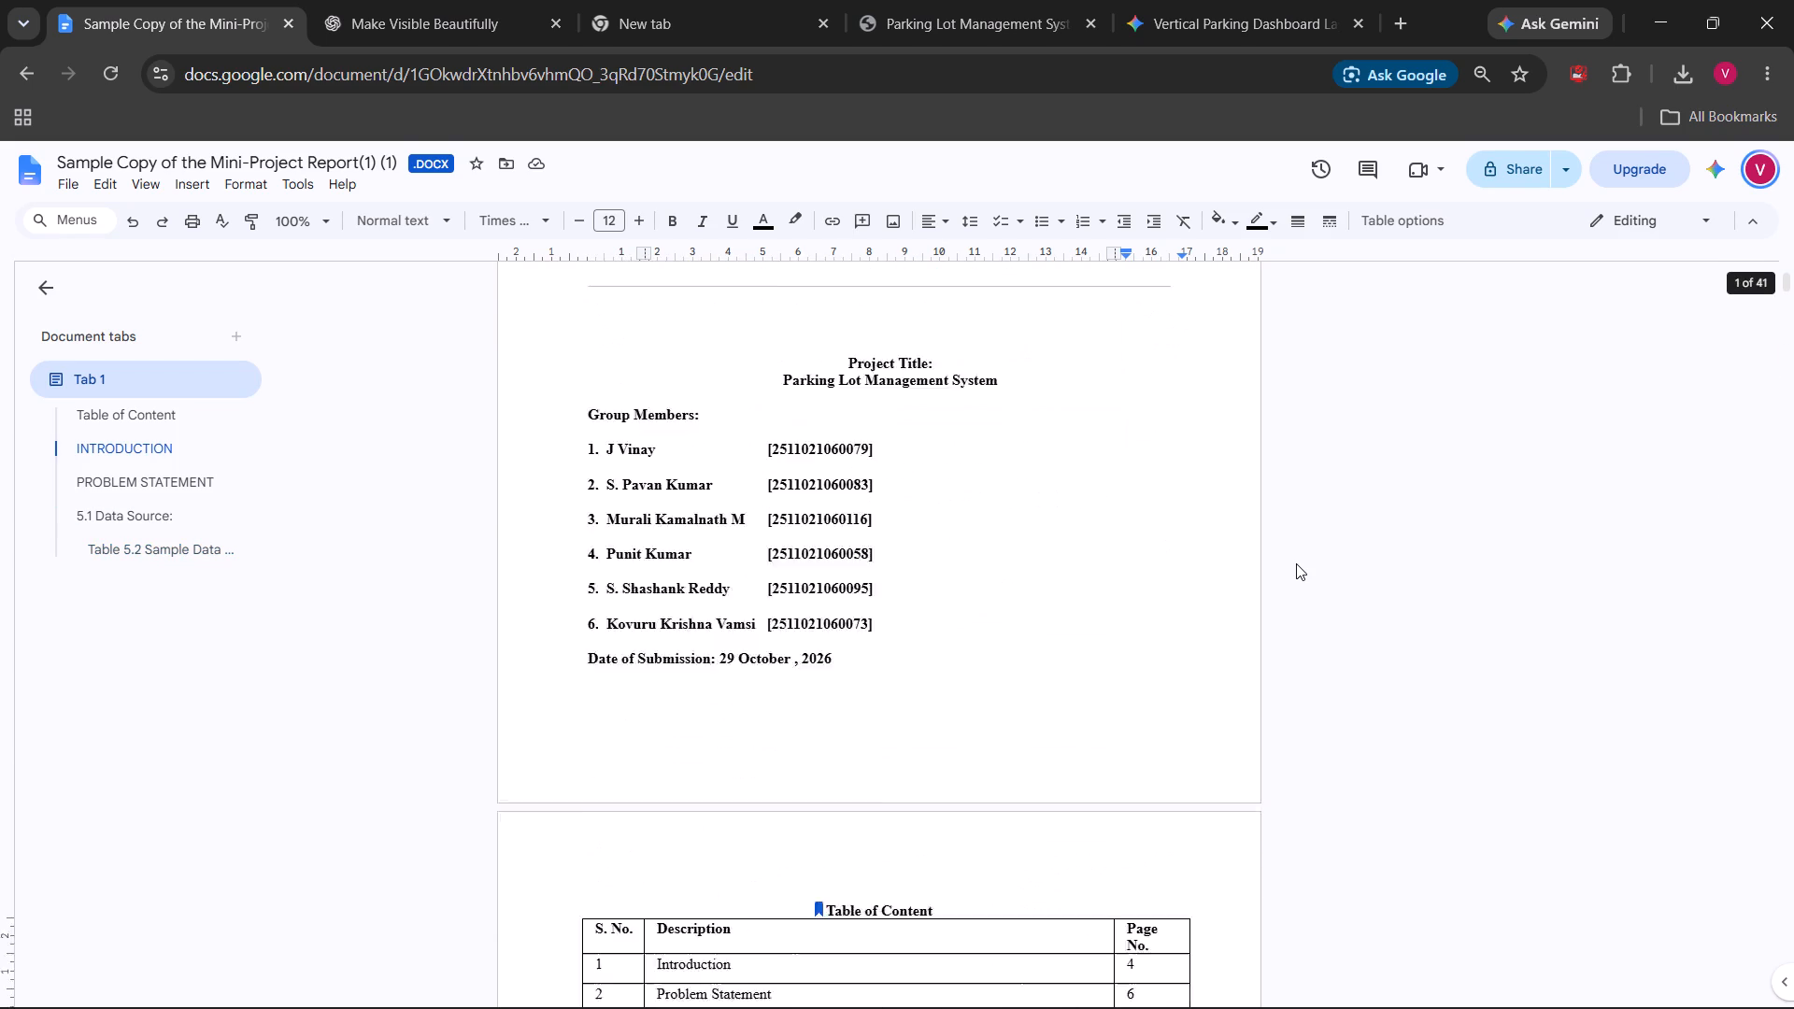
pyautogui.scroll(-4, 1296, 563)
pyautogui.press('BackSpace')
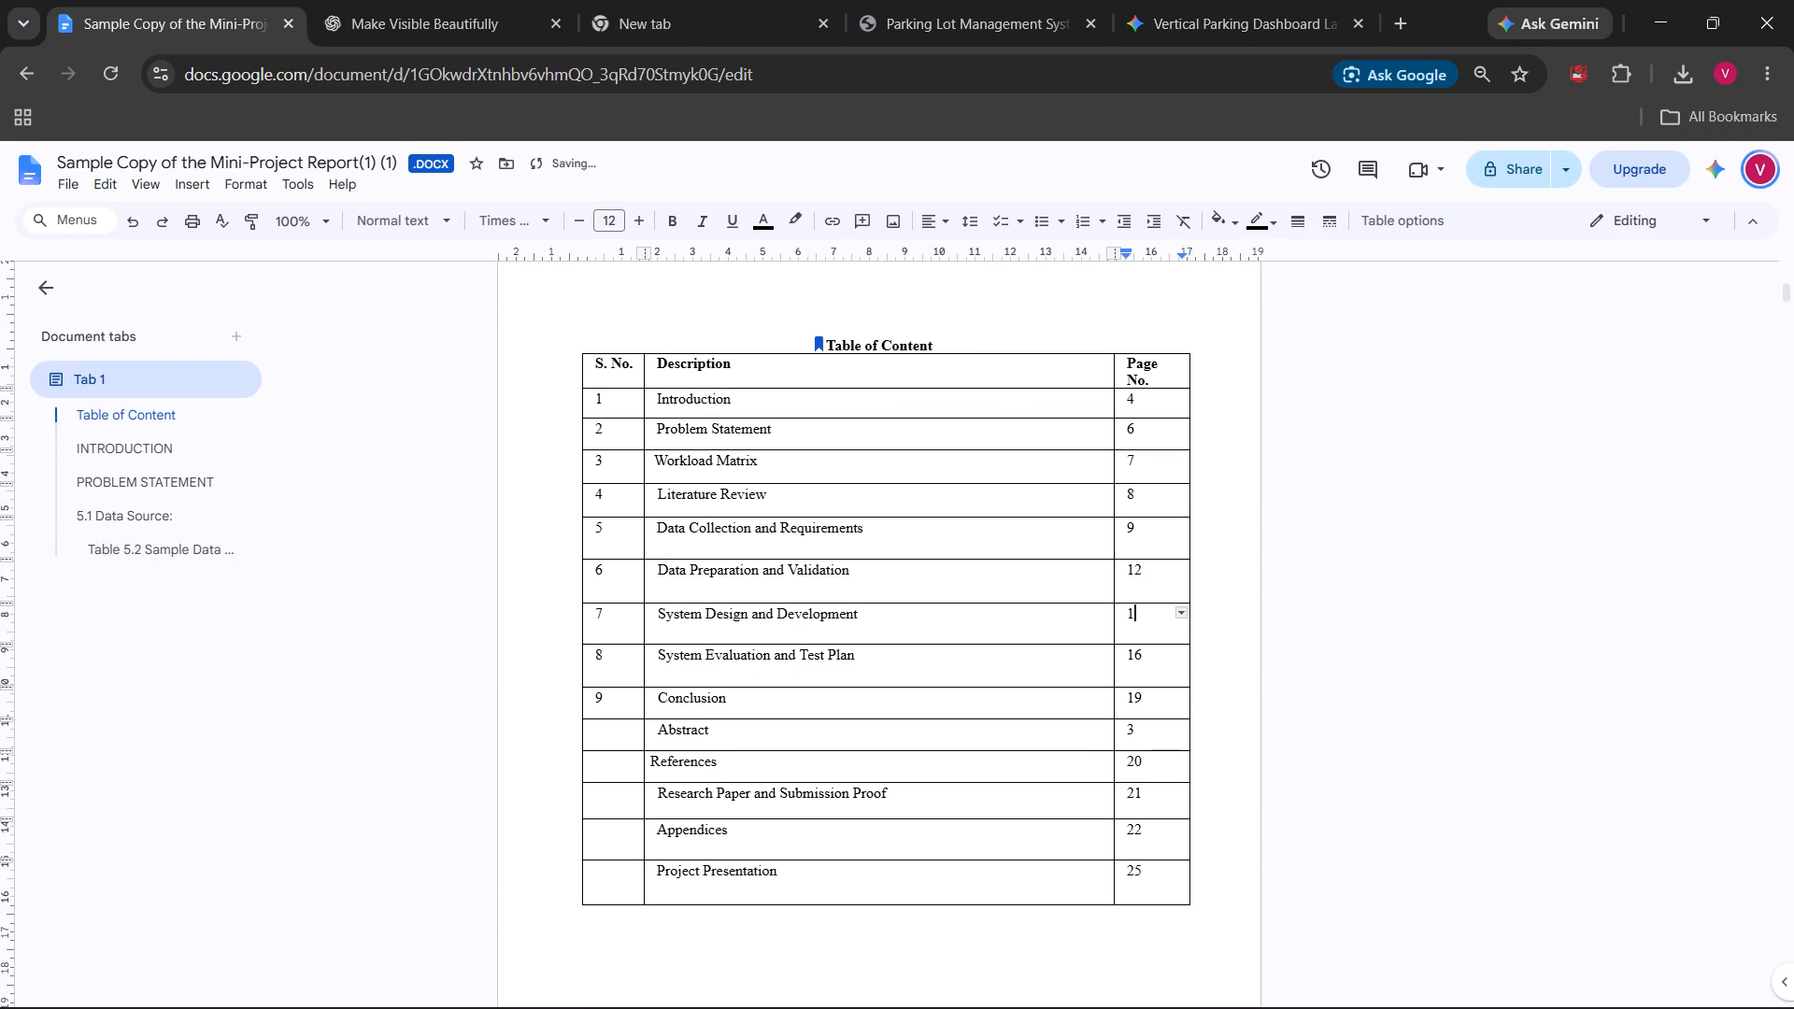
pyautogui.press('4')
# Set the System Evaluation and Test Plan page number to 23 in the Table of Content.
pyautogui.press('Down')
pyautogui.press('BackSpace')
pyautogui.press('BackSpace')
pyautogui.write('23')
# Check where the Conclusion section starts and set its page number to 26 in the Table of Content.
pyautogui.scroll(-17, 1201, 618)
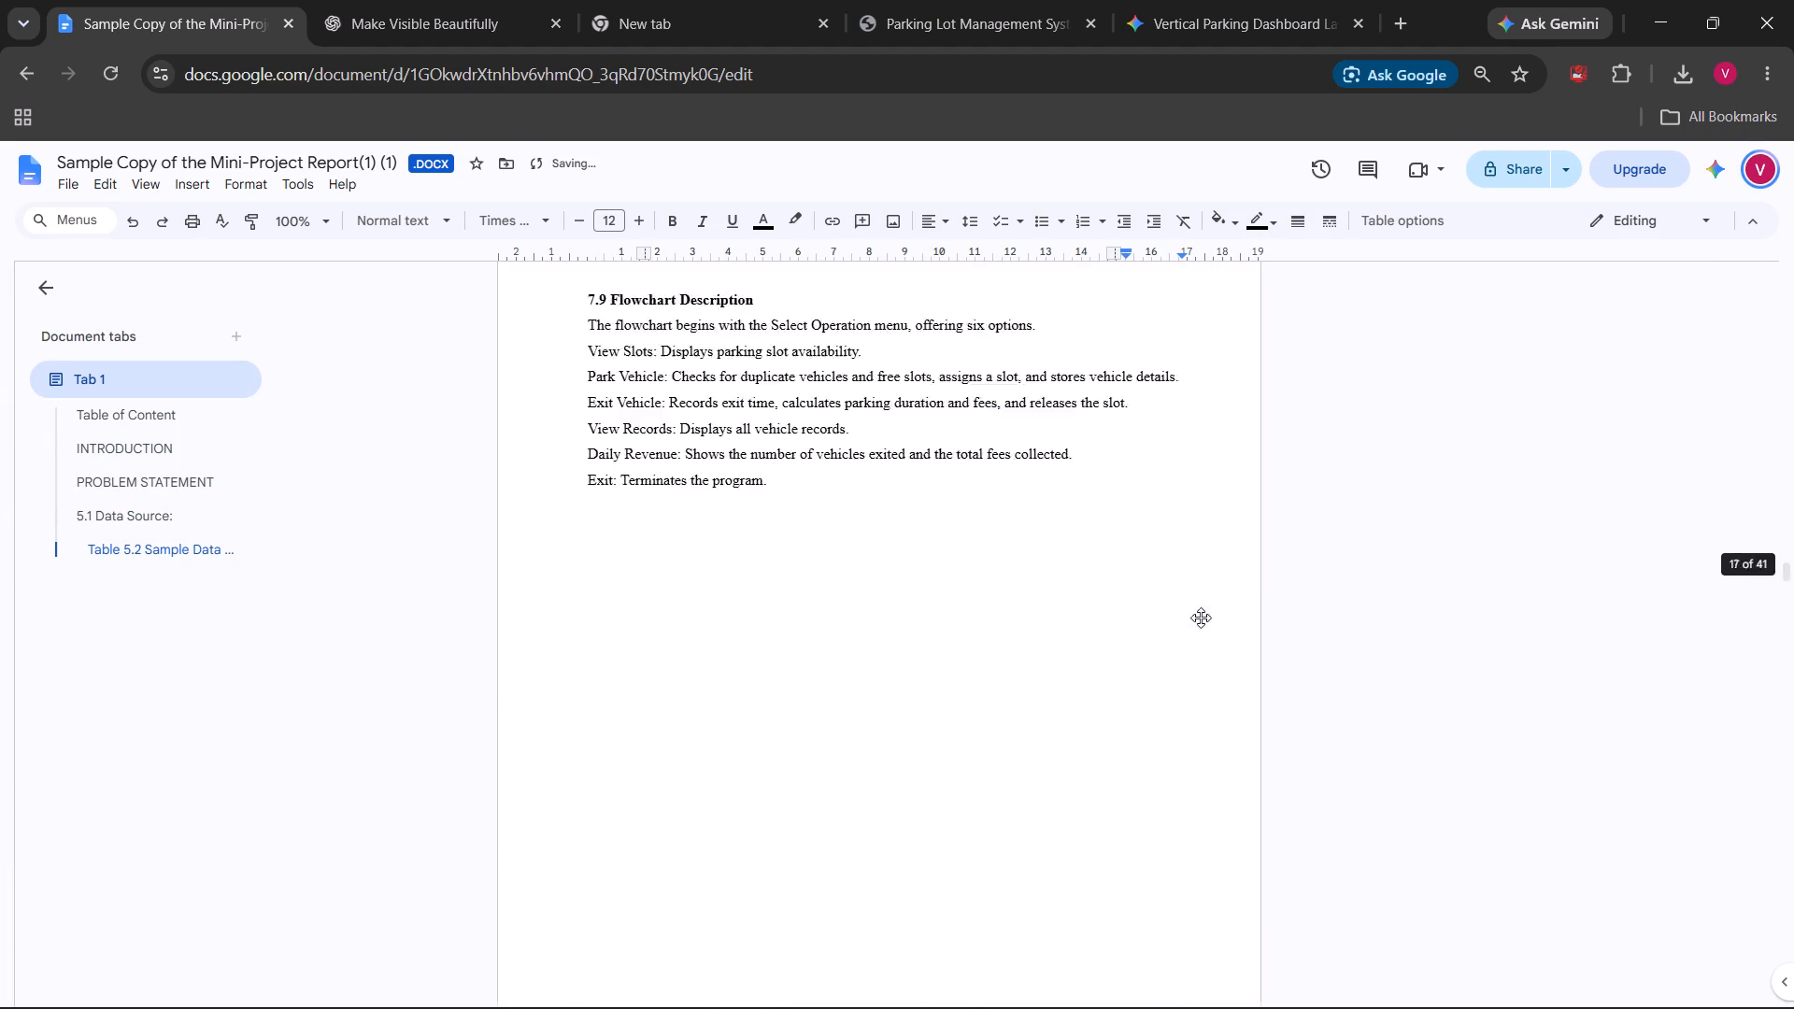
pyautogui.scroll(-20, 1201, 618)
pyautogui.scroll(-5, 1201, 618)
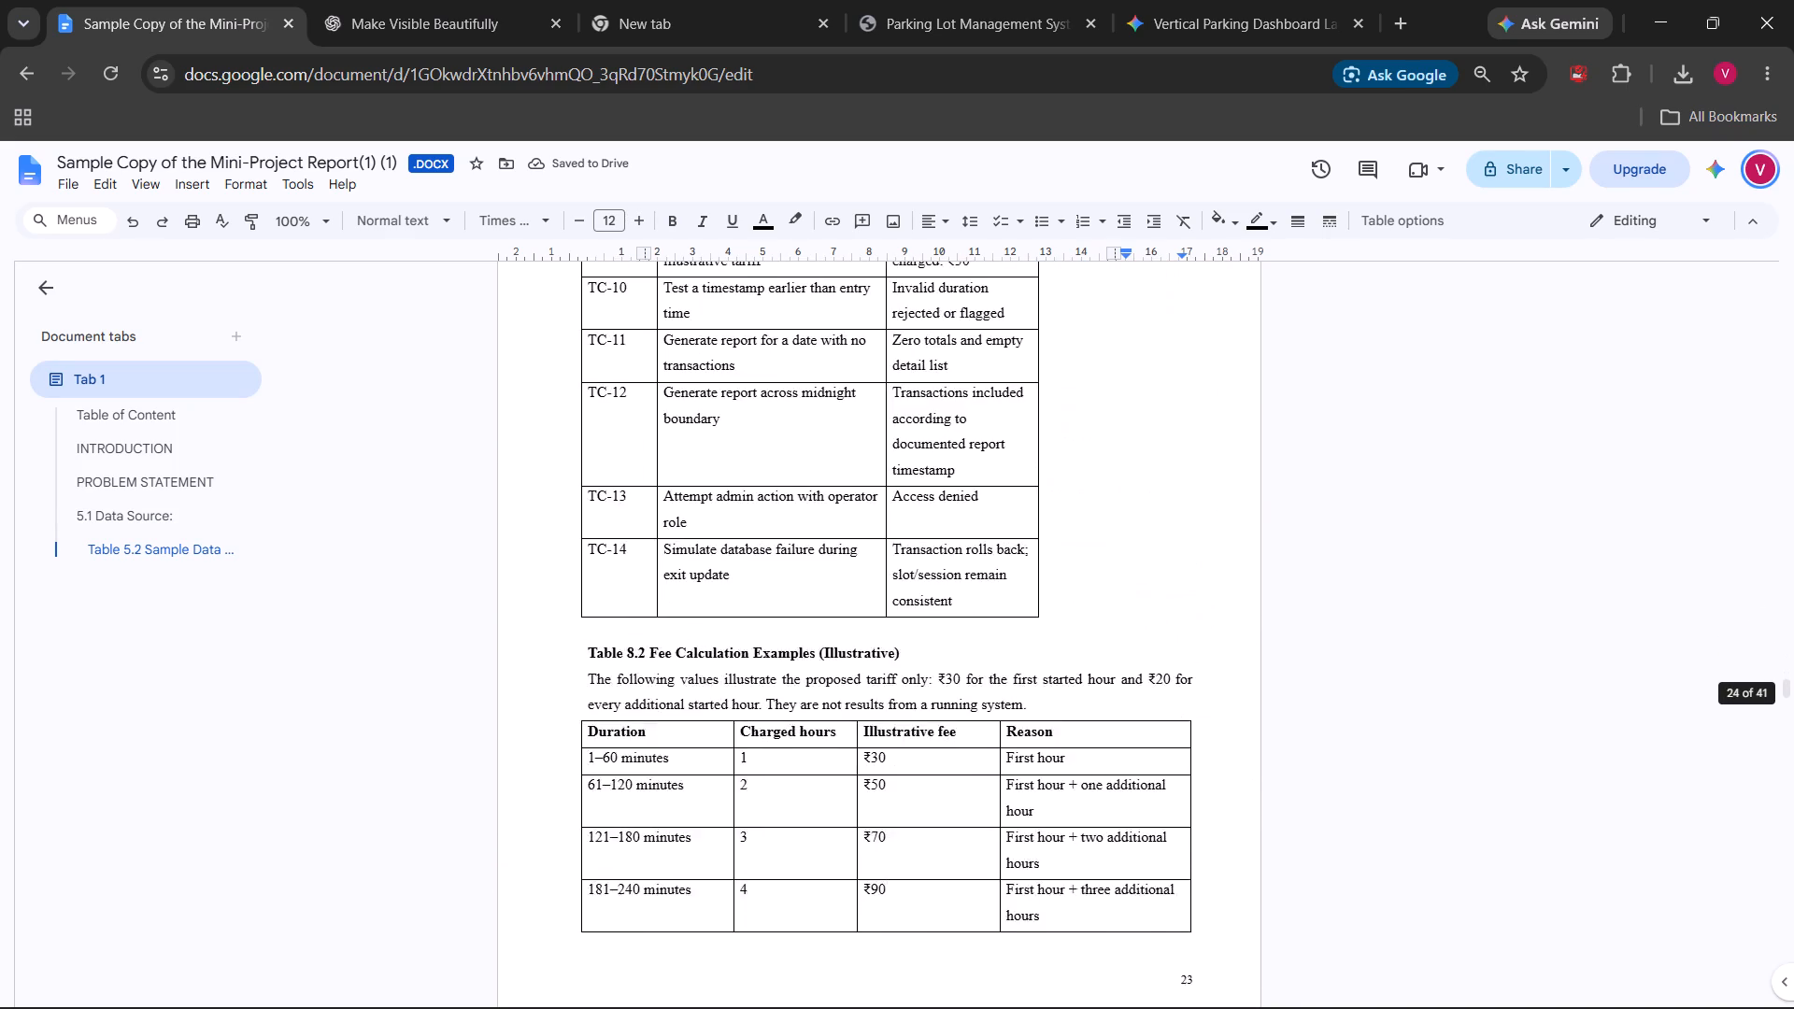
pyautogui.scroll(-10, 1201, 618)
pyautogui.scroll(4, 1201, 618)
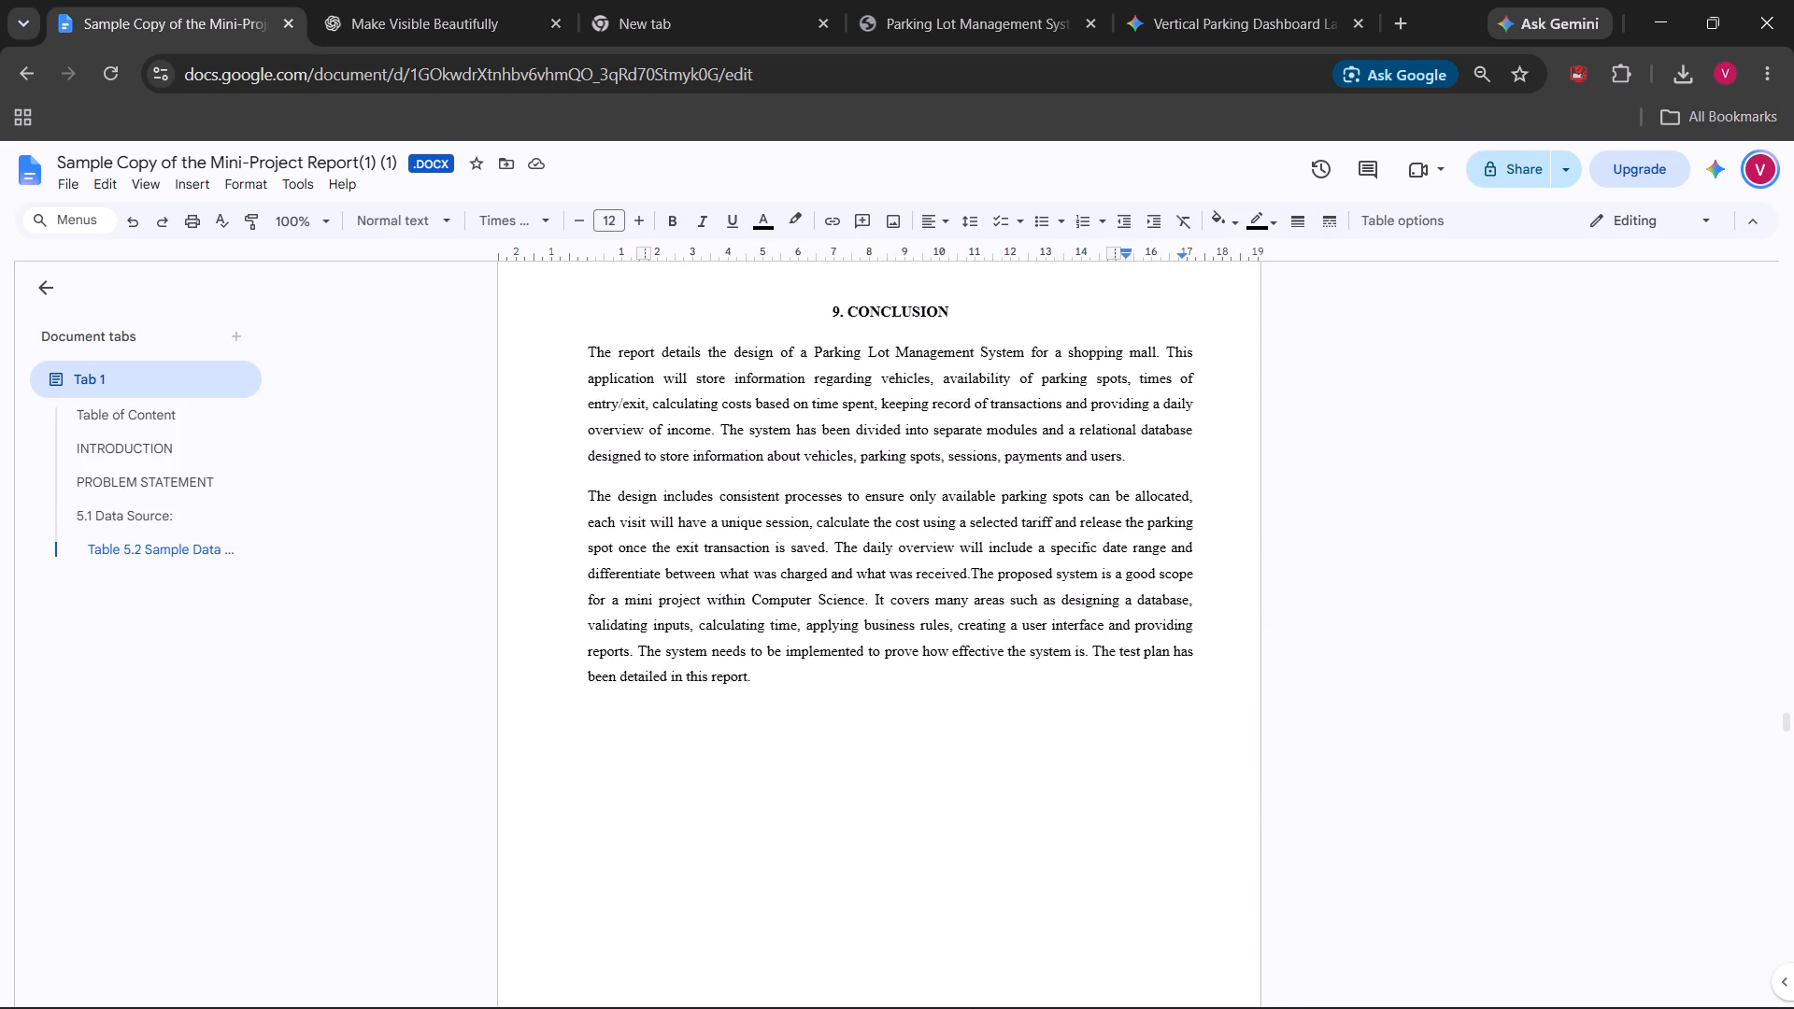
pyautogui.scroll(5, 1201, 618)
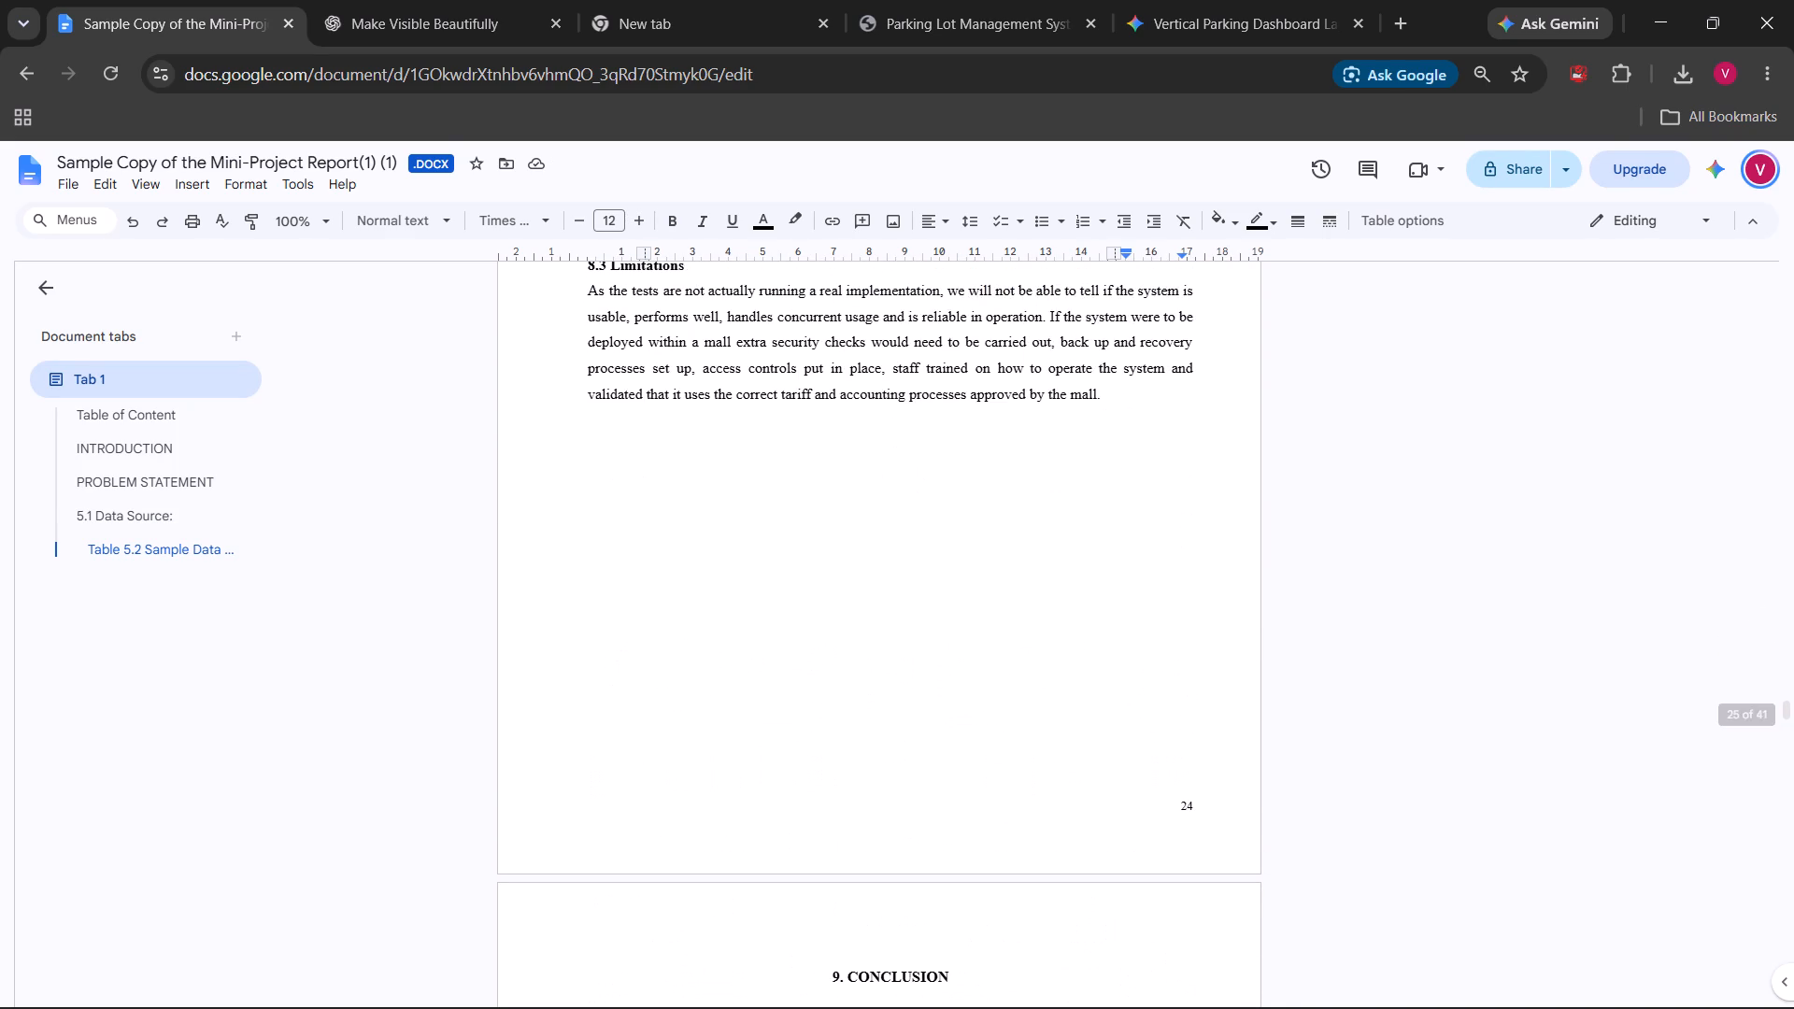
pyautogui.scroll(-3, 1201, 618)
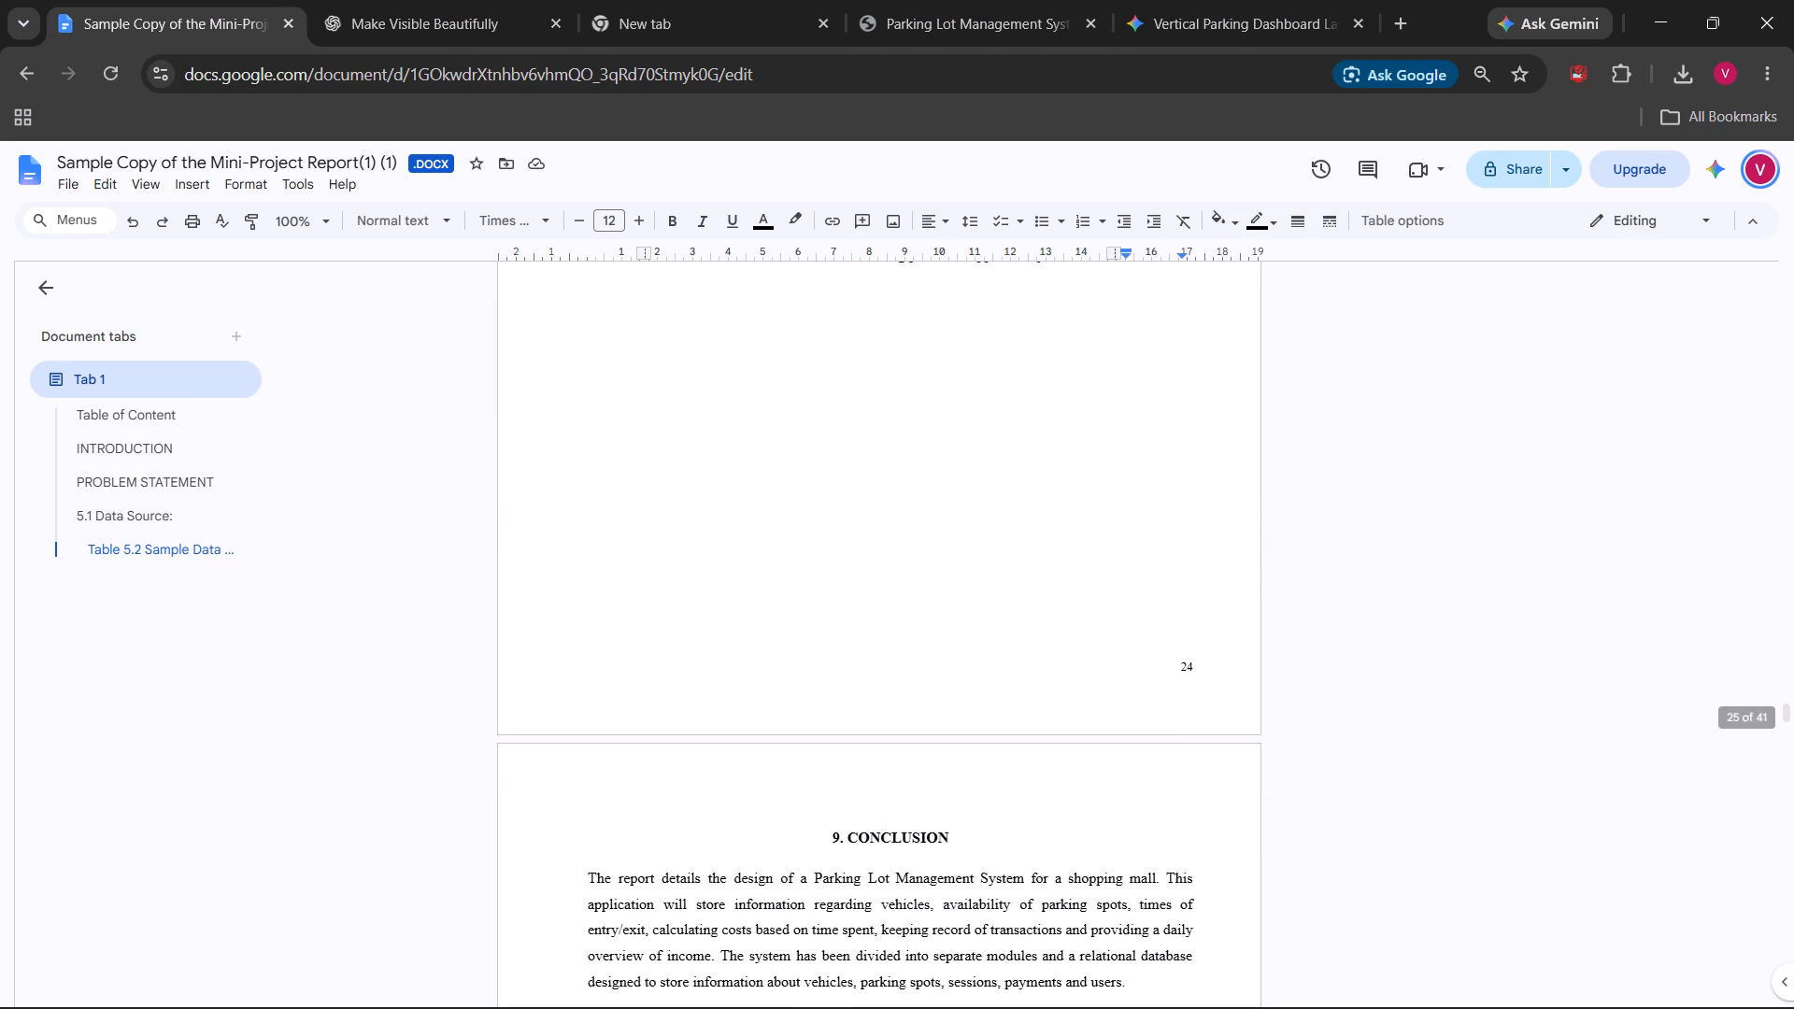
pyautogui.scroll(-3, 1201, 618)
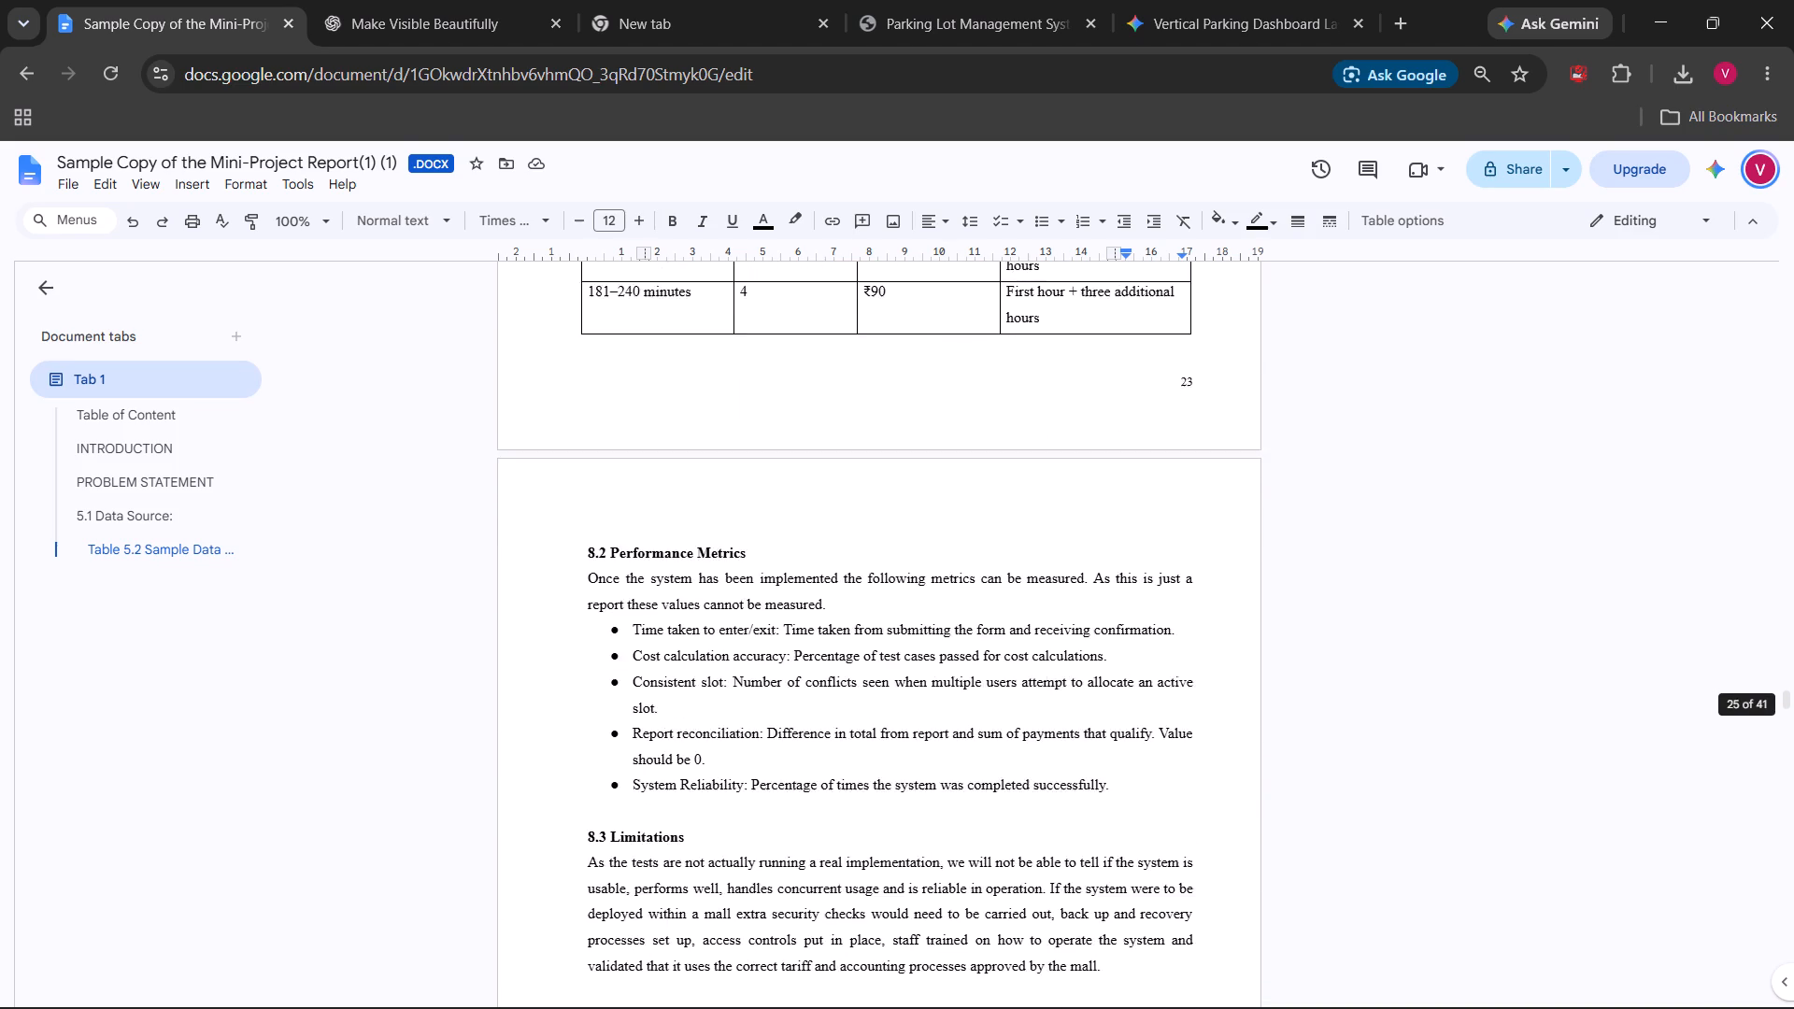
pyautogui.scroll(-7, 1201, 618)
pyautogui.scroll(2, 1201, 618)
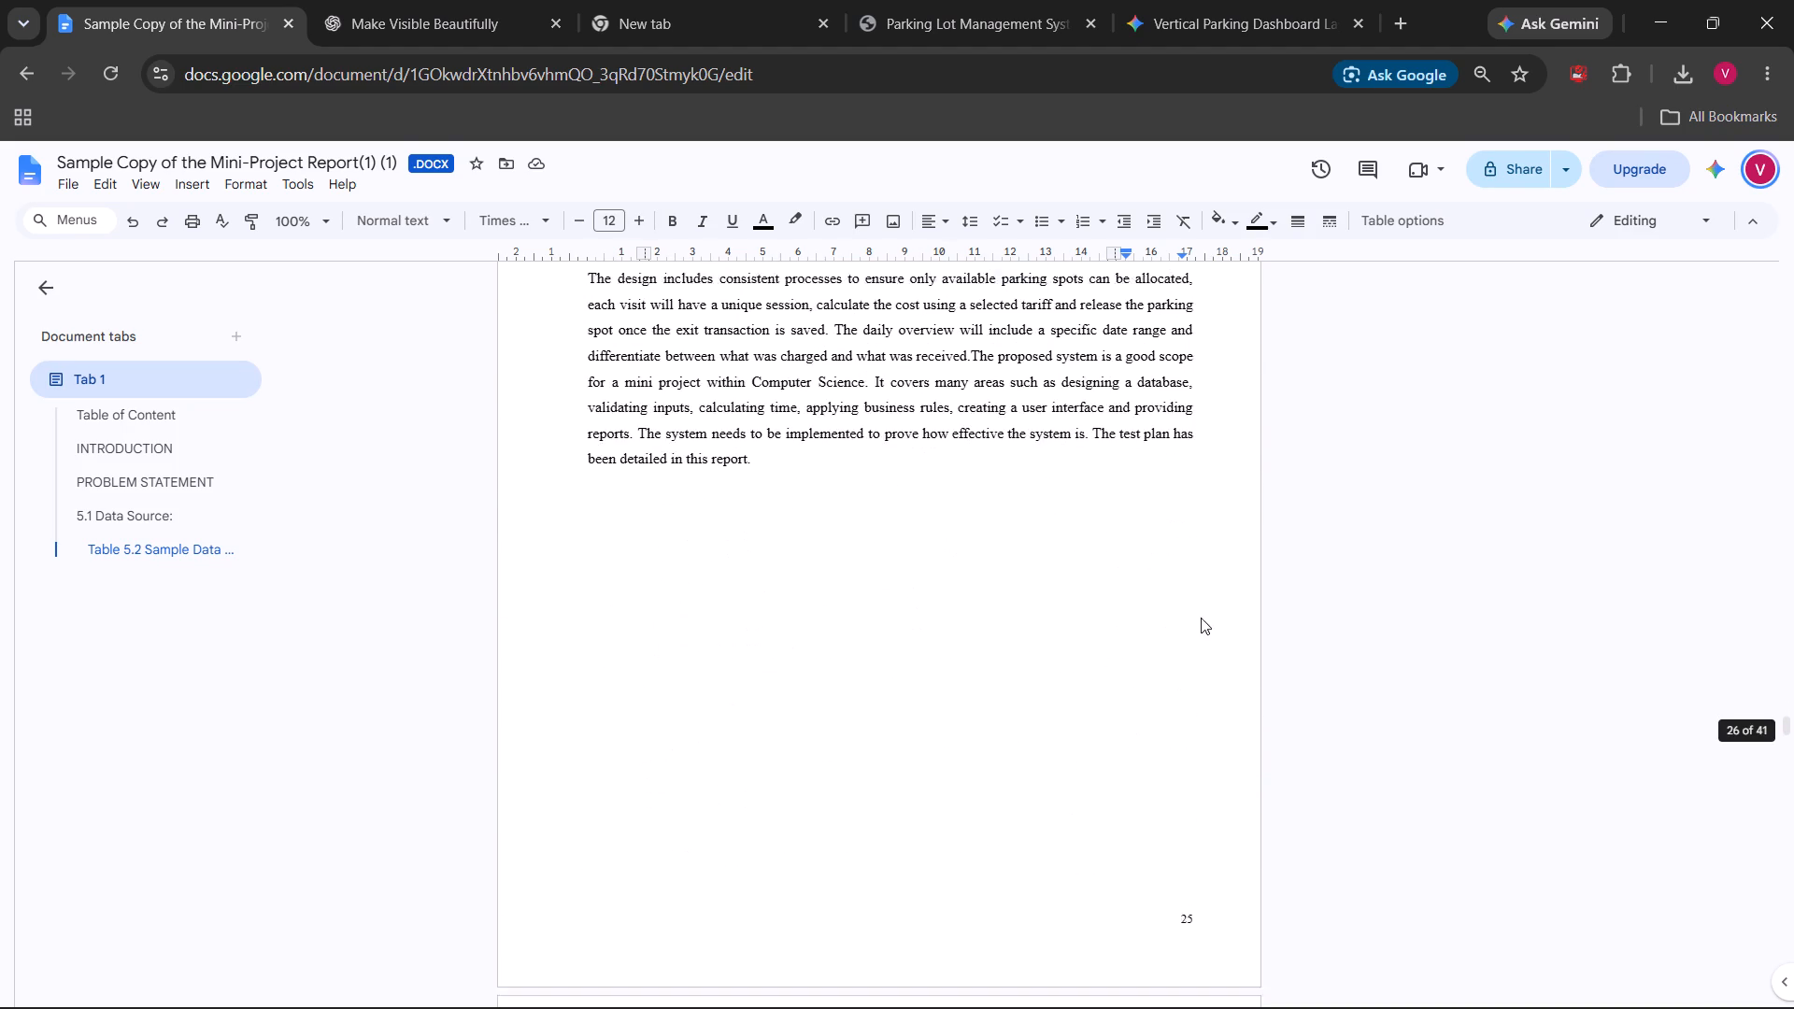
pyautogui.scroll(20, 1201, 618)
pyautogui.scroll(20, 1201, 618)
pyautogui.scroll(7, 1201, 618)
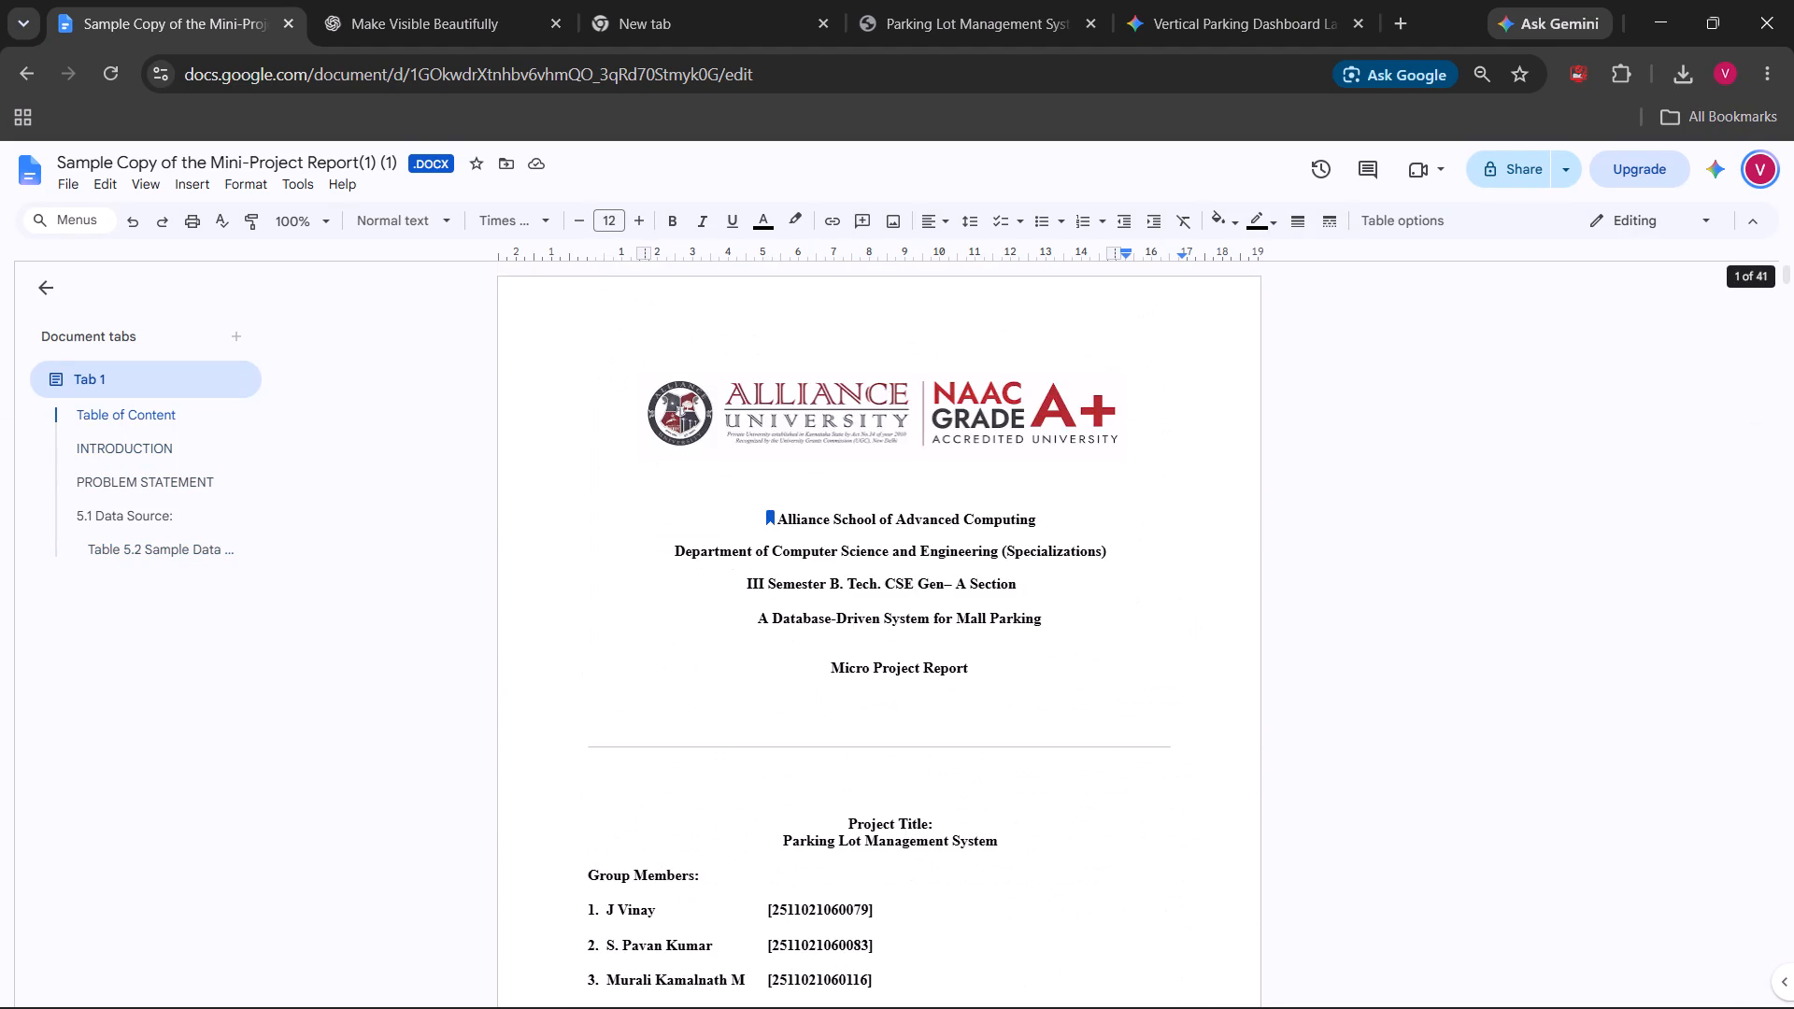
pyautogui.scroll(-7, 1201, 618)
pyautogui.click(1152, 662)
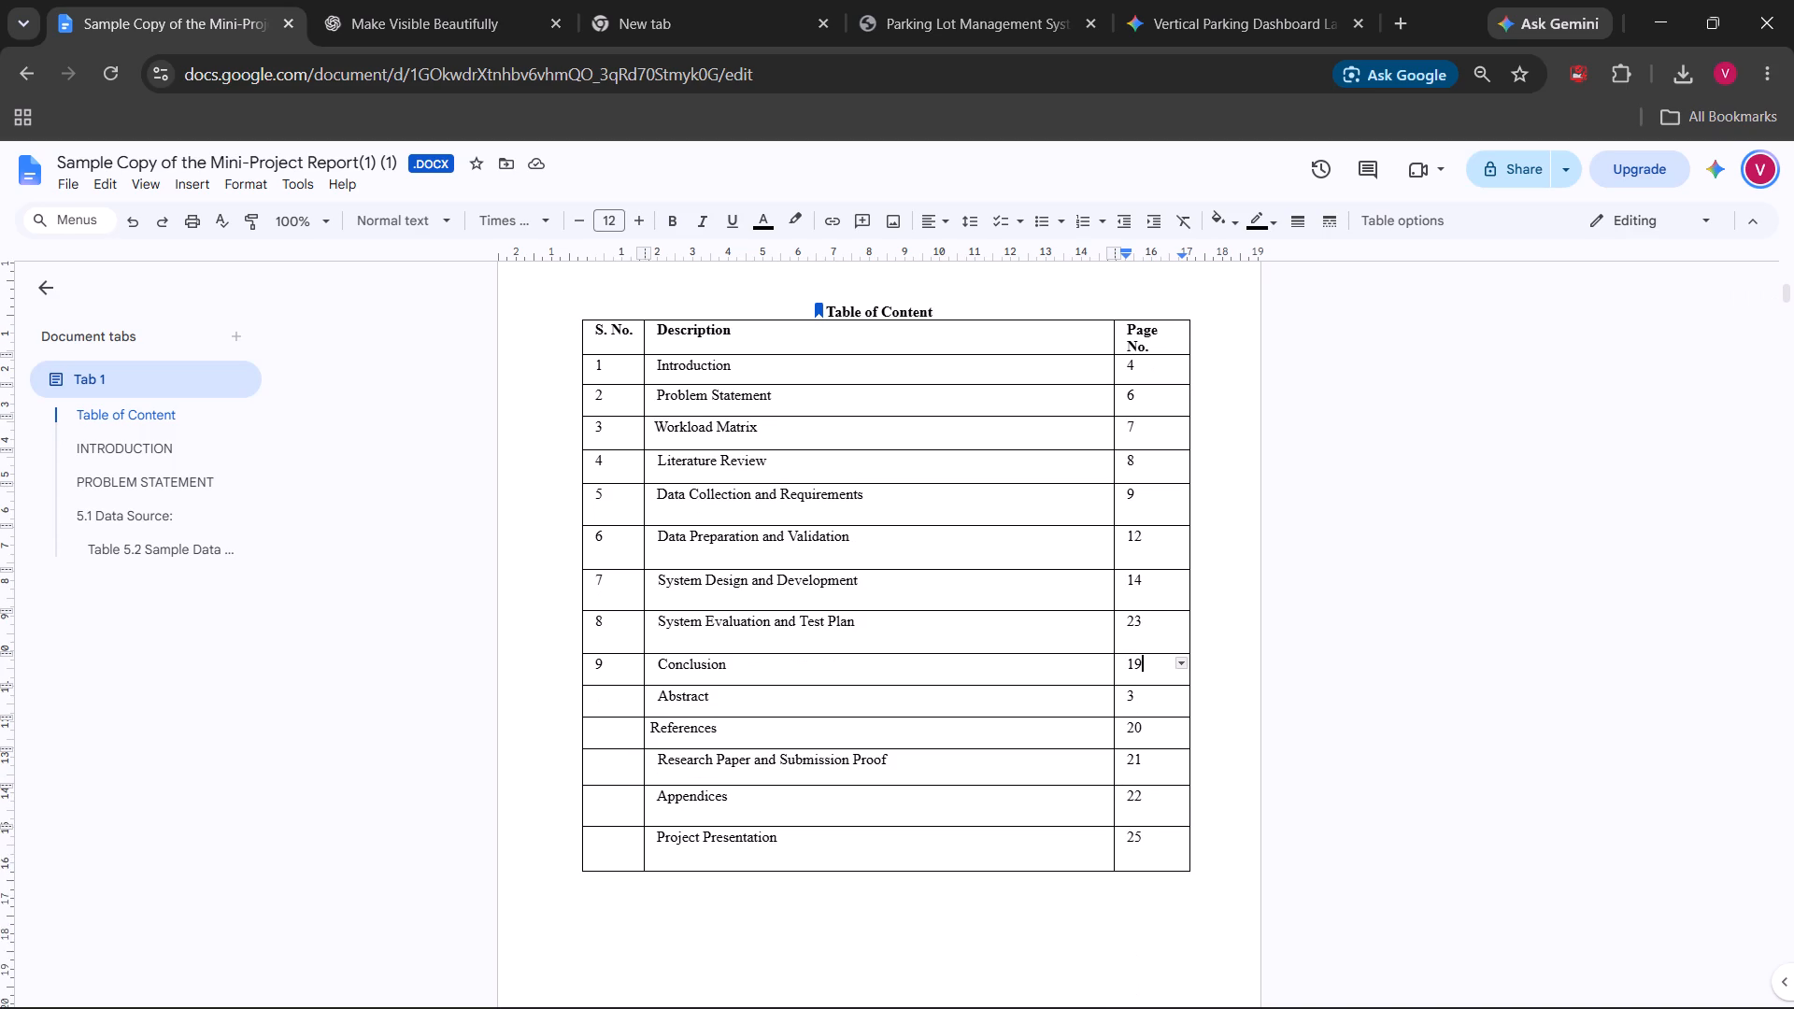
pyautogui.press('BackSpace')
pyautogui.press('BackSpace')
pyautogui.write('26')
# Indent the References entry in the Table of Content with two leading spaces to line it up with the other descriptions.
pyautogui.scroll(-1, 1331, 692)
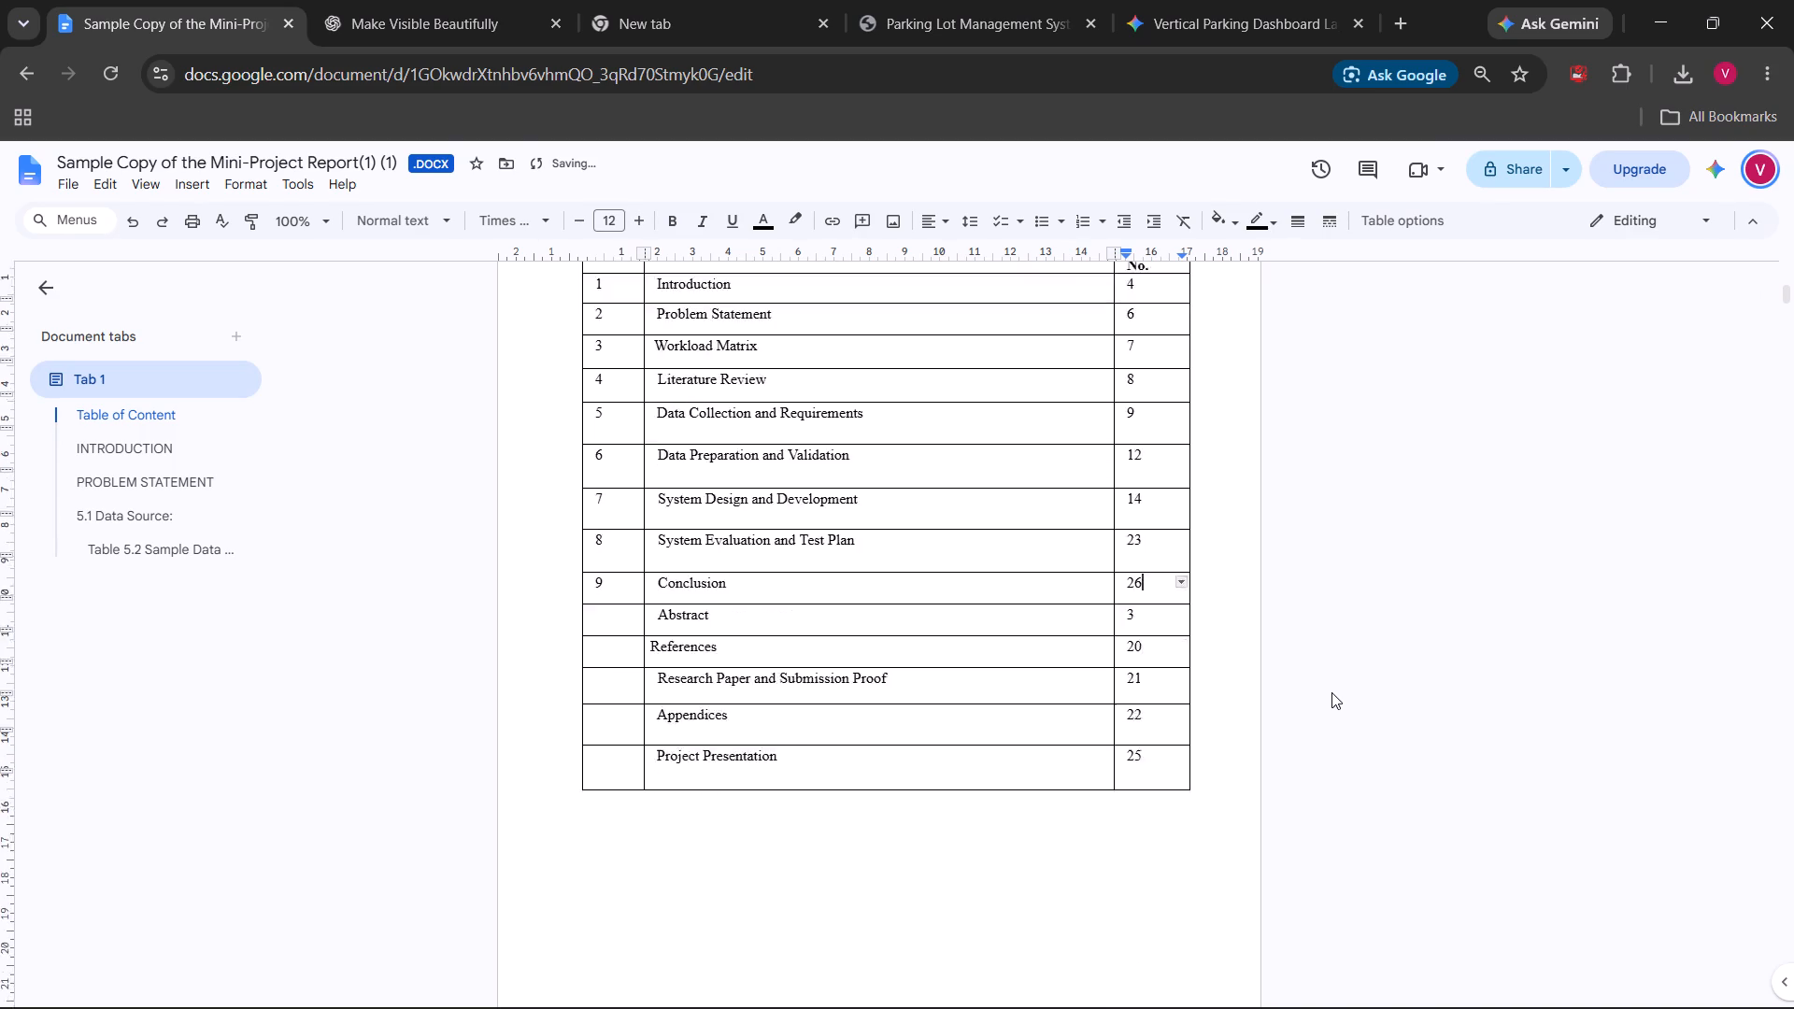
pyautogui.scroll(-1, 1331, 692)
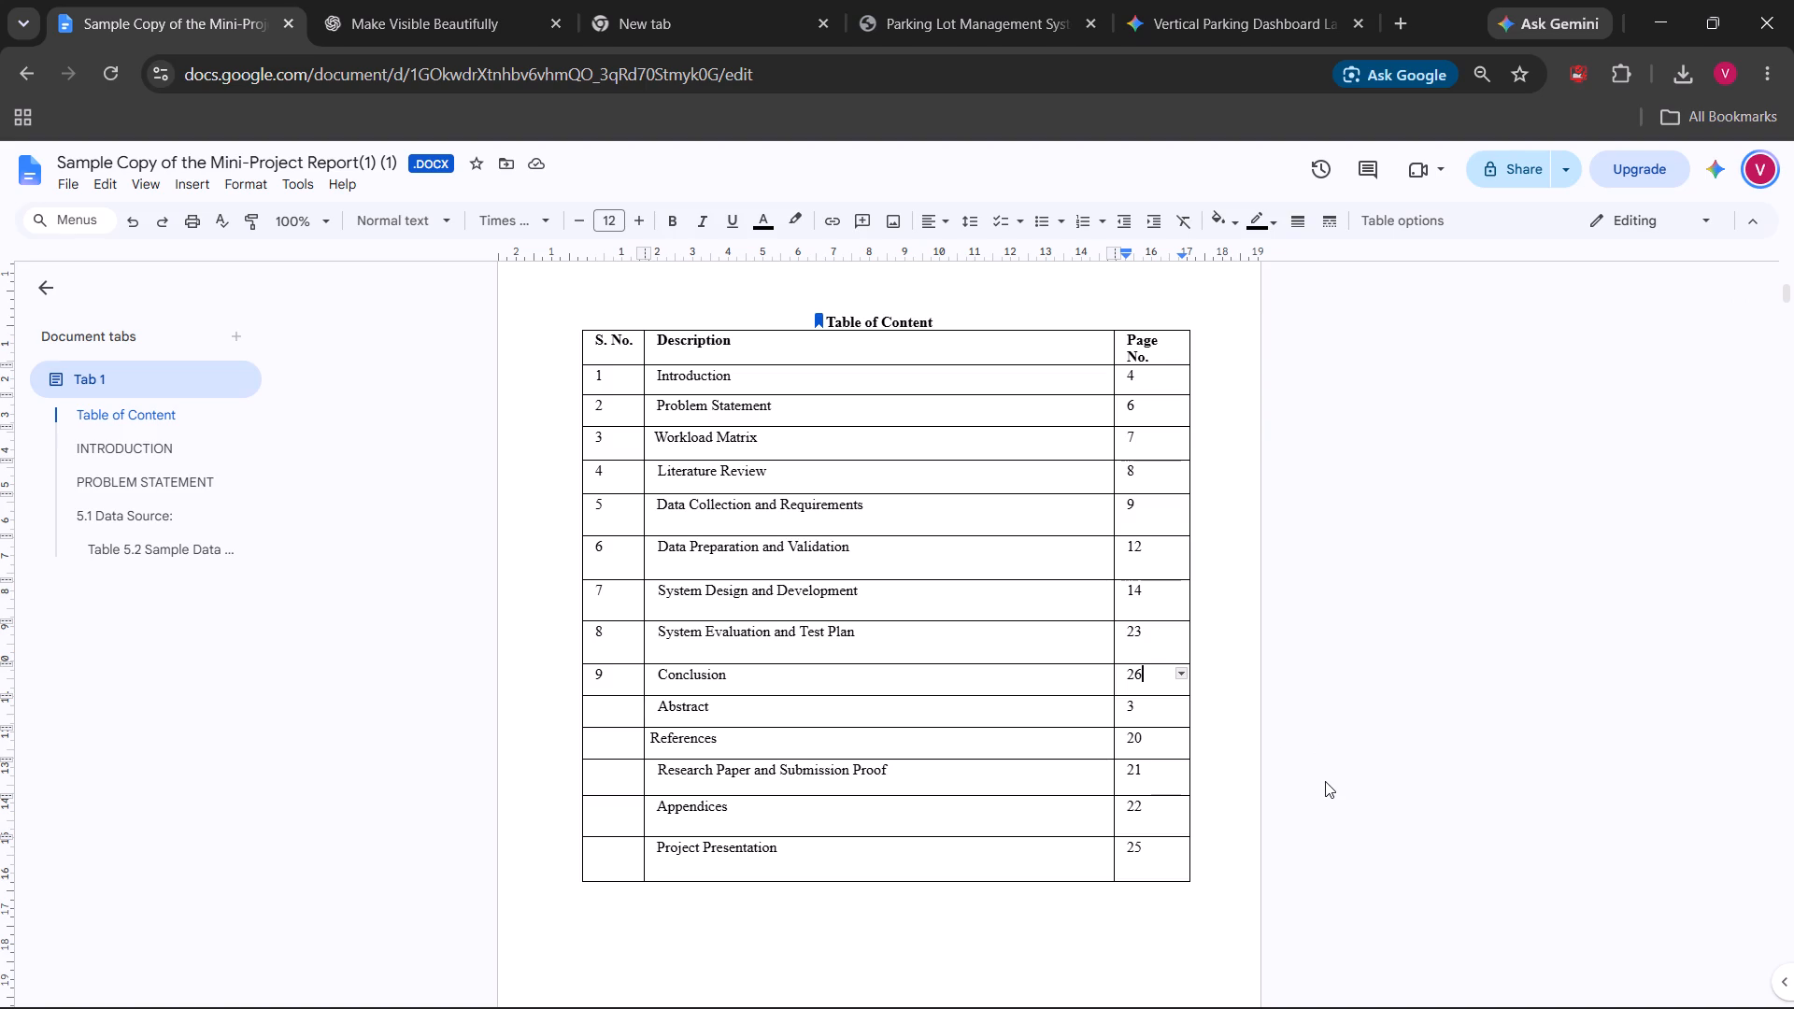
pyautogui.scroll(-4, 1325, 781)
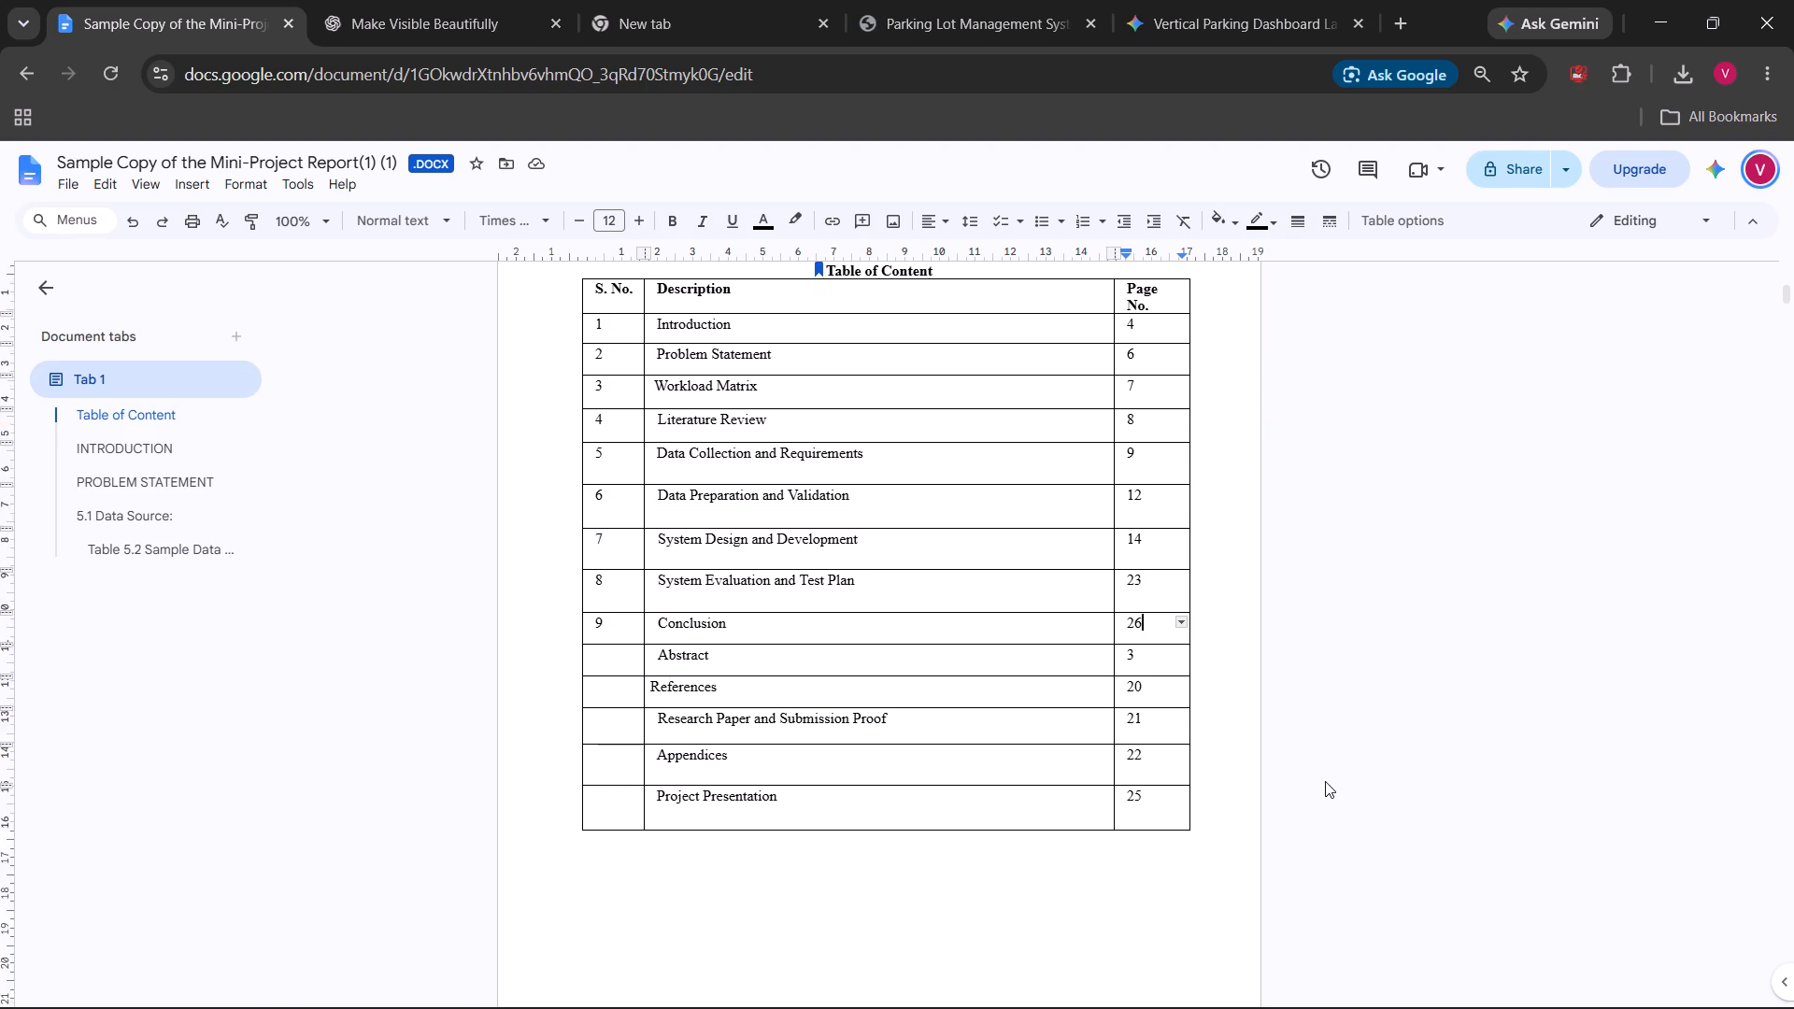
pyautogui.scroll(-9, 1325, 781)
pyautogui.scroll(7, 1325, 781)
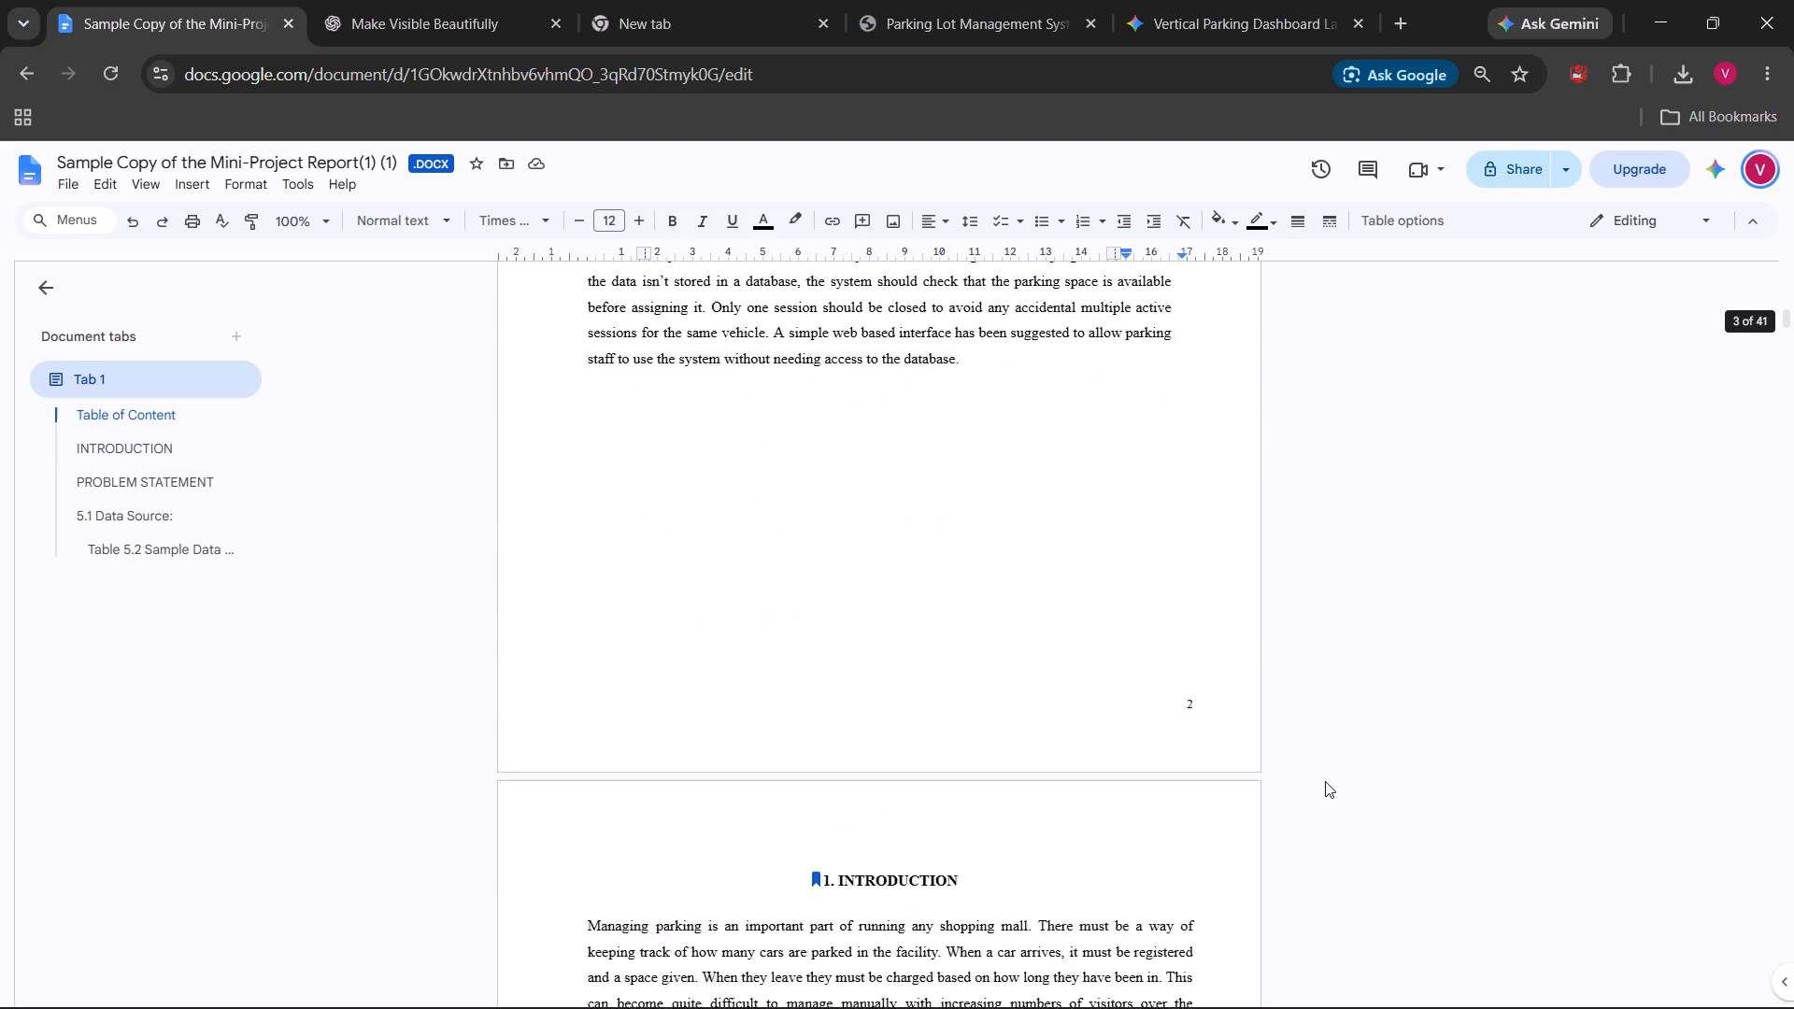
pyautogui.scroll(5, 1325, 781)
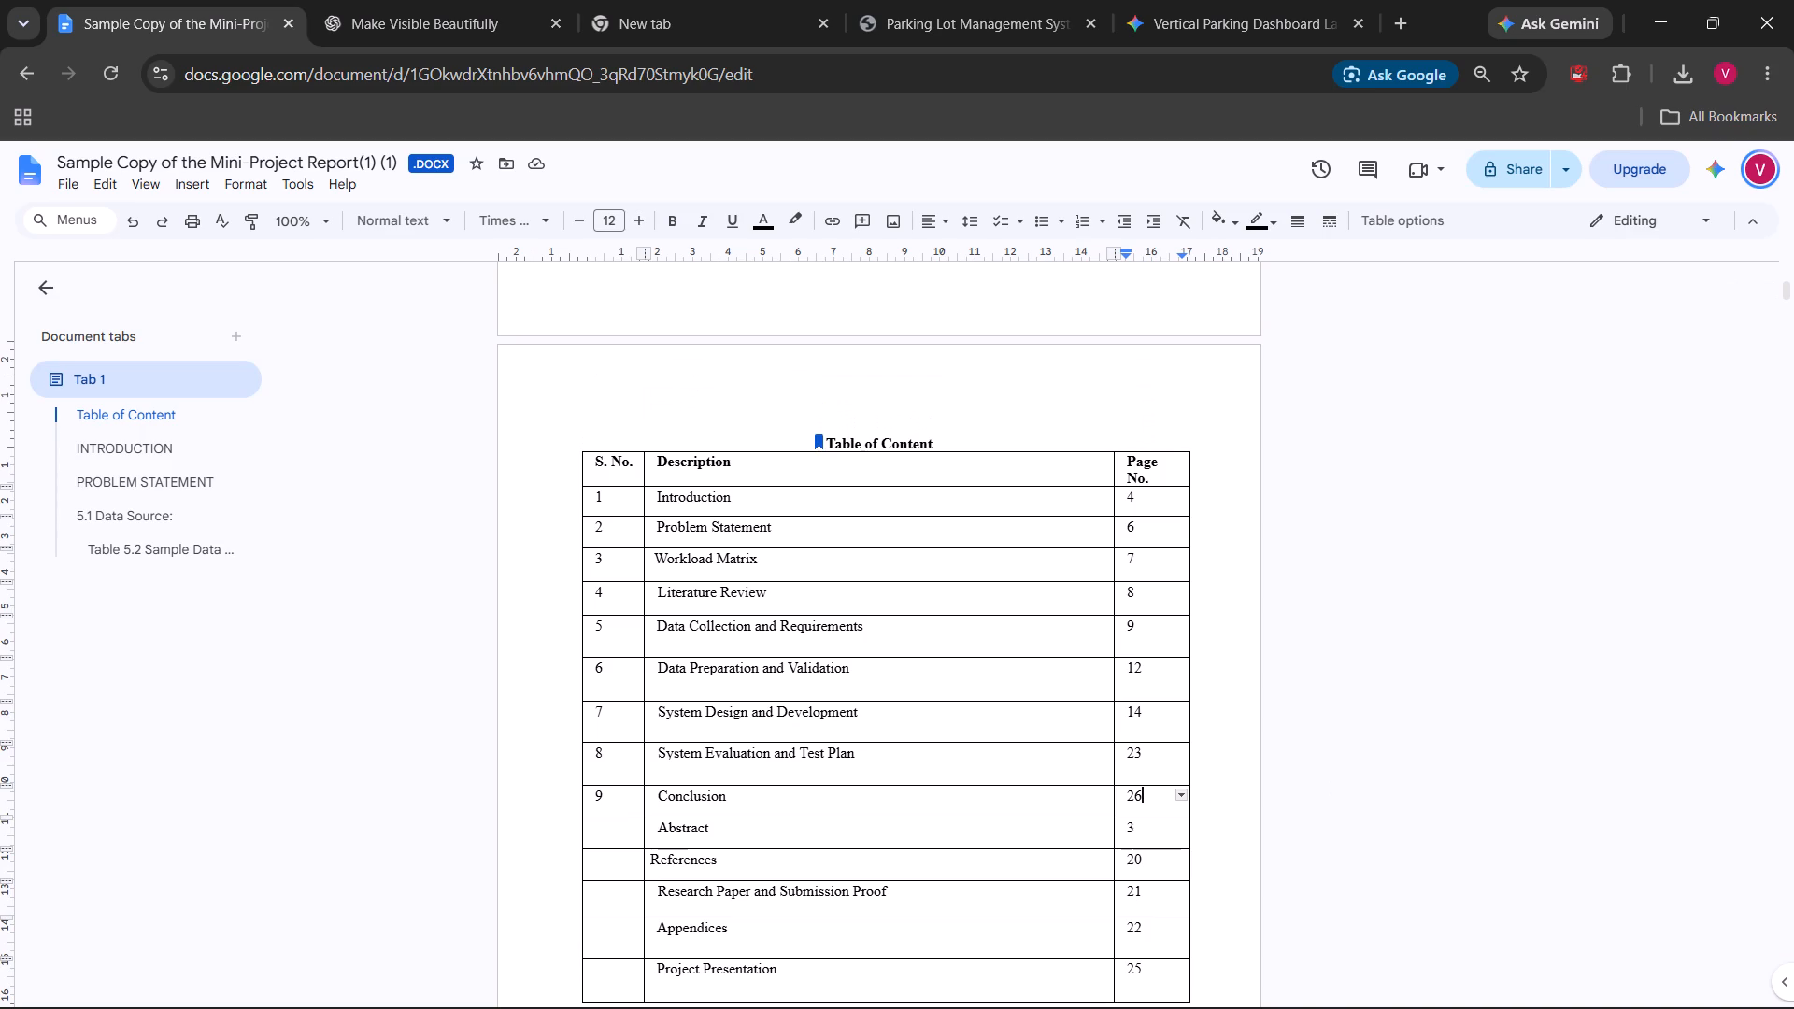
pyautogui.click(652, 863)
pyautogui.press('space')
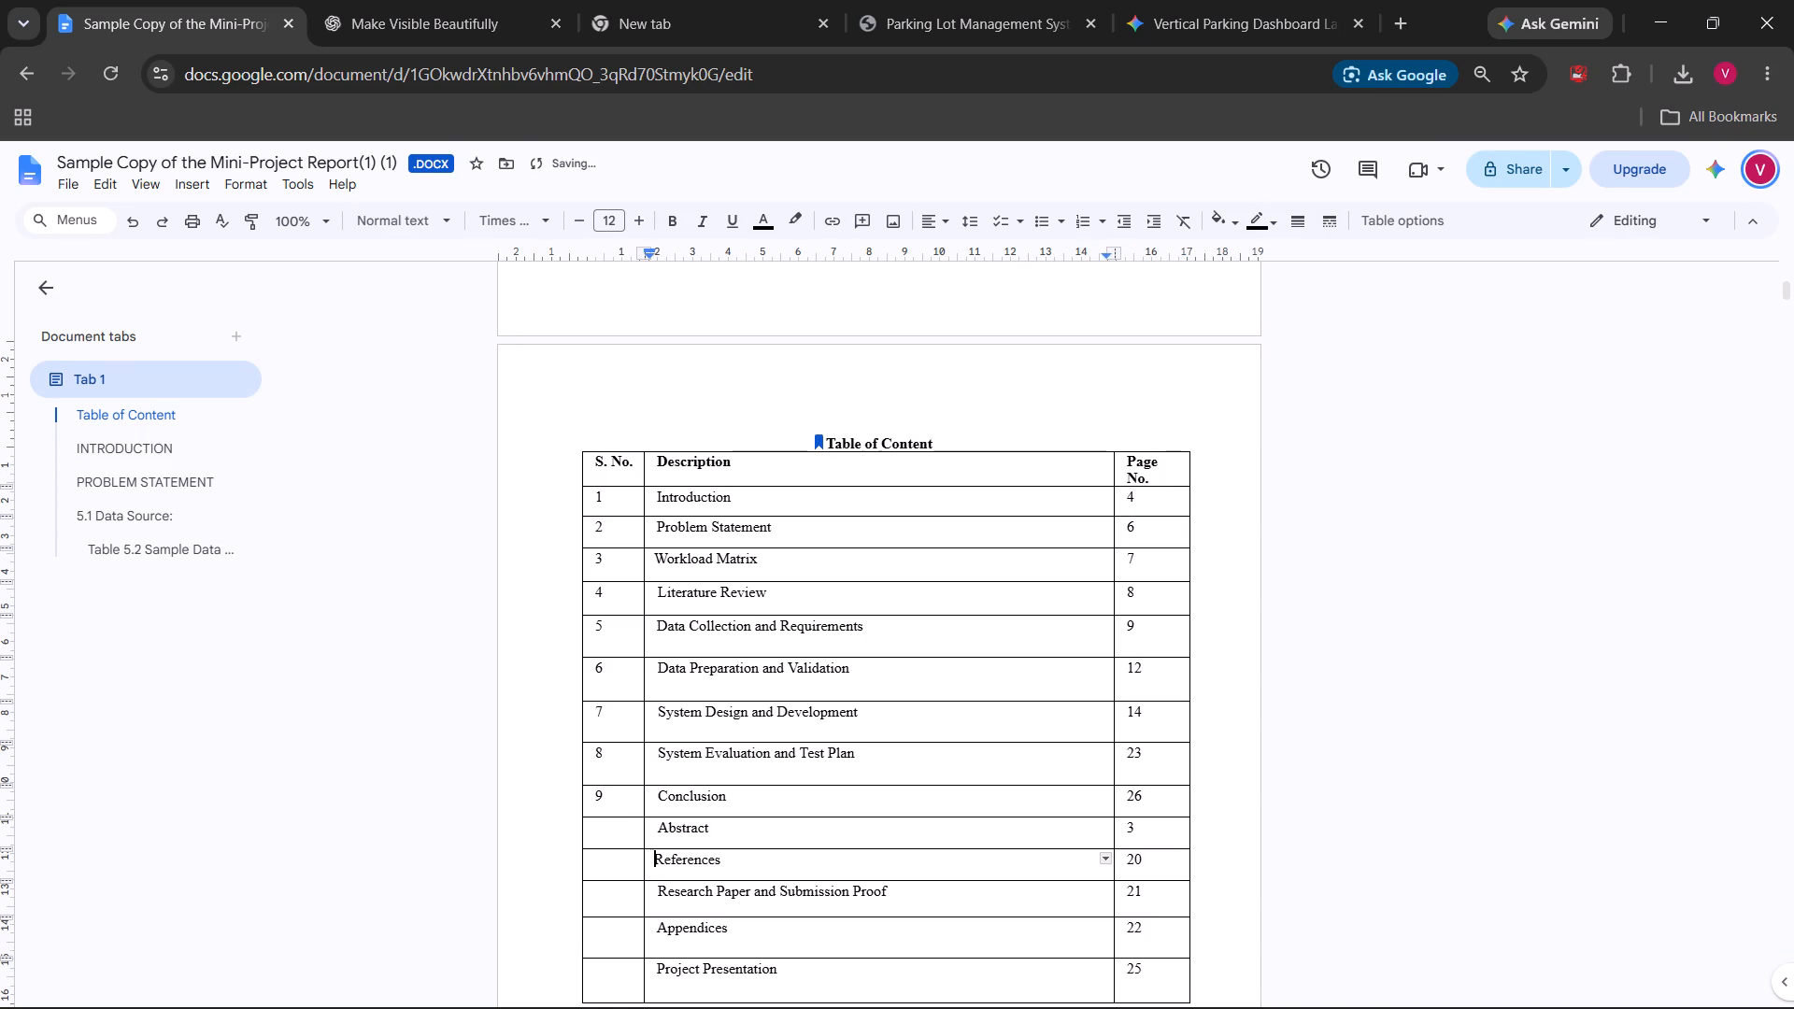
pyautogui.press('space')
# Check where the References and Appendices sections start, and set the References page number to 27 in the Table of Content.
pyautogui.scroll(-4, 1207, 821)
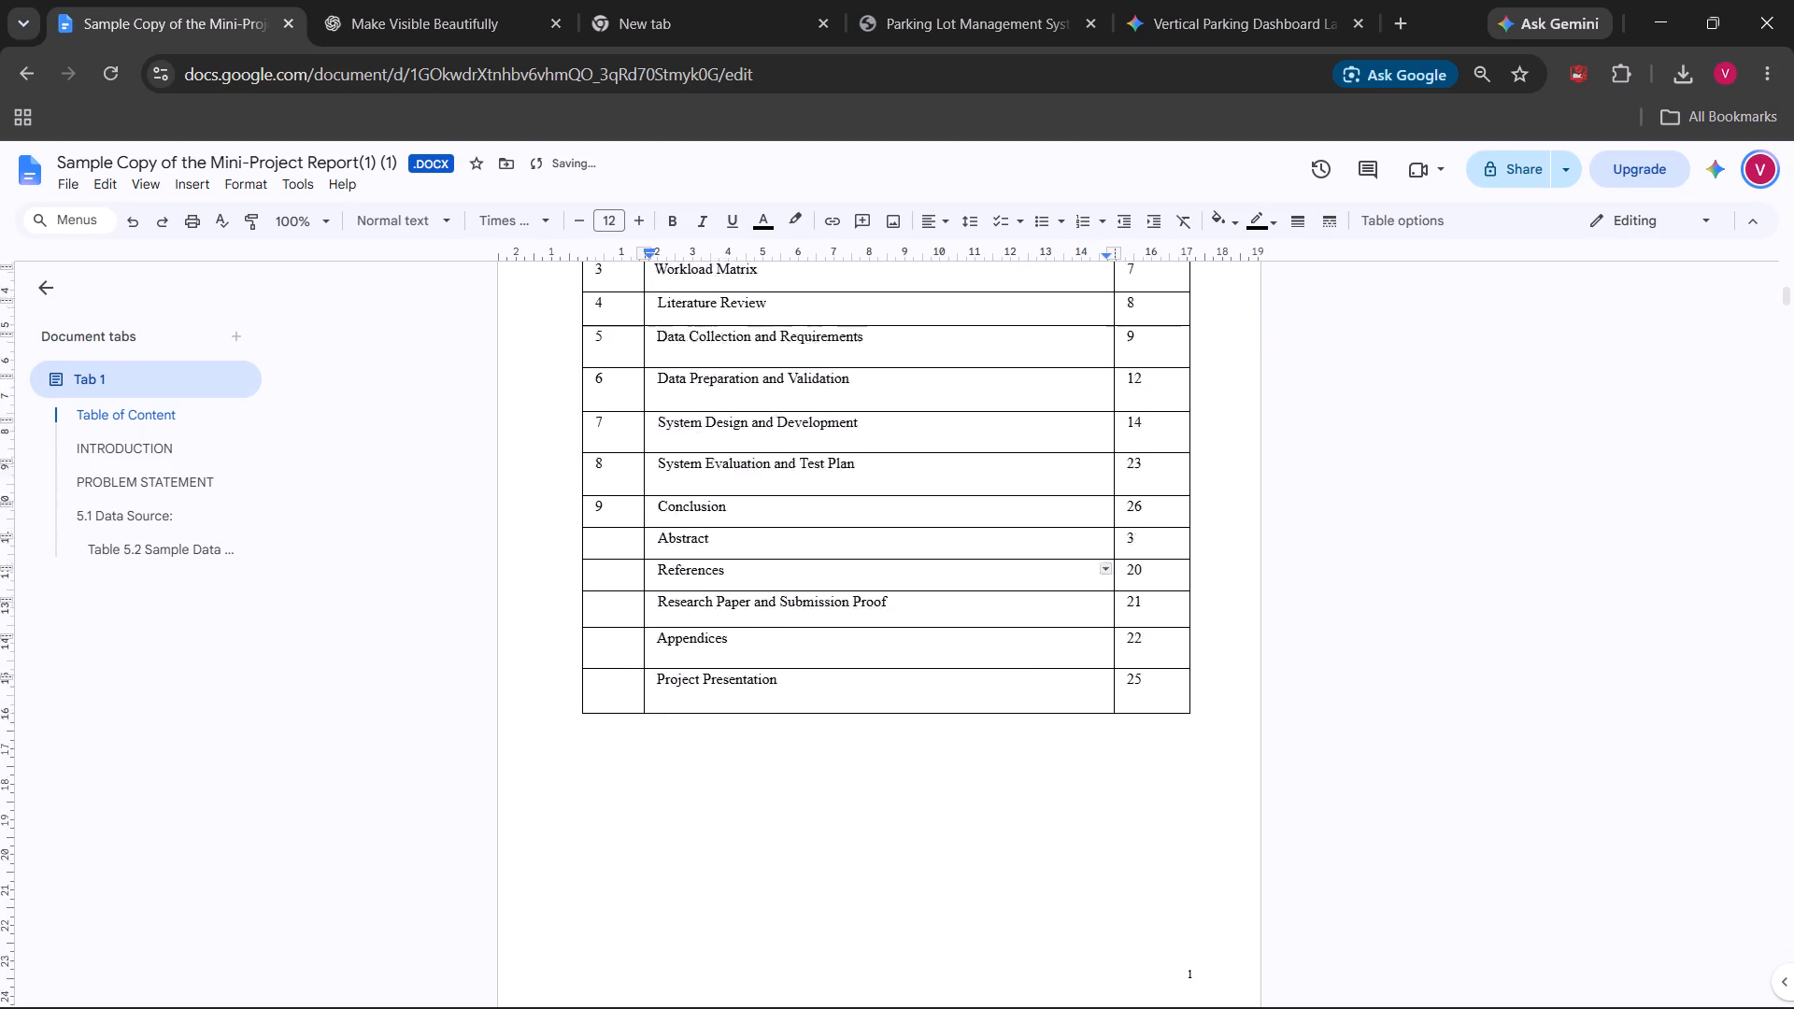
pyautogui.scroll(-16, 1207, 821)
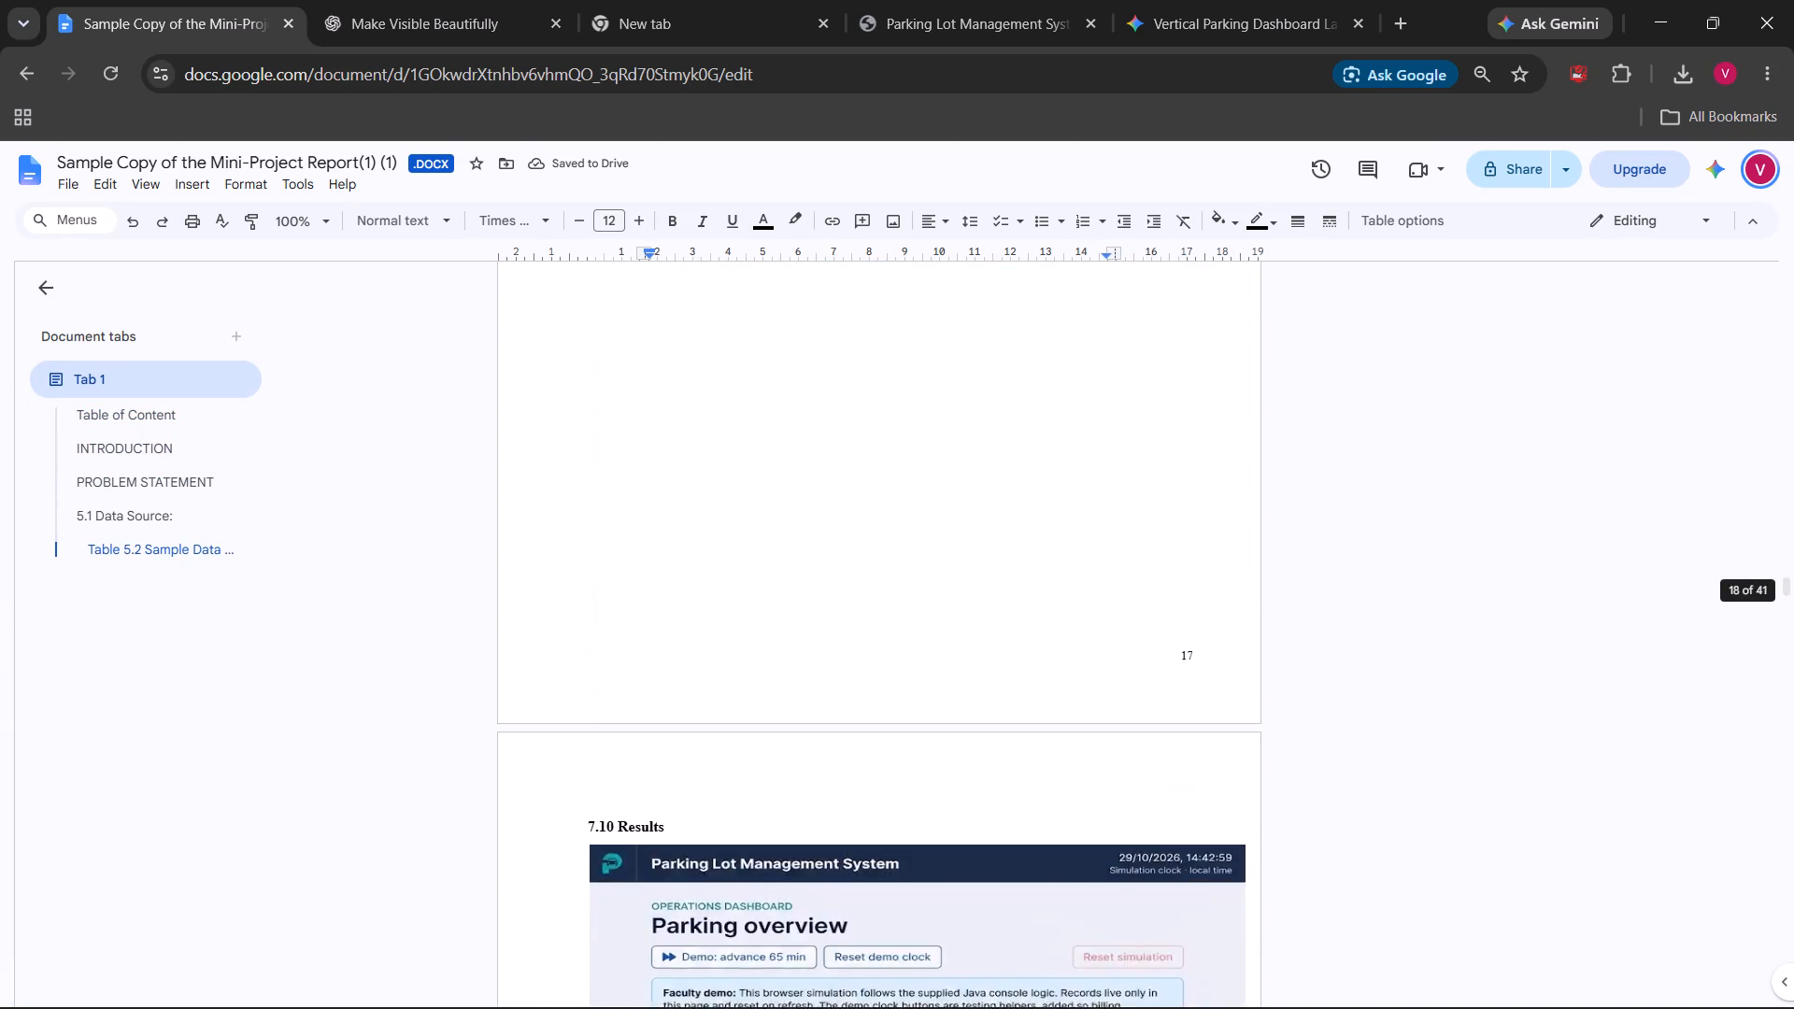
pyautogui.scroll(-16, 1207, 821)
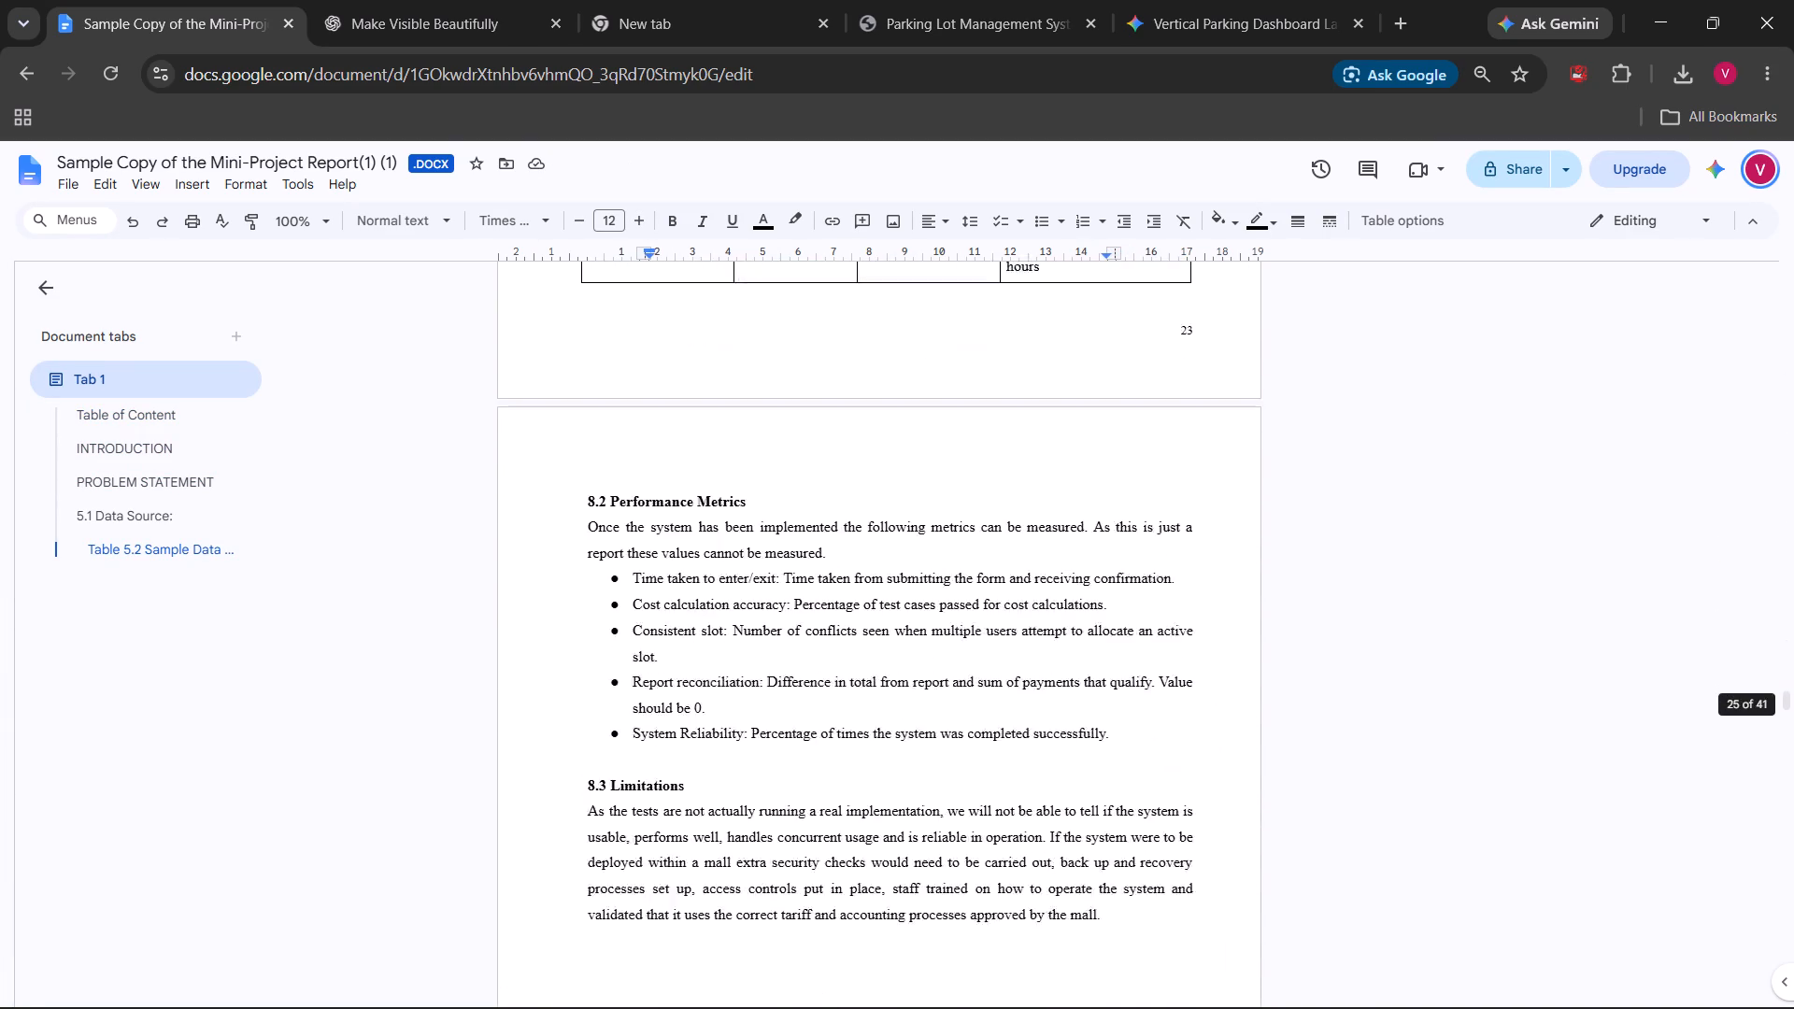
pyautogui.scroll(-11, 1207, 821)
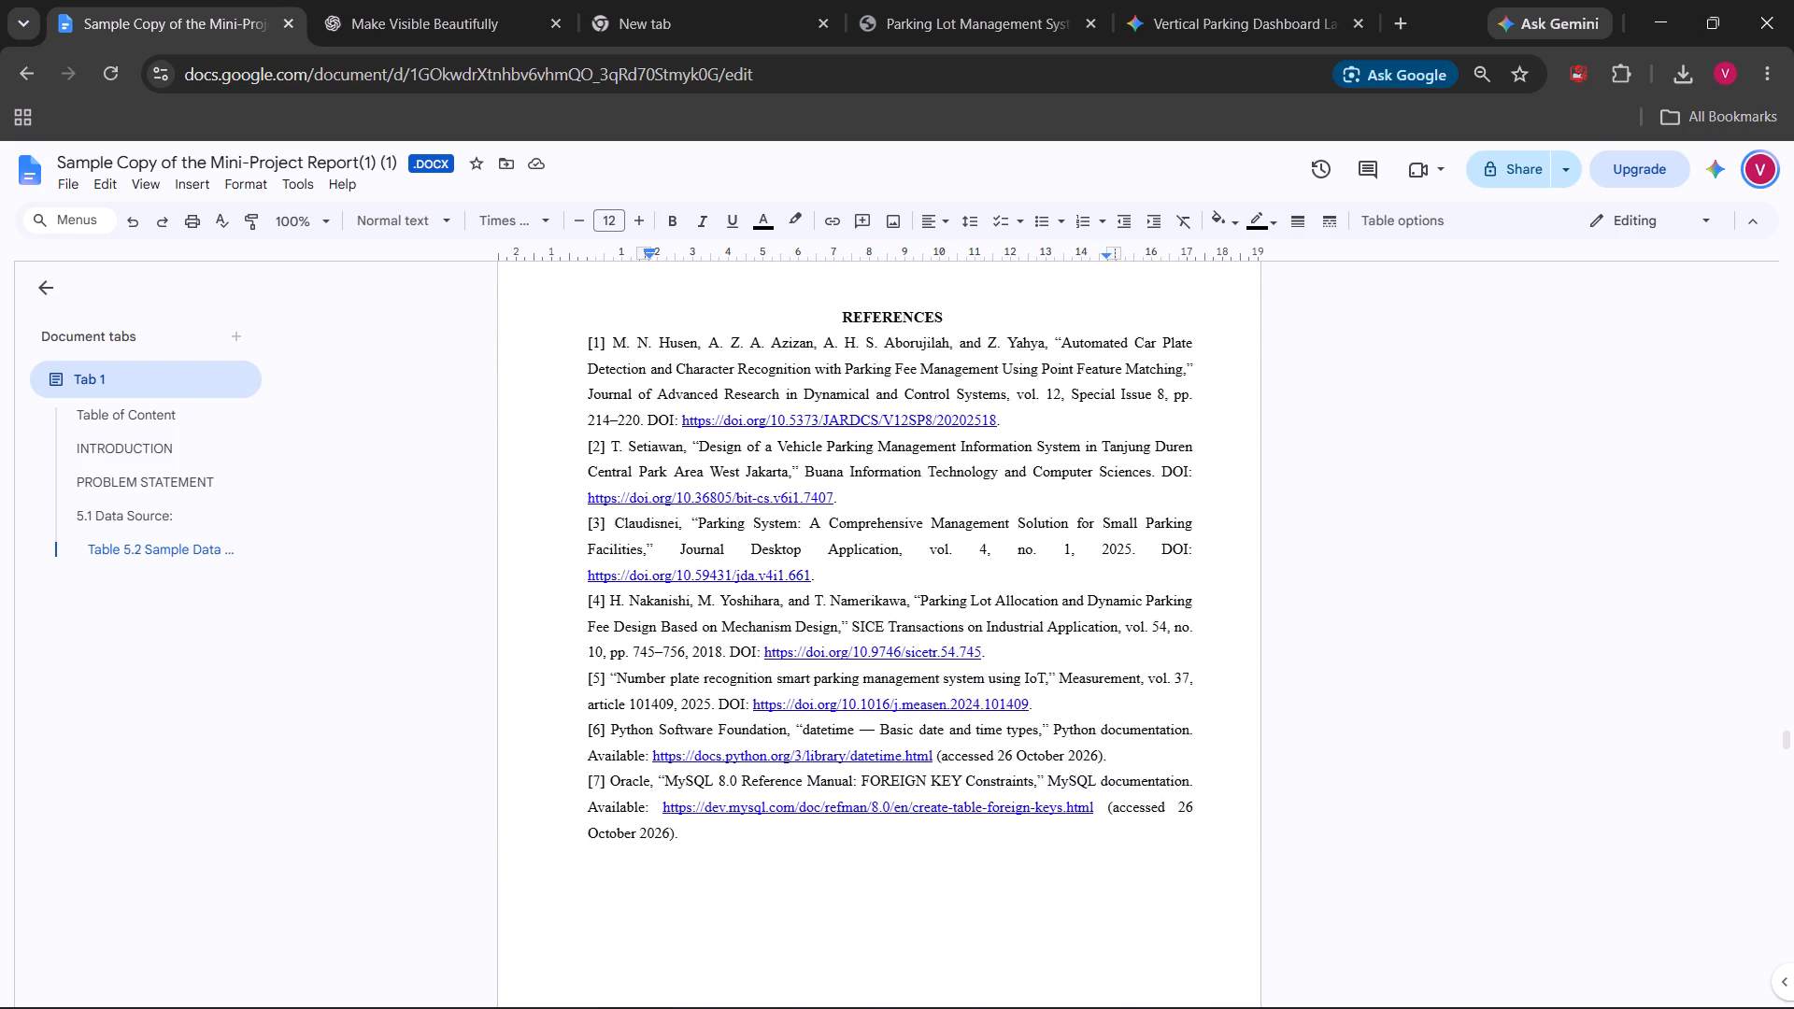
pyautogui.scroll(-5, 1207, 821)
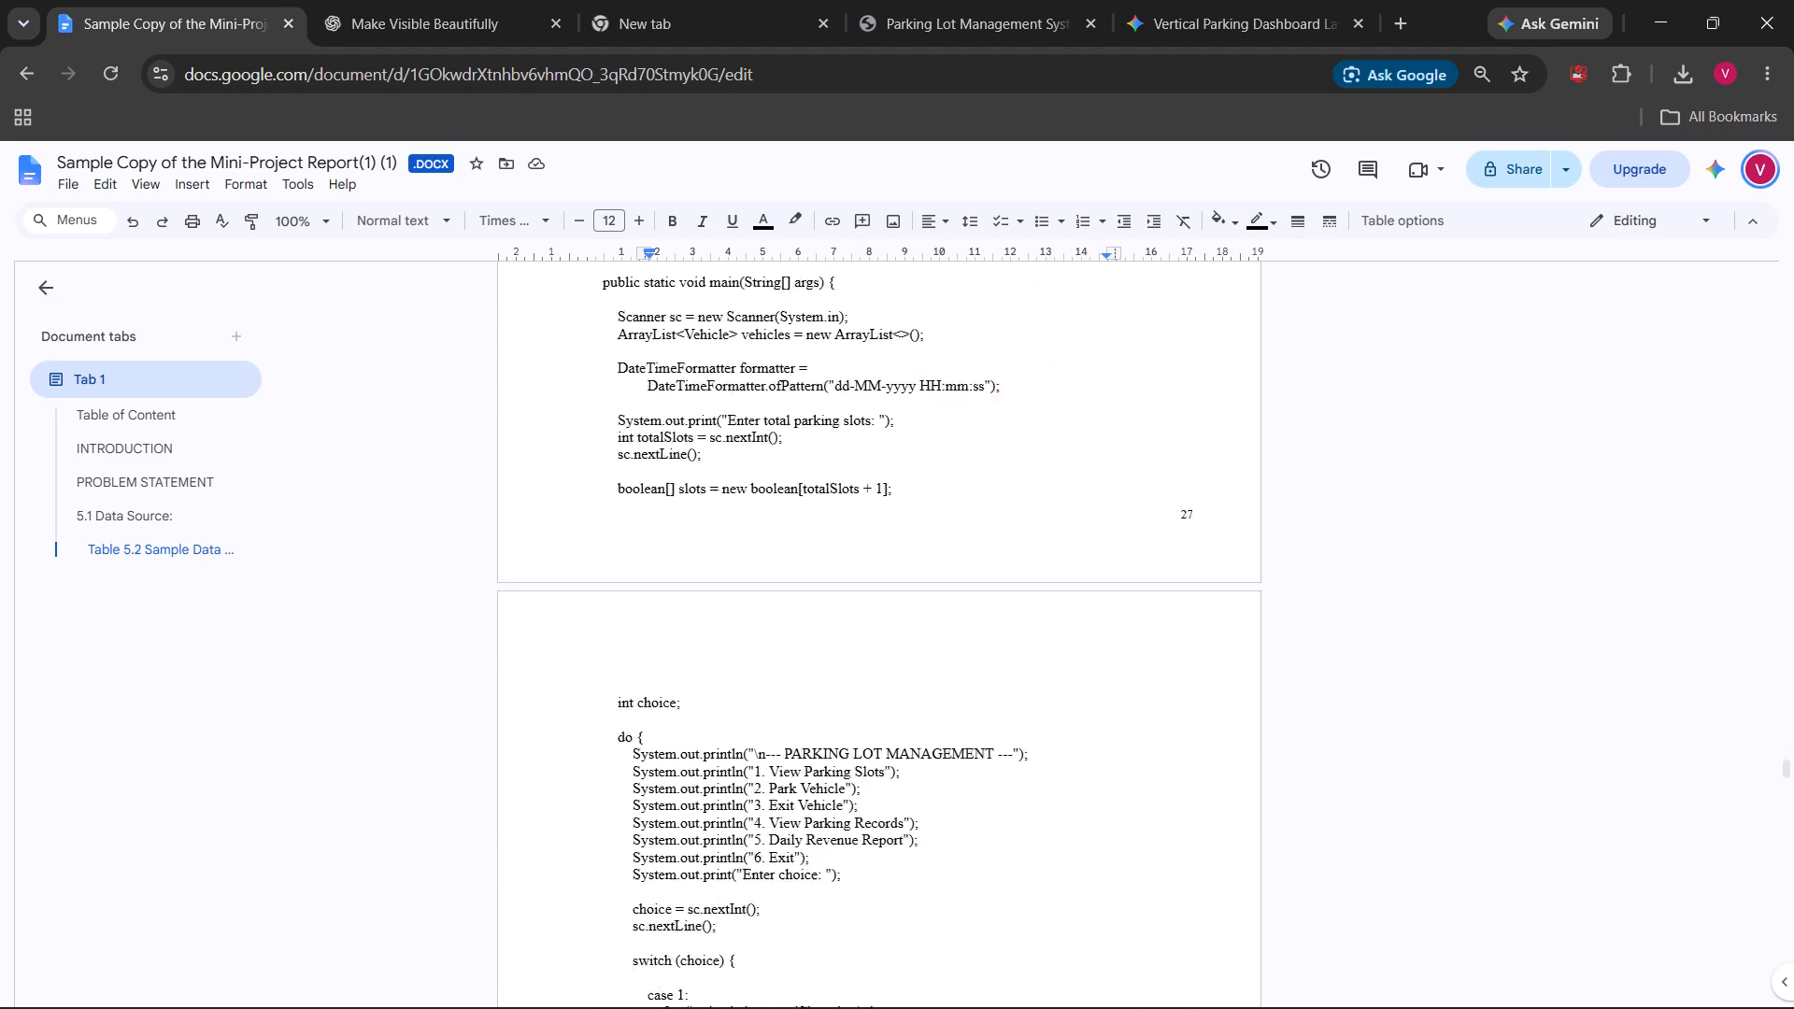
pyautogui.scroll(-8, 1207, 821)
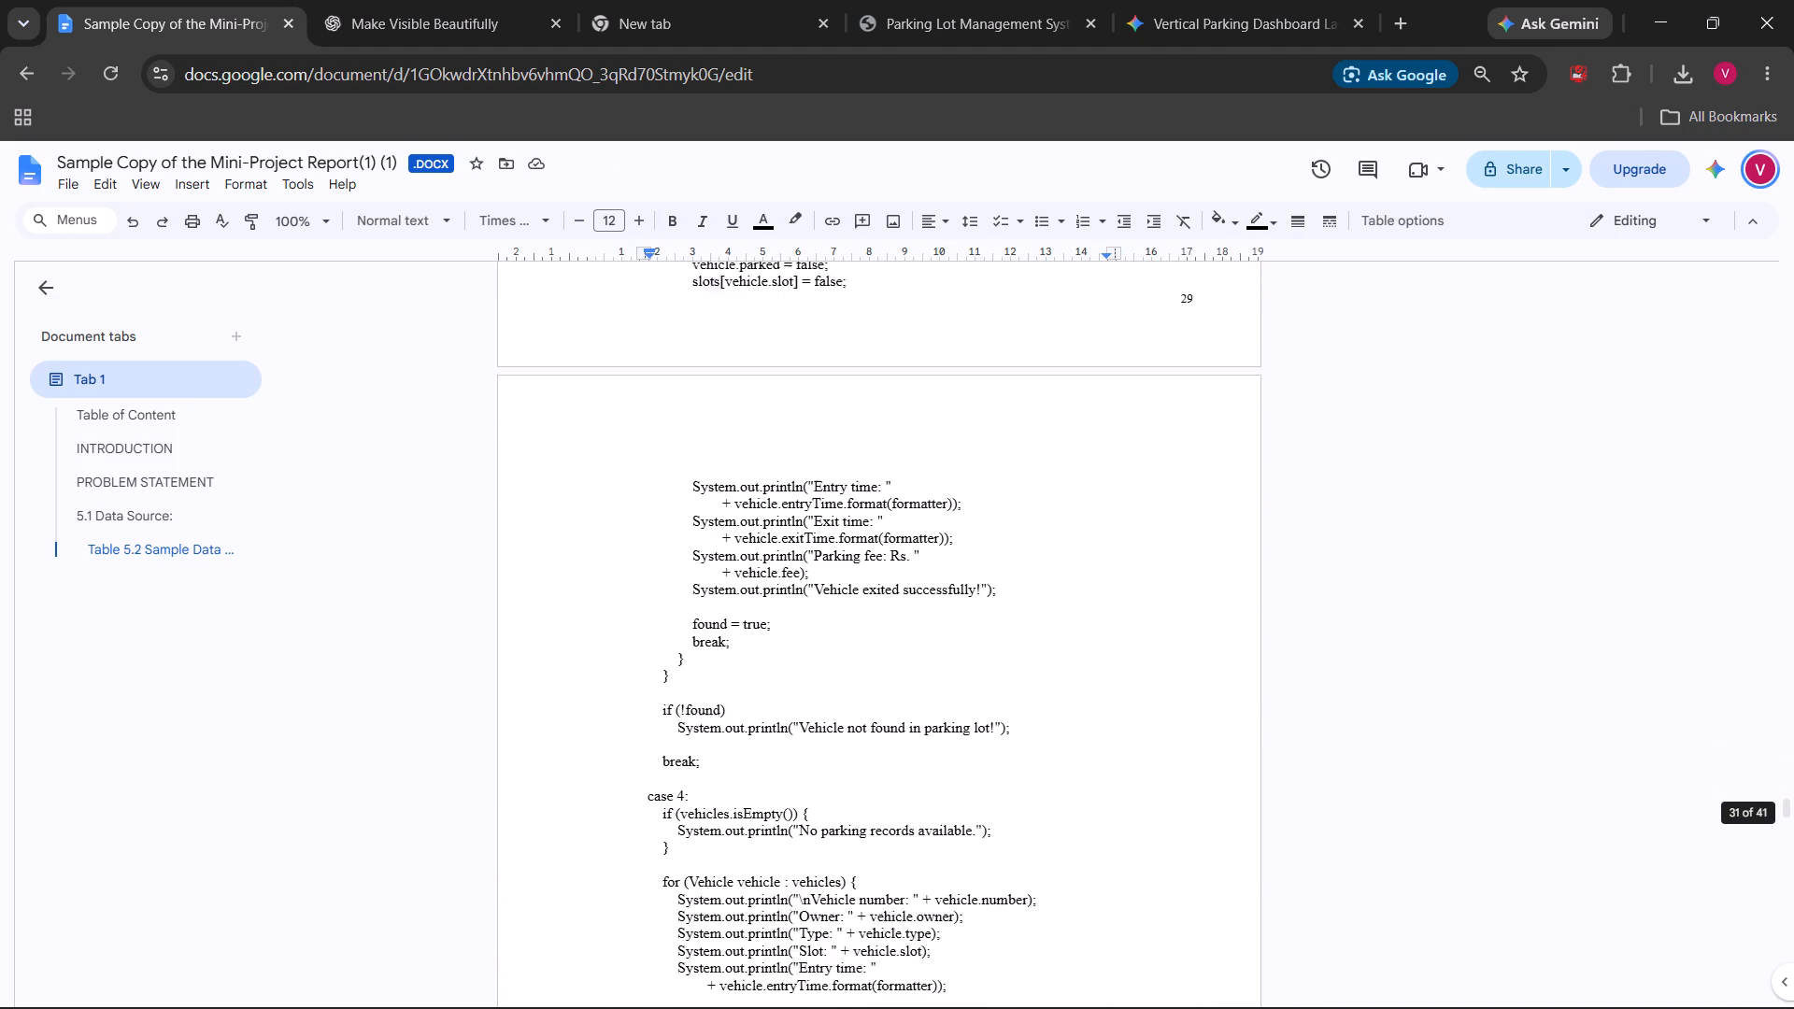
pyautogui.scroll(-4, 1207, 821)
pyautogui.scroll(7, 1207, 821)
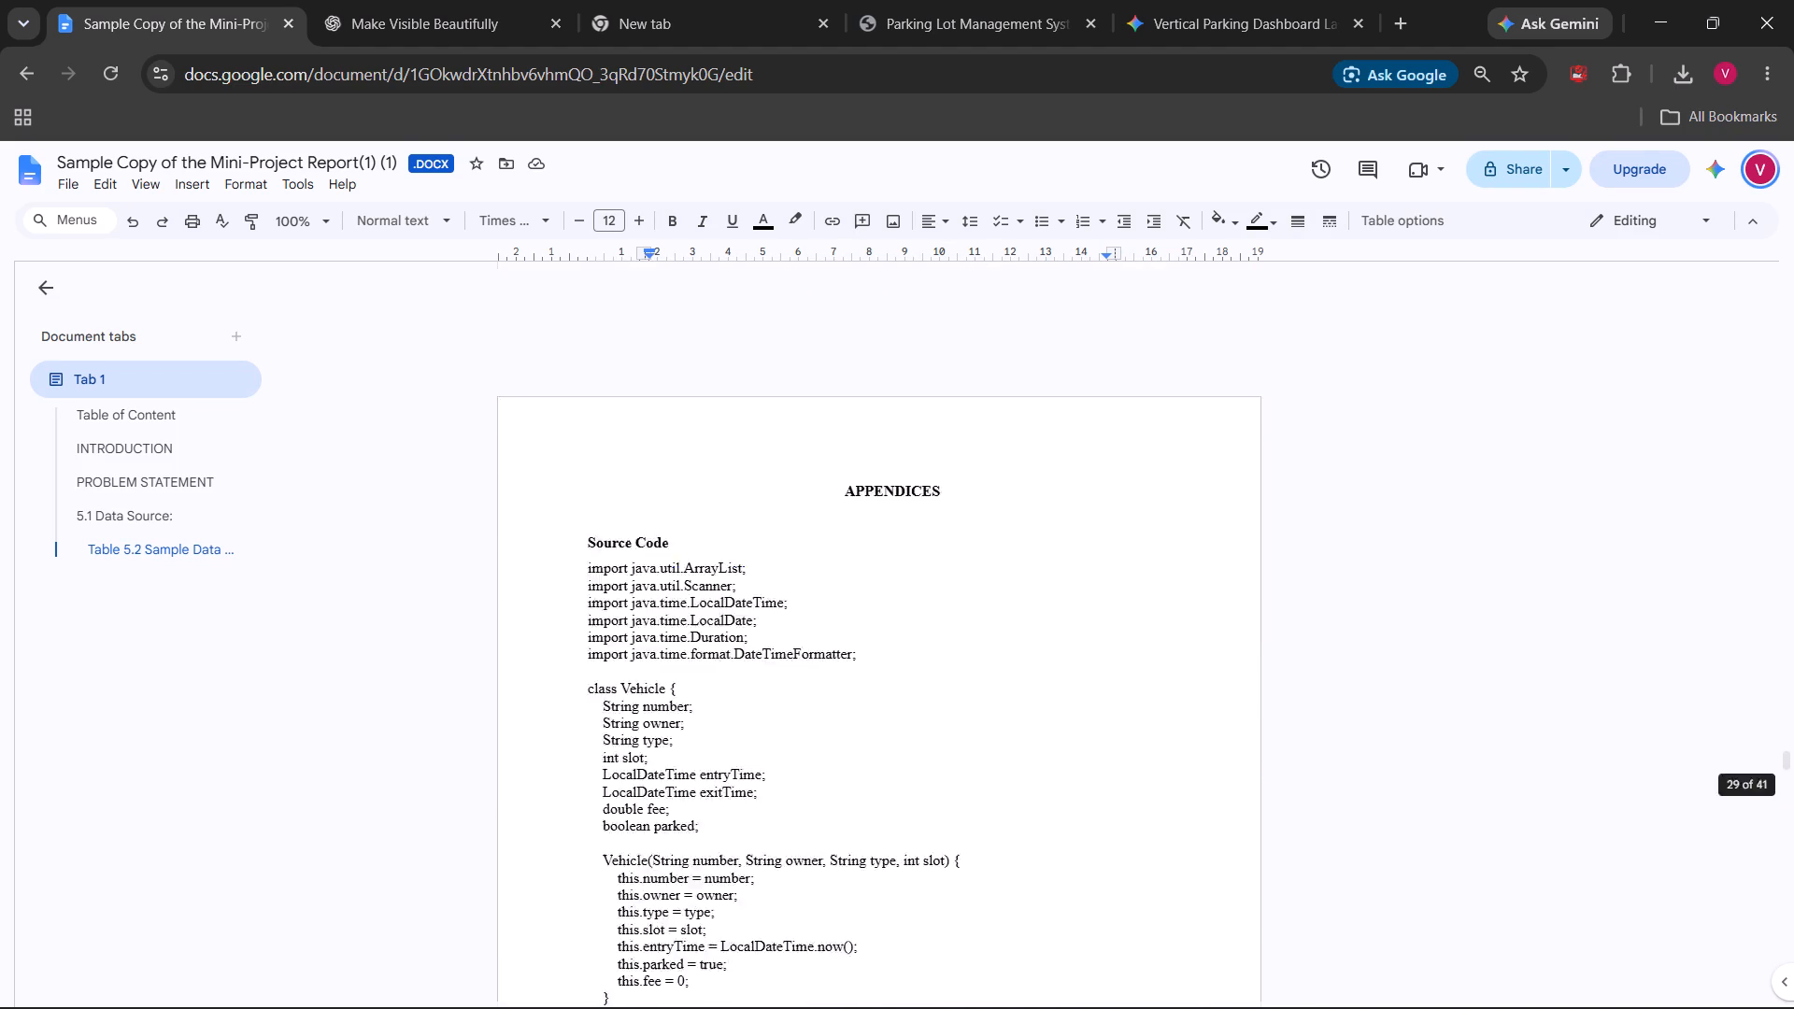
pyautogui.scroll(3, 1207, 821)
pyautogui.scroll(18, 1207, 821)
pyautogui.scroll(9, 1207, 821)
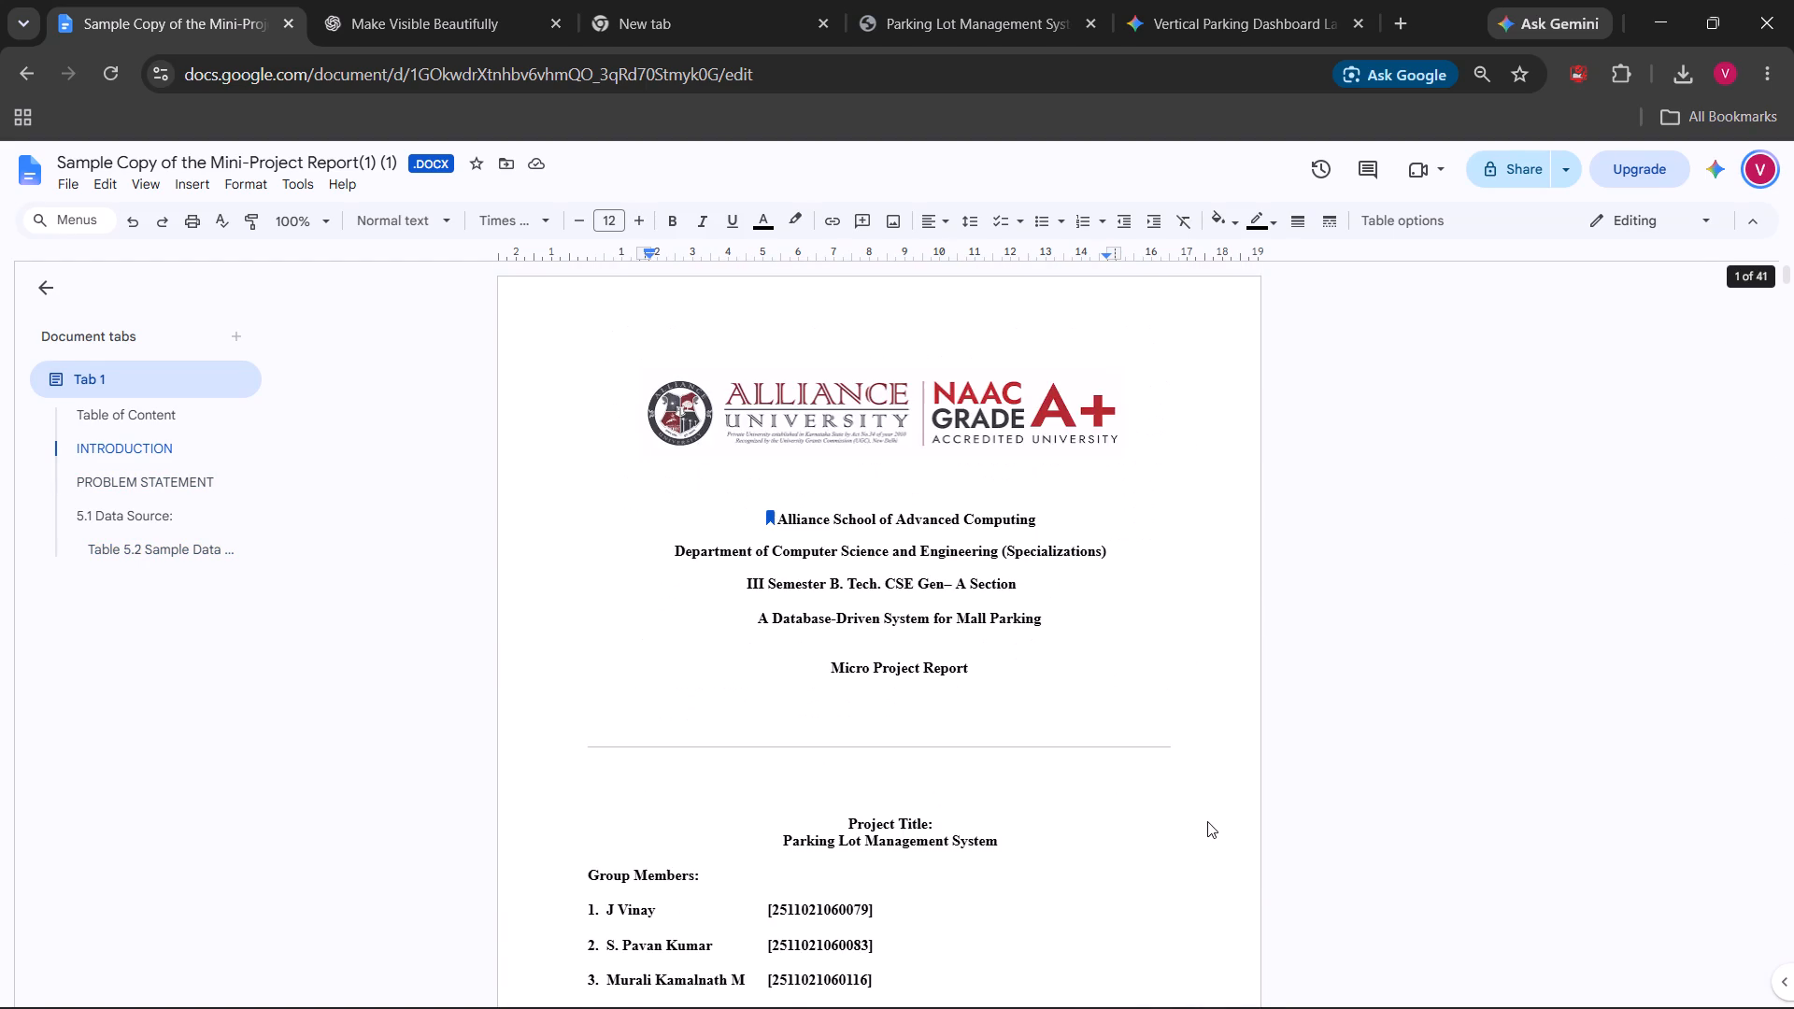
pyautogui.scroll(-7, 1207, 821)
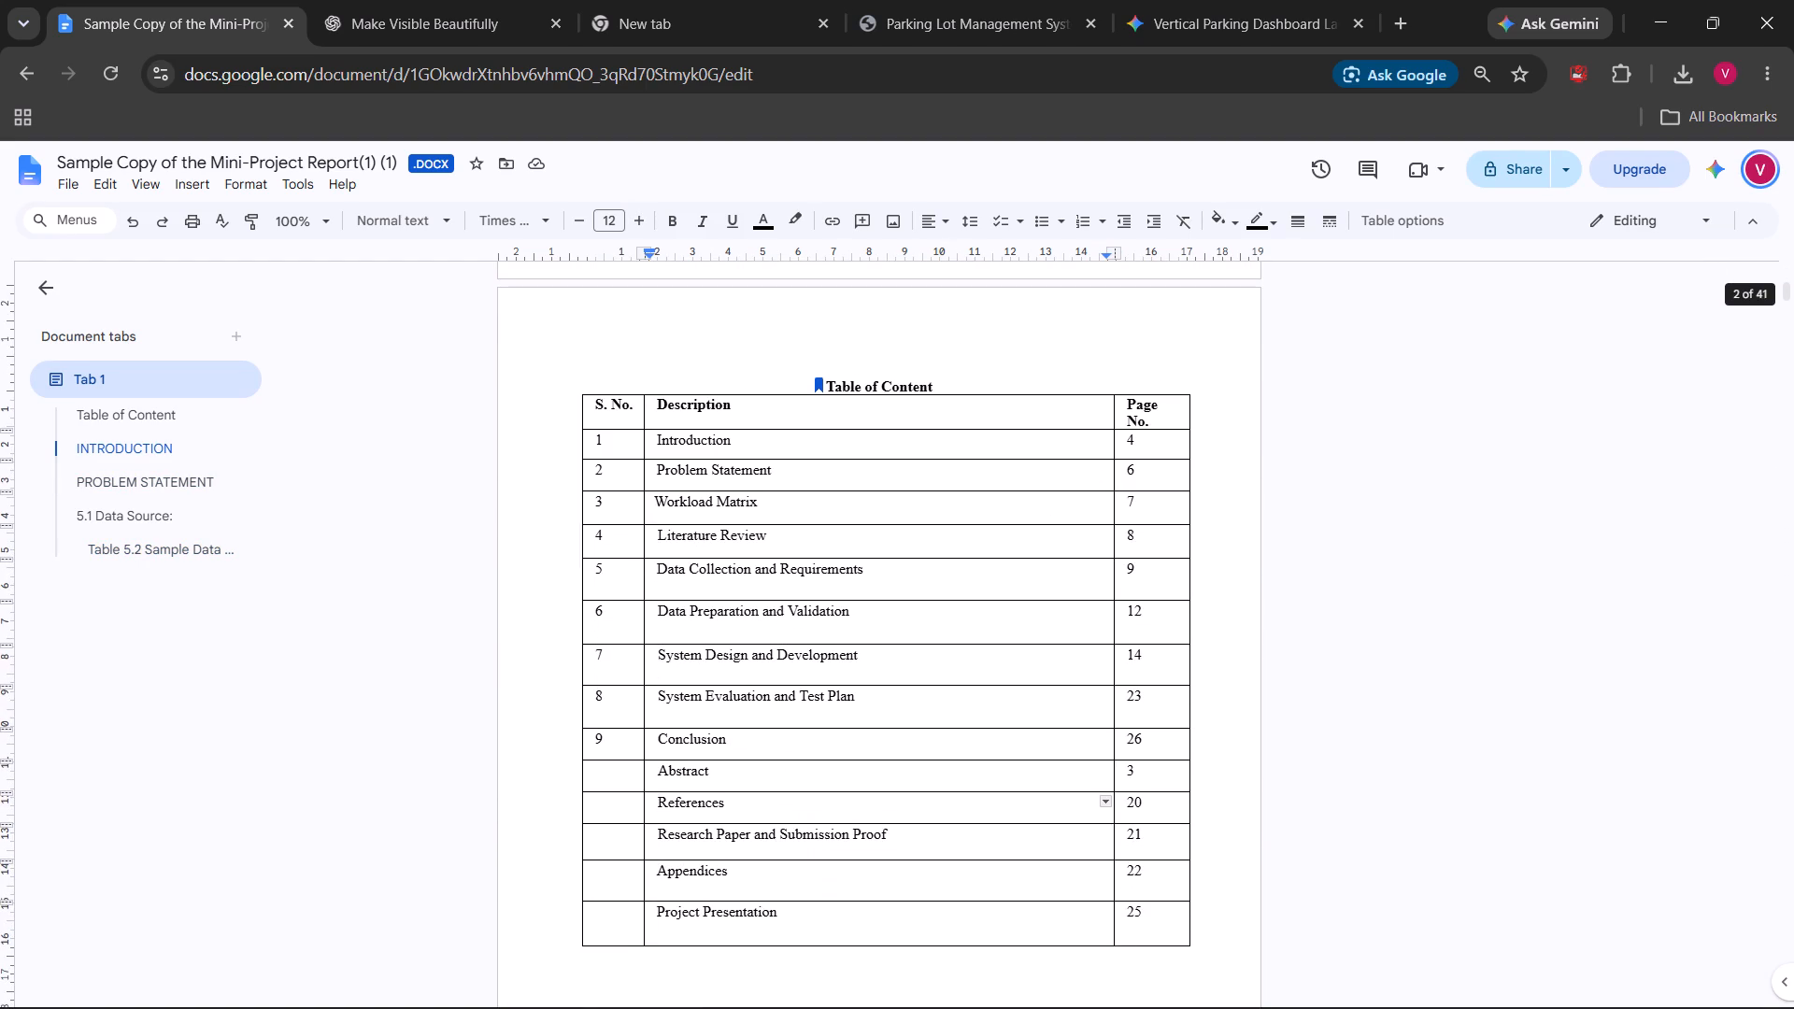
pyautogui.click(1149, 812)
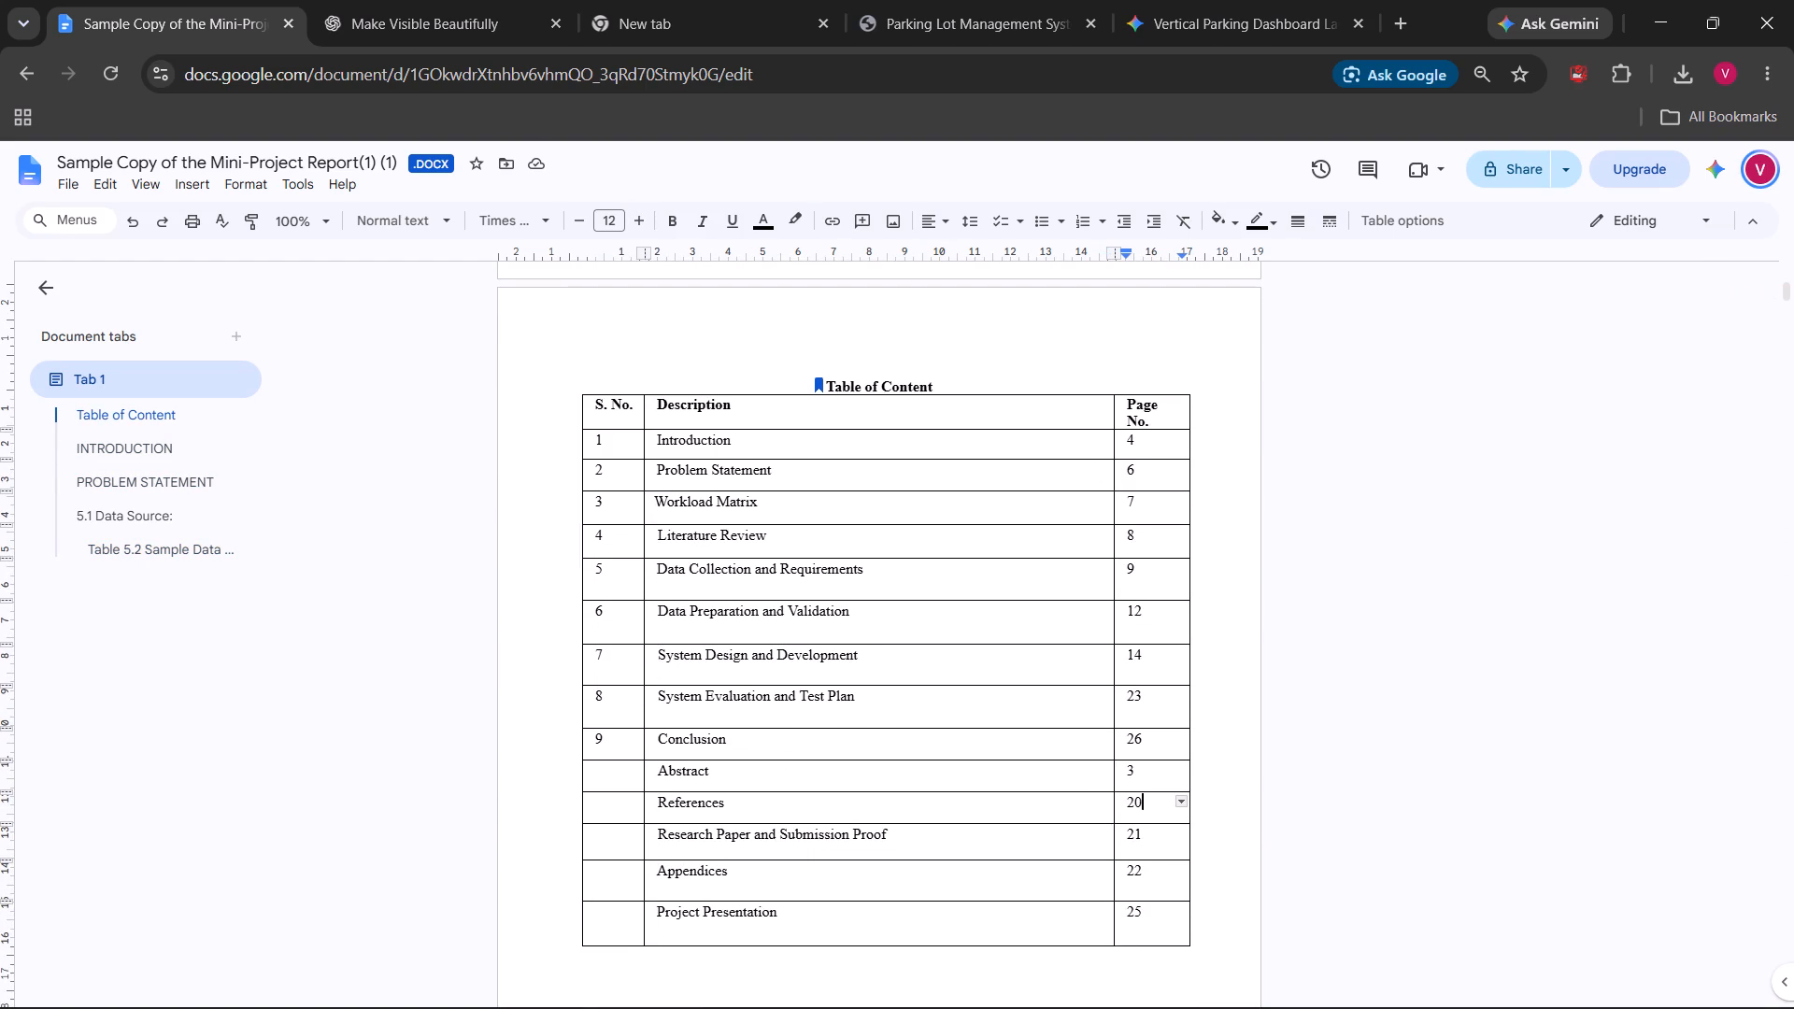
pyautogui.press('BackSpace')
pyautogui.press('7')
# Set the Appendices page number to 28 in the Table of Content.
pyautogui.press('Down')
pyautogui.press('Down')
pyautogui.press('BackSpace')
pyautogui.press('8')
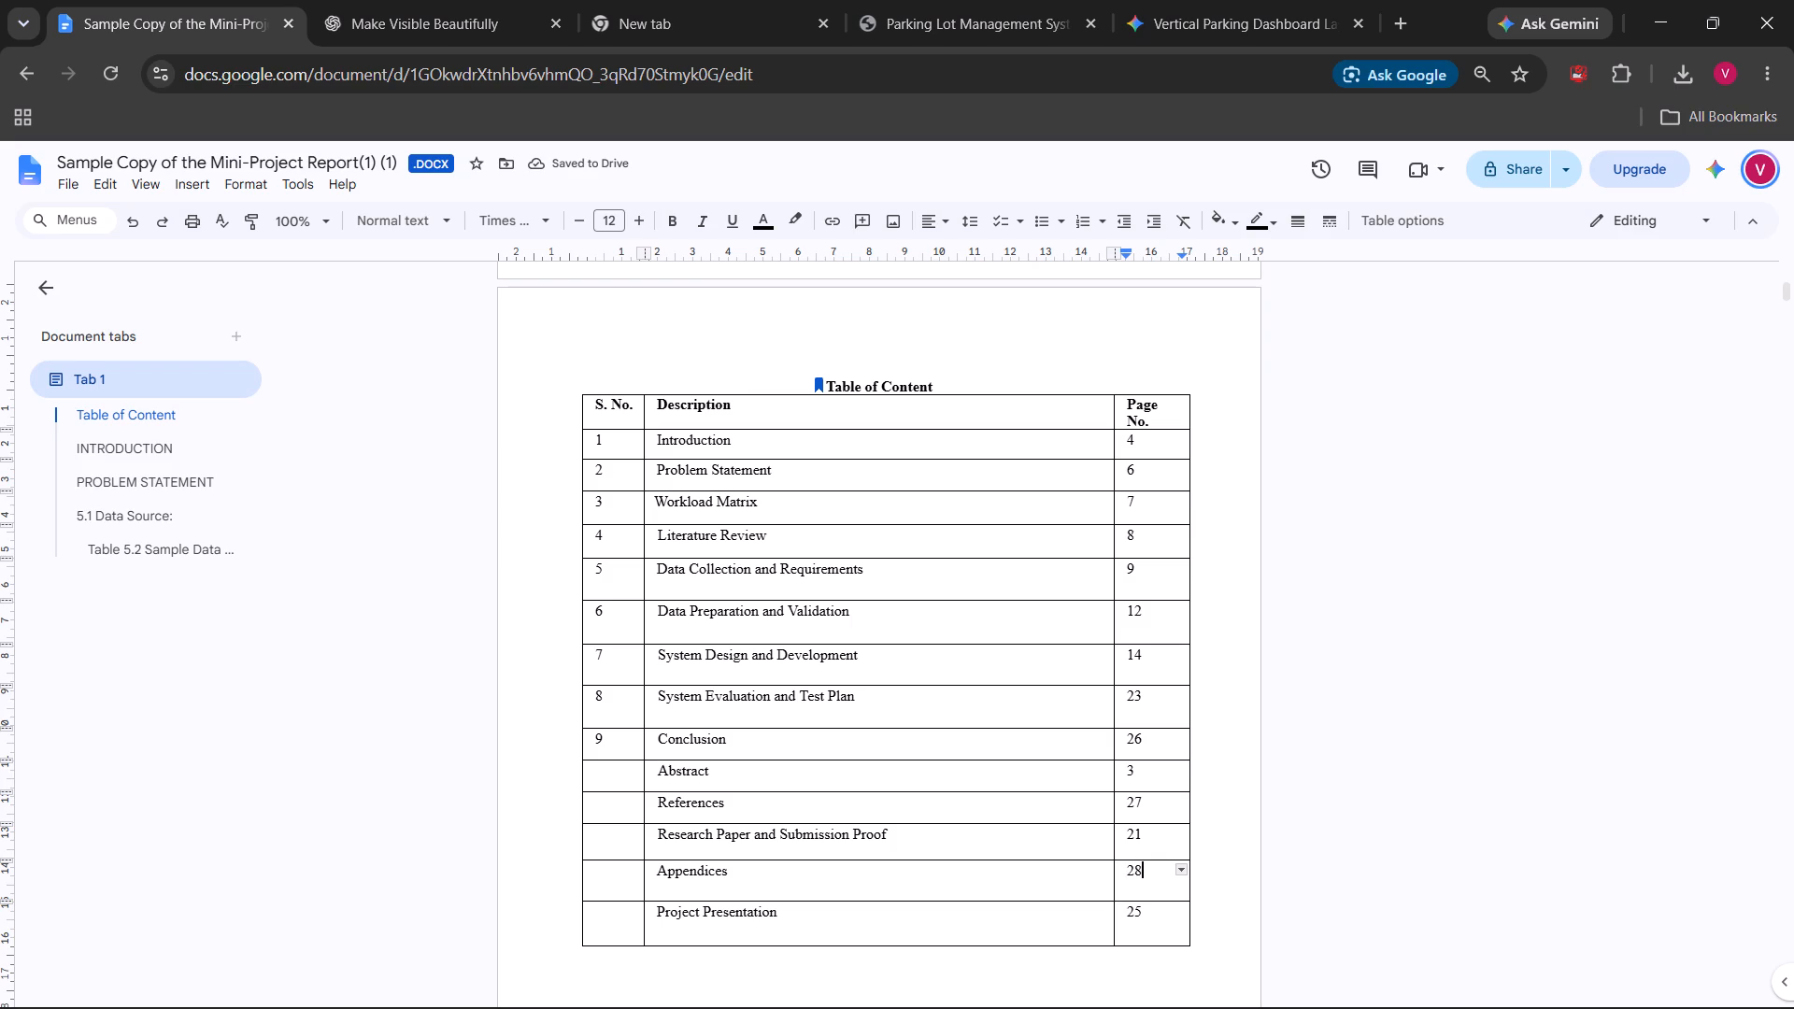
# Delete the Research Paper and Submission Proof row from the Table of Content.
pyautogui.moveTo(896, 834); pyautogui.dragTo(773, 835)
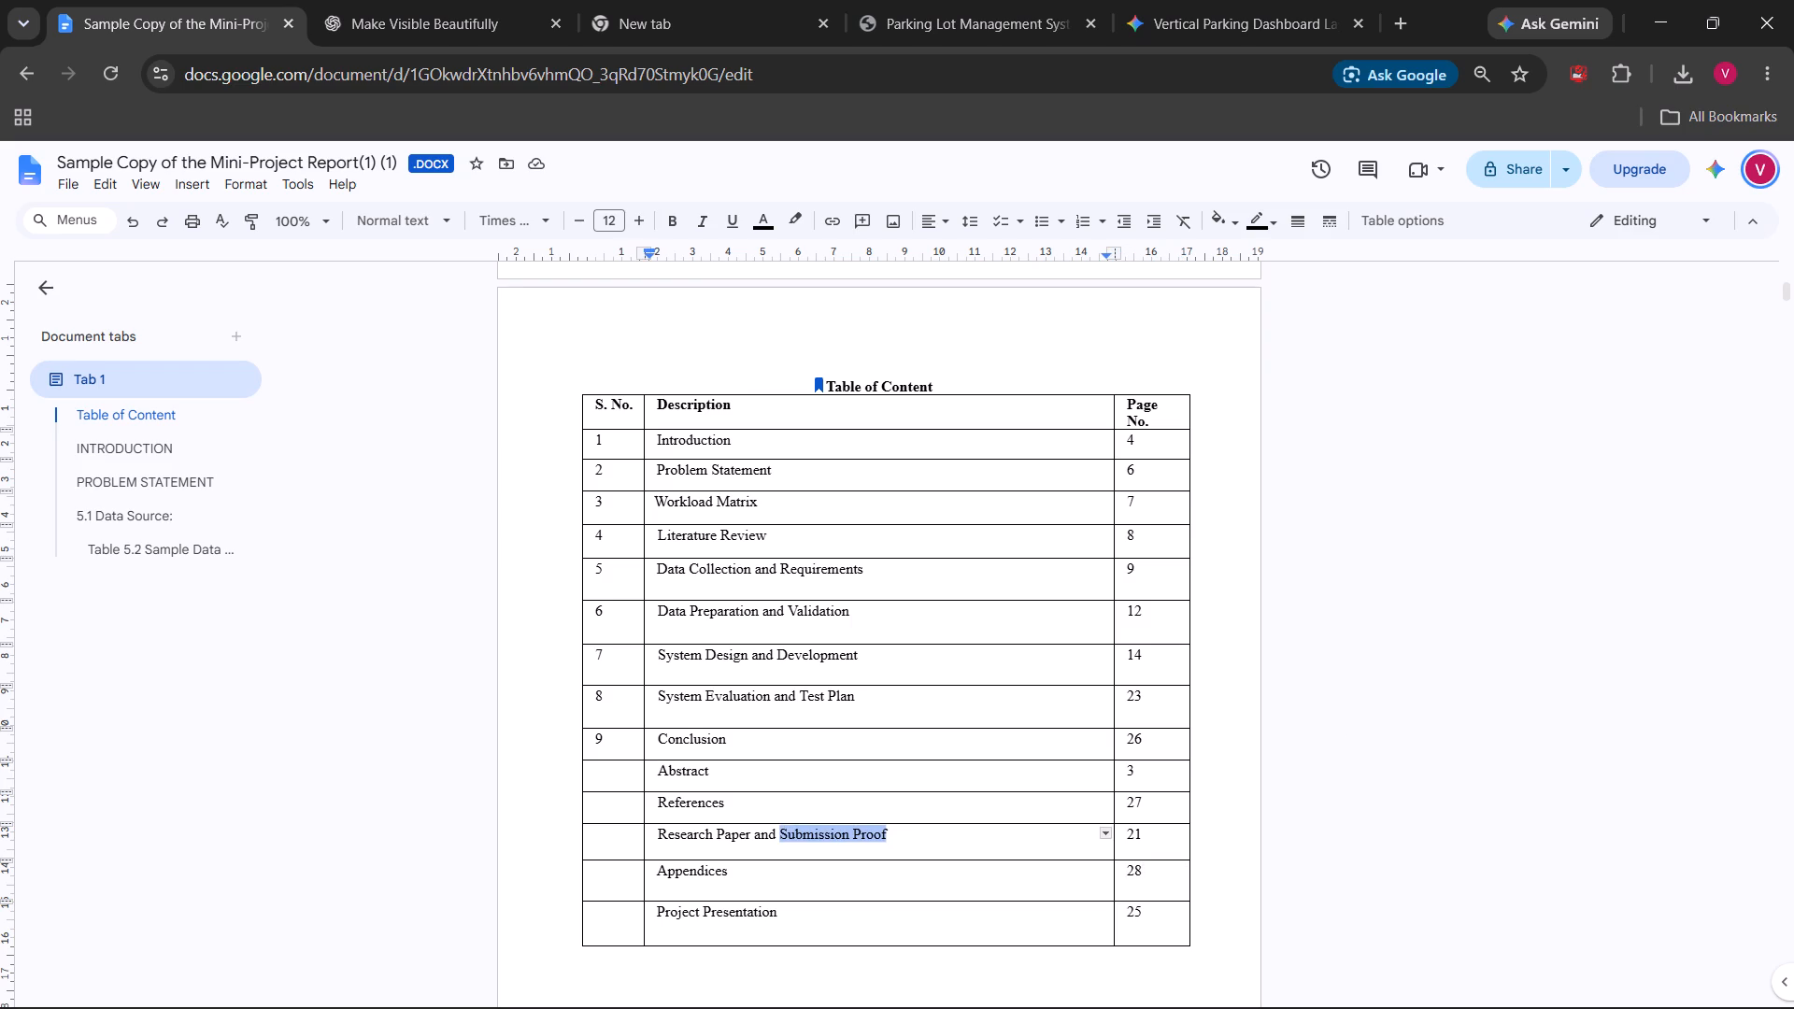
pyautogui.moveTo(773, 835); pyautogui.dragTo(659, 839)
pyautogui.press('BackSpace')
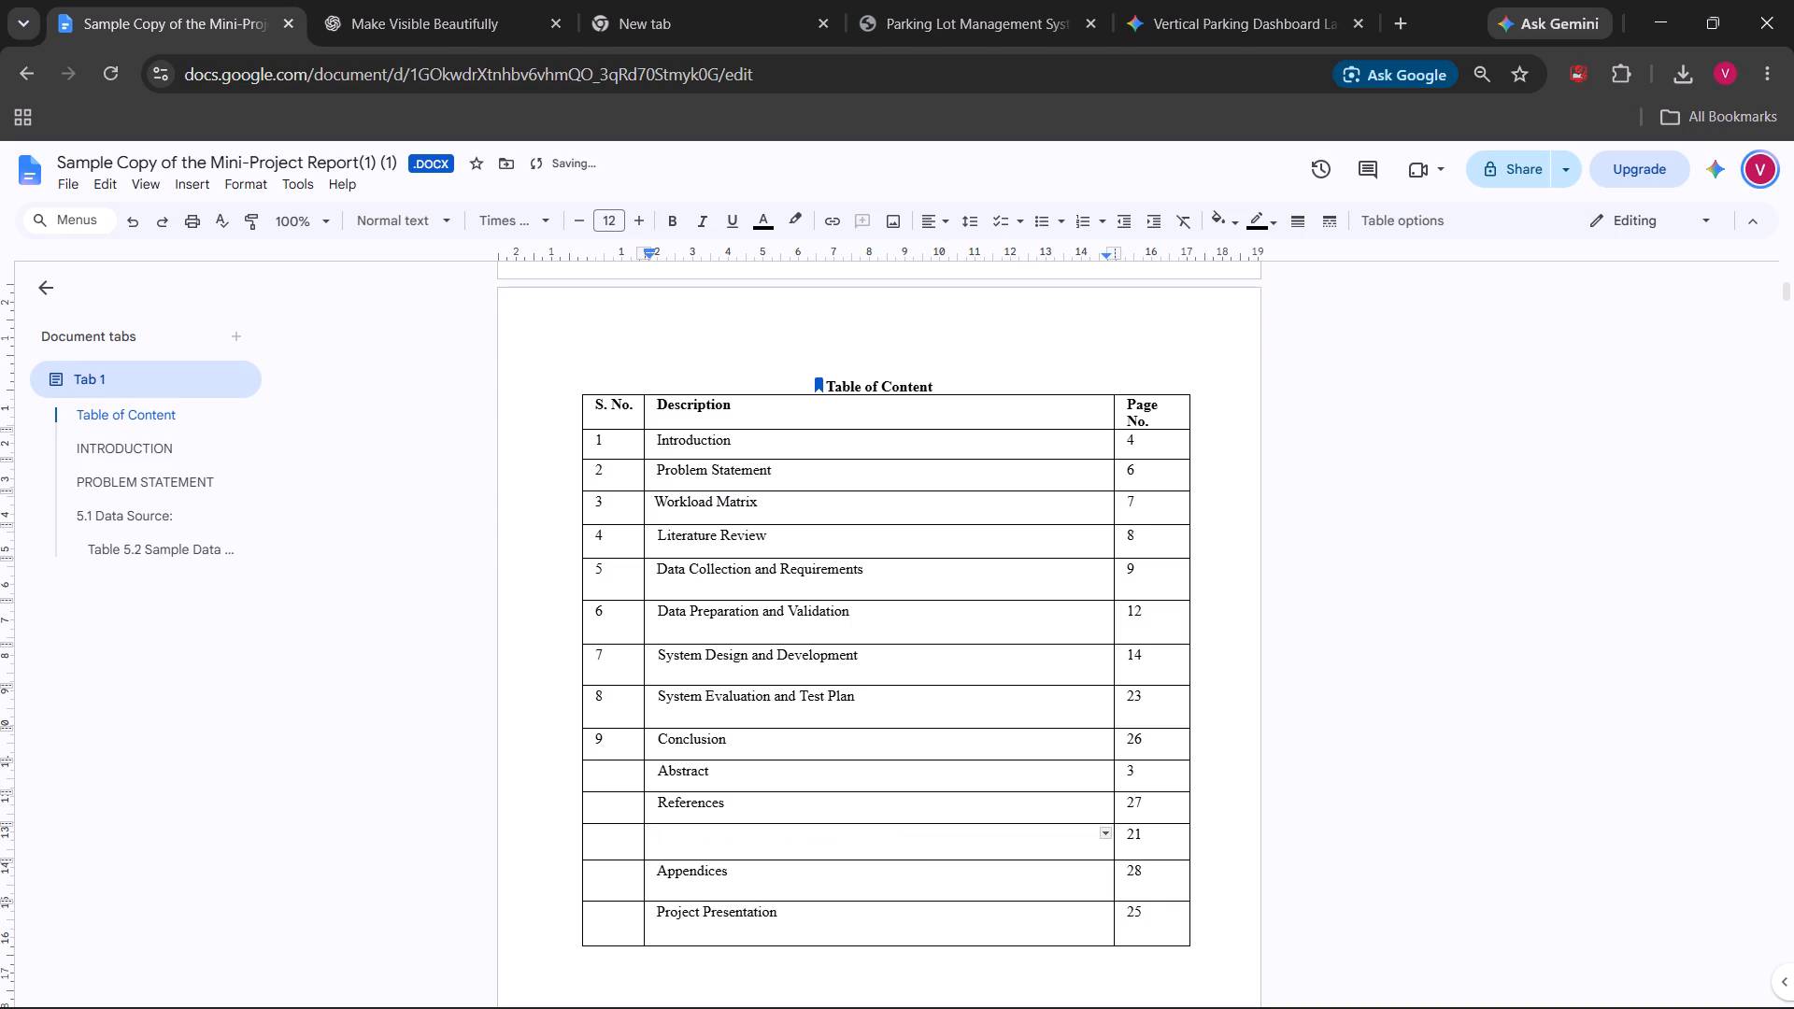
pyautogui.rightClick(692, 842)
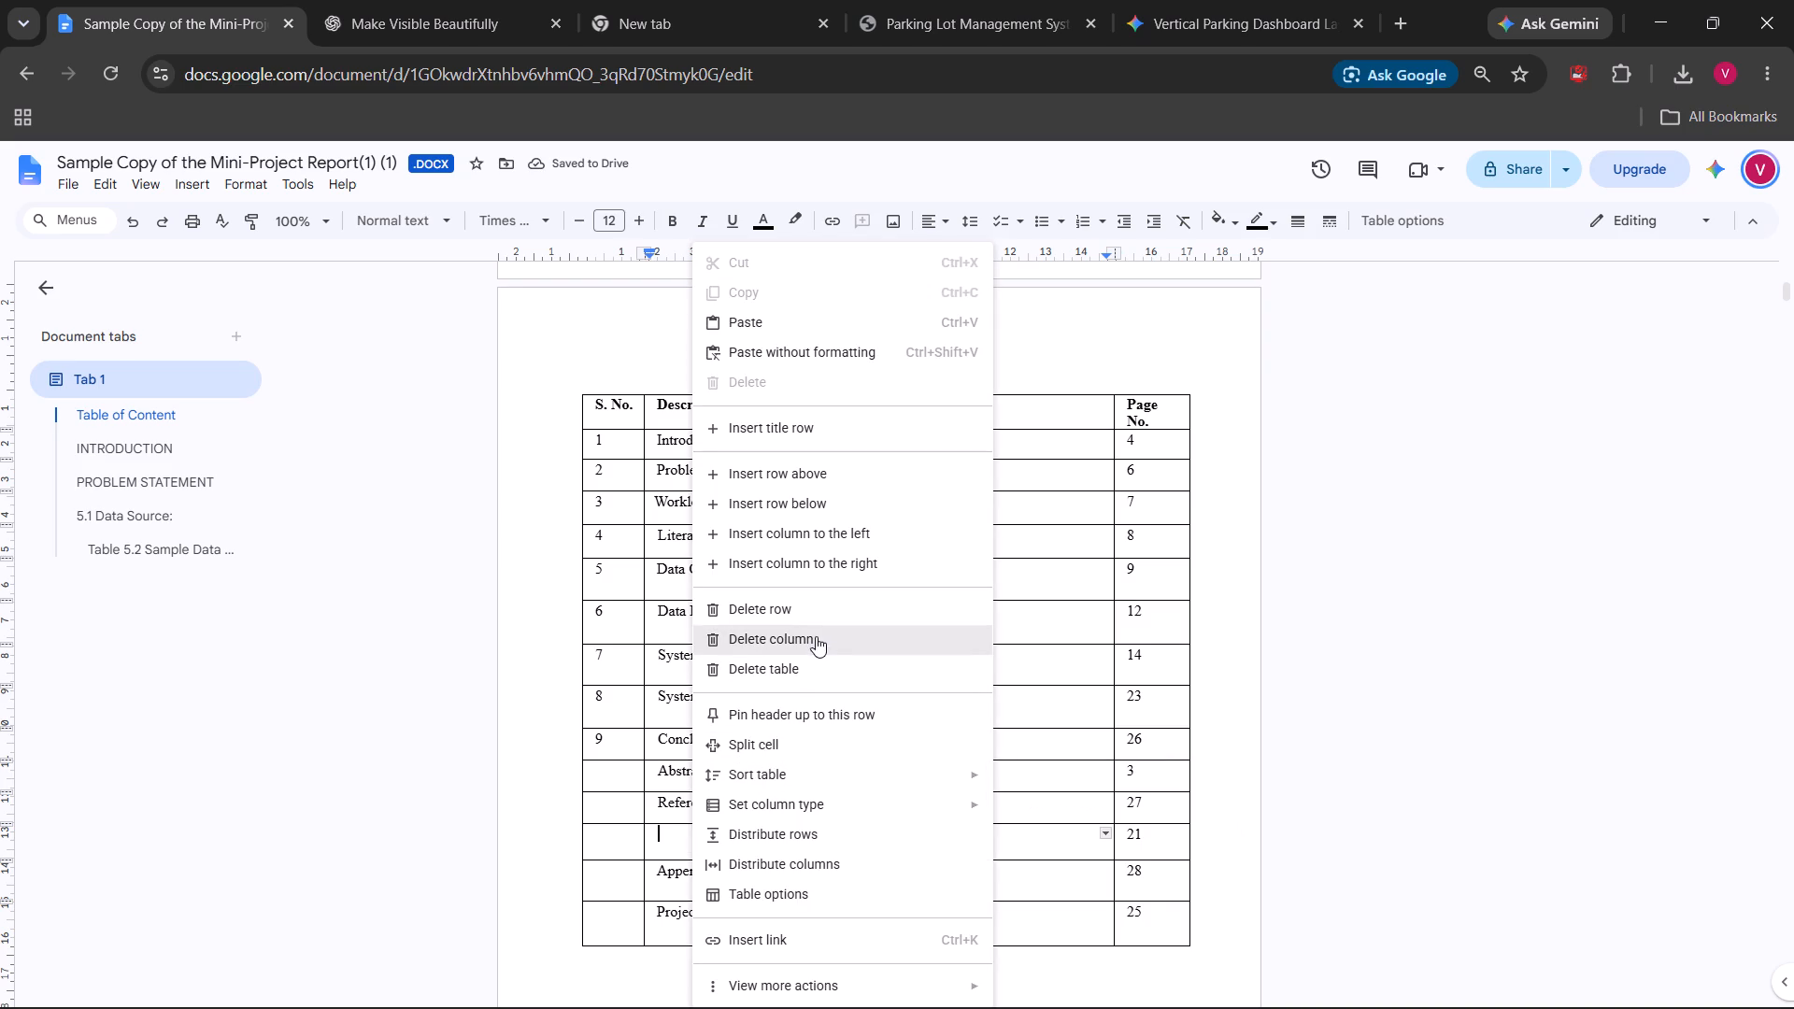
pyautogui.click(788, 621)
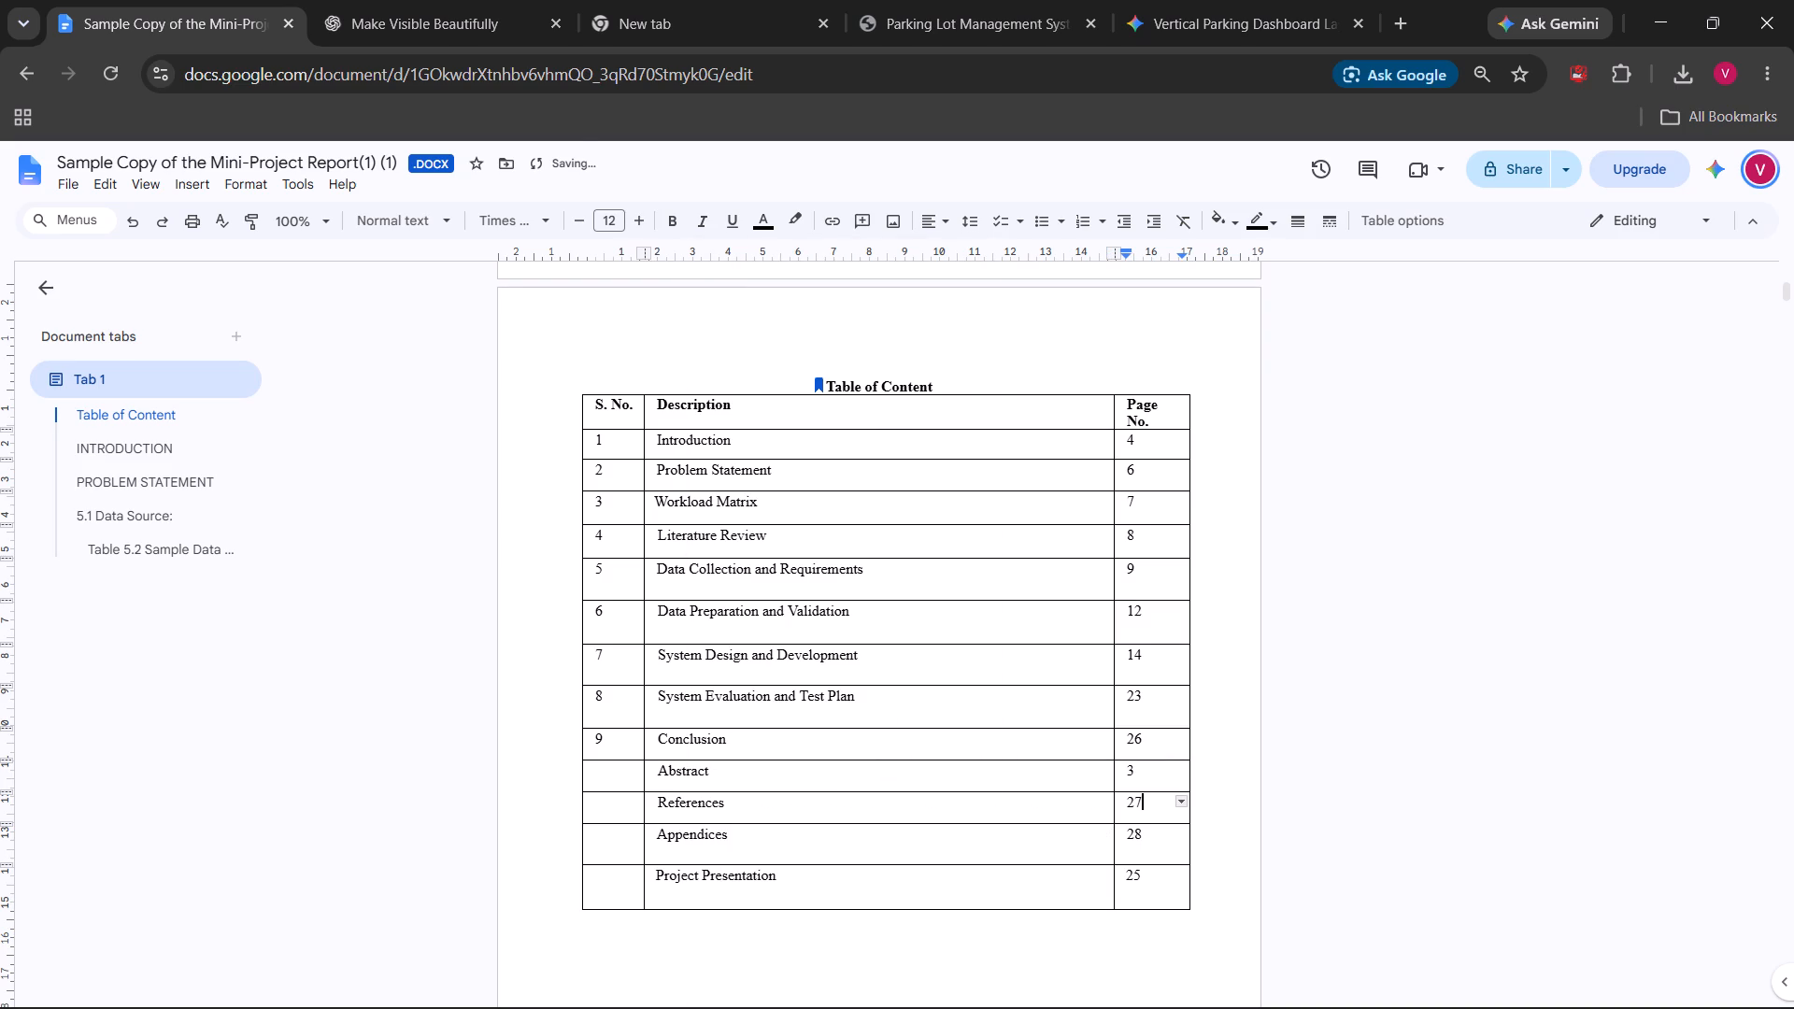
# Clear the Project Presentation page number in the Table of Content, discarding the trial value 29.
pyautogui.click(1152, 872)
pyautogui.press('BackSpace')
pyautogui.press('BackSpace')
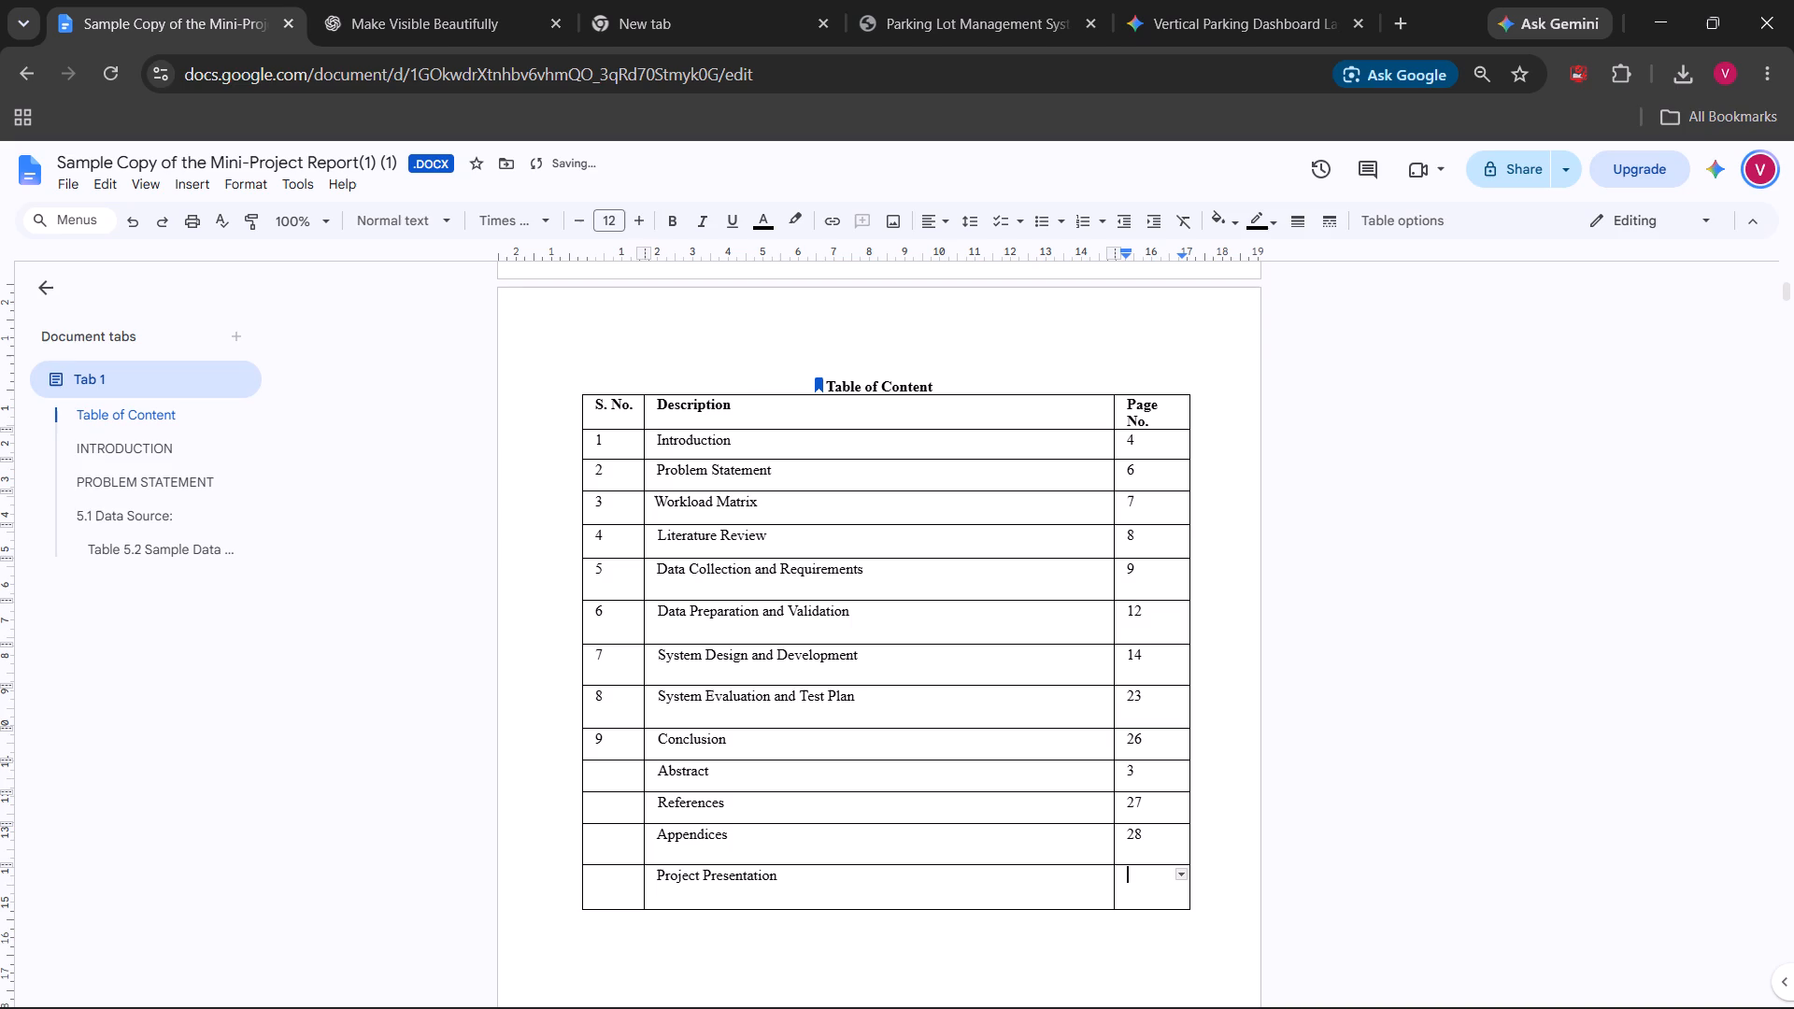
pyautogui.write('29')
pyautogui.press('BackSpace')
pyautogui.press('BackSpace')
pyautogui.click(1252, 872)
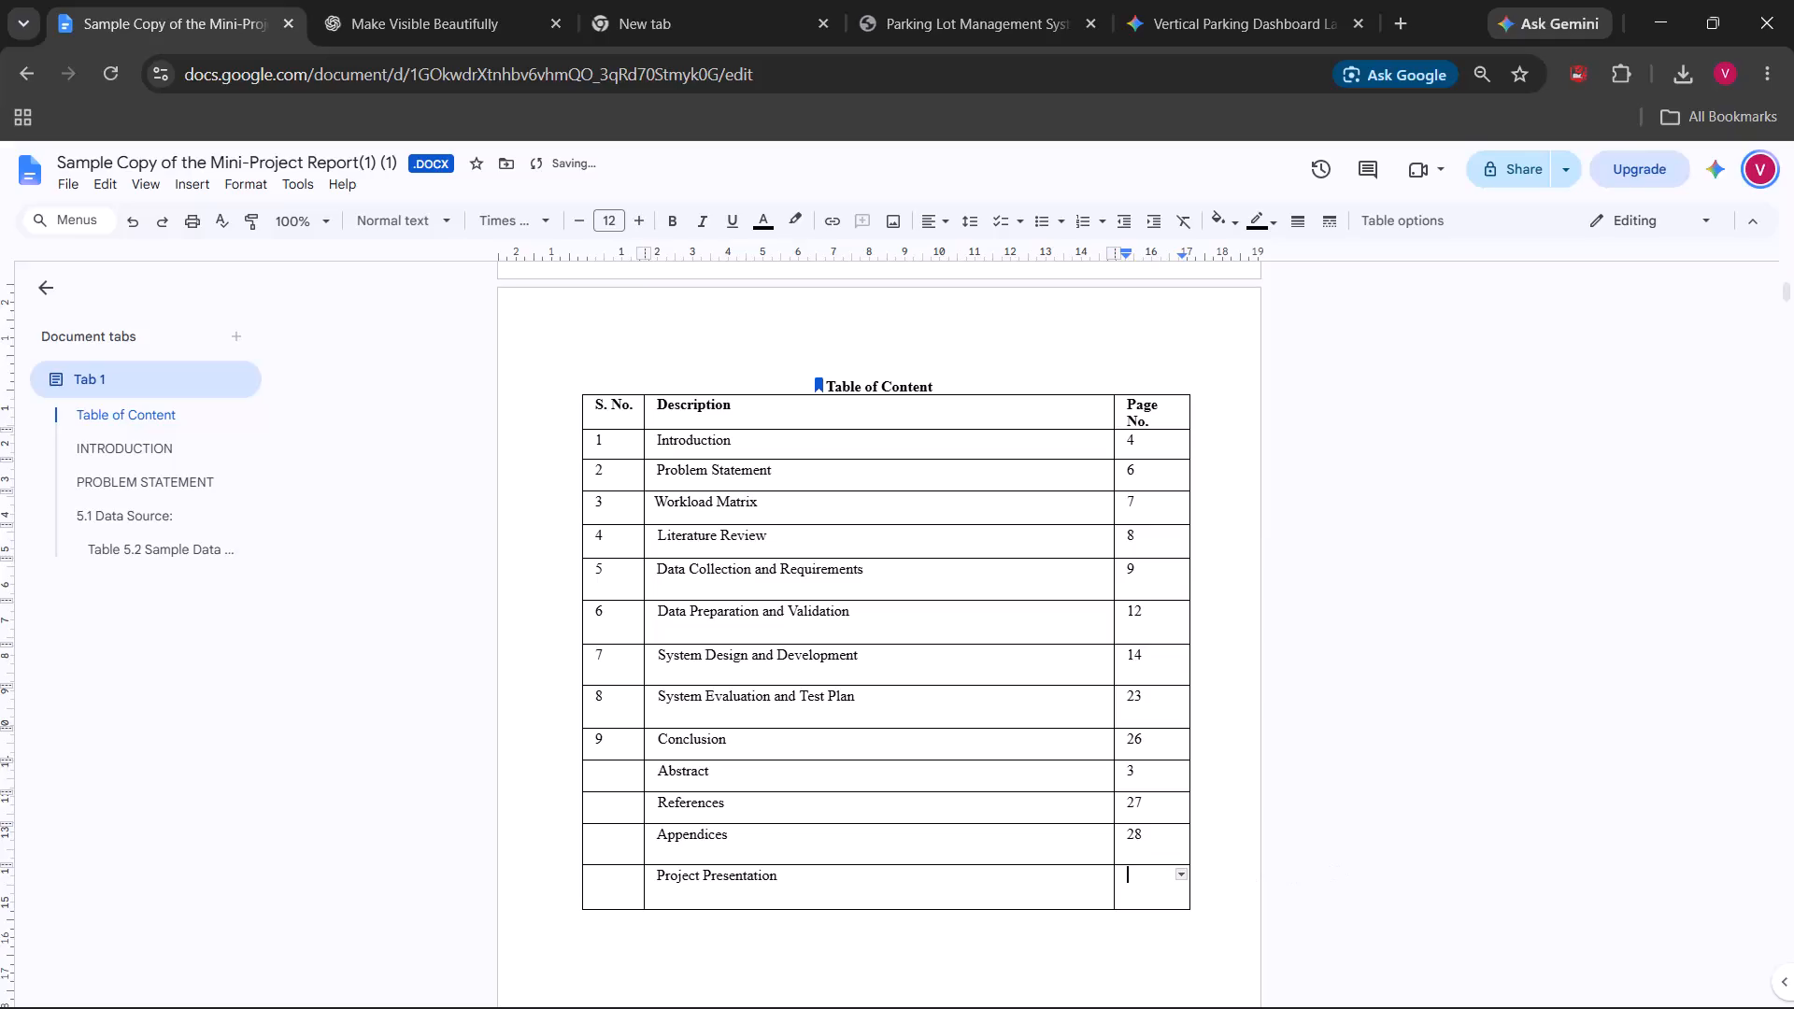
# Delete the Project Presentation row from the Table of Content.
pyautogui.rightClick(837, 886)
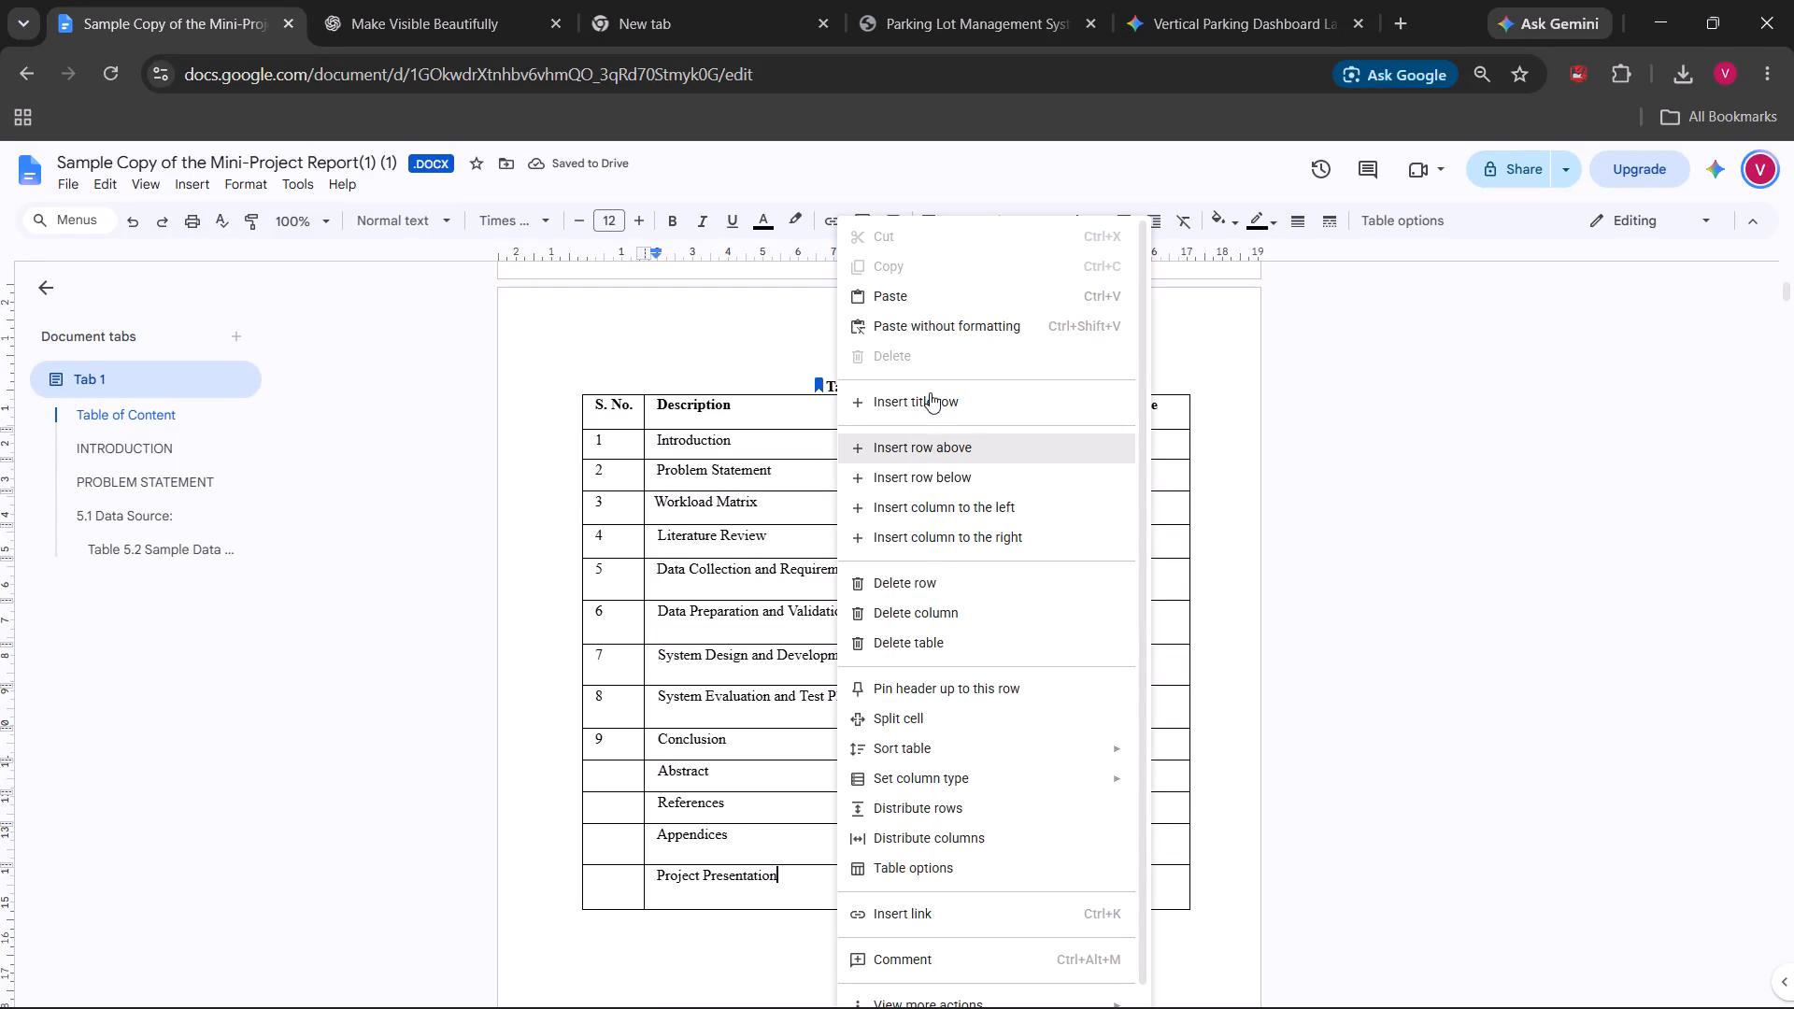
pyautogui.click(873, 580)
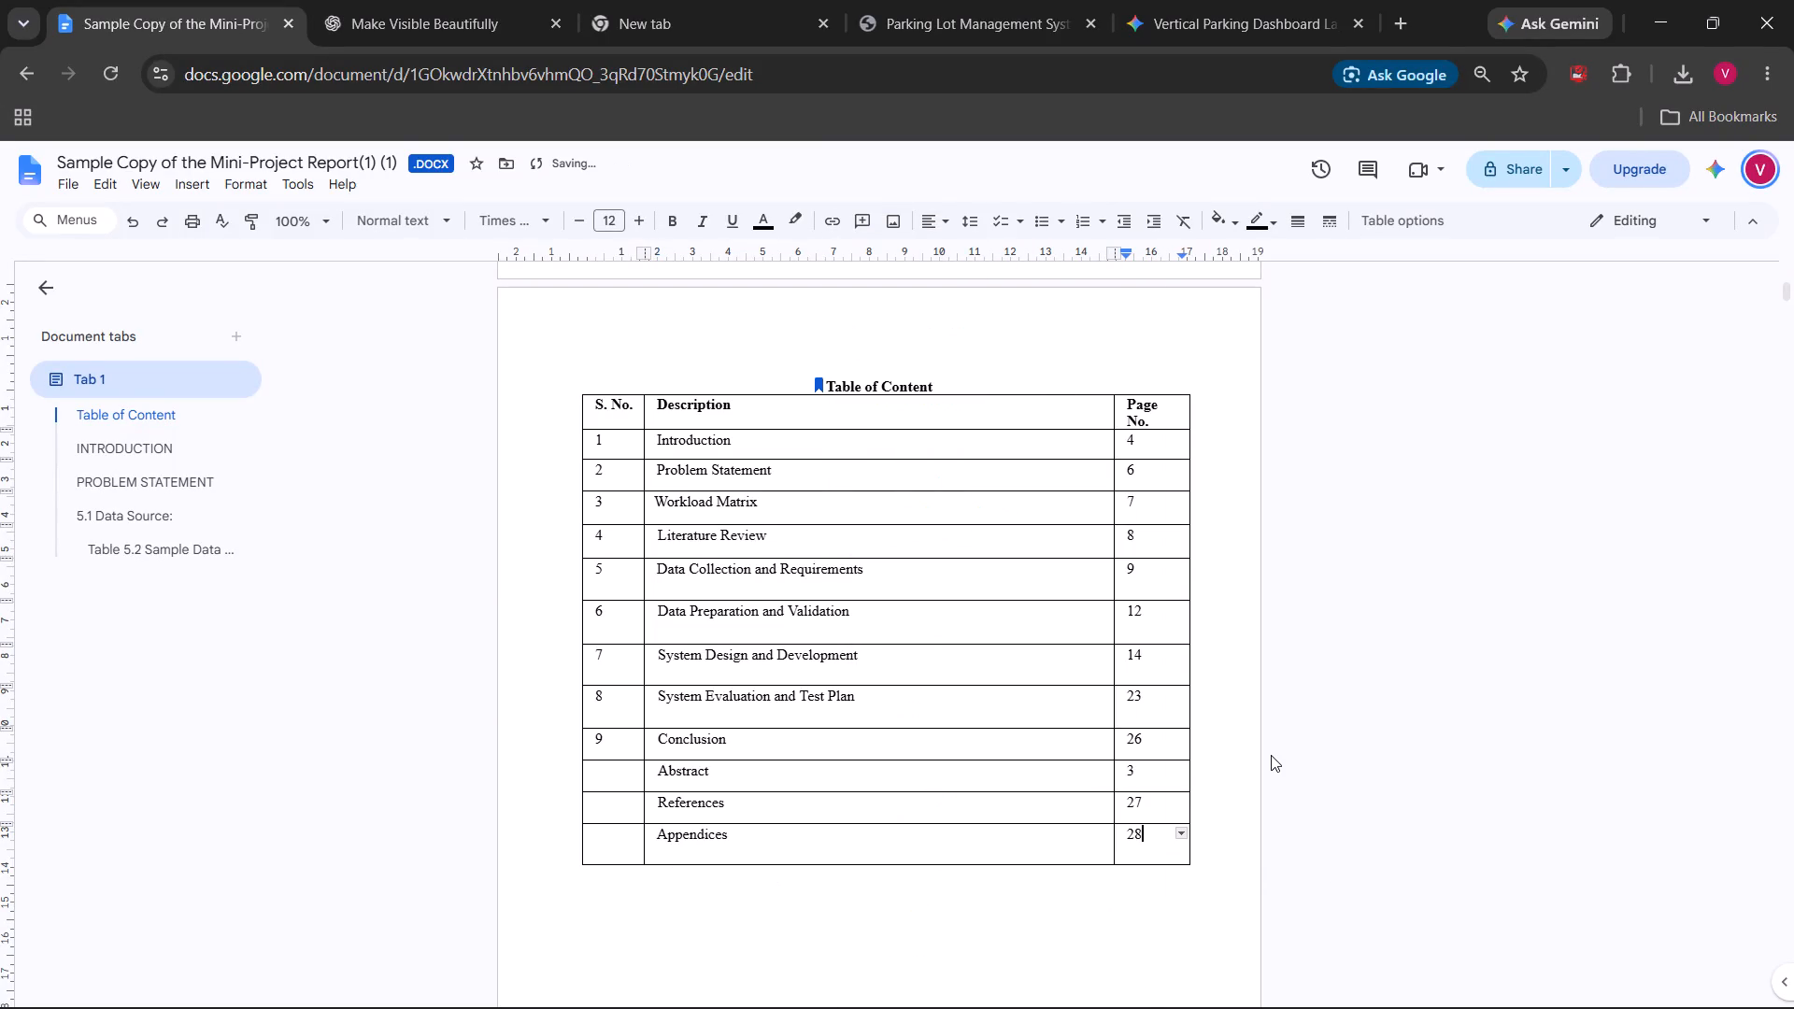
# Review the report from the Table of Content through the section 7 subheadings, checking layout and heading numbering.
pyautogui.scroll(-8, 1317, 789)
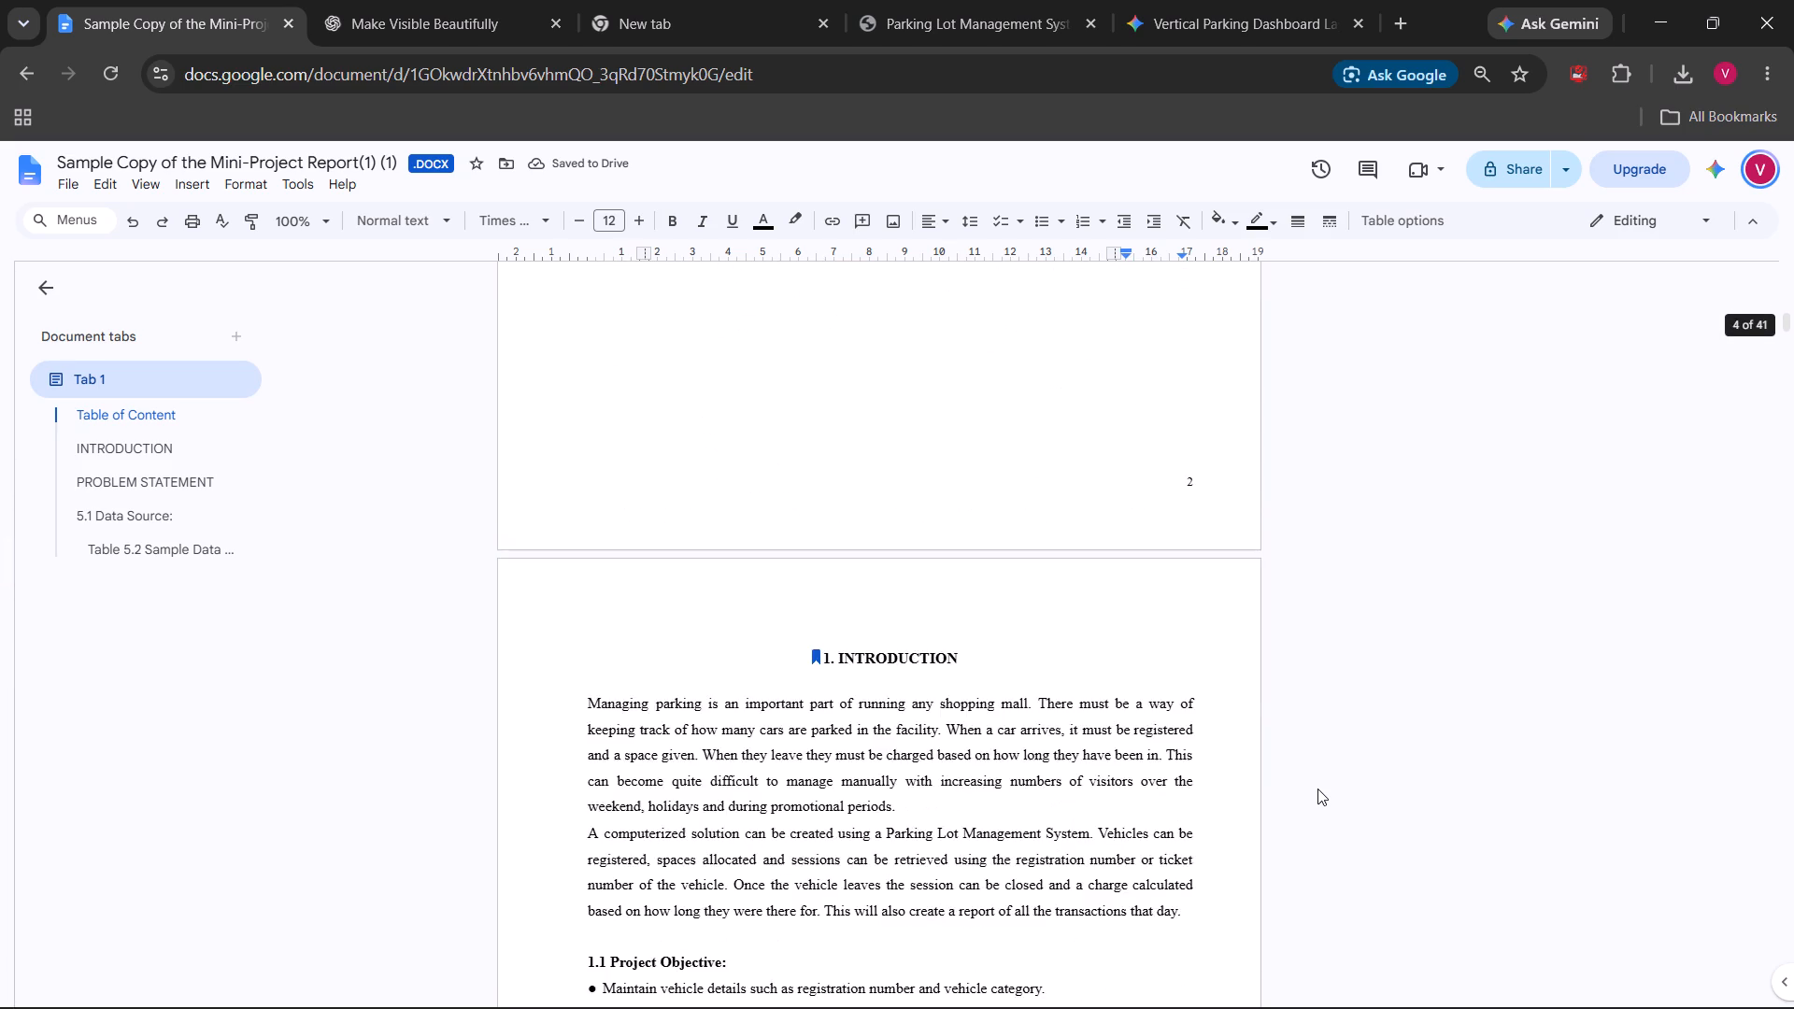
pyautogui.scroll(-6, 1317, 789)
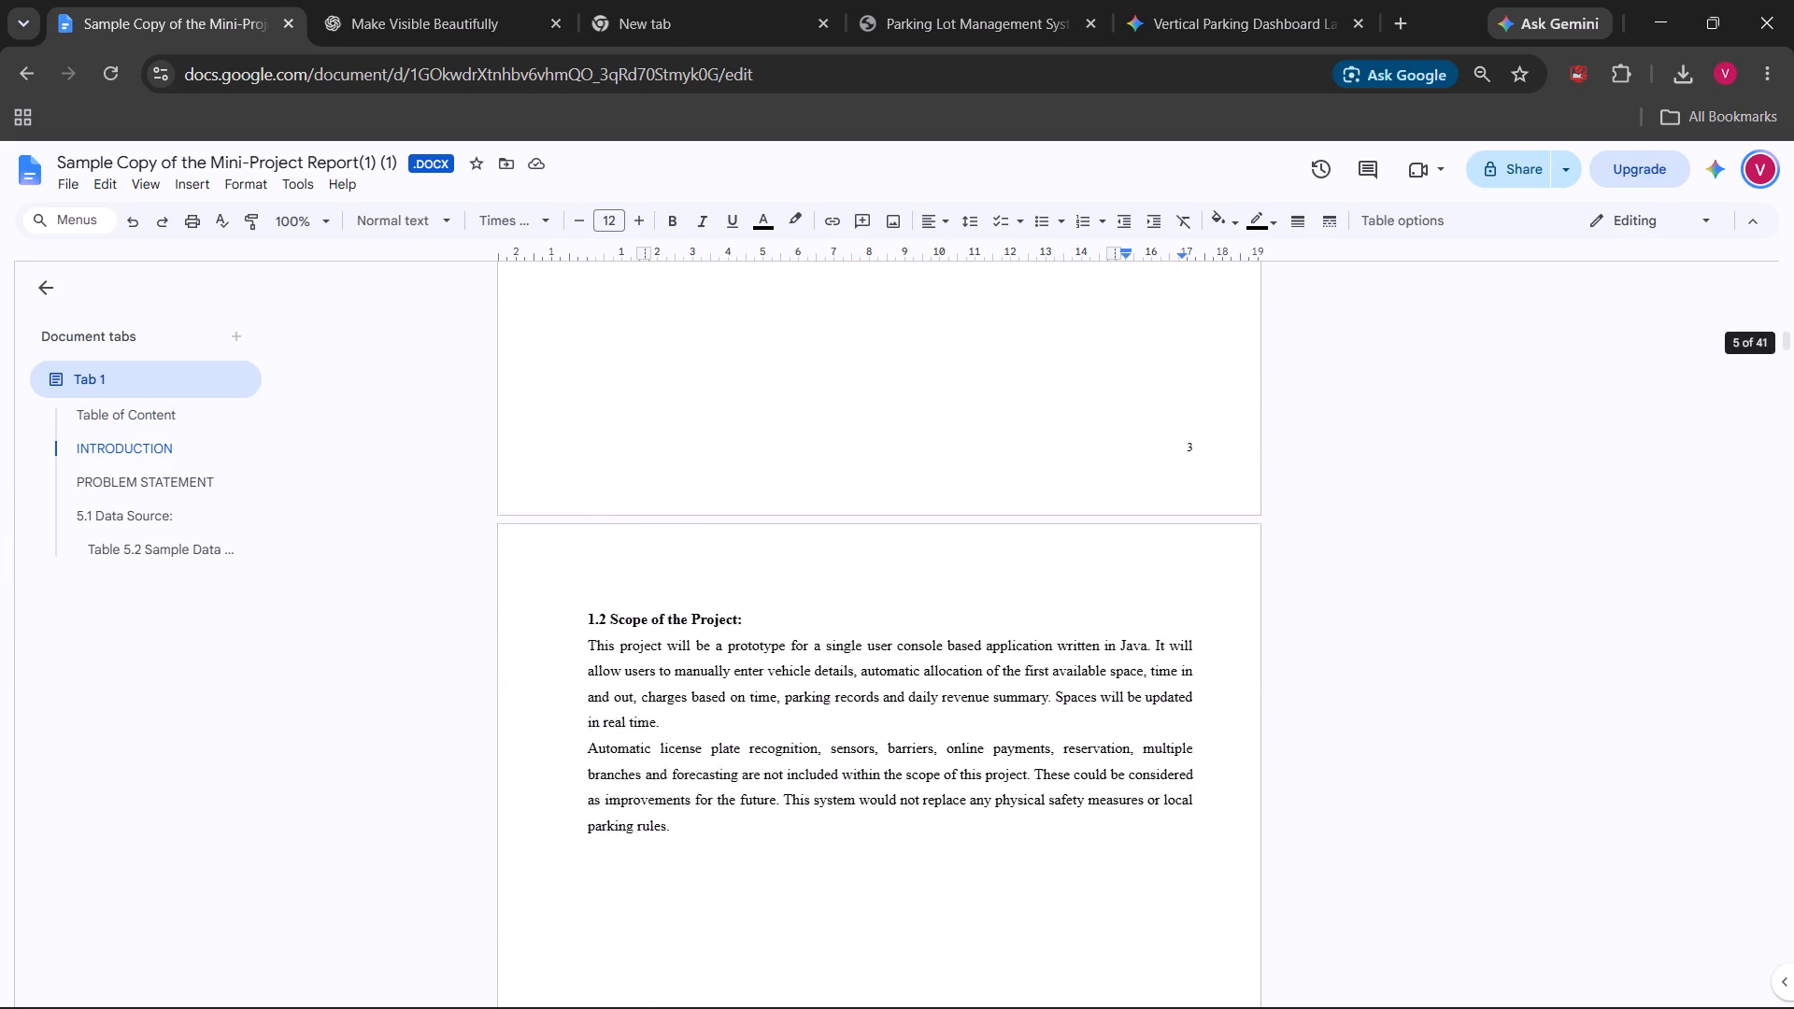
pyautogui.scroll(-5, 1260, 750)
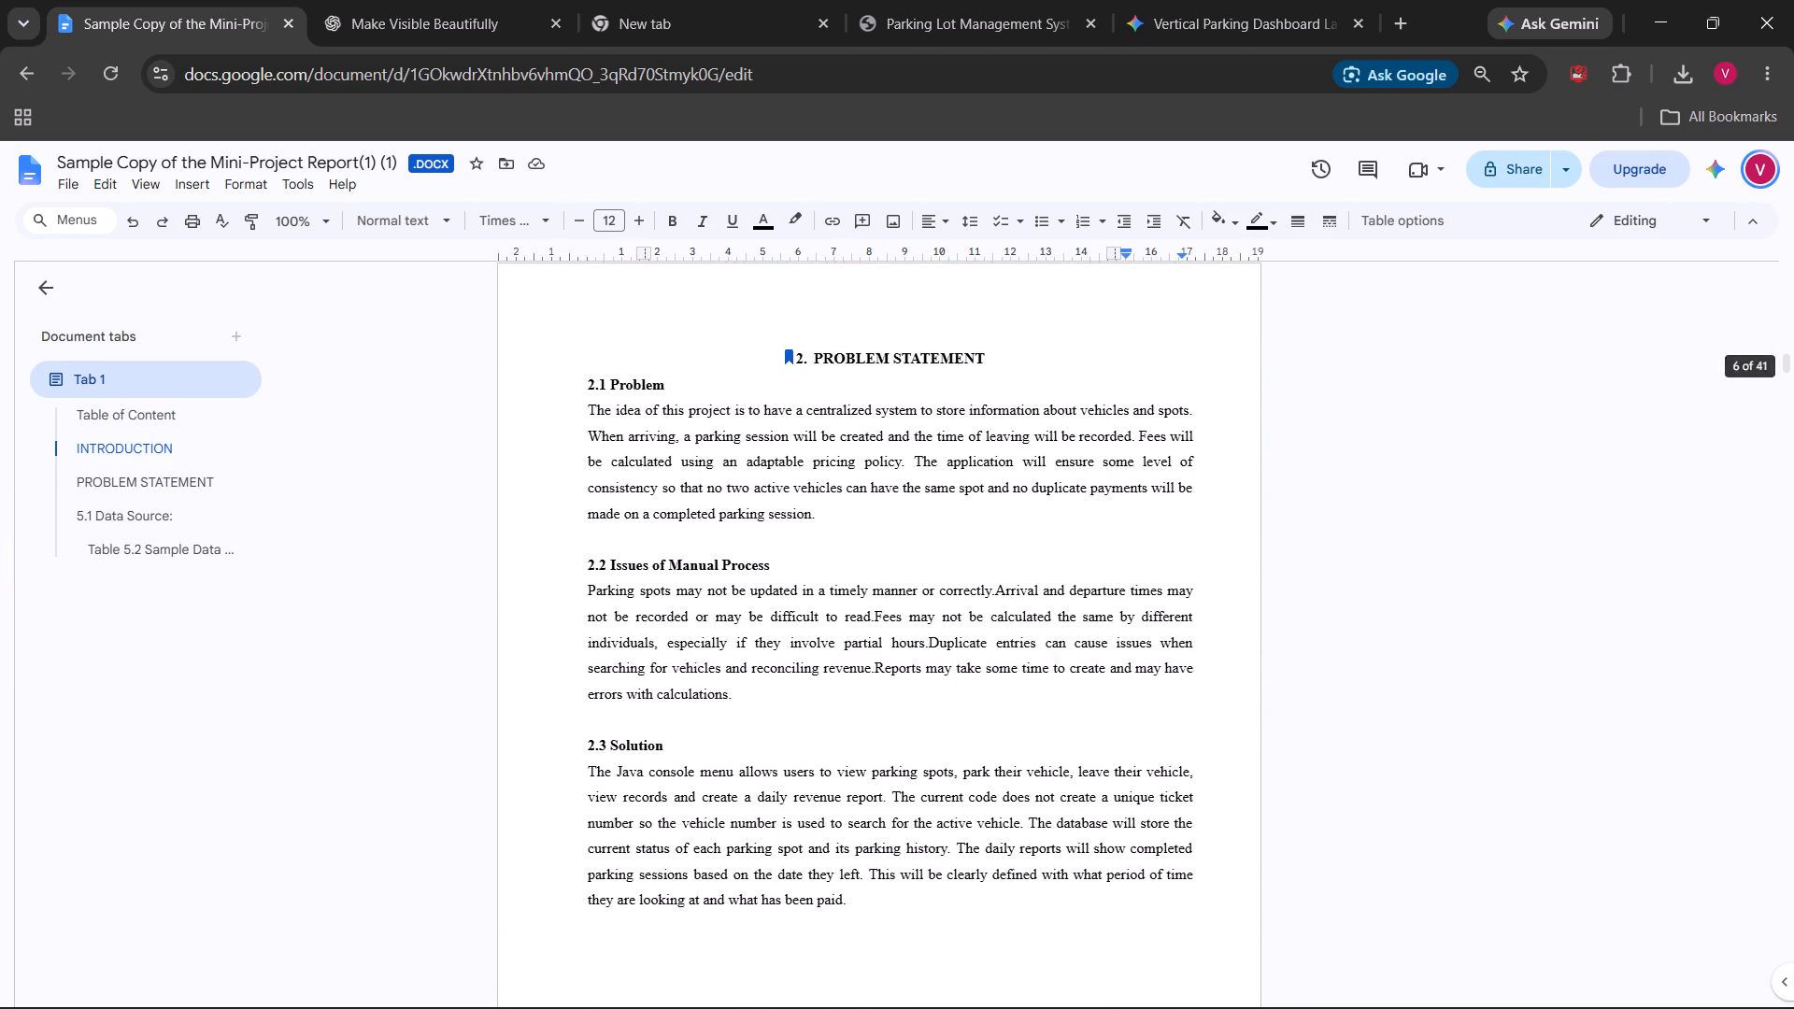
pyautogui.scroll(-4, 1260, 750)
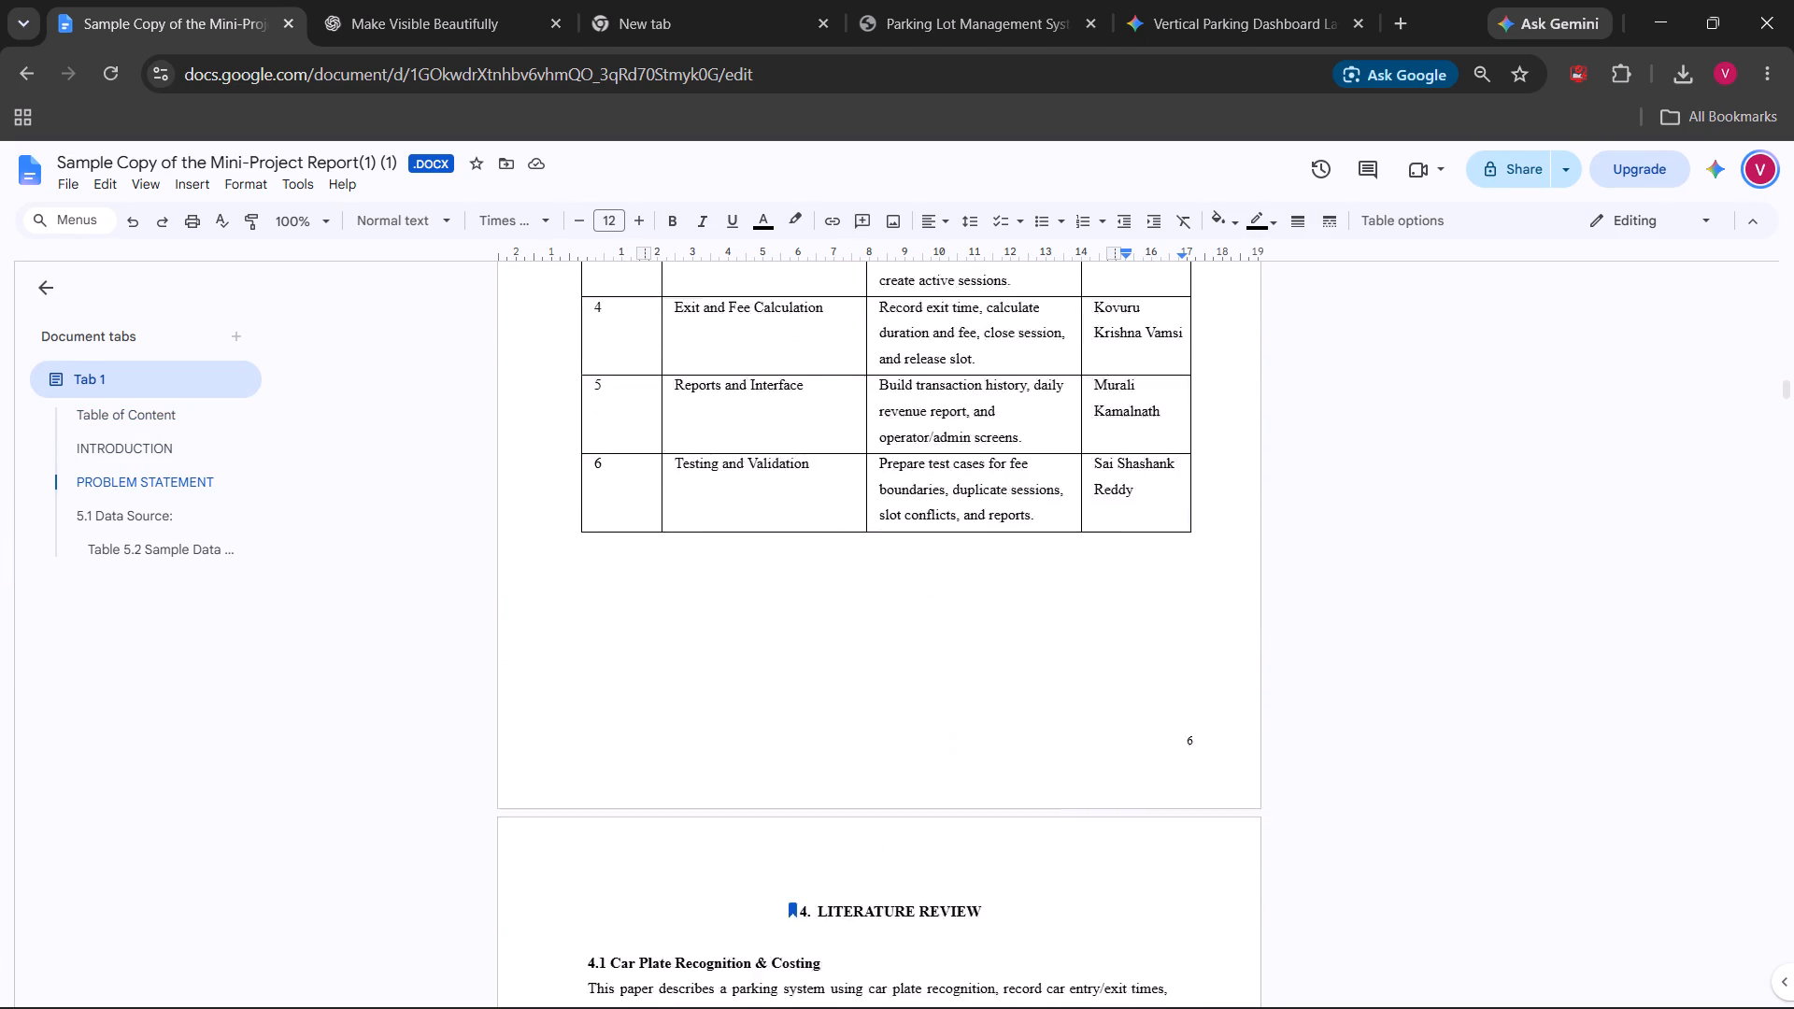
pyautogui.scroll(-3, 1260, 750)
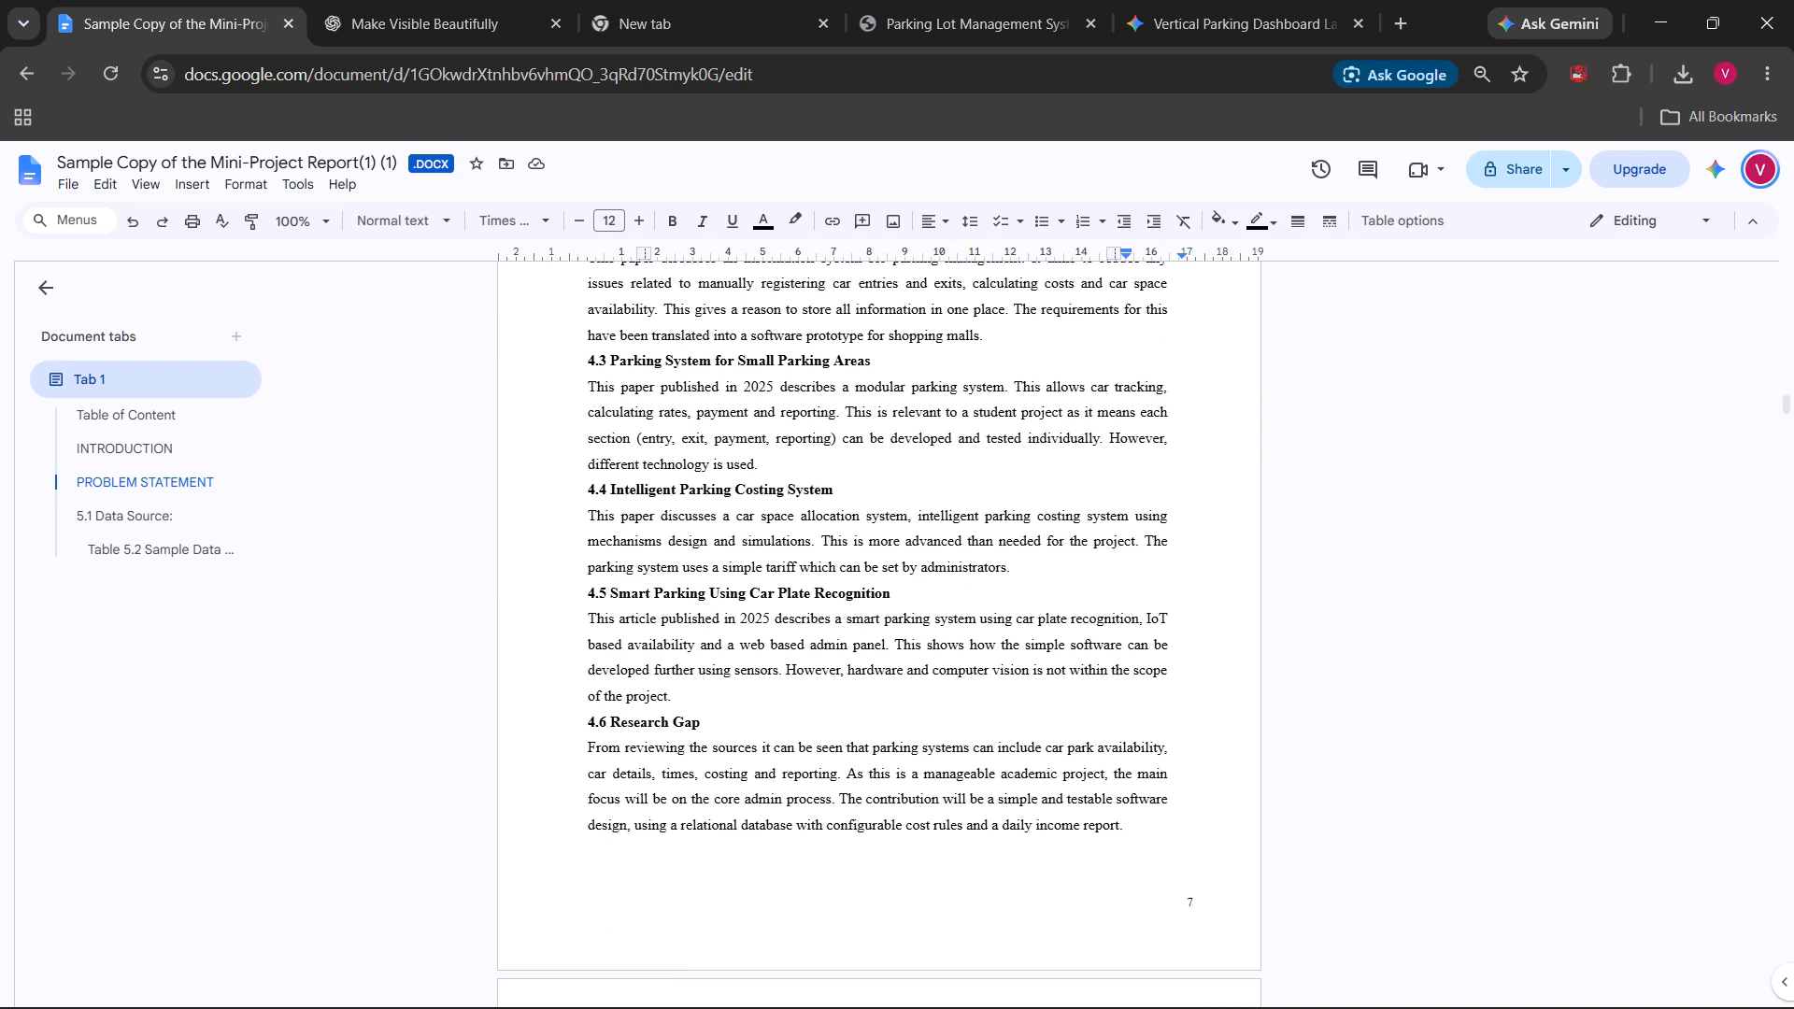
pyautogui.scroll(-4, 1252, 751)
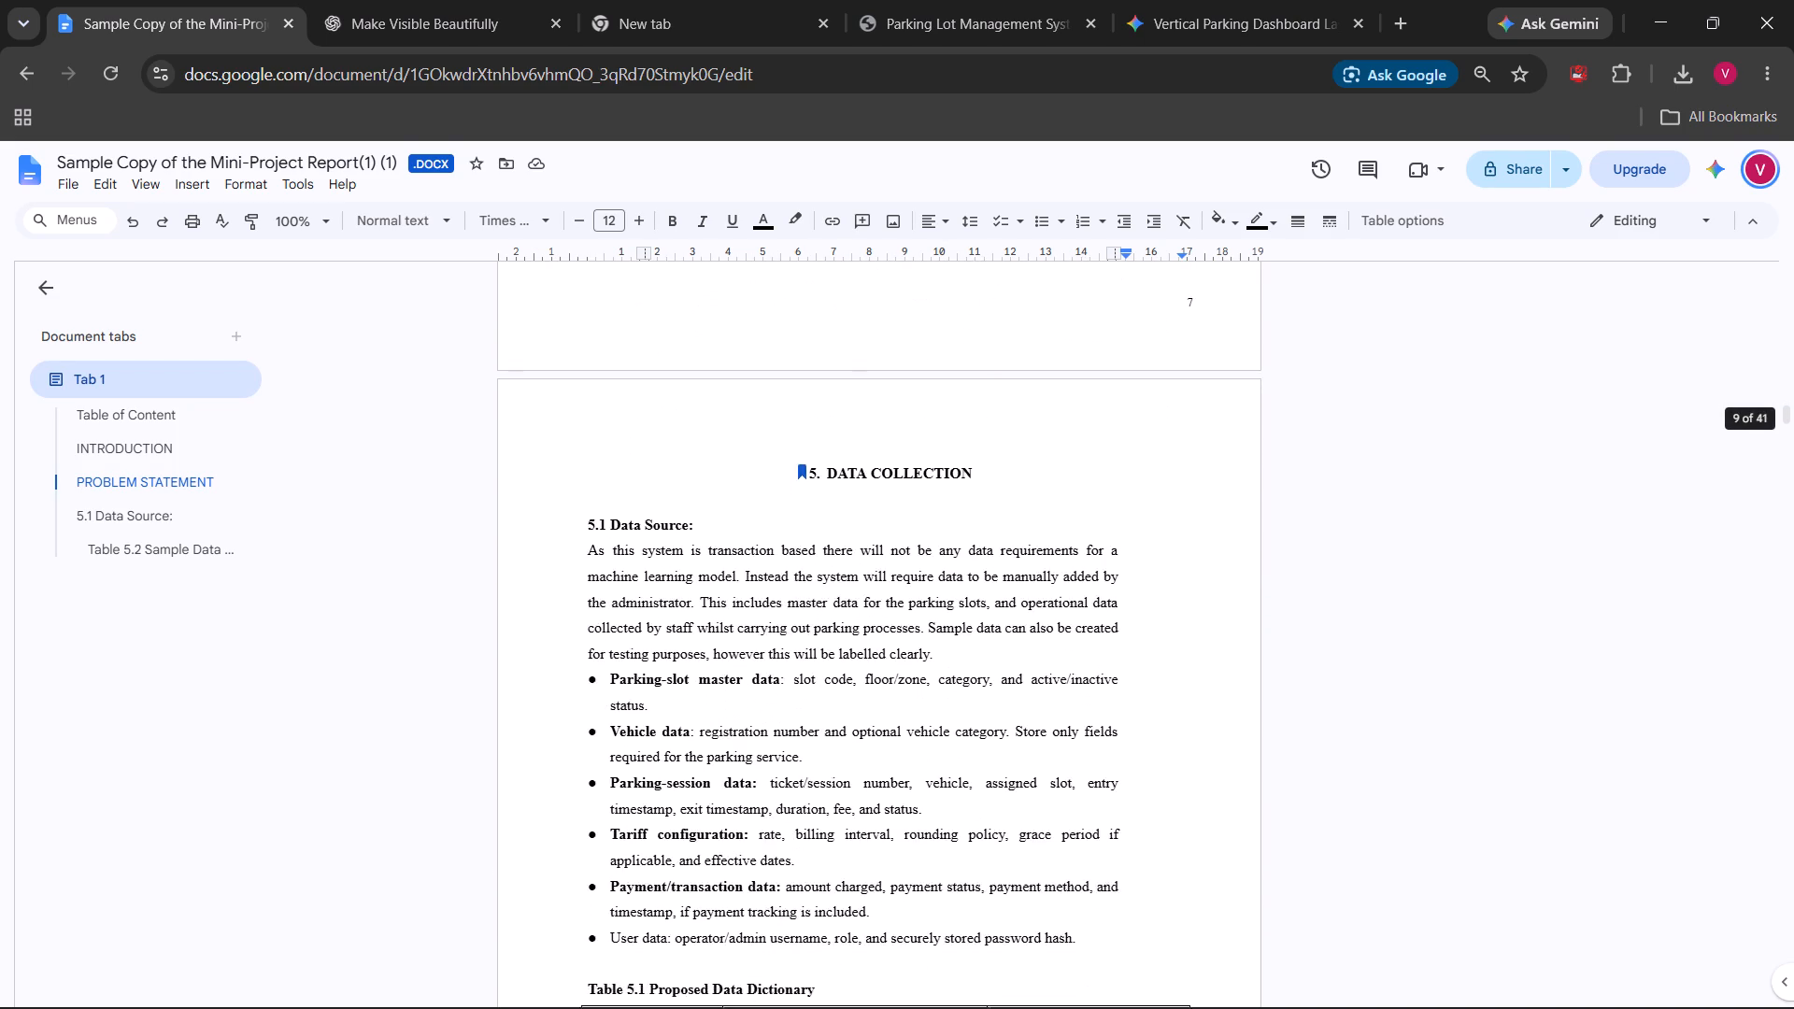
pyautogui.scroll(-5, 1252, 751)
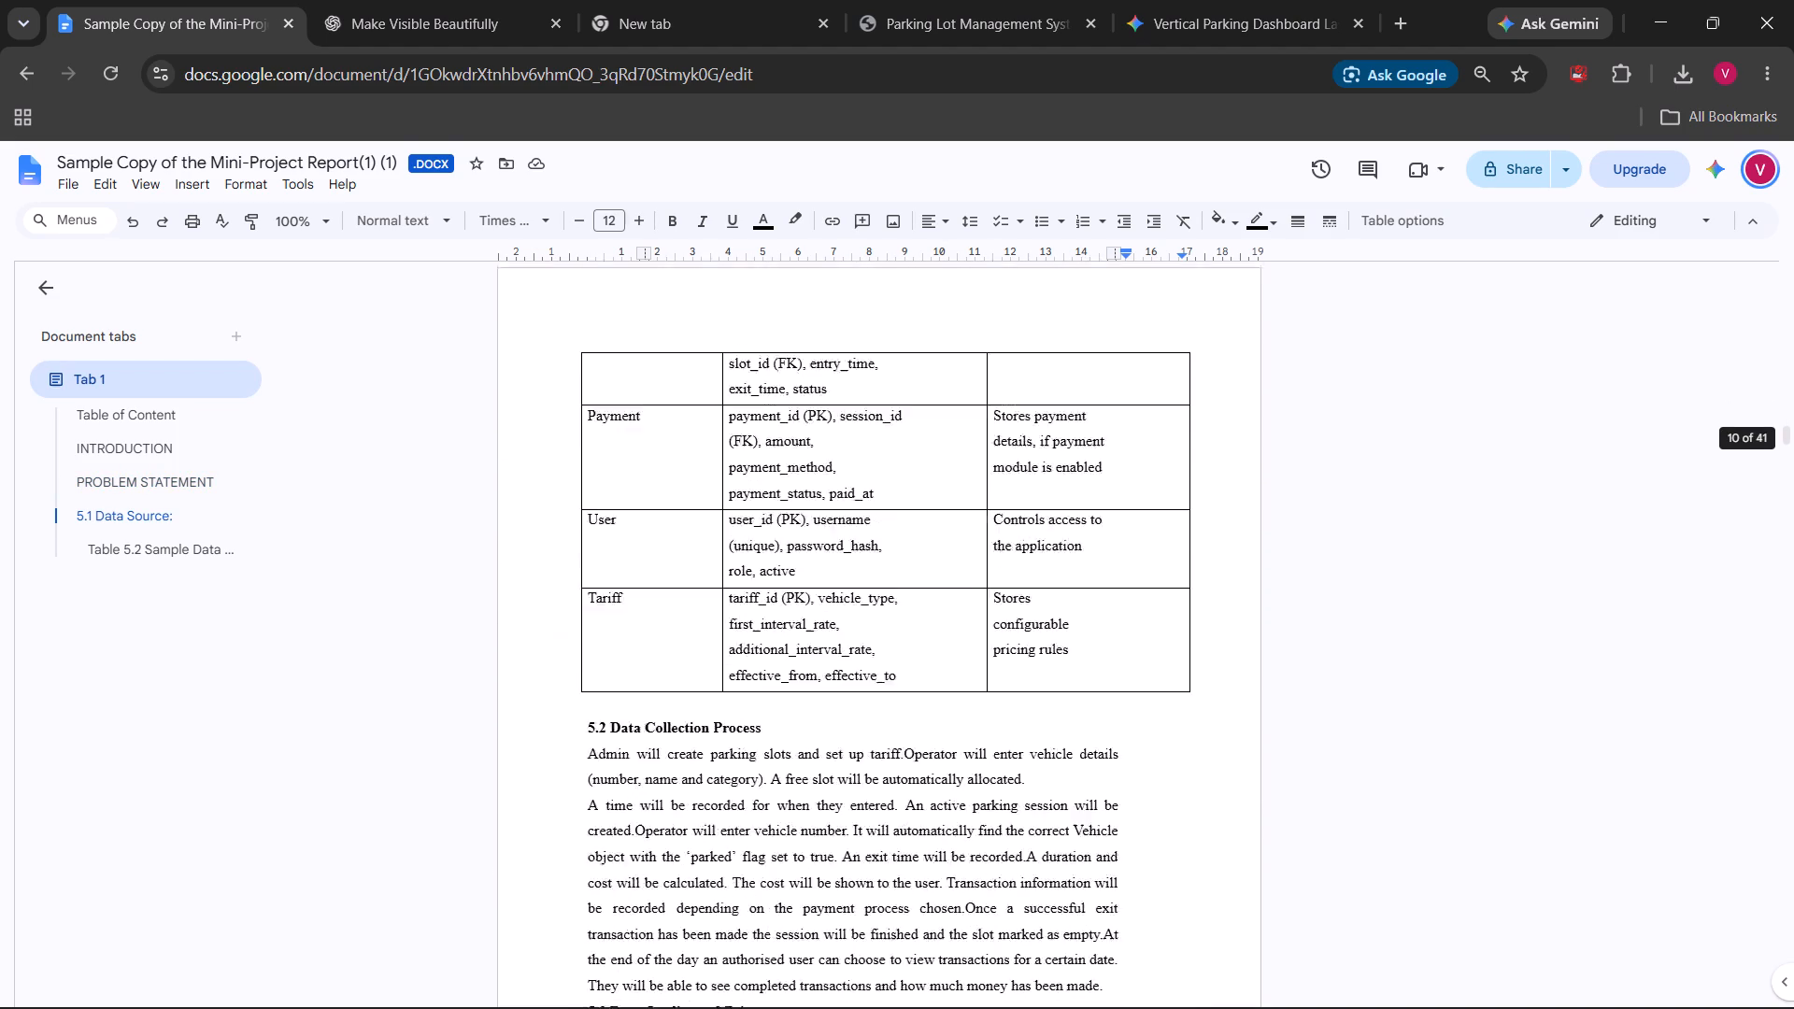
pyautogui.scroll(-4, 1252, 751)
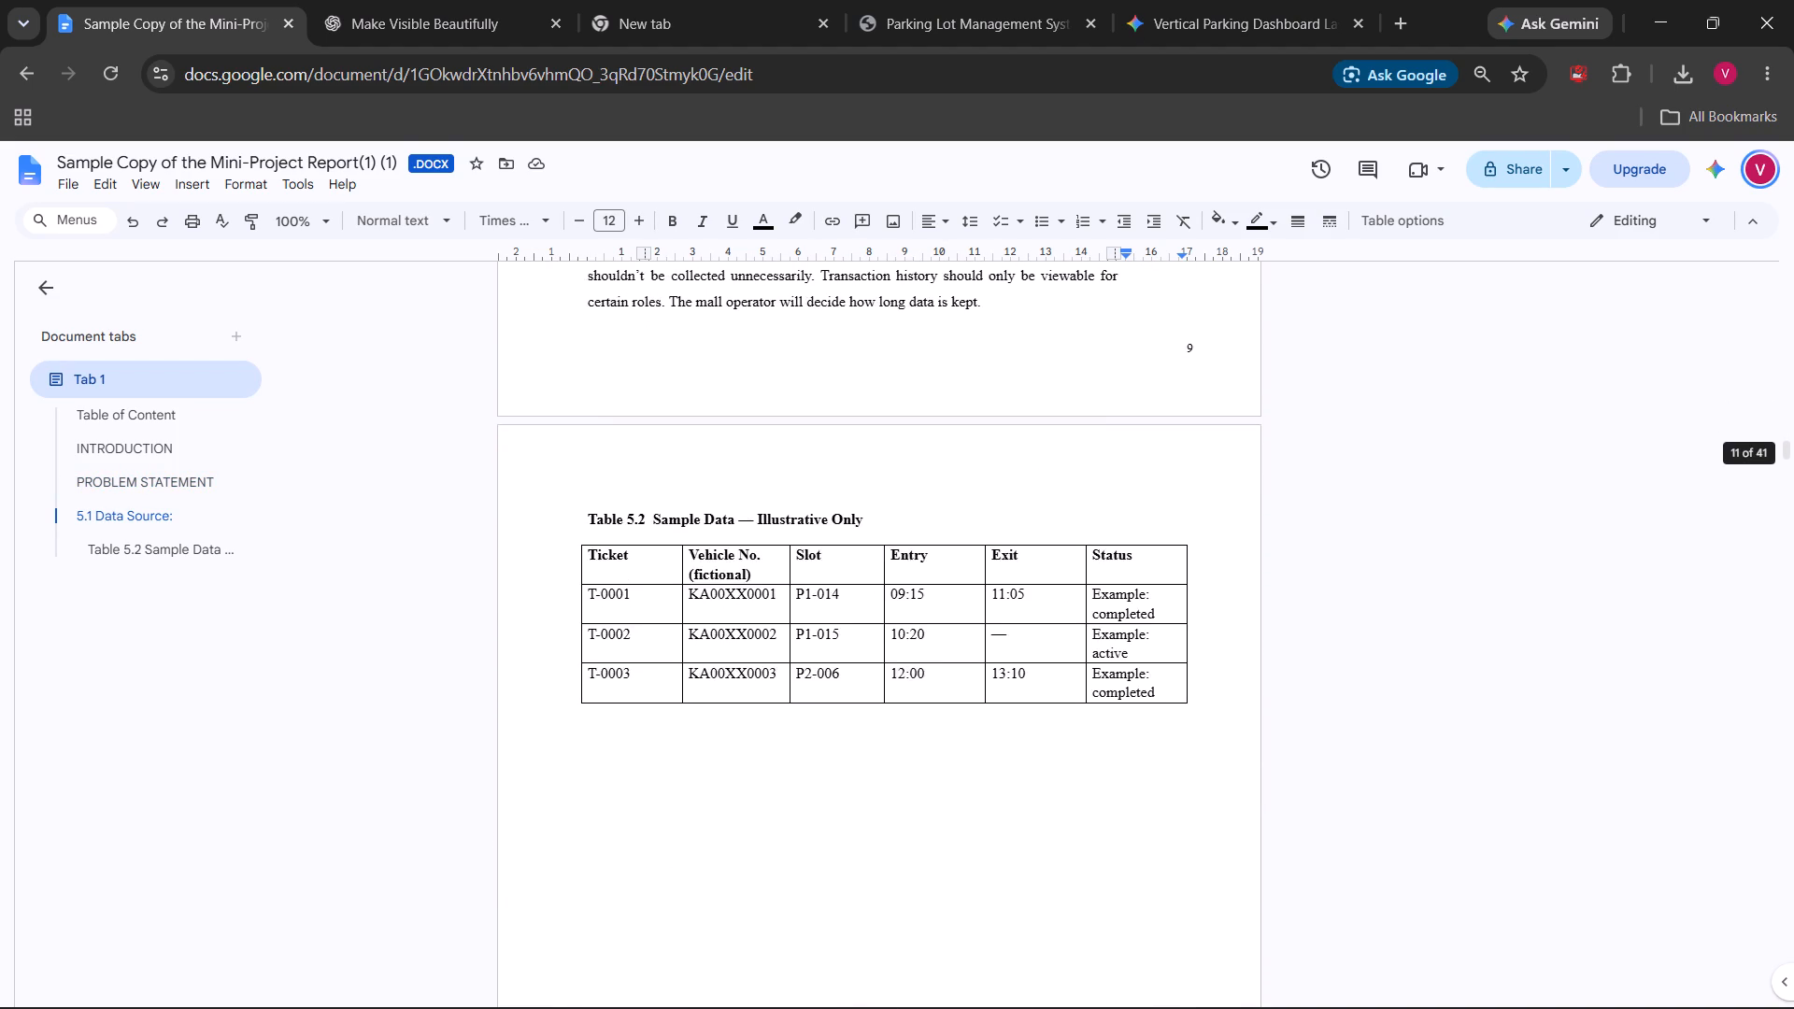
pyautogui.scroll(-5, 1252, 751)
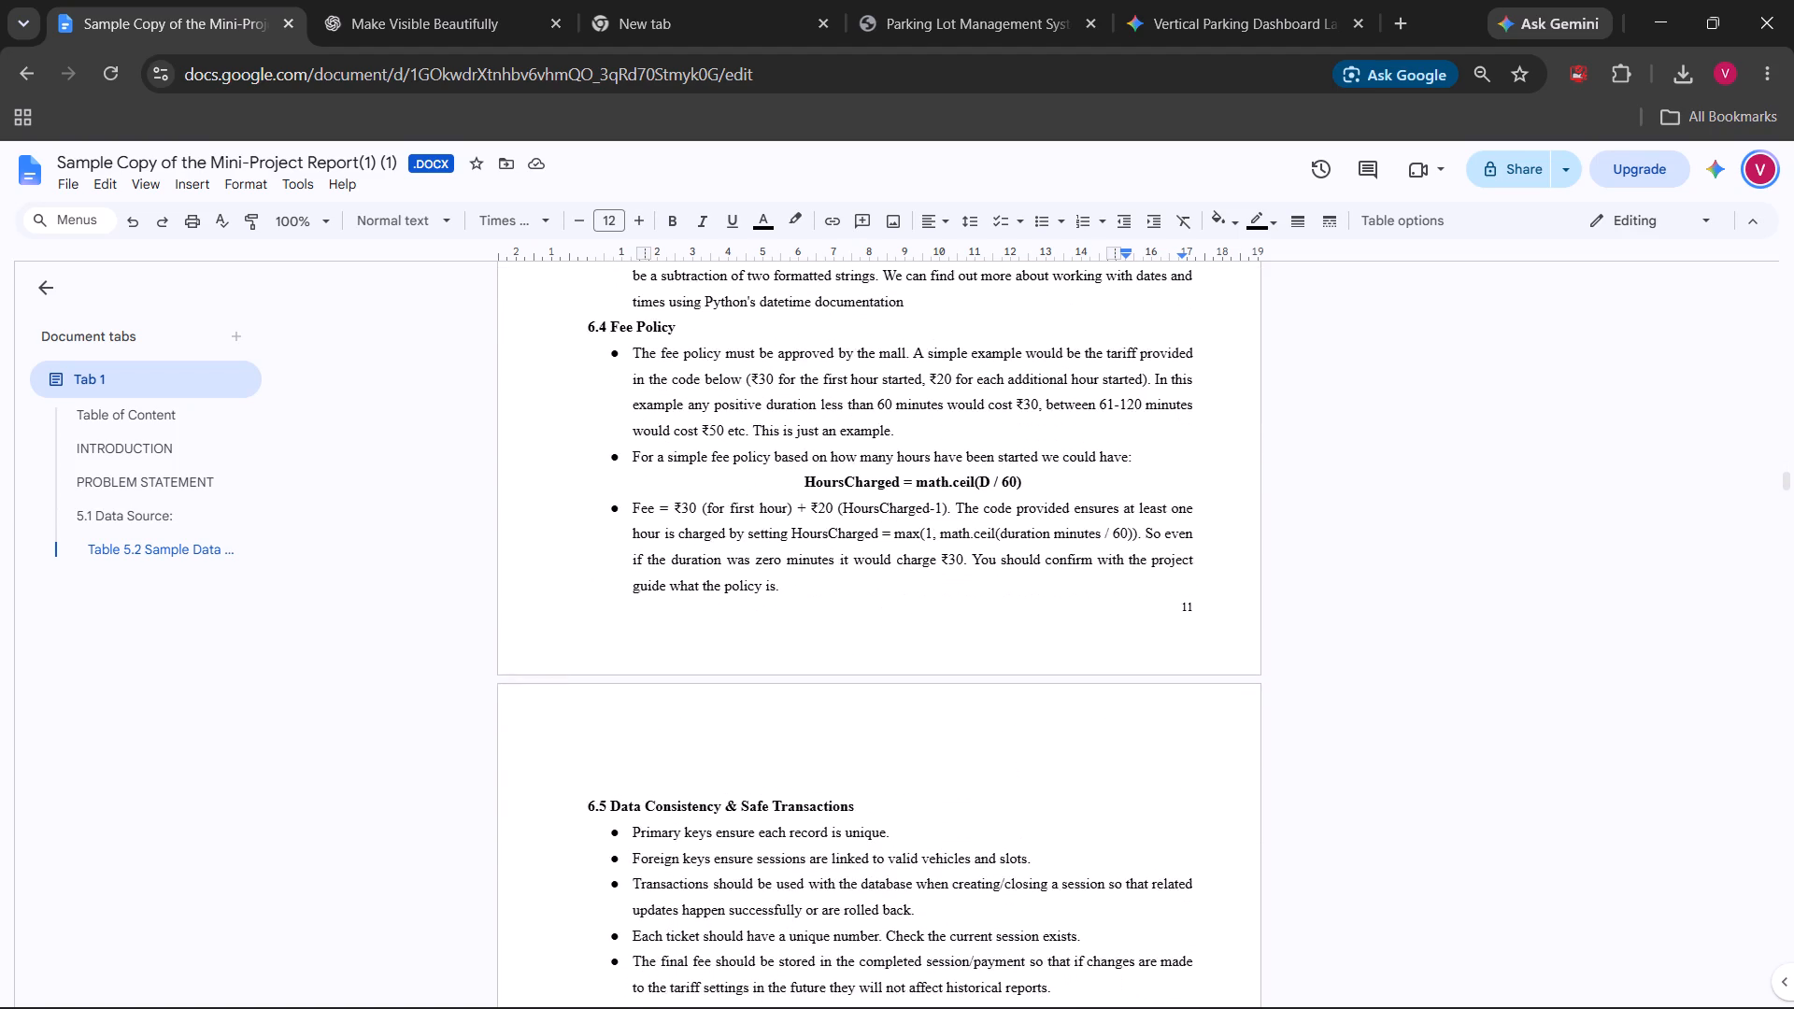
pyautogui.scroll(-6, 1232, 702)
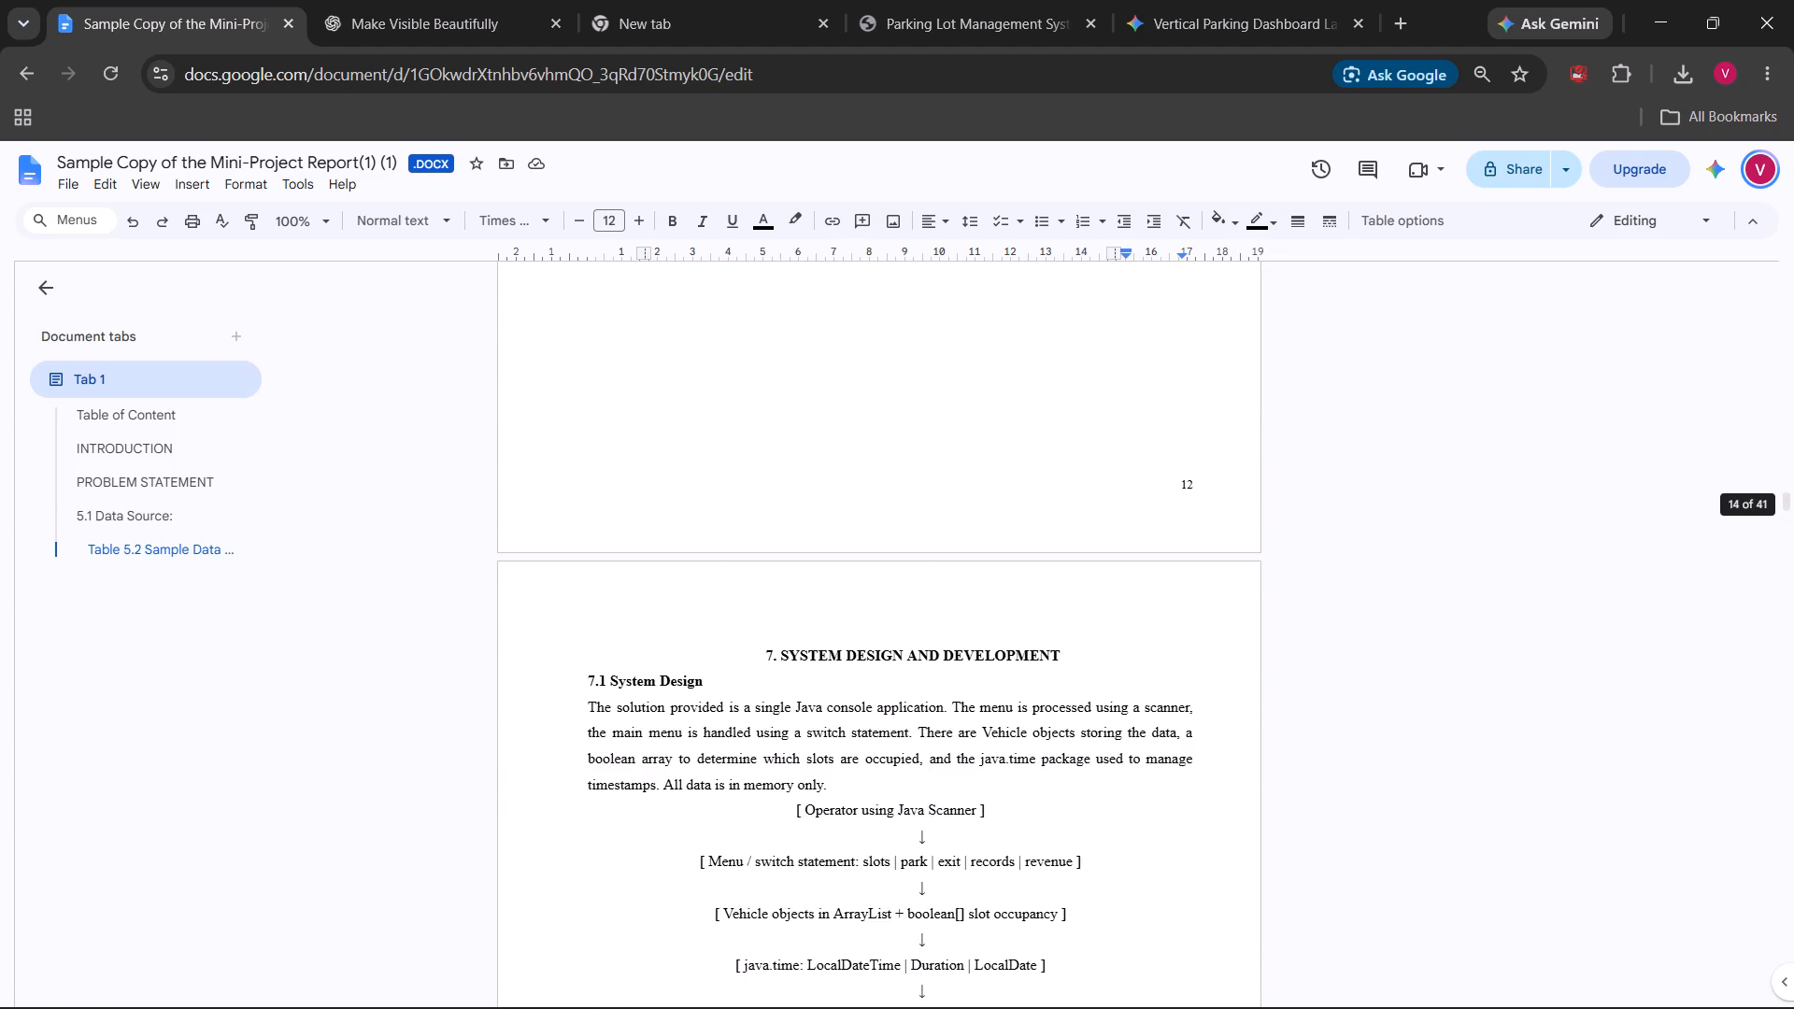
pyautogui.scroll(-5, 1232, 702)
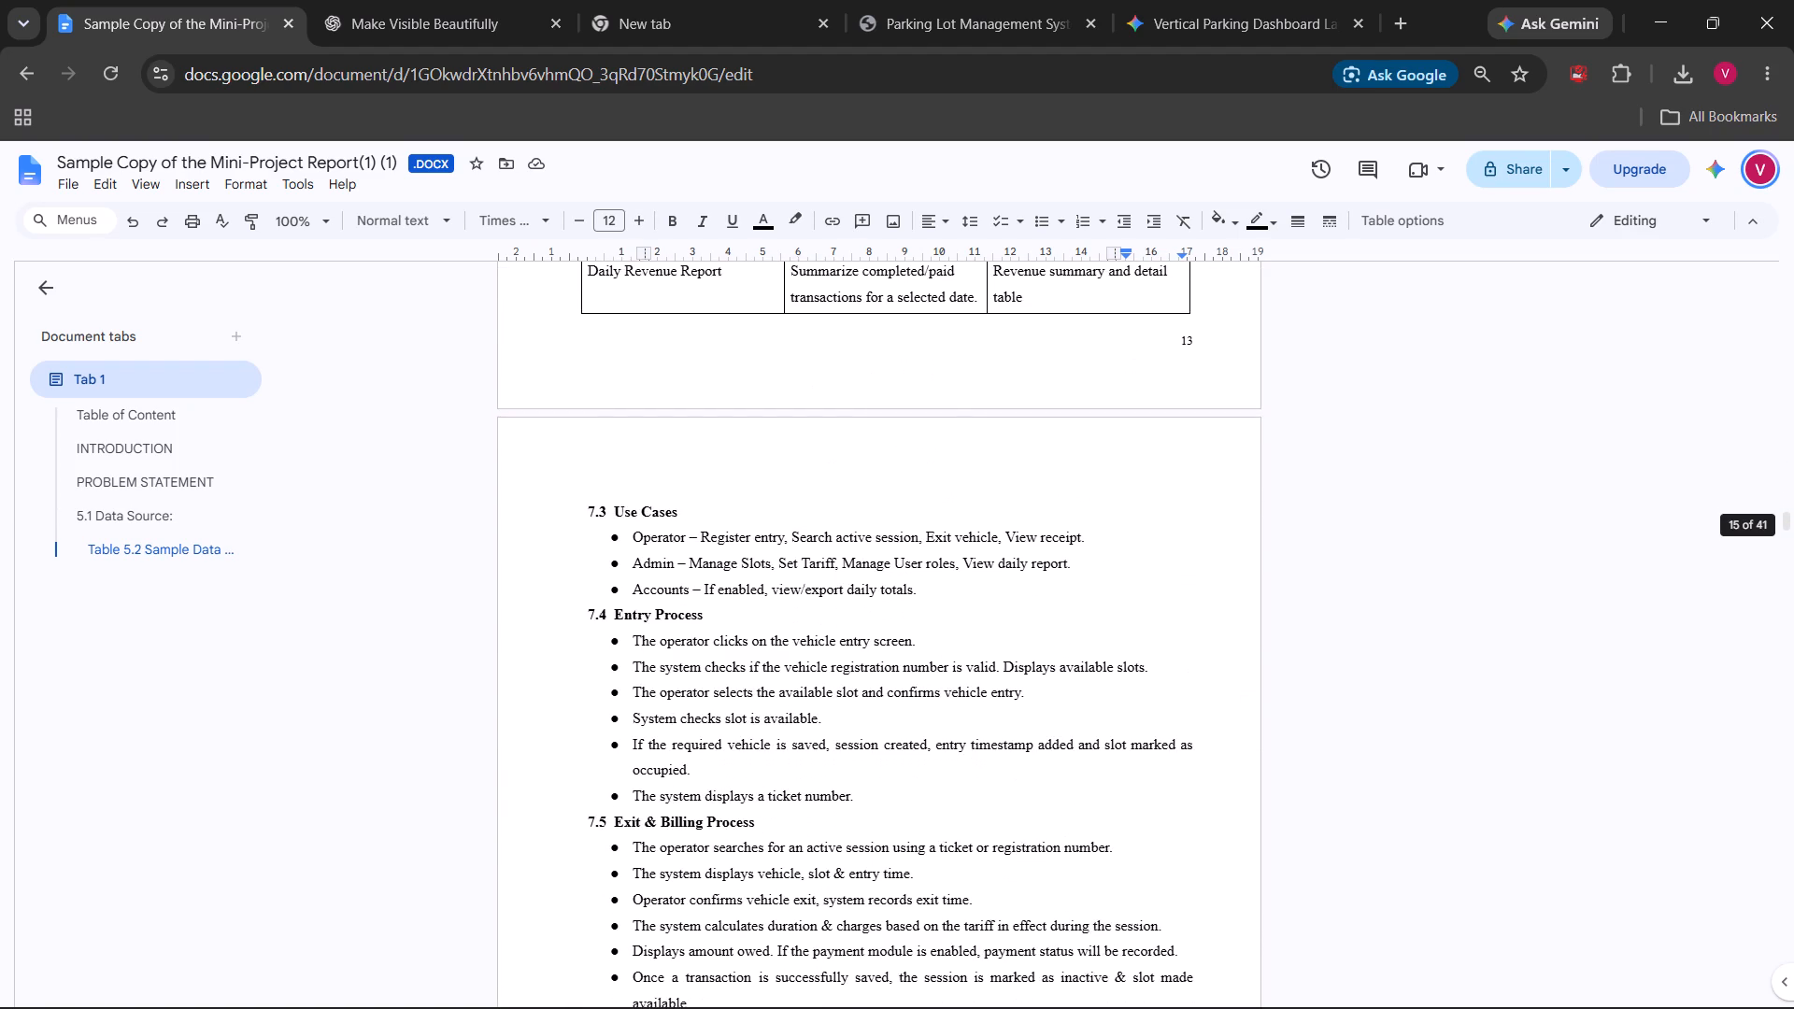
# Check the numbering before the Use Cases heading in section 7 and renumber that heading as 7.2.
pyautogui.scroll(4, 1232, 702)
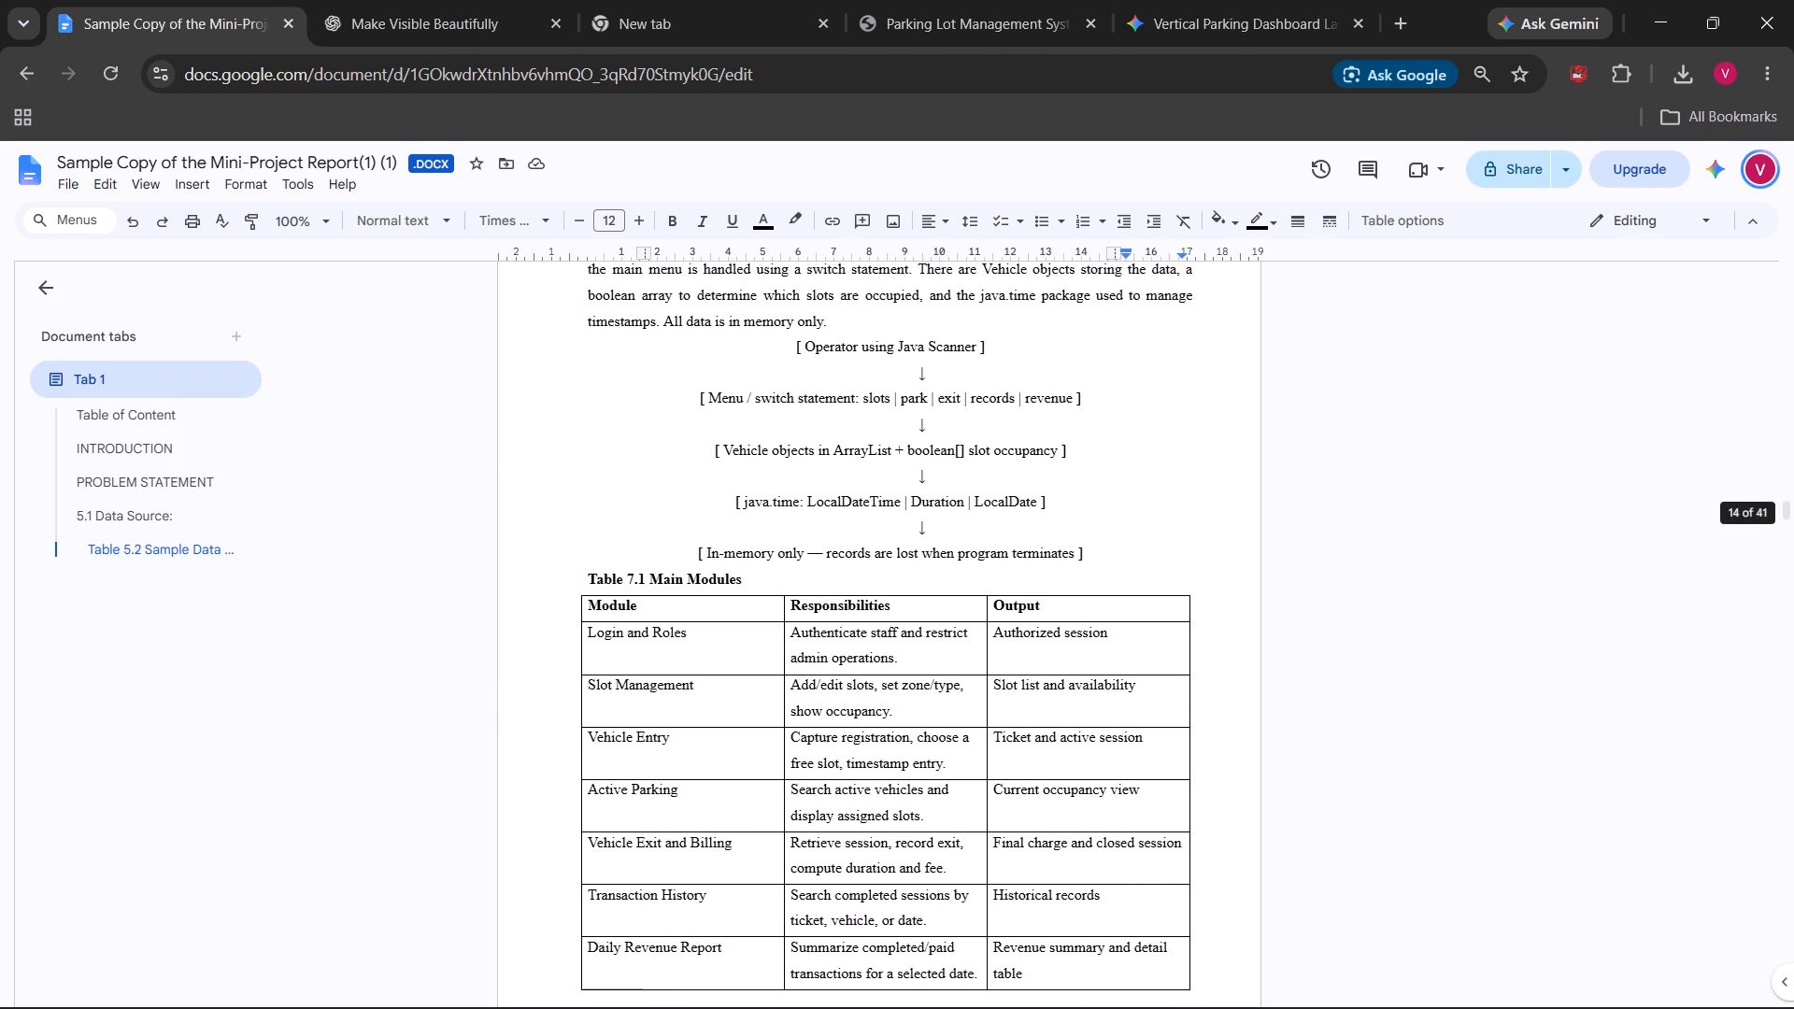
pyautogui.scroll(1, 1232, 702)
pyautogui.scroll(-4, 1232, 702)
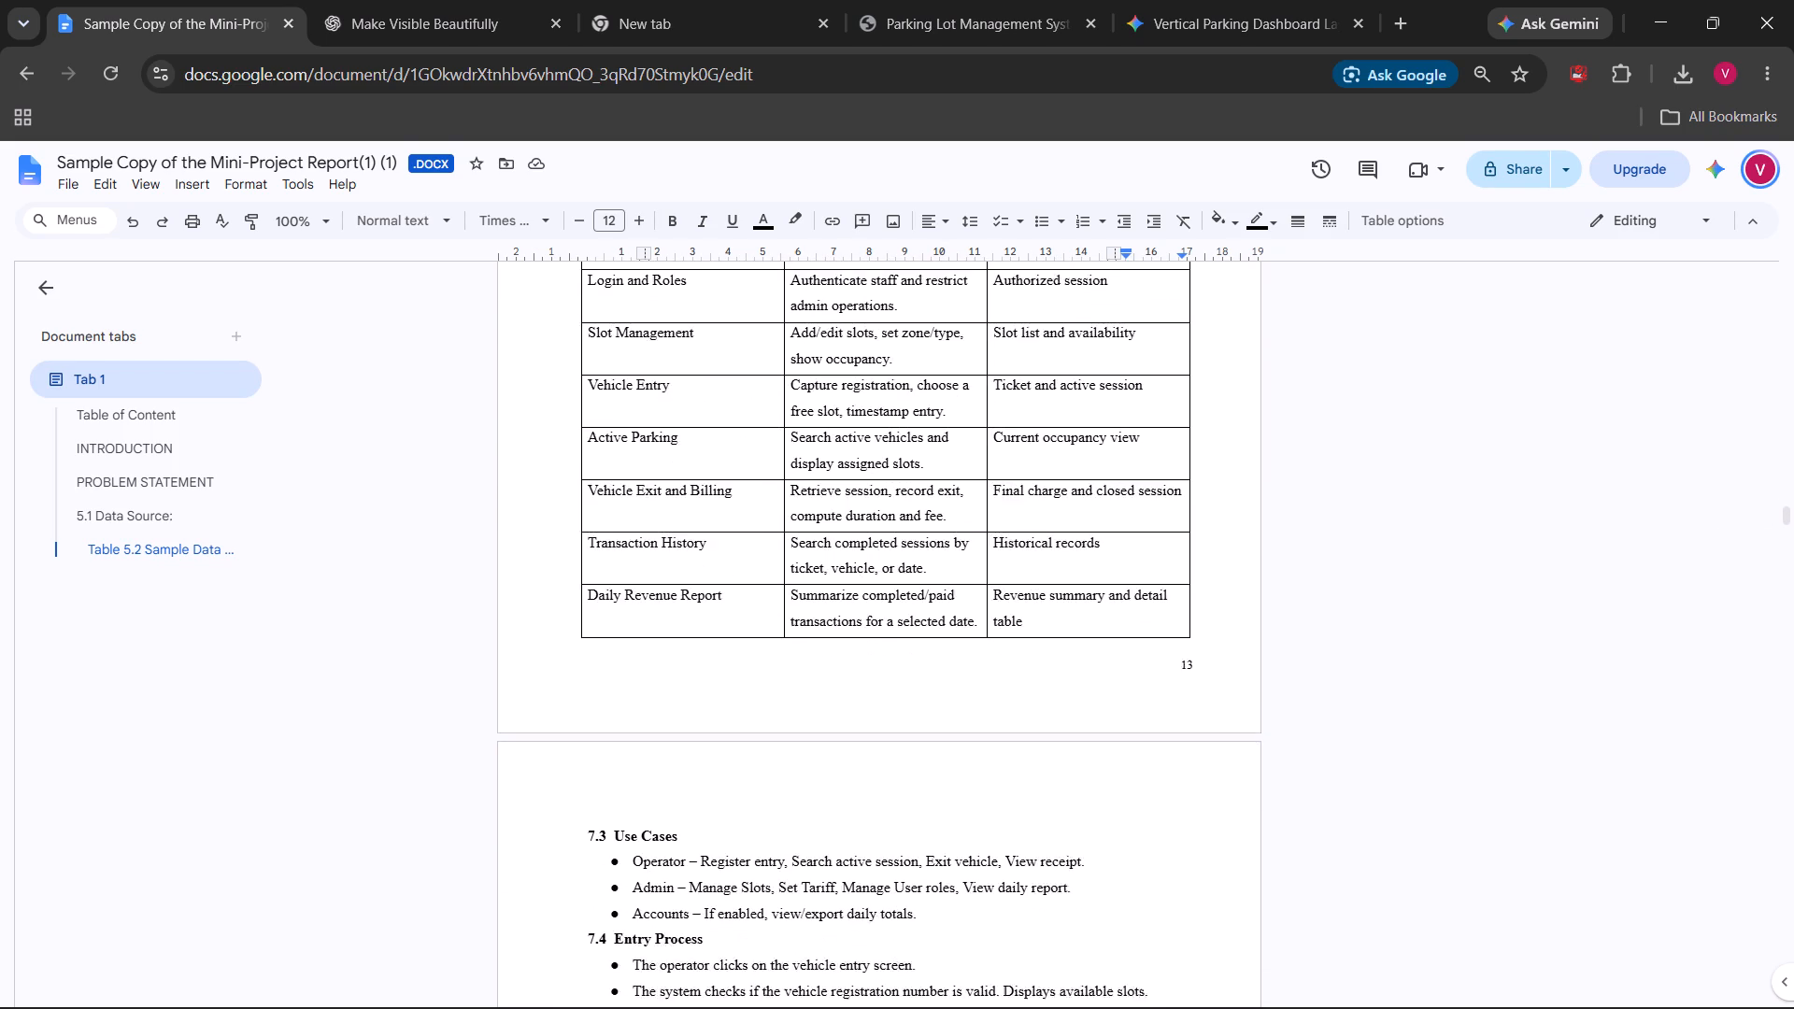
pyautogui.scroll(-3, 1232, 702)
pyautogui.click(606, 442)
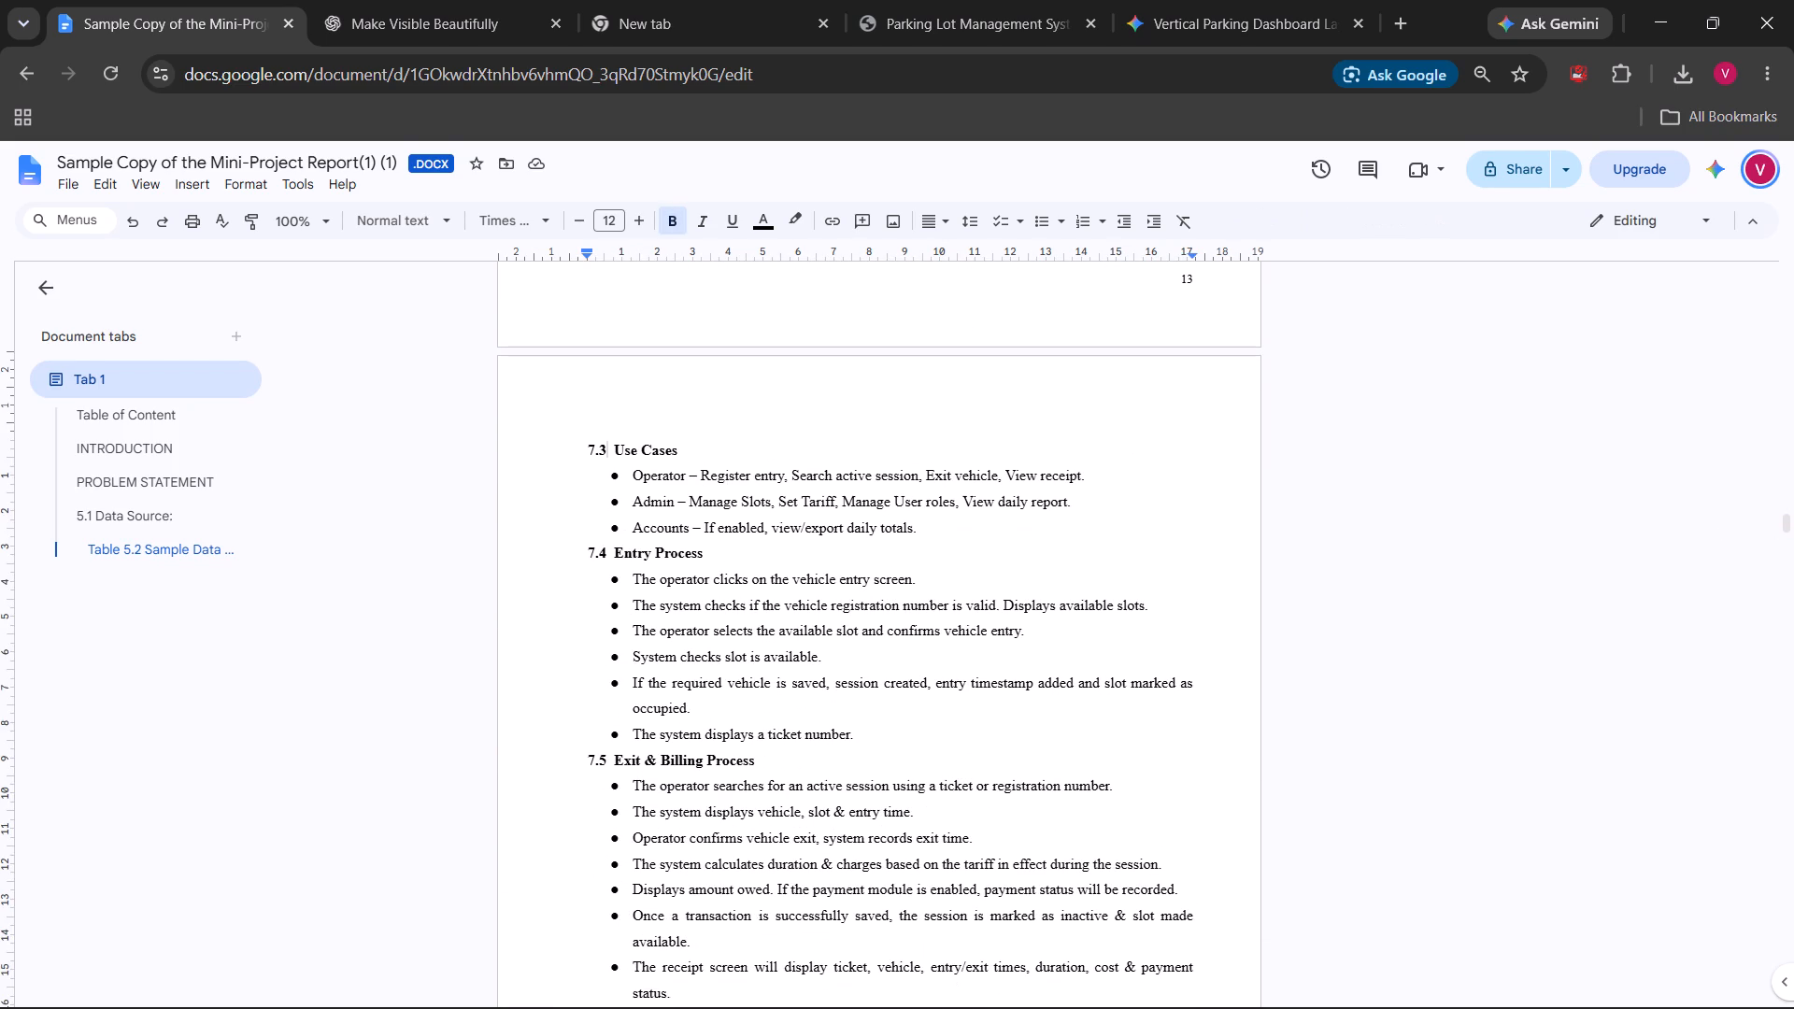
pyautogui.press('BackSpace')
pyautogui.press('2')
# Renumber the Entry Process heading as 7.3.
pyautogui.press('Down')
pyautogui.press('Down')
pyautogui.press('Down')
pyautogui.press('Down')
pyautogui.press('BackSpace')
pyautogui.press('3')
# Renumber the Exit & Billing Process heading as 7.4.
pyautogui.press('Down')
pyautogui.press('Down')
pyautogui.press('Down')
pyautogui.press('Down')
pyautogui.press('Down')
pyautogui.press('Down')
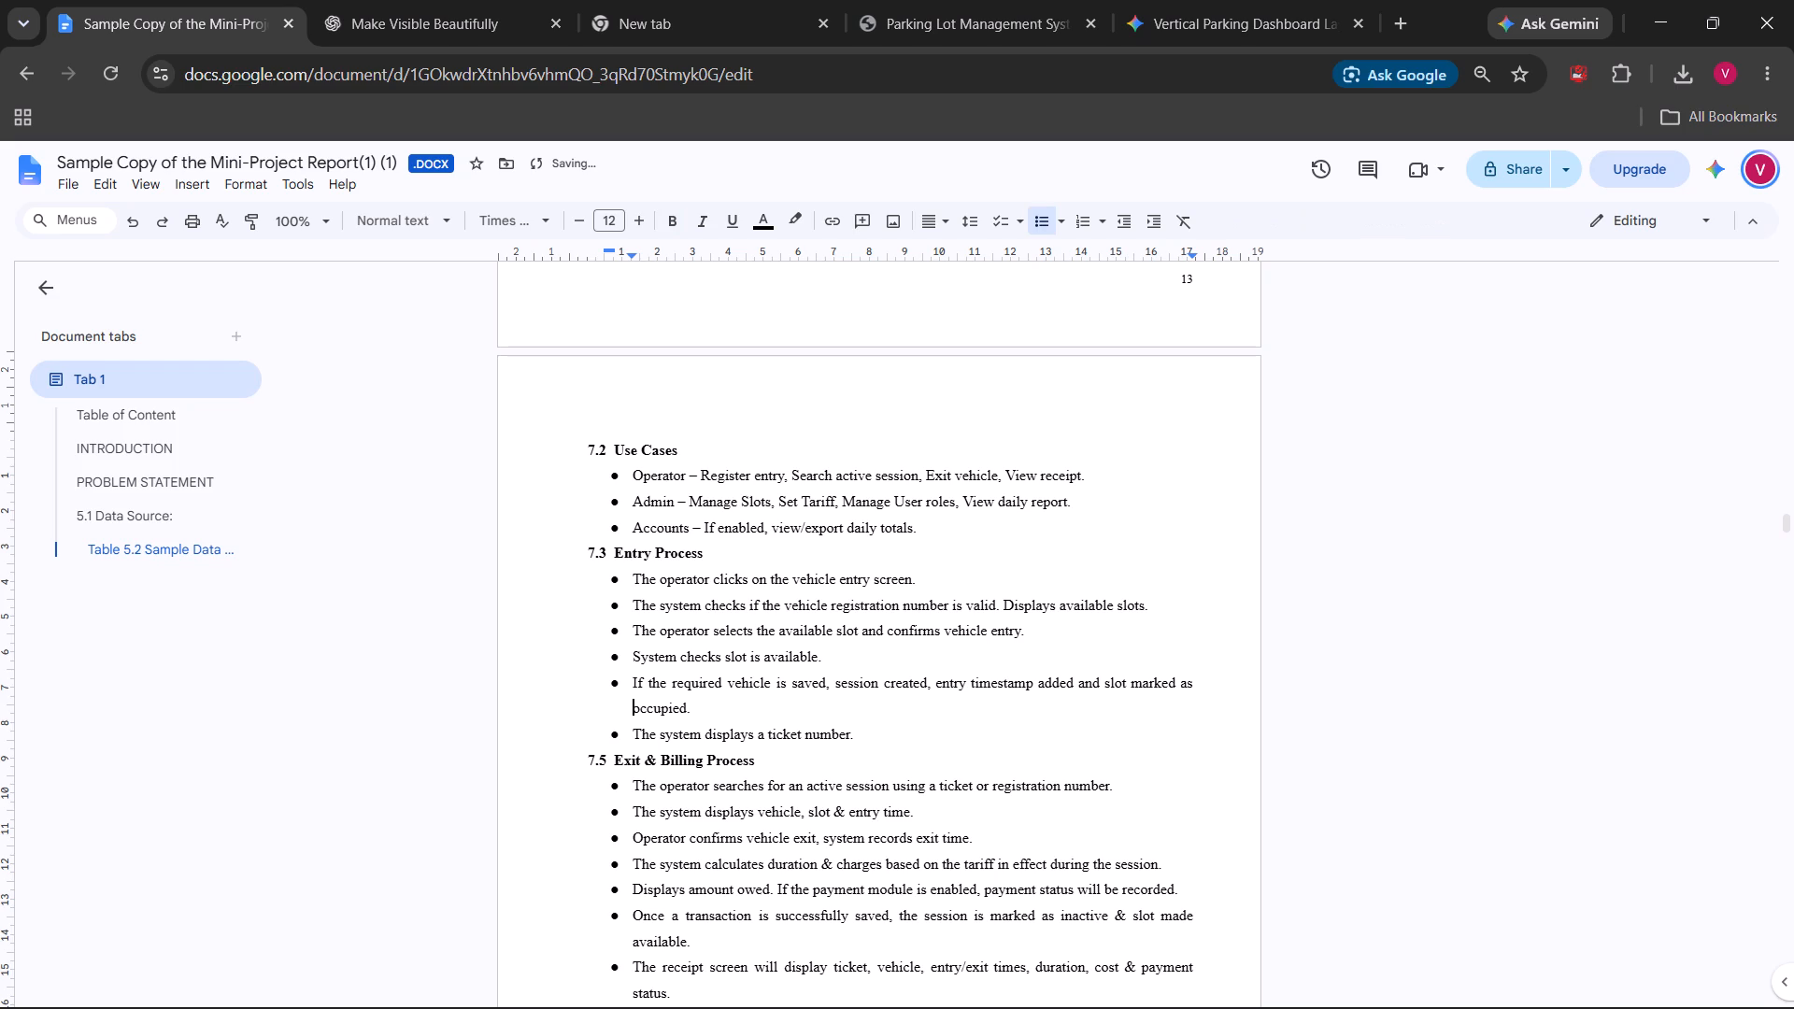
pyautogui.press('Down')
pyautogui.press('Down')
pyautogui.press('BackSpace')
pyautogui.press('4')
# Renumber the Daily Report heading as 7.5.
pyautogui.press('Down')
pyautogui.press('Down')
pyautogui.press('Down')
pyautogui.press('Down')
pyautogui.press('Down')
pyautogui.press('Down')
pyautogui.press('Down')
pyautogui.press('Down')
pyautogui.press('Down')
pyautogui.press('Down')
pyautogui.press('BackSpace')
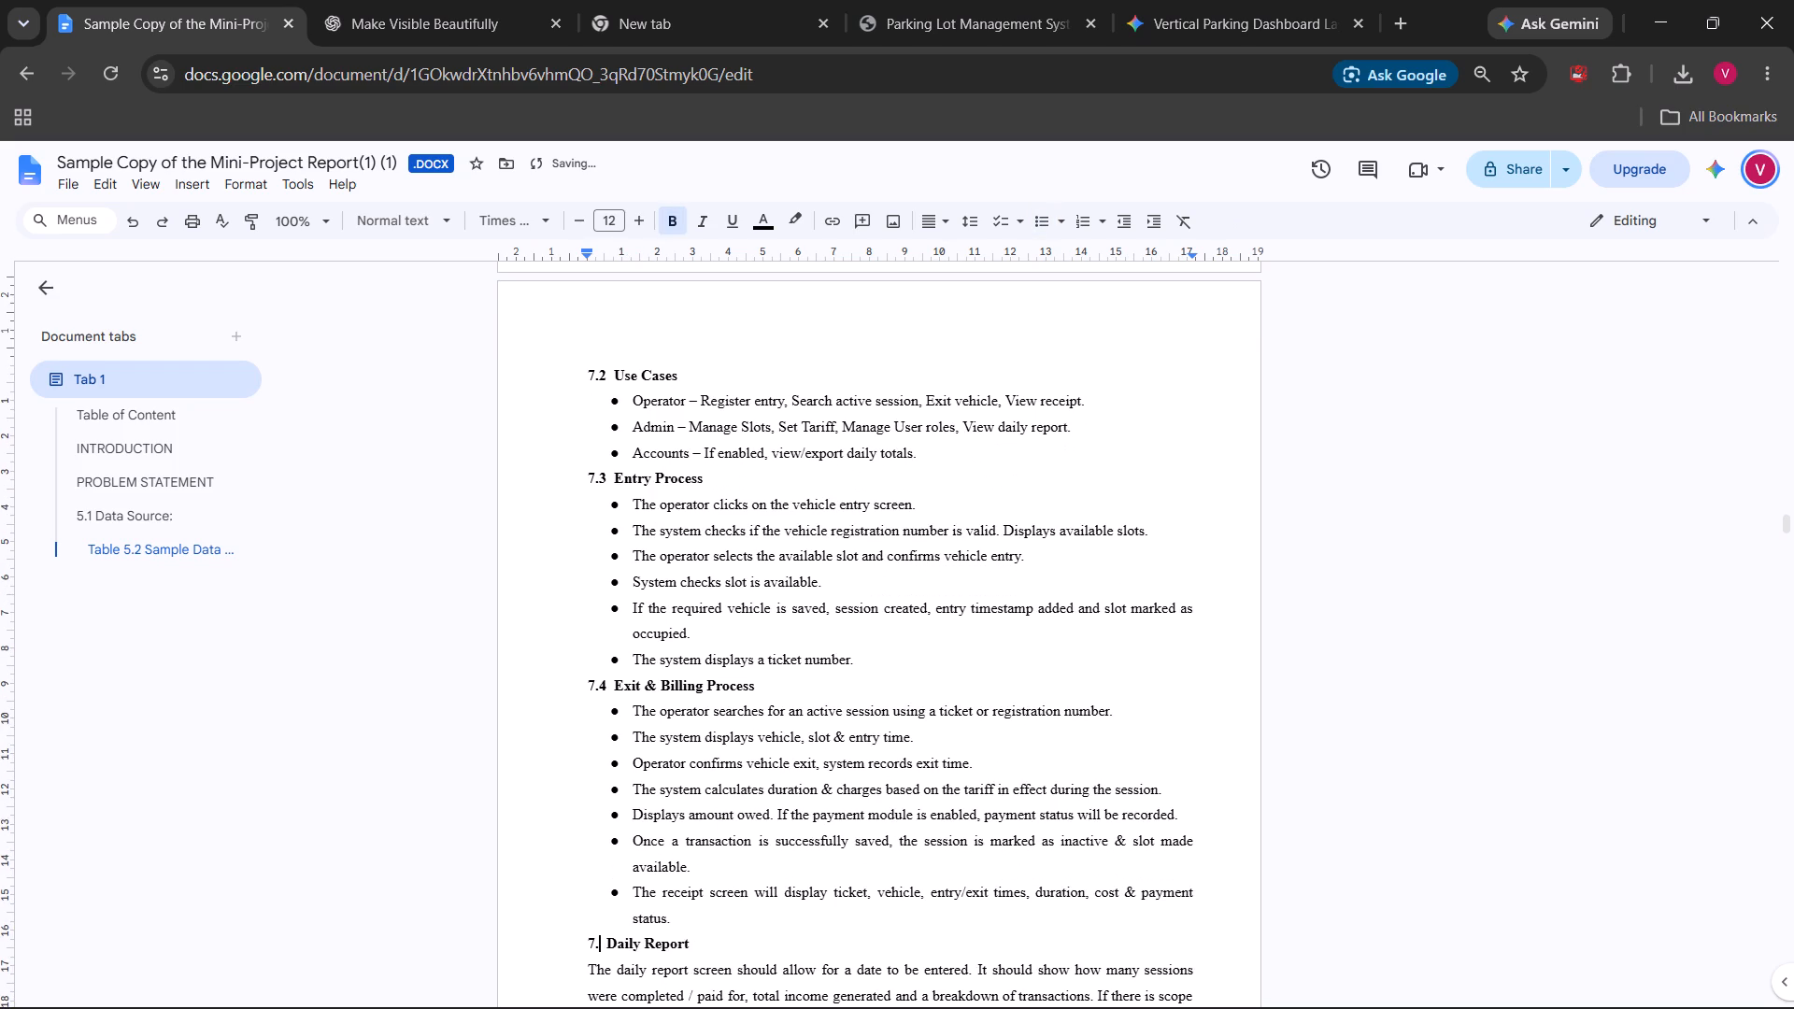
pyautogui.press('5')
# Renumber the Database Relationships heading as 7.6.
pyautogui.scroll(-4, 606, 442)
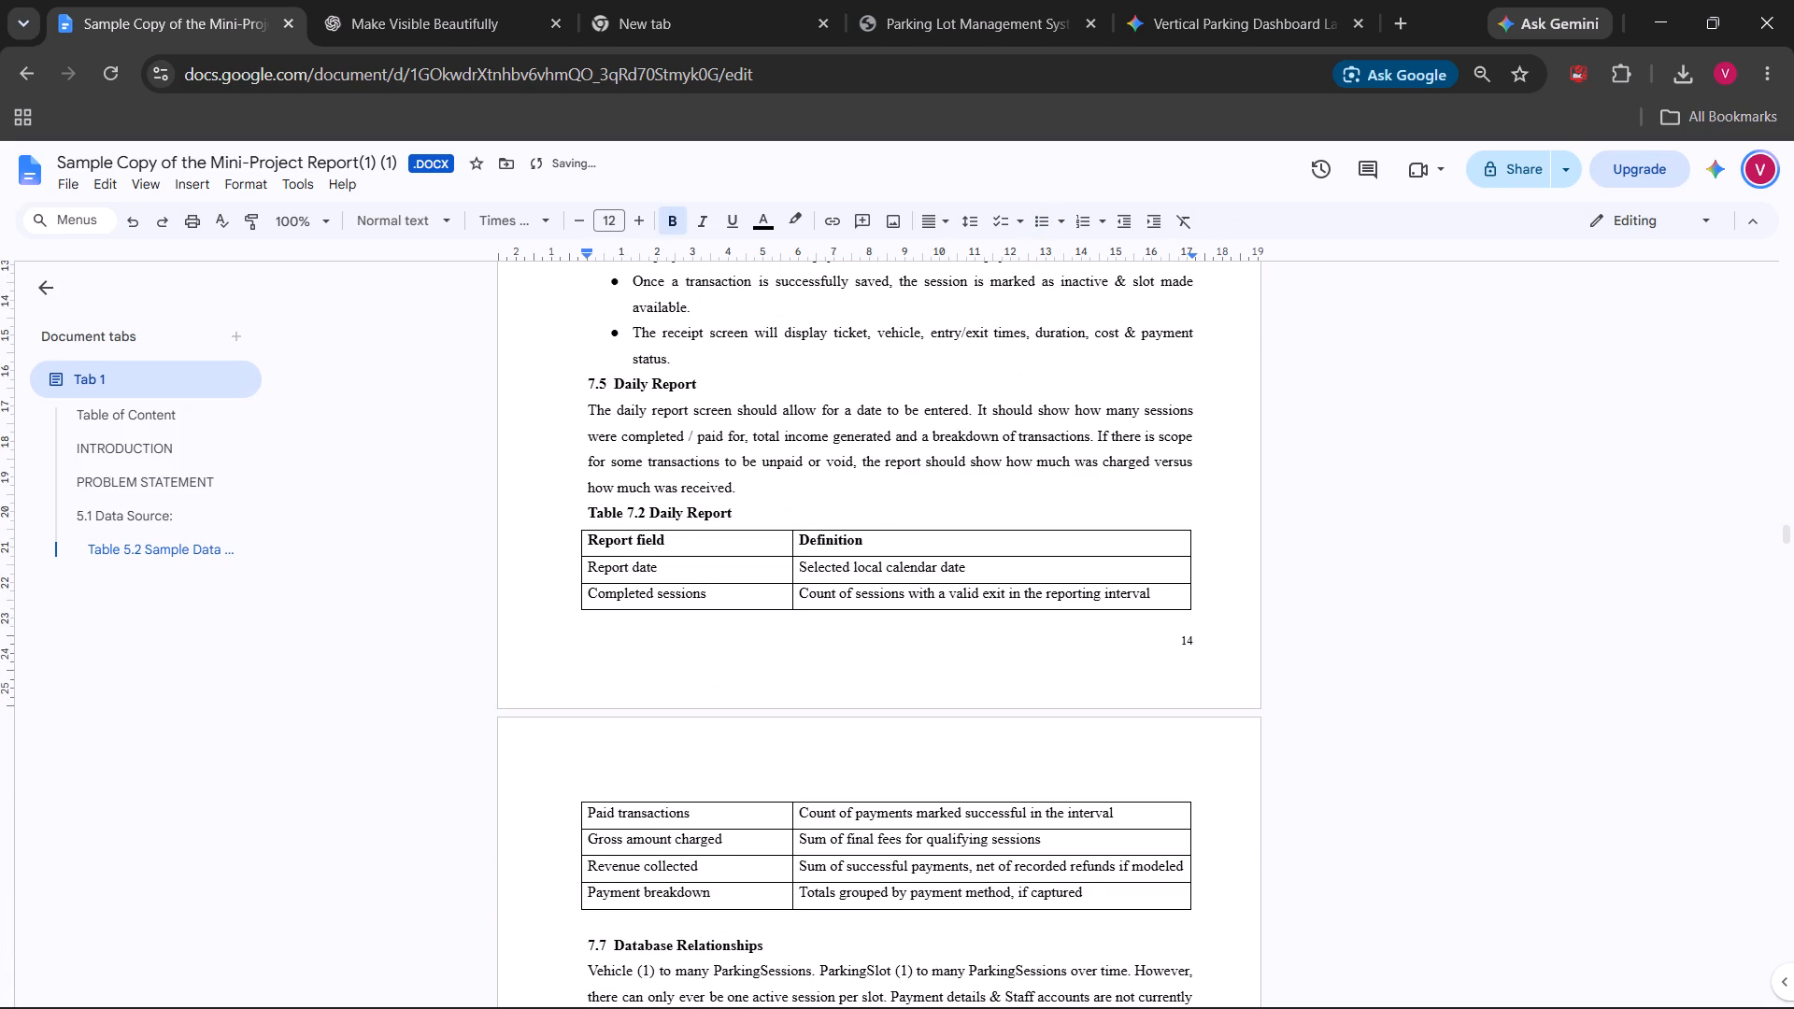
pyautogui.scroll(-2, 553, 347)
pyautogui.click(610, 722)
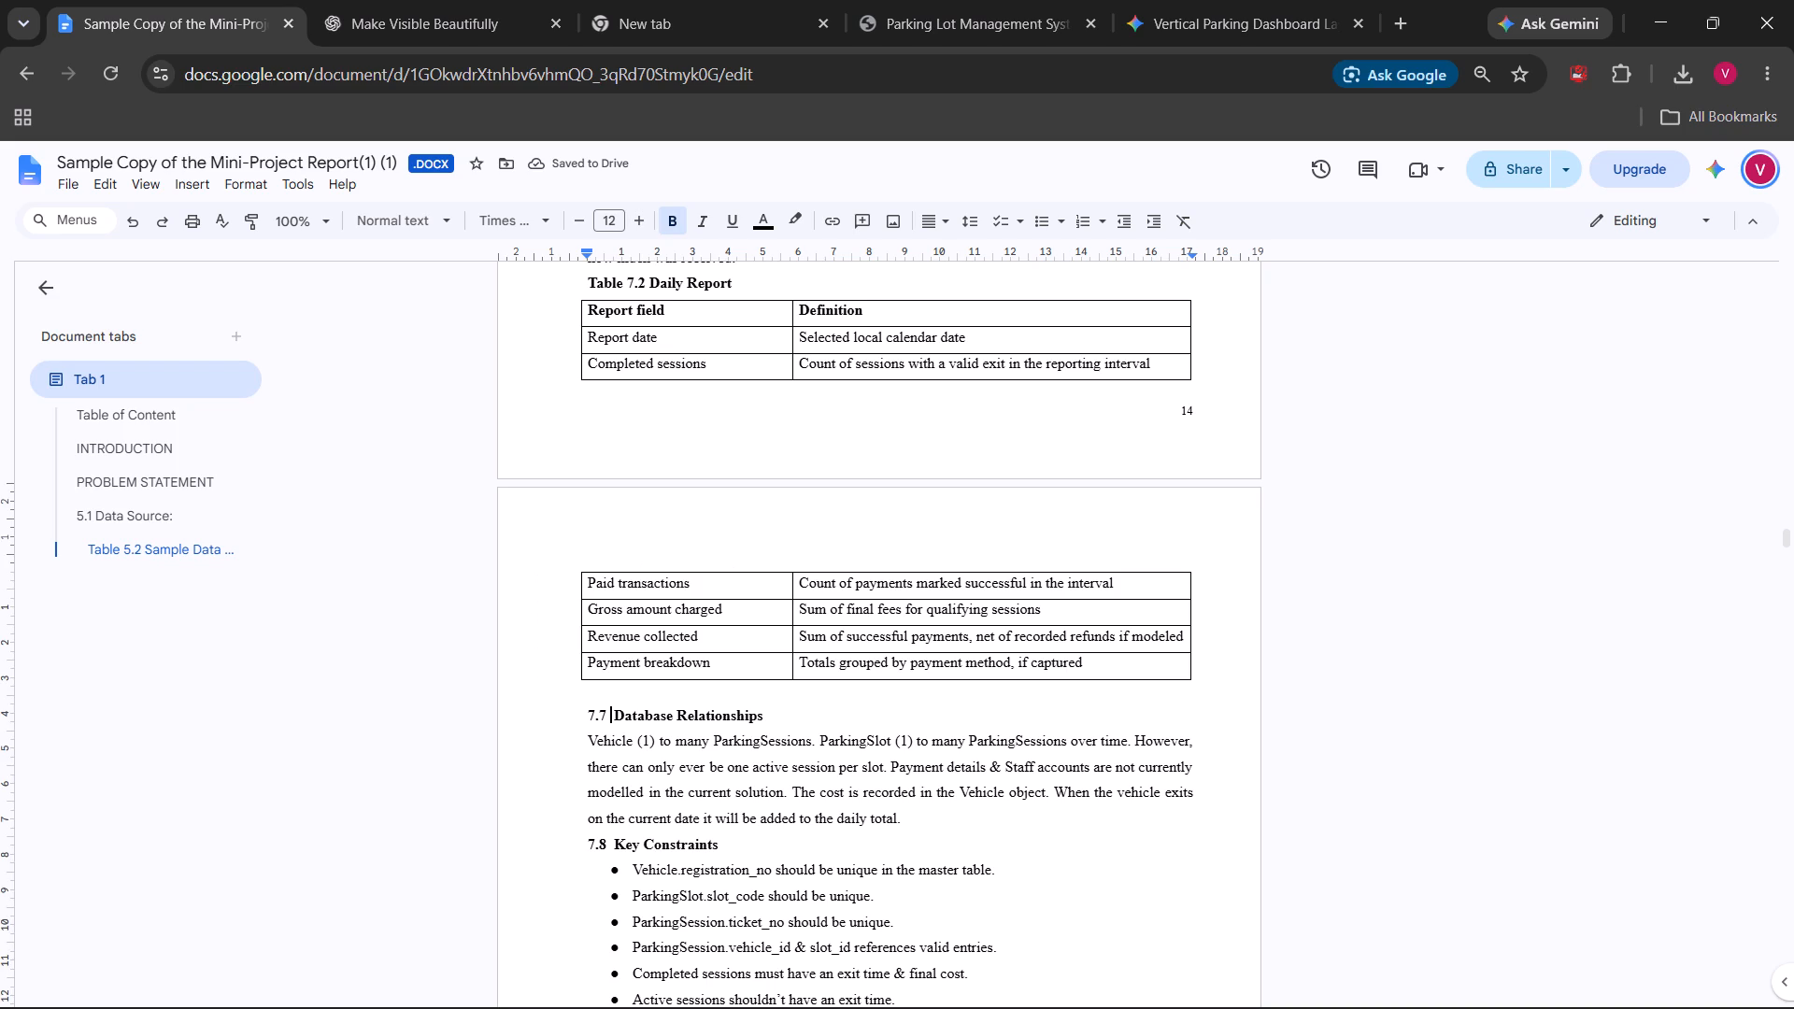
pyautogui.press('Left')
pyautogui.press('BackSpace')
pyautogui.press('6')
# Renumber the Key Constraints heading as 7.7.
pyautogui.press('Down')
pyautogui.press('Down')
pyautogui.press('Down')
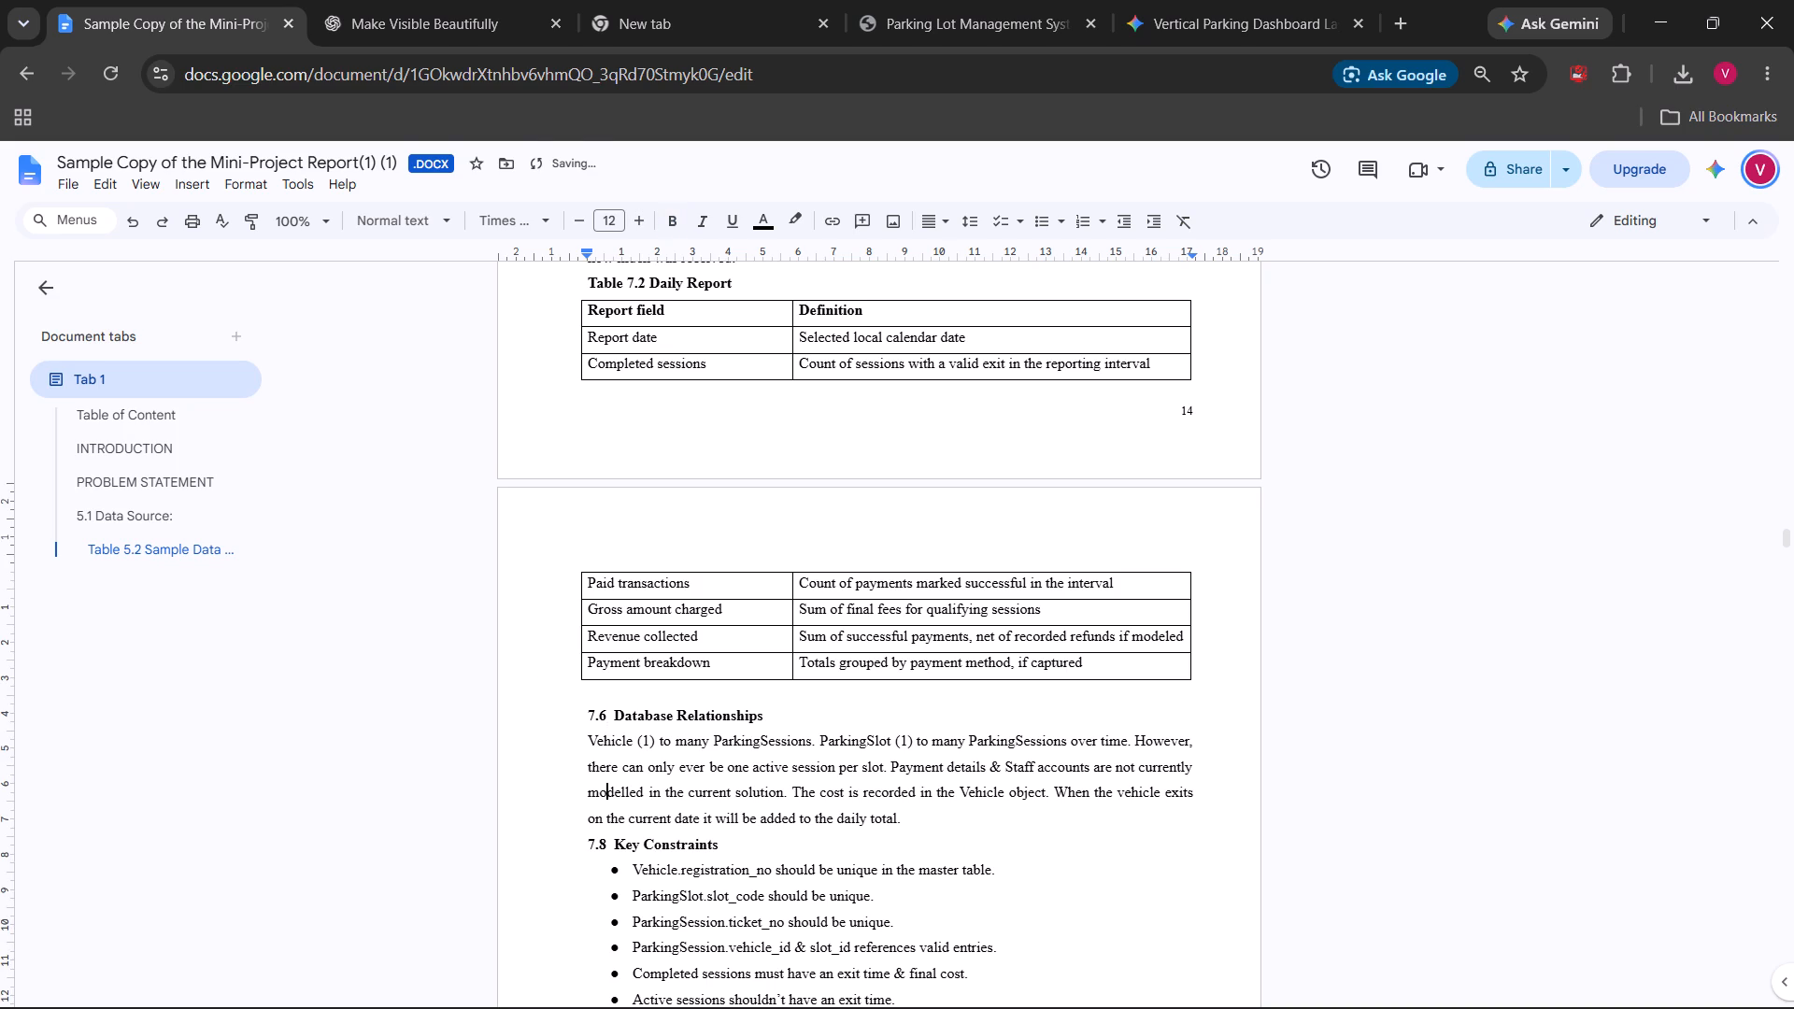
pyautogui.press('Down')
pyautogui.press('Down')
pyautogui.press('BackSpace')
pyautogui.press('7')
# Renumber the Flowchart Description heading after the flow diagram as 7.8.
pyautogui.press('Down')
pyautogui.press('Down')
pyautogui.press('Down')
pyautogui.scroll(-6, 610, 722)
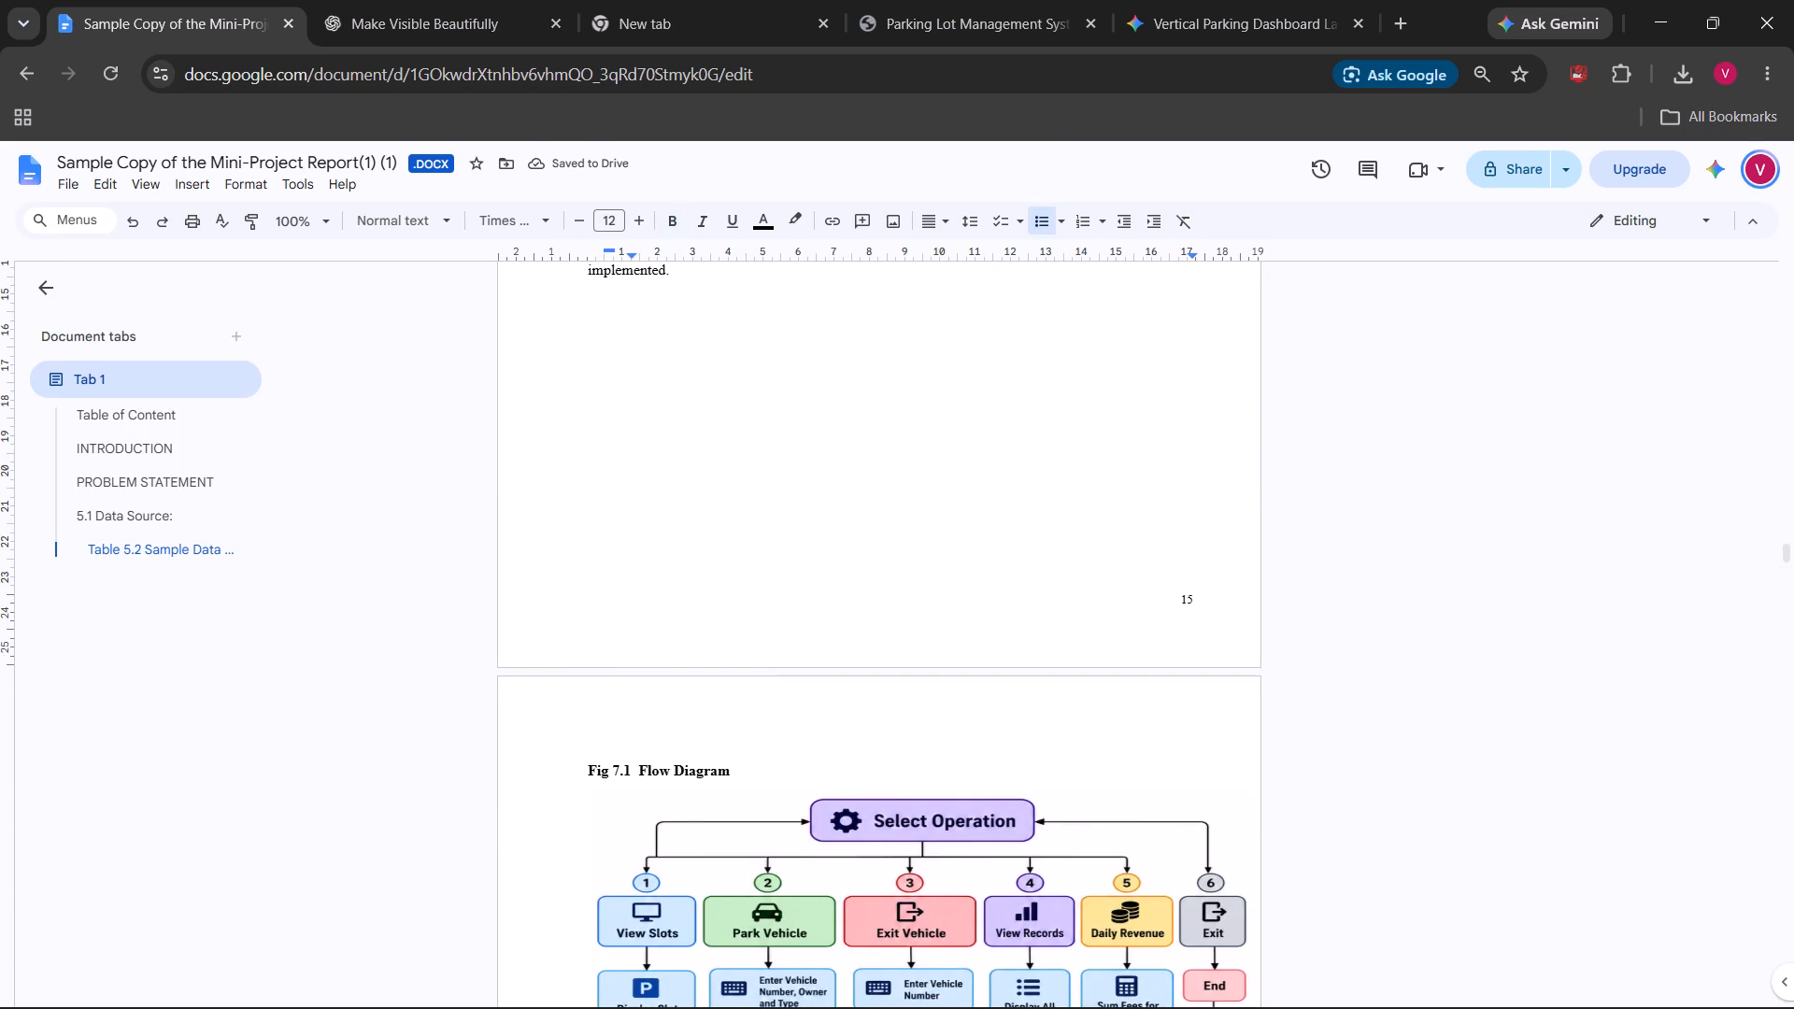
pyautogui.scroll(-7, 702, 760)
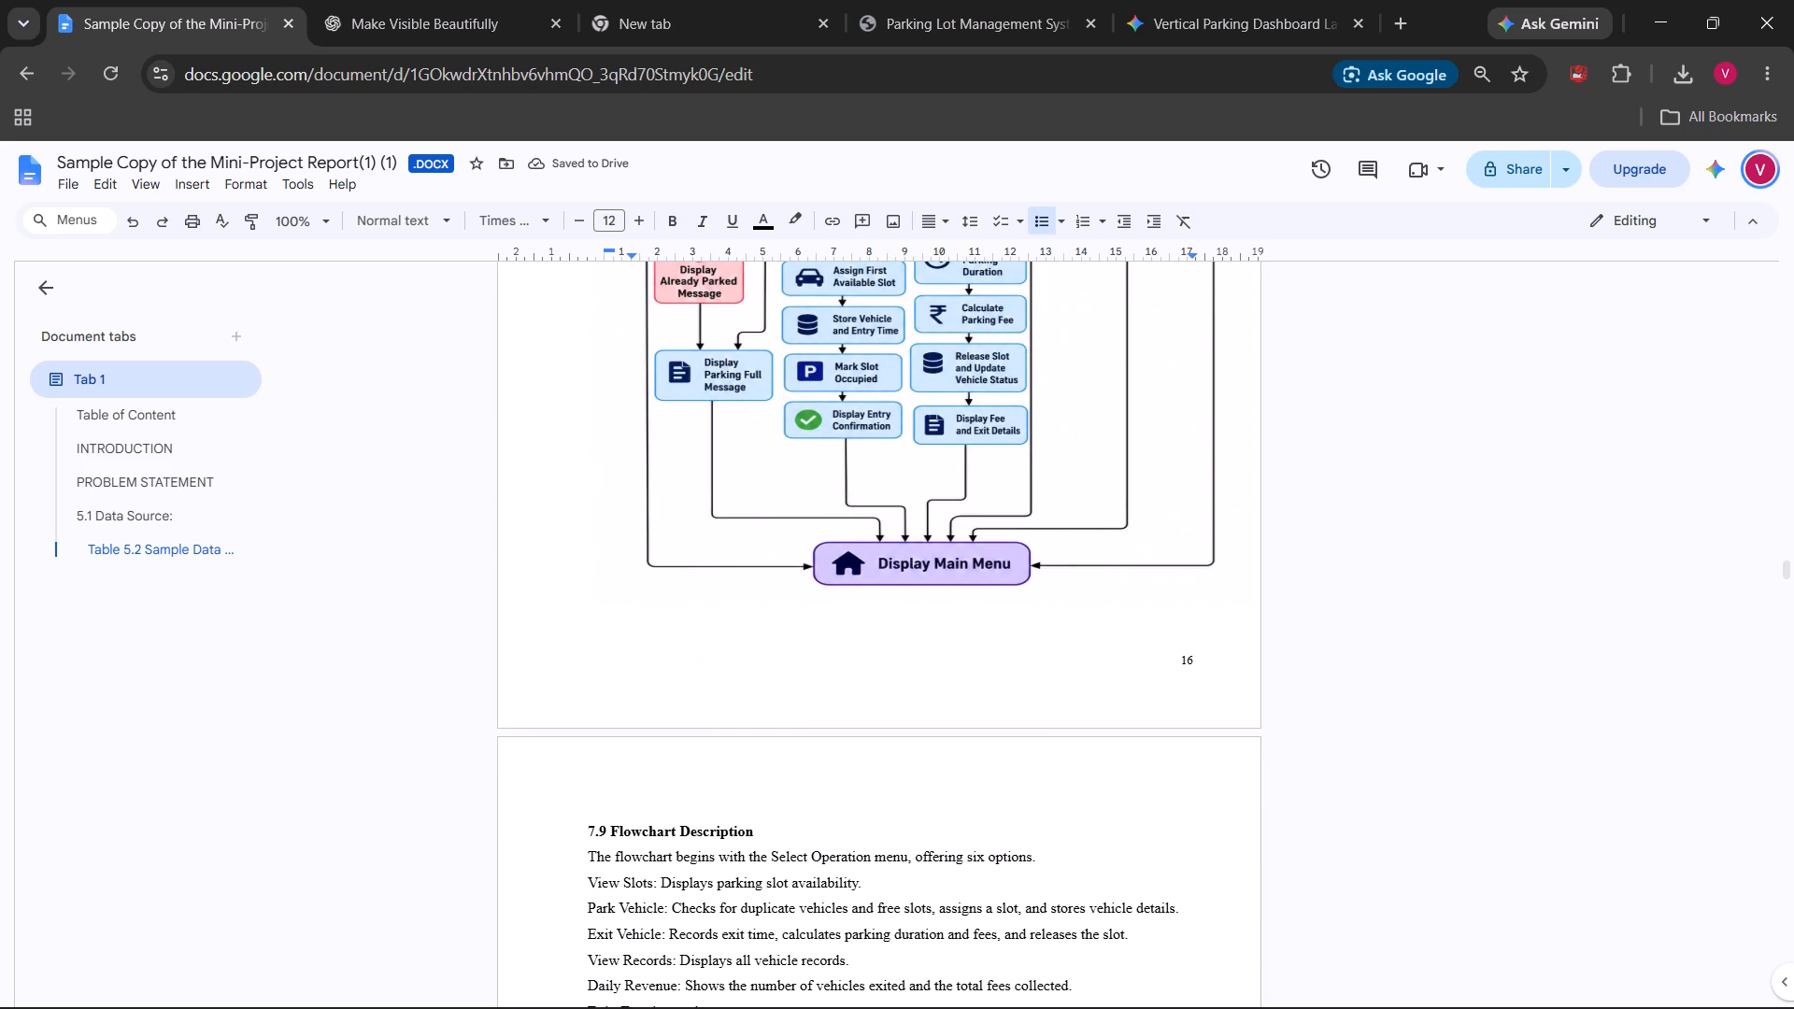
pyautogui.click(604, 830)
pyautogui.press('BackSpace')
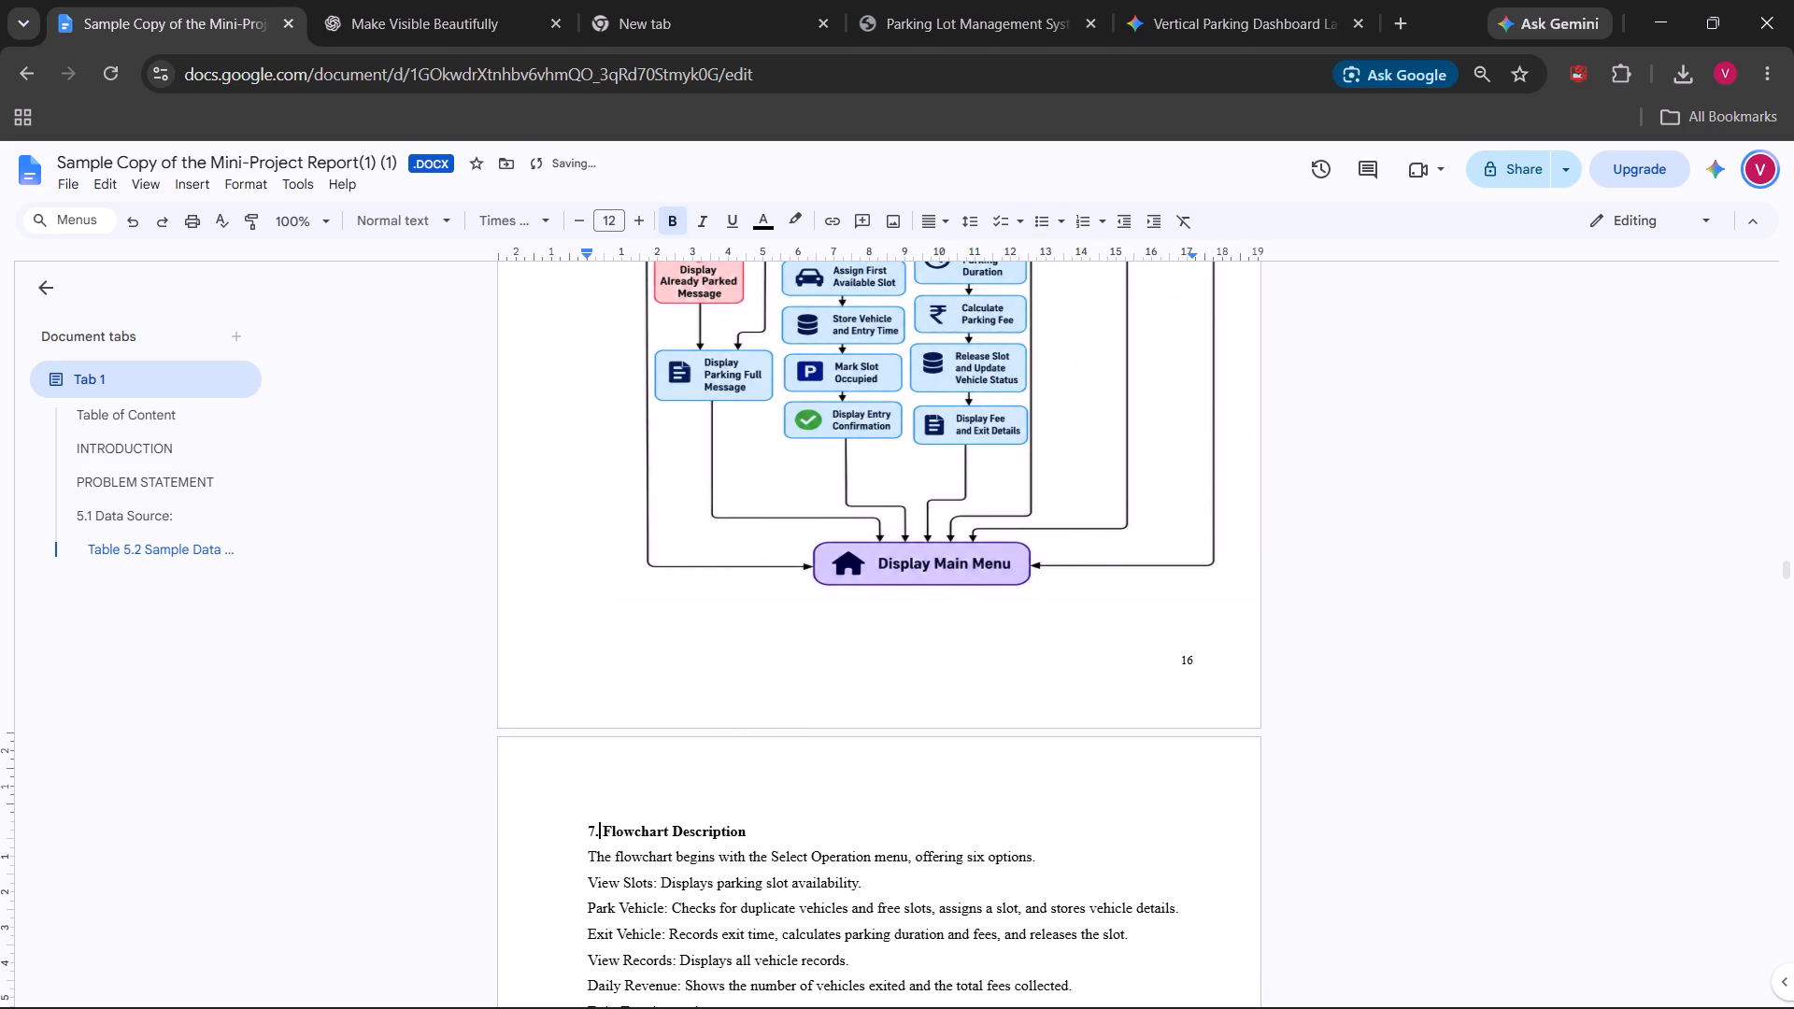
pyautogui.press('8')
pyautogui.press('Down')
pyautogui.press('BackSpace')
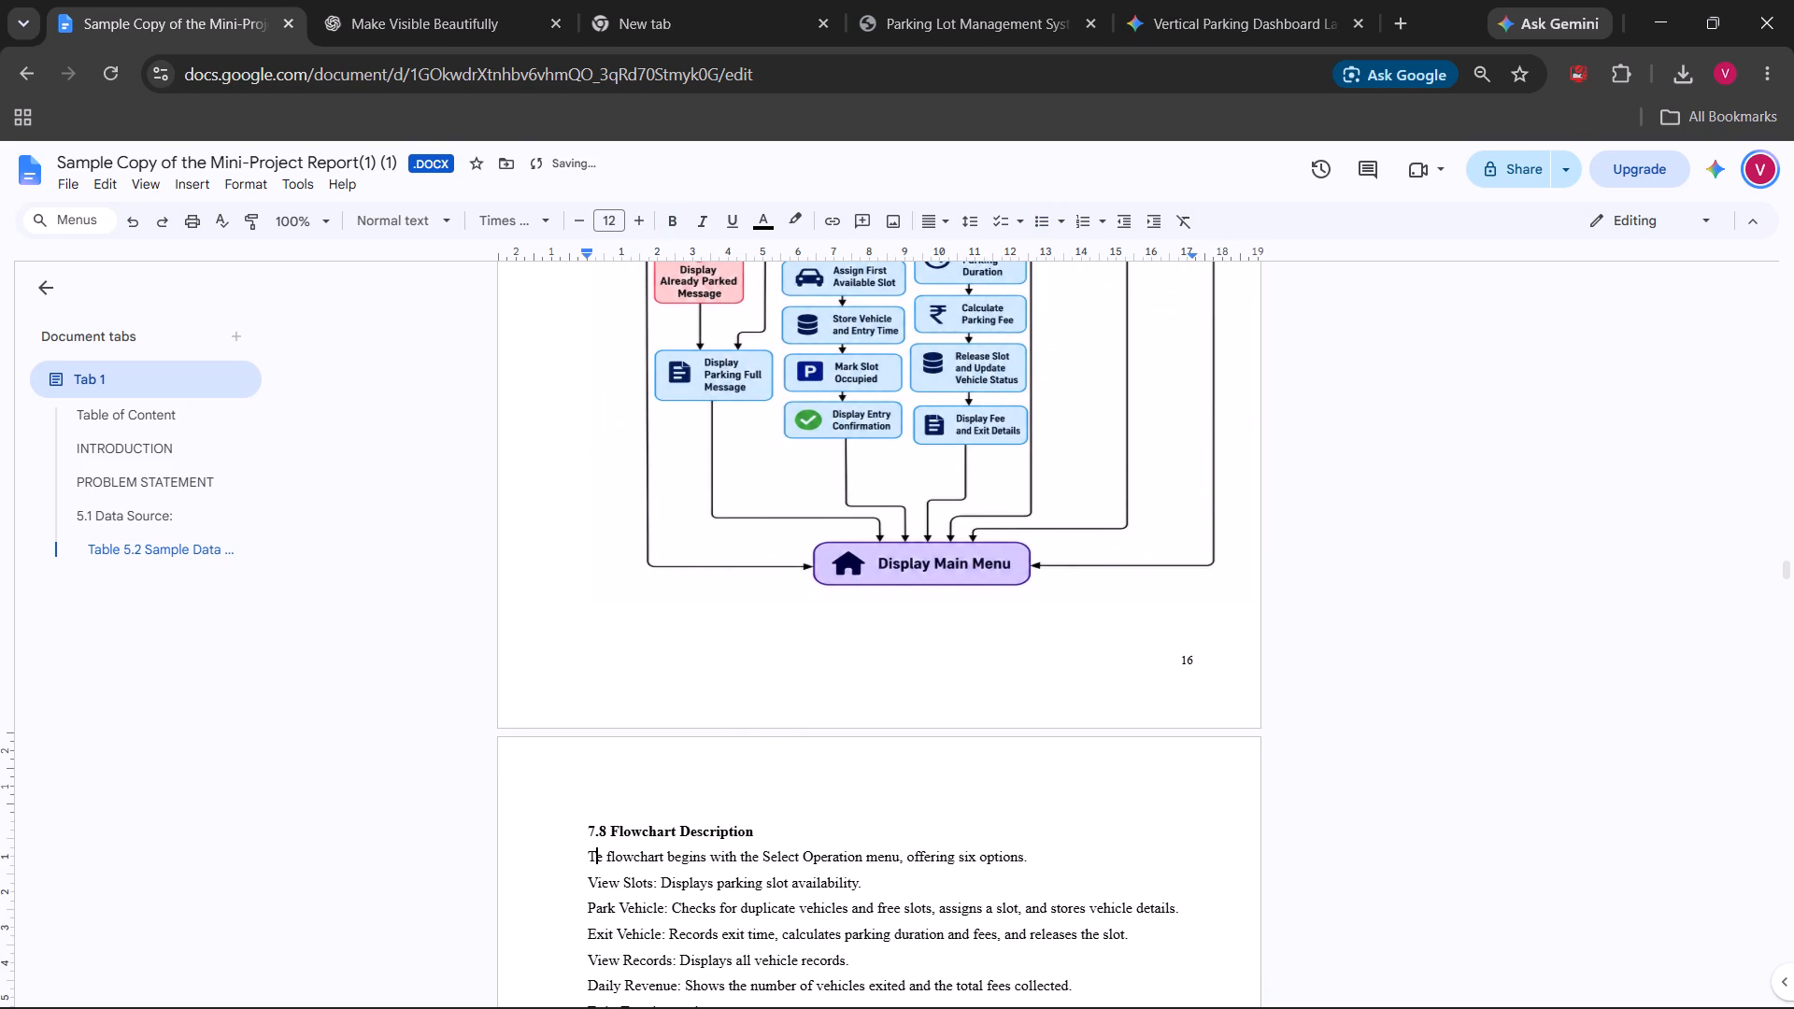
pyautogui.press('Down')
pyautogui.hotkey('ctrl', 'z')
# Renumber the Results heading above the Parking Lot Management System screenshots as 7.9.
pyautogui.press('Down')
pyautogui.press('Down')
pyautogui.press('Down')
pyautogui.press('Down')
pyautogui.press('Down')
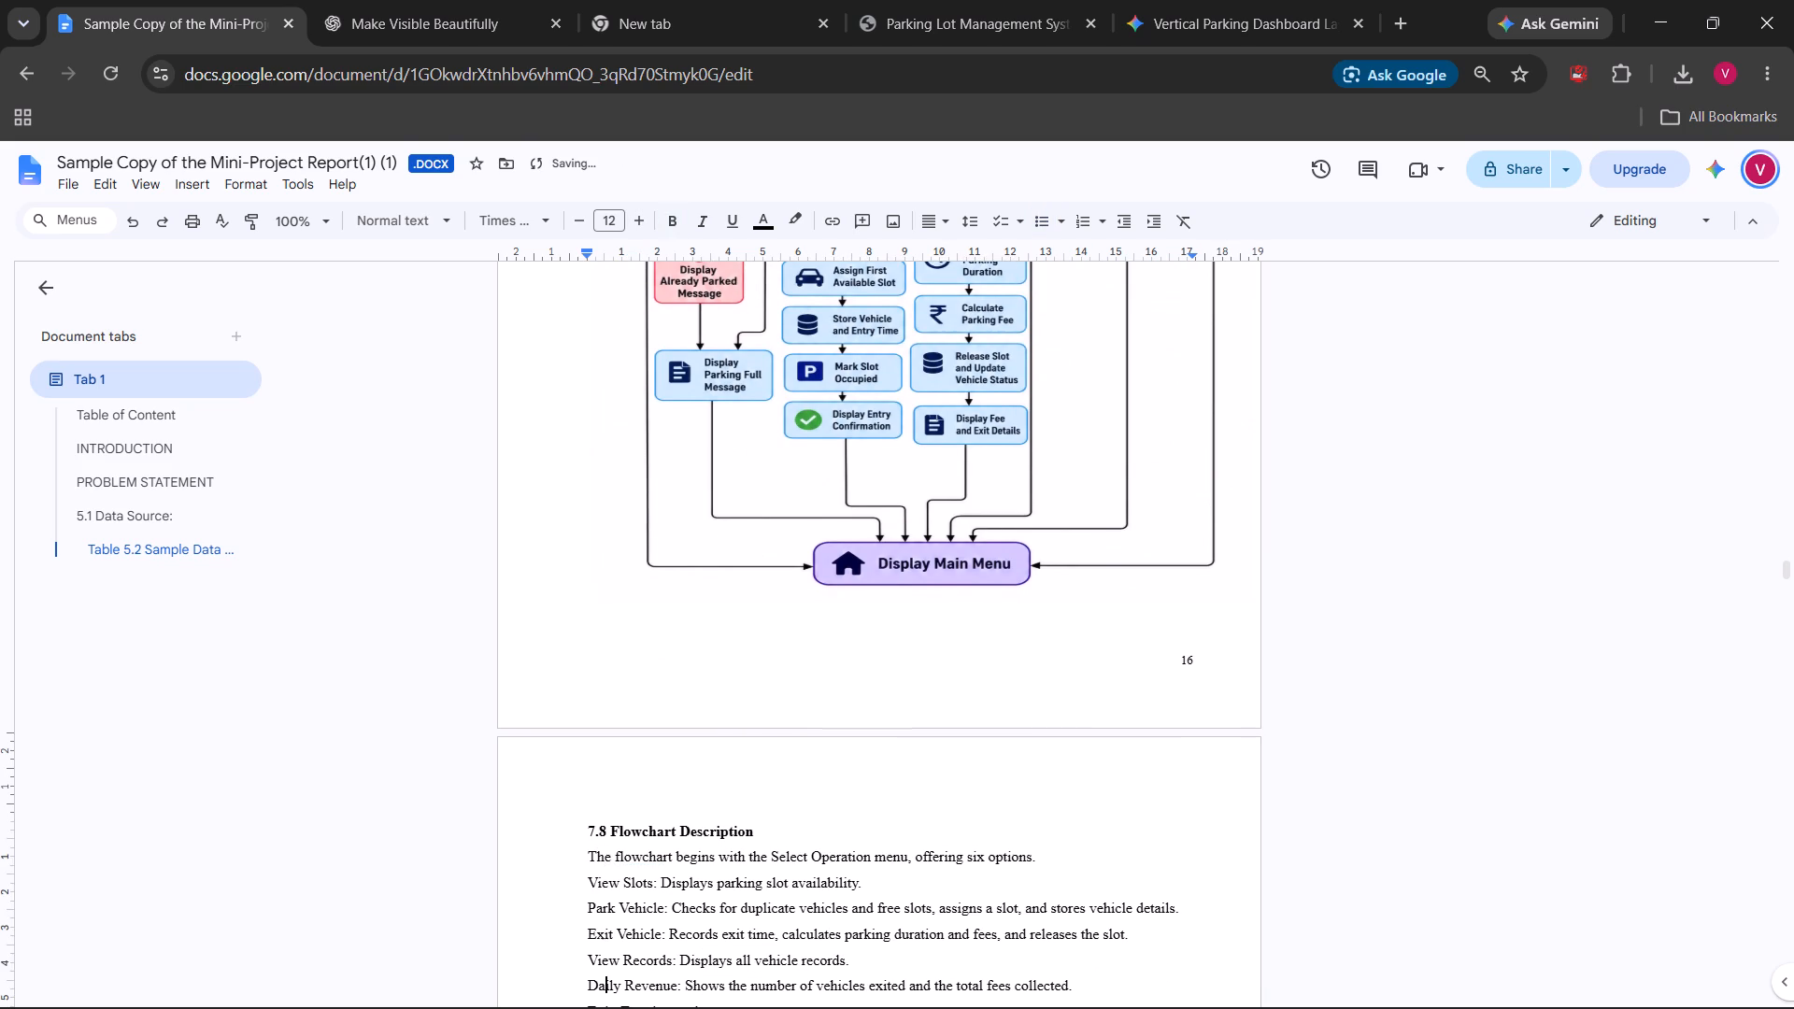
pyautogui.press('Down')
pyautogui.press('Down')
pyautogui.press('Down')
pyautogui.press('Down')
pyautogui.press('Down')
pyautogui.press('Down')
pyautogui.scroll(-3, 604, 830)
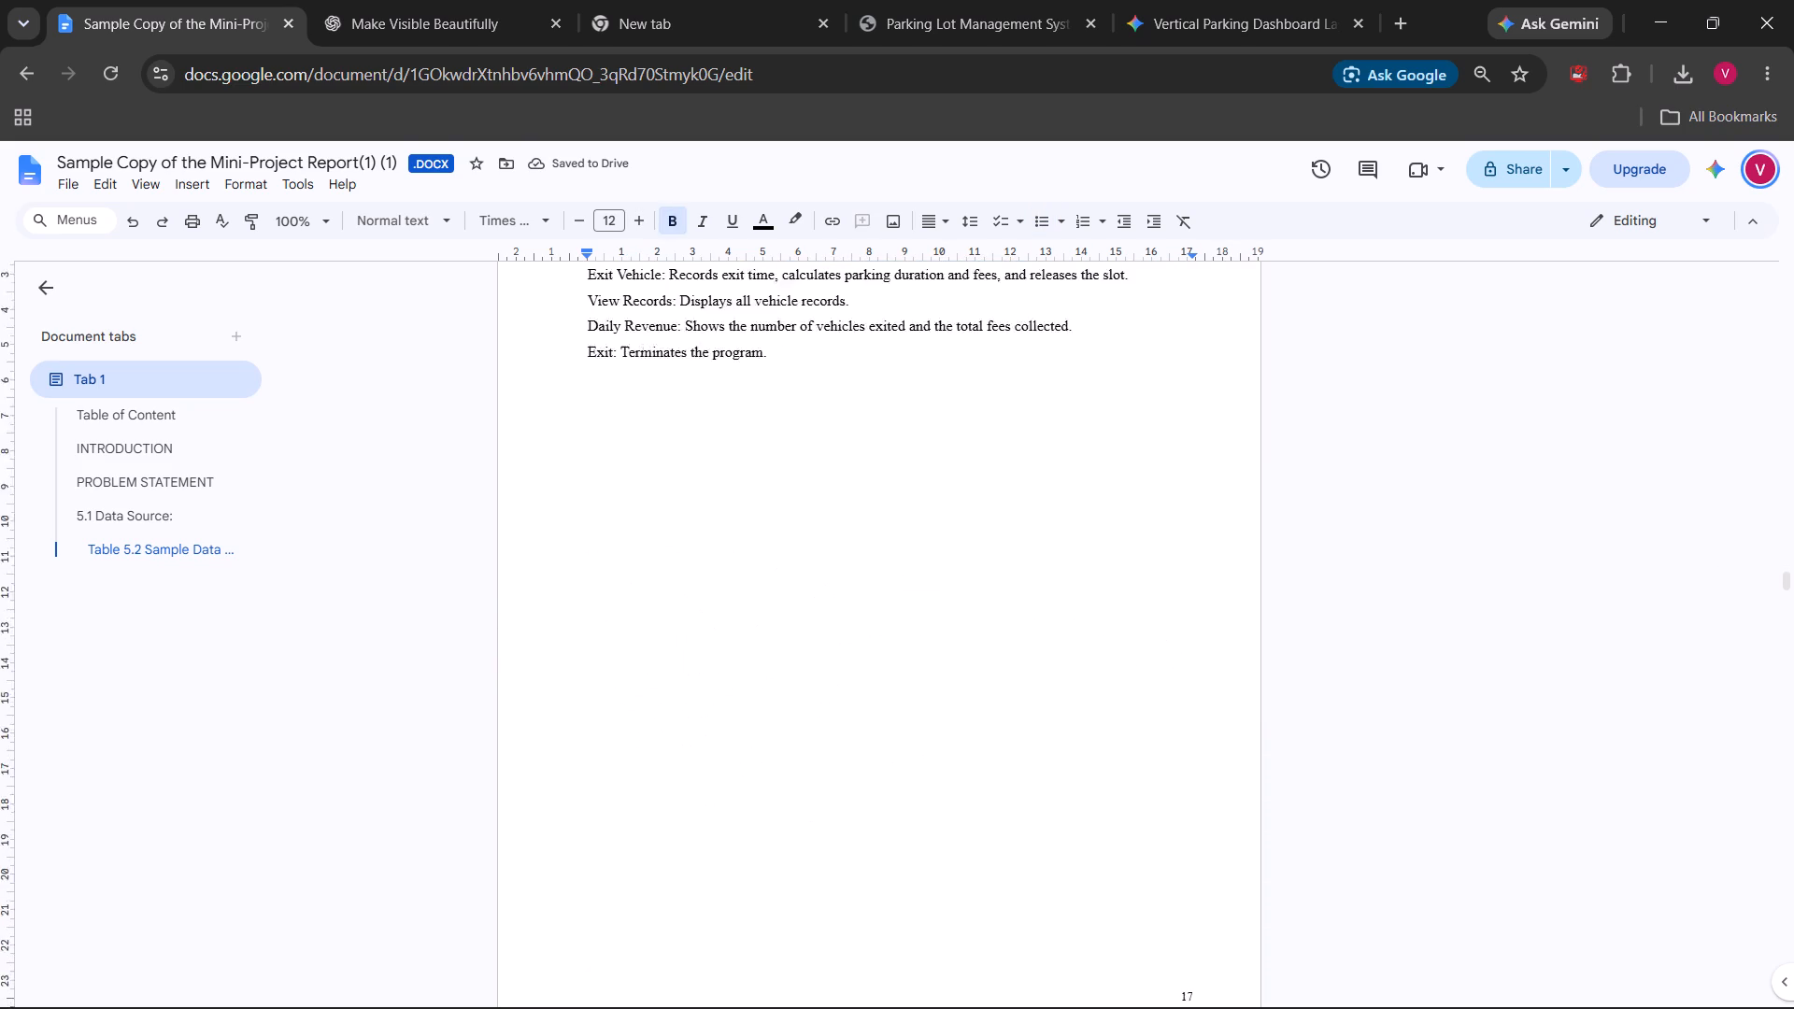
pyautogui.scroll(-3, 604, 830)
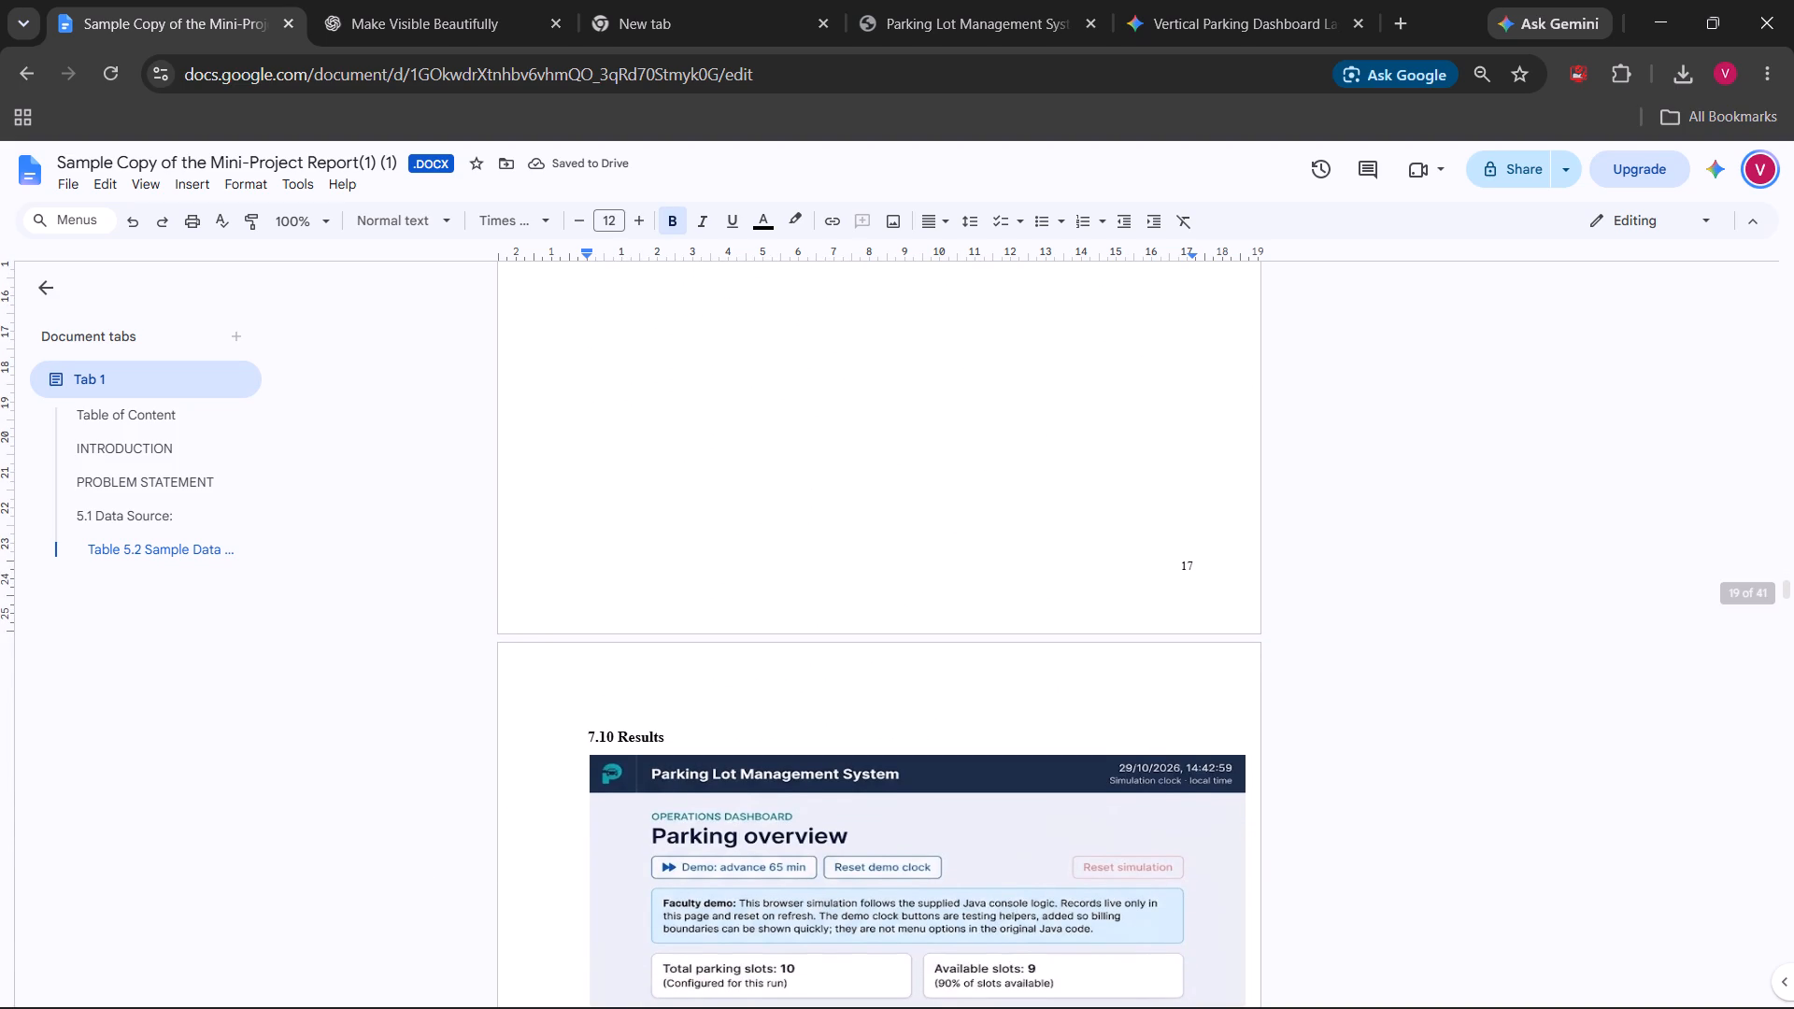
pyautogui.click(622, 740)
pyautogui.press('Left')
pyautogui.press('BackSpace')
pyautogui.press('BackSpace')
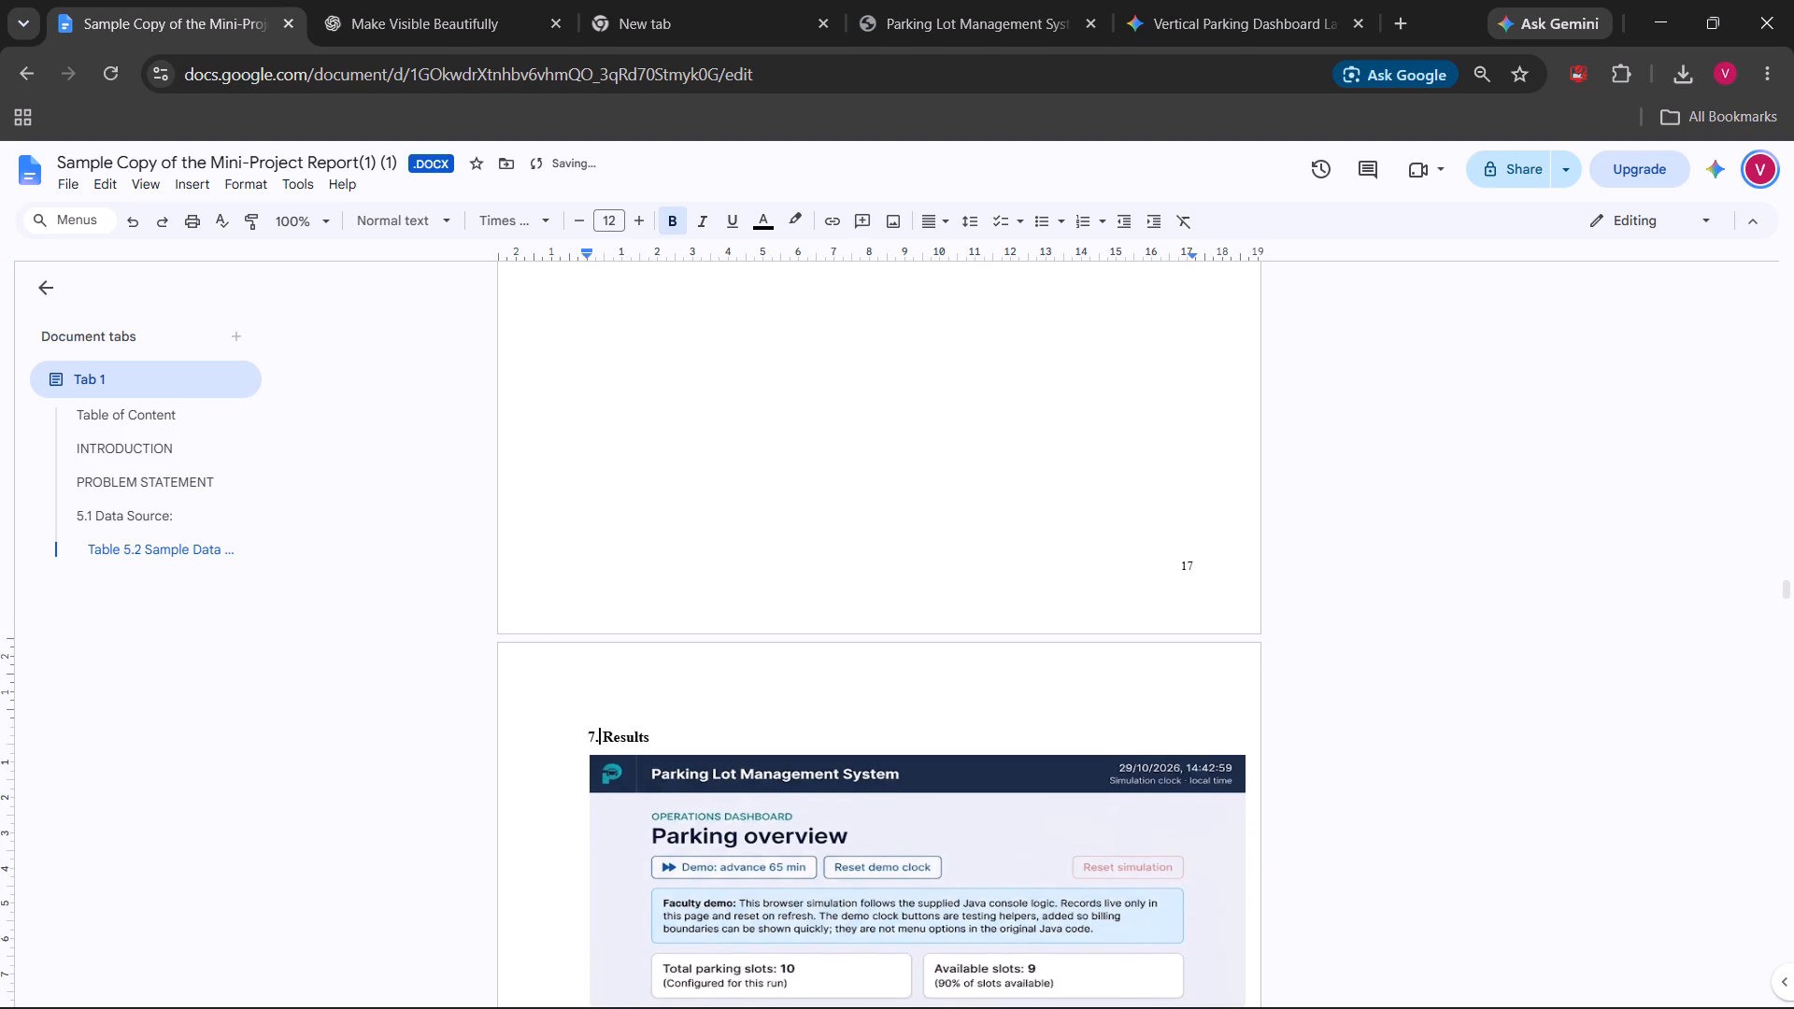
pyautogui.press('9')
# Examine the report from the Results screenshots through the test cases, limitations, conclusion and source code to check headings and table captions.
pyautogui.scroll(-11, 622, 740)
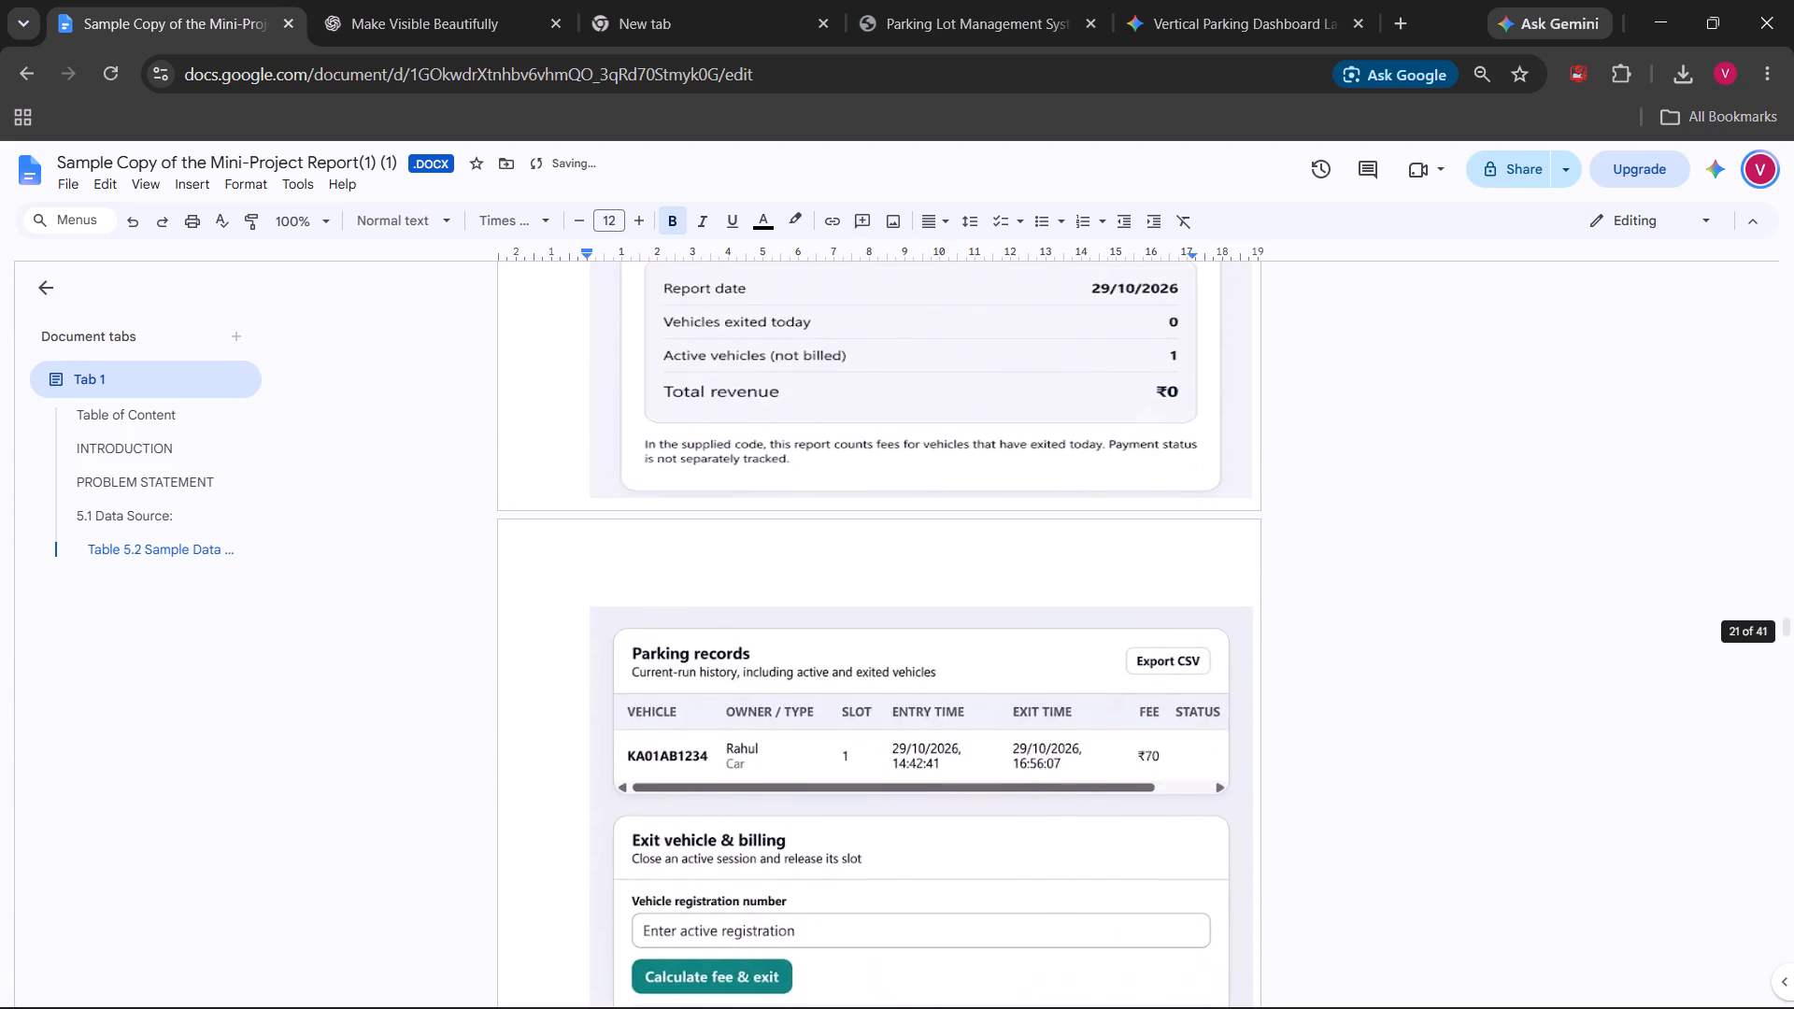
pyautogui.scroll(-9, 622, 740)
pyautogui.scroll(1, 622, 740)
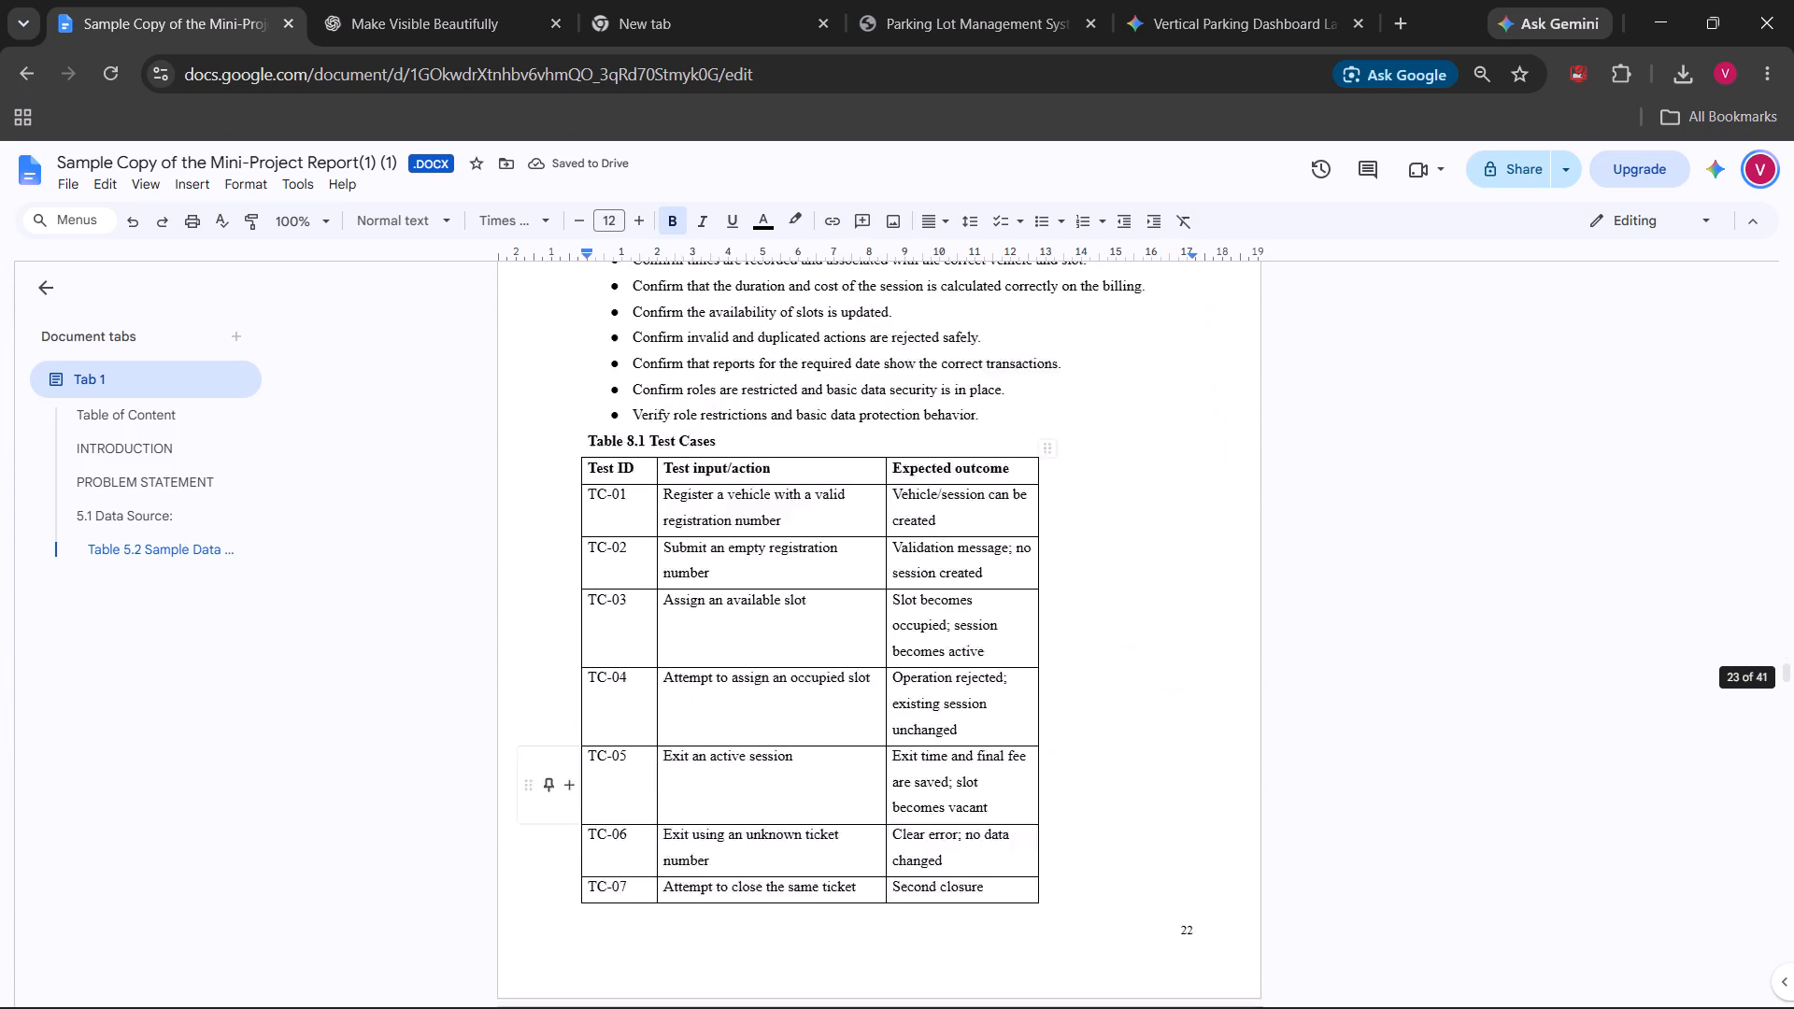
pyautogui.scroll(2, 622, 740)
pyautogui.scroll(-2, 1132, 640)
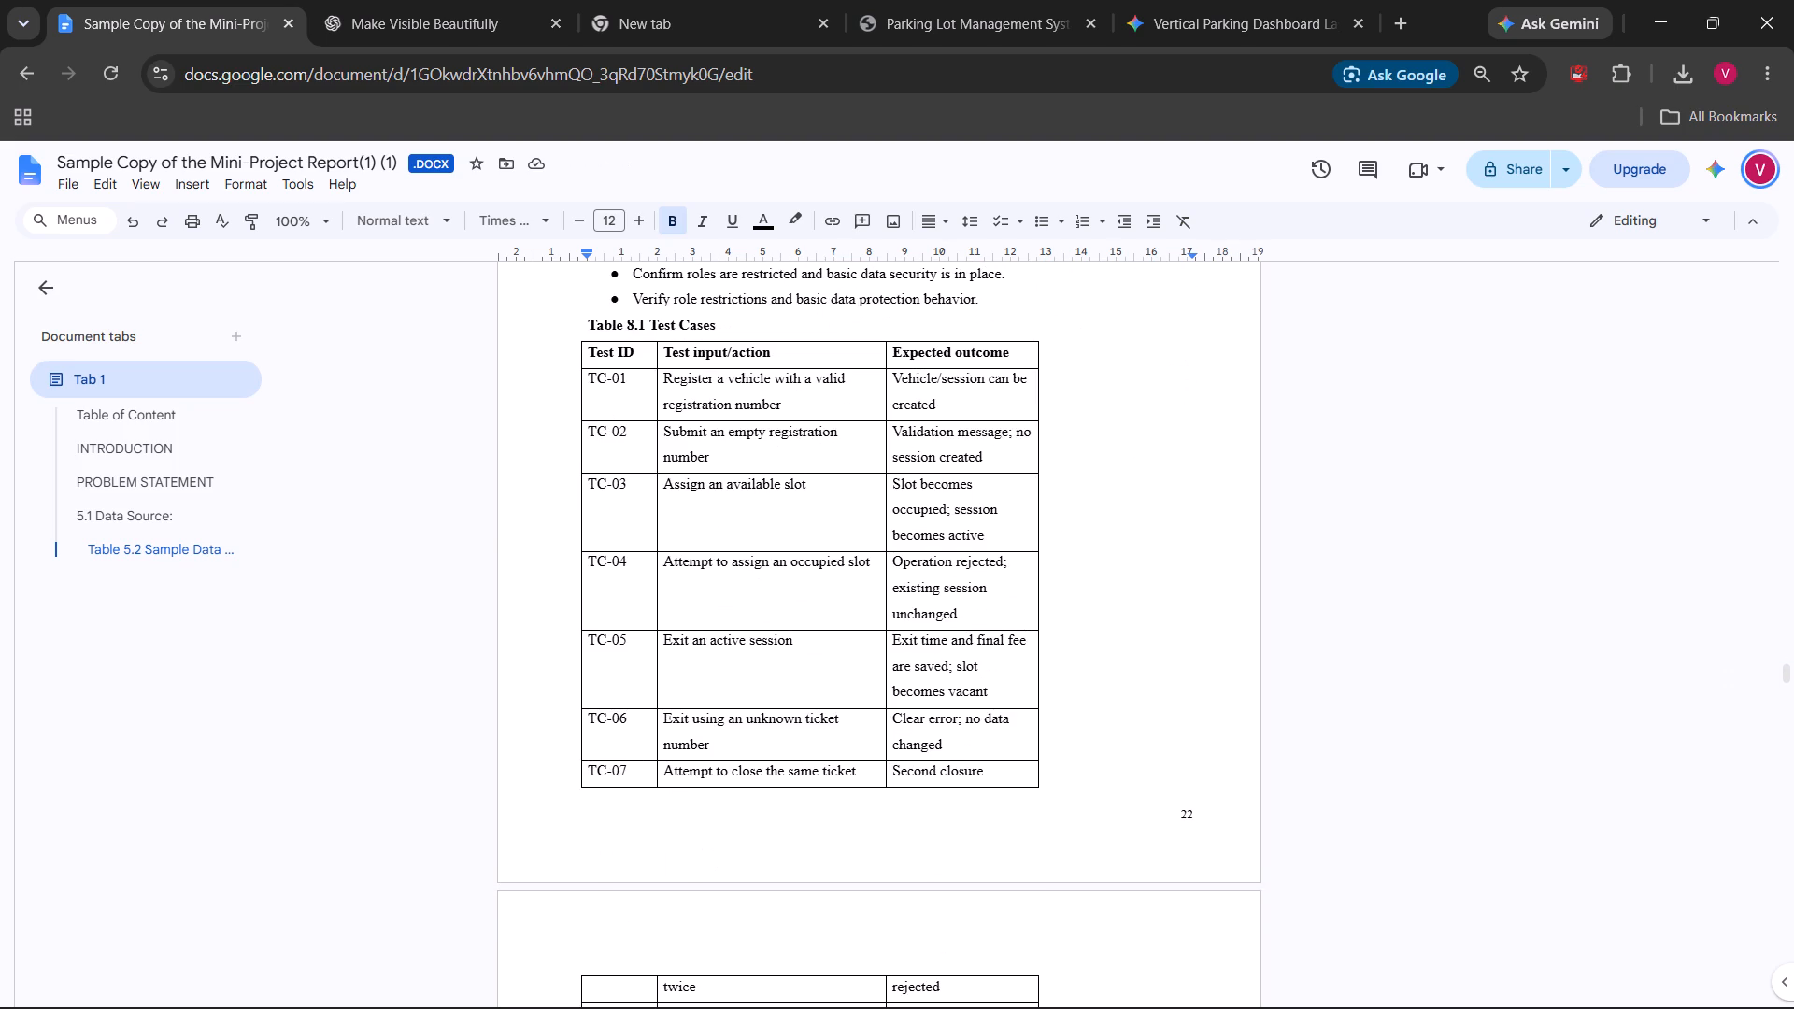
pyautogui.scroll(-6, 1132, 640)
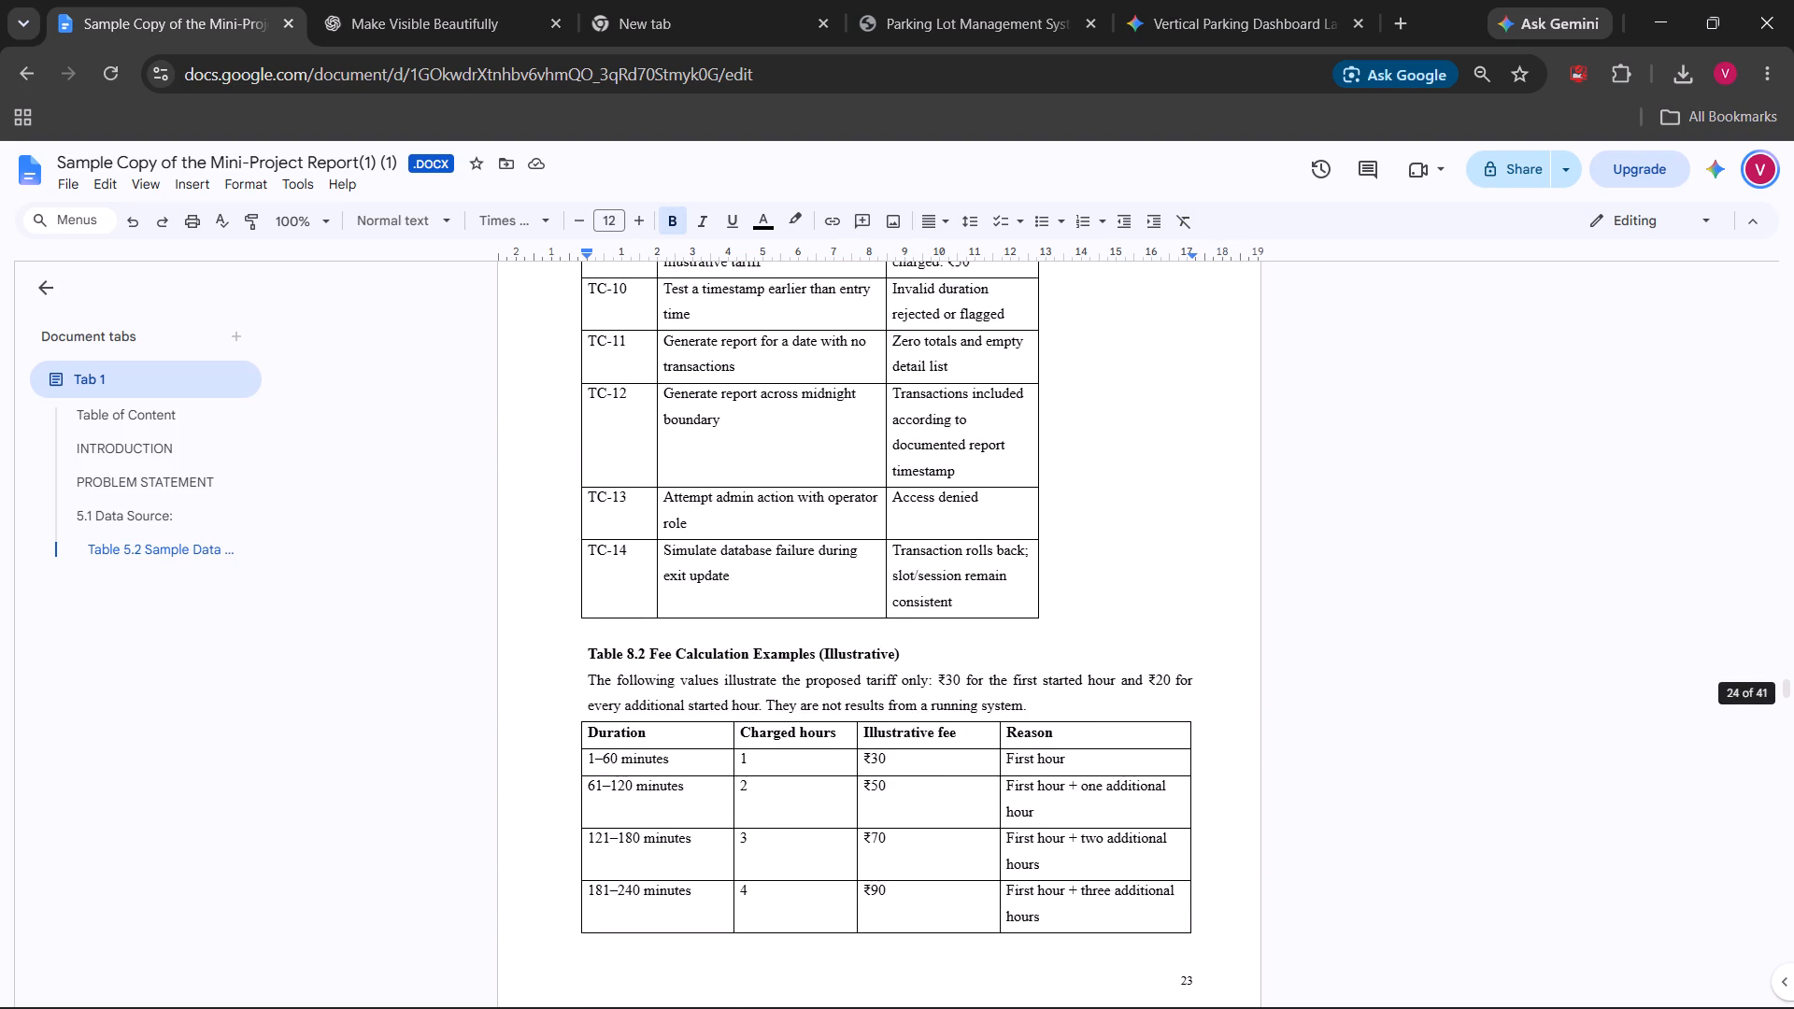
pyautogui.scroll(-4, 1132, 640)
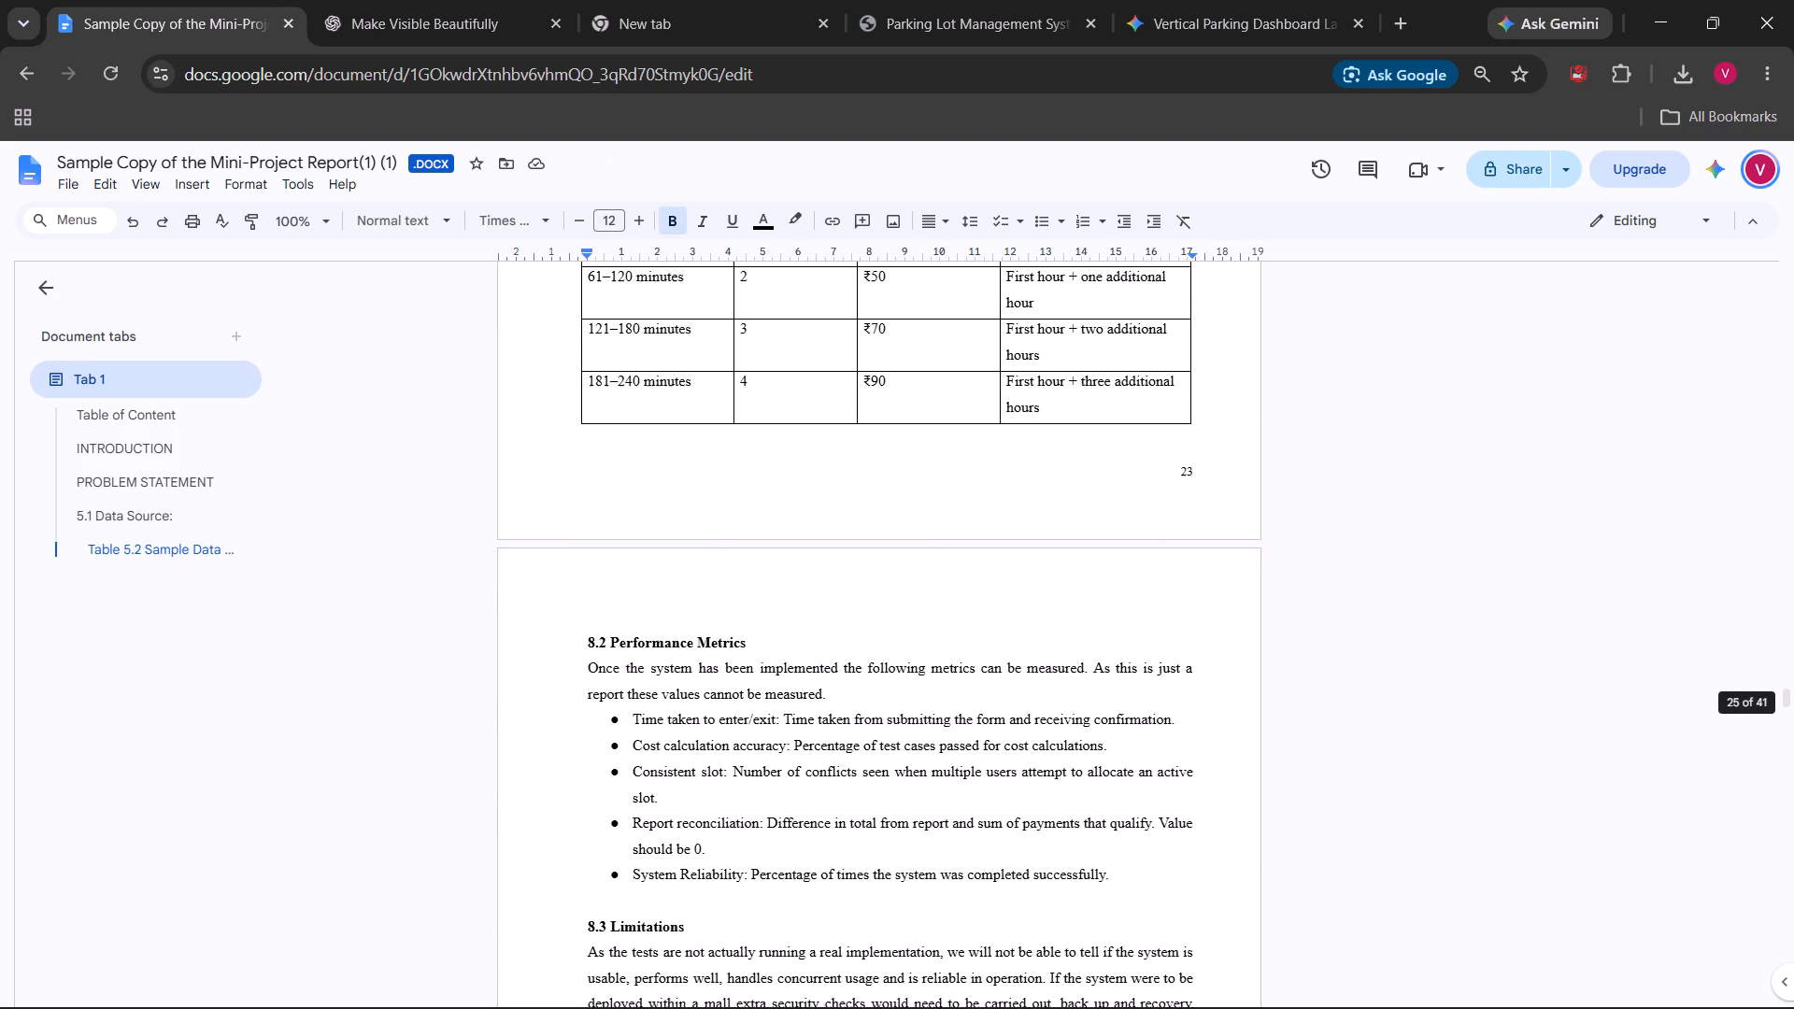
pyautogui.scroll(-5, 1132, 640)
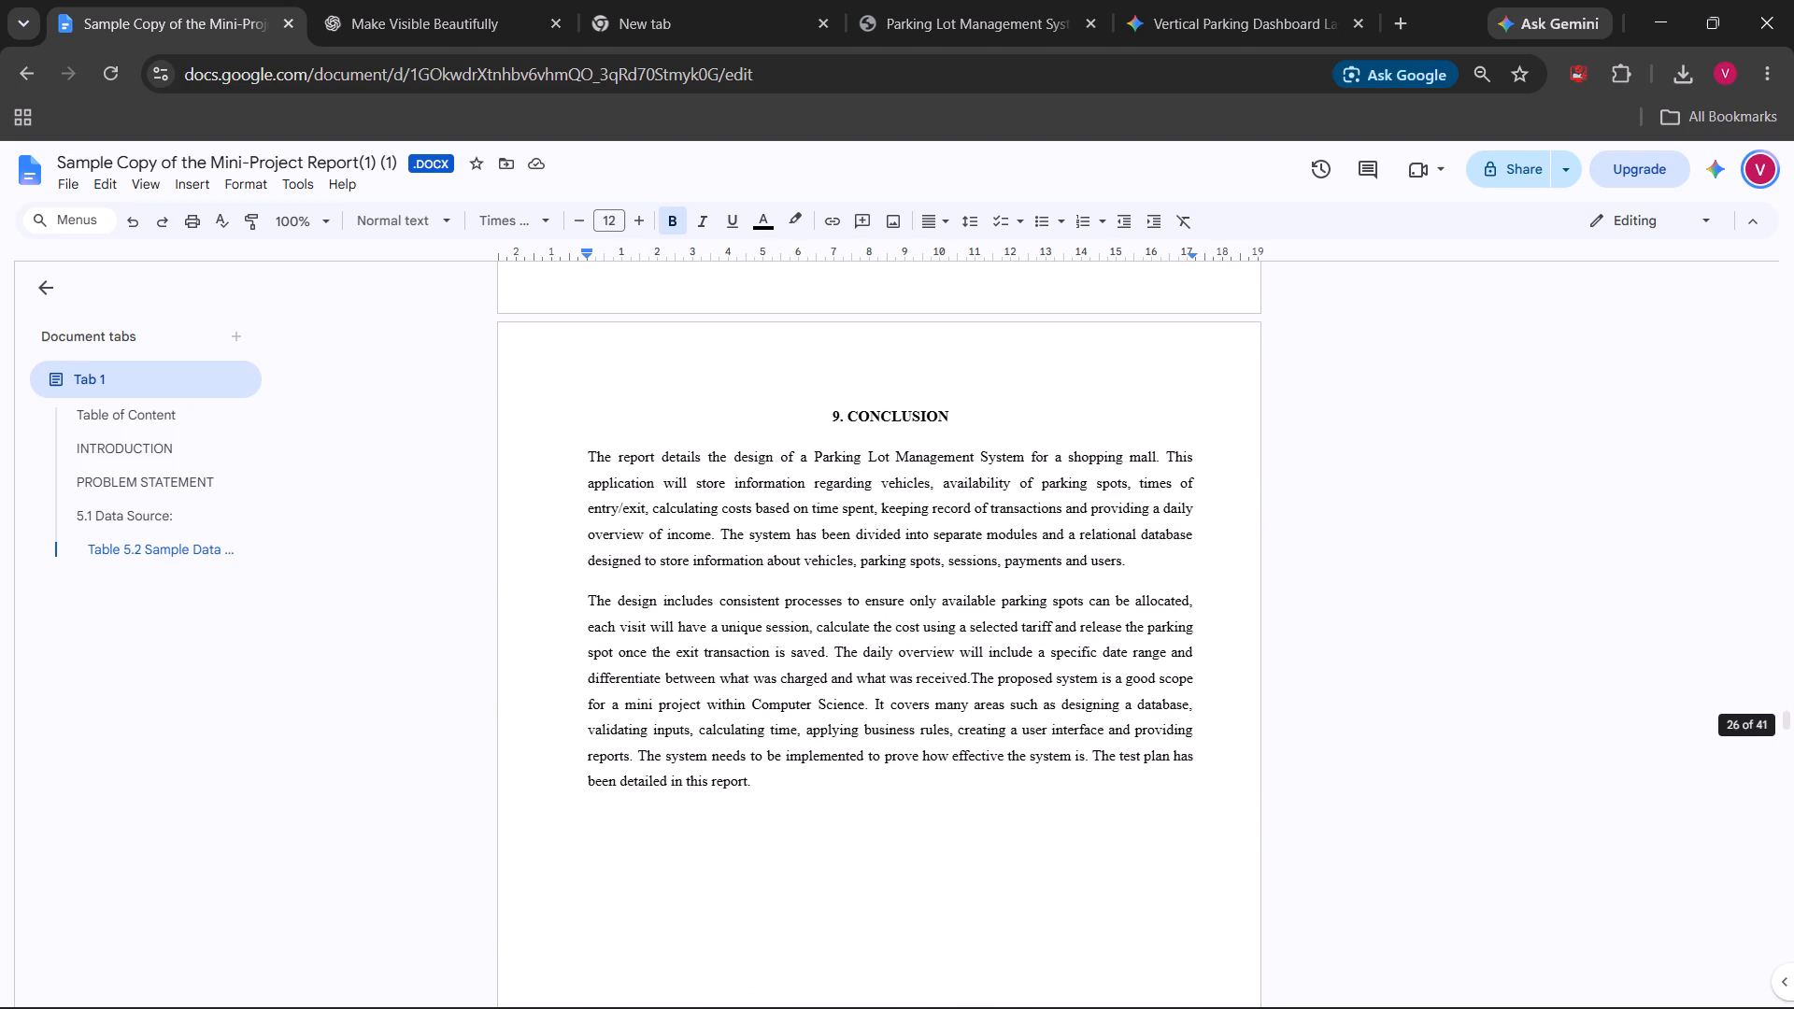
pyautogui.scroll(-8, 1132, 640)
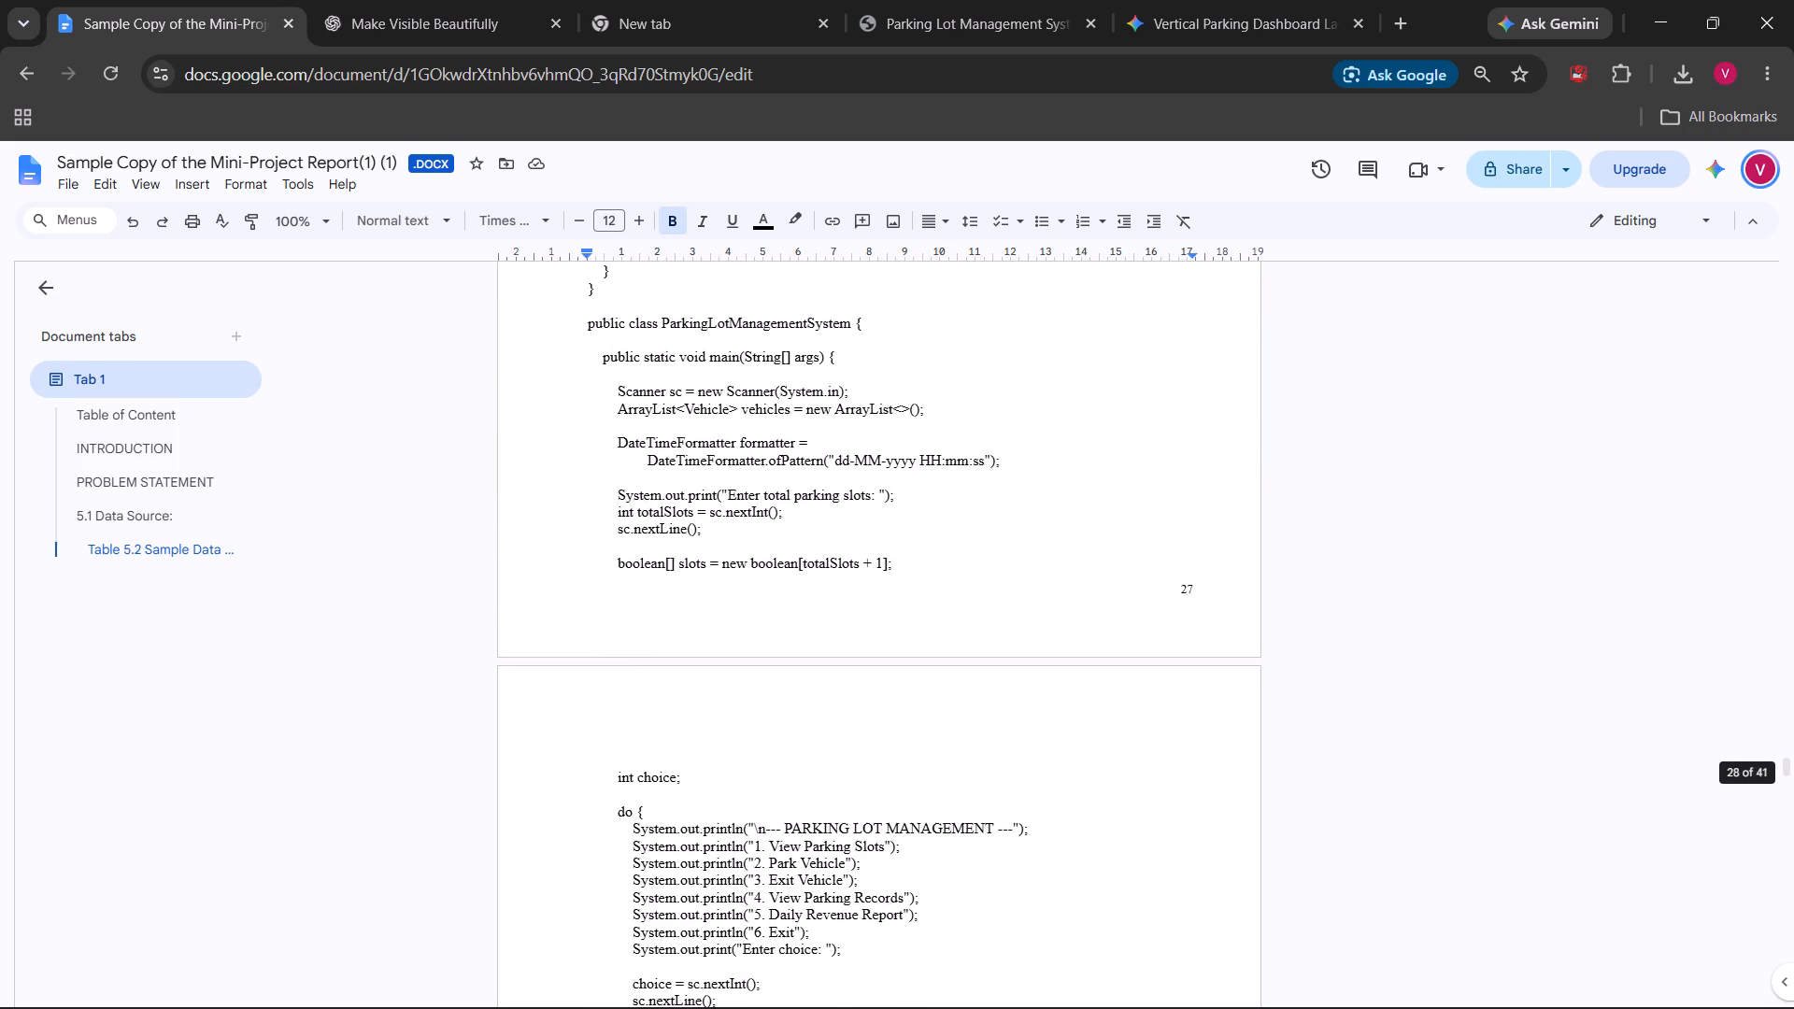
pyautogui.scroll(-5, 1132, 640)
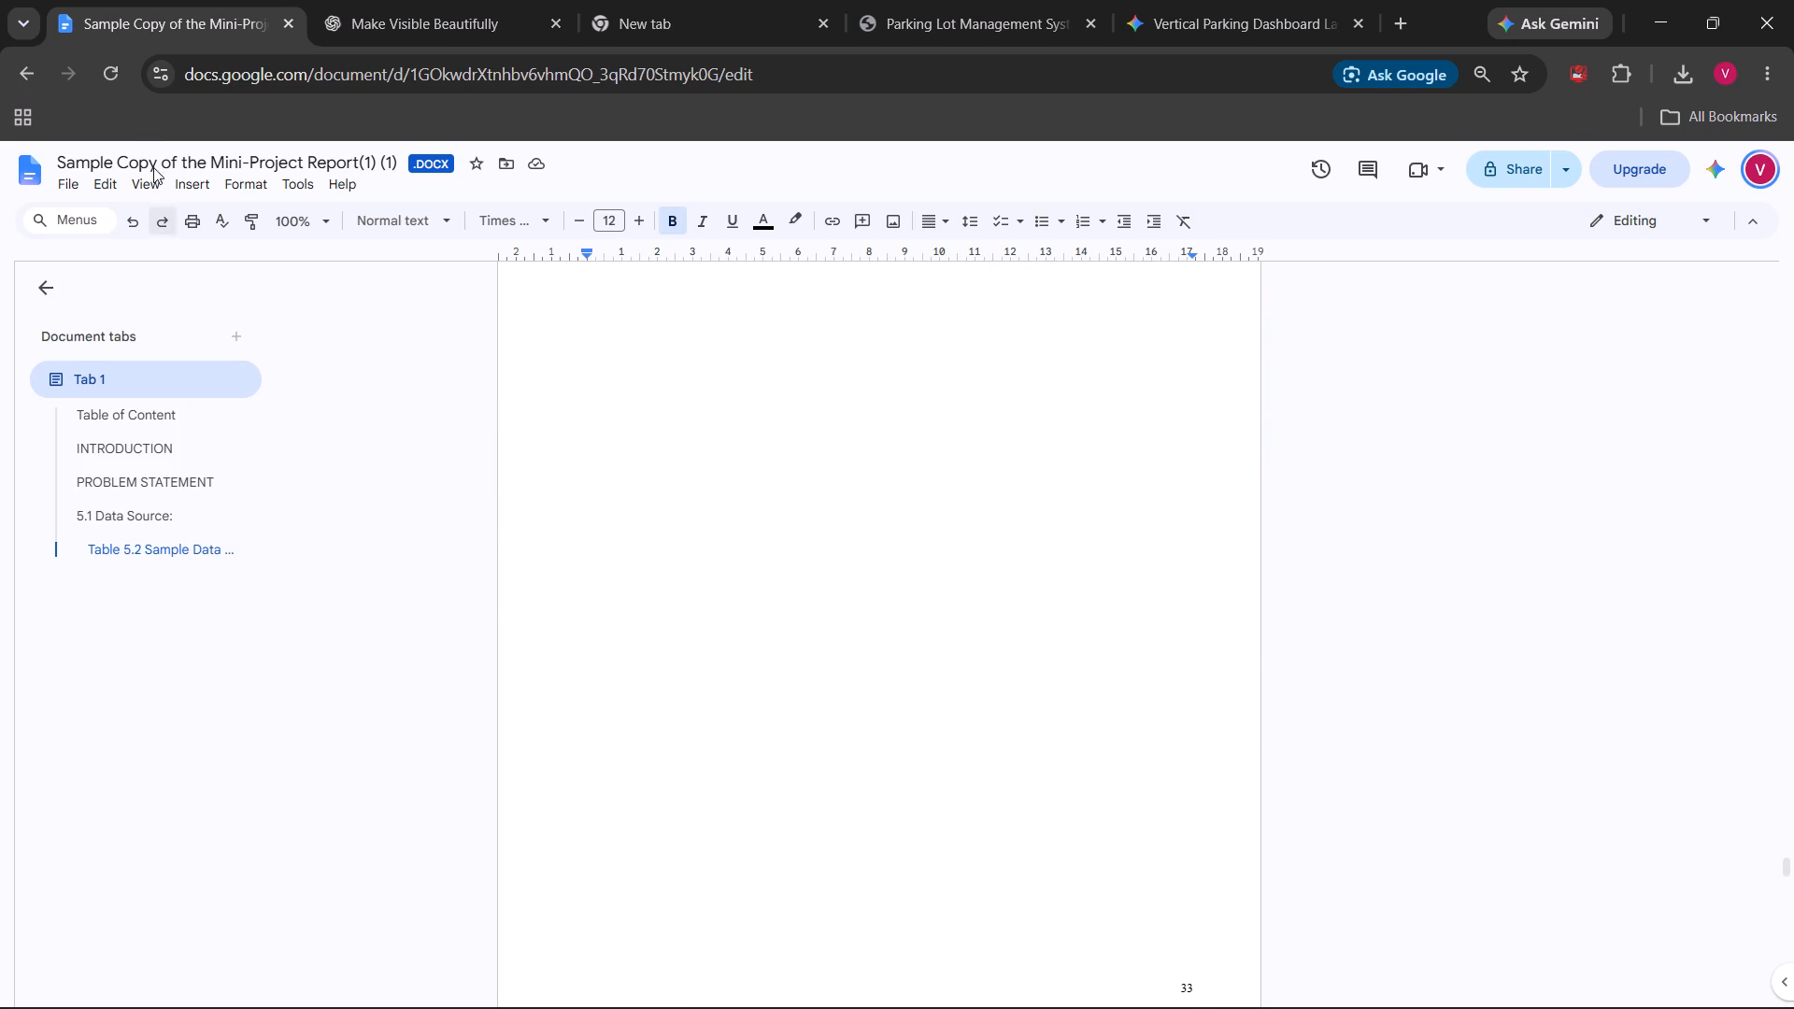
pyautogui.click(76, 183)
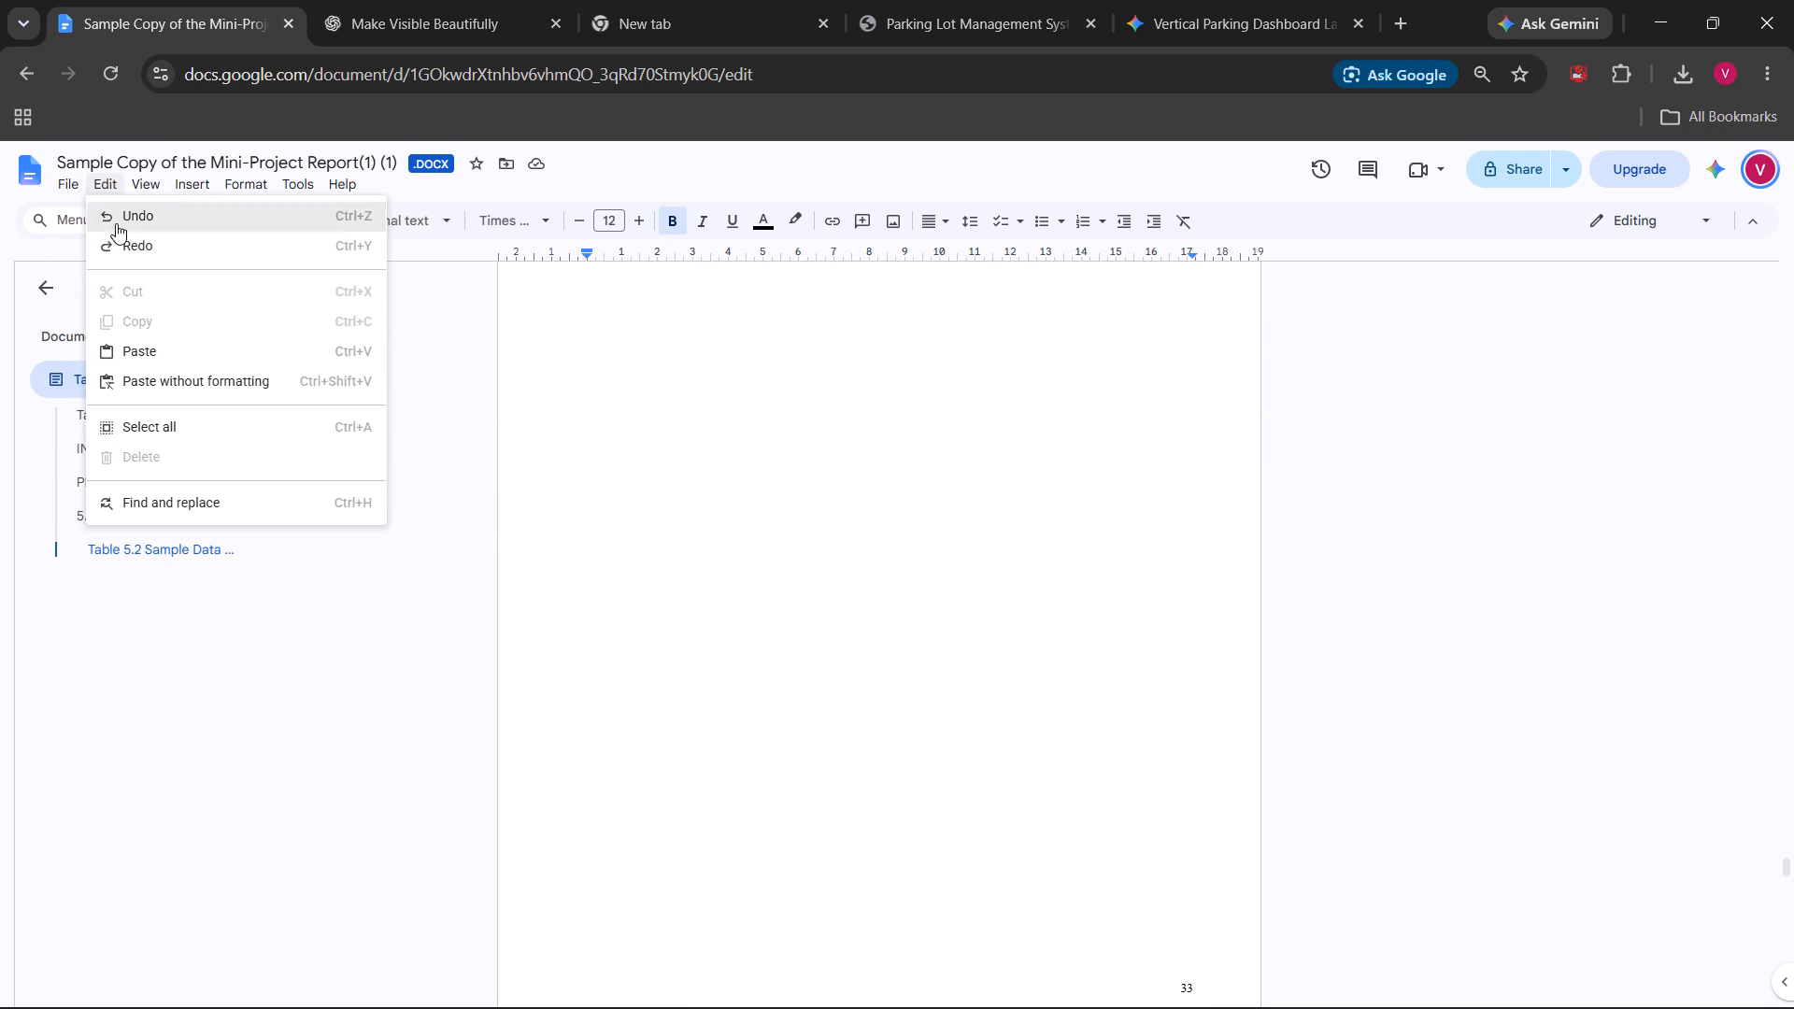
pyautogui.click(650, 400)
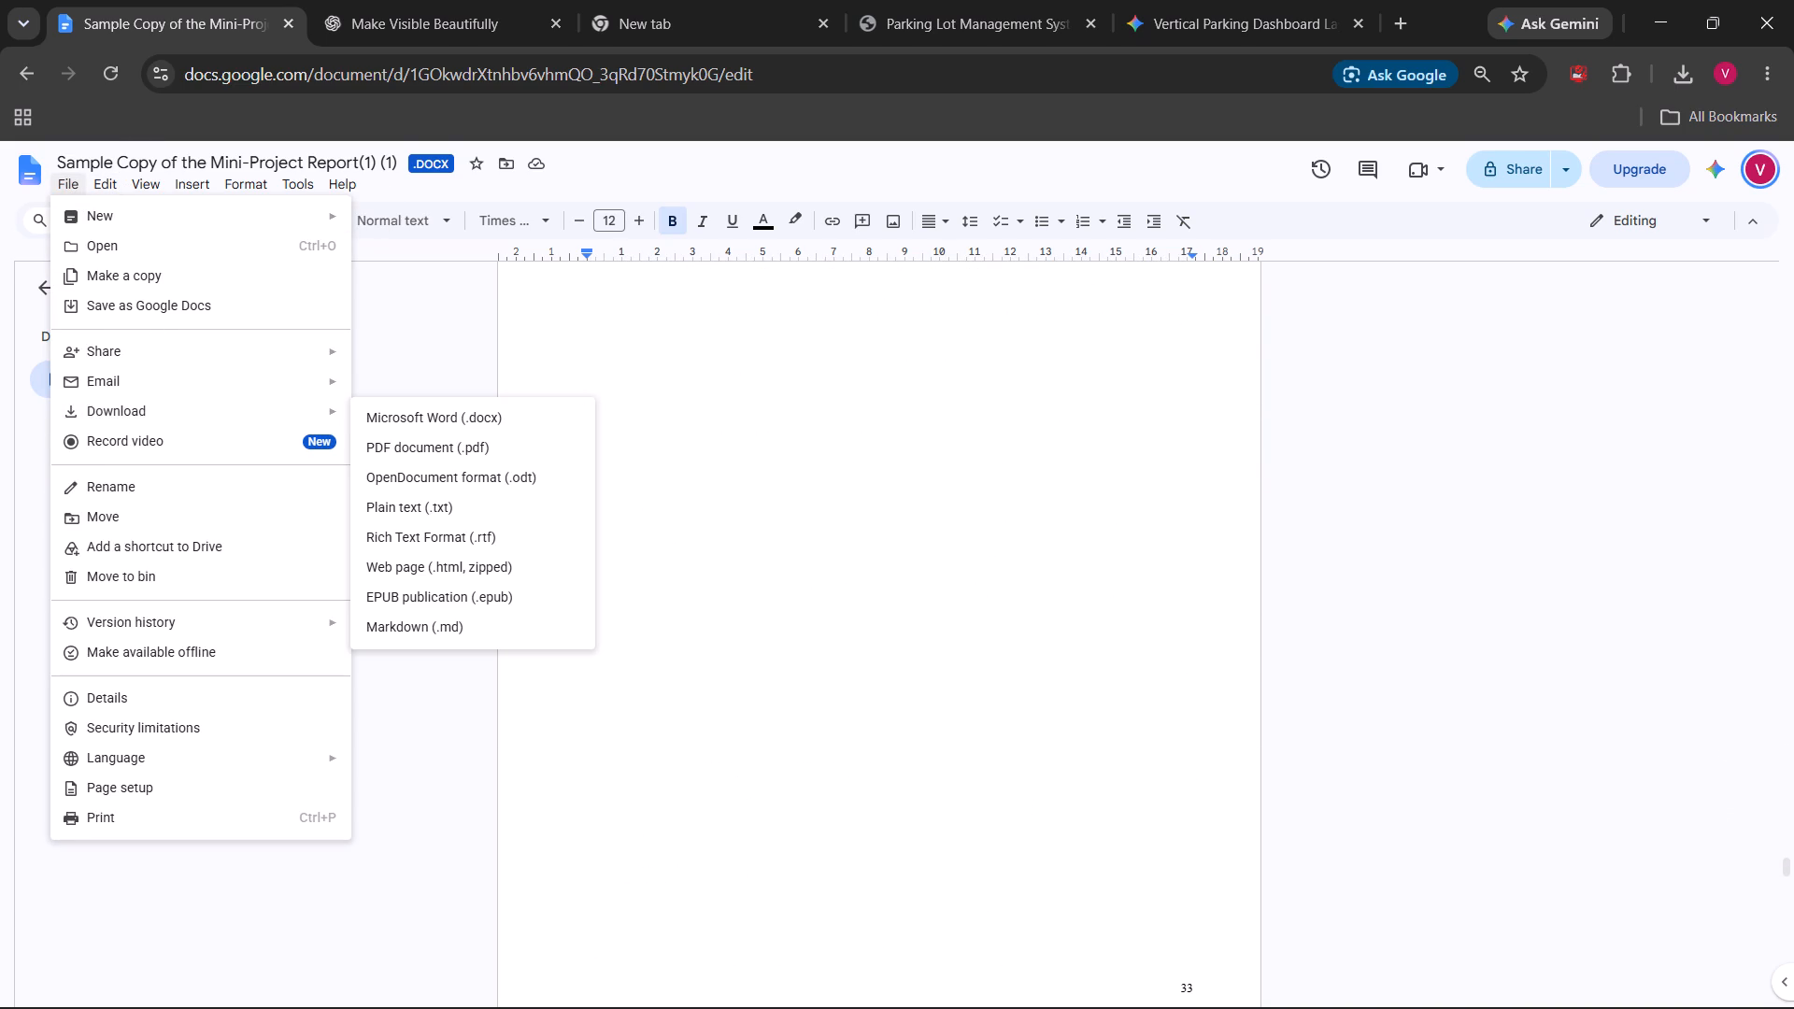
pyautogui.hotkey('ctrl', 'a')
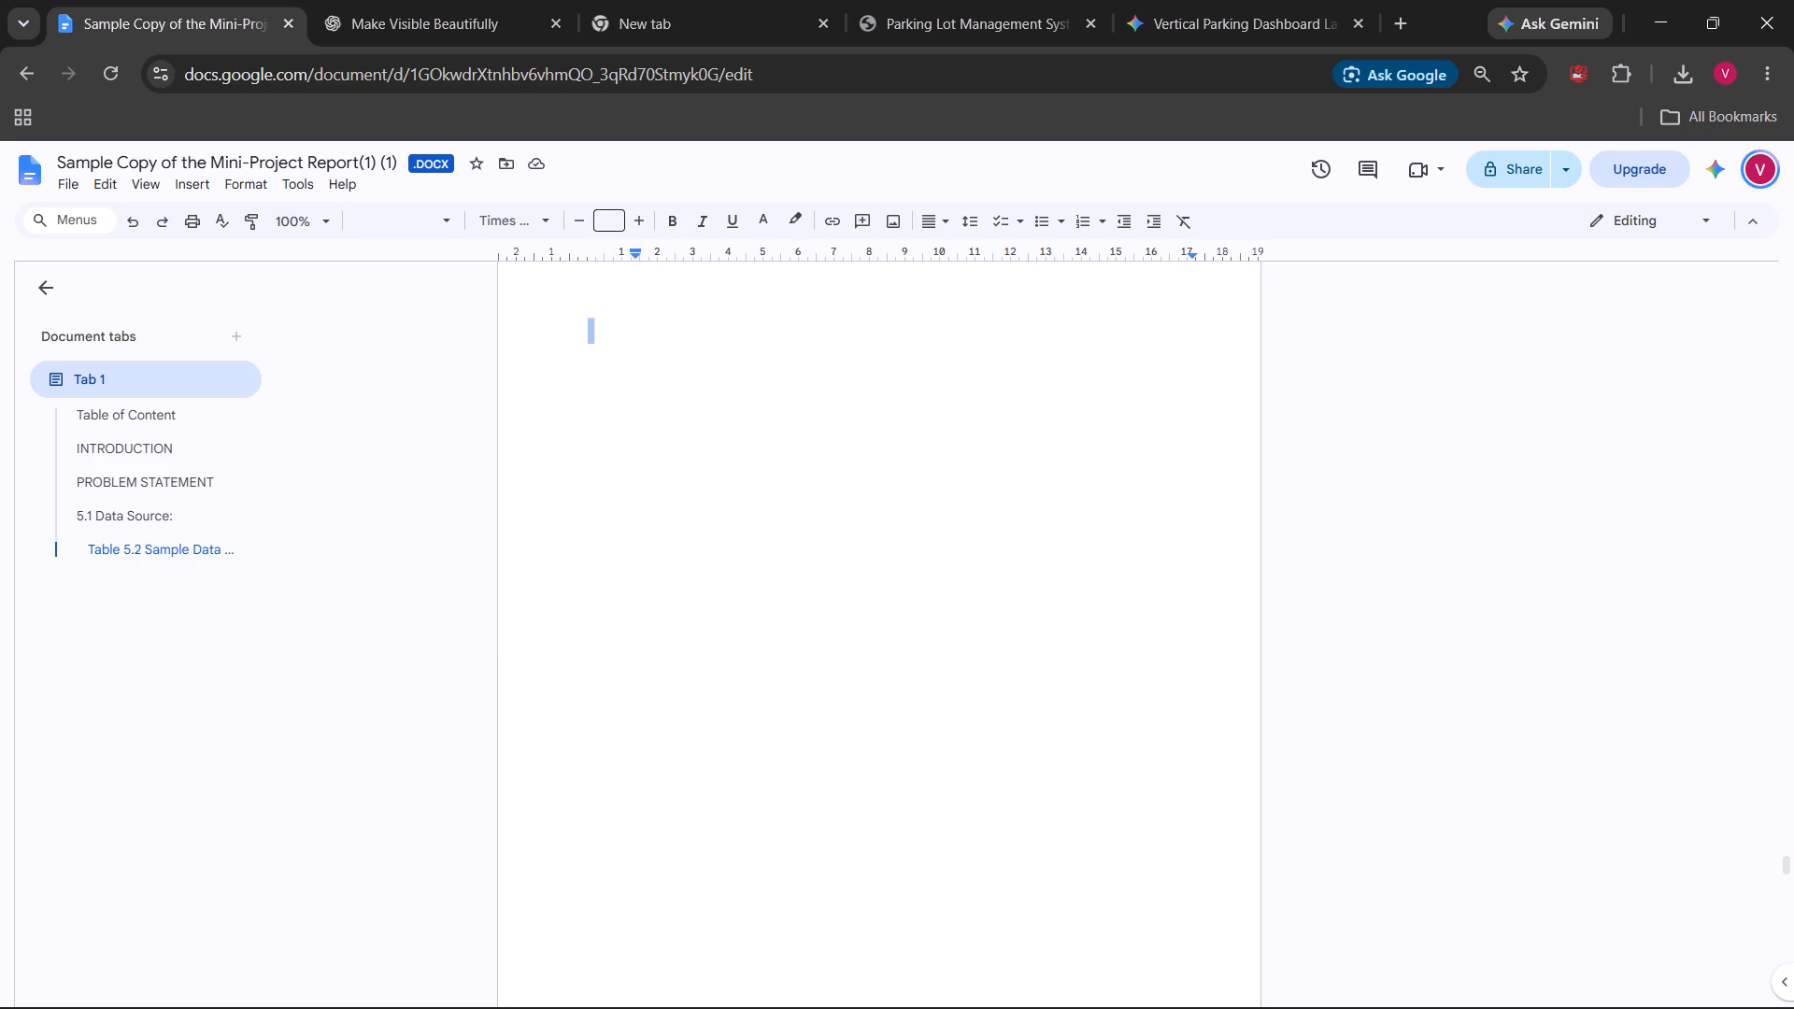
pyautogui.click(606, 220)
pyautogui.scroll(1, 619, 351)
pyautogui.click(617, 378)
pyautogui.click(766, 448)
# Download the mini-project report as a PDF document.
pyautogui.scroll(3, 766, 448)
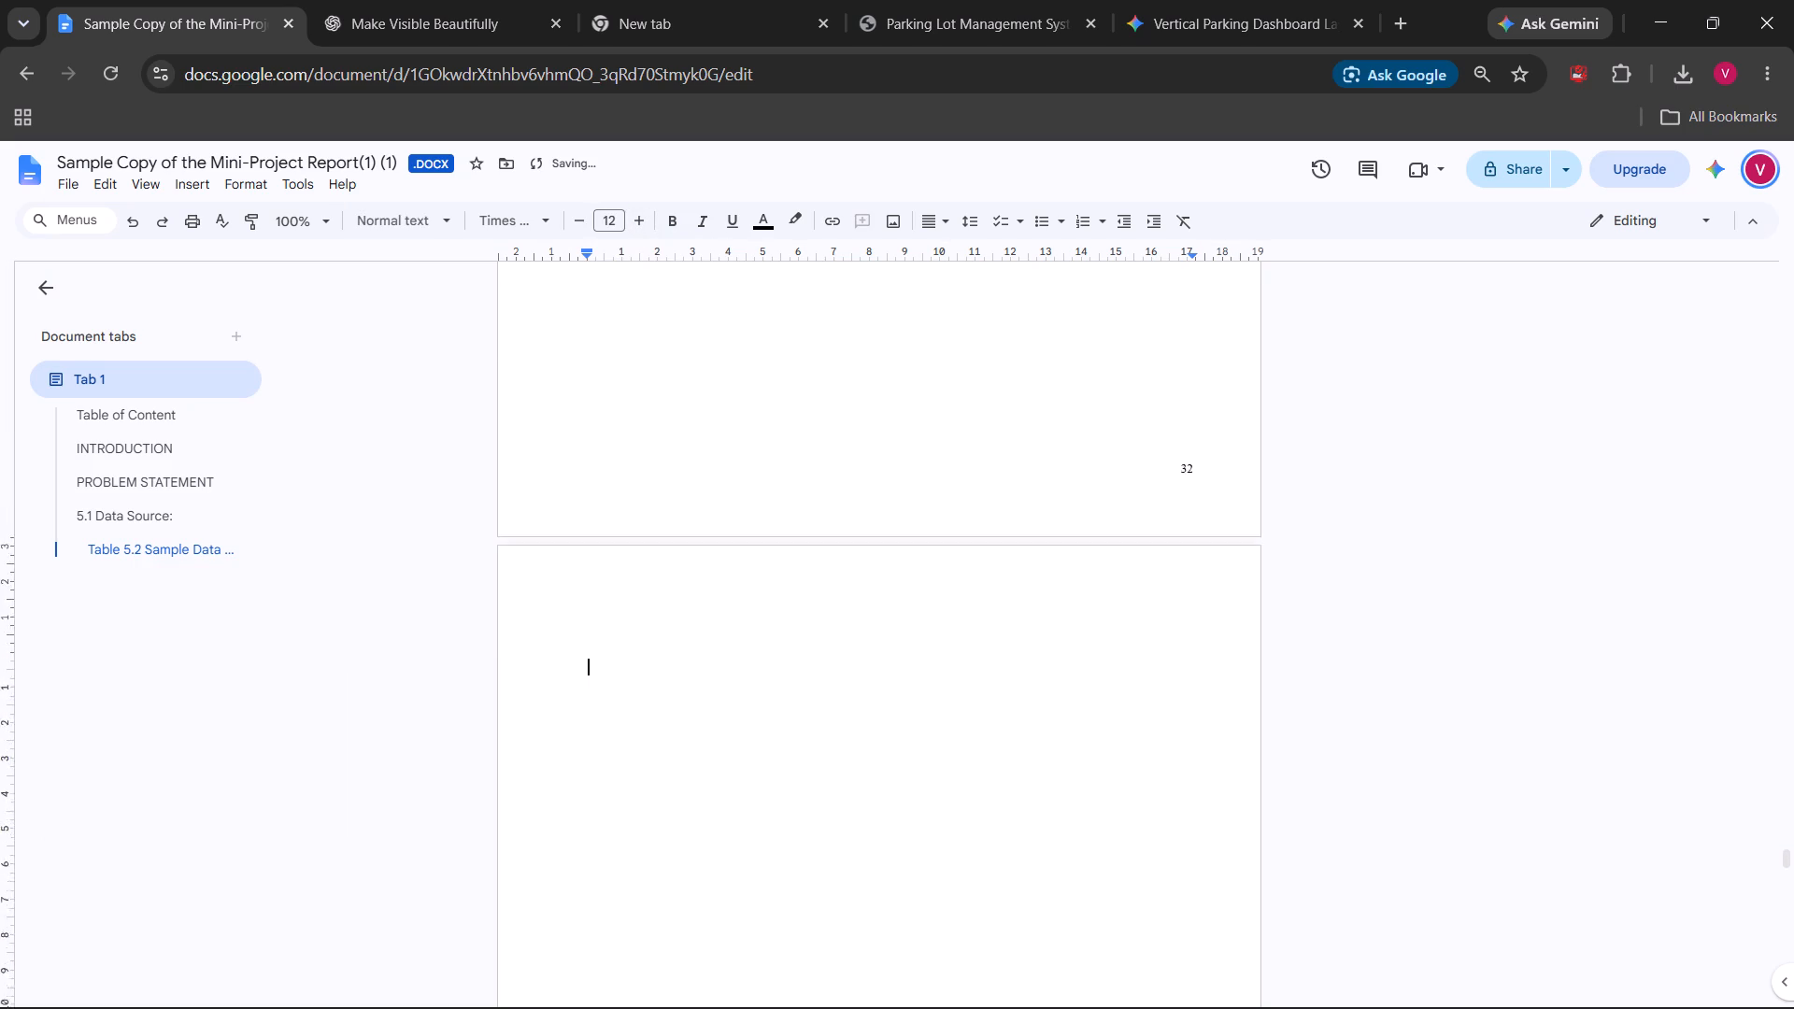
pyautogui.scroll(6, 766, 448)
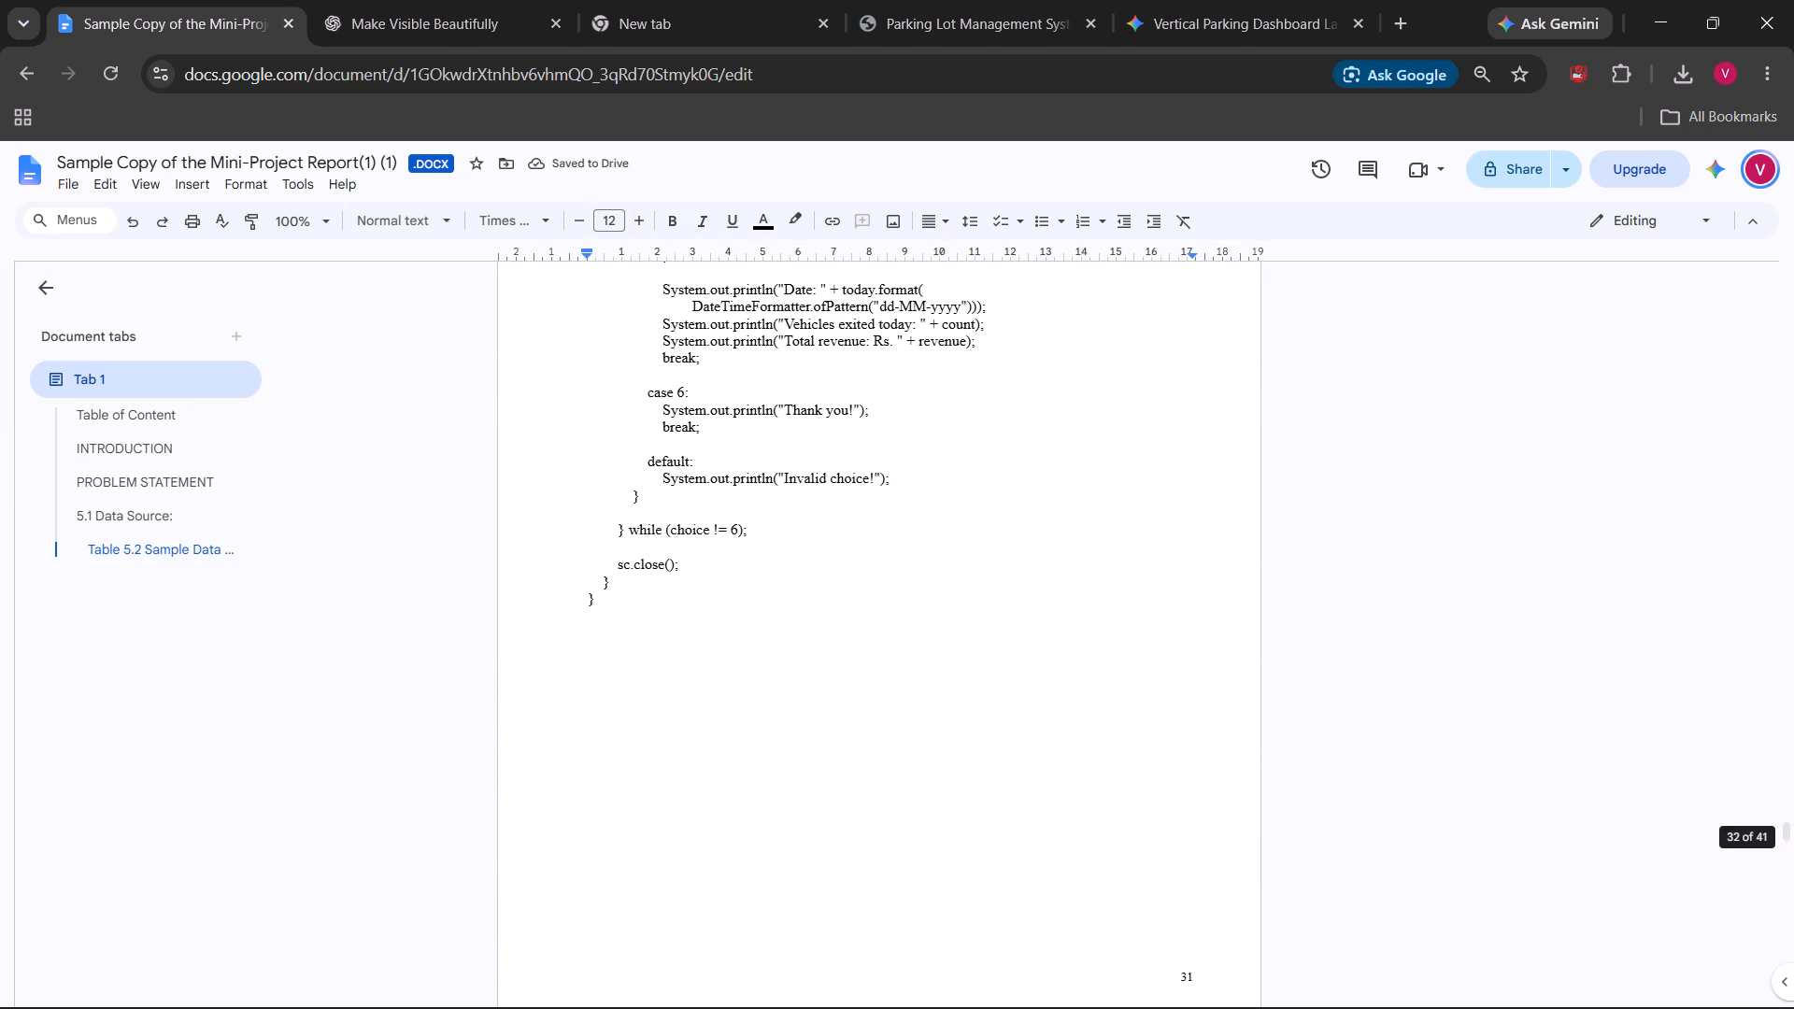
pyautogui.scroll(8, 849, 631)
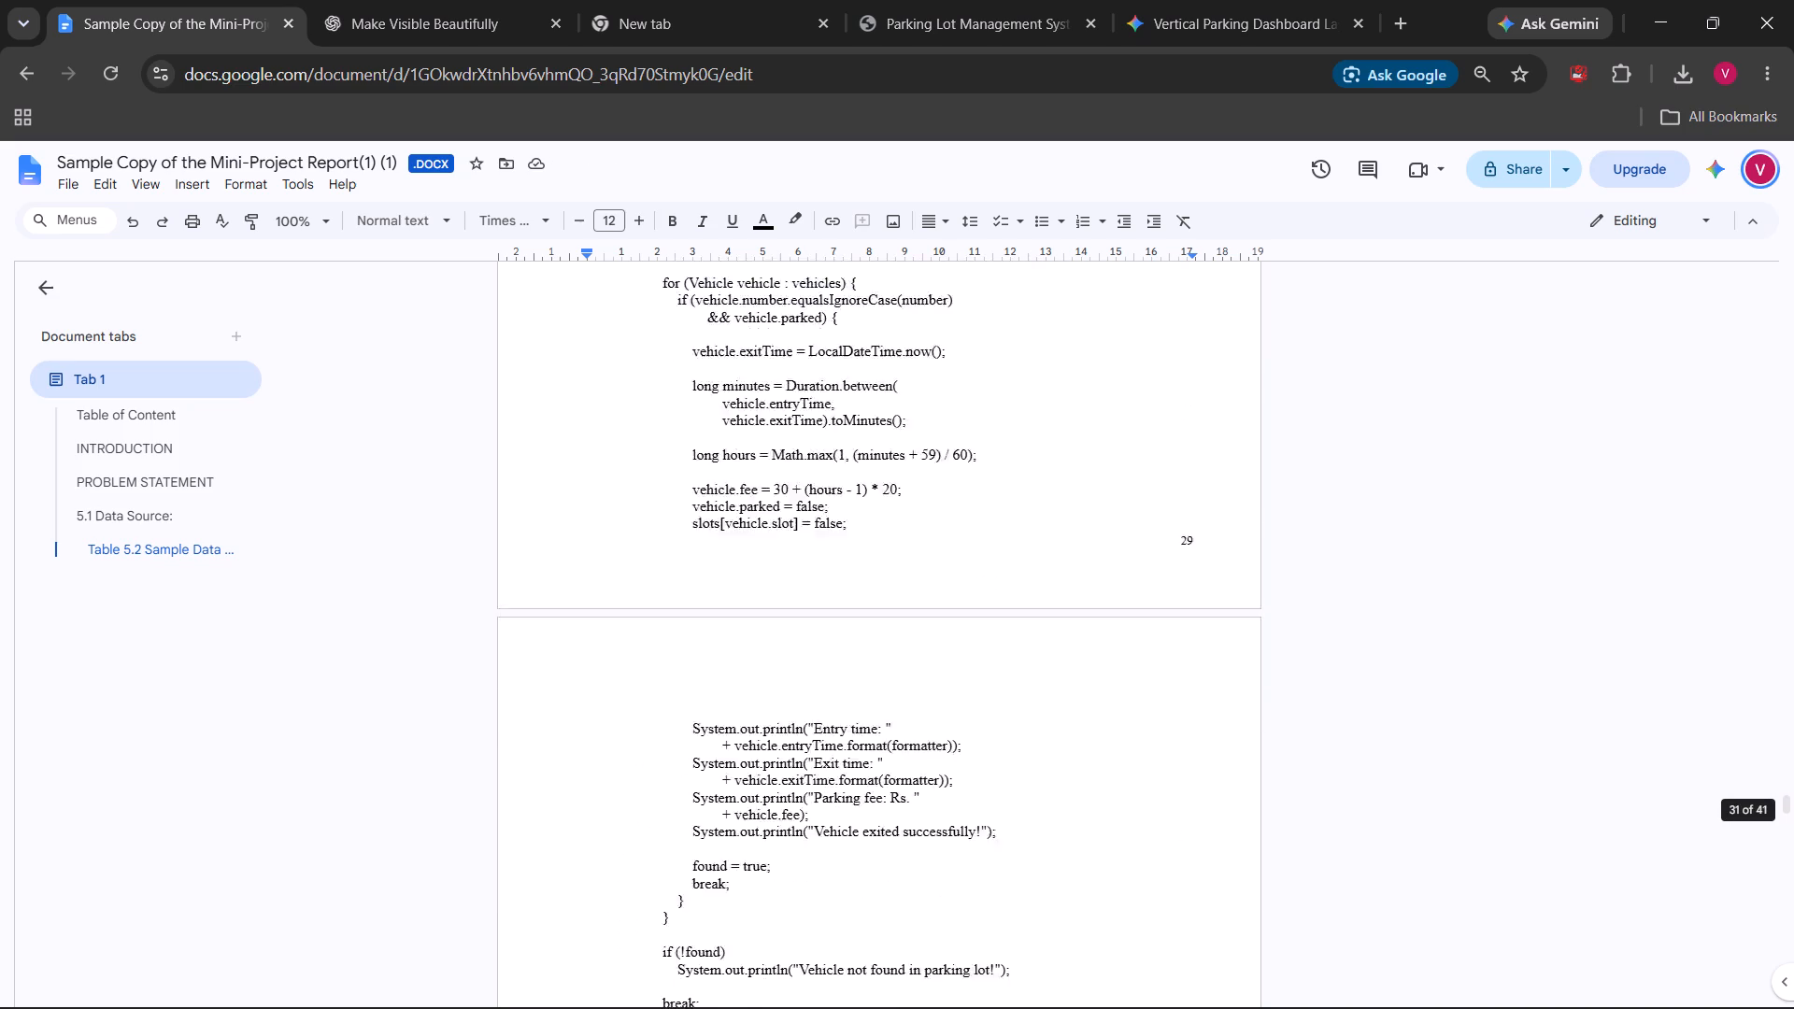
pyautogui.scroll(9, 849, 631)
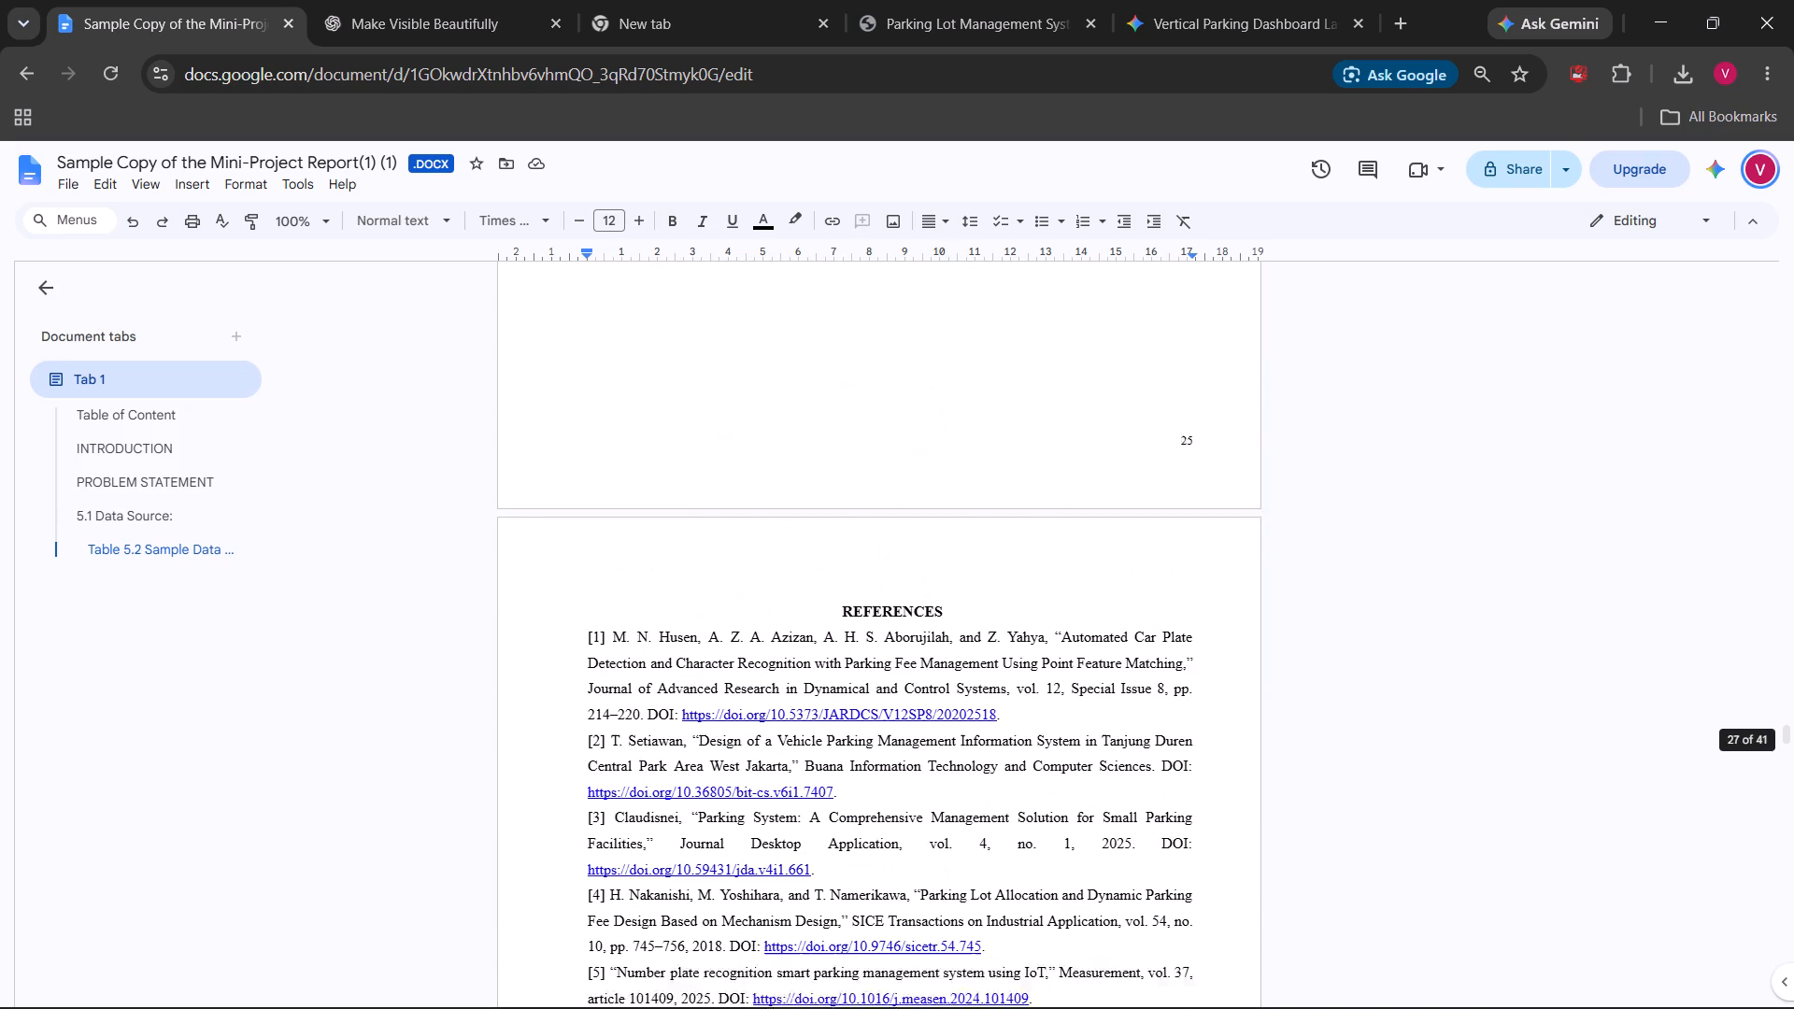
pyautogui.scroll(1, 849, 631)
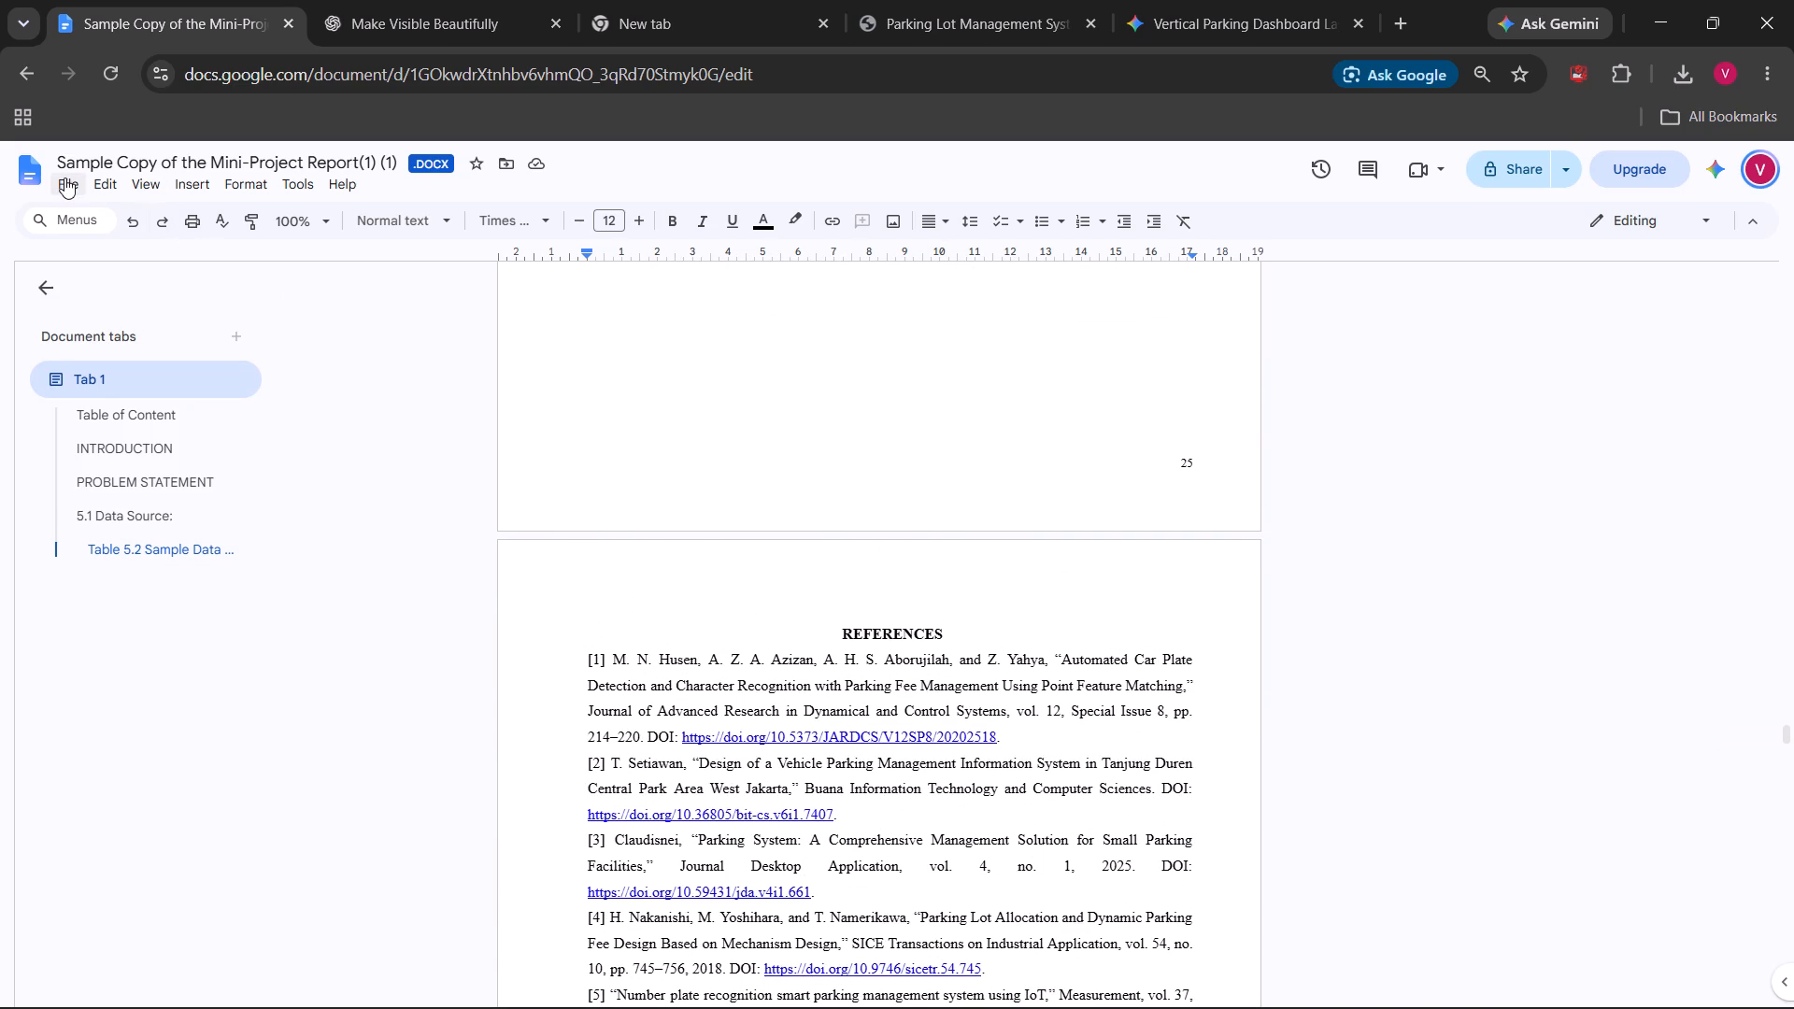
pyautogui.click(64, 178)
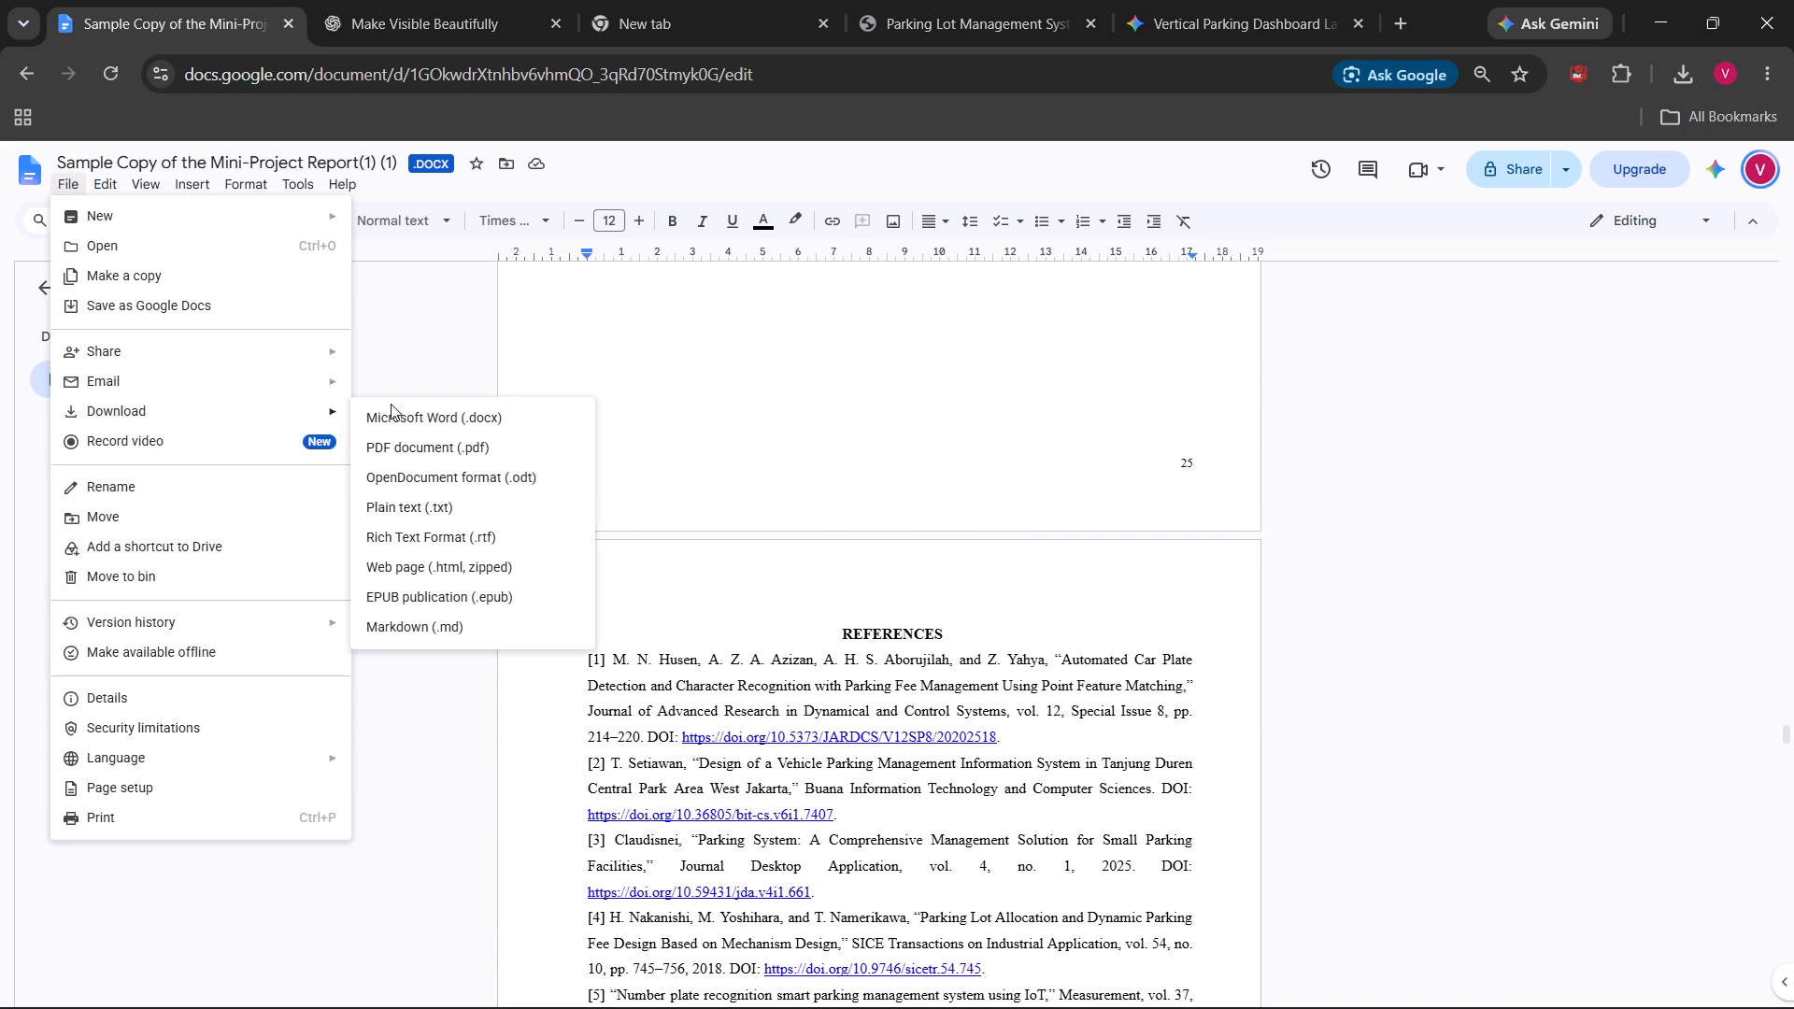
pyautogui.click(452, 439)
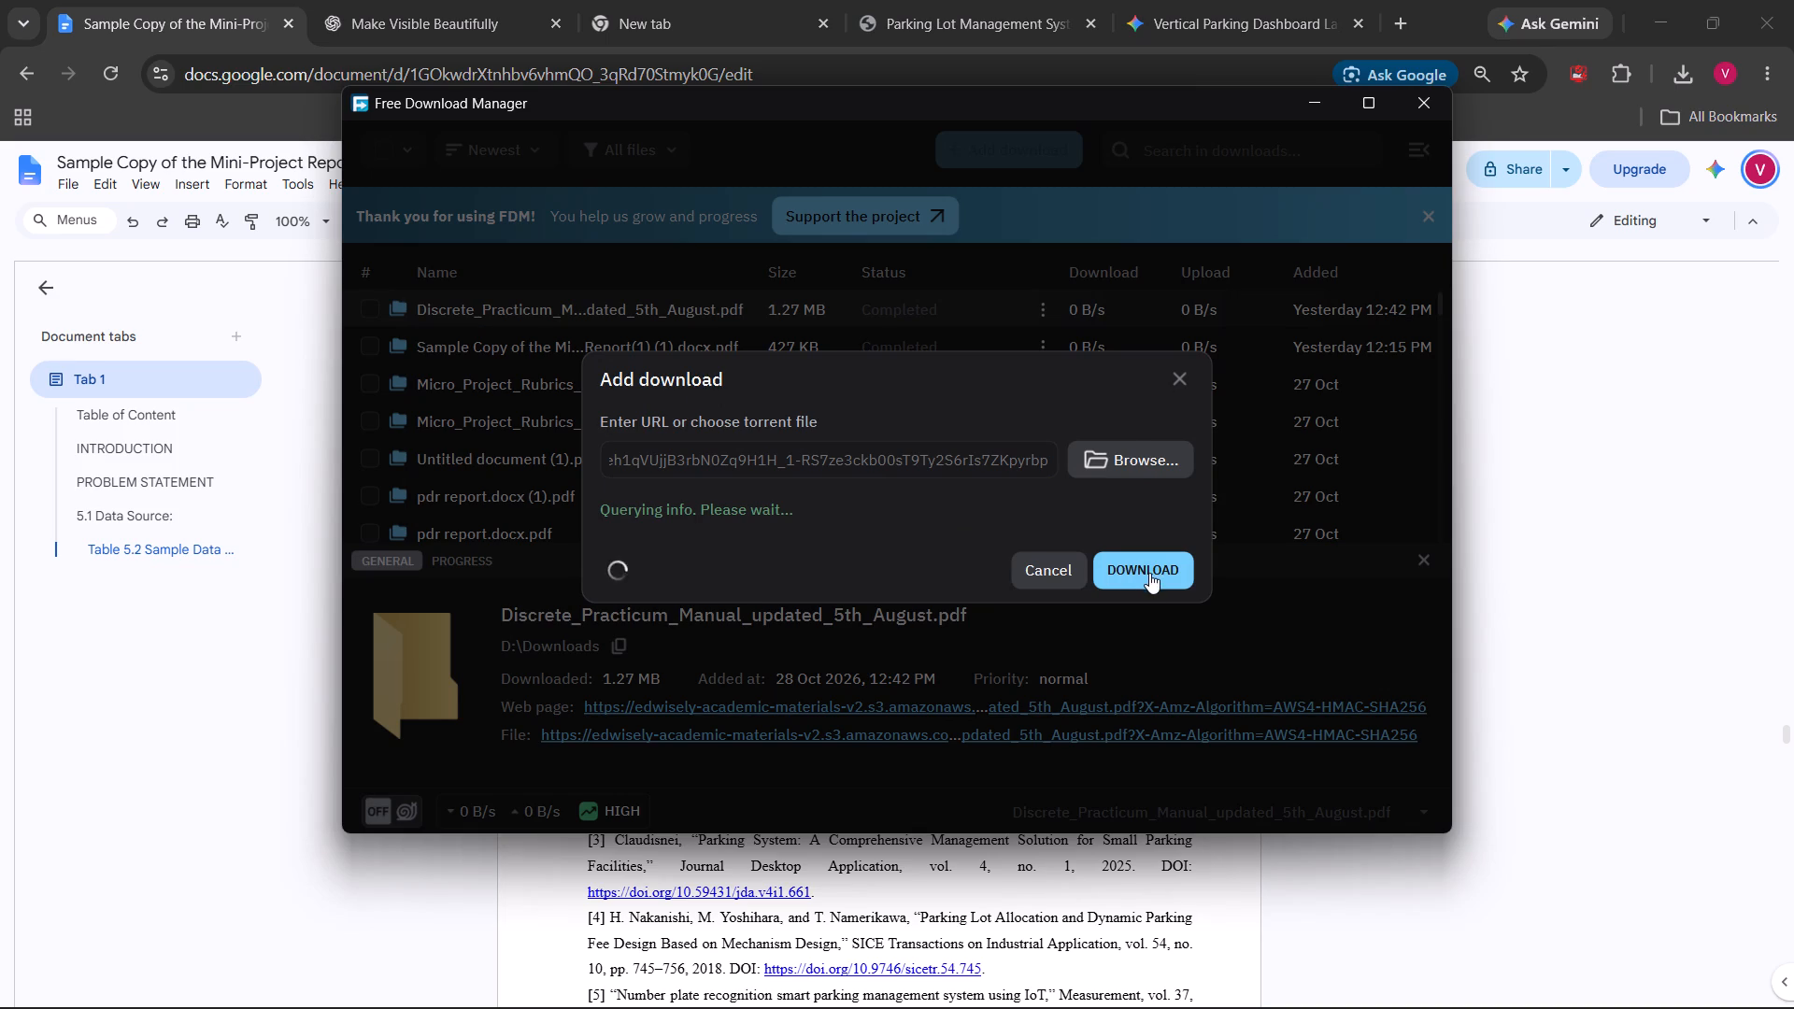
pyautogui.click(1130, 596)
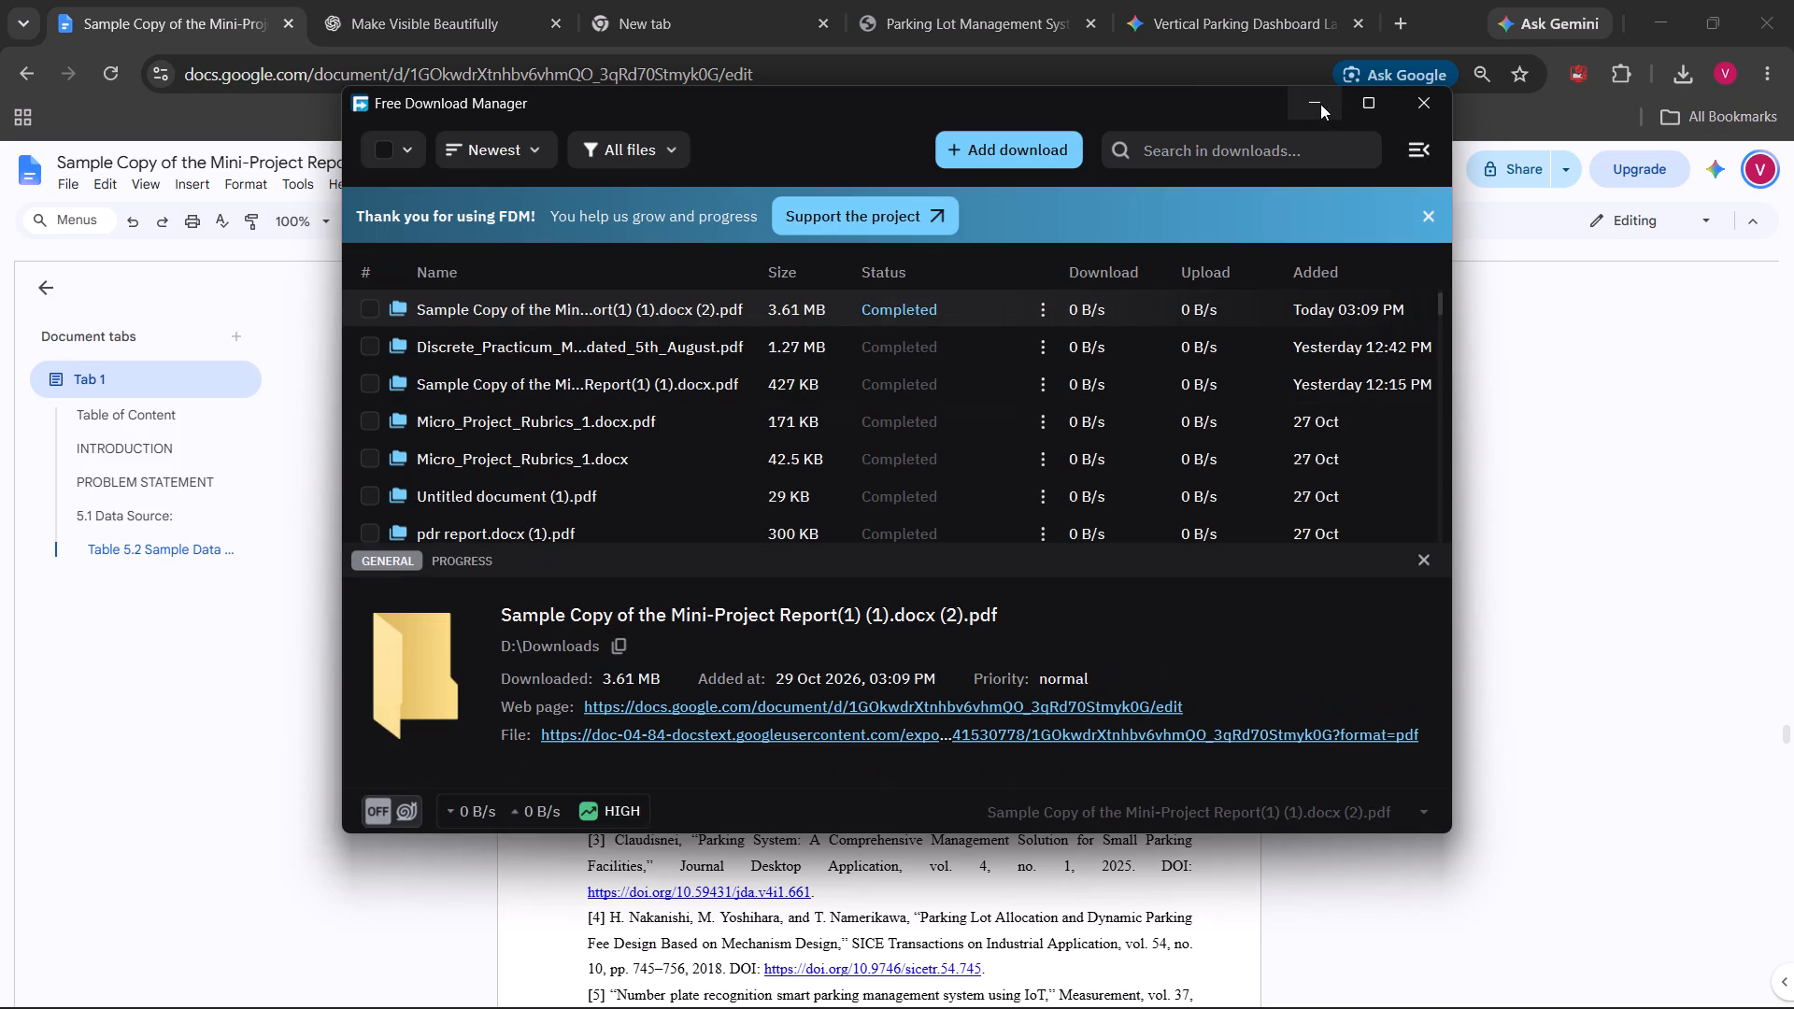
pyautogui.click(393, 310)
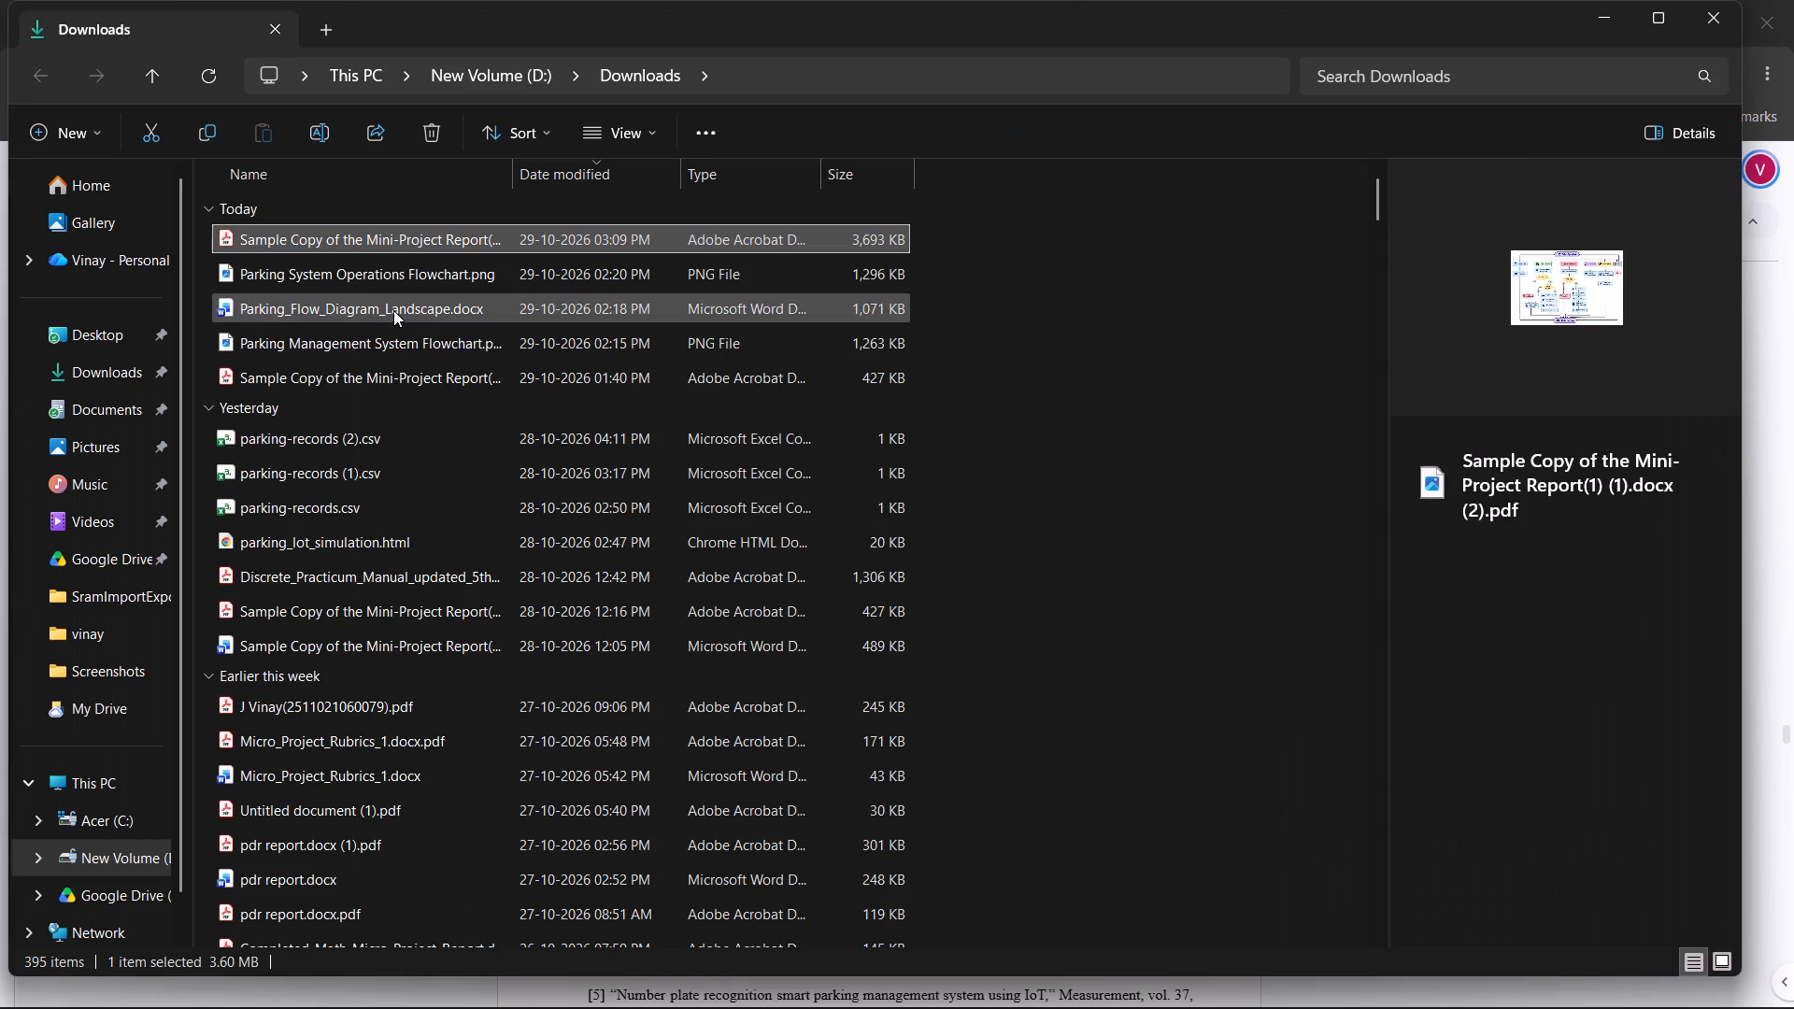
pyautogui.rightClick(285, 235)
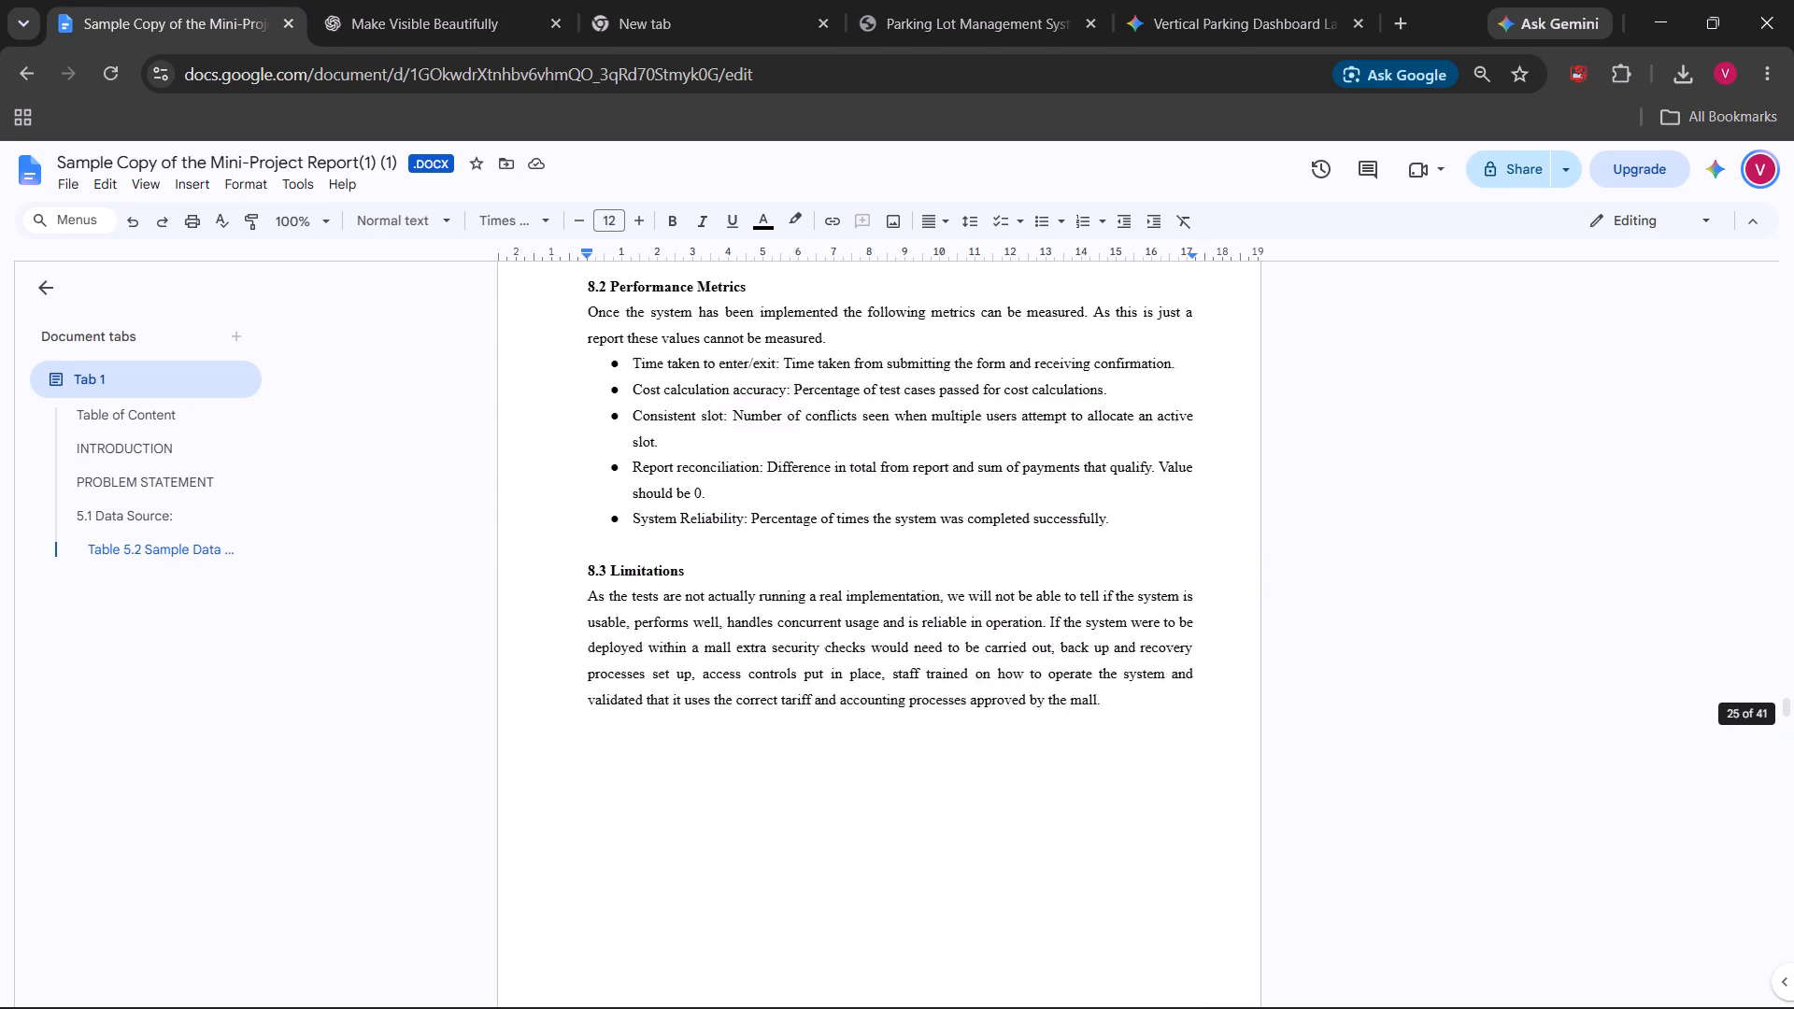
pyautogui.scroll(13, 1109, 541)
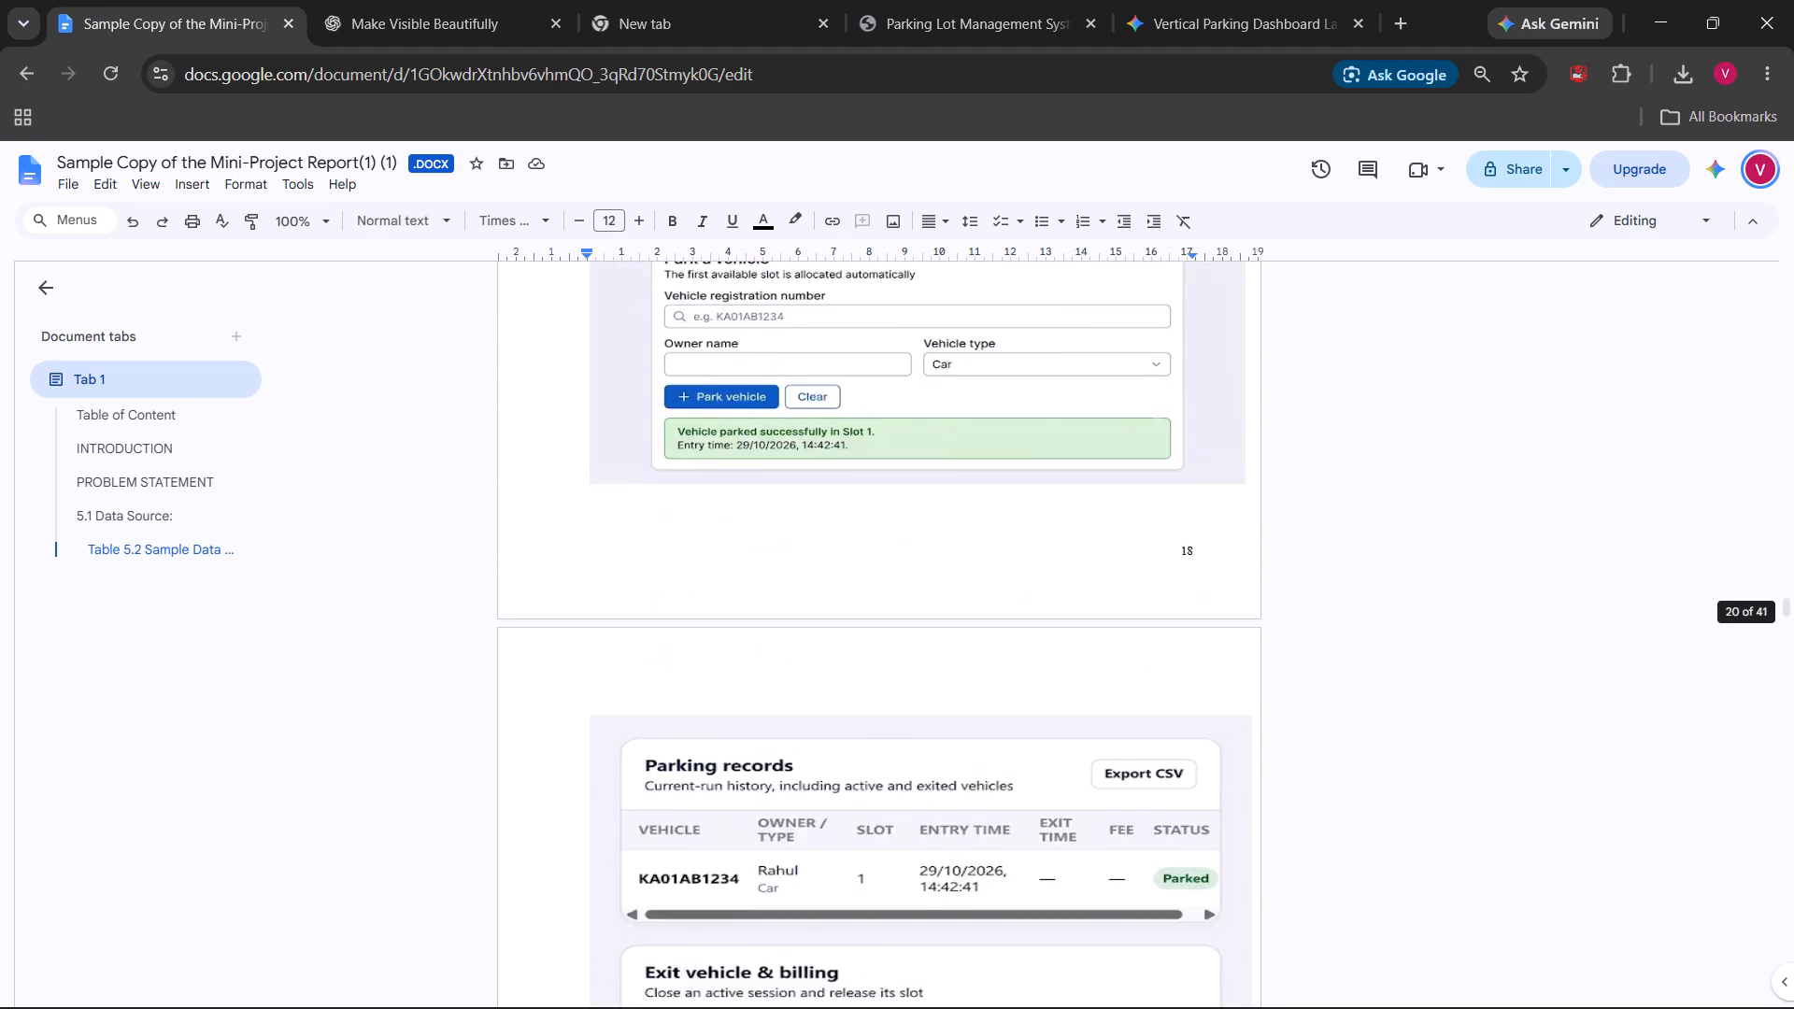
pyautogui.scroll(4, 1109, 541)
pyautogui.scroll(-5, 1109, 541)
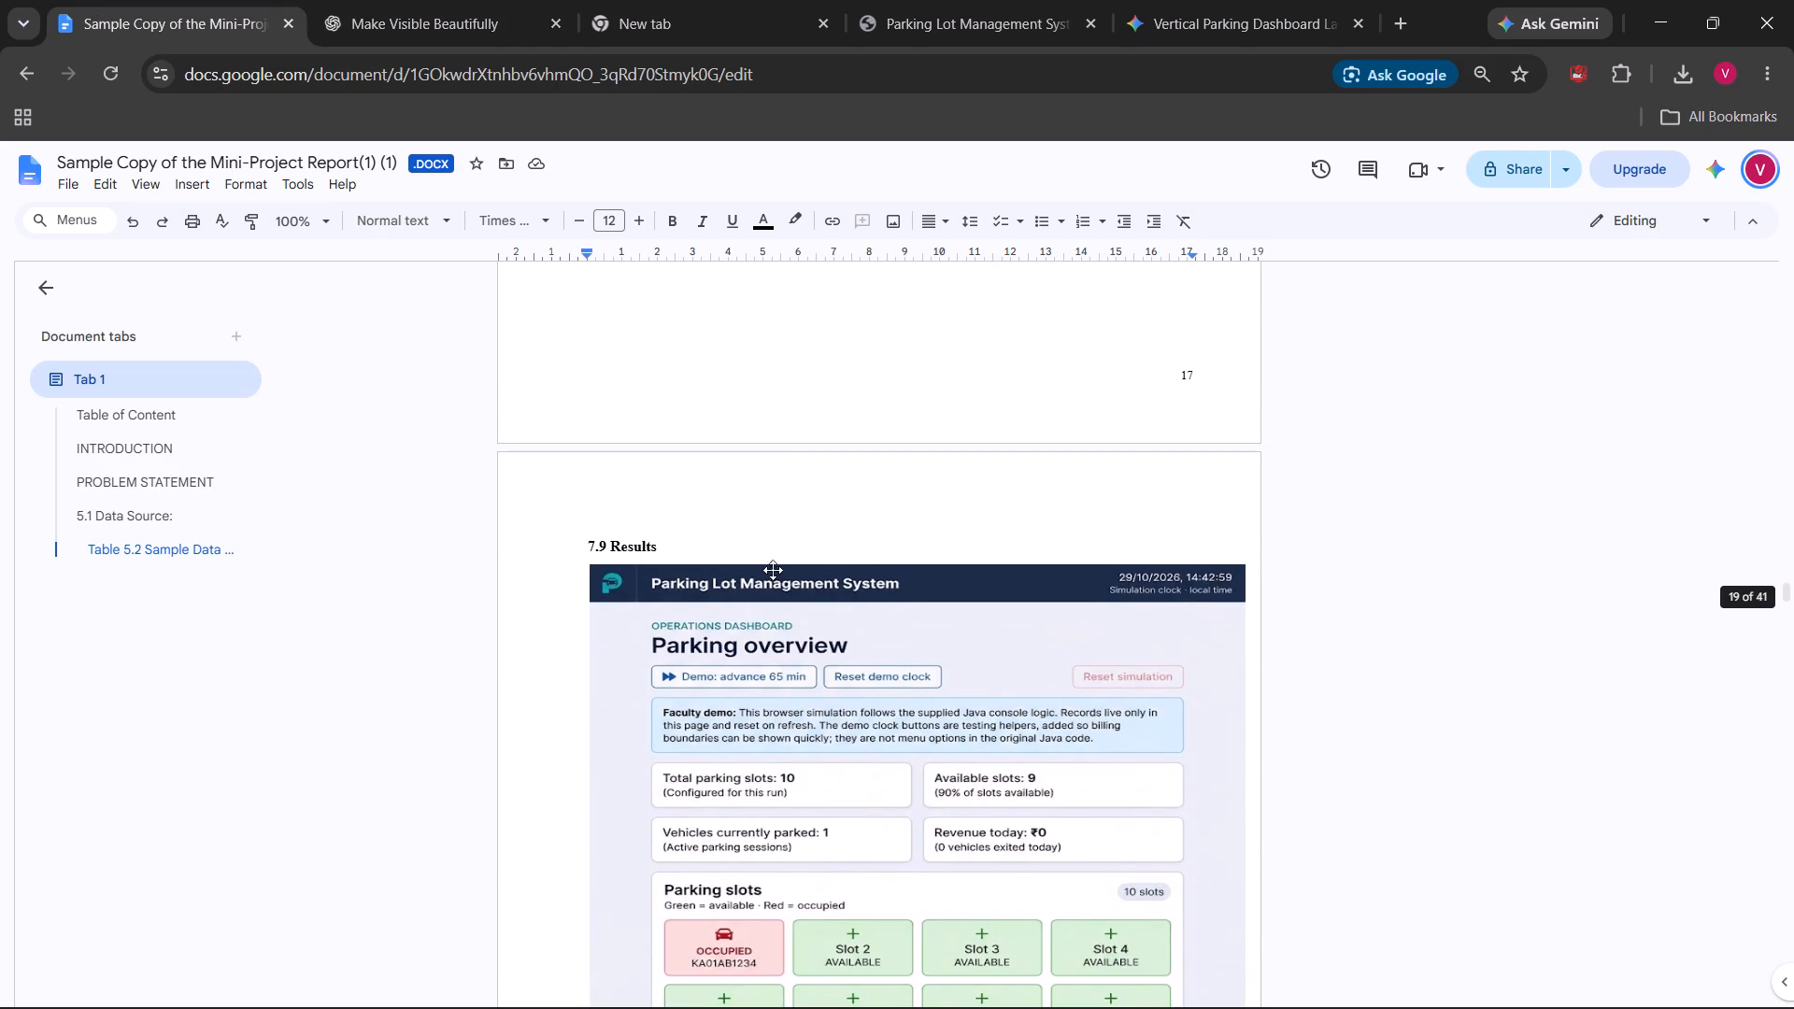
pyautogui.doubleClick(720, 549)
pyautogui.press('Return')
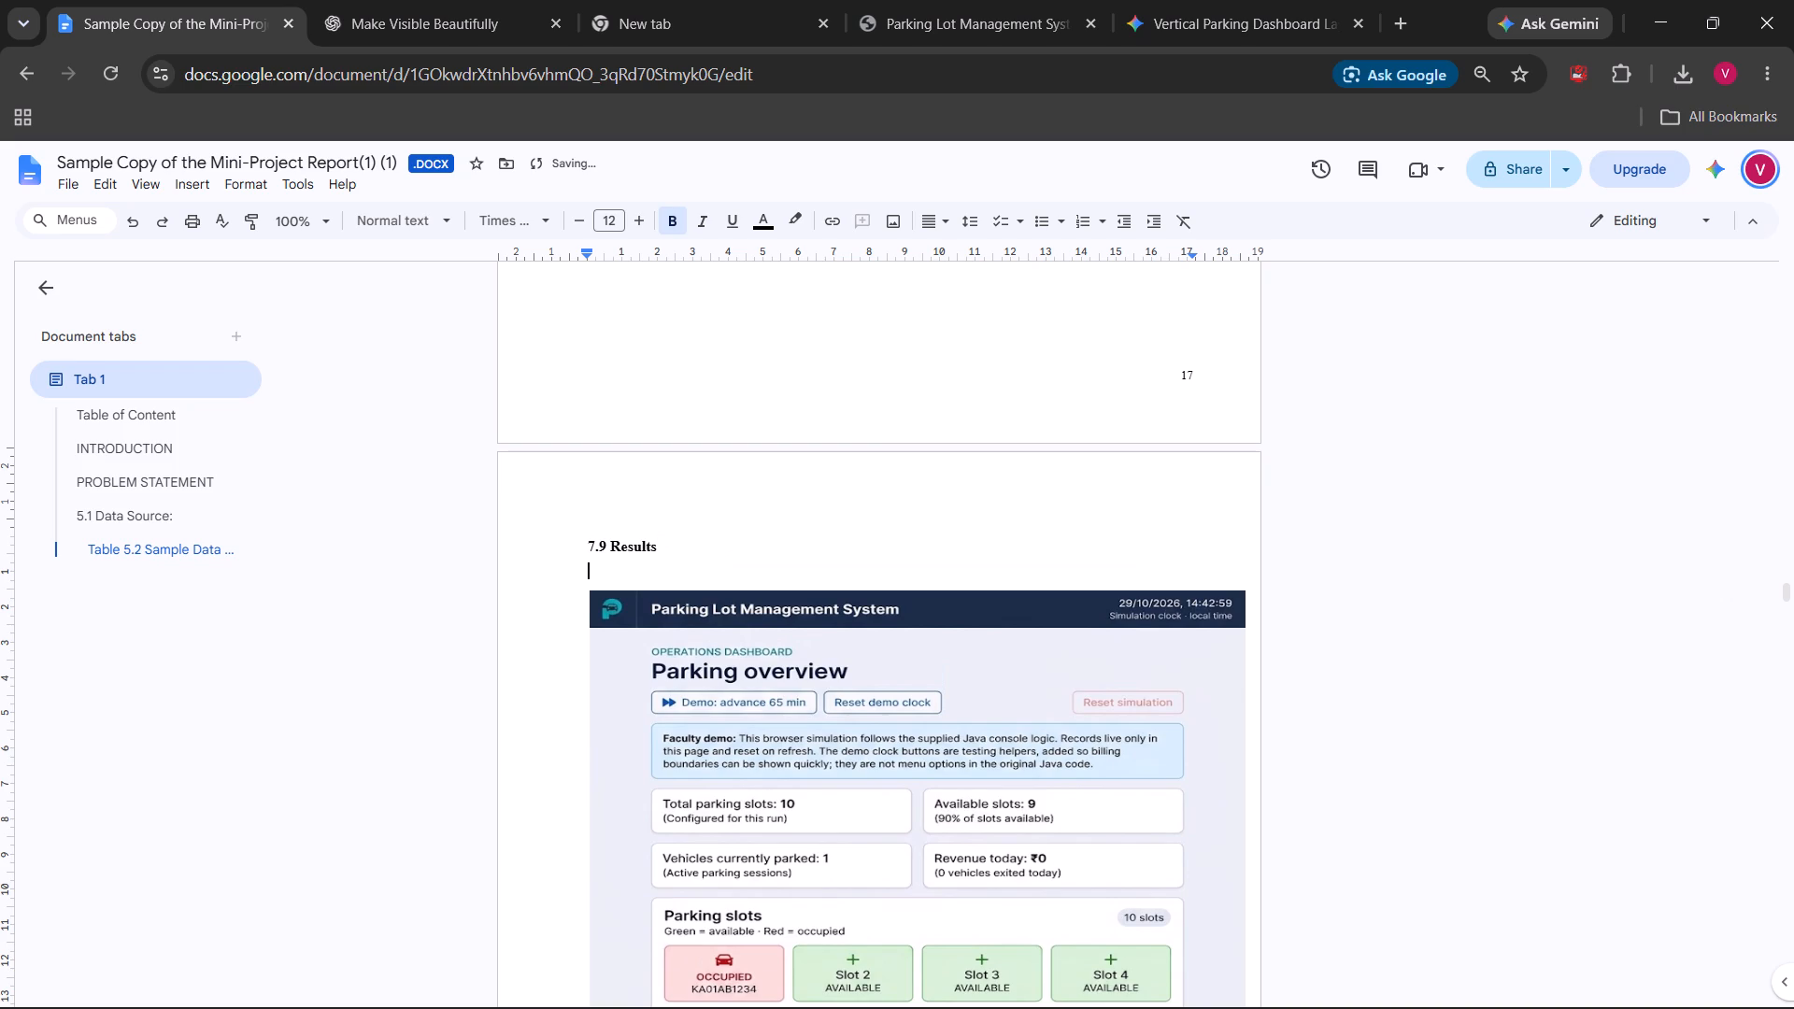
pyautogui.write('fig')
pyautogui.press('BackSpace')
pyautogui.press('BackSpace')
pyautogui.press('BackSpace')
pyautogui.press('BackSpace')
pyautogui.press('BackSpace')
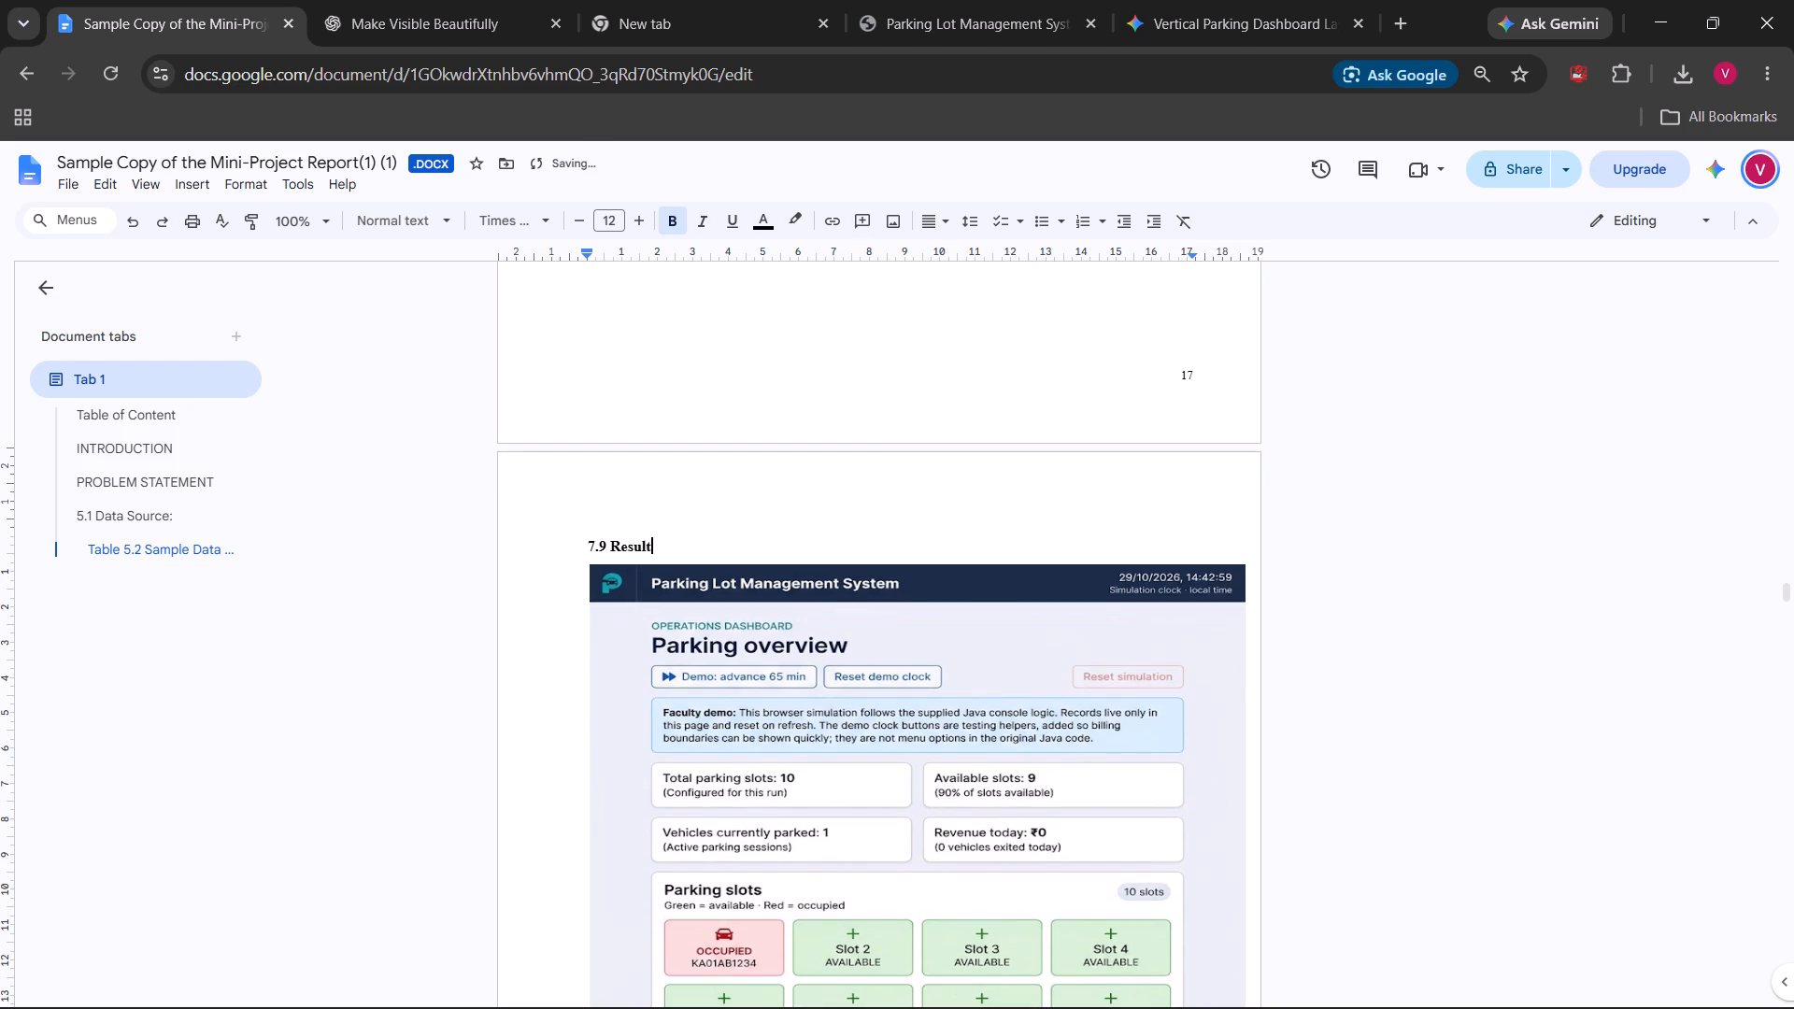
pyautogui.press('BackSpace')
pyautogui.press('BackSpace')
pyautogui.press('BackSpace')
pyautogui.press('BackSpace')
pyautogui.press('BackSpace')
pyautogui.press('BackSpace')
pyautogui.press('BackSpace')
pyautogui.press('BackSpace')
pyautogui.scroll(1, 603, 585)
pyautogui.press('BackSpace')
pyautogui.press('BackSpace')
pyautogui.write('gi')
pyautogui.press('BackSpace')
pyautogui.press('BackSpace')
pyautogui.write('fig 7')
pyautogui.write('.2')
pyautogui.press('space')
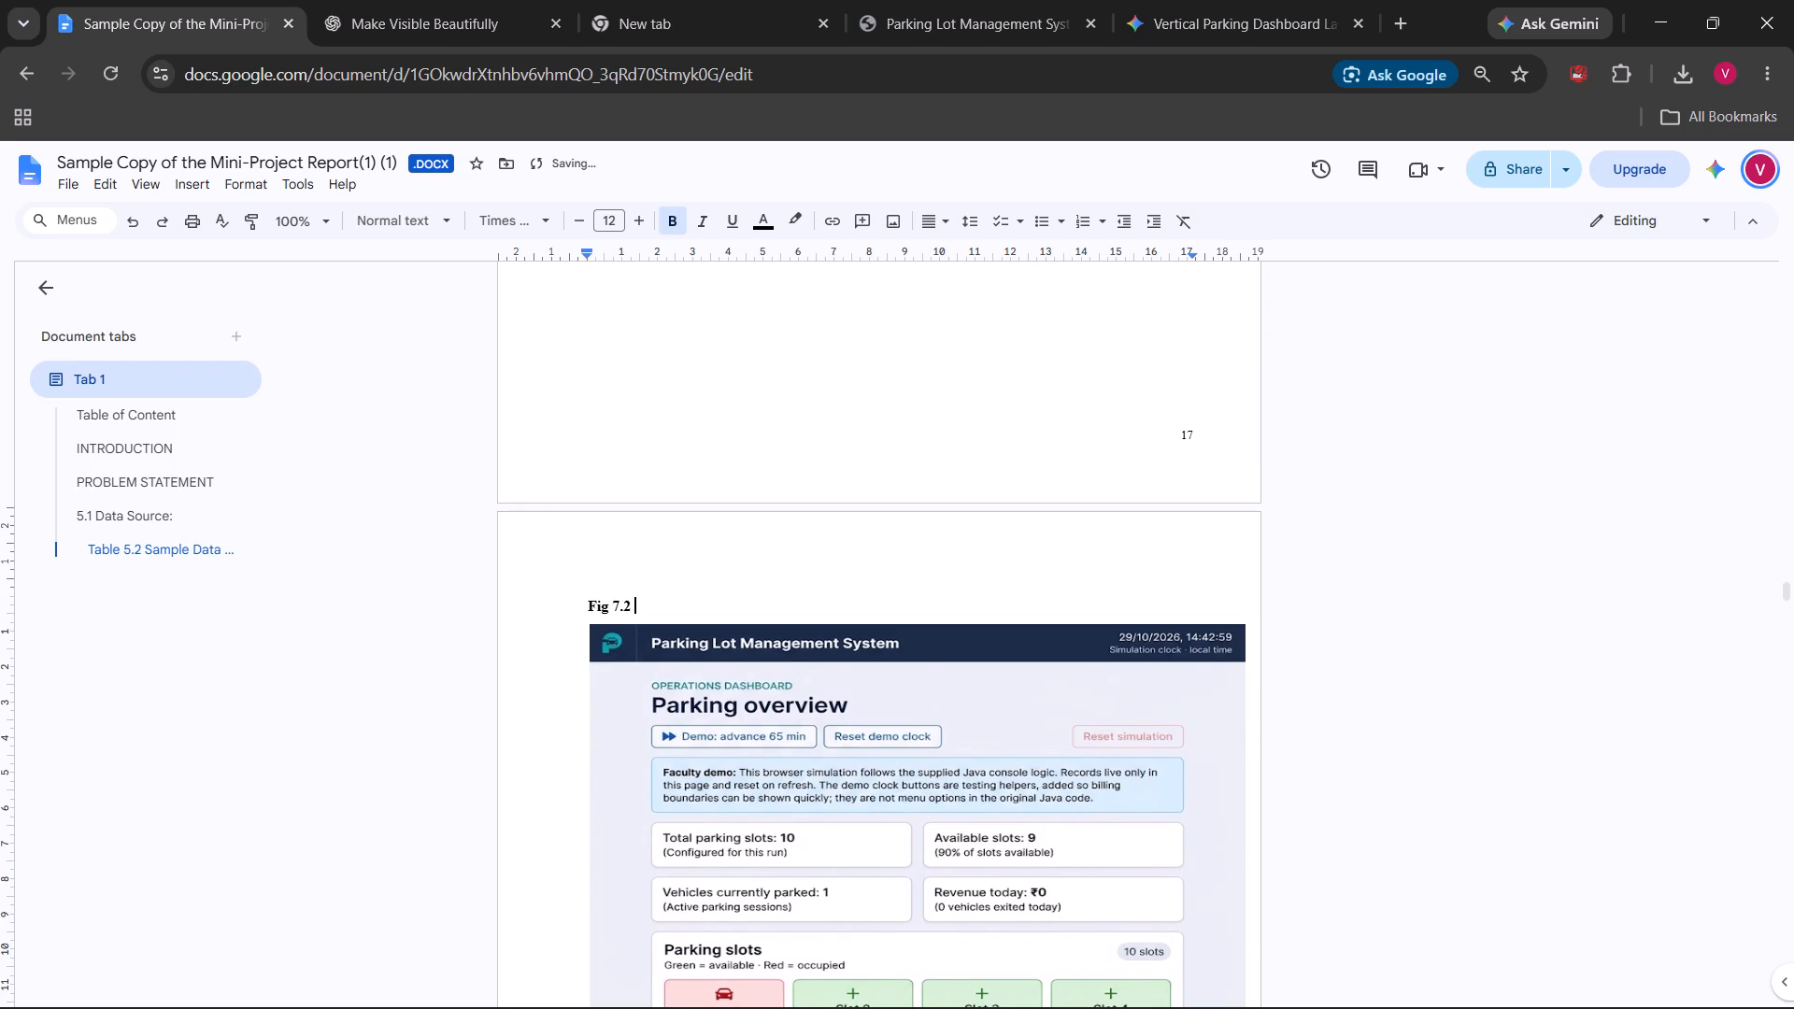
# Paste the copied Fig. 7.2 caption after the label and join its number and title on one line, separated by a space.
pyautogui.hotkey('ctrl', 'v')
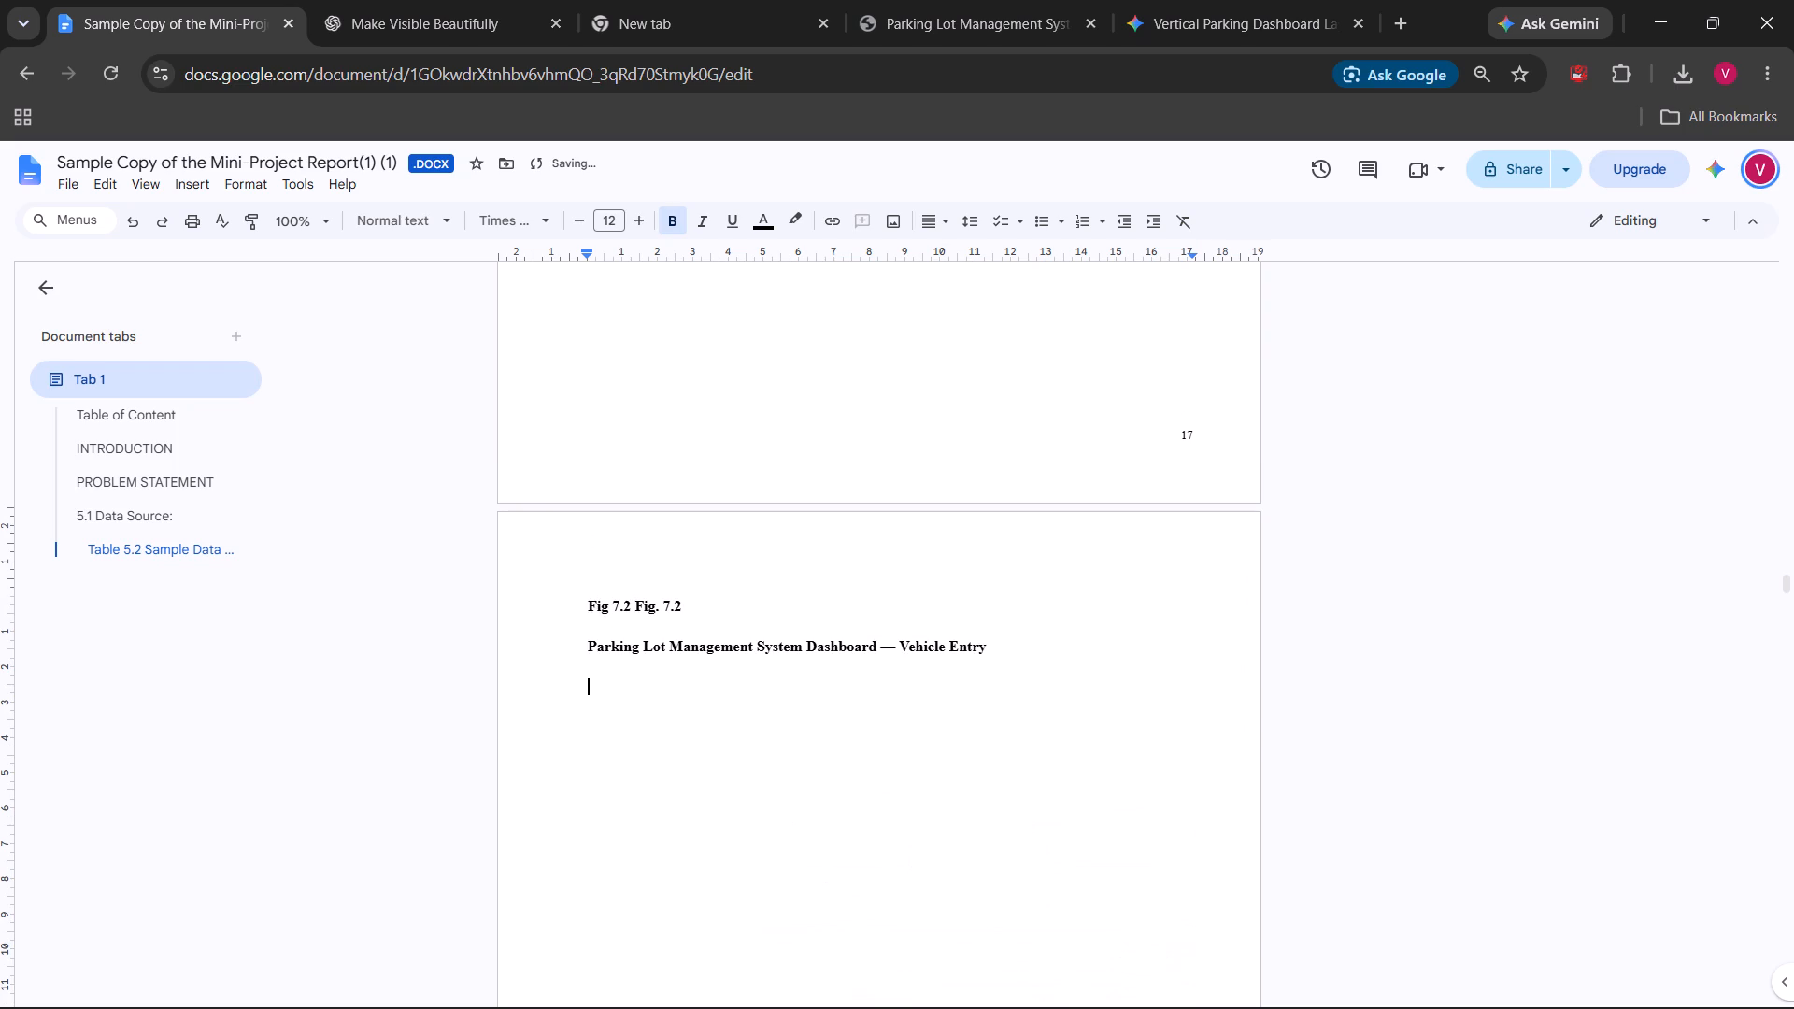
pyautogui.hotkey('ctrl', 'z')
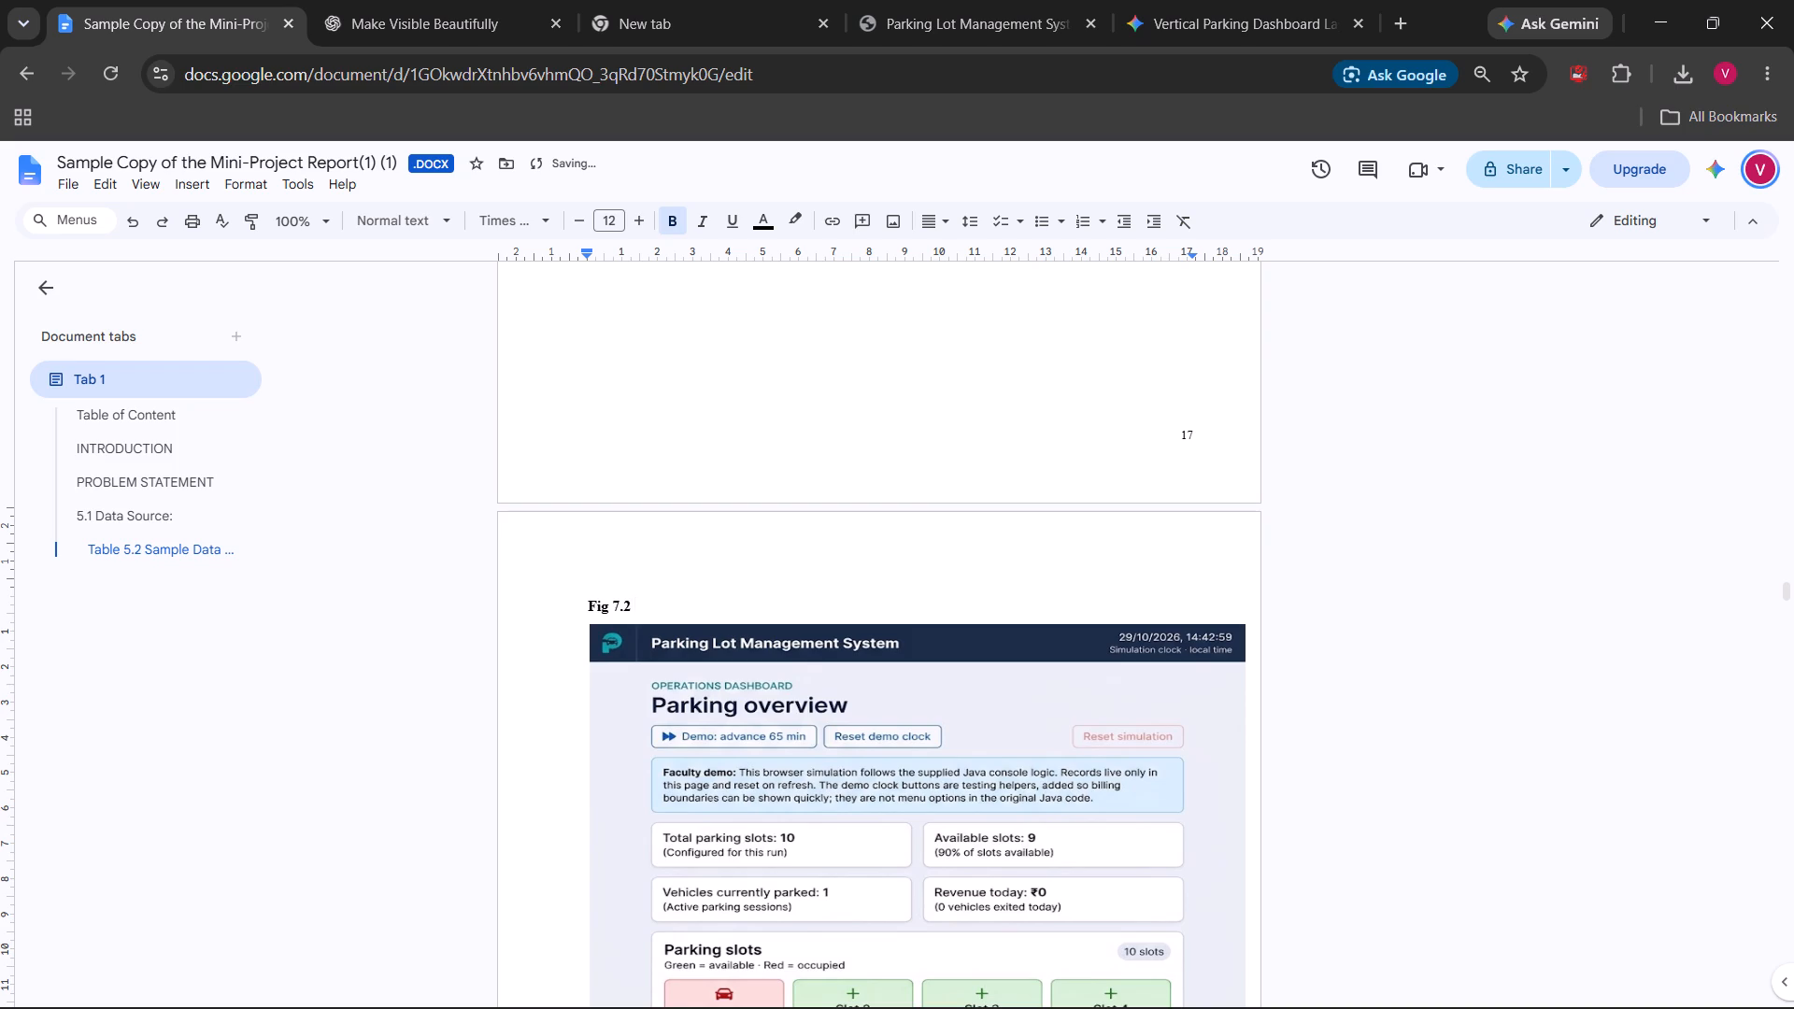
pyautogui.hotkey('ctrl', 'z')
pyautogui.hotkey('ctrl', 'y')
pyautogui.hotkey('ctrl', 'y')
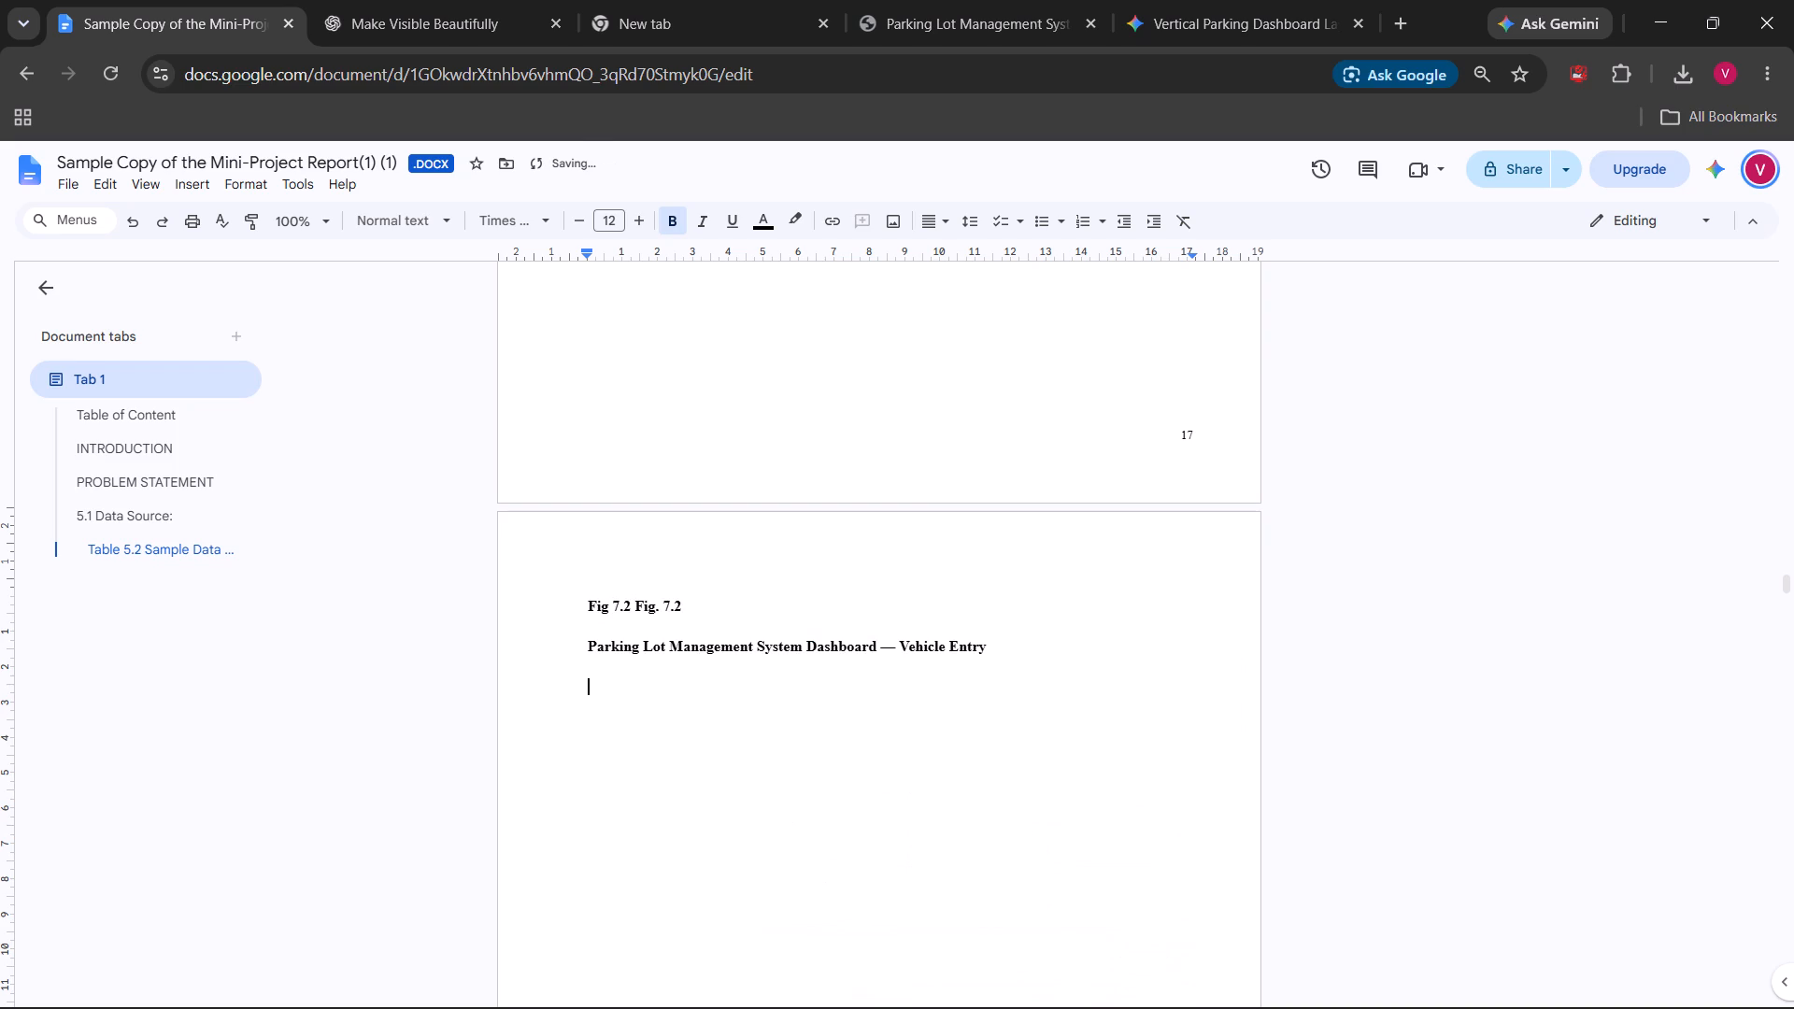
pyautogui.click(588, 644)
pyautogui.press('BackSpace')
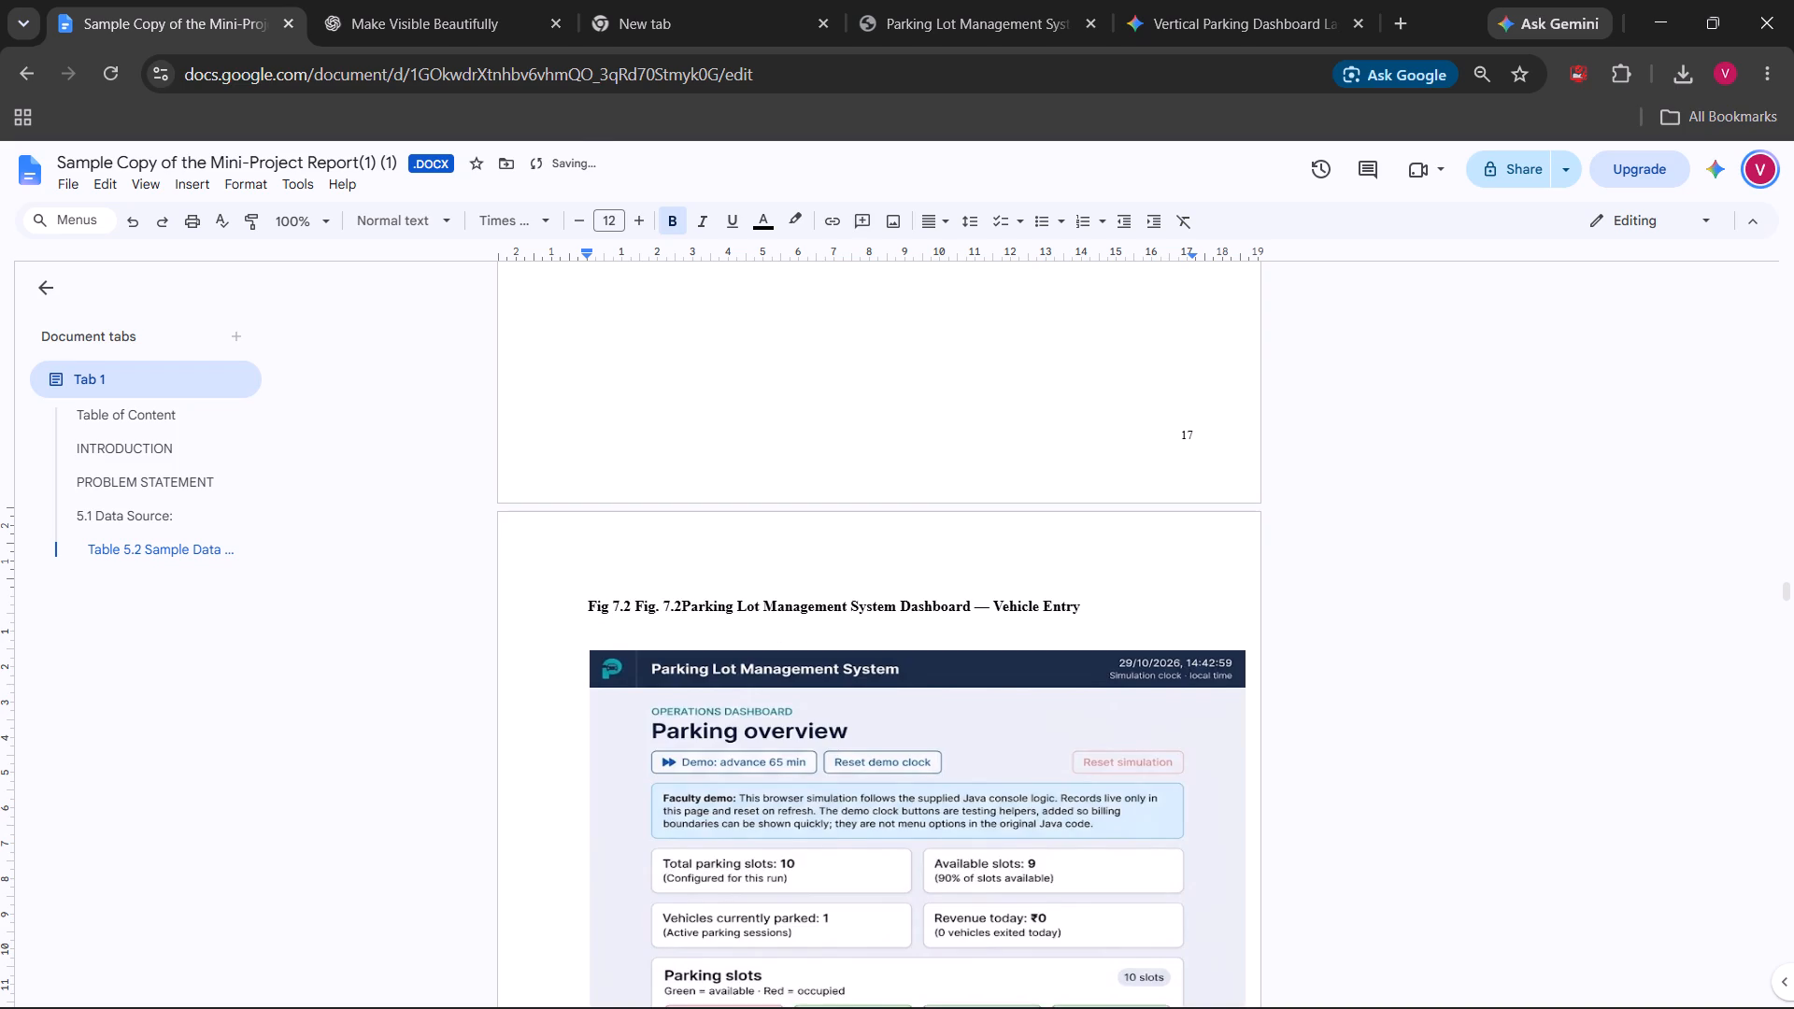
pyautogui.press('space')
pyautogui.click(937, 588)
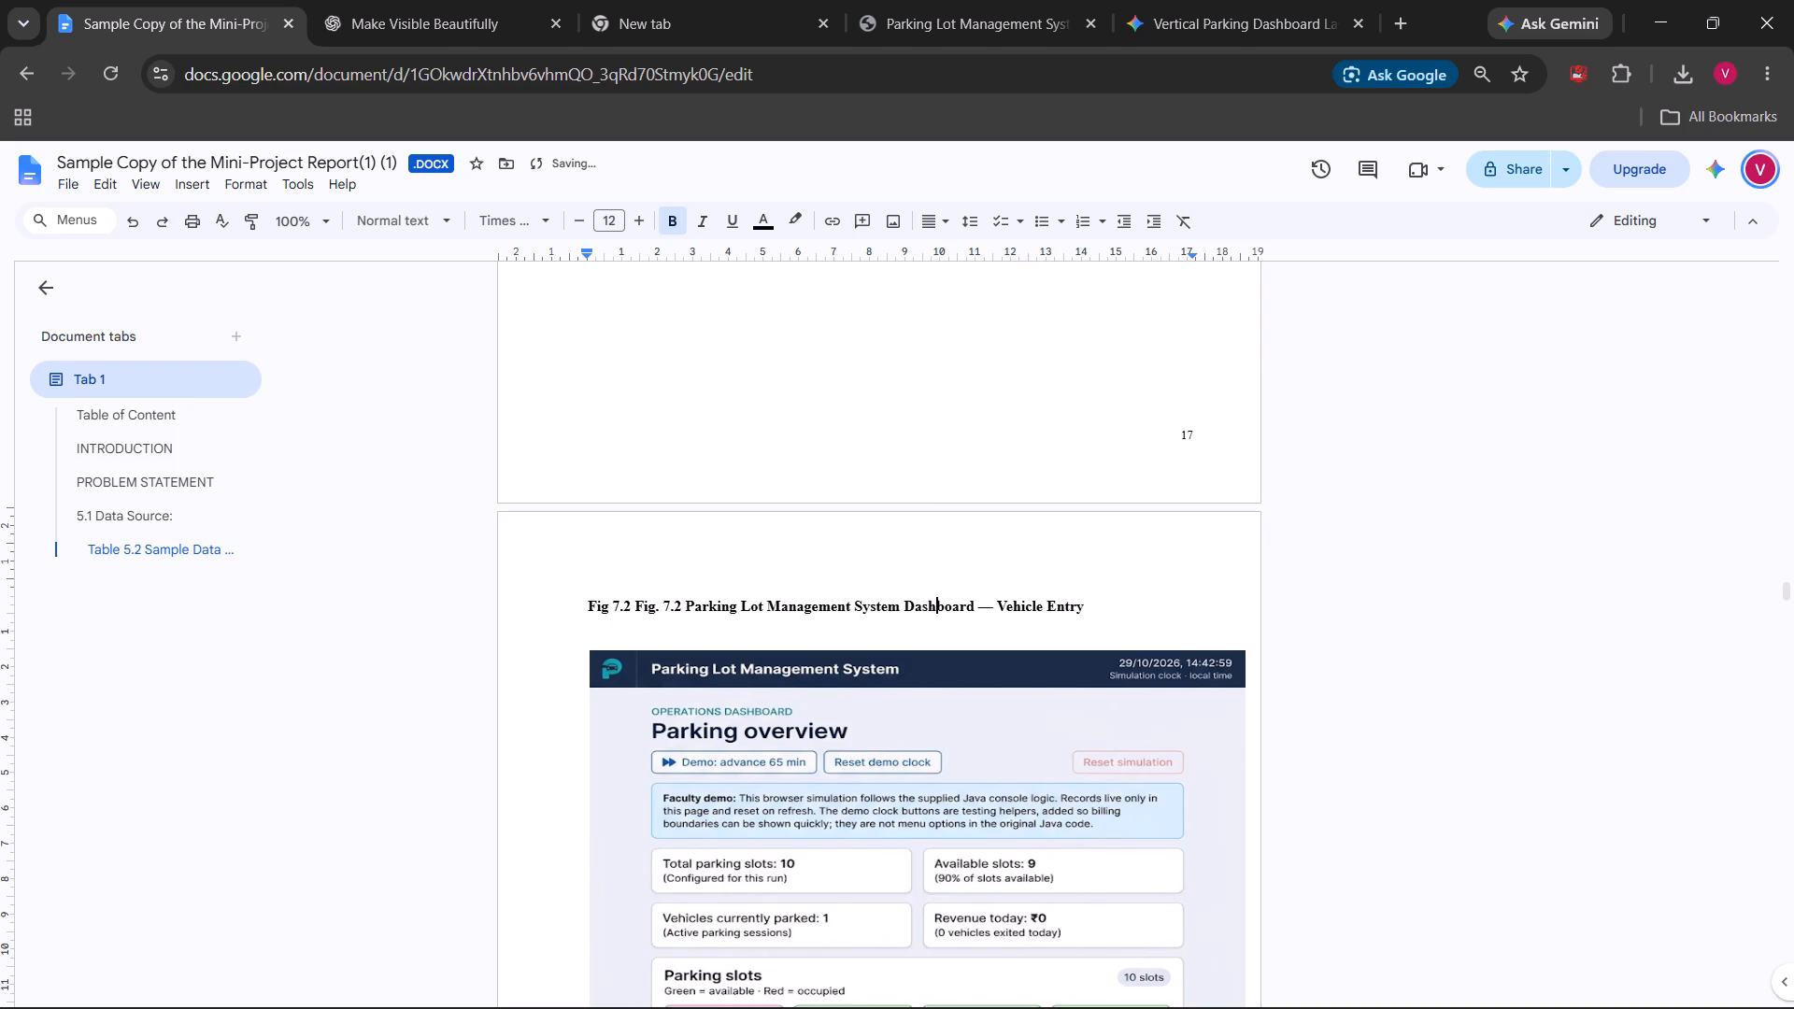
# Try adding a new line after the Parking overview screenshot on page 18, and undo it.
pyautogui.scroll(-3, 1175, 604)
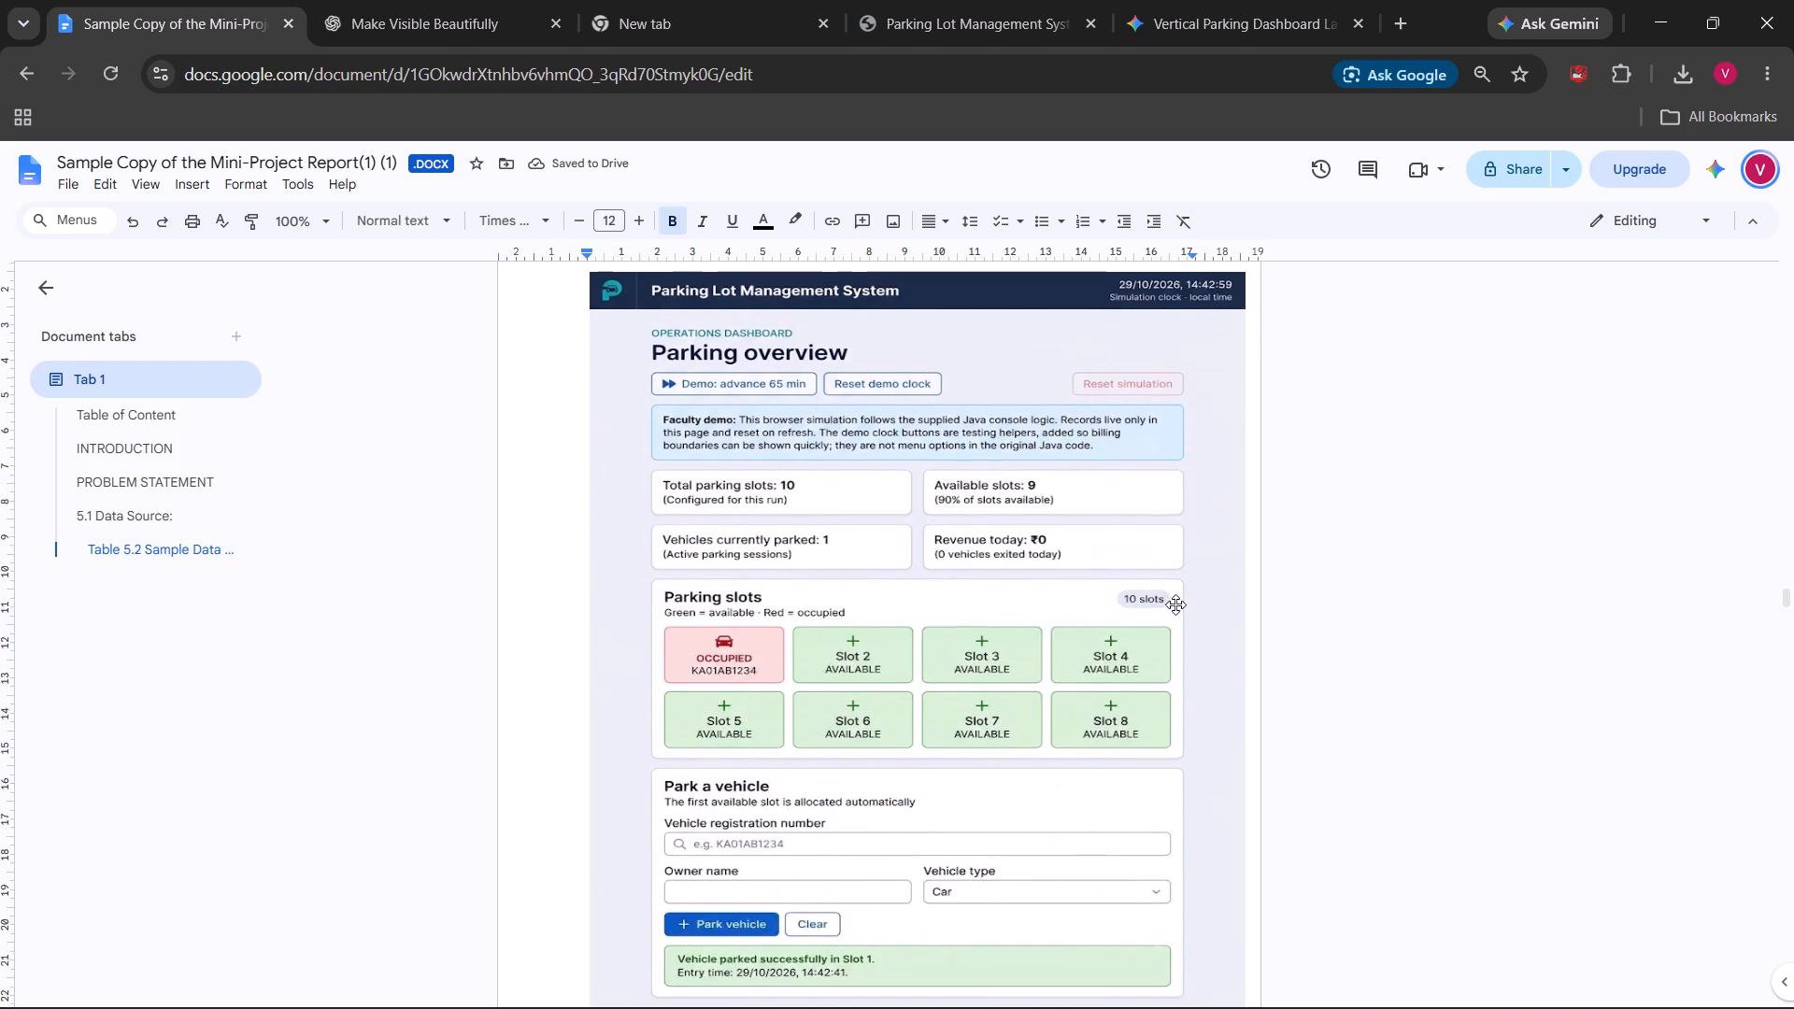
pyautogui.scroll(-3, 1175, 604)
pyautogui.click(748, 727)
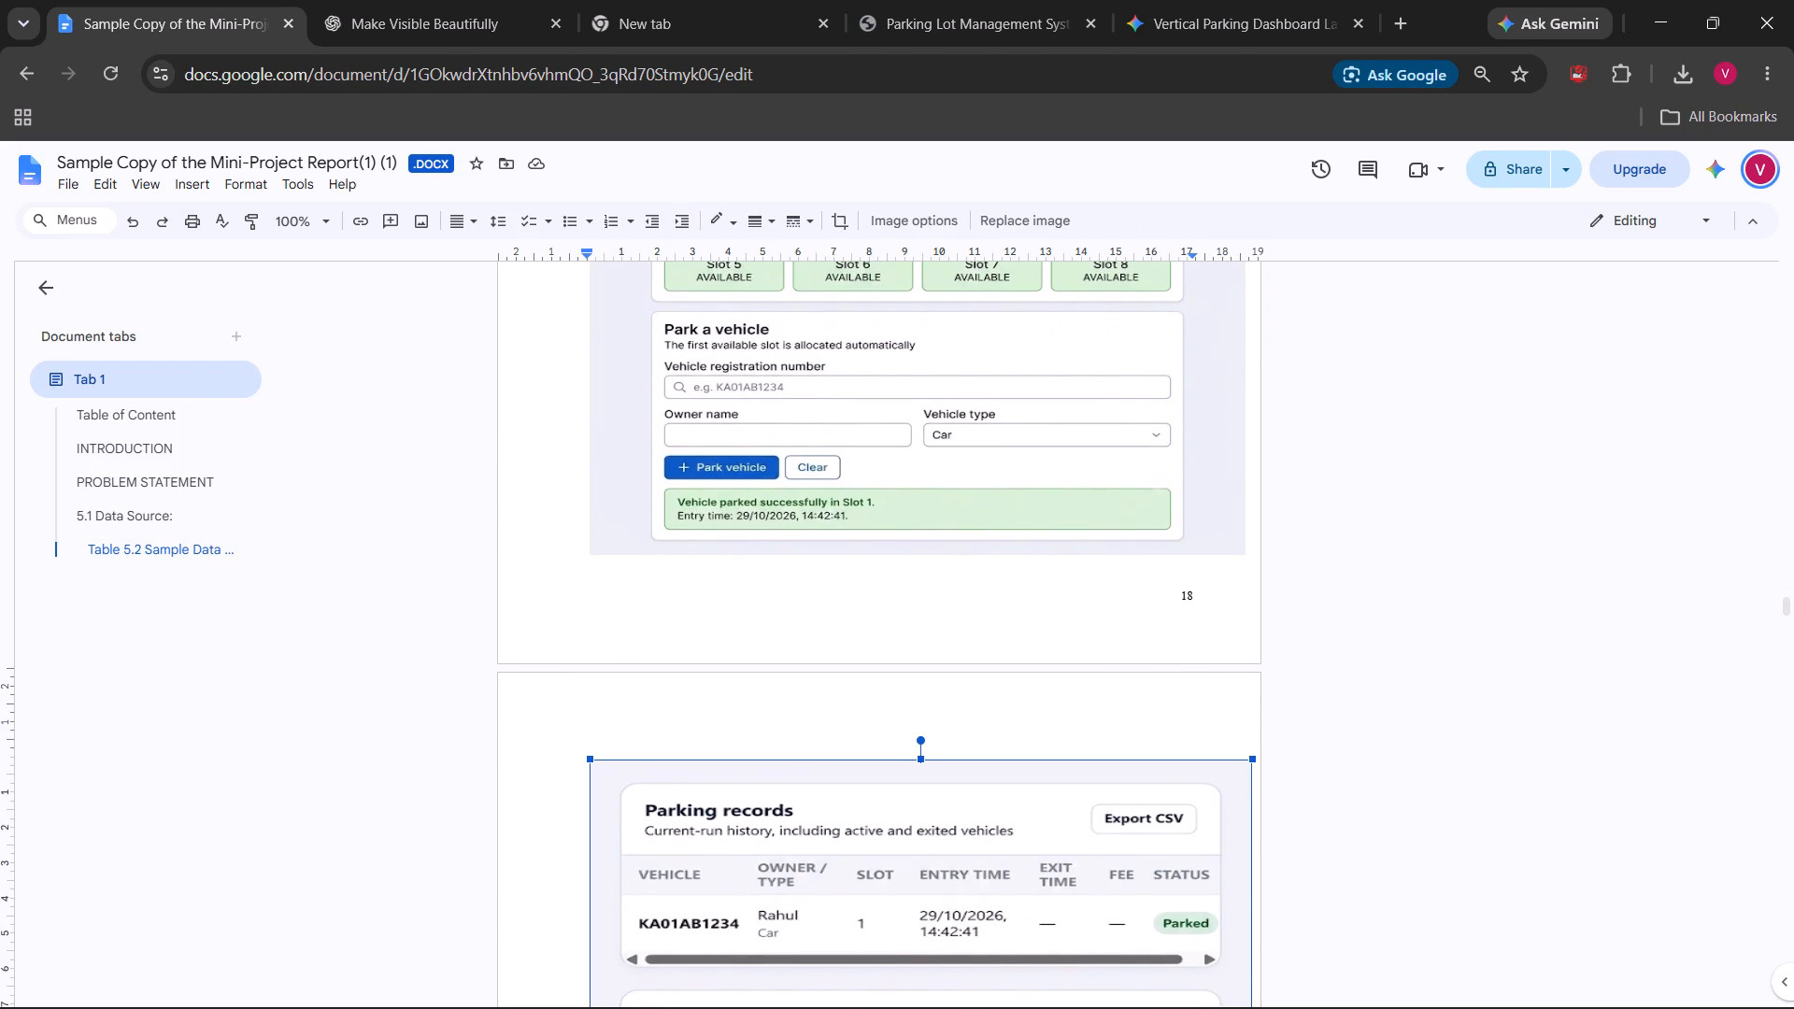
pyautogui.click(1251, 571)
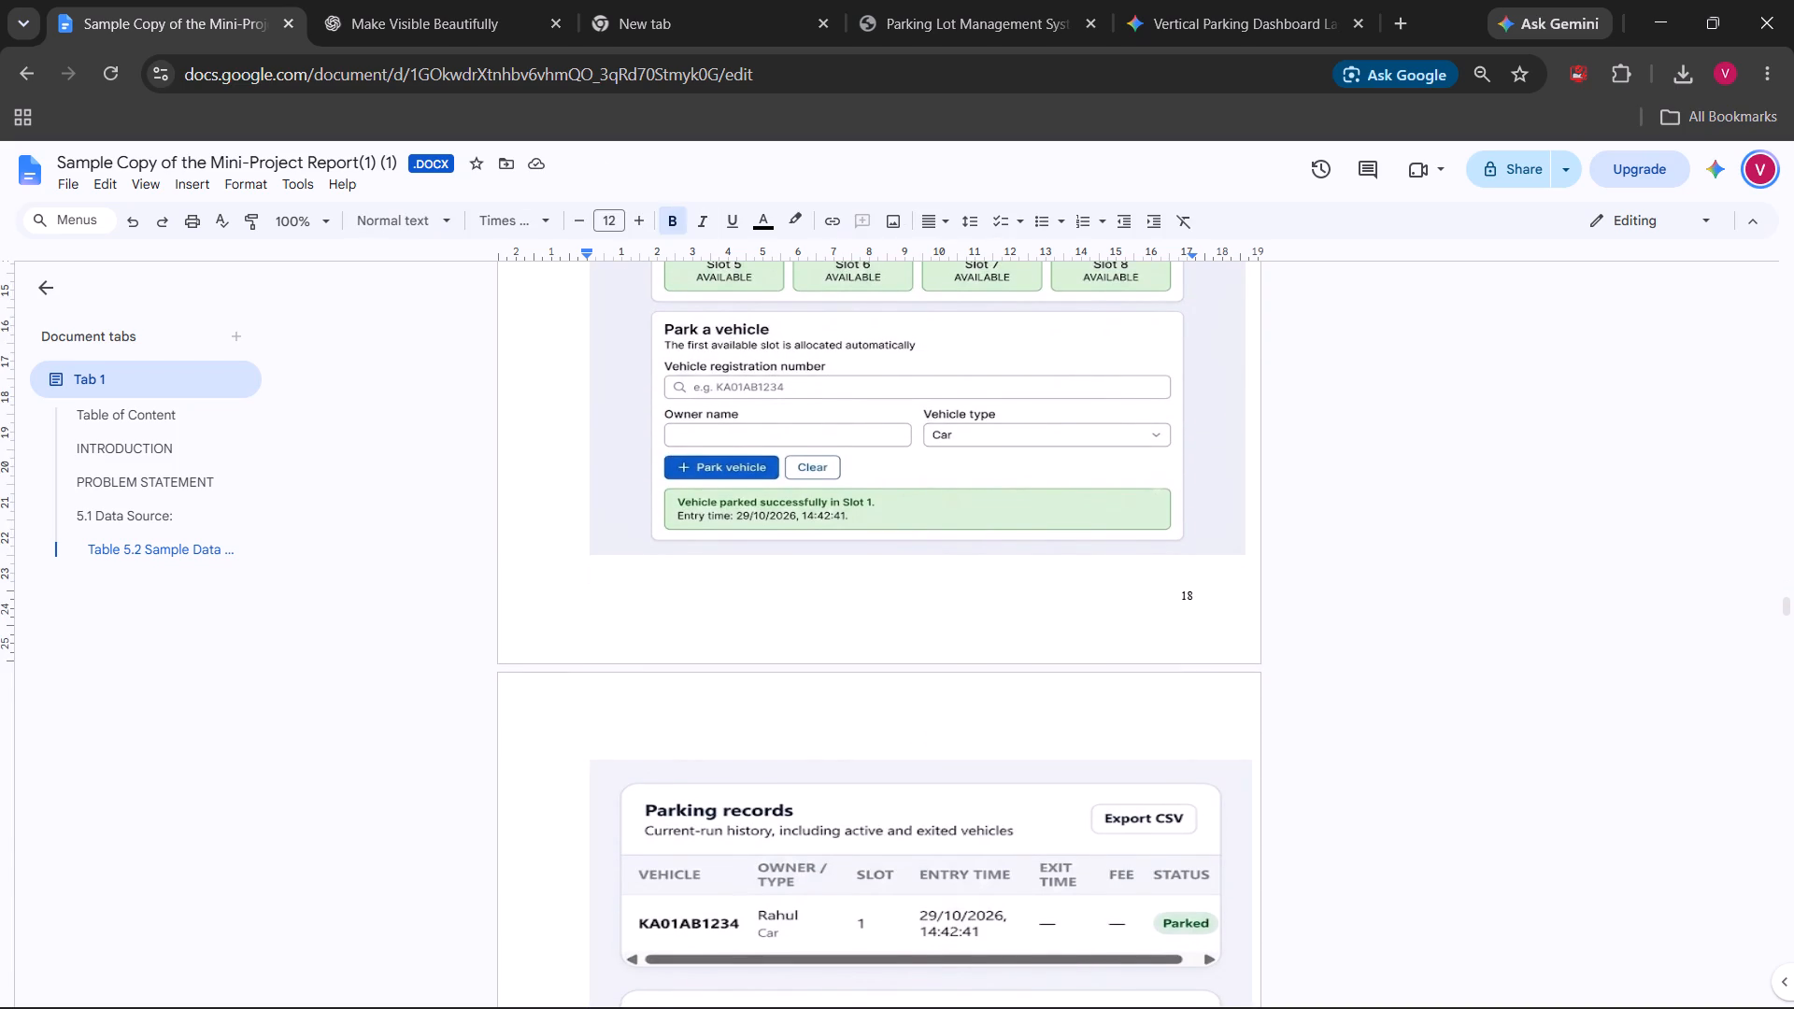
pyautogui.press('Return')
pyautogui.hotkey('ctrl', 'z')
# Slightly reduce the height of the page 19 screenshot showing Parking records, Exit vehicle & billing and Daily revenue report.
pyautogui.scroll(-8, 1251, 571)
pyautogui.scroll(2, 1300, 449)
pyautogui.click(1050, 450)
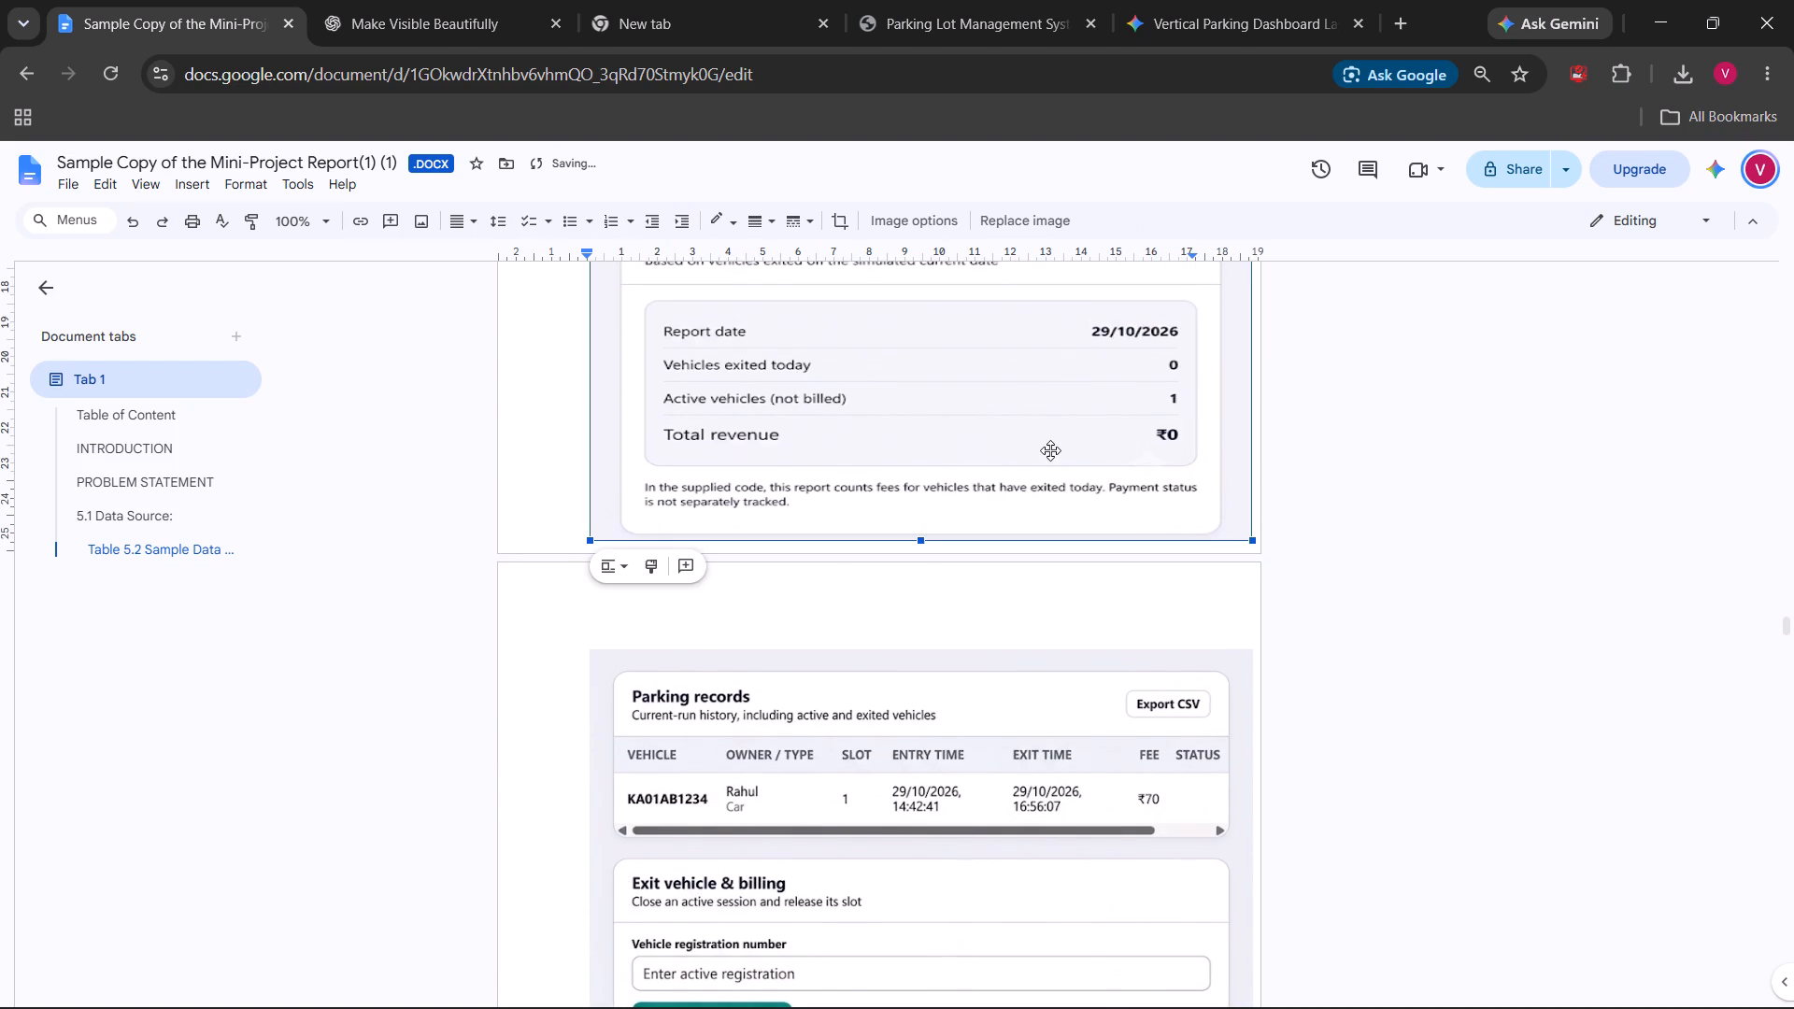
pyautogui.moveTo(920, 542); pyautogui.dragTo(922, 507)
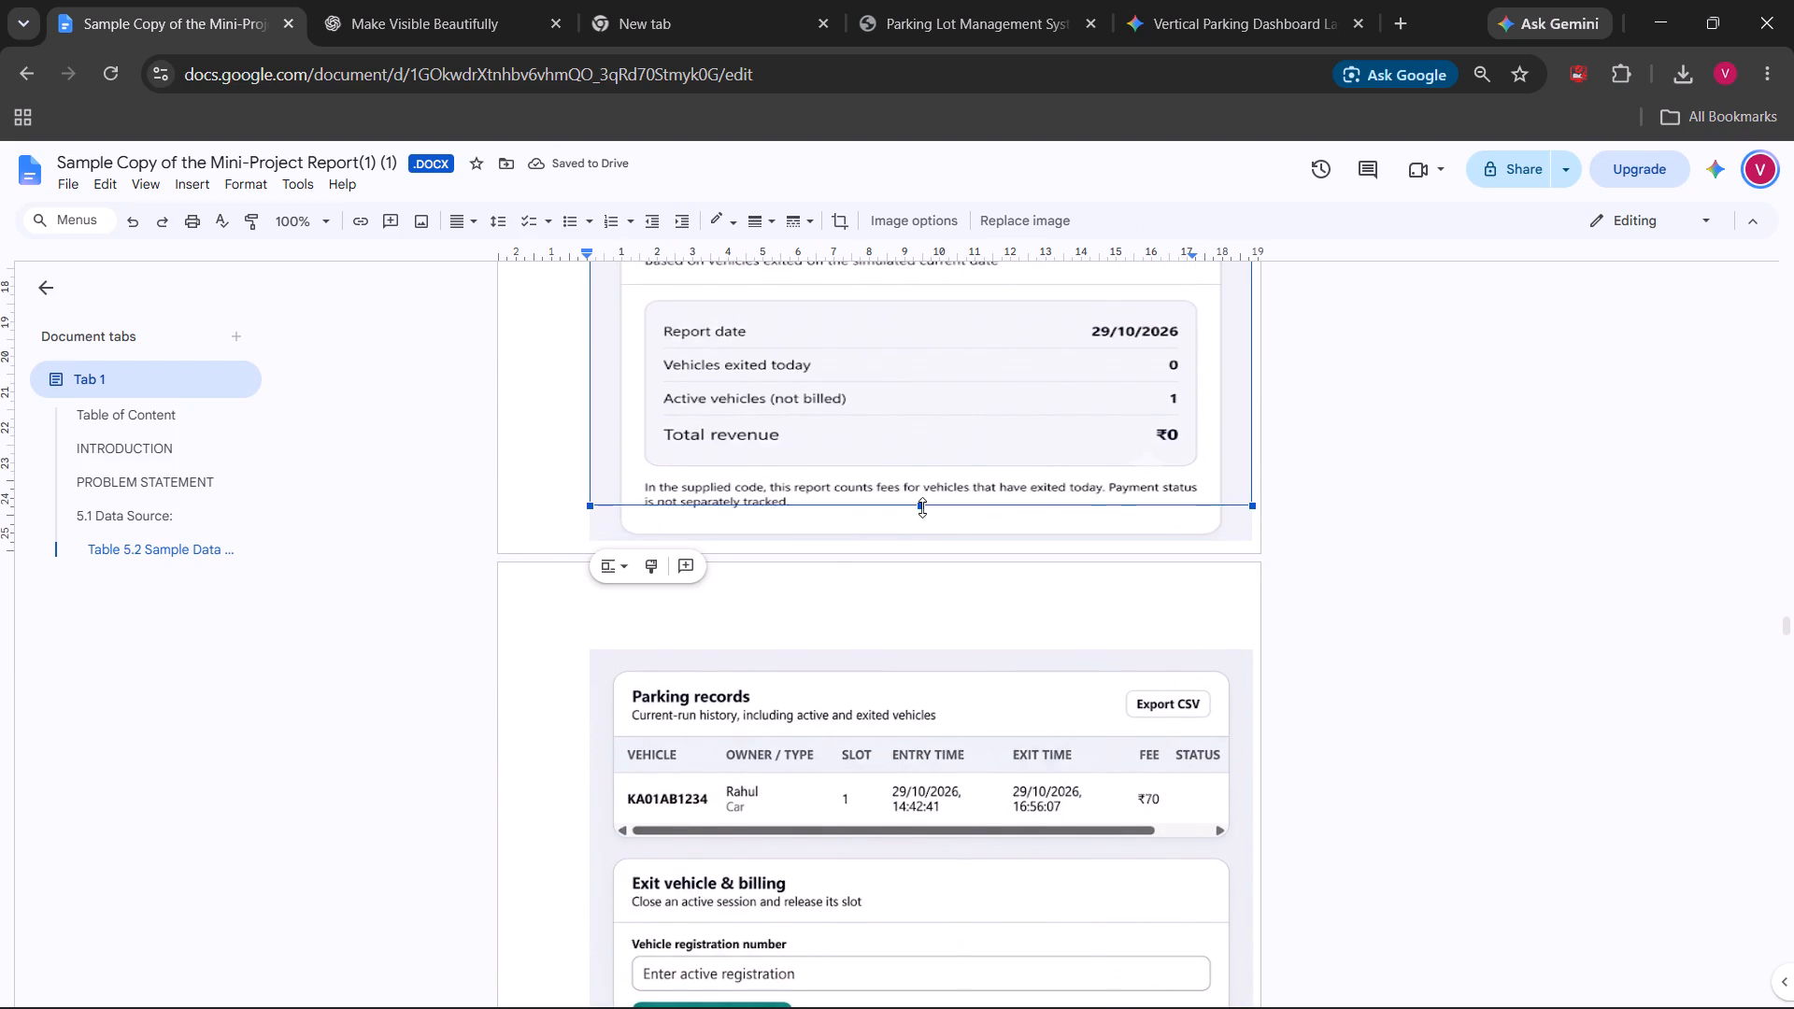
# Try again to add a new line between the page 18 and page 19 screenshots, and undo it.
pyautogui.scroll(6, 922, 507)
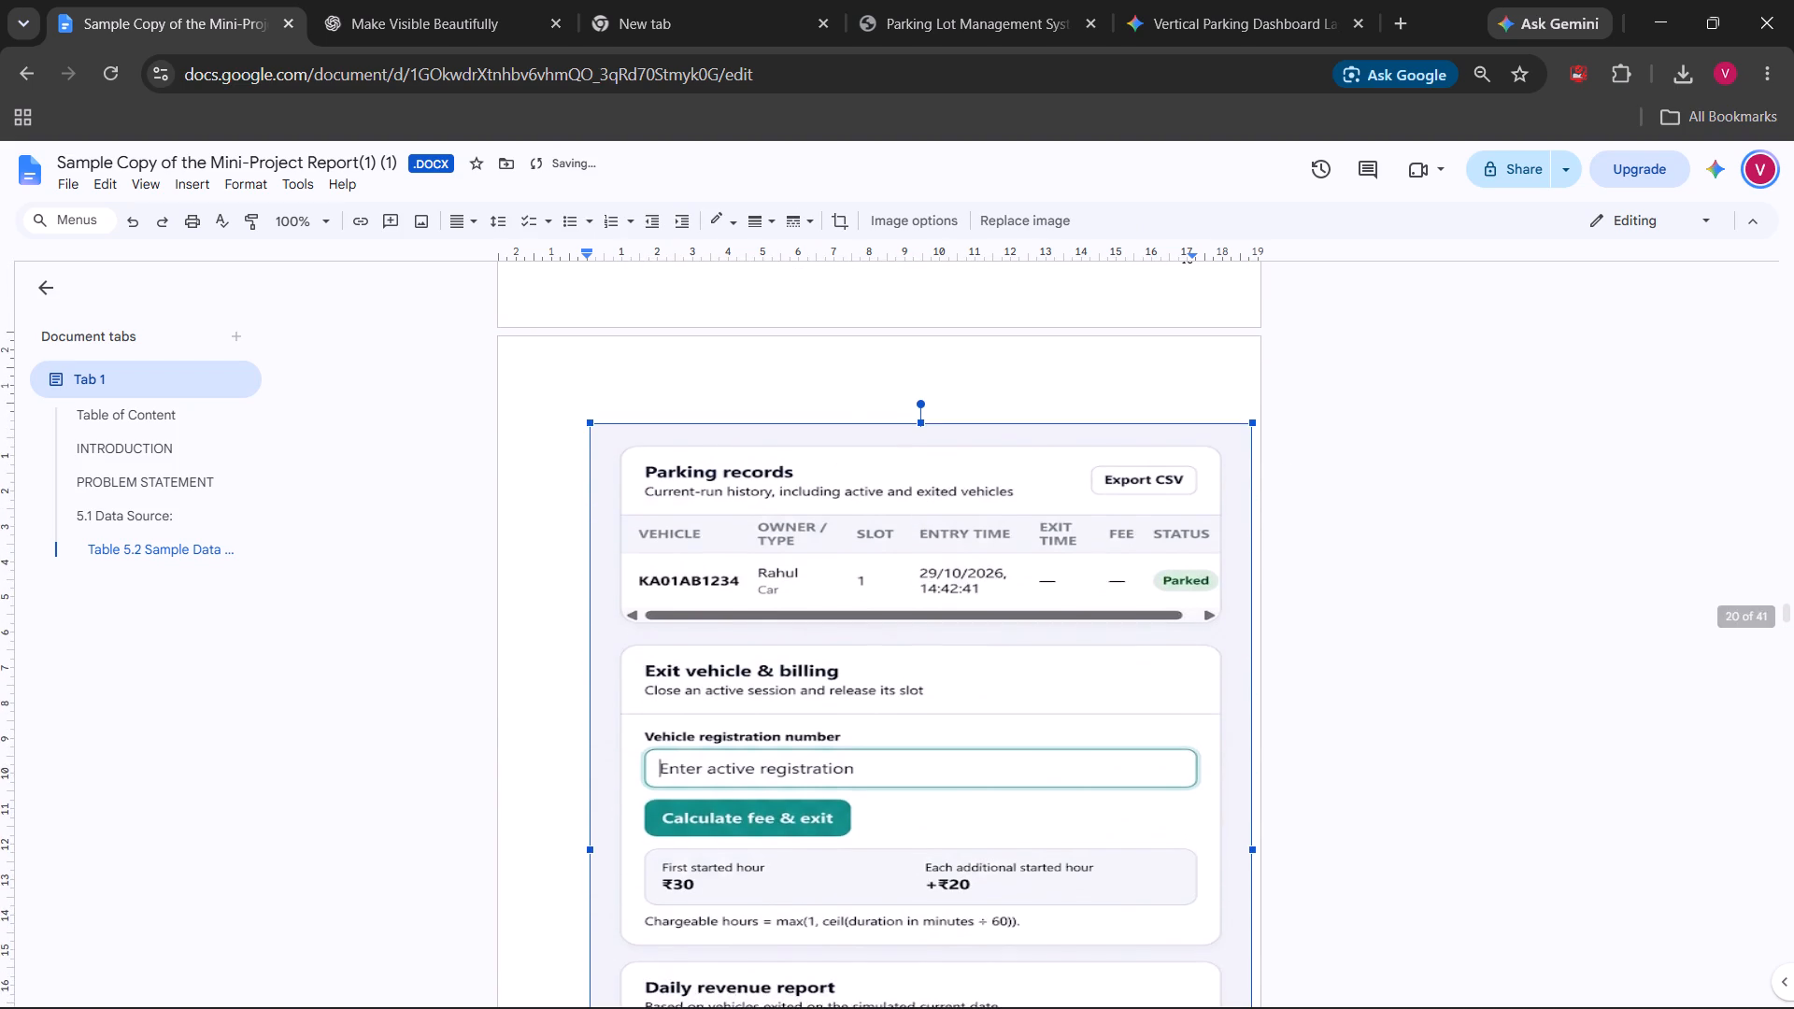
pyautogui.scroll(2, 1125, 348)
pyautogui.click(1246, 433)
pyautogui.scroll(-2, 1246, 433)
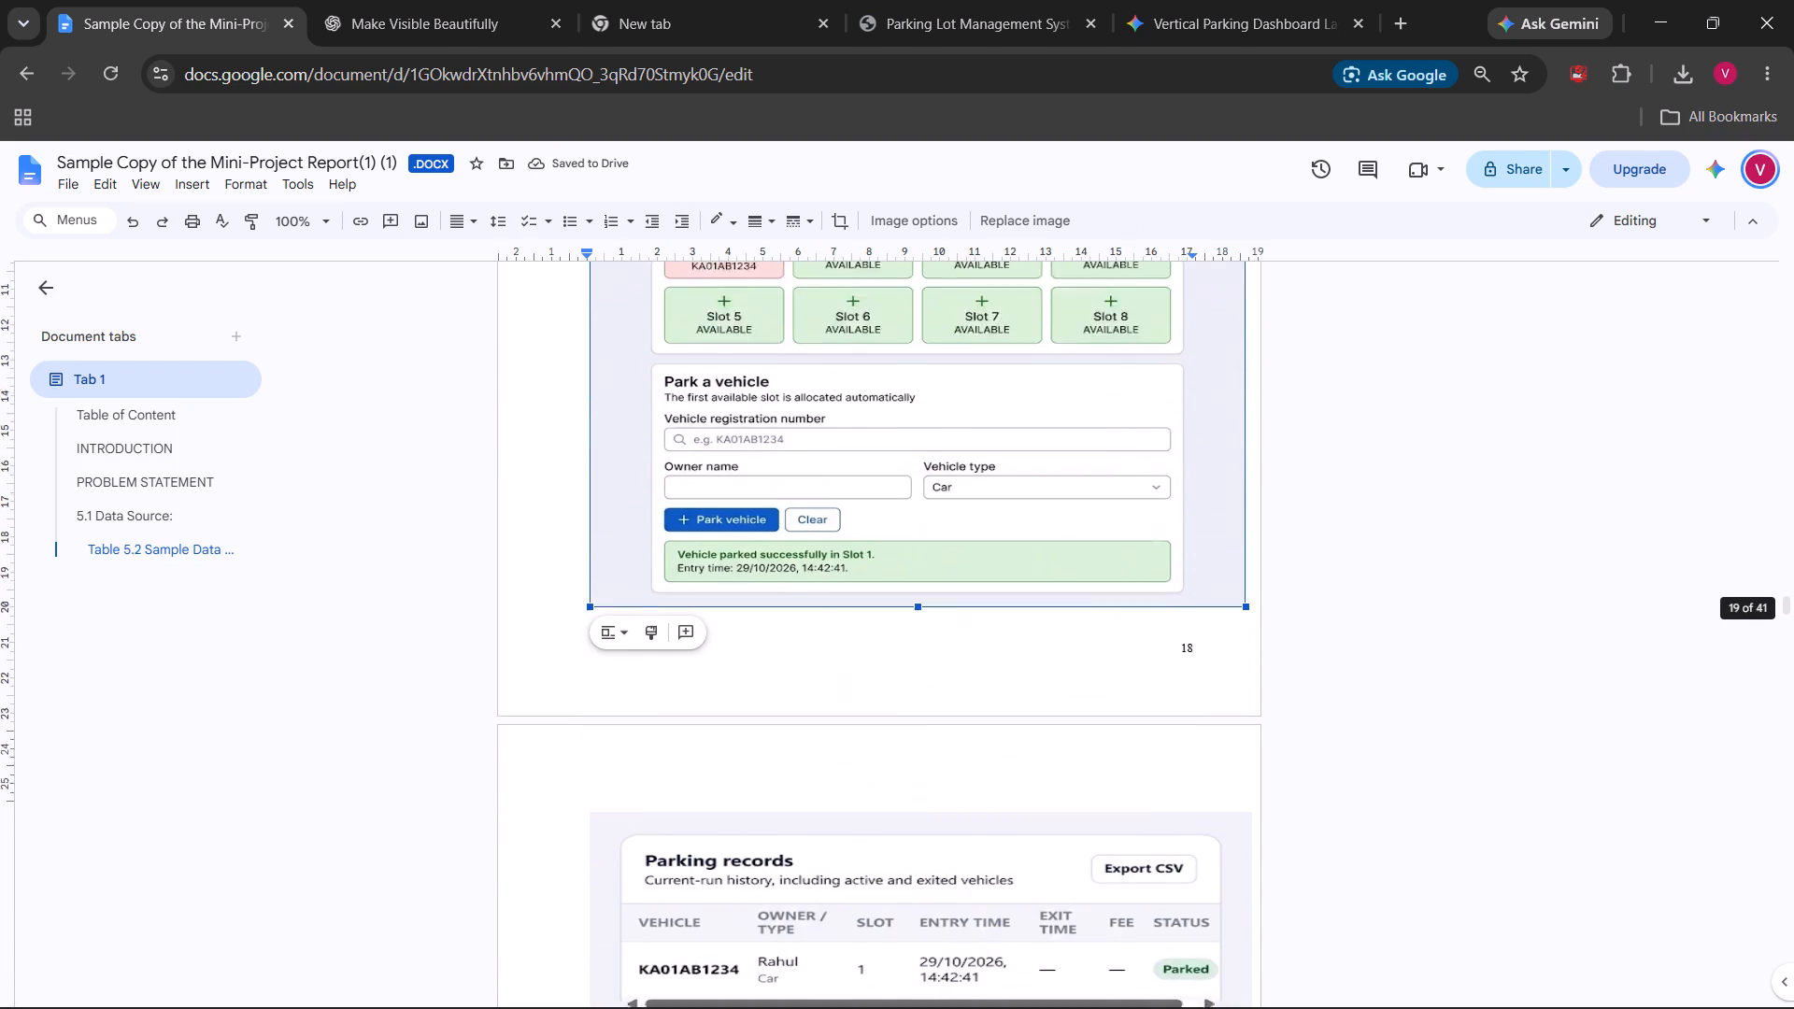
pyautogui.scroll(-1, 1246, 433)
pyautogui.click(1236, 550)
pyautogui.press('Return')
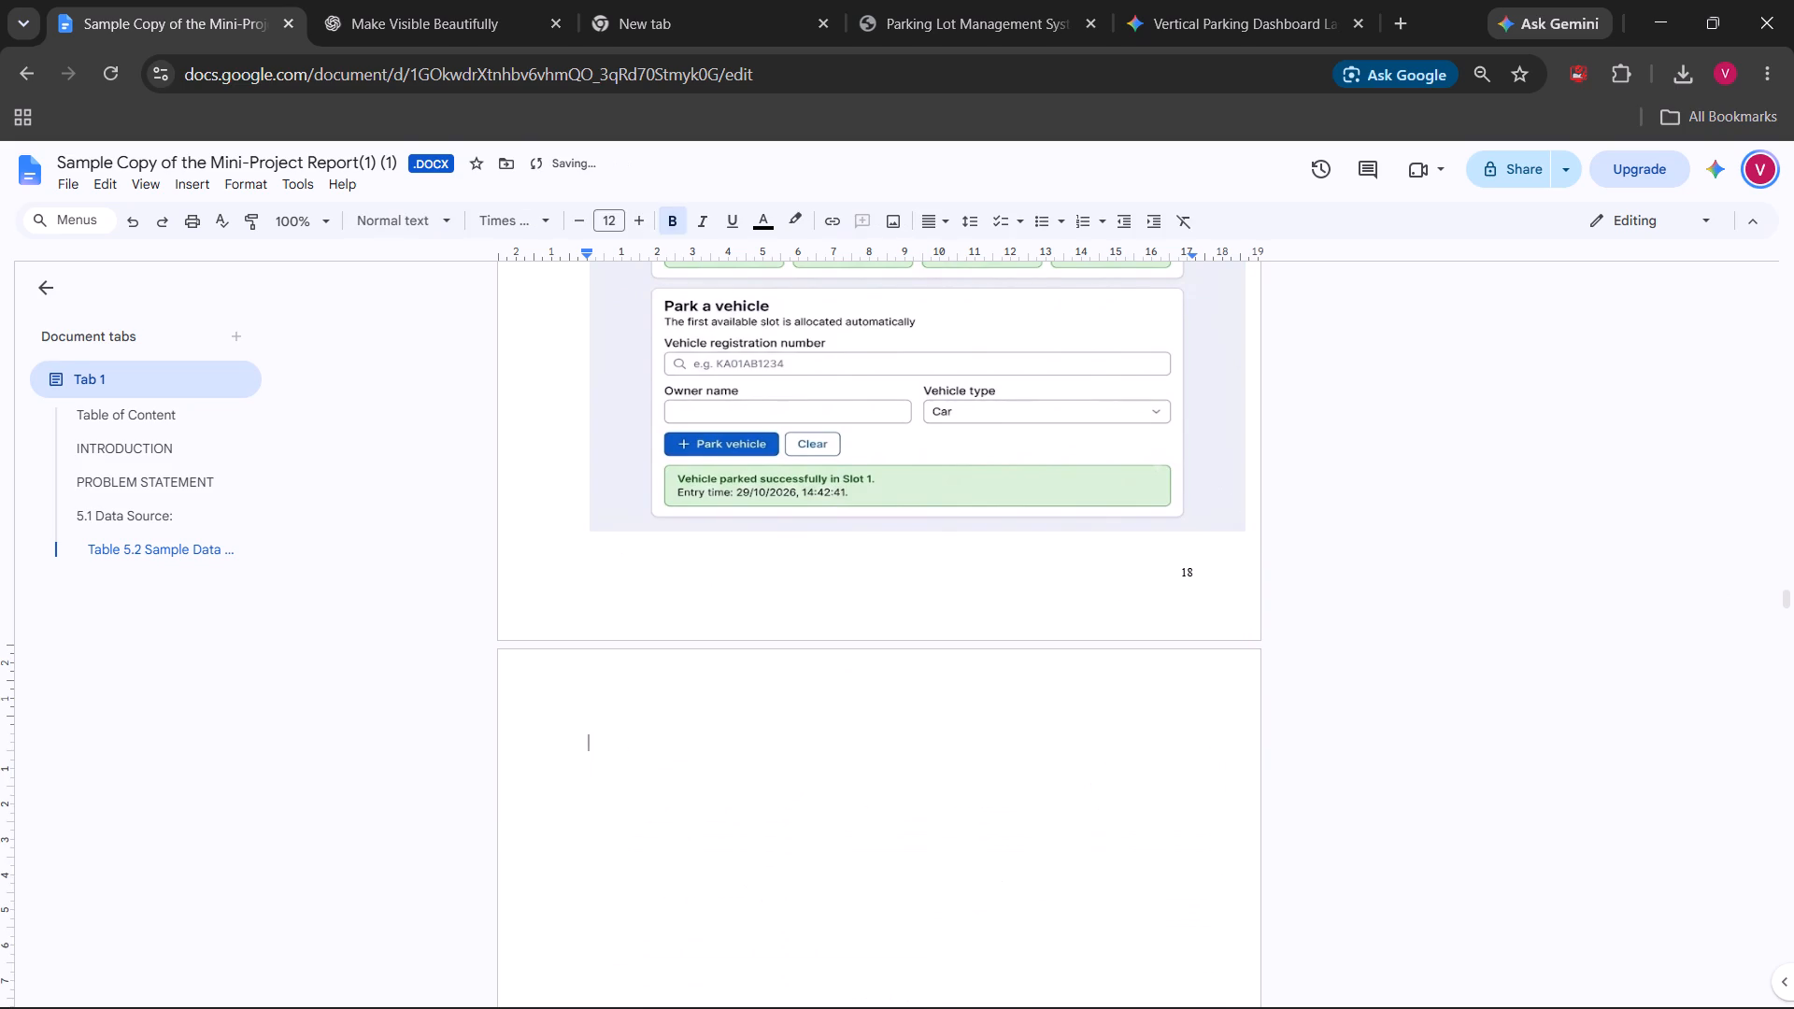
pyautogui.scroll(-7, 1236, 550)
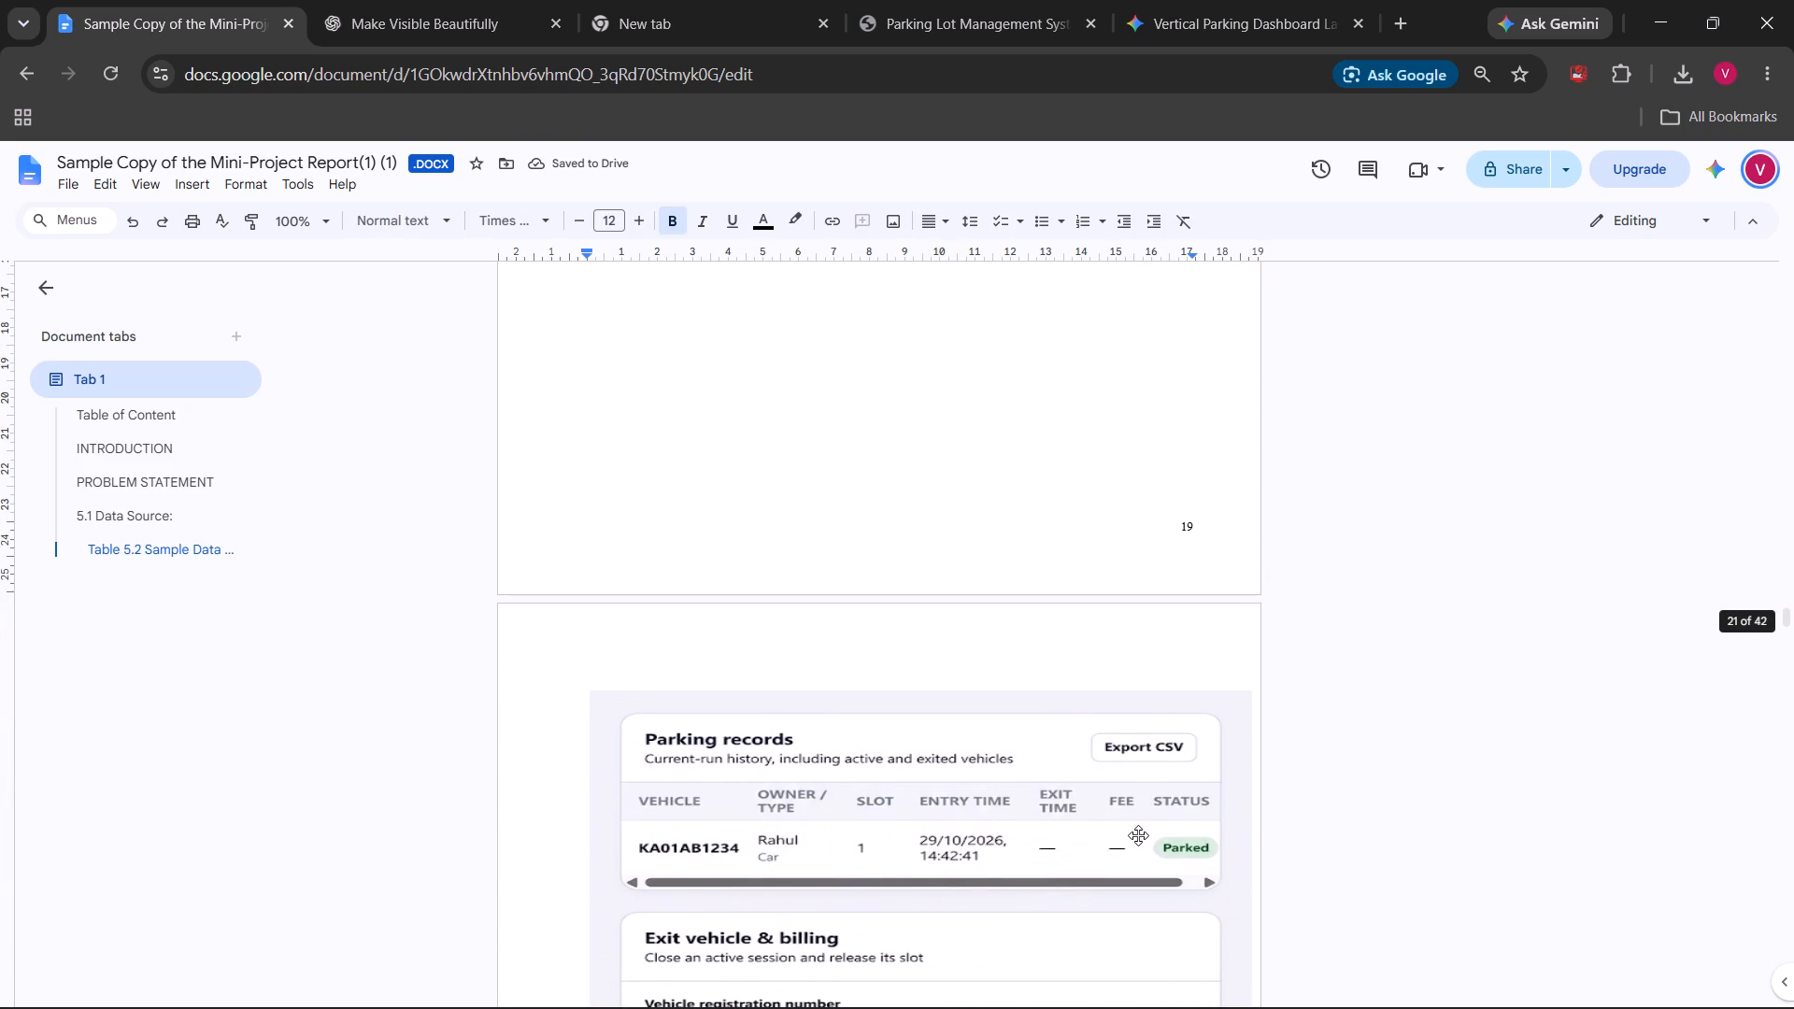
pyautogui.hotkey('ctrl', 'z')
pyautogui.scroll(-3, 1138, 835)
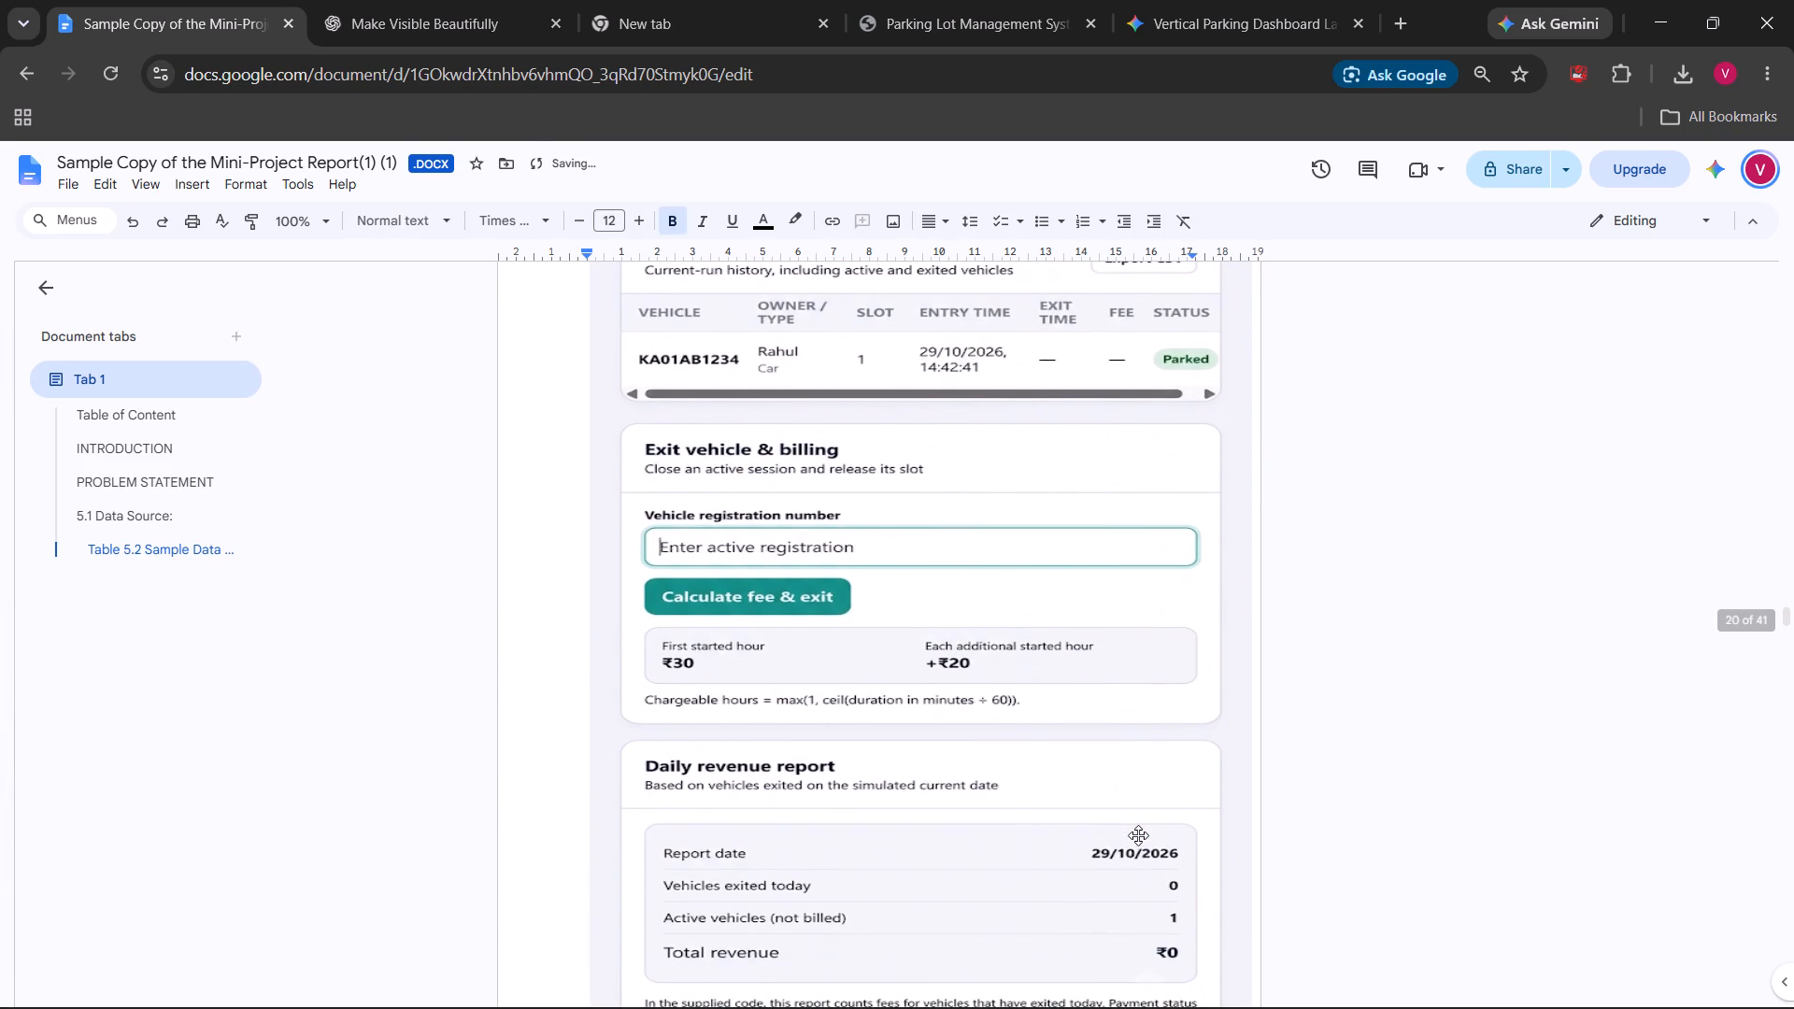
pyautogui.scroll(-3, 979, 799)
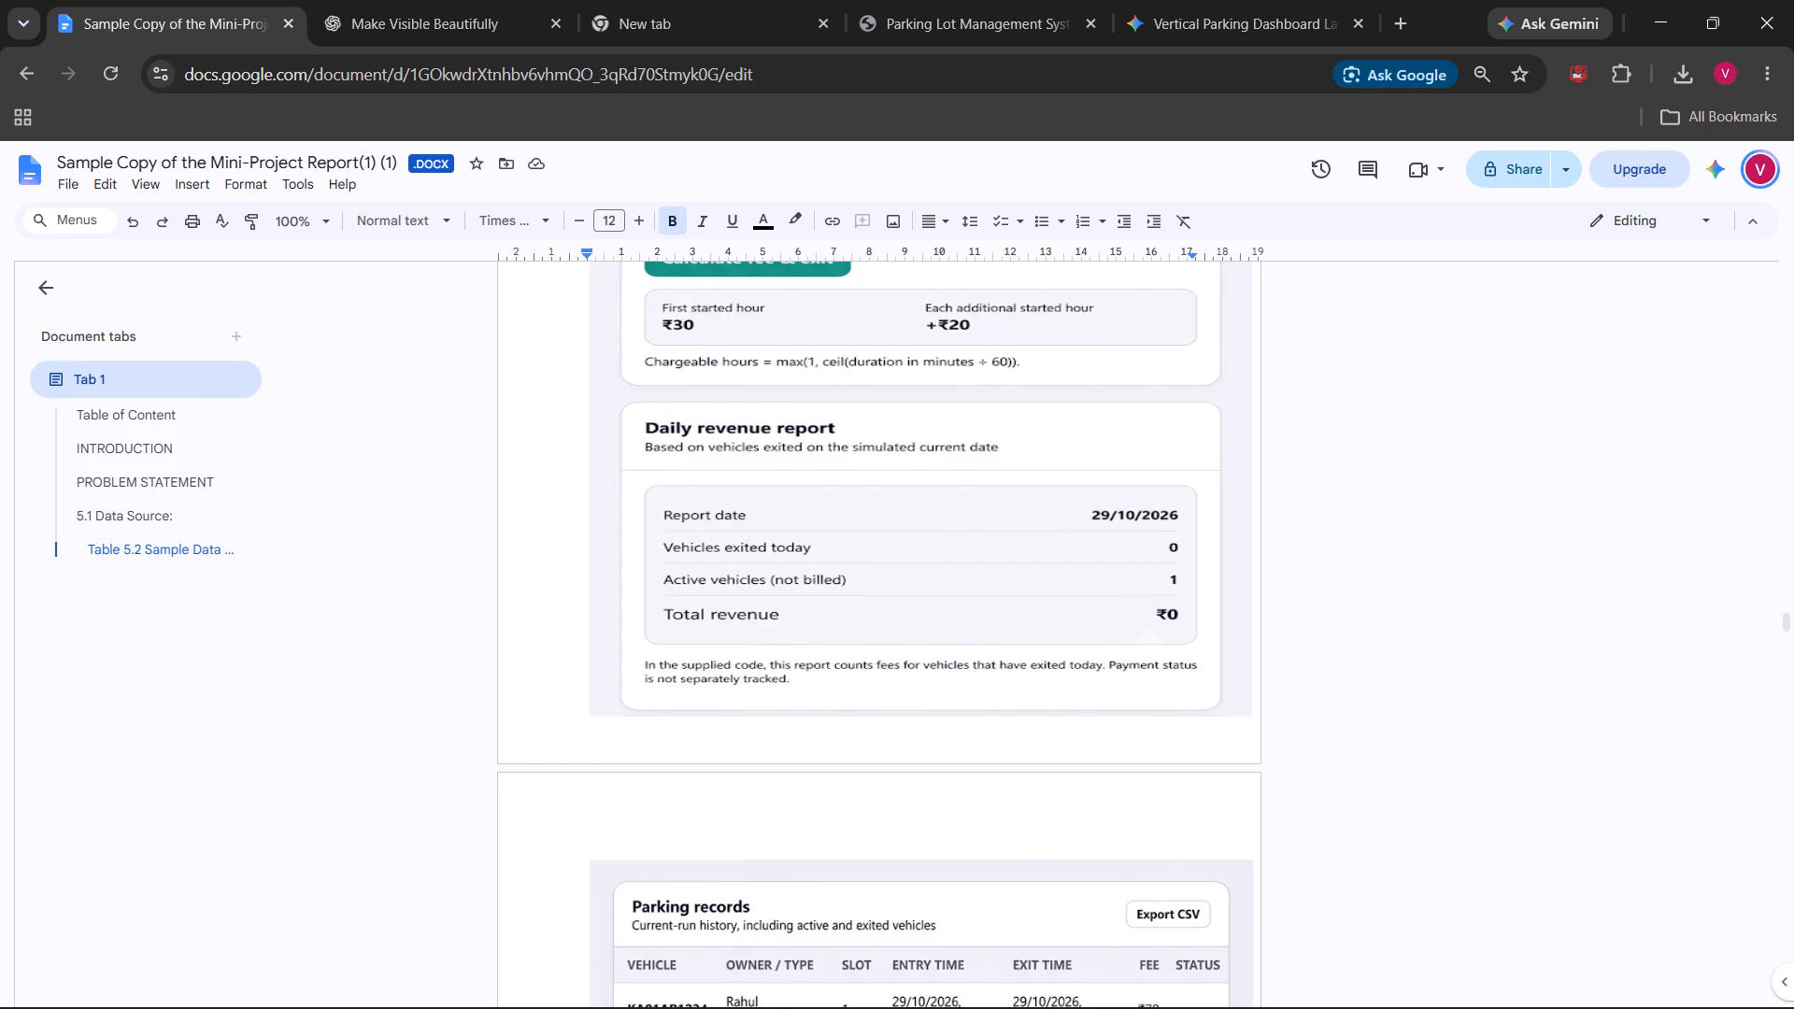
pyautogui.scroll(-2, 979, 799)
pyautogui.scroll(3, 979, 799)
pyautogui.scroll(-1, 979, 799)
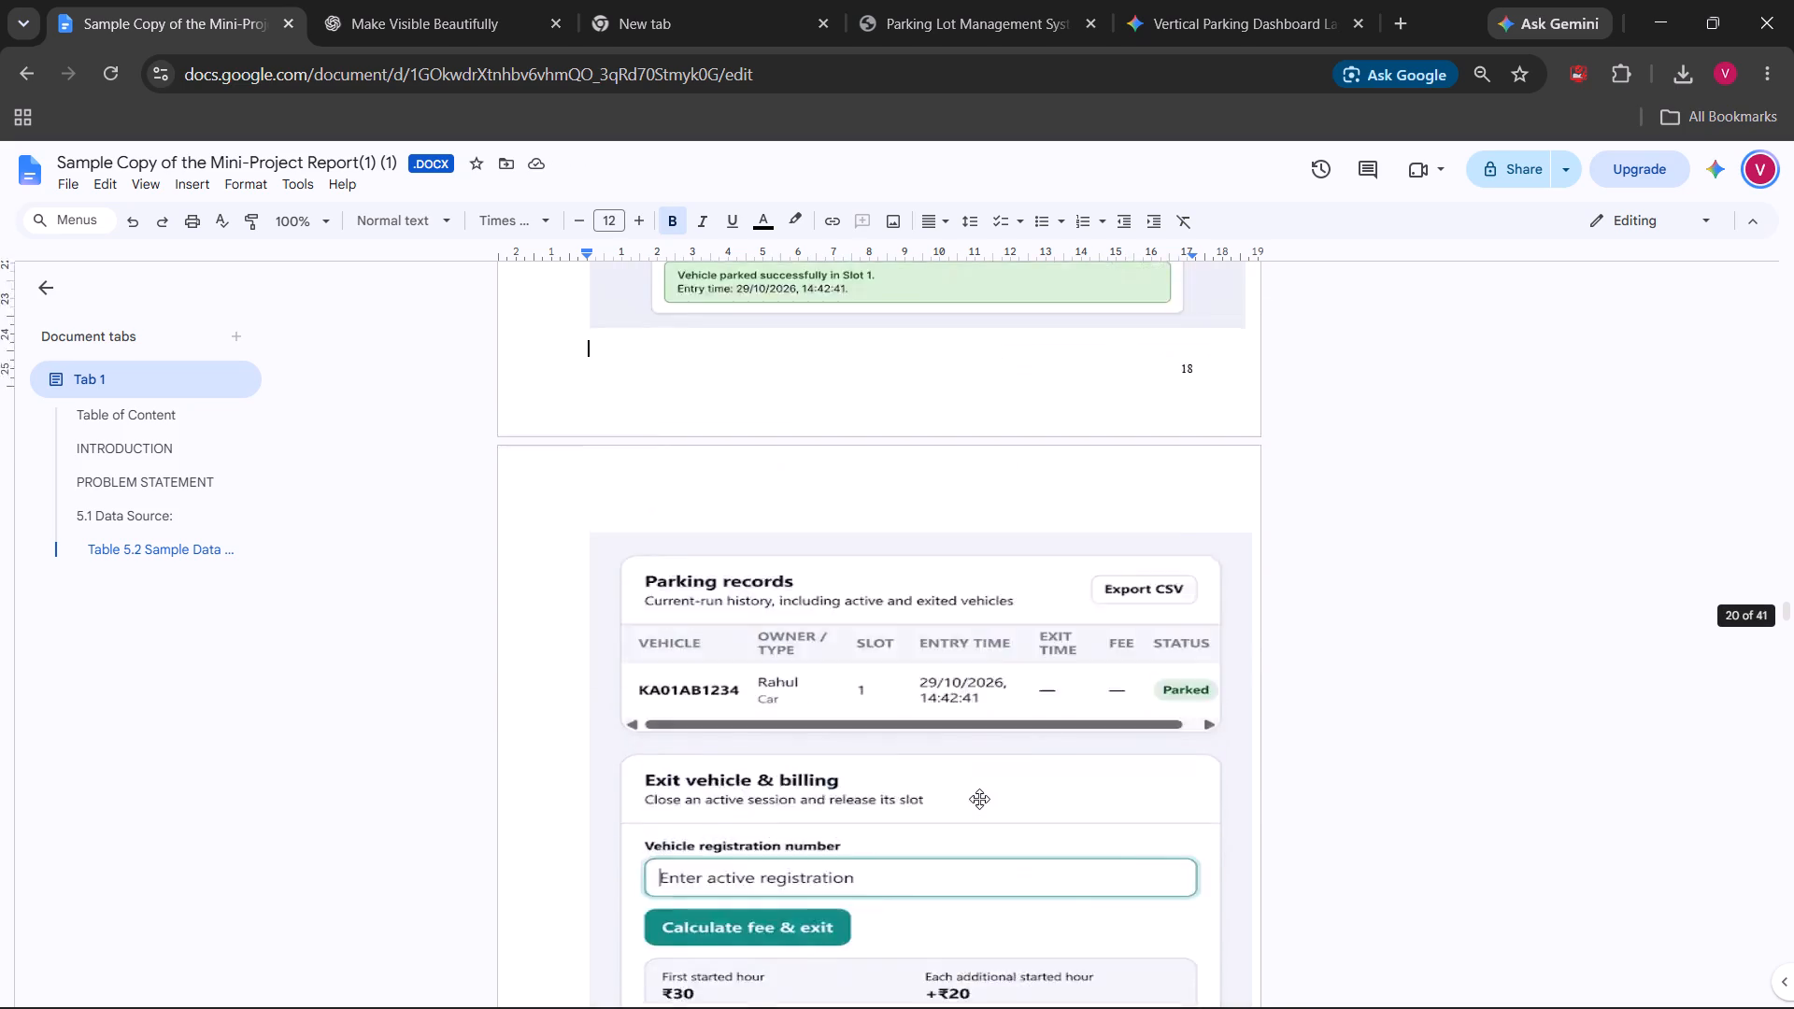
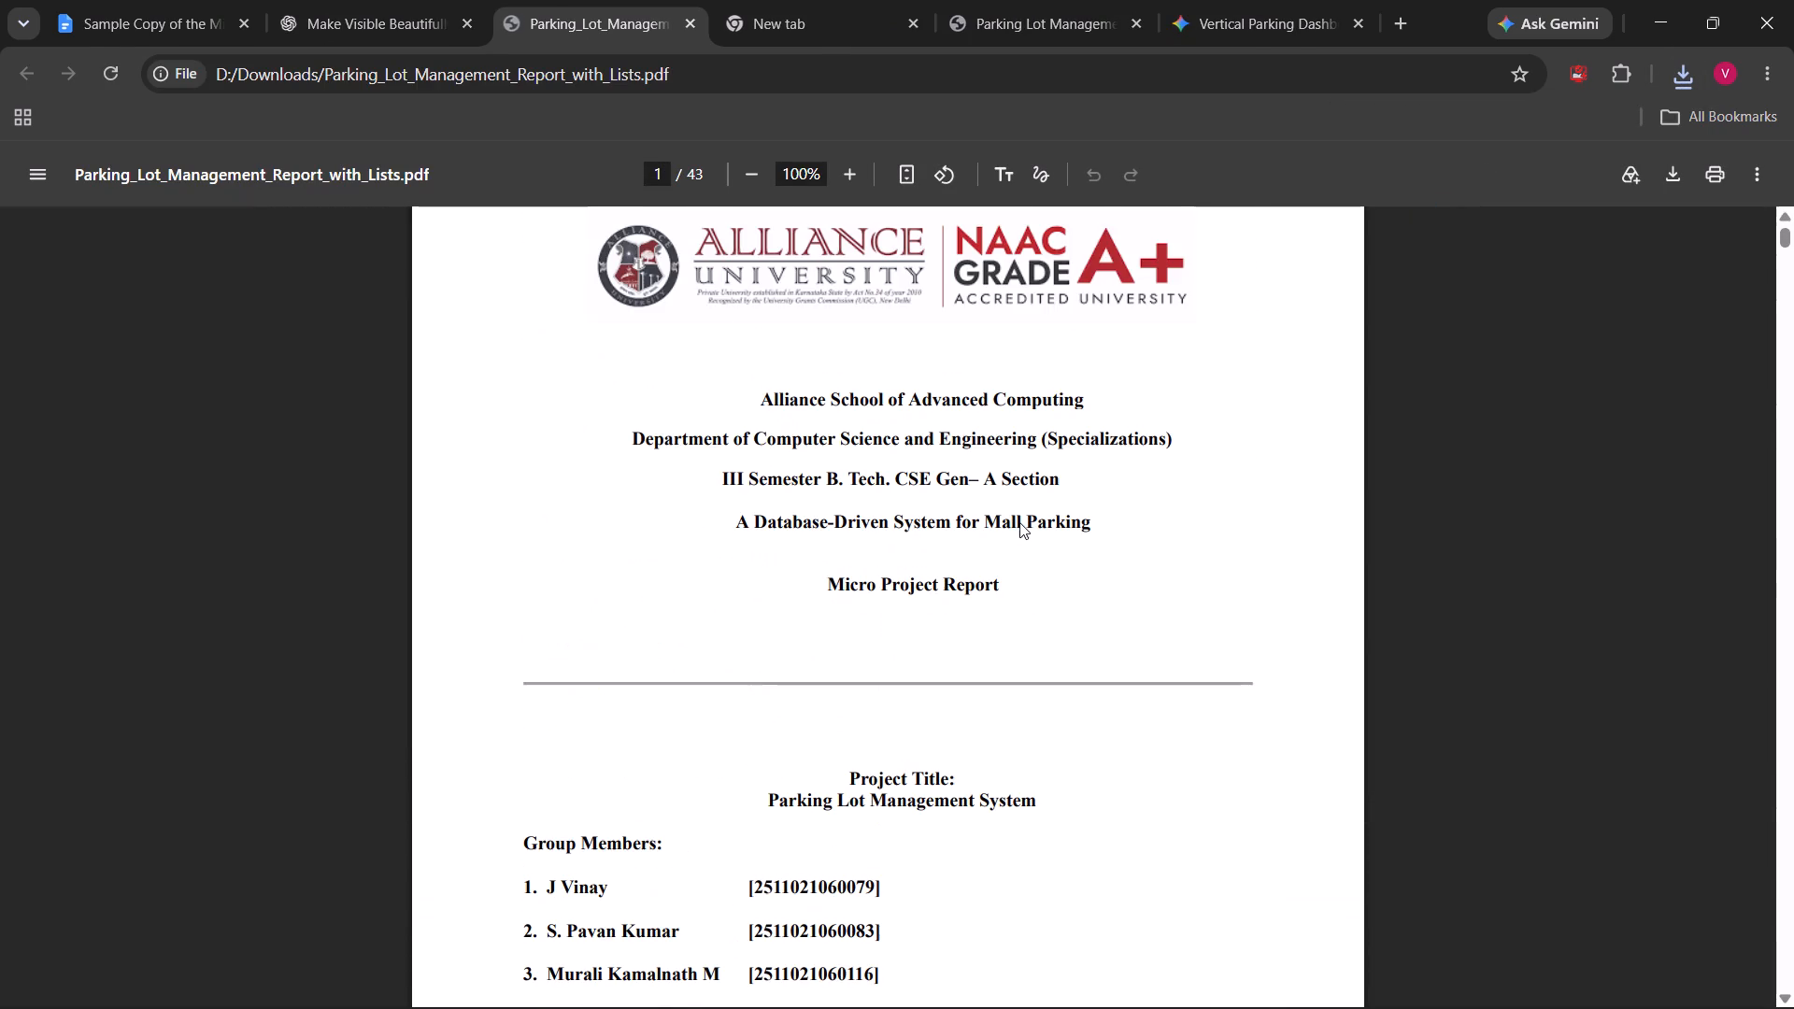
pyautogui.scroll(-4, 1104, 766)
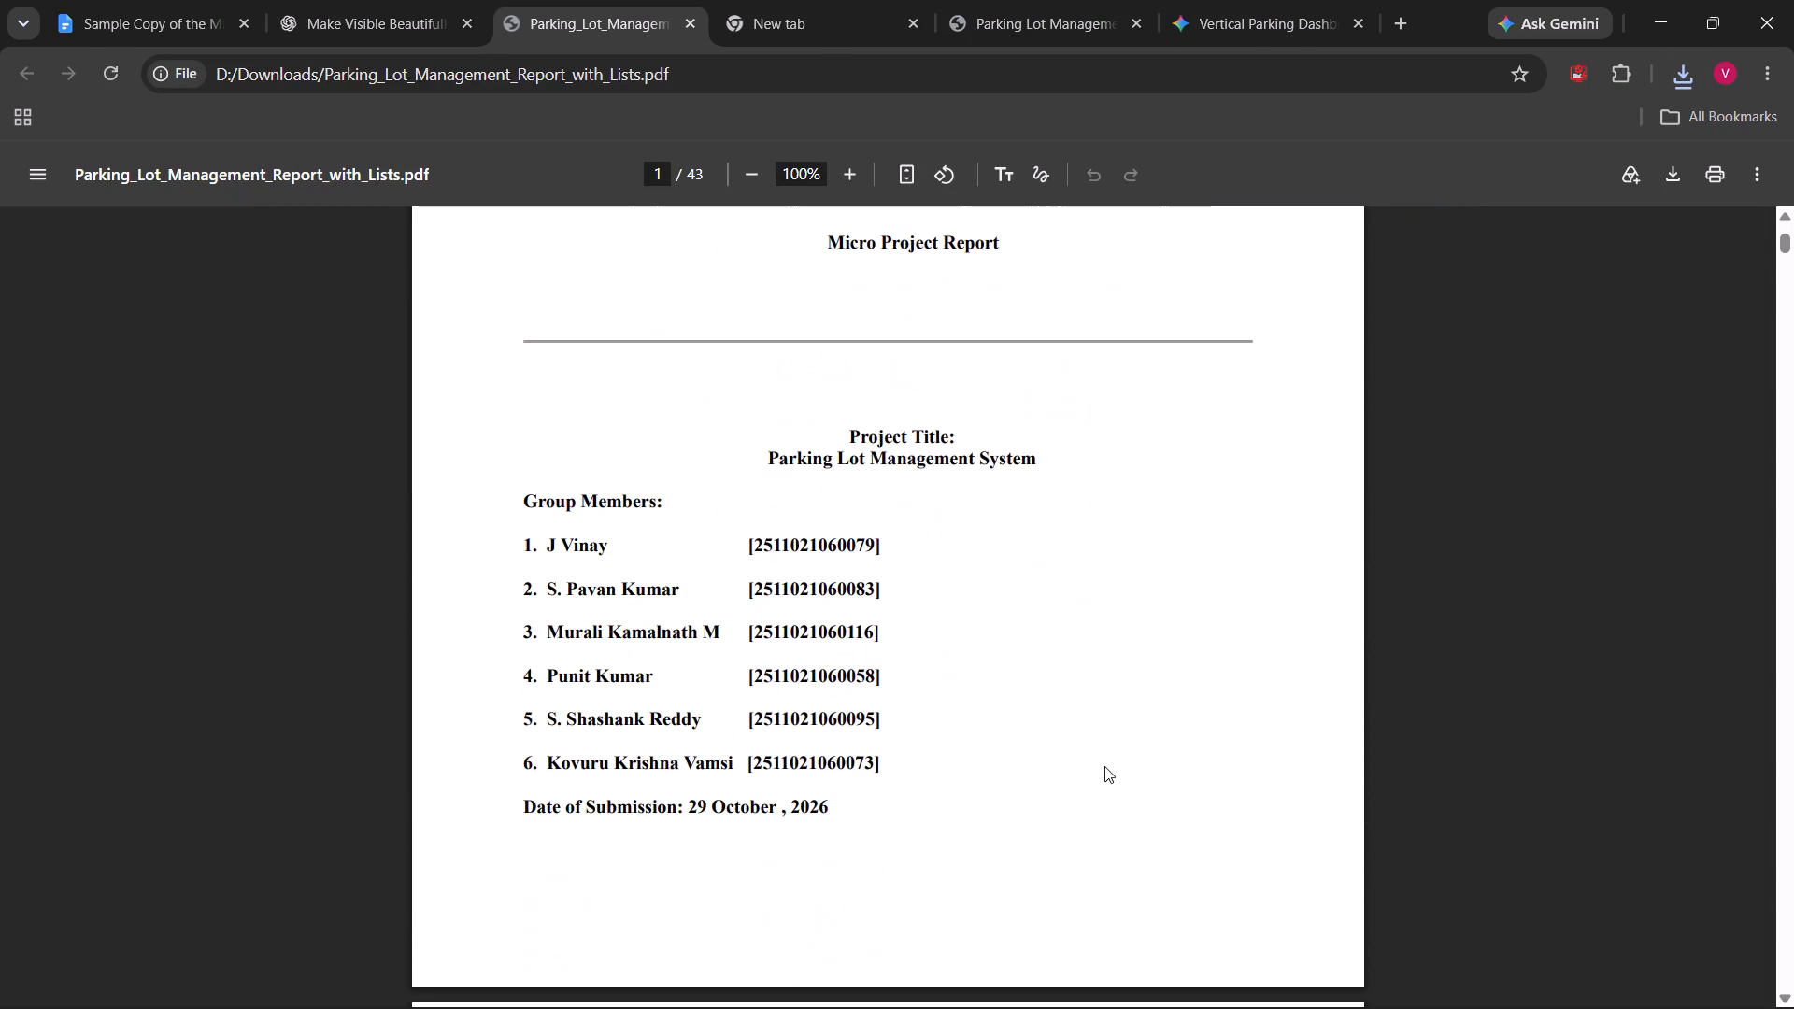
pyautogui.scroll(-5, 1104, 766)
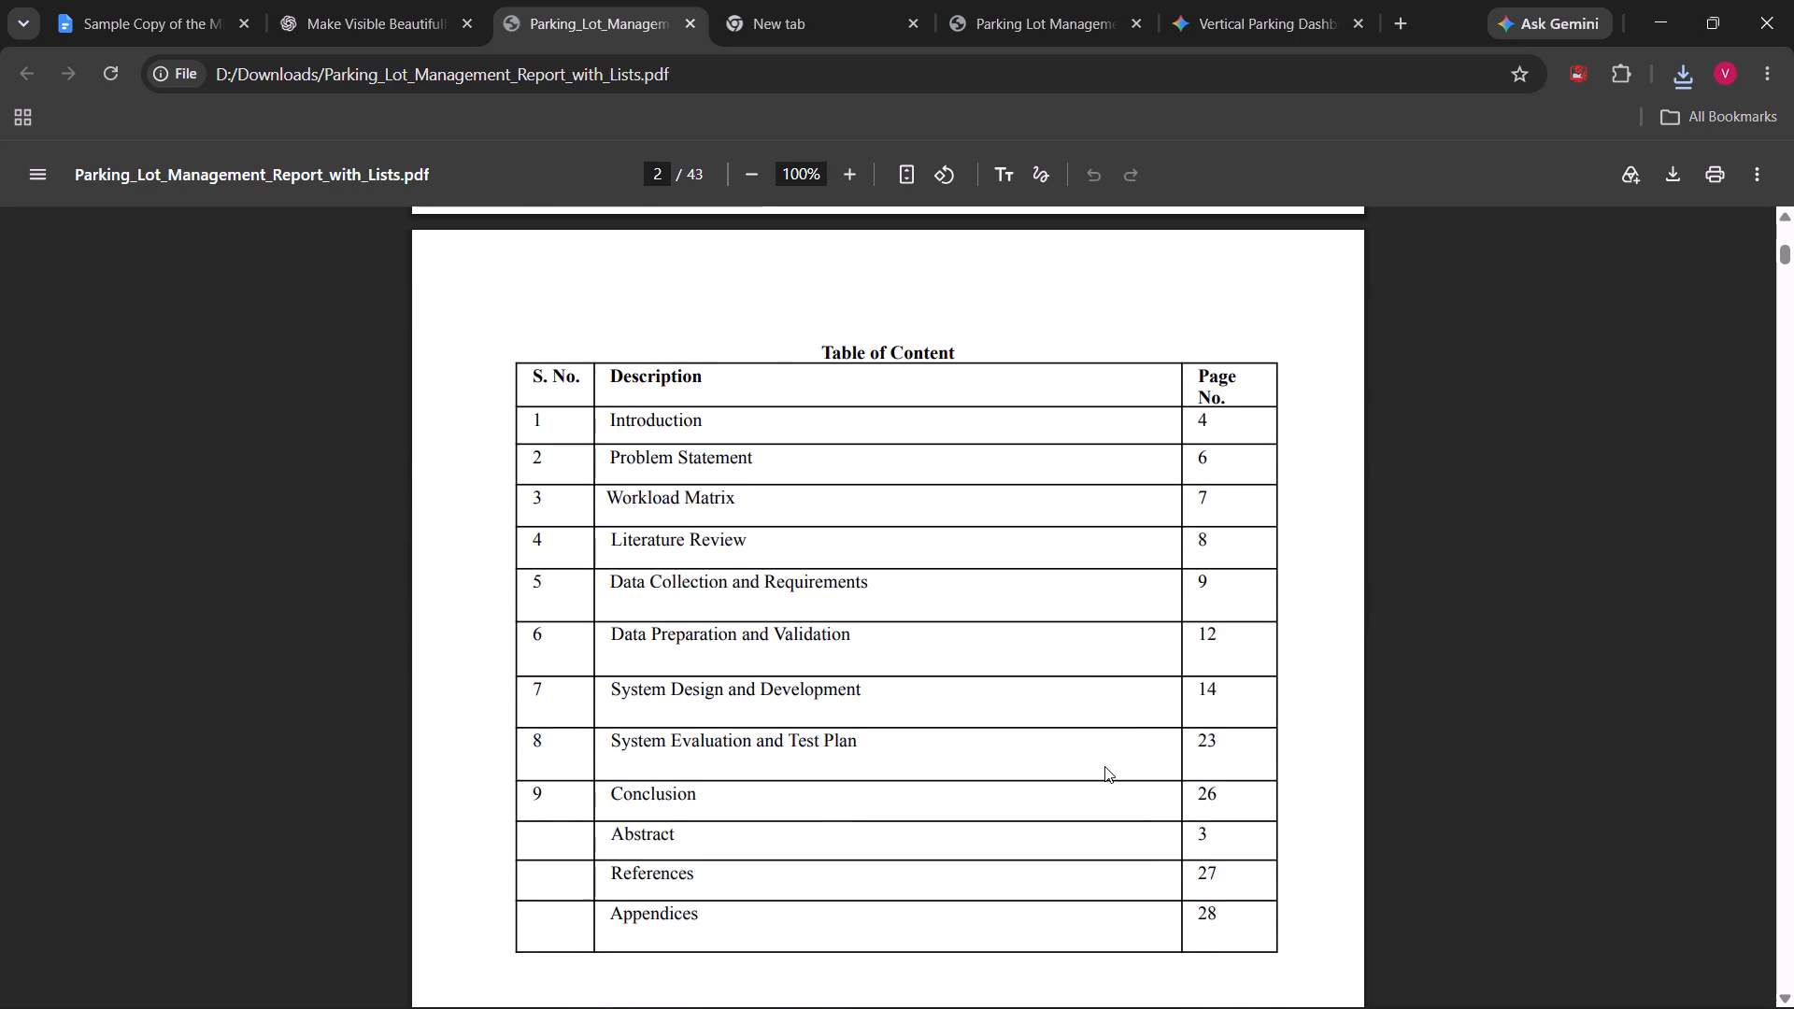
pyautogui.scroll(-5, 1104, 766)
pyautogui.scroll(1, 1104, 766)
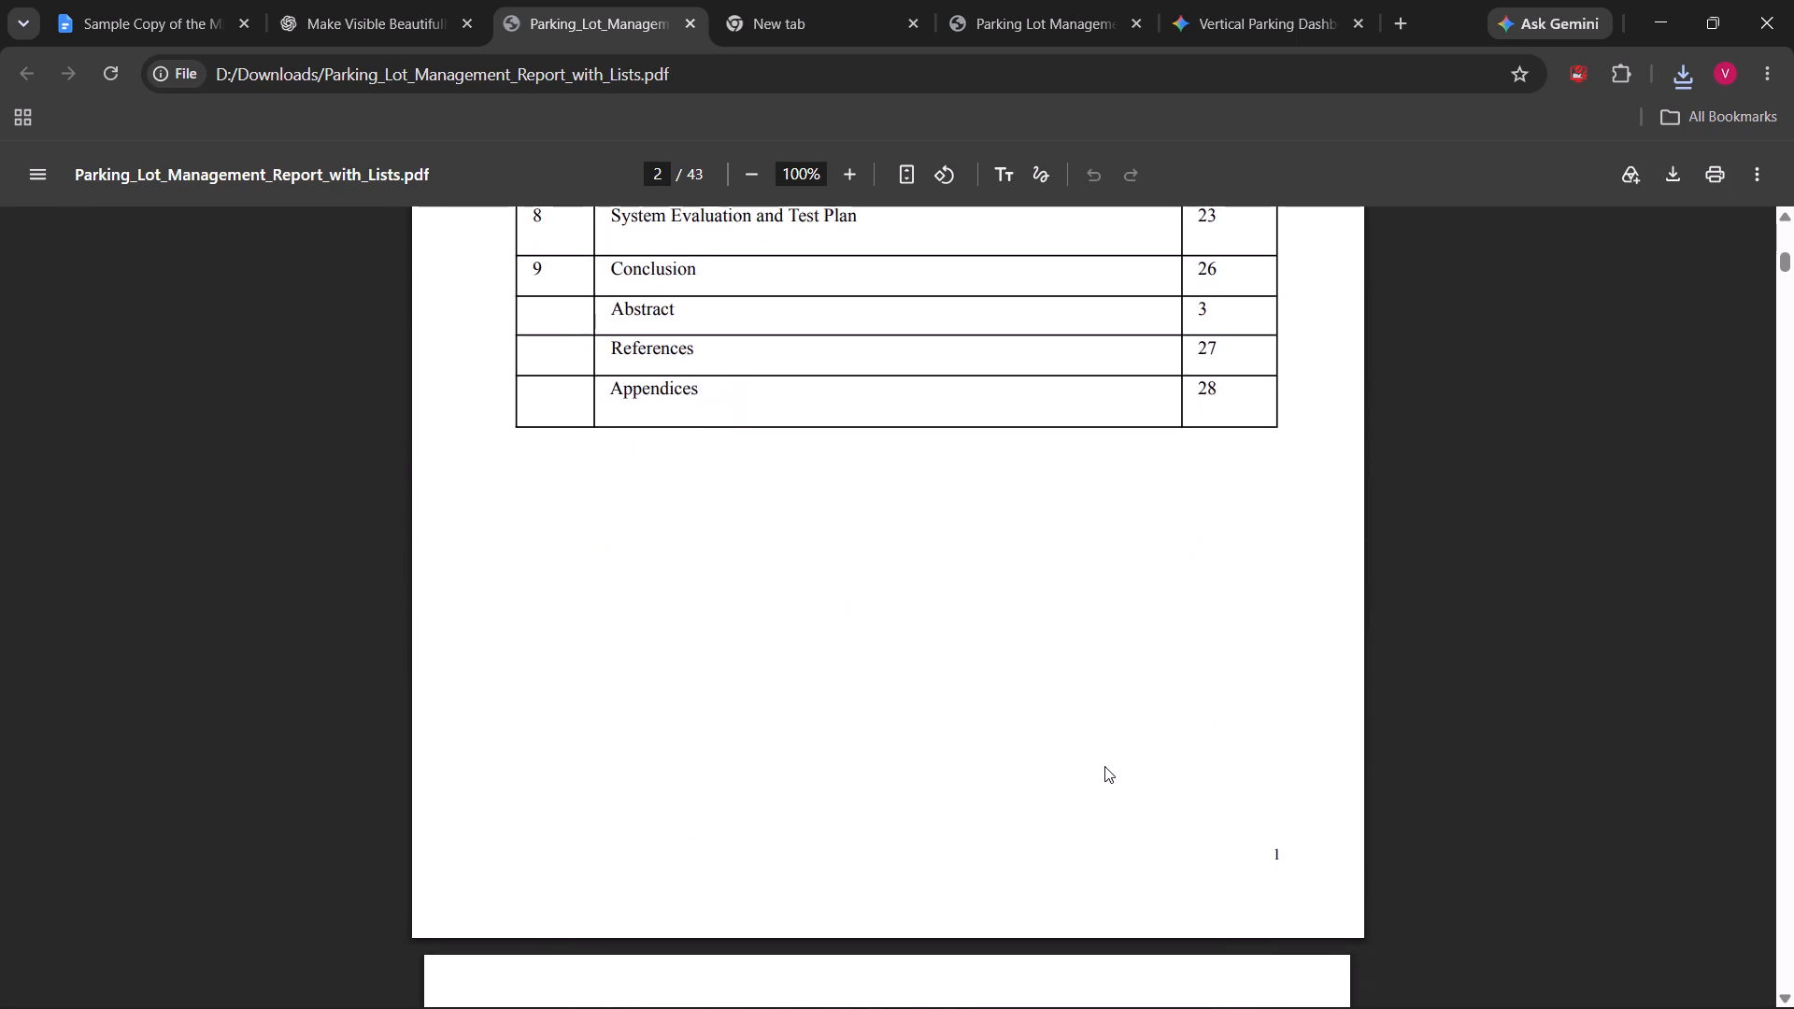
pyautogui.scroll(1, 1104, 766)
pyautogui.scroll(-1, 1104, 766)
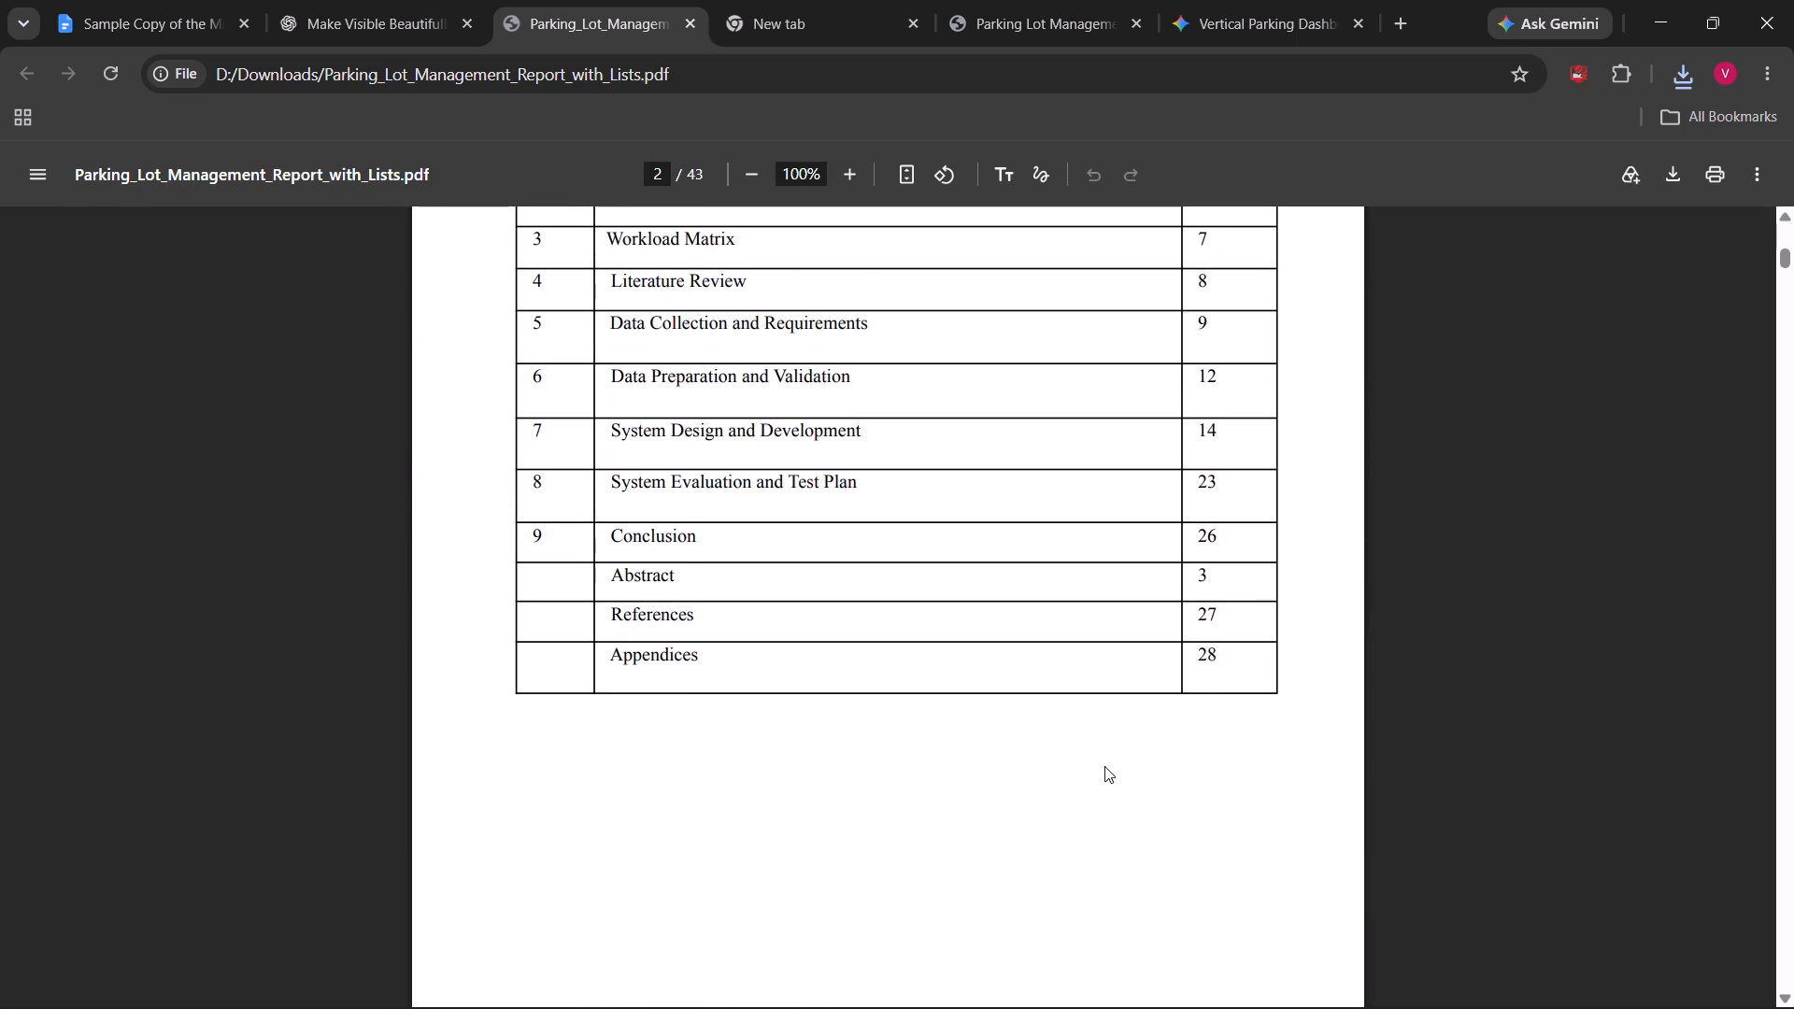
pyautogui.scroll(2, 1132, 736)
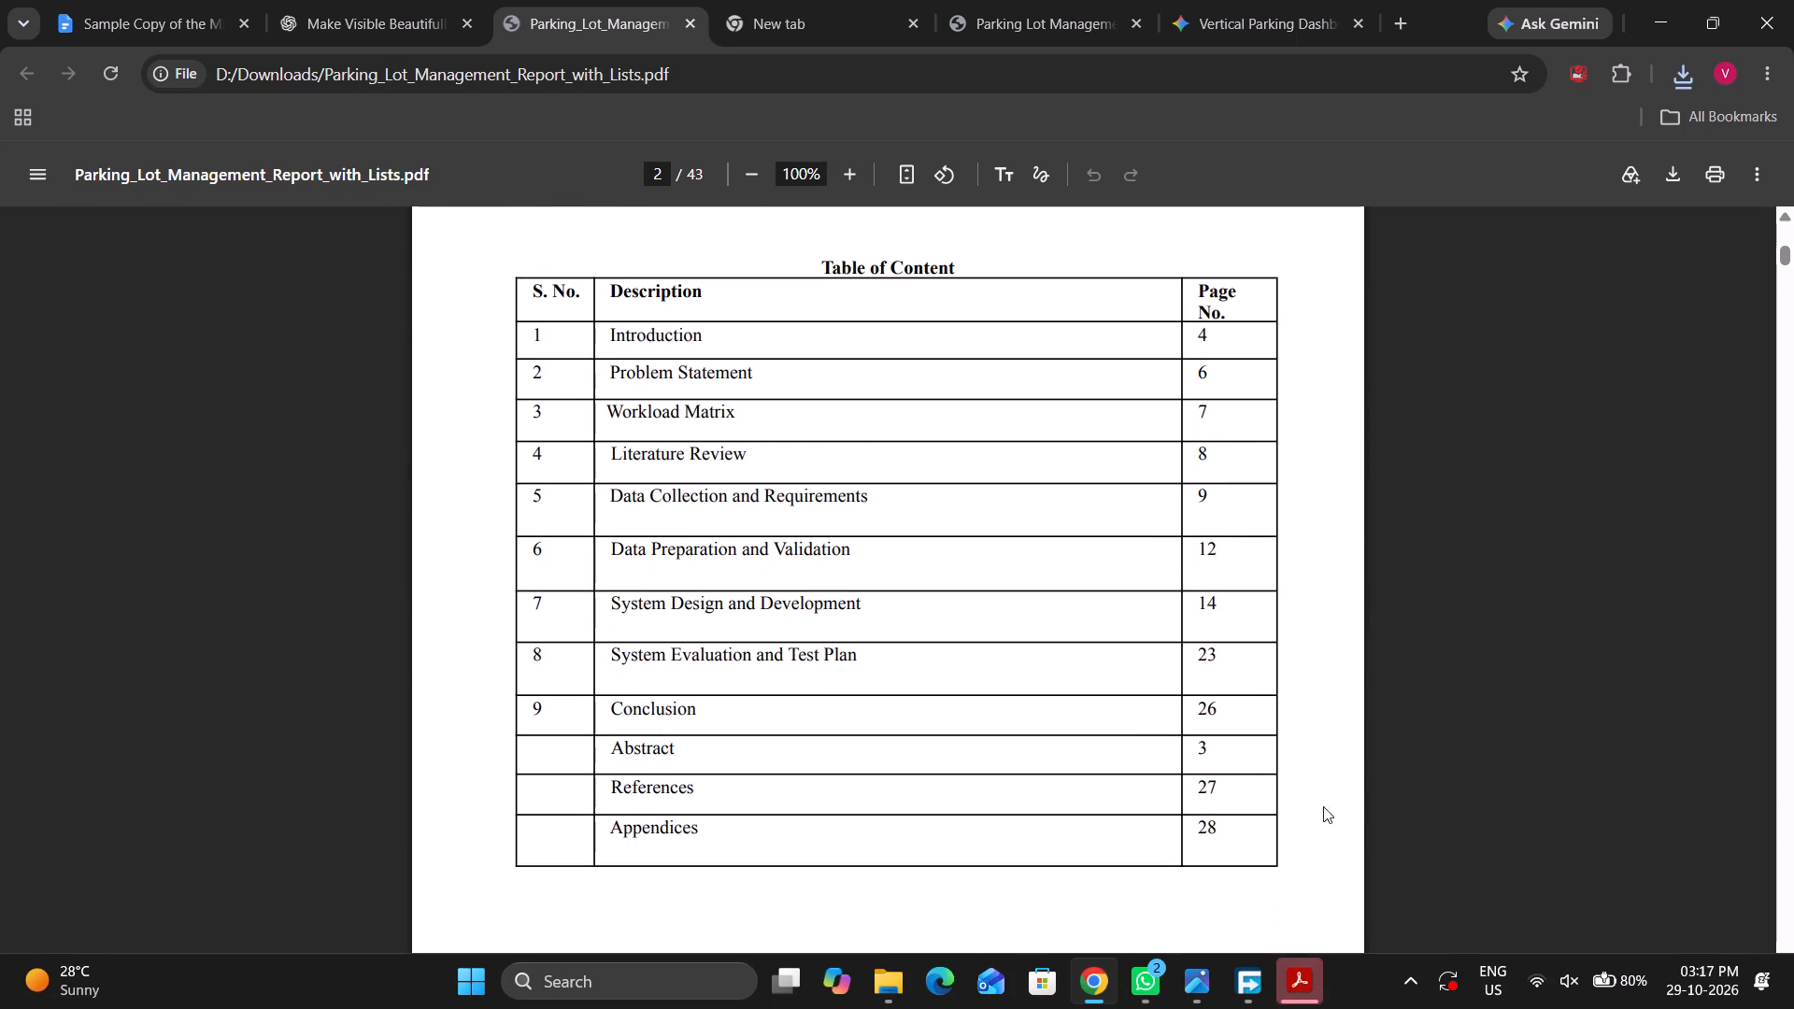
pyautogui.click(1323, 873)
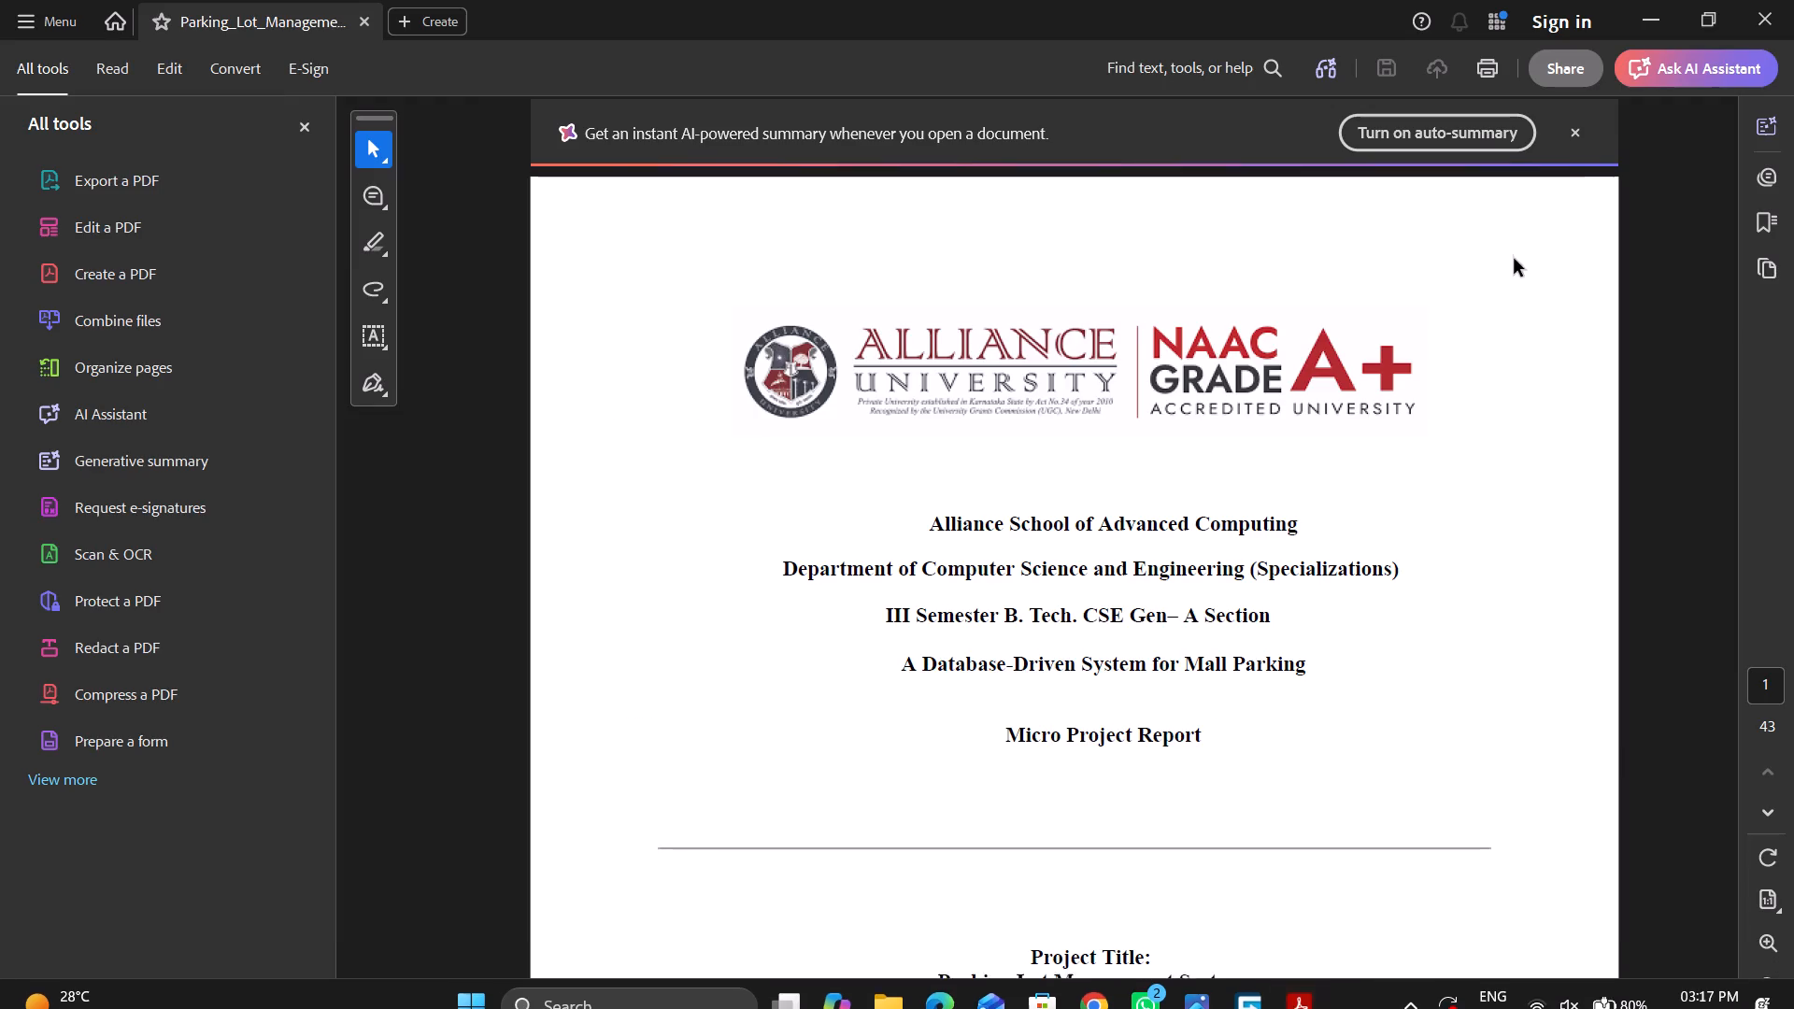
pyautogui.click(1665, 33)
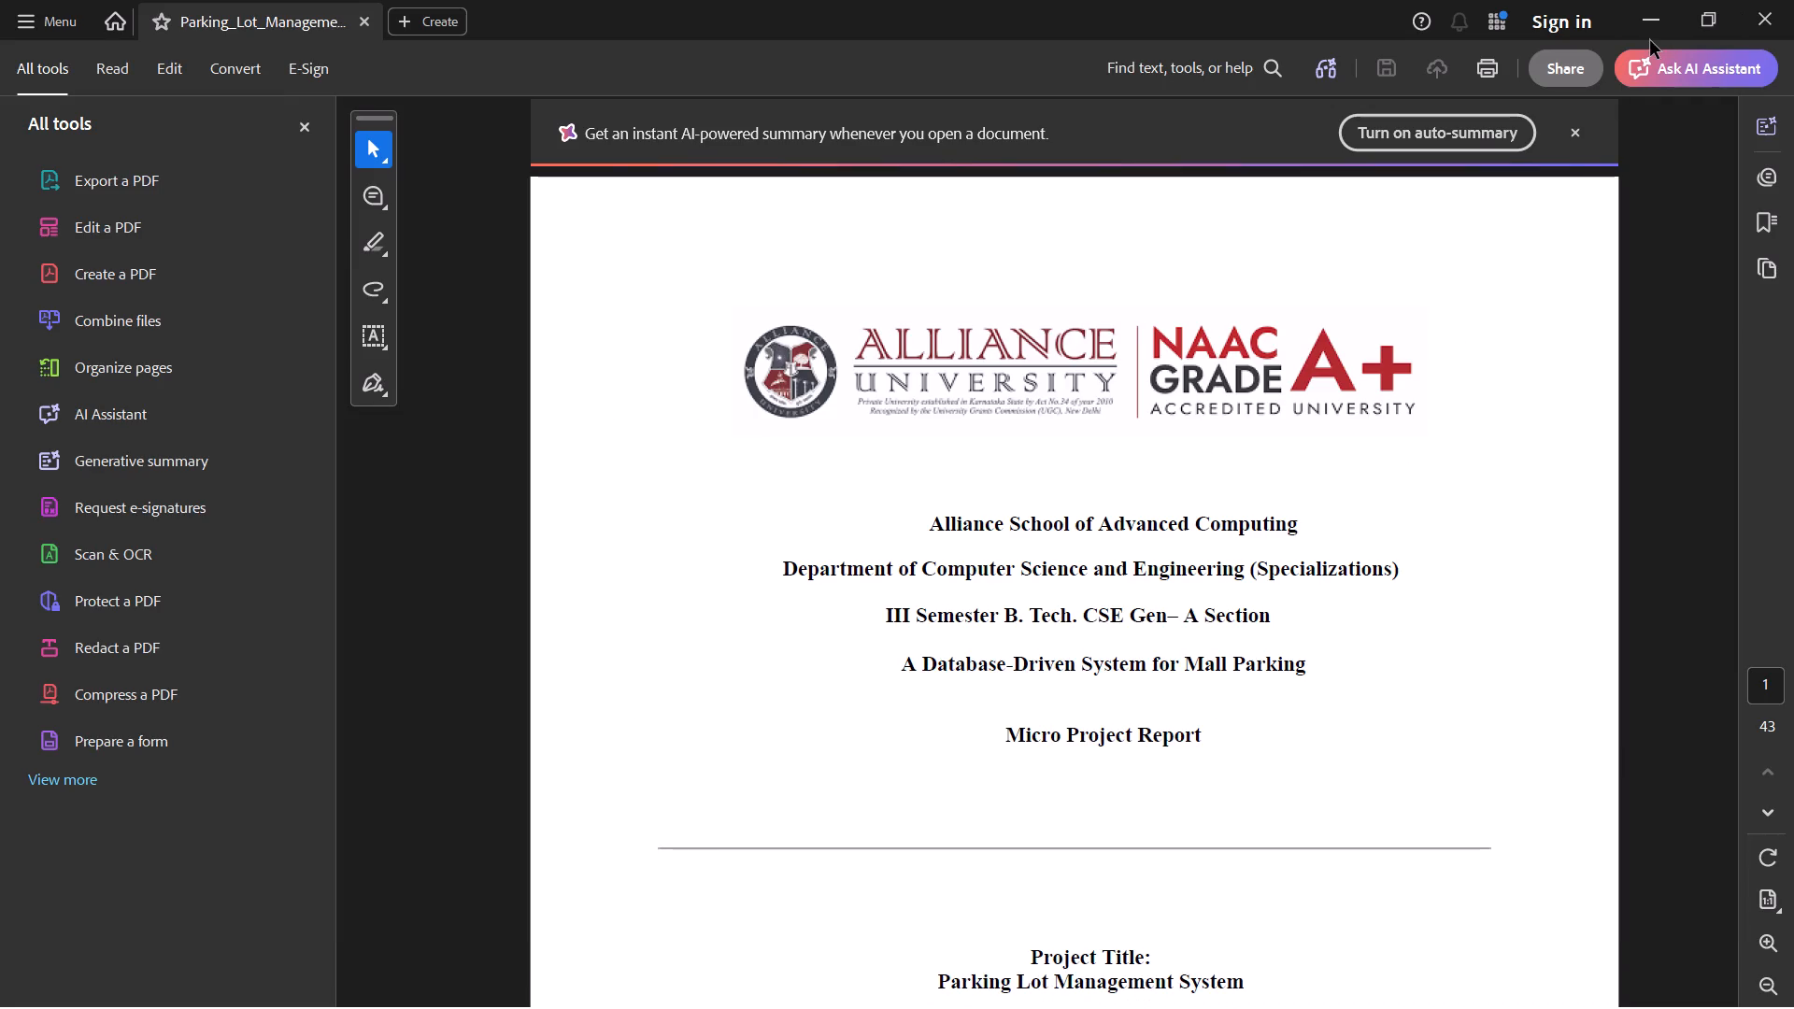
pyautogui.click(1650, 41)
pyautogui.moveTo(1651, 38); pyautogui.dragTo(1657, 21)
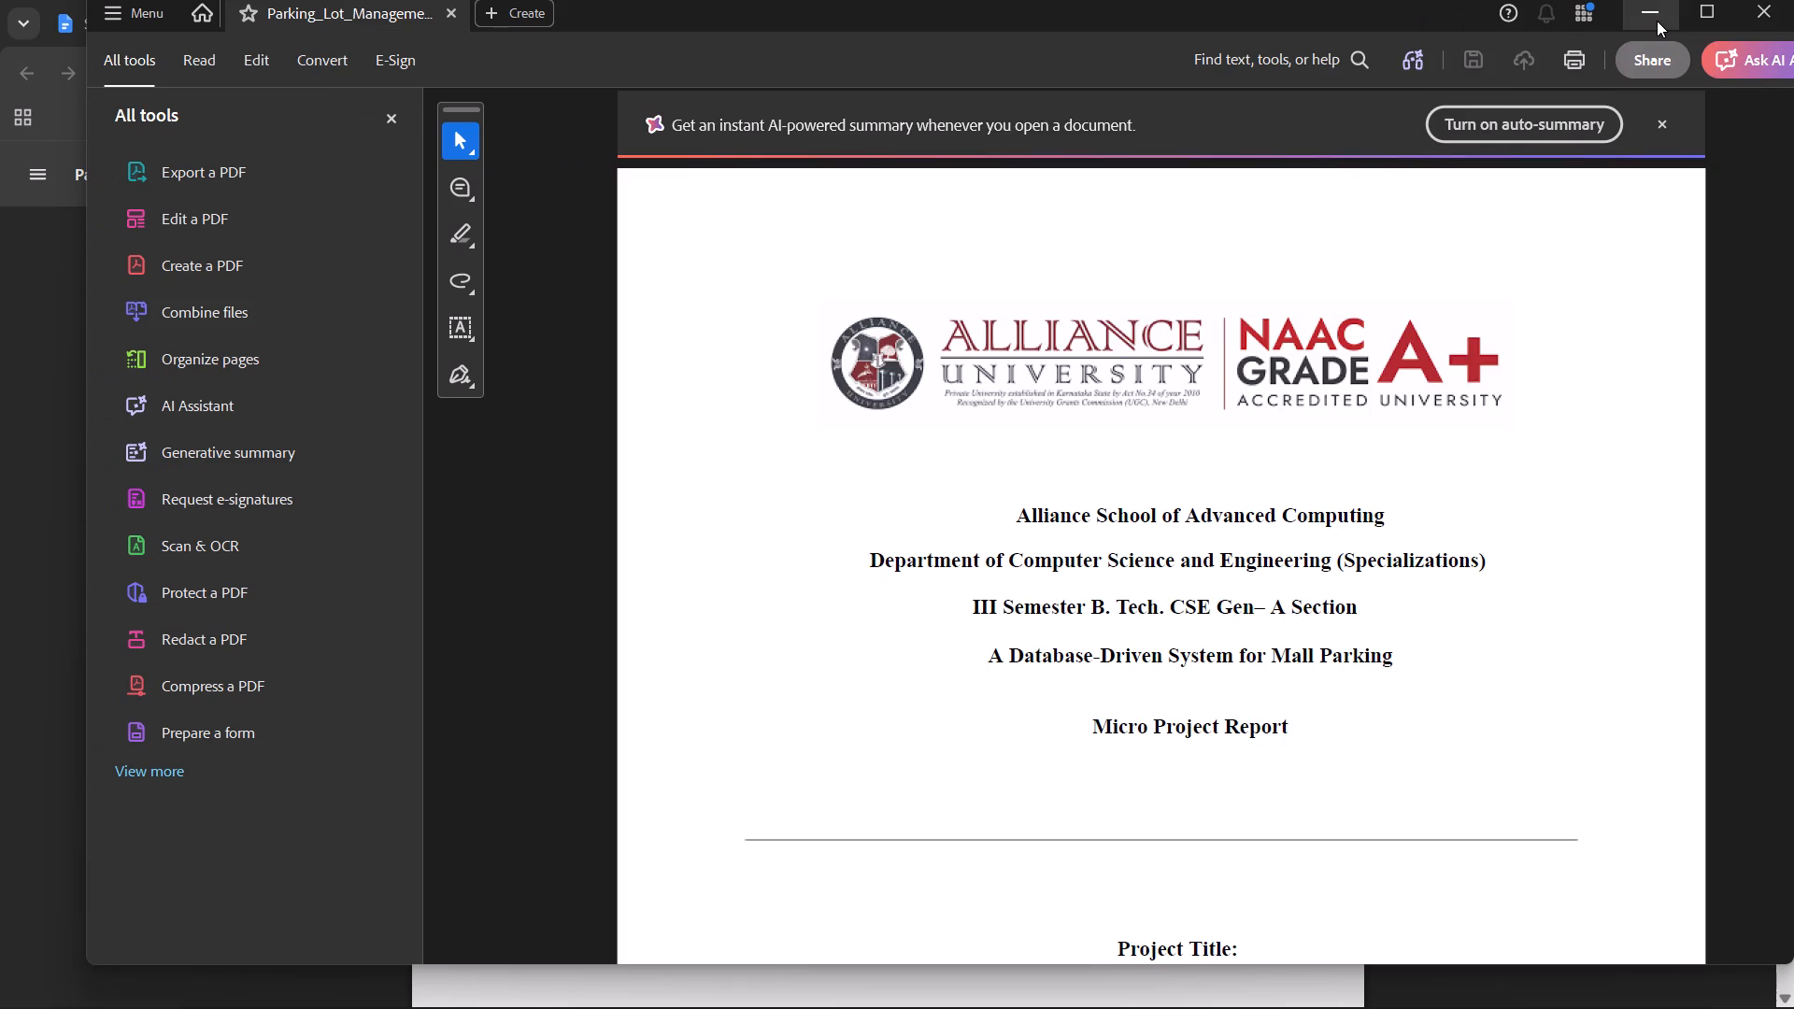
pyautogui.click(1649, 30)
# Examine the added List of Tables page alongside the Table of Content page in the downloaded report.
pyautogui.scroll(-4, 1308, 552)
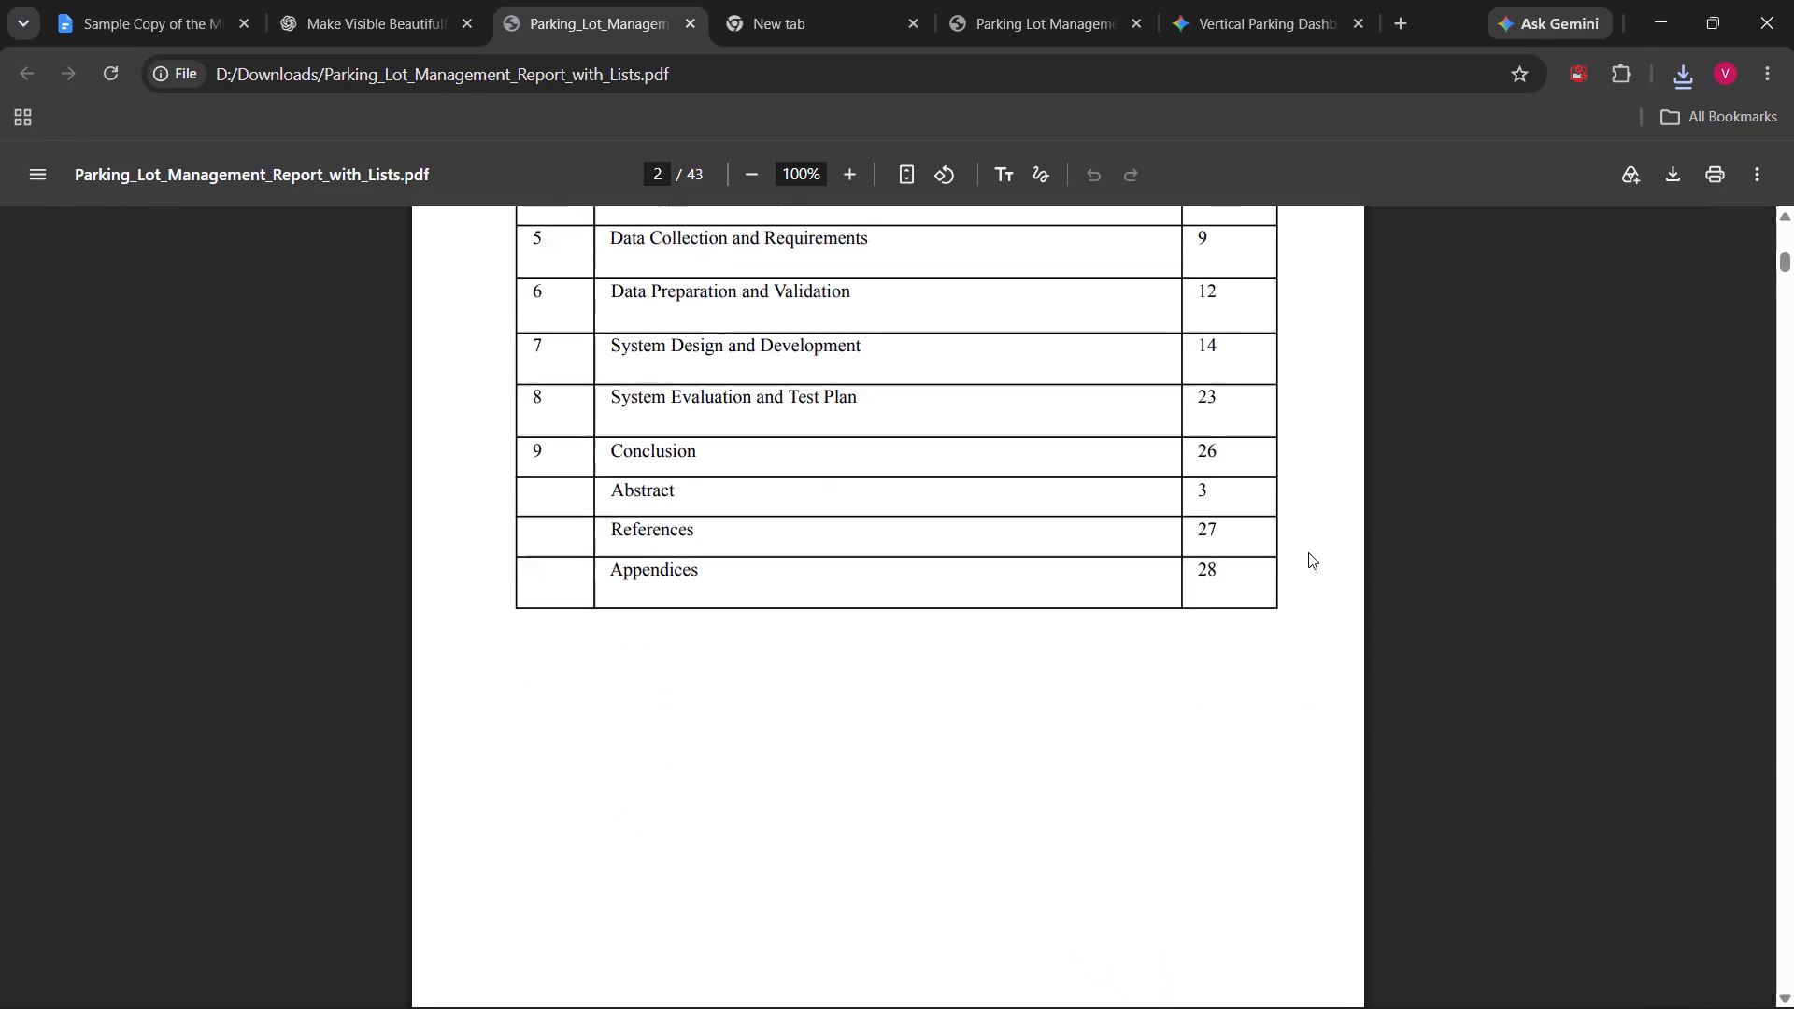
pyautogui.scroll(-5, 1308, 552)
pyautogui.scroll(1, 1308, 552)
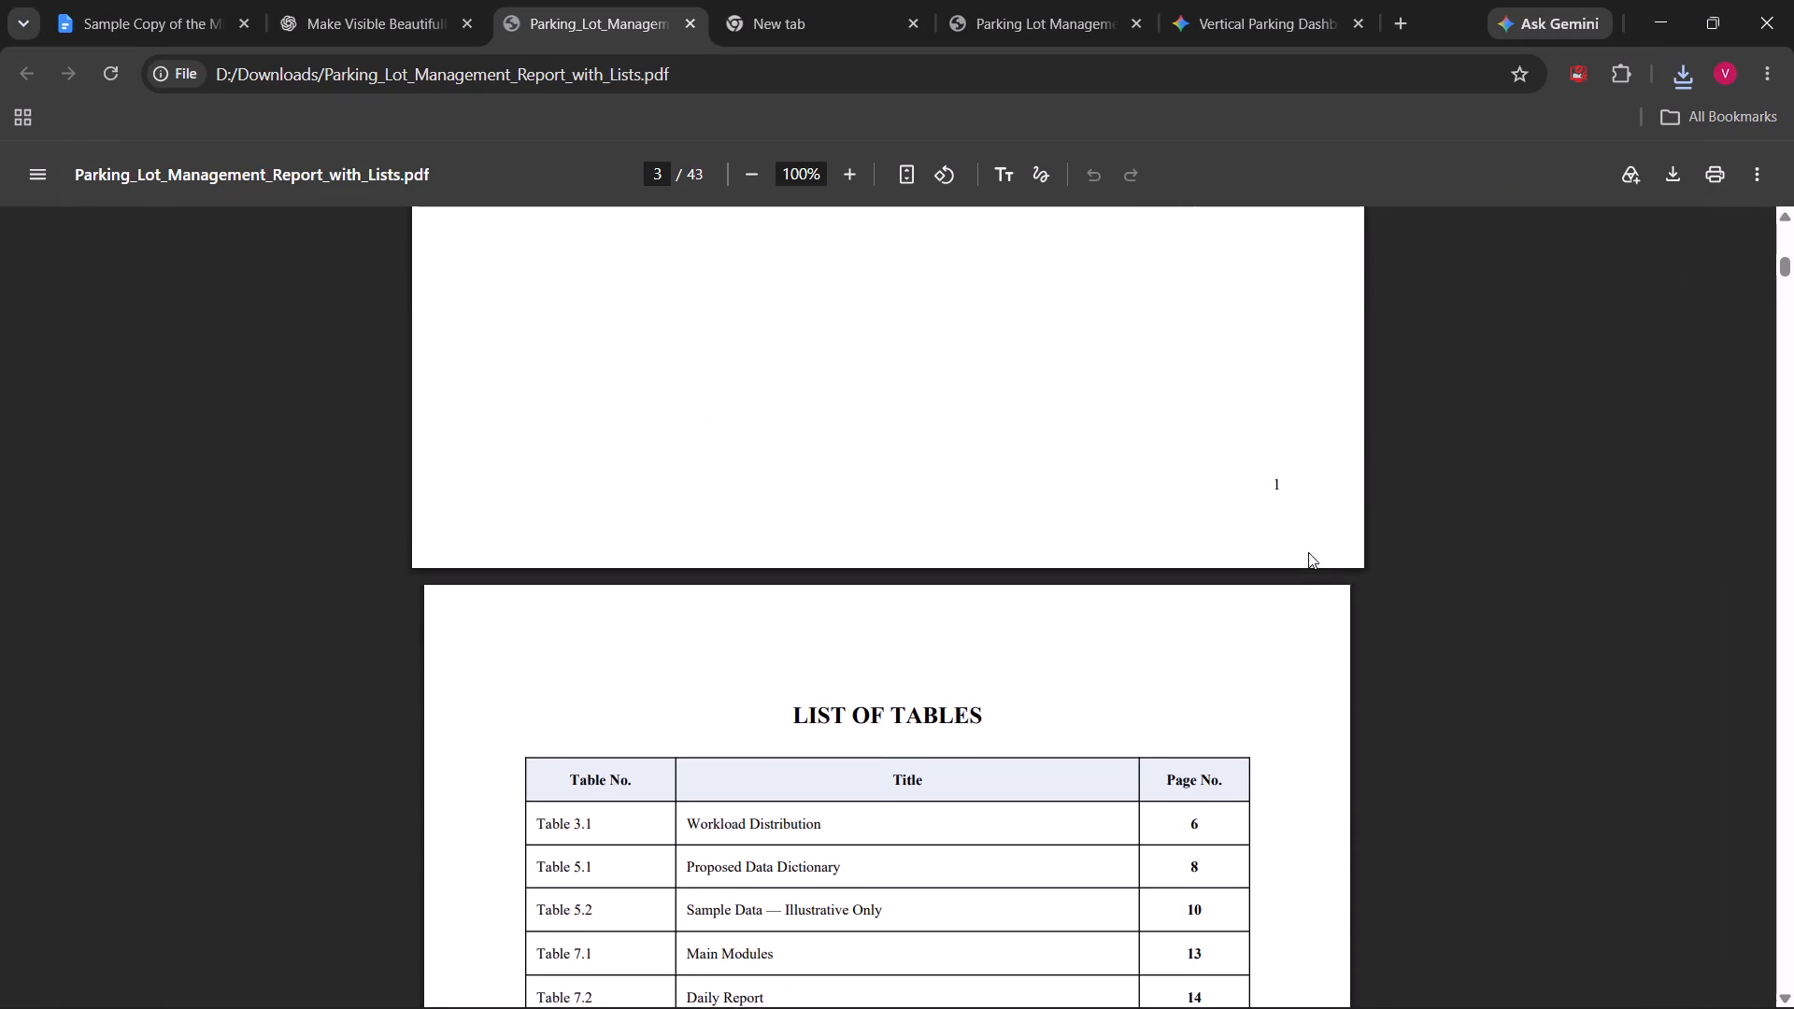
pyautogui.scroll(-2, 1297, 671)
pyautogui.scroll(6, 1297, 671)
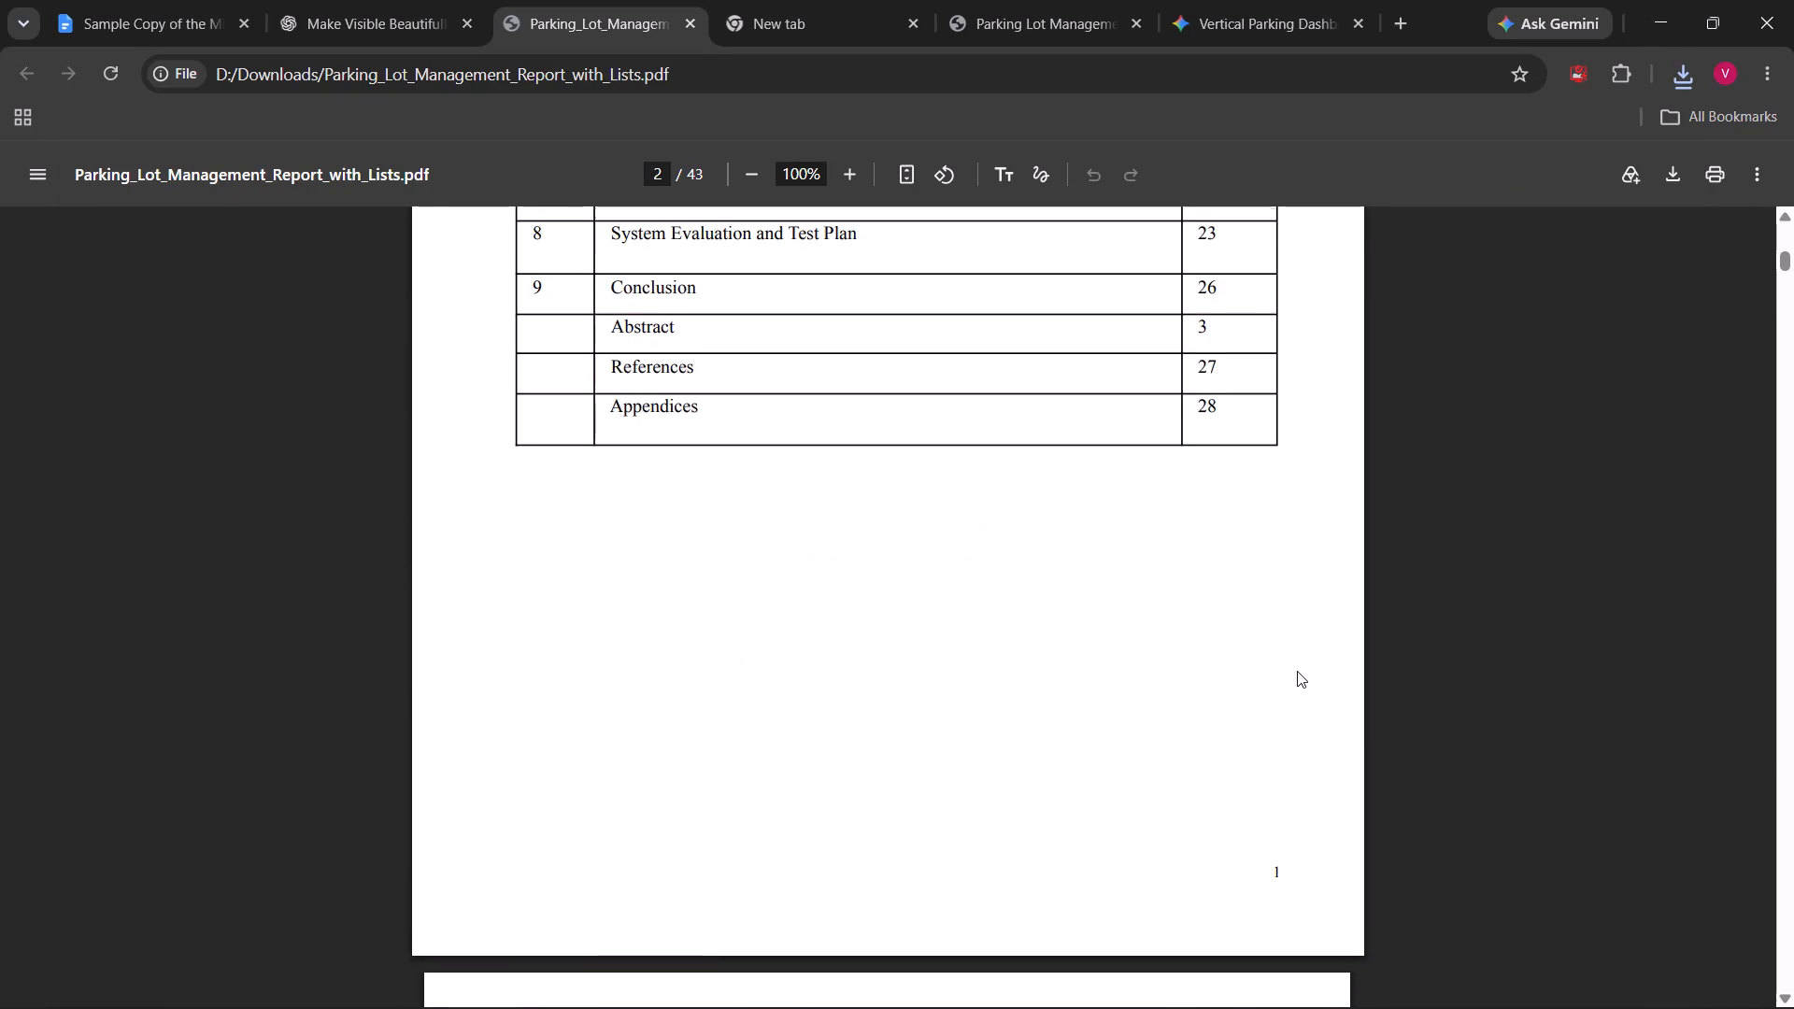
pyautogui.scroll(-4, 1297, 671)
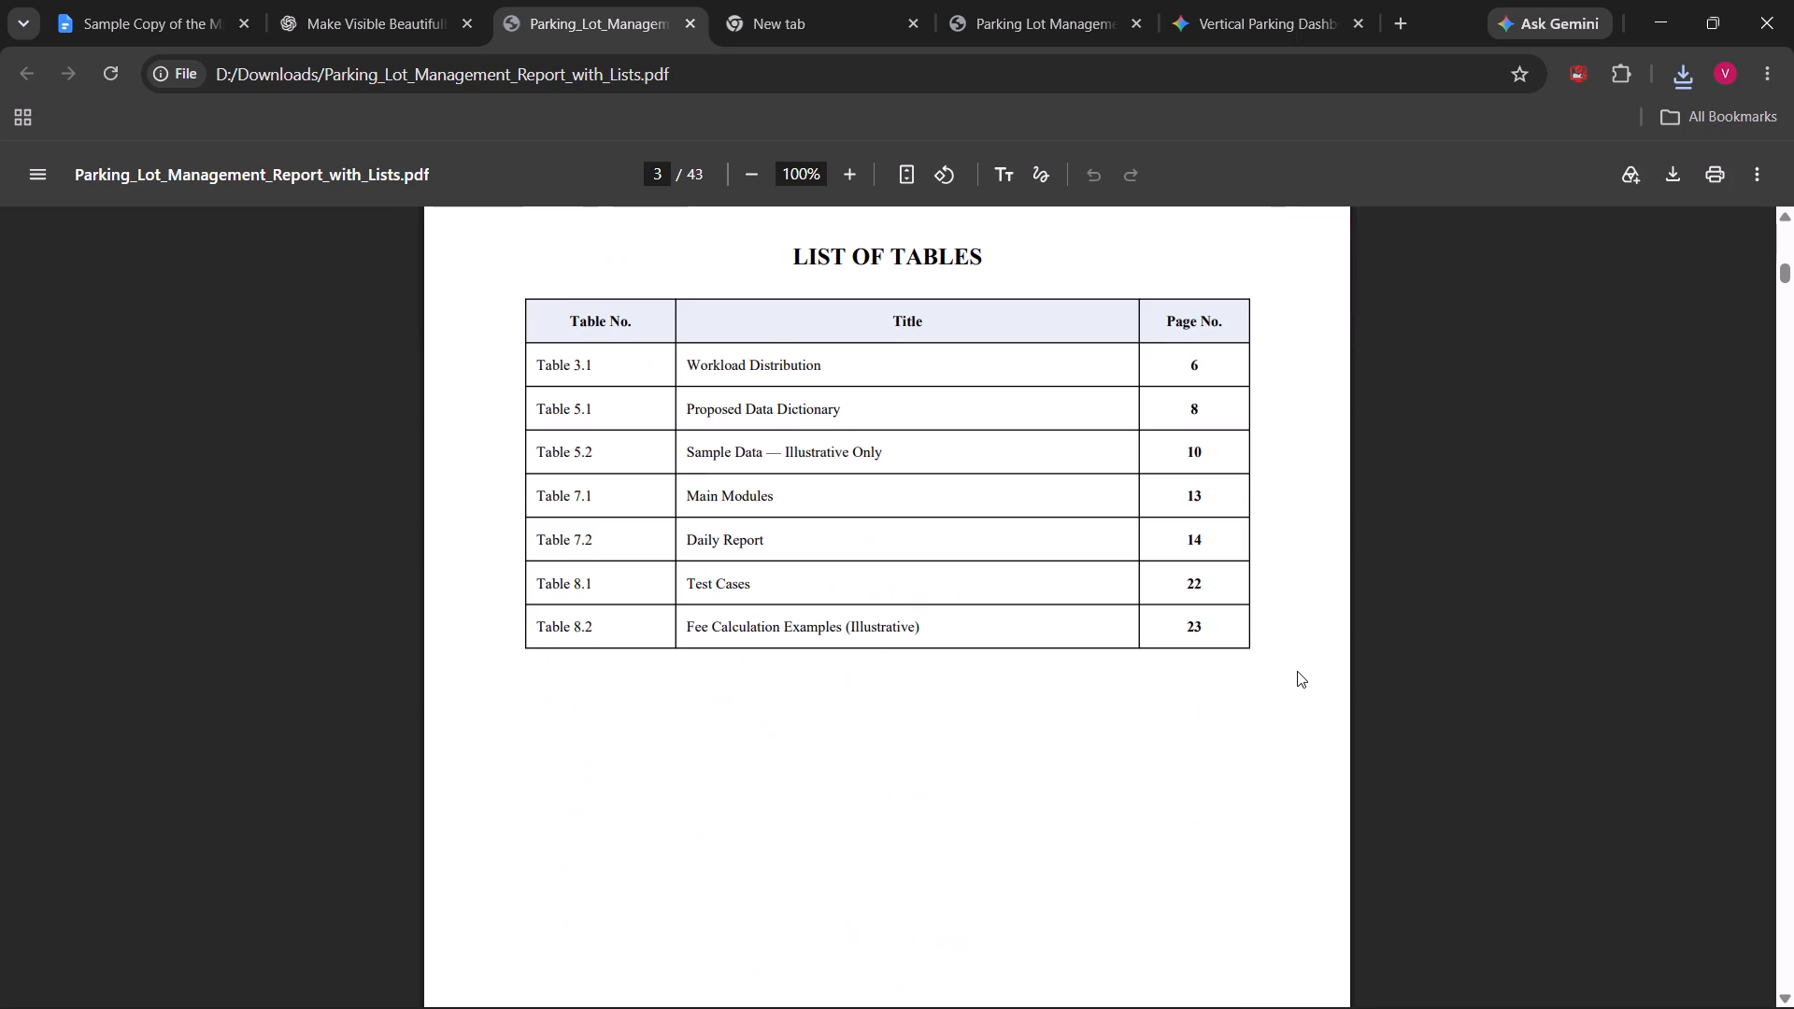
pyautogui.scroll(2, 1297, 671)
pyautogui.scroll(-5, 1297, 671)
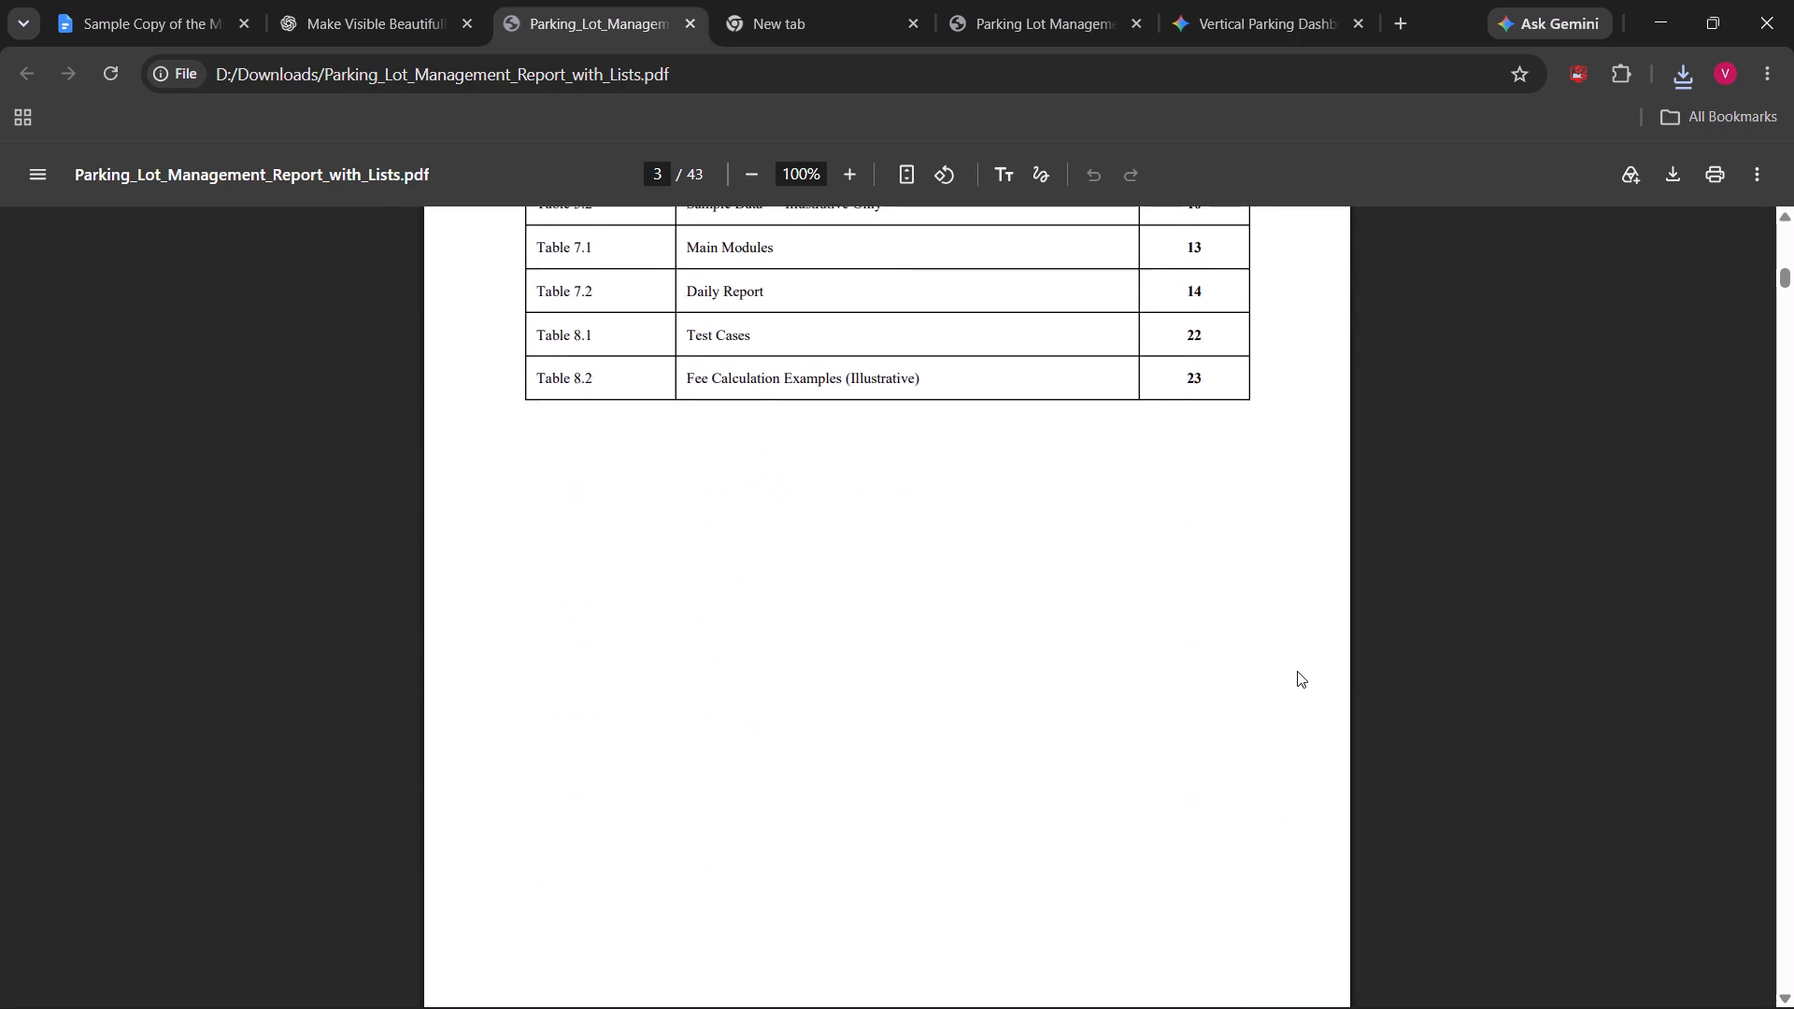
pyautogui.scroll(-1, 1297, 671)
pyautogui.scroll(5, 1297, 671)
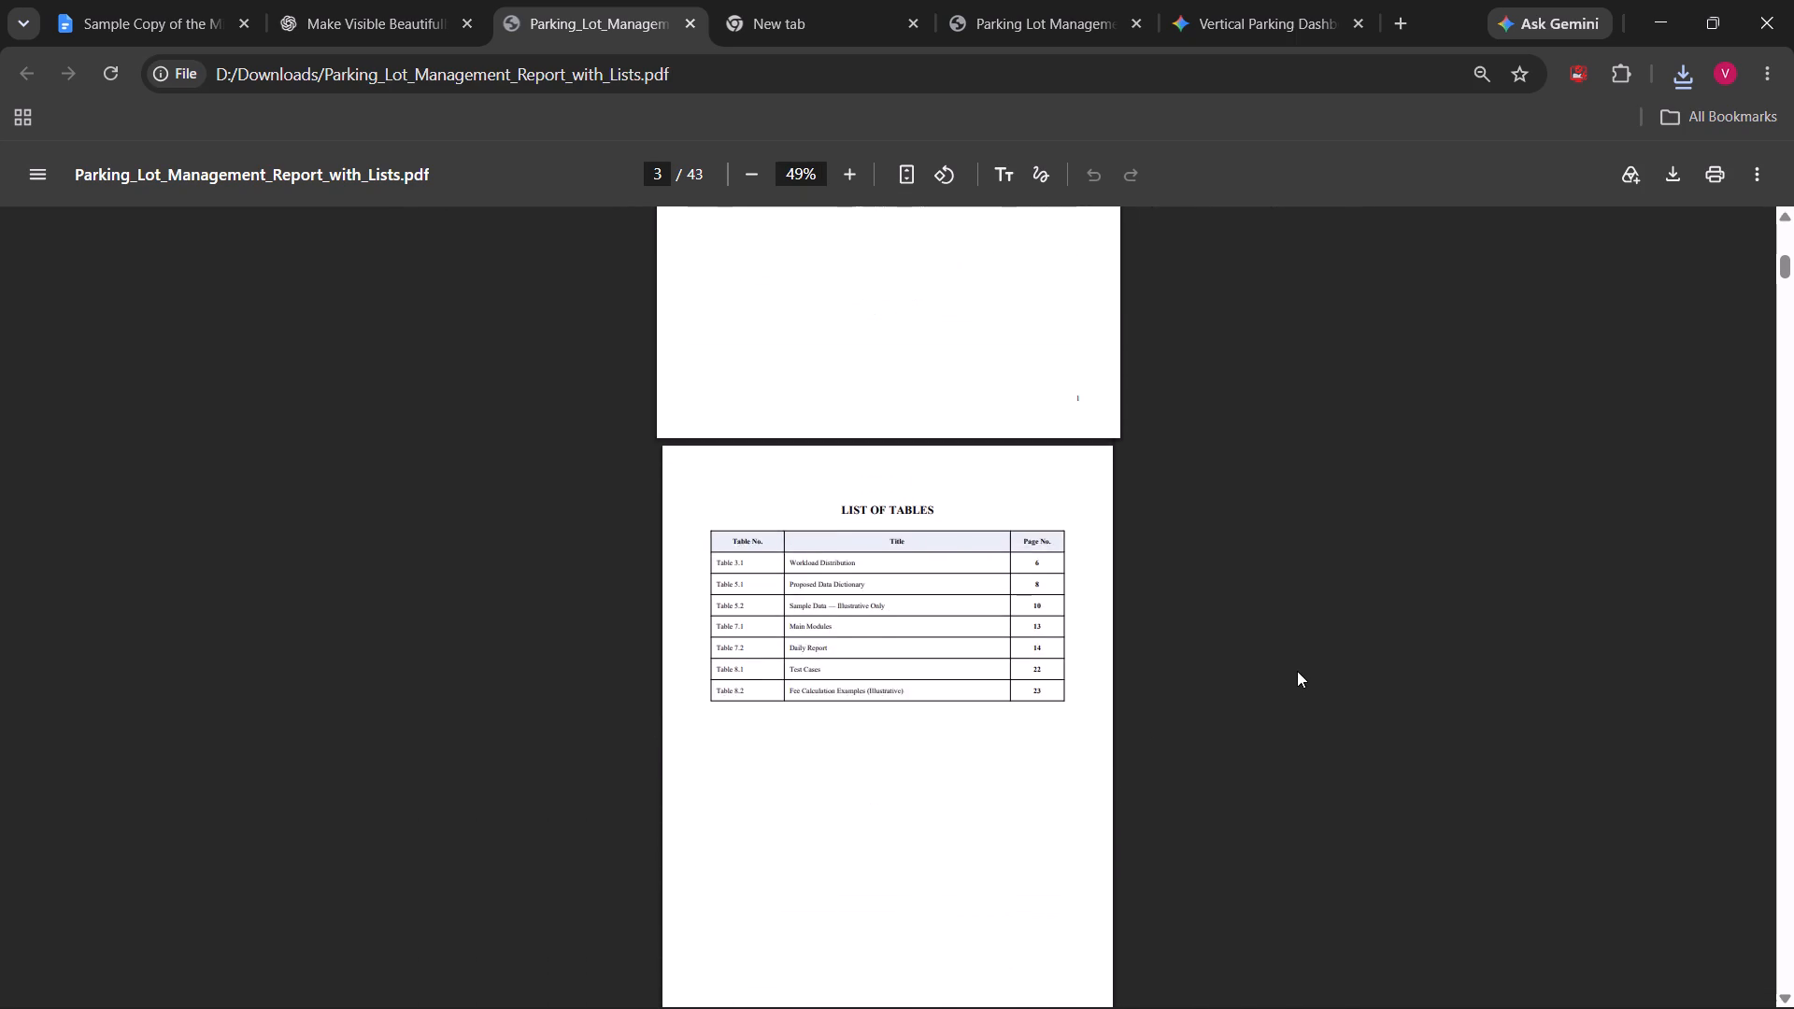
pyautogui.scroll(9, 1175, 638)
pyautogui.scroll(-5, 1142, 739)
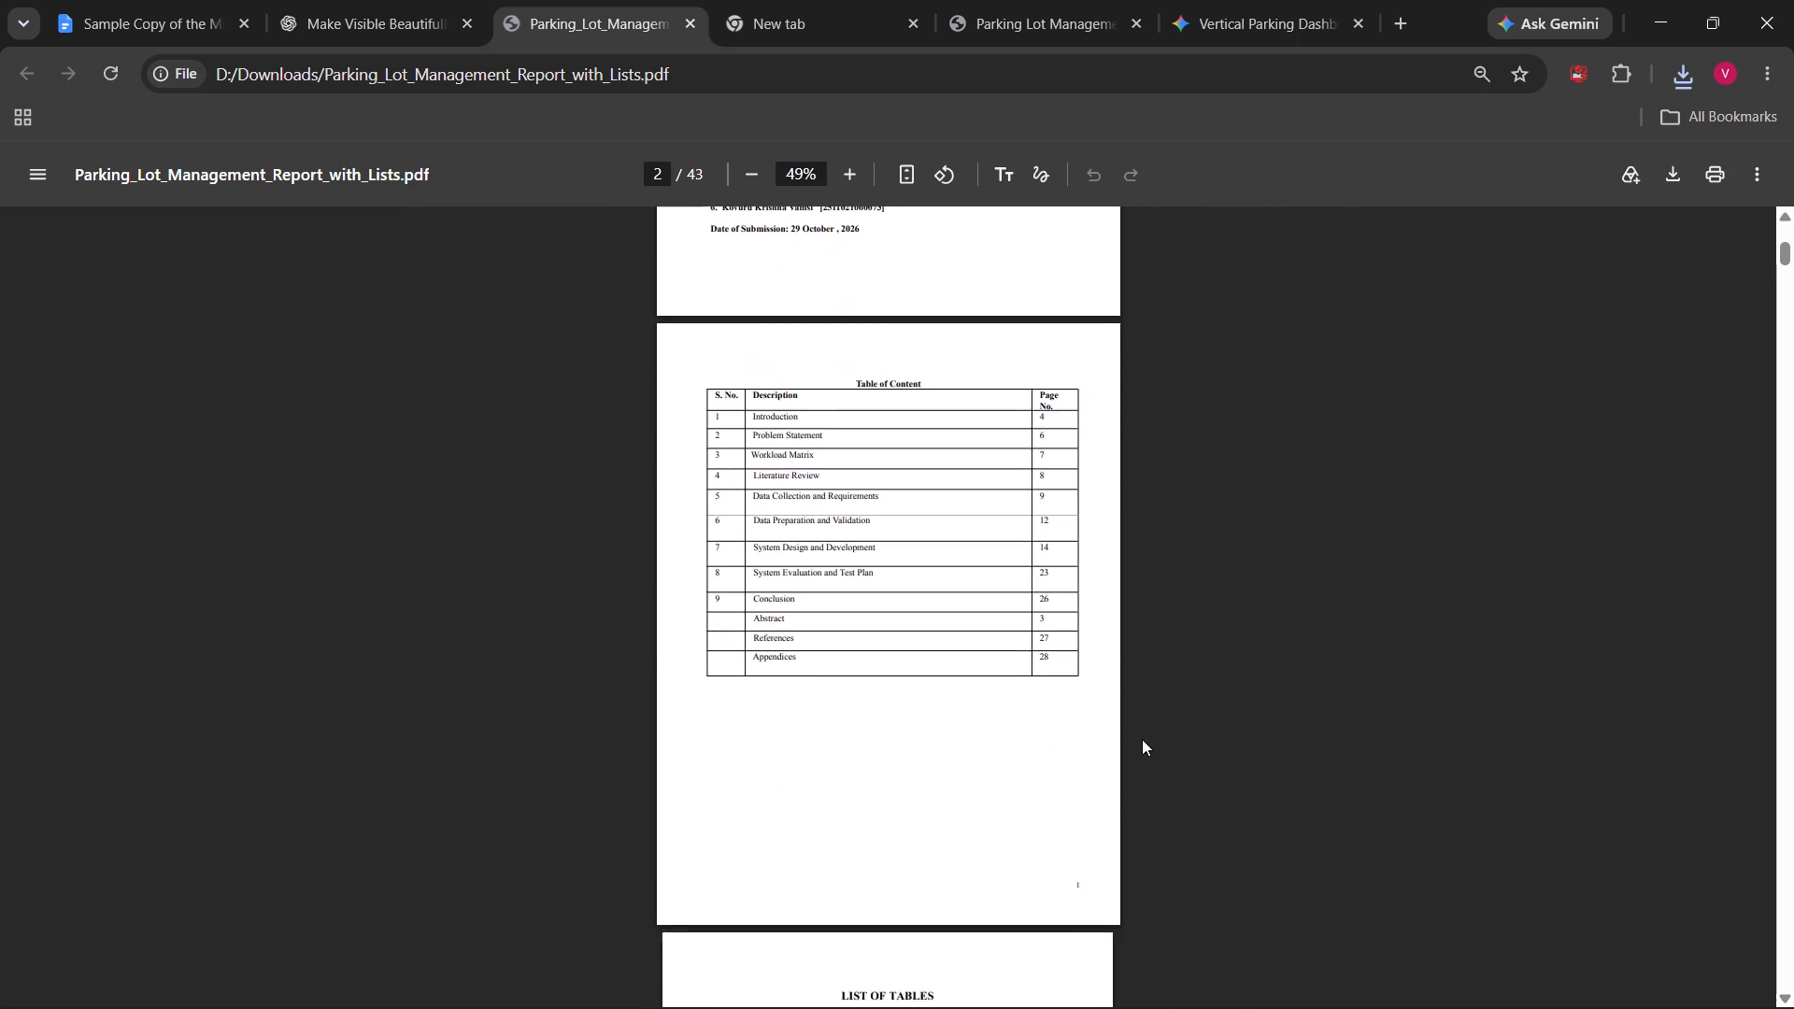
# Examine the List of Figures and the report pages from the abstract through the workload distribution and data dictionary tables.
pyautogui.scroll(-5, 1142, 739)
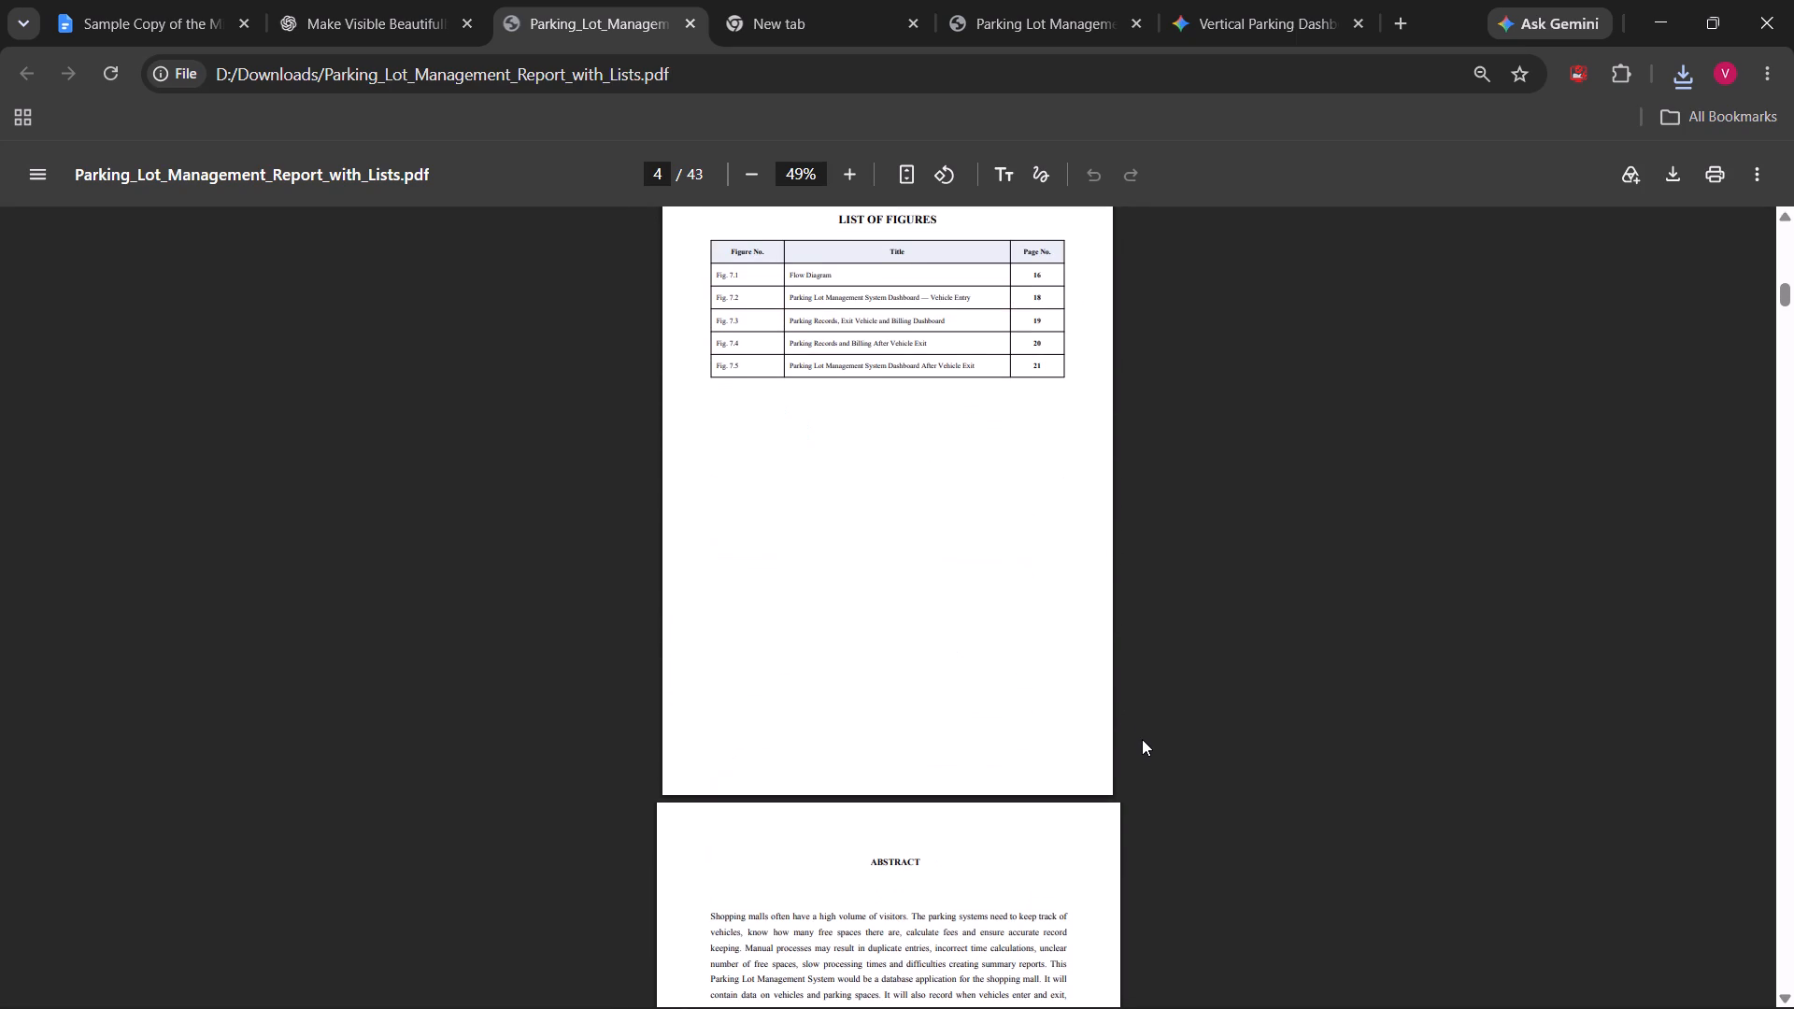
pyautogui.scroll(-1, 1142, 739)
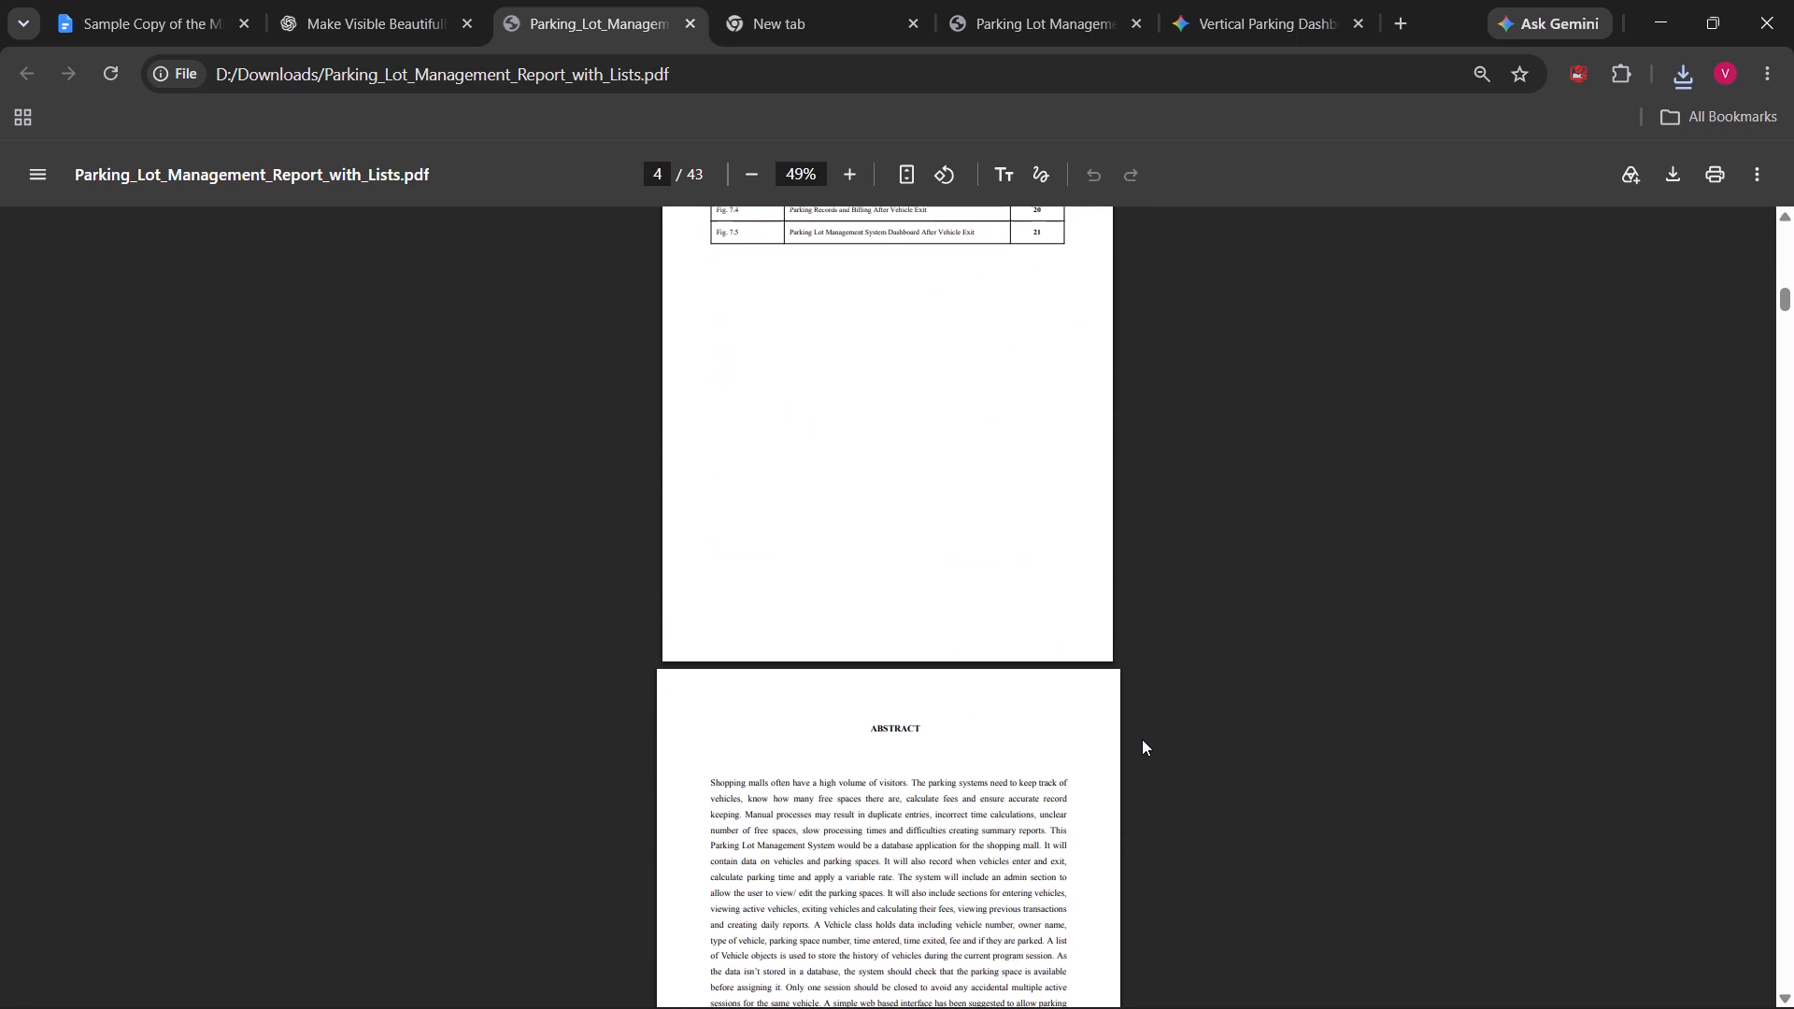
pyautogui.scroll(-6, 1142, 739)
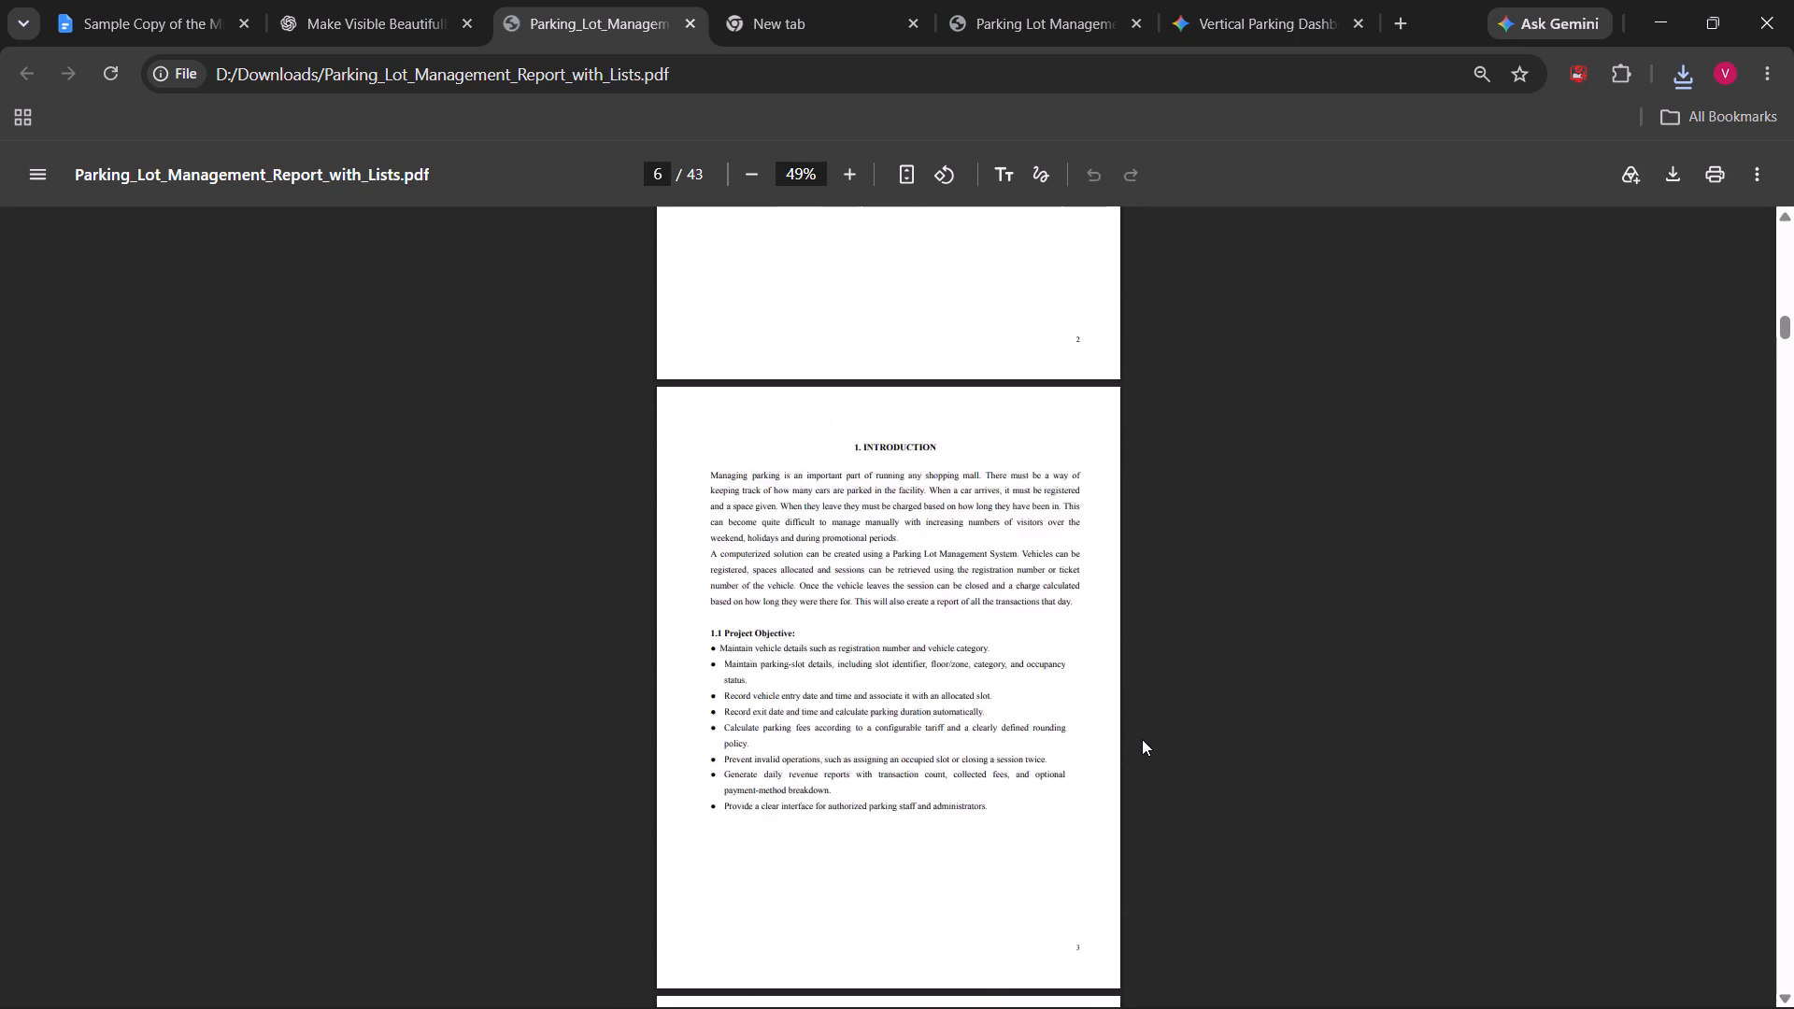
pyautogui.scroll(-6, 1142, 739)
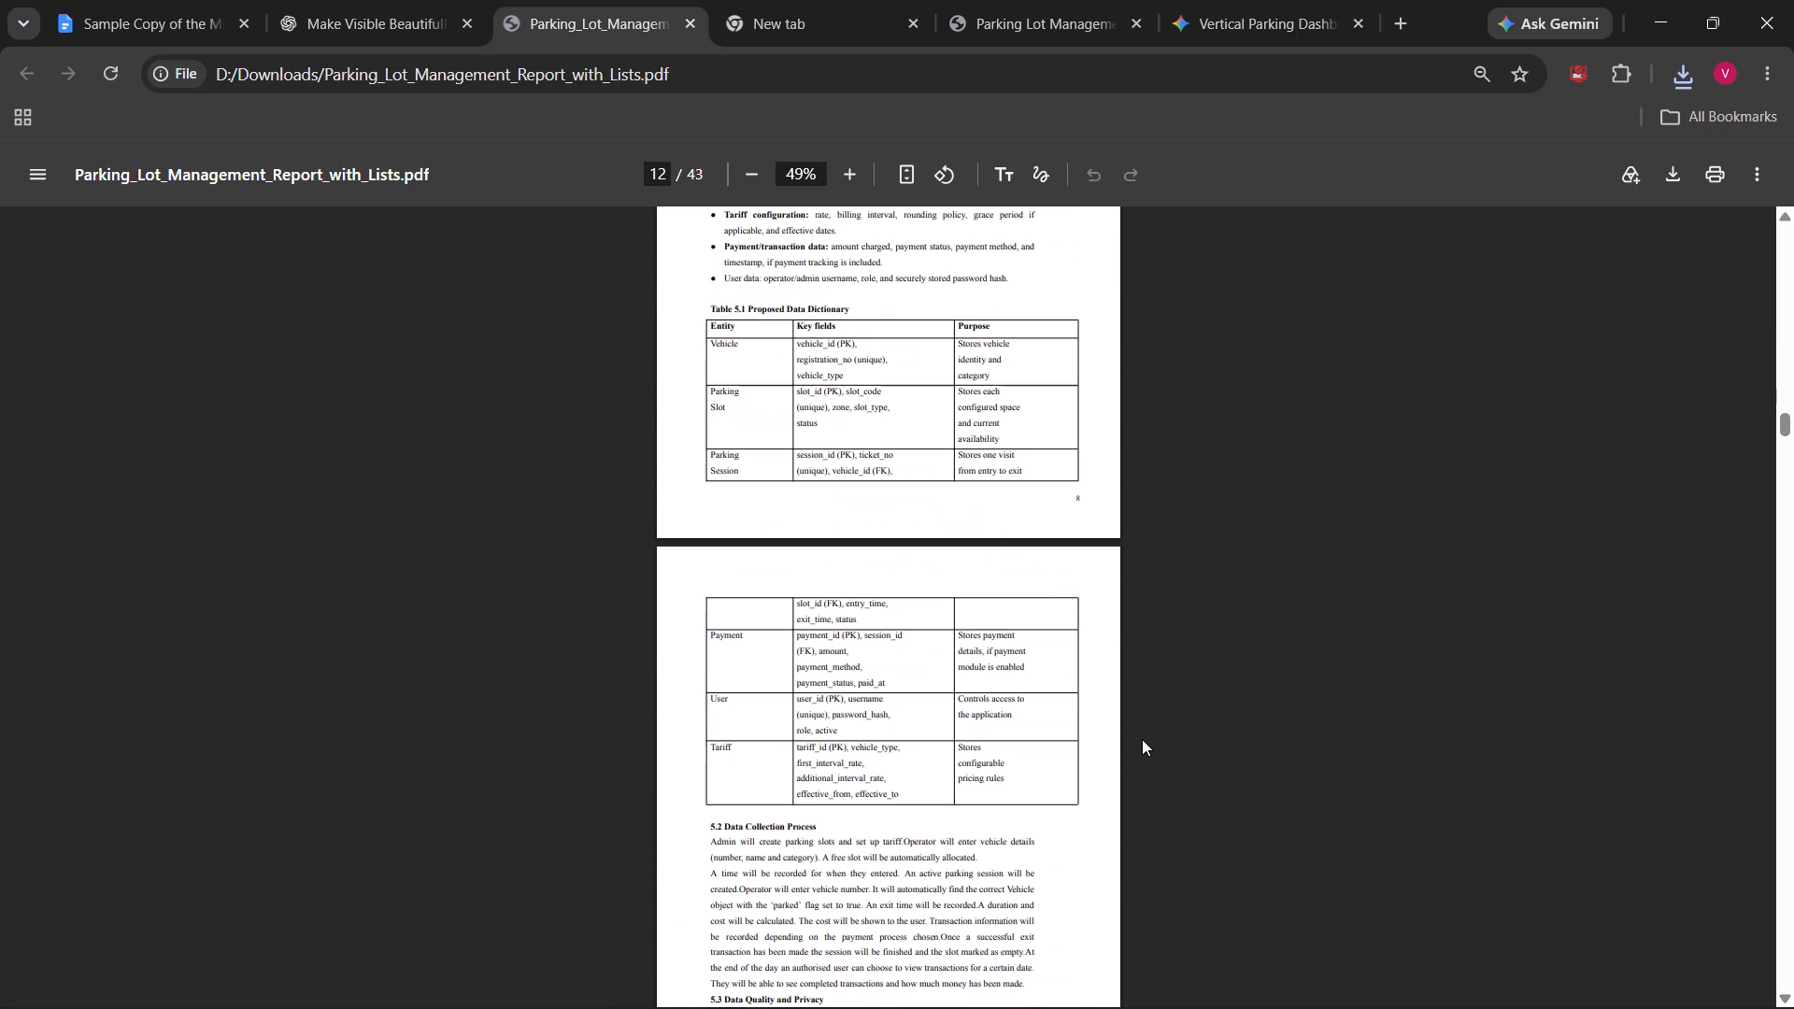
pyautogui.scroll(10, 1142, 739)
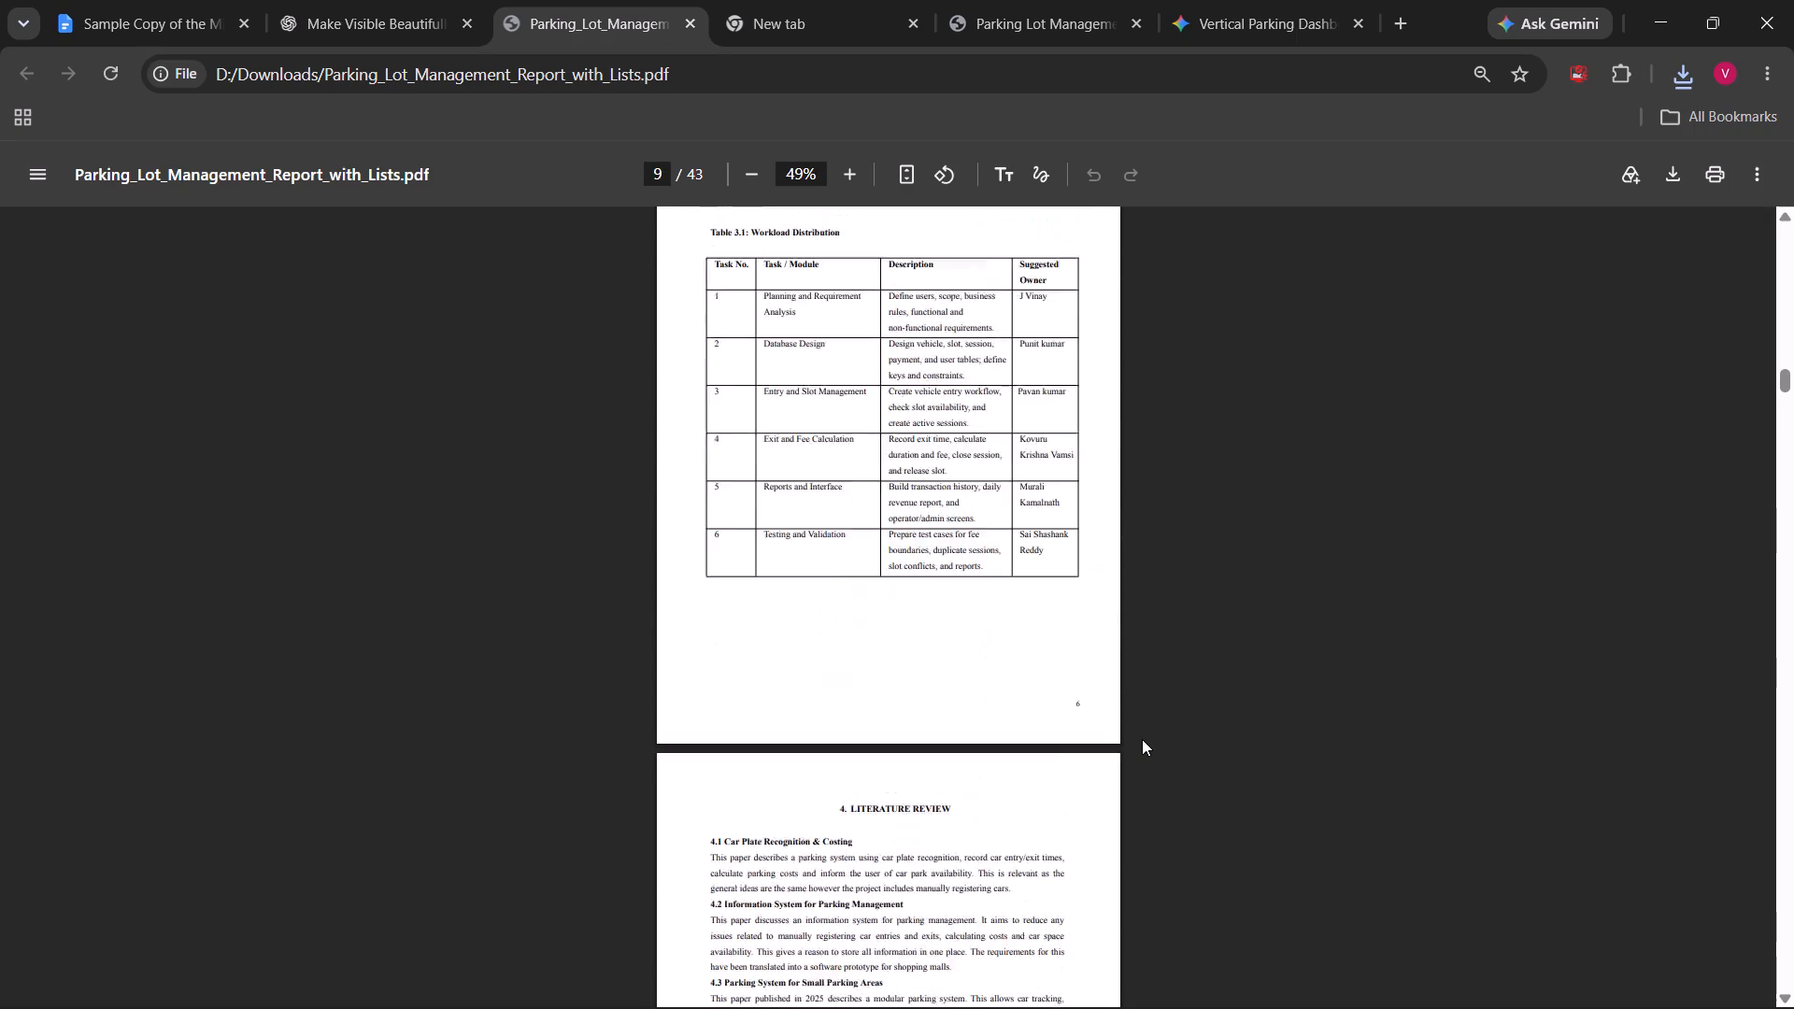
pyautogui.scroll(6, 1142, 739)
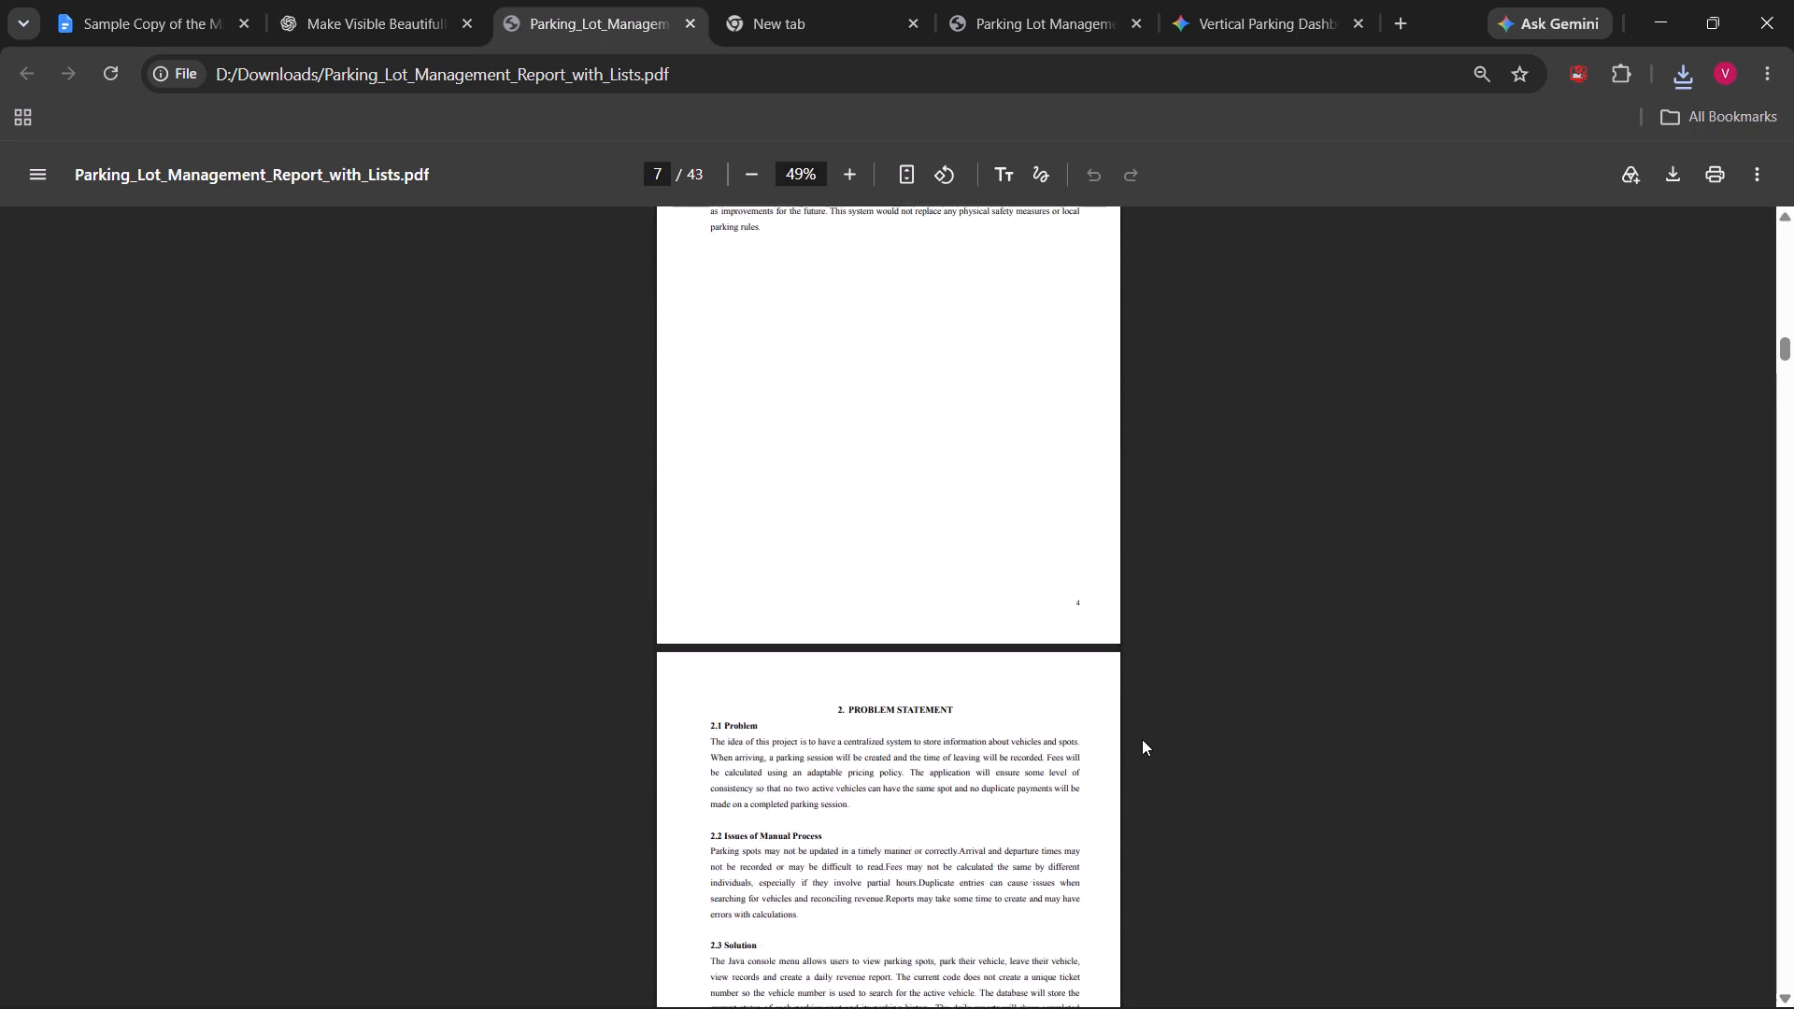
pyautogui.scroll(1, 1142, 739)
pyautogui.scroll(-10, 1142, 739)
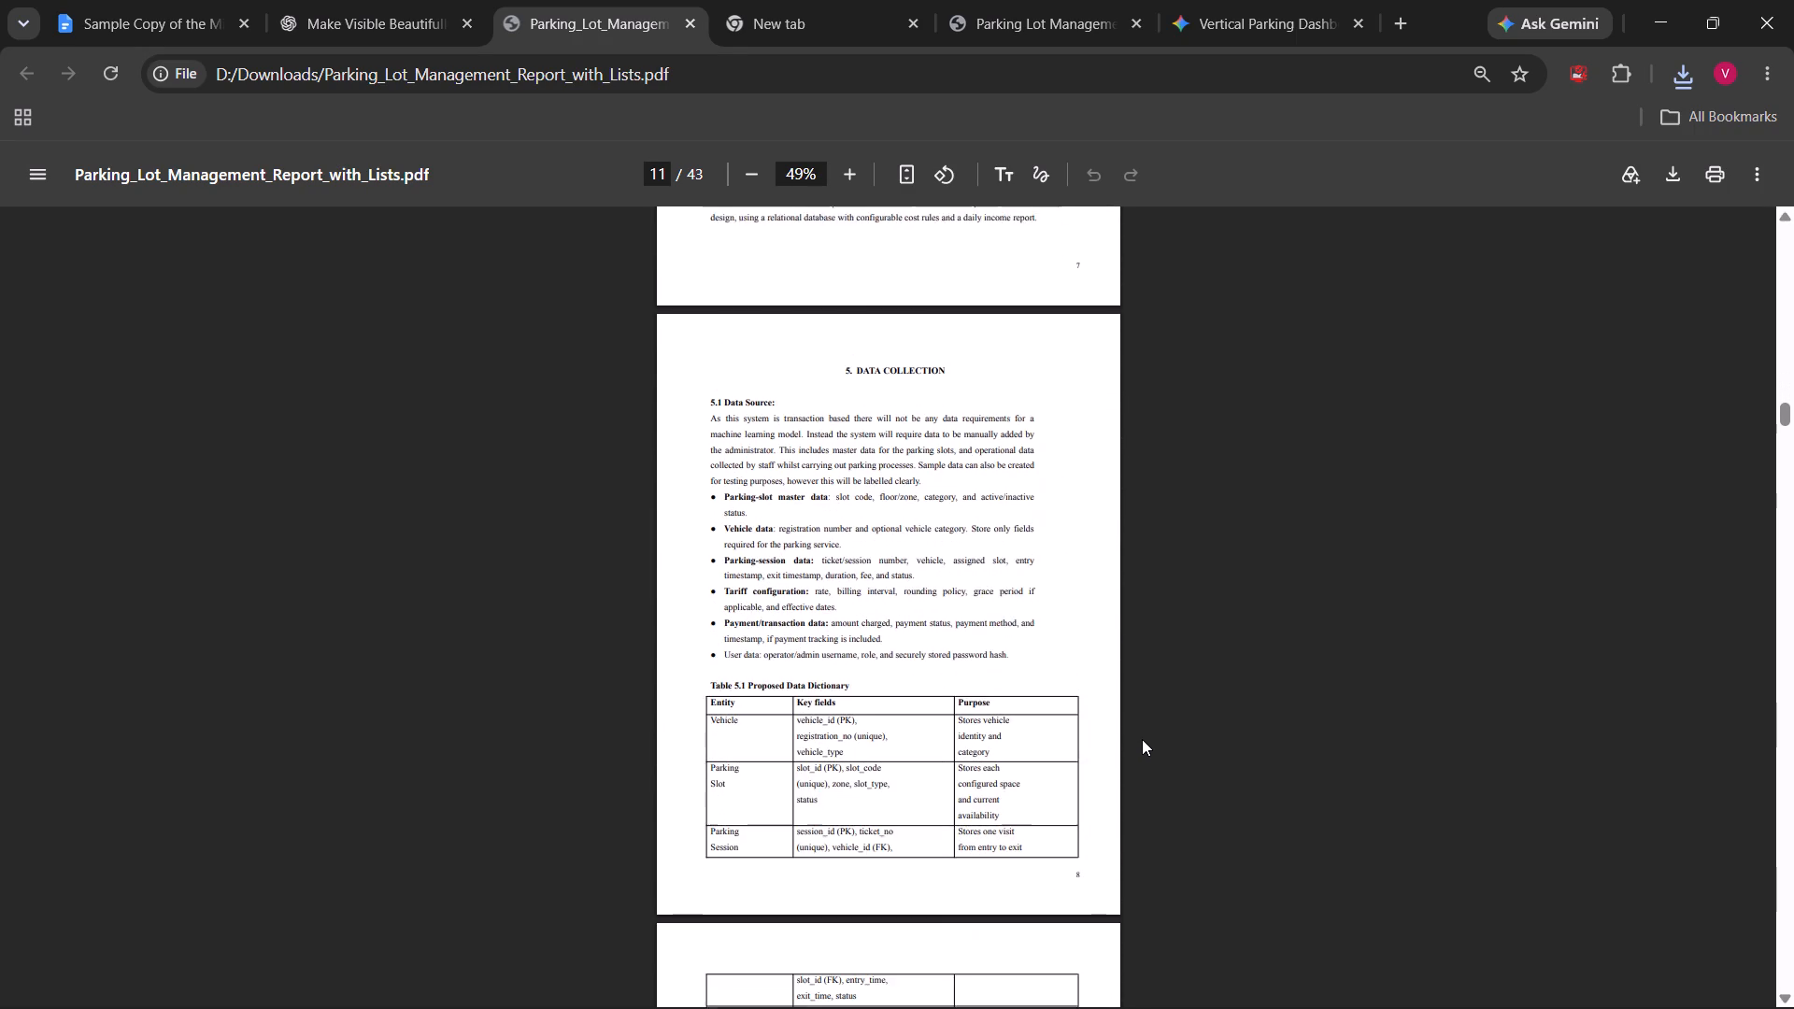
# Review the report's appendices source code, system evaluation and test plan, dashboard screenshots and Fig 7.1 flow diagram.
pyautogui.scroll(-20, 1142, 739)
pyautogui.scroll(-7, 1142, 739)
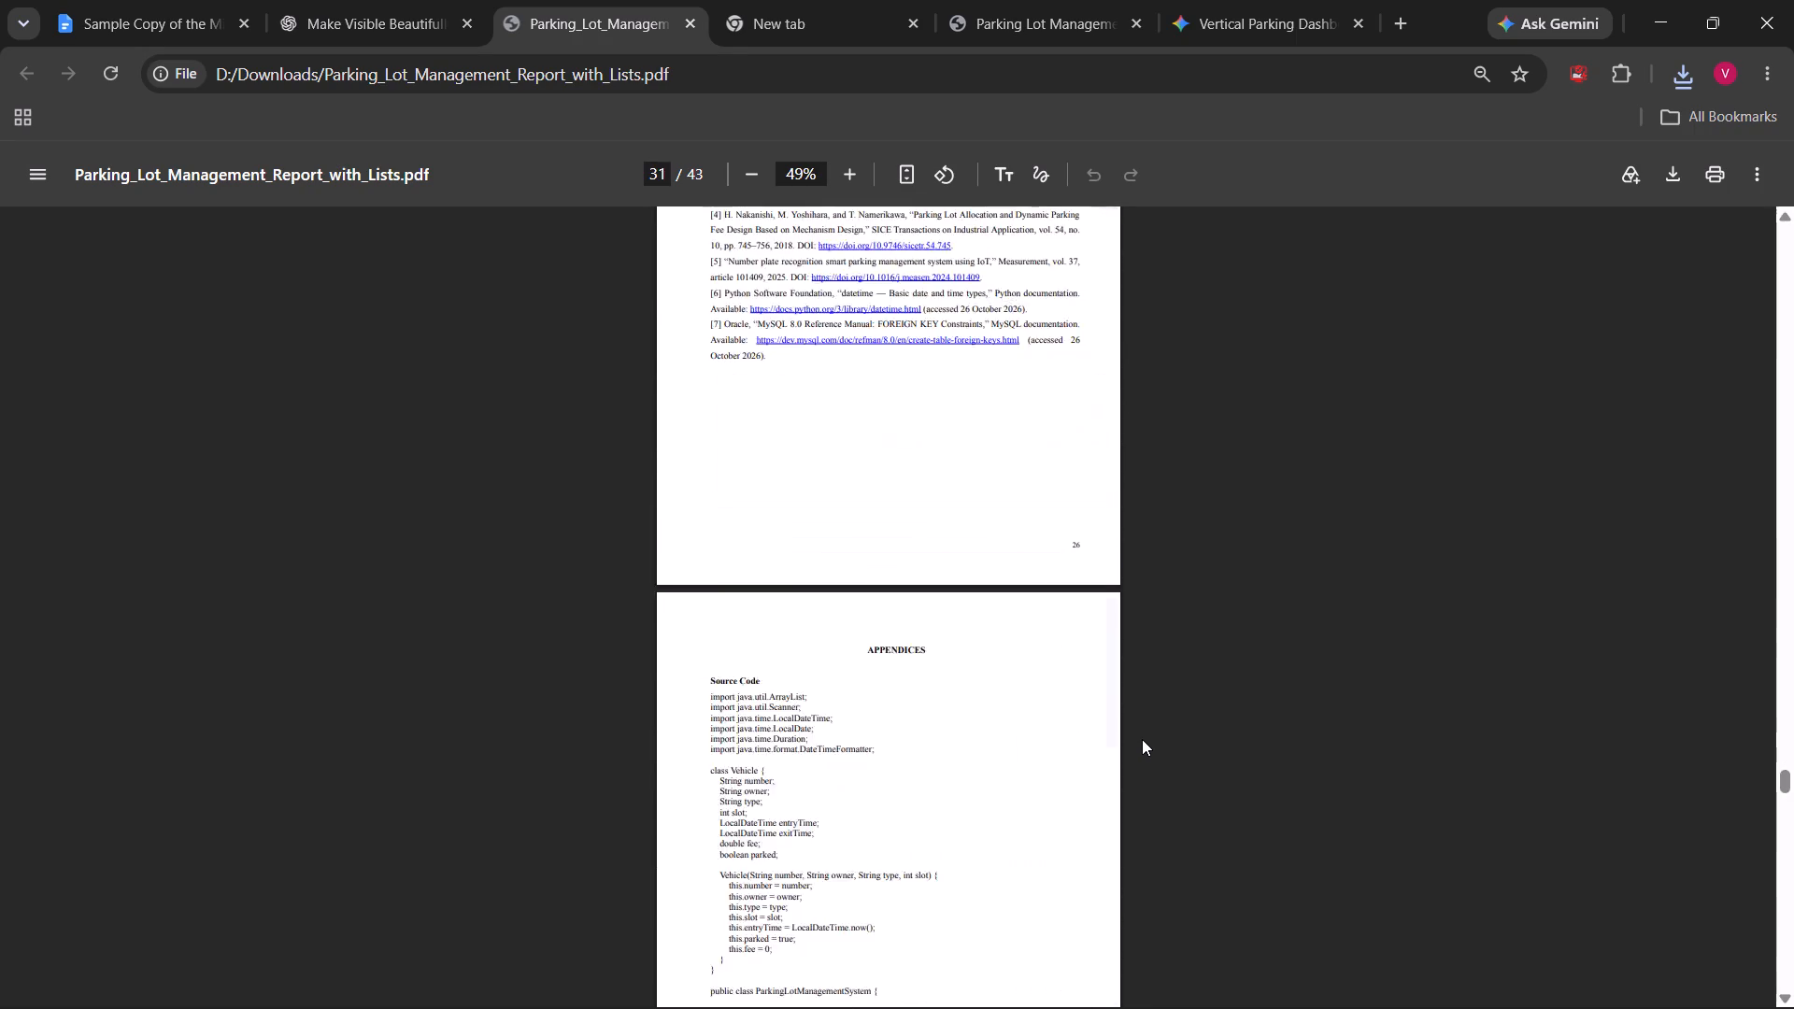
pyautogui.scroll(-4, 1142, 739)
pyautogui.scroll(3, 1142, 739)
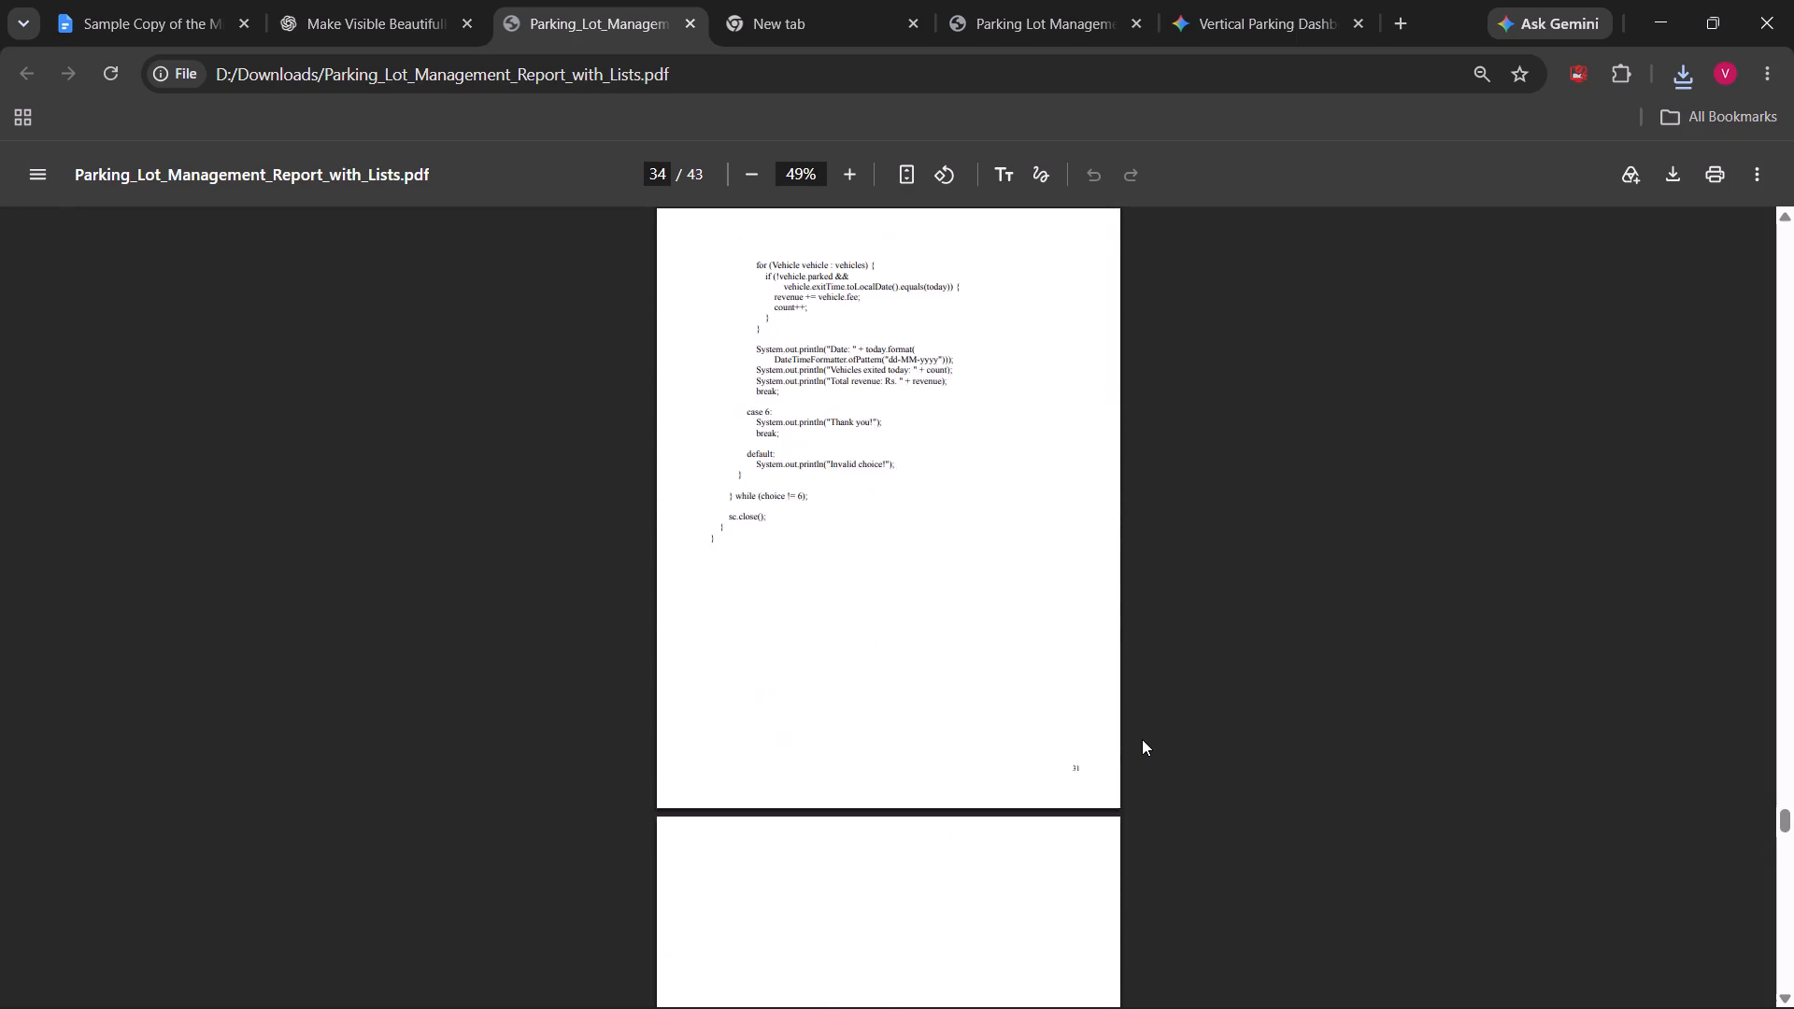
pyautogui.scroll(12, 1142, 739)
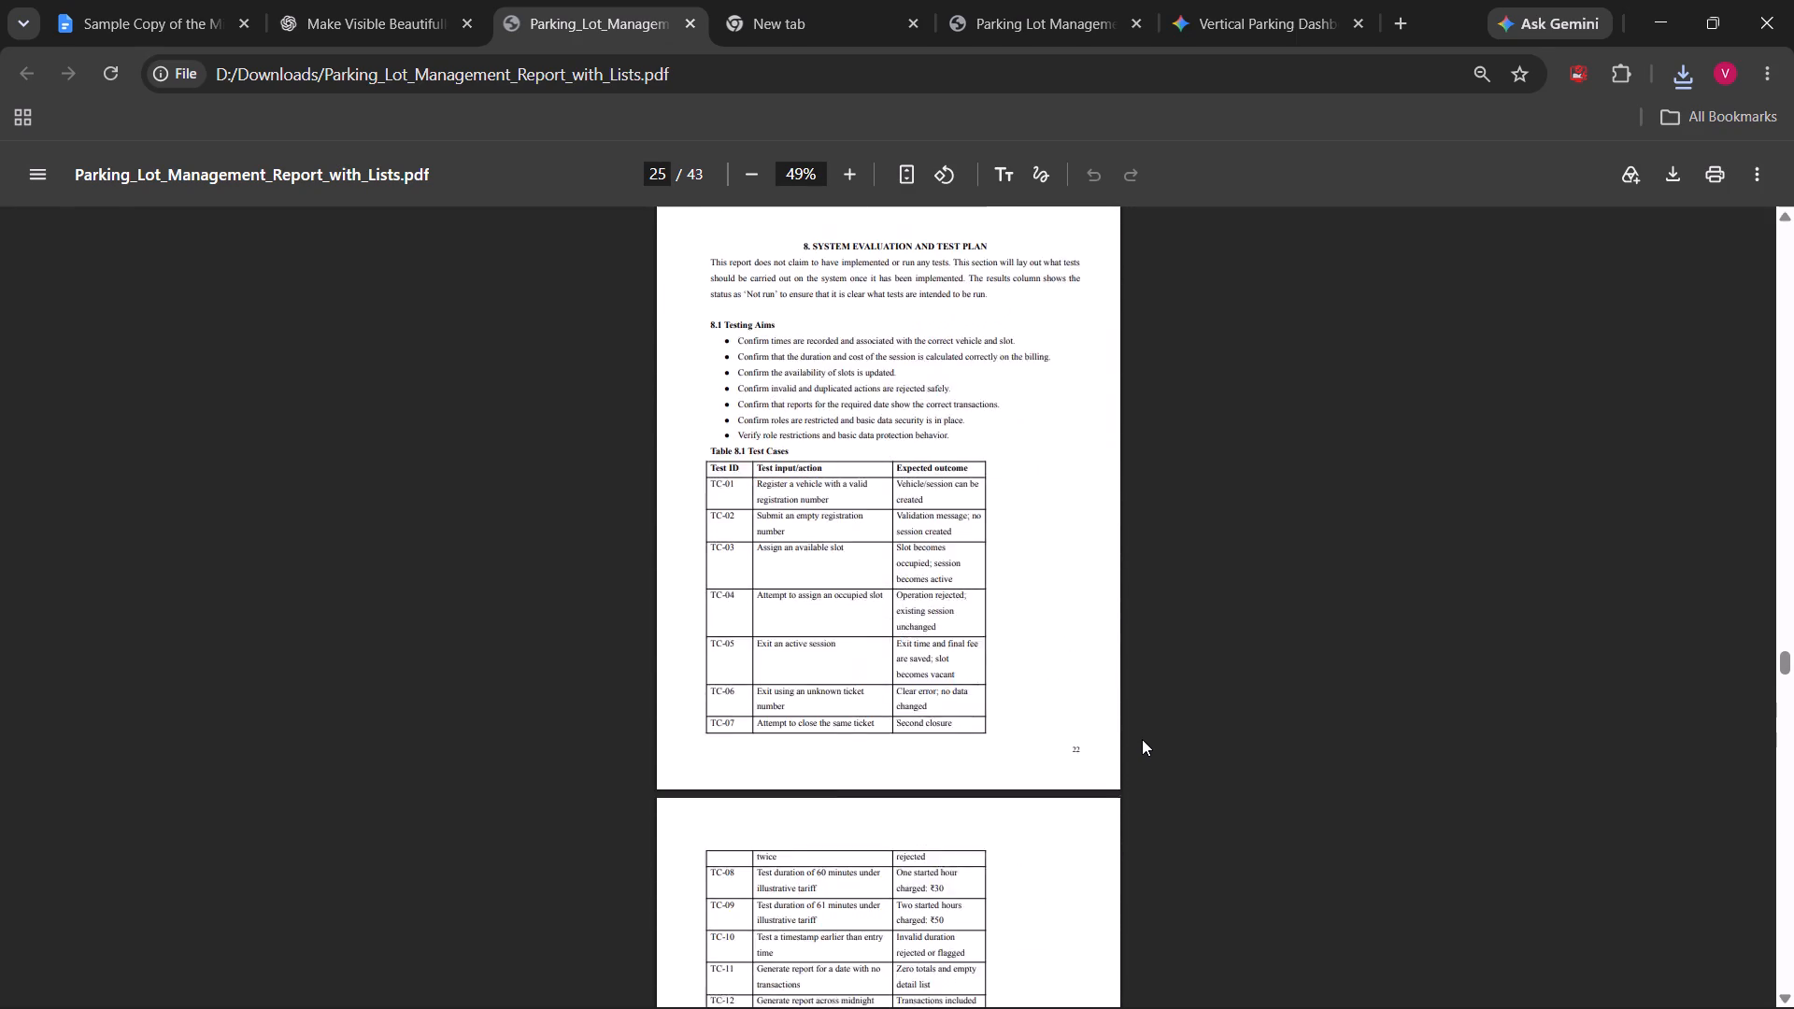
pyautogui.scroll(6, 1142, 739)
pyautogui.scroll(-2, 1142, 739)
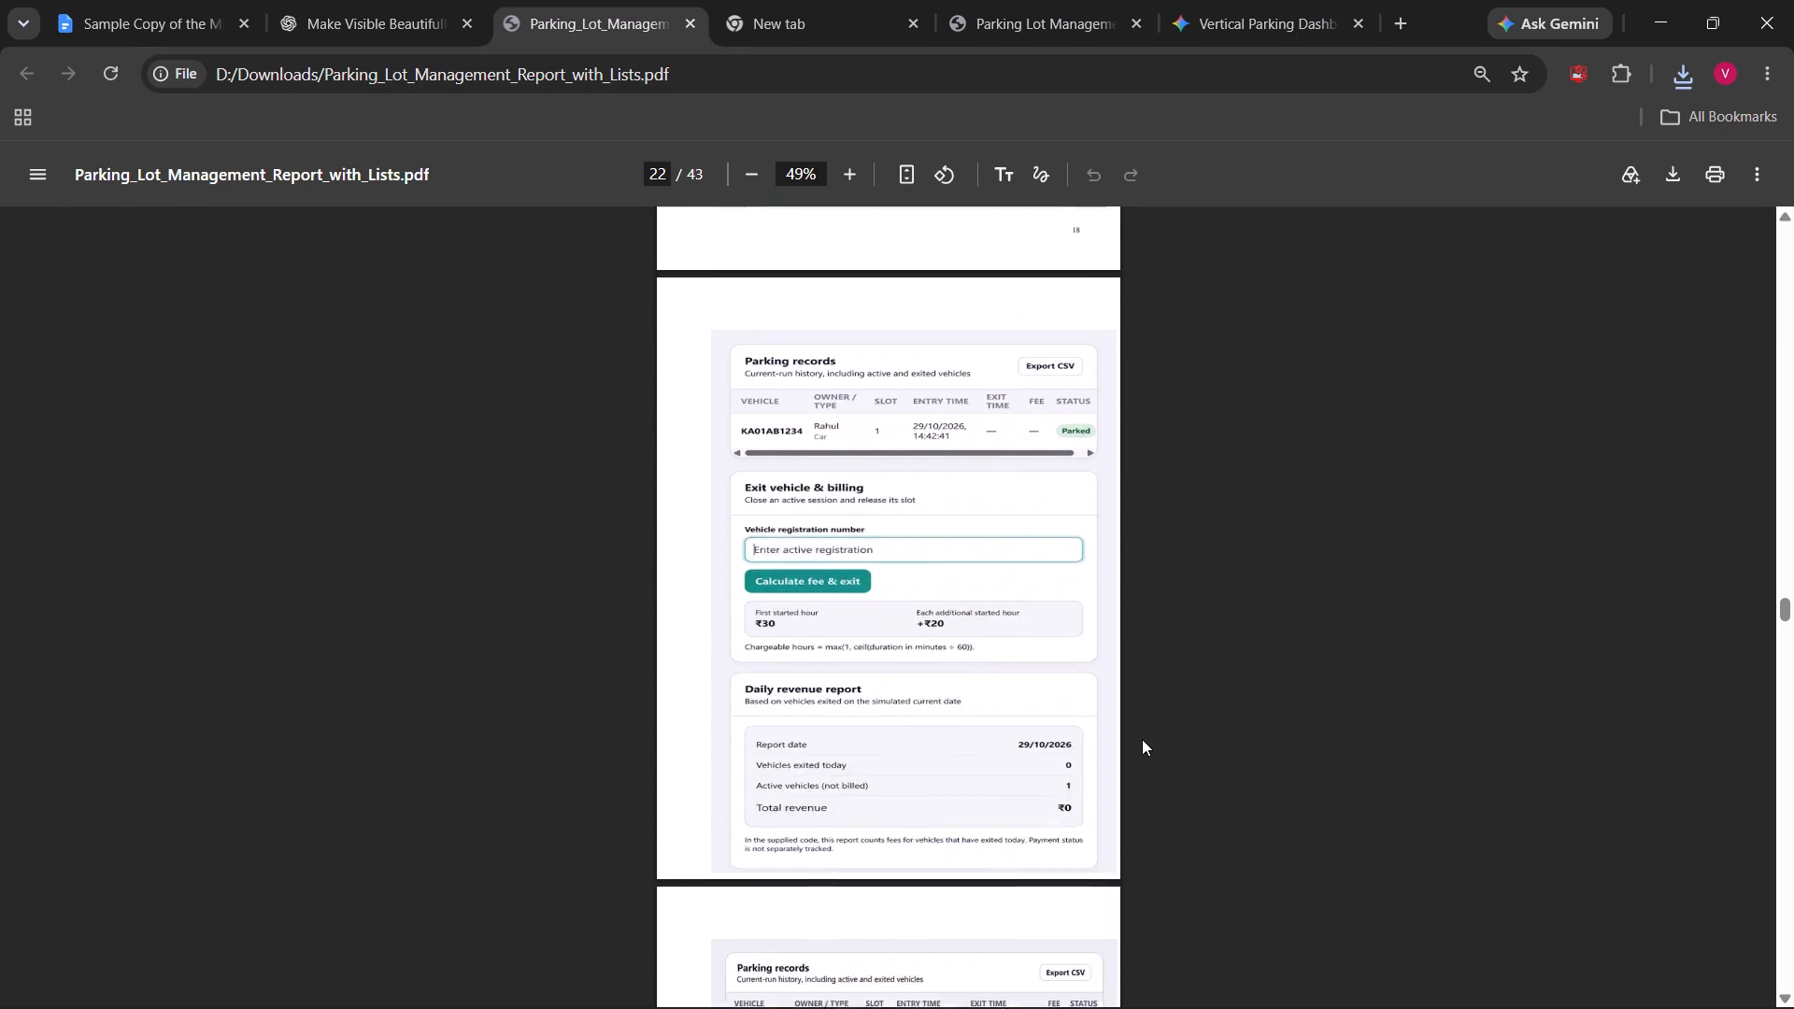
pyautogui.scroll(-7, 1142, 739)
pyautogui.scroll(1, 1142, 739)
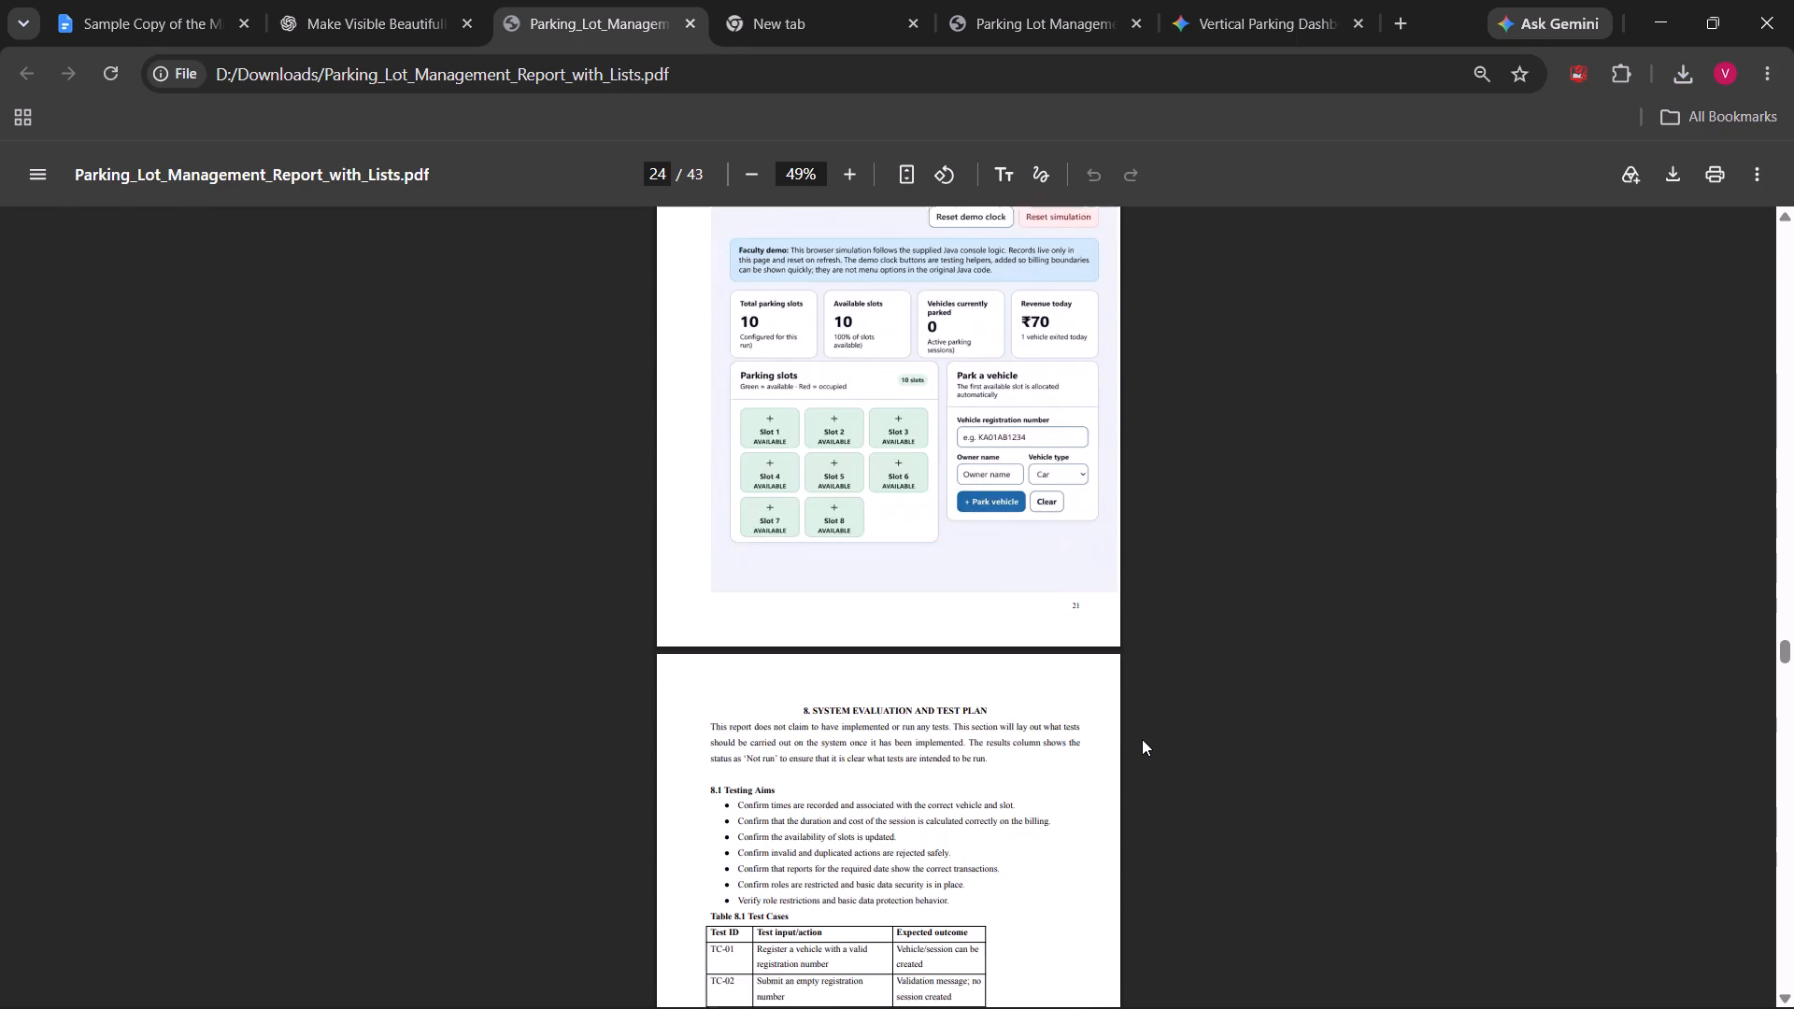
pyautogui.scroll(4, 1142, 739)
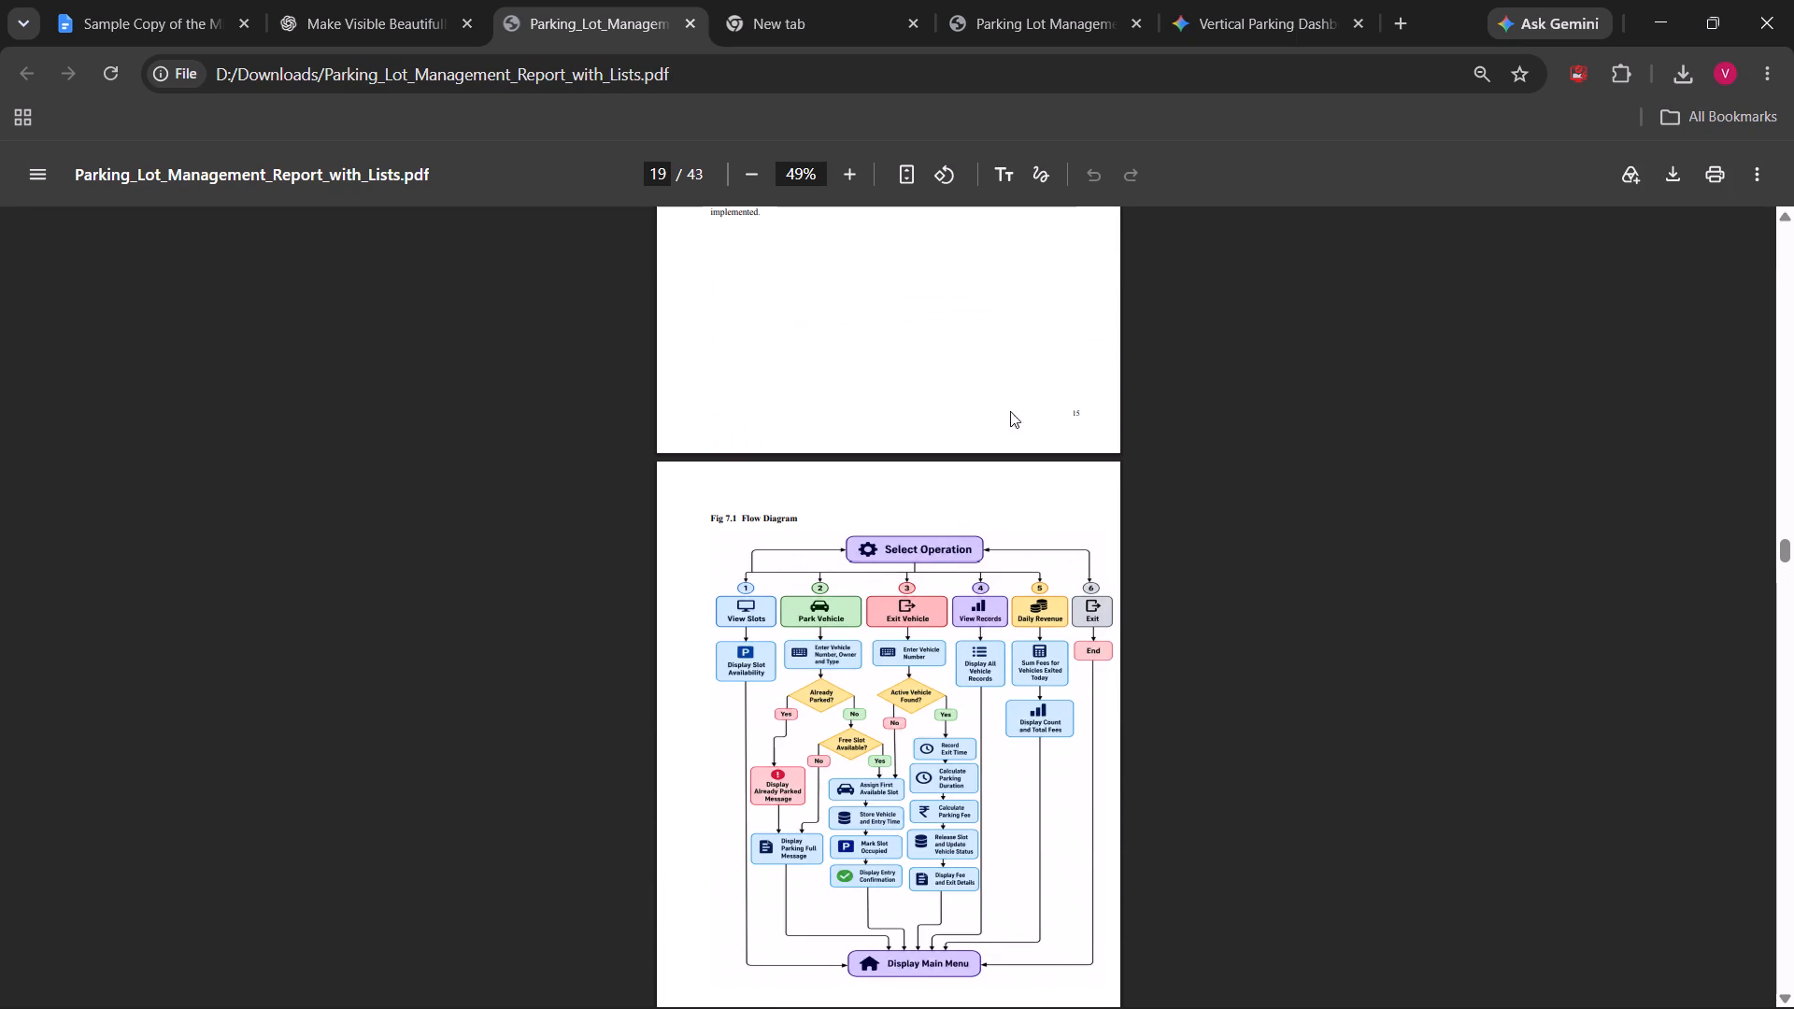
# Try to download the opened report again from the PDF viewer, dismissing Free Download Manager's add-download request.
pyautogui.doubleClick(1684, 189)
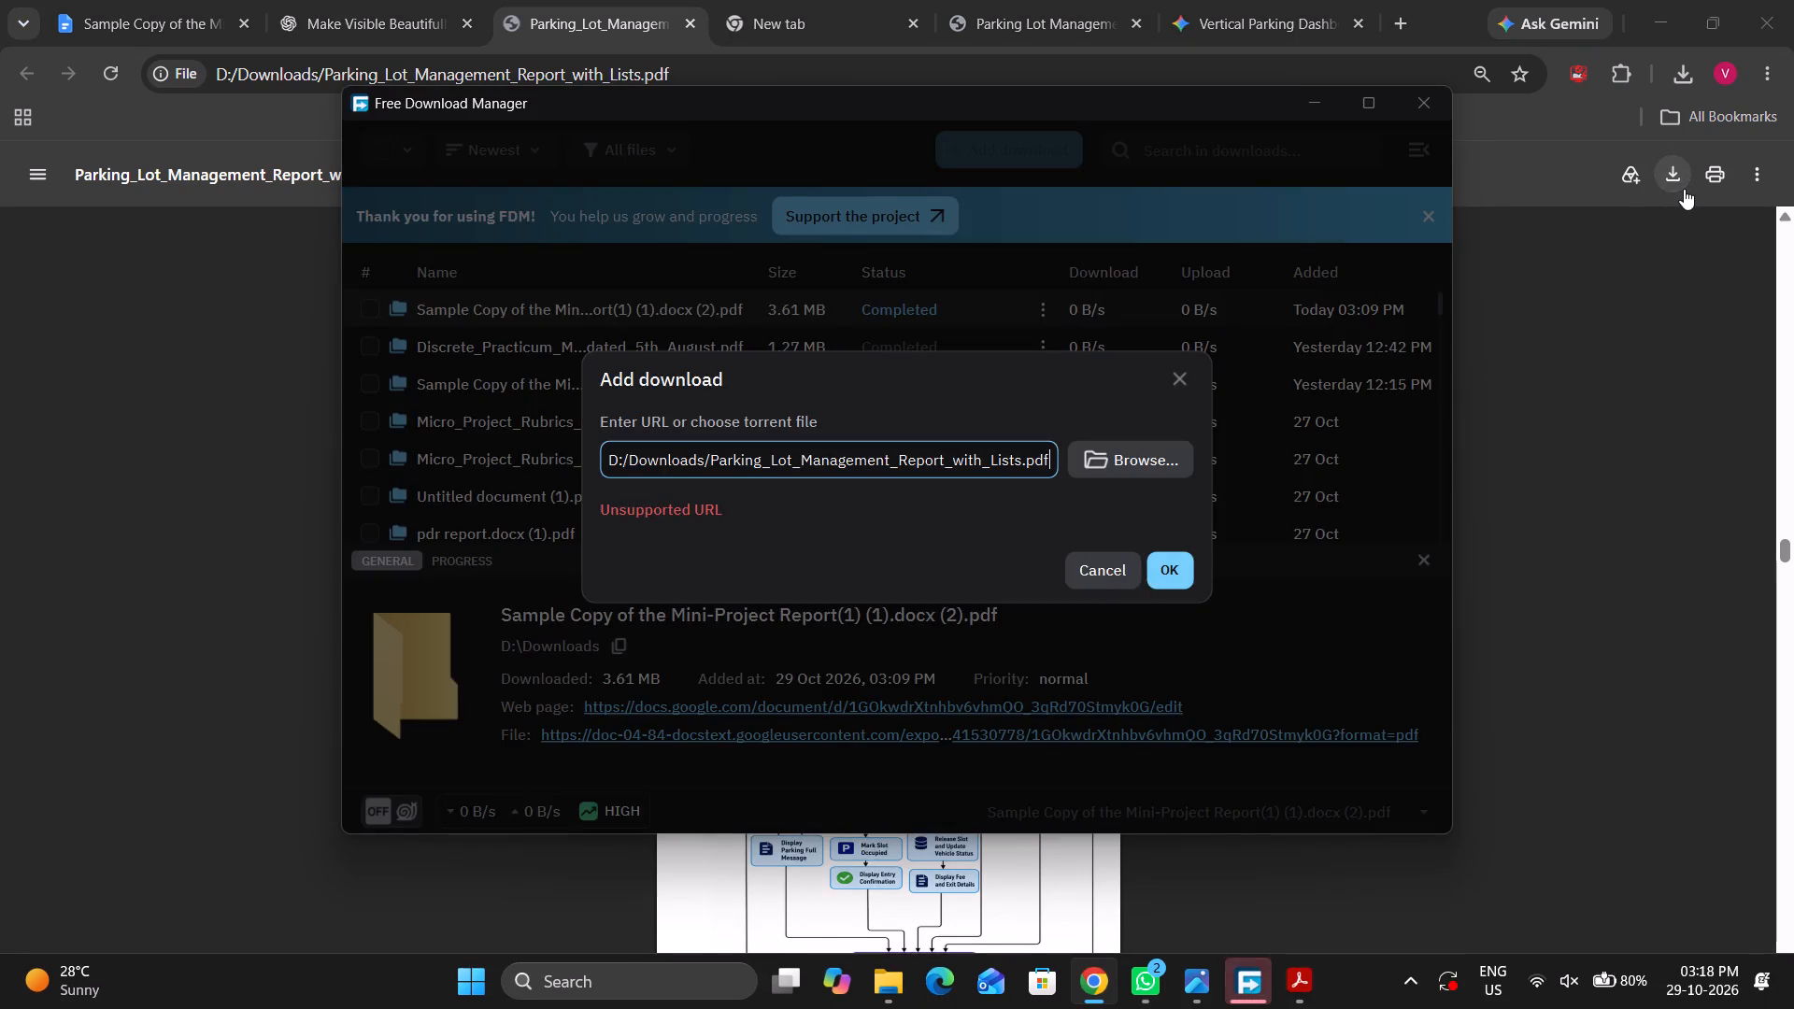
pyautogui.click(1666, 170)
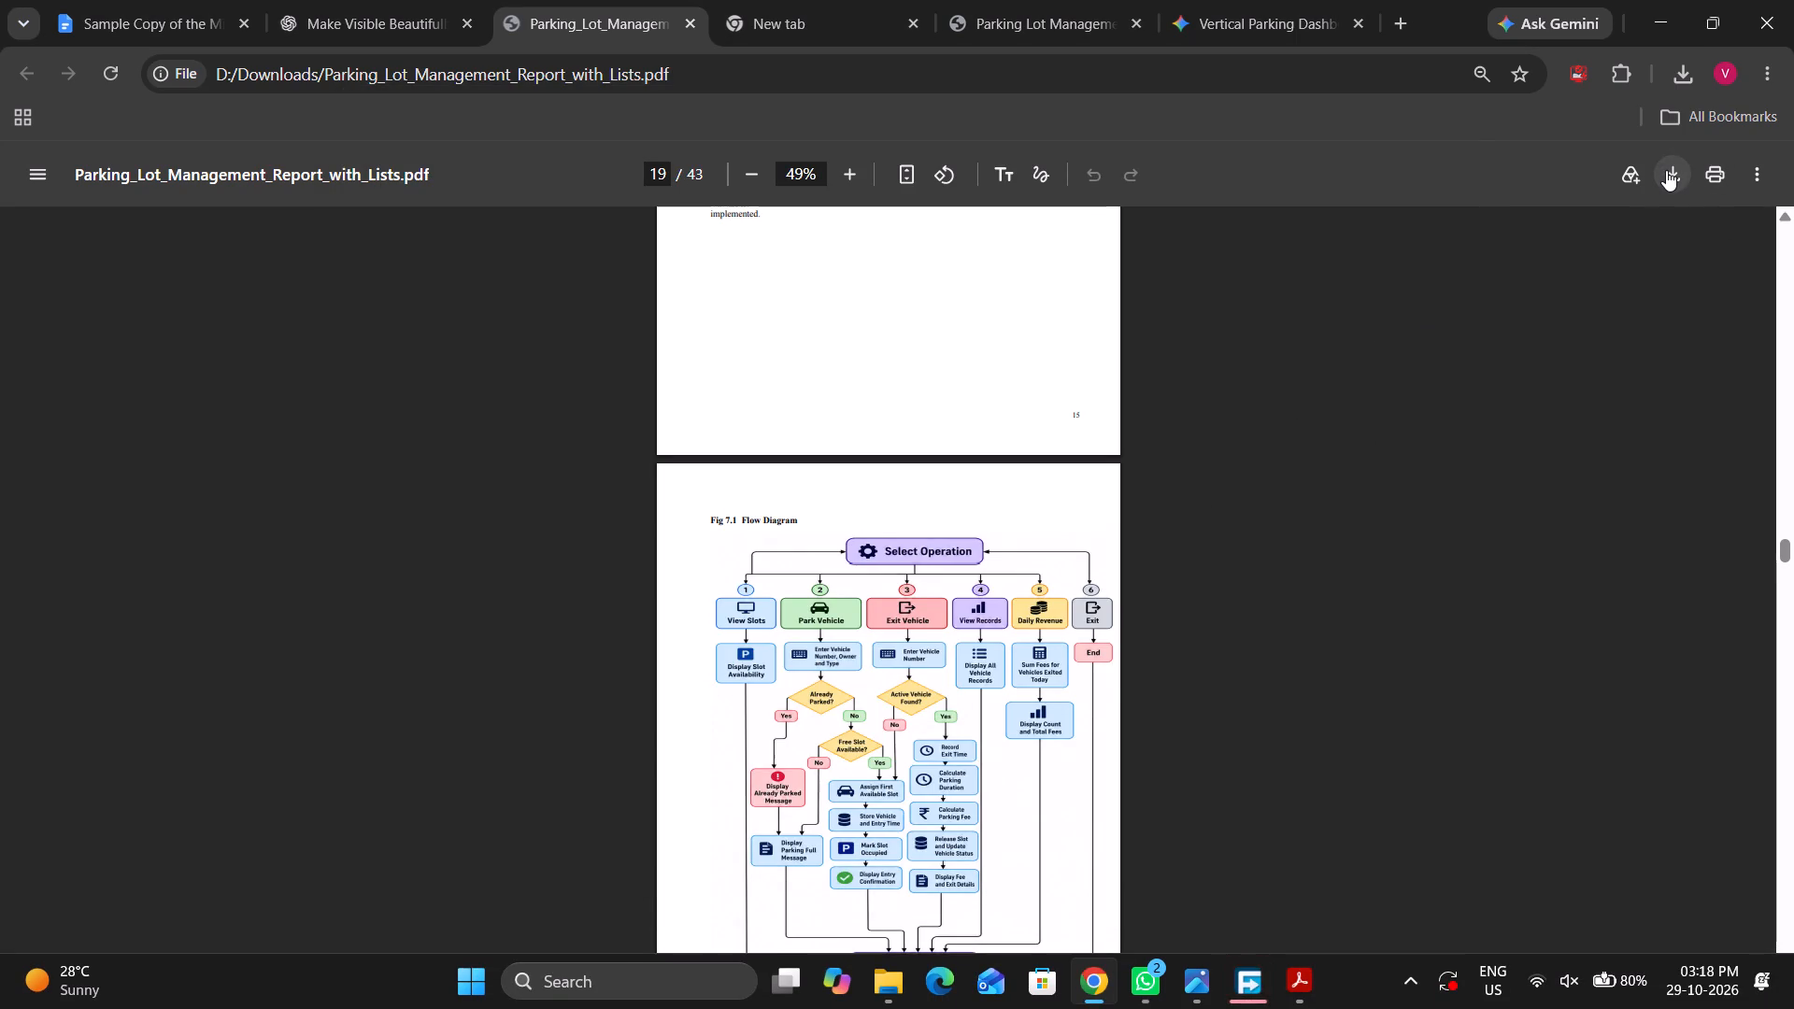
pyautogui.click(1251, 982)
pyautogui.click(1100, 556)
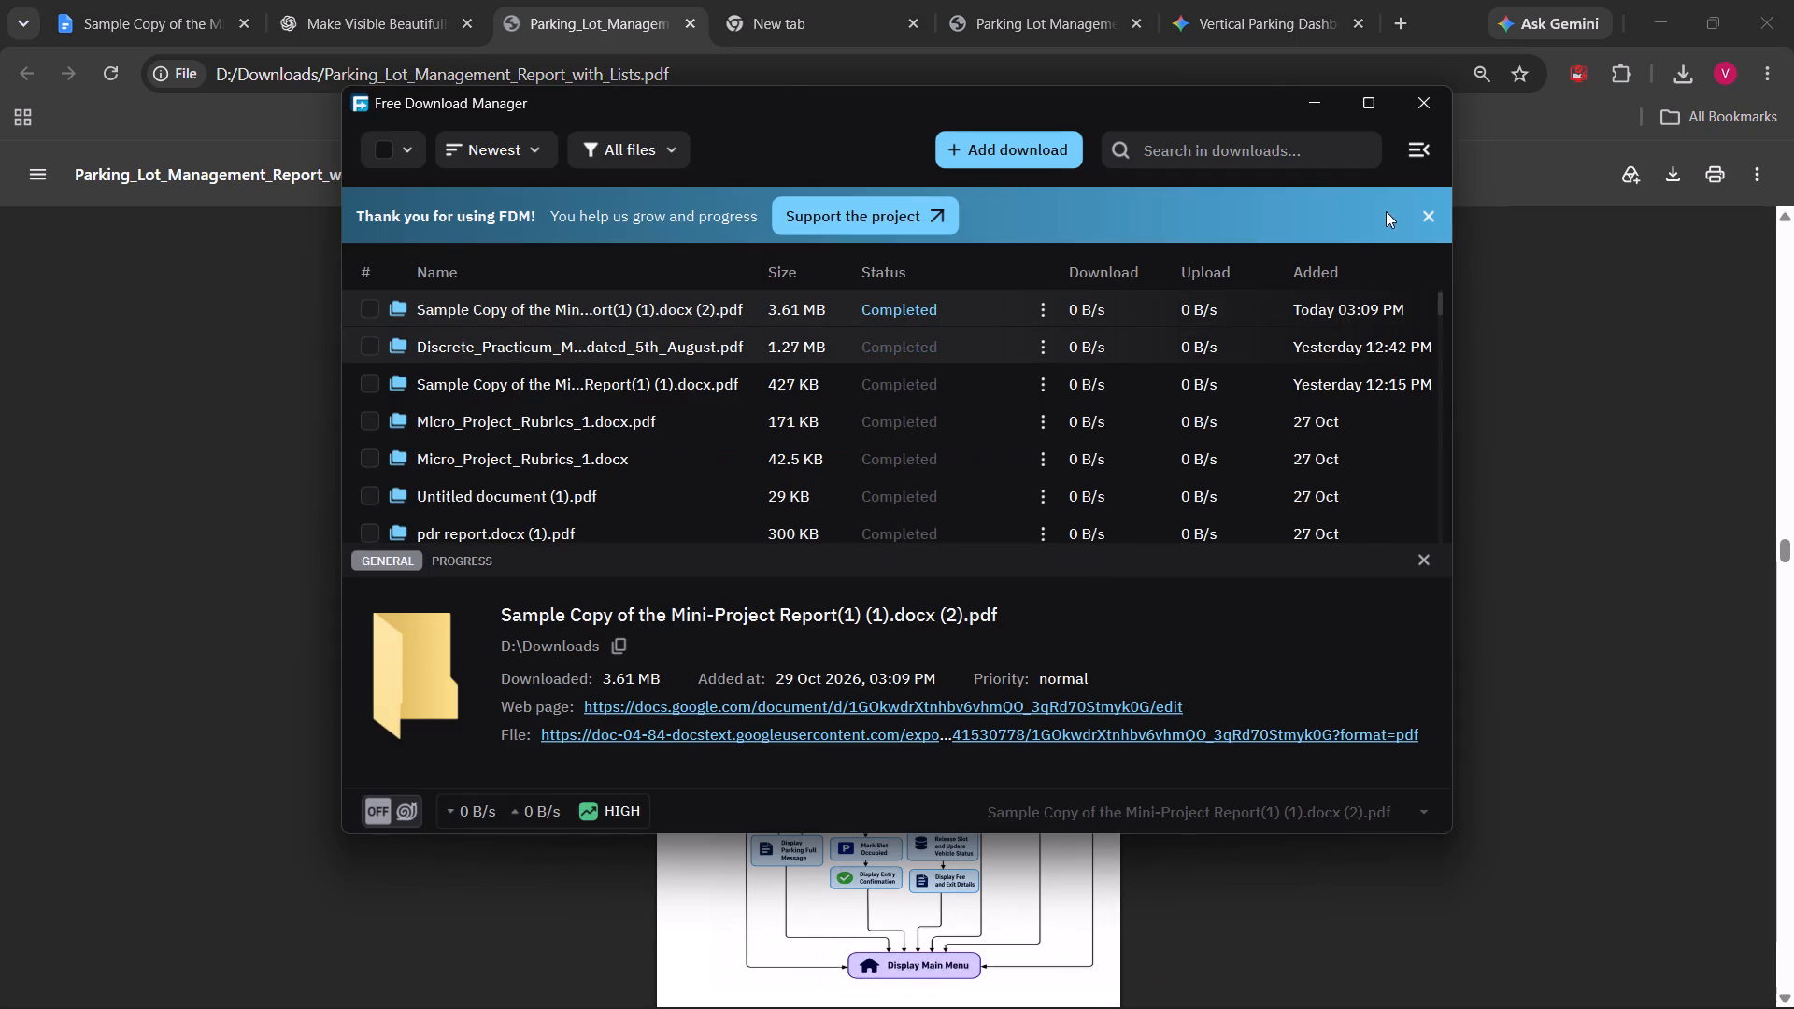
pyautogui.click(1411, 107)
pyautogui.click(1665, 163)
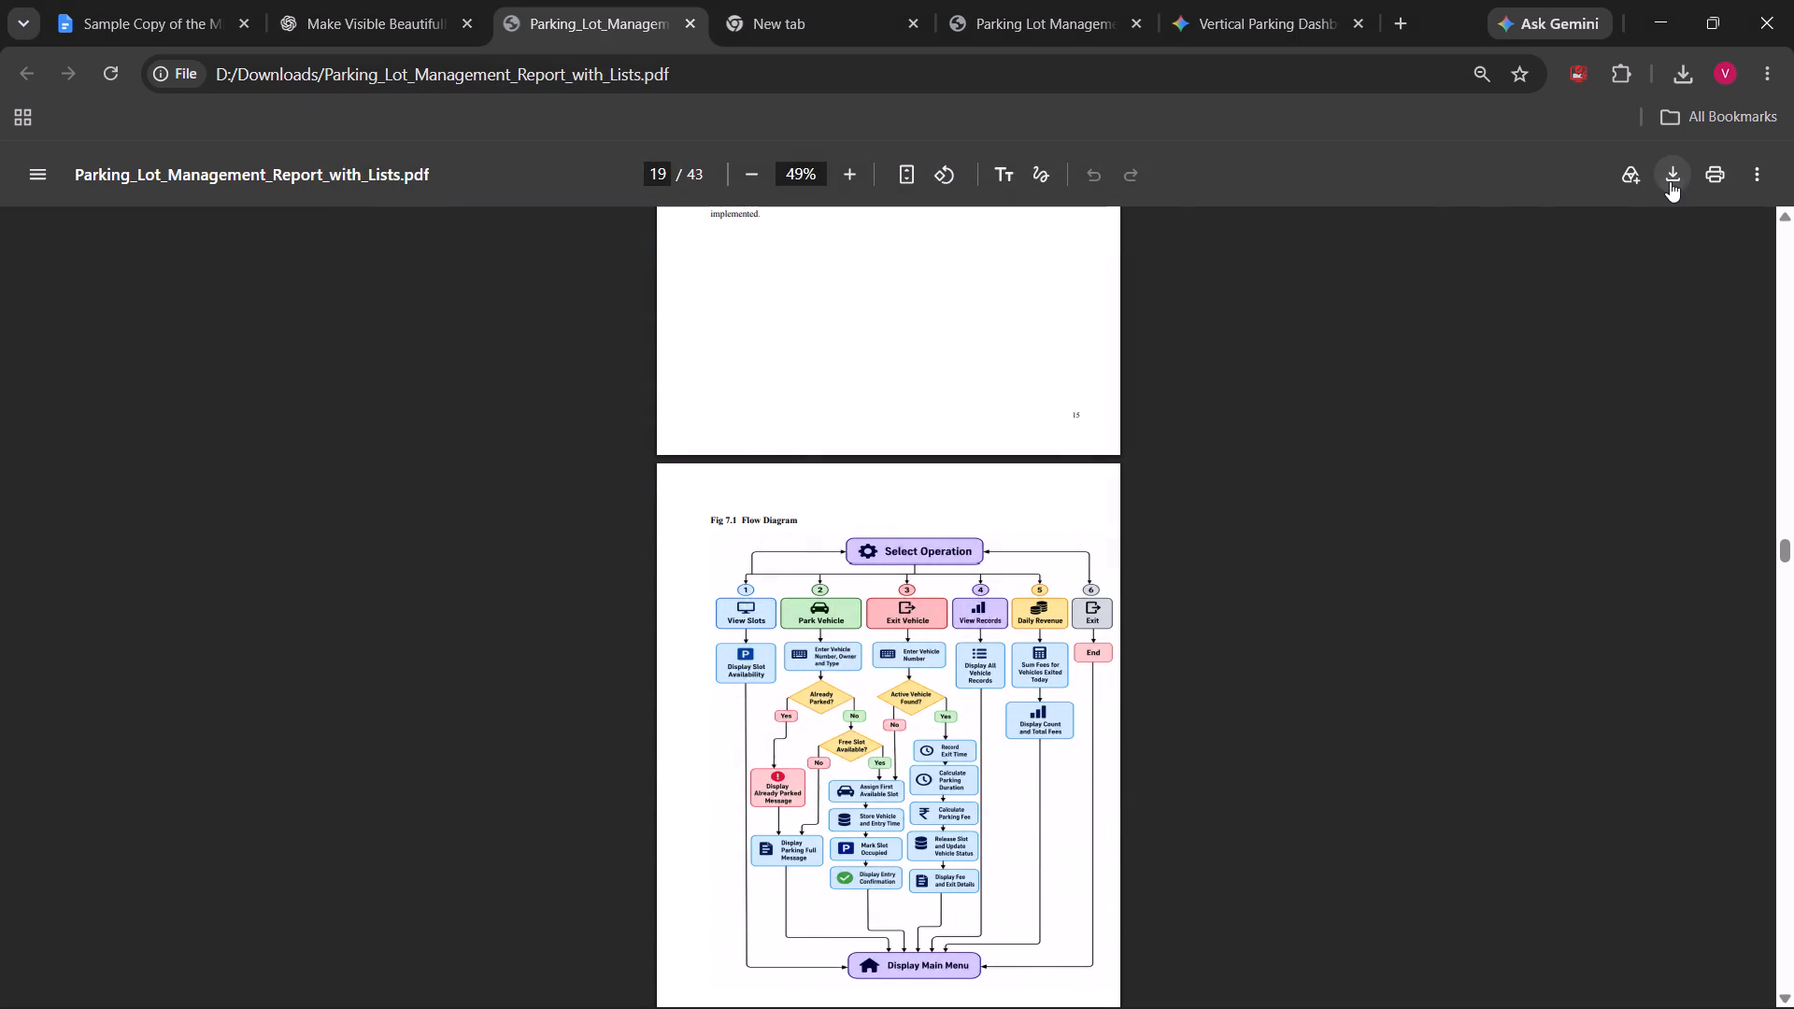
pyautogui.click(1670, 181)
# Print all pages of the report to a PDF file named java repro in the Downloads folder.
pyautogui.click(1720, 176)
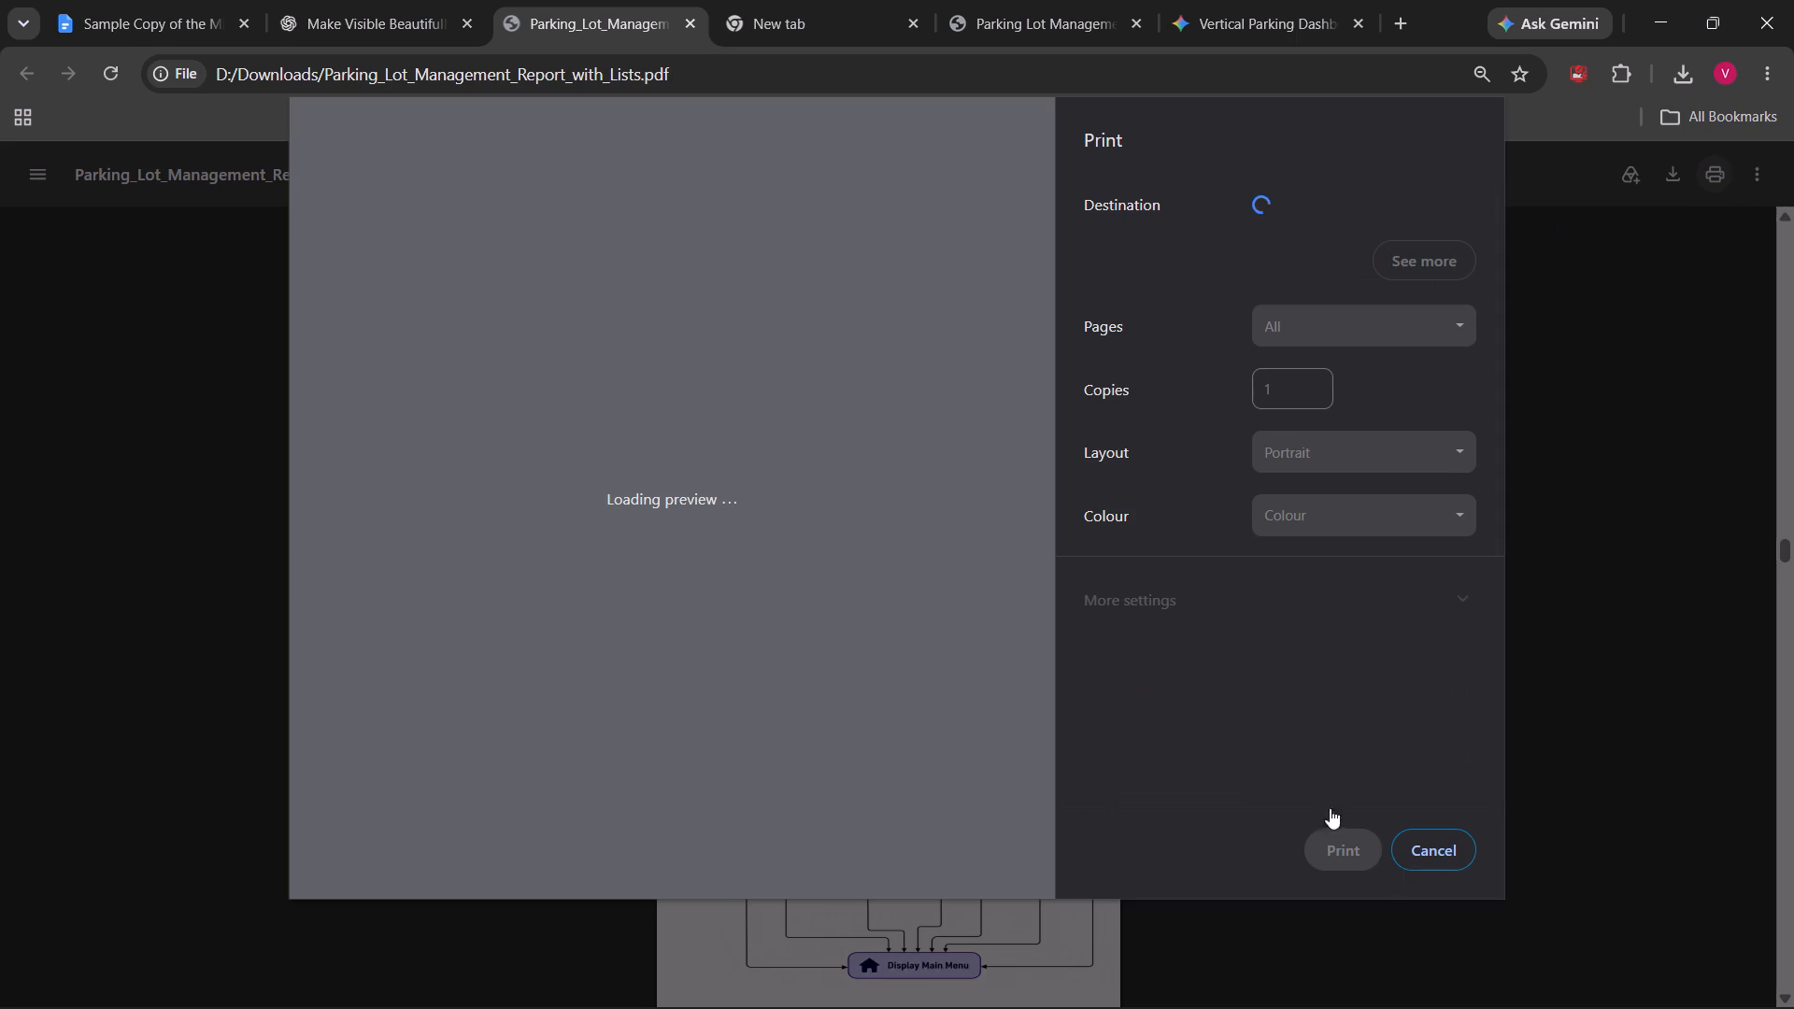
pyautogui.click(1331, 862)
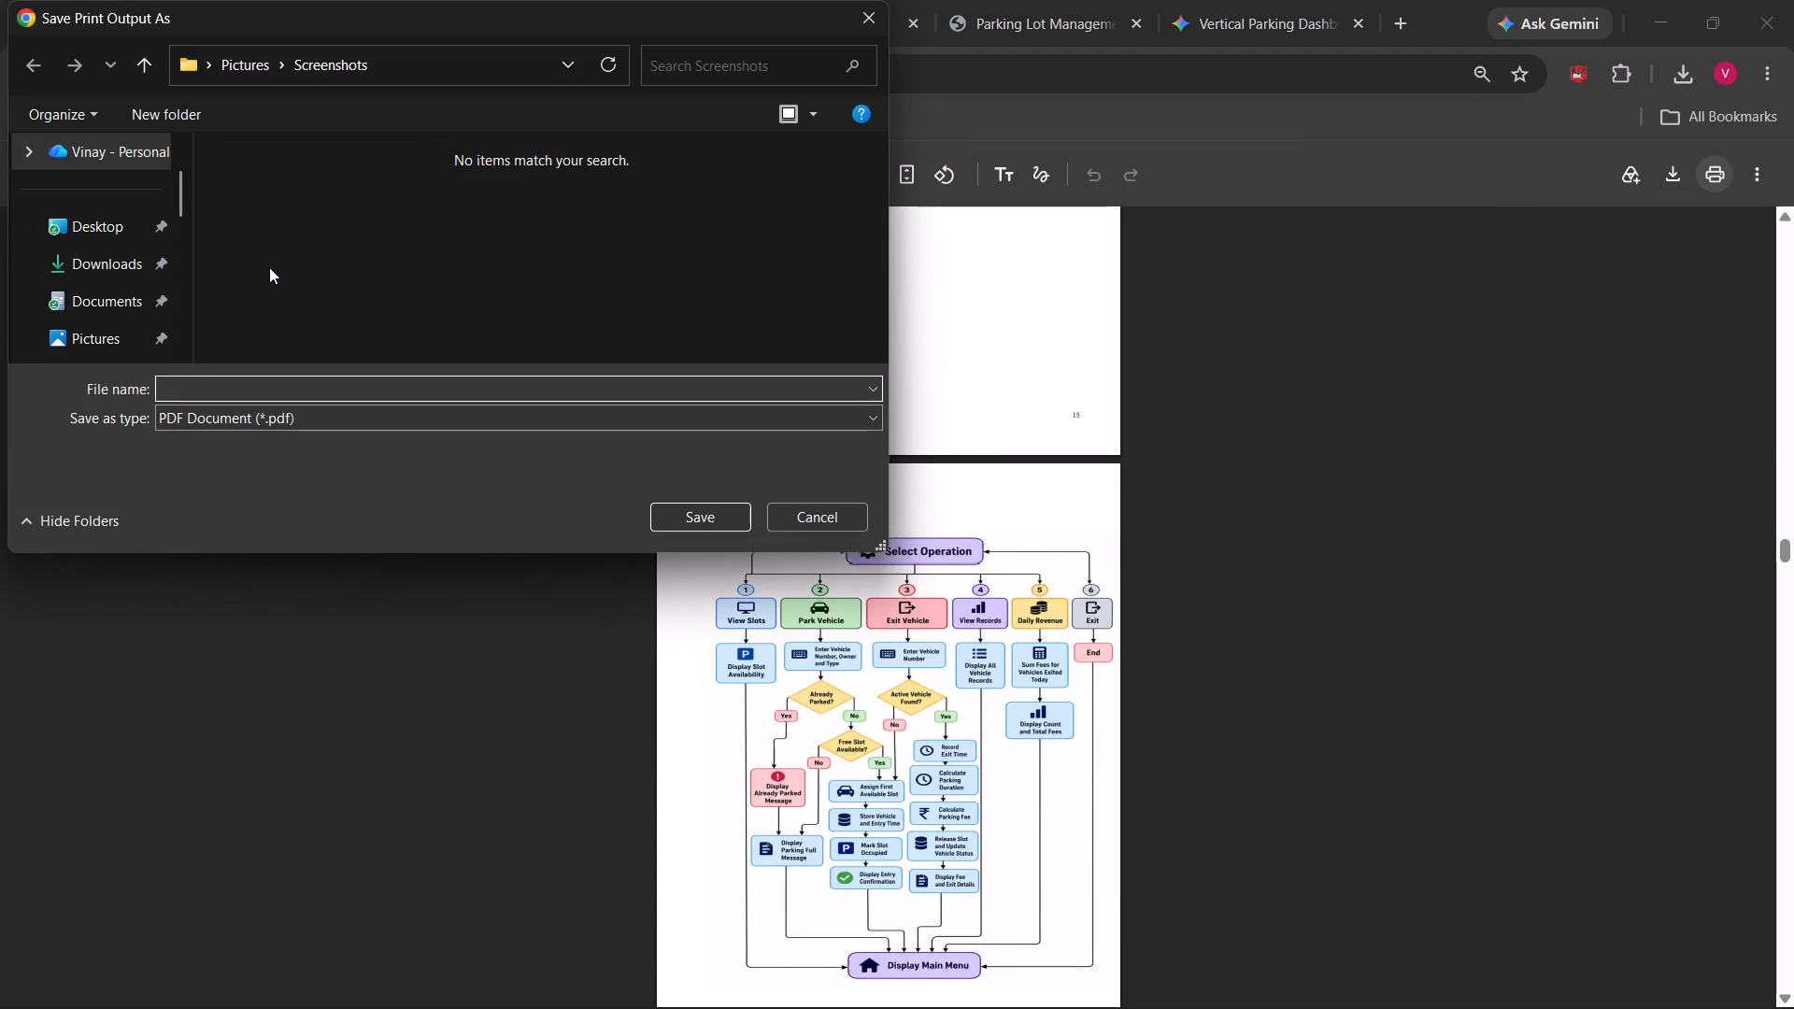
pyautogui.click(105, 279)
pyautogui.click(192, 391)
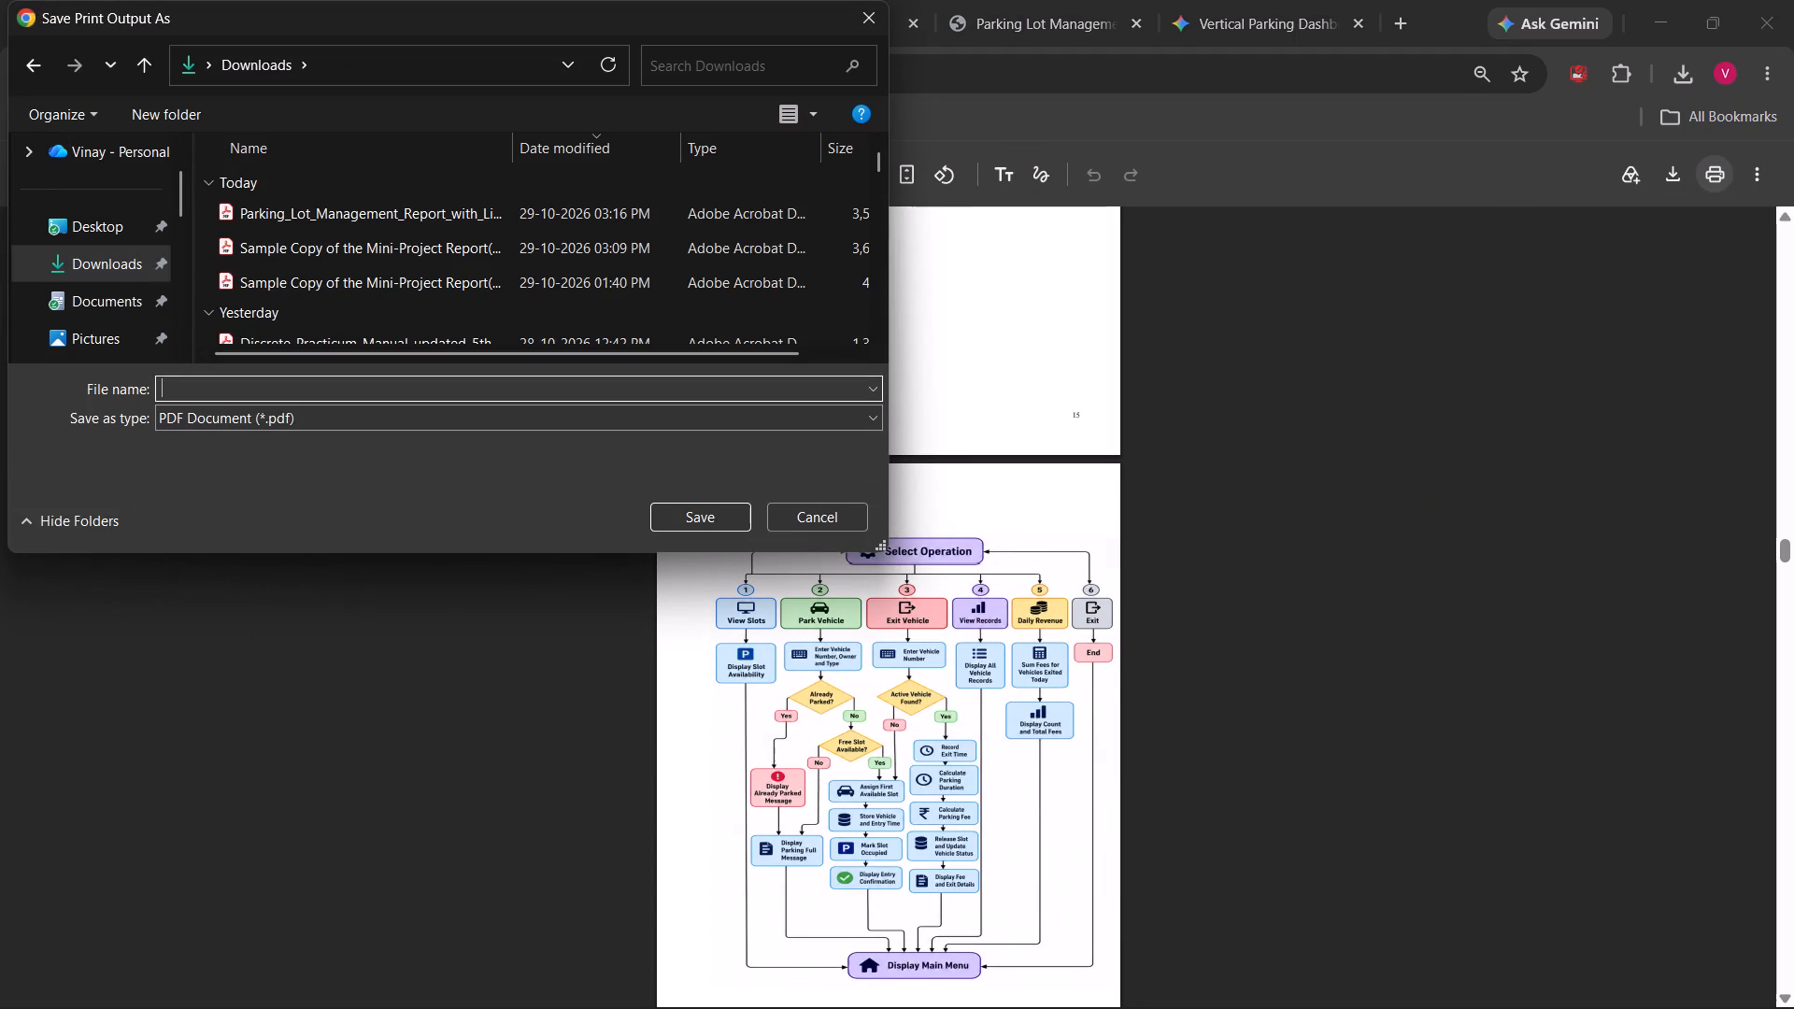
pyautogui.write('java rpoe')
pyautogui.press('BackSpace')
pyautogui.press('BackSpace')
pyautogui.press('BackSpace')
pyautogui.write('epro')
pyautogui.press('Return')
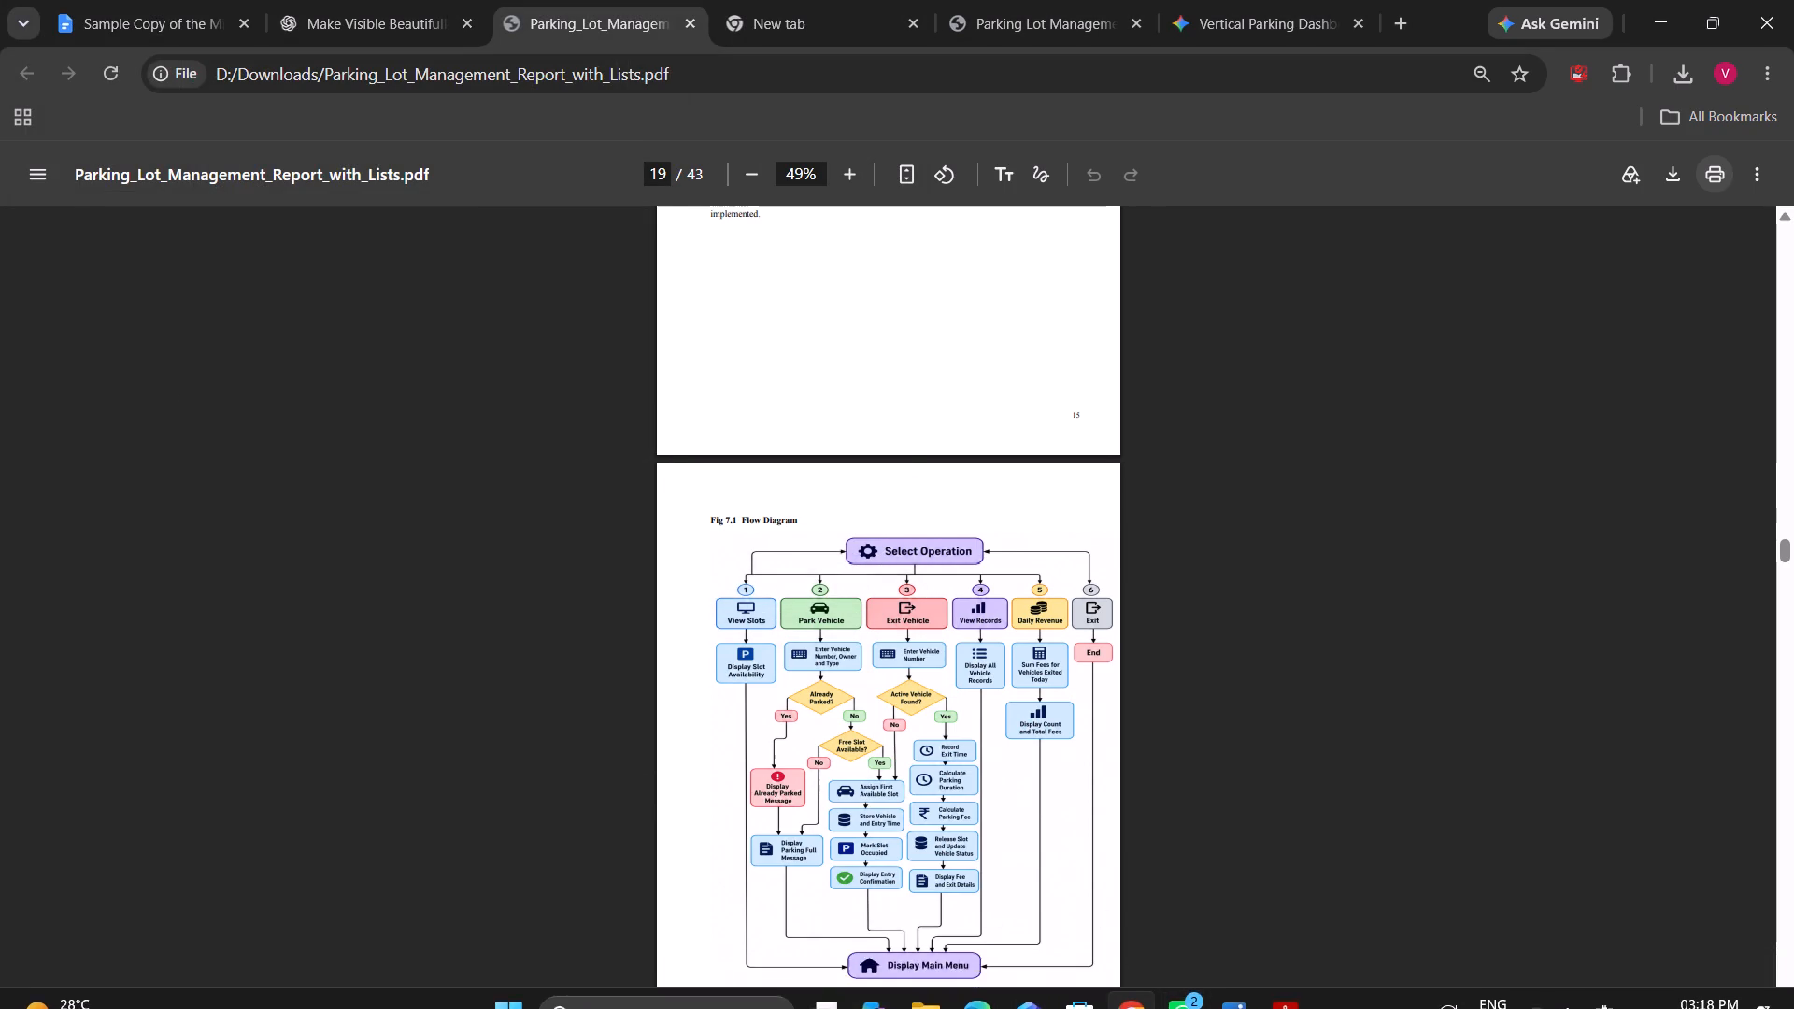
# Switch to File Explorer and copy the Parking_Lot_Management_Report_with_Lists.pdf file from the Downloads folder.
pyautogui.click(914, 986)
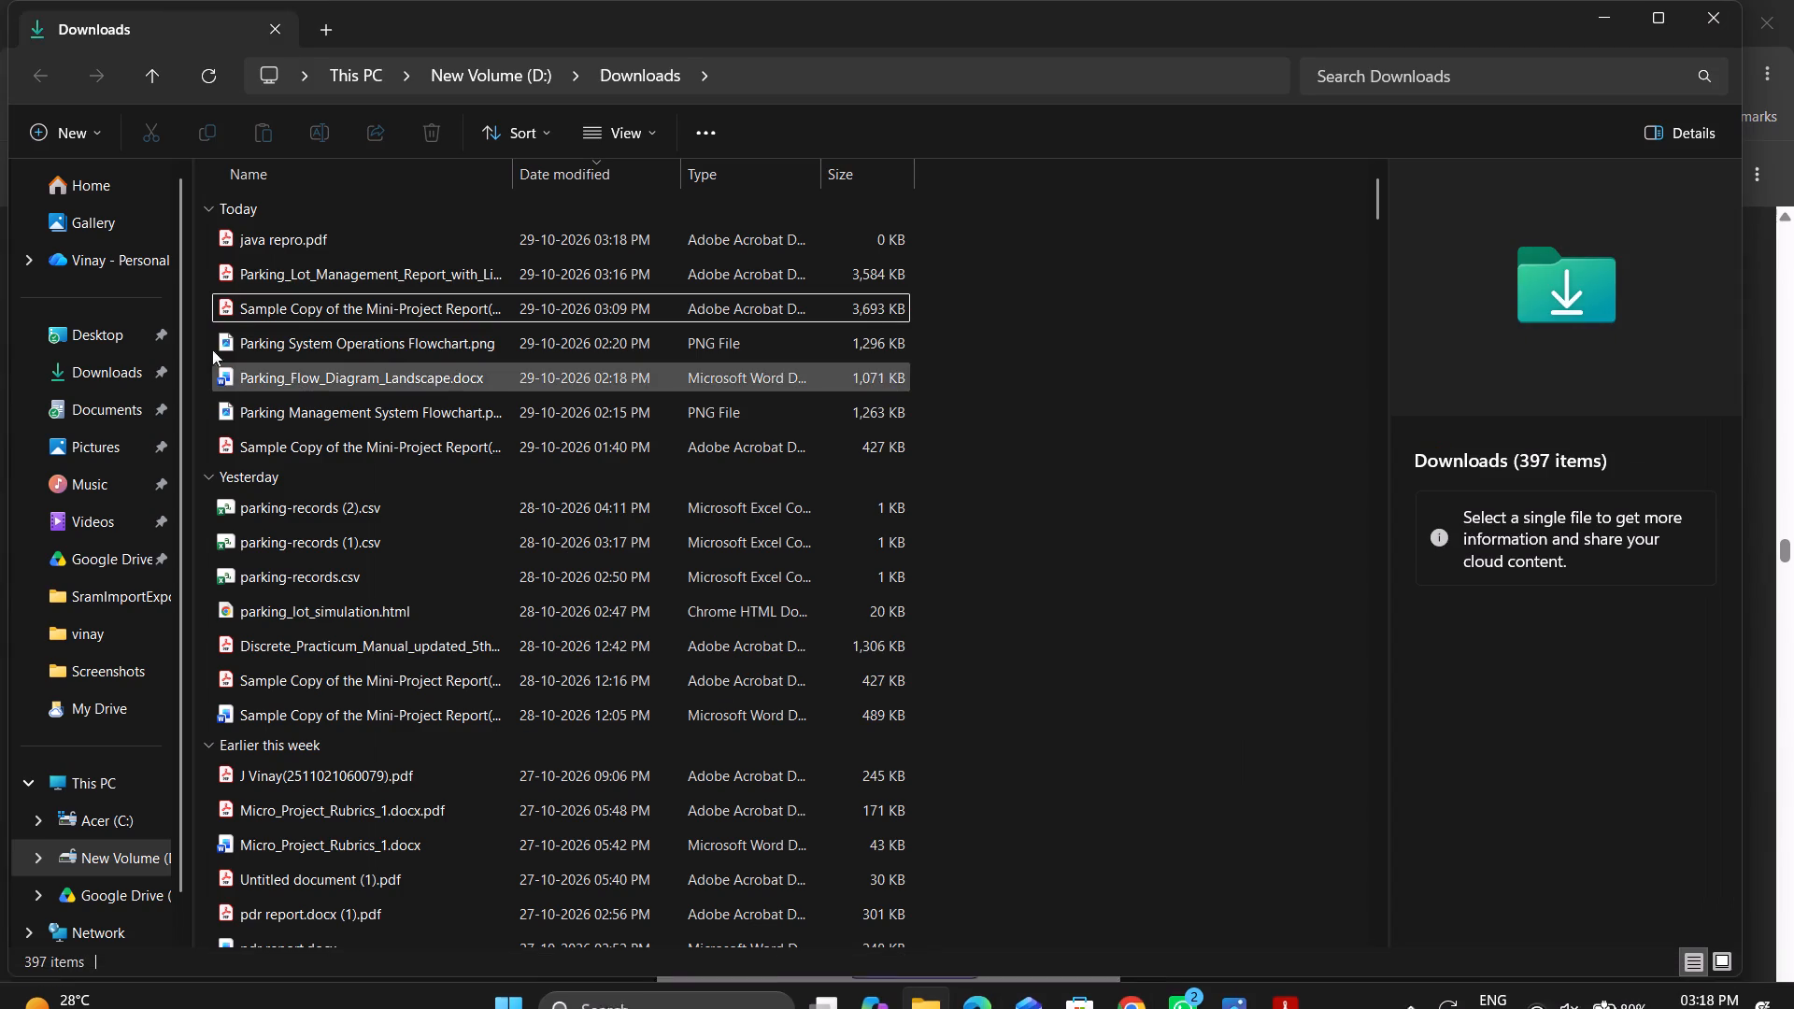
pyautogui.click(302, 251)
pyautogui.rightClick(302, 251)
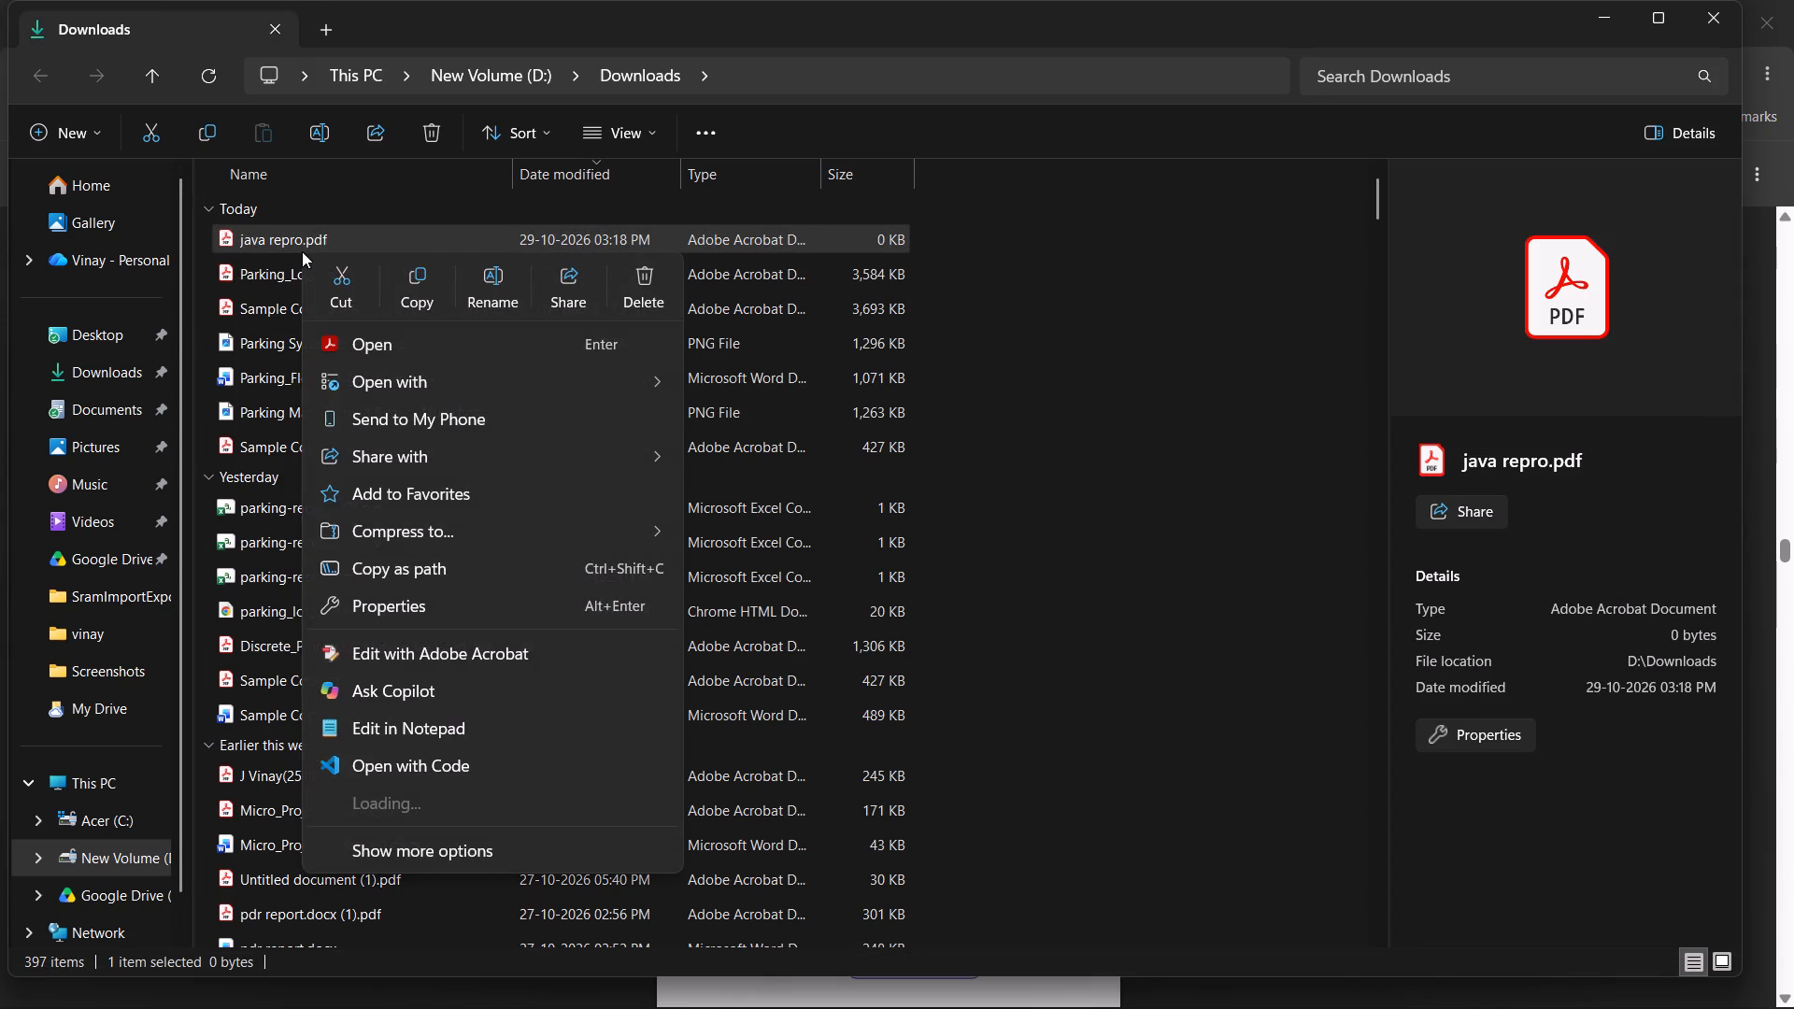
pyautogui.click(256, 284)
pyautogui.rightClick(256, 284)
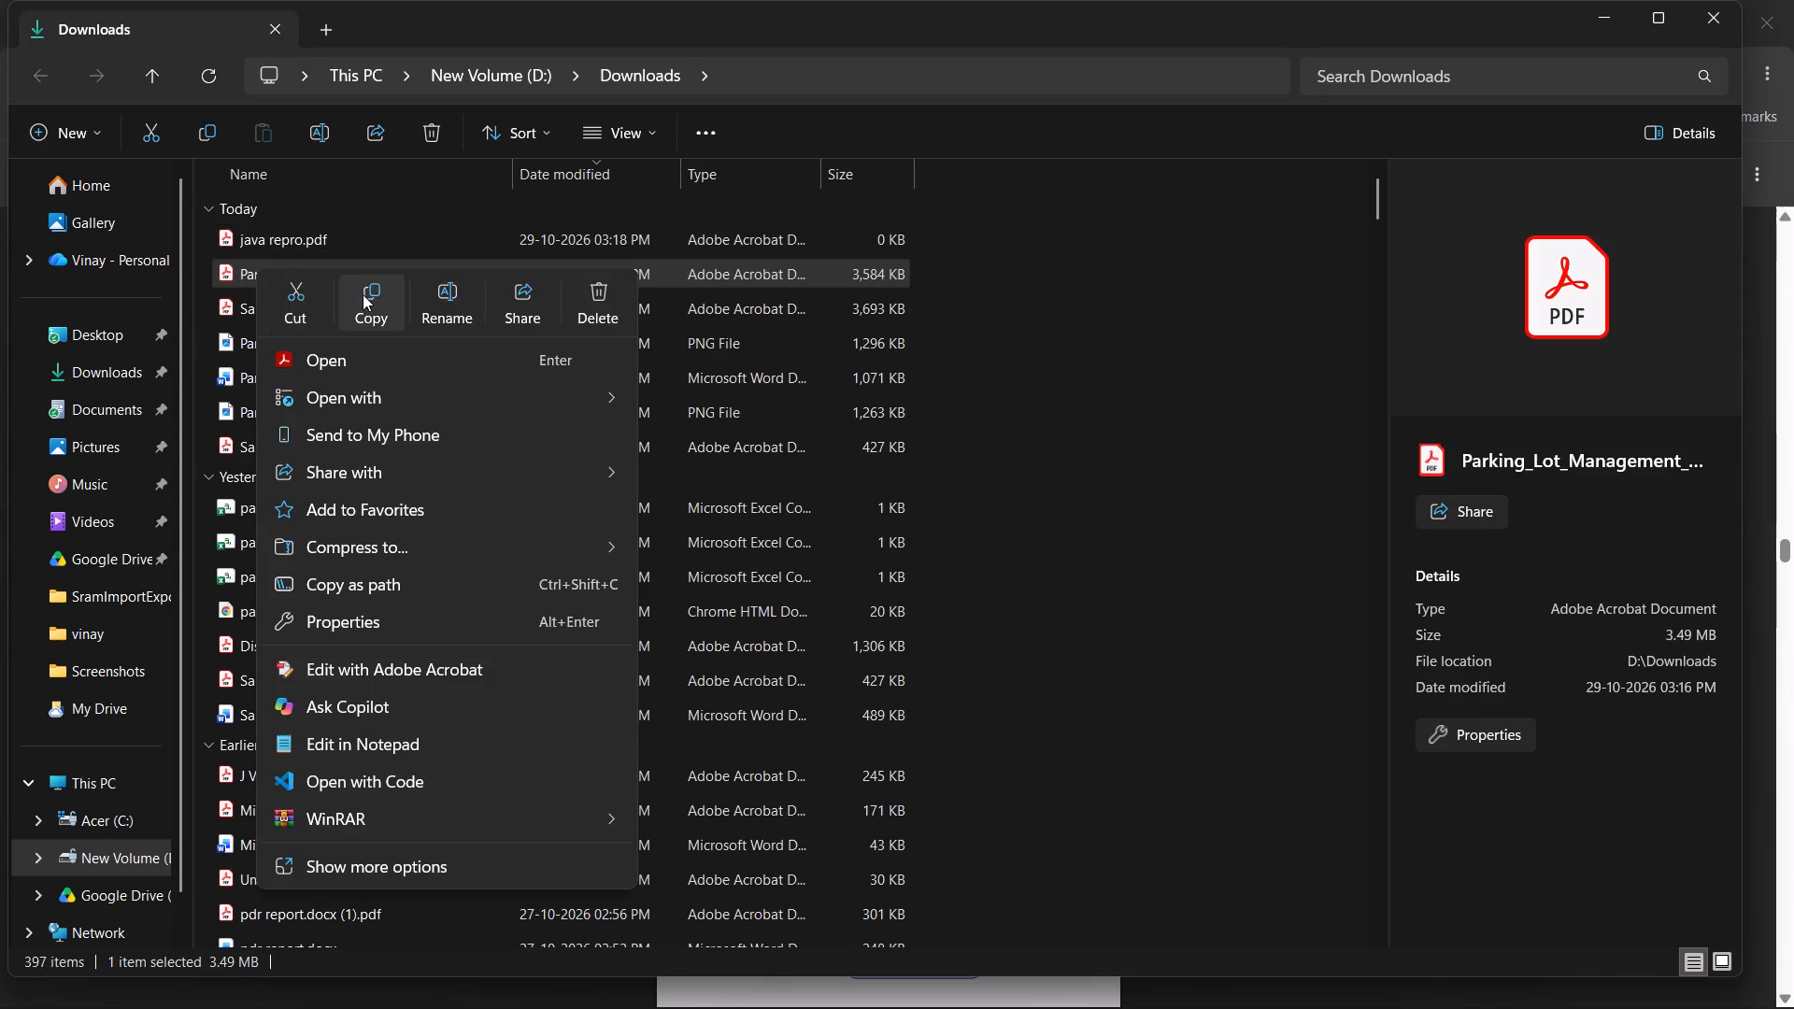
pyautogui.click(363, 294)
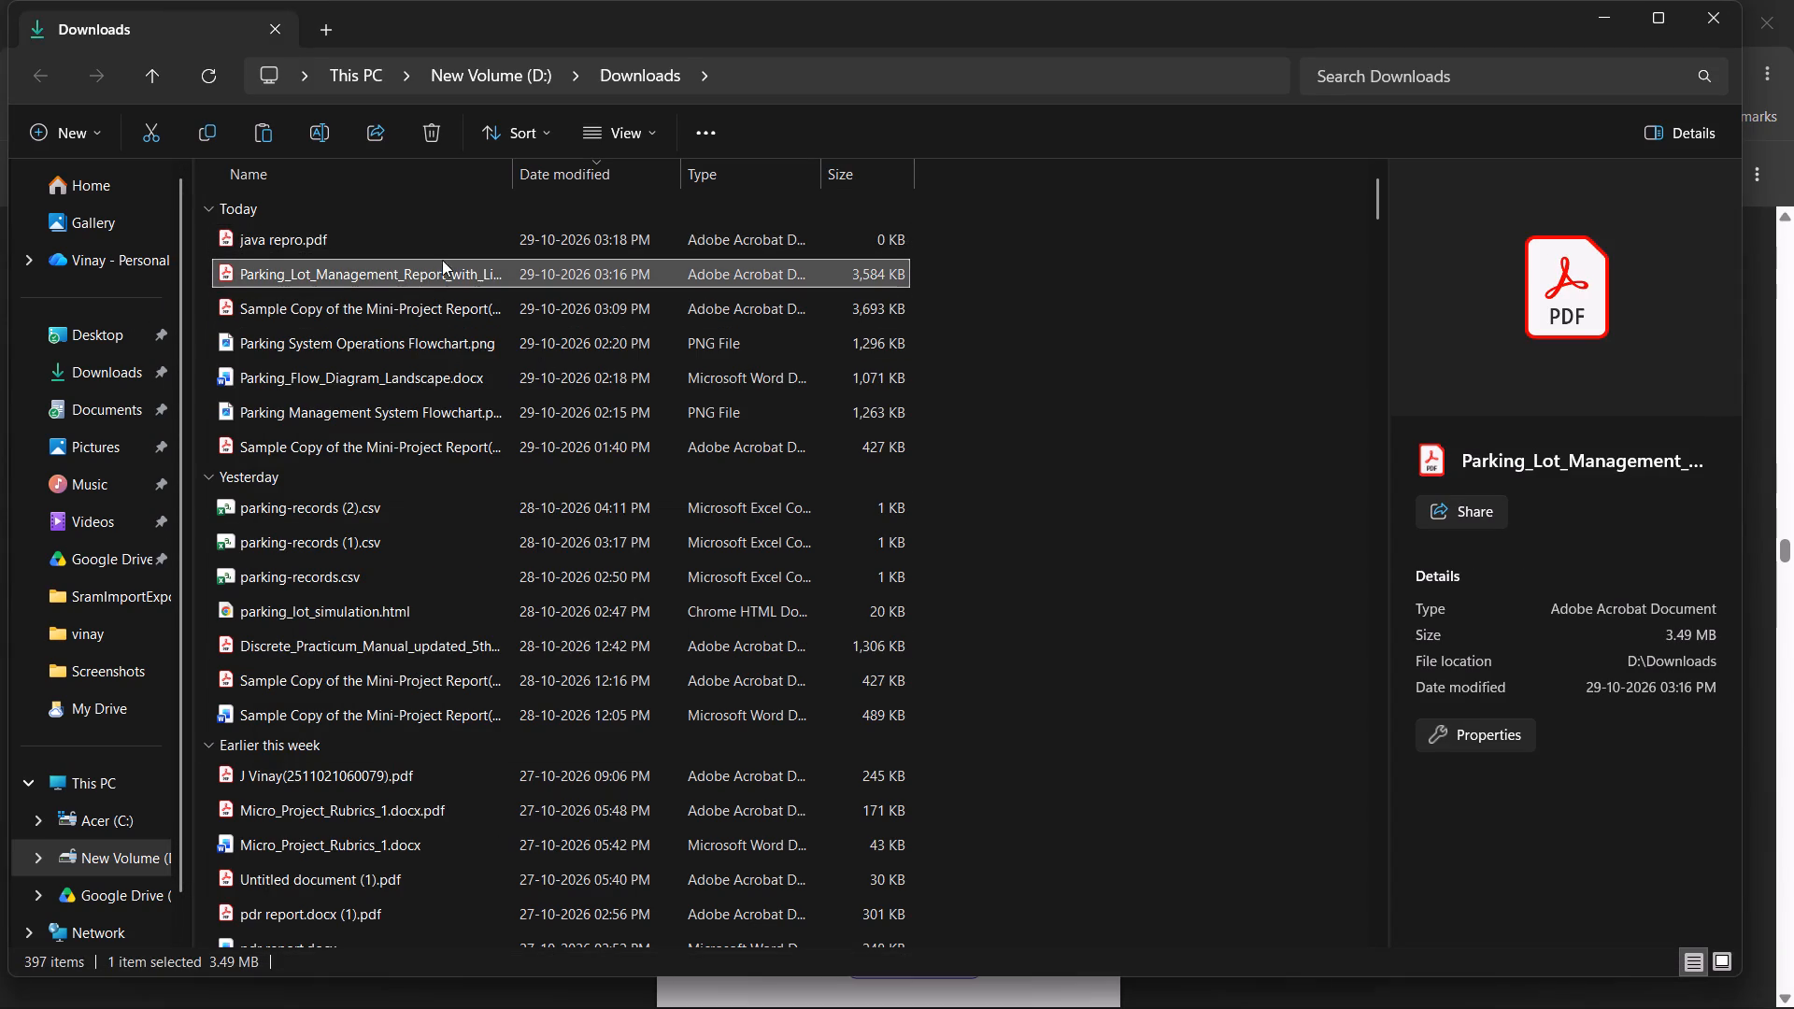
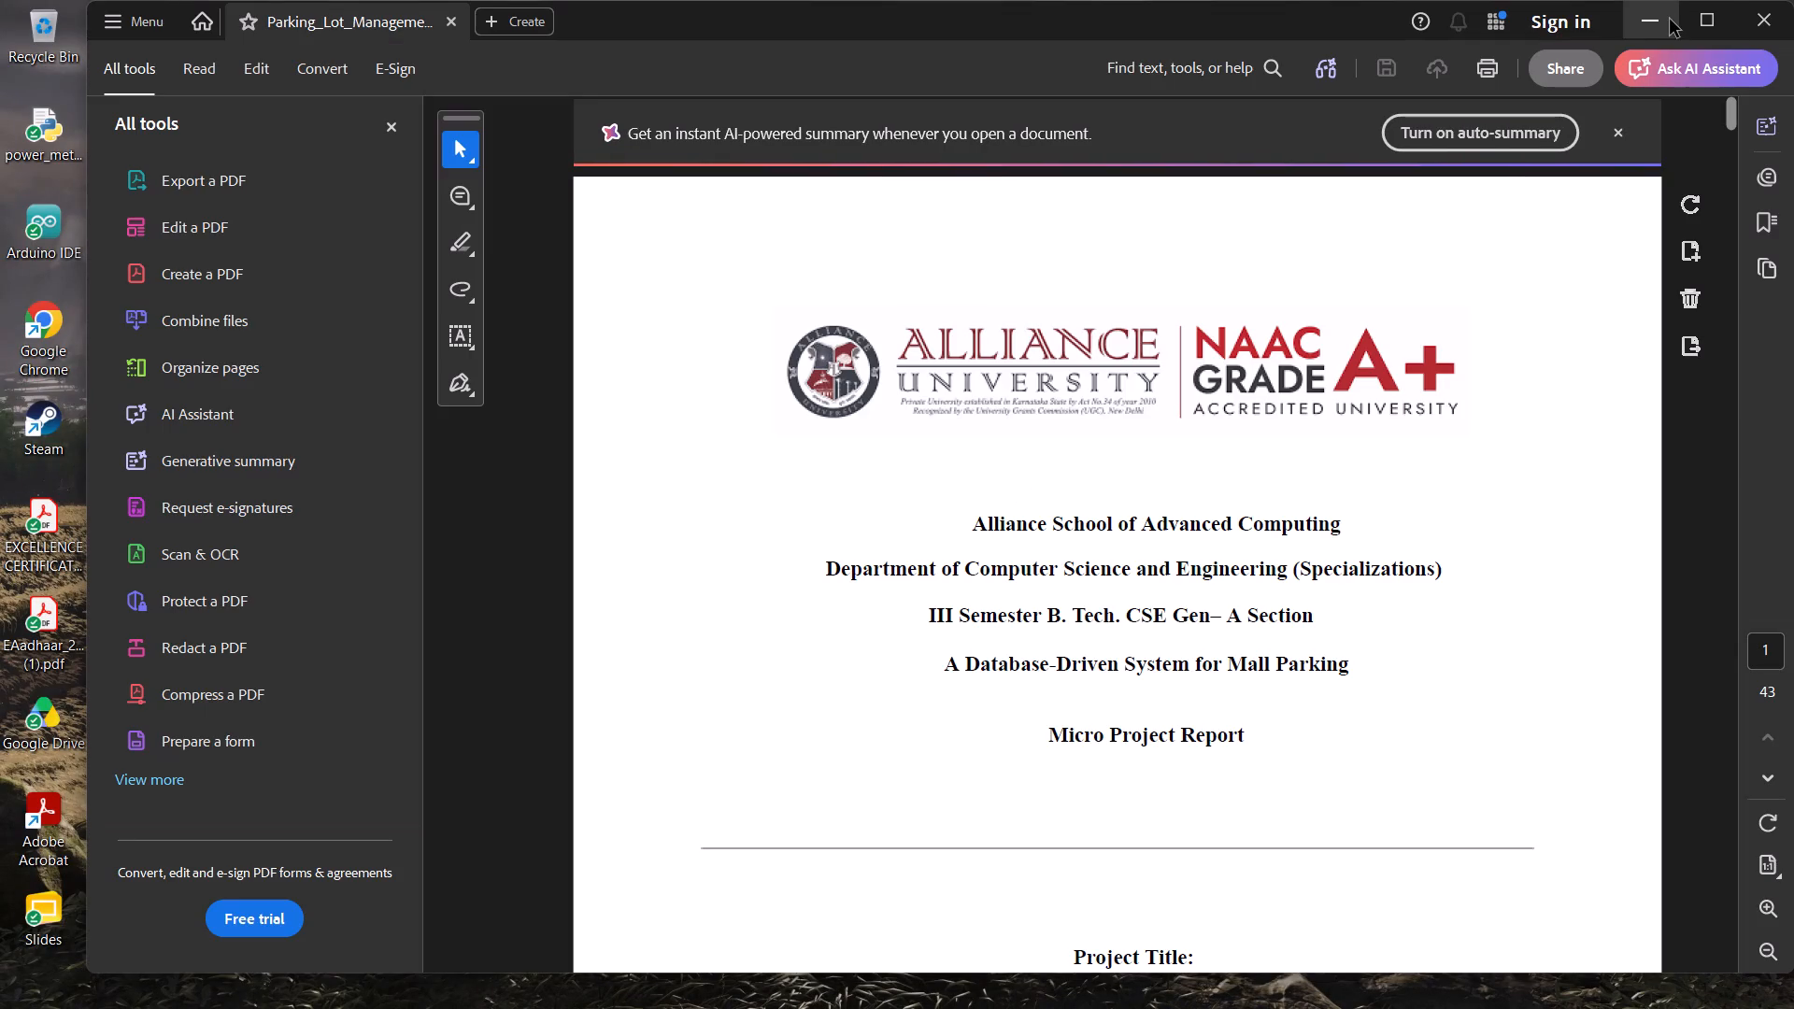
# Minimize the report window and close the Parking Management System Flowchart.png image in Photos.
pyautogui.click(1670, 20)
pyautogui.click(1216, 1002)
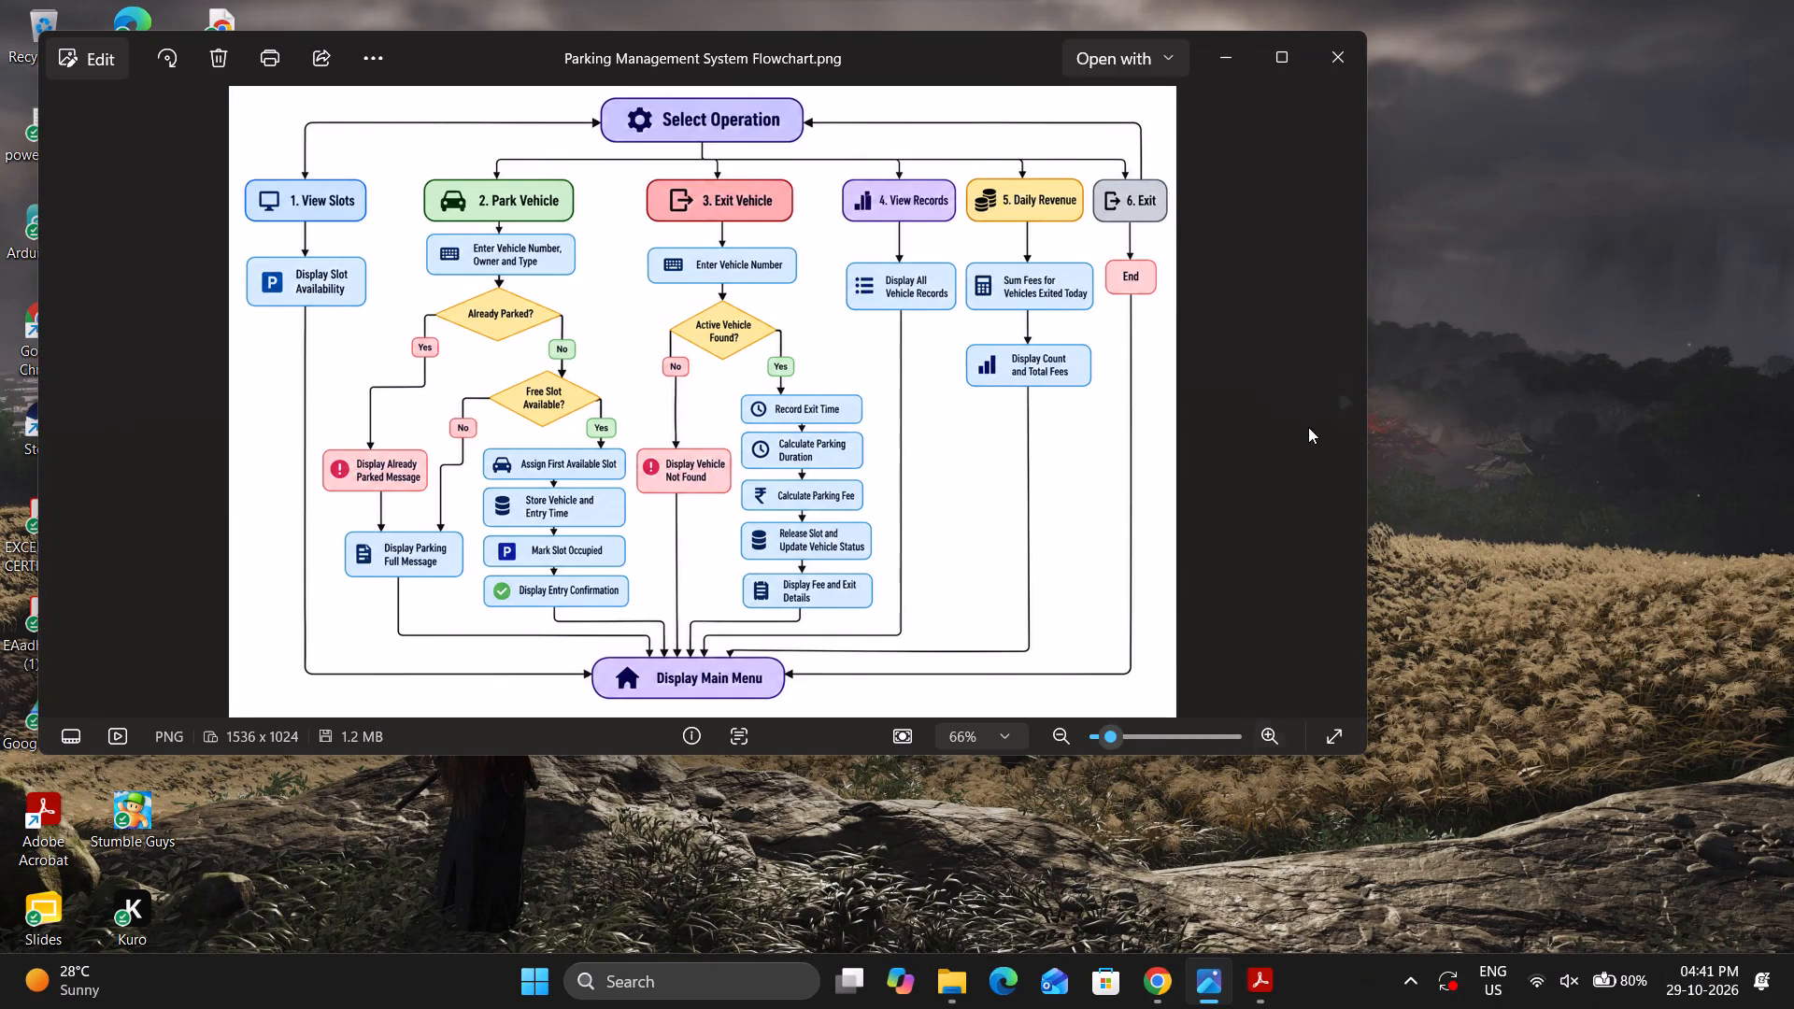
pyautogui.click(1340, 64)
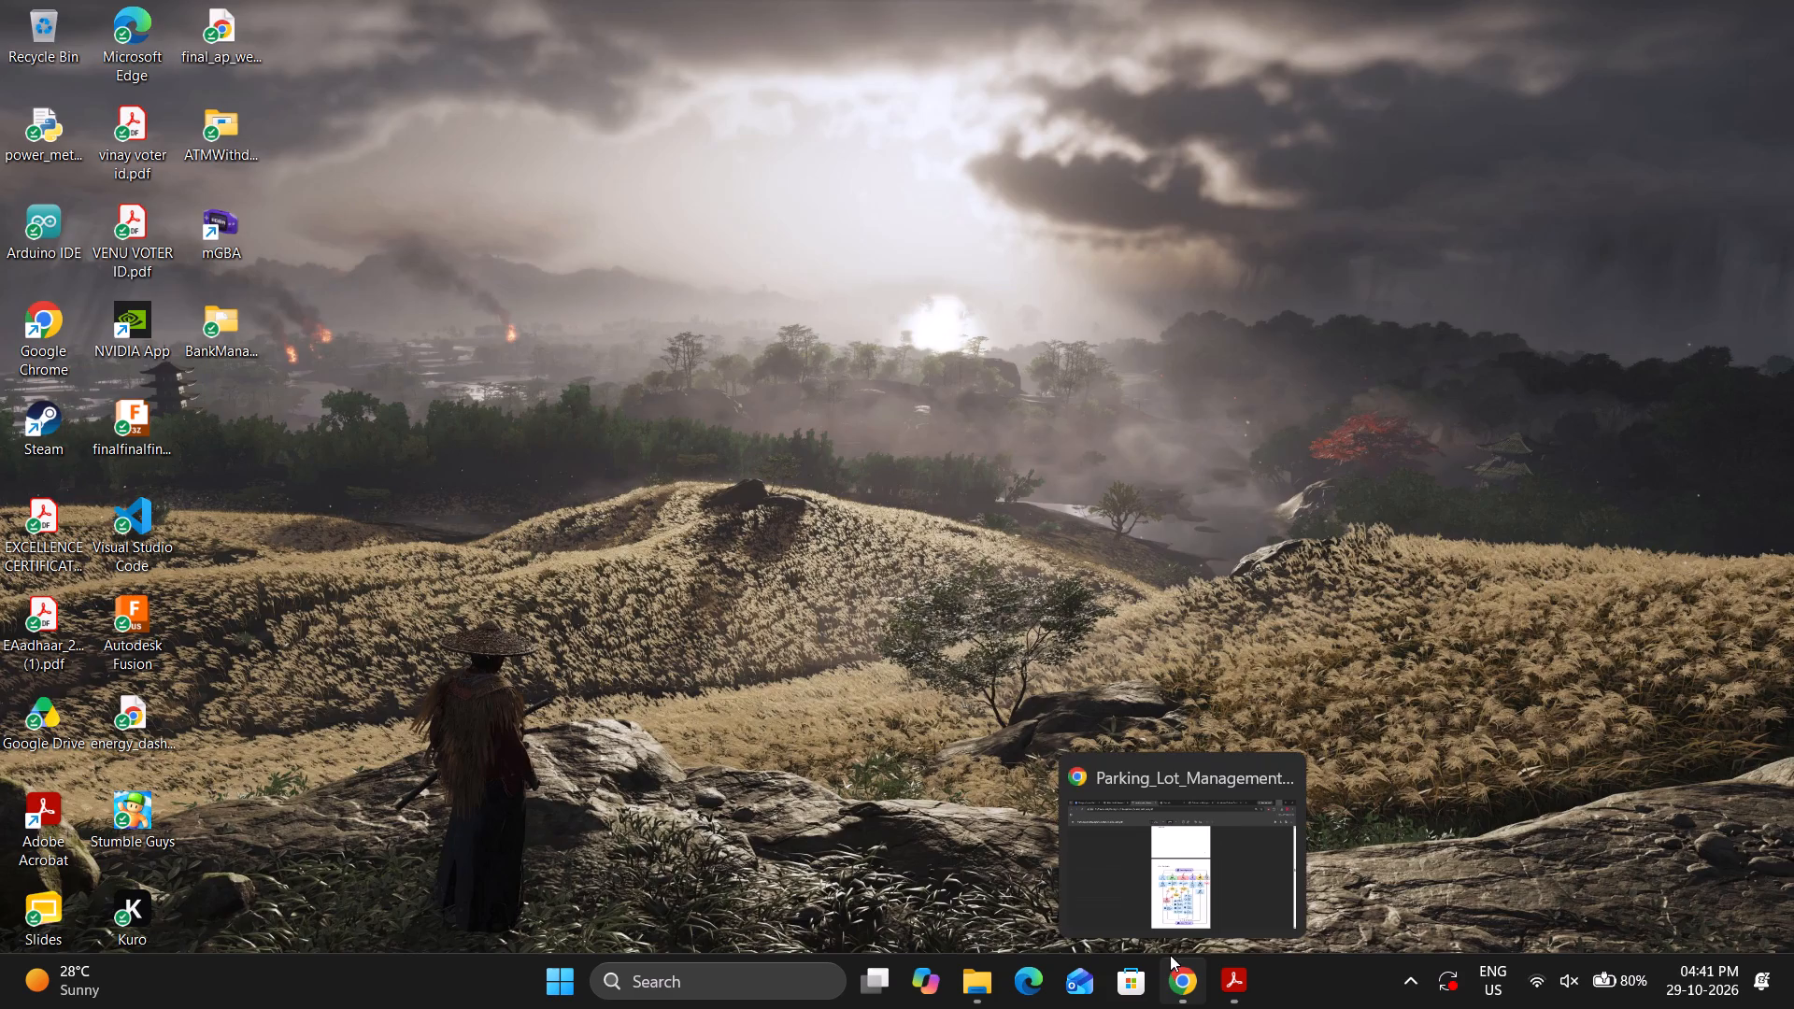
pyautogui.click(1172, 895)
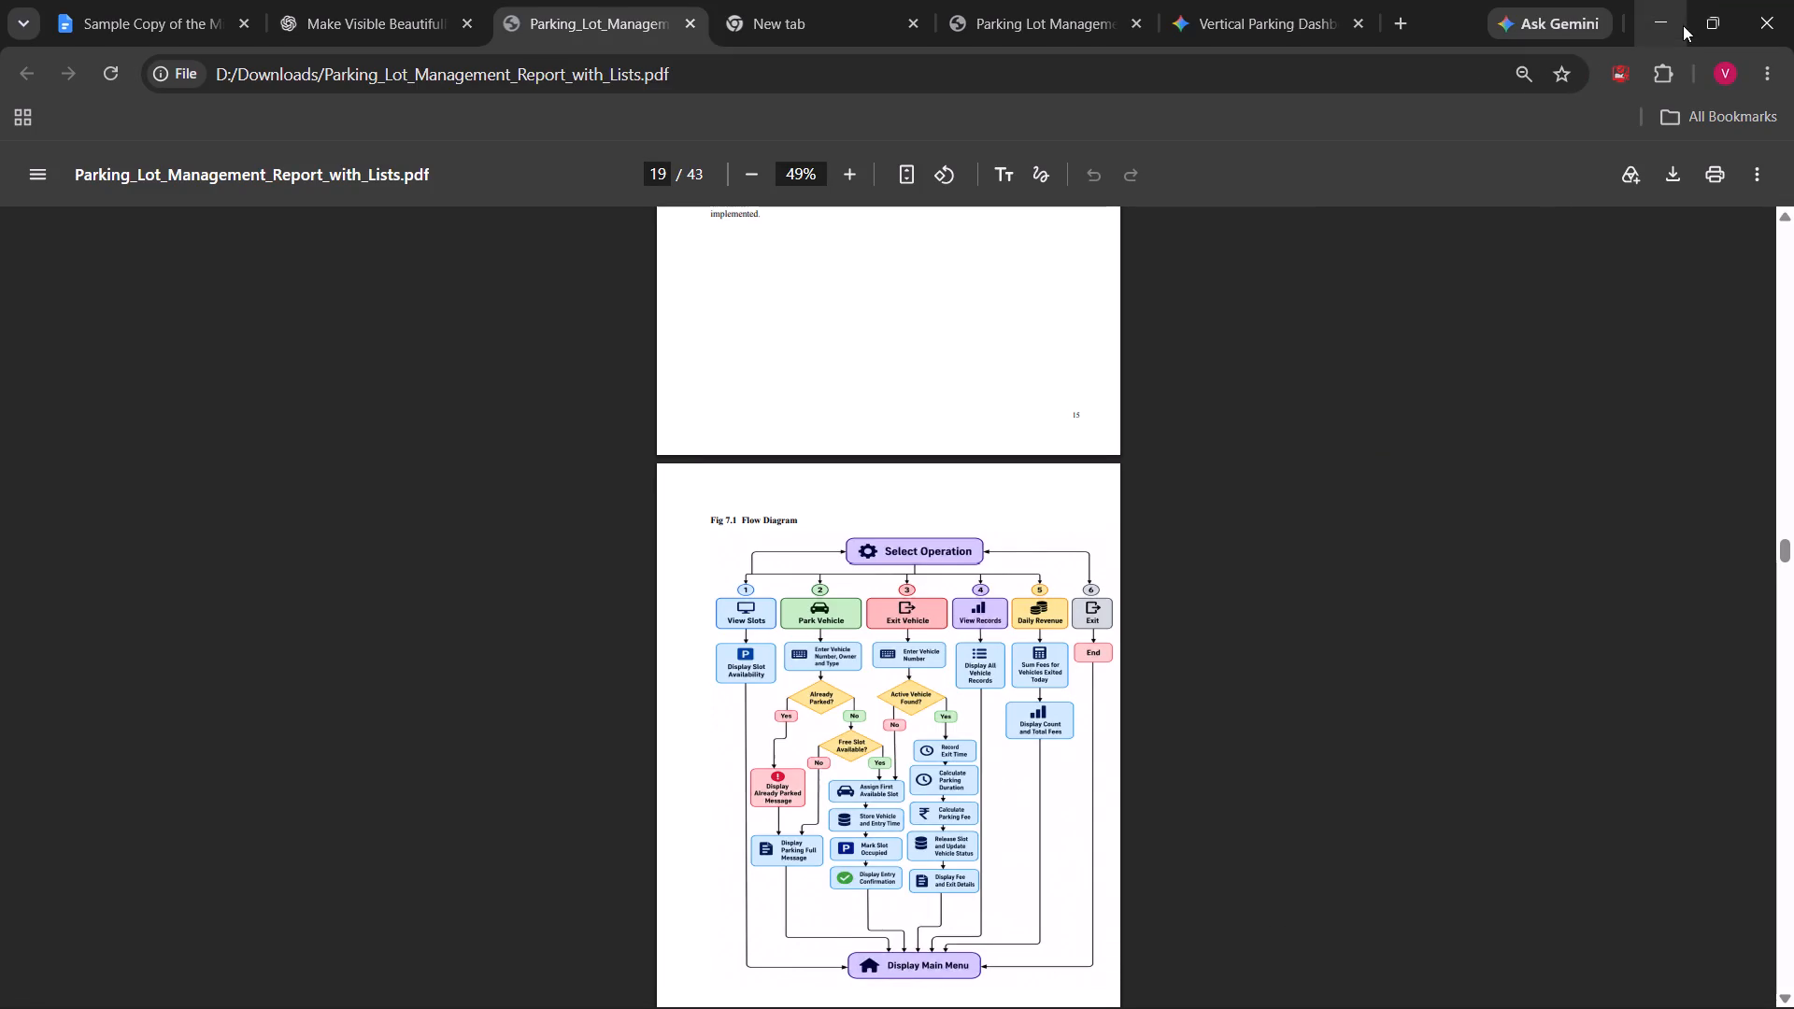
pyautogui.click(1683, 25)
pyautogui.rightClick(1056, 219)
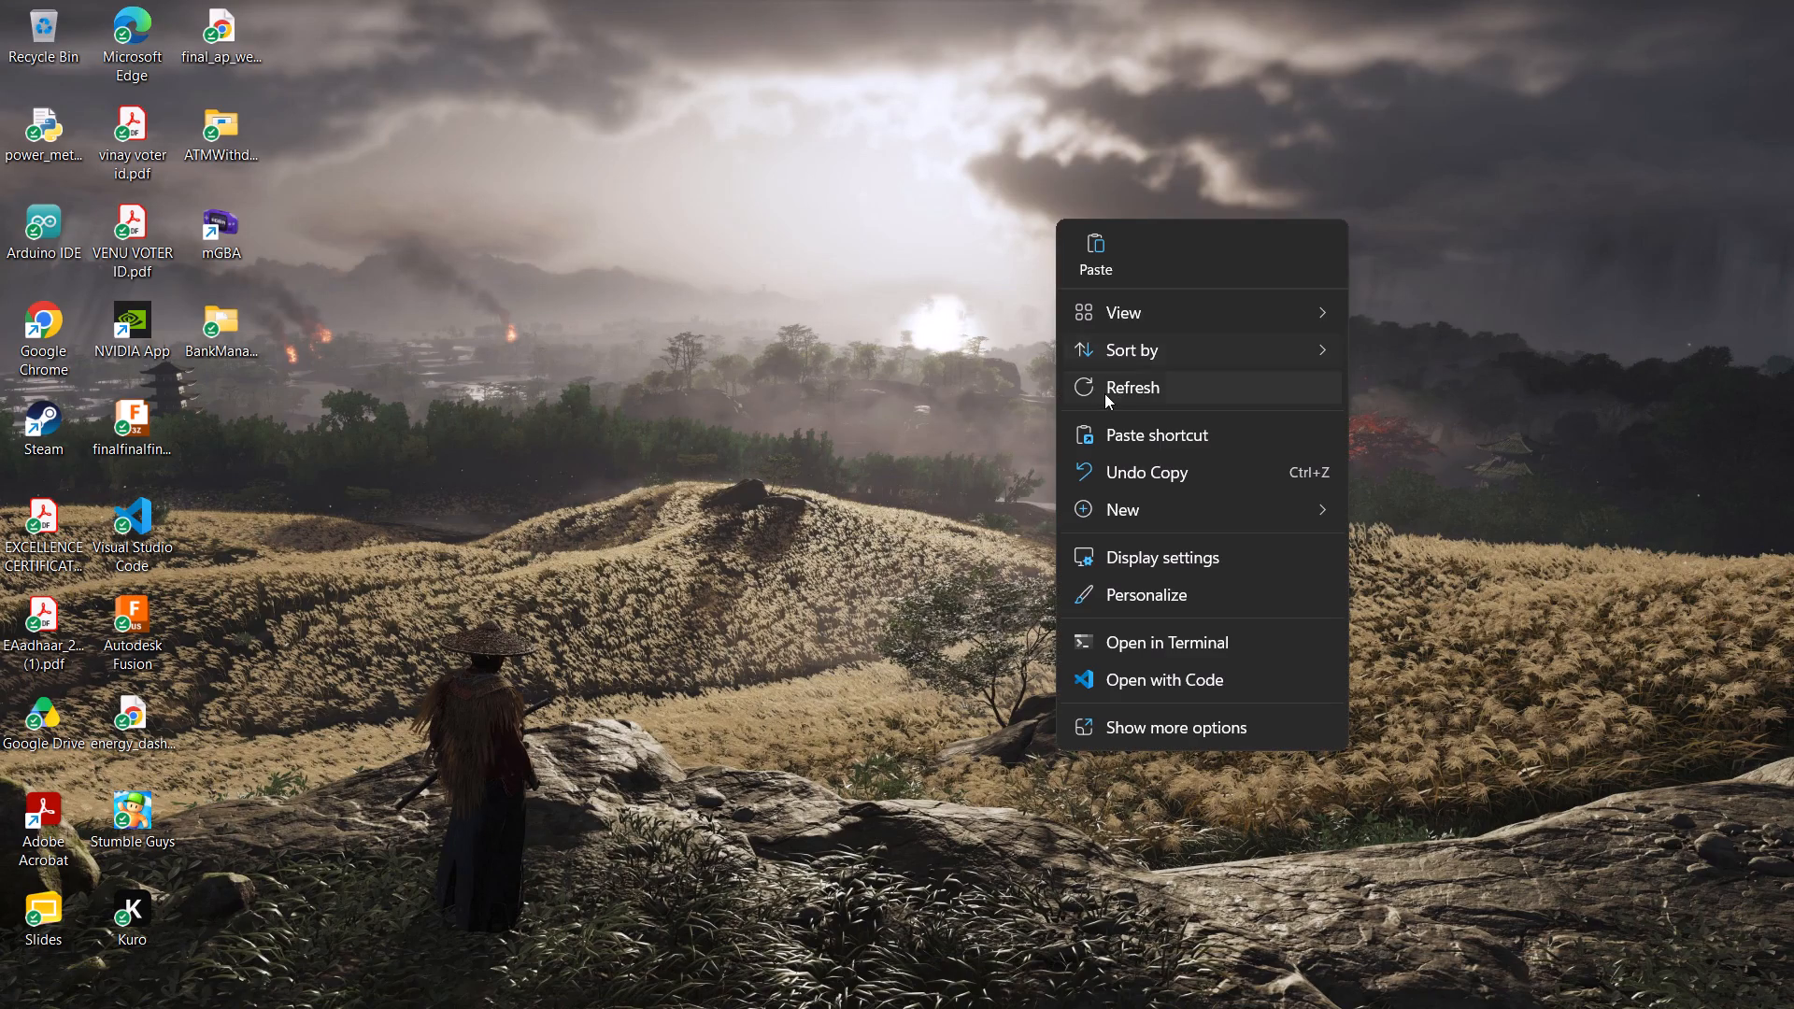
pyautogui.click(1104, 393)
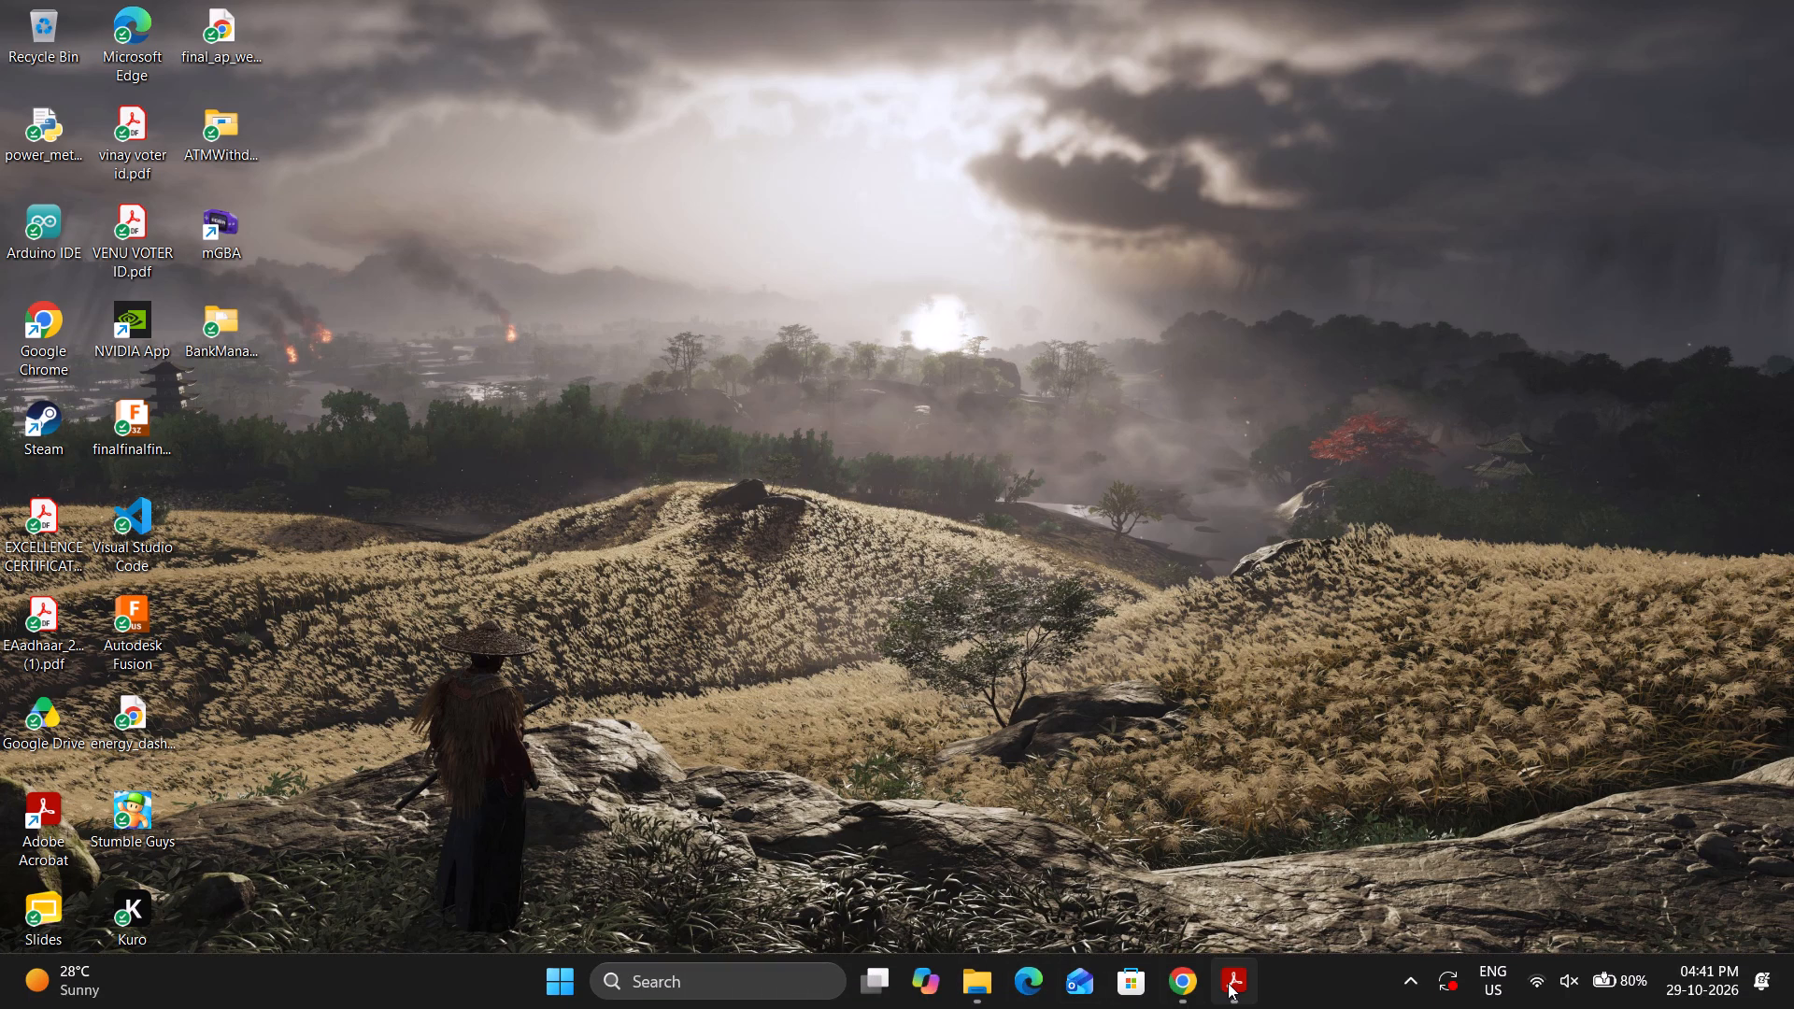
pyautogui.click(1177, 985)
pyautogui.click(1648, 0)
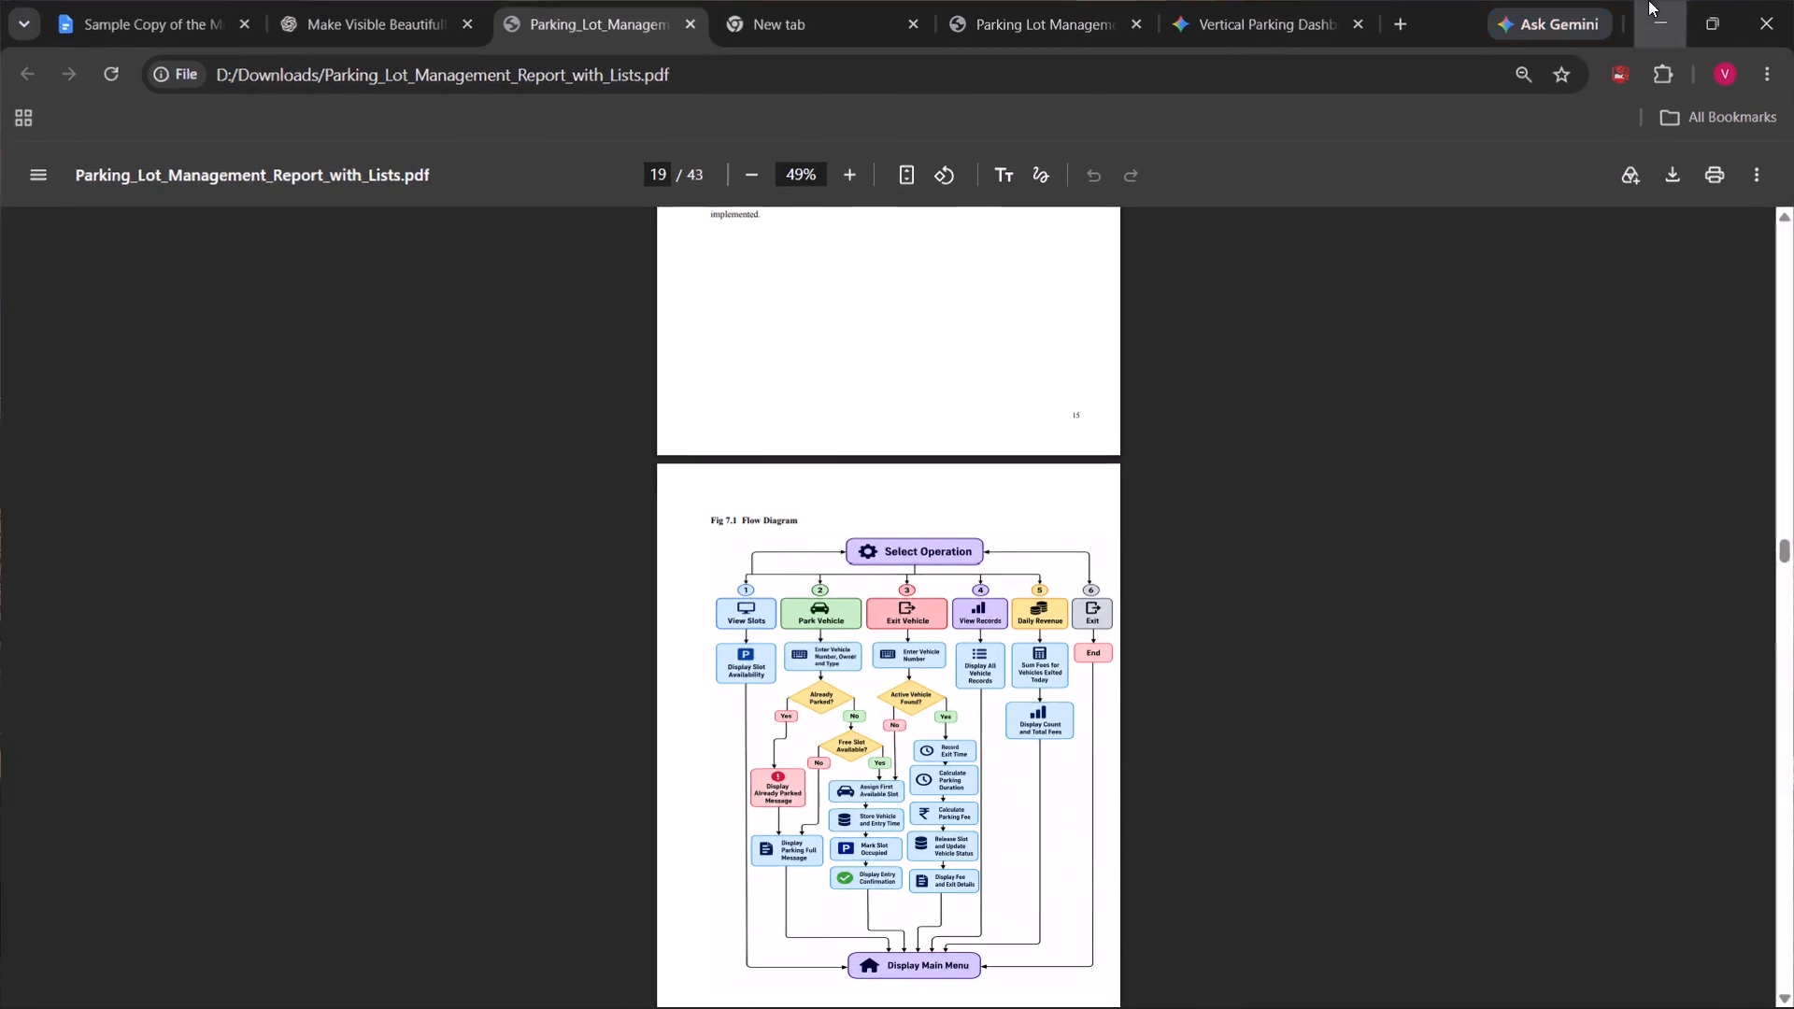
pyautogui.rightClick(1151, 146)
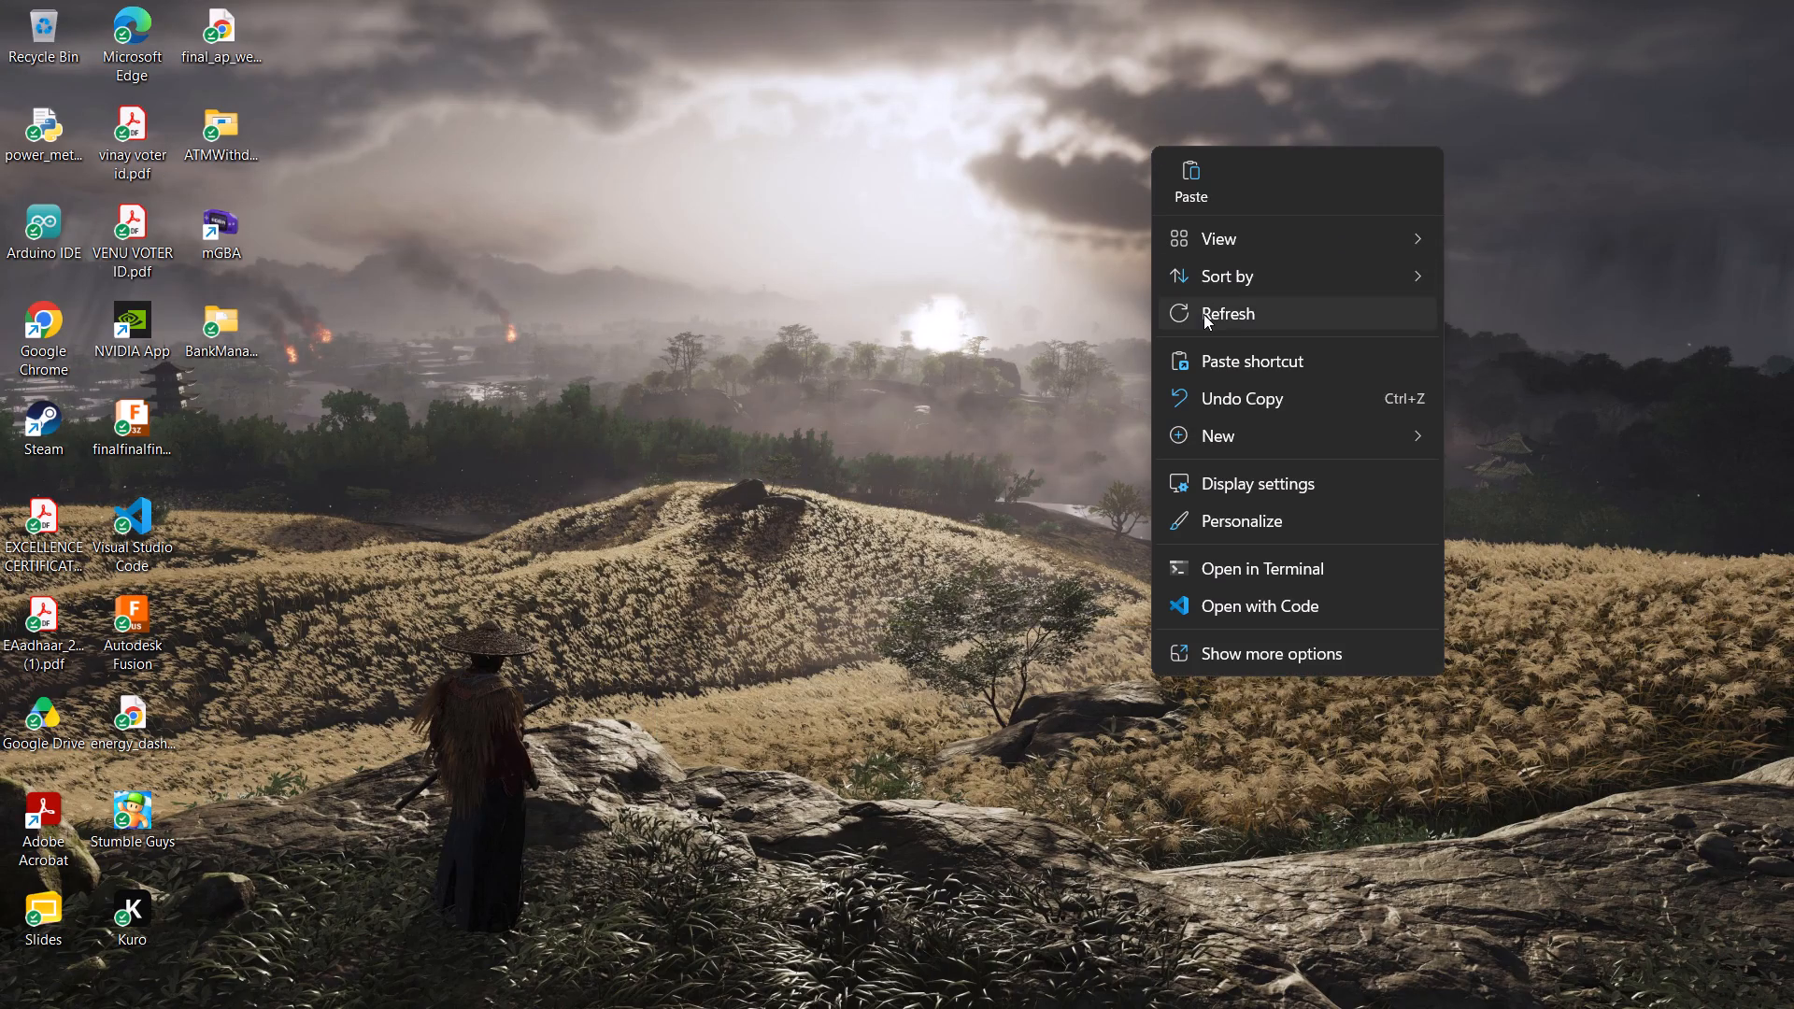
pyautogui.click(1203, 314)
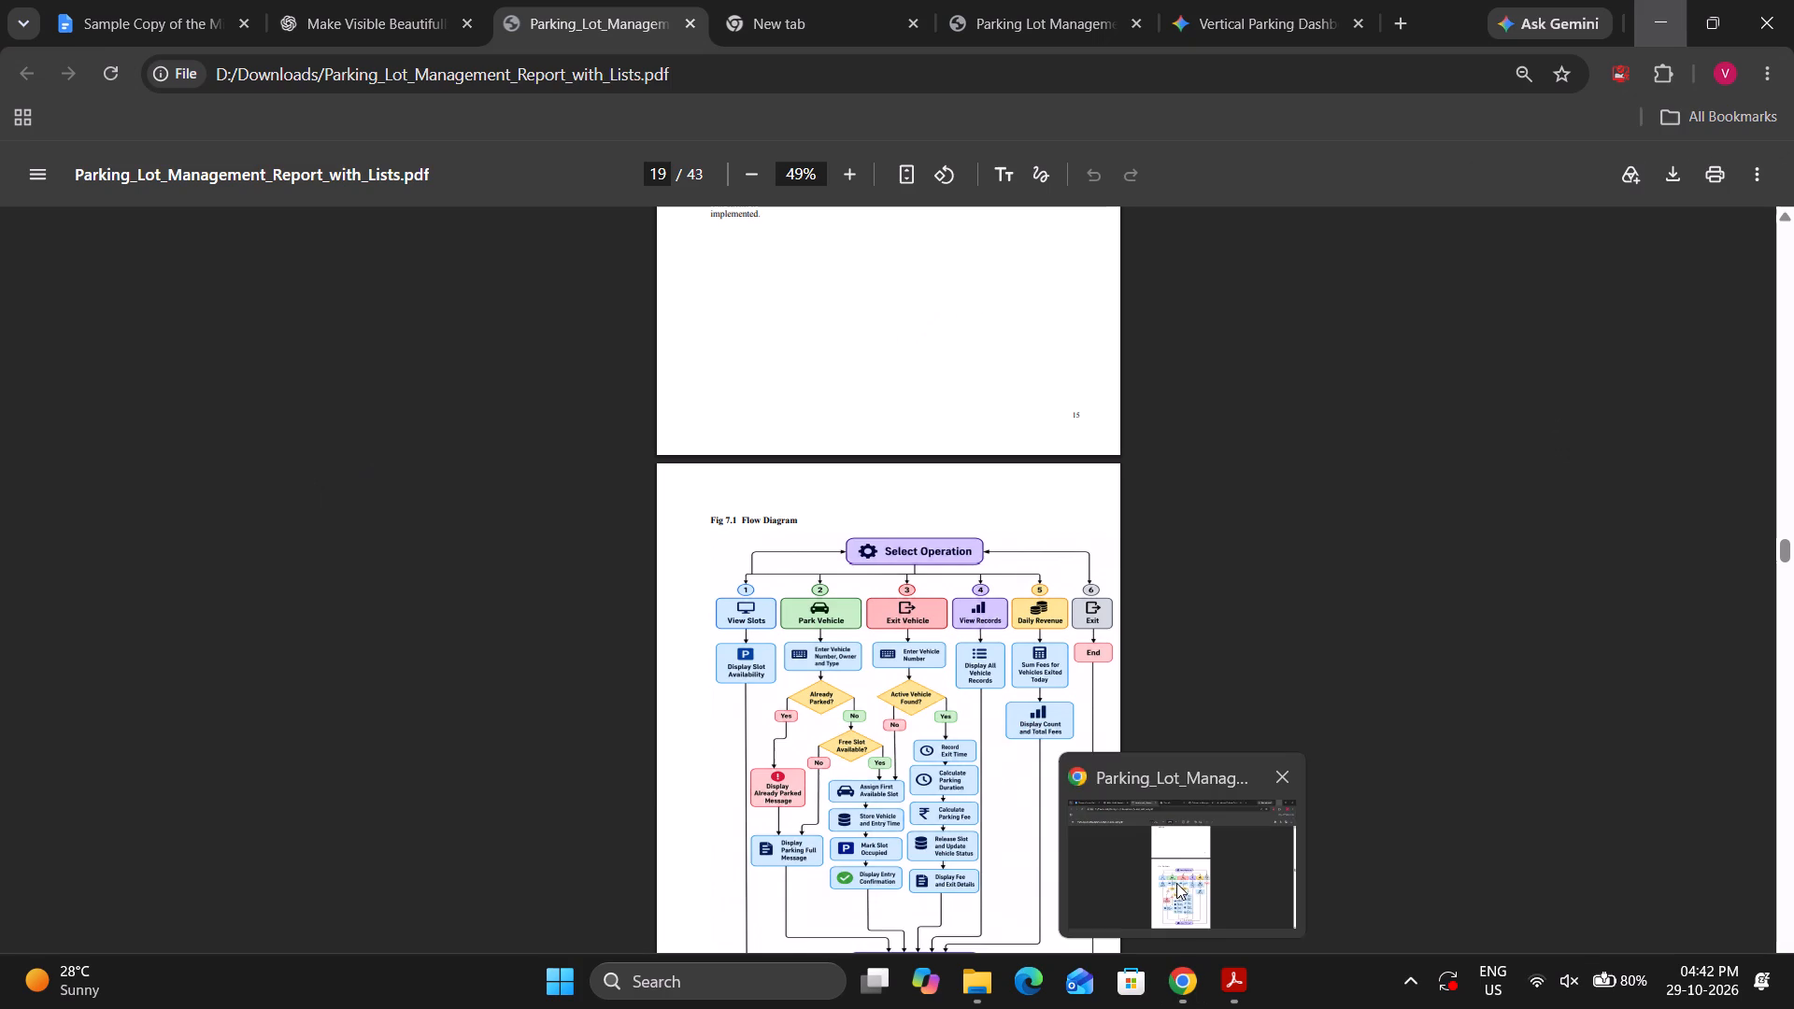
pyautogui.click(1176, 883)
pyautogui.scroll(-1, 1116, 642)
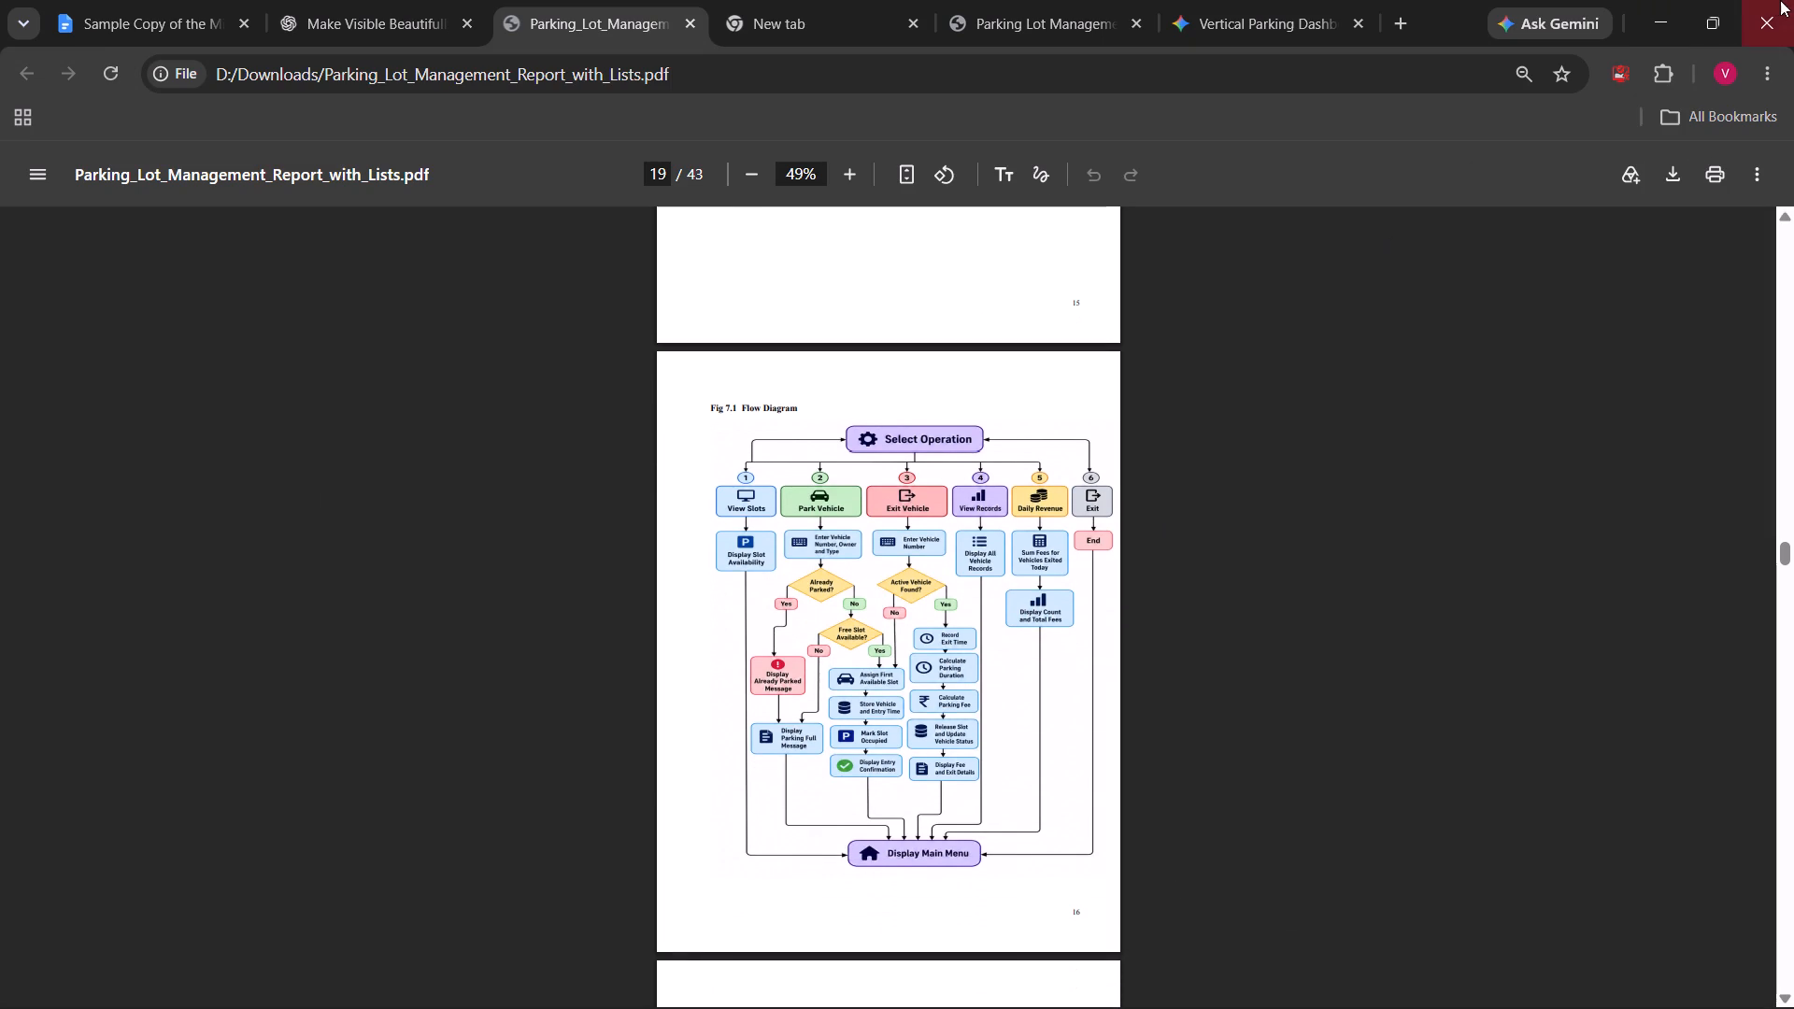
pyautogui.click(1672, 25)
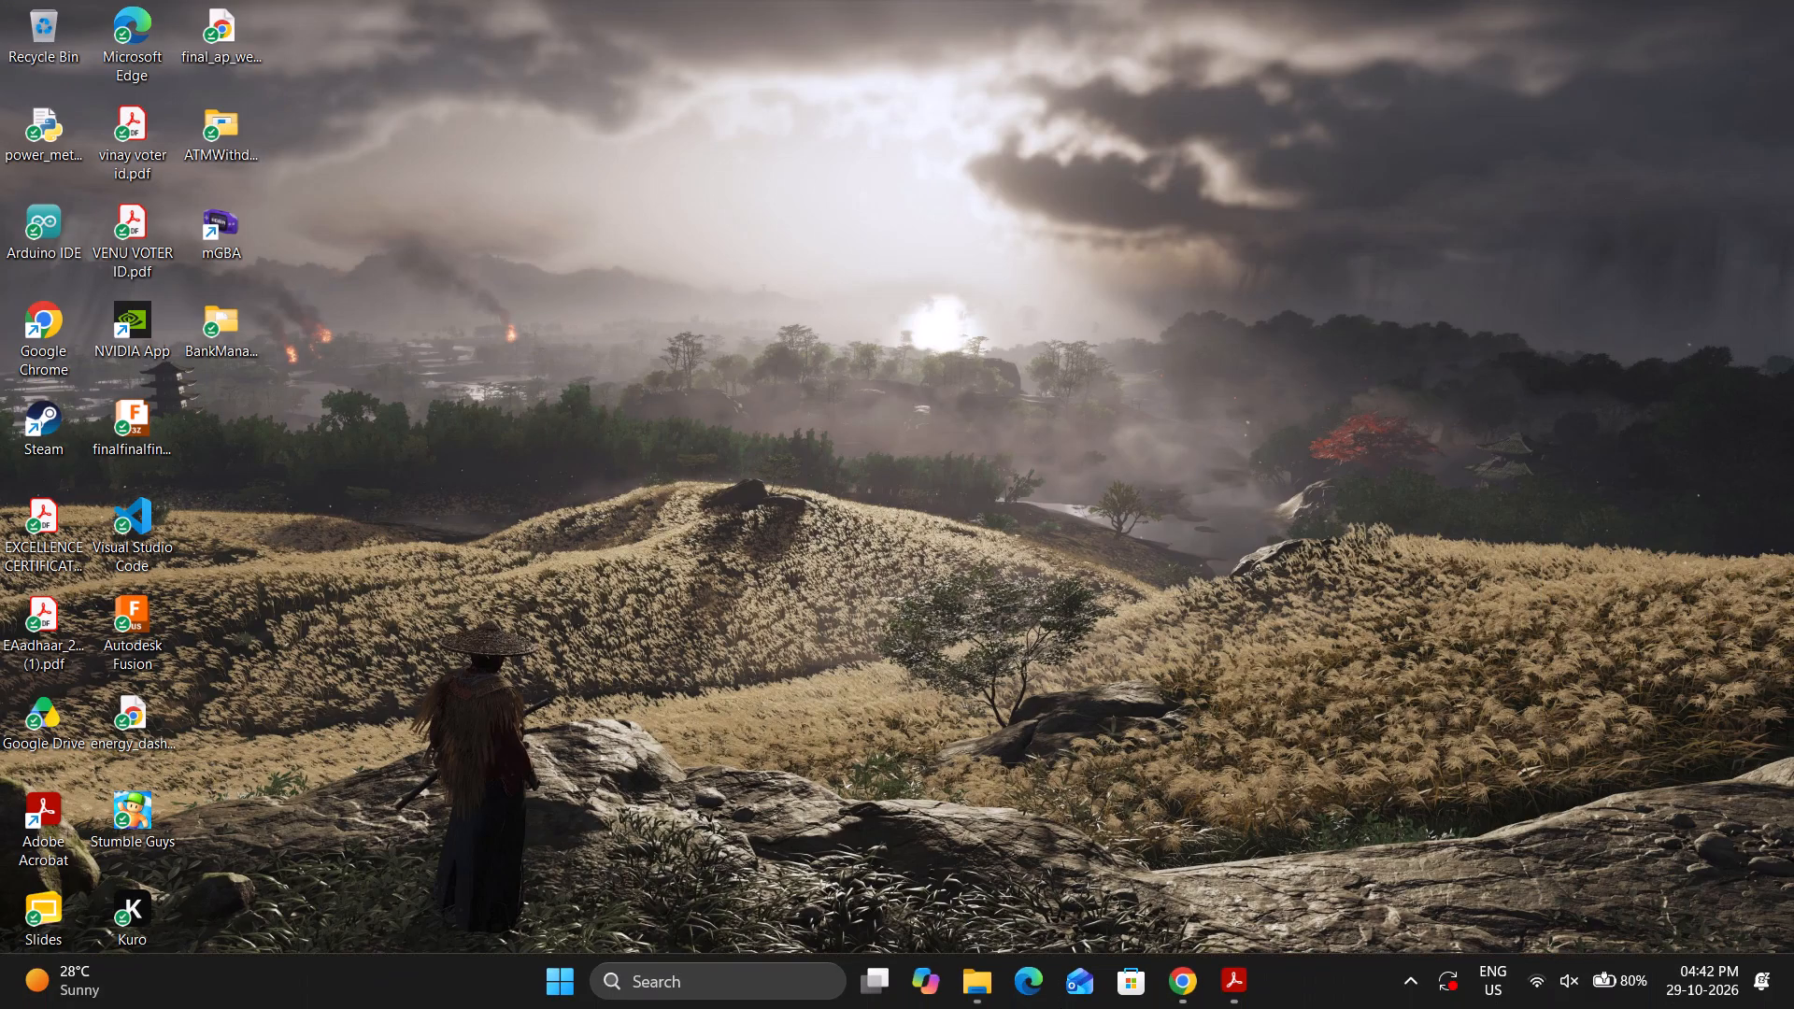